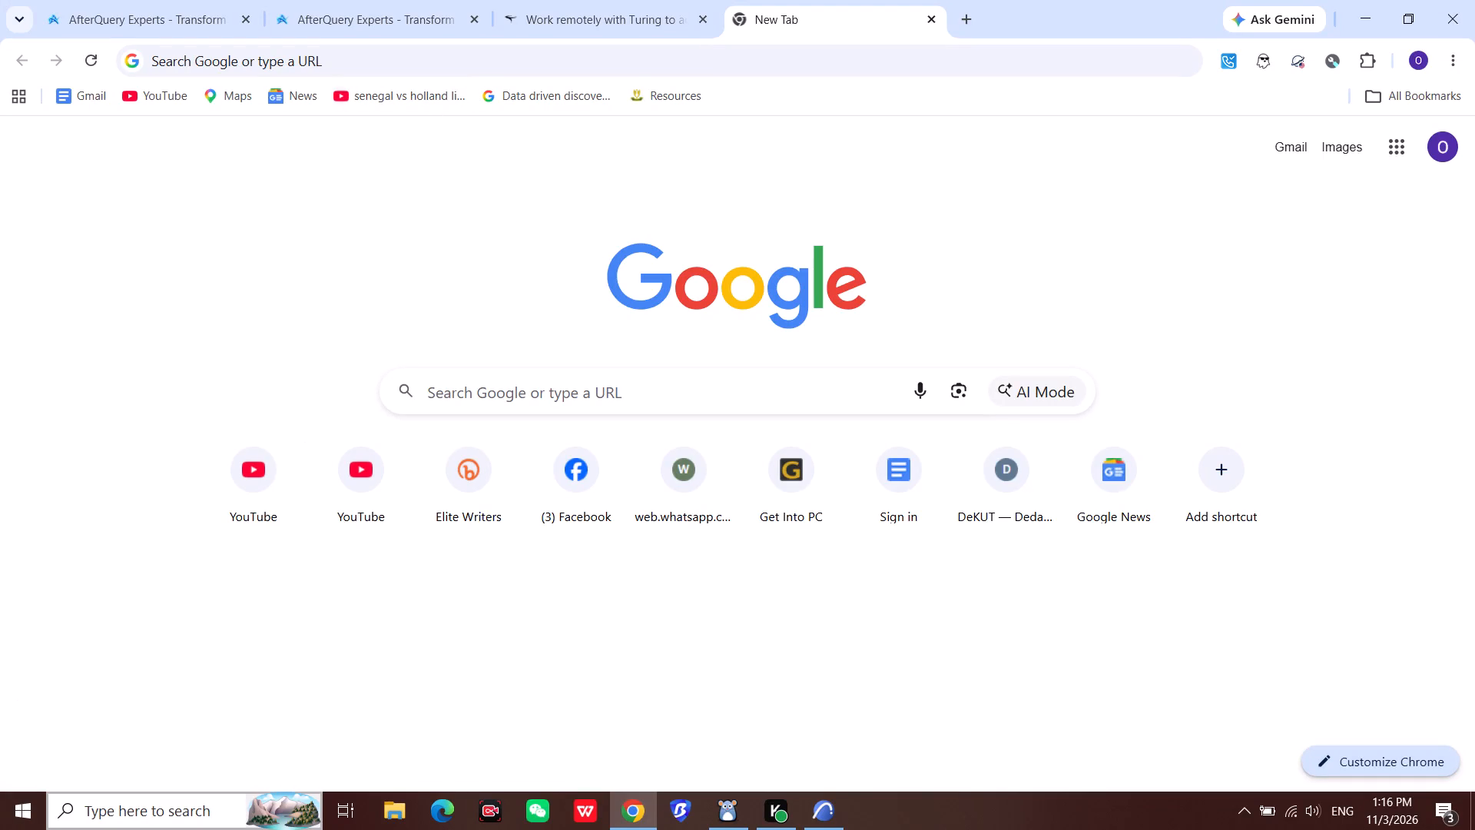
# Search the computer for "word" to find the Microsoft Word application.
pyautogui.click(110, 829)
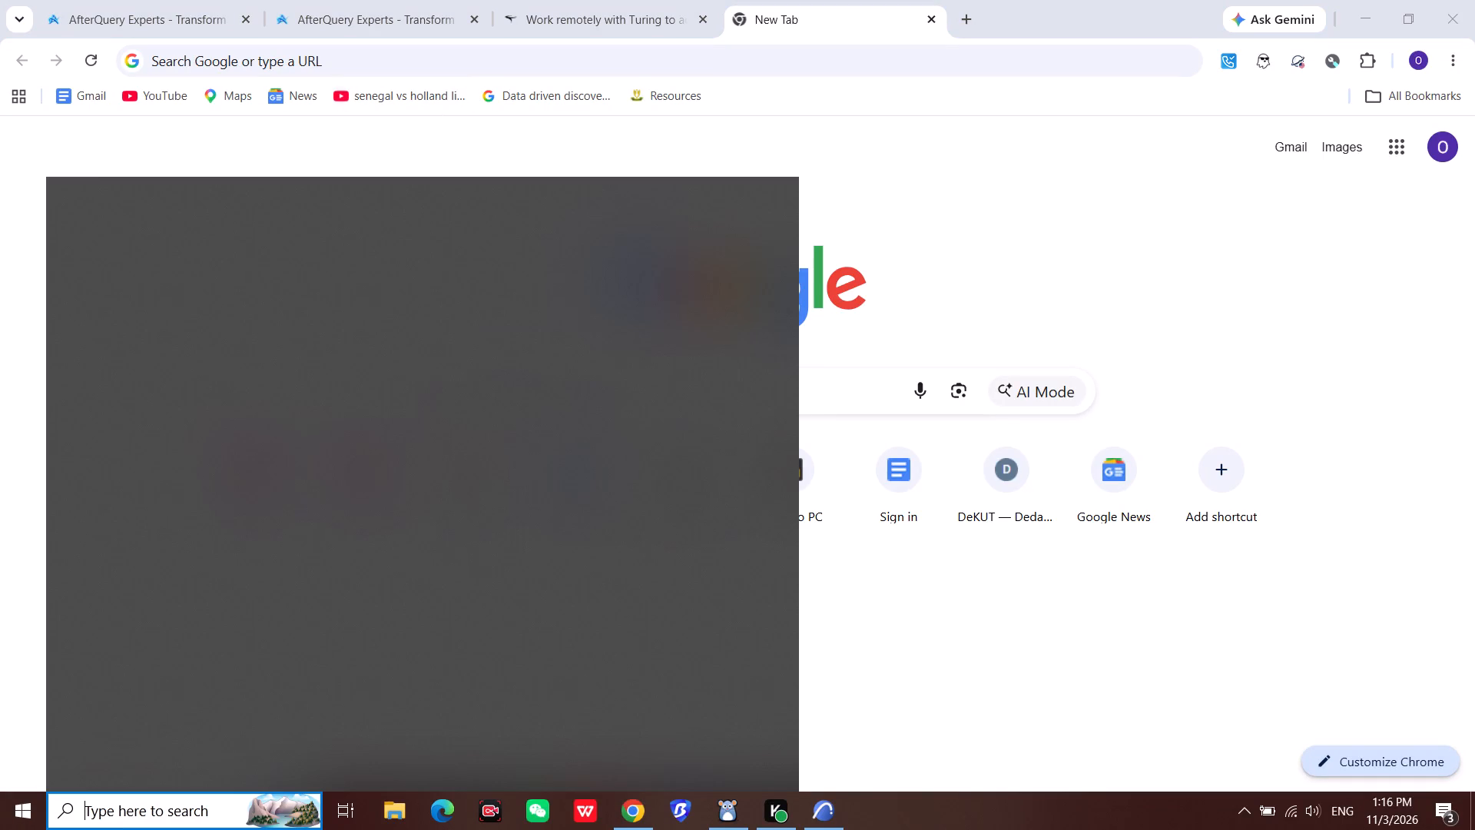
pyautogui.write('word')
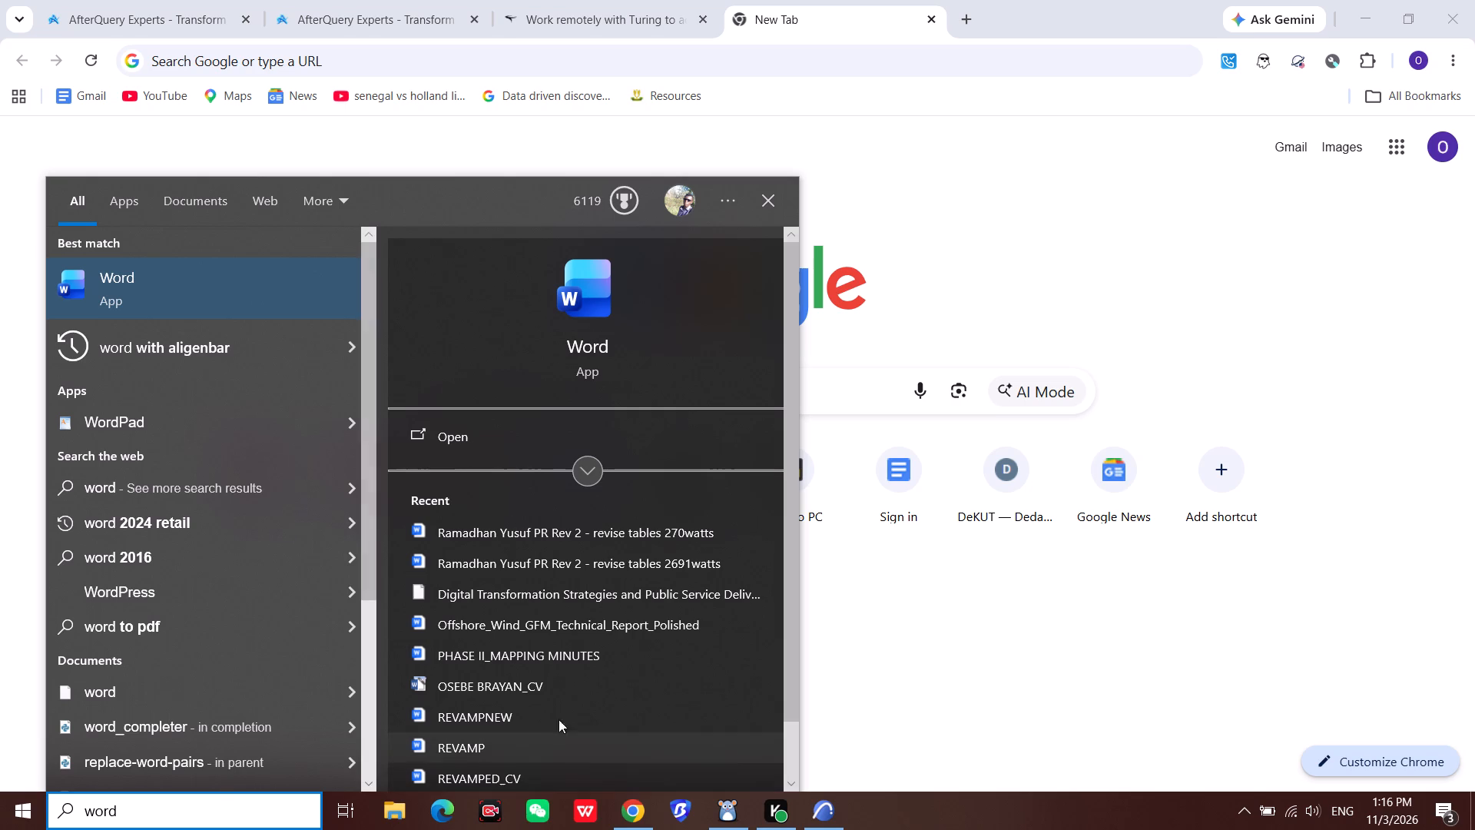
# Launch the Word application from the search results and switch to its window.
pyautogui.click(177, 310)
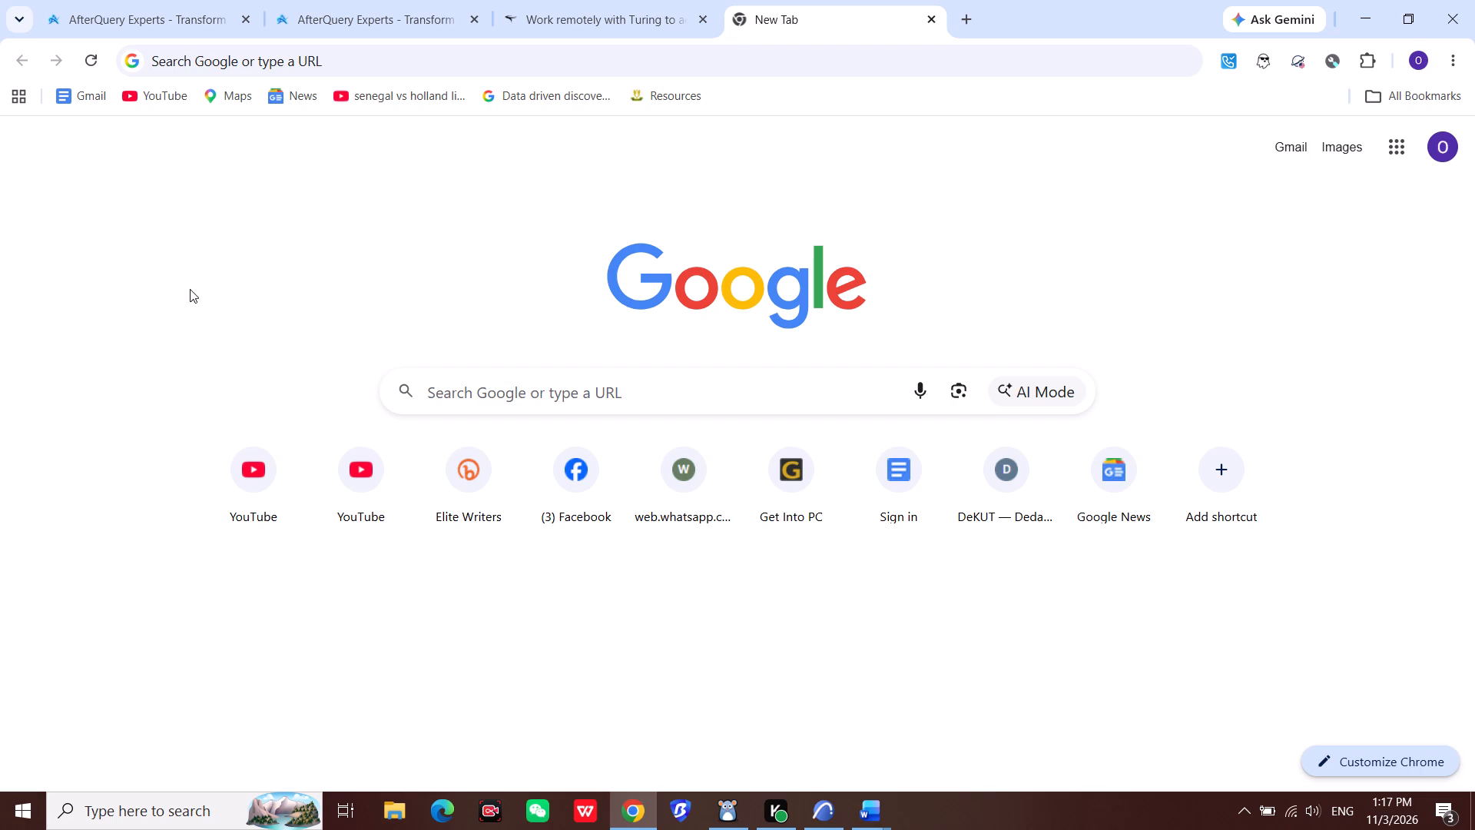
pyautogui.click(870, 825)
# Search the computer for the WhatsApp application and launch it.
pyautogui.click(86, 826)
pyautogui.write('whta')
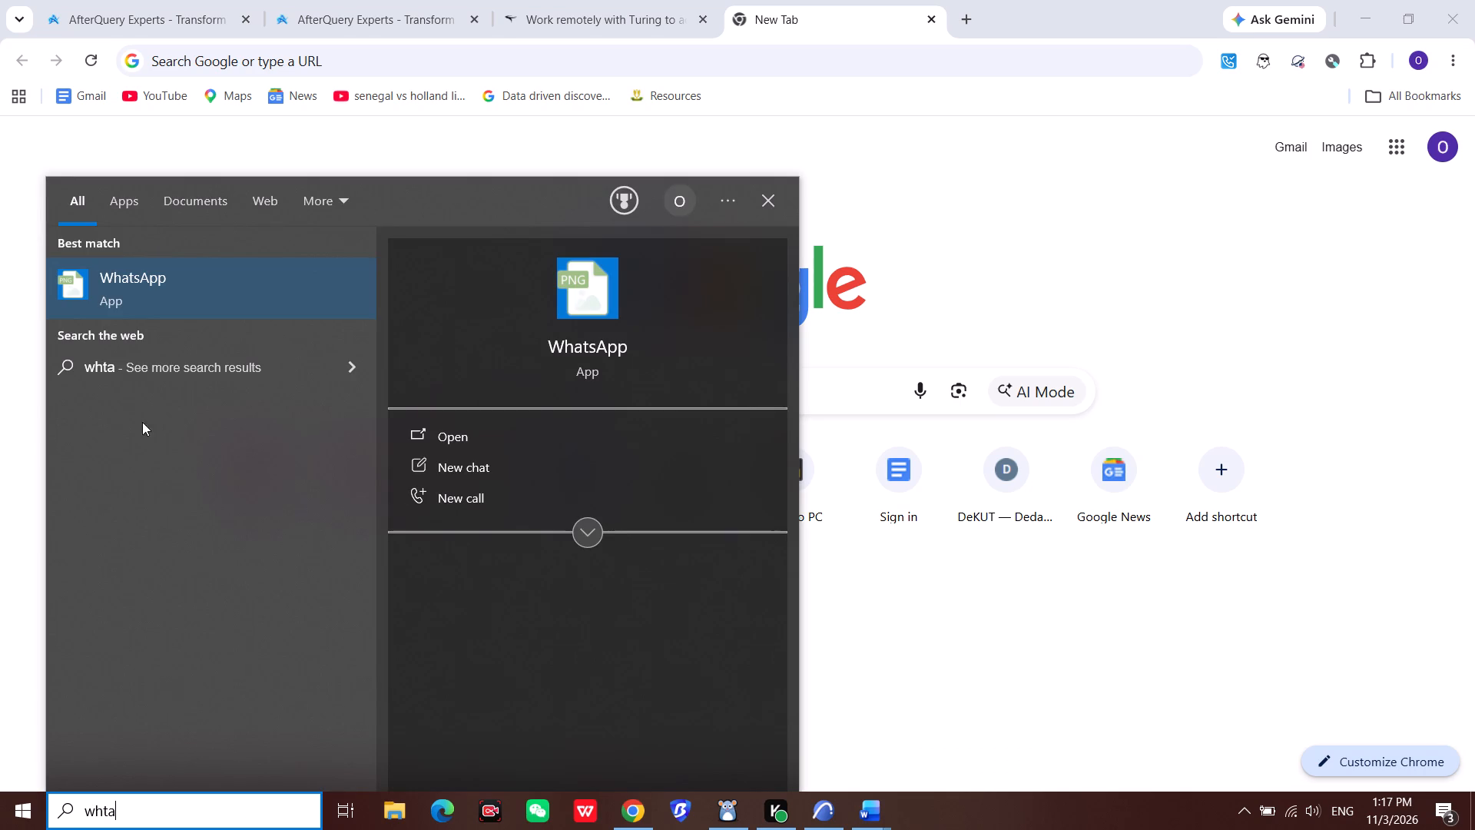
pyautogui.click(201, 290)
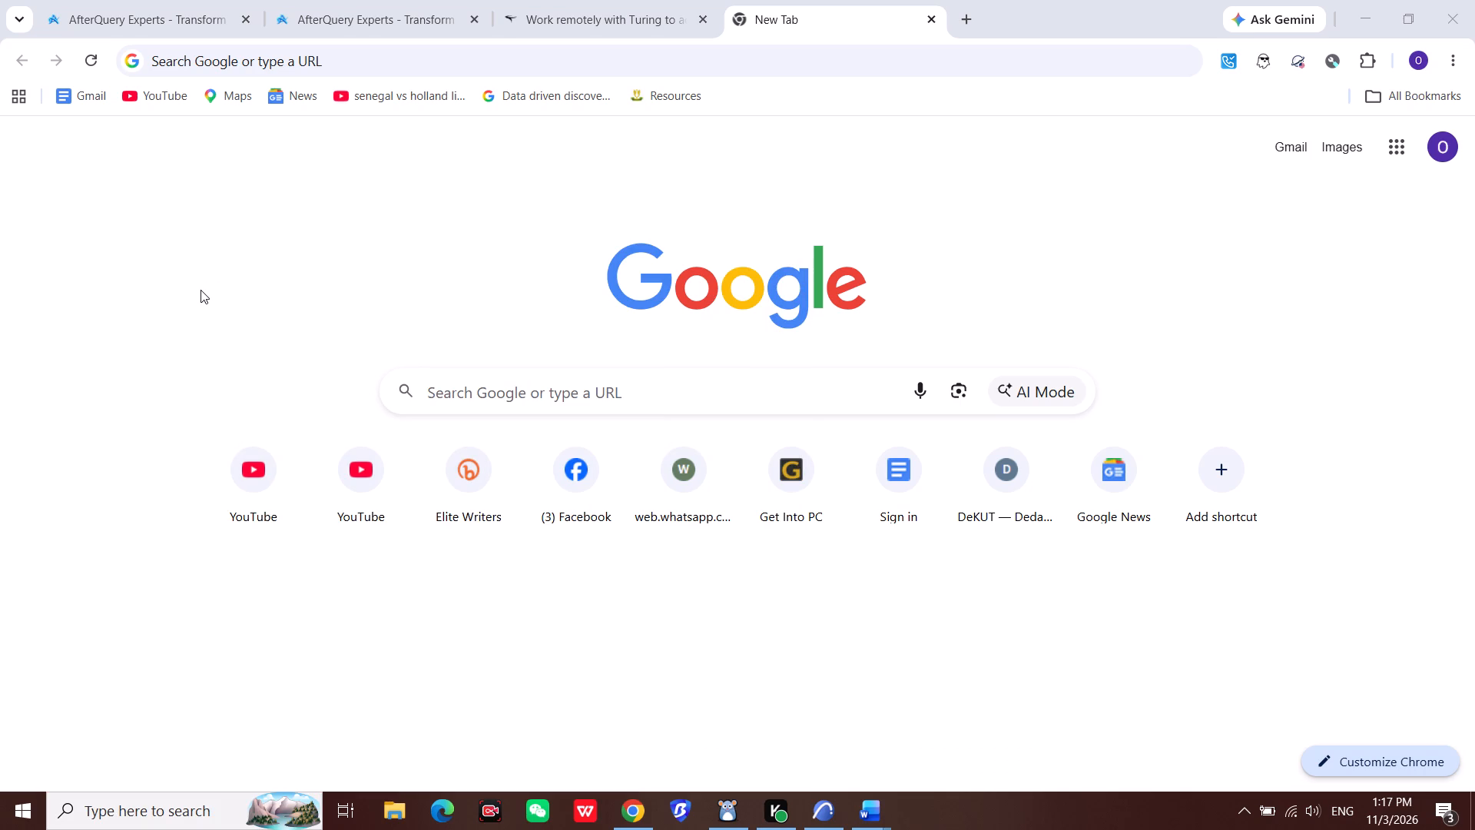
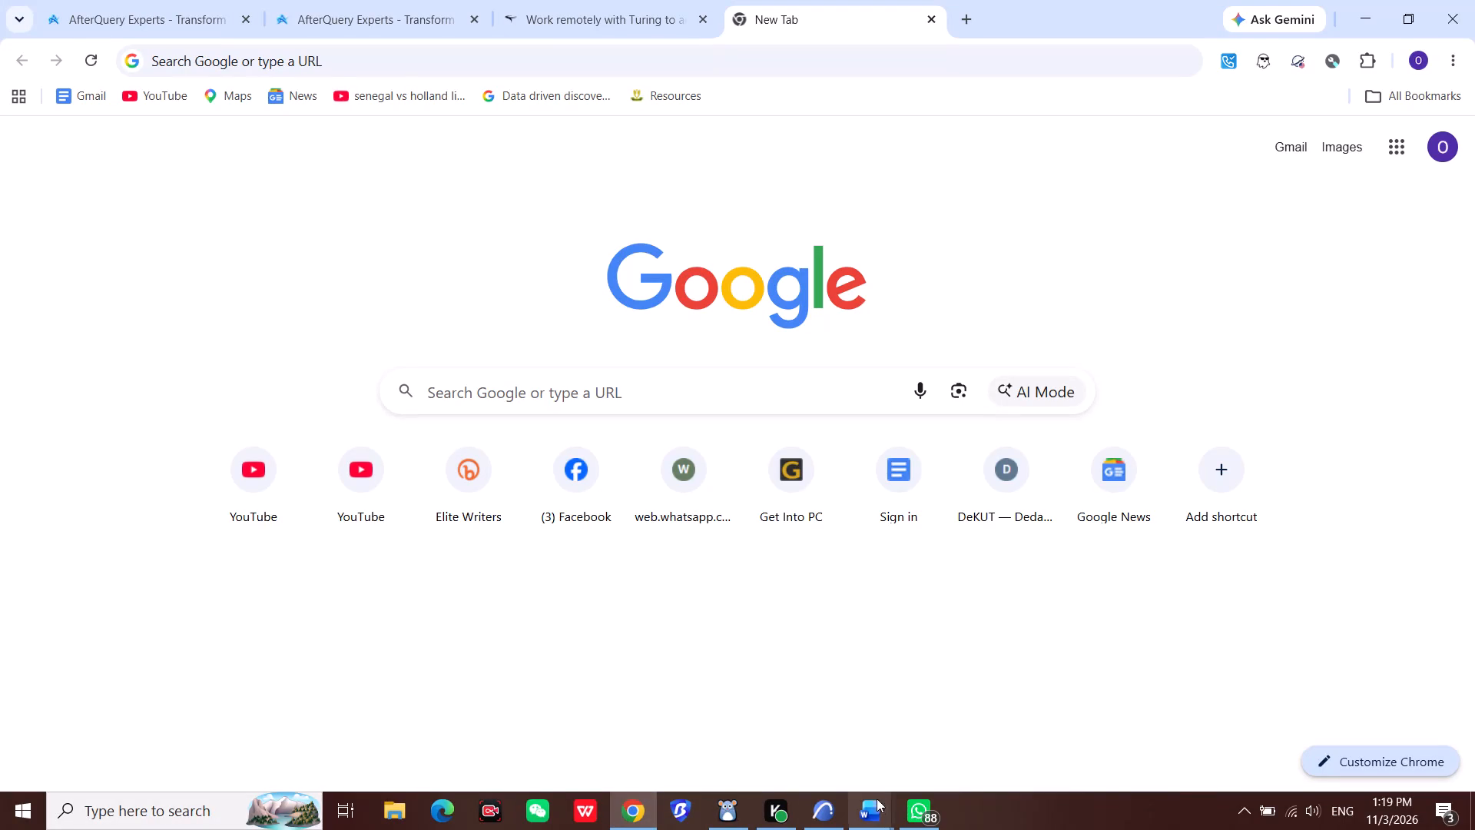
# Bring up the open Microsoft Word document windows in order to switch from the browser to Word.
pyautogui.click(880, 814)
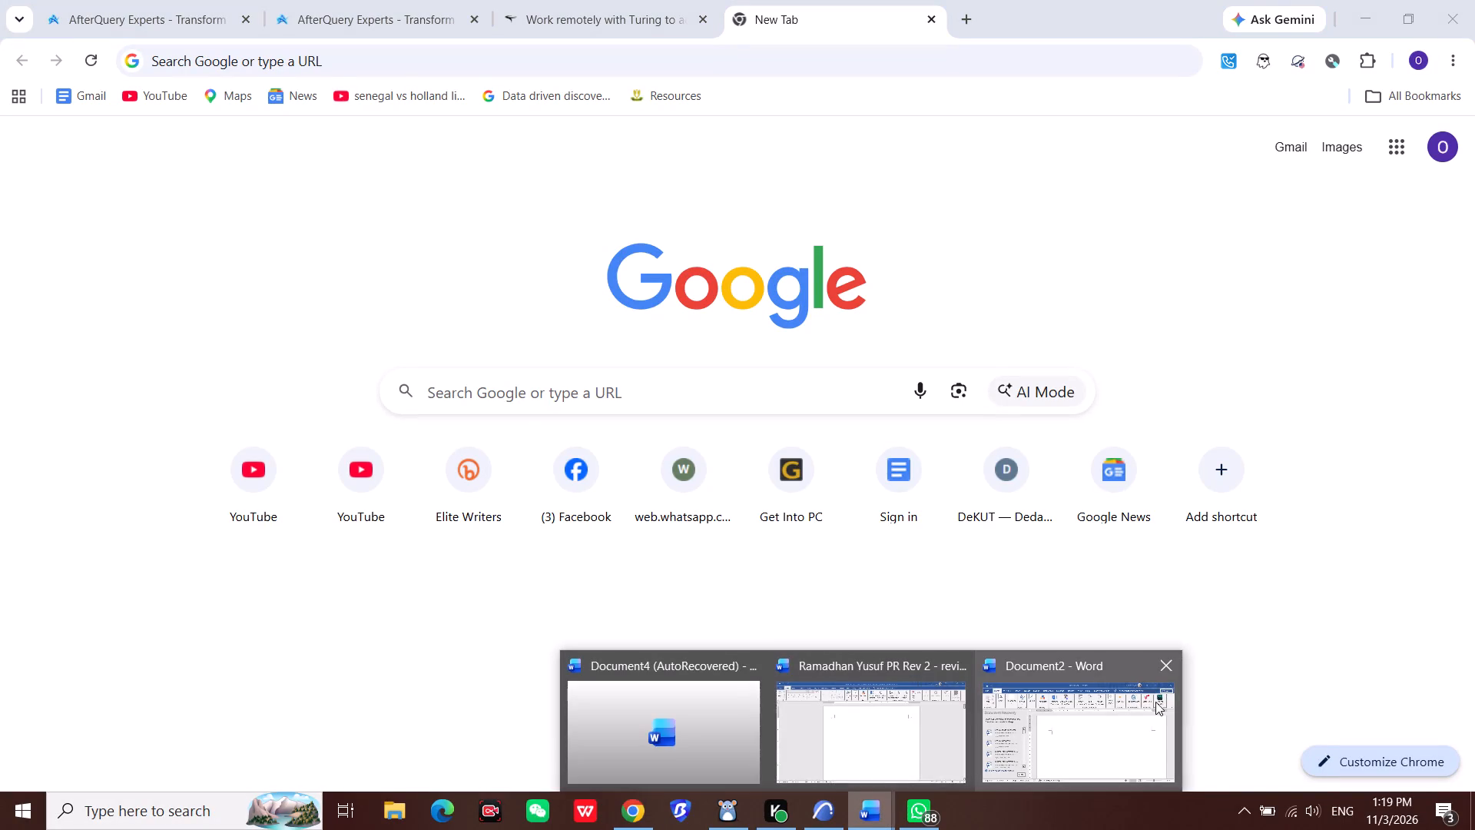
# Switch to the Word window with the blank Document2 and maximize it.
pyautogui.click(1155, 705)
pyautogui.click(1268, 235)
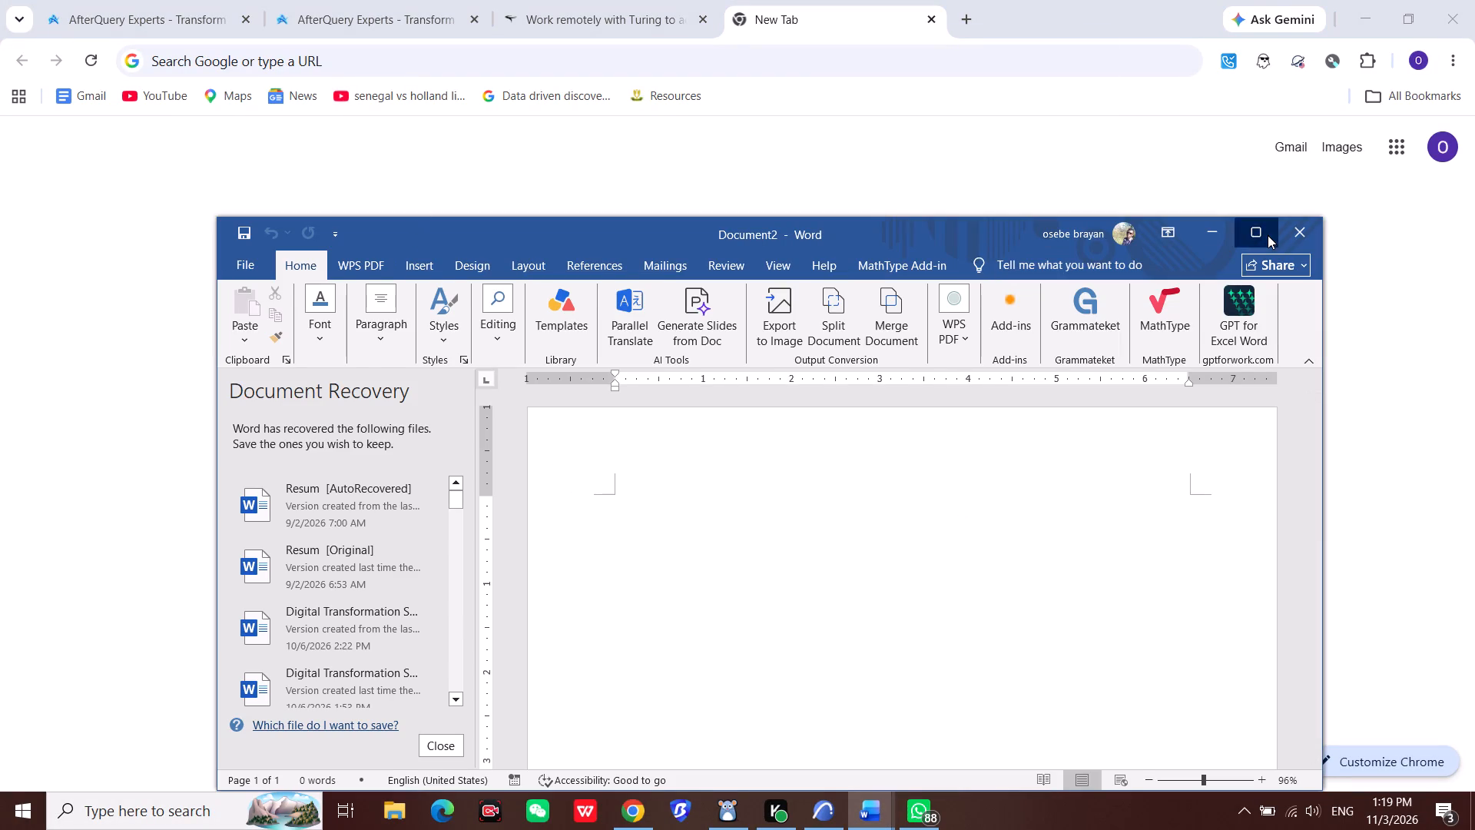
# Start opening an existing document and browse to the Desktop folder.
pyautogui.click(12, 36)
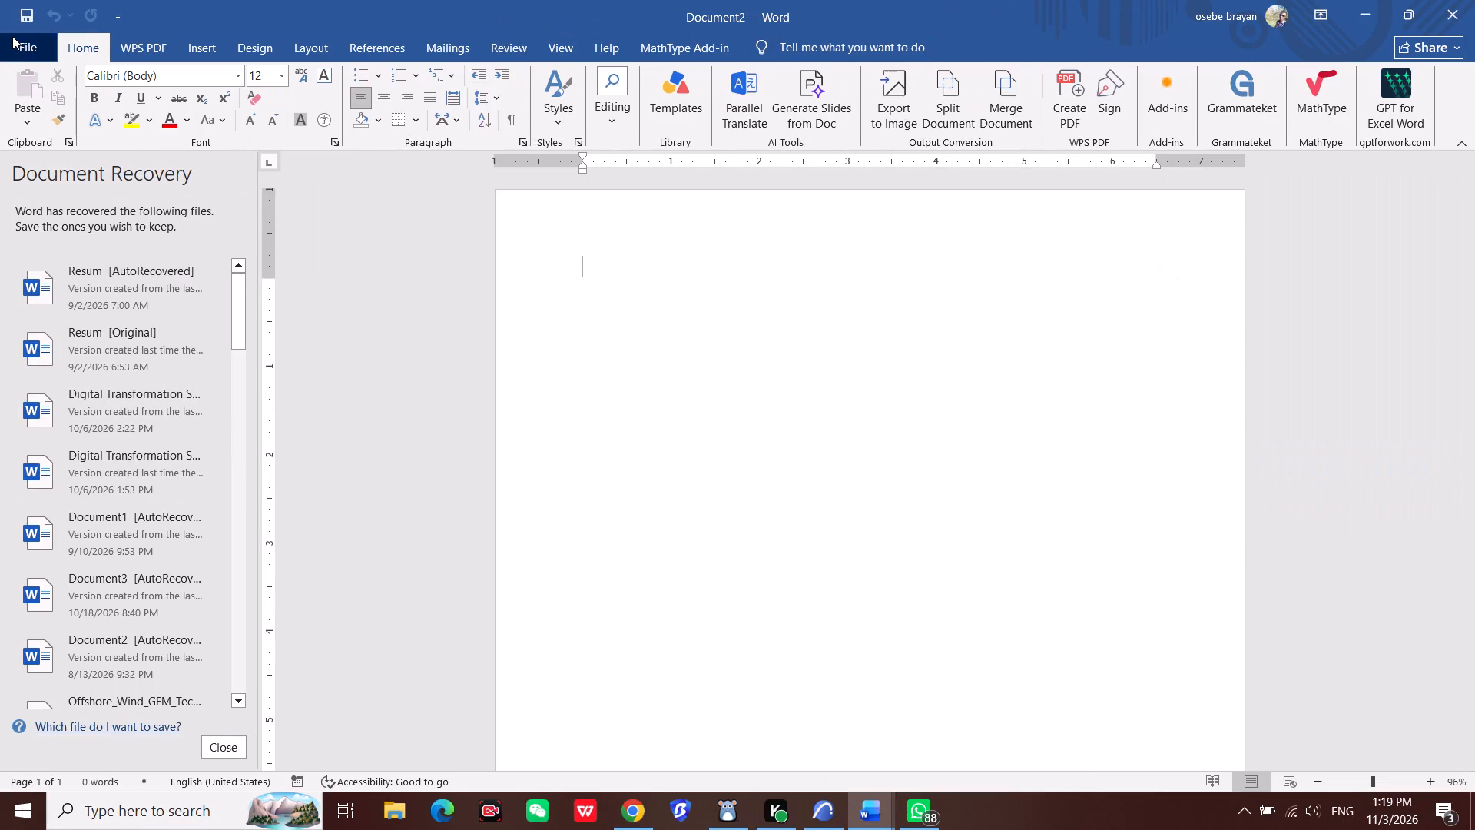
pyautogui.click(38, 267)
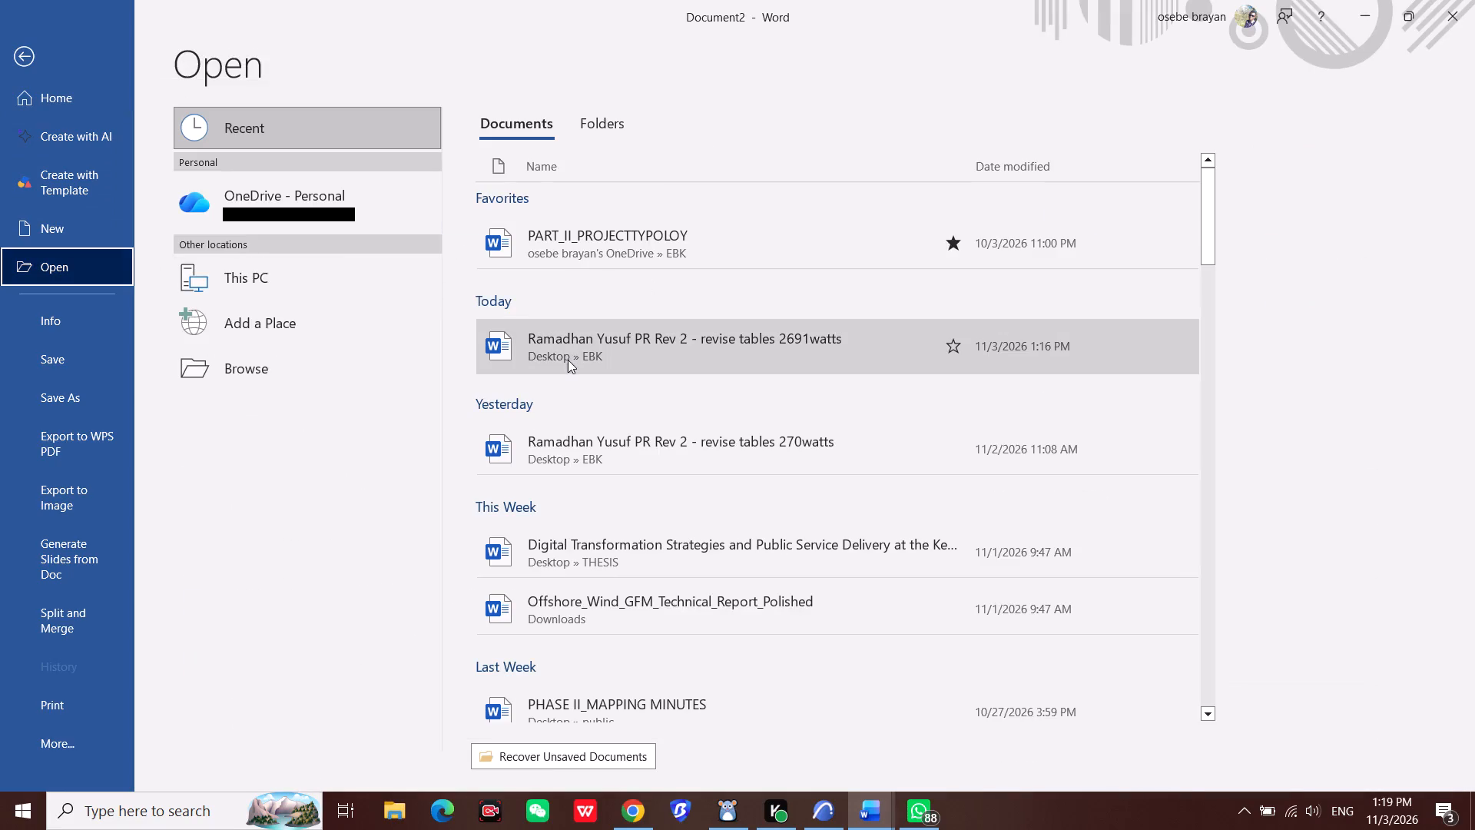
pyautogui.click(273, 362)
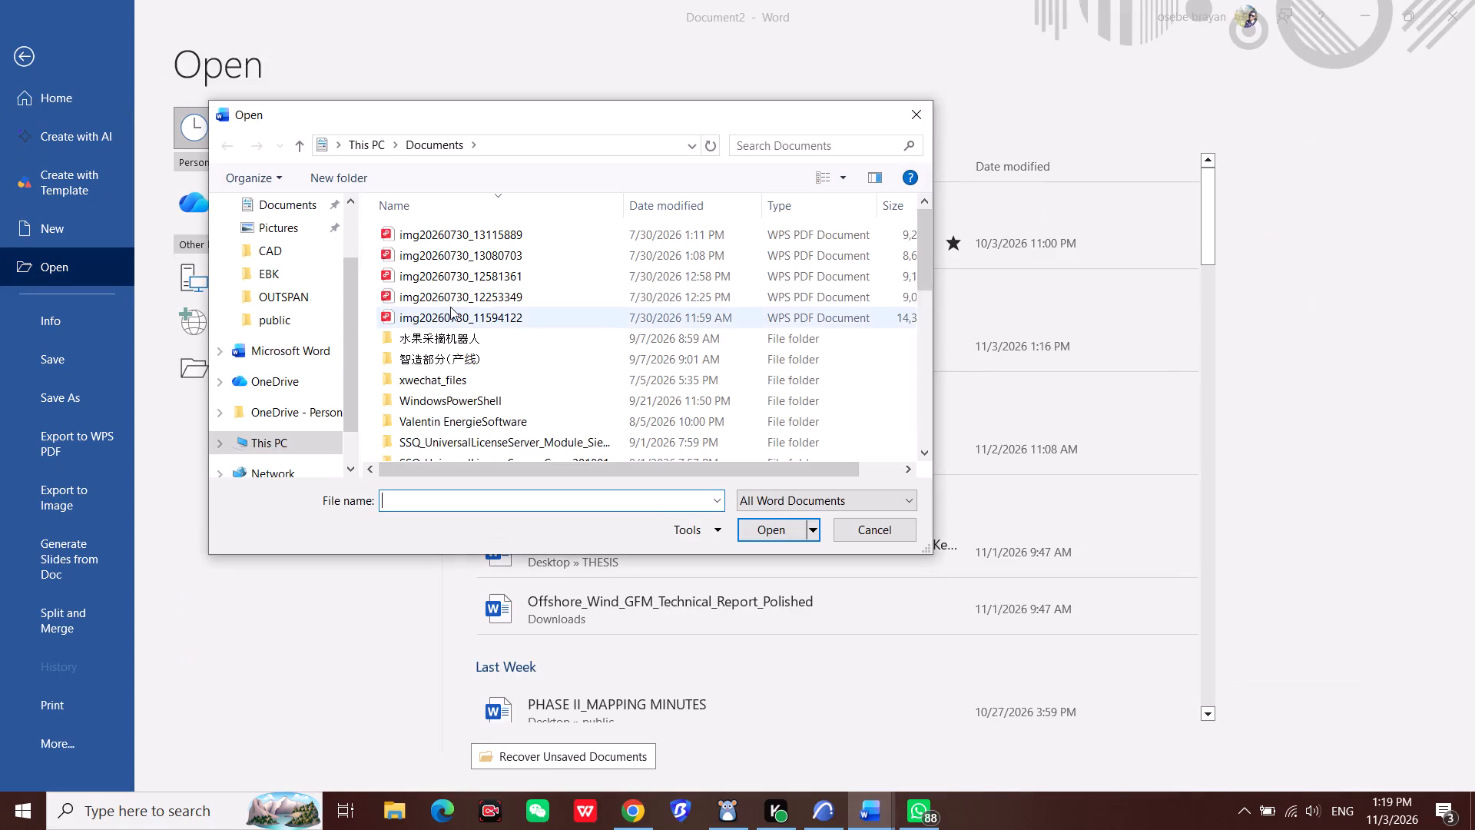
pyautogui.scroll(-20, 483, 289)
pyautogui.scroll(-2, 483, 289)
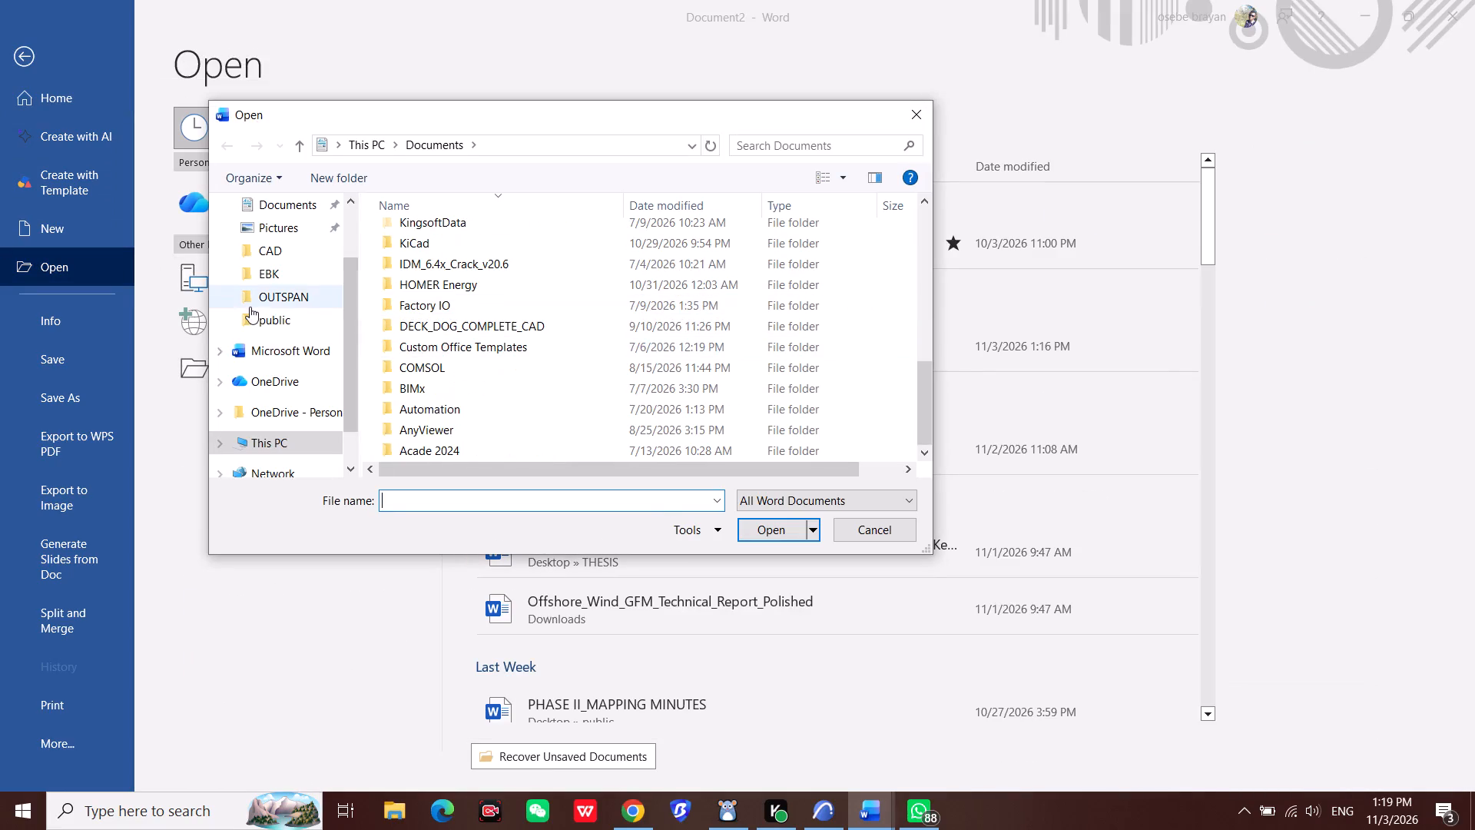
pyautogui.scroll(6, 263, 283)
pyautogui.doubleClick(267, 248)
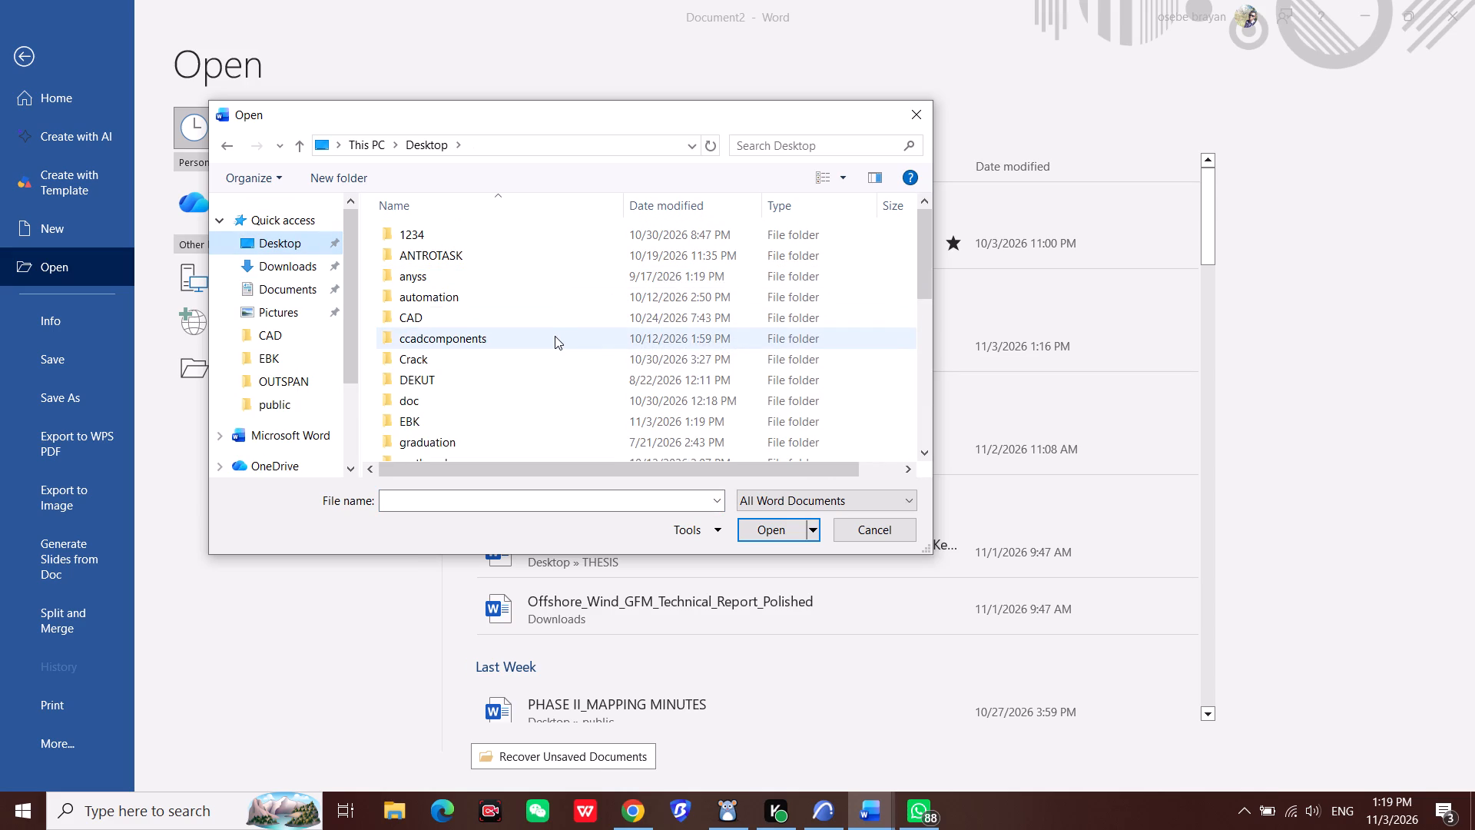
# Open the project report whose file name ends in "PR Rev with tables" from the EBK folder on the Desktop.
pyautogui.scroll(-6, 563, 334)
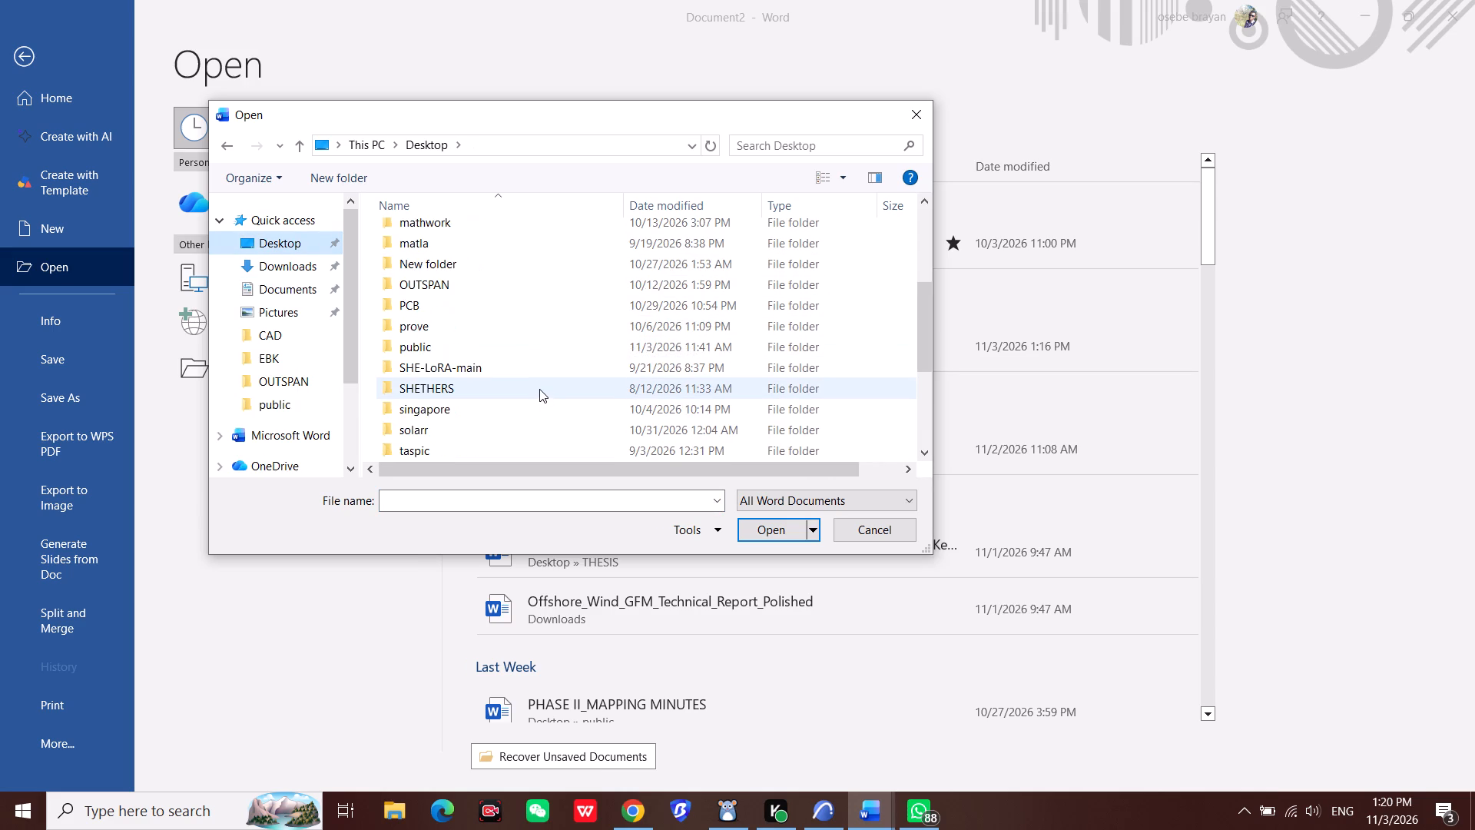
pyautogui.scroll(-4, 539, 382)
pyautogui.scroll(6, 550, 352)
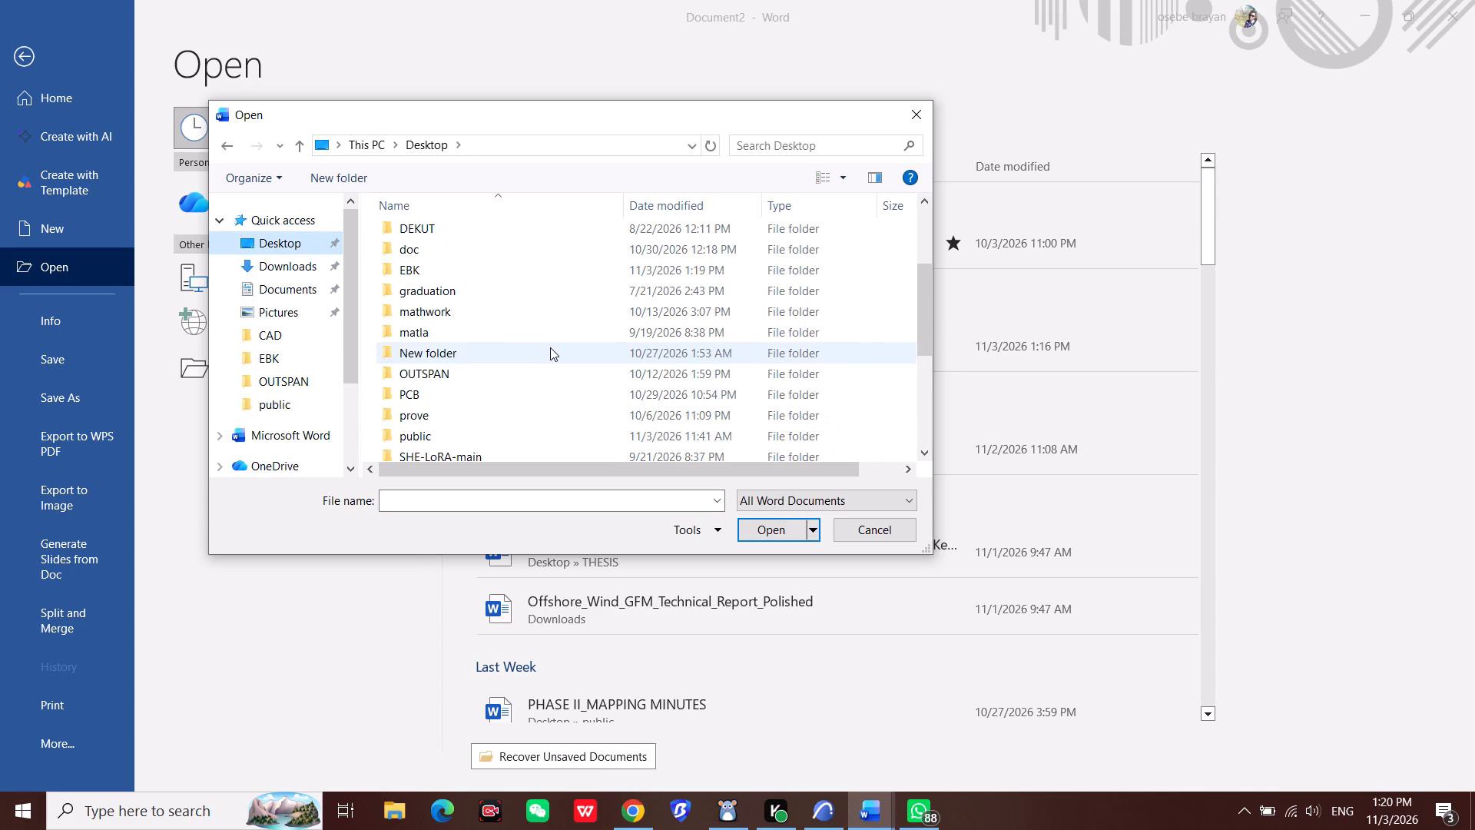
pyautogui.scroll(-4, 471, 347)
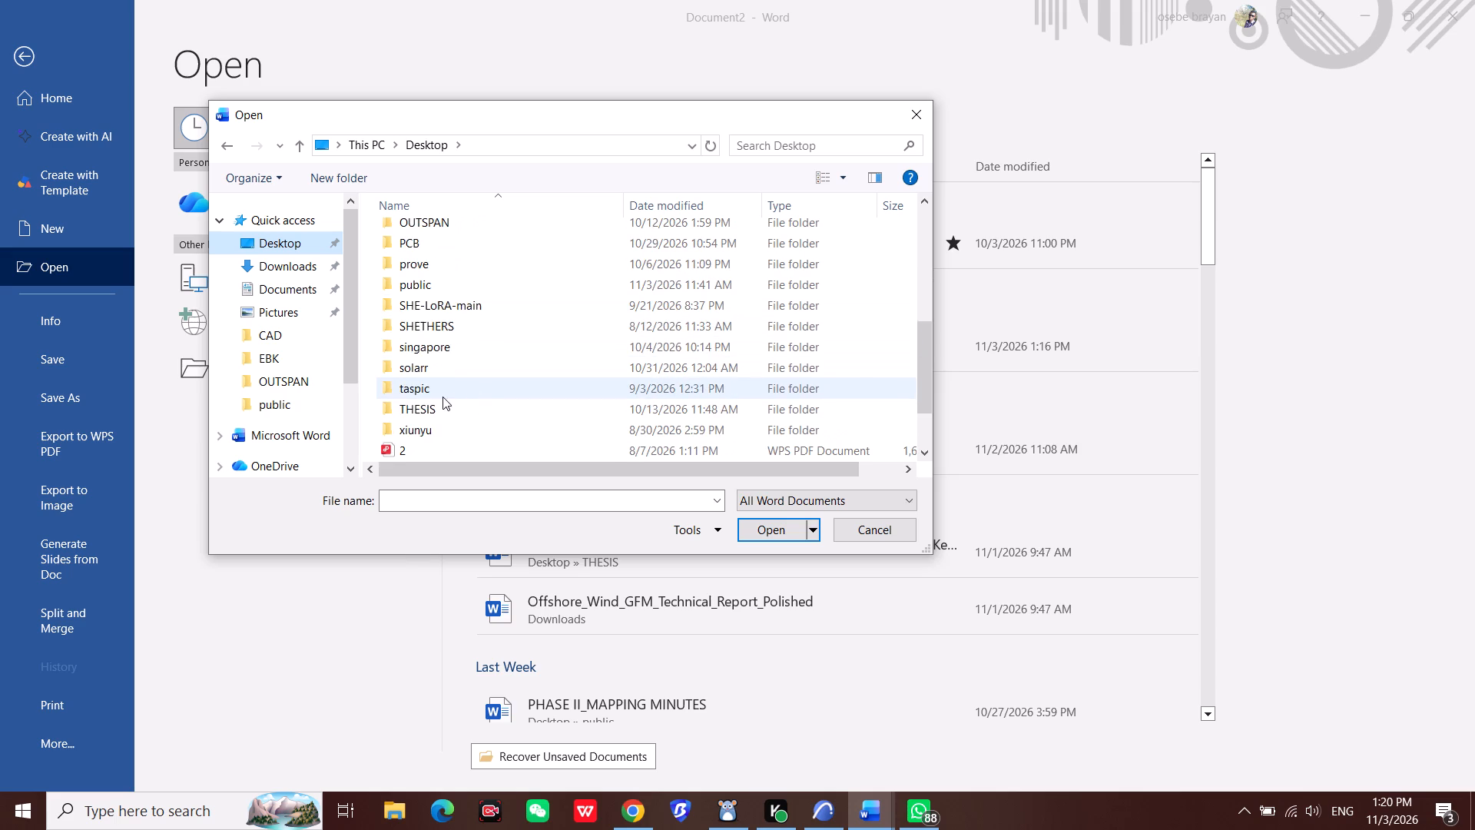
pyautogui.scroll(-8, 429, 403)
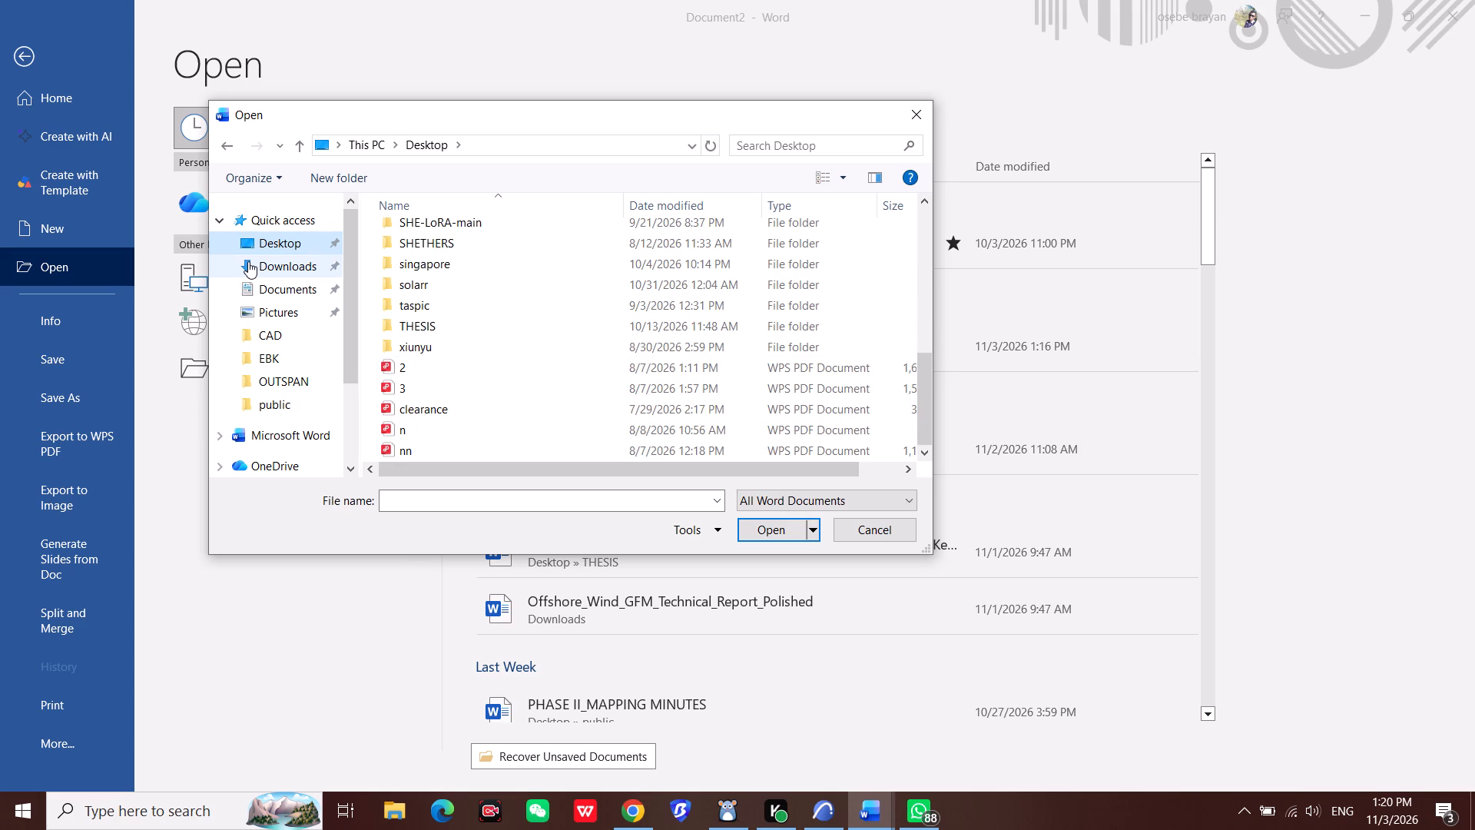
pyautogui.scroll(2, 503, 330)
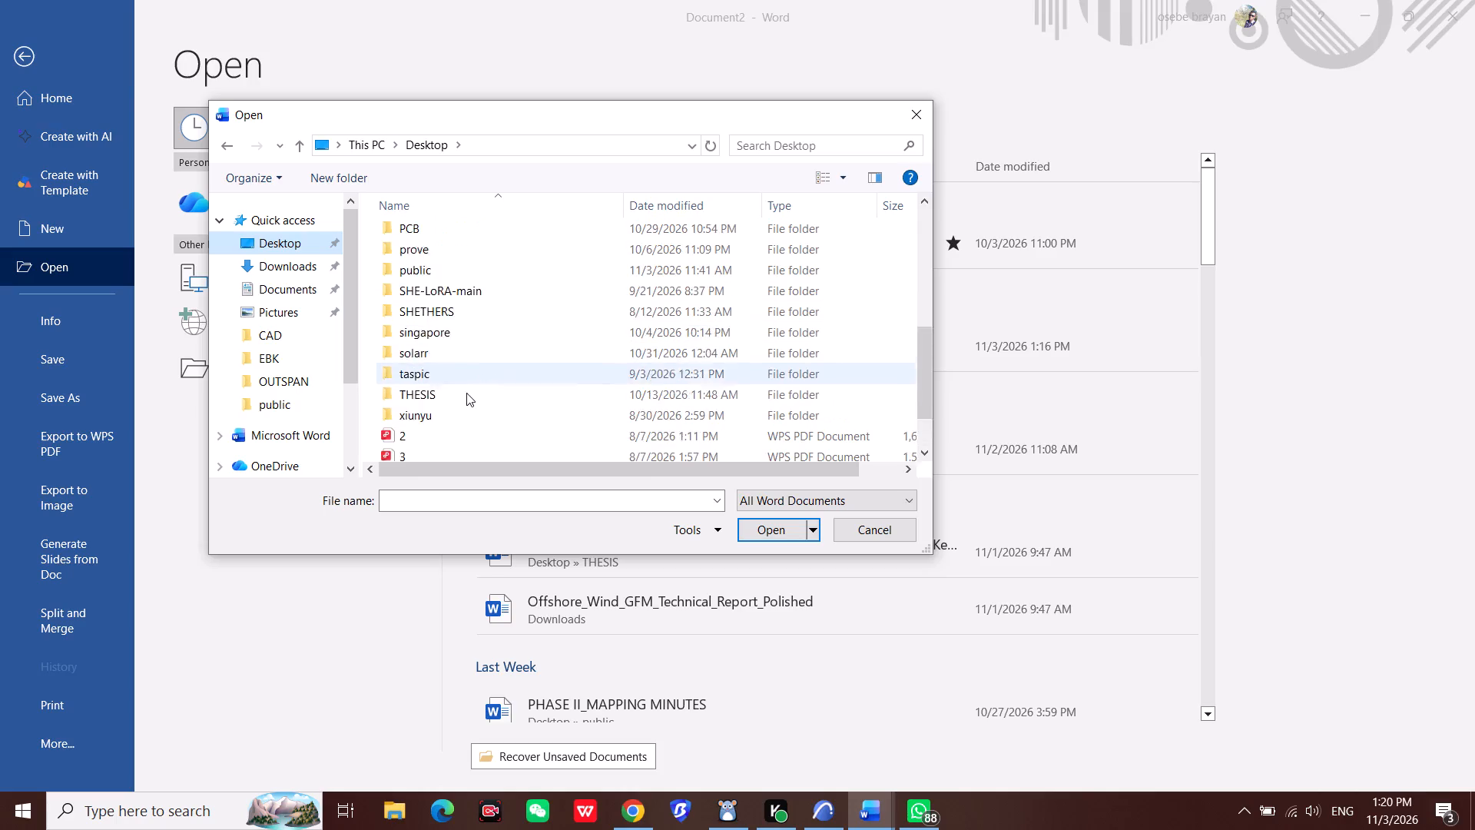
pyautogui.scroll(5, 466, 393)
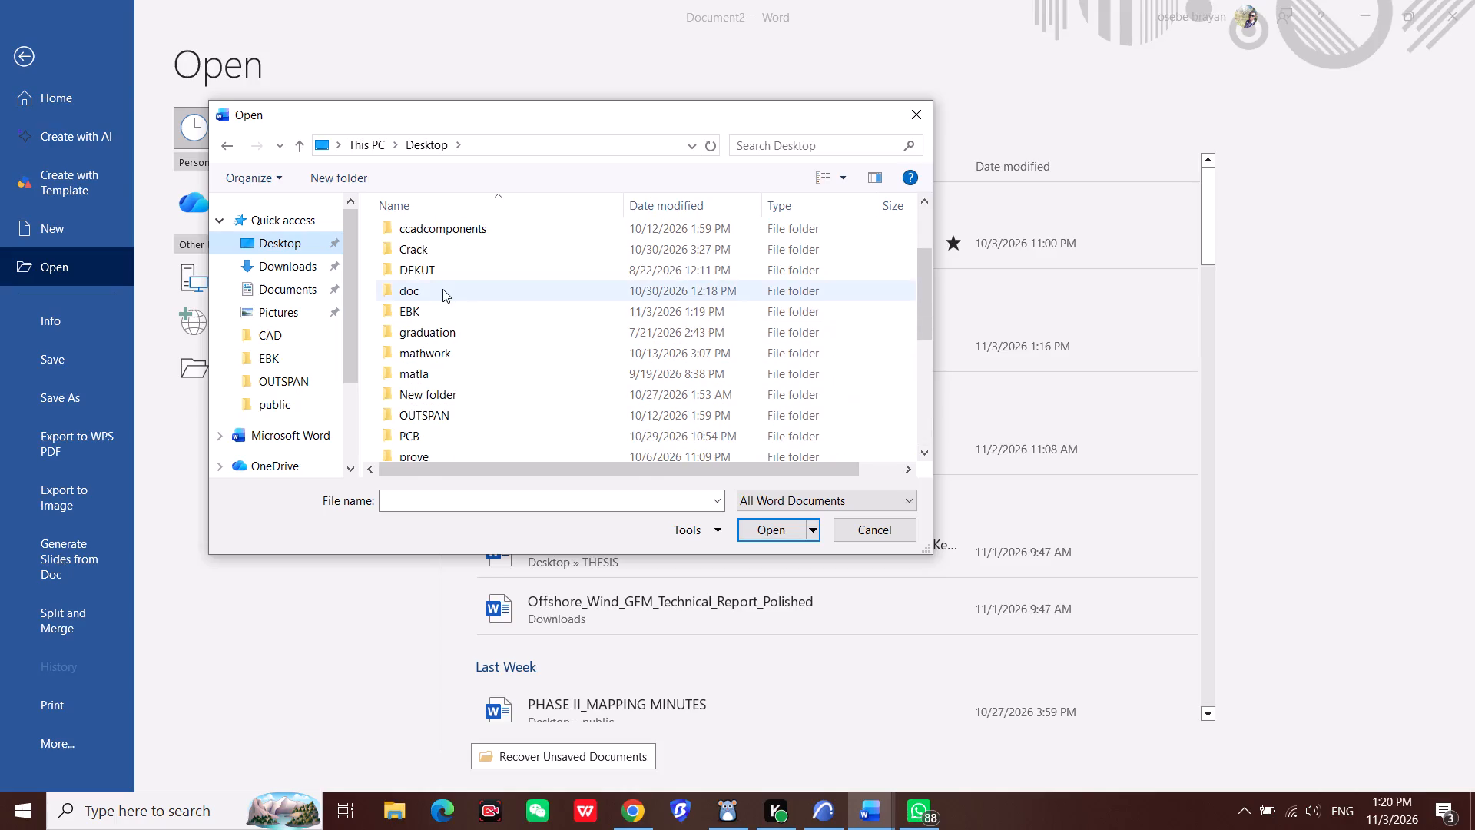
pyautogui.doubleClick(436, 308)
pyautogui.scroll(-6, 472, 377)
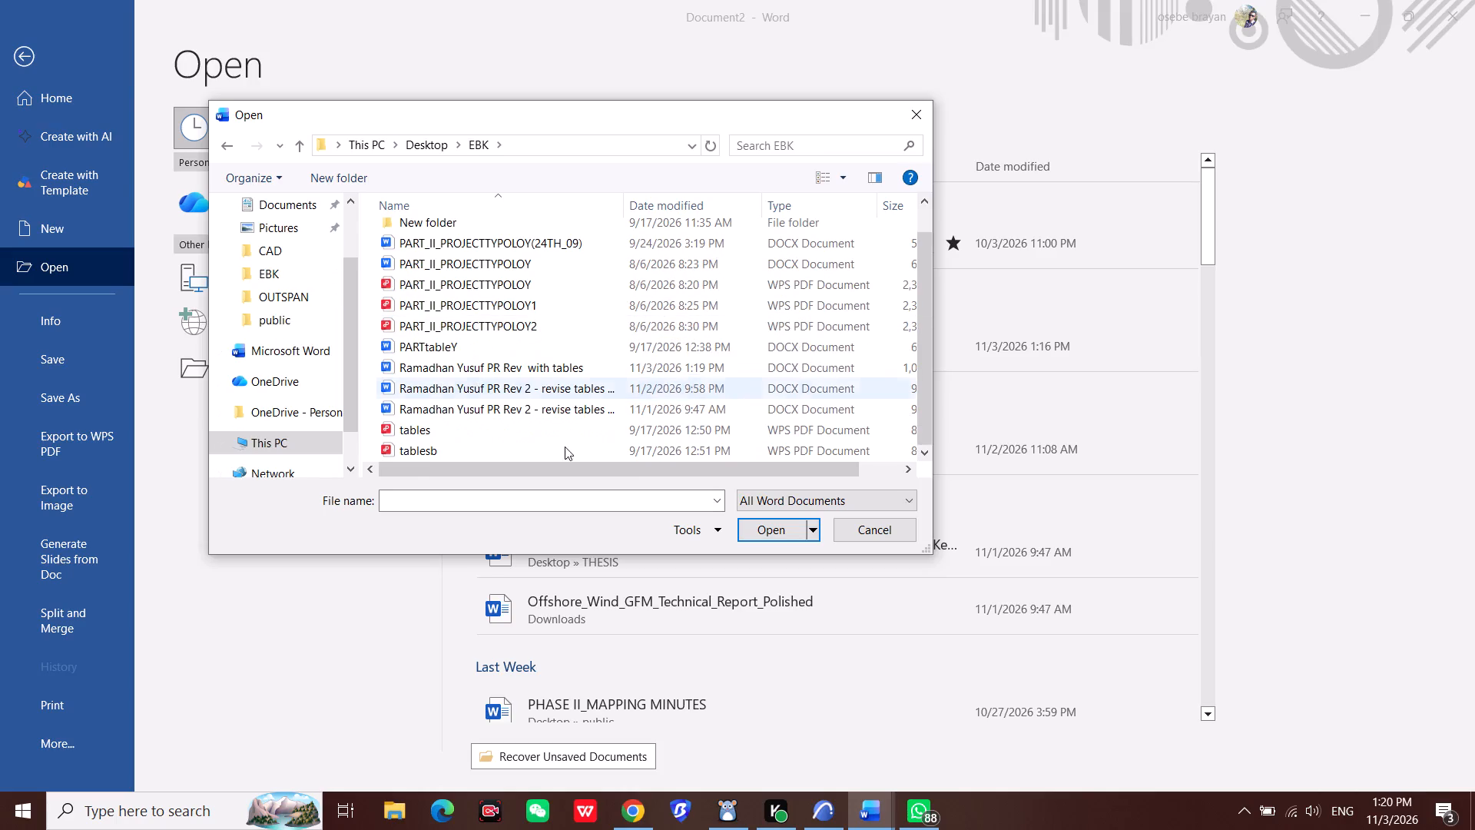
pyautogui.click(576, 371)
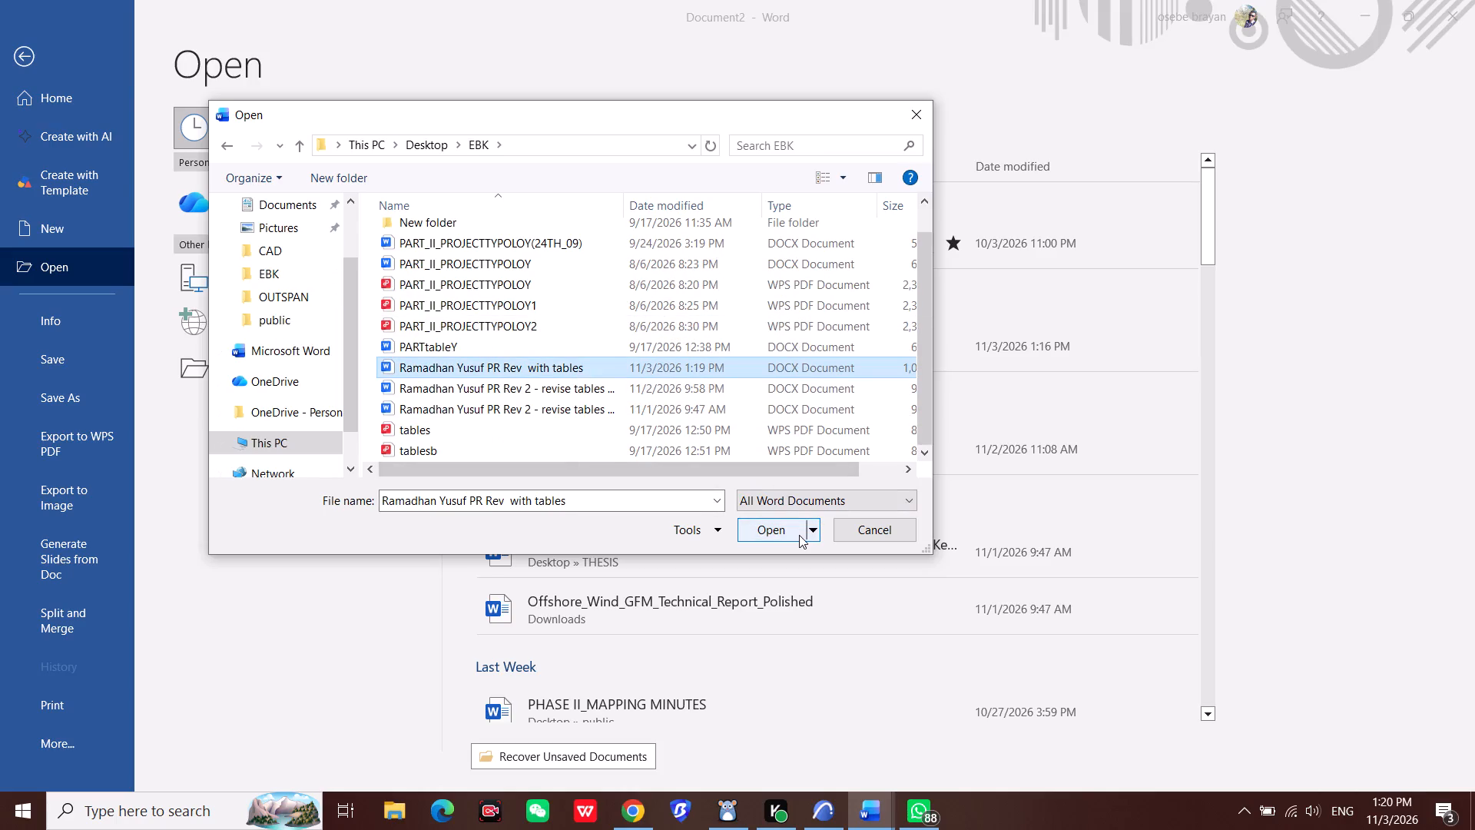
pyautogui.click(799, 535)
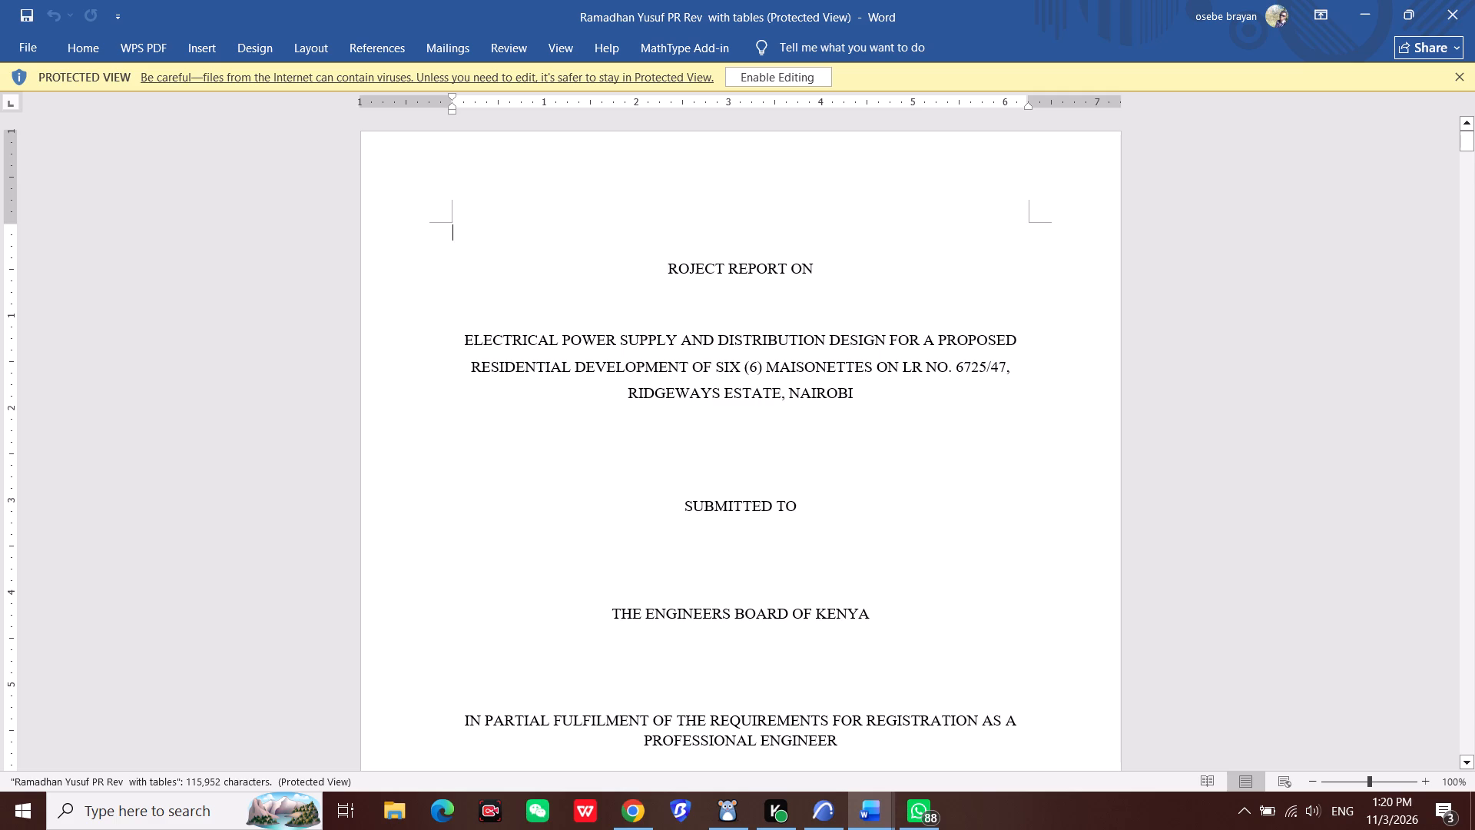
# Enable editing for the report opened in Protected View.
pyautogui.click(805, 75)
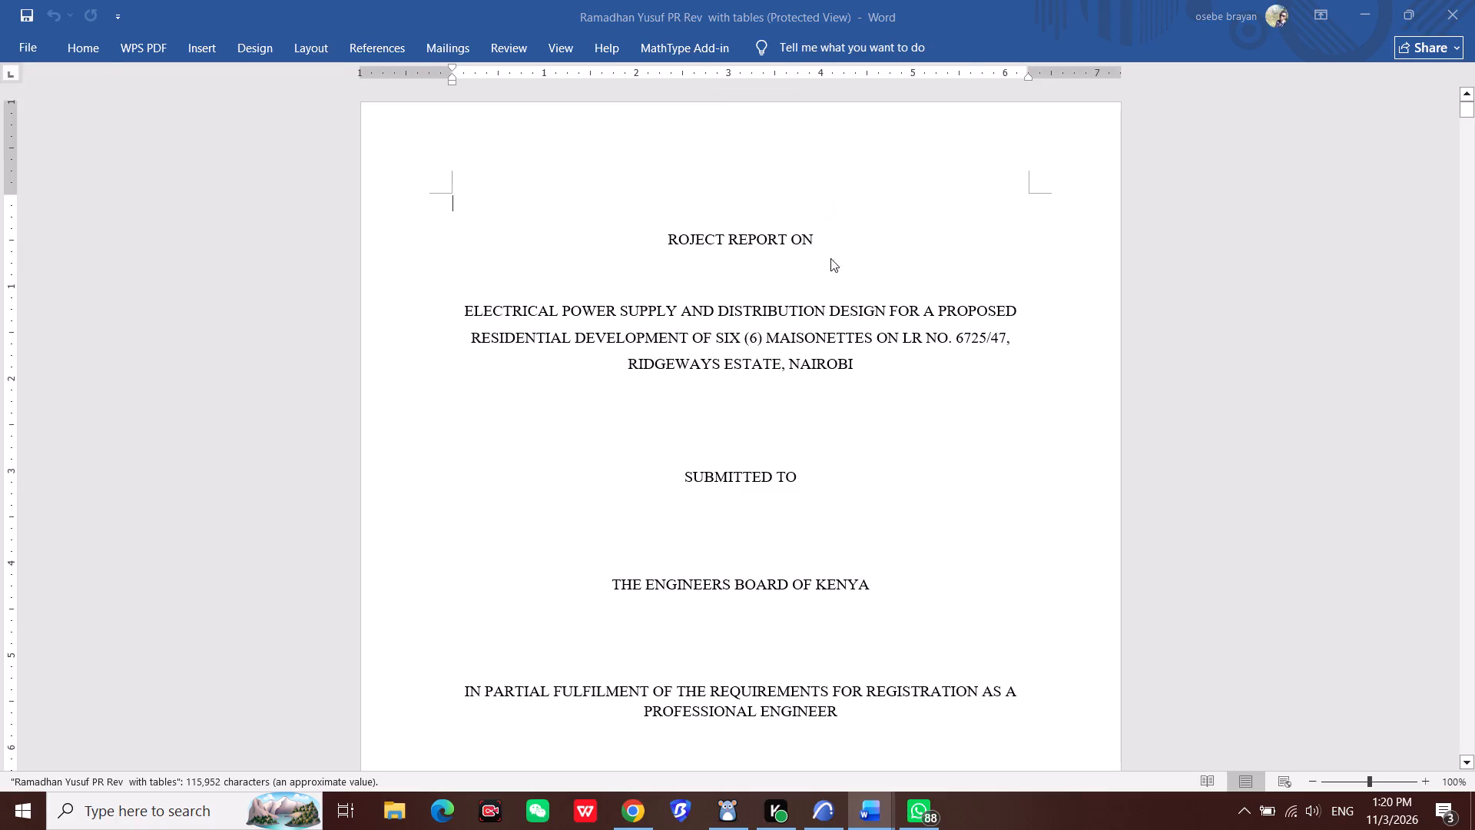
# Look through the report's front matter, from the cover page and declaration to the end of the table of contents.
pyautogui.scroll(-14, 850, 345)
pyautogui.scroll(-2, 835, 455)
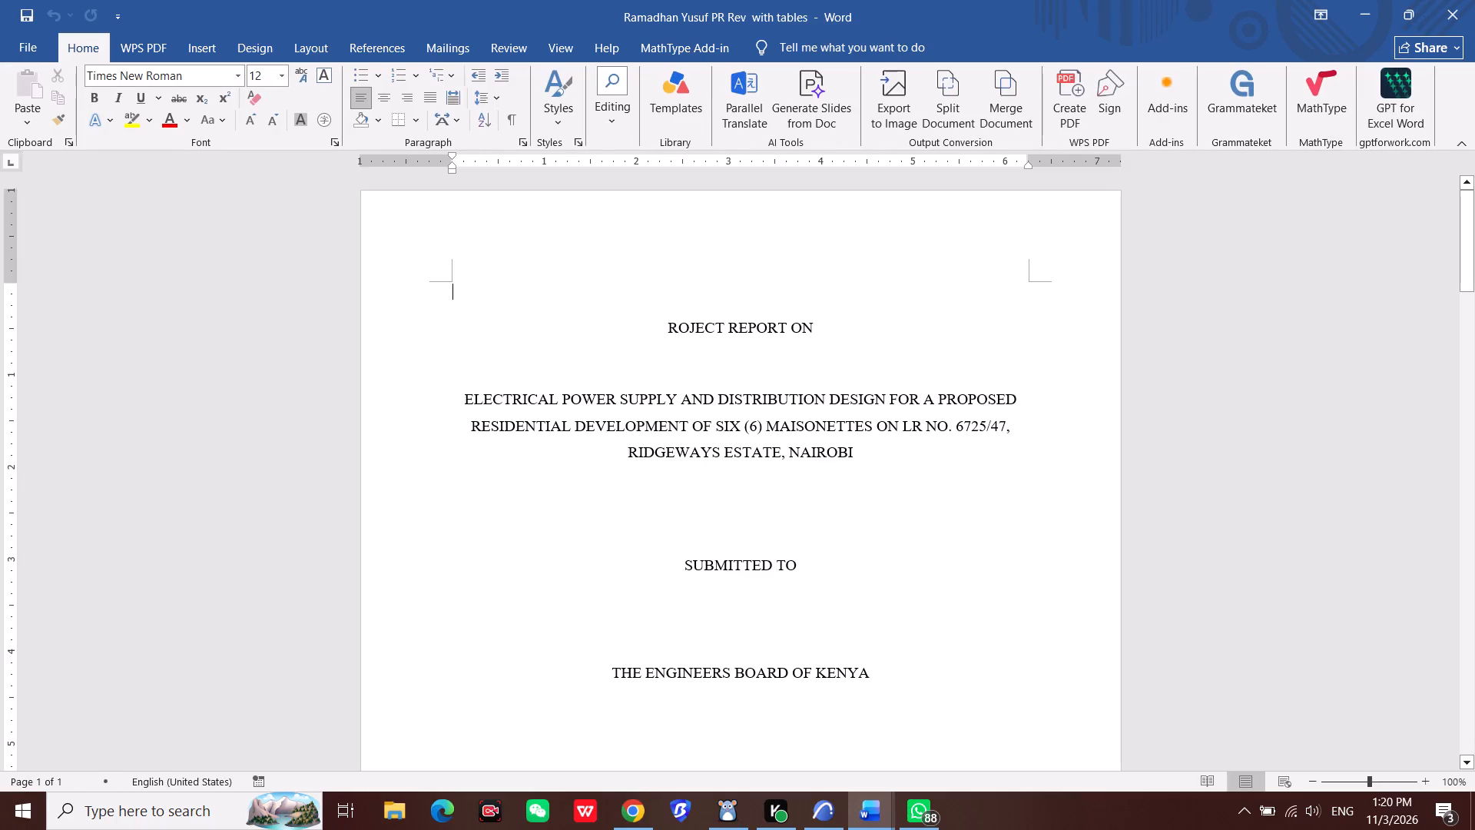
pyautogui.scroll(-8, 835, 455)
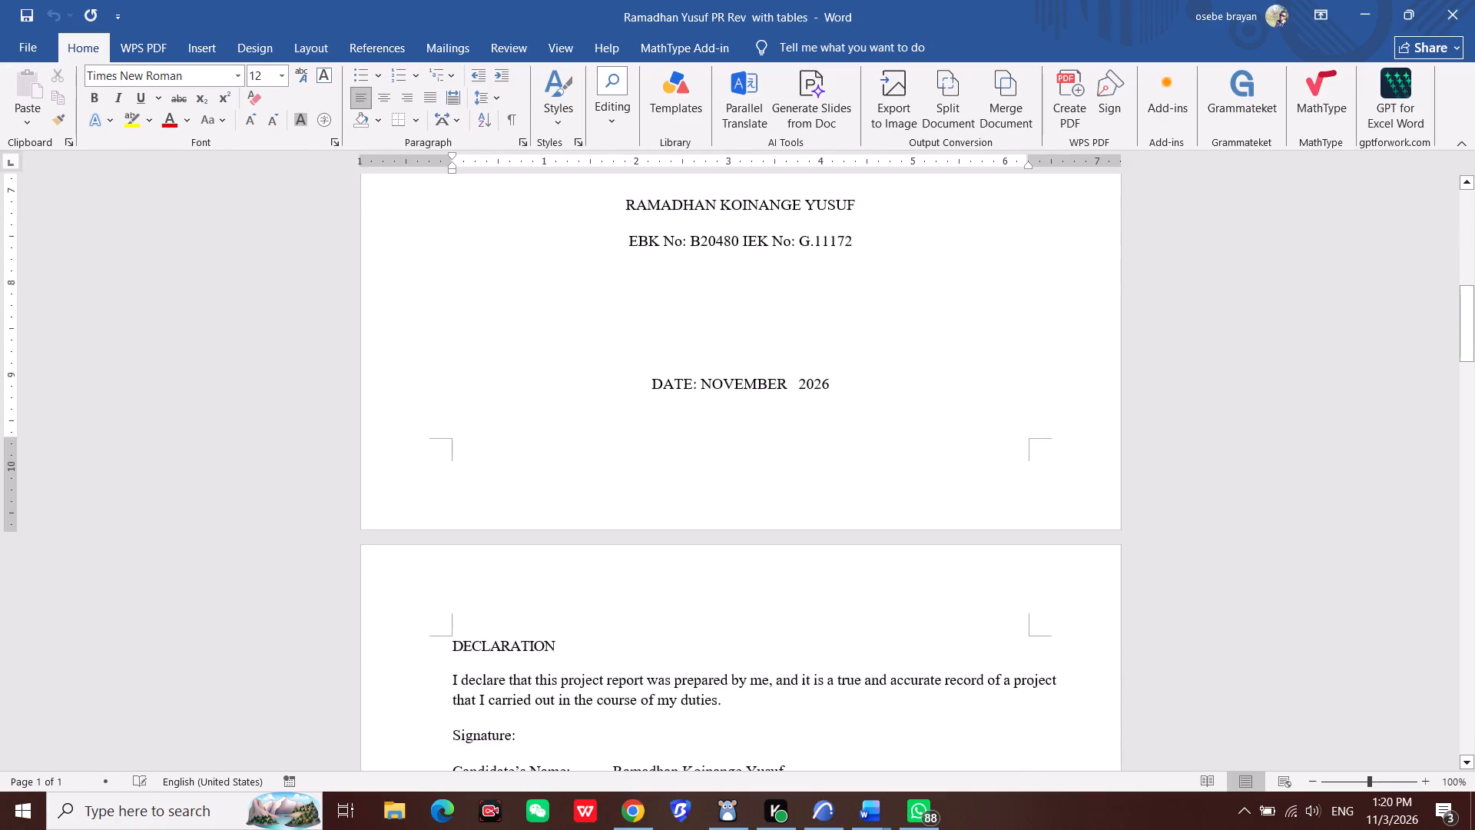
pyautogui.scroll(-12, 827, 469)
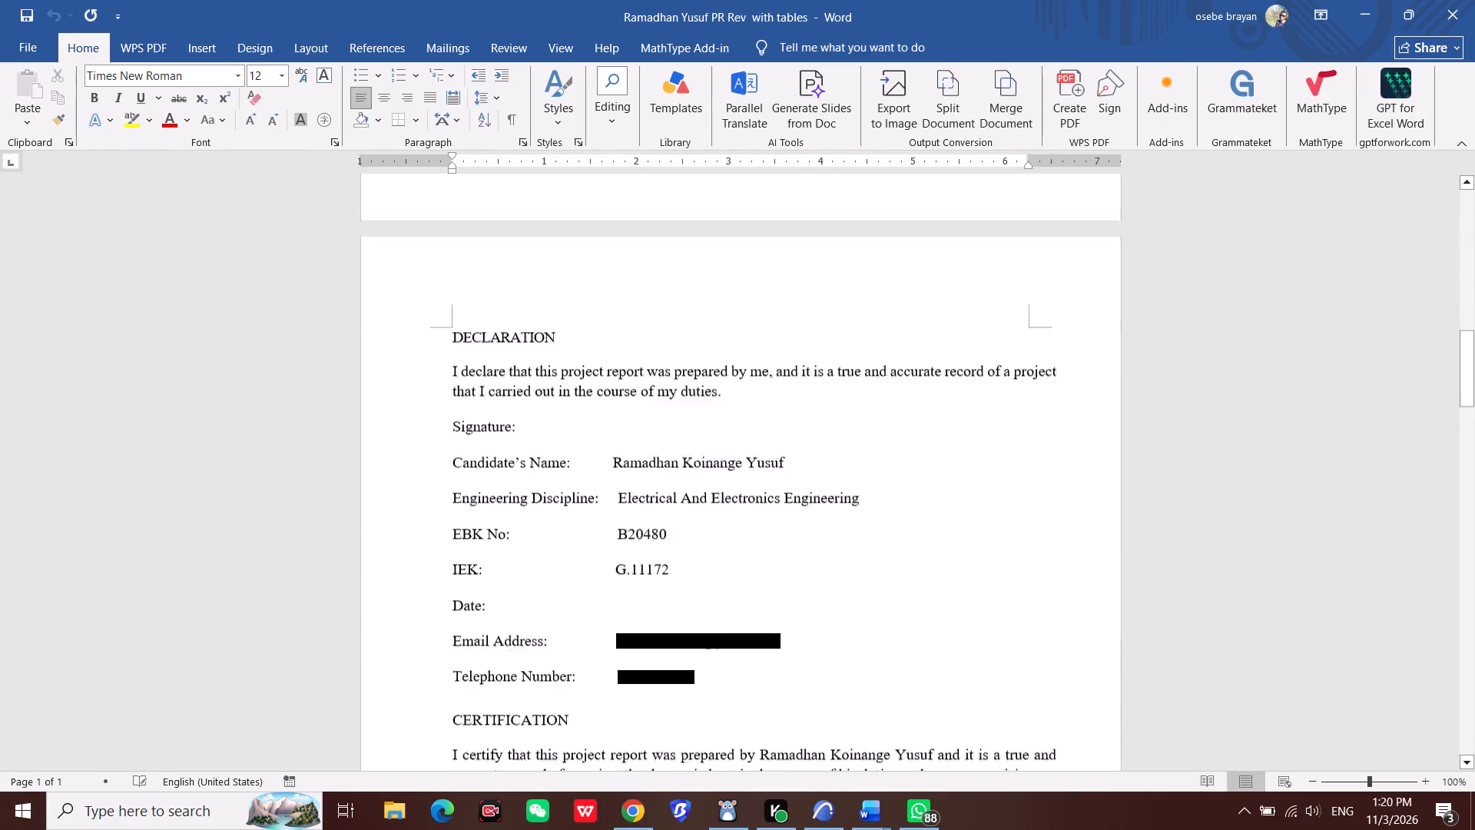
pyautogui.scroll(-20, 818, 556)
pyautogui.scroll(-13, 818, 556)
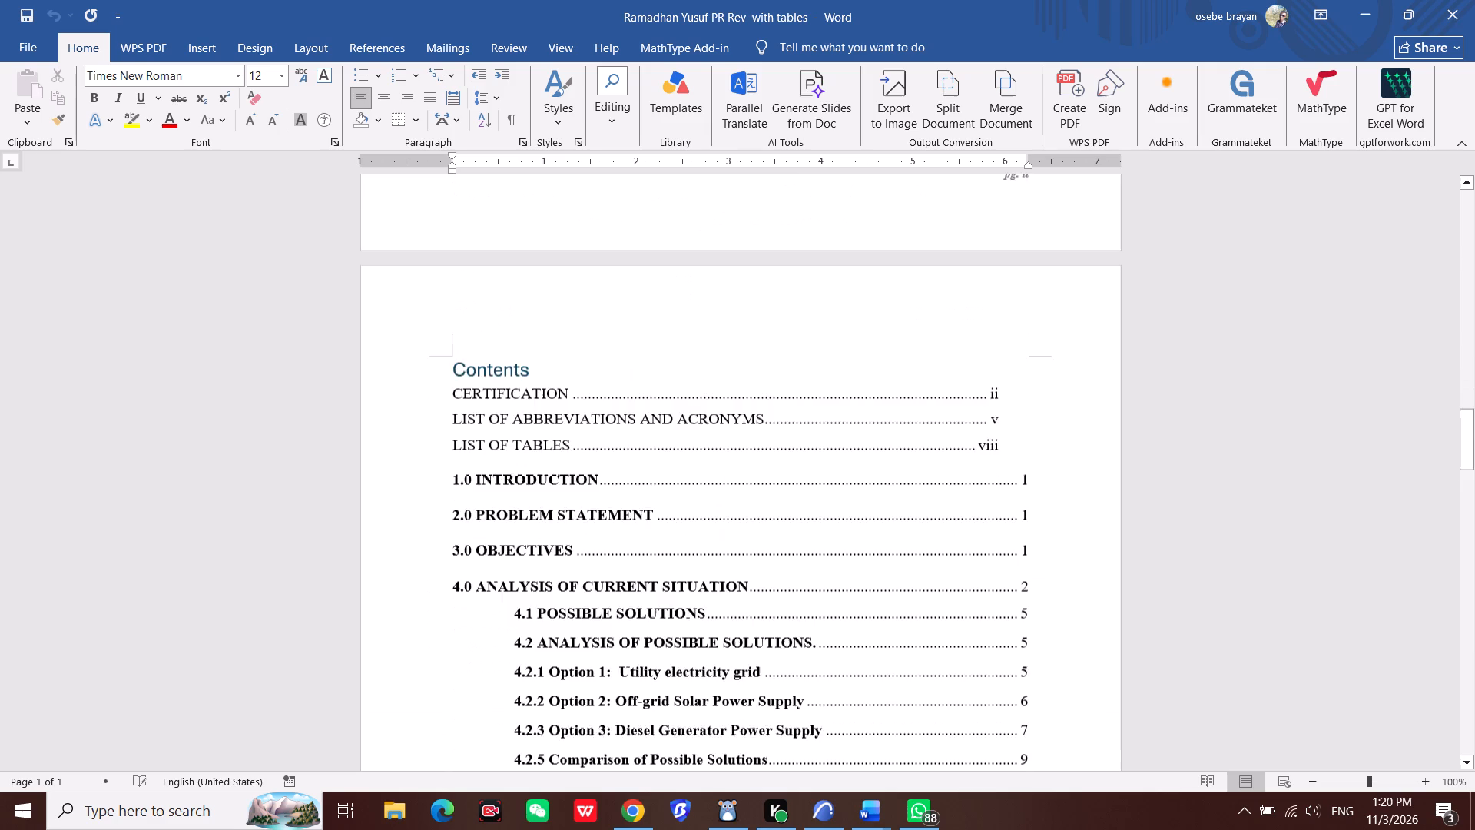
pyautogui.scroll(-10, 818, 559)
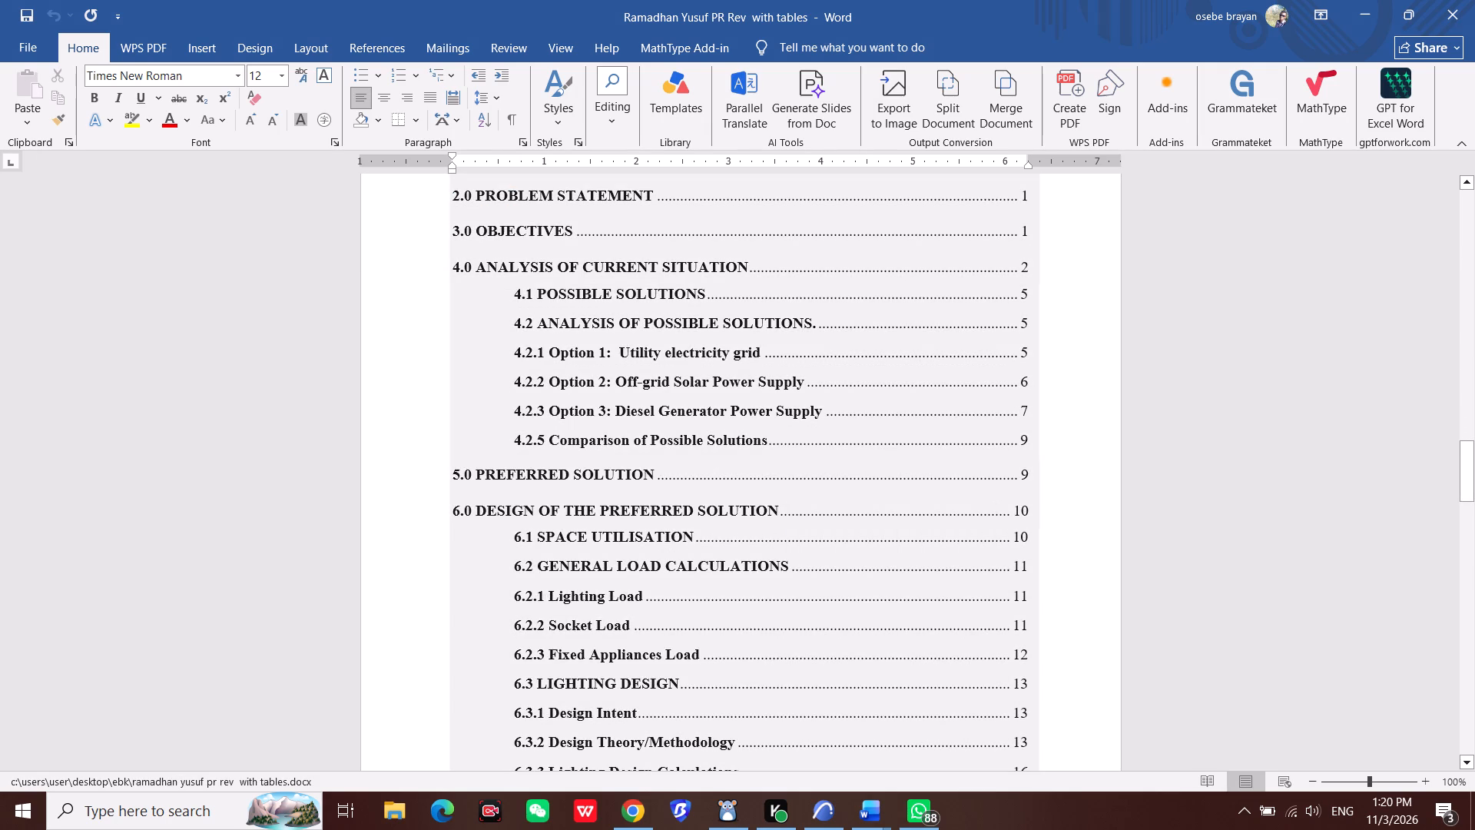
pyautogui.scroll(-11, 714, 609)
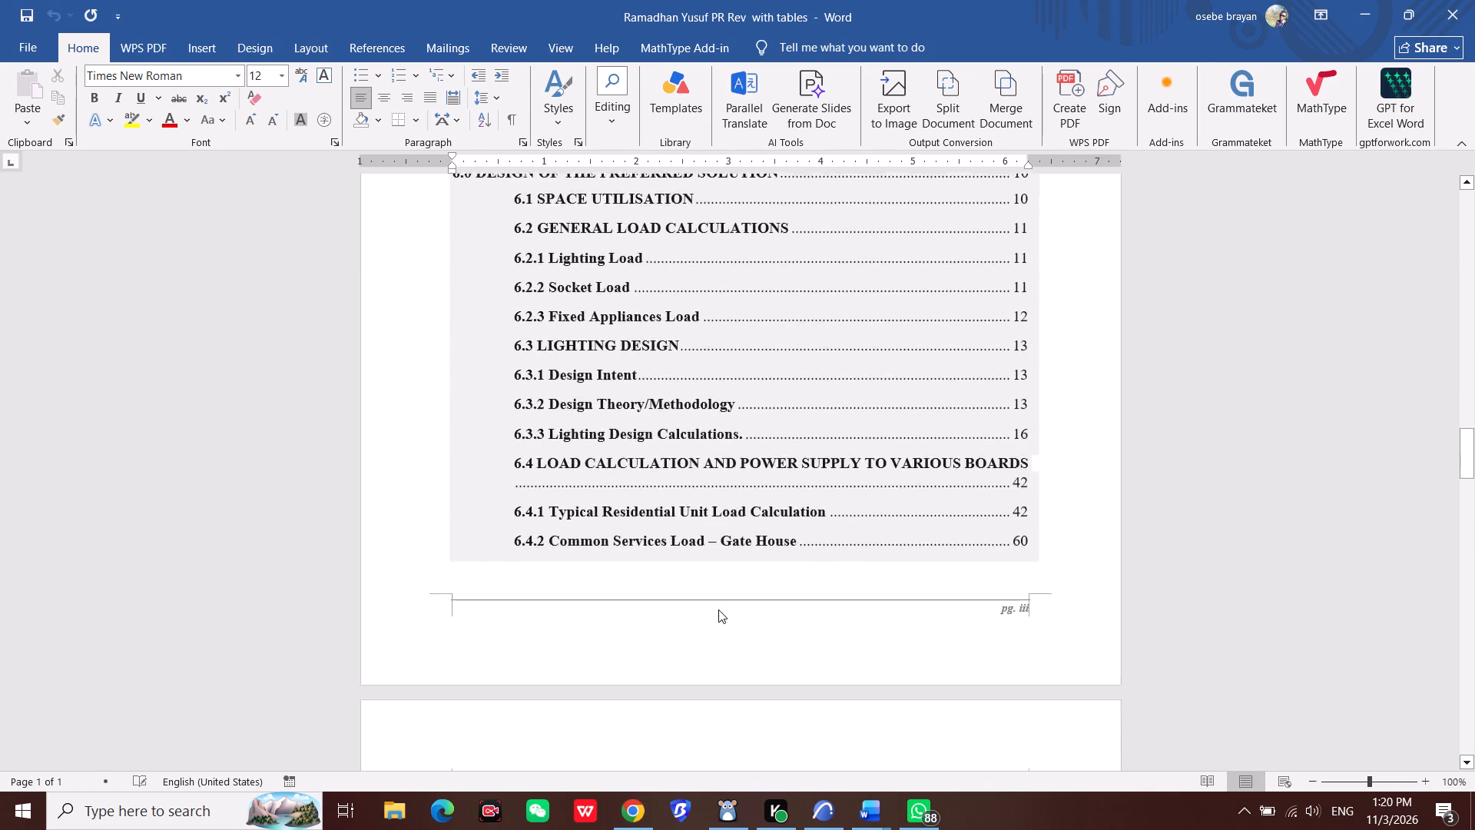
pyautogui.scroll(-19, 718, 609)
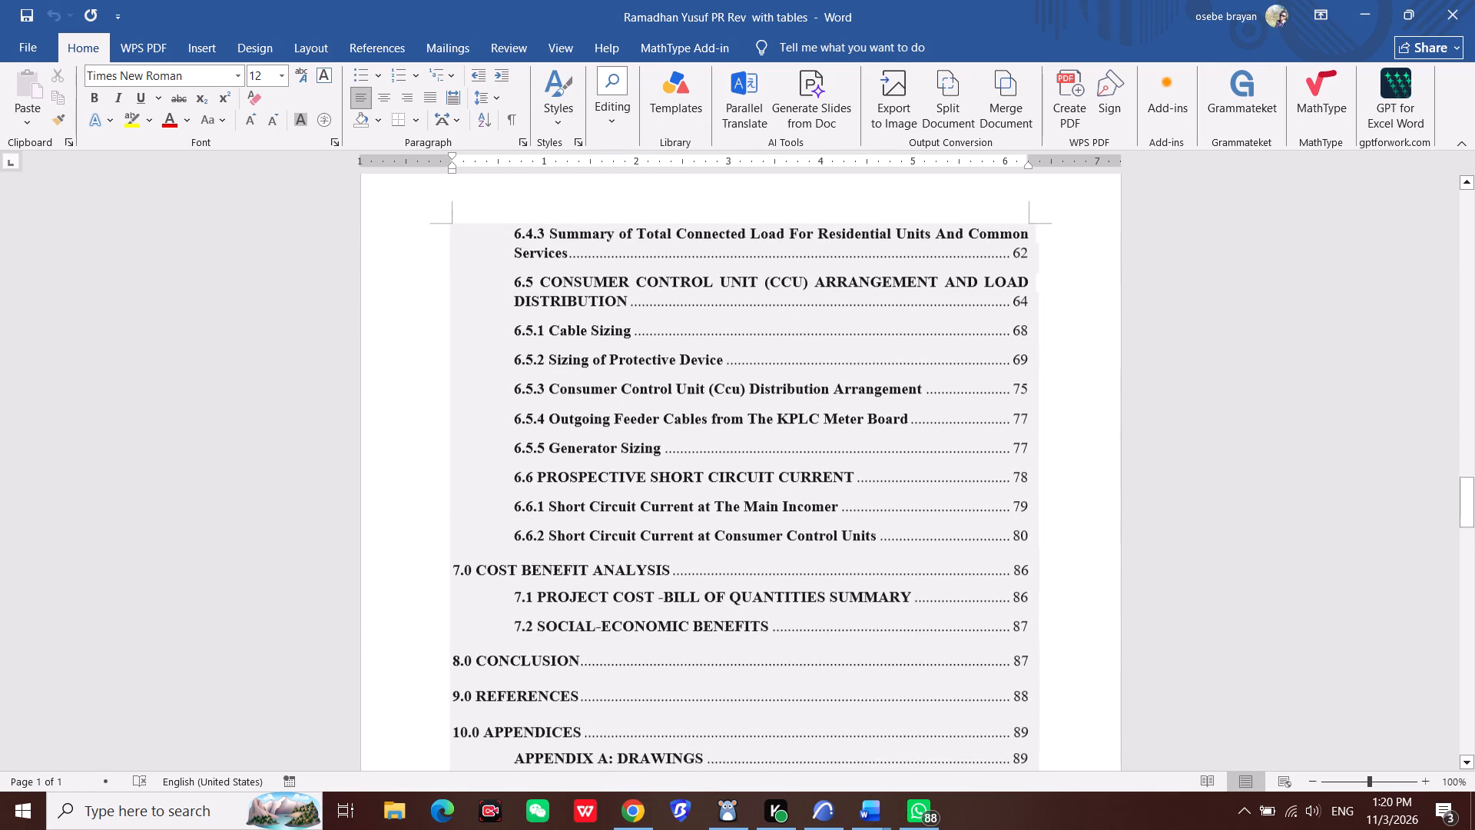
pyautogui.scroll(-10, 718, 609)
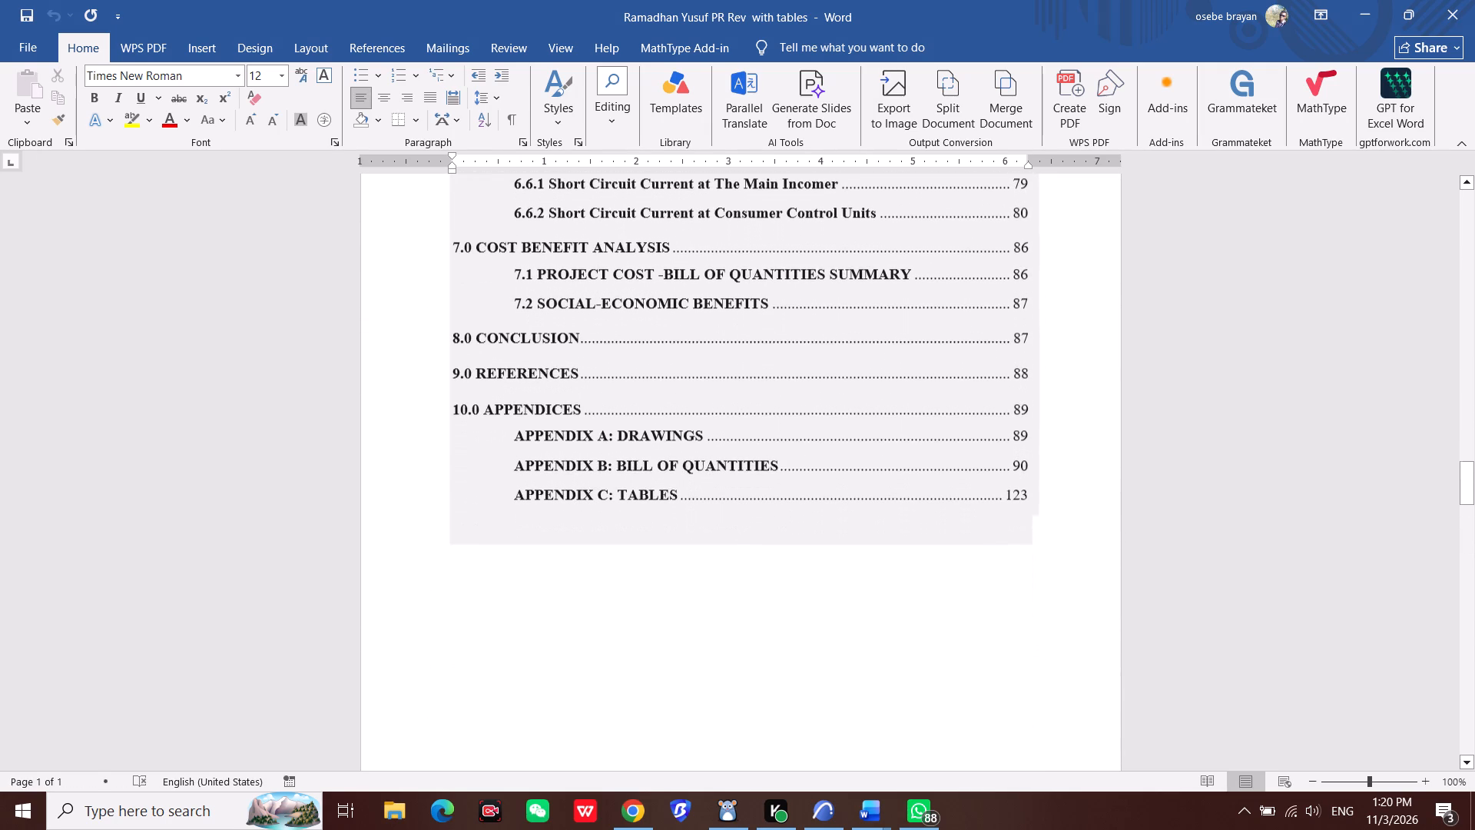
# Go past the list of abbreviations to the end of the report and examine the BOQ Financial Summary table (Table 64).
pyautogui.moveTo(1468, 474); pyautogui.dragTo(1474, 755)
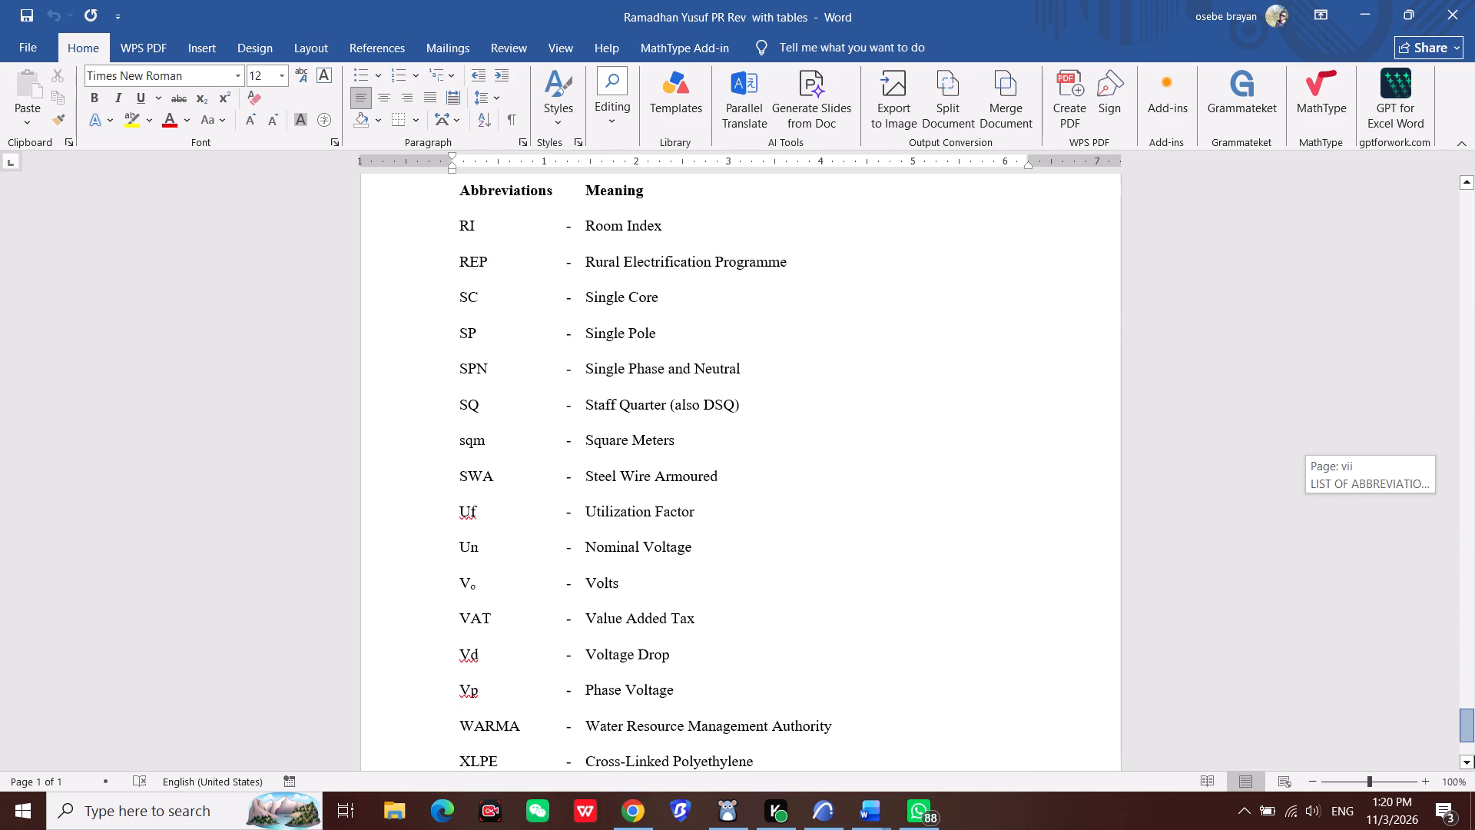
pyautogui.moveTo(1474, 755); pyautogui.dragTo(1474, 795)
pyautogui.scroll(-6, 786, 533)
pyautogui.scroll(14, 787, 539)
pyautogui.scroll(-6, 965, 410)
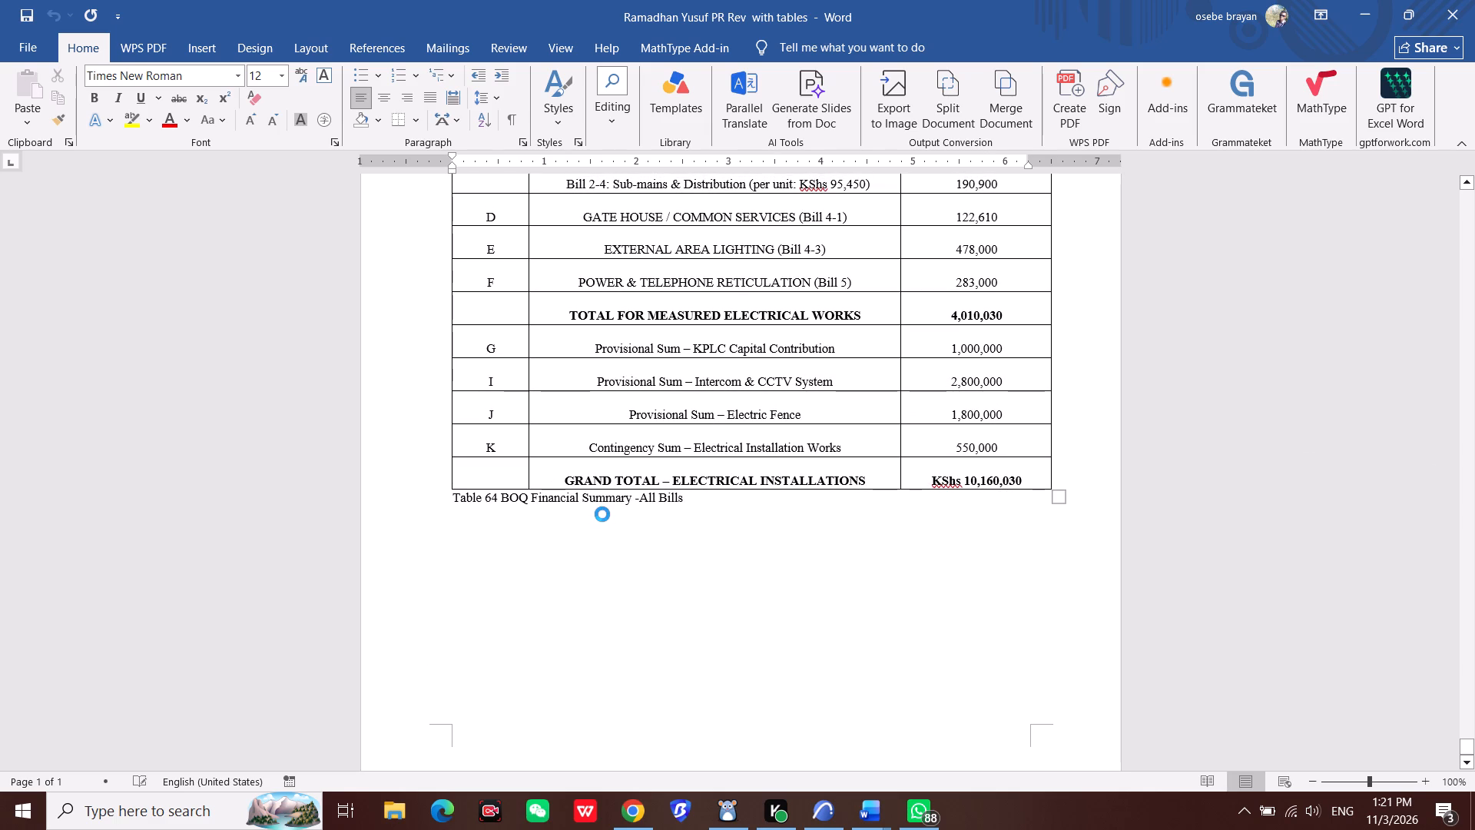
pyautogui.scroll(9, 602, 514)
pyautogui.scroll(16, 602, 514)
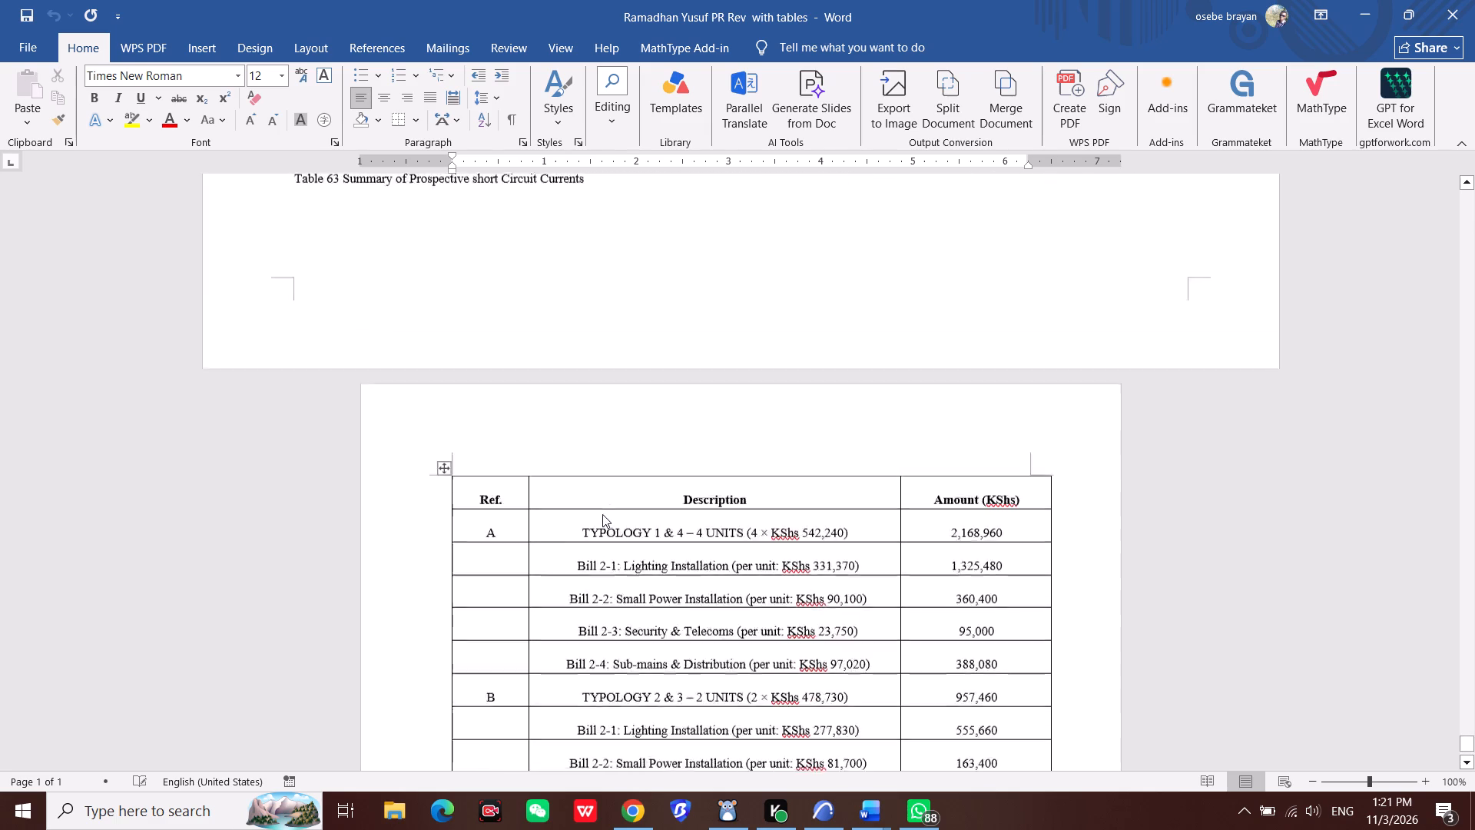
# Review the summary of prospective short circuit currents (Table 63), going backwards to its header row.
pyautogui.scroll(12, 602, 514)
pyautogui.scroll(14, 619, 606)
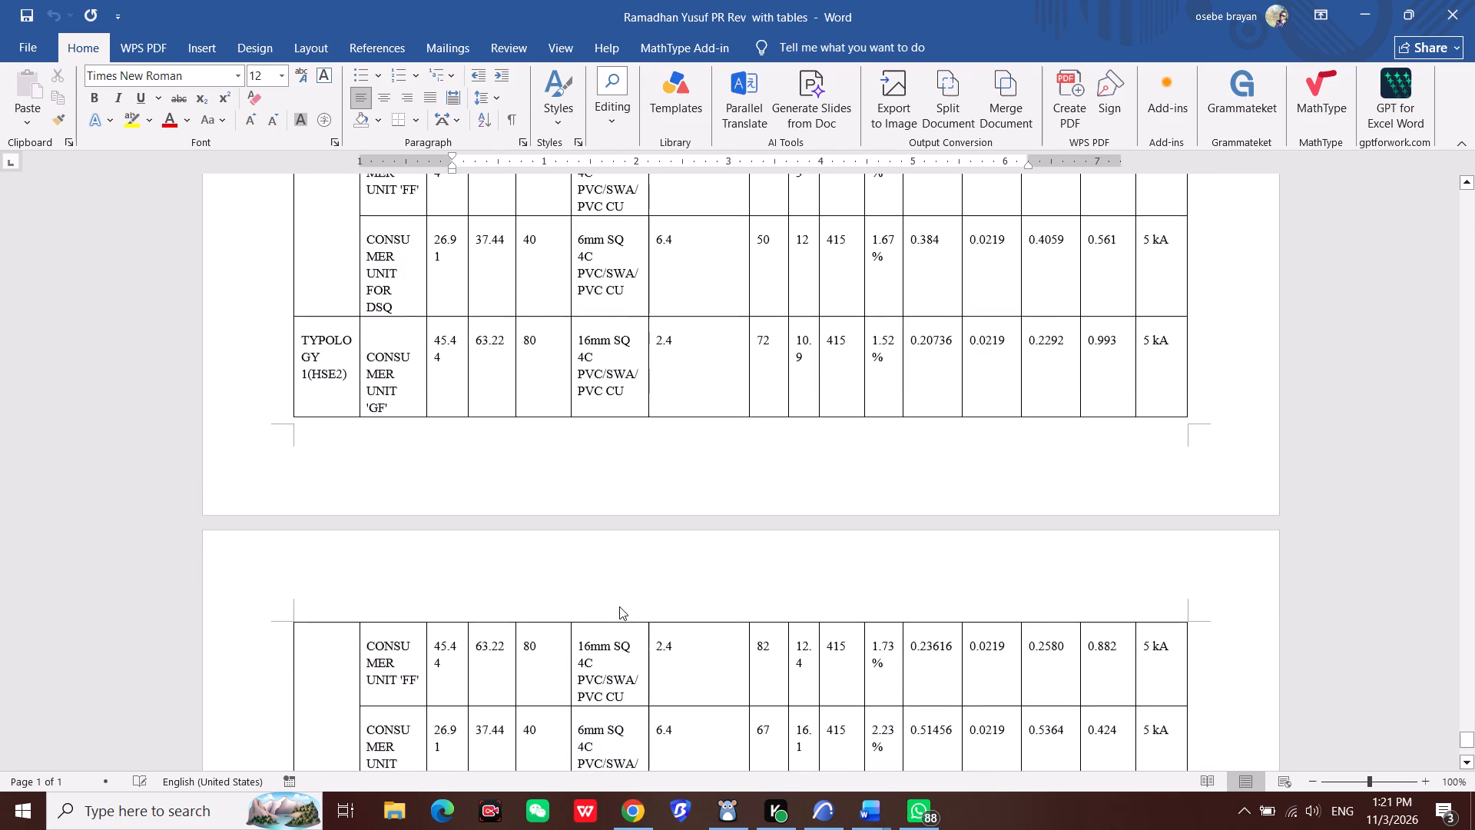
pyautogui.scroll(20, 619, 606)
pyautogui.scroll(13, 591, 592)
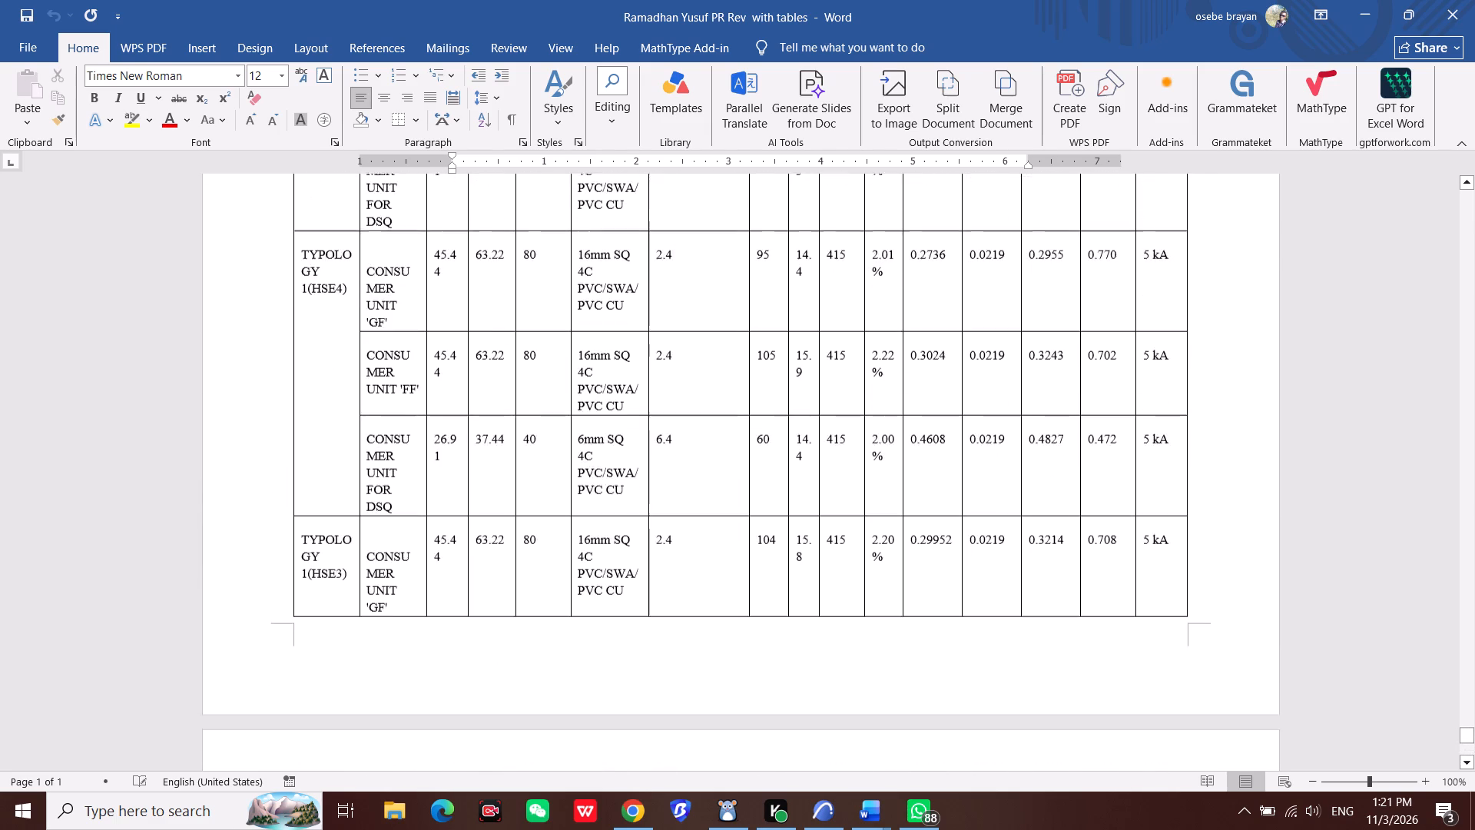
pyautogui.scroll(20, 591, 592)
pyautogui.scroll(15, 591, 592)
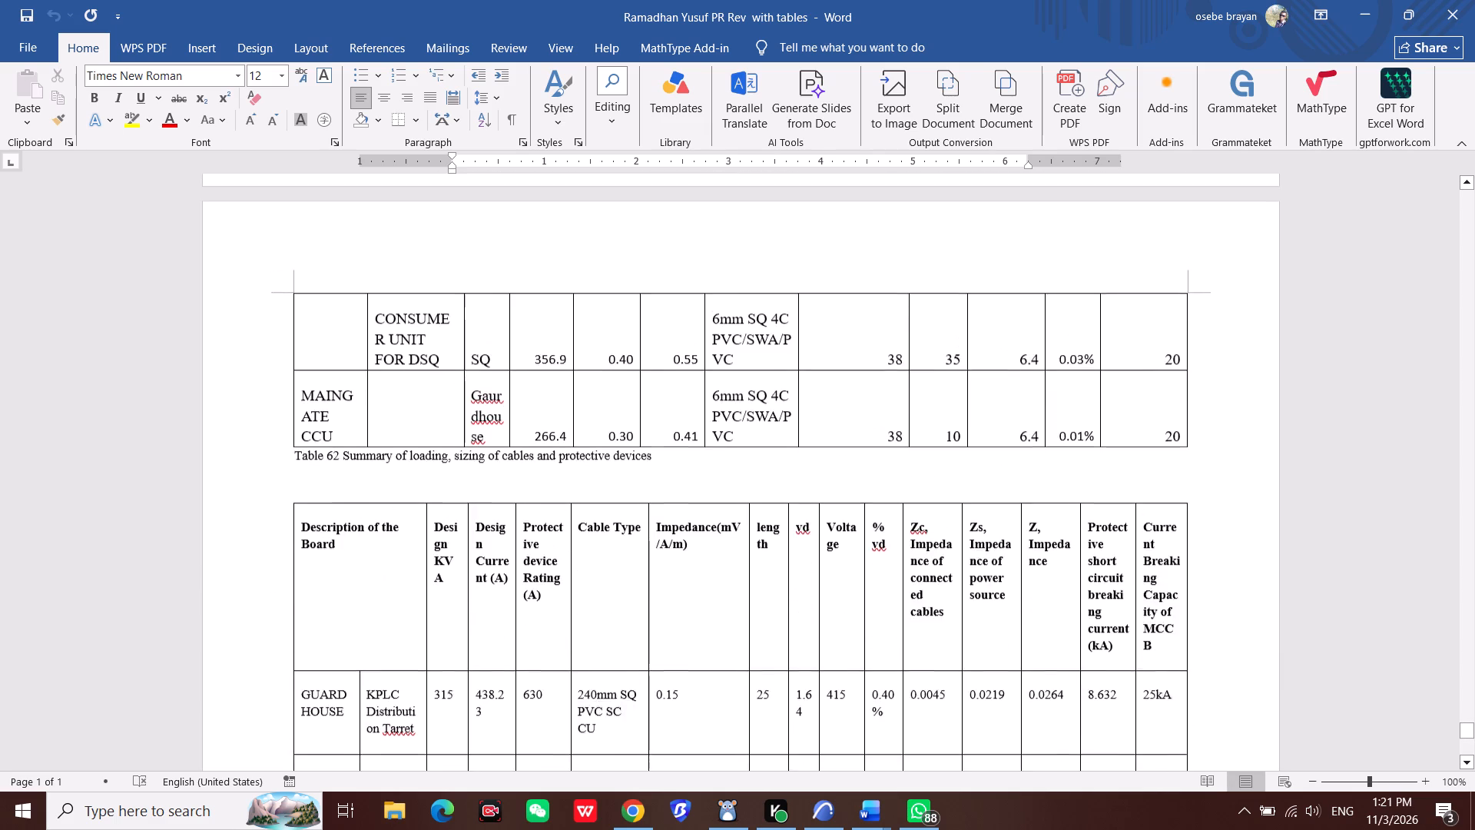
# Review the summary of loading, sizing of cables and protective devices (Table 62) back to its header row.
pyautogui.scroll(17, 591, 592)
pyautogui.scroll(11, 591, 592)
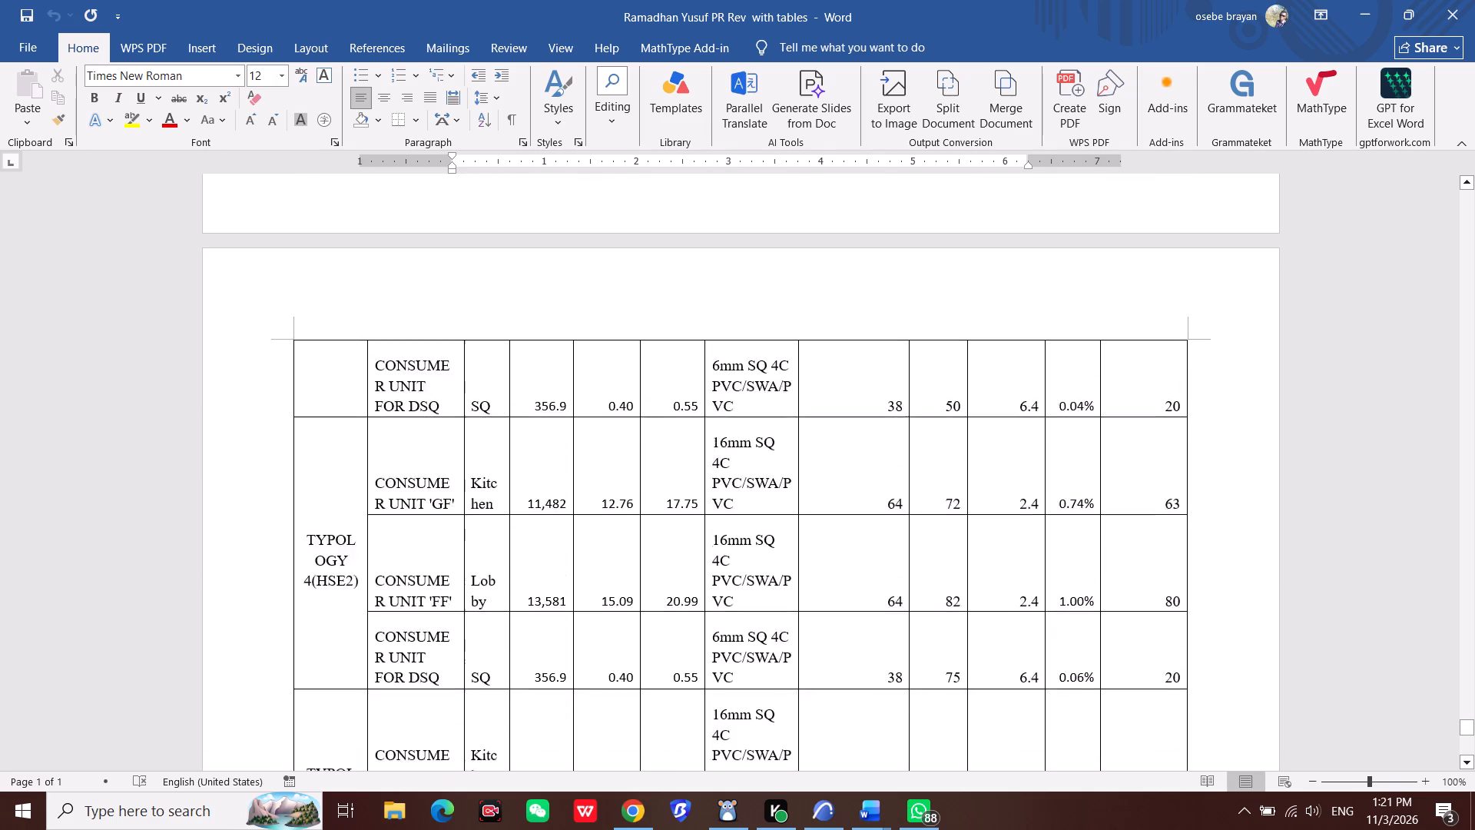
pyautogui.scroll(3, 591, 592)
pyautogui.scroll(20, 591, 592)
pyautogui.scroll(7, 591, 592)
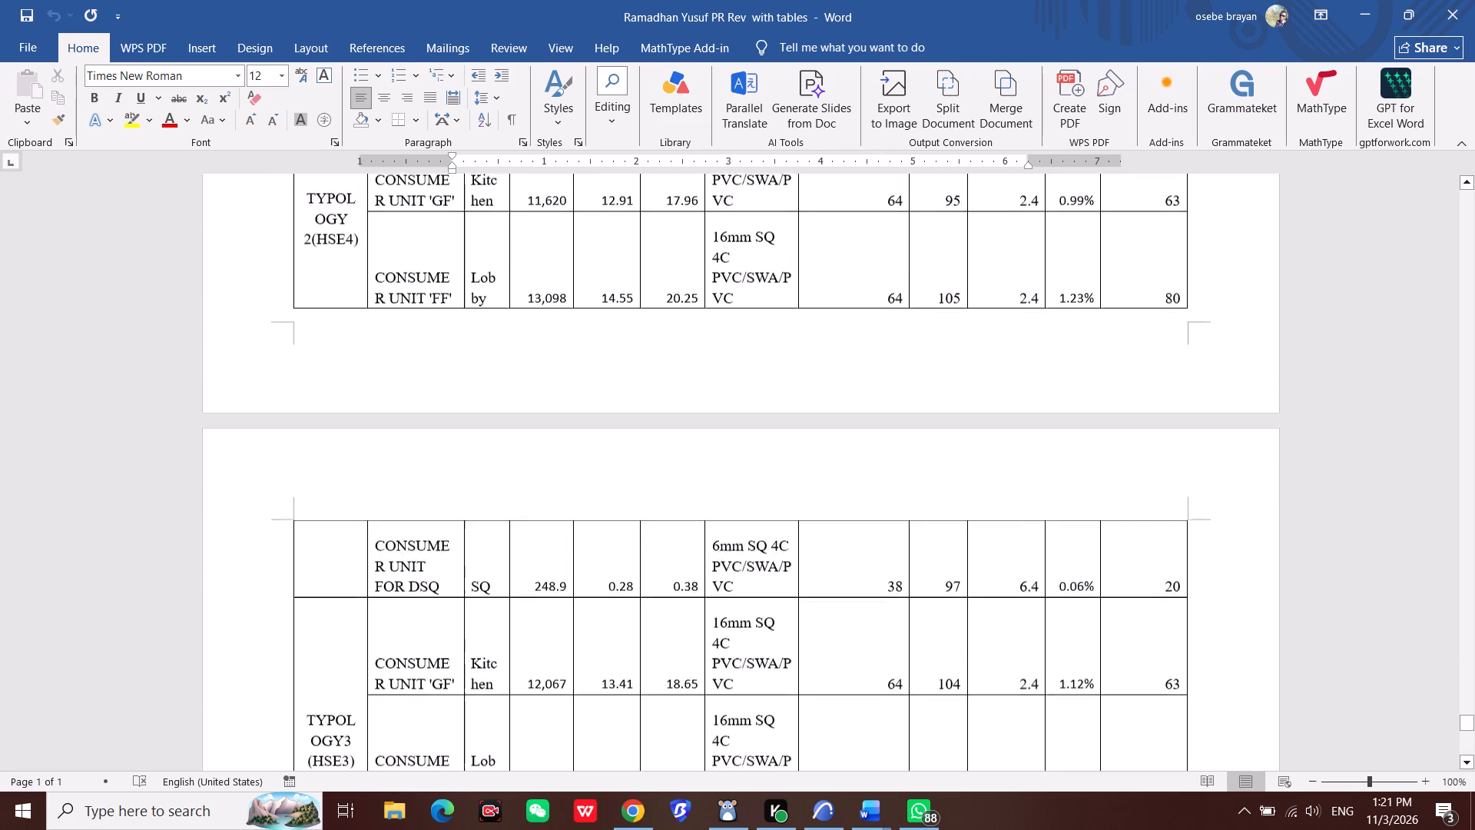
pyautogui.scroll(4, 591, 592)
pyautogui.scroll(18, 591, 592)
pyautogui.scroll(6, 591, 596)
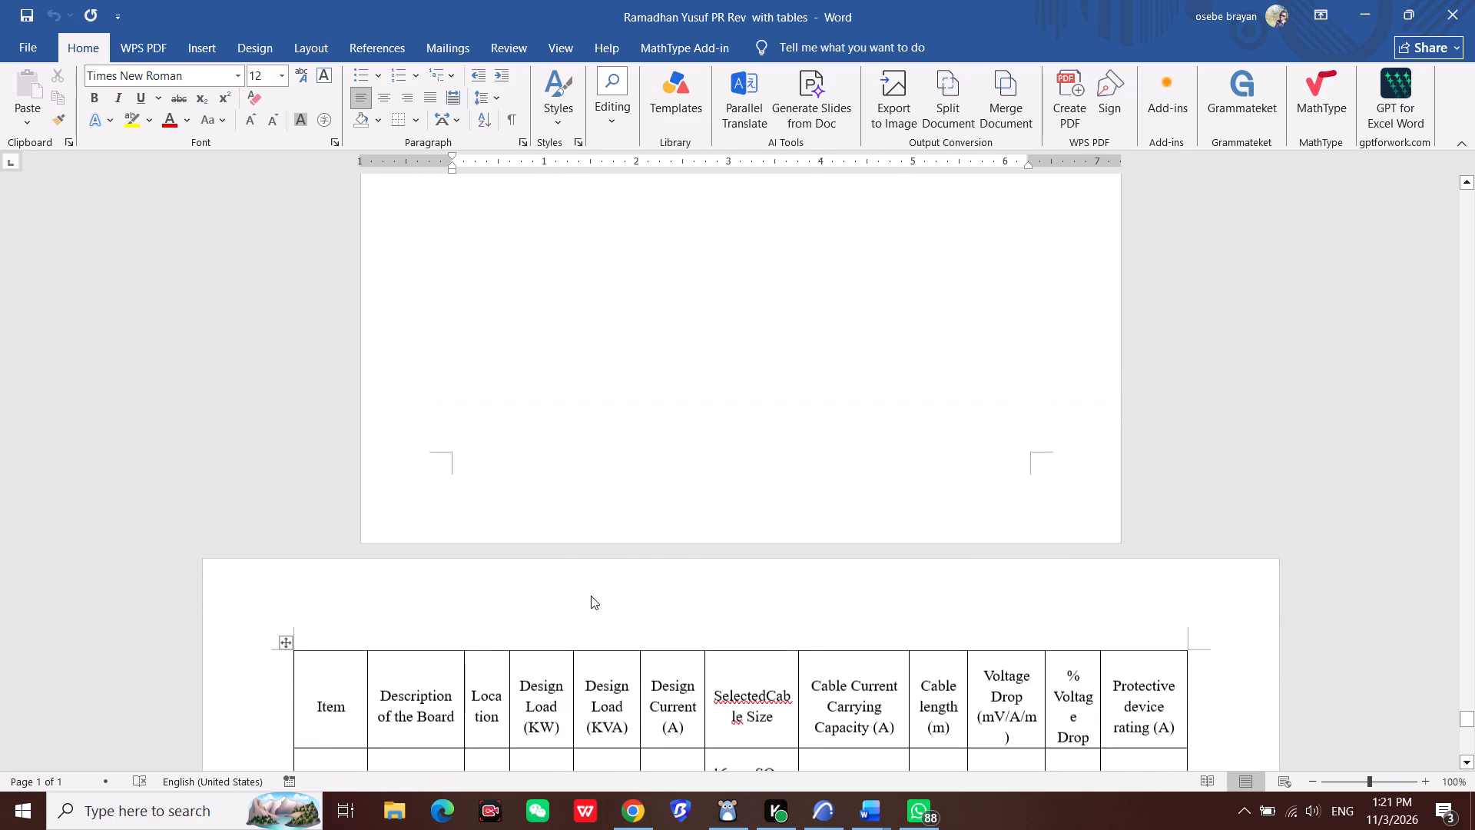
pyautogui.scroll(13, 591, 596)
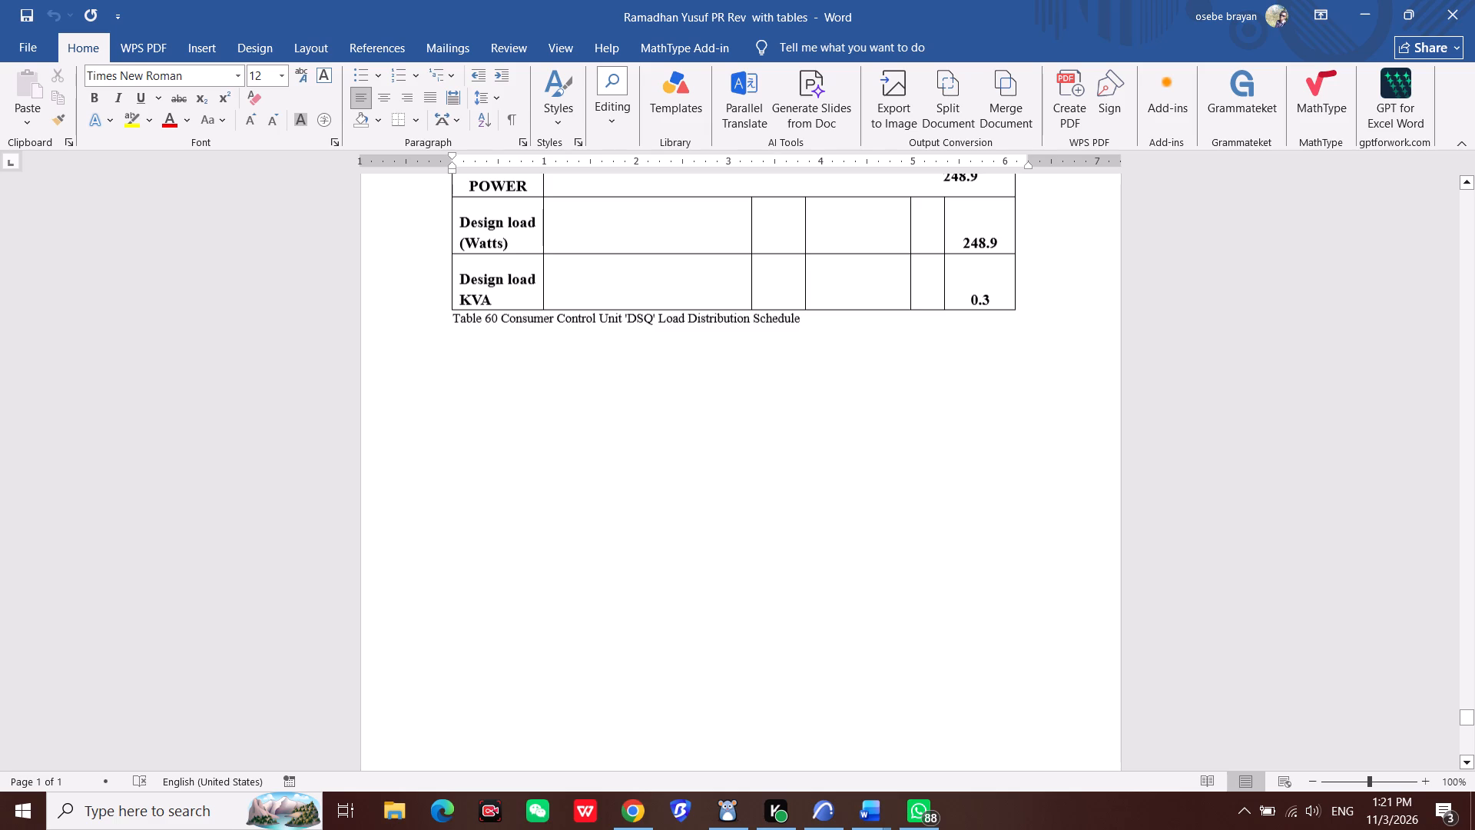
# Examine the load distribution schedules for Consumer Control Units 'DSQ' and 'FF' (Tables 60 and 59).
pyautogui.scroll(6, 751, 458)
pyautogui.scroll(9, 517, 360)
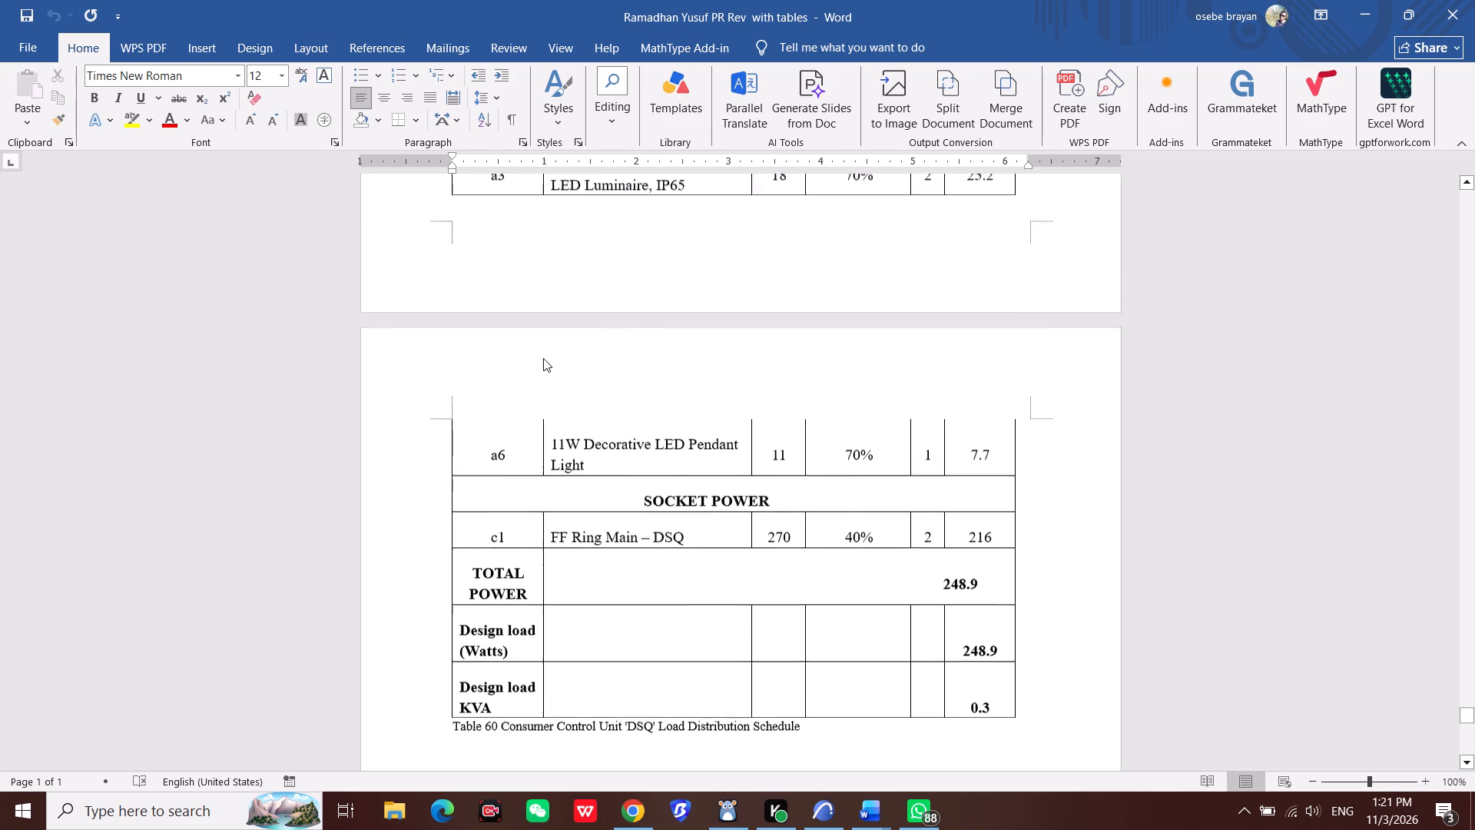
pyautogui.scroll(1, 543, 358)
pyautogui.scroll(-4, 543, 358)
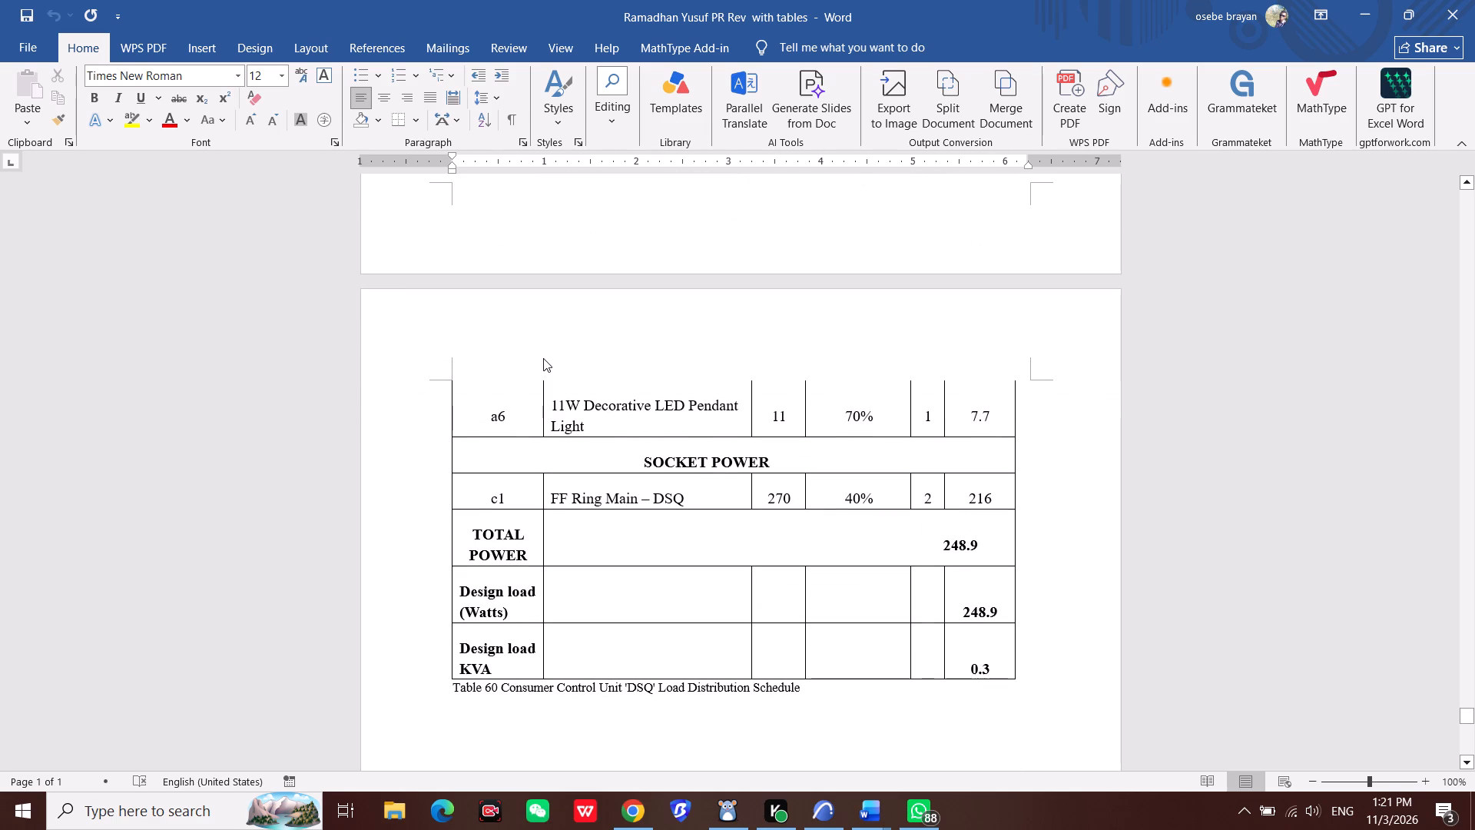
pyautogui.scroll(9, 543, 358)
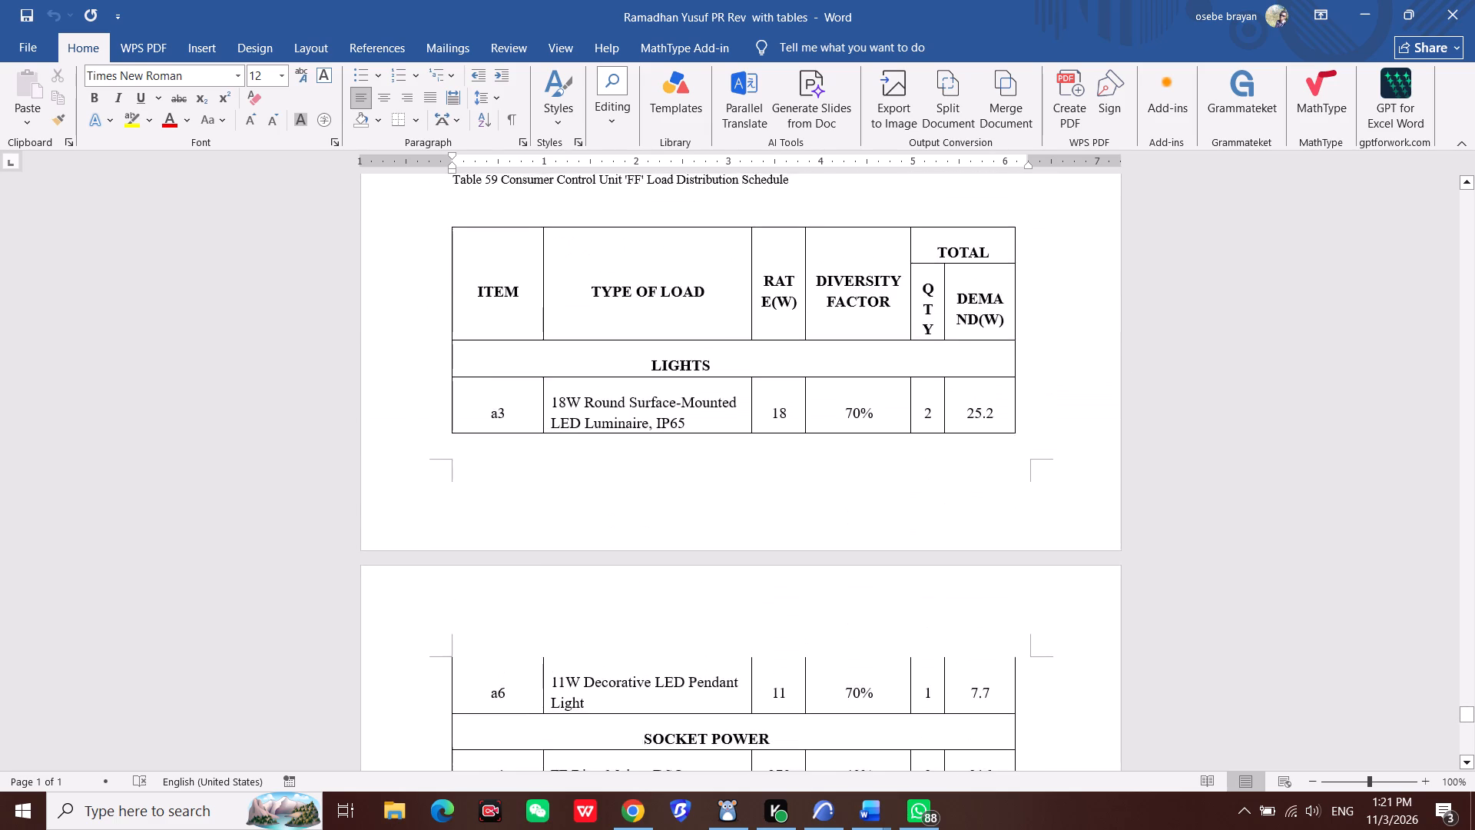
pyautogui.scroll(17, 543, 358)
pyautogui.scroll(20, 543, 358)
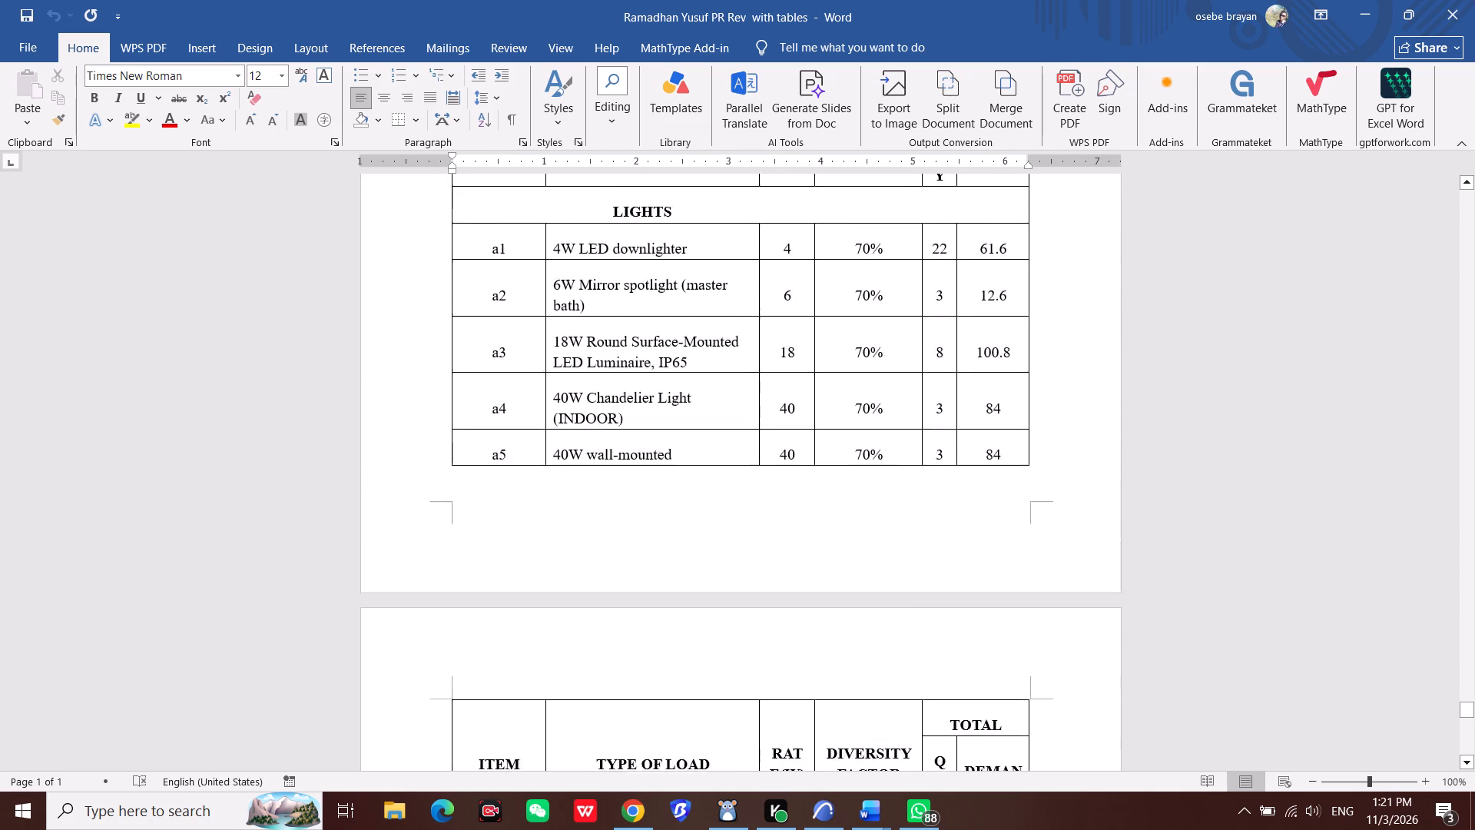
# Examine the load distribution schedule for Consumer Control Unit 'GF' (Table 58) back to its header row.
pyautogui.scroll(20, 543, 358)
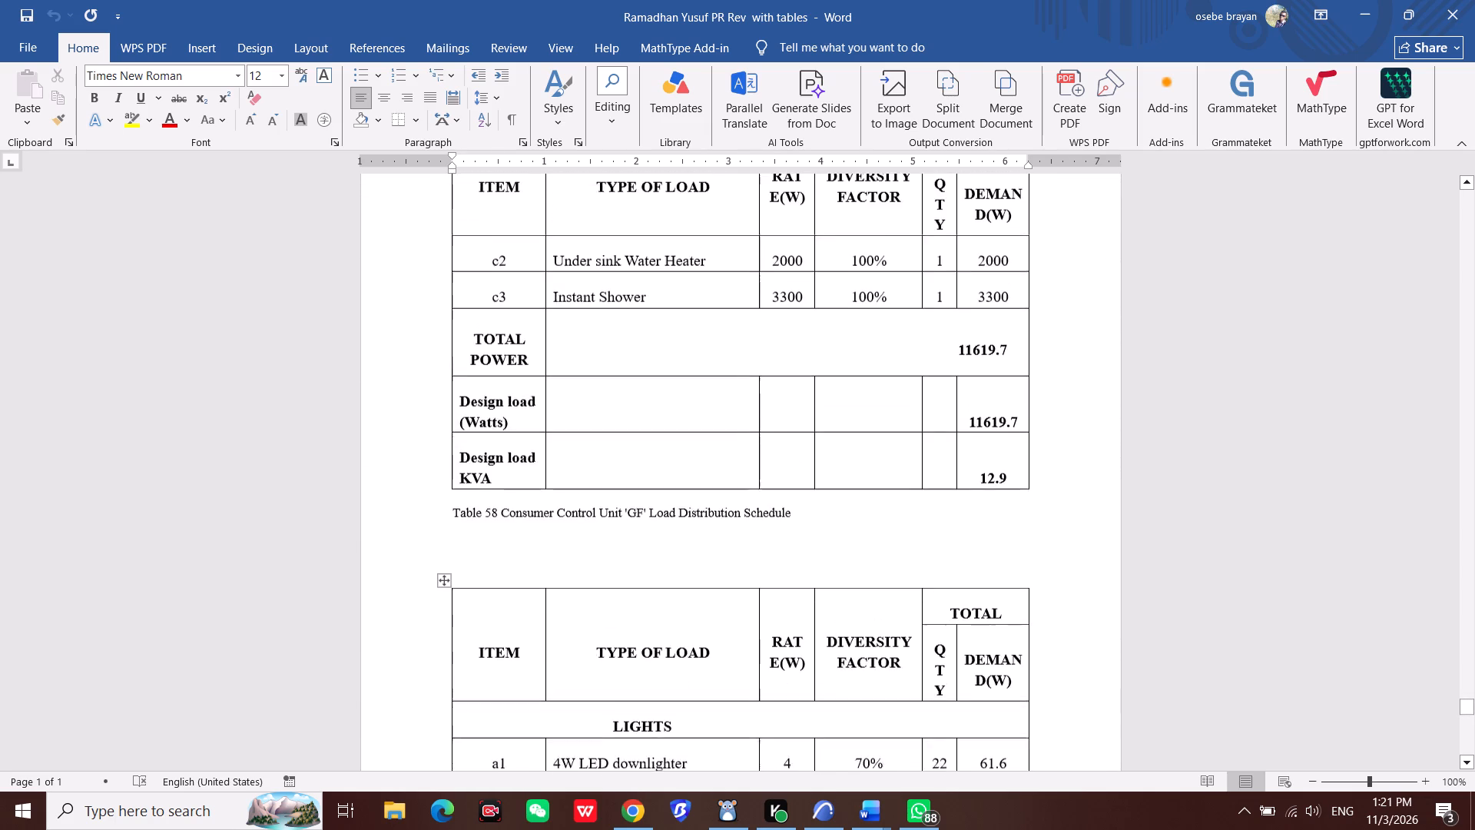
pyautogui.scroll(19, 543, 358)
pyautogui.scroll(3, 543, 358)
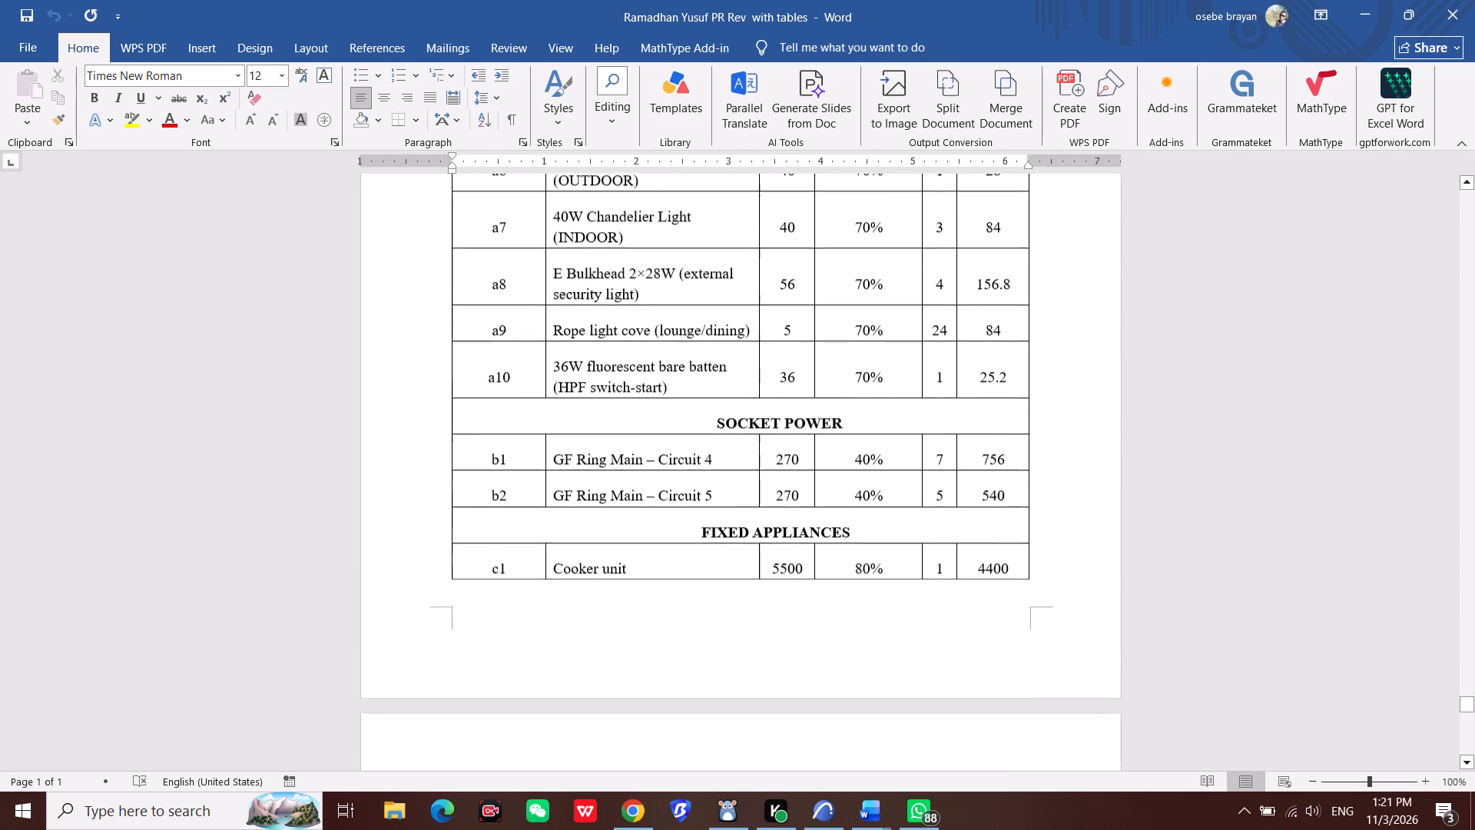
pyautogui.scroll(19, 543, 358)
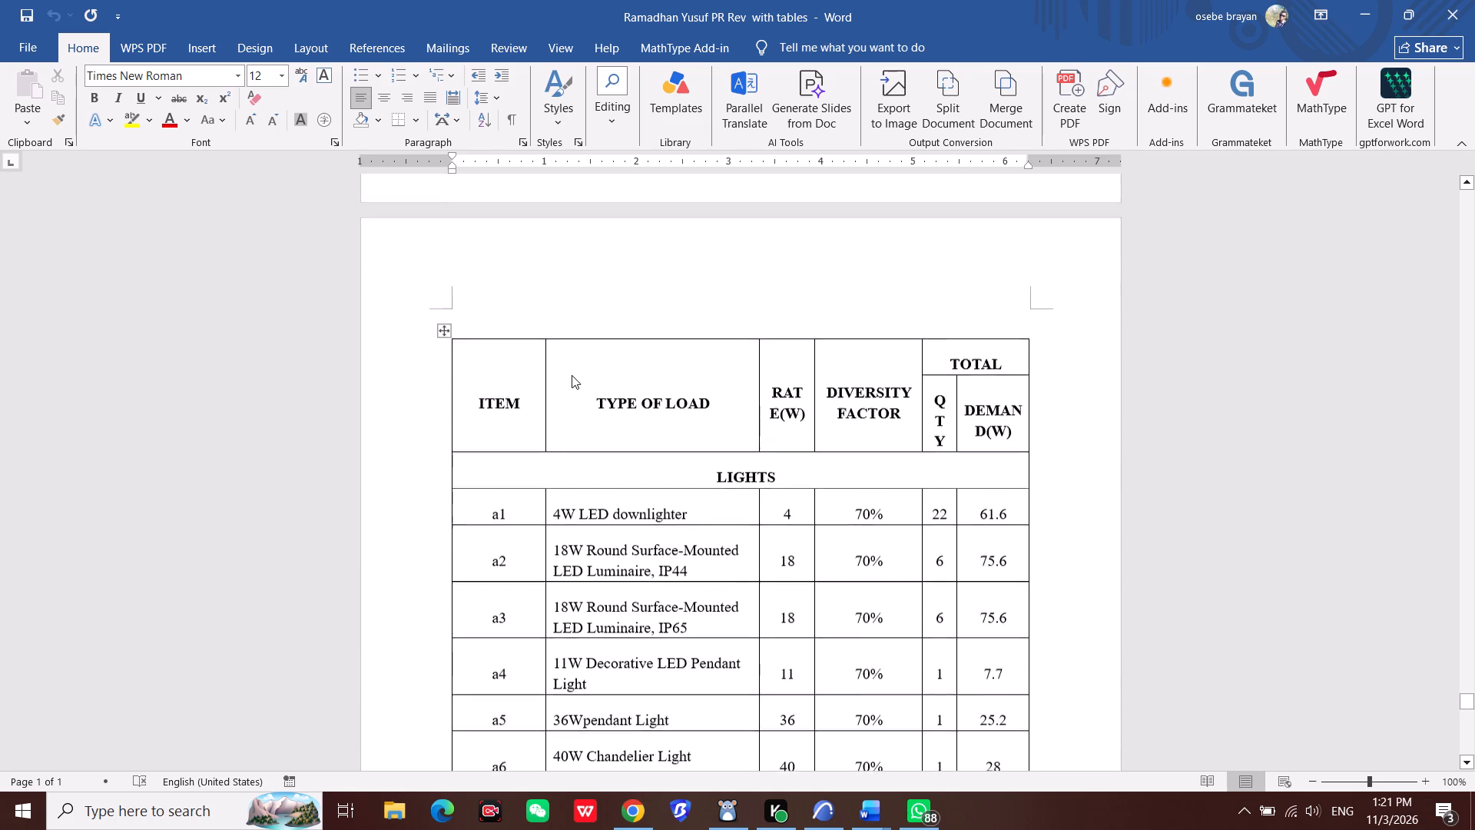
# Review the summary of total diversified electrical load for residential units and common services (Table 57).
pyautogui.scroll(15, 572, 375)
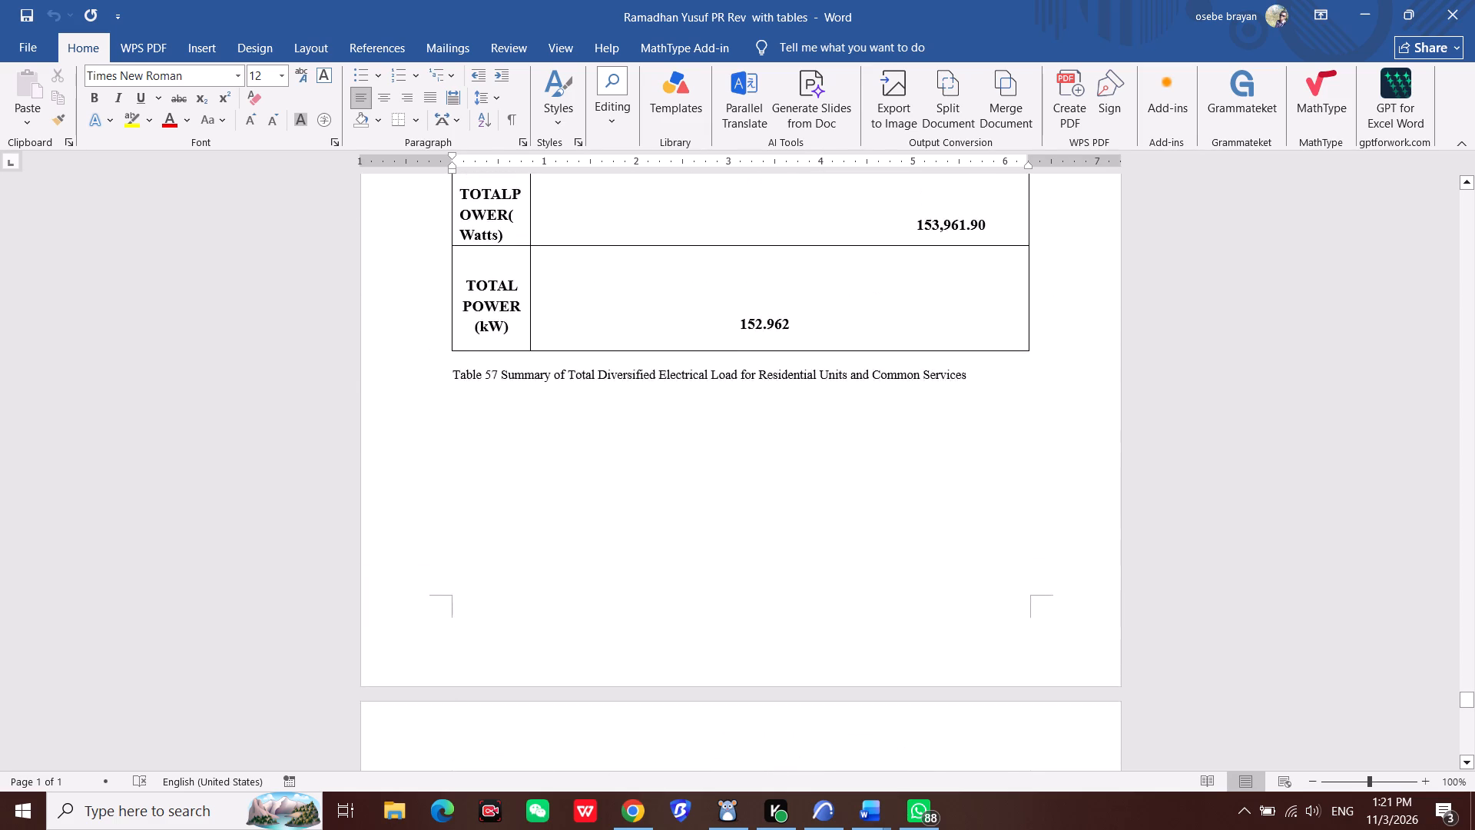
pyautogui.scroll(11, 572, 375)
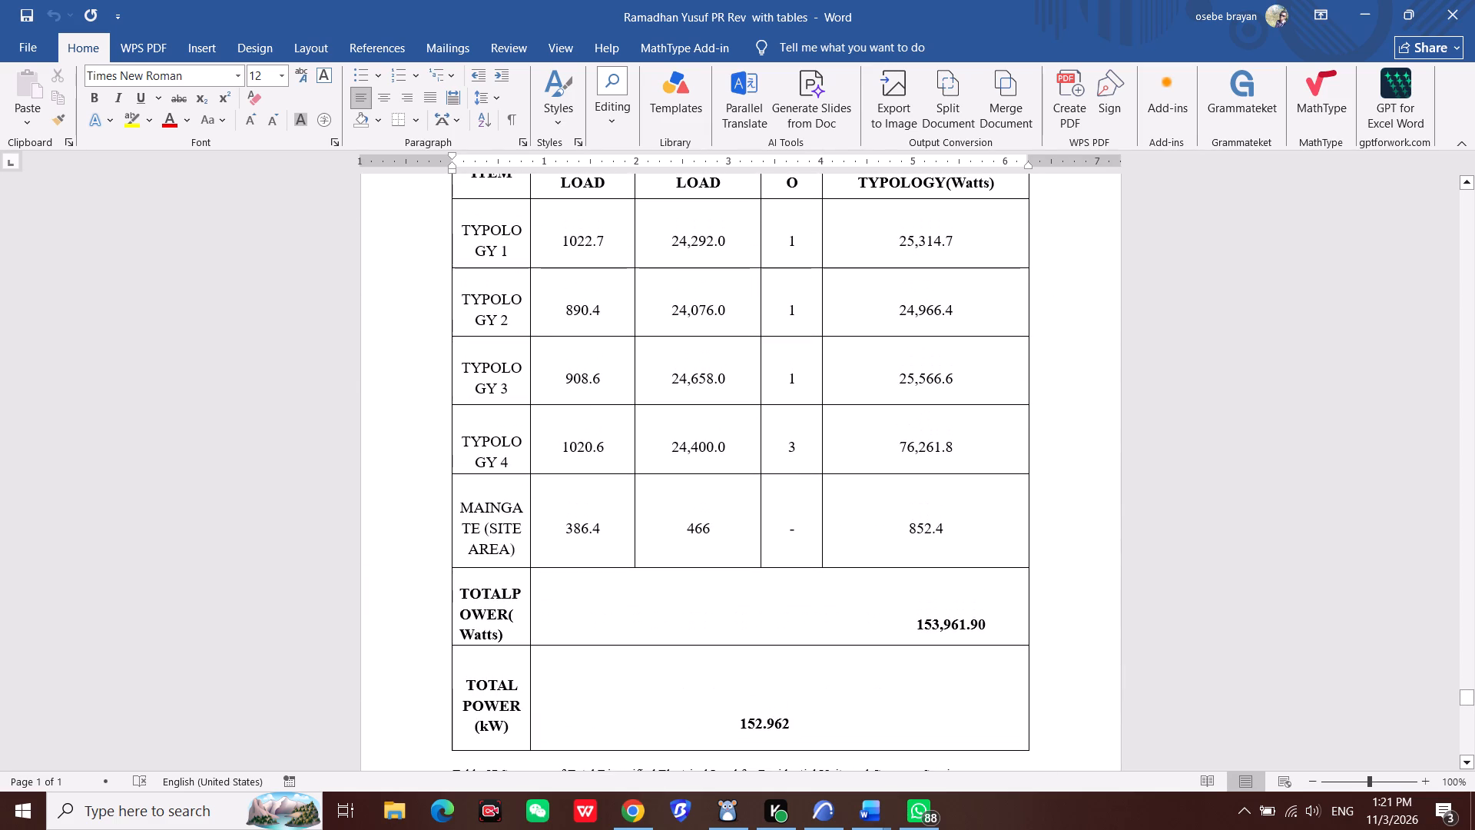
pyautogui.scroll(17, 569, 583)
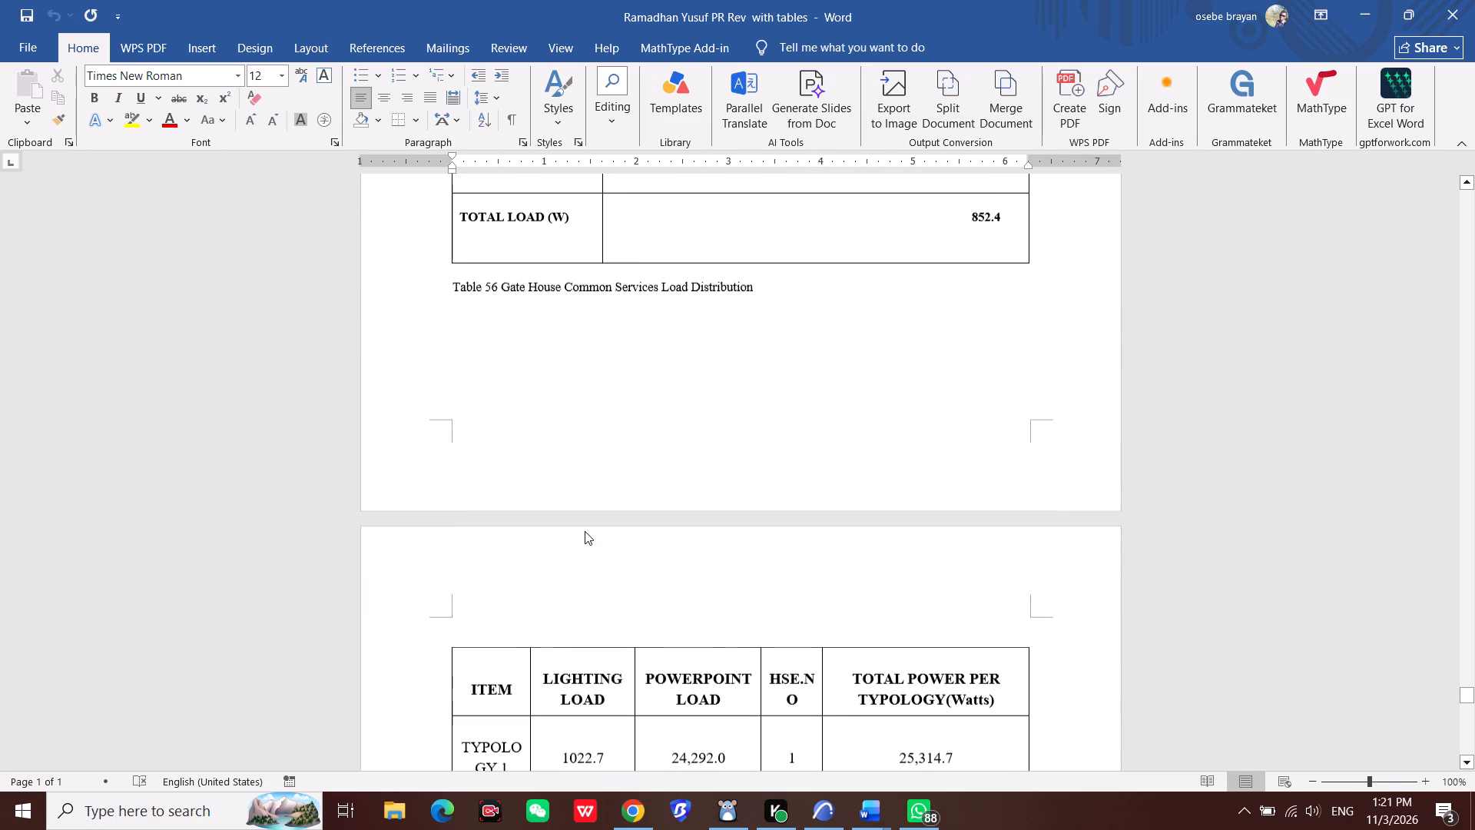
pyautogui.scroll(1, 595, 531)
pyautogui.scroll(-11, 595, 531)
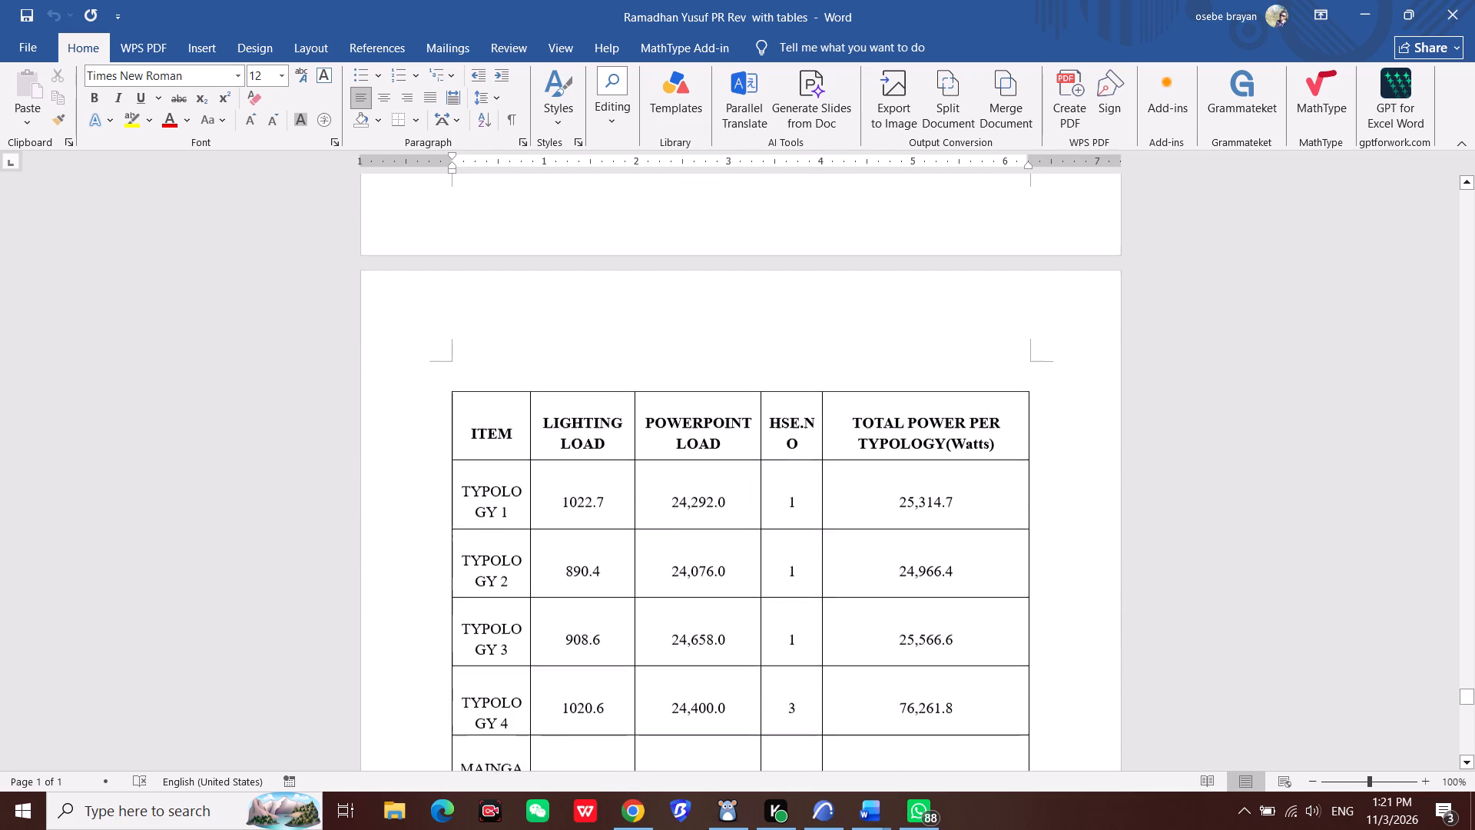
pyautogui.scroll(-4, 595, 531)
pyautogui.scroll(5, 595, 531)
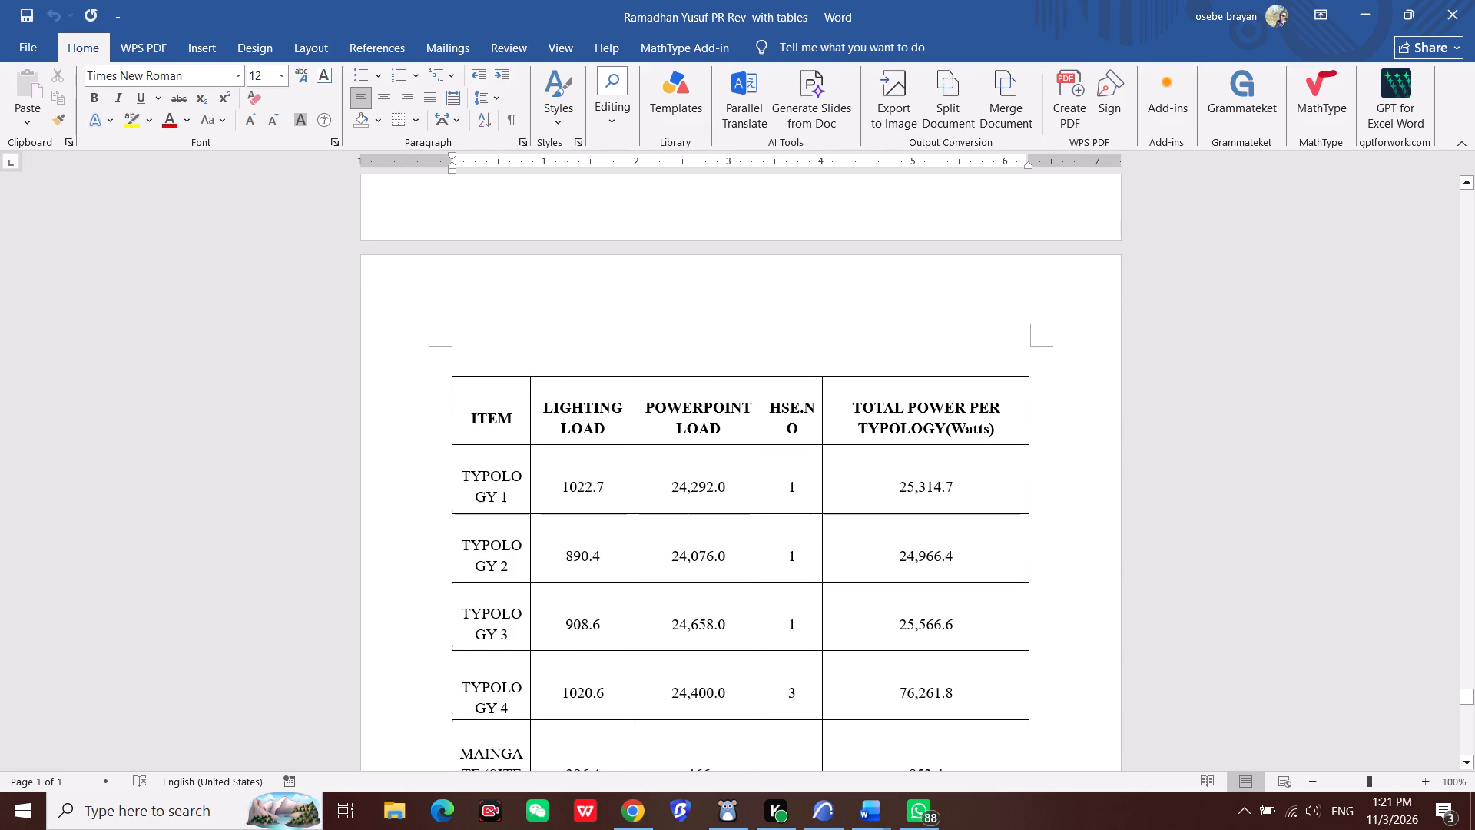
pyautogui.scroll(7, 595, 531)
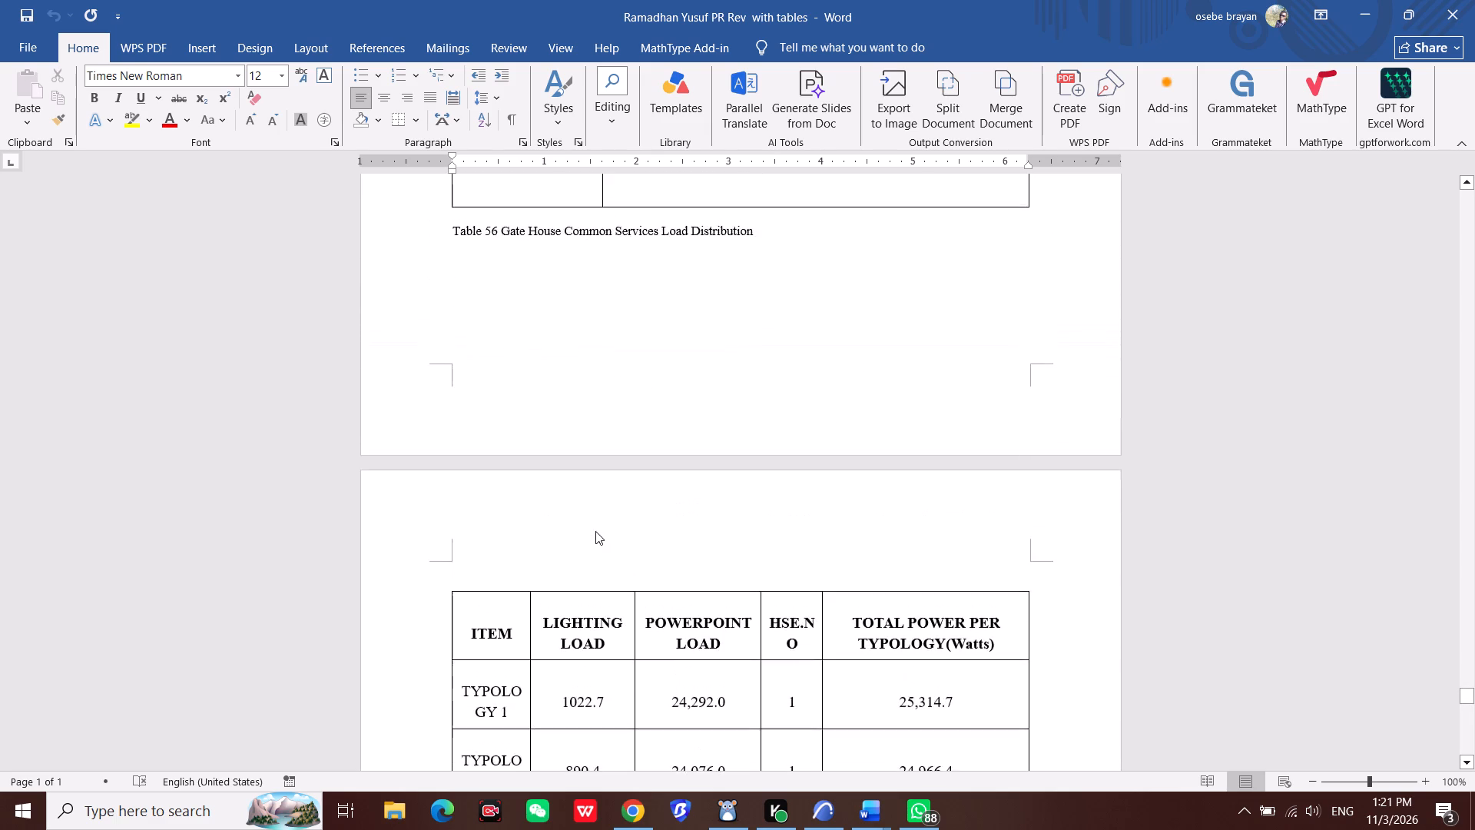
# Examine the Gate House Common Services load distribution table (Table 56), covering its lighting and power items.
pyautogui.scroll(3, 595, 531)
pyautogui.scroll(4, 655, 480)
pyautogui.scroll(-5, 655, 477)
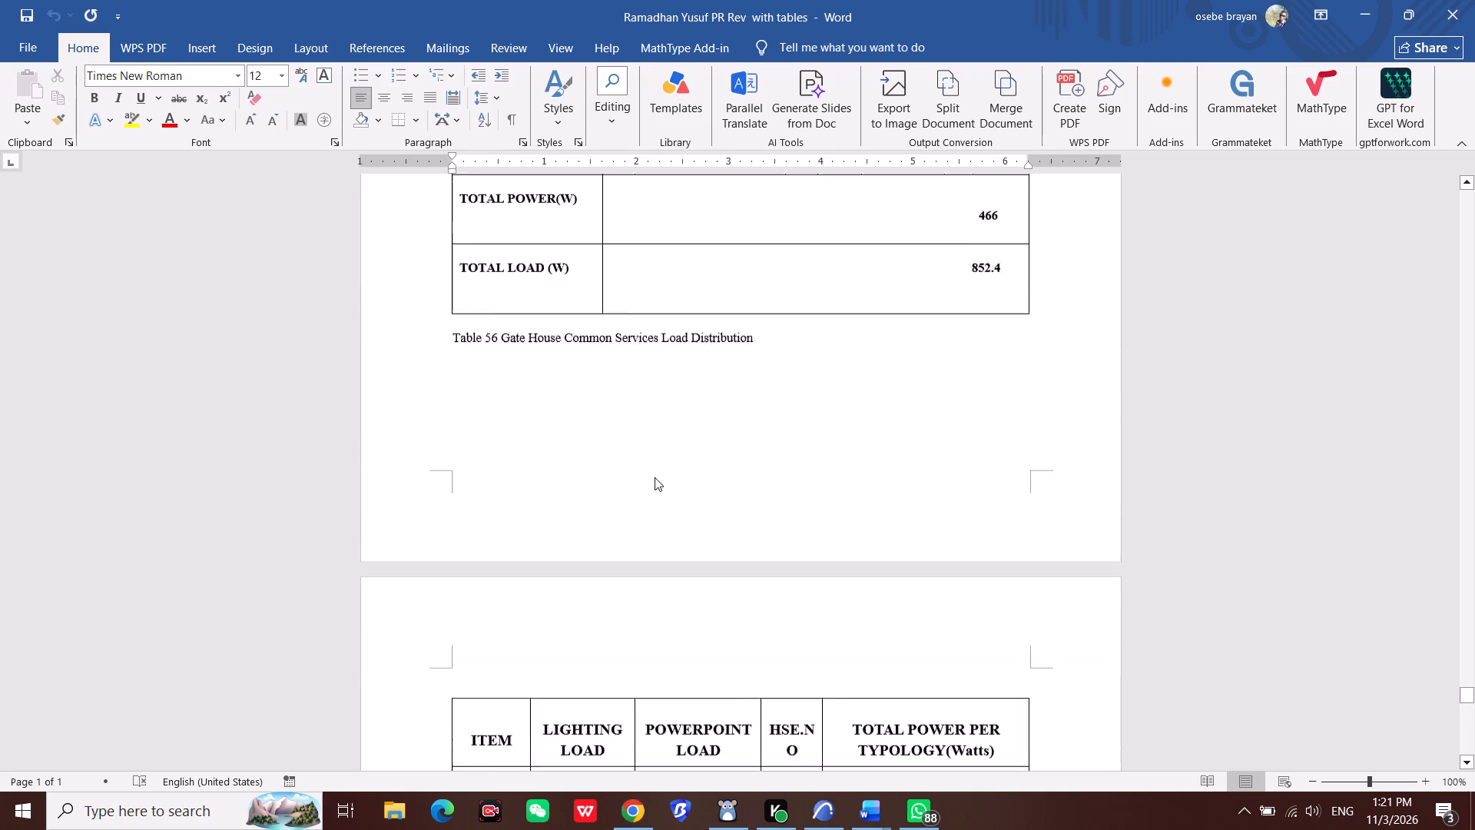
pyautogui.scroll(10, 655, 477)
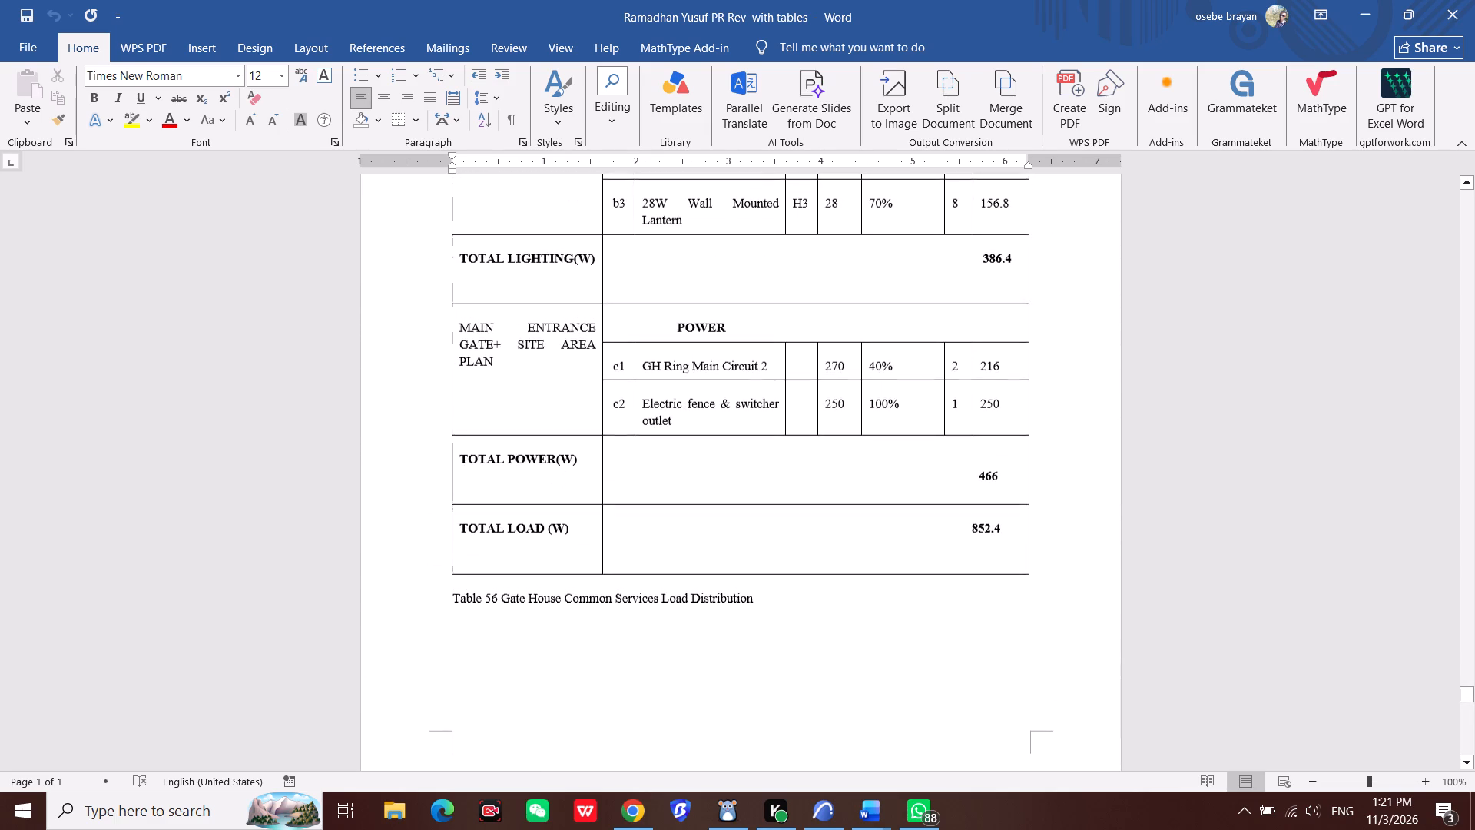
pyautogui.scroll(9, 655, 477)
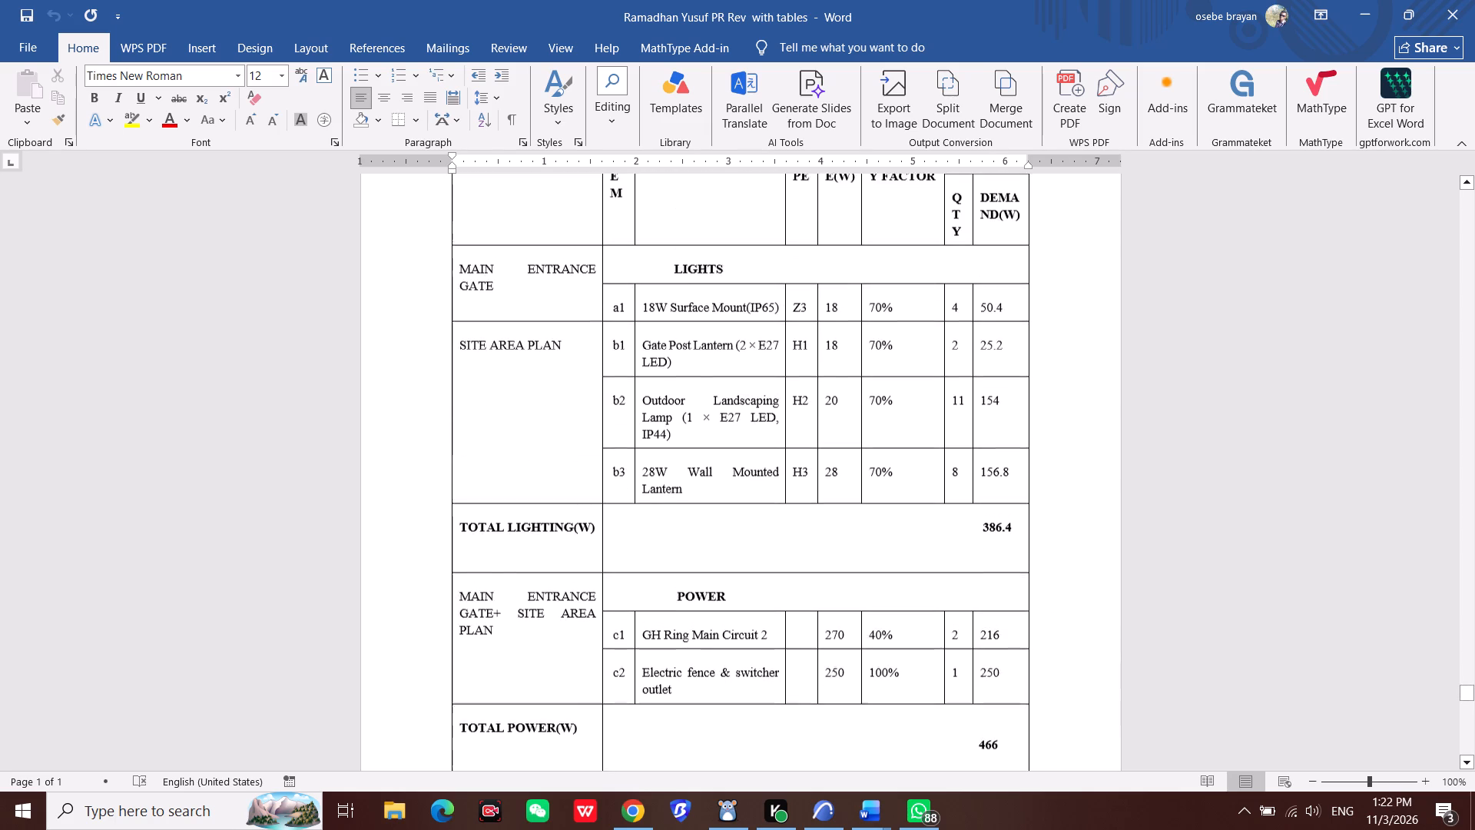
# Review the Typology 4 load distribution tables for socket outlets and fixed appliances (Table 55) and lighting (Table 54).
pyautogui.scroll(10, 650, 485)
pyautogui.scroll(16, 650, 485)
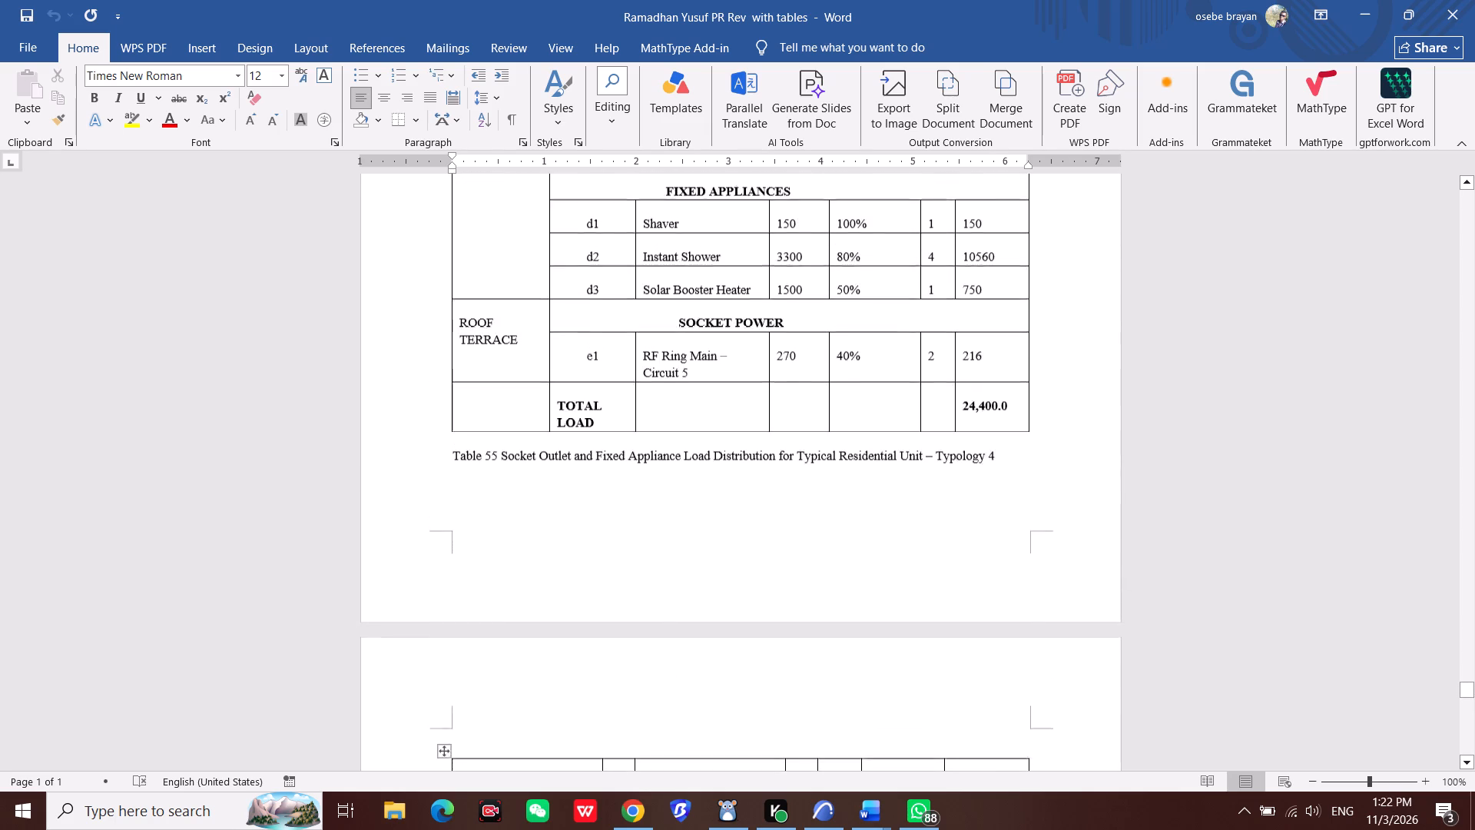
pyautogui.scroll(2, 650, 485)
pyautogui.scroll(20, 650, 485)
pyautogui.scroll(17, 650, 485)
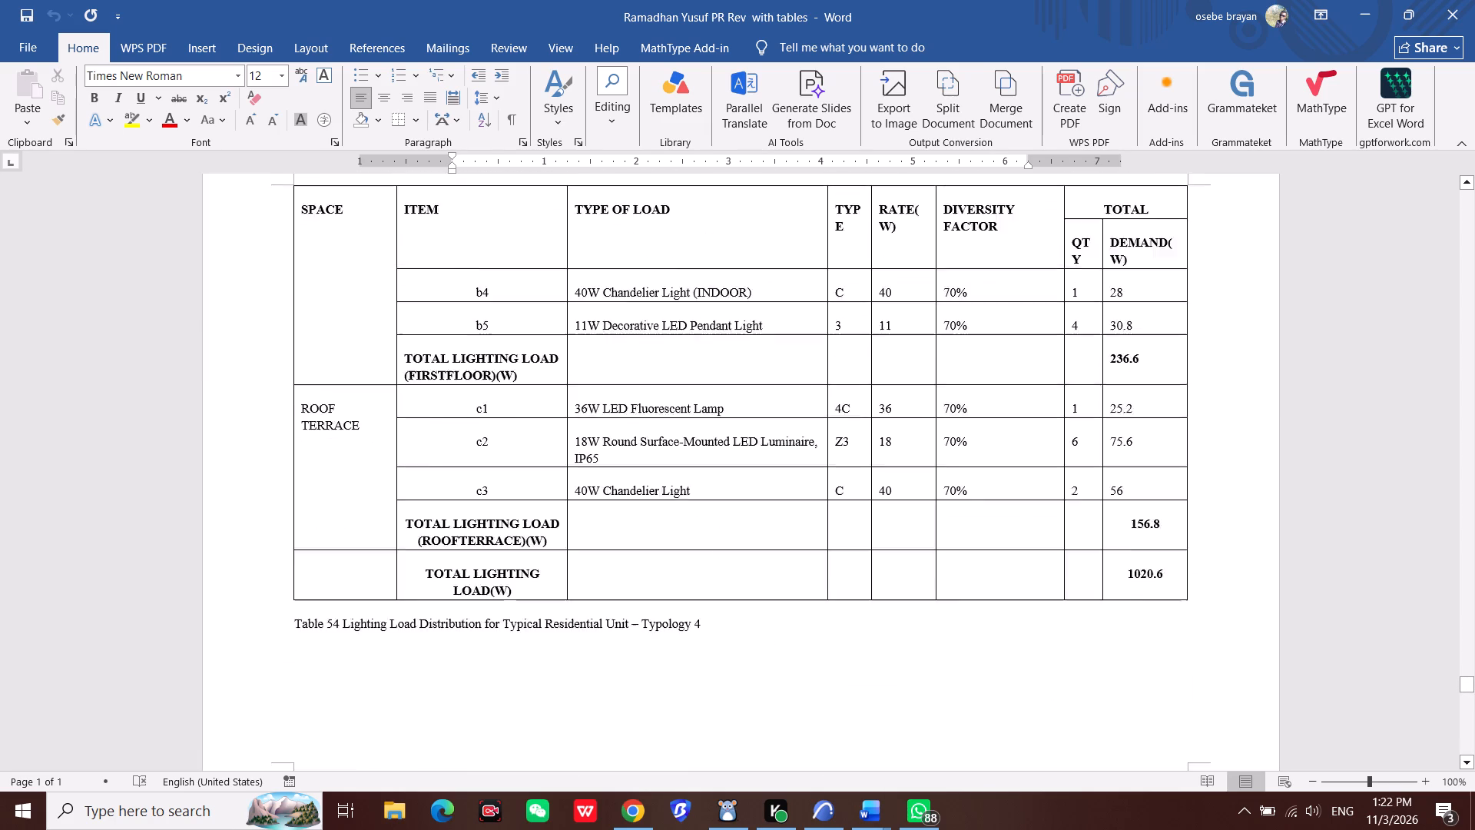
pyautogui.scroll(20, 650, 492)
pyautogui.scroll(20, 650, 492)
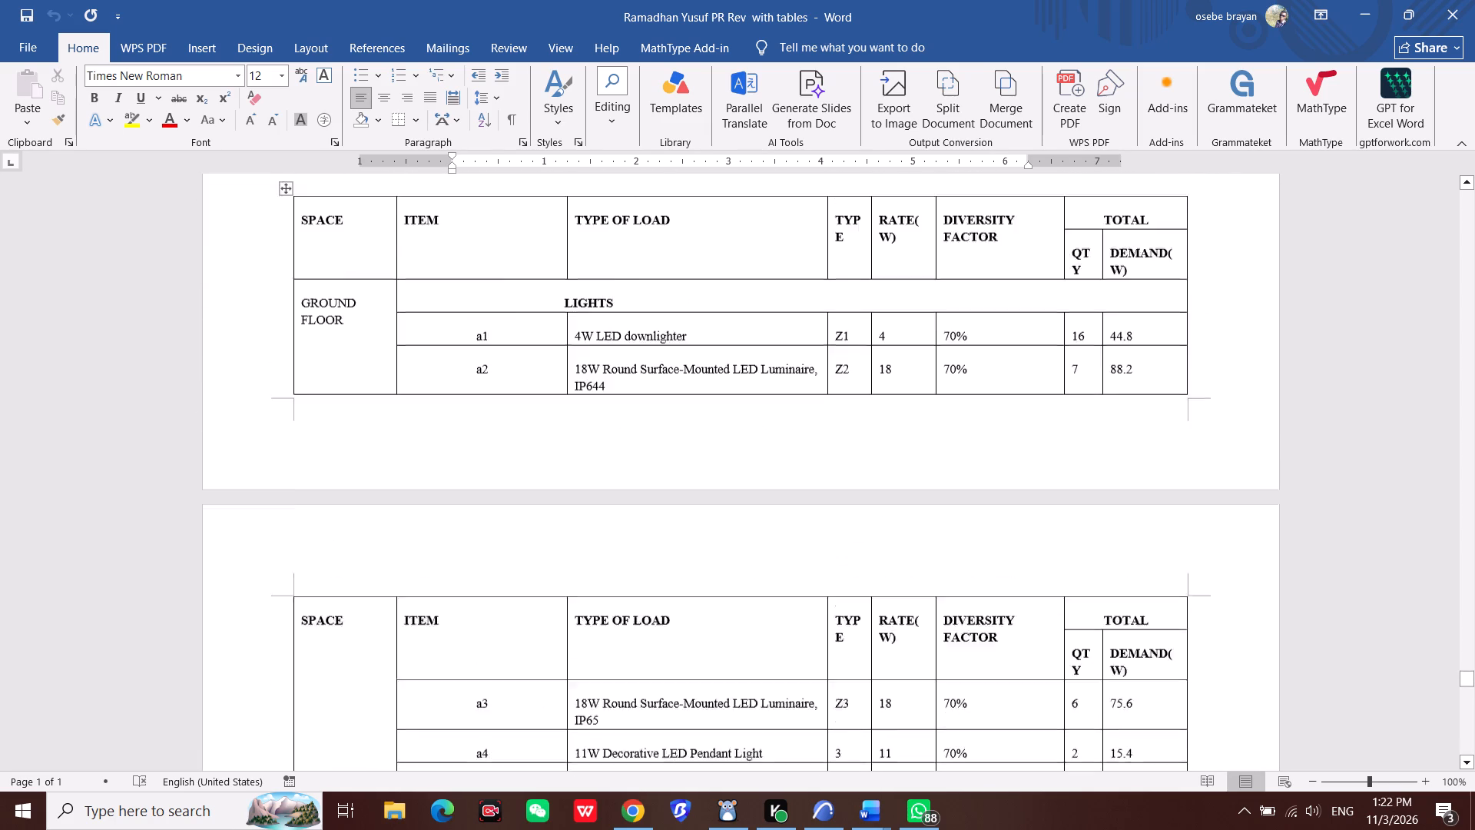
# Review the lighting, socket outlet and fixed appliance load distribution tables for the Typology 3 and Typology 2 residential units.
pyautogui.scroll(20, 645, 503)
pyautogui.scroll(20, 645, 503)
pyautogui.scroll(5, 645, 503)
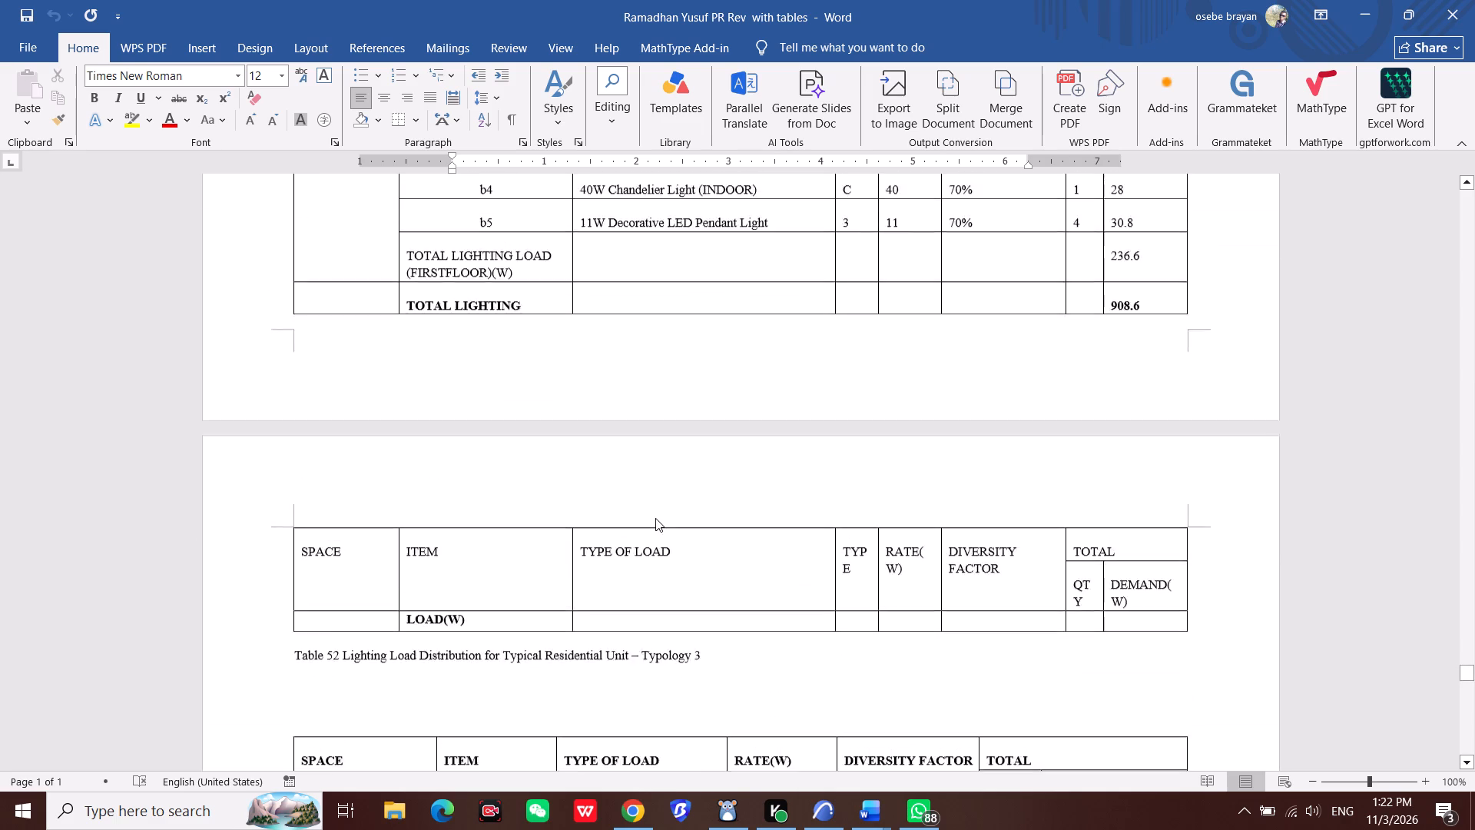
pyautogui.scroll(20, 655, 518)
pyautogui.scroll(18, 655, 518)
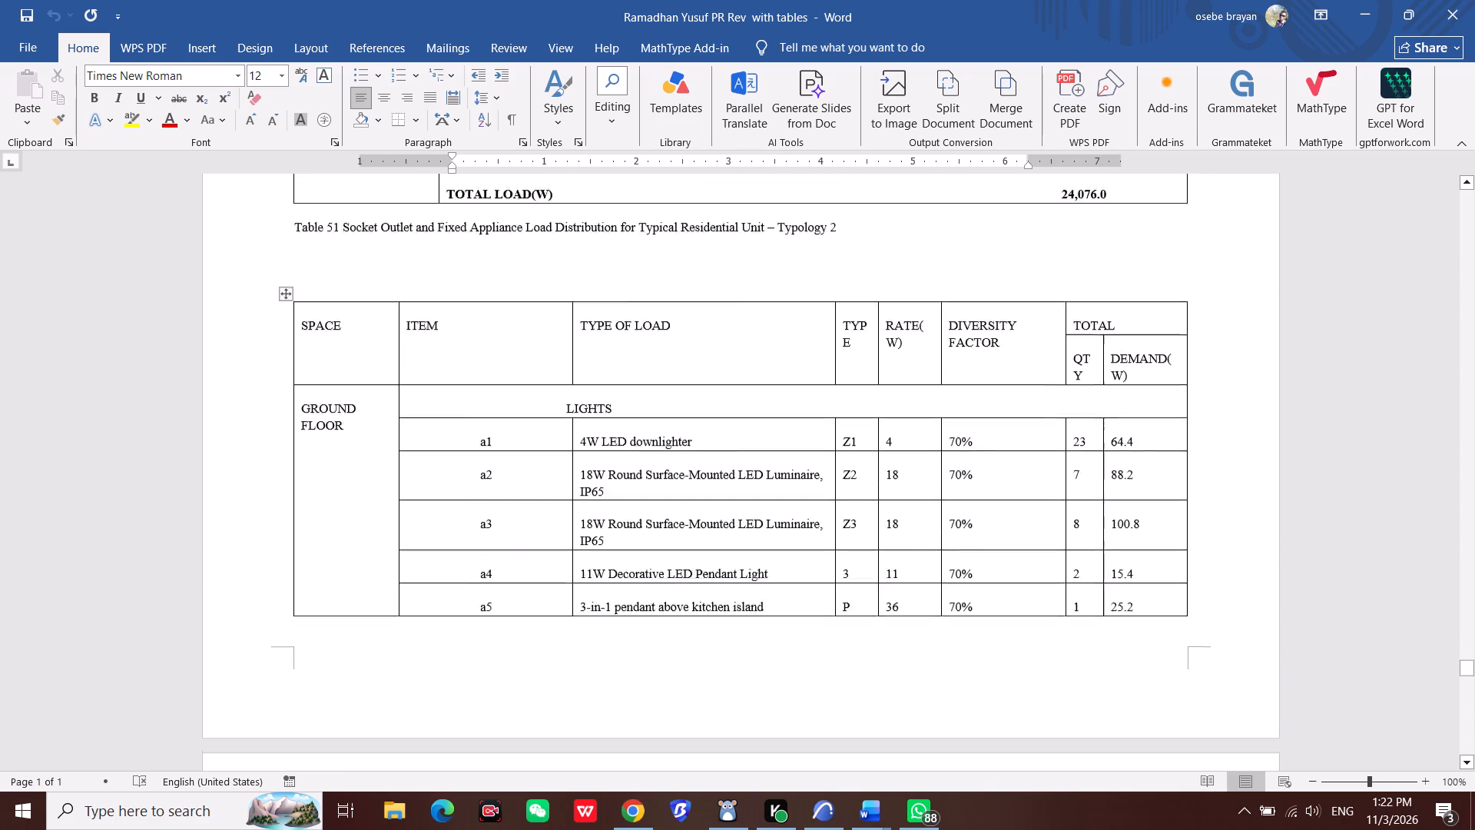
pyautogui.scroll(8, 655, 522)
pyautogui.scroll(20, 655, 522)
pyautogui.scroll(6, 655, 522)
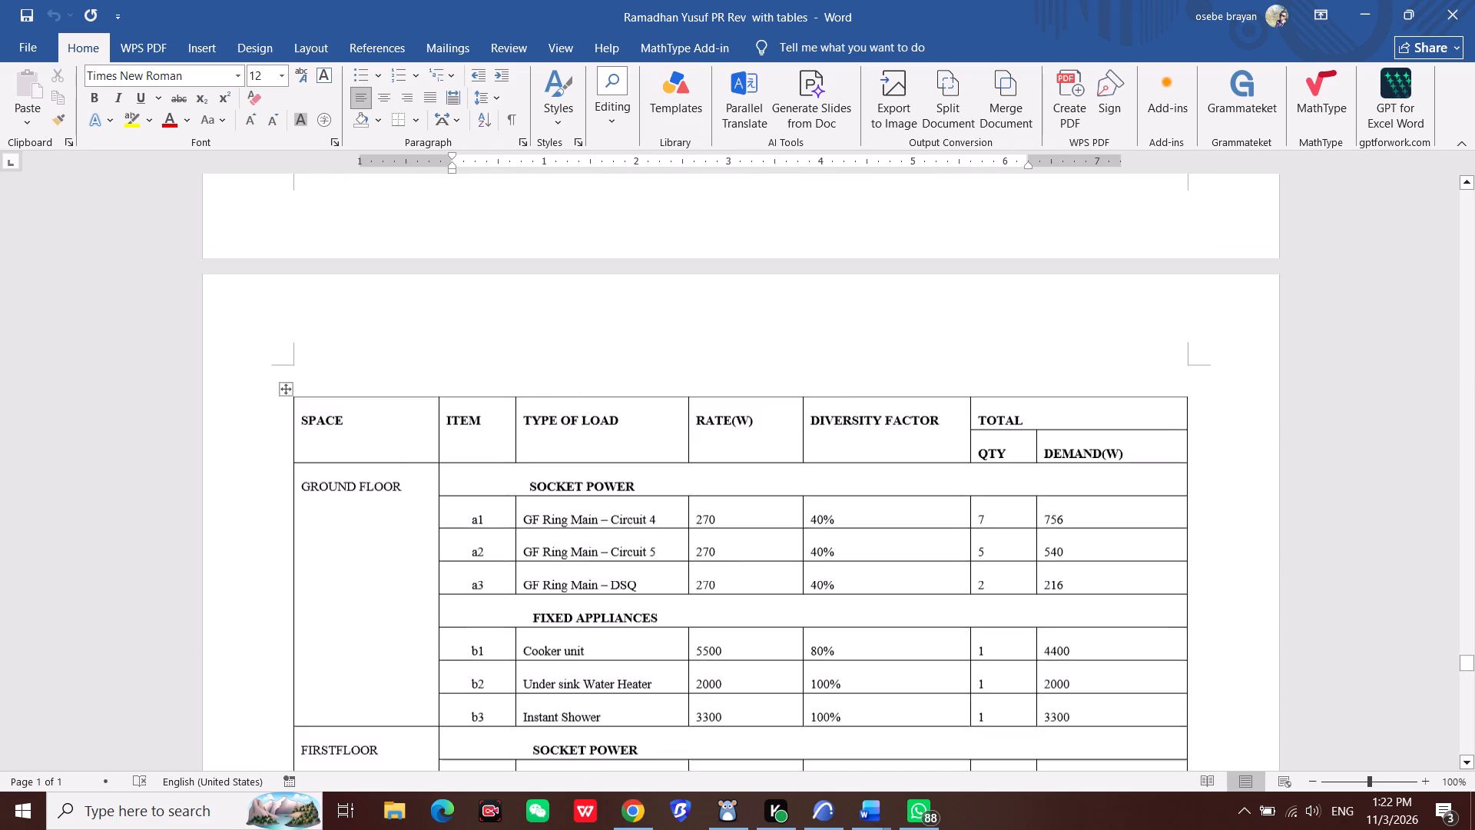
pyautogui.scroll(7, 655, 522)
pyautogui.scroll(20, 658, 524)
pyautogui.scroll(9, 658, 524)
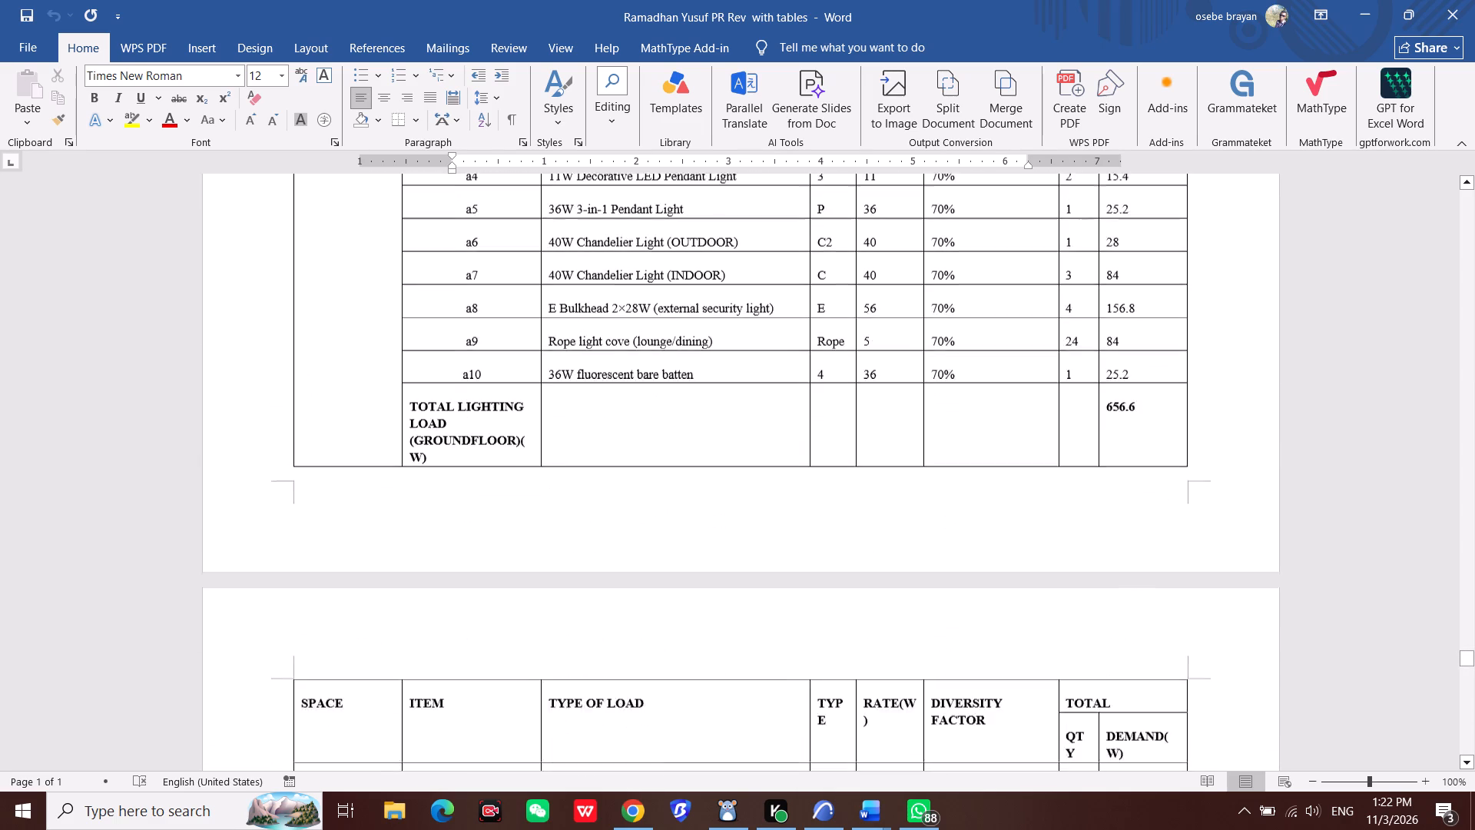
pyautogui.scroll(19, 658, 519)
pyautogui.scroll(13, 658, 519)
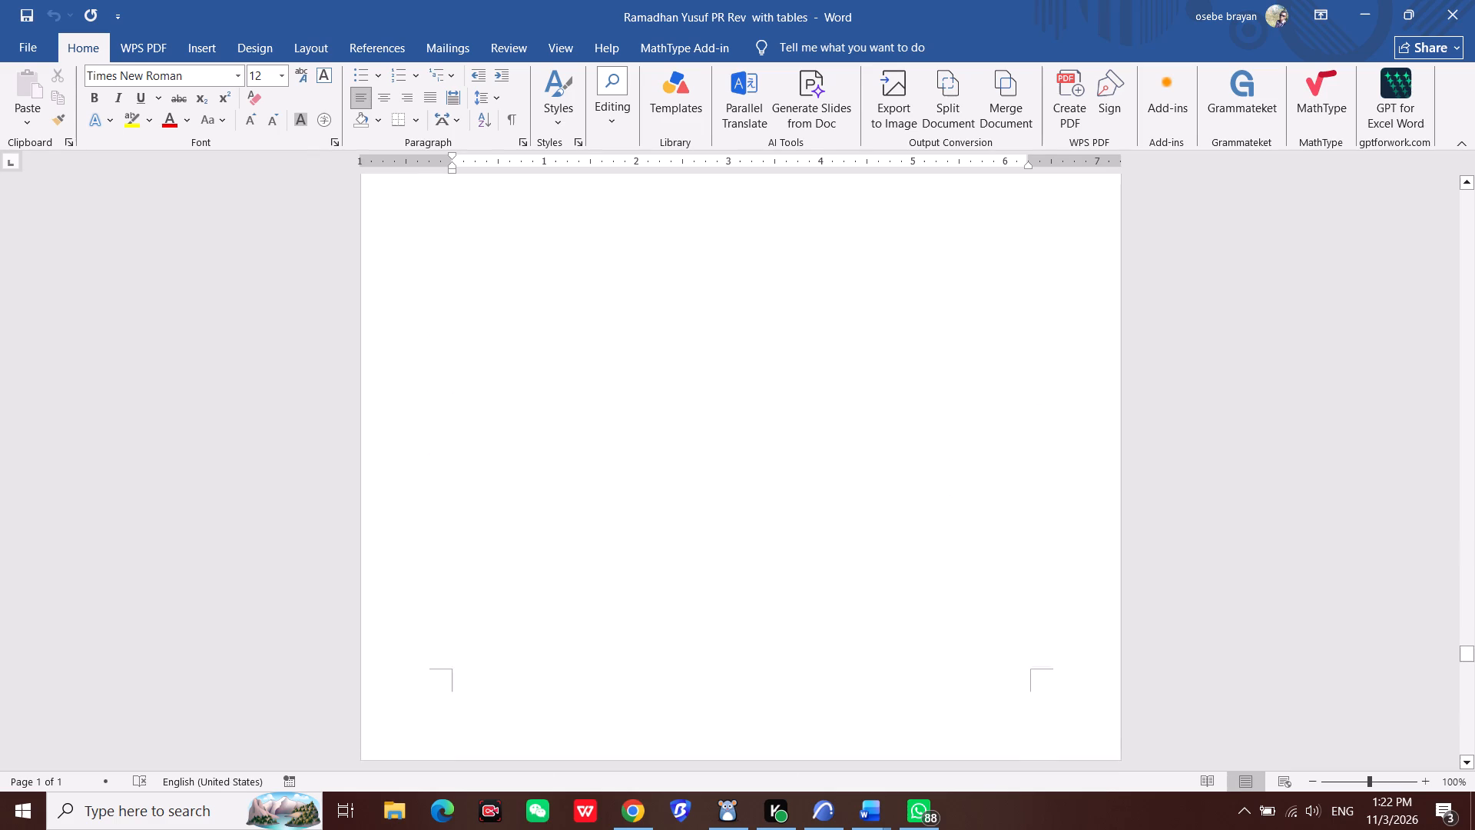
# Examine the Typology 1 socket outlet and fixed appliance load distribution (Table 49) for the roof terrace, first floor and ground floor.
pyautogui.scroll(20, 658, 519)
pyautogui.scroll(3, 658, 519)
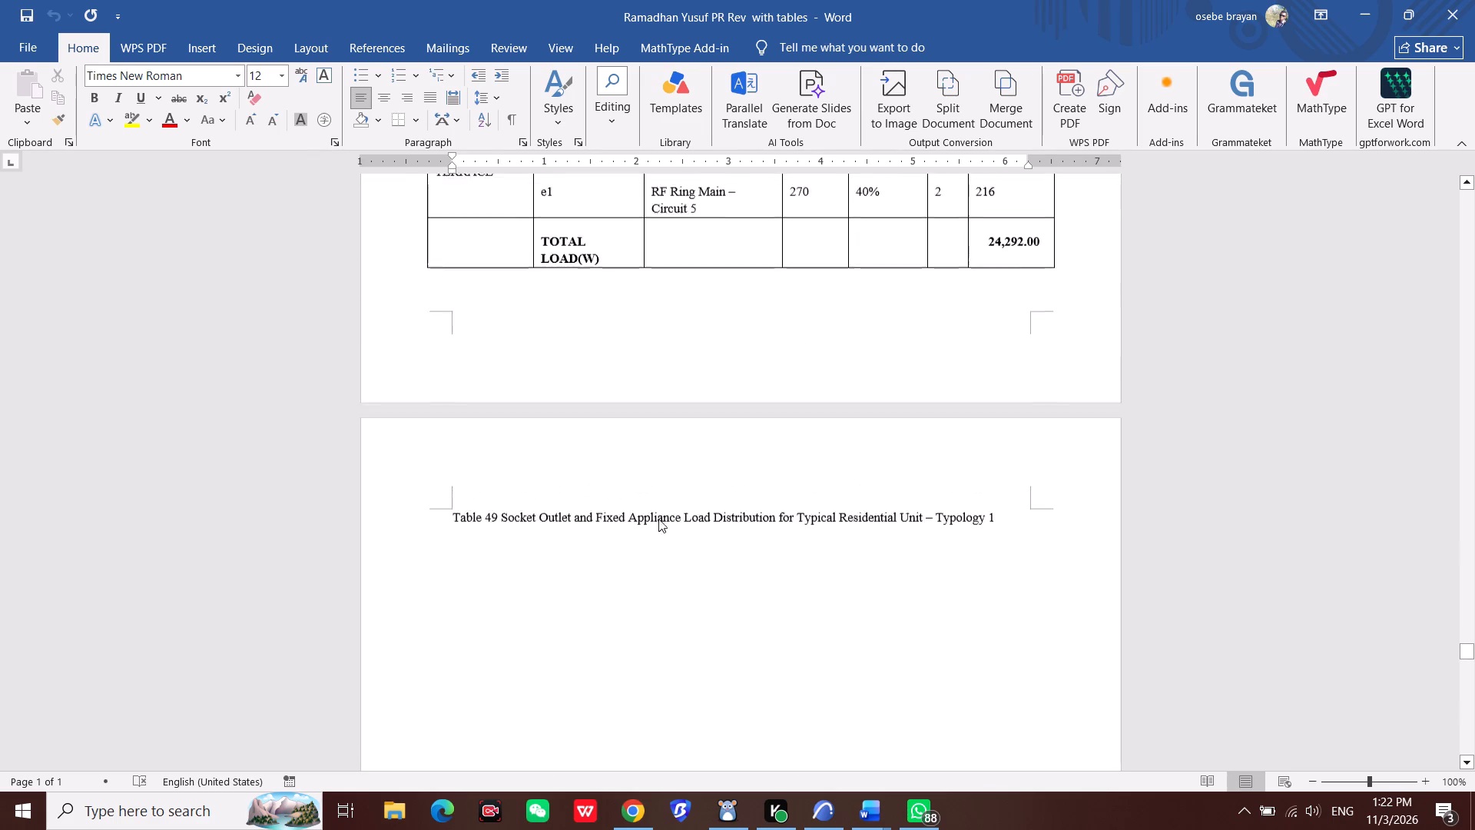
pyautogui.scroll(15, 658, 519)
pyautogui.scroll(6, 658, 519)
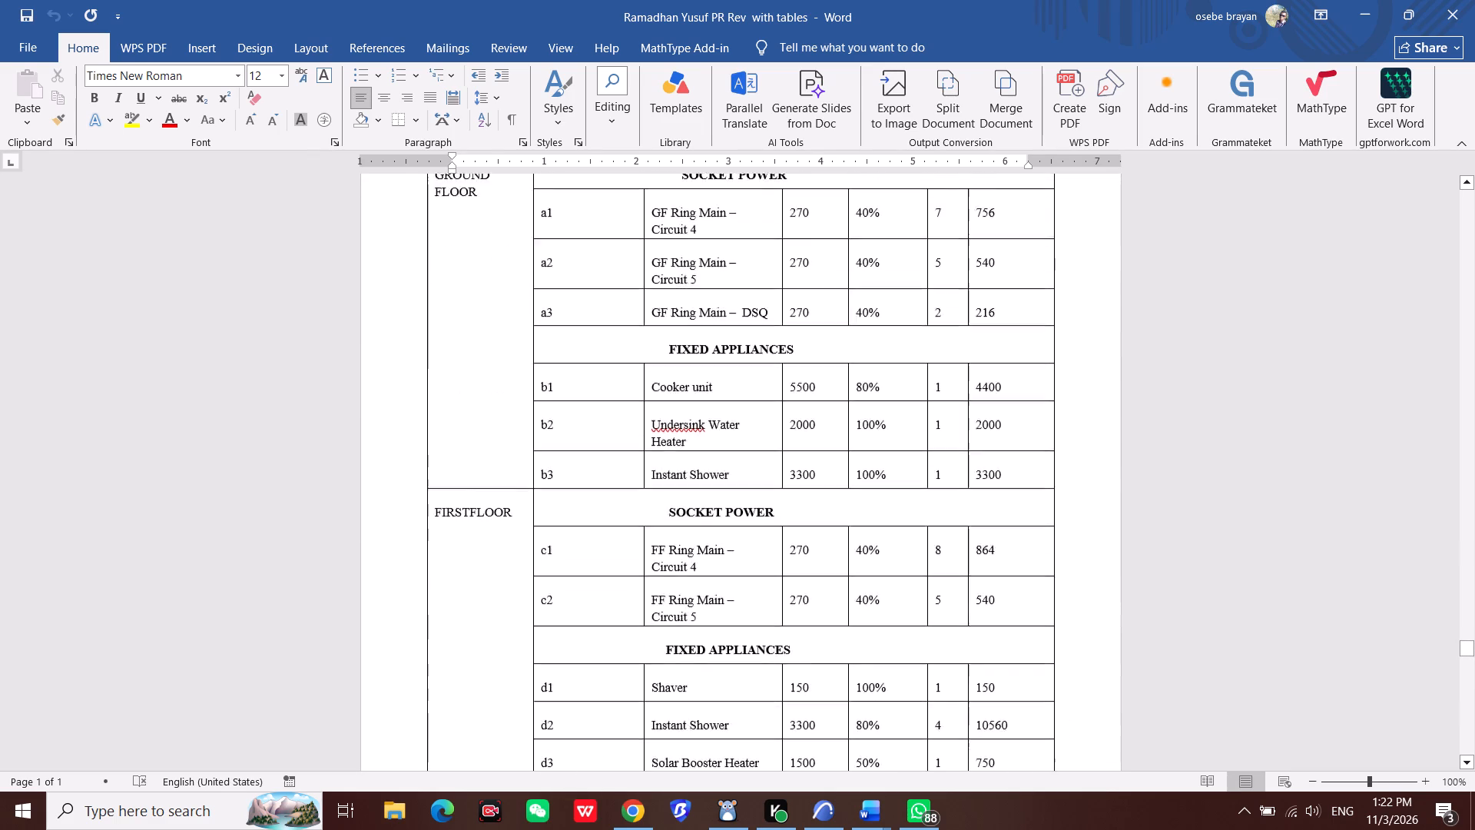
# Examine the Typology 1 lighting load distribution (Table 48) back to the start of its ground floor items.
pyautogui.scroll(20, 658, 519)
pyautogui.scroll(15, 658, 524)
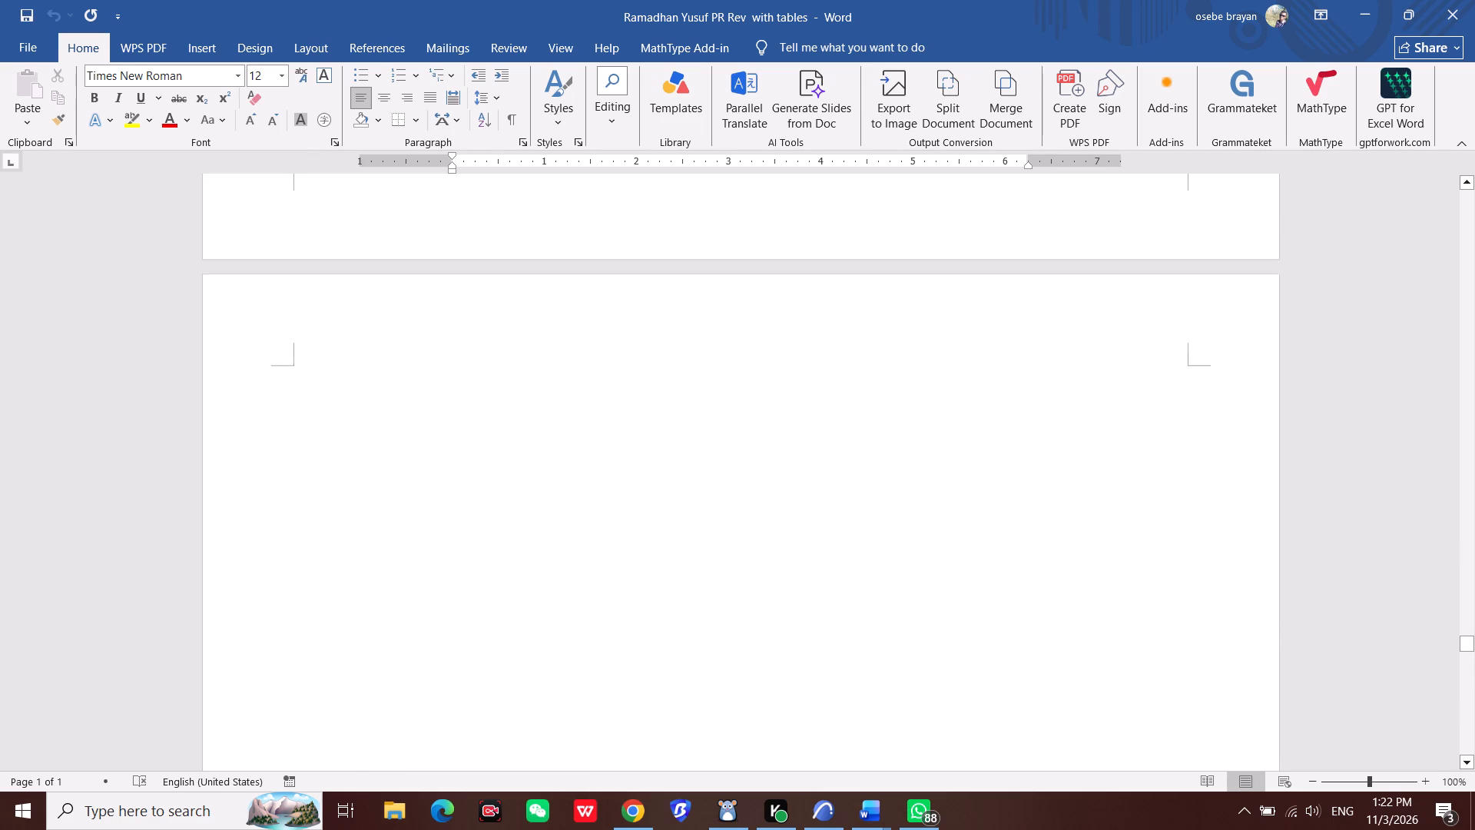
pyautogui.scroll(20, 658, 524)
pyautogui.scroll(15, 658, 524)
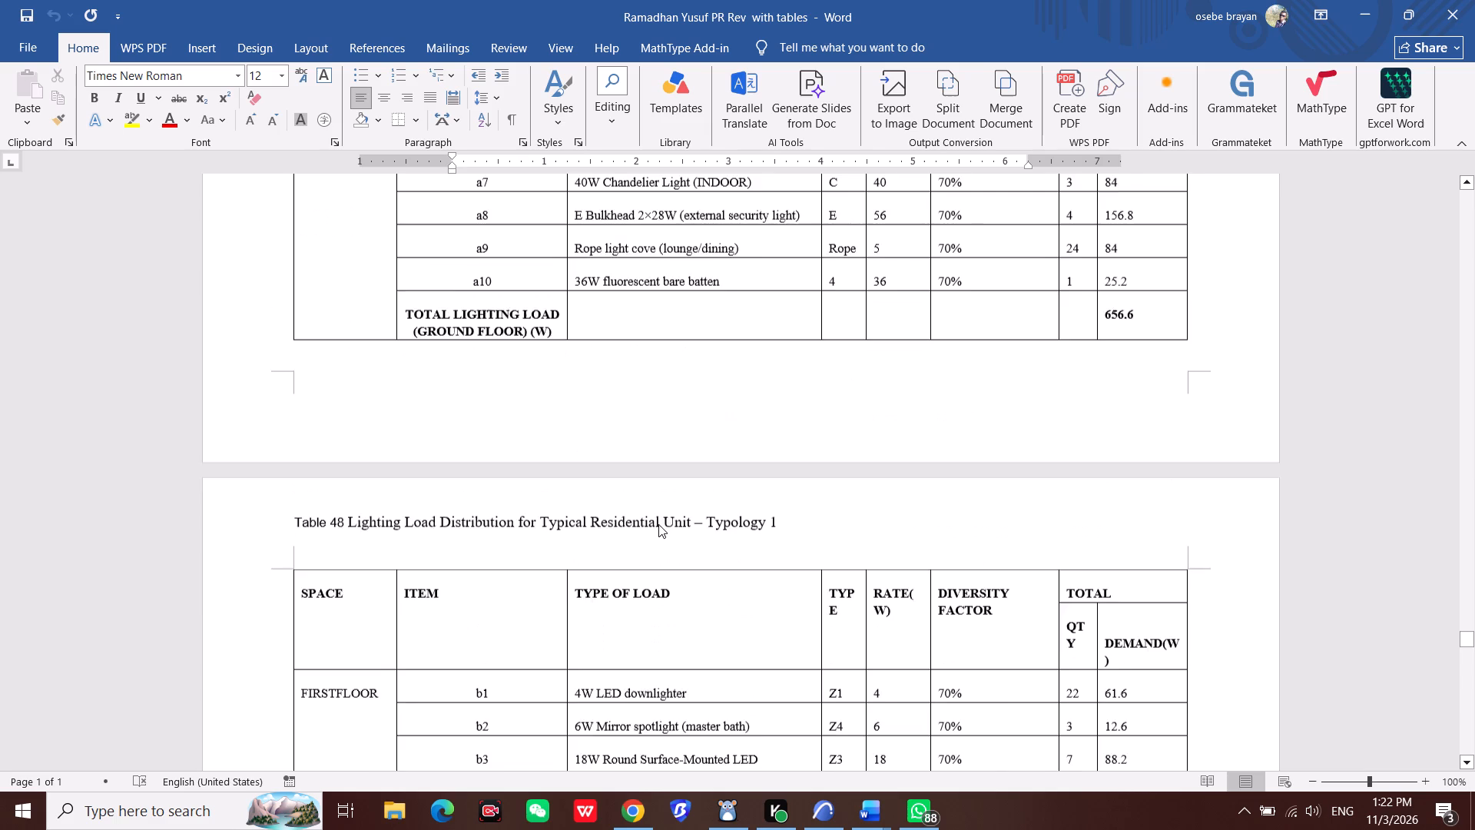
pyautogui.scroll(16, 658, 524)
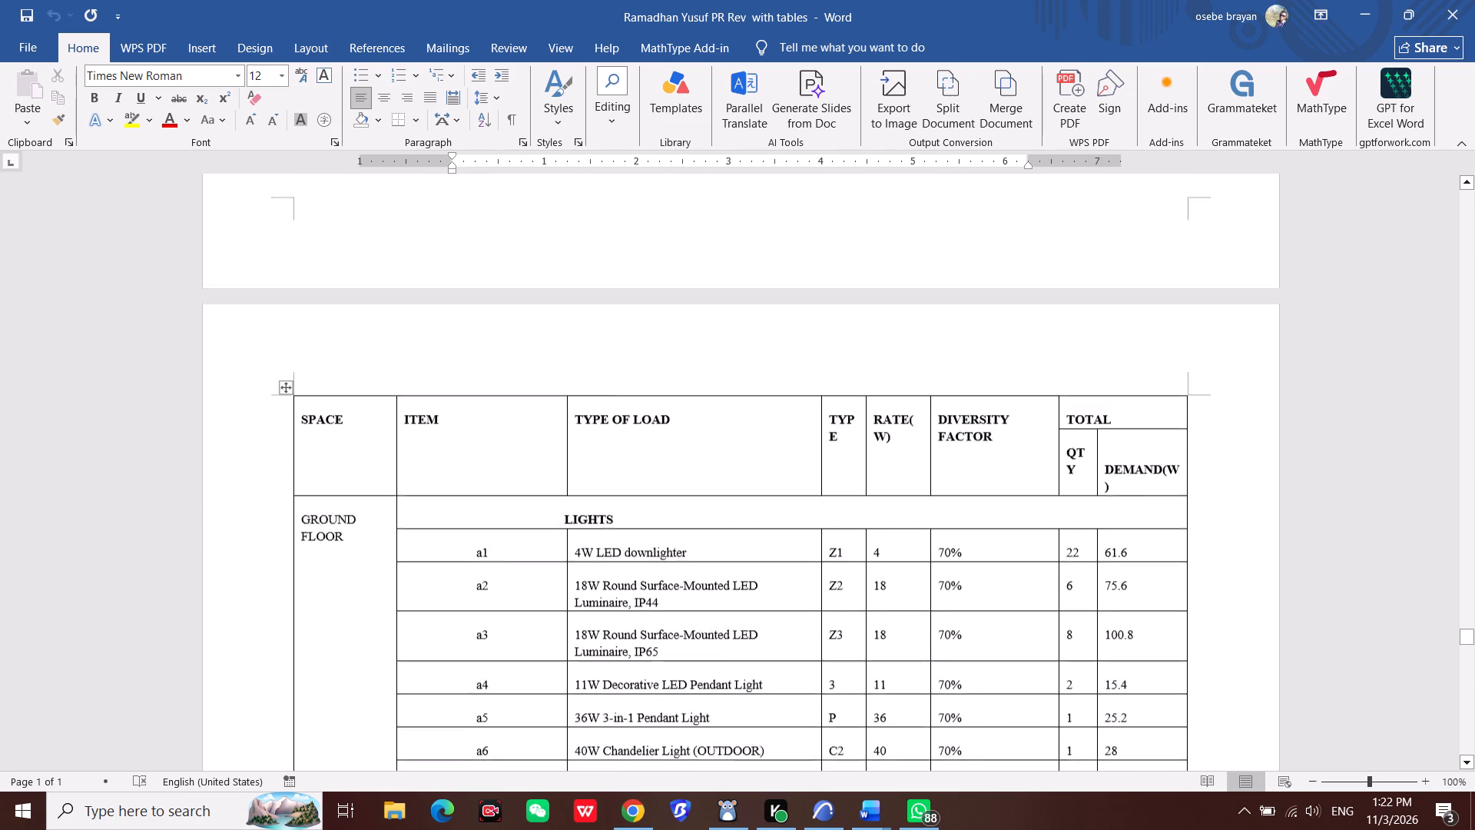
# Review the Guard House light fittings and illuminance calculations (Table 47) and the illuminance table preceding it.
pyautogui.scroll(3, 658, 524)
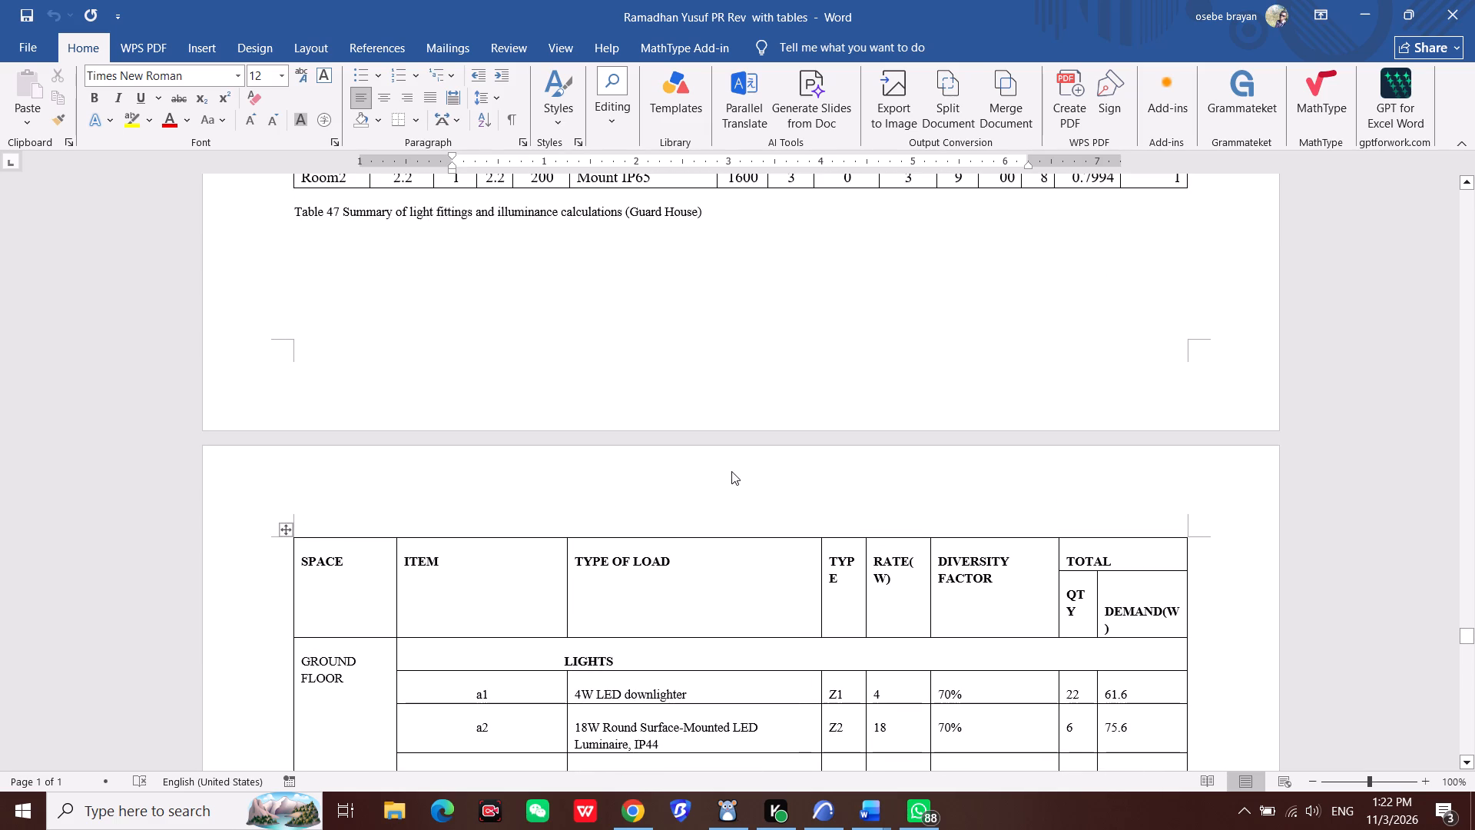
pyautogui.scroll(20, 731, 471)
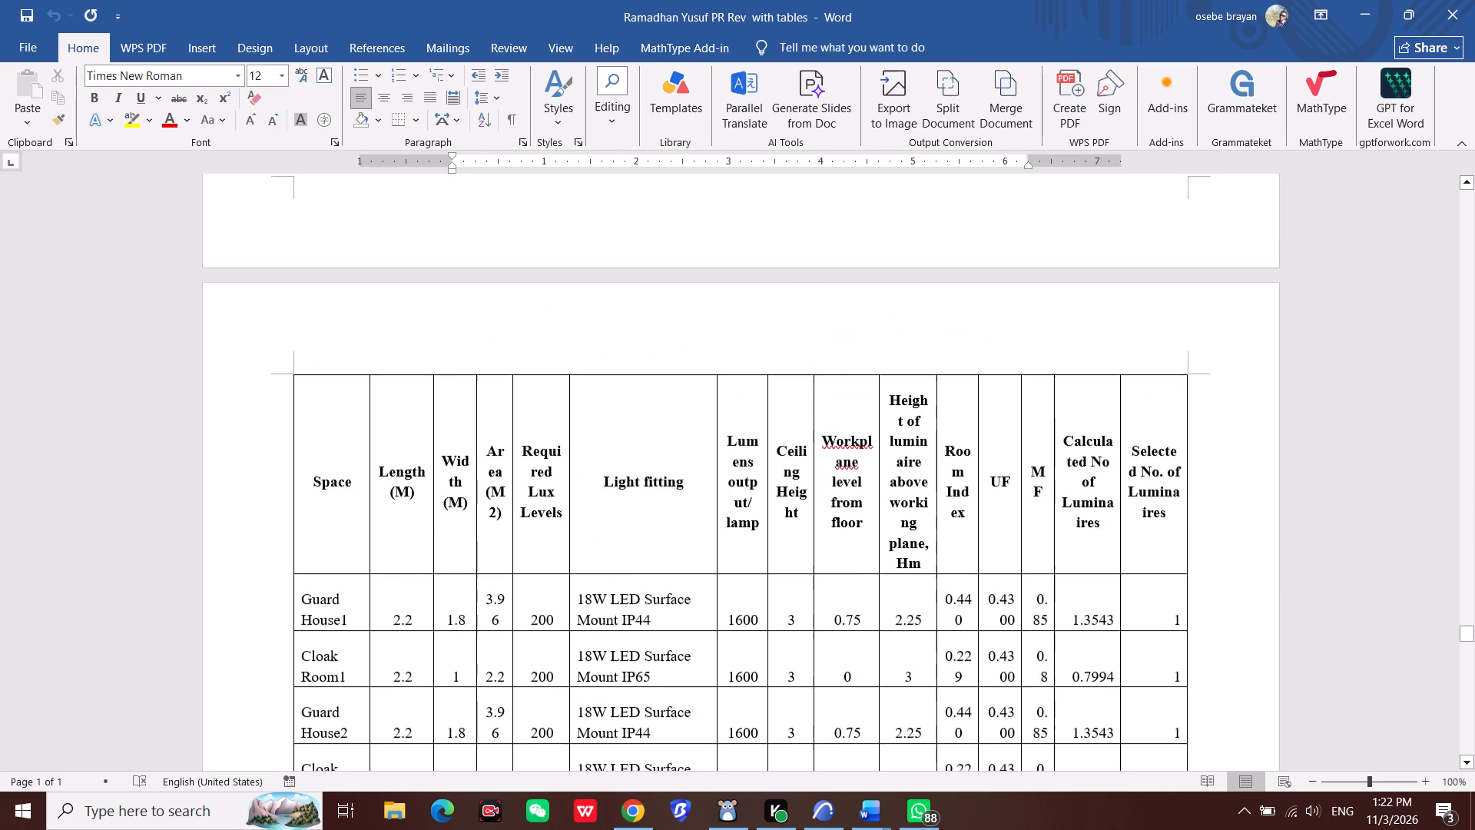
pyautogui.scroll(20, 731, 471)
pyautogui.scroll(13, 731, 471)
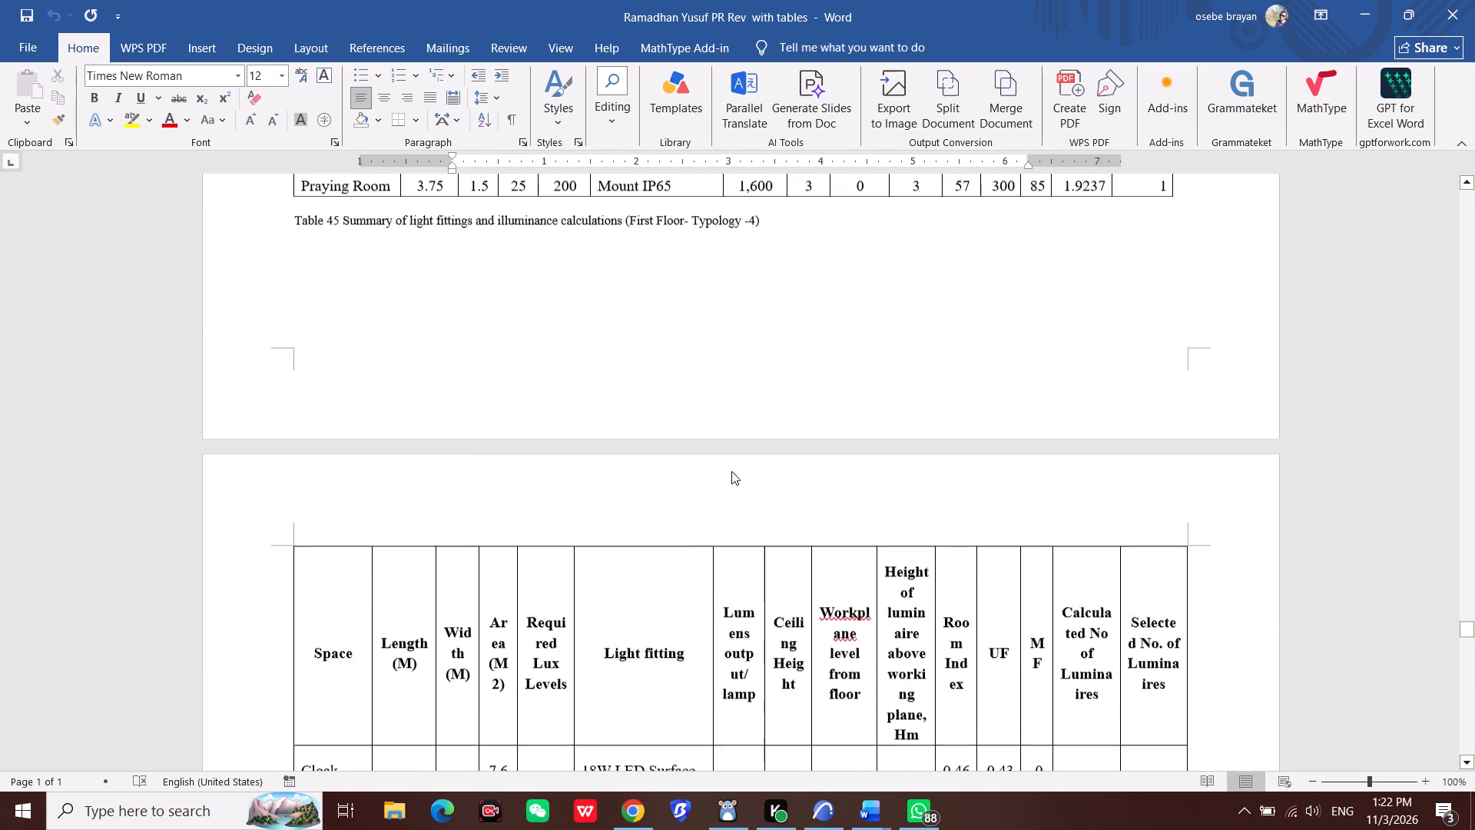
# Examine the Typology 4 light fittings and illuminance calculations for the first floor (Table 45) and ground floor.
pyautogui.scroll(18, 731, 471)
pyautogui.scroll(13, 731, 471)
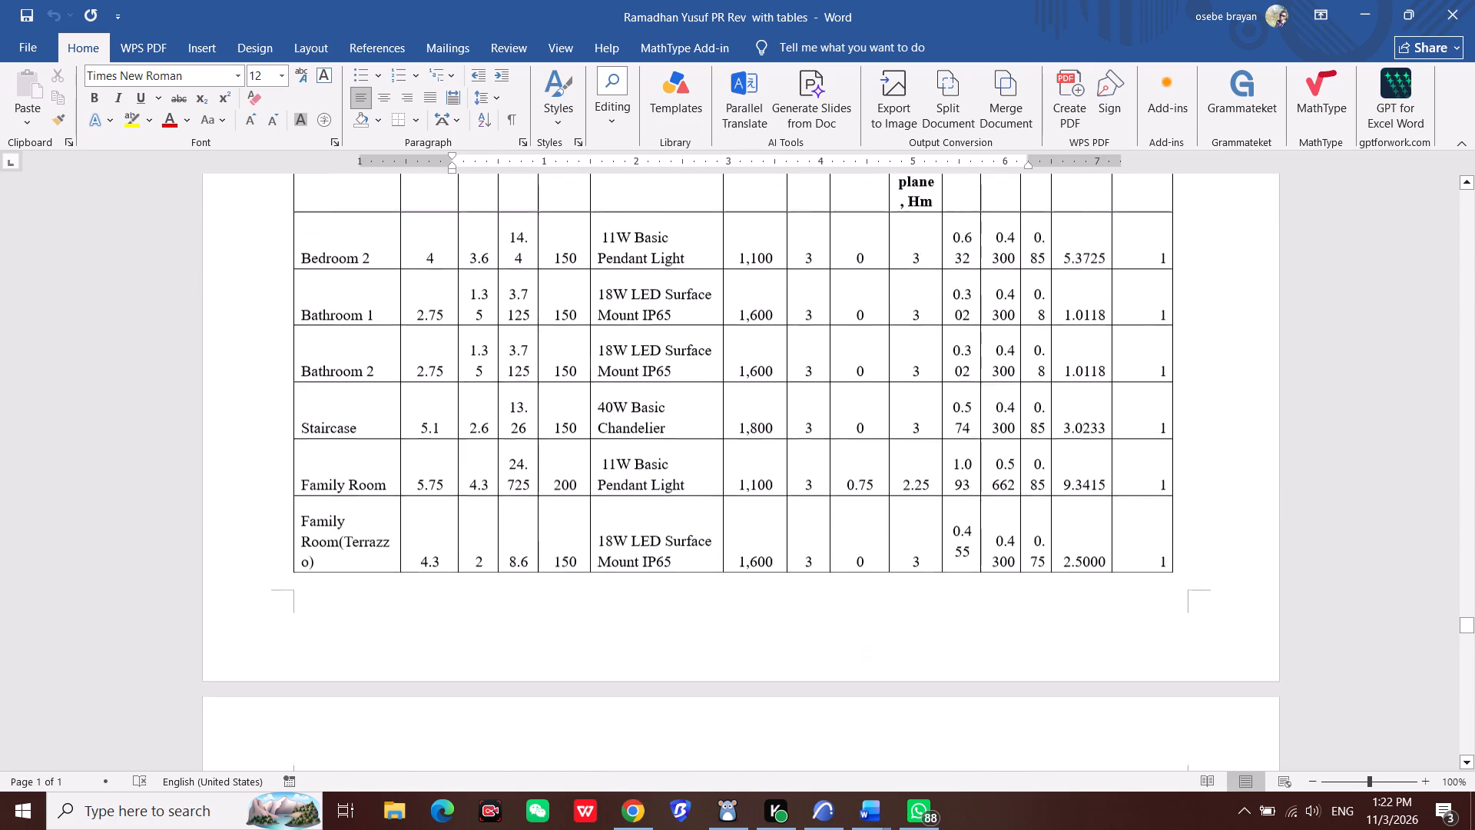
pyautogui.scroll(20, 731, 471)
pyautogui.scroll(15, 731, 471)
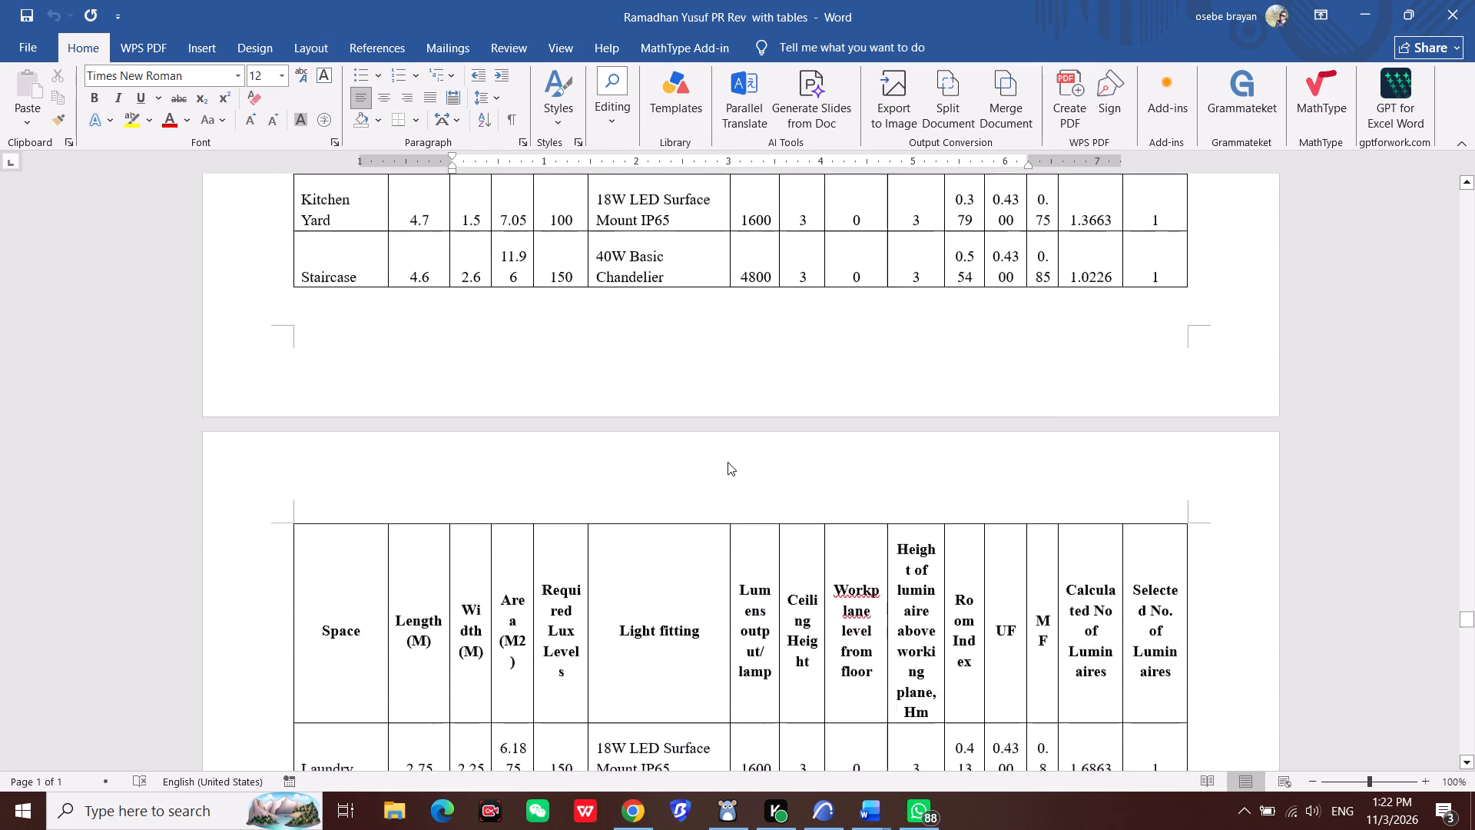
pyautogui.scroll(20, 728, 462)
pyautogui.scroll(16, 728, 462)
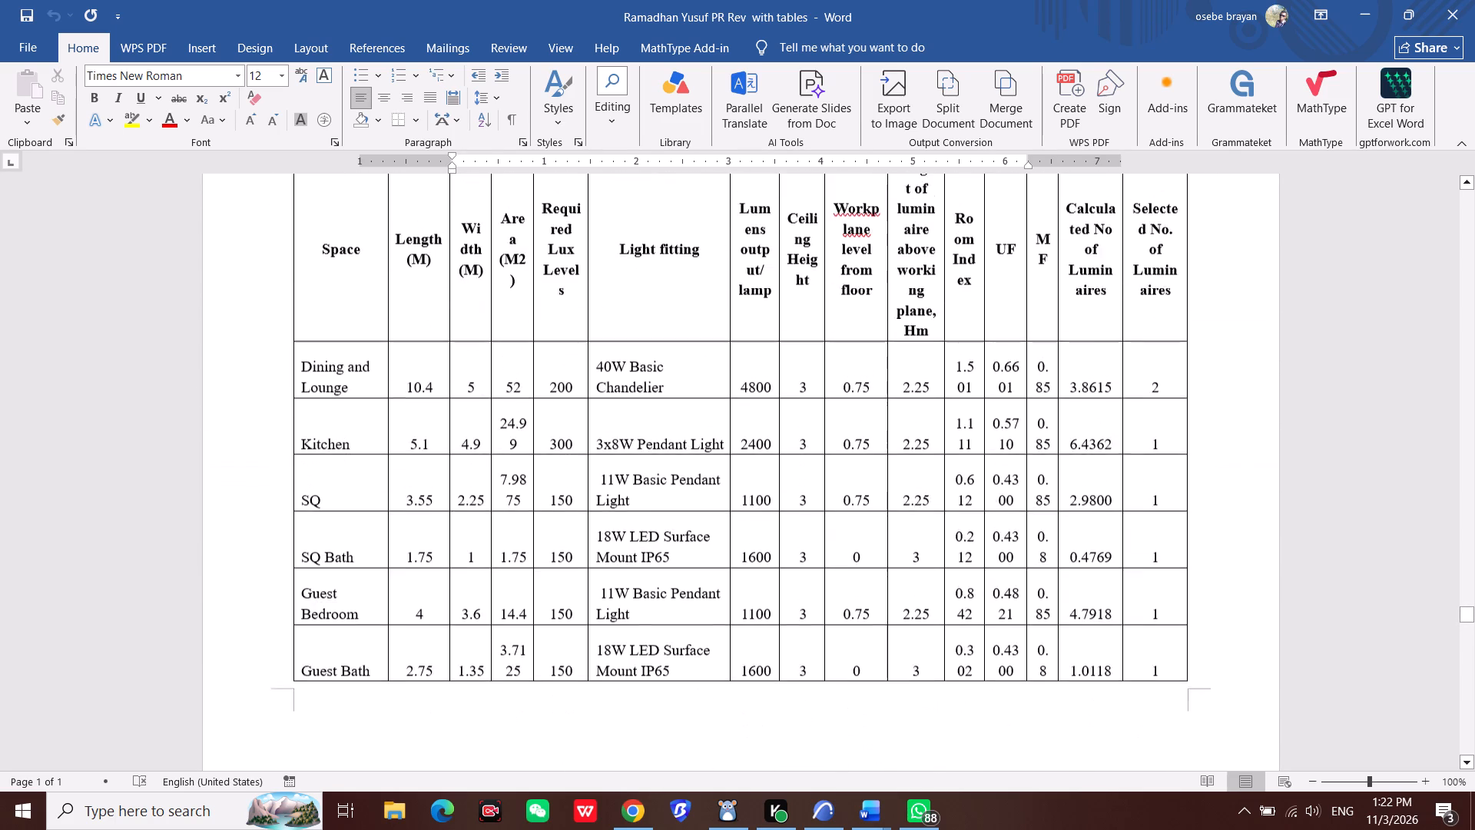
# Review the light fittings and illuminance calculations for the Typology 3 and Typology 2 rooms, including Table 42.
pyautogui.scroll(20, 728, 462)
pyautogui.scroll(16, 728, 462)
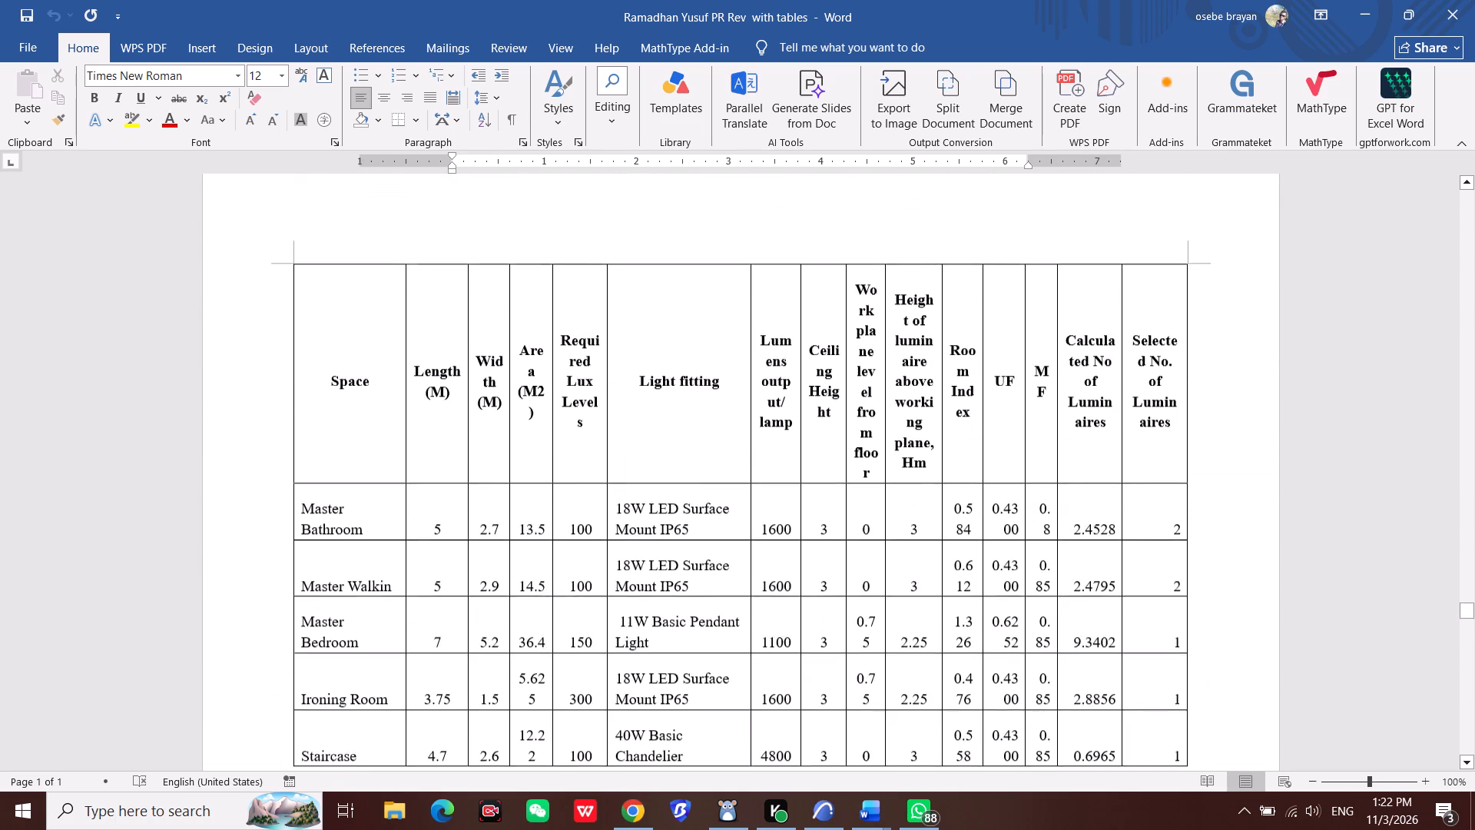
pyautogui.scroll(20, 728, 462)
pyautogui.scroll(16, 728, 462)
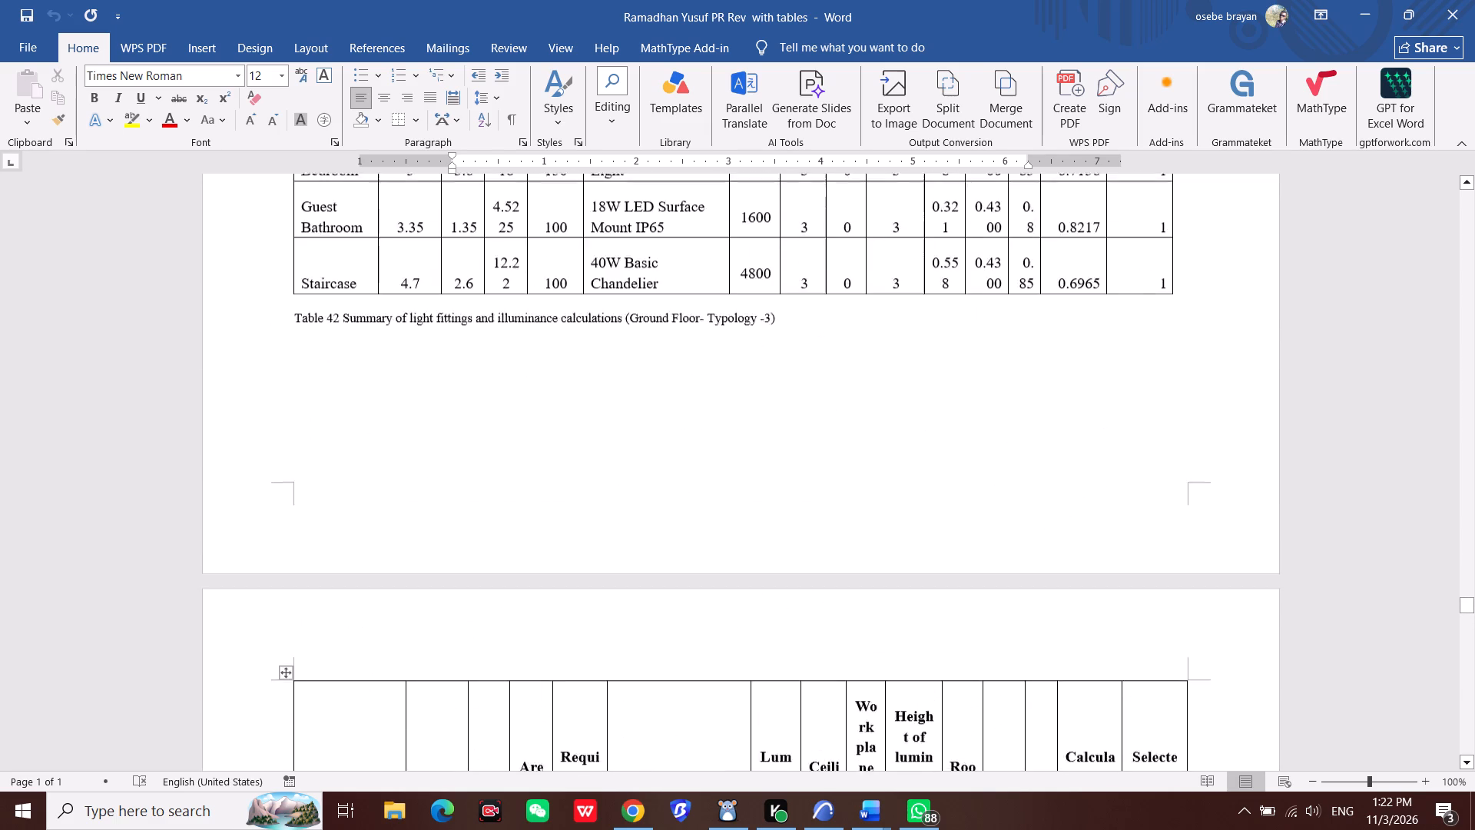
pyautogui.scroll(20, 728, 463)
pyautogui.scroll(16, 728, 463)
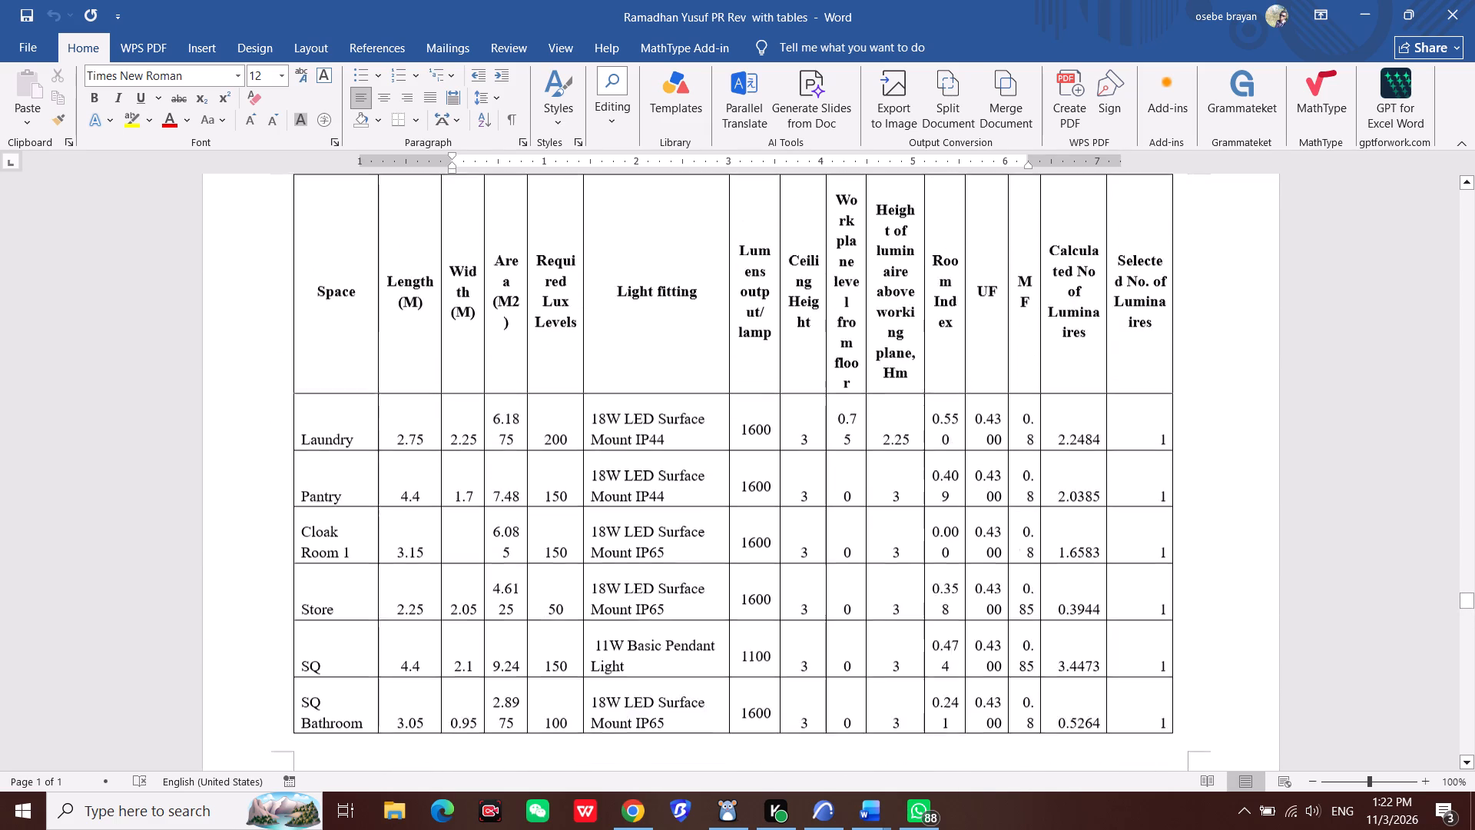
pyautogui.scroll(20, 728, 463)
pyautogui.scroll(16, 728, 463)
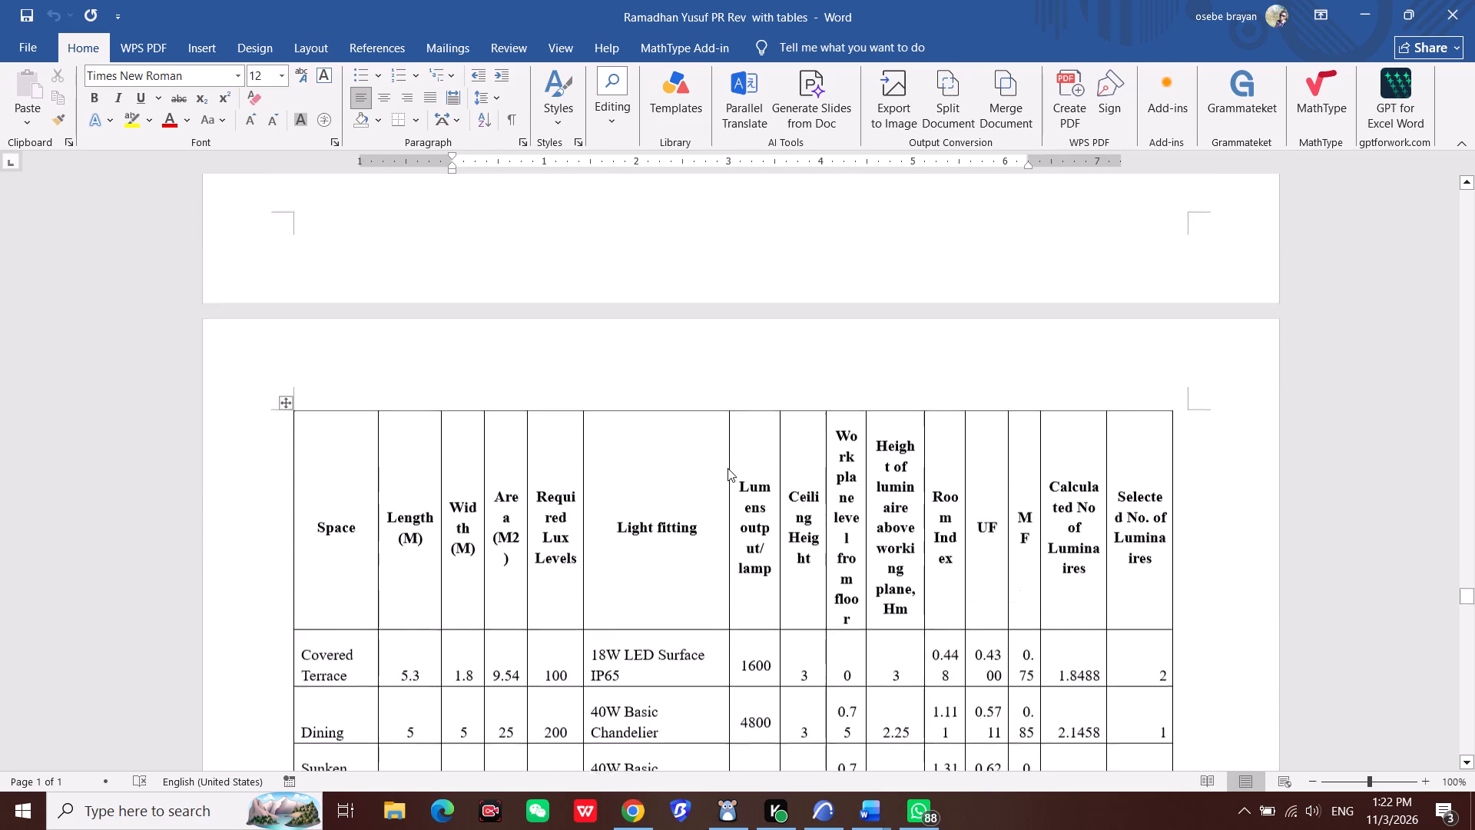
pyautogui.scroll(20, 728, 468)
pyautogui.scroll(16, 728, 468)
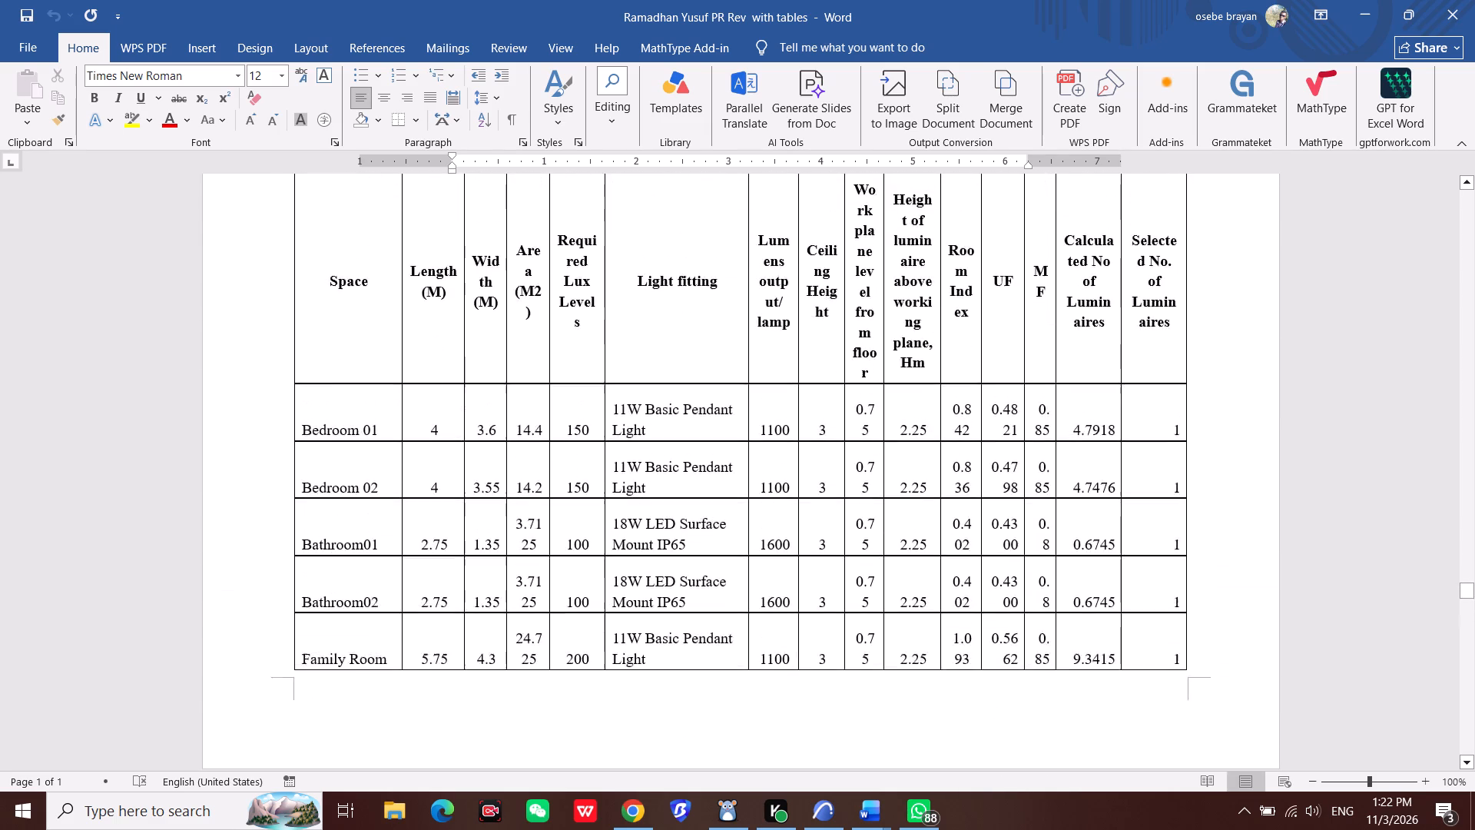
pyautogui.scroll(20, 728, 468)
pyautogui.scroll(15, 728, 468)
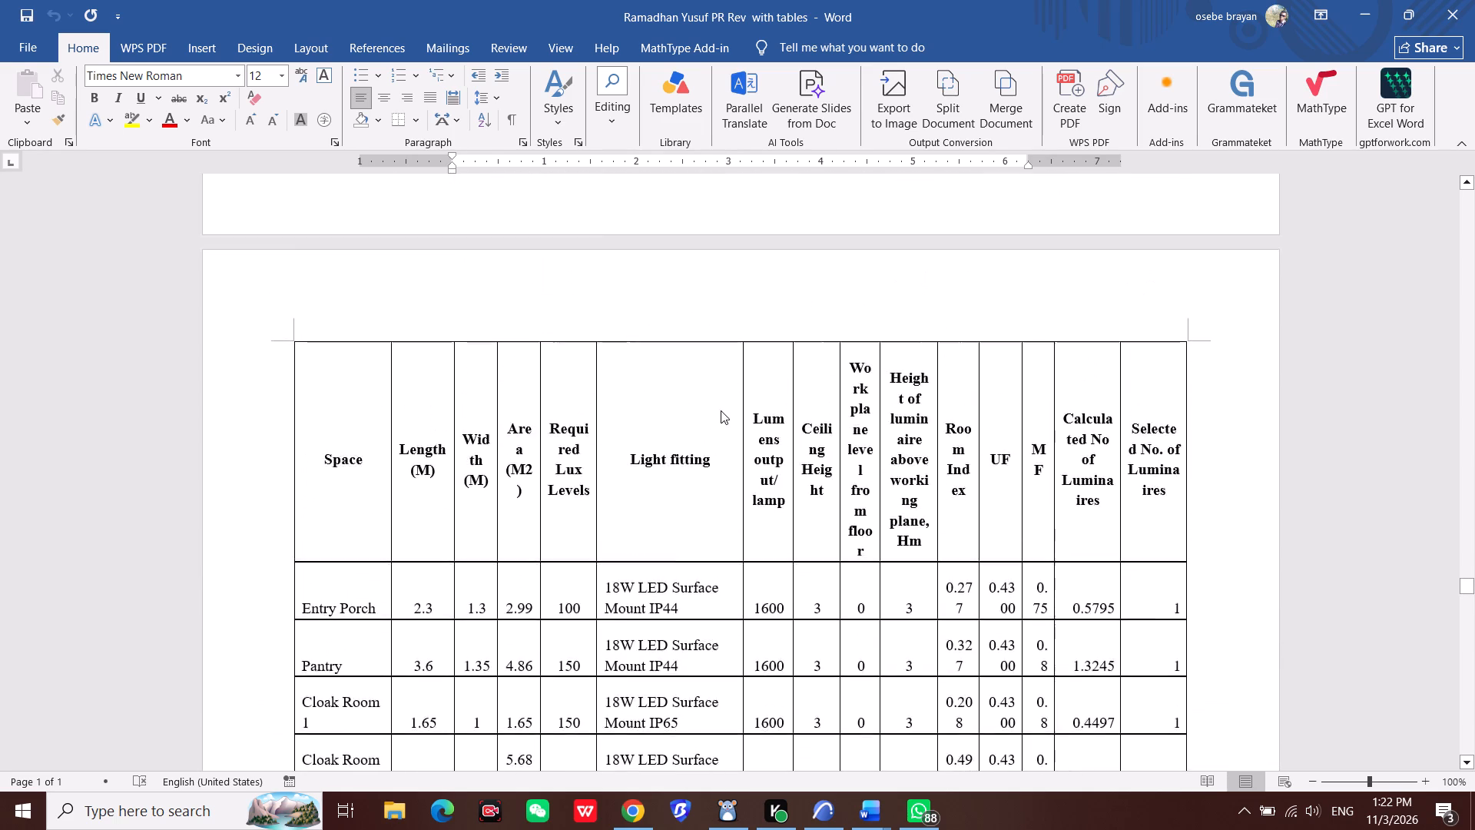
# Examine the Typology 1 light fittings and illuminance calculations for the roof terrace, first floor and ground floor (Tables 39 to 37).
pyautogui.scroll(20, 721, 410)
pyautogui.scroll(15, 721, 410)
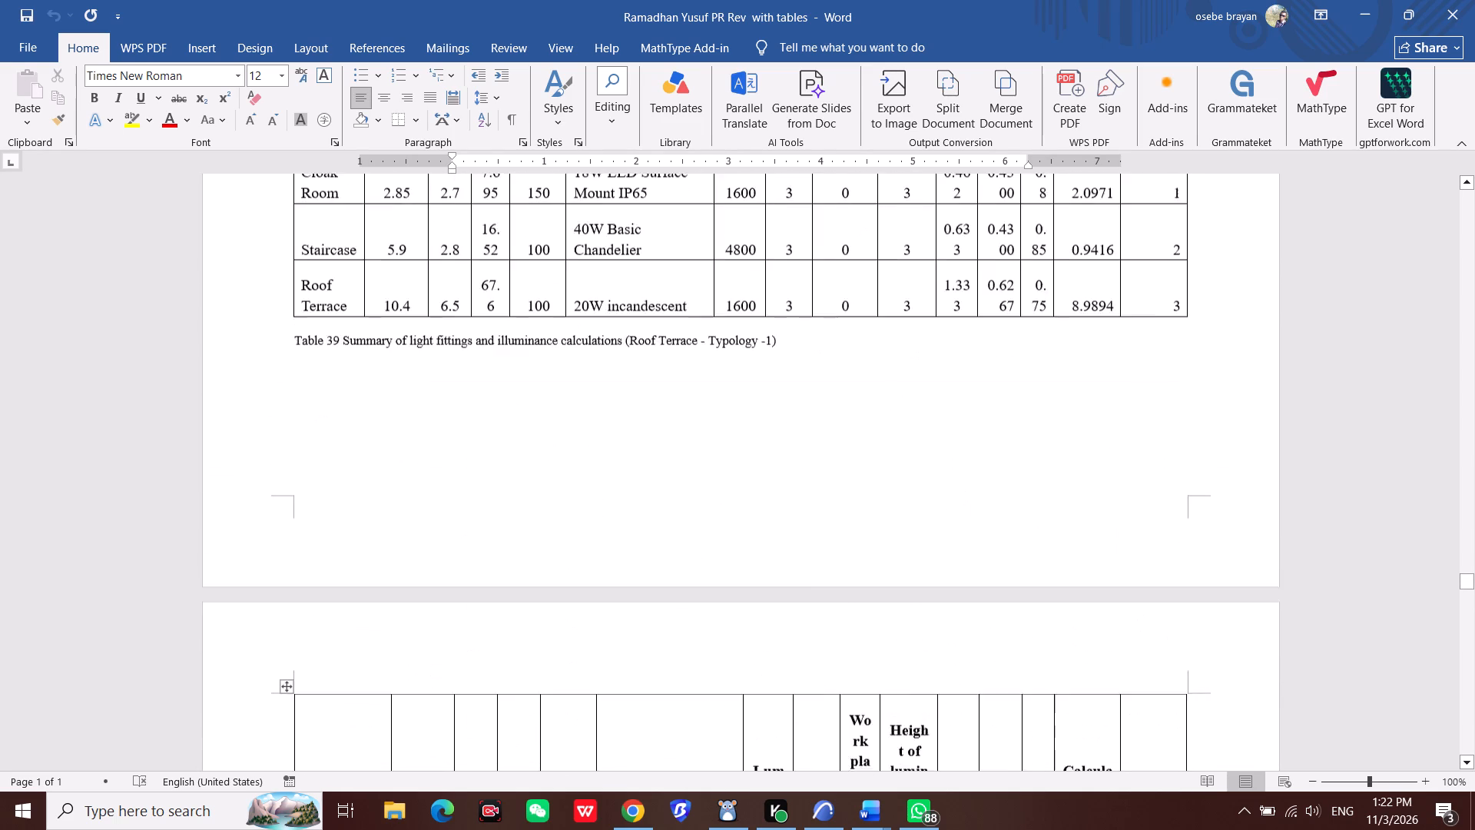
pyautogui.scroll(20, 717, 516)
pyautogui.scroll(15, 717, 516)
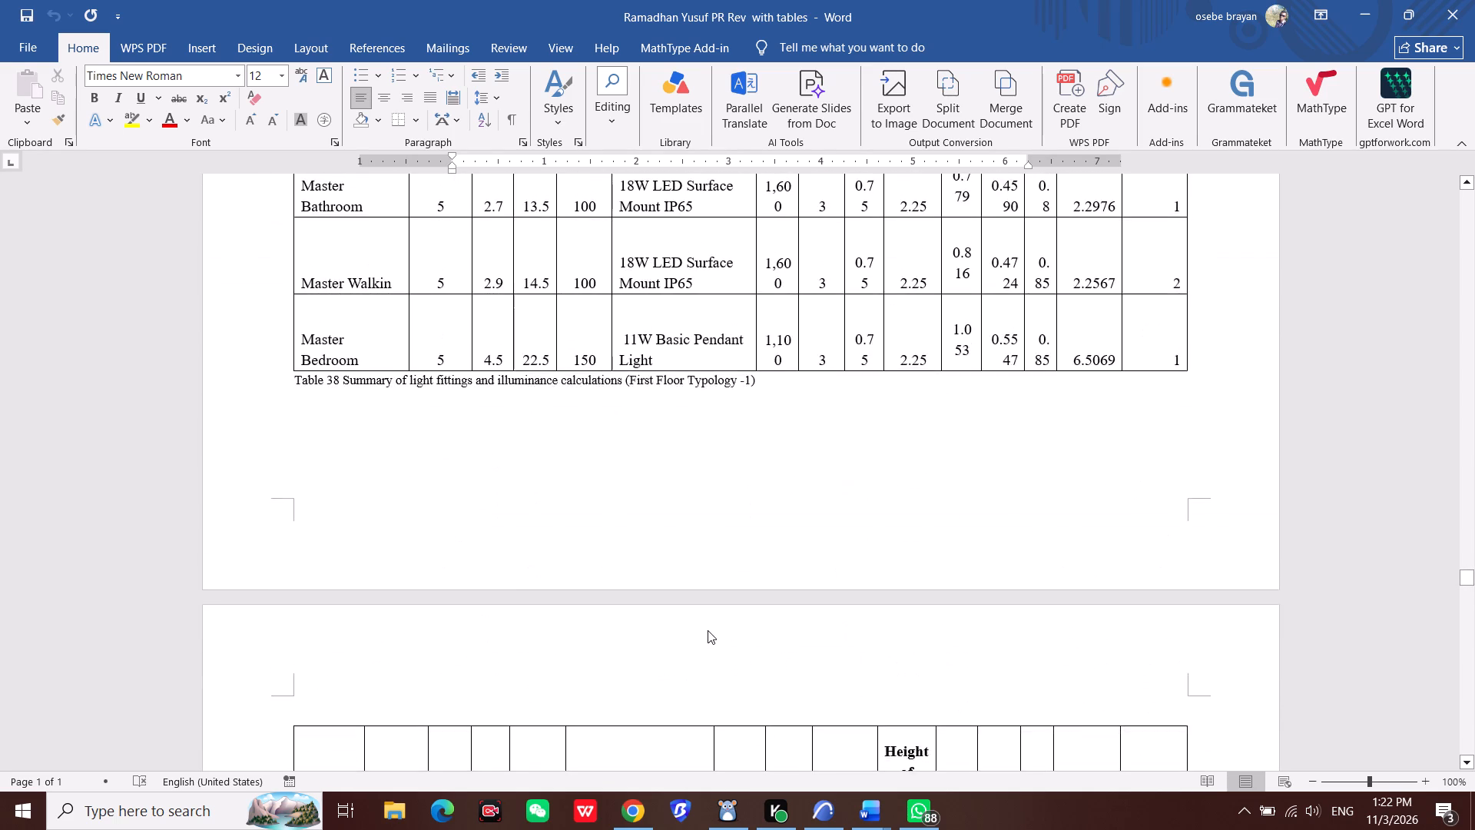
pyautogui.scroll(13, 708, 630)
pyautogui.scroll(10, 710, 632)
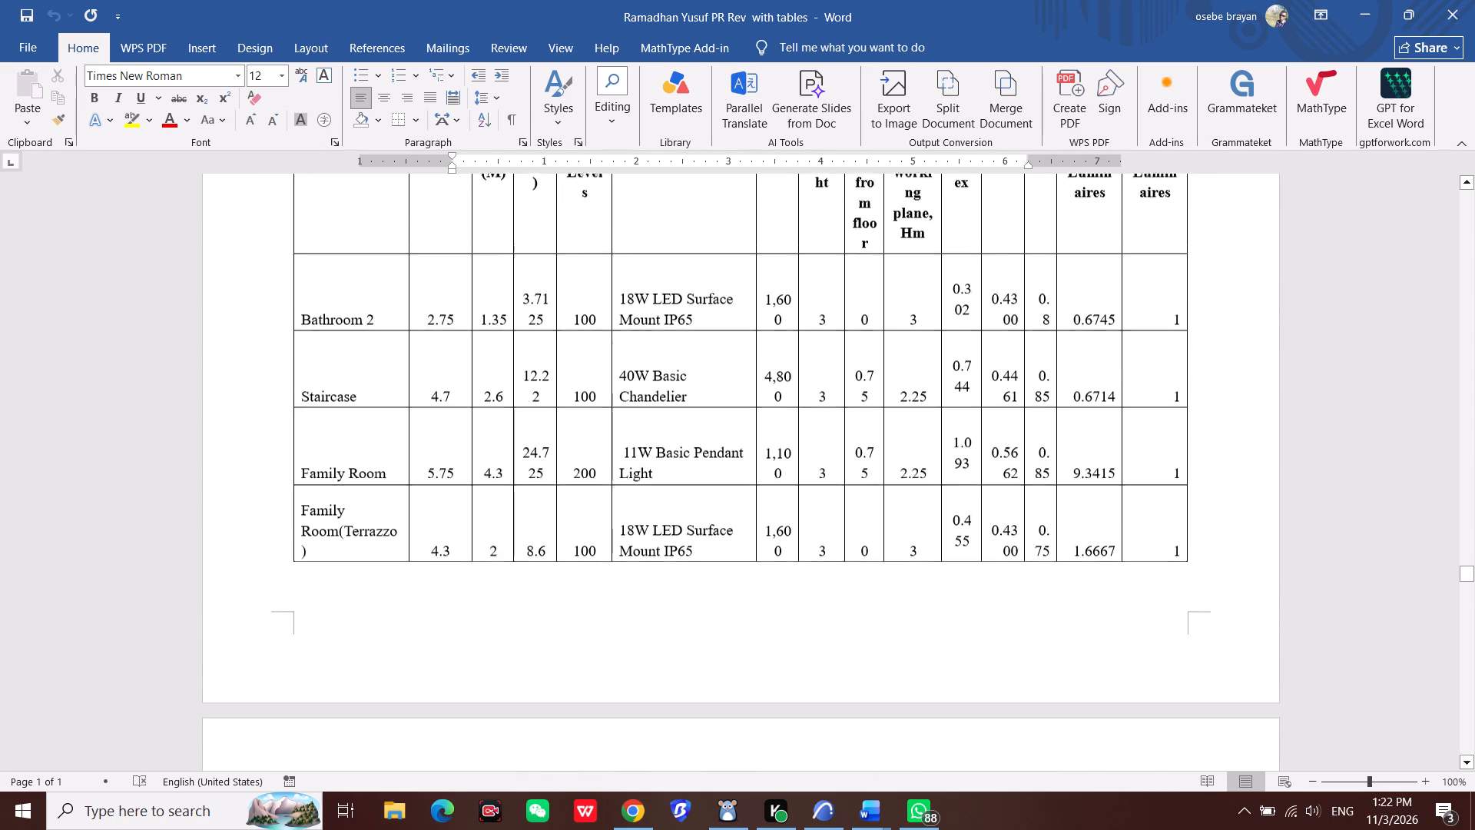
pyautogui.scroll(20, 710, 636)
pyautogui.scroll(19, 710, 636)
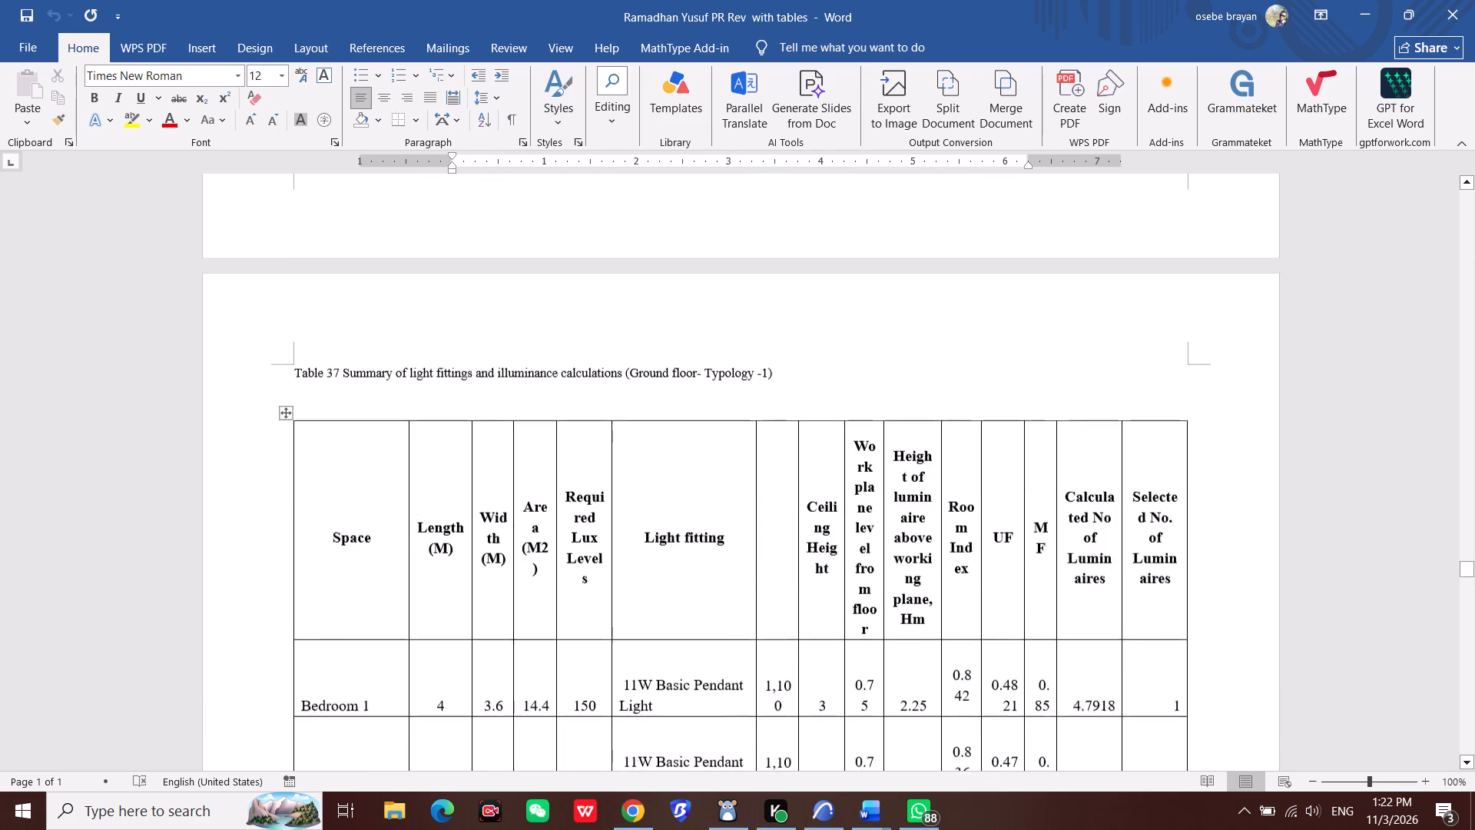
pyautogui.scroll(20, 710, 649)
pyautogui.scroll(20, 710, 649)
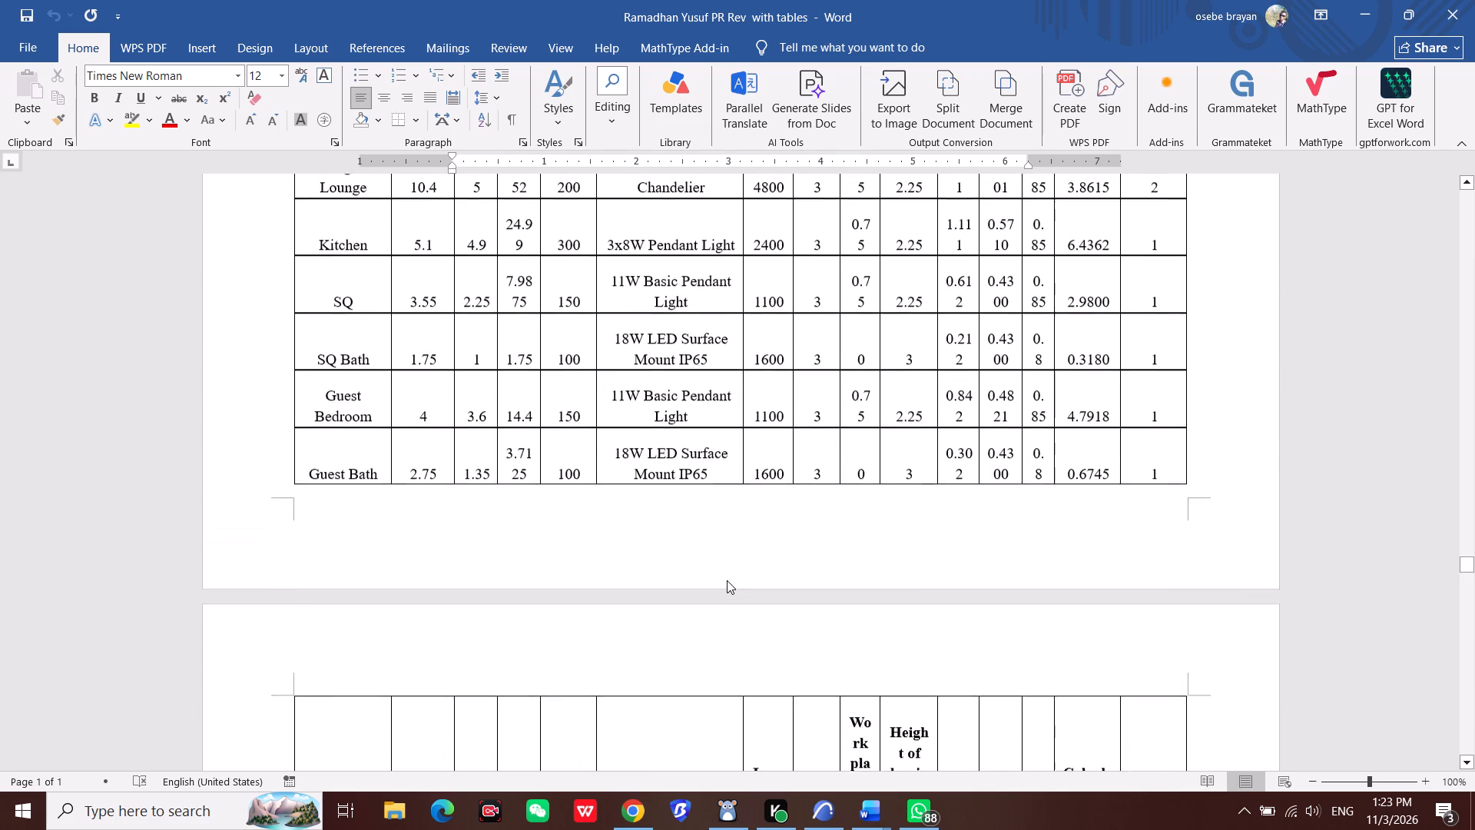
pyautogui.scroll(11, 727, 580)
pyautogui.scroll(8, 779, 624)
pyautogui.scroll(5, 745, 540)
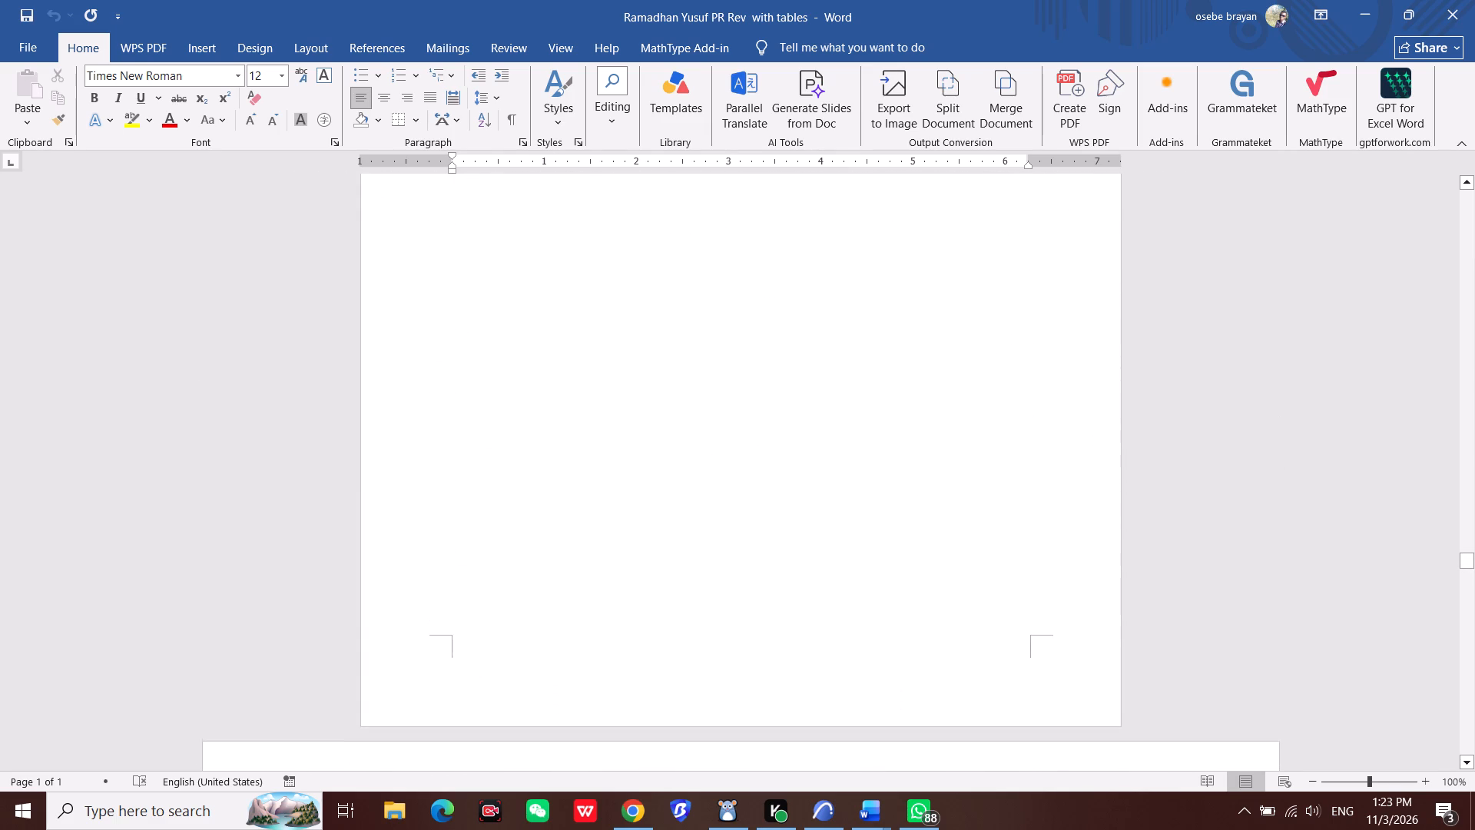
# Check the recommended illumination levels for the various spaces in Table 36.
pyautogui.scroll(20, 745, 540)
pyautogui.scroll(14, 745, 540)
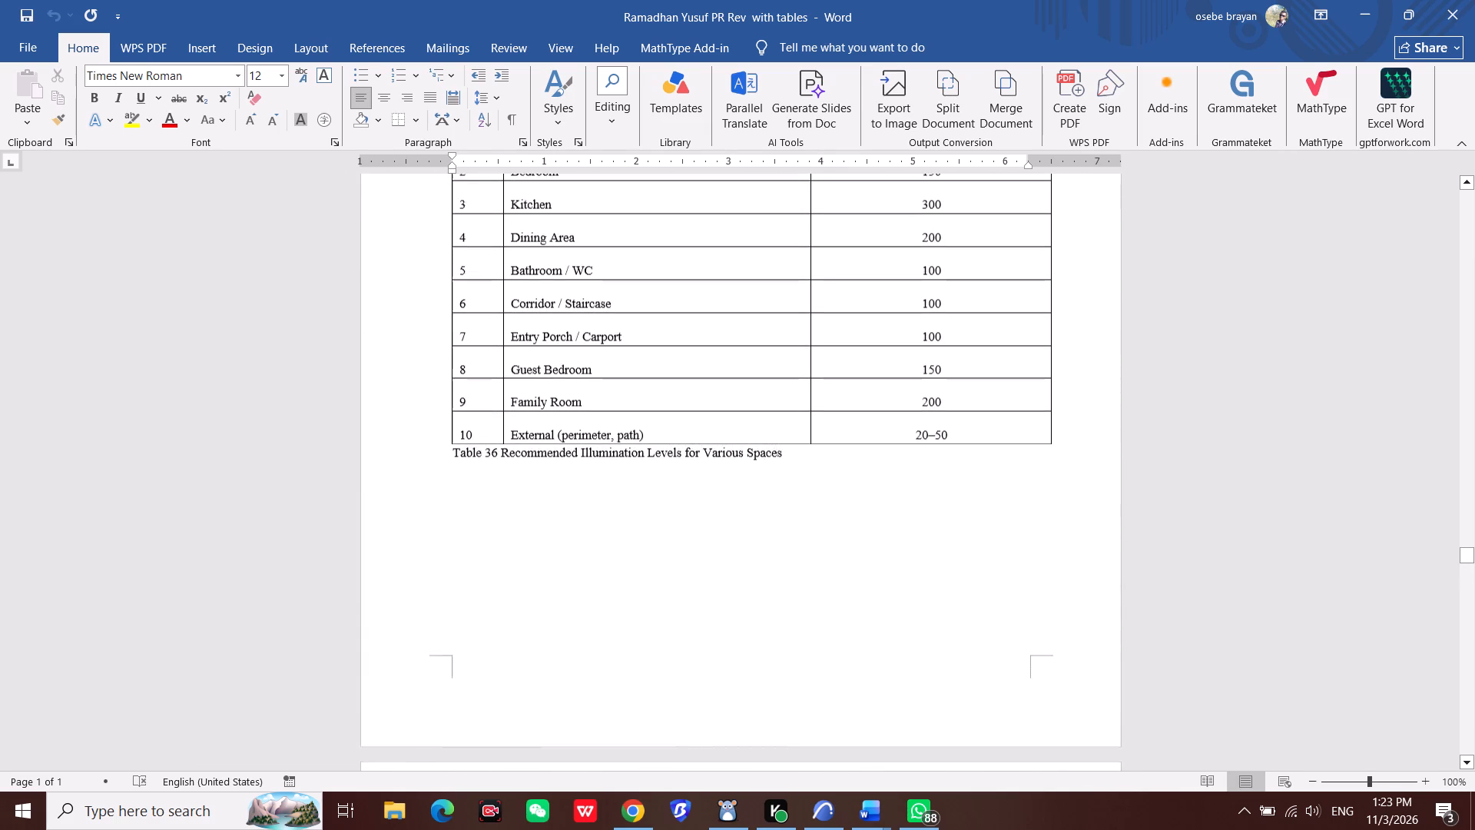
pyautogui.scroll(8, 713, 531)
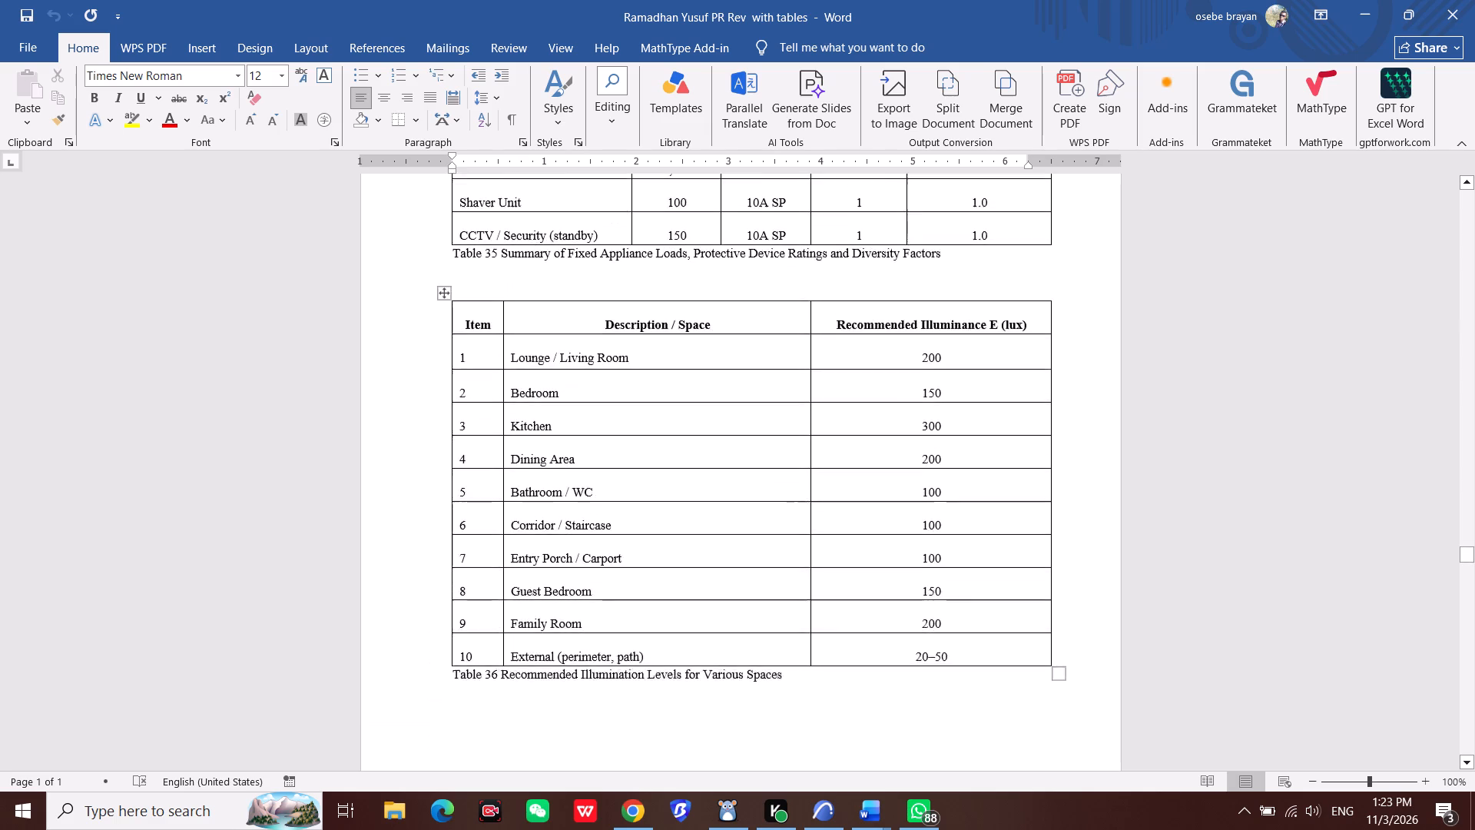
# Review the house typology room schedule and the inverter and generator cost tables around Appendix A1.3.
pyautogui.scroll(13, 721, 531)
pyautogui.scroll(20, 714, 527)
pyautogui.scroll(6, 714, 527)
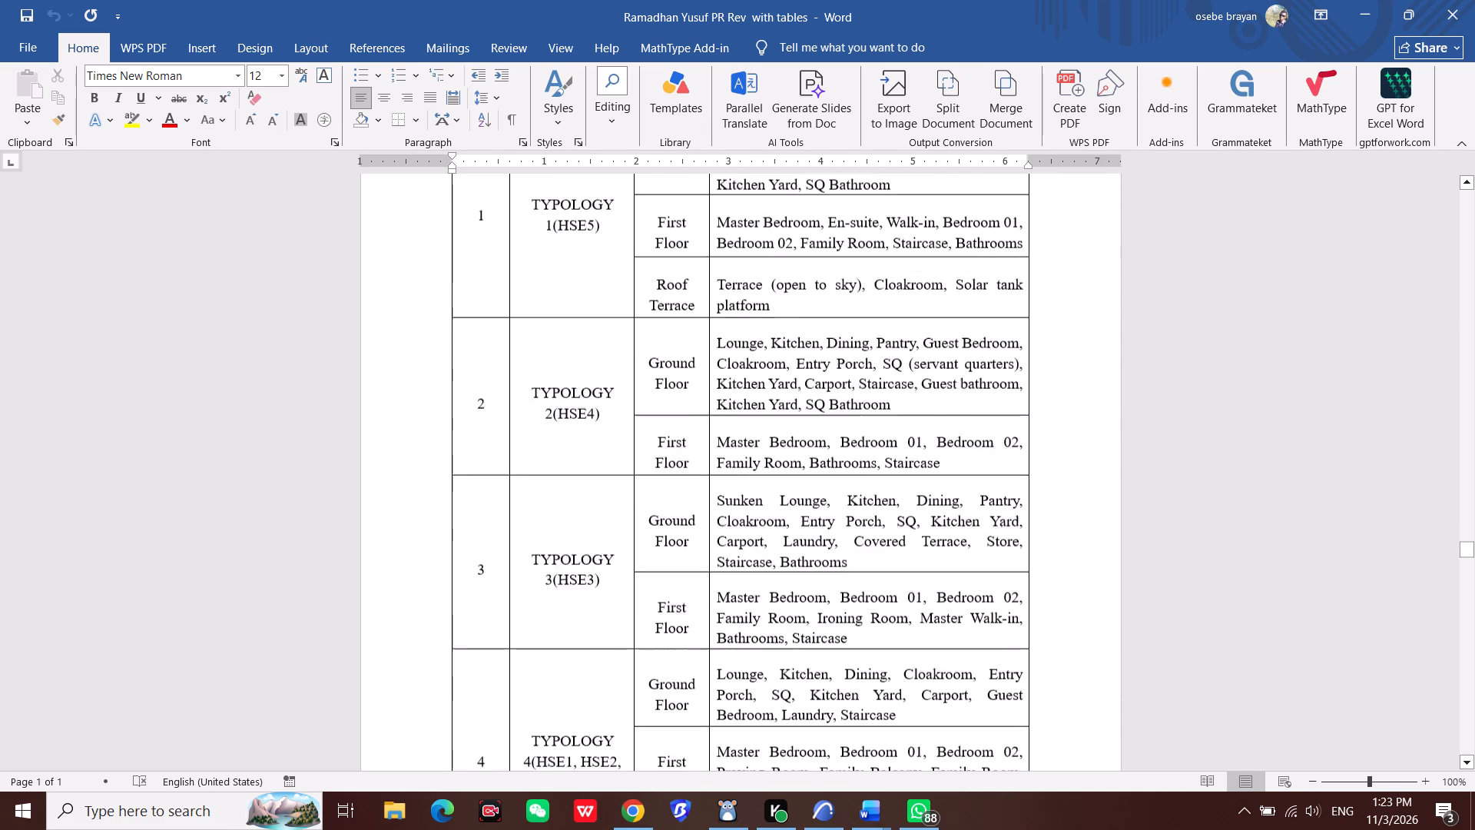
pyautogui.scroll(20, 714, 527)
pyautogui.scroll(9, 714, 527)
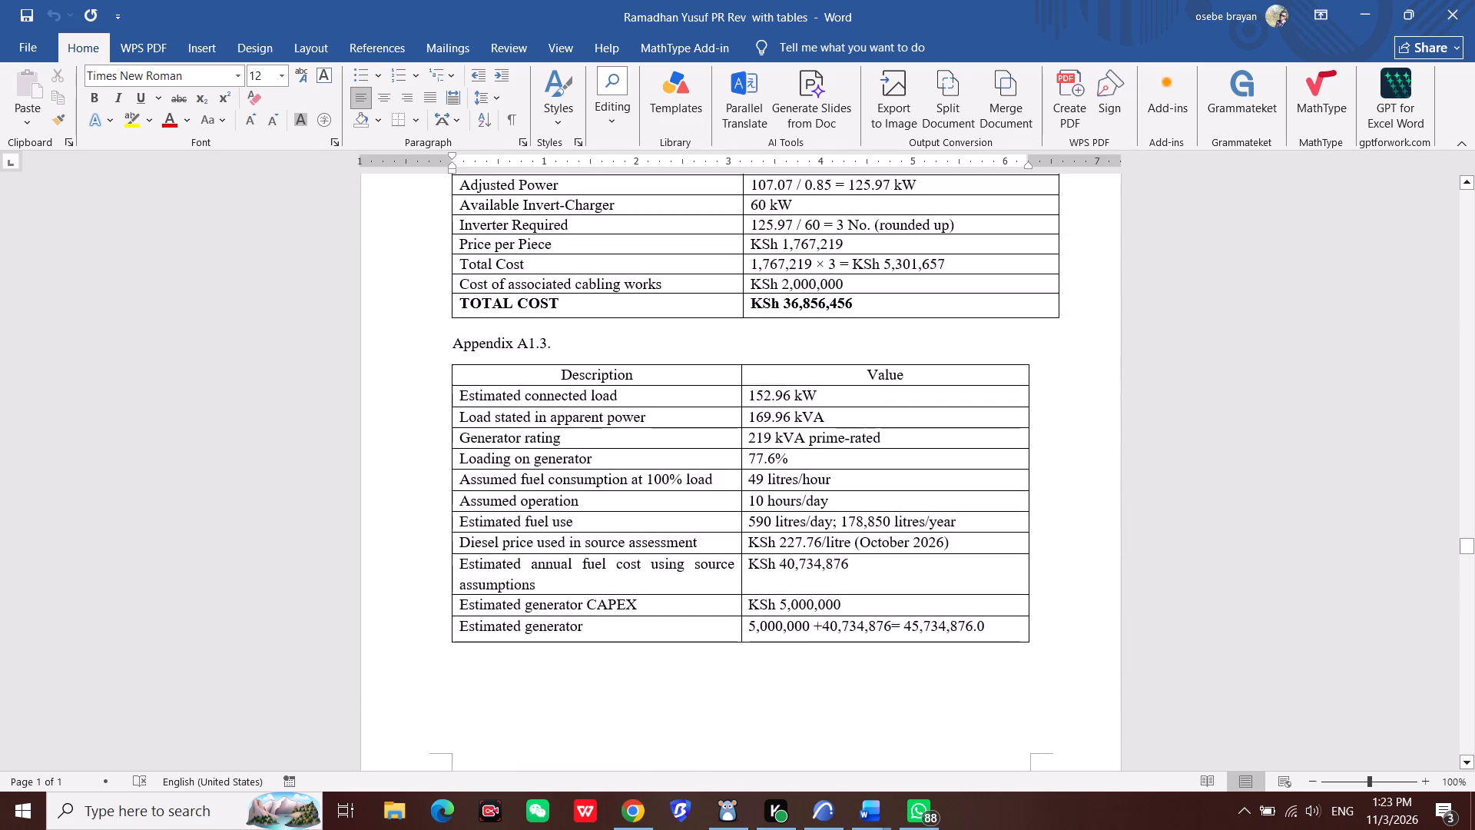
# Review the cost and energy tables in Appendices A1.2 and A1.1 and the maisonette space allocation in Table 33.
pyautogui.scroll(16, 714, 527)
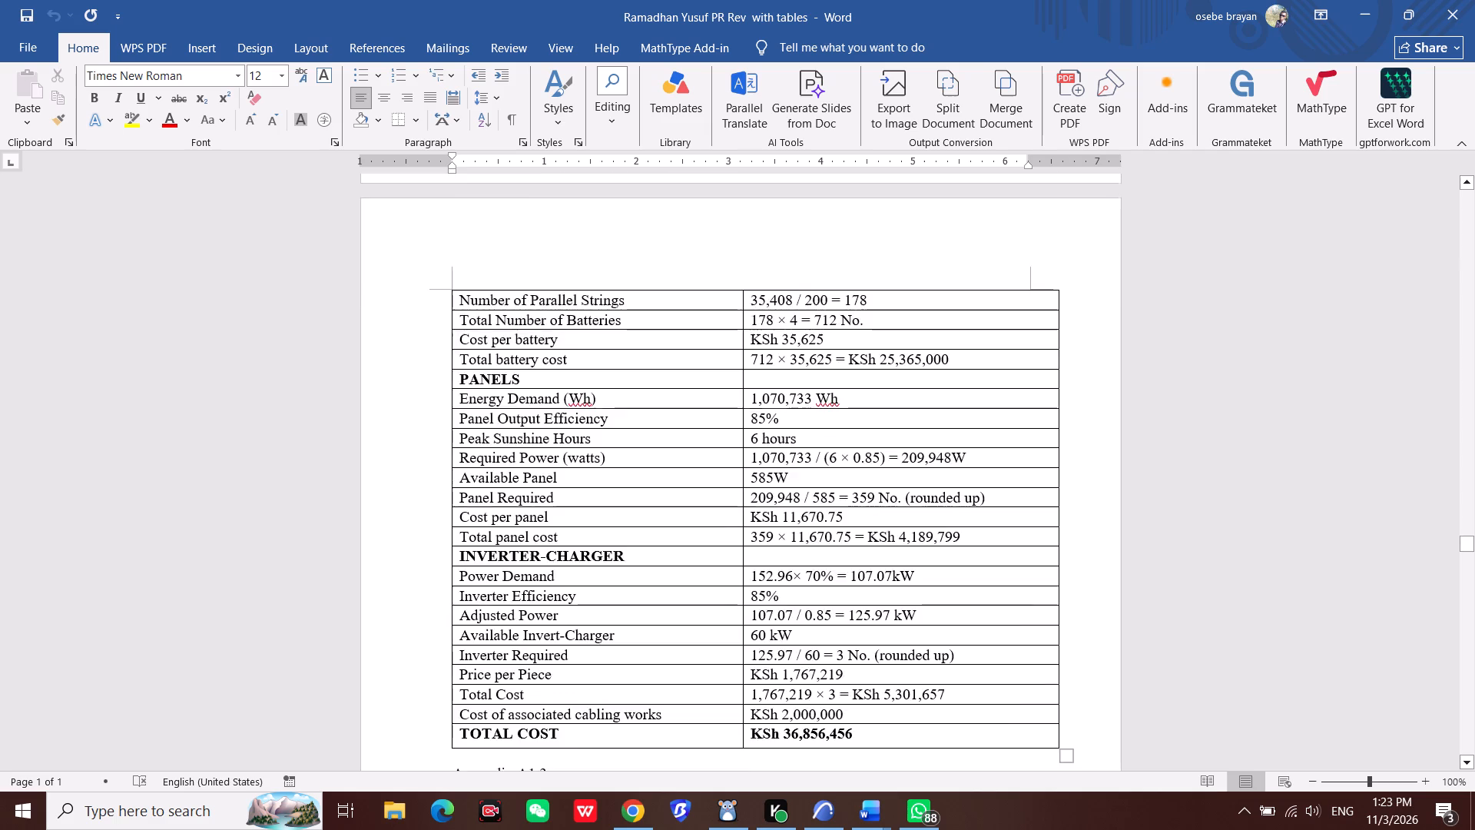
pyautogui.scroll(19, 714, 527)
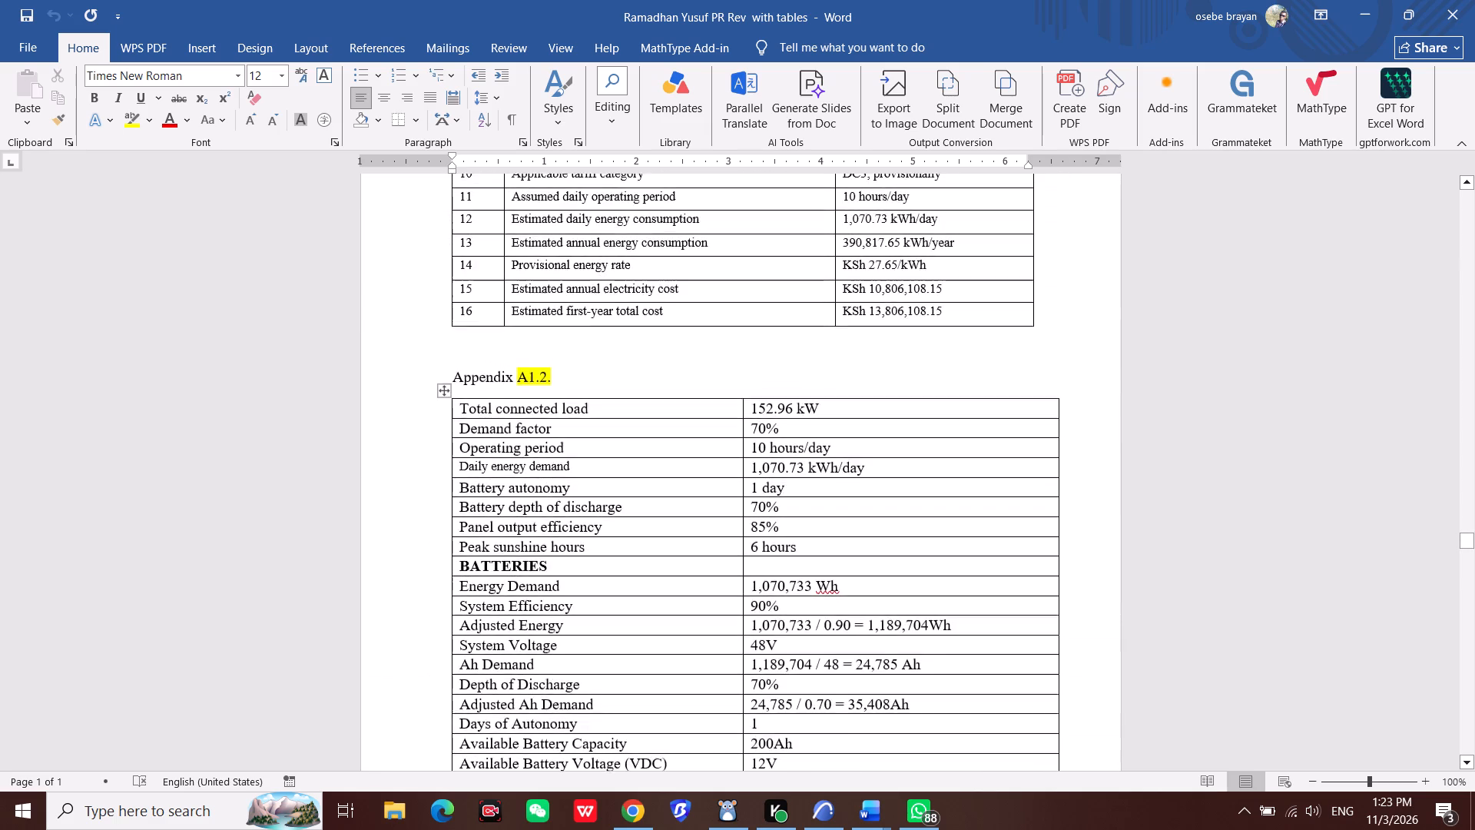
pyautogui.scroll(9, 714, 527)
pyautogui.scroll(19, 714, 527)
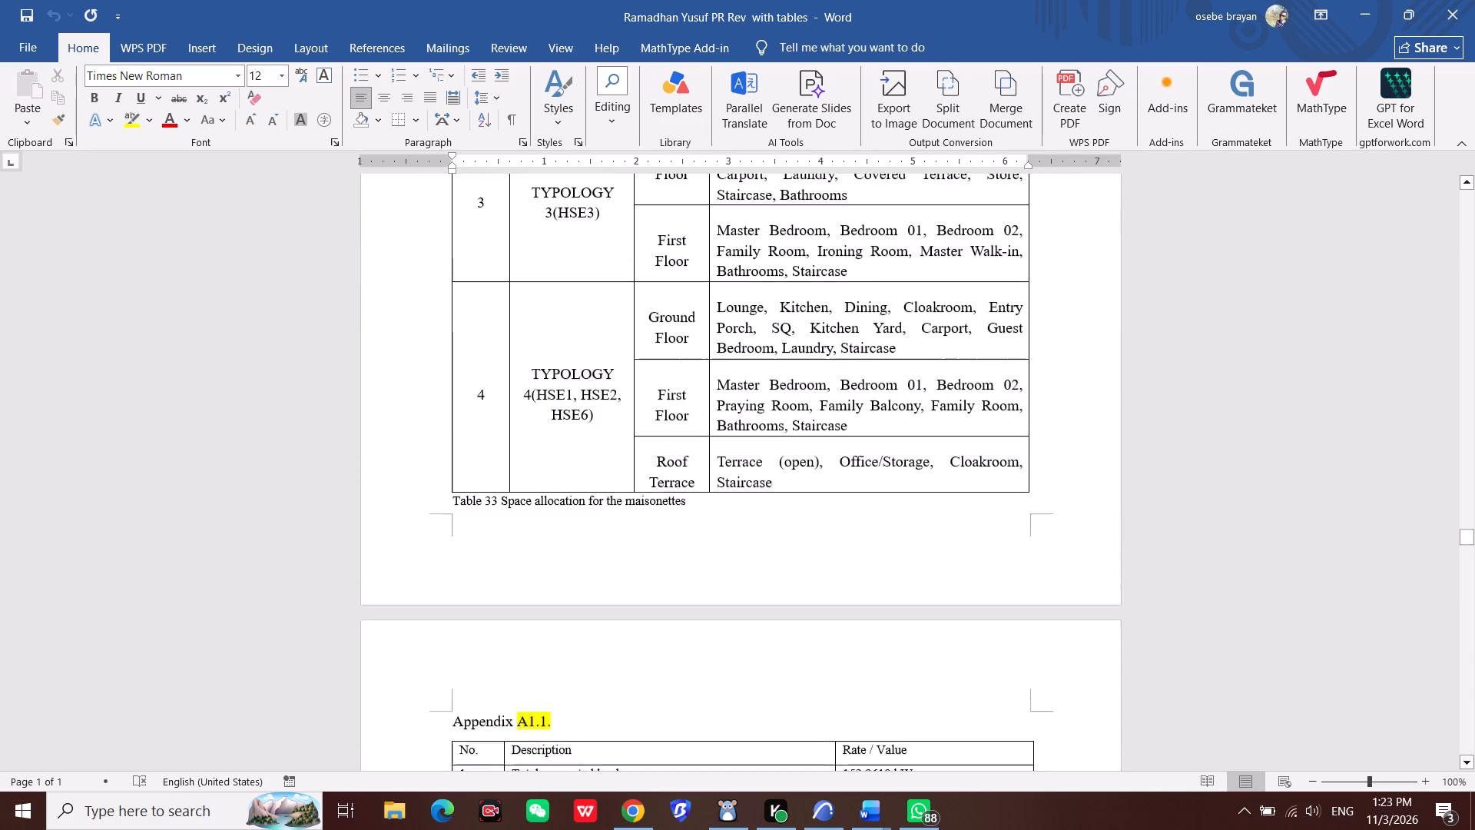
pyautogui.scroll(20, 714, 527)
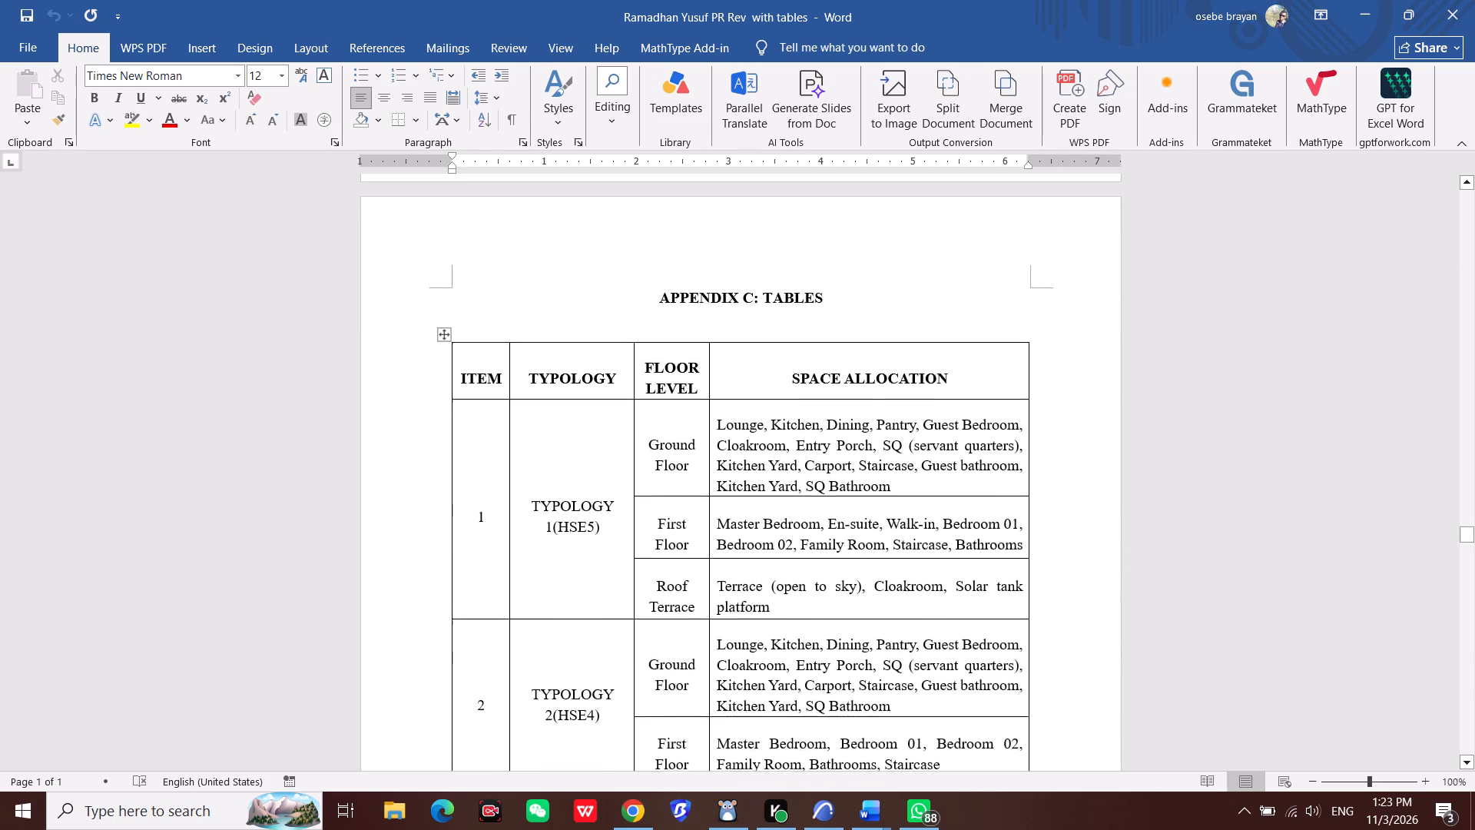
# Examine the electrical bills of quantities, including the Typology 1 Unit No. 5 main summary and the sub-mains cable items.
pyautogui.scroll(12, 714, 527)
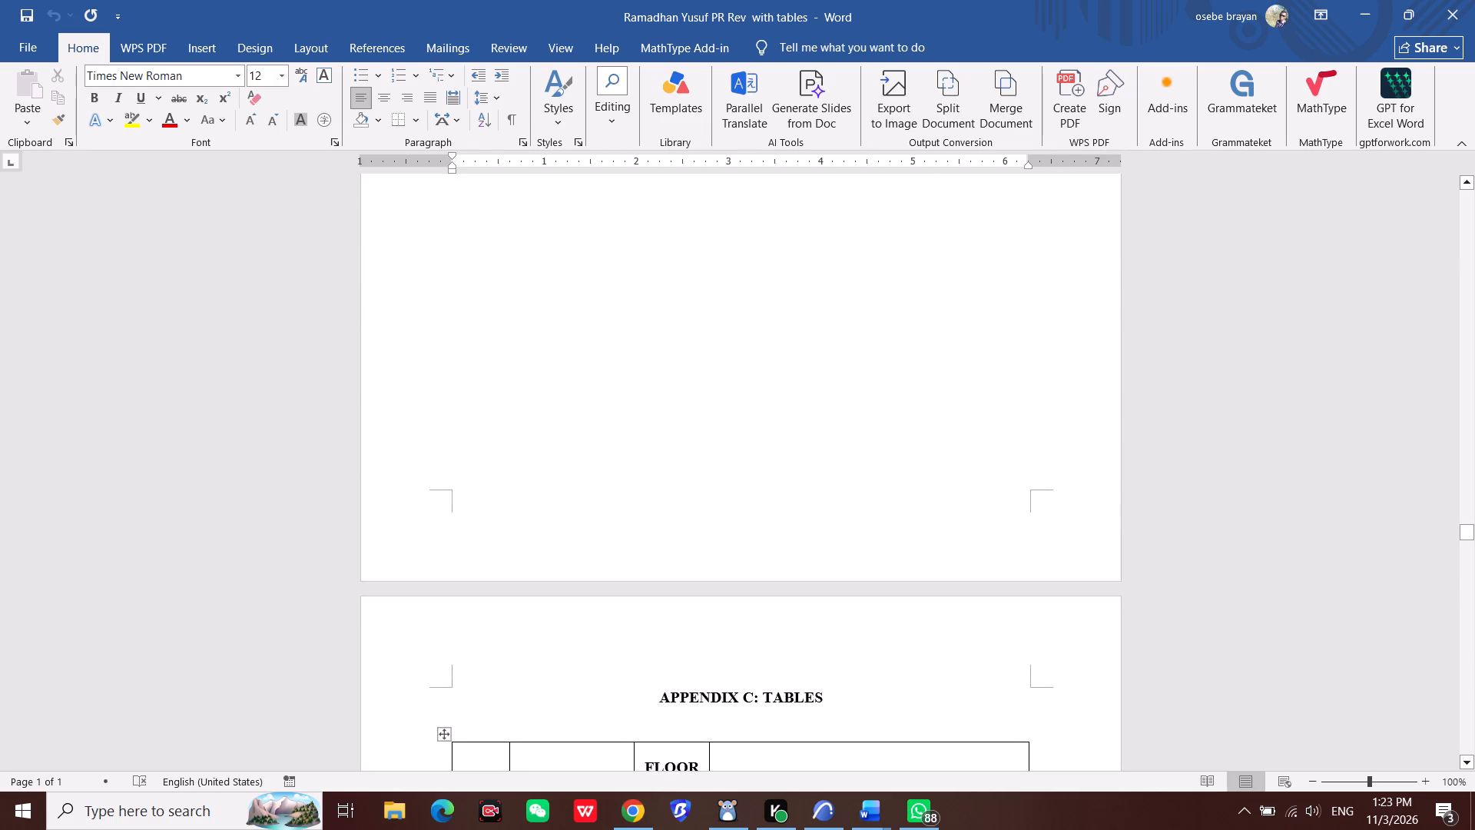
pyautogui.scroll(14, 714, 527)
pyautogui.scroll(11, 714, 527)
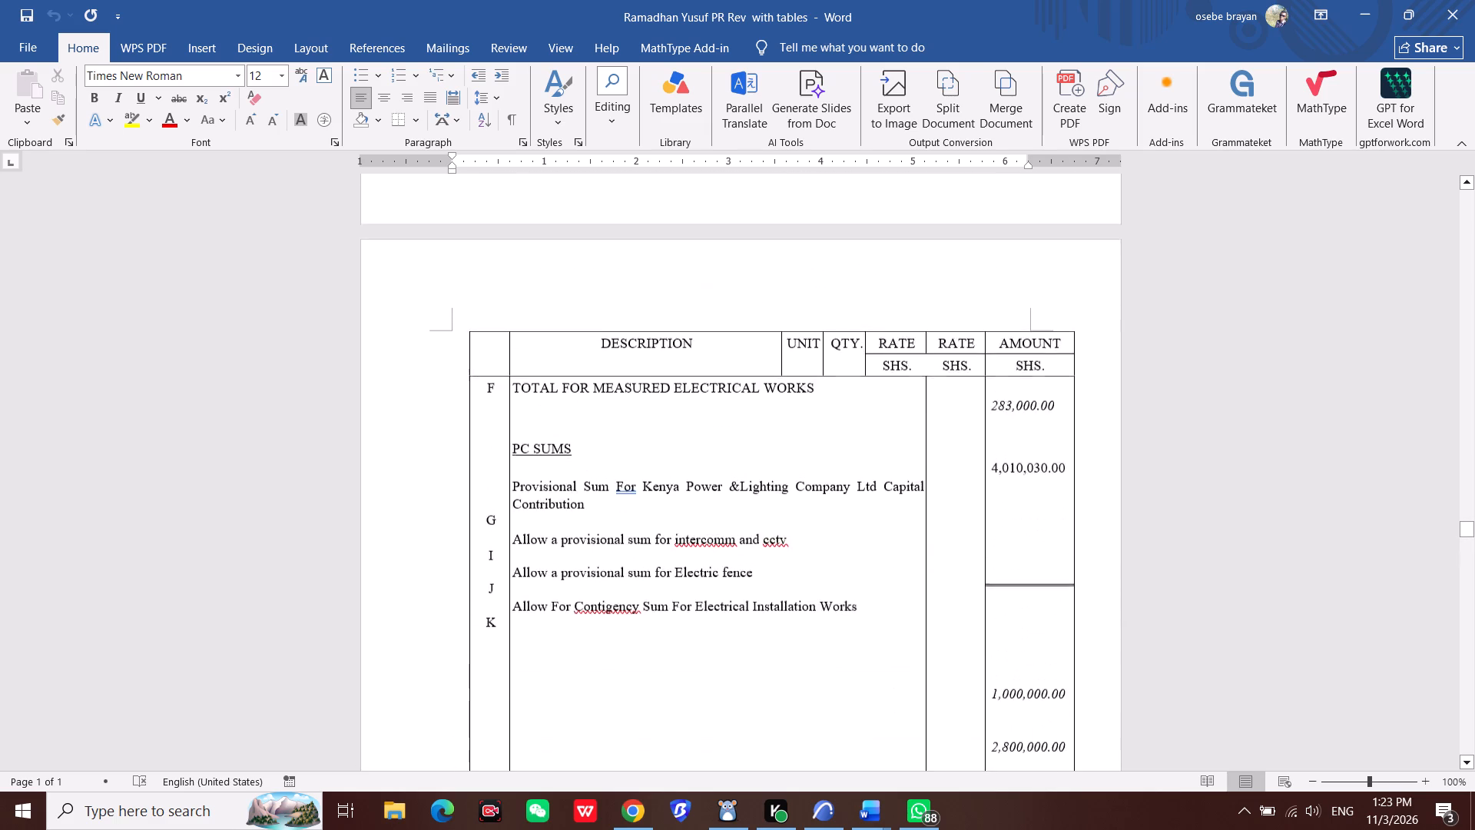
pyautogui.scroll(3, 714, 527)
pyautogui.scroll(20, 714, 527)
pyautogui.scroll(8, 714, 527)
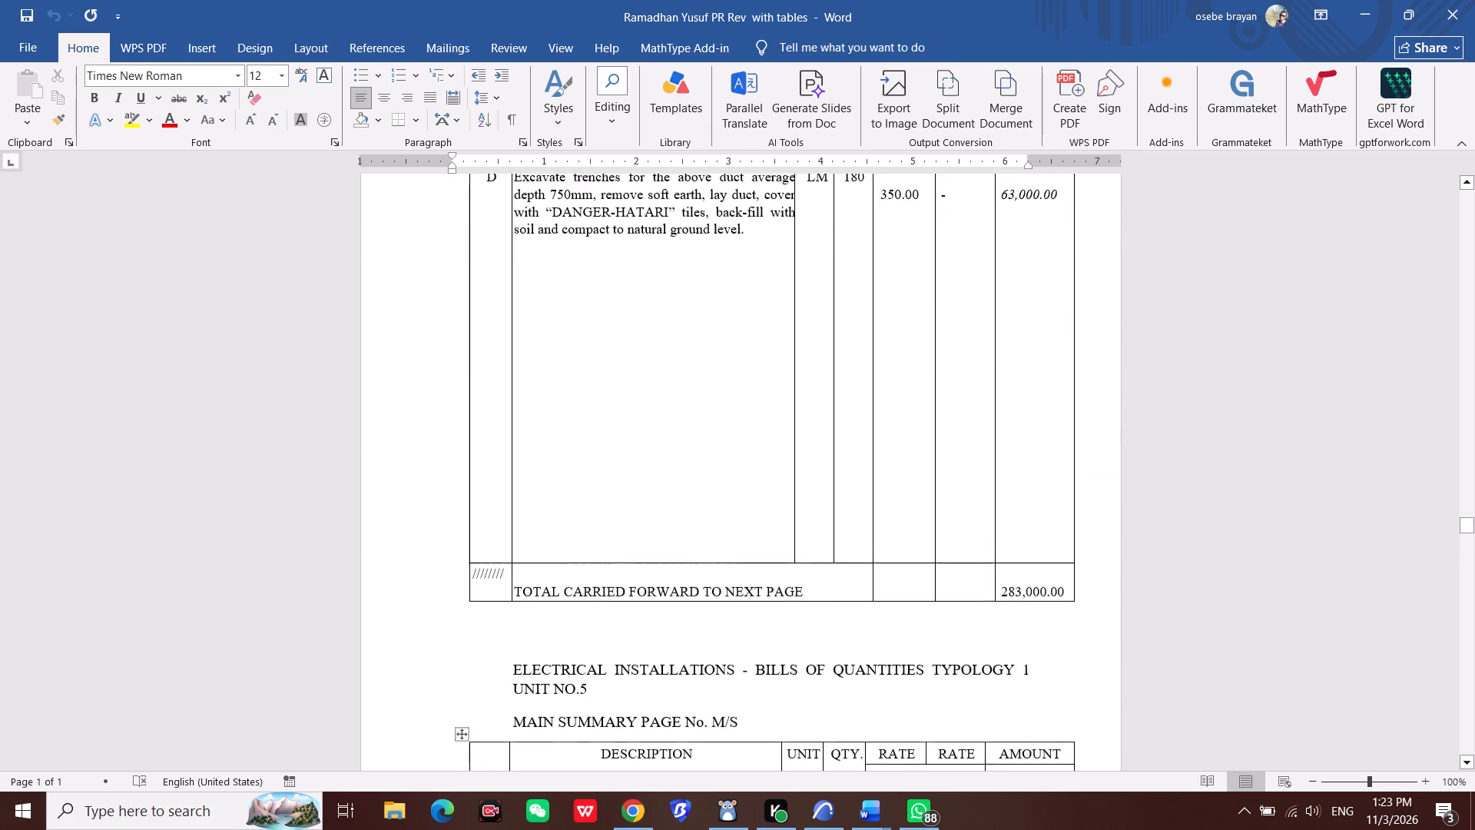
pyautogui.scroll(3, 714, 527)
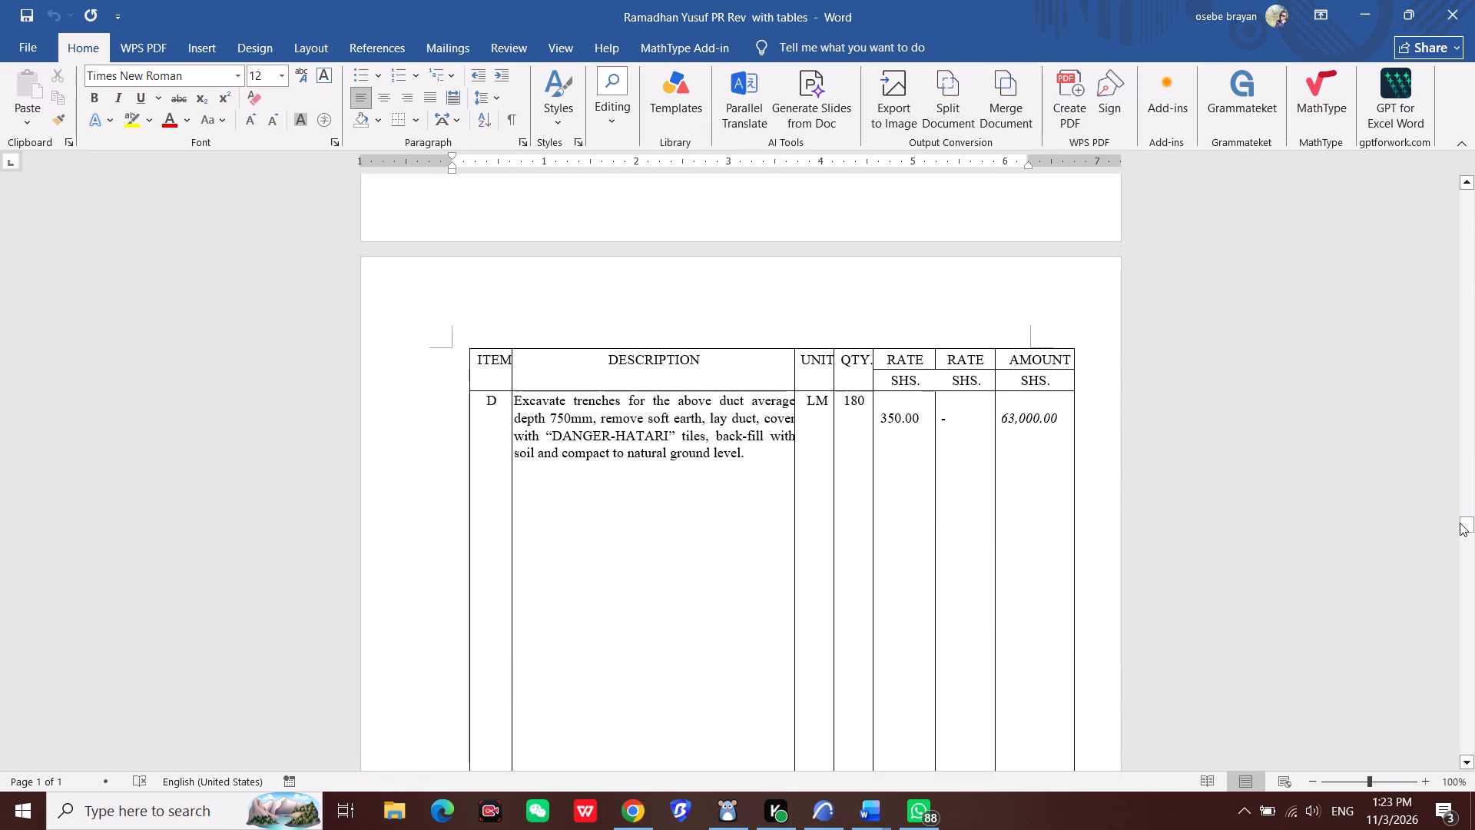
pyautogui.moveTo(1460, 523); pyautogui.dragTo(1432, 426)
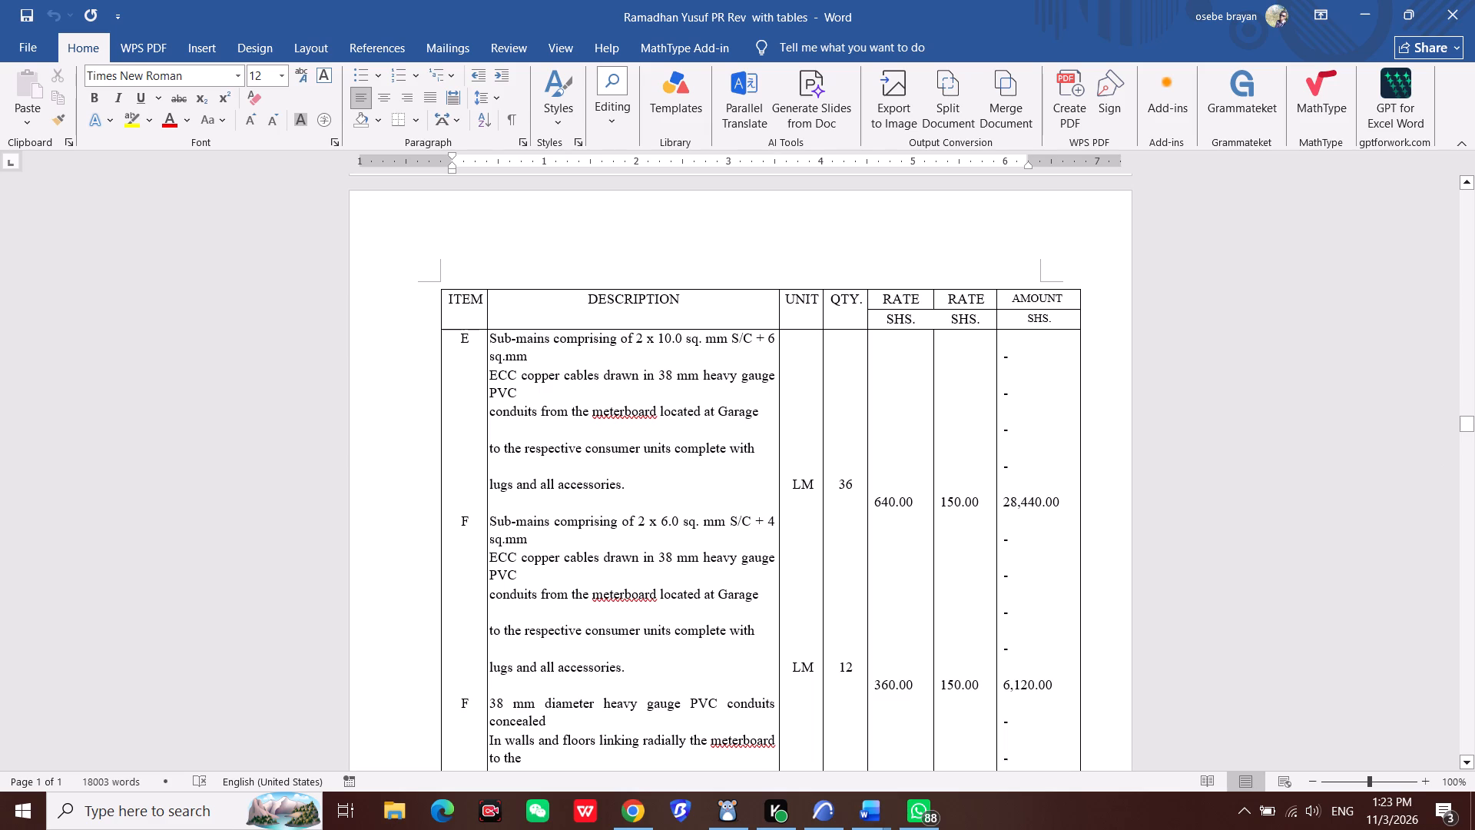
# Review the references, the implementation challenges and the cost benefit analysis in section 7.0.
pyautogui.moveTo(1467, 419); pyautogui.dragTo(1445, 373)
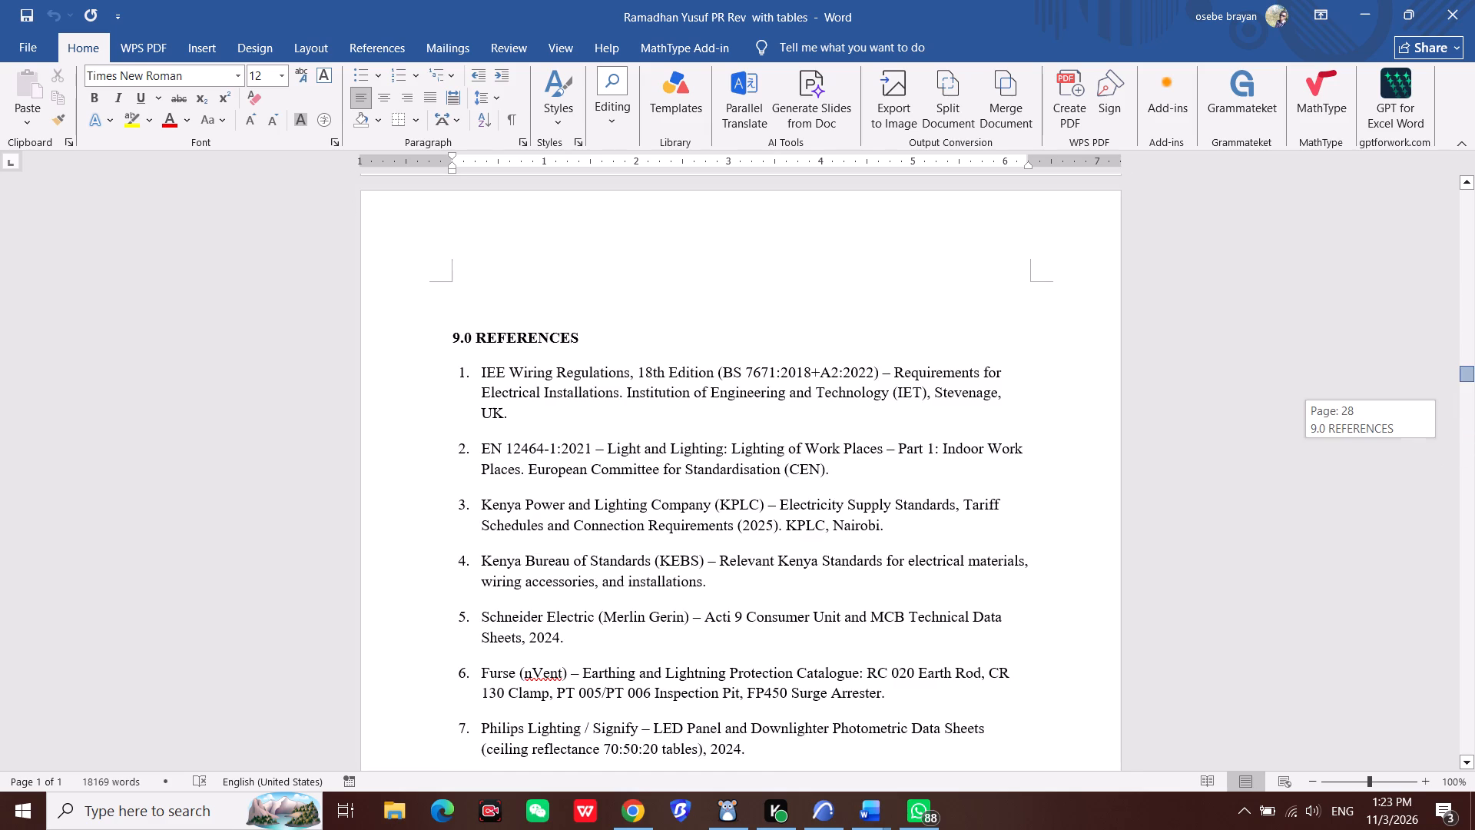
pyautogui.scroll(20, 613, 356)
pyautogui.scroll(13, 613, 356)
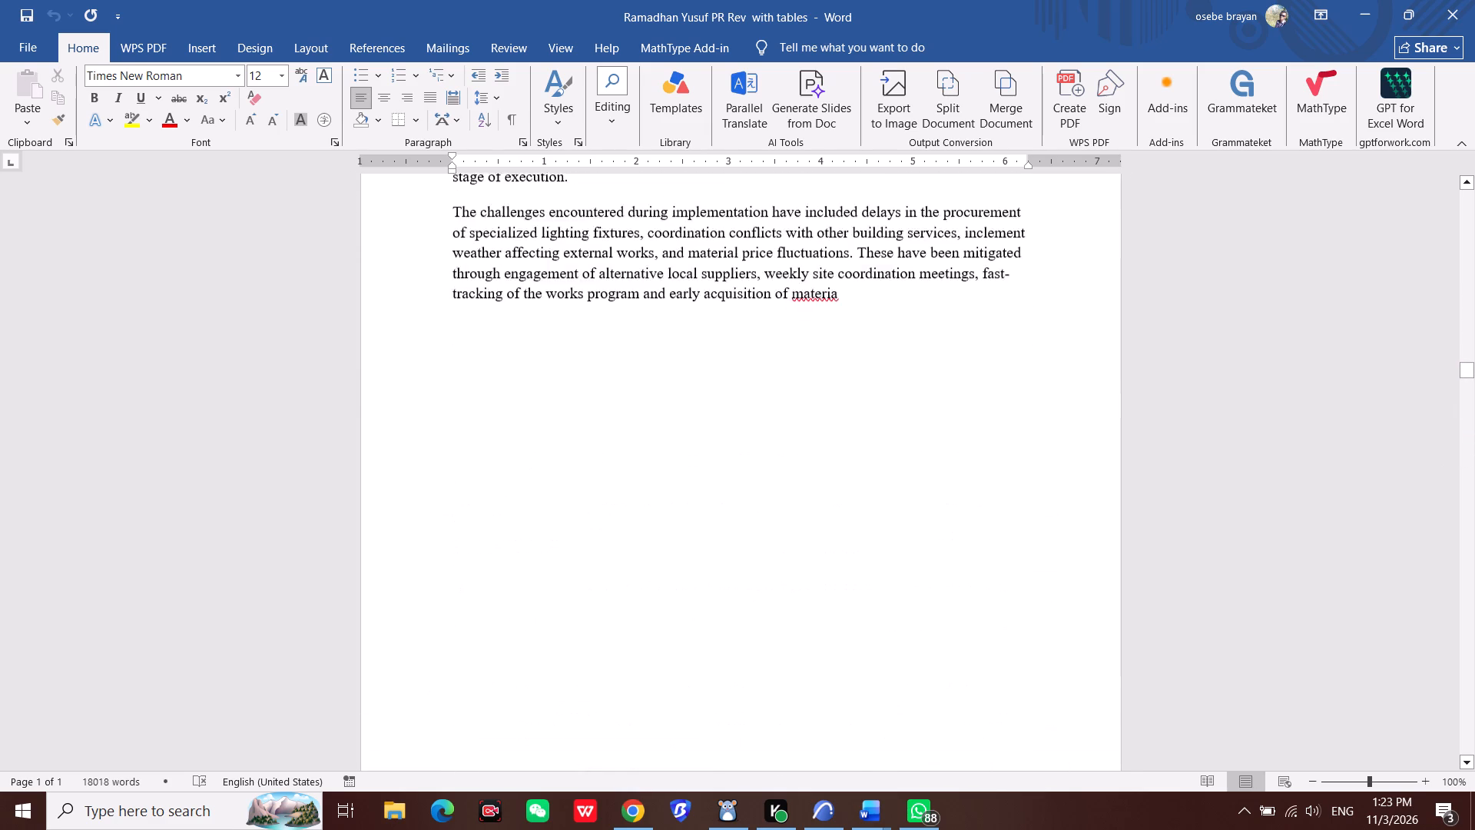
pyautogui.scroll(15, 613, 356)
pyautogui.scroll(14, 609, 377)
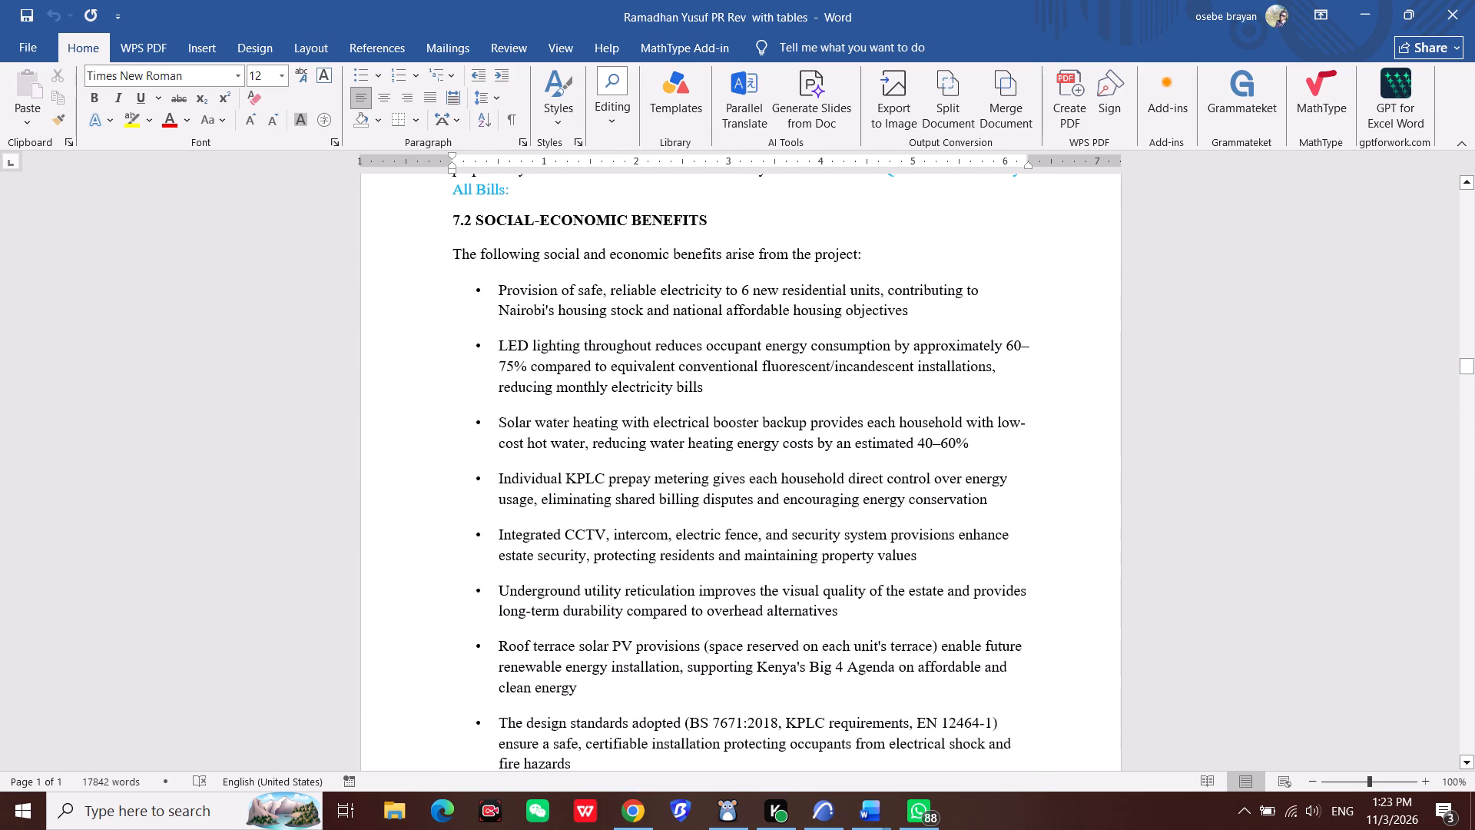
pyautogui.scroll(15, 609, 377)
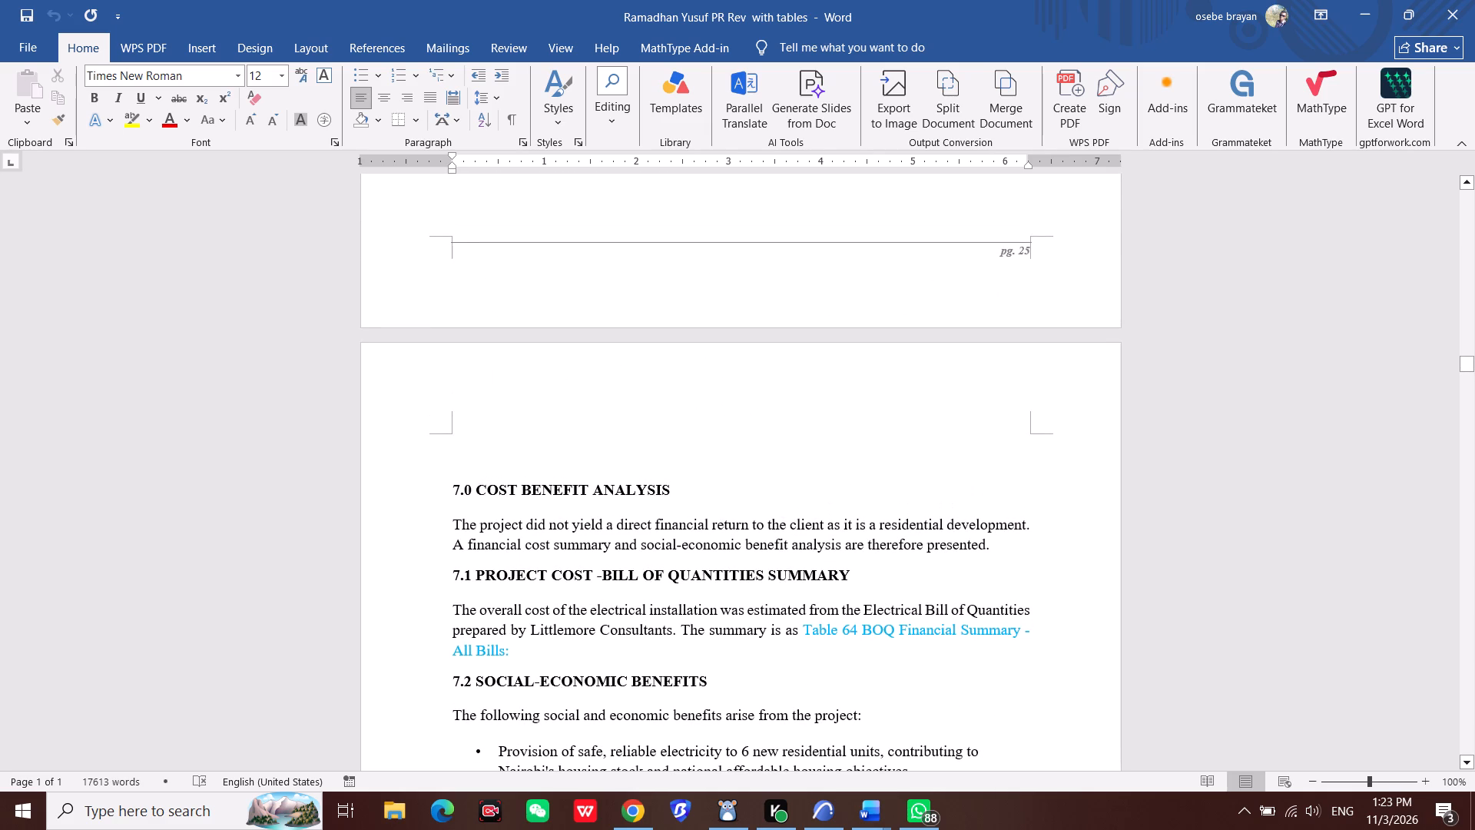
pyautogui.scroll(2, 559, 471)
# Check the short circuit current calculations for the main incomer and the consumer control units in sections 6.6.1 and 6.6.2.
pyautogui.scroll(1, 559, 471)
pyautogui.scroll(13, 662, 553)
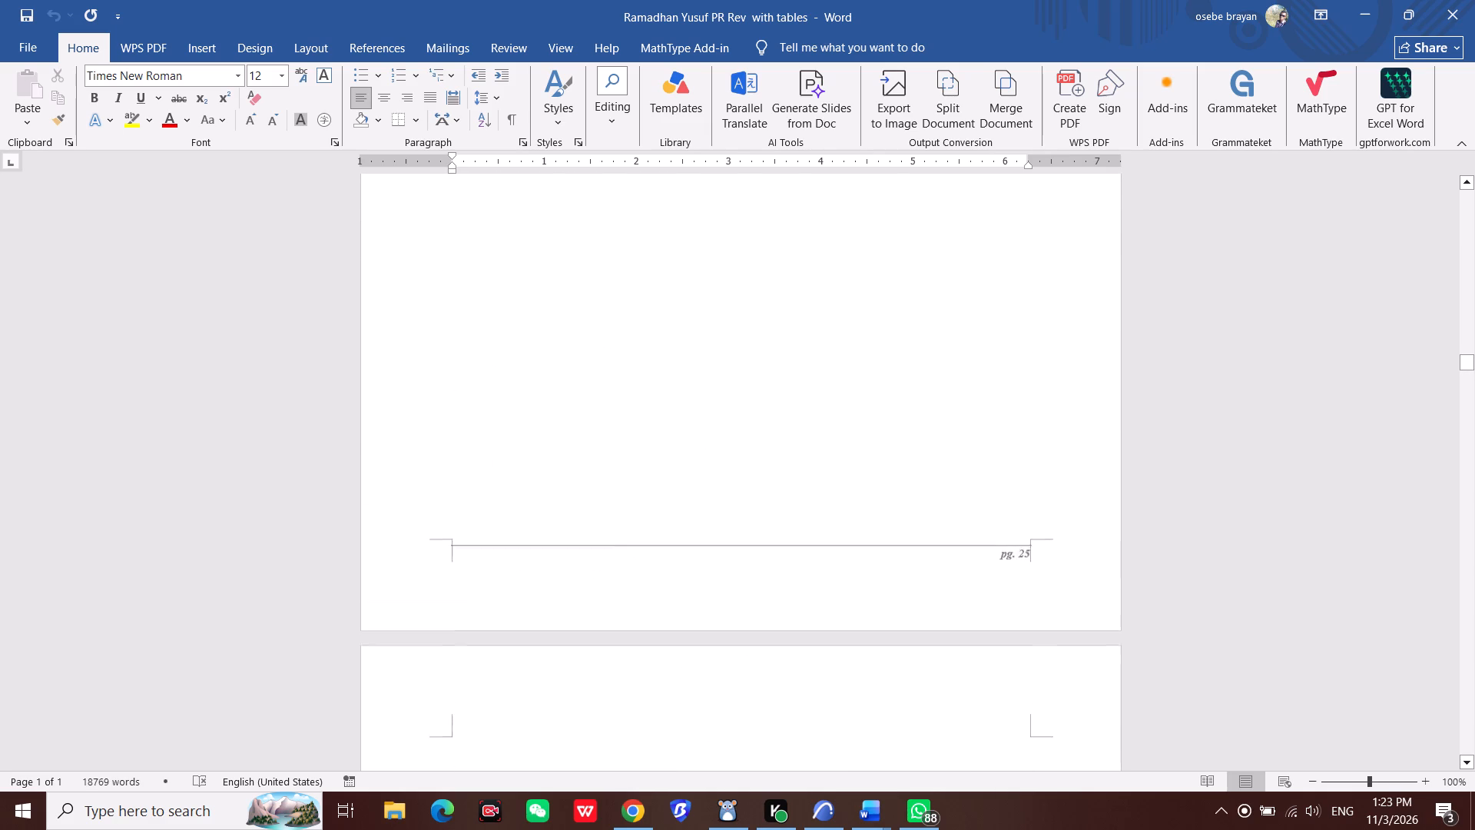
pyautogui.scroll(15, 662, 553)
pyautogui.scroll(18, 662, 553)
pyautogui.scroll(5, 662, 553)
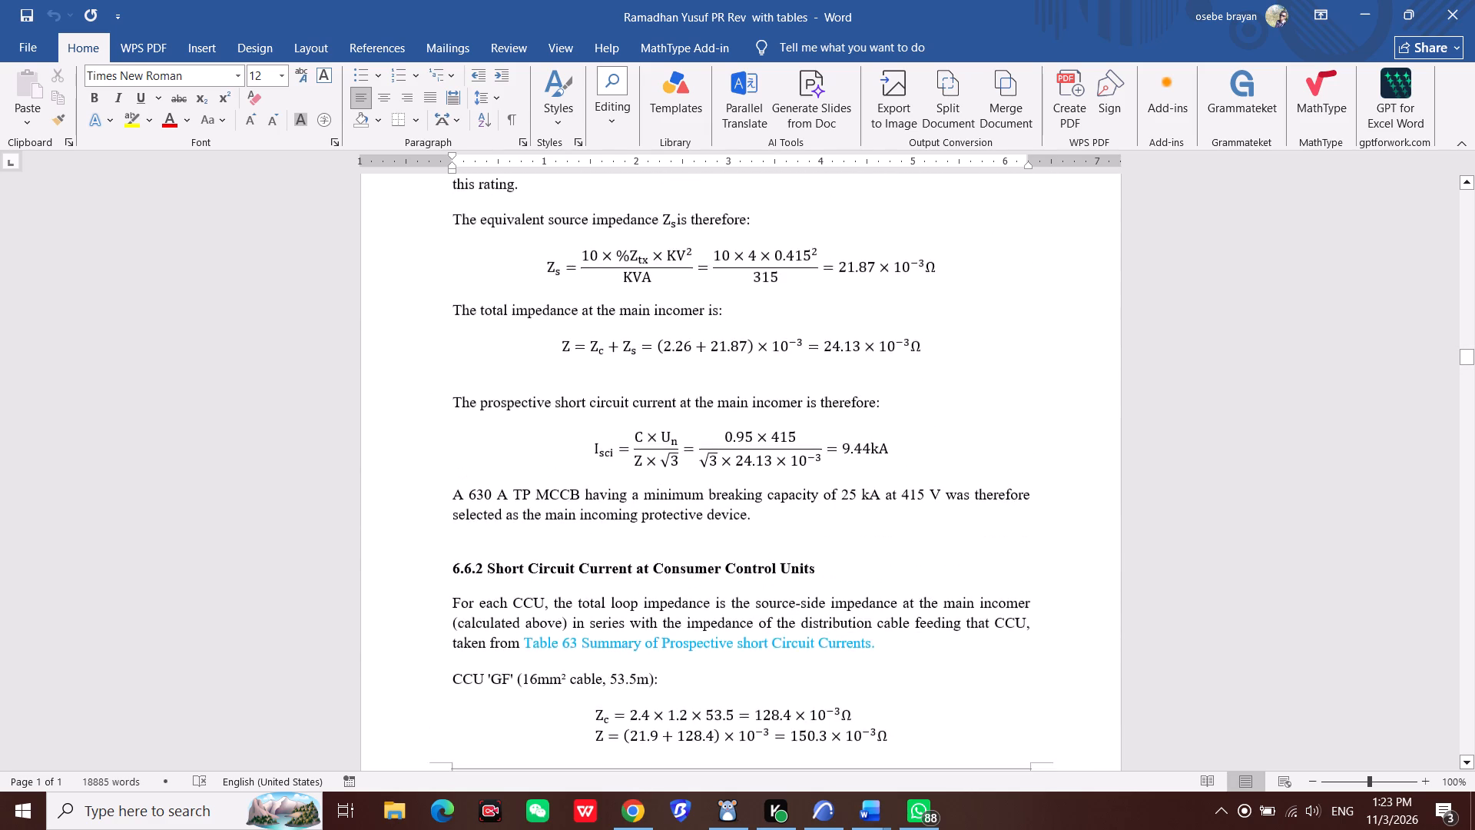
pyautogui.scroll(13, 662, 553)
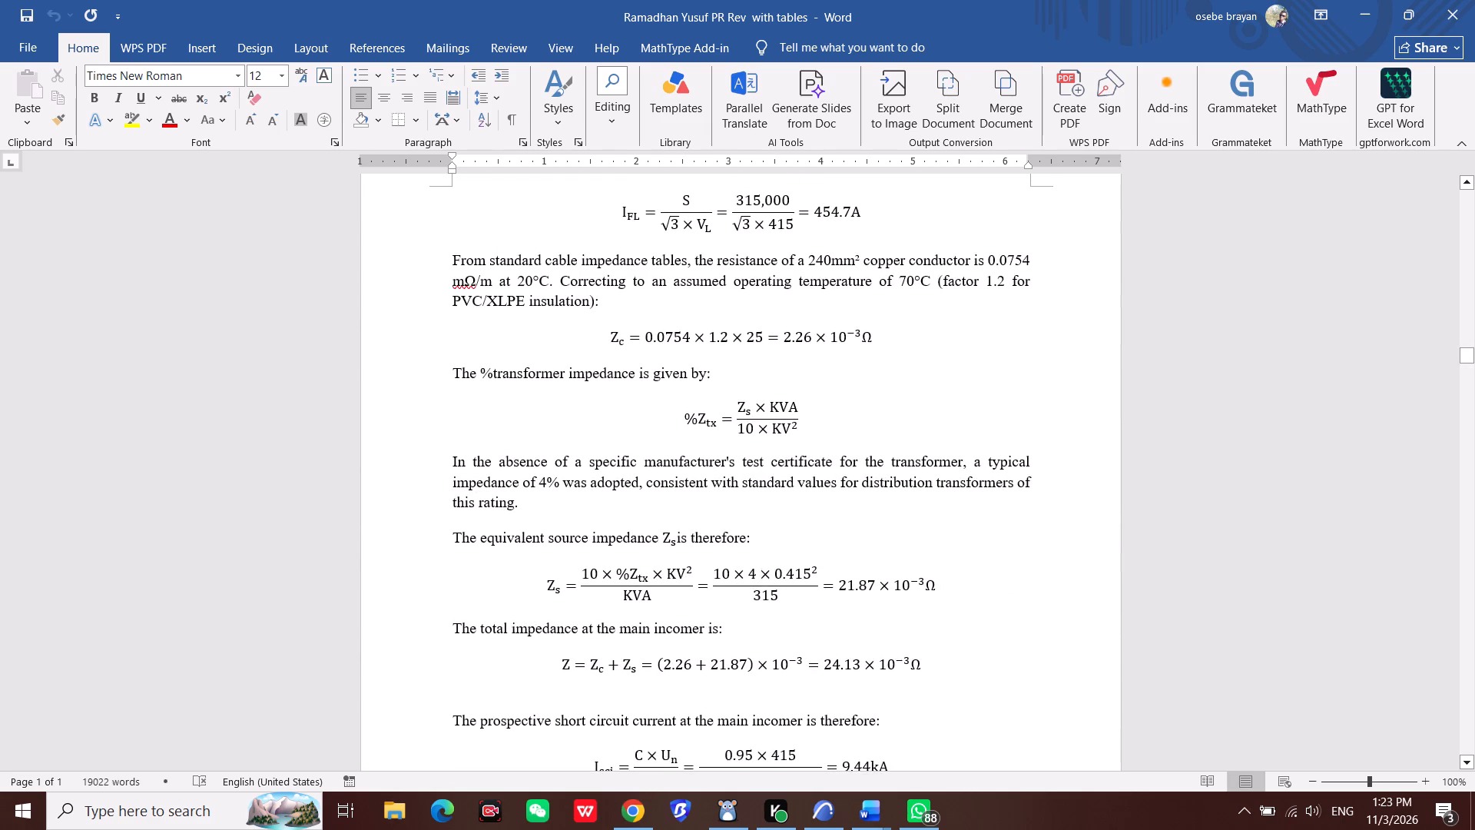
pyautogui.scroll(6, 662, 553)
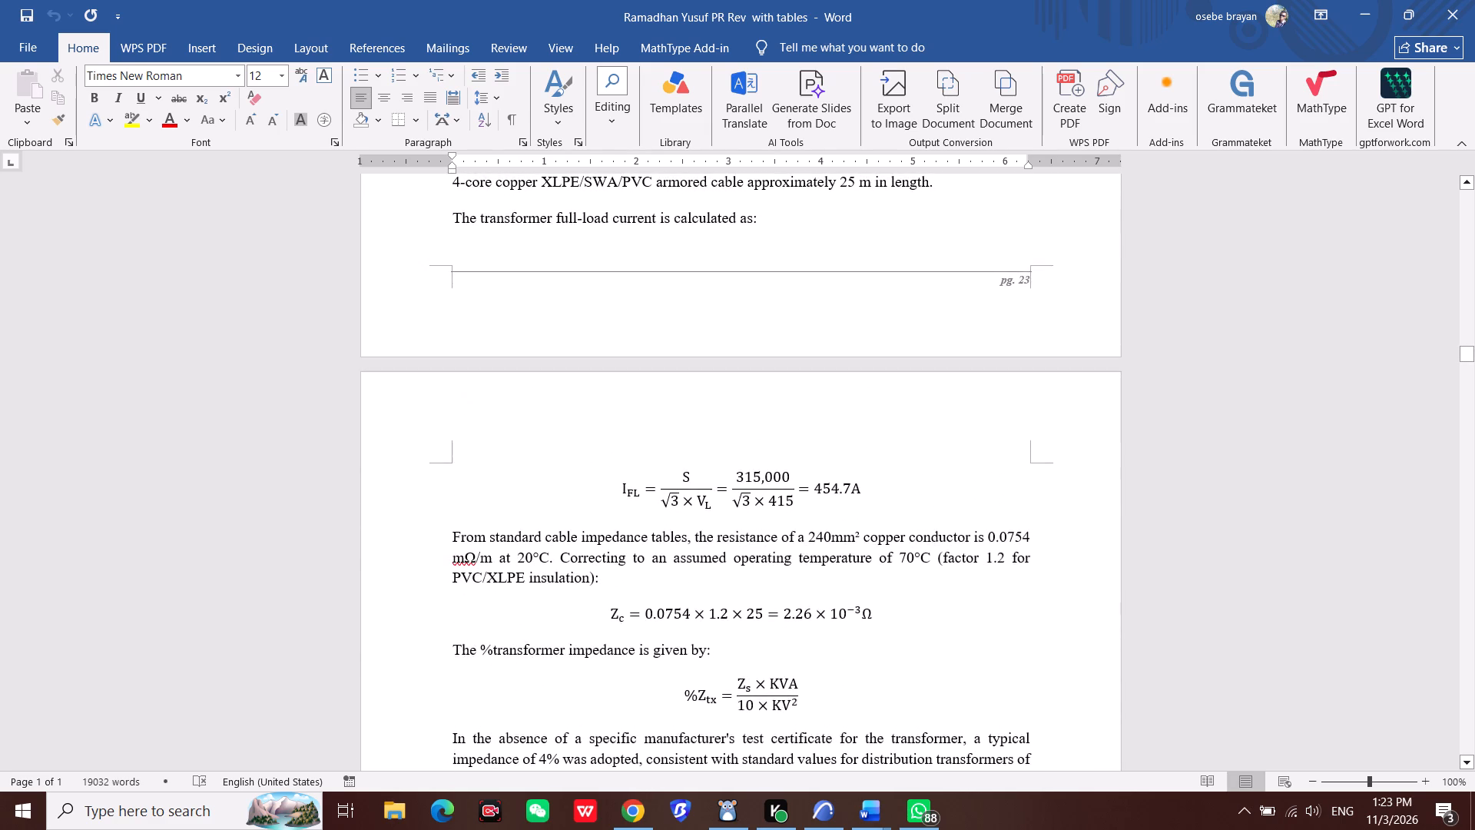
pyautogui.scroll(-9, 662, 553)
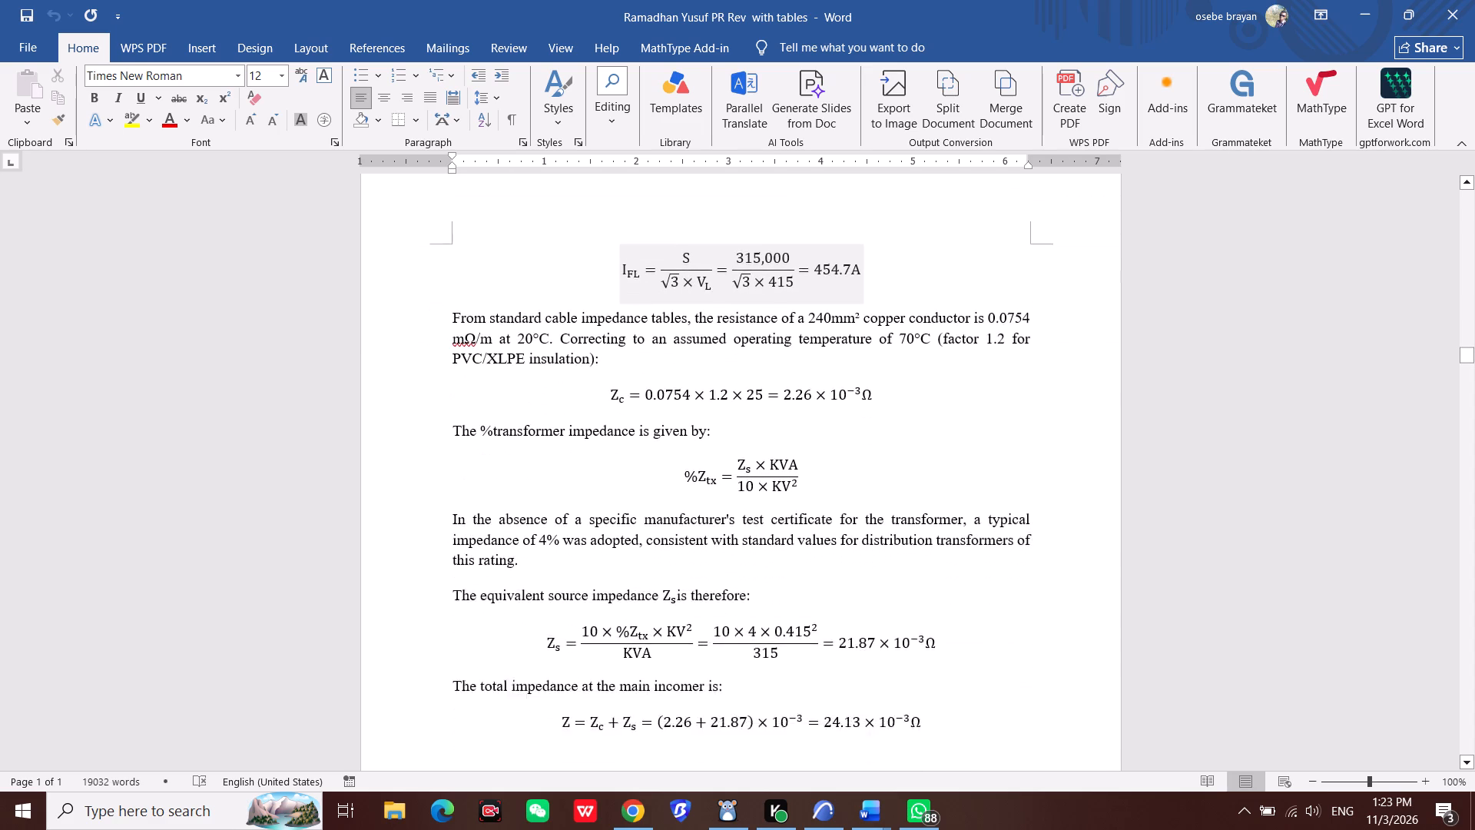
pyautogui.scroll(-10, 662, 553)
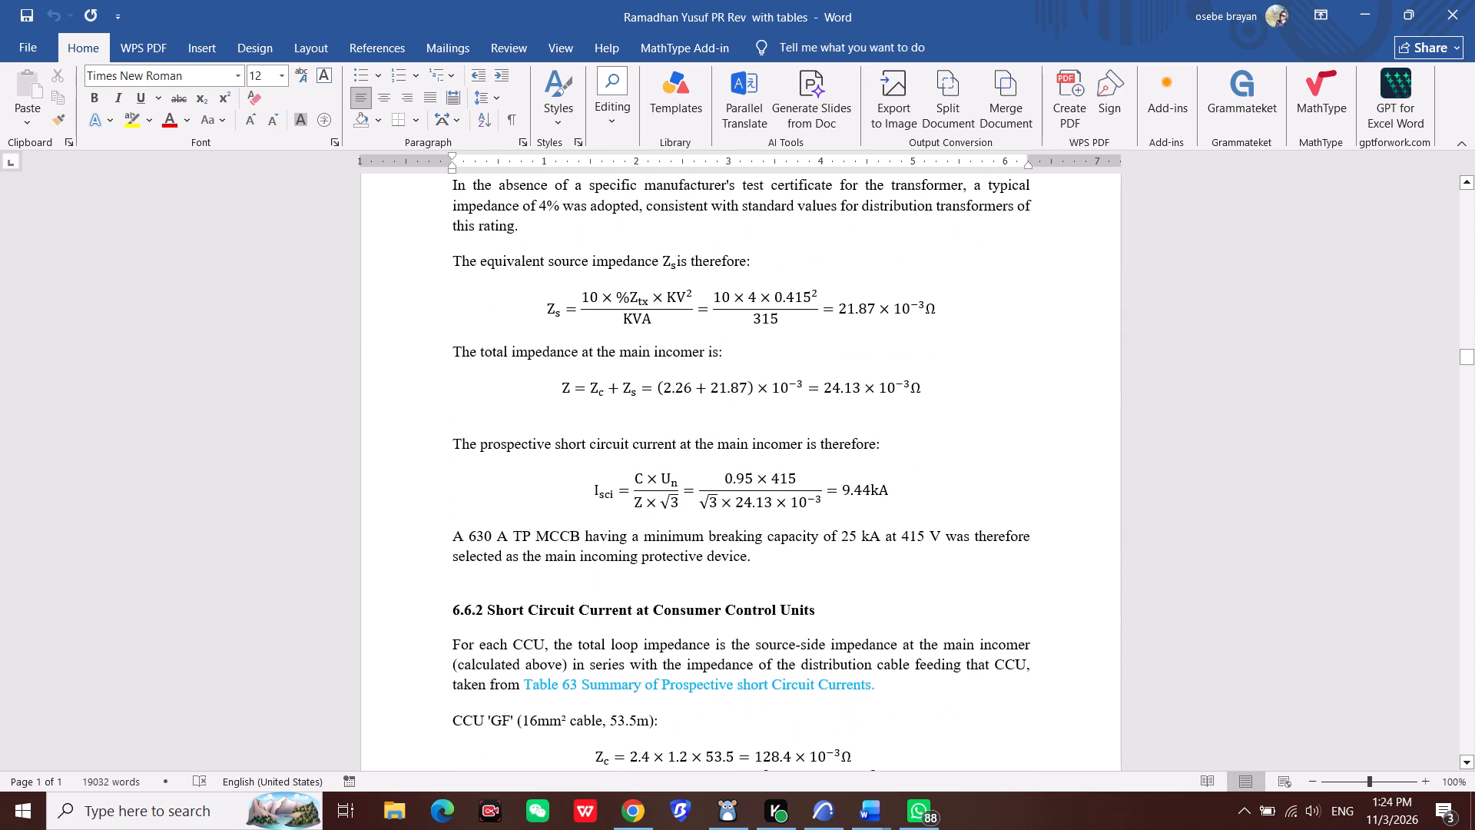
# Read the introduction to section 6.6 on prospective short circuit current, including its formula and variable definitions.
pyautogui.scroll(20, 662, 553)
pyautogui.scroll(8, 662, 553)
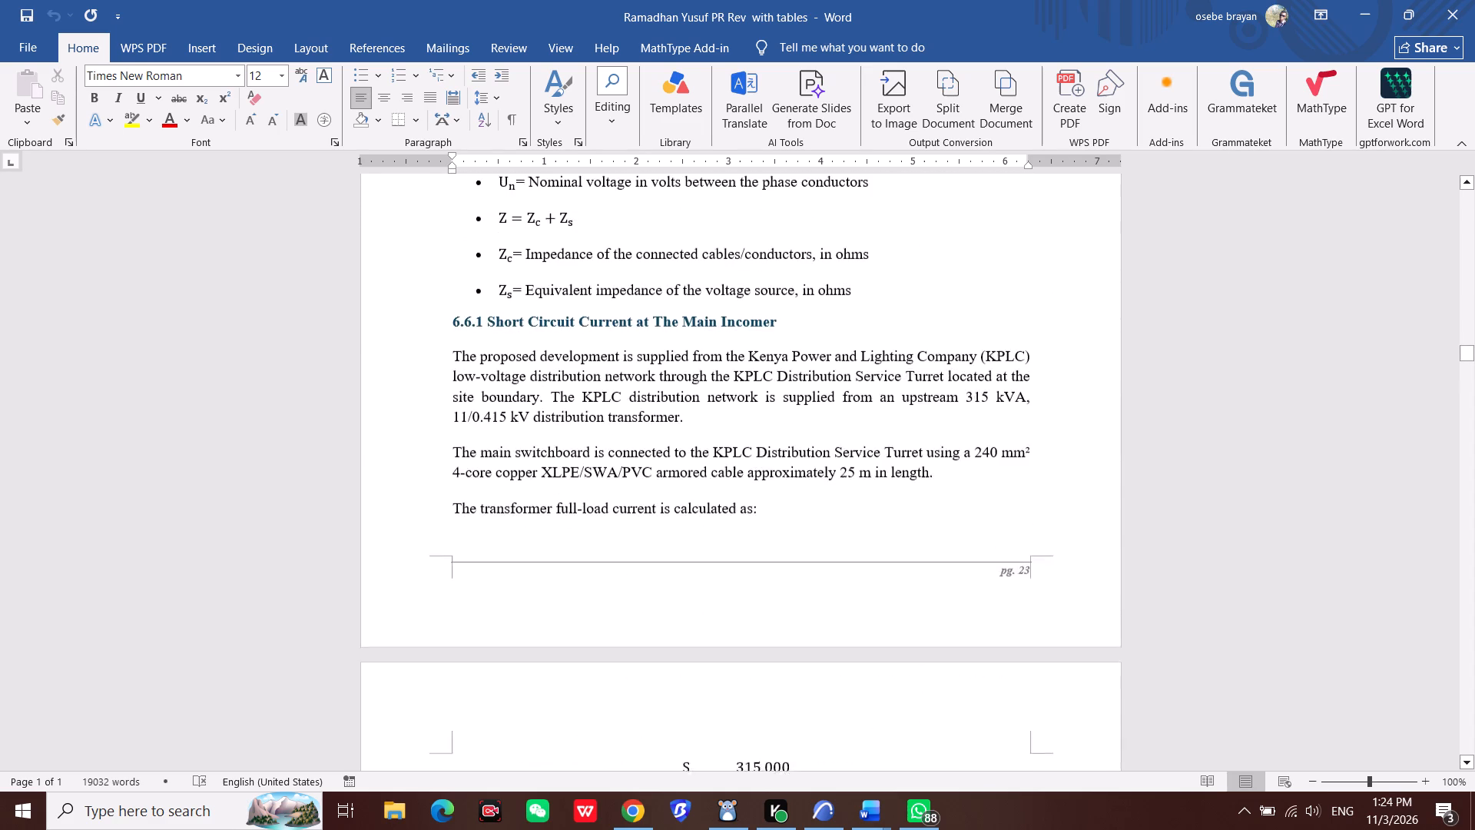
pyautogui.scroll(10, 662, 553)
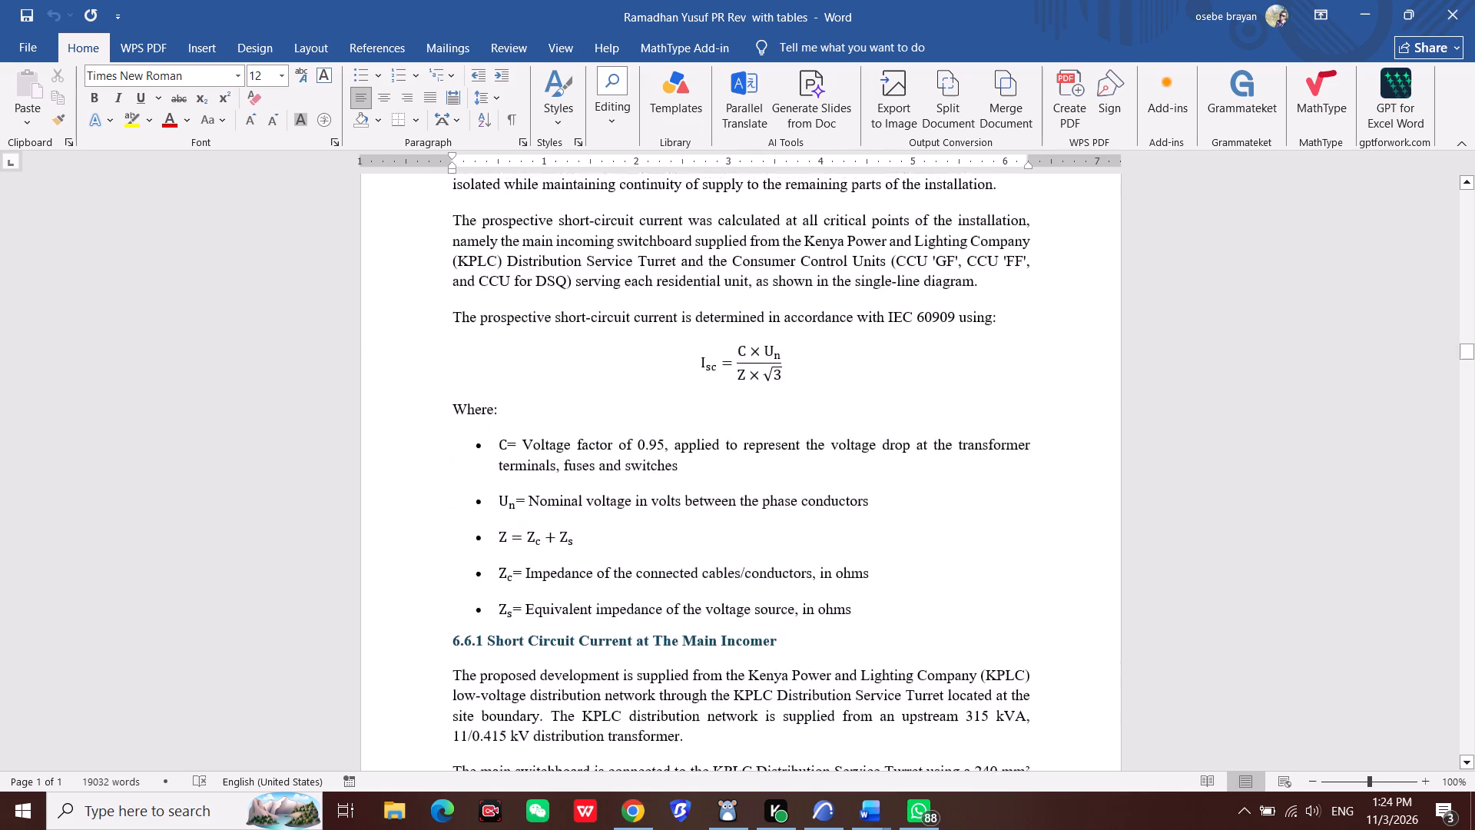
pyautogui.scroll(17, 662, 553)
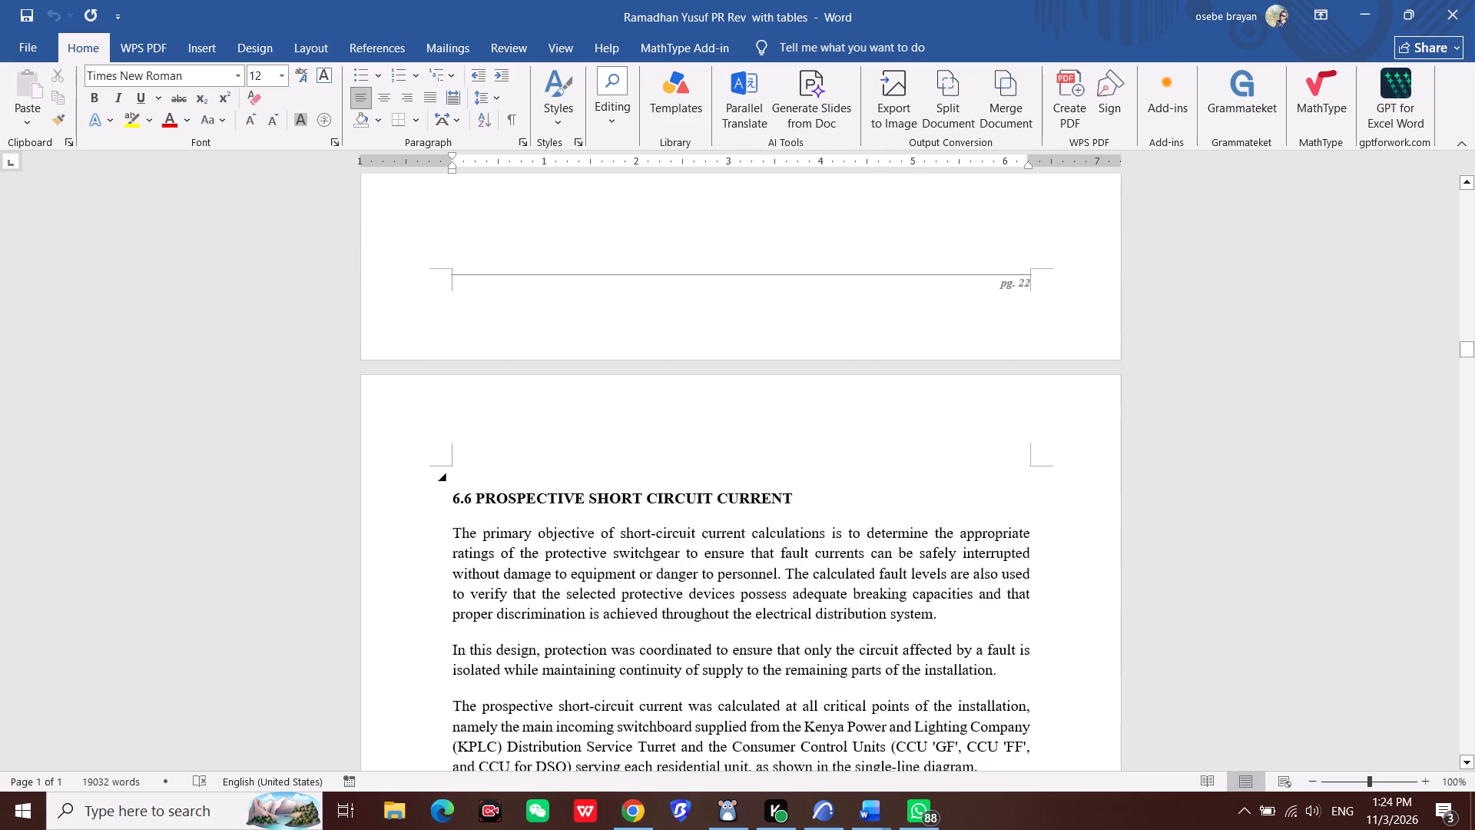
# Review the generator sizing calculations in section 6.5.5 and the outgoing feeder cable description in section 6.5.4.
pyautogui.scroll(18, 662, 553)
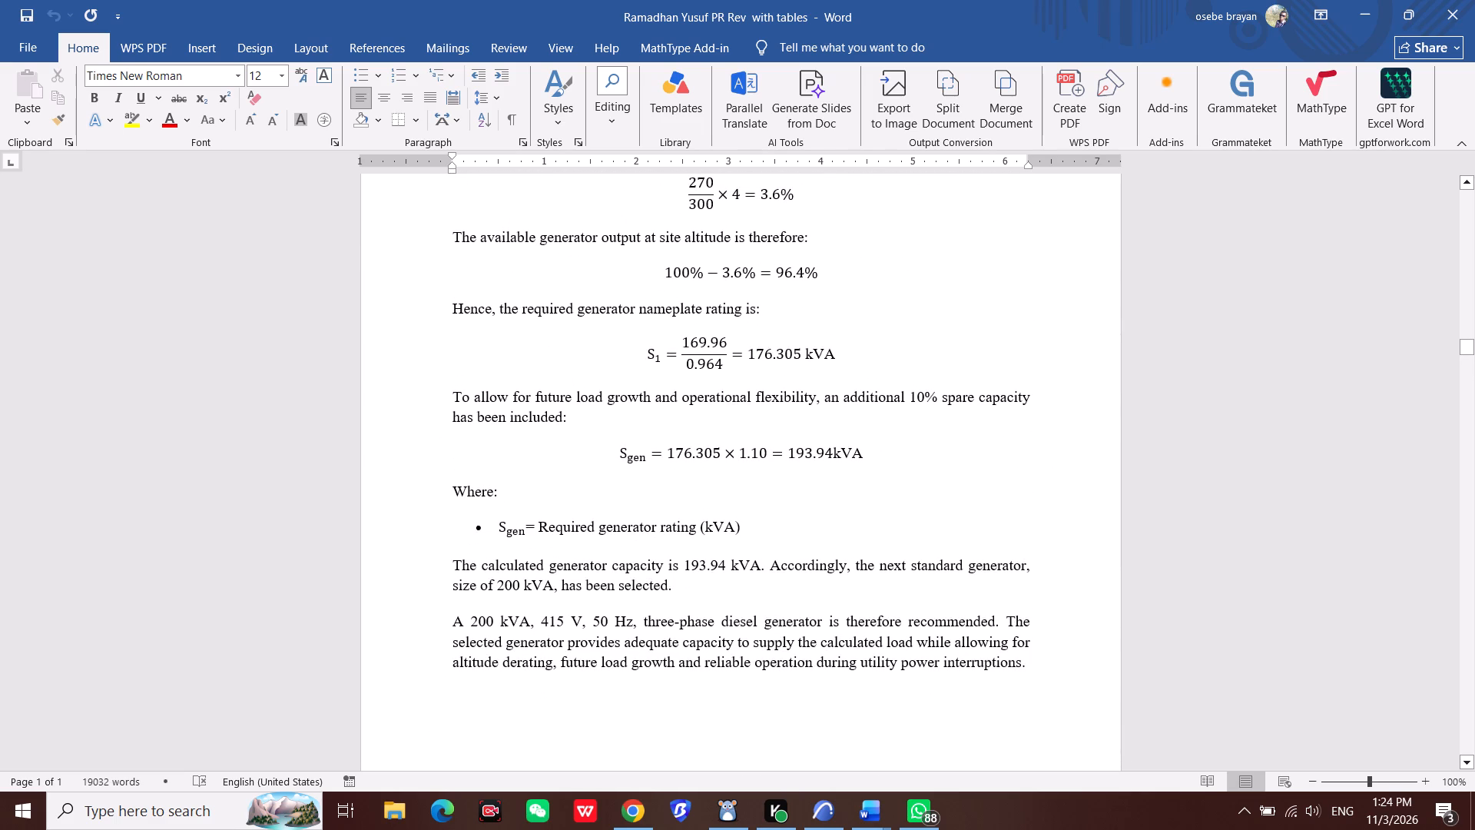
pyautogui.scroll(13, 662, 549)
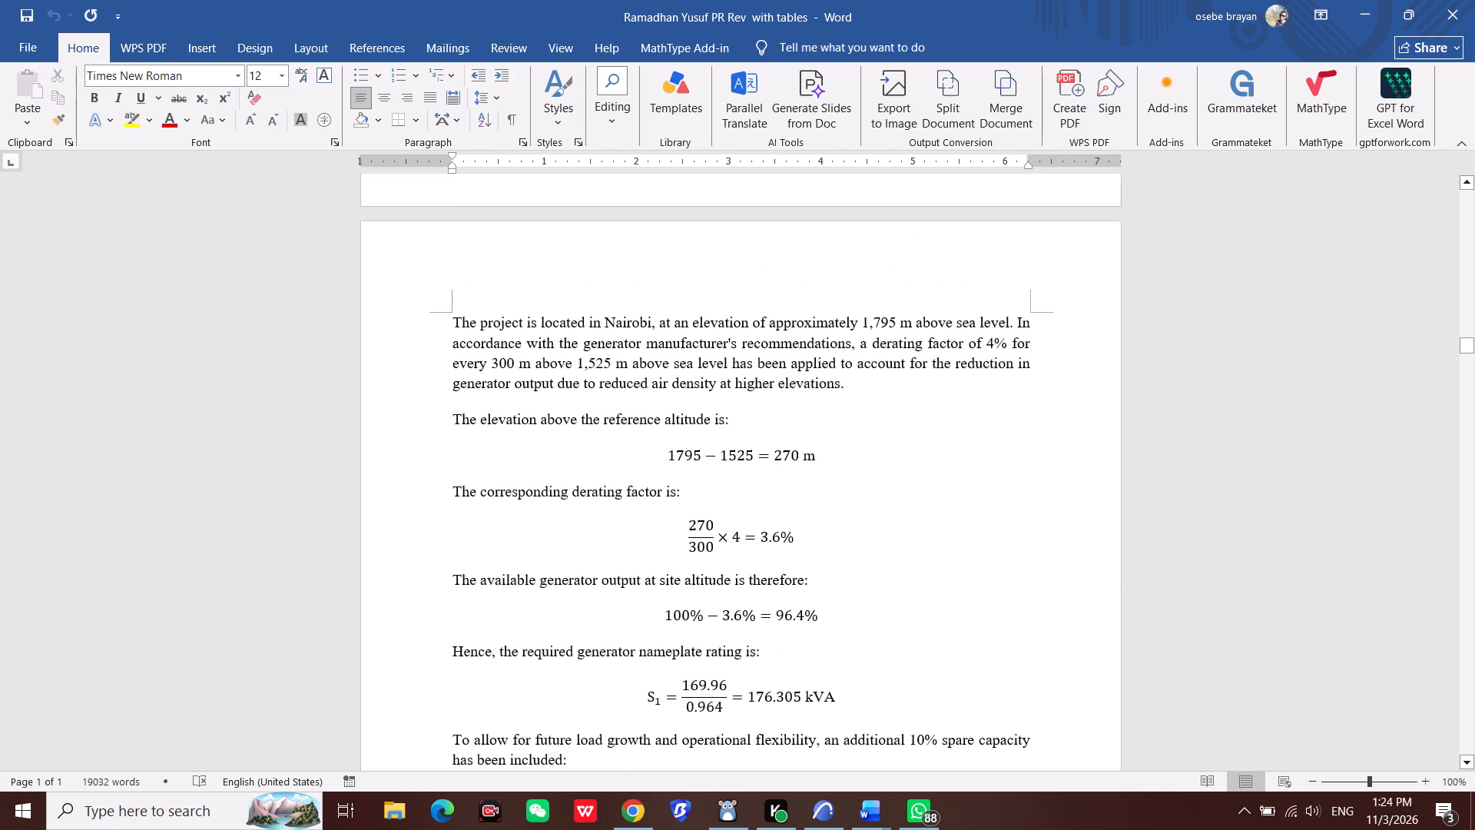
pyautogui.scroll(17, 662, 549)
pyautogui.scroll(4, 662, 549)
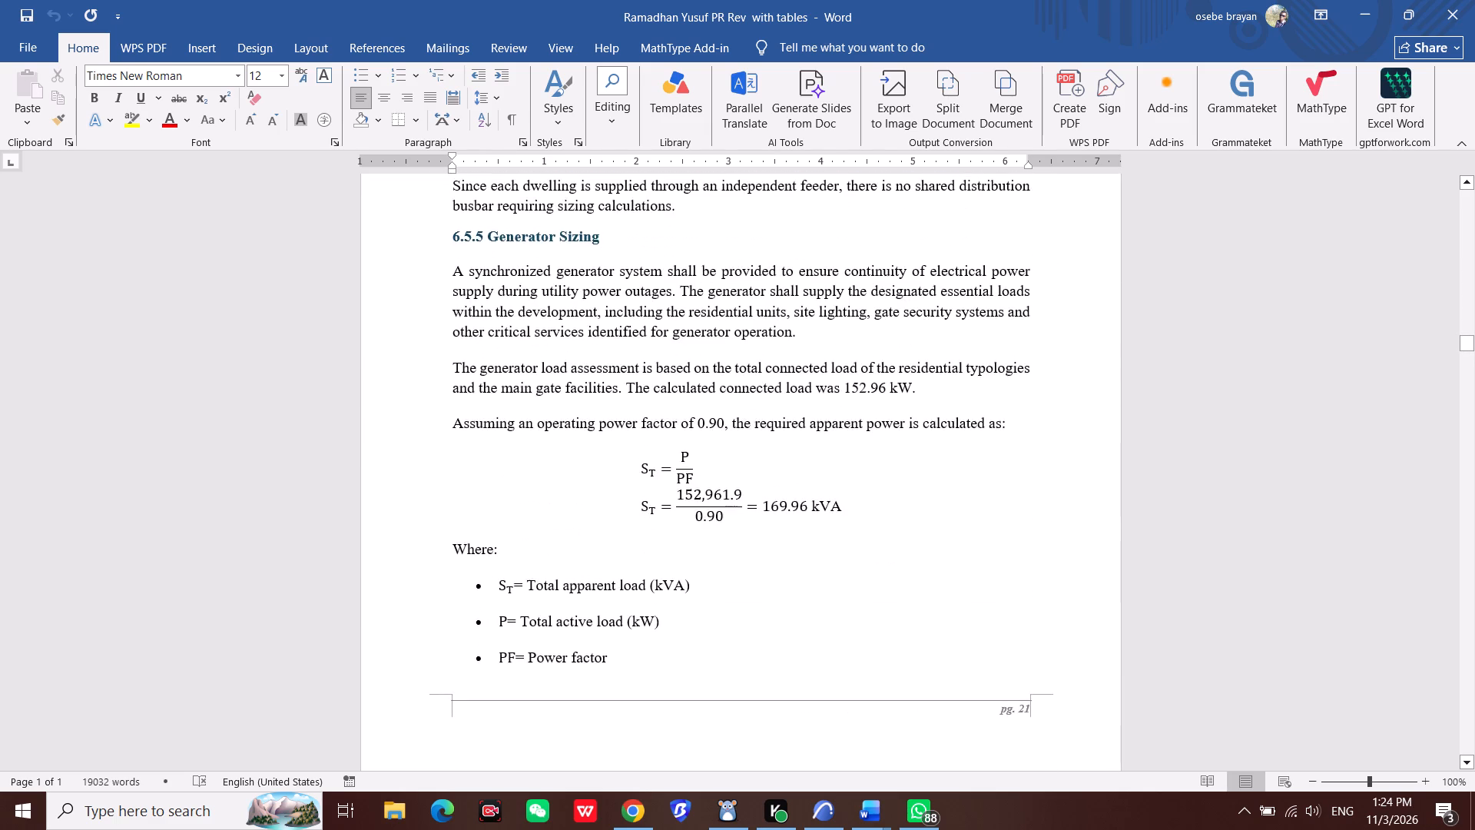
pyautogui.scroll(7, 662, 549)
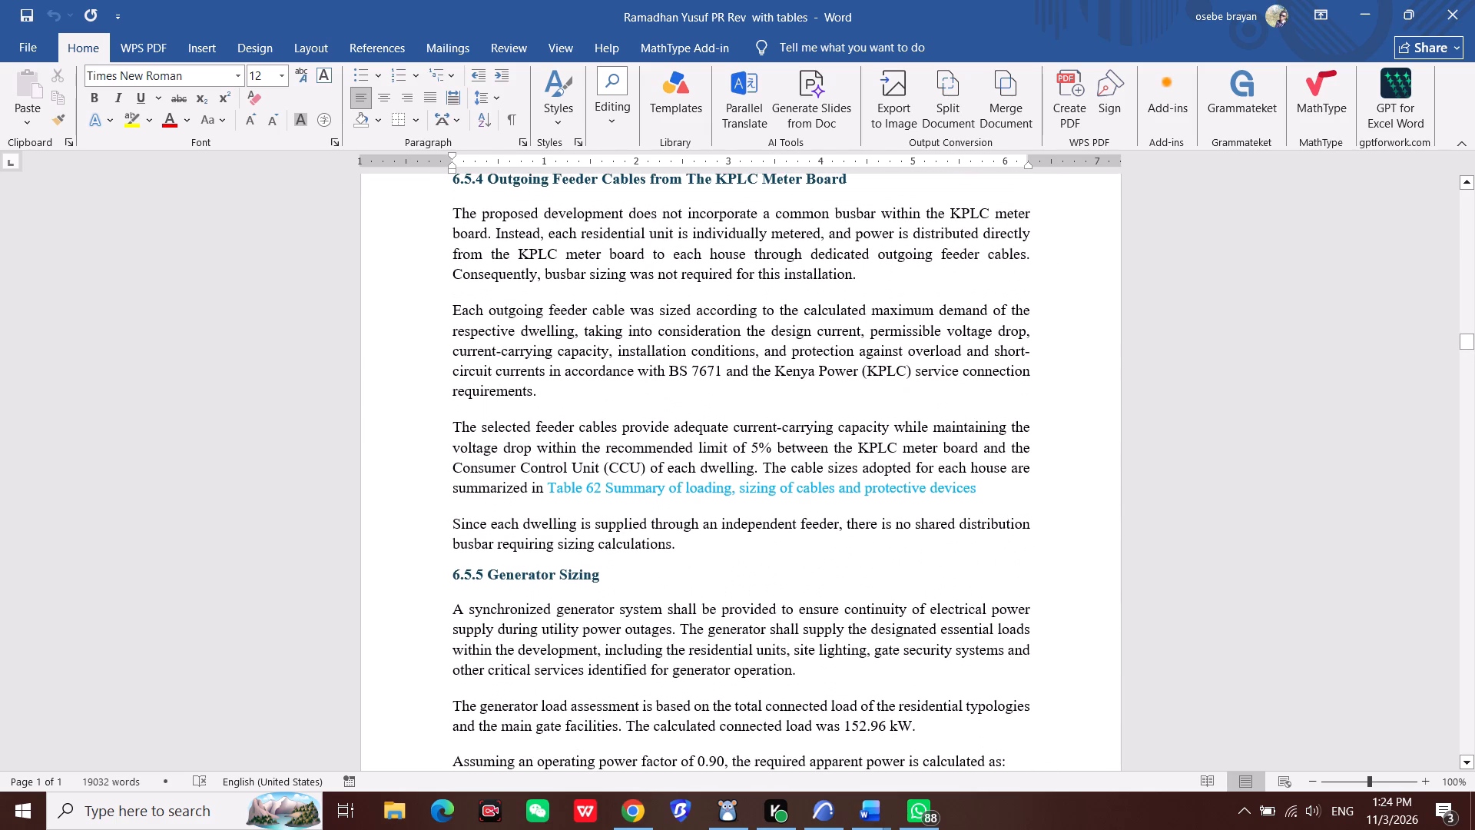
pyautogui.scroll(4, 662, 549)
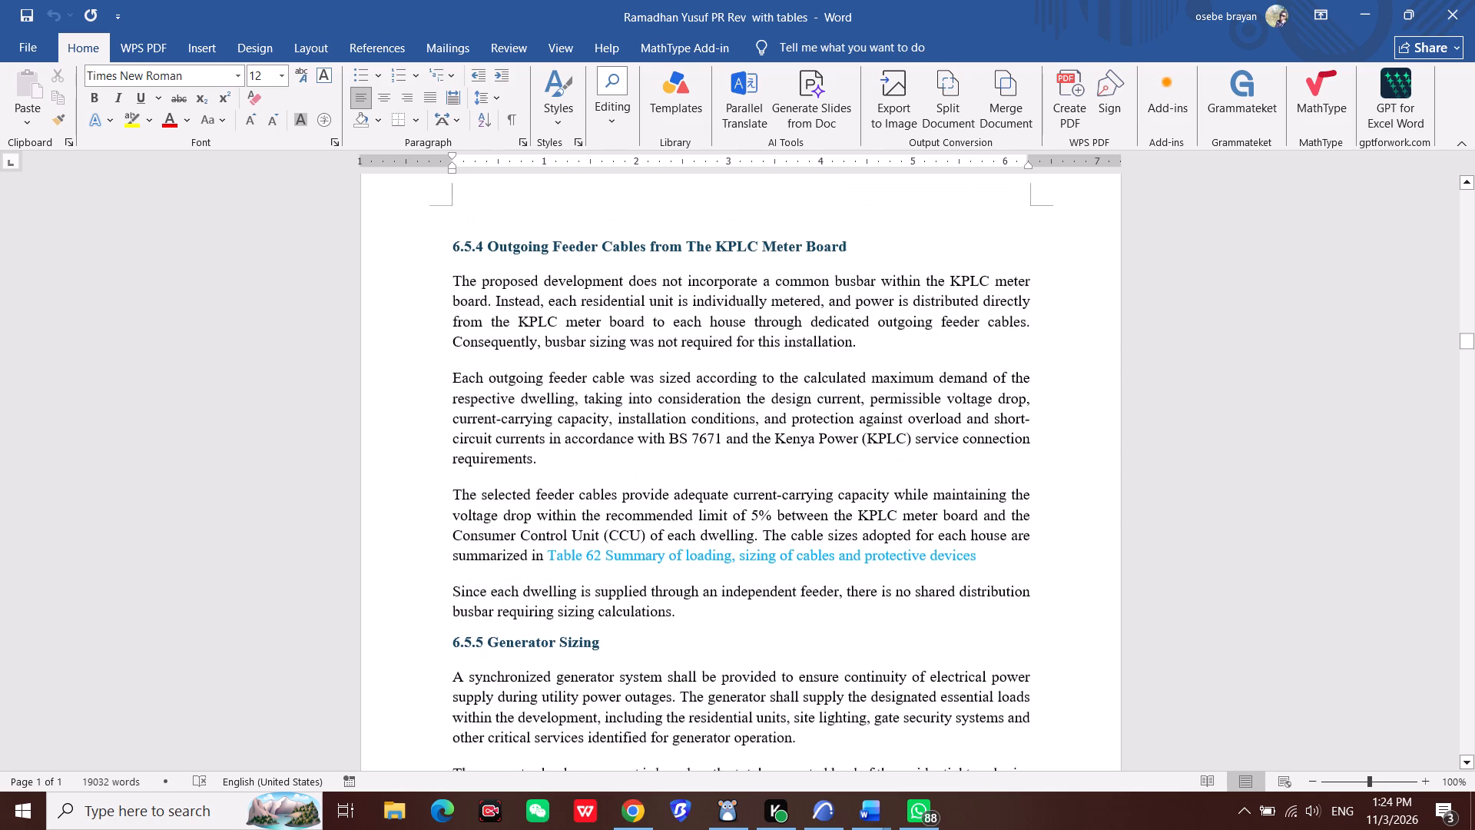
# Examine the consumer control unit single line diagrams in Figures 7 to 4 and the distribution arrangement in section 6.5.3.
pyautogui.scroll(19, 662, 549)
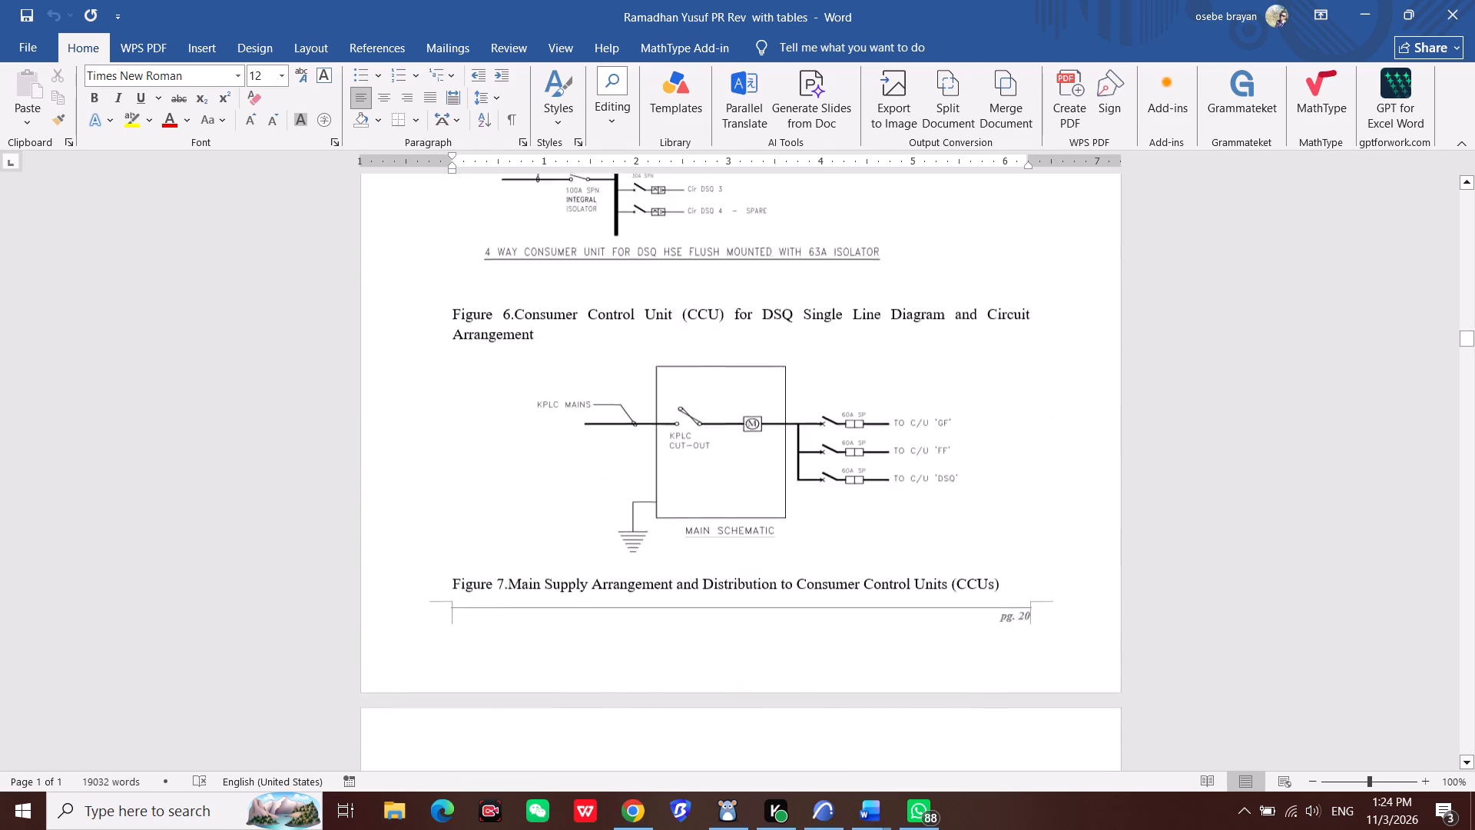
pyautogui.scroll(16, 662, 549)
pyautogui.scroll(6, 662, 549)
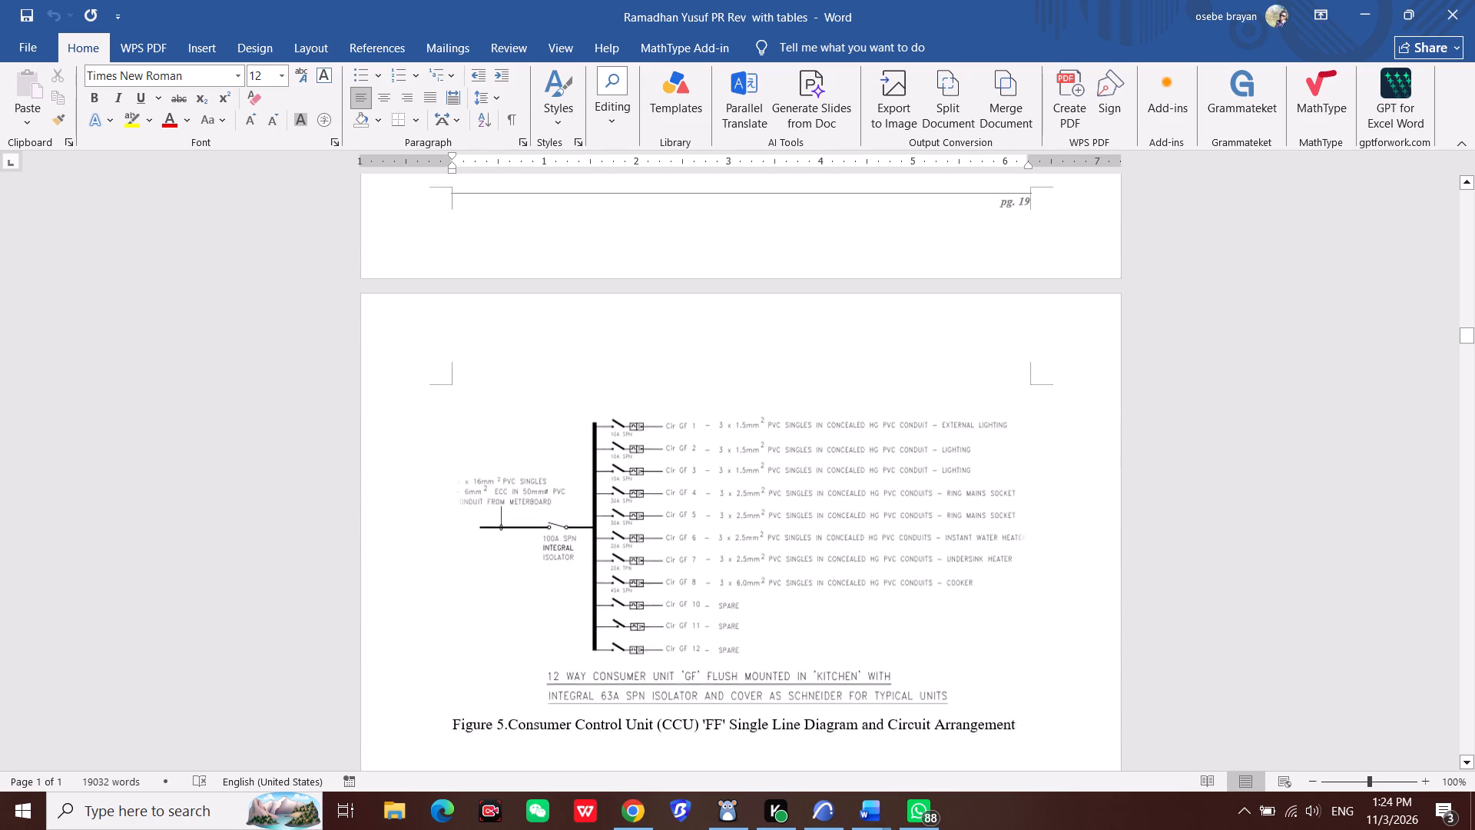
pyautogui.scroll(19, 662, 549)
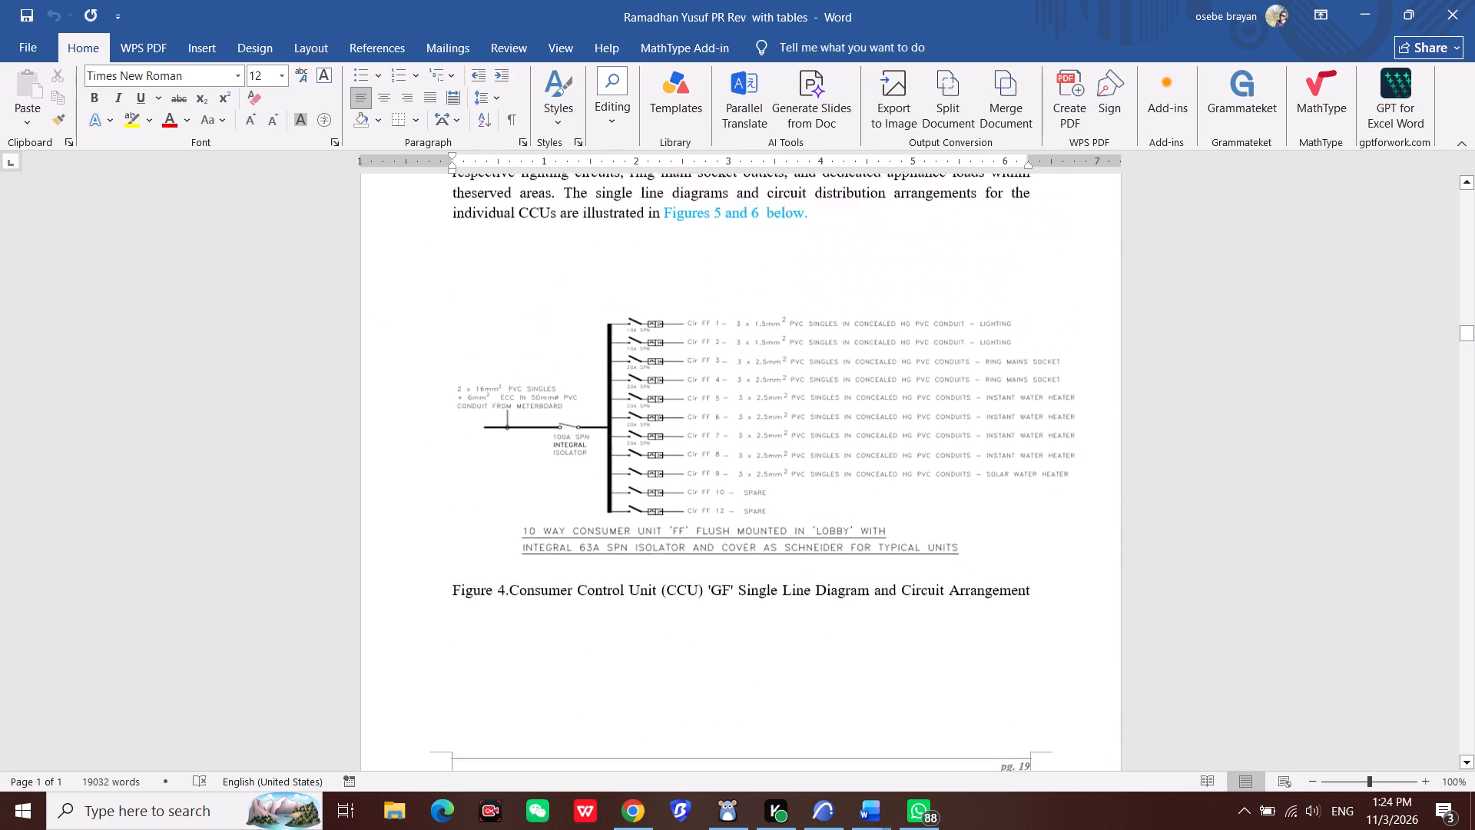
pyautogui.scroll(8, 652, 580)
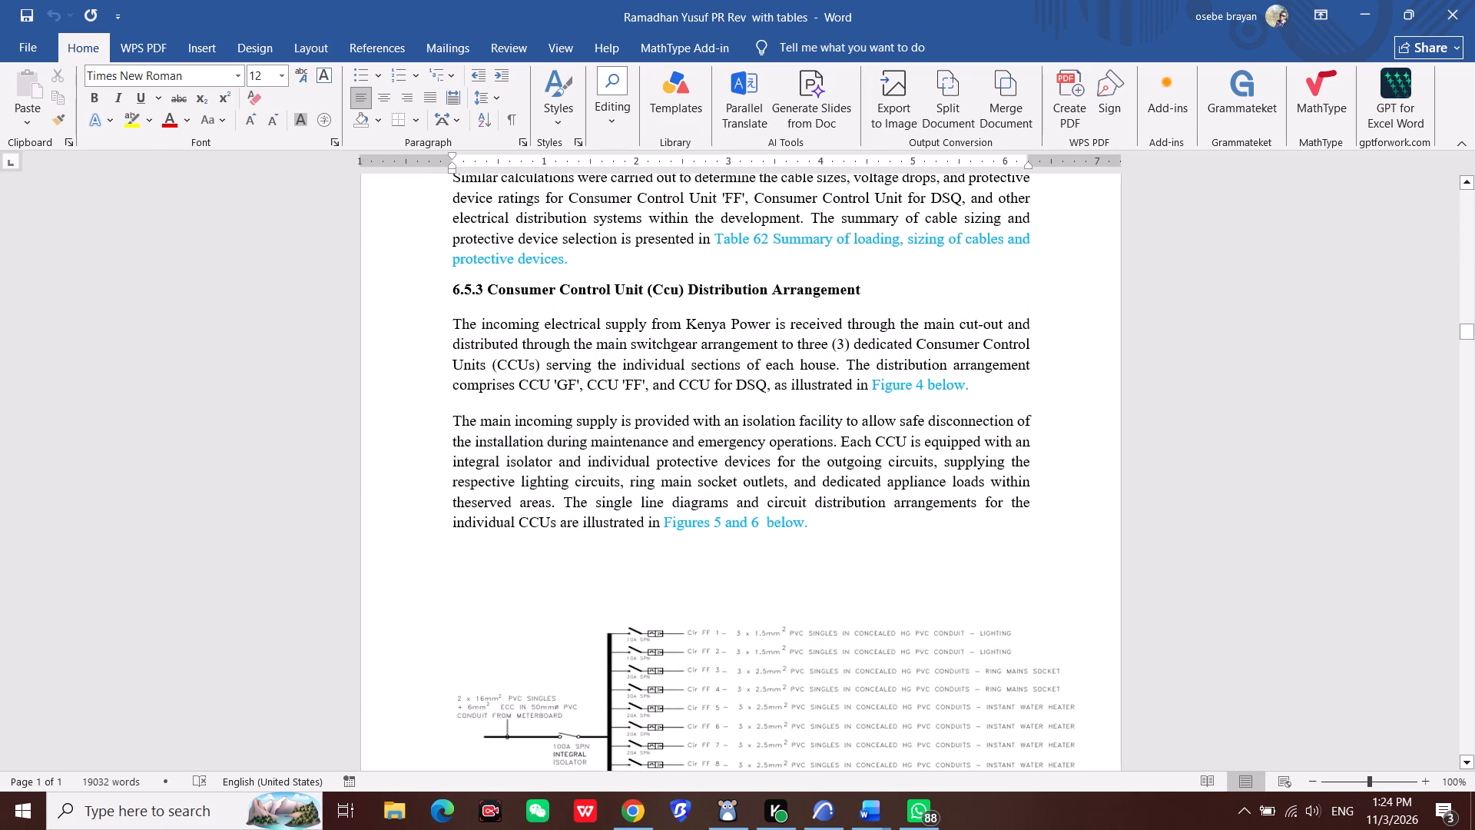
# Check the protective device sizing for Consumer Control Unit 'GF' in section 6.5.2.
pyautogui.scroll(11, 651, 501)
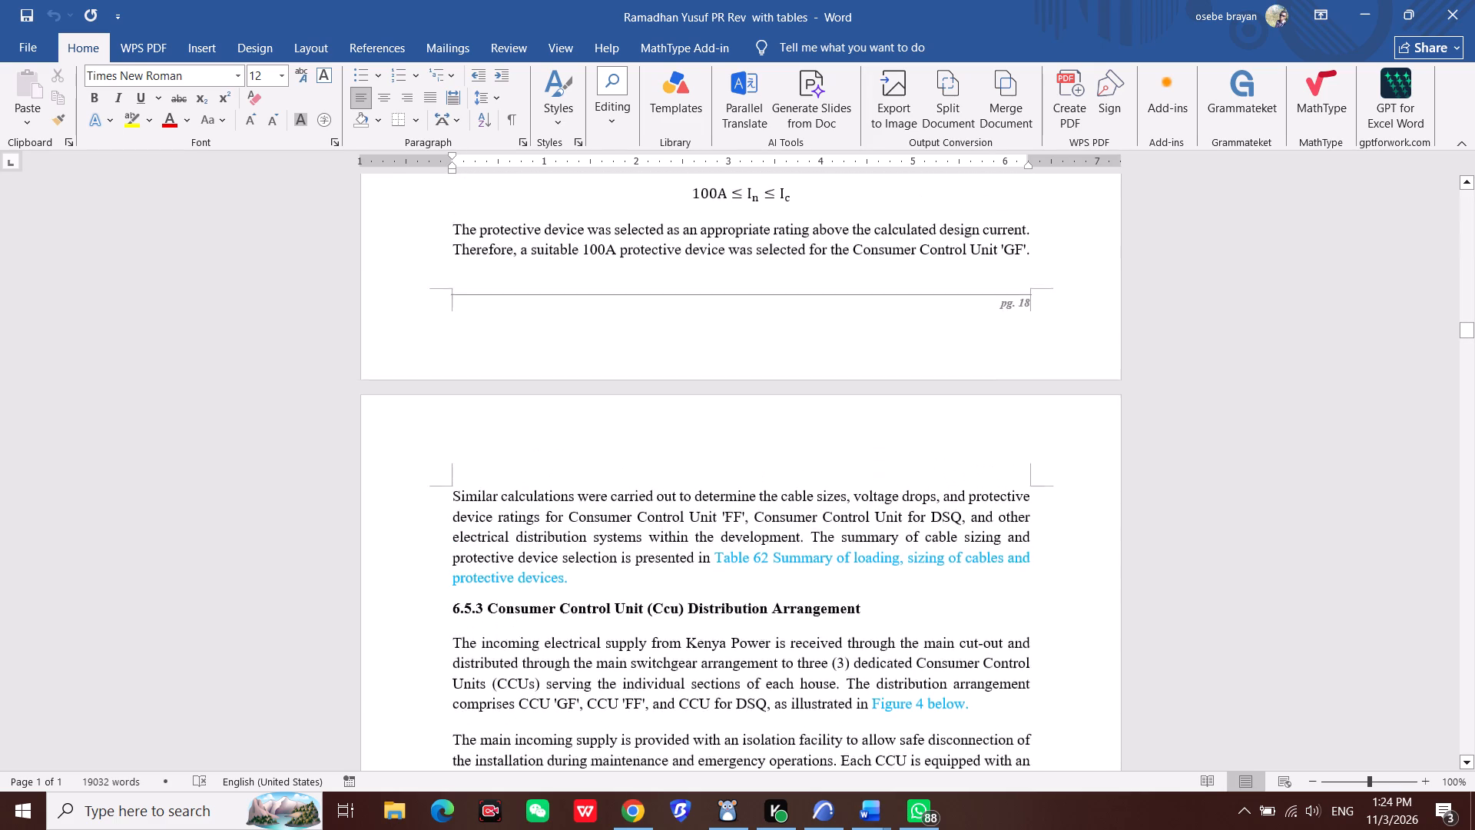
pyautogui.scroll(17, 651, 501)
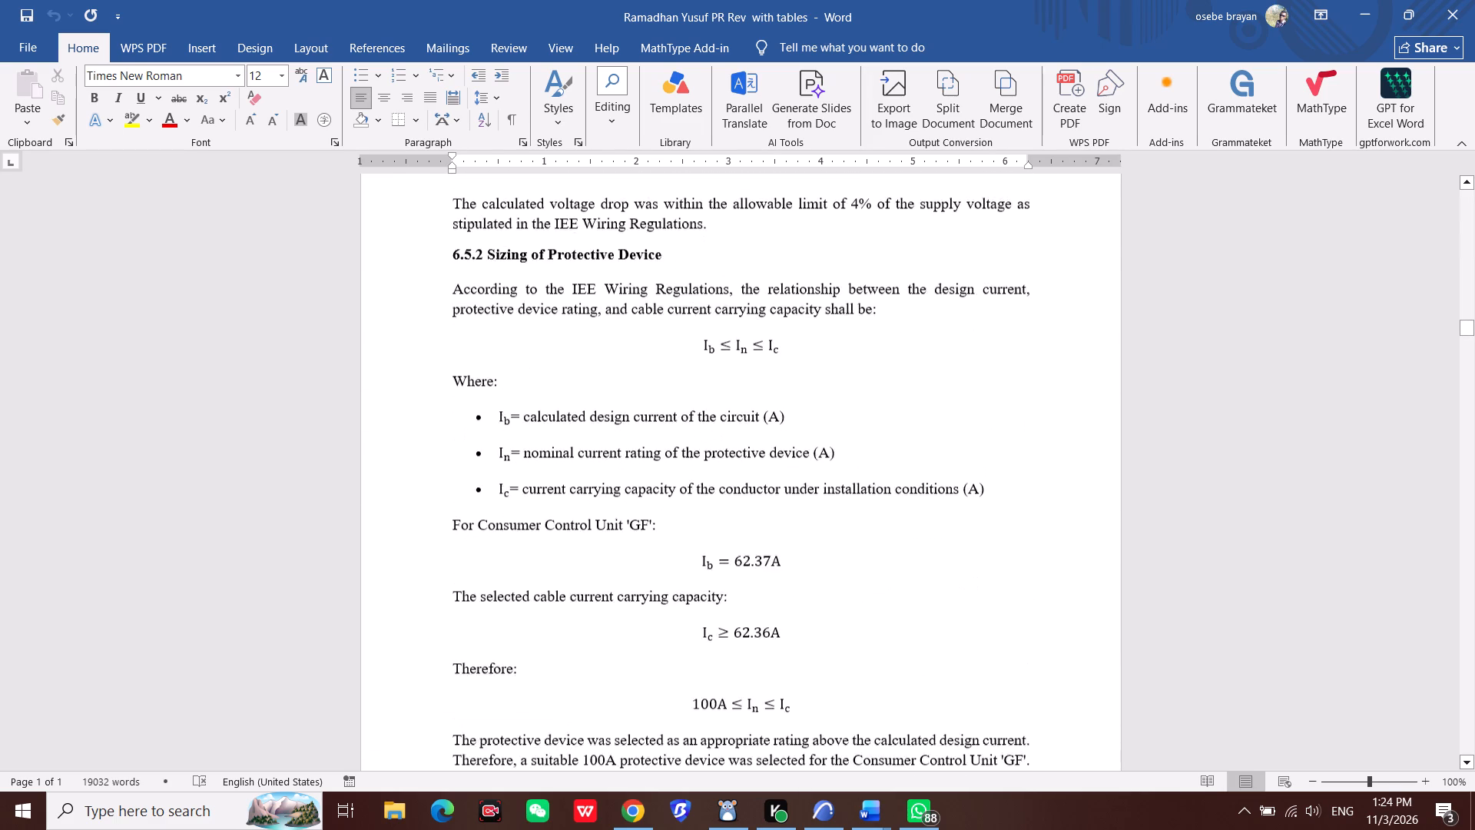
# Check the cable sizing and voltage drop calculation for Consumer Control Unit 'GF' in section 6.5.1.
pyautogui.scroll(18, 651, 505)
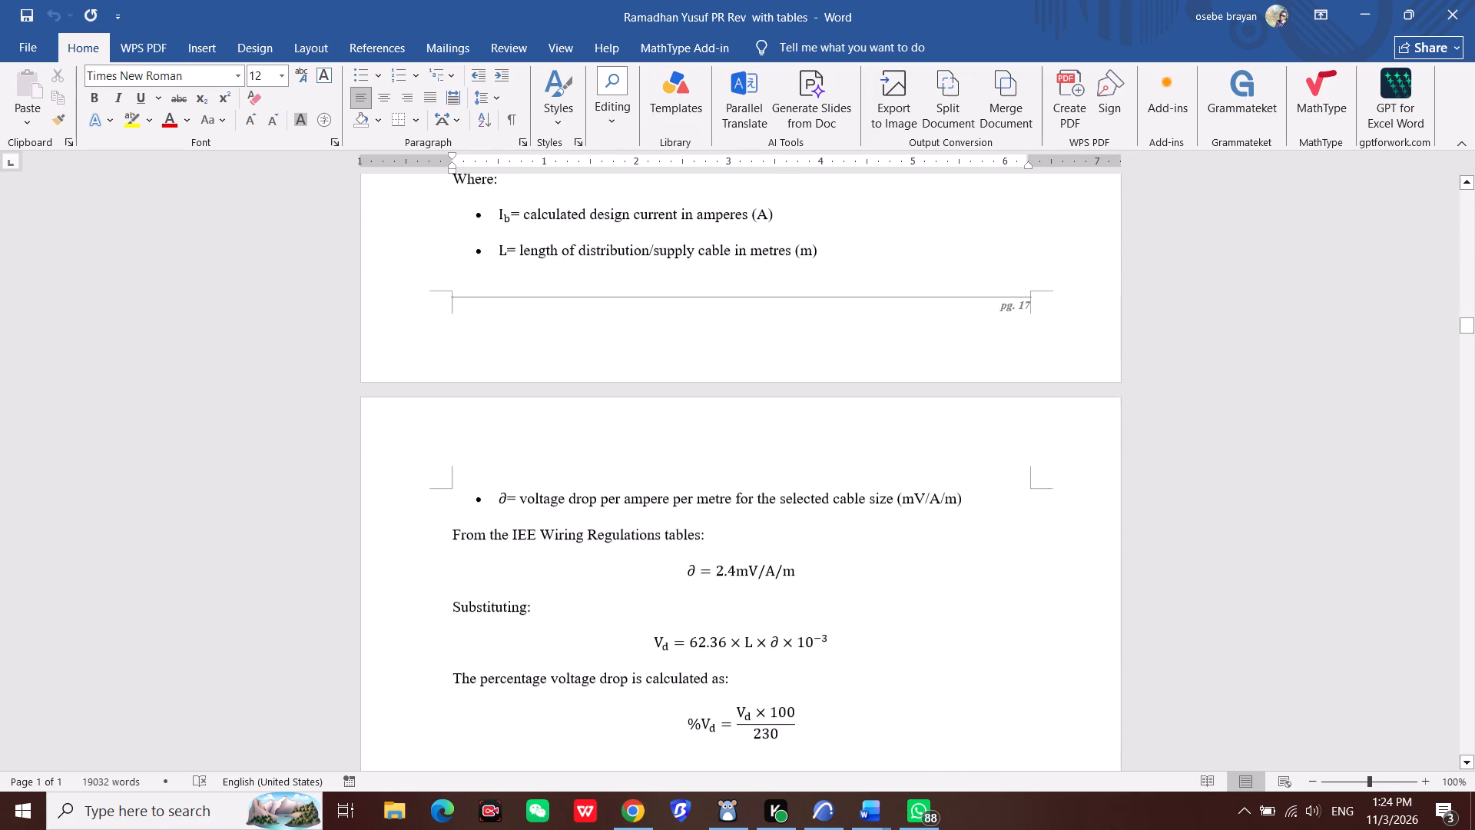
pyautogui.scroll(16, 651, 505)
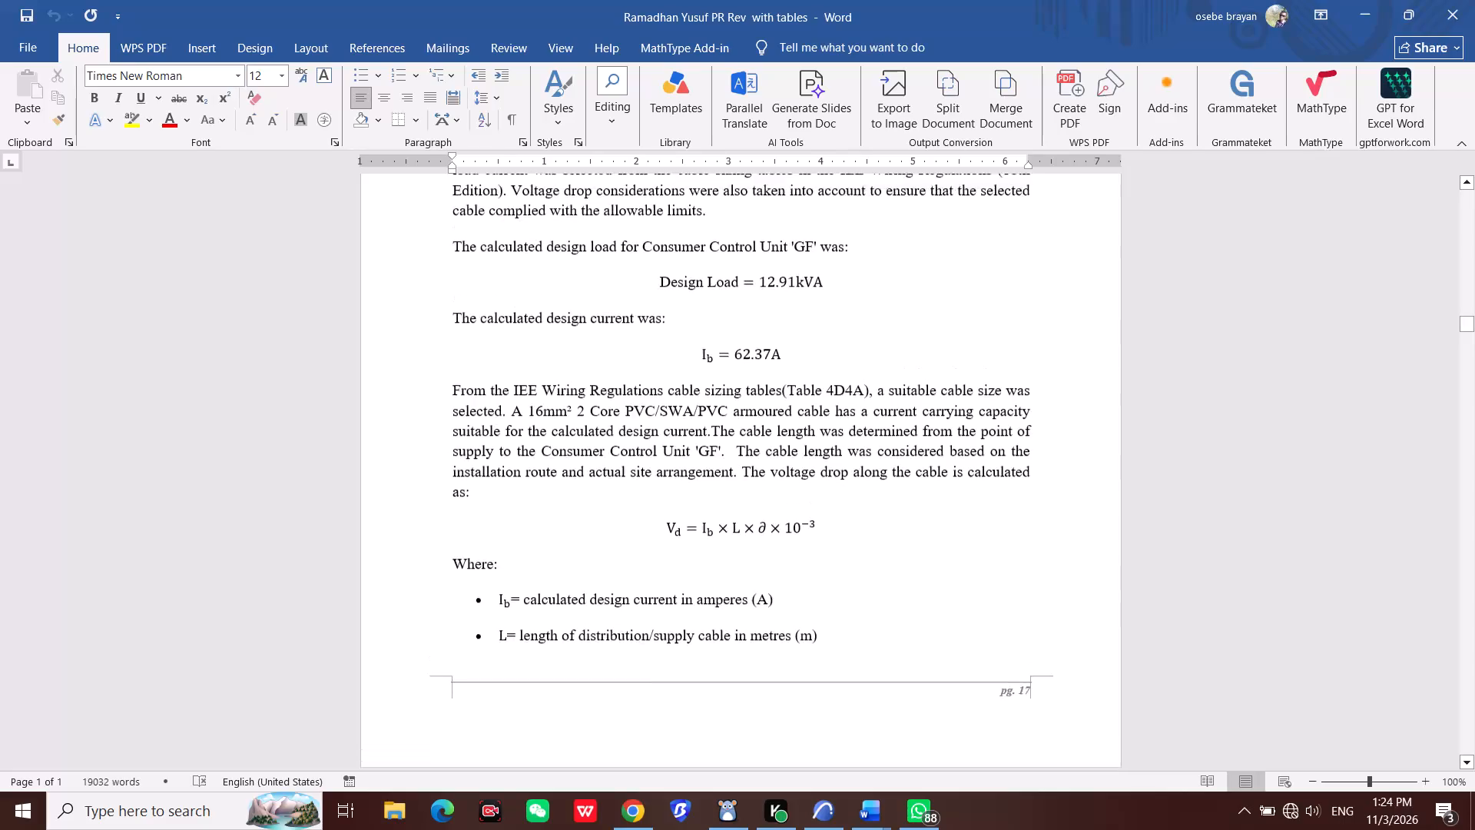
# Review the design load and design current calculations for Consumer Control Unit 'GF' in section 6.5.
pyautogui.scroll(19, 662, 450)
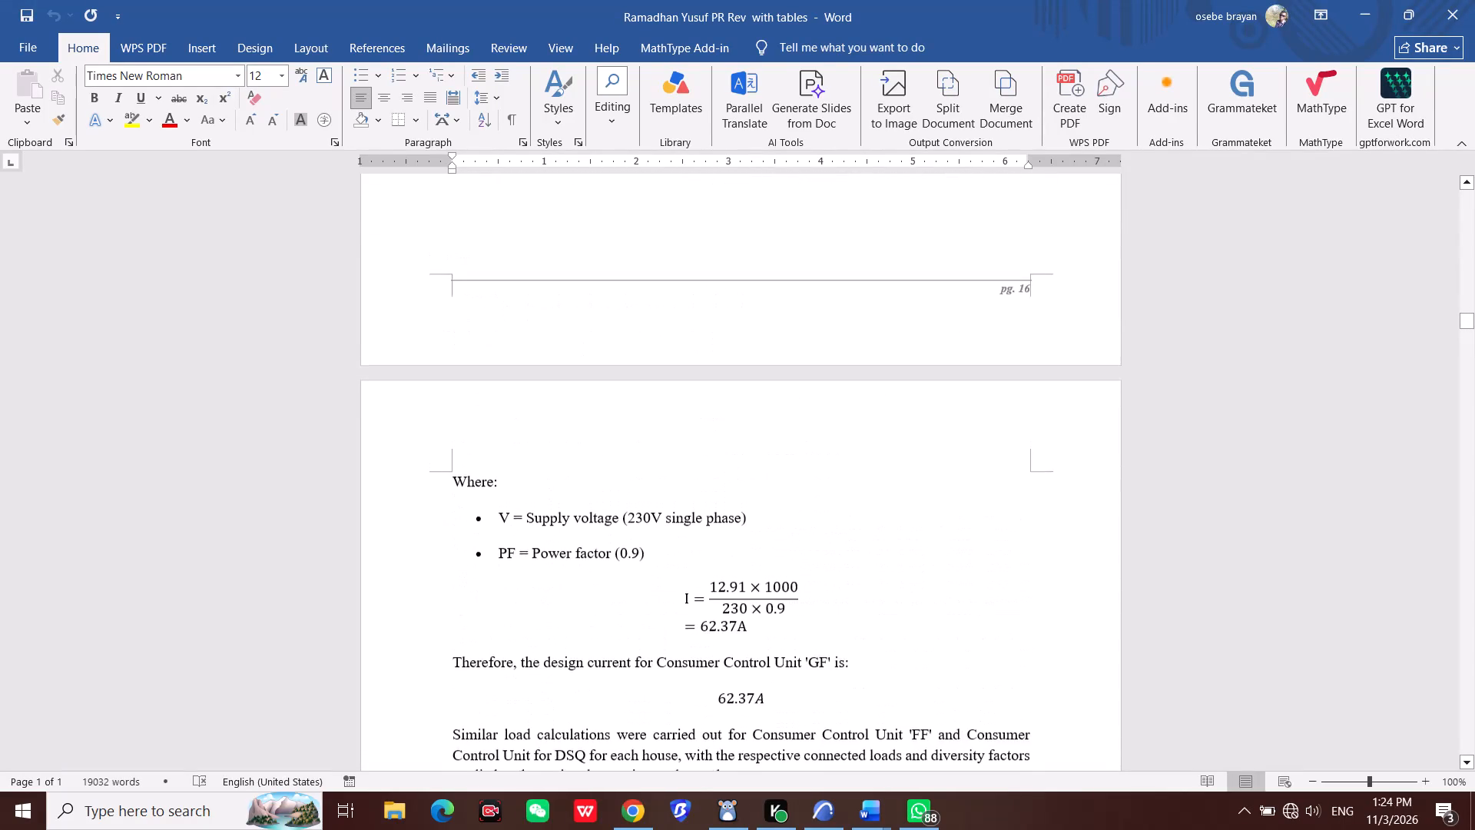
pyautogui.scroll(19, 662, 437)
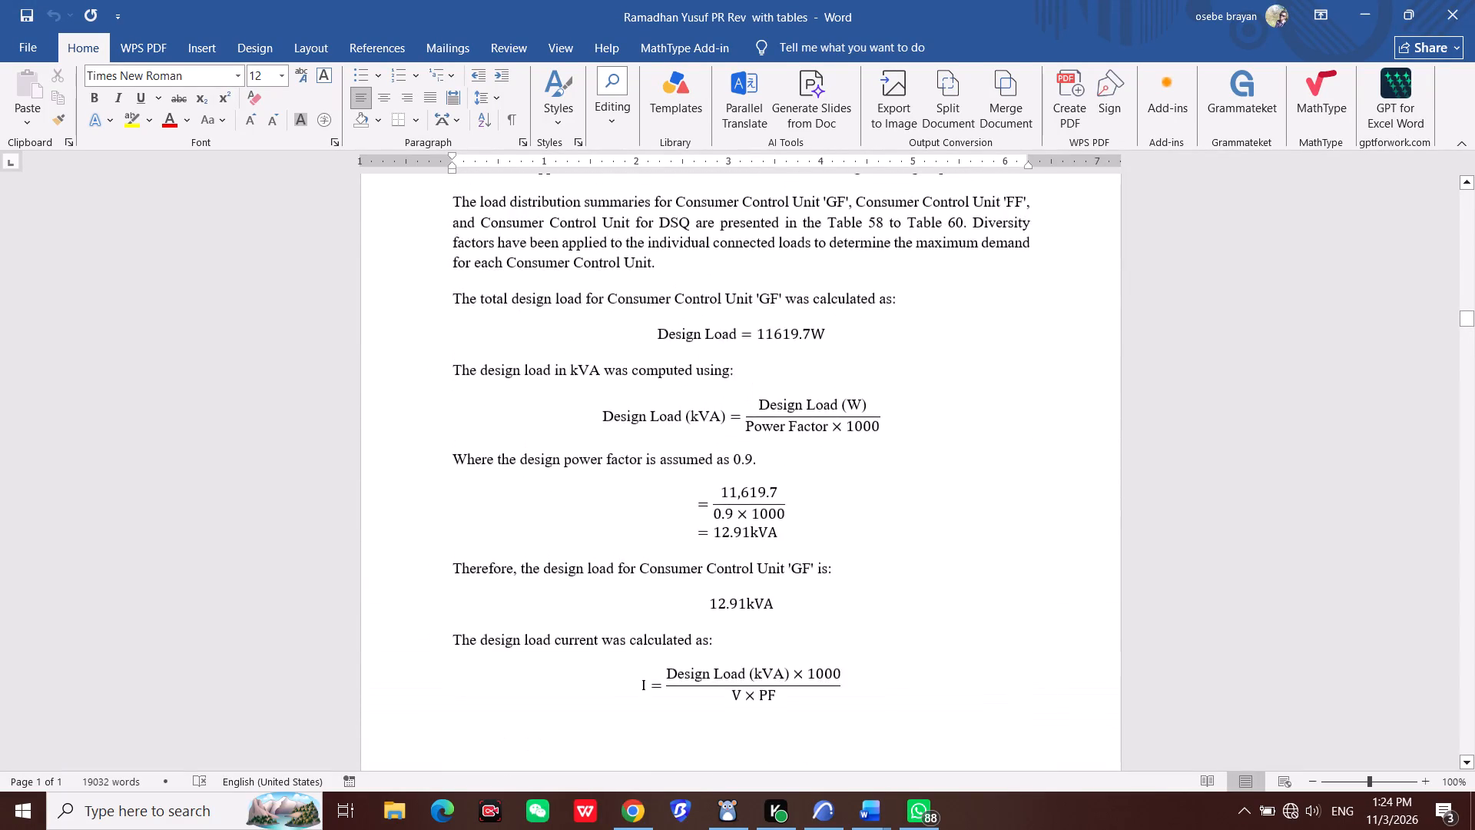
pyautogui.scroll(4, 703, 397)
pyautogui.scroll(-4, 712, 399)
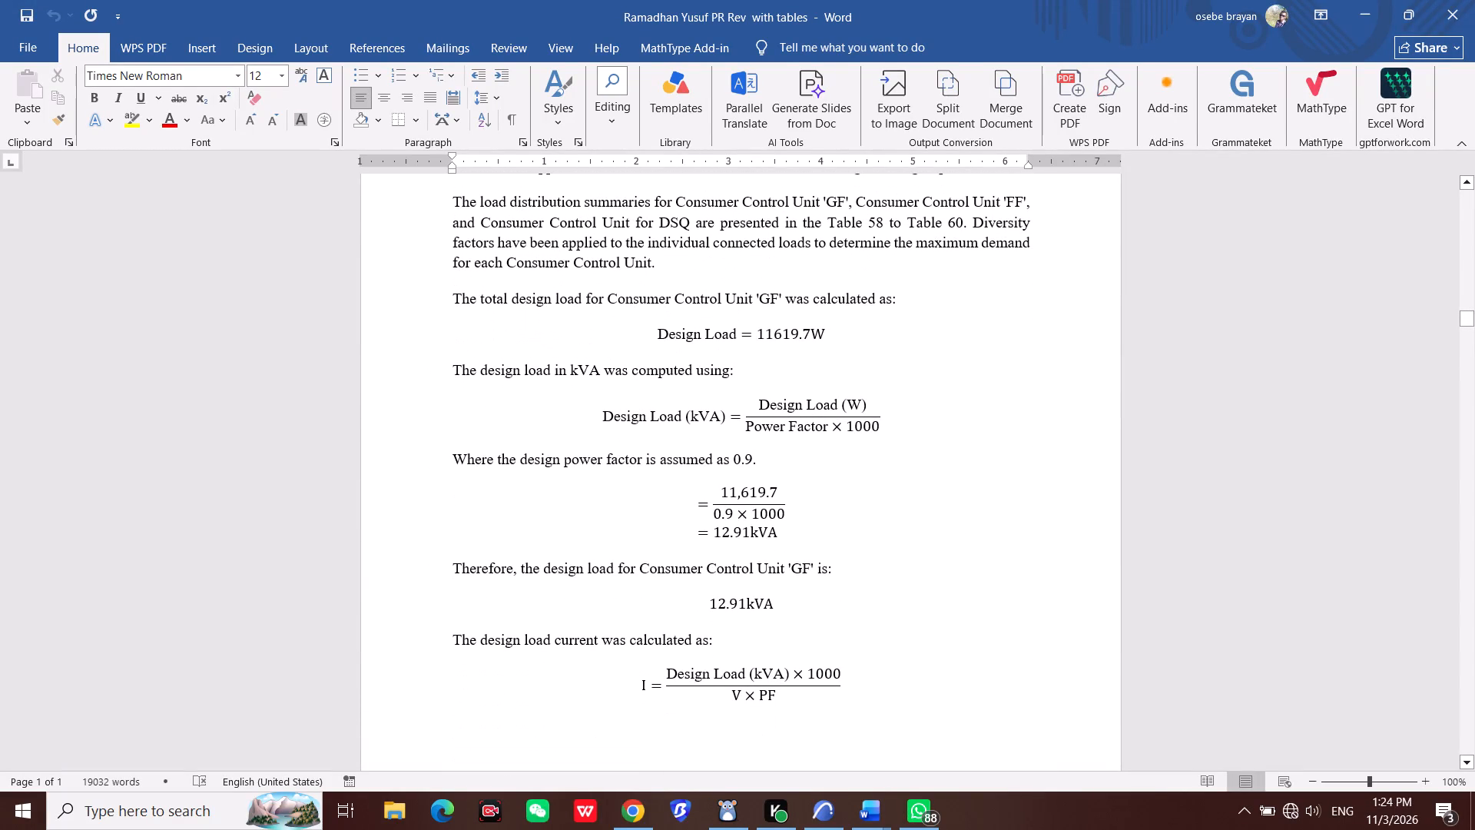
pyautogui.scroll(-3, 737, 490)
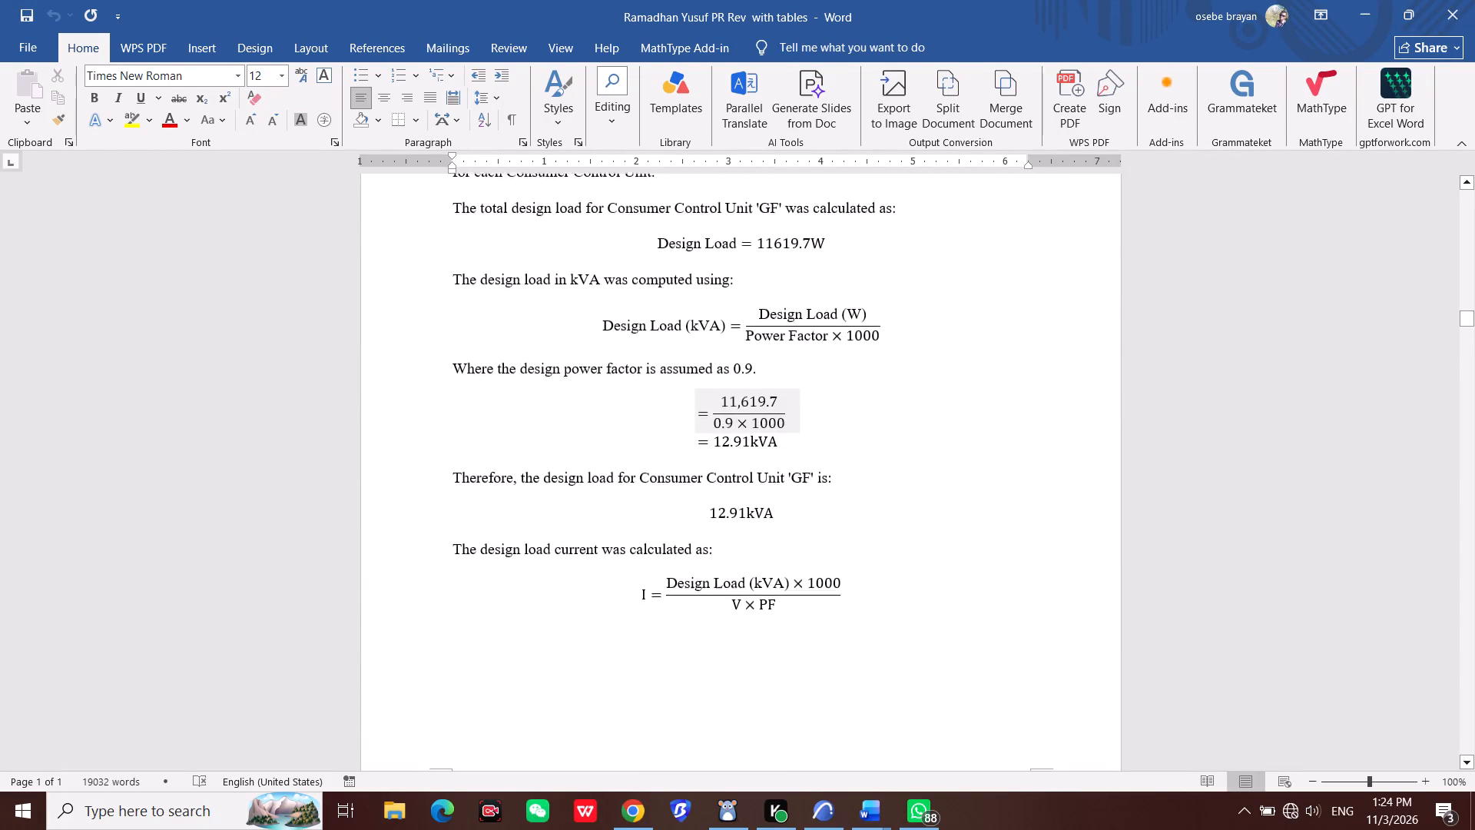
pyautogui.scroll(-9, 737, 494)
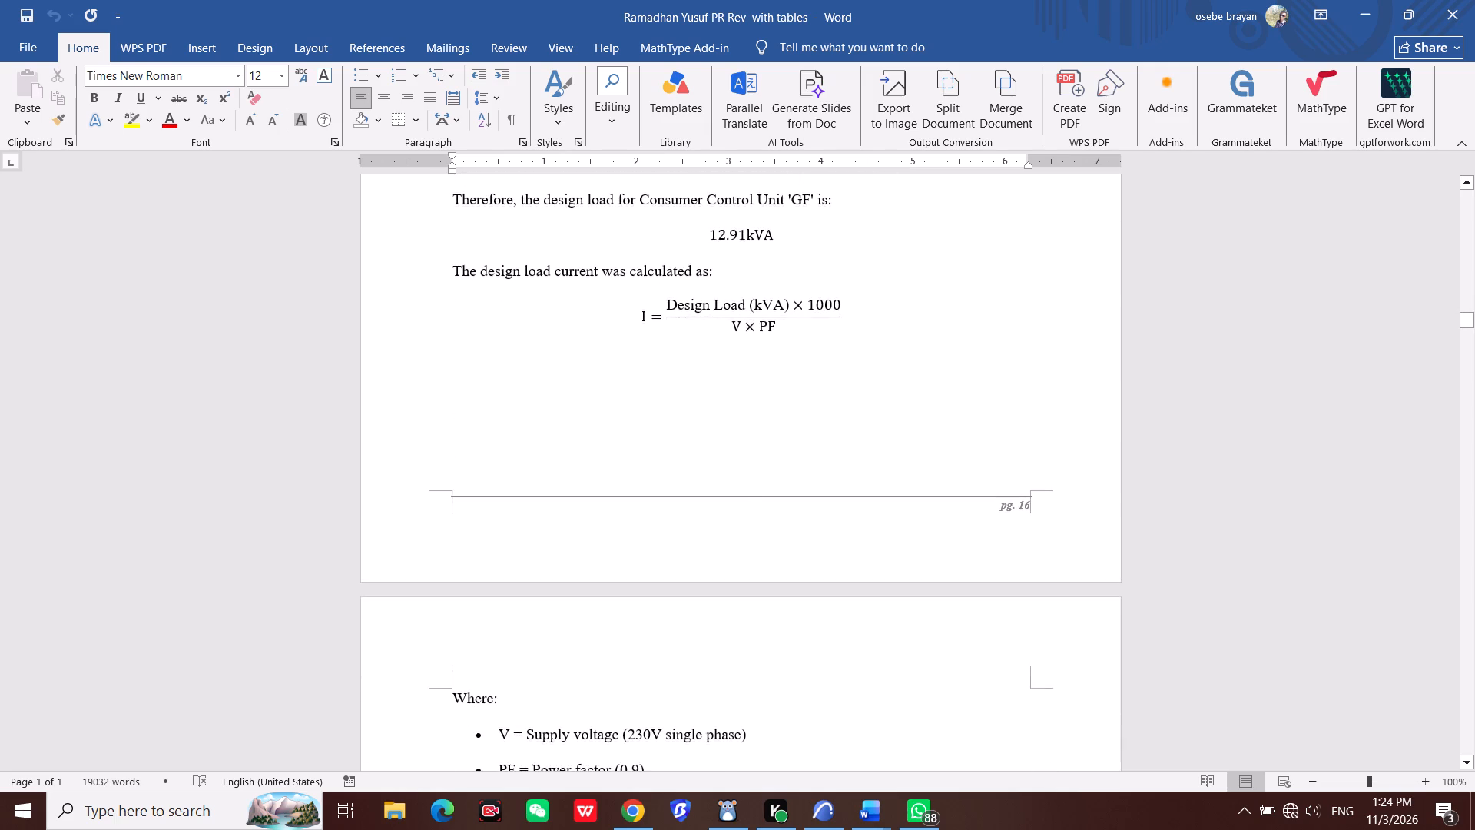
pyautogui.scroll(-10, 742, 488)
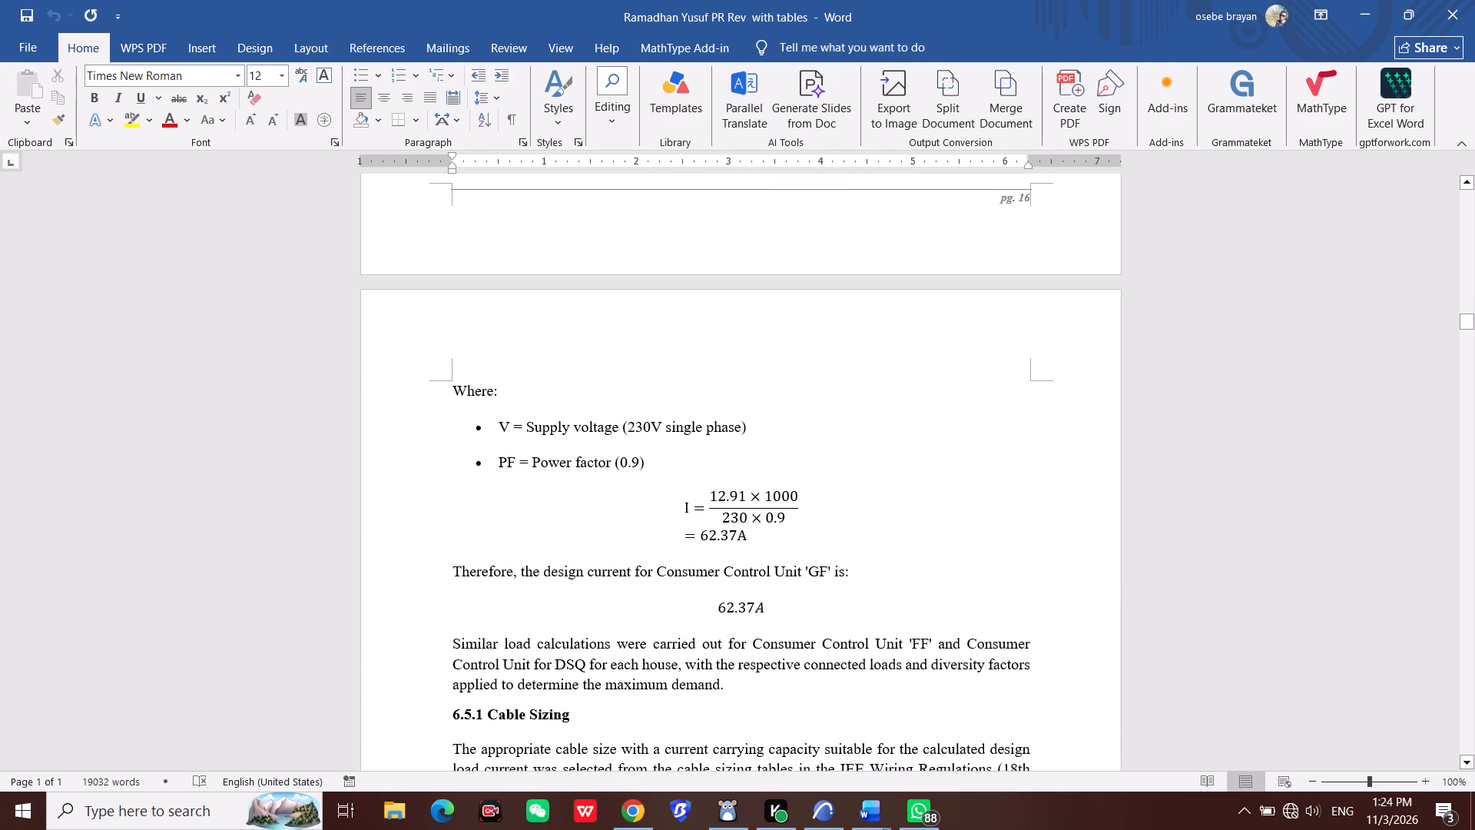
pyautogui.scroll(17, 744, 484)
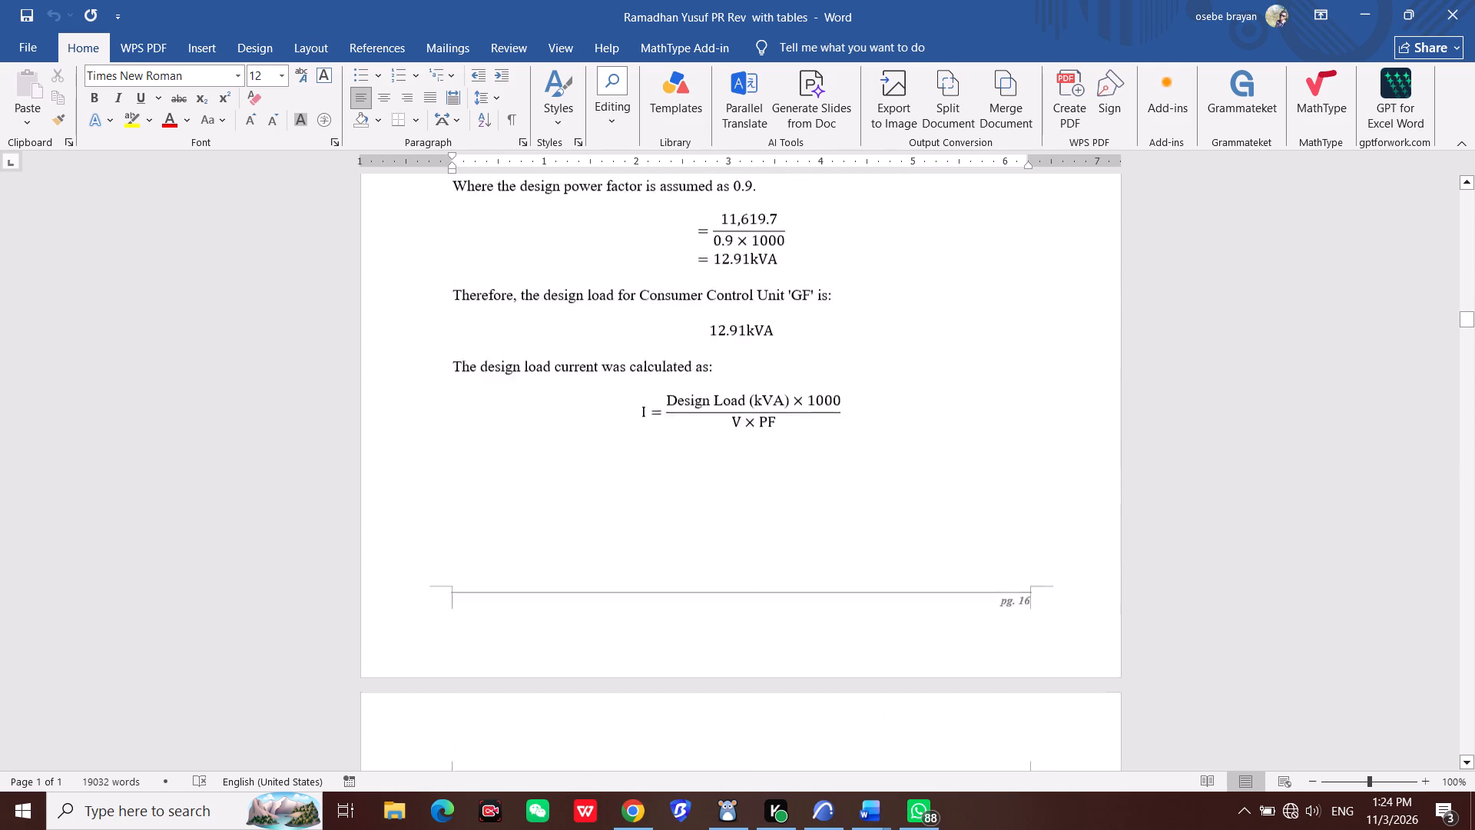
# Examine the maximum demand, gate house and typical residential unit load calculations in section 6.4.
pyautogui.scroll(20, 745, 484)
pyautogui.scroll(20, 745, 484)
pyautogui.scroll(2, 745, 484)
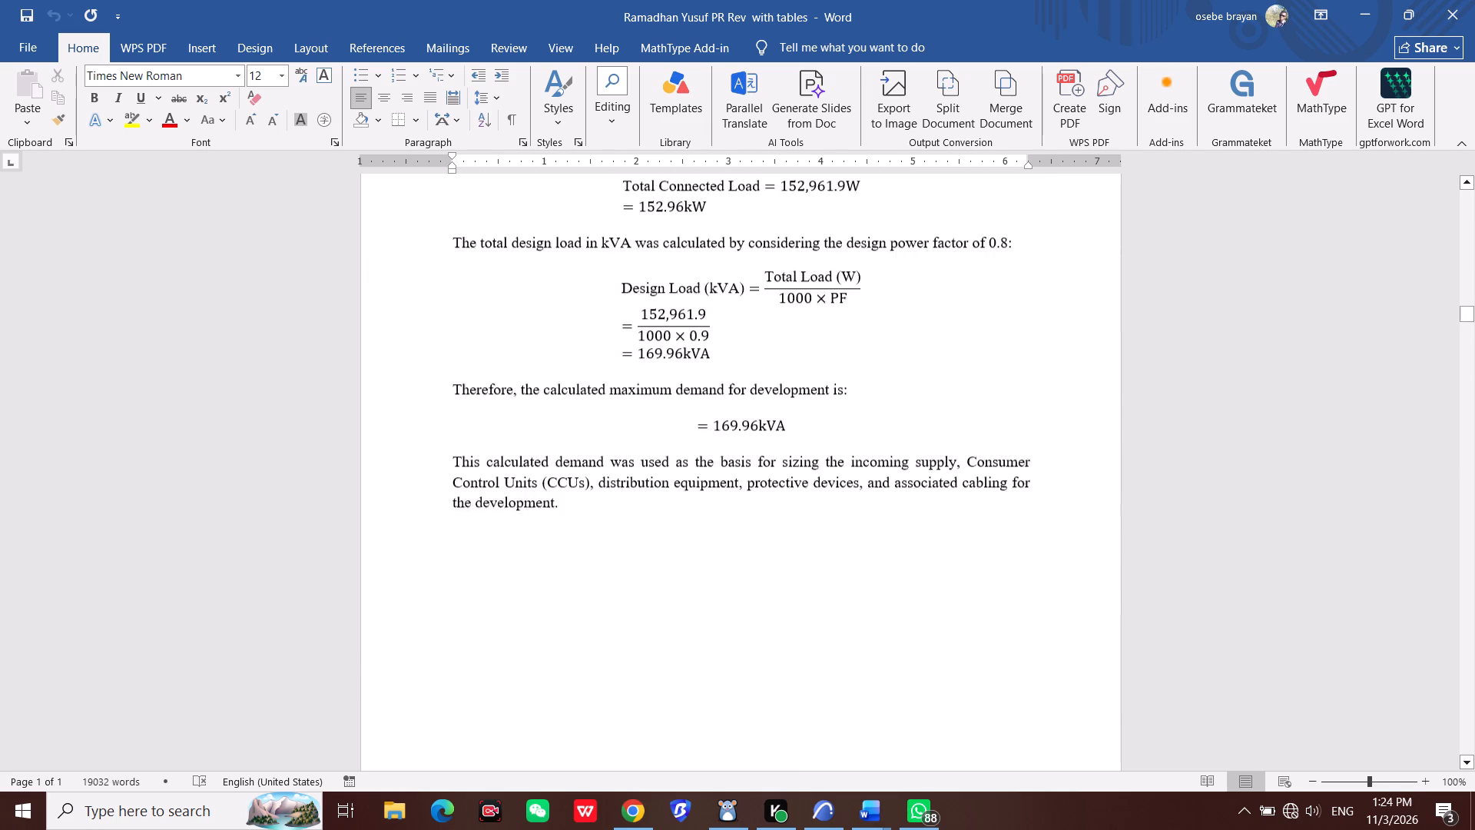
pyautogui.scroll(5, 748, 484)
pyautogui.scroll(16, 748, 484)
pyautogui.scroll(10, 745, 529)
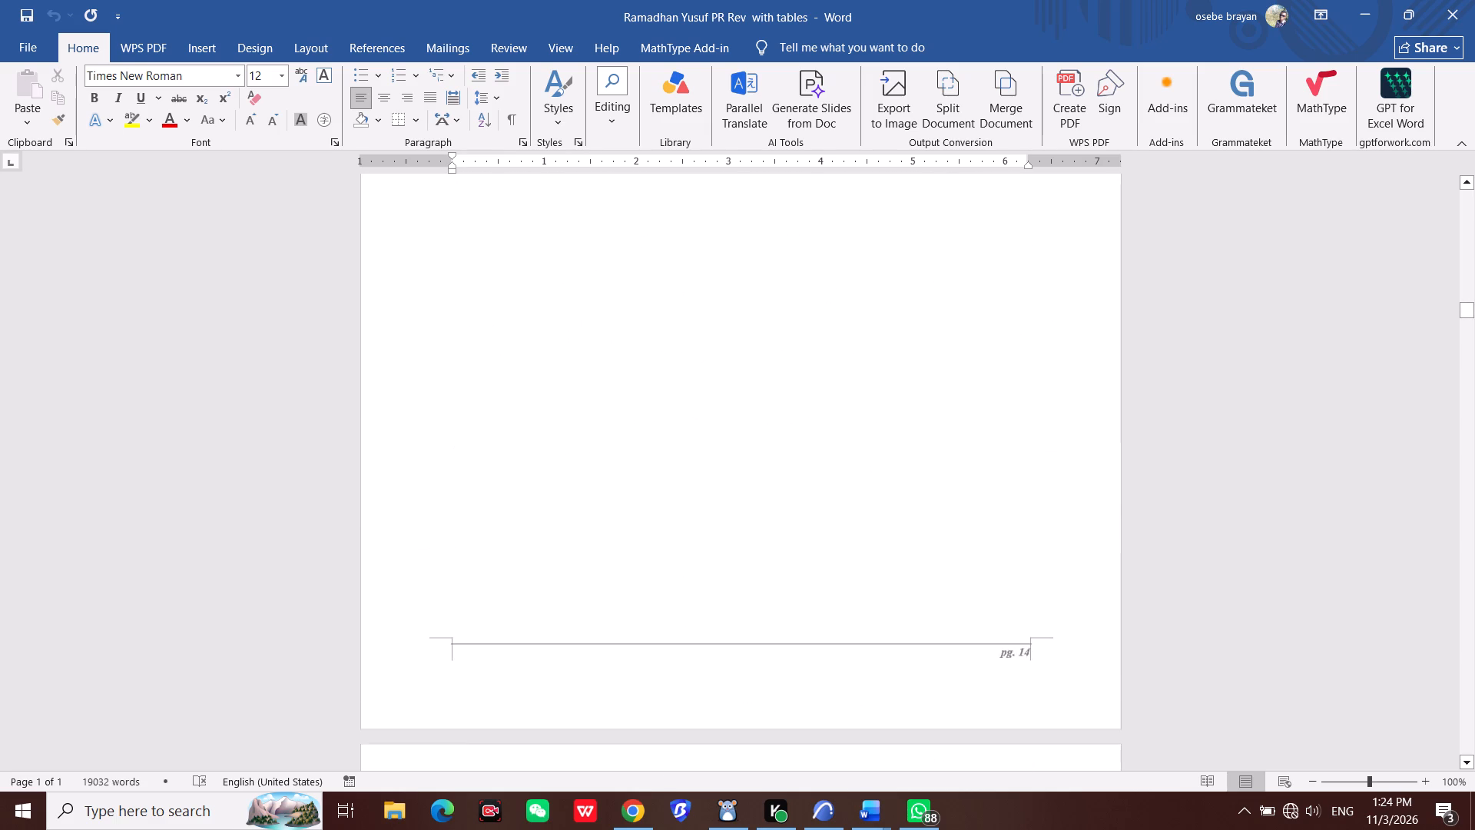
pyautogui.scroll(17, 745, 529)
pyautogui.scroll(6, 745, 529)
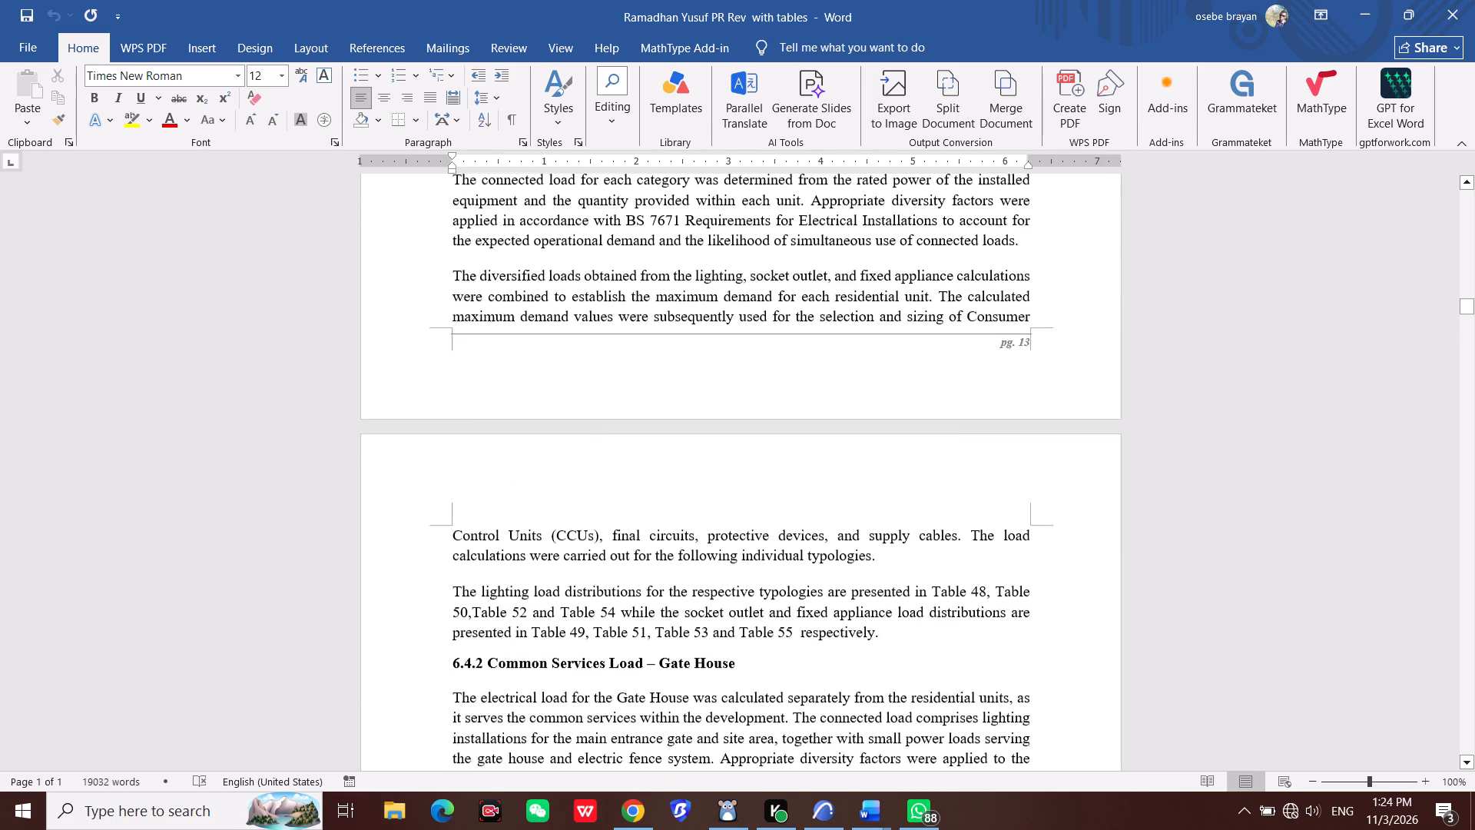
pyautogui.scroll(7, 745, 529)
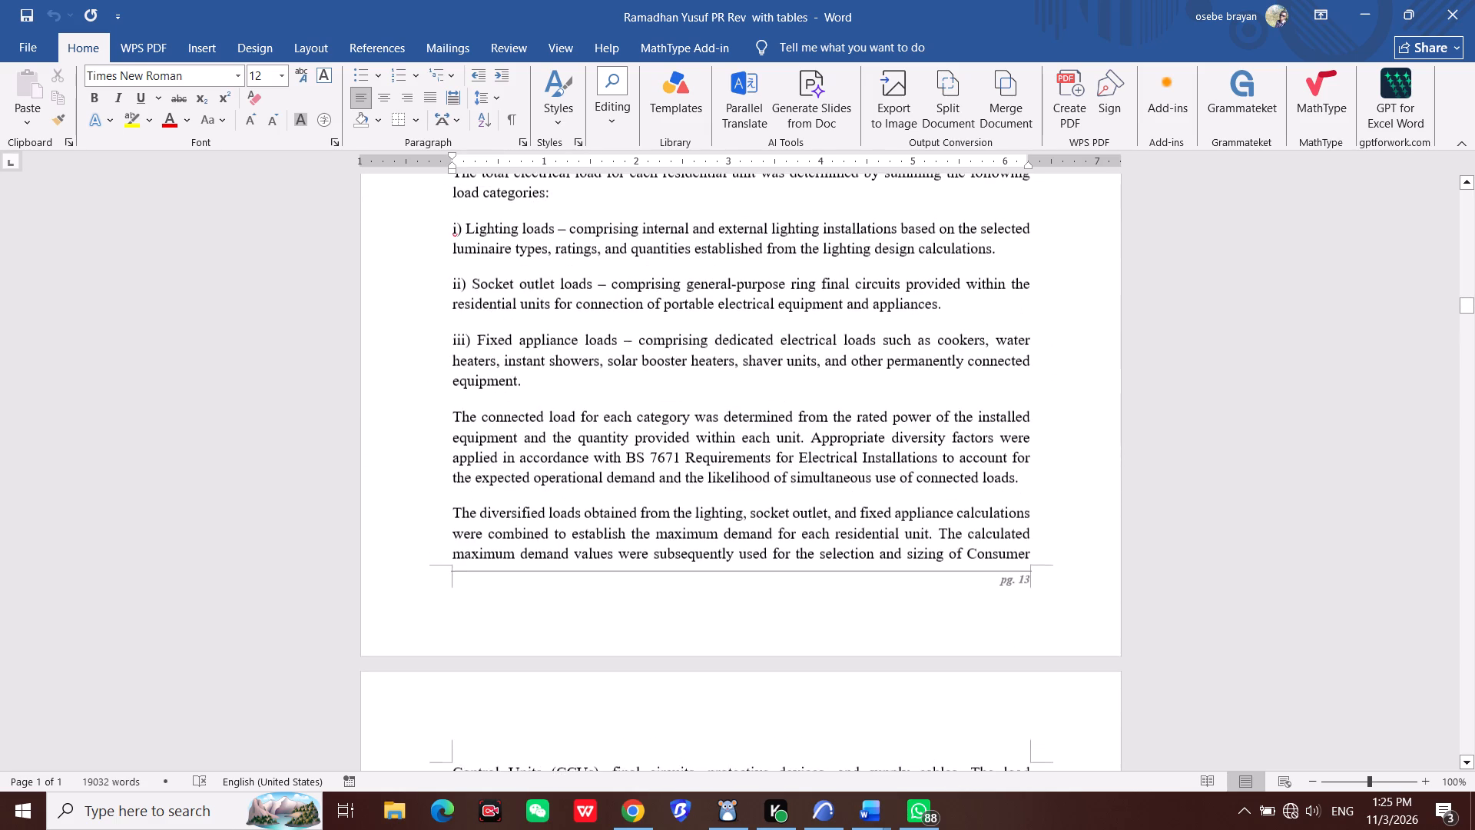
pyautogui.scroll(18, 745, 529)
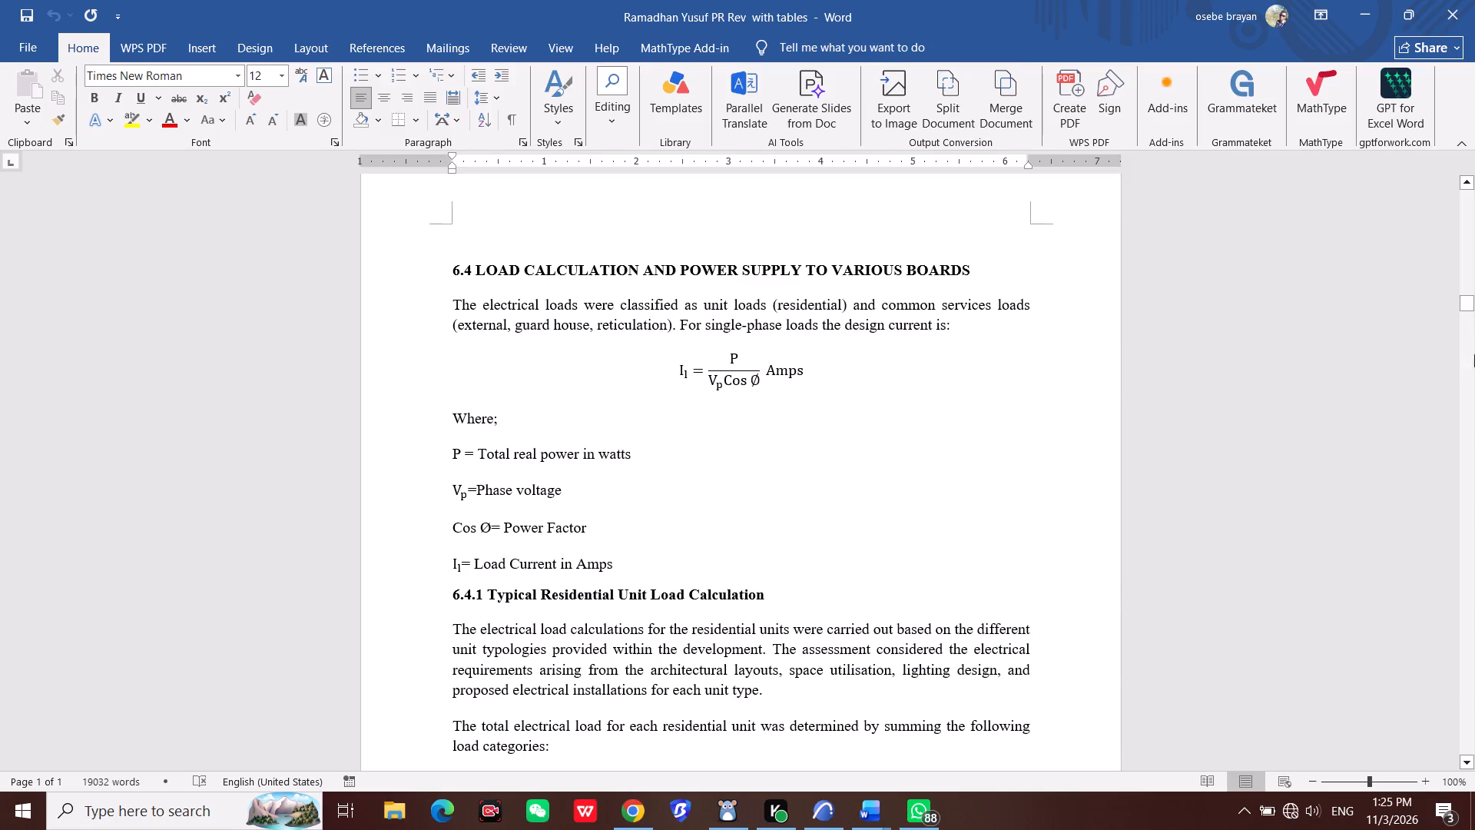
# Look through the report's front matter, covering the title page, contents, abbreviations and list of tables.
pyautogui.moveTo(1474, 307); pyautogui.dragTo(1473, 220)
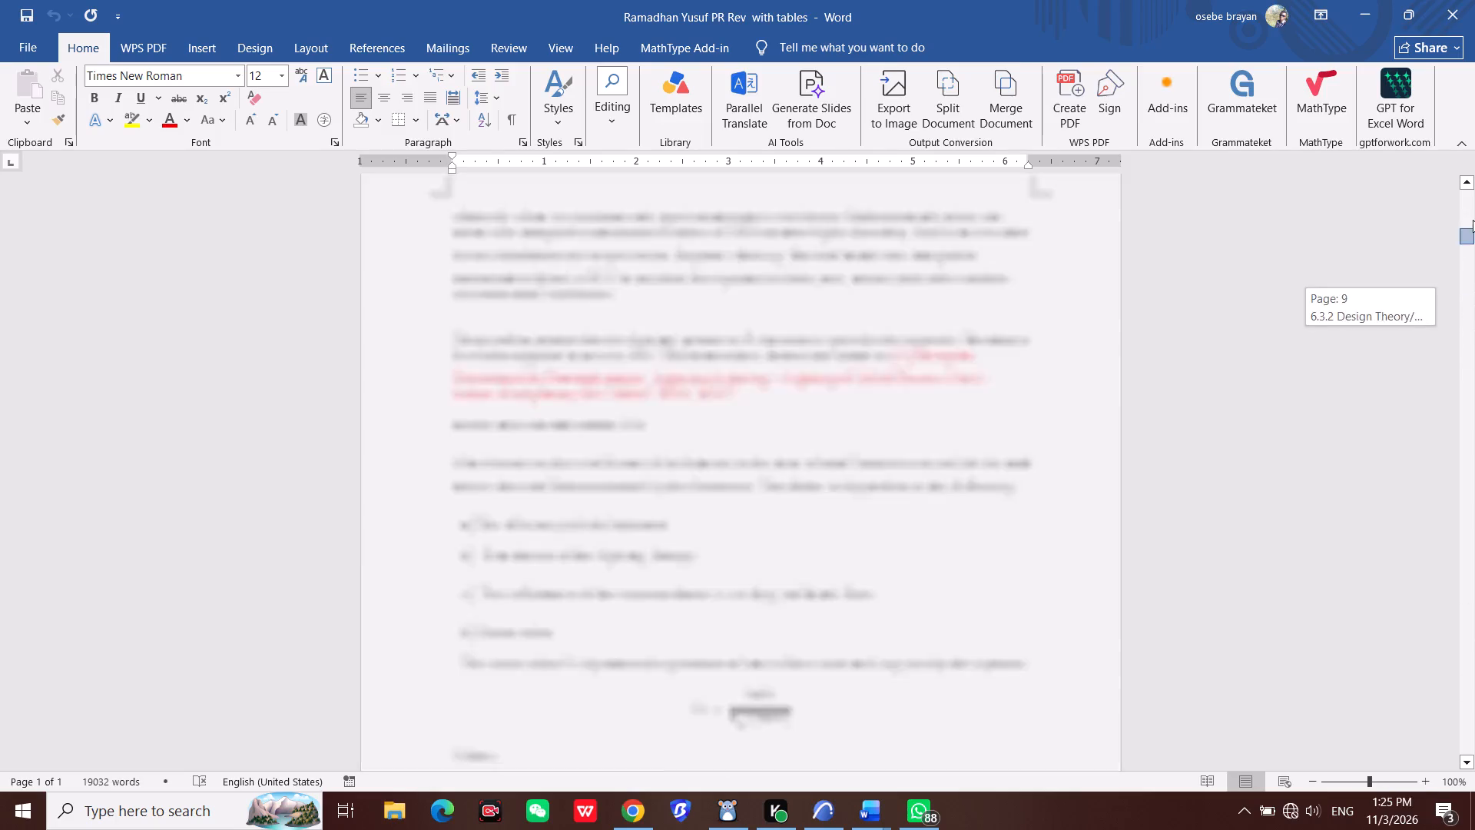
pyautogui.moveTo(1473, 220); pyautogui.dragTo(1474, 177)
pyautogui.scroll(-18, 712, 460)
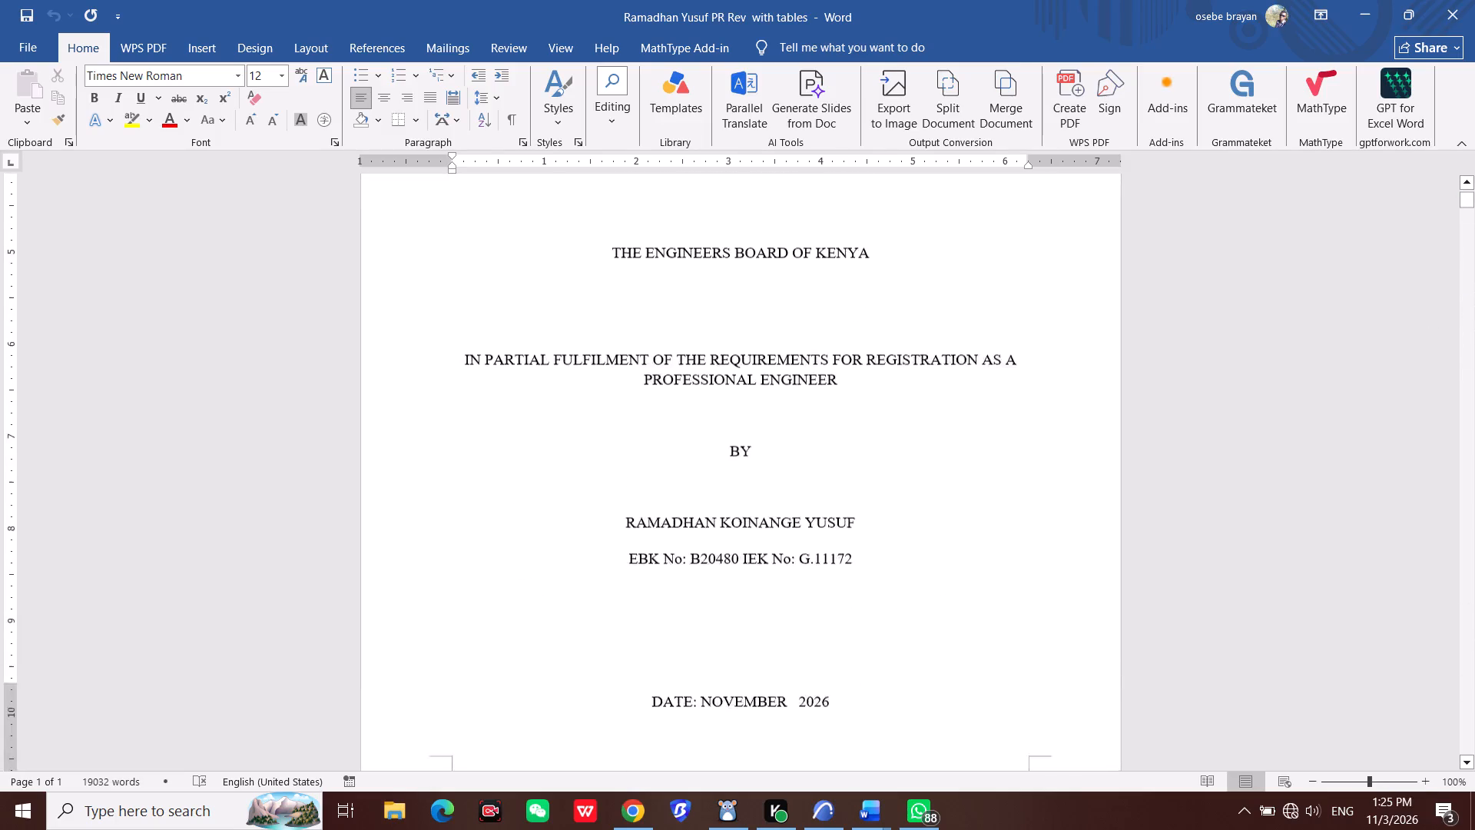
pyautogui.scroll(-20, 734, 432)
pyautogui.scroll(-20, 734, 432)
pyautogui.scroll(-1, 734, 432)
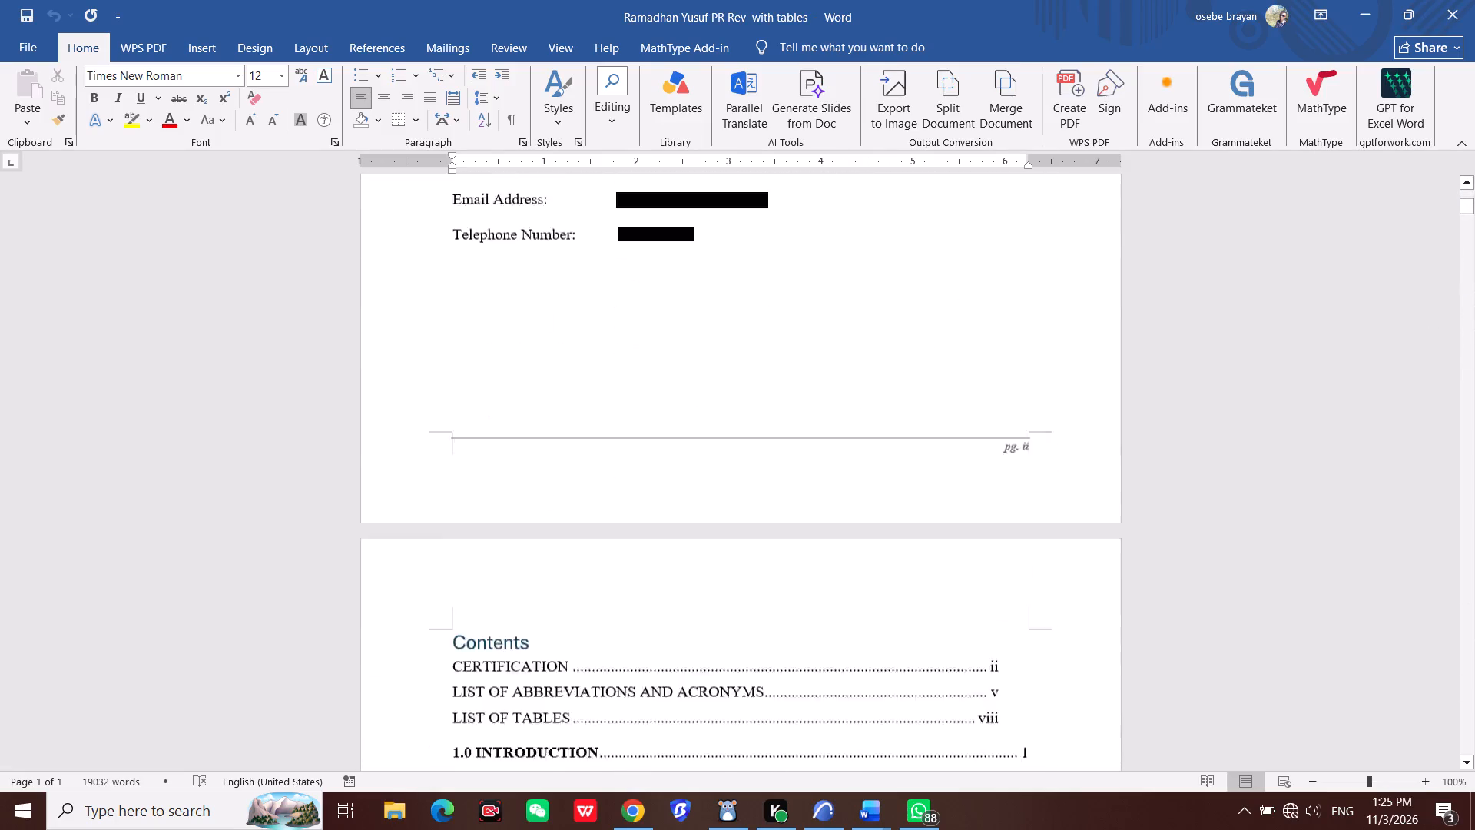
pyautogui.scroll(-20, 755, 442)
pyautogui.scroll(-20, 755, 442)
pyautogui.scroll(-1, 755, 442)
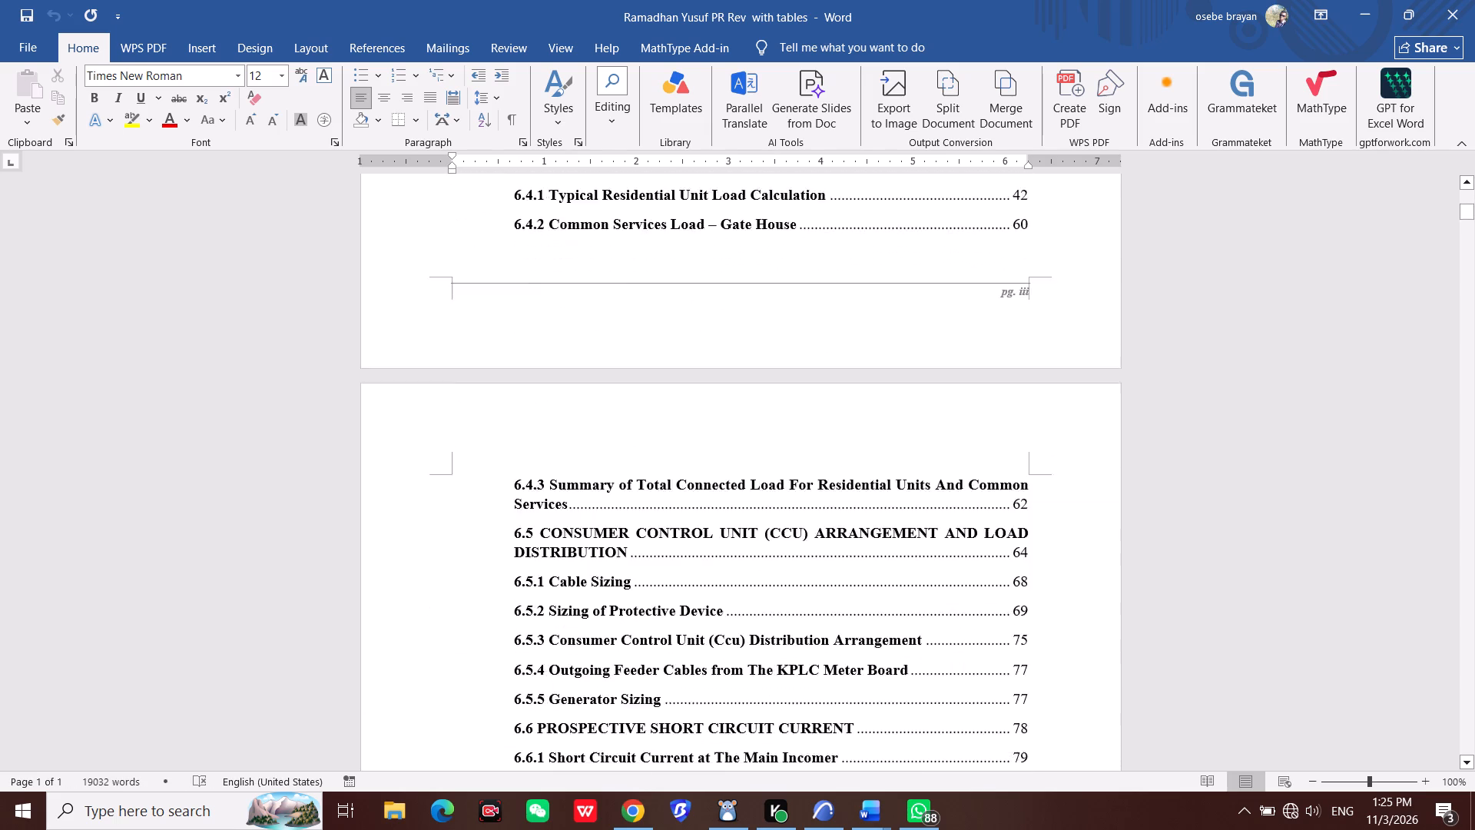
pyautogui.scroll(-19, 781, 445)
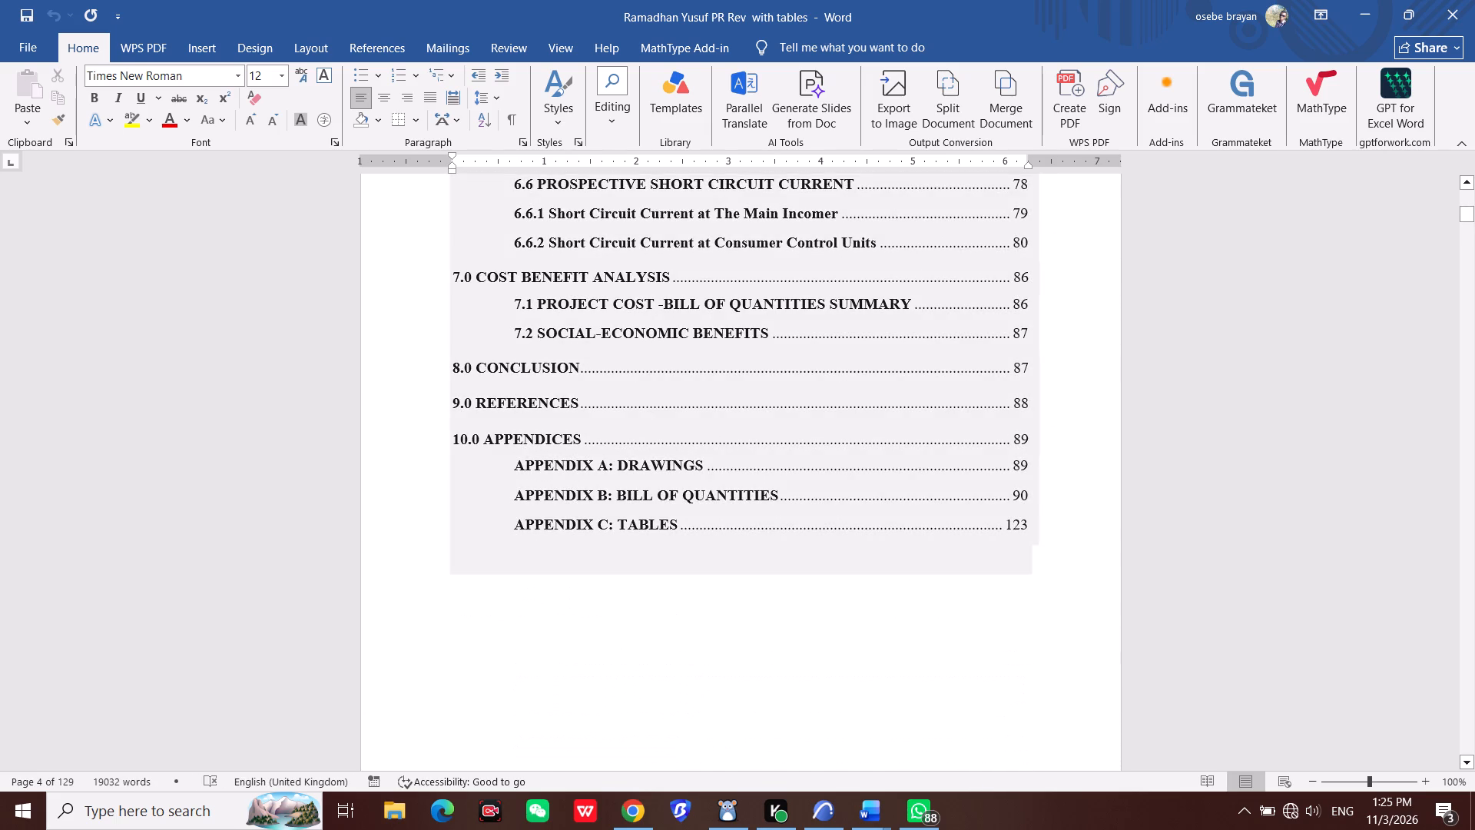
pyautogui.scroll(-20, 787, 450)
pyautogui.scroll(-18, 787, 450)
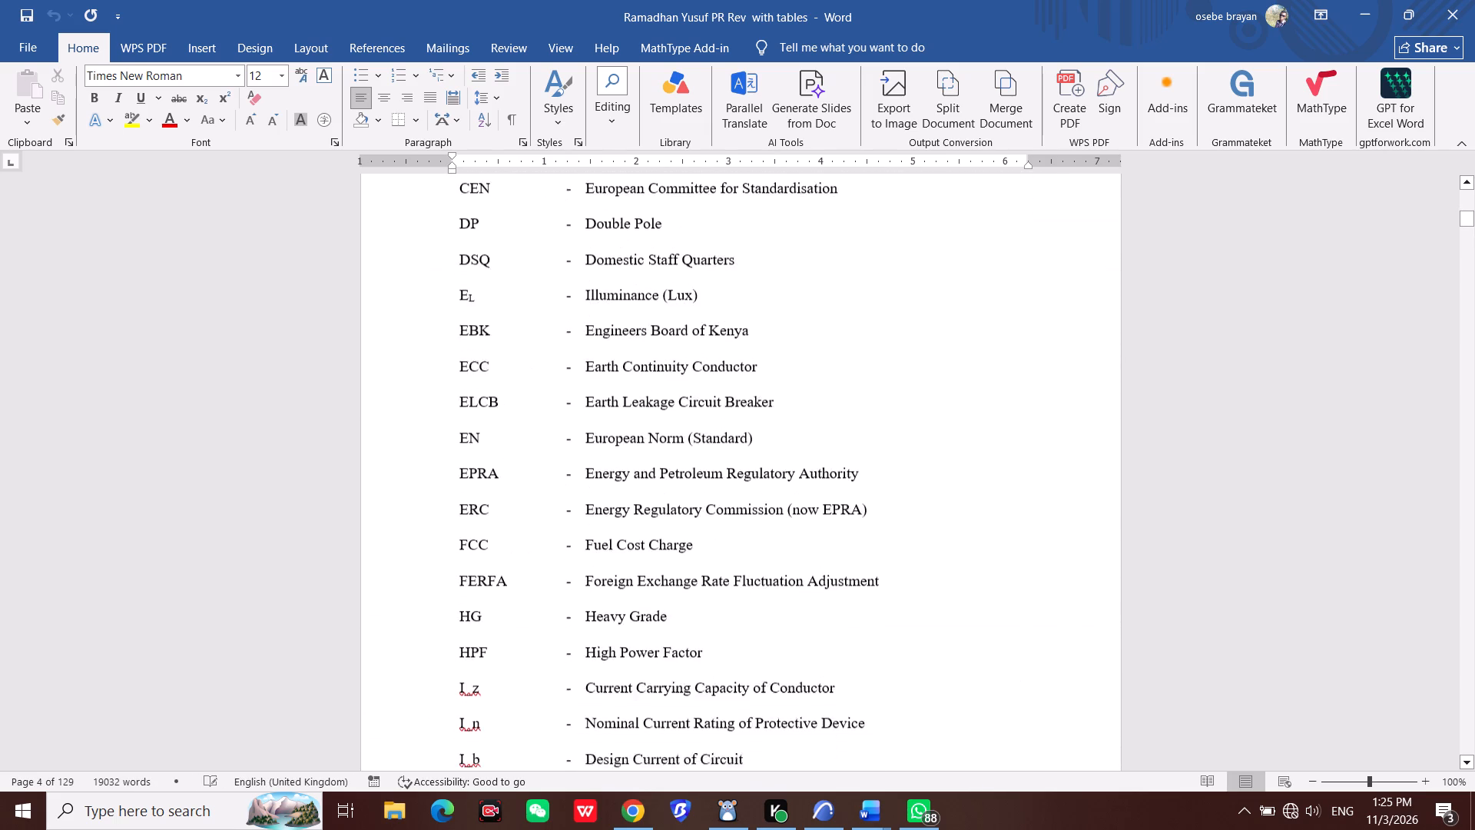
pyautogui.scroll(-20, 790, 450)
pyautogui.scroll(-20, 790, 450)
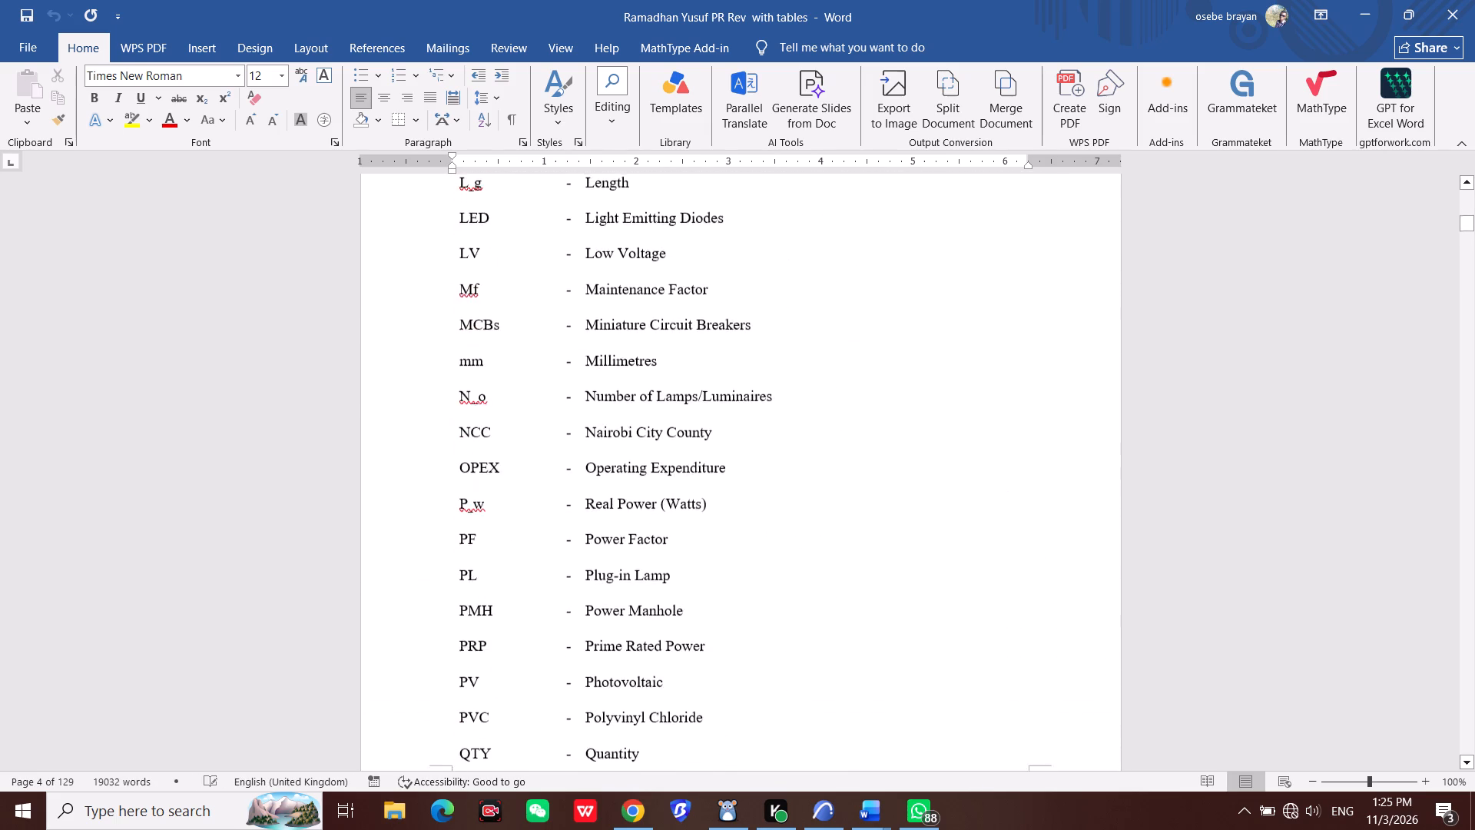
pyautogui.scroll(-18, 790, 476)
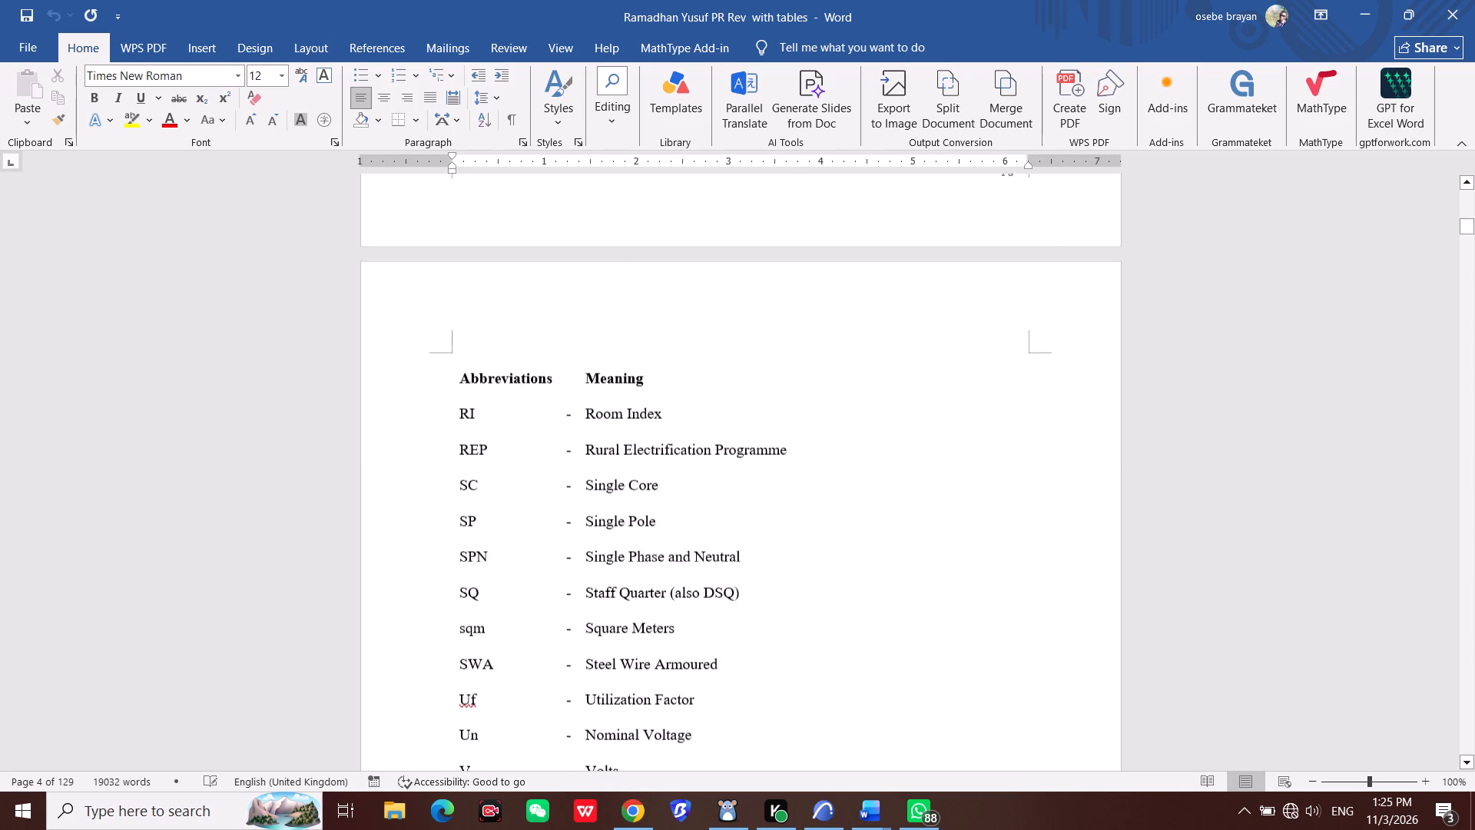
pyautogui.scroll(-20, 784, 505)
pyautogui.scroll(-20, 784, 505)
pyautogui.scroll(-2, 784, 505)
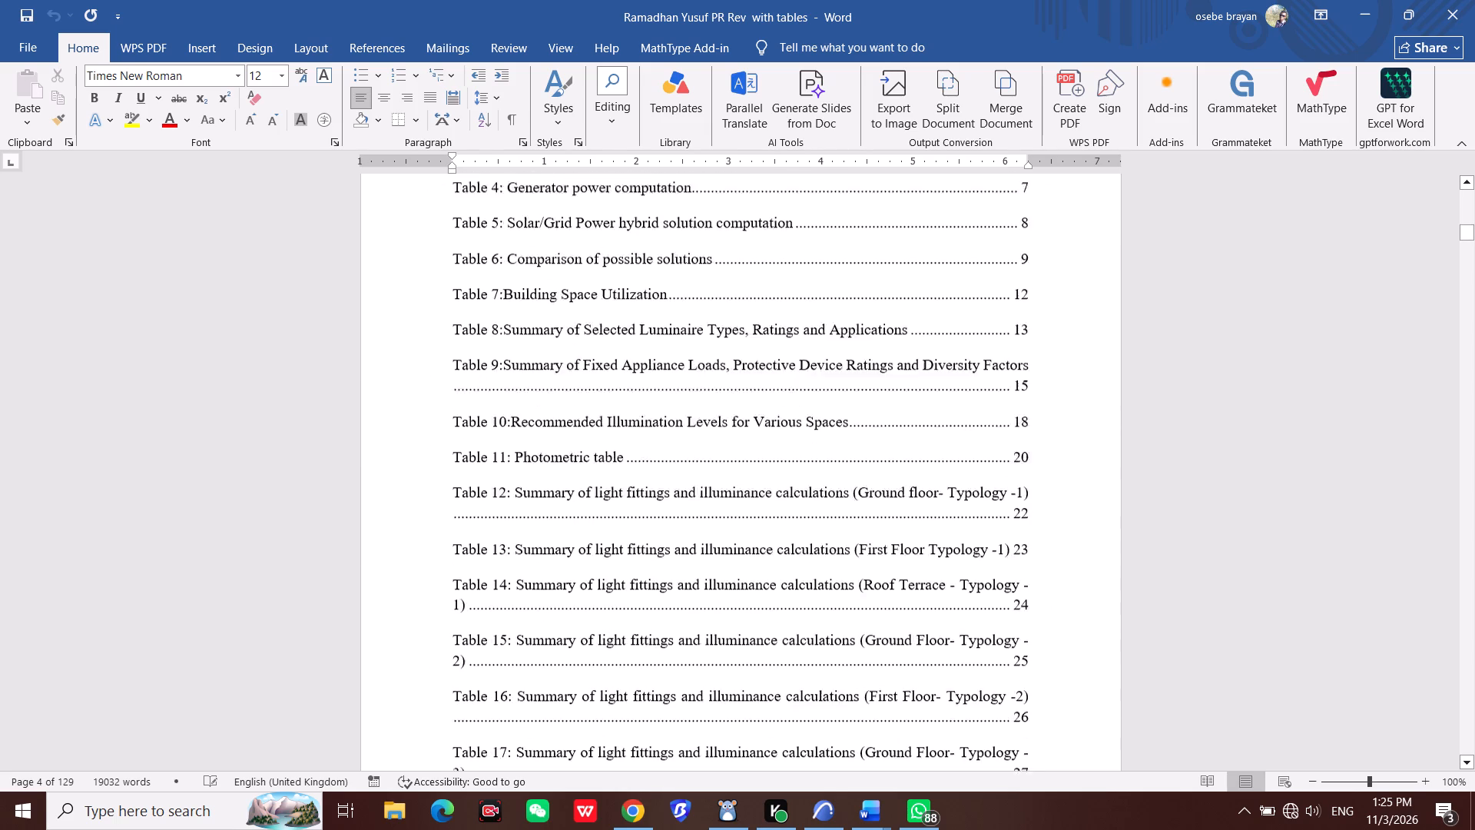
pyautogui.scroll(-20, 784, 514)
pyautogui.scroll(-20, 784, 514)
pyautogui.scroll(-2, 784, 514)
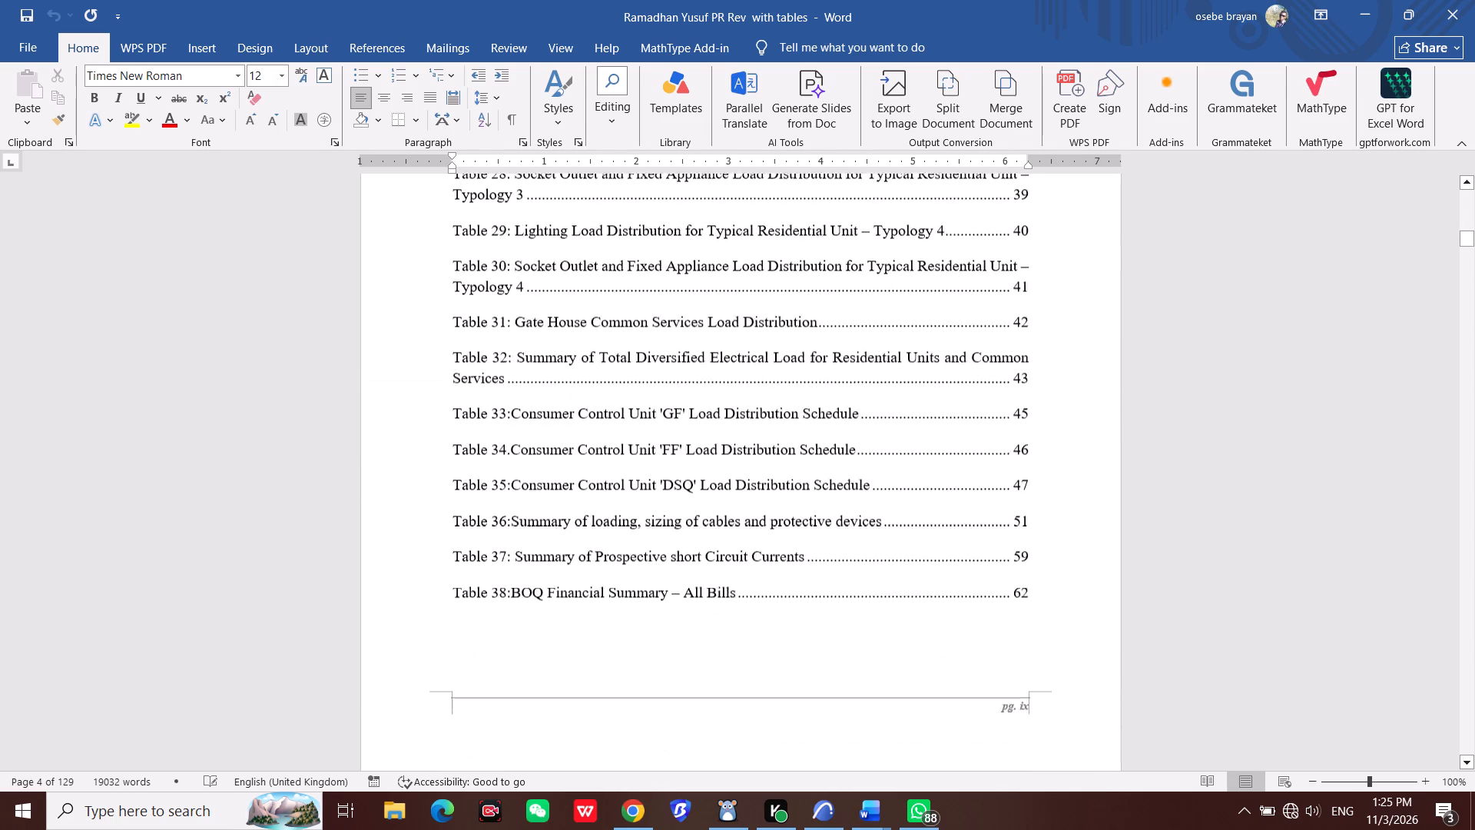
pyautogui.scroll(-20, 784, 514)
pyautogui.scroll(-15, 784, 514)
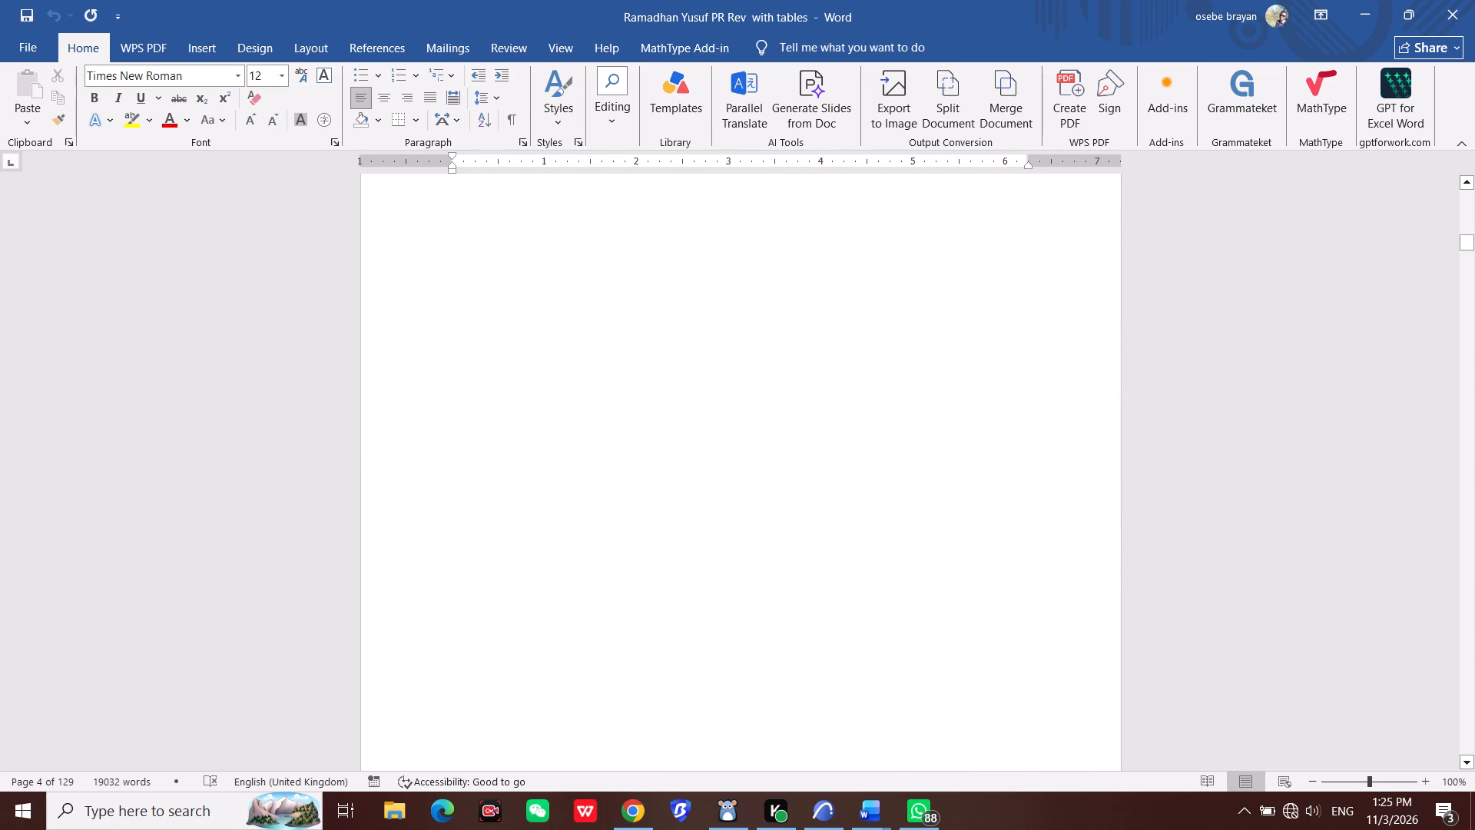
# Review the introduction, objectives, site plan, current situation analysis and the utility grid option in sections 1.0 to 4.2.1.
pyautogui.scroll(-19, 784, 514)
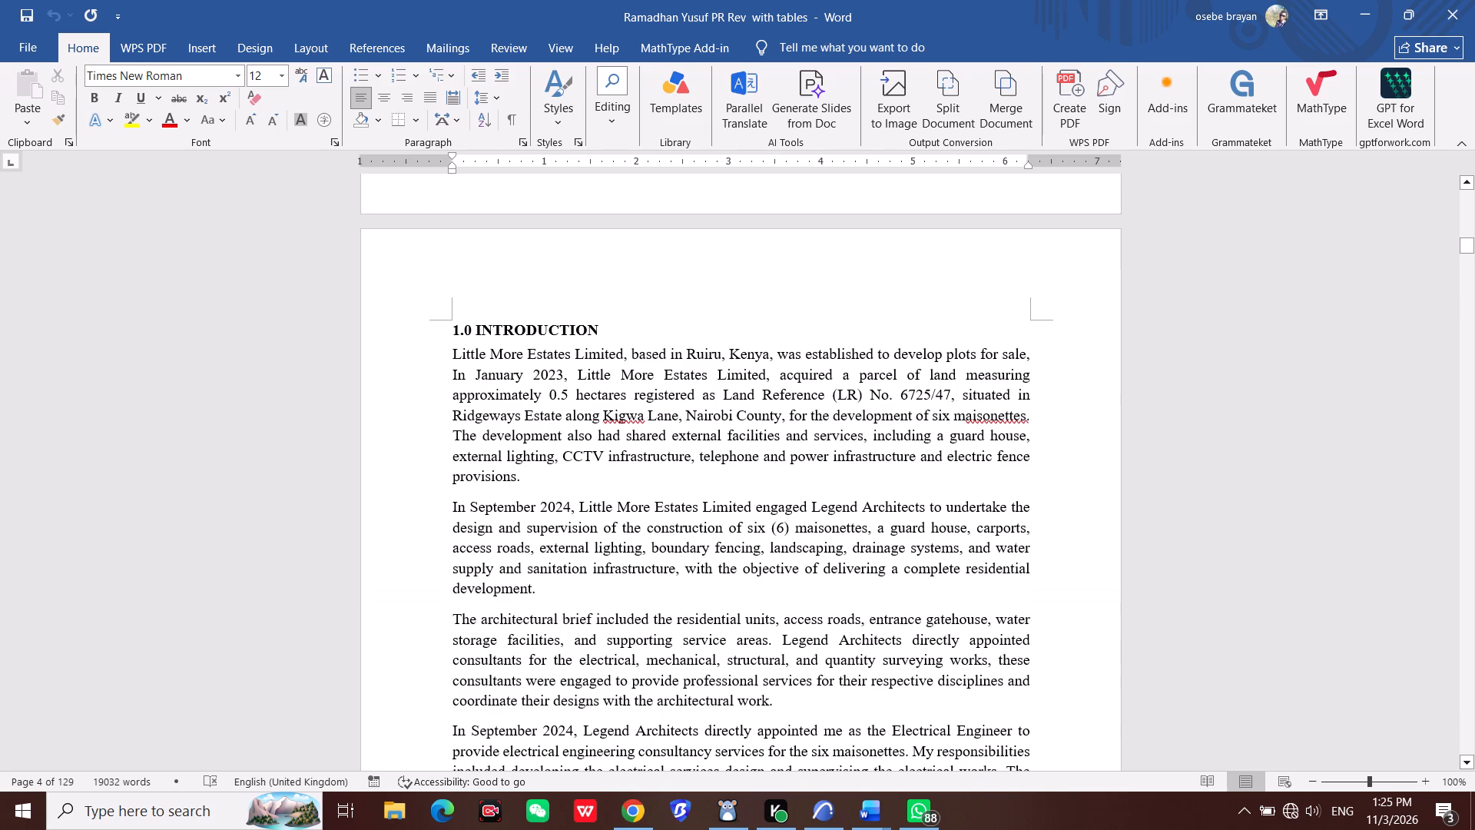
pyautogui.scroll(-20, 764, 537)
pyautogui.scroll(-5, 770, 540)
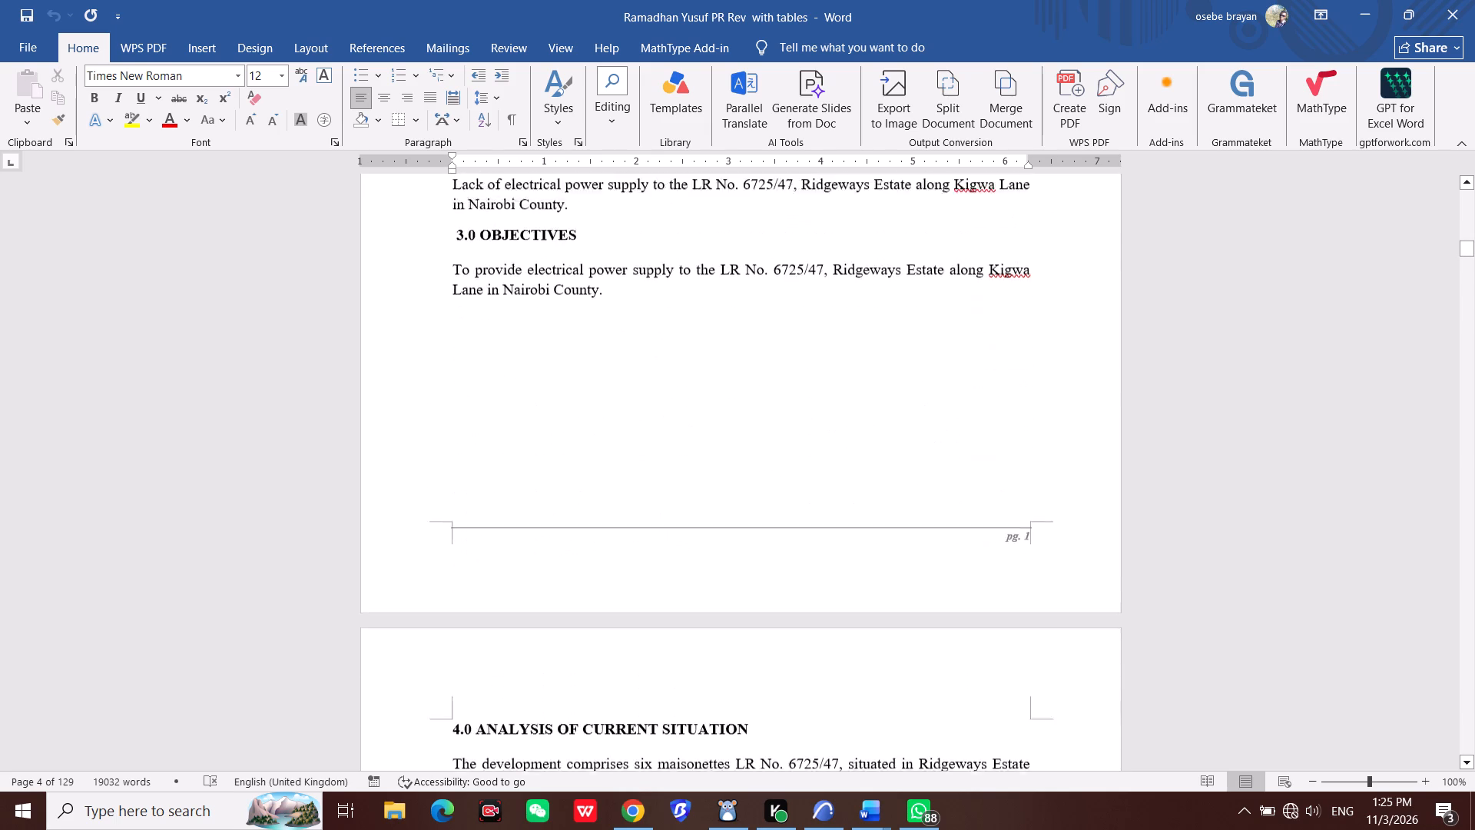
pyautogui.scroll(-20, 771, 546)
pyautogui.scroll(-18, 771, 546)
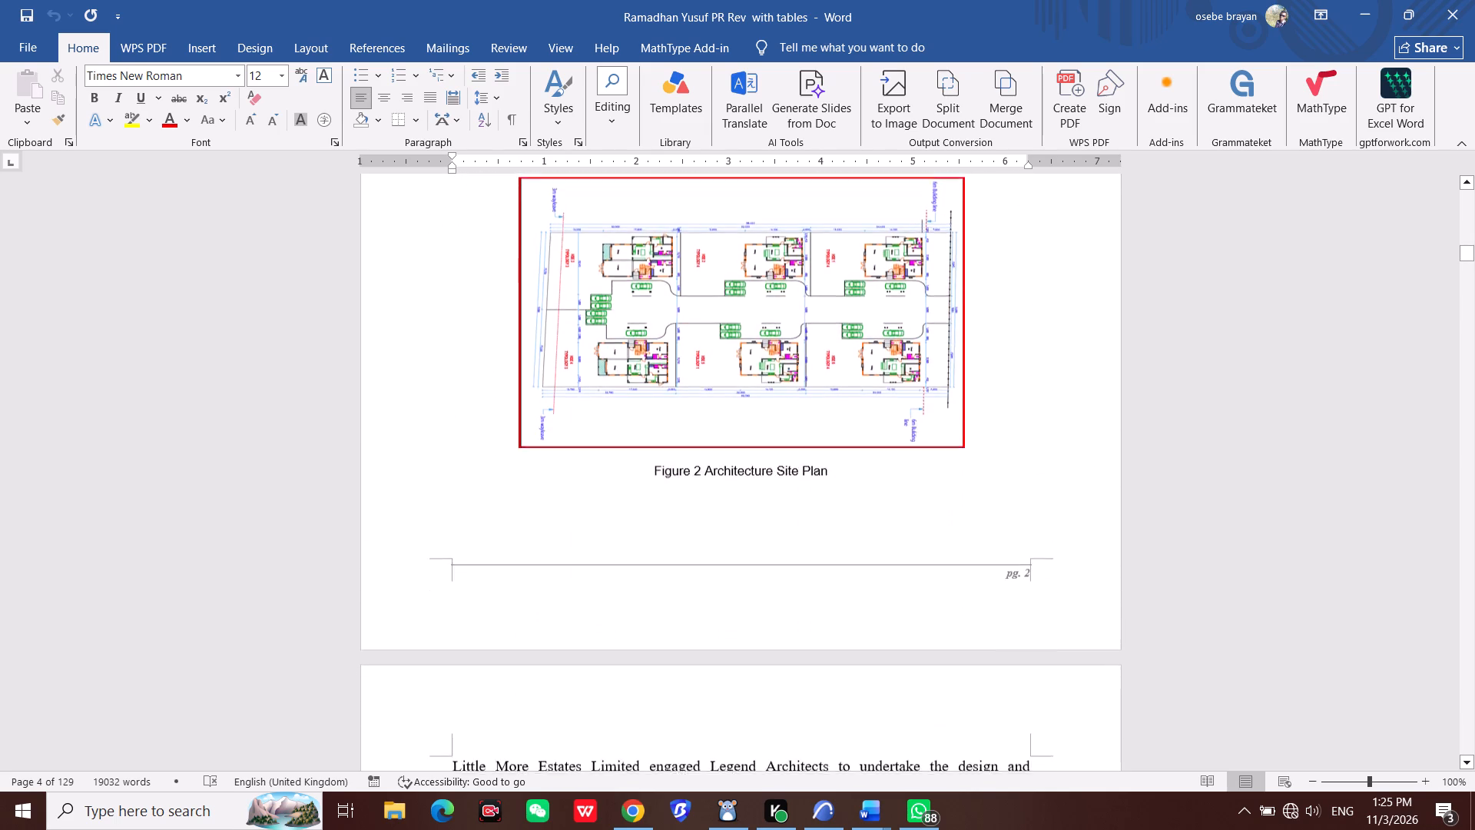
pyautogui.scroll(-16, 772, 516)
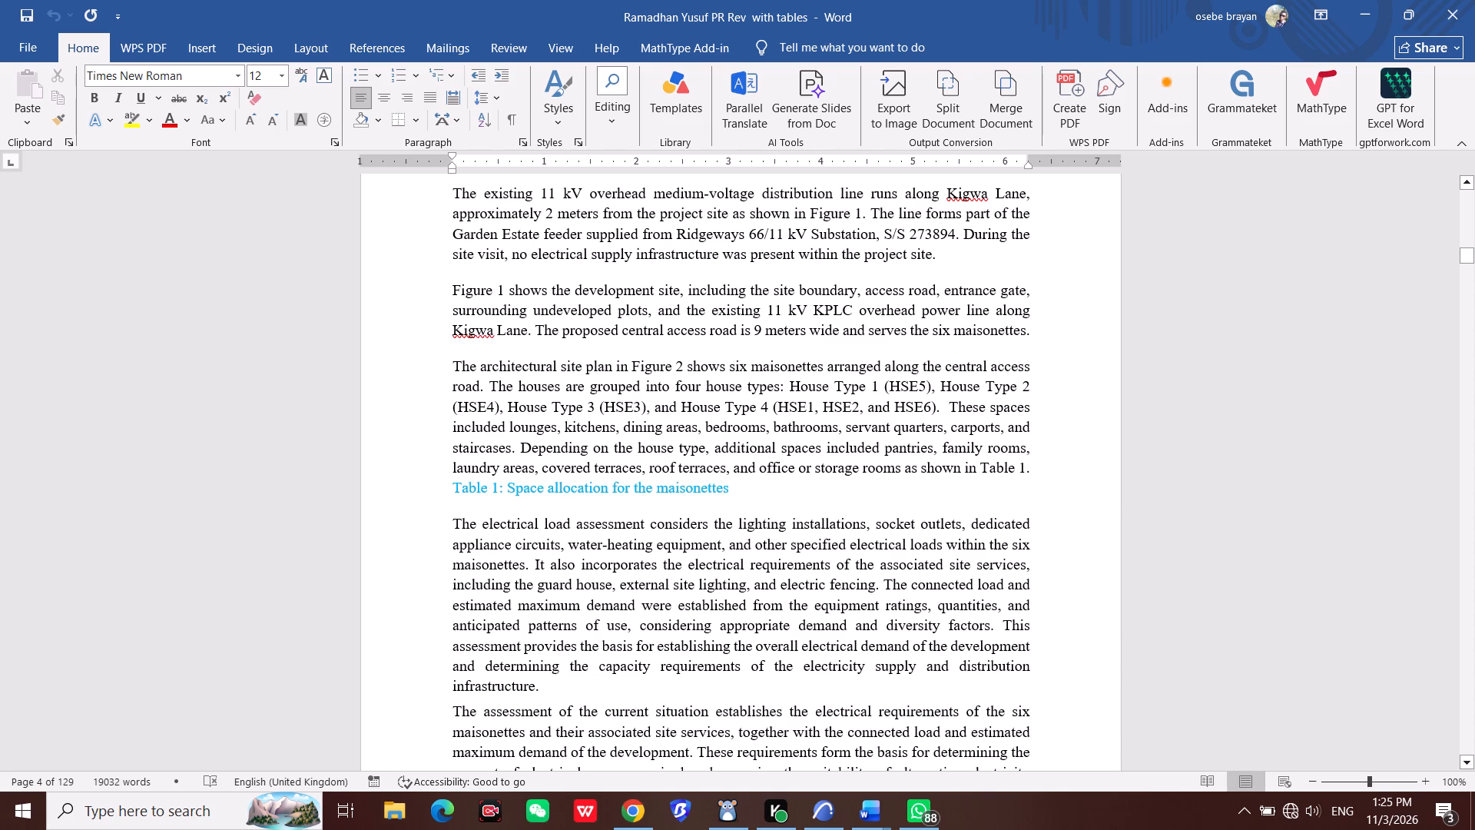
pyautogui.scroll(-6, 781, 510)
pyautogui.scroll(-20, 781, 510)
pyautogui.scroll(-3, 781, 510)
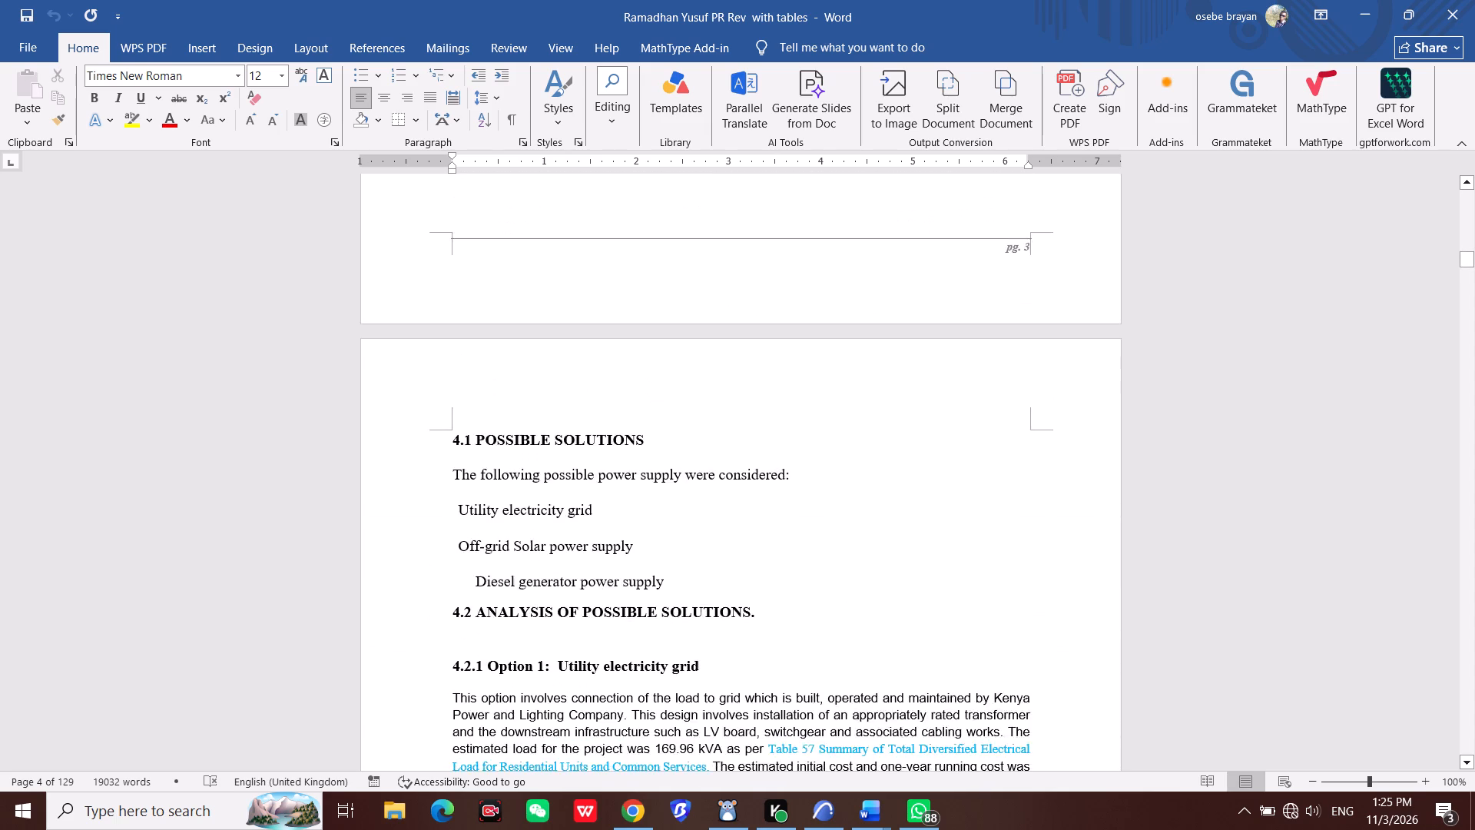
pyautogui.scroll(-5, 781, 510)
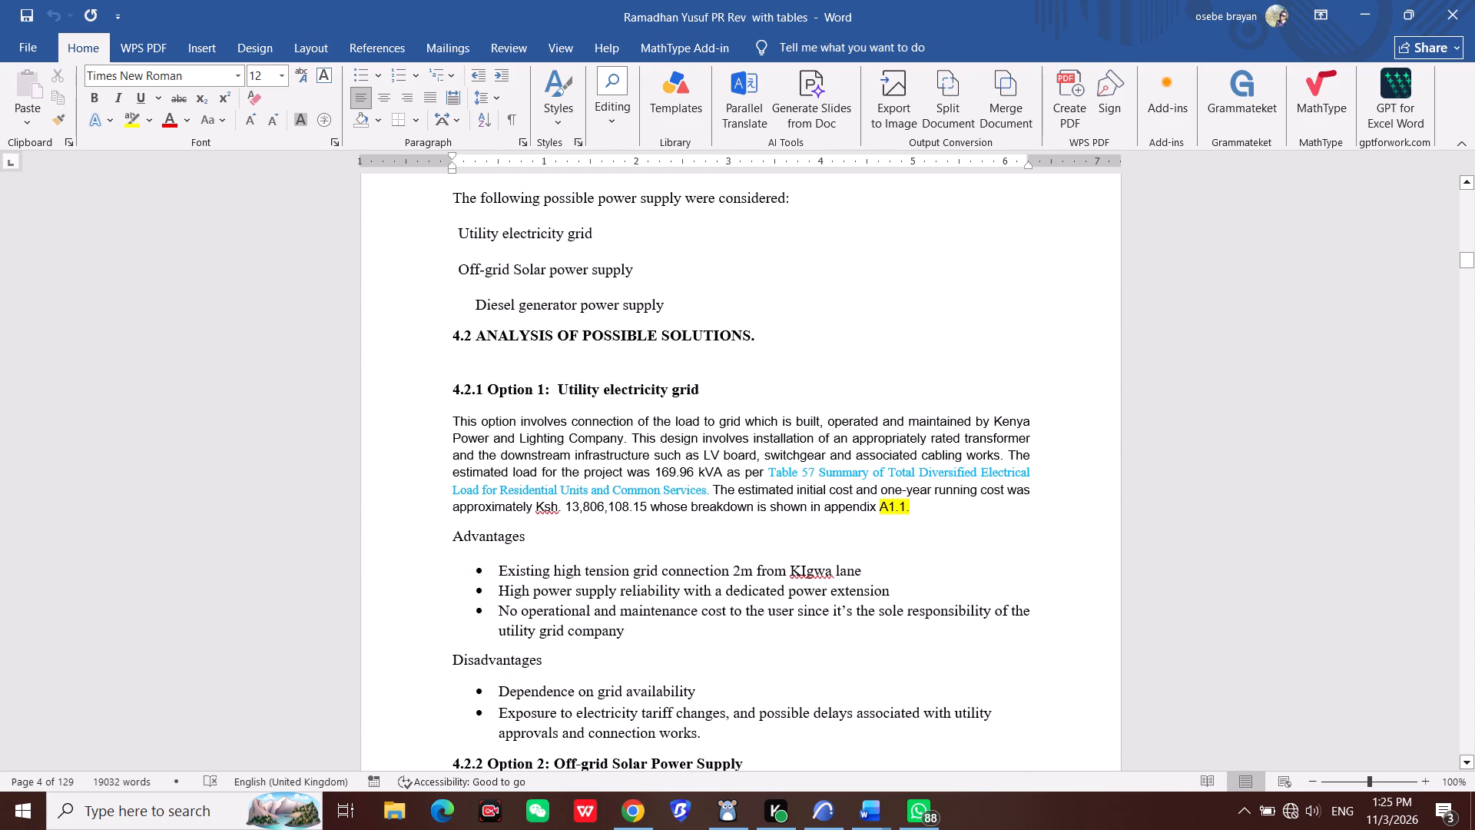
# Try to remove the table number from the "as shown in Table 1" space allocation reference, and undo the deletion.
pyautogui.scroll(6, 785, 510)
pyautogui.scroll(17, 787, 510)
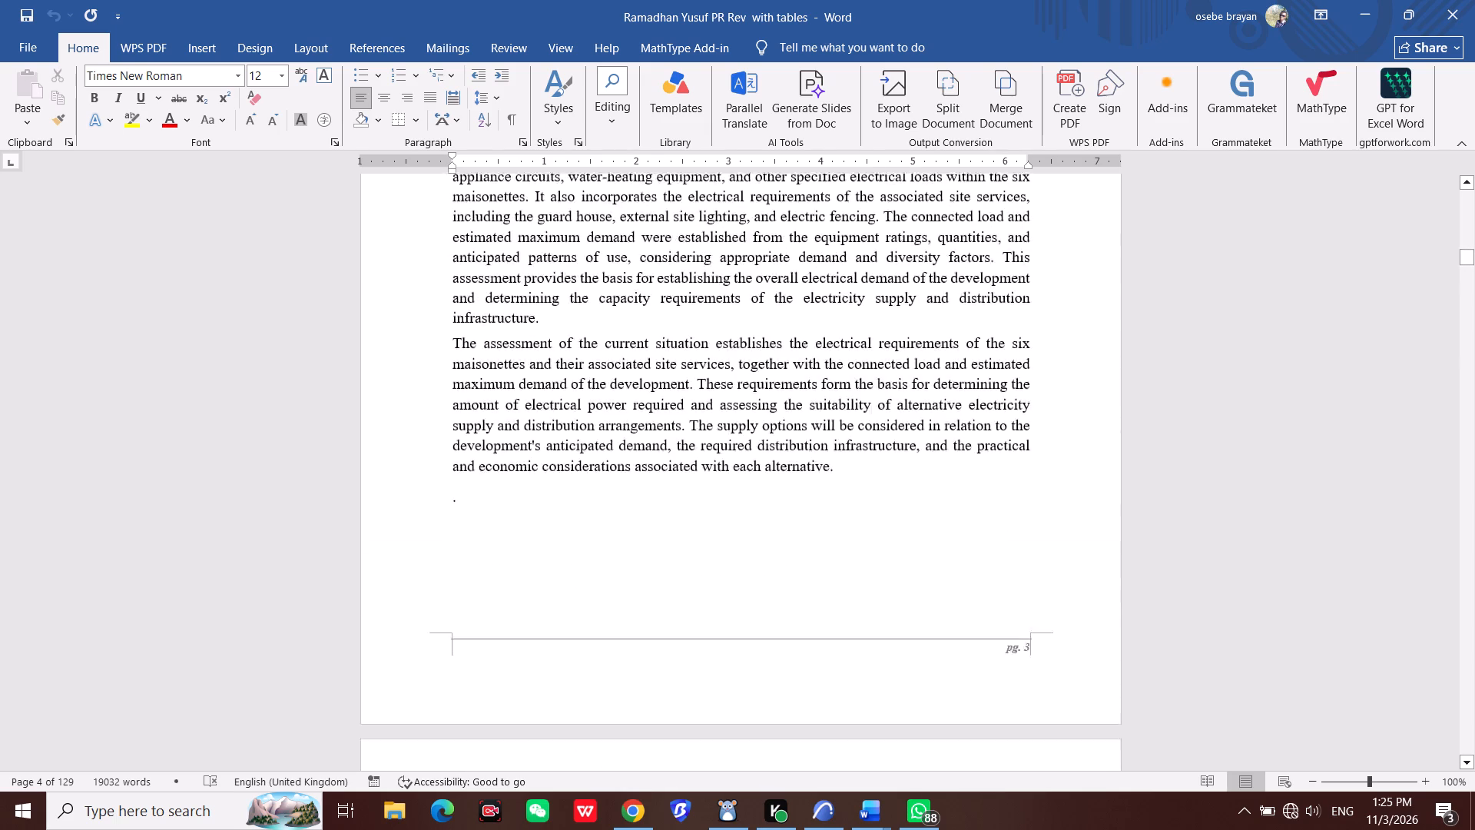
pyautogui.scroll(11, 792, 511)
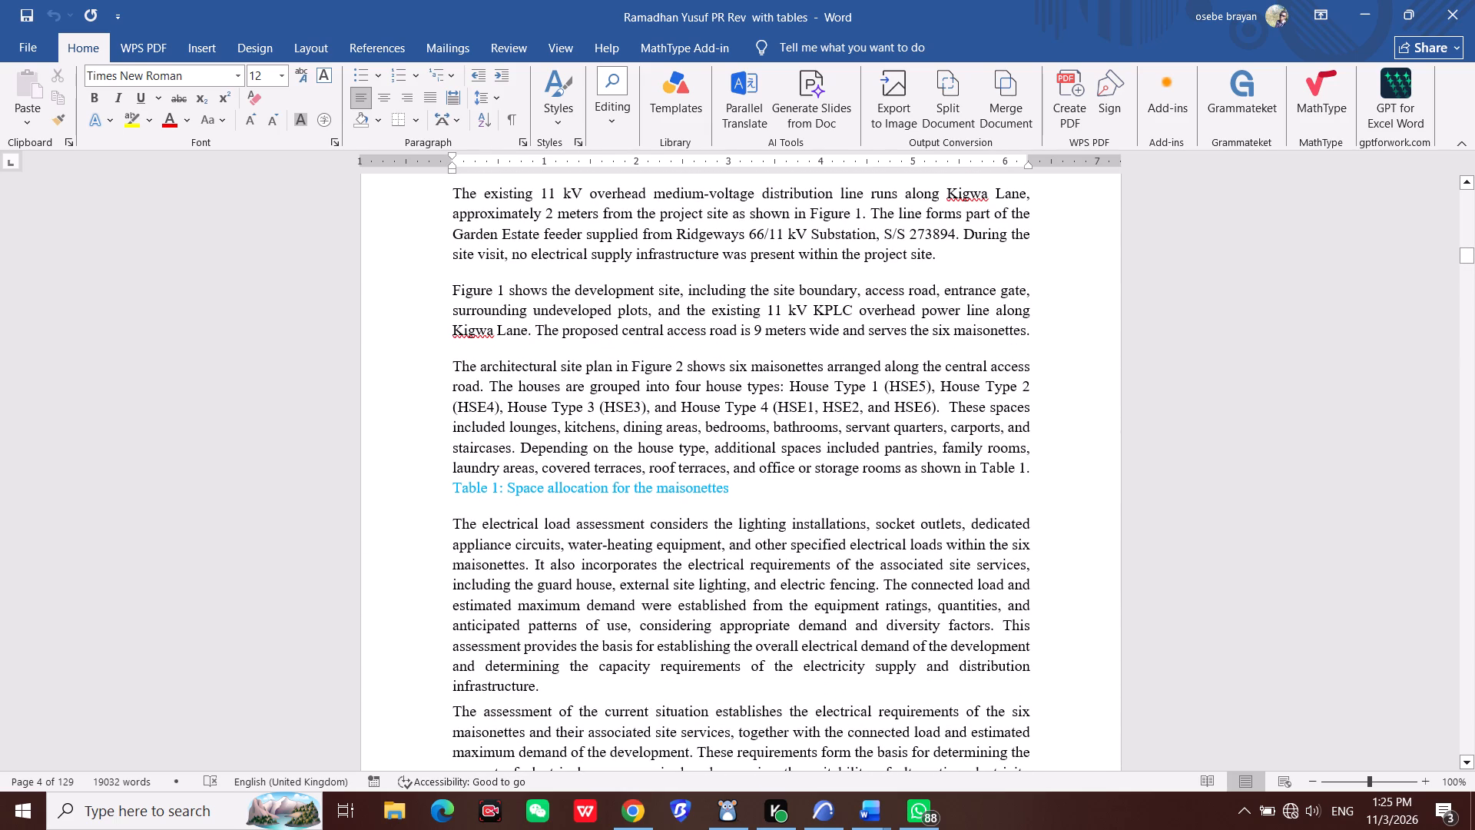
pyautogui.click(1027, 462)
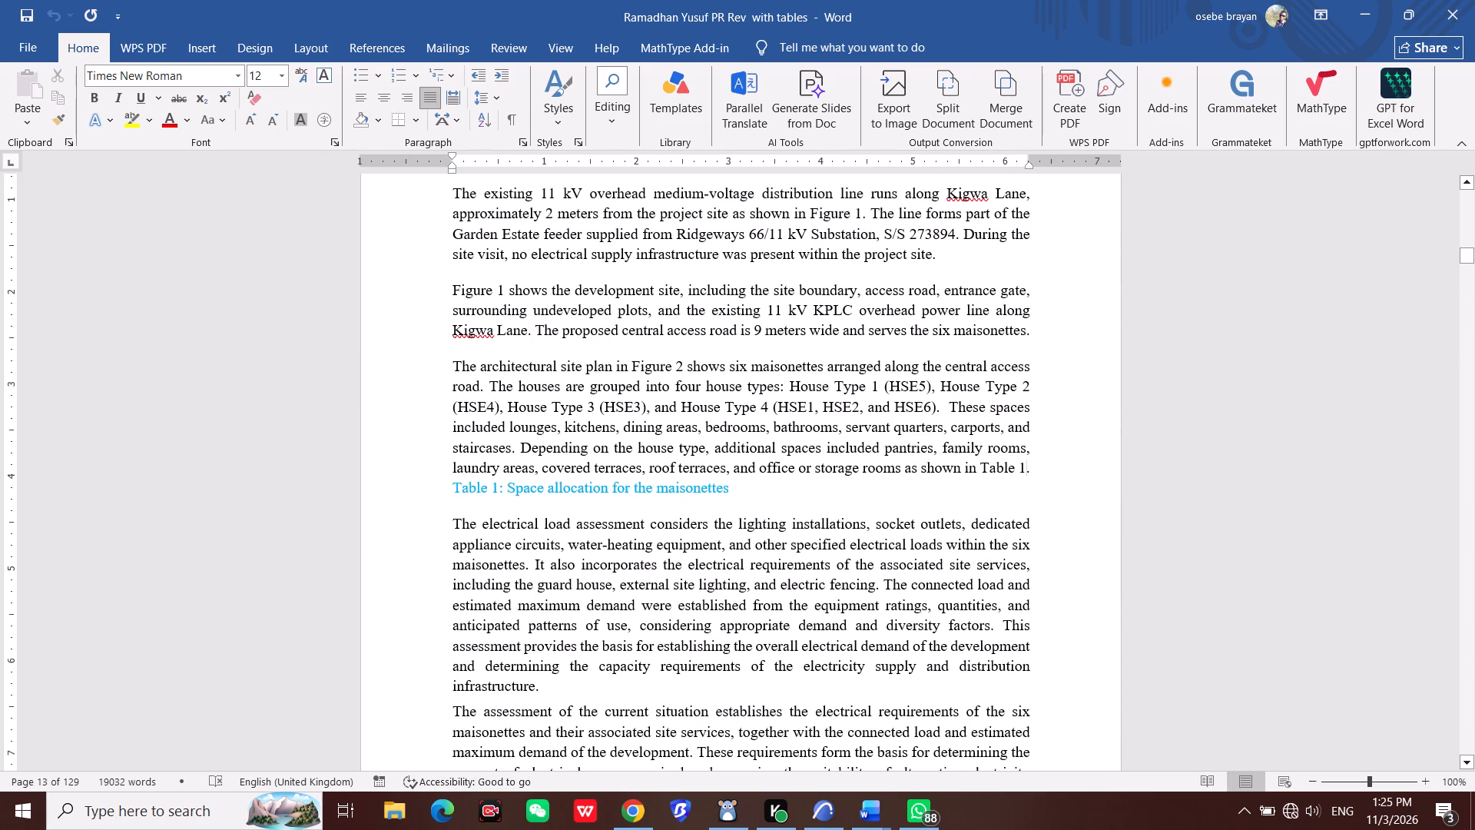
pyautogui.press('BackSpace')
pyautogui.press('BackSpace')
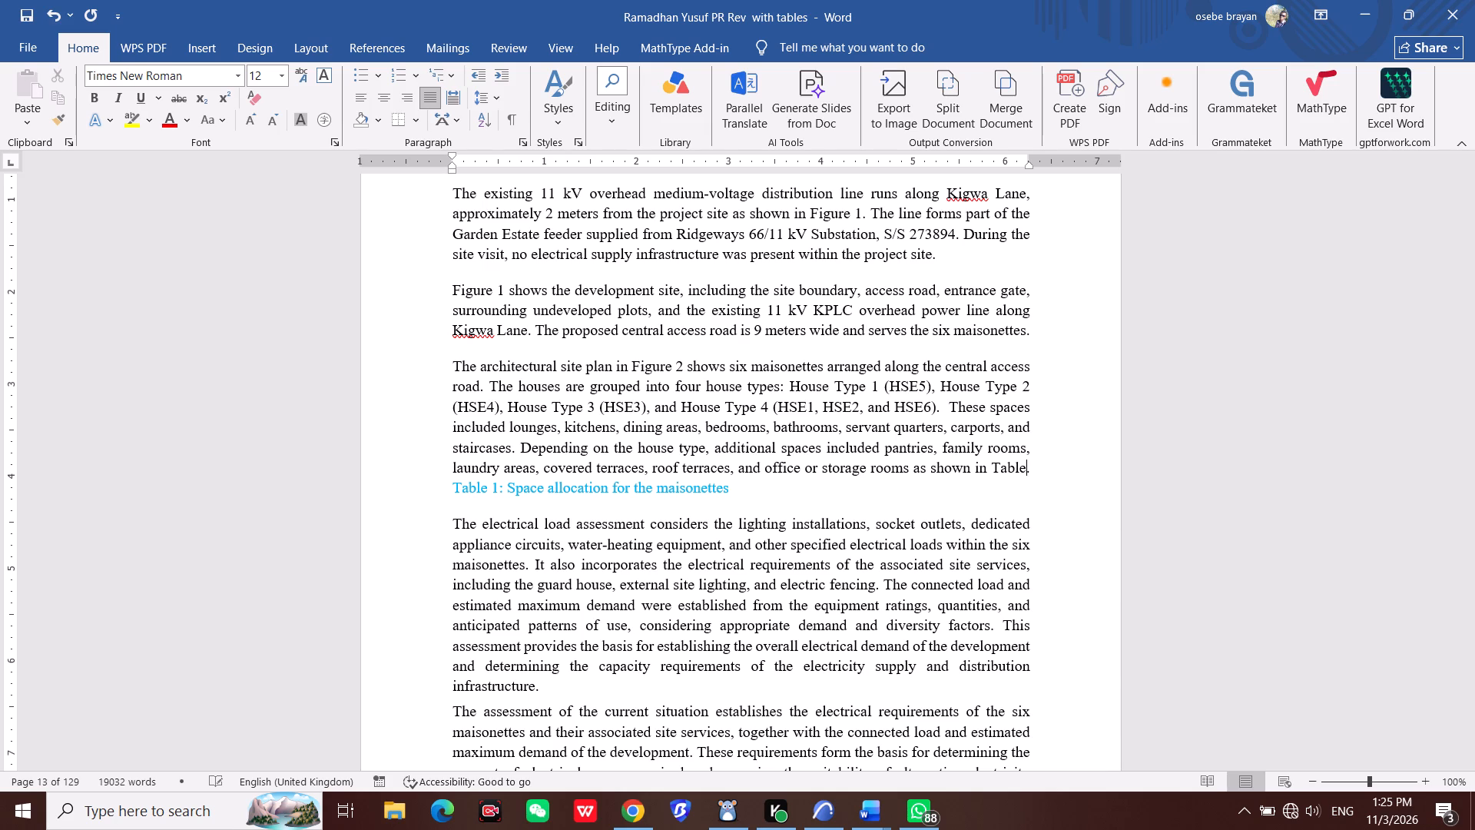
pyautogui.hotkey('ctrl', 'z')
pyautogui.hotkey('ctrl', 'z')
# Review the three power supply options, their comparison table and the preferred solution in sections 4.2.1 to 5.0.
pyautogui.scroll(-8, 909, 526)
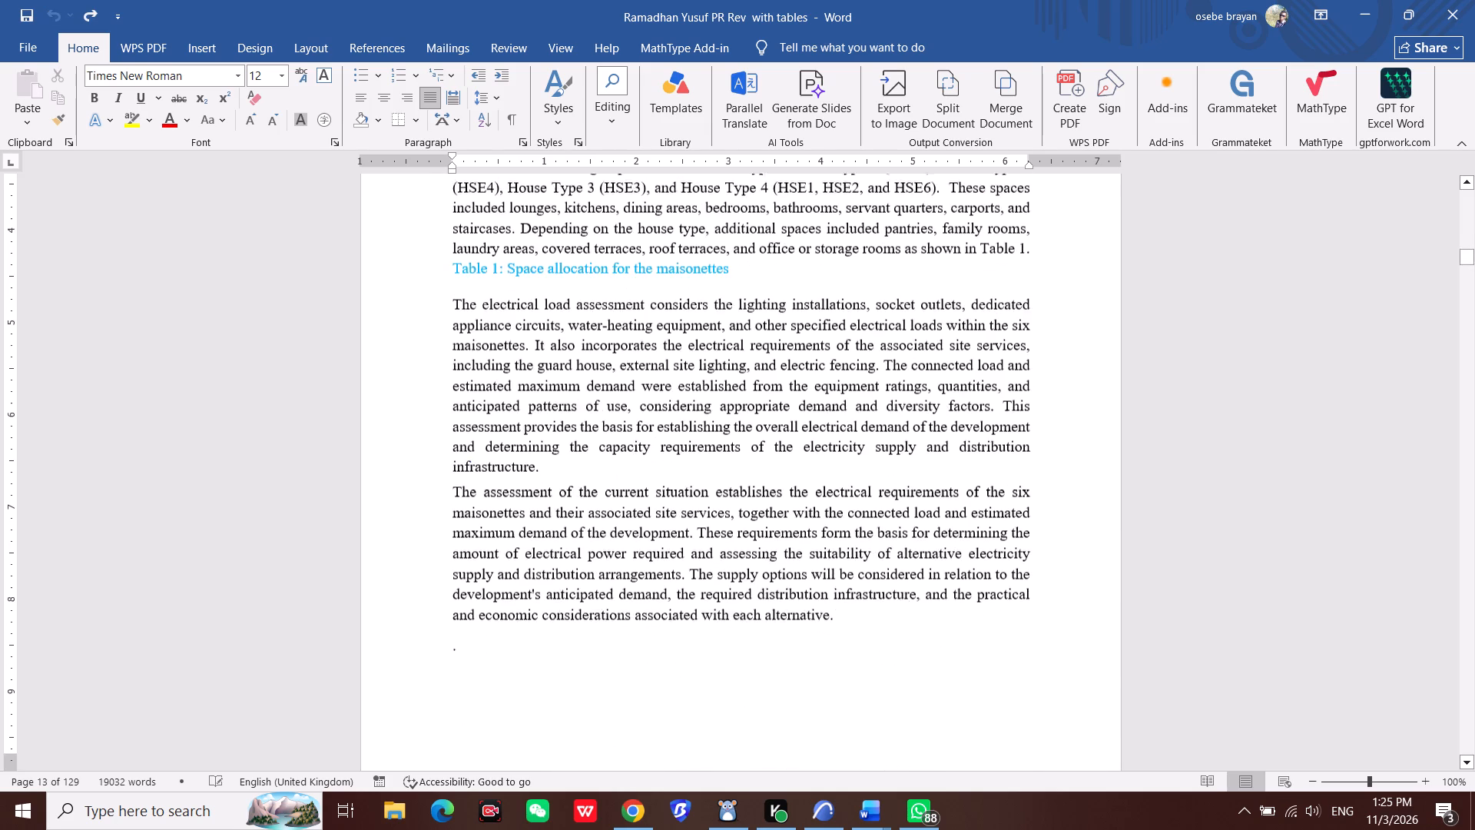
pyautogui.scroll(-14, 903, 520)
pyautogui.scroll(-14, 699, 548)
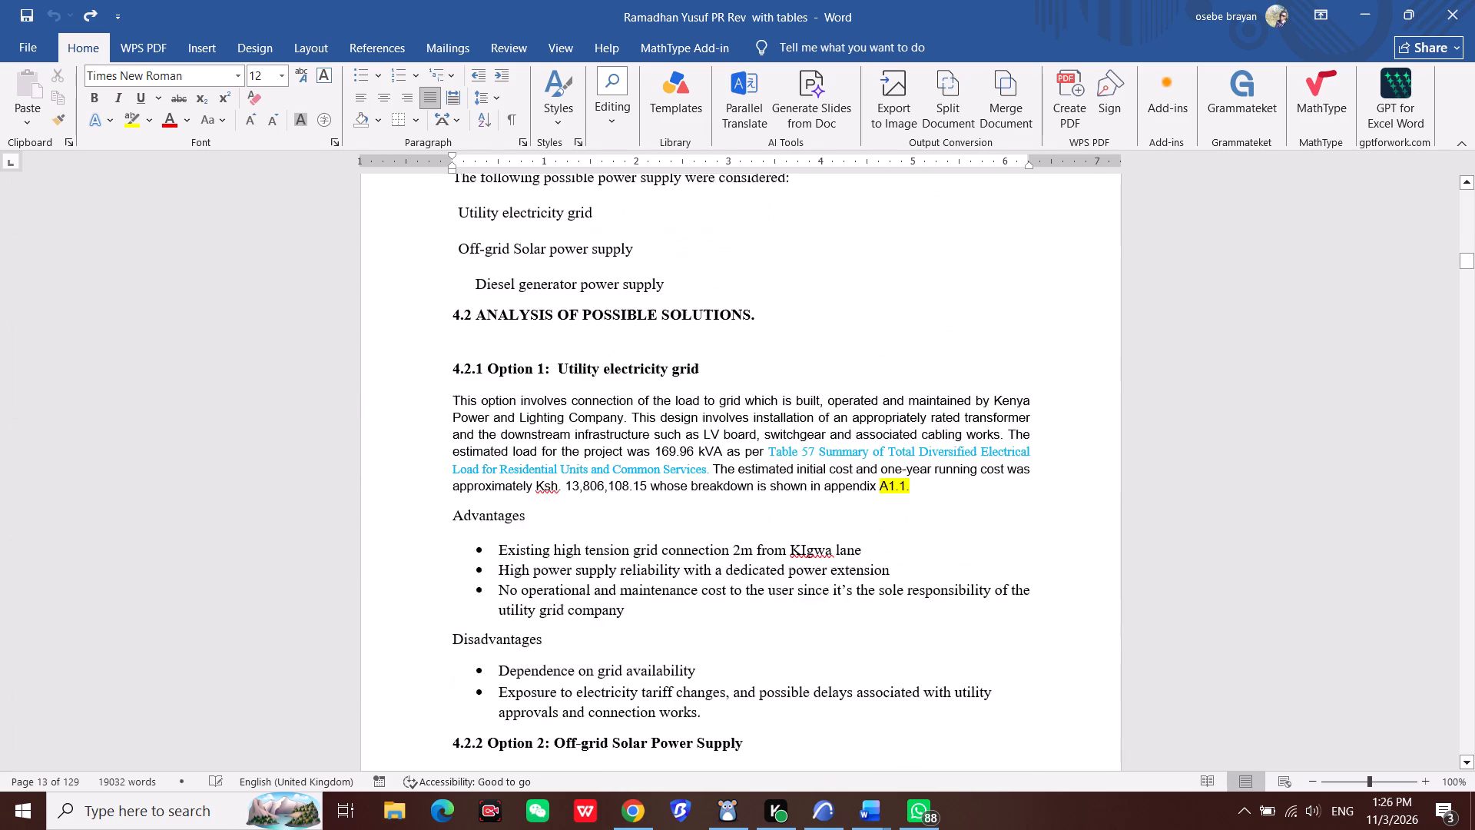
pyautogui.scroll(-2, 718, 506)
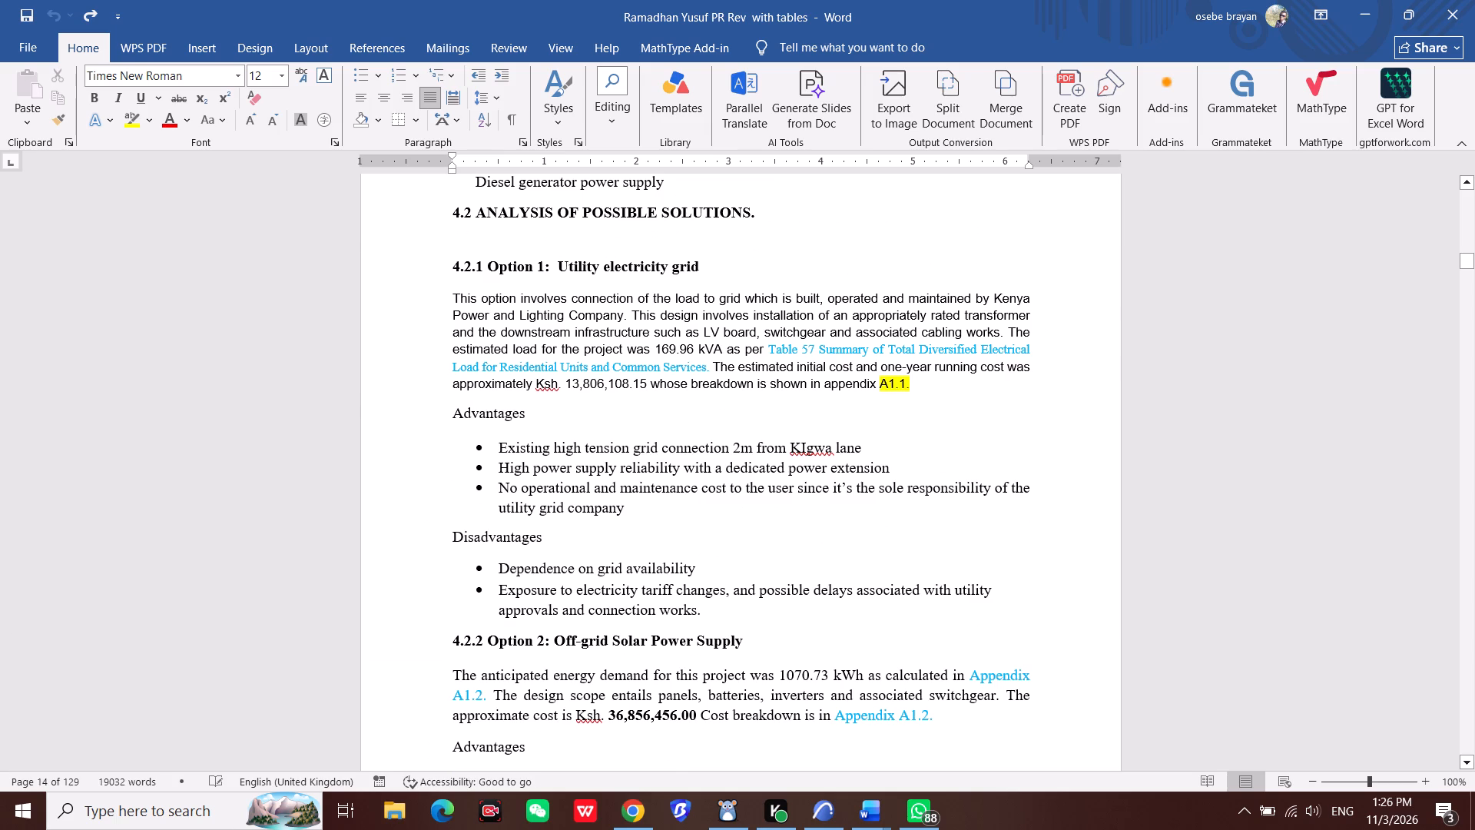
pyautogui.scroll(-6, 734, 496)
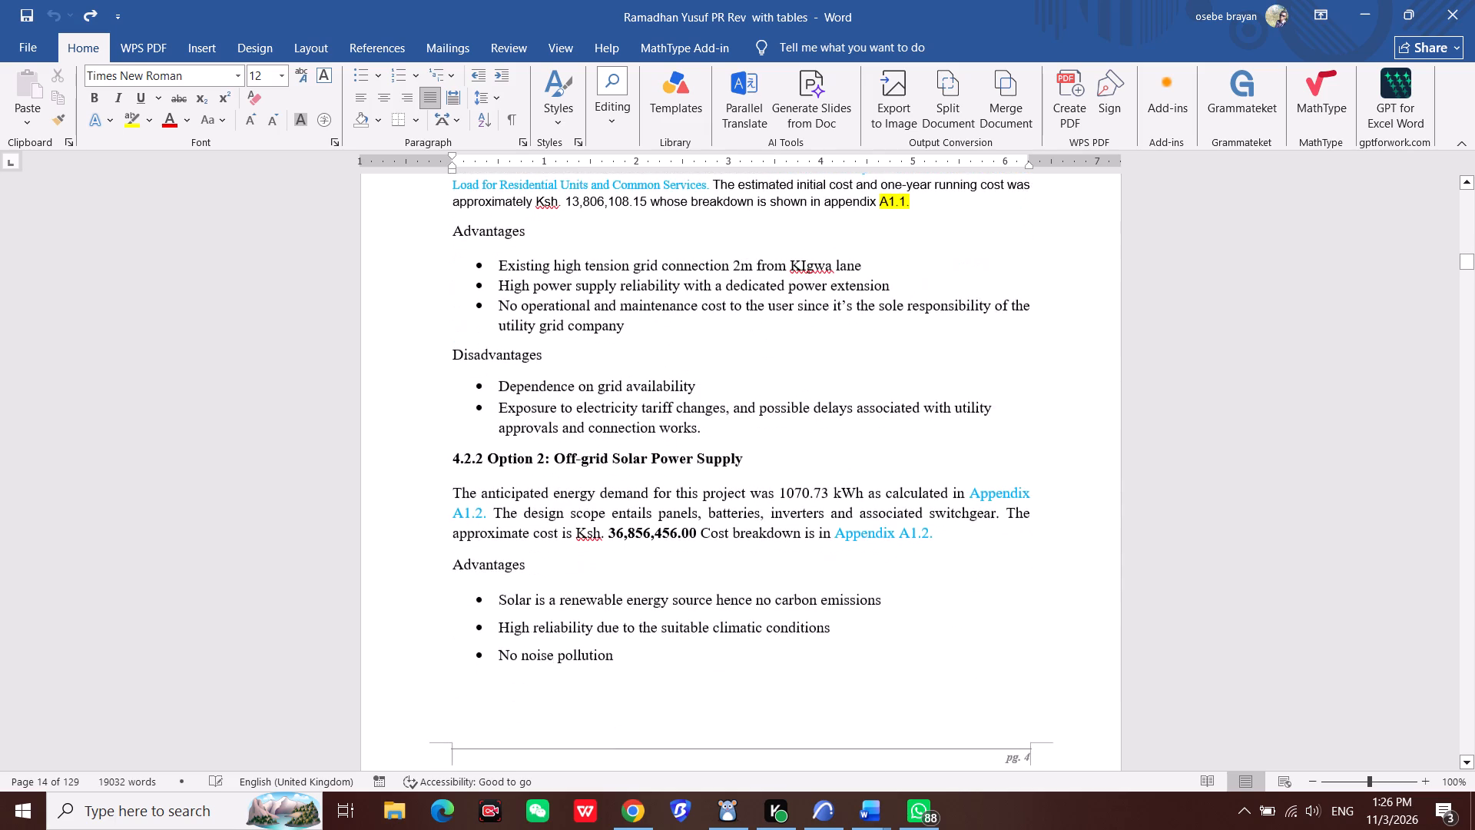
pyautogui.scroll(-20, 734, 496)
pyautogui.scroll(-2, 734, 496)
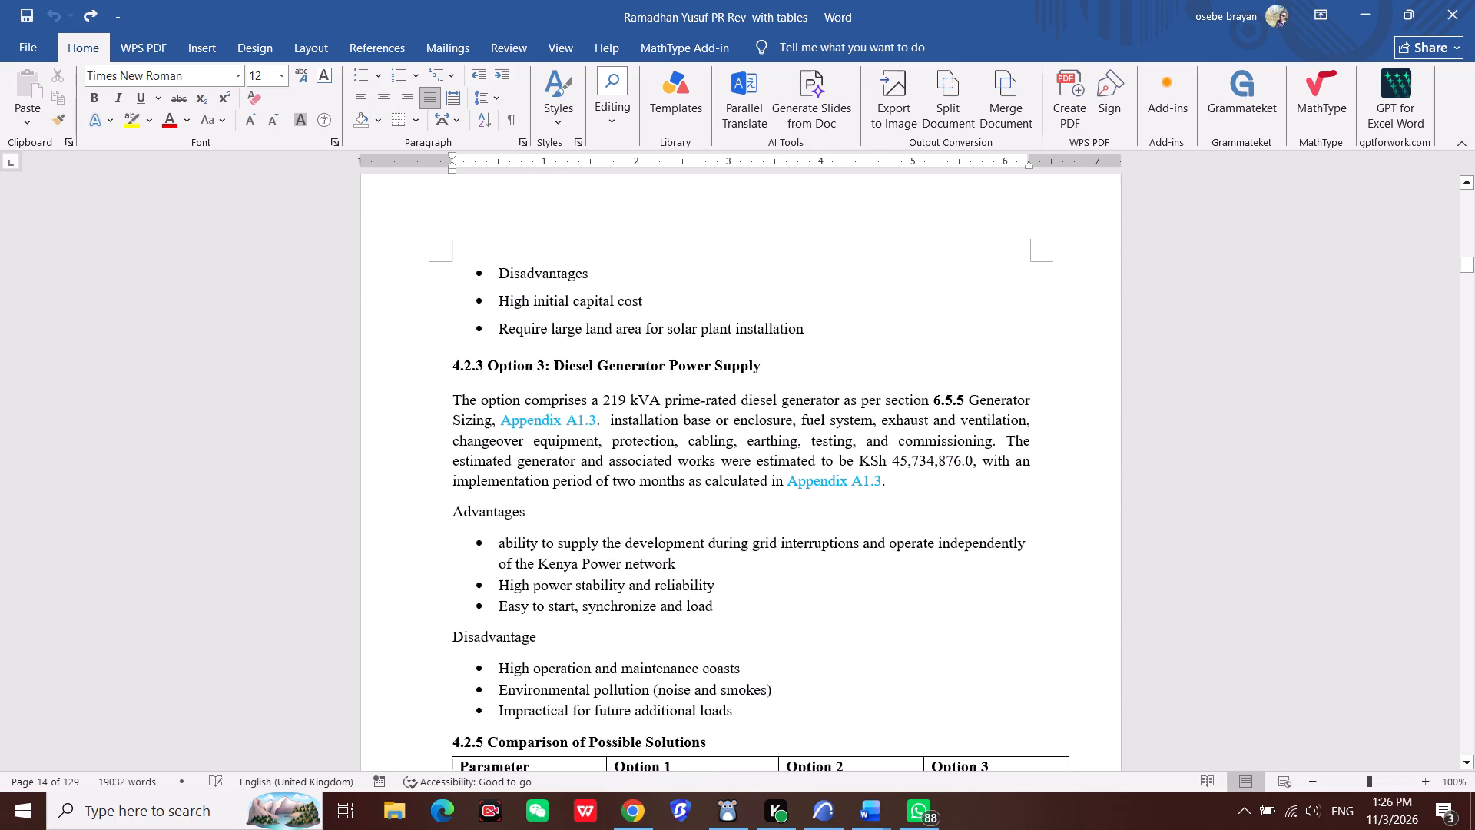
pyautogui.scroll(-10, 734, 496)
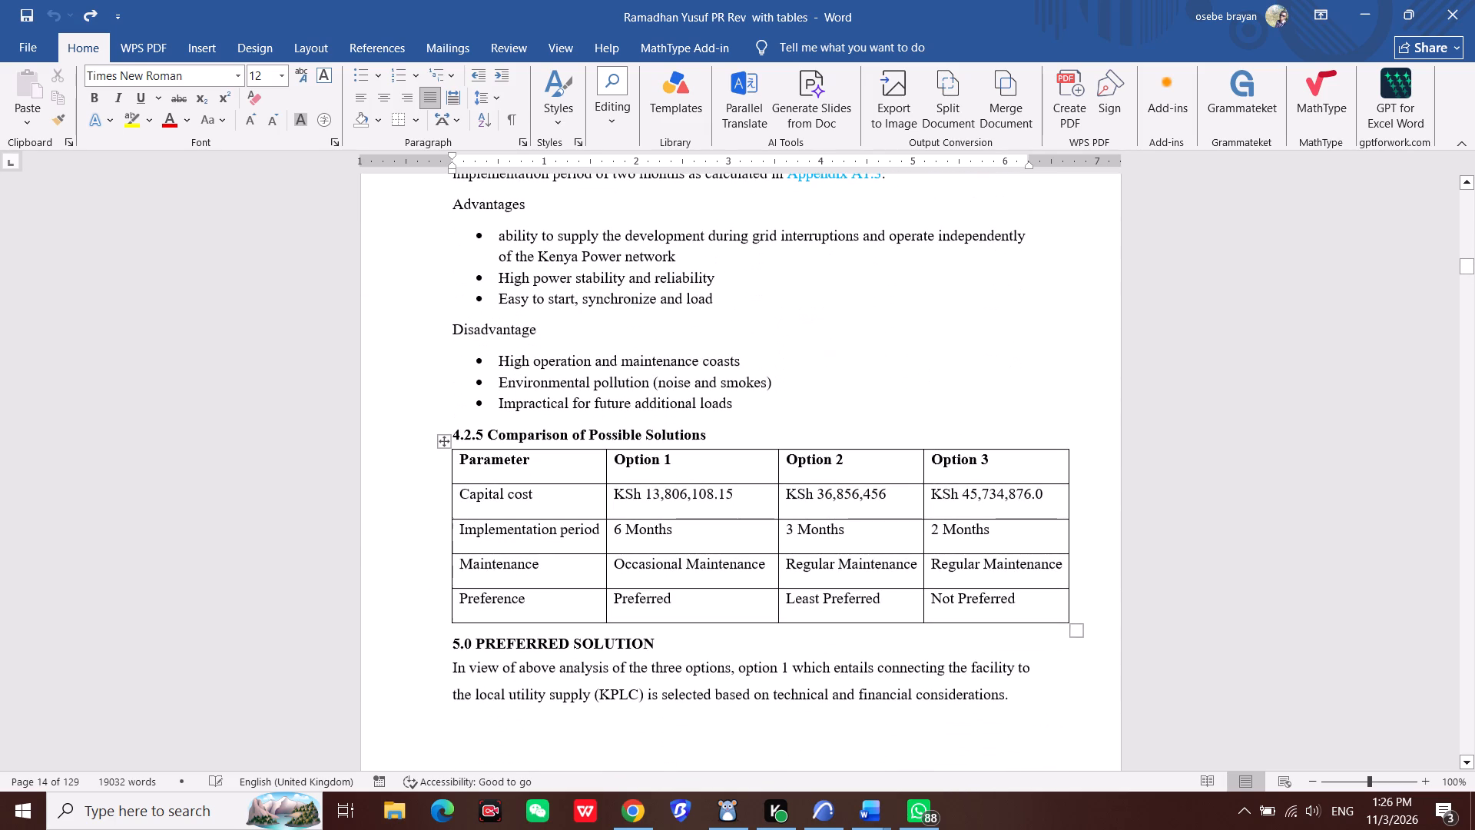
pyautogui.scroll(-9, 734, 496)
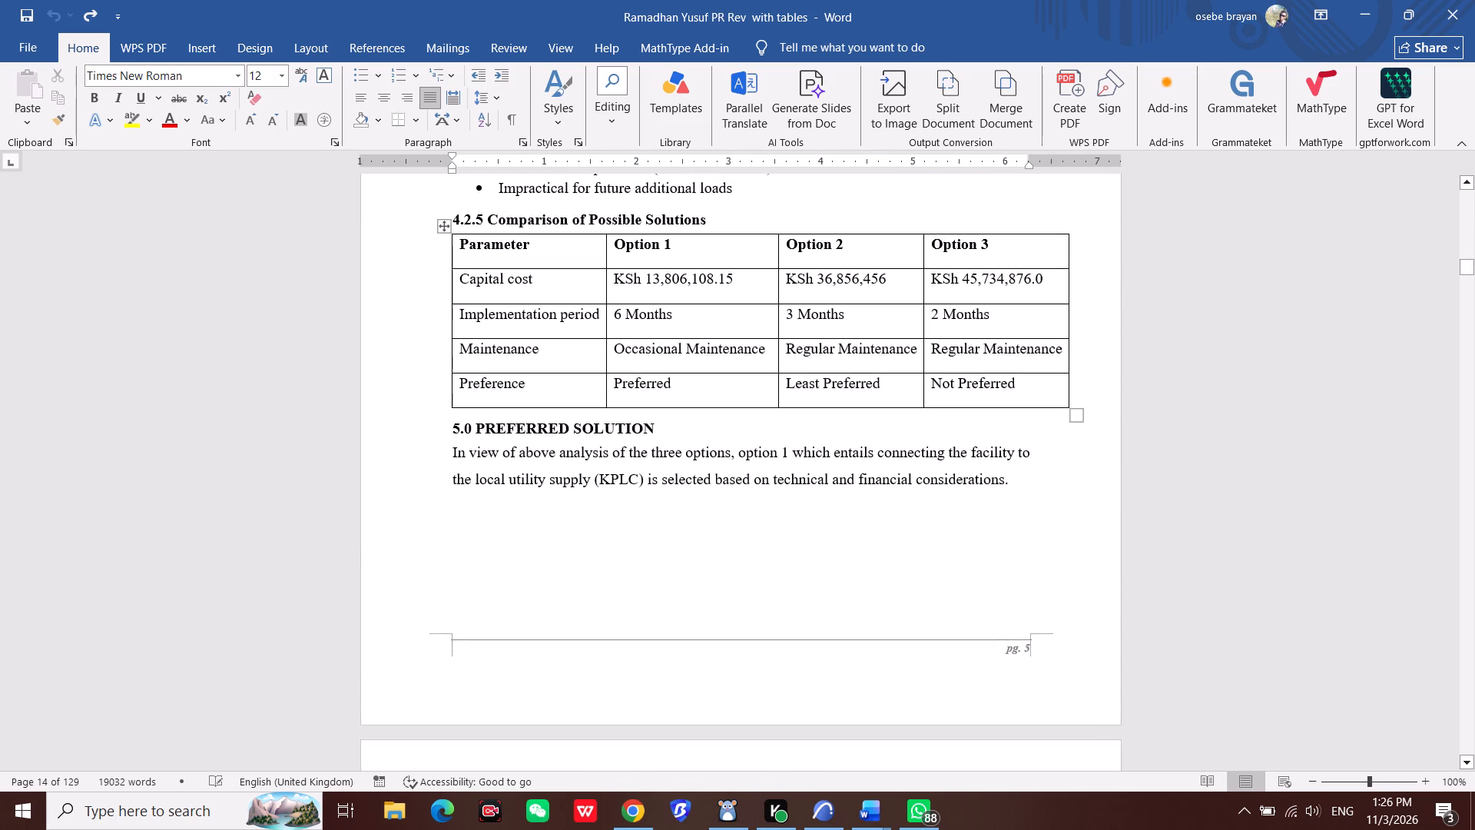
pyautogui.scroll(-4, 734, 496)
pyautogui.scroll(12, 734, 496)
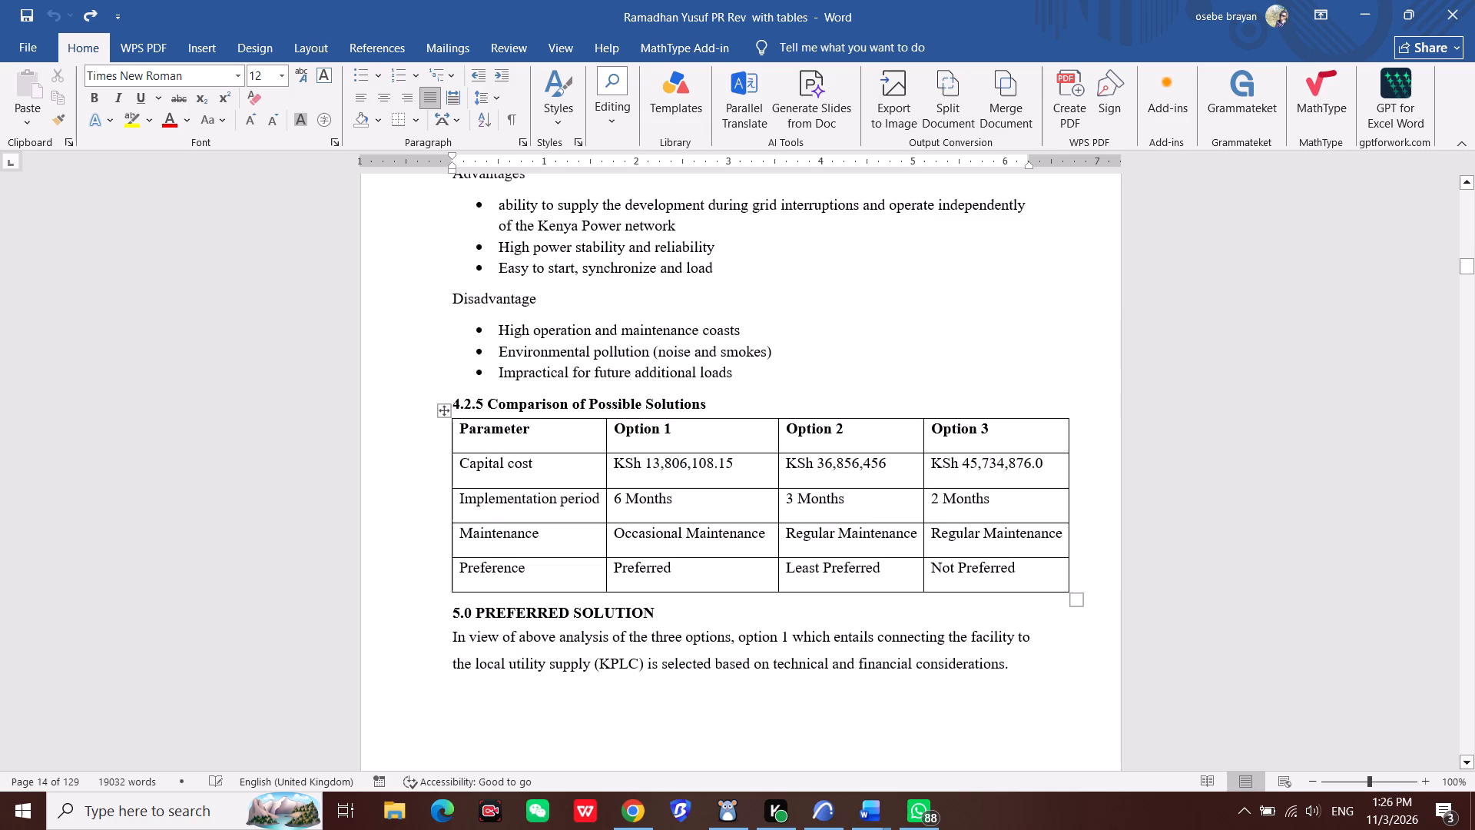
# Review the space utilisation, lighting load, socket load and fixed appliances load in sections 6.1 to 6.2.3.
pyautogui.scroll(-7, 734, 493)
pyautogui.scroll(-15, 734, 493)
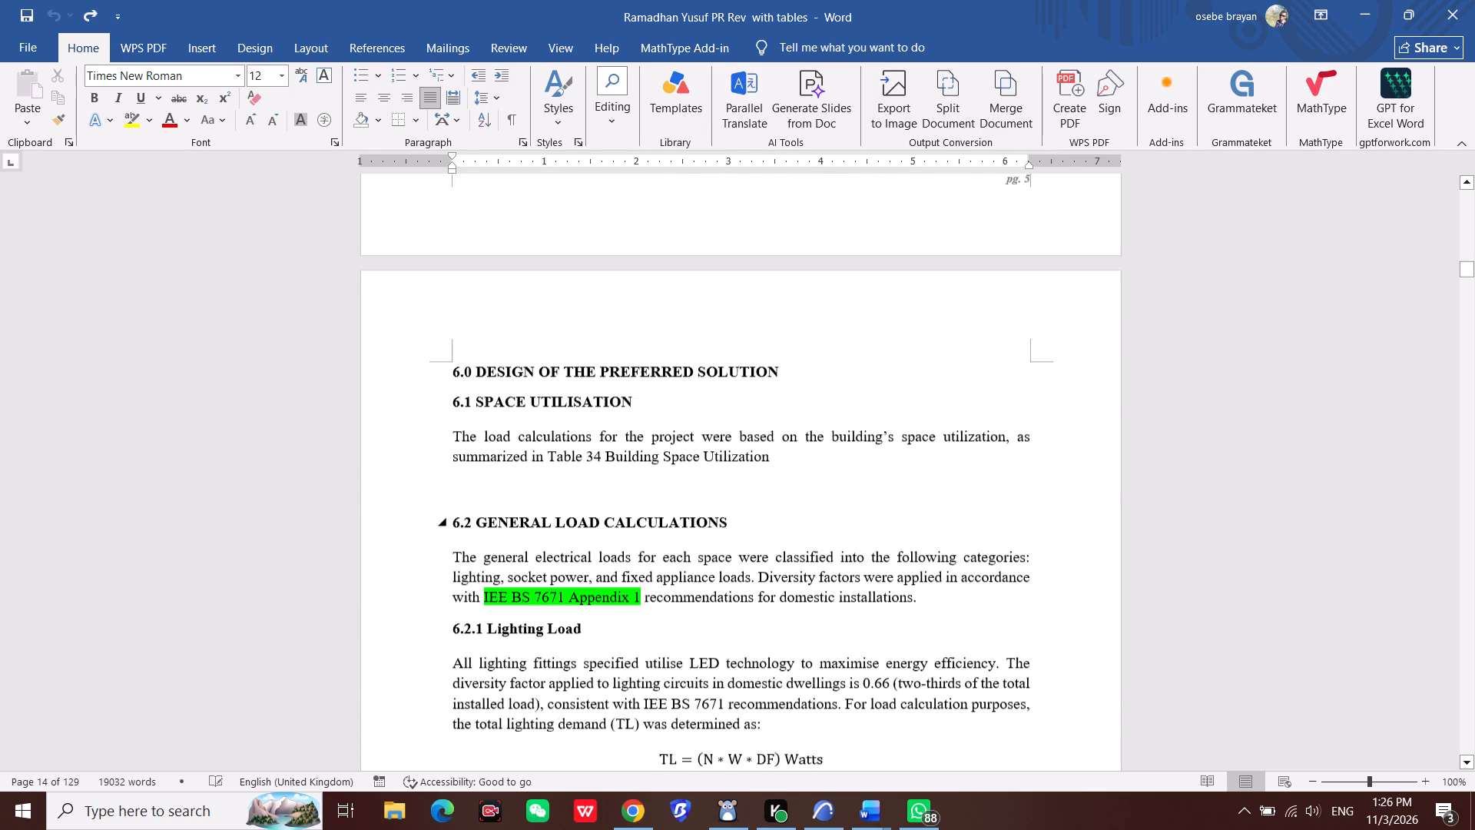
pyautogui.scroll(-10, 734, 493)
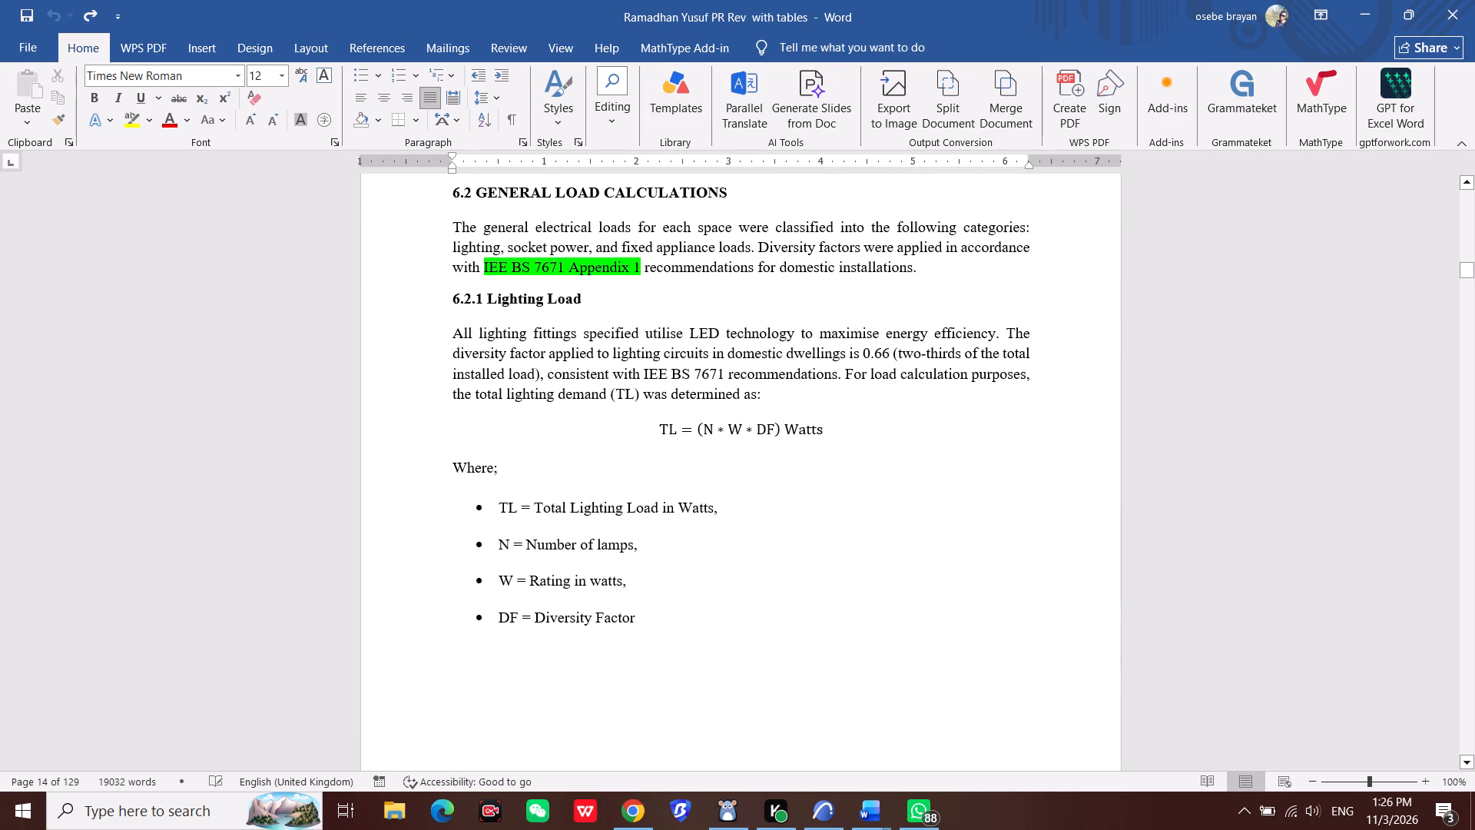
pyautogui.scroll(-10, 734, 493)
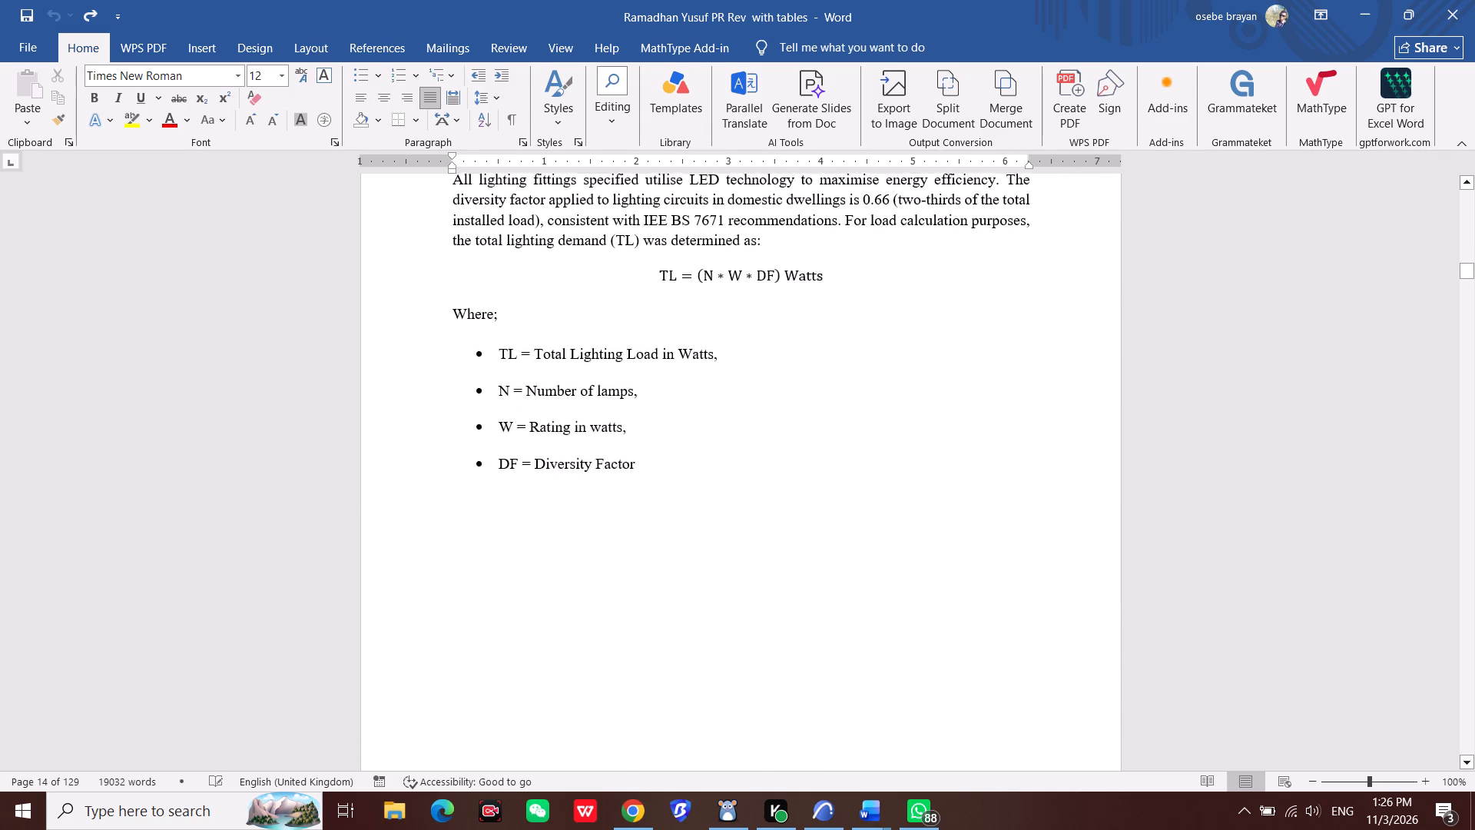
pyautogui.scroll(-16, 734, 493)
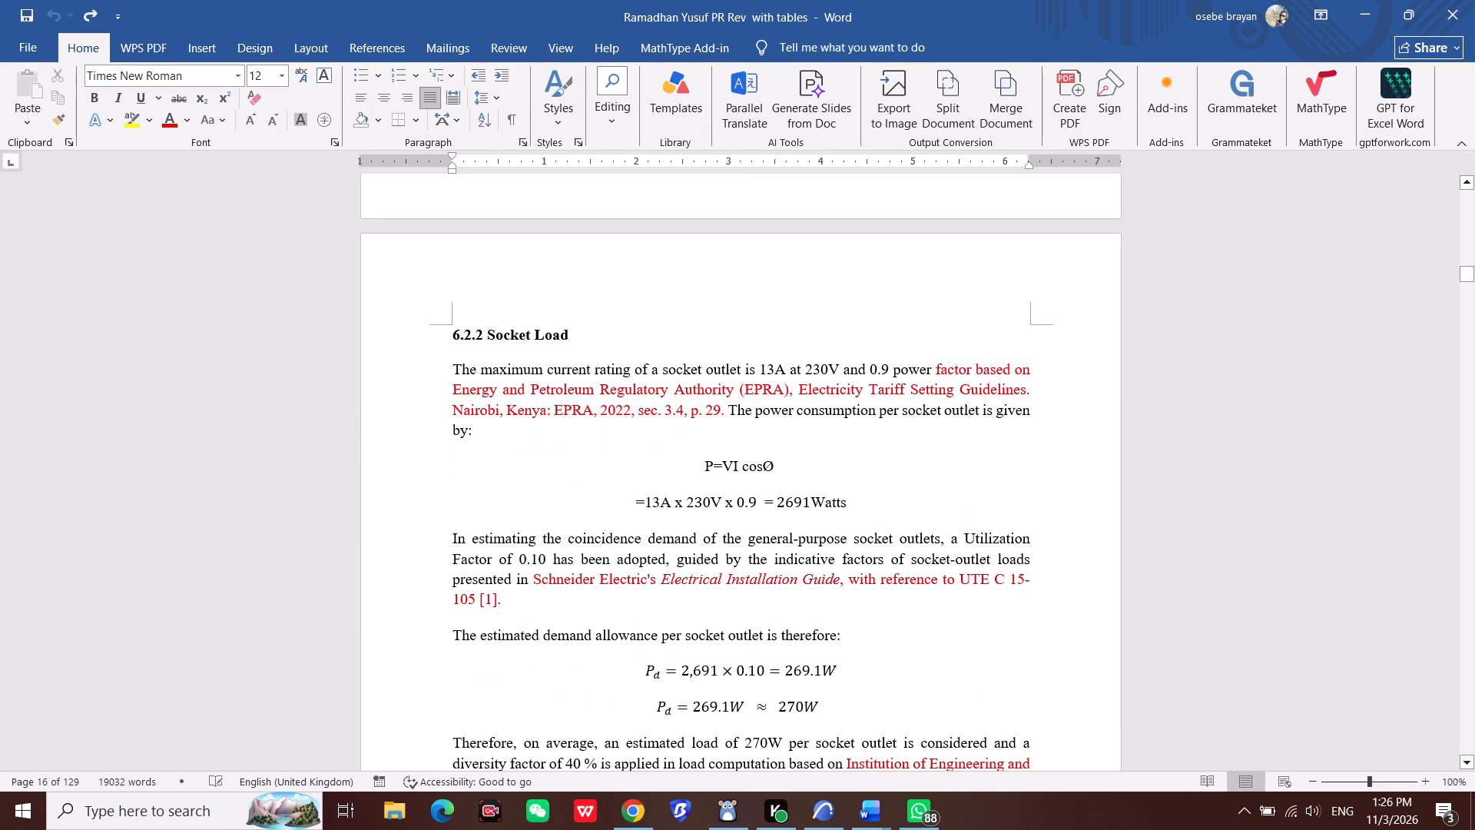
pyautogui.scroll(-4, 645, 403)
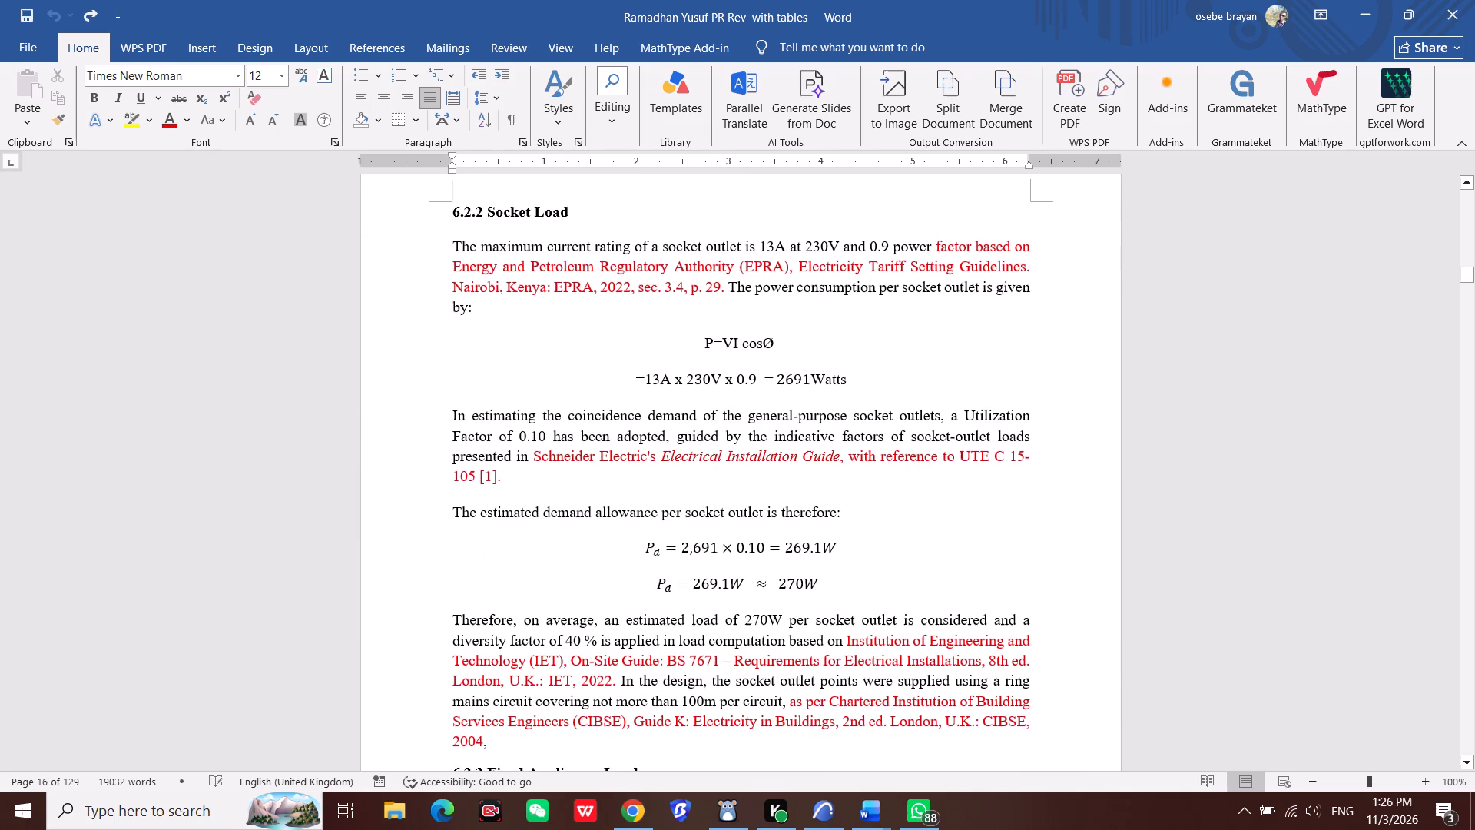
pyautogui.scroll(-3, 645, 403)
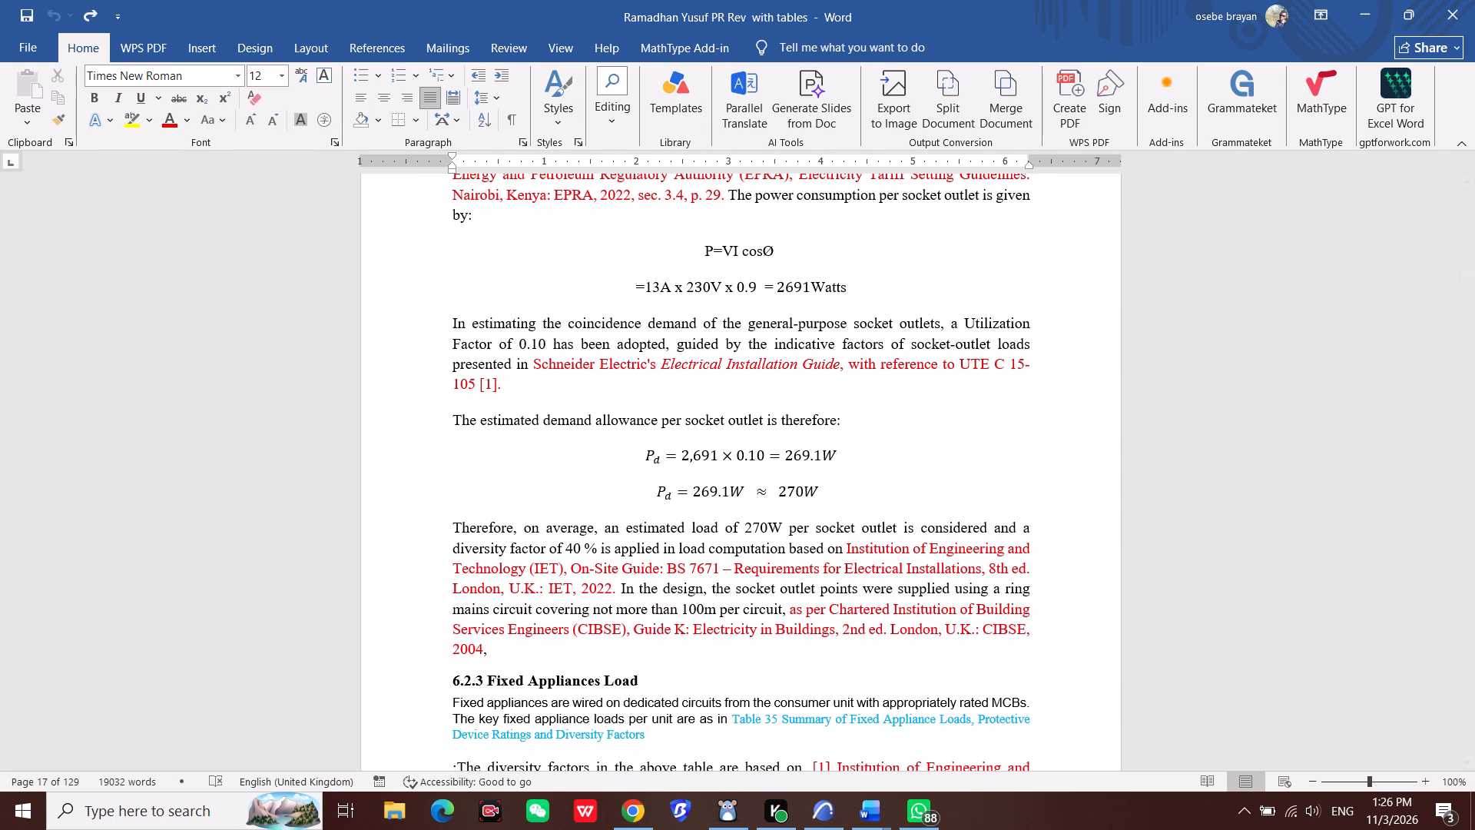
pyautogui.scroll(-6, 645, 403)
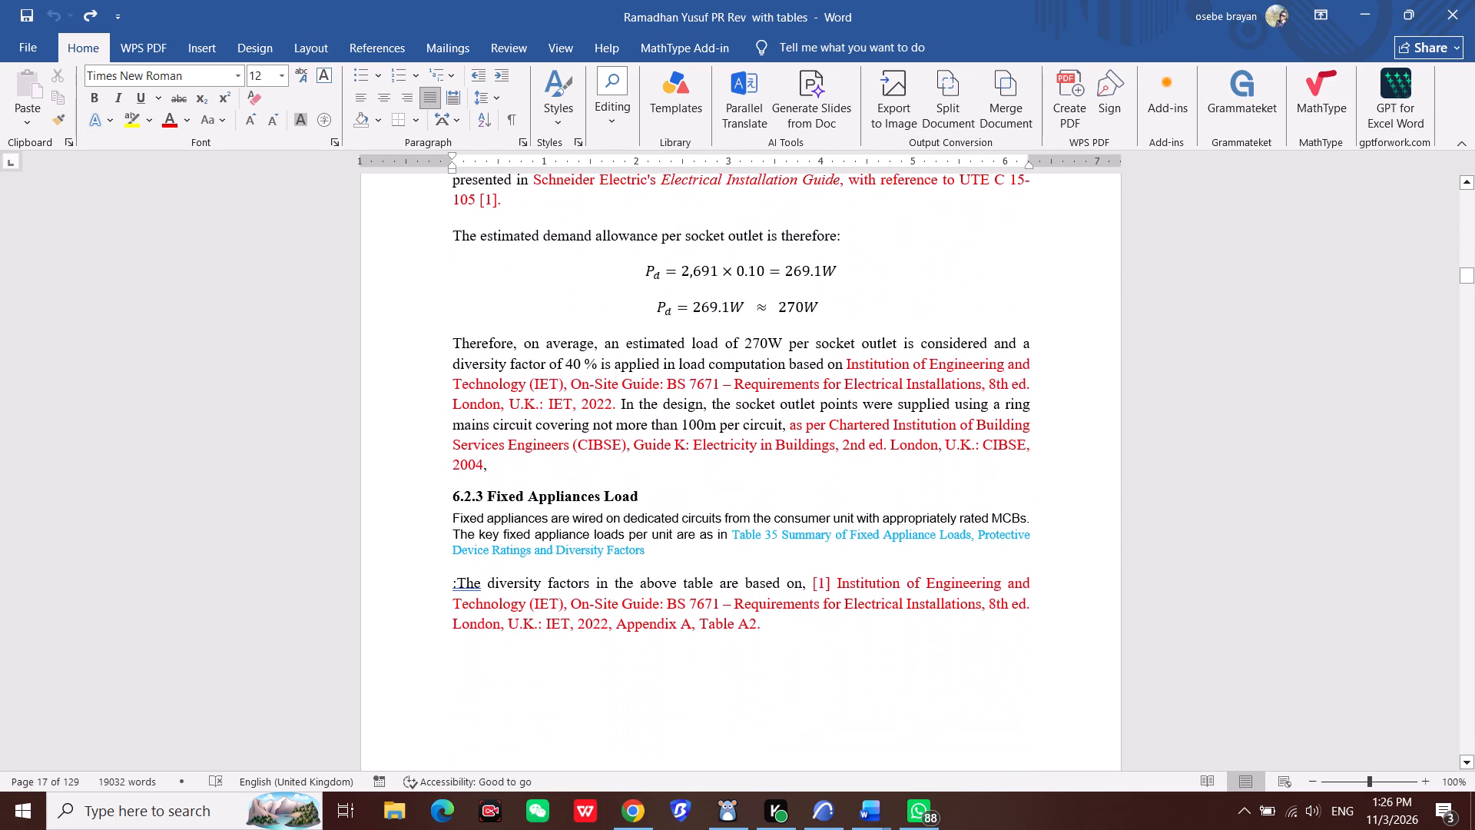
# Reread the socket demand allowance and fixed appliances paragraphs with their cited sources and Table 35 reference in sections 6.2.2 and 6.2.3.
pyautogui.scroll(5, 647, 397)
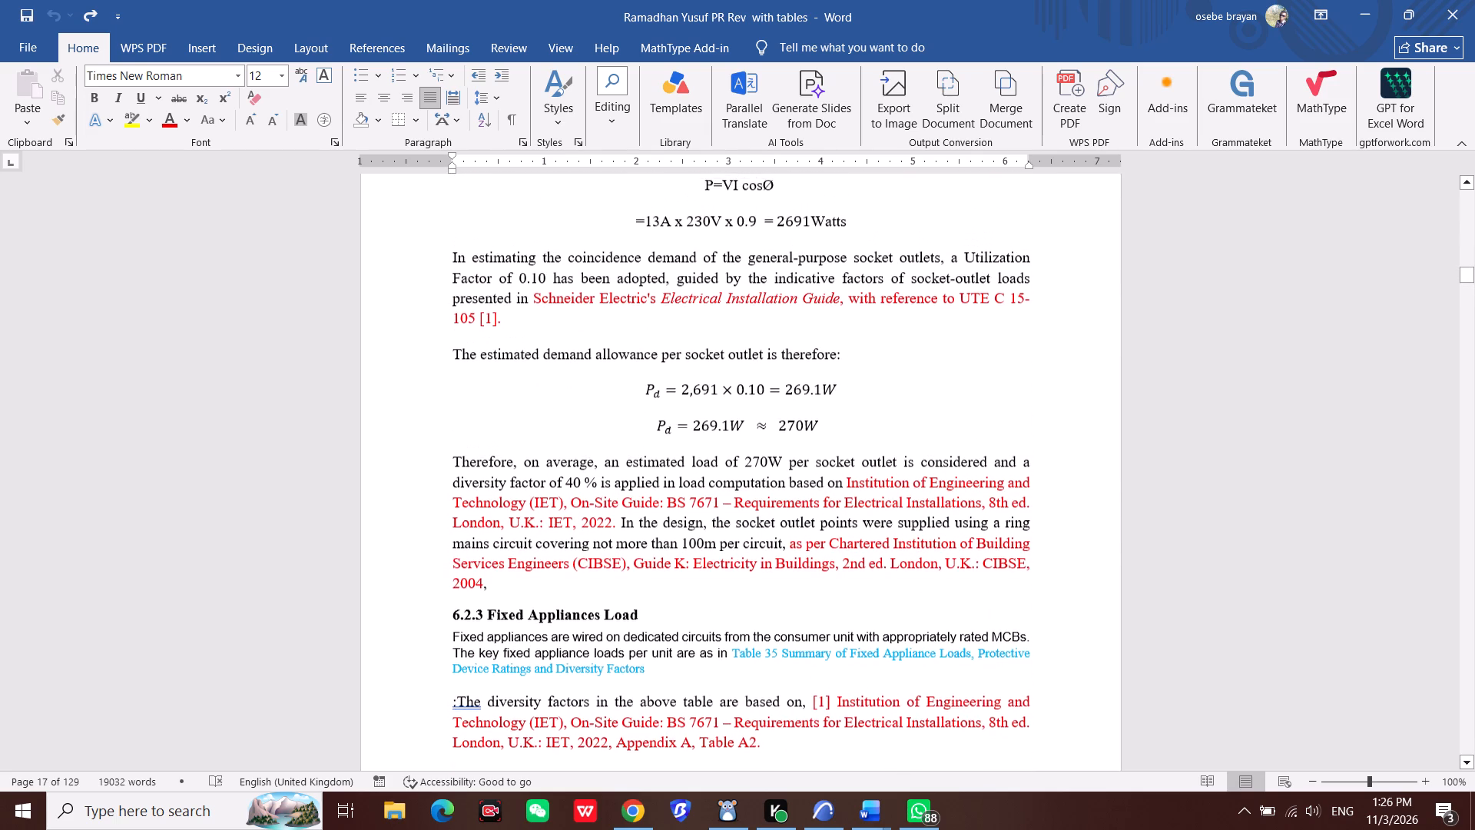
pyautogui.scroll(-1, 647, 397)
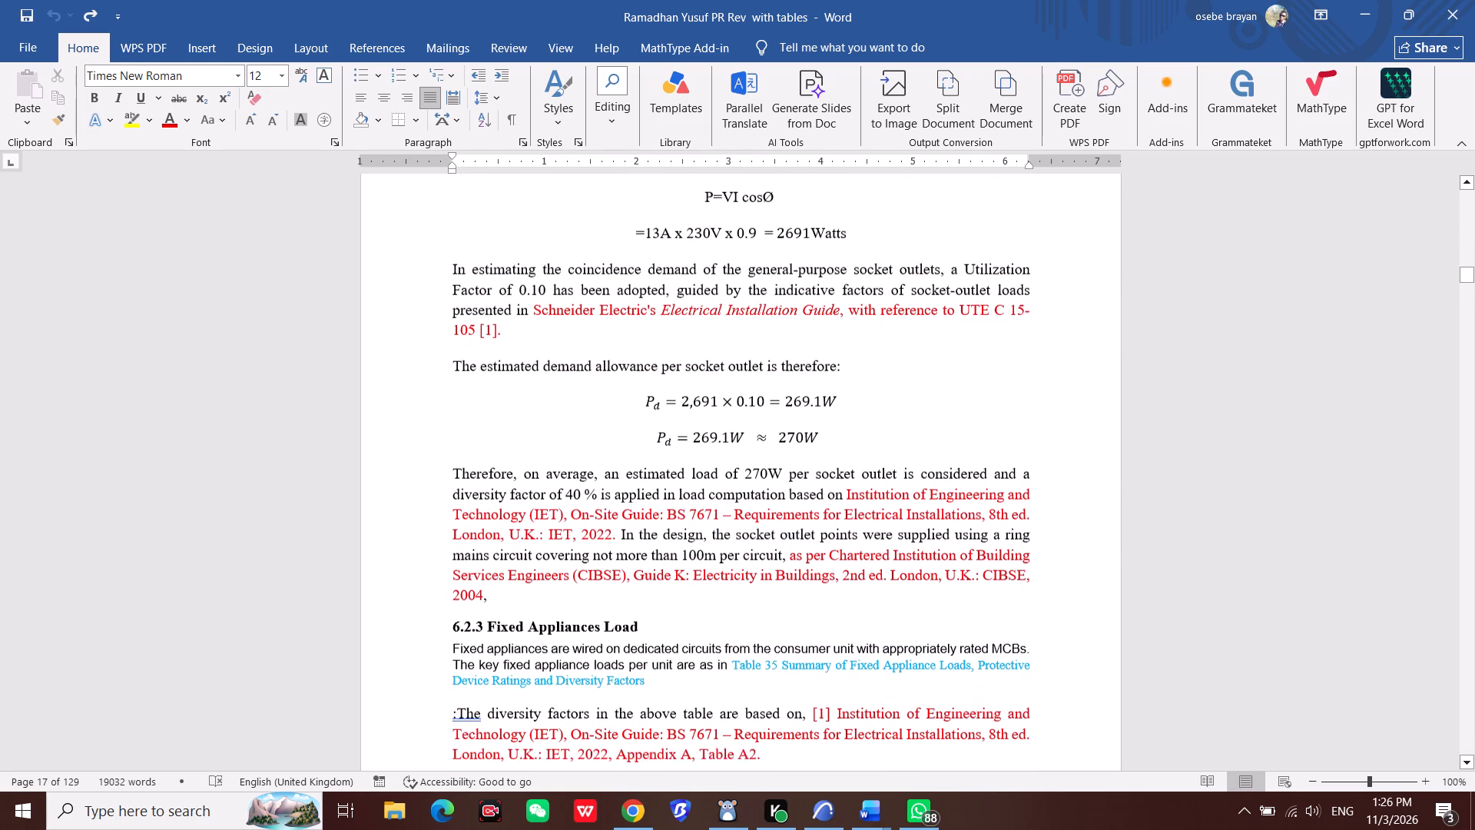
pyautogui.scroll(-4, 647, 397)
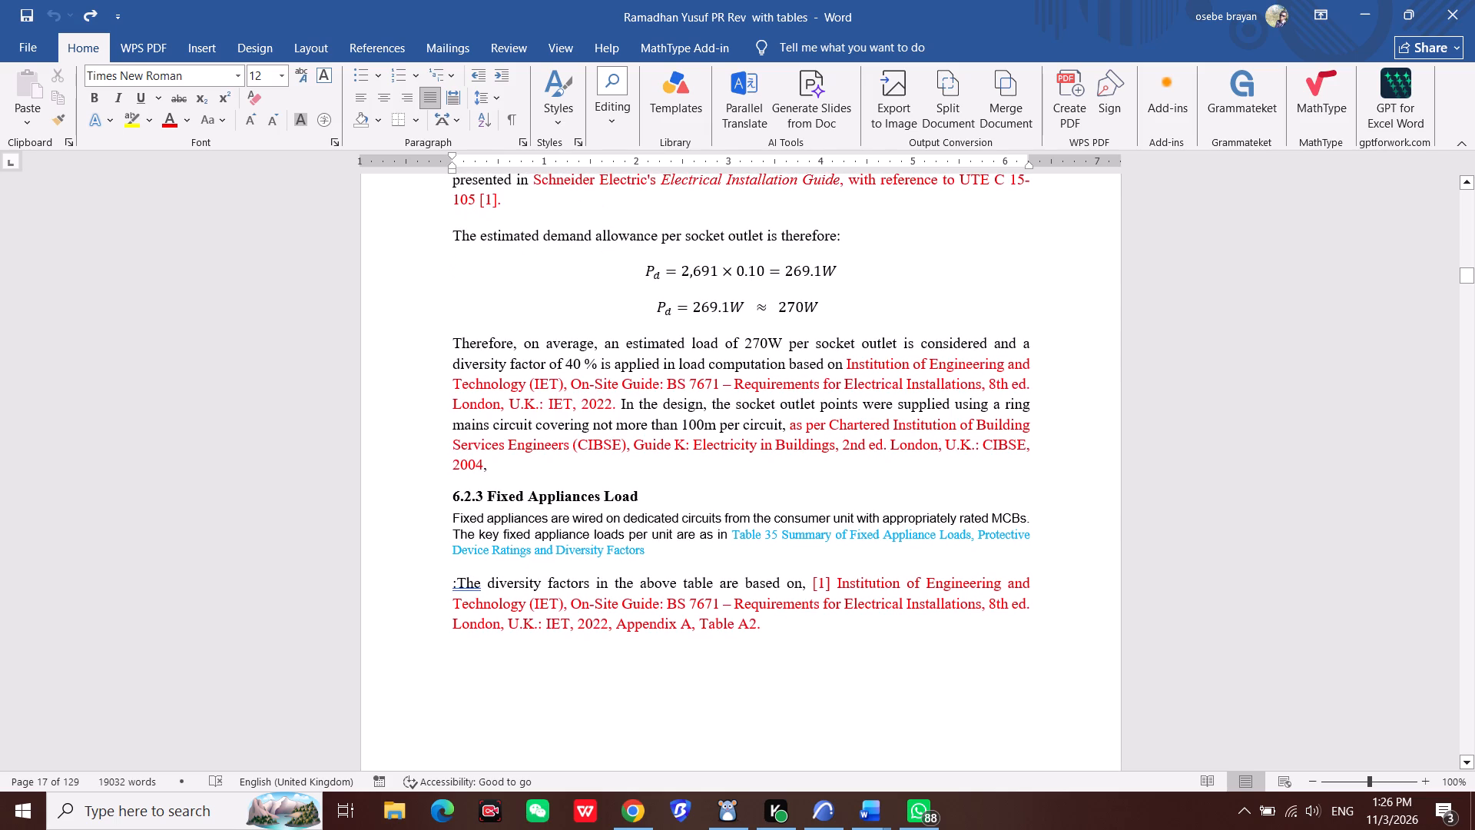
pyautogui.scroll(3, 647, 397)
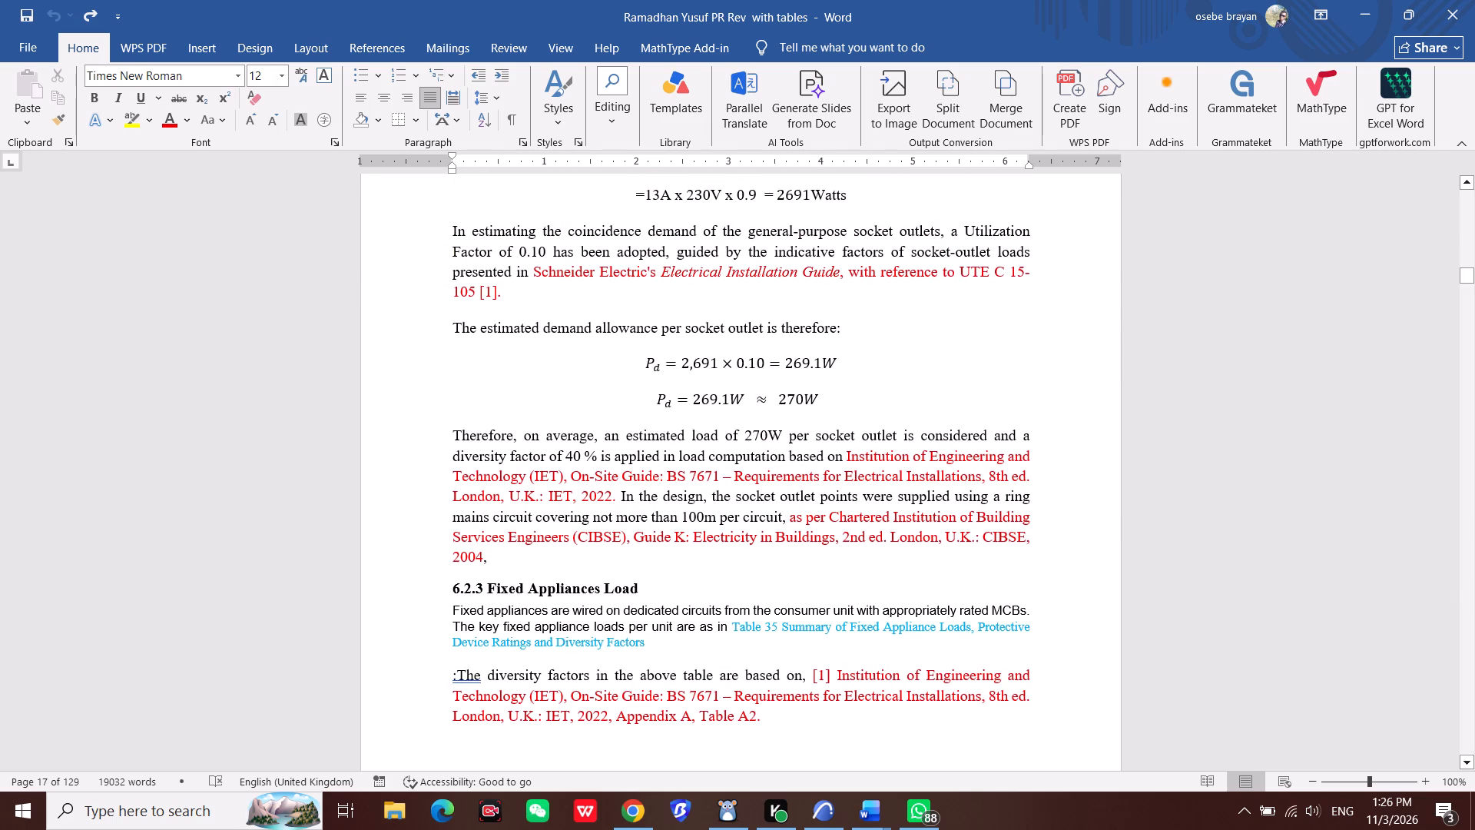
pyautogui.scroll(-1, 658, 470)
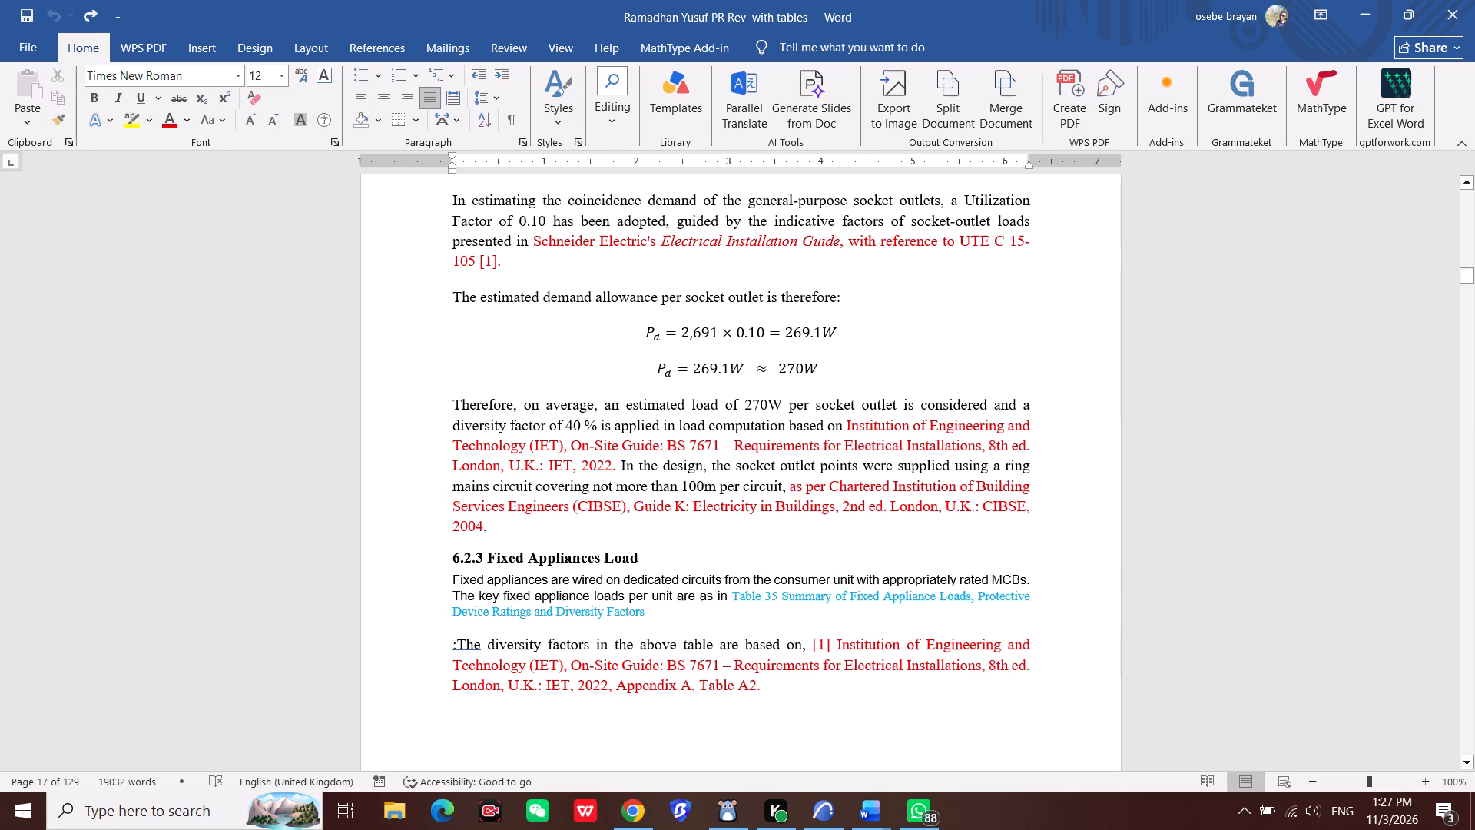
pyautogui.scroll(1, 770, 509)
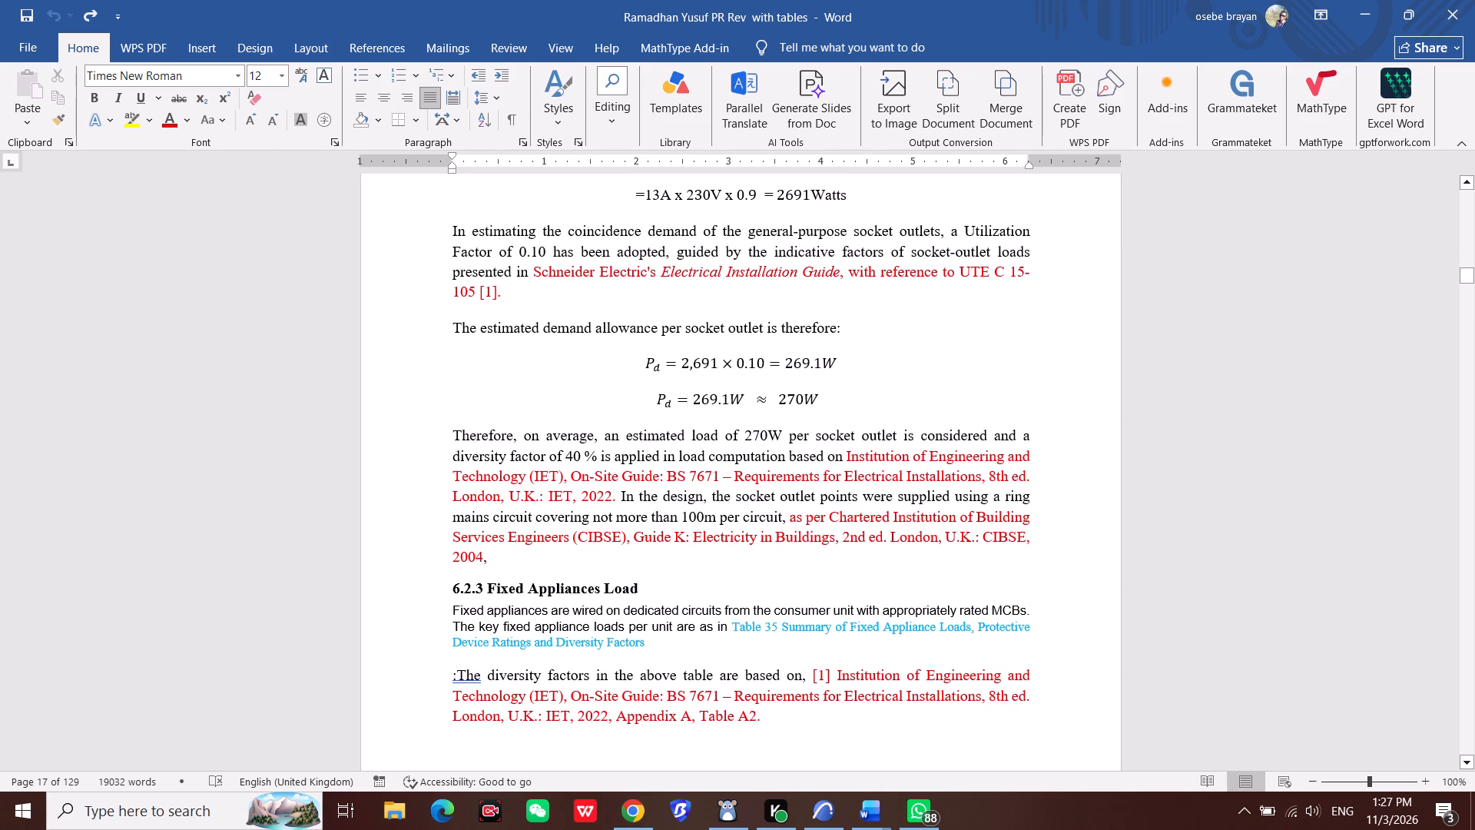
pyautogui.scroll(-5, 824, 450)
pyautogui.scroll(-4, 704, 543)
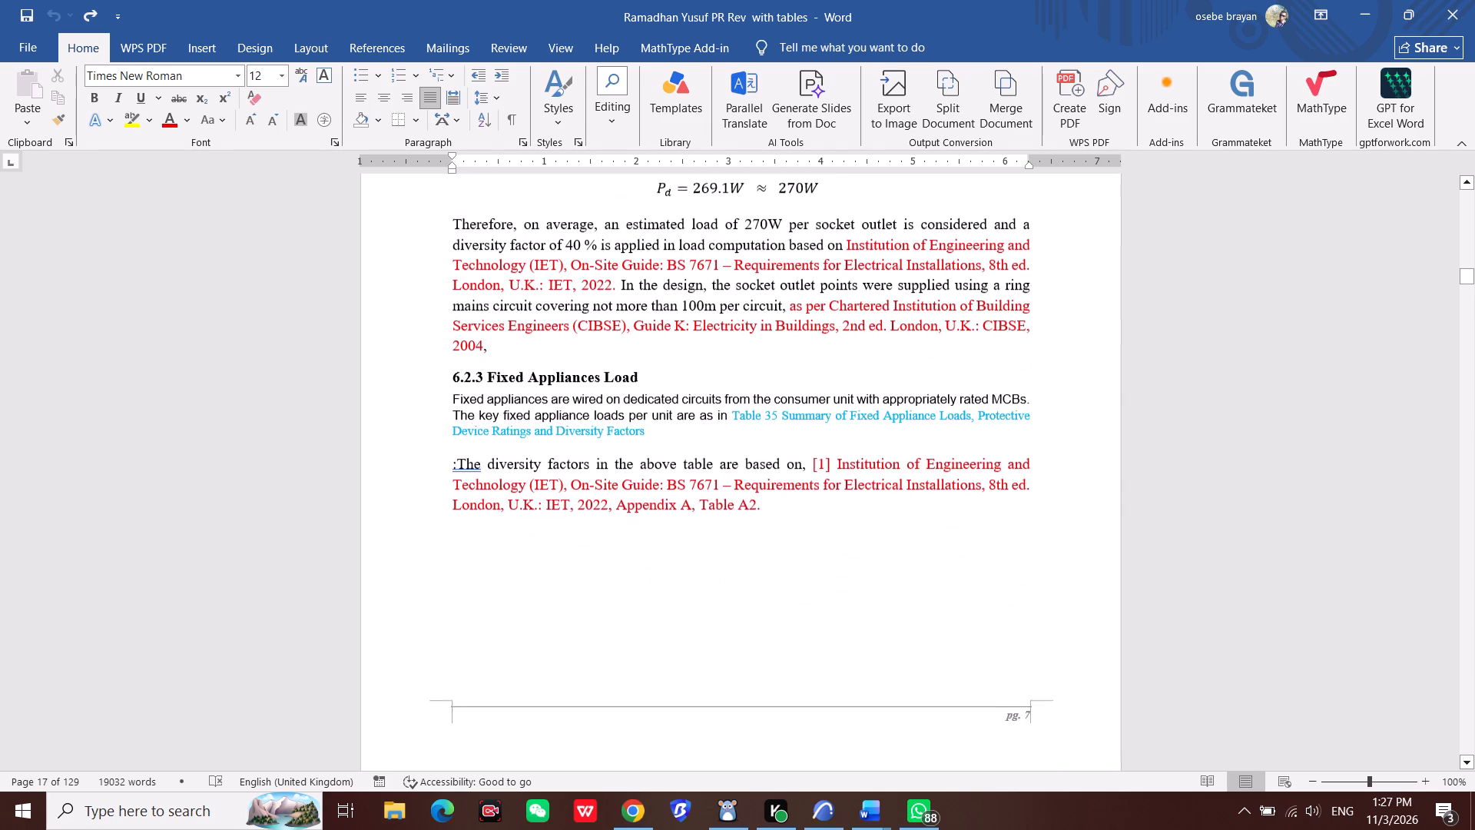
# Delete the stray colon before "The diversity factors" in section 6.2.3, keeping that sentence as a separate paragraph.
pyautogui.scroll(4, 704, 543)
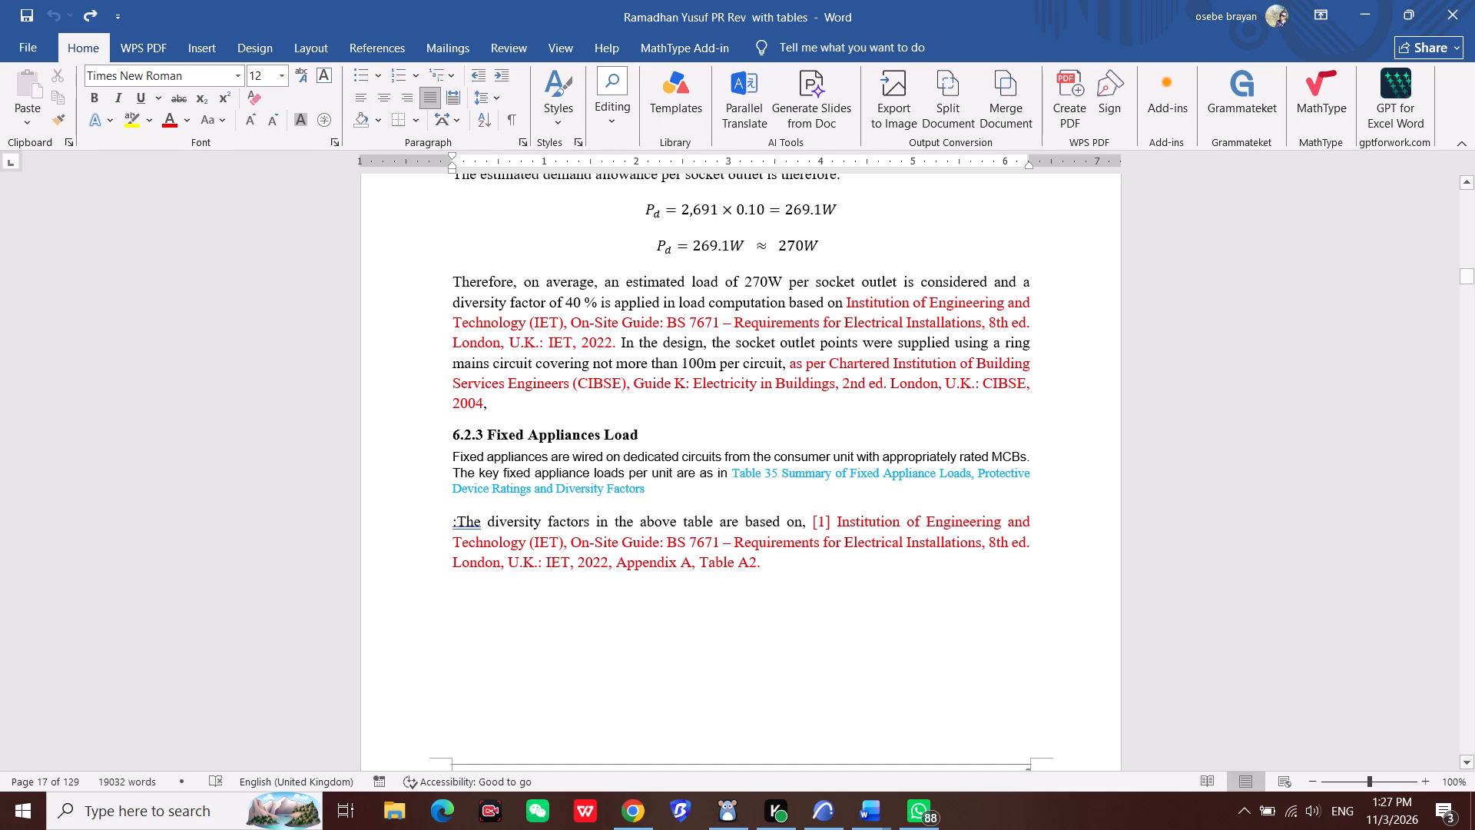
pyautogui.click(462, 523)
pyautogui.press('Left')
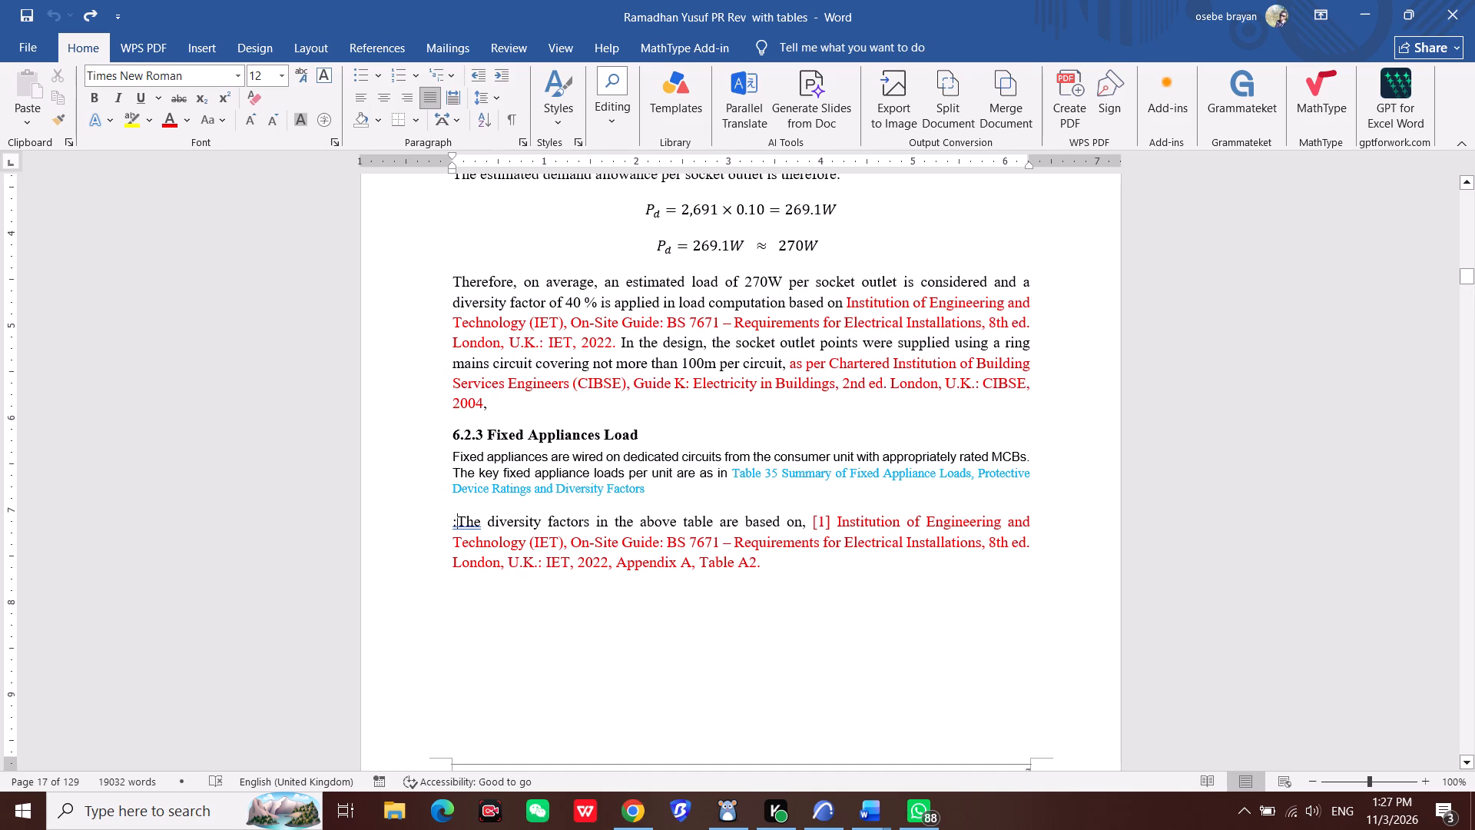
pyautogui.press('BackSpace')
pyautogui.press('BackSpace')
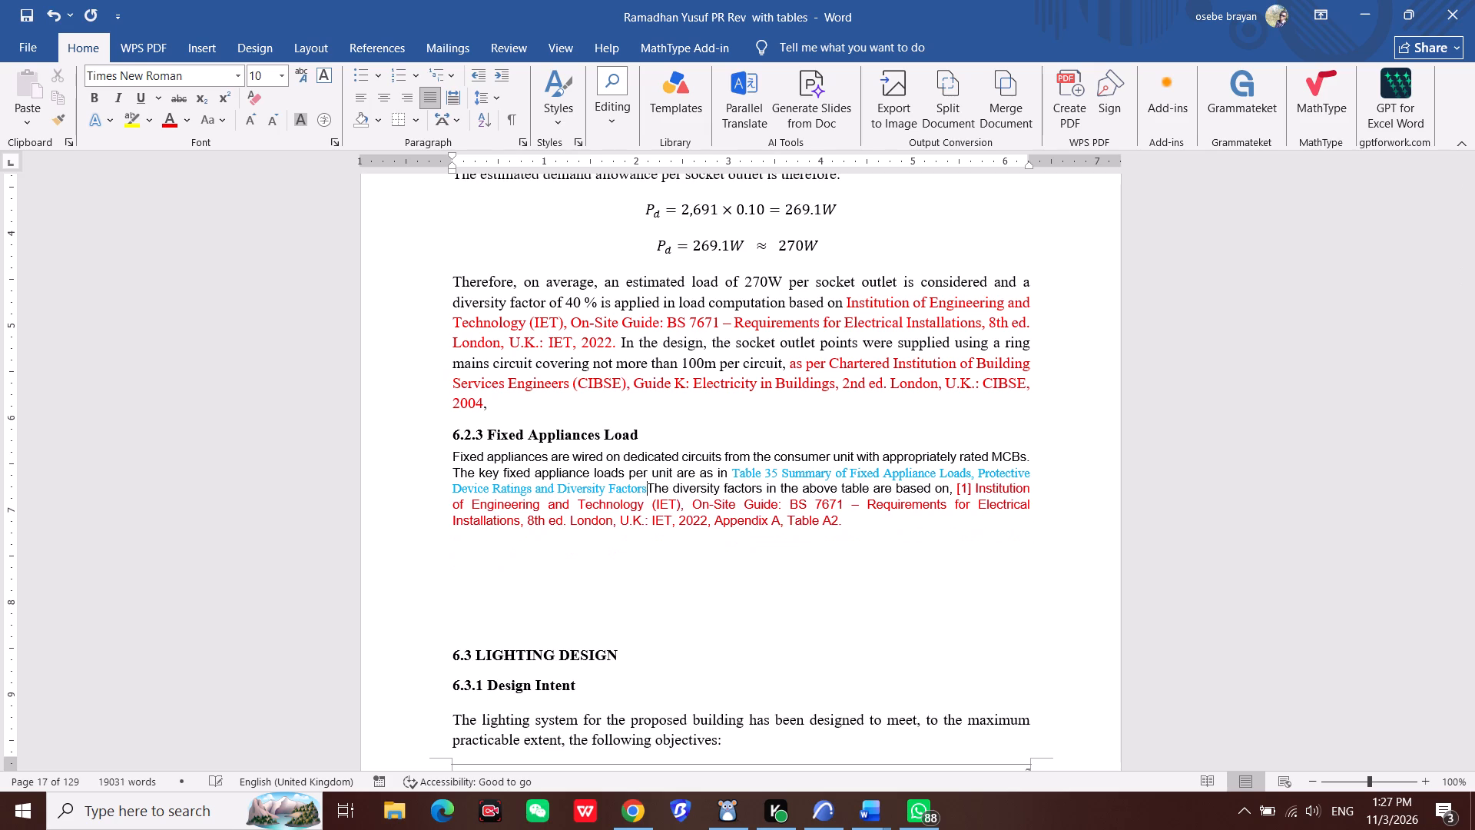
pyautogui.hotkey('ctrl', 'z')
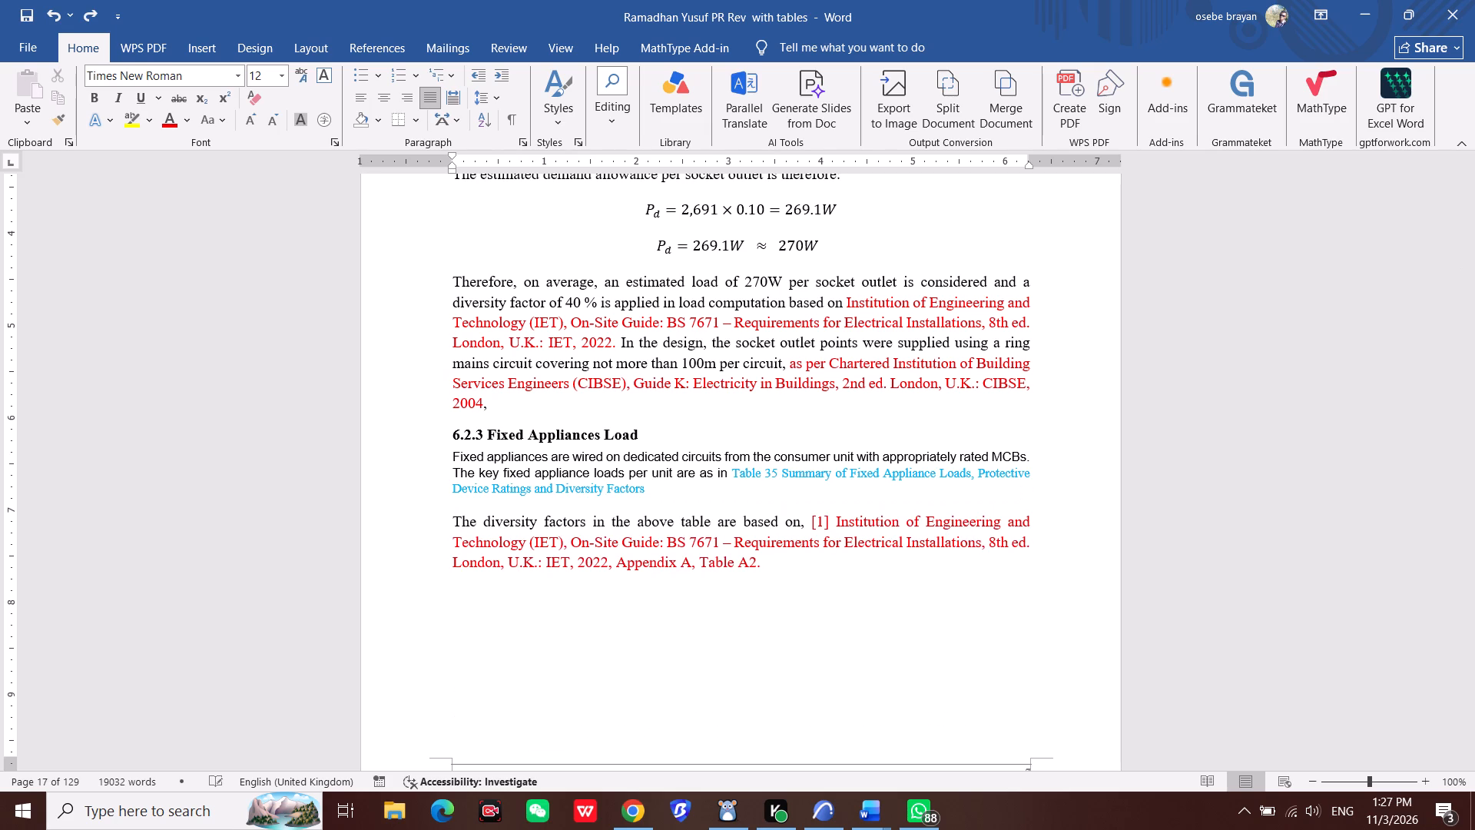
# Look over the start of the lighting design in section 6.3 and recheck the lighting and socket load calculations in section 6.2.
pyautogui.scroll(-15, 573, 456)
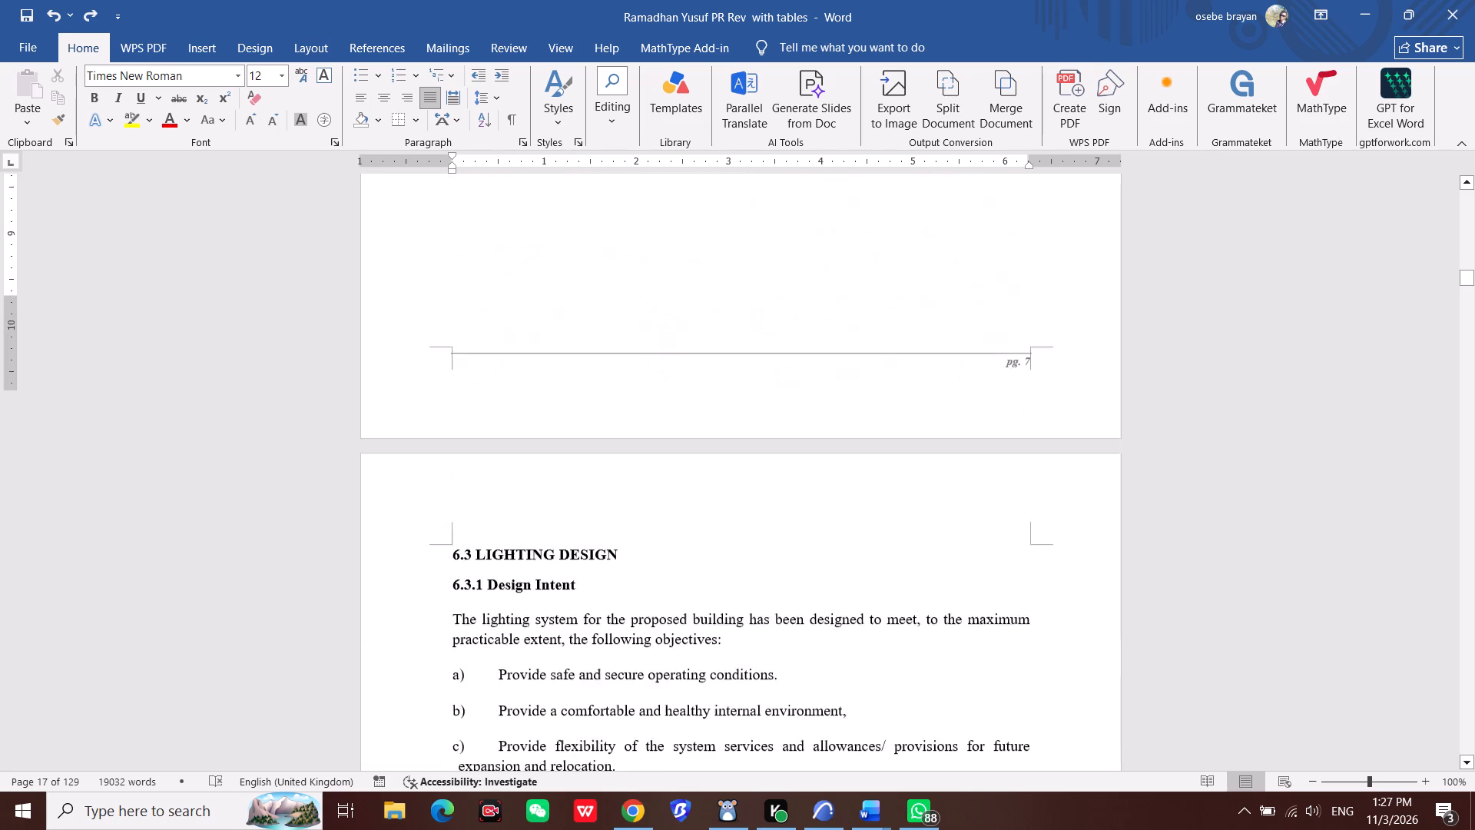
pyautogui.scroll(20, 572, 456)
pyautogui.scroll(3, 572, 456)
pyautogui.scroll(4, 684, 391)
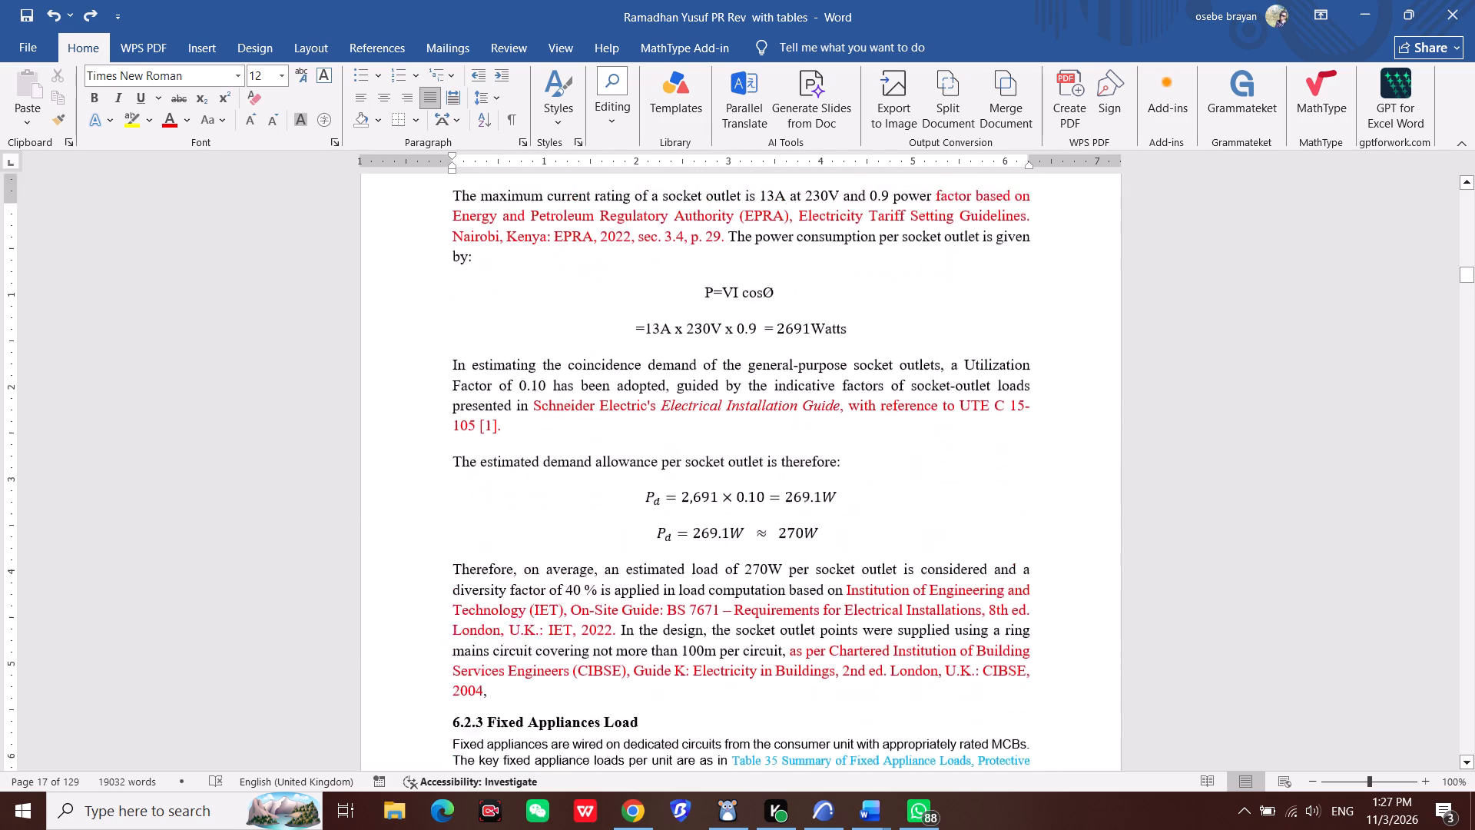
pyautogui.scroll(5, 684, 391)
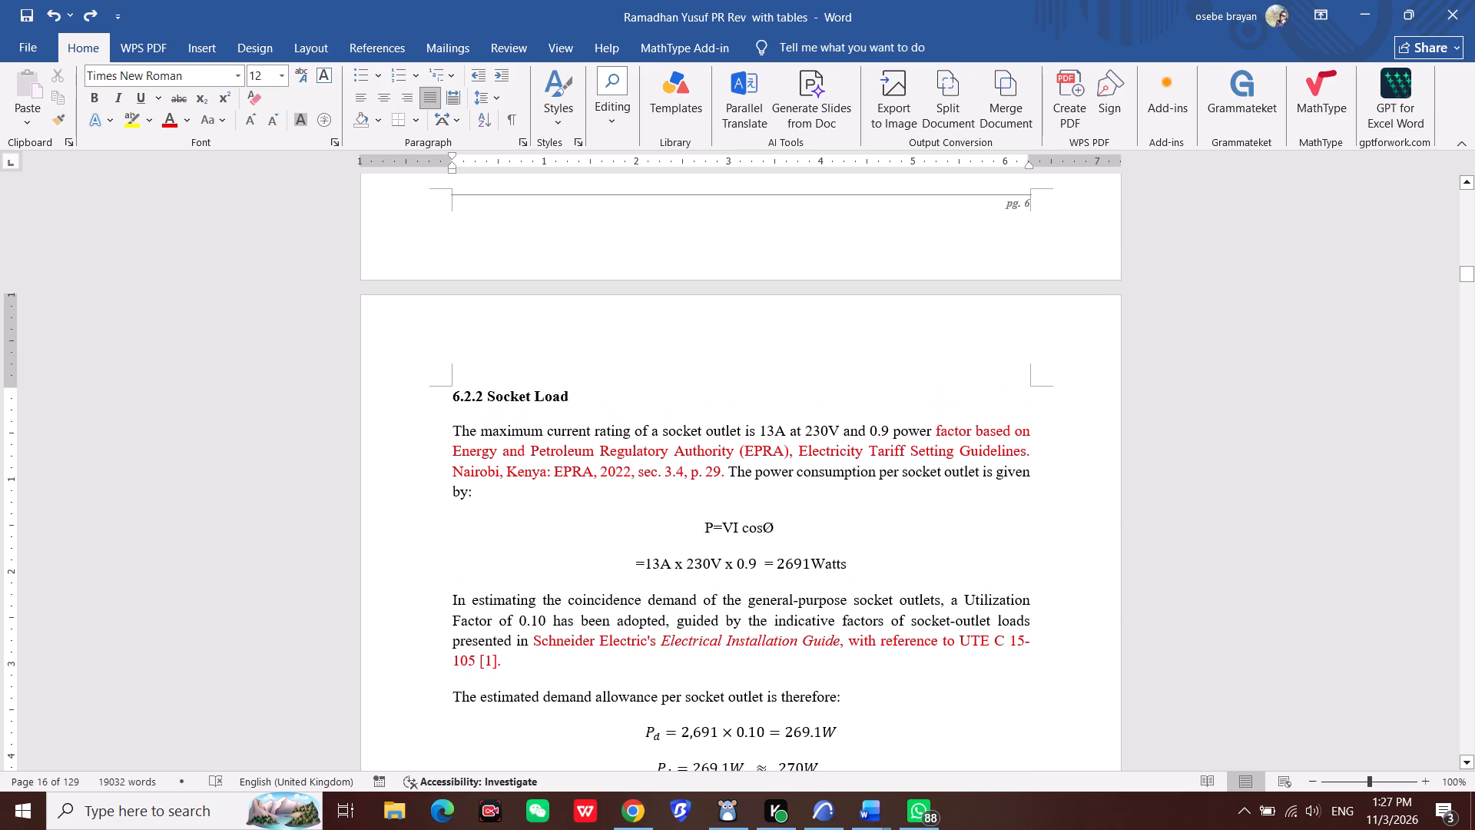
pyautogui.scroll(5, 872, 462)
pyautogui.scroll(5, 605, 339)
pyautogui.scroll(5, 677, 442)
pyautogui.scroll(-6, 684, 453)
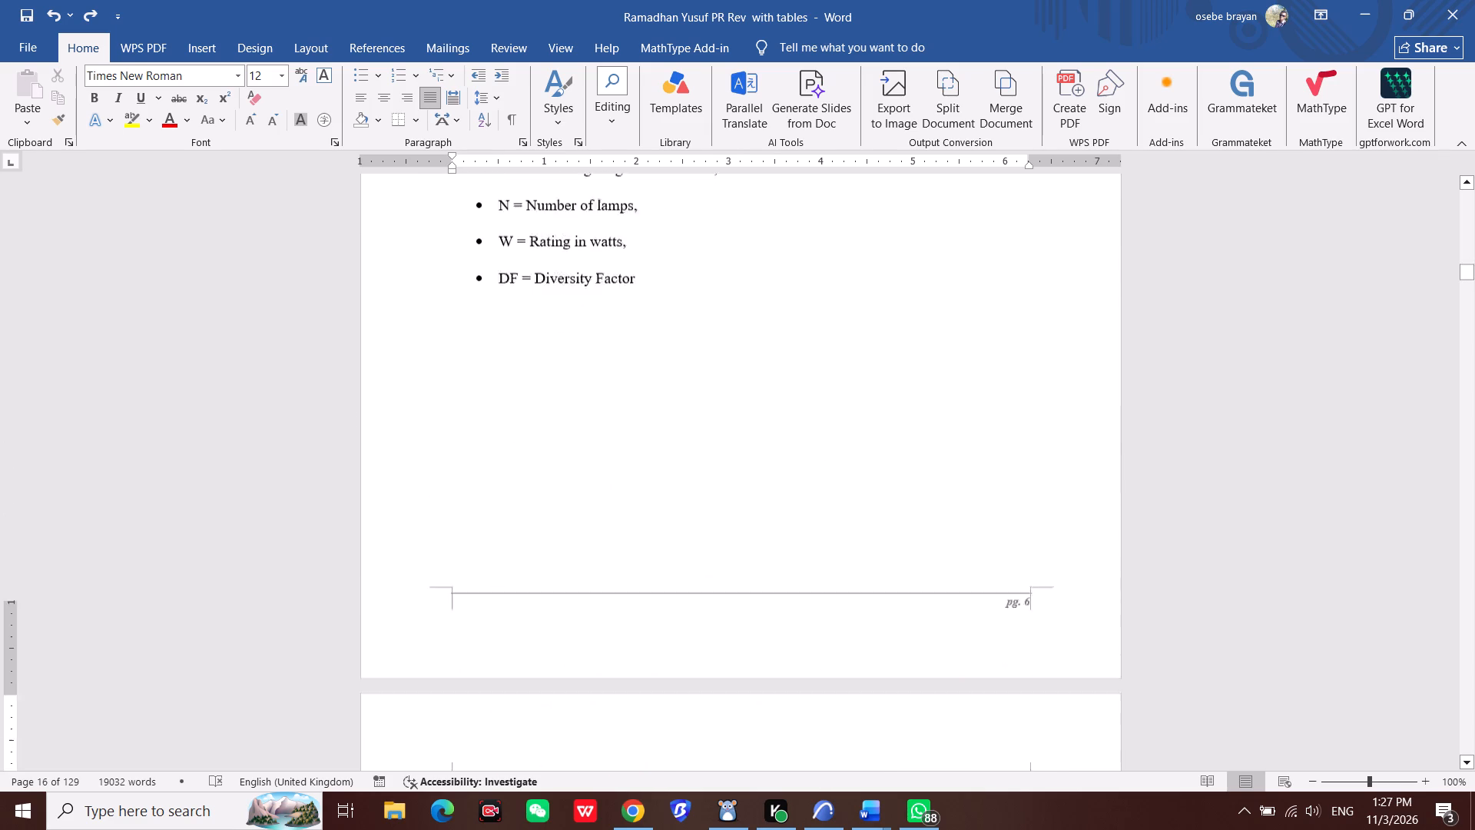
pyautogui.scroll(-10, 684, 453)
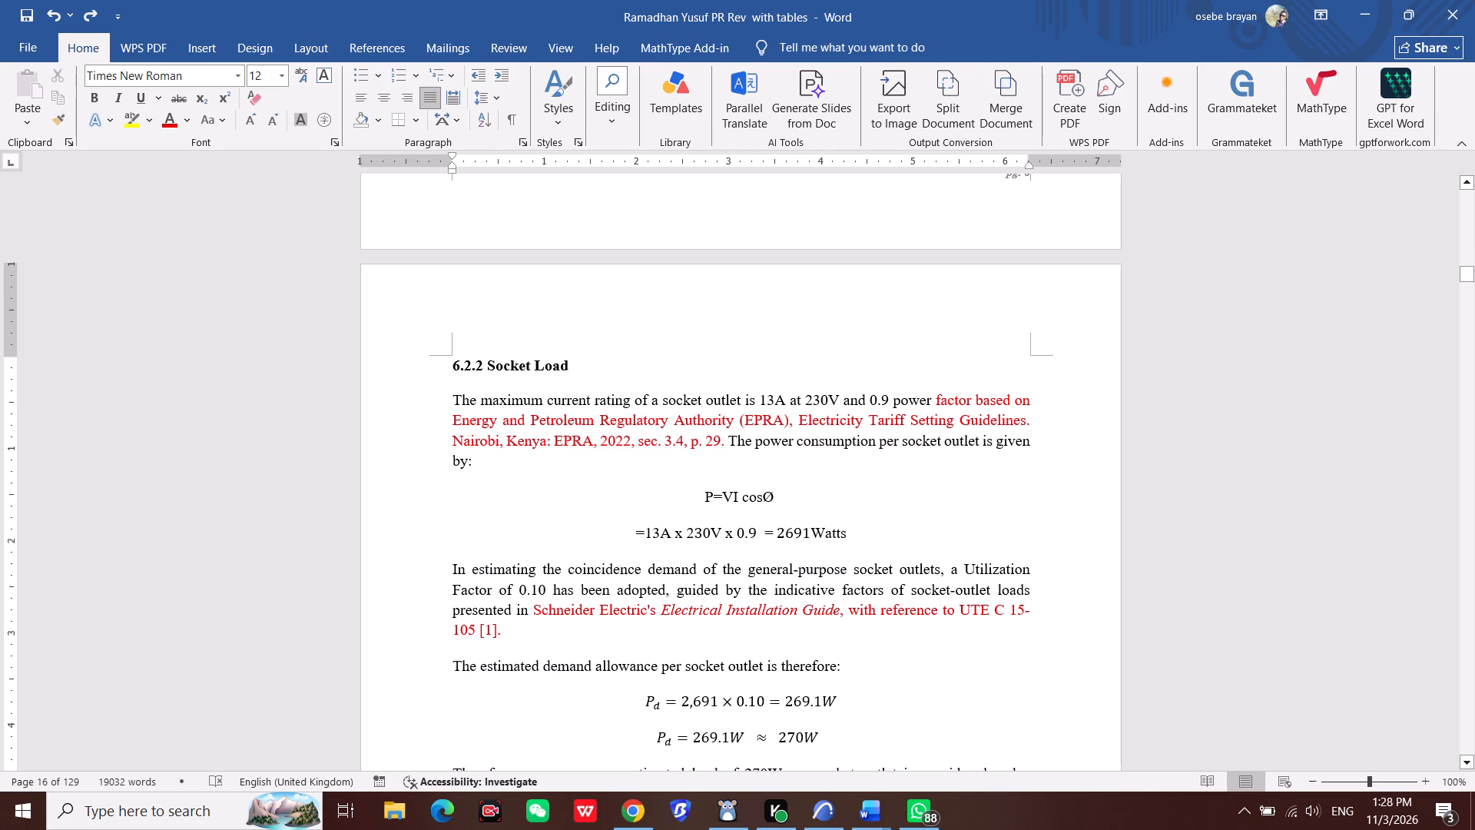
# Look back from section 6.2 through the preferred solution in 5.0 to the power supply options analysis in 4.2.
pyautogui.scroll(19, 723, 447)
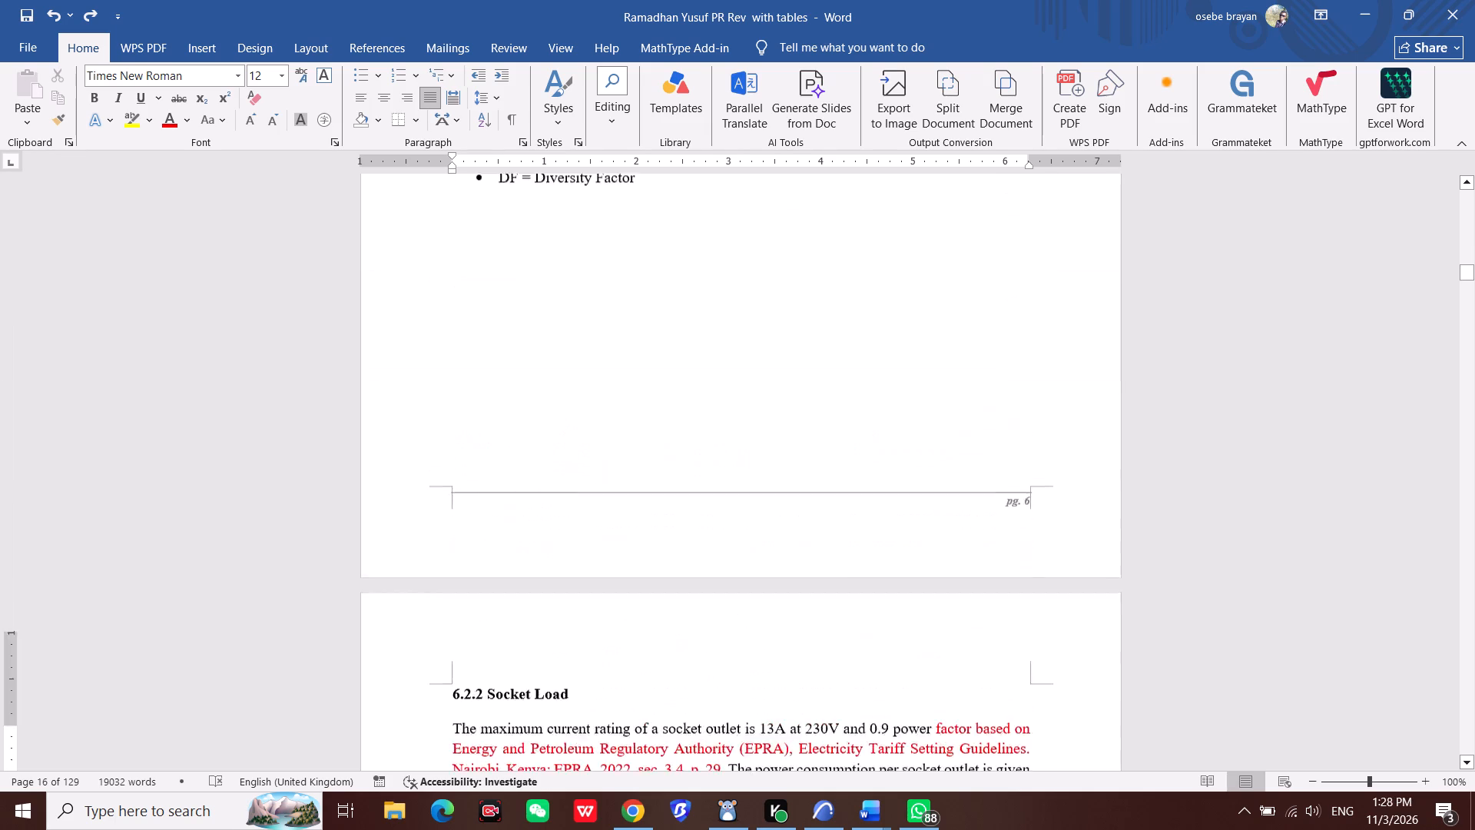
pyautogui.scroll(15, 533, 237)
pyautogui.scroll(4, 451, 284)
pyautogui.scroll(6, 605, 363)
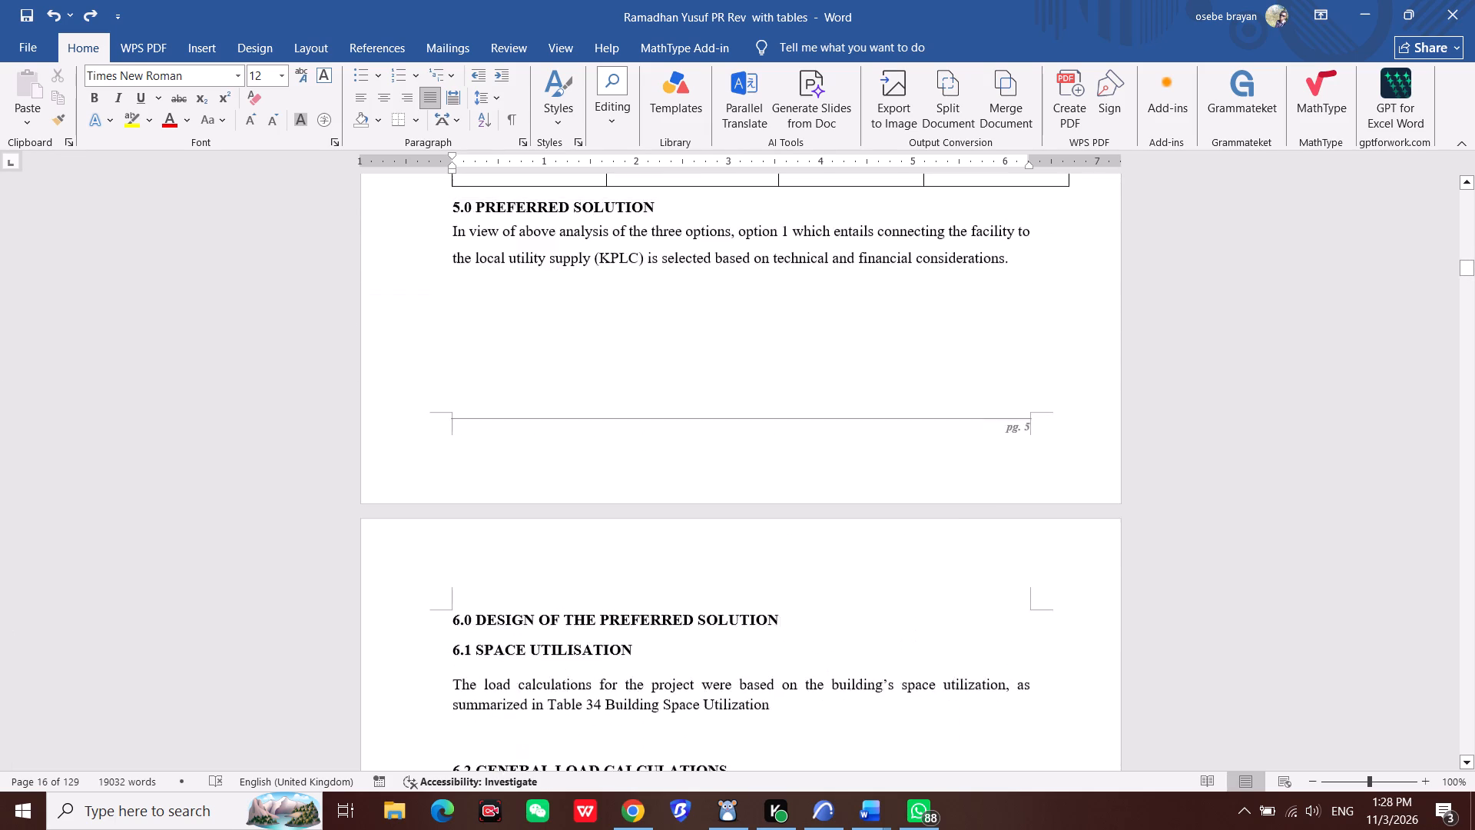
pyautogui.scroll(20, 605, 363)
pyautogui.scroll(20, 605, 363)
pyautogui.scroll(3, 605, 363)
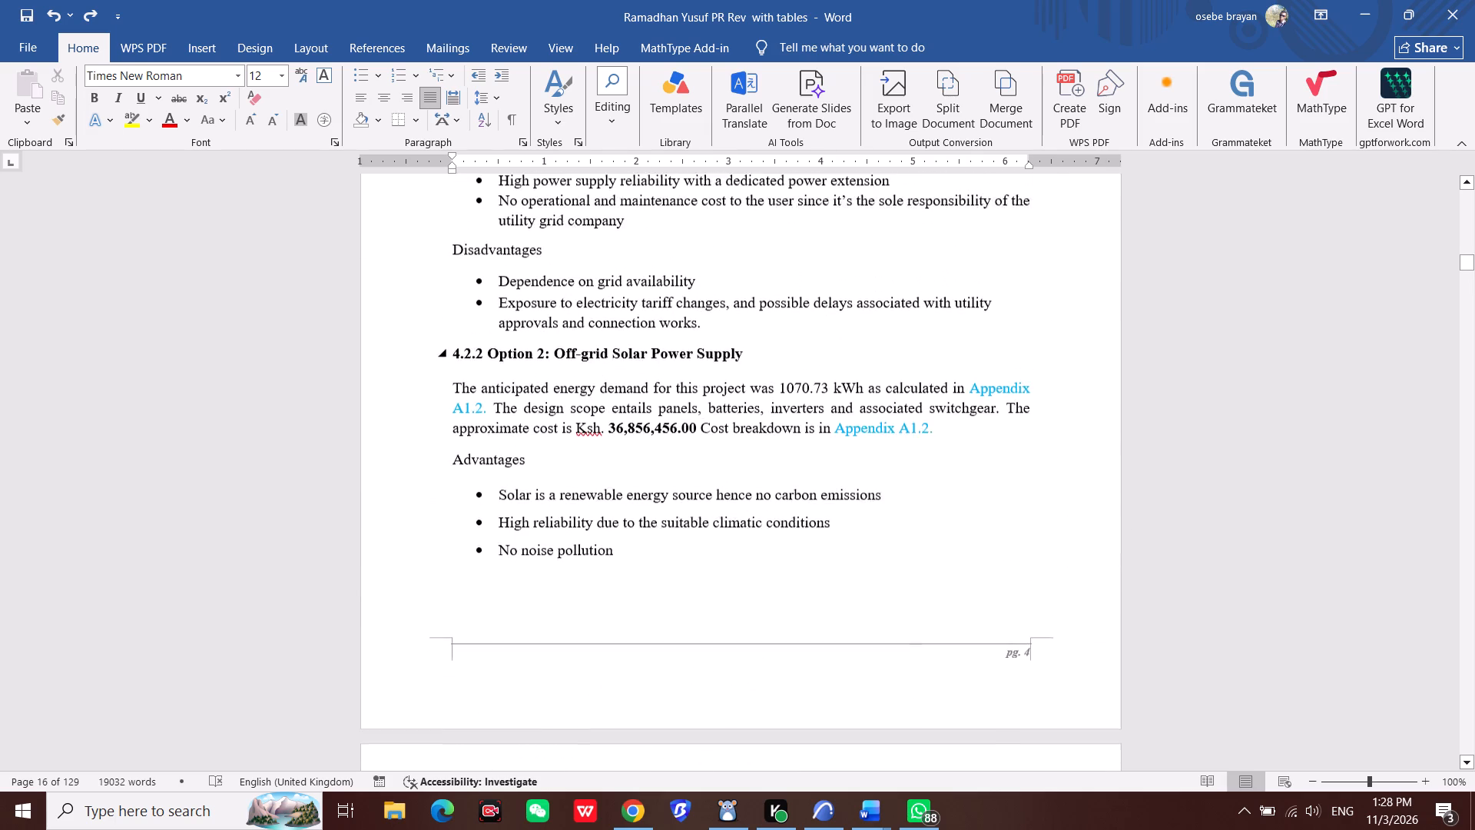
pyautogui.scroll(12, 605, 363)
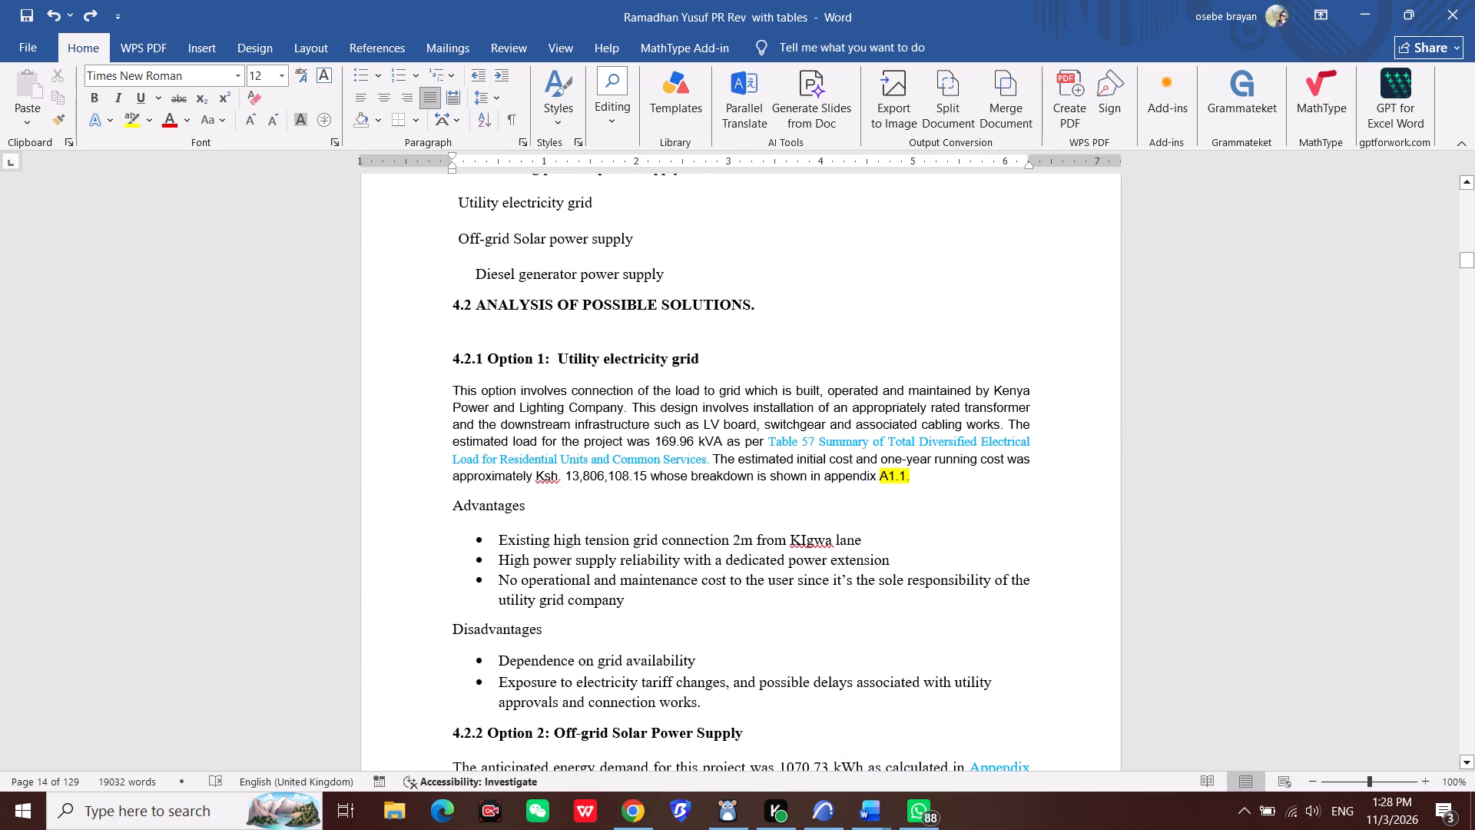
pyautogui.scroll(-4, 621, 429)
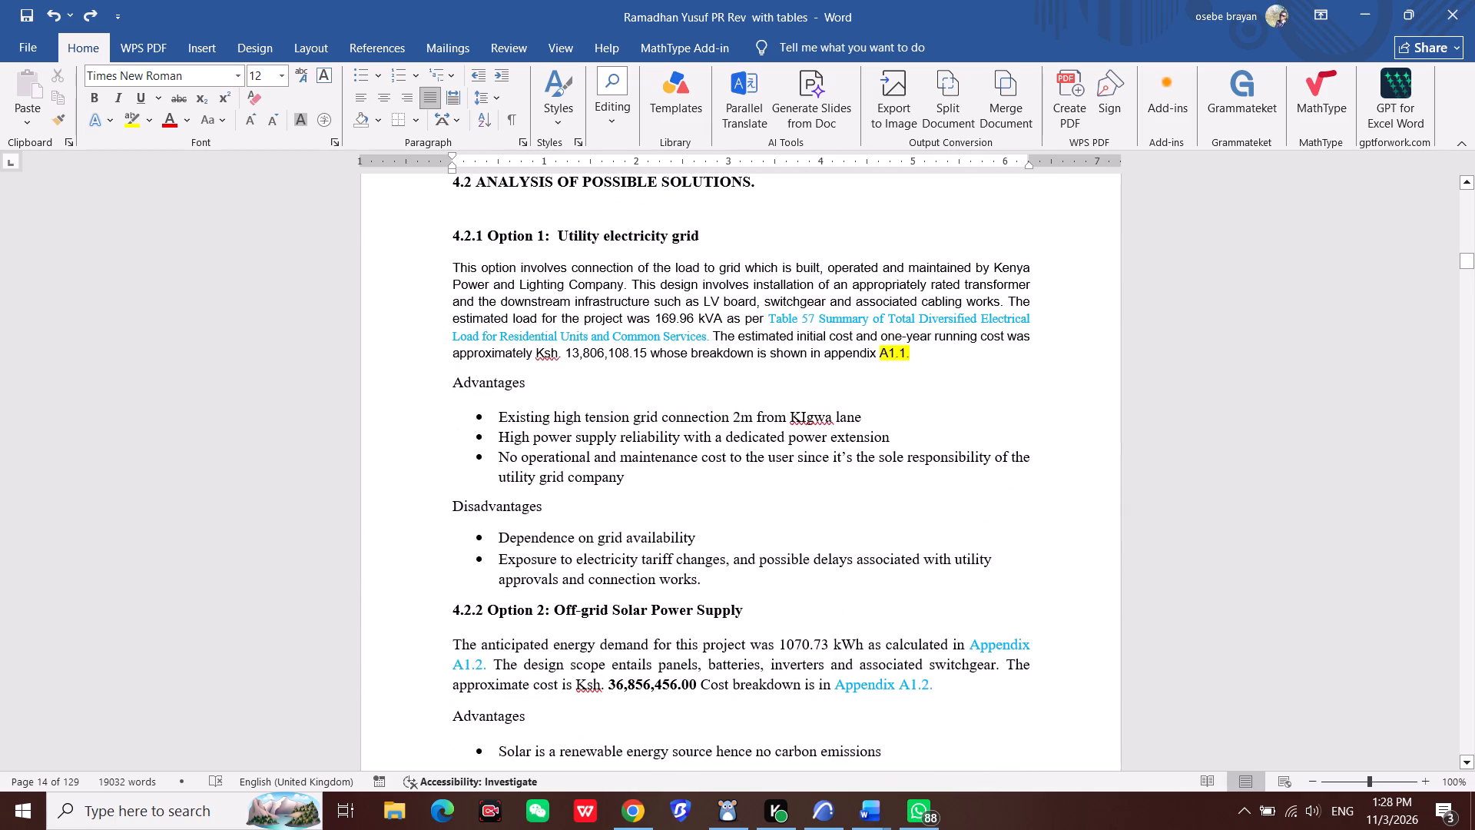
pyautogui.press('super+Right')
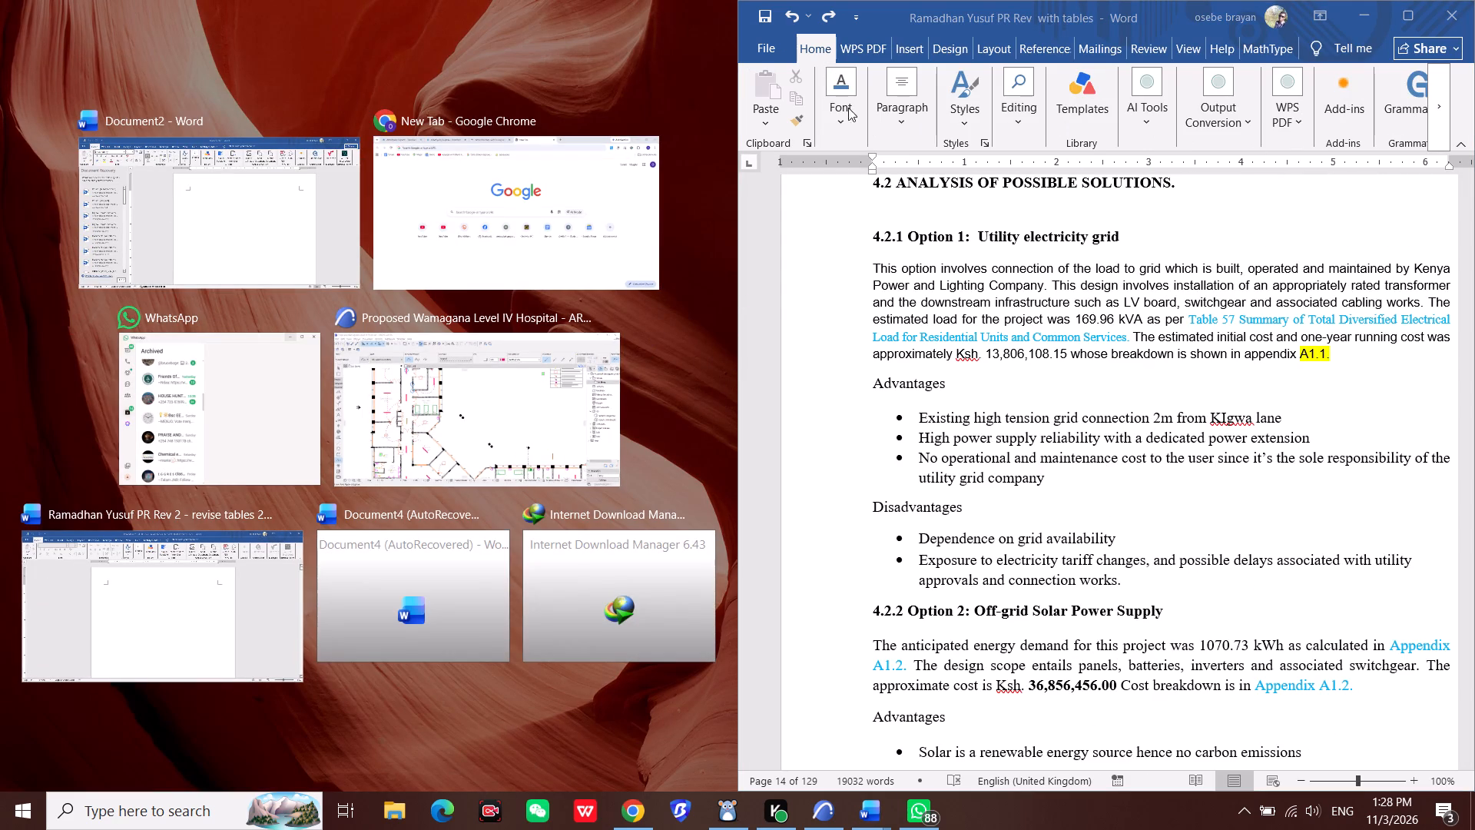
pyautogui.click(773, 58)
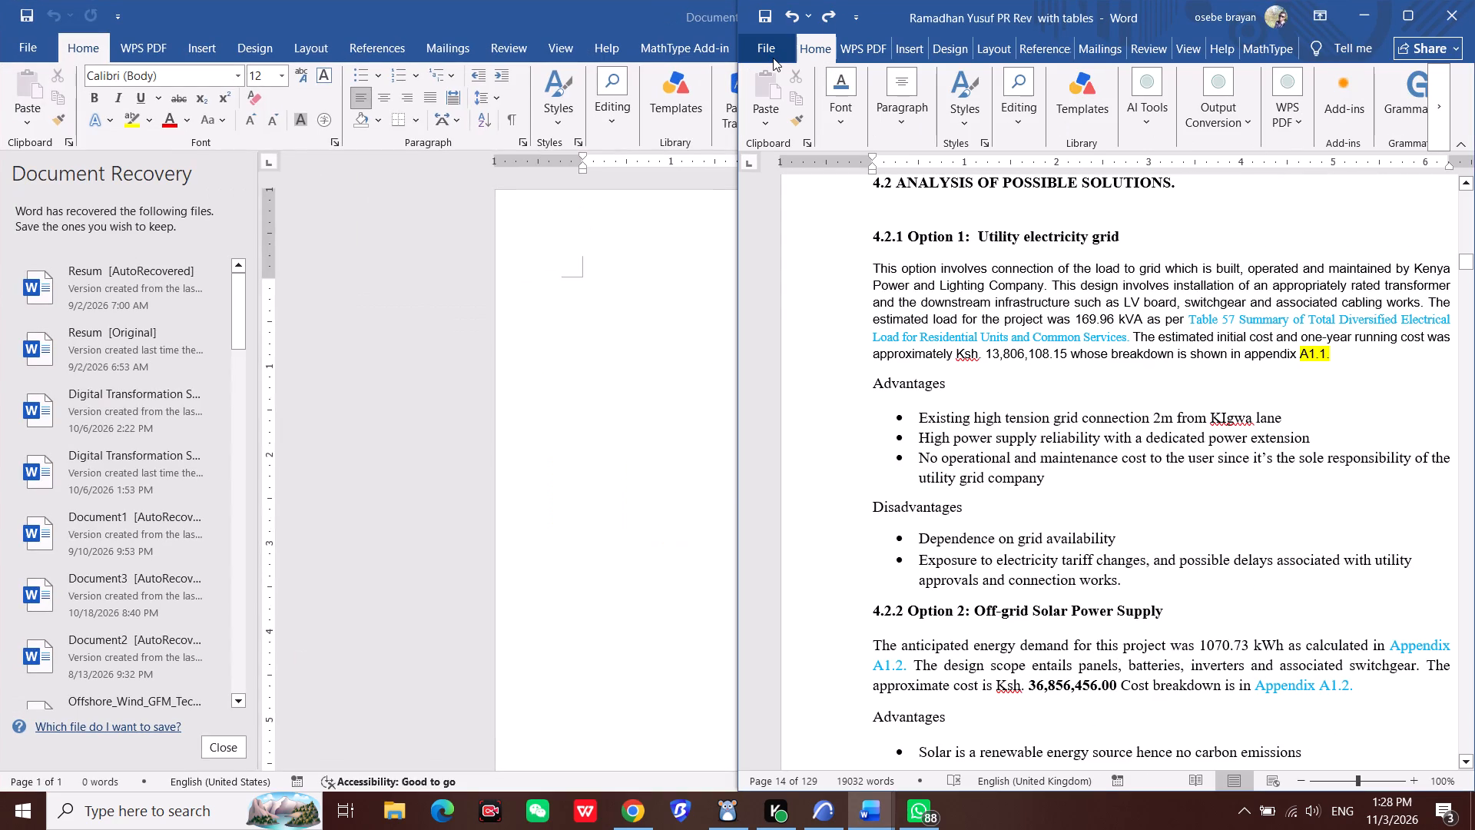
pyautogui.click(773, 58)
pyautogui.click(958, 191)
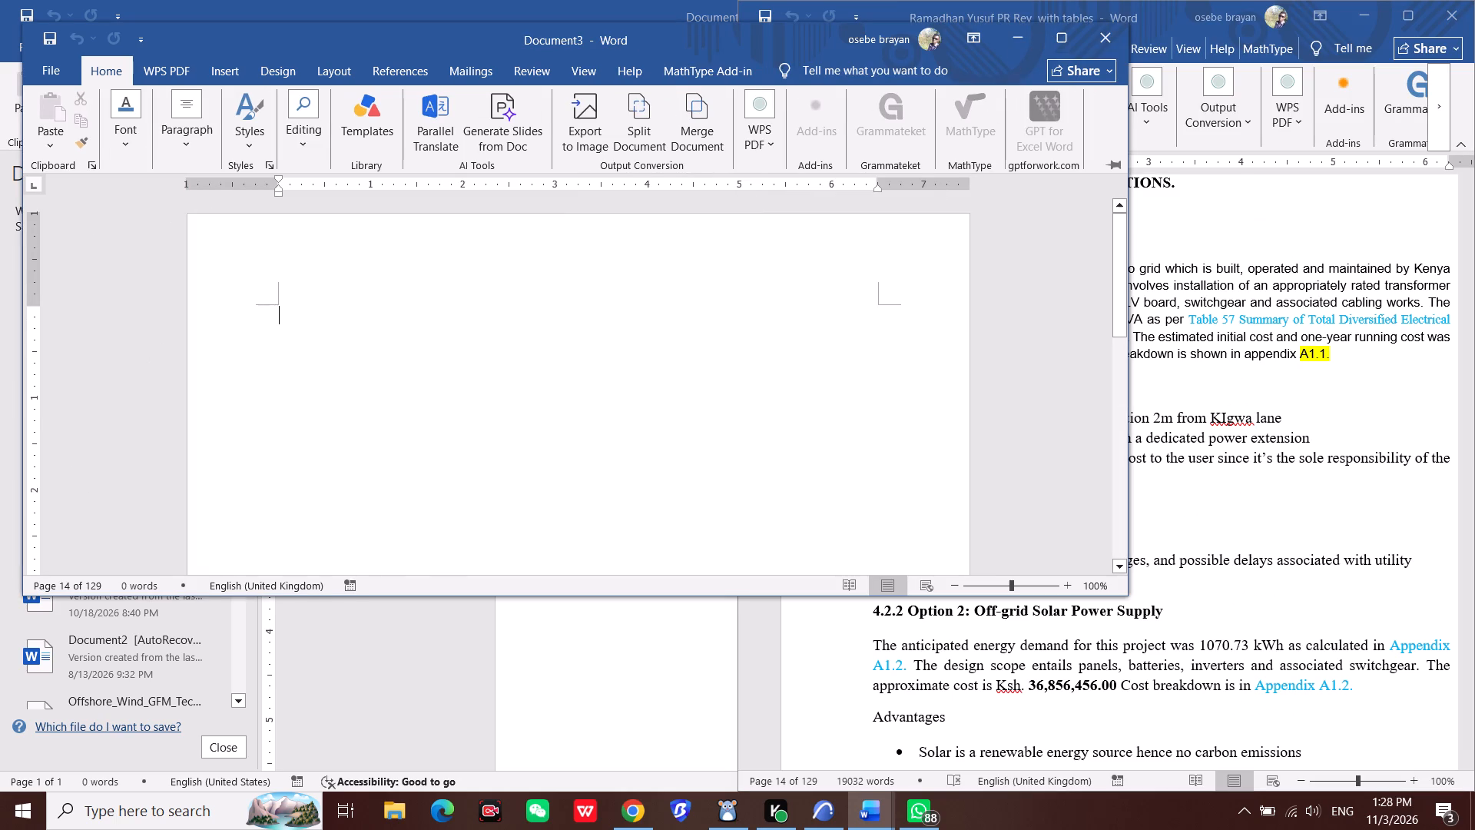
pyautogui.press('super+Left')
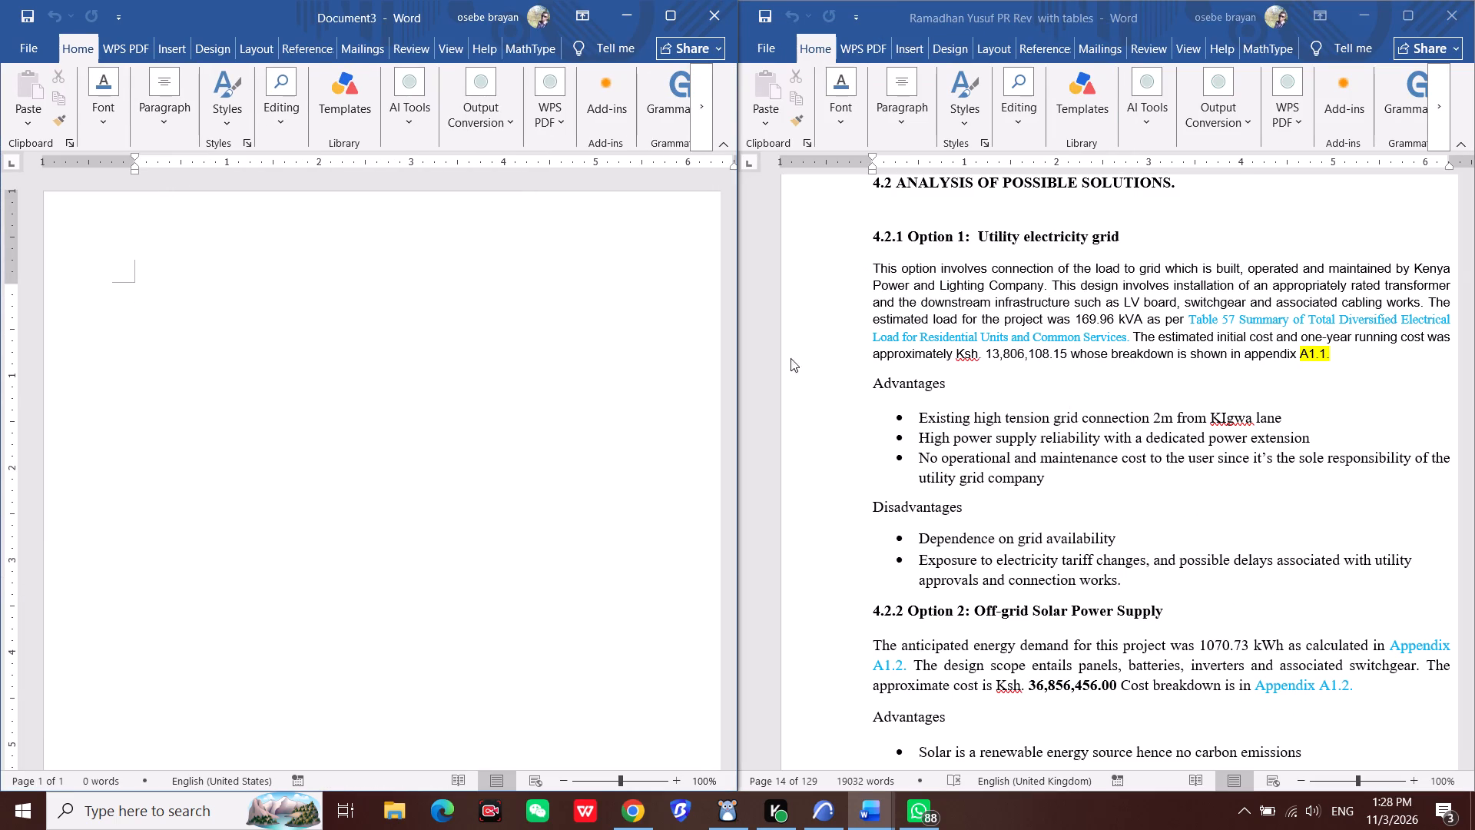
# Remove the extra leading spaces before "Diesel generator power supply" in section 4.1 to align it with the other listed options.
pyautogui.scroll(-4, 996, 417)
pyautogui.scroll(16, 956, 481)
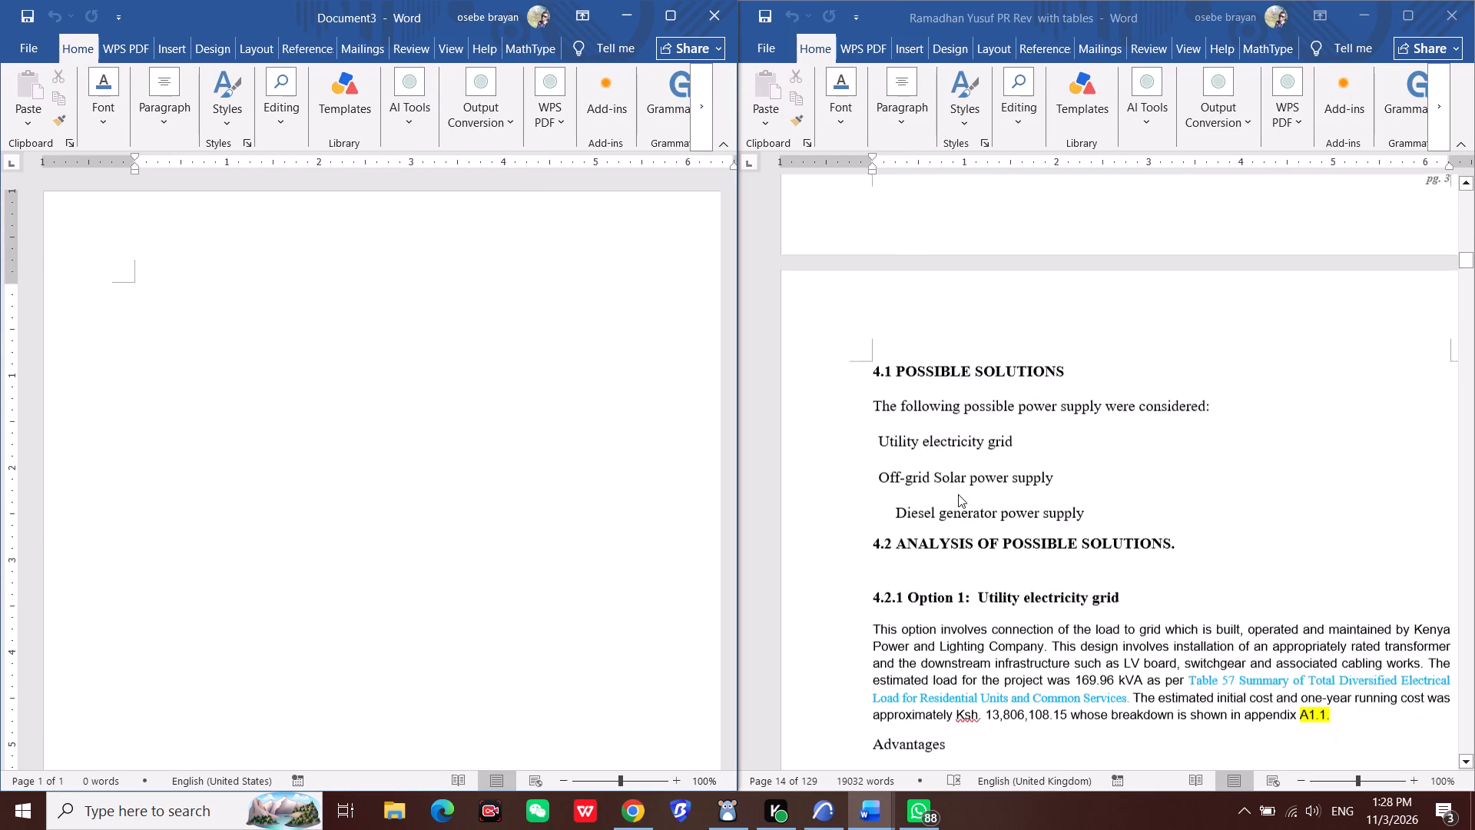
pyautogui.scroll(3, 1094, 402)
pyautogui.scroll(9, 1185, 317)
pyautogui.scroll(-13, 1185, 296)
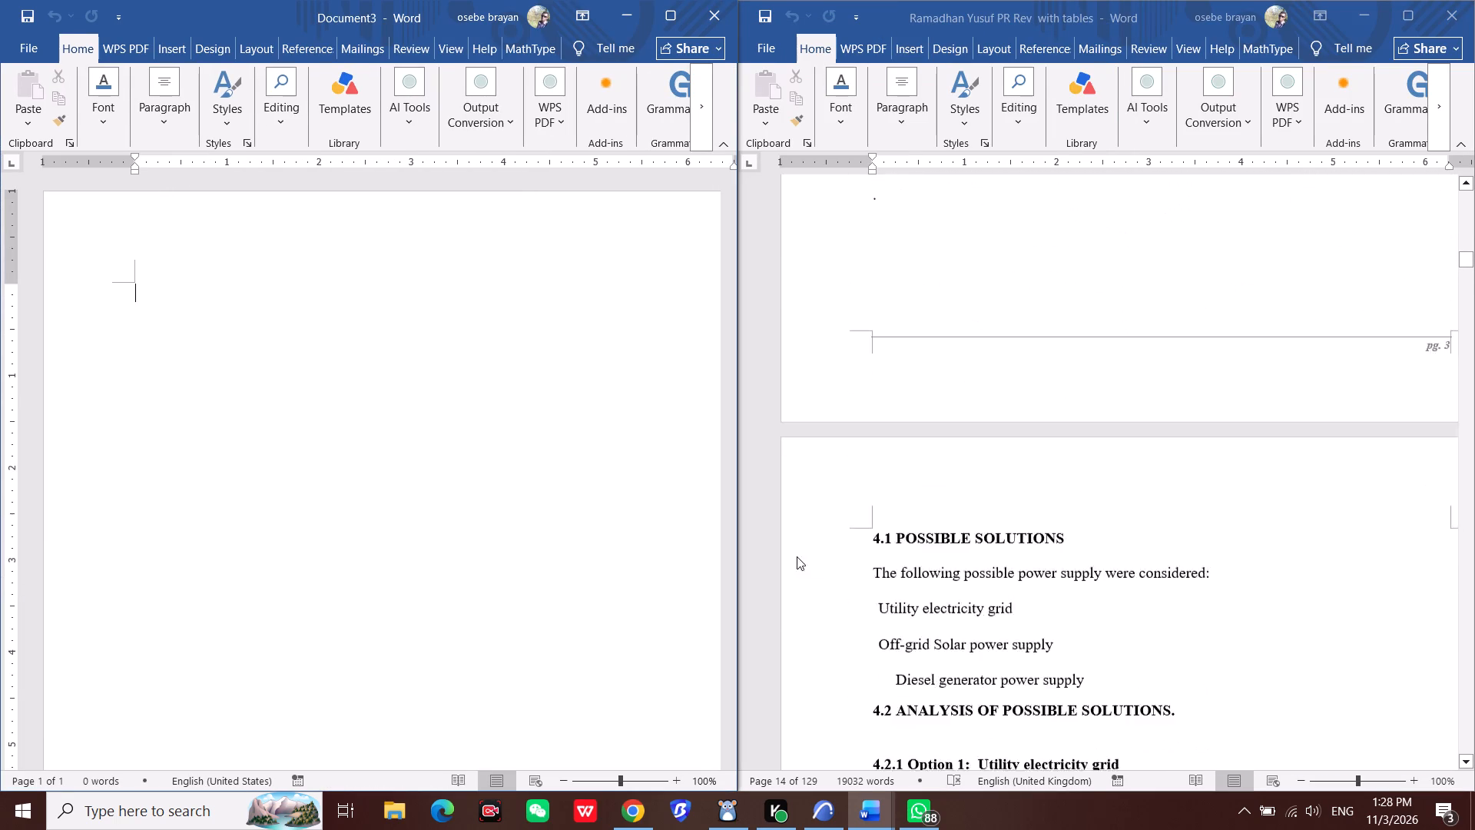
pyautogui.click(907, 496)
pyautogui.click(890, 484)
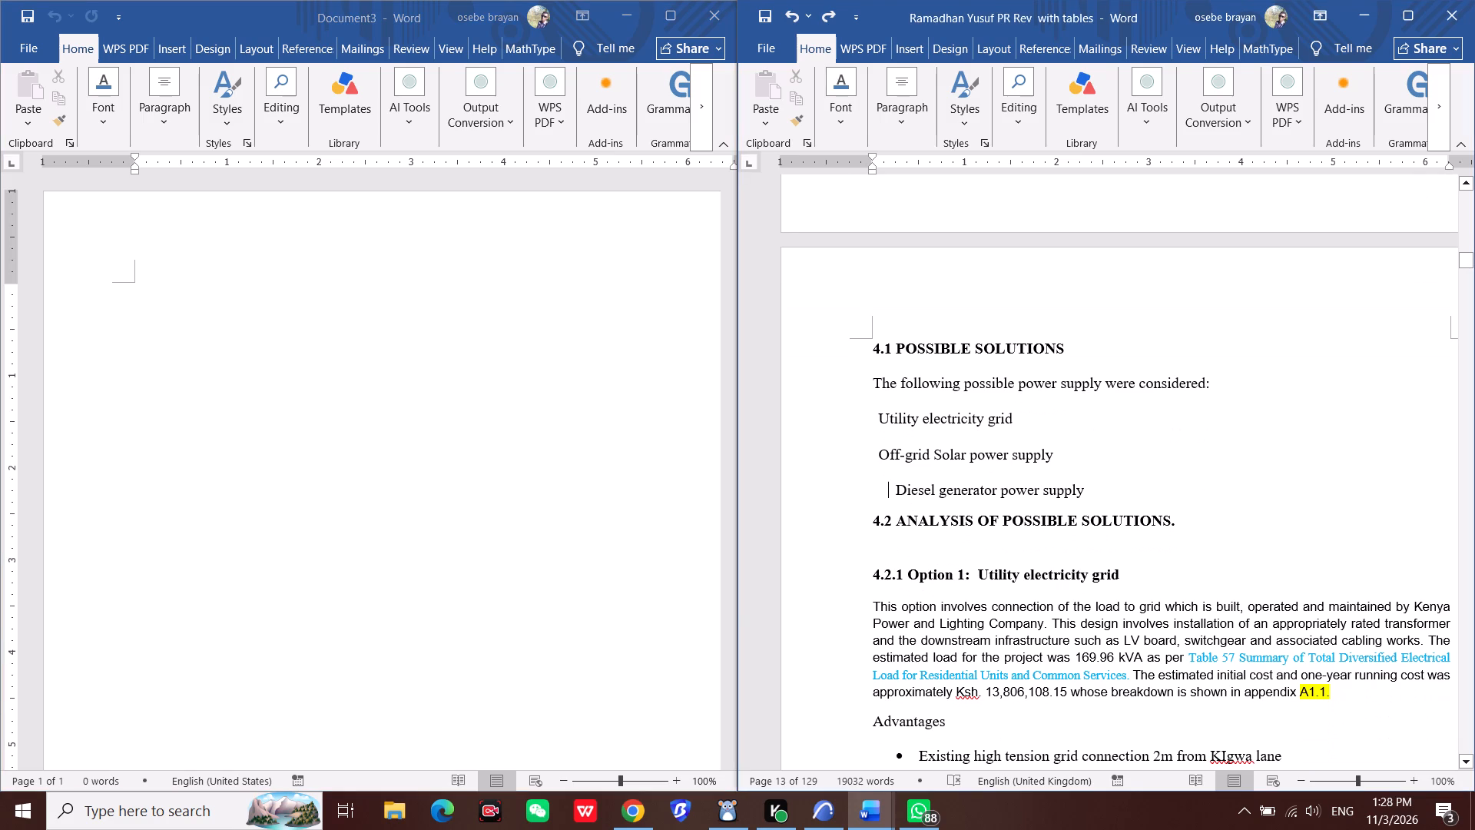
pyautogui.press('BackSpace')
pyautogui.press('BackSpace')
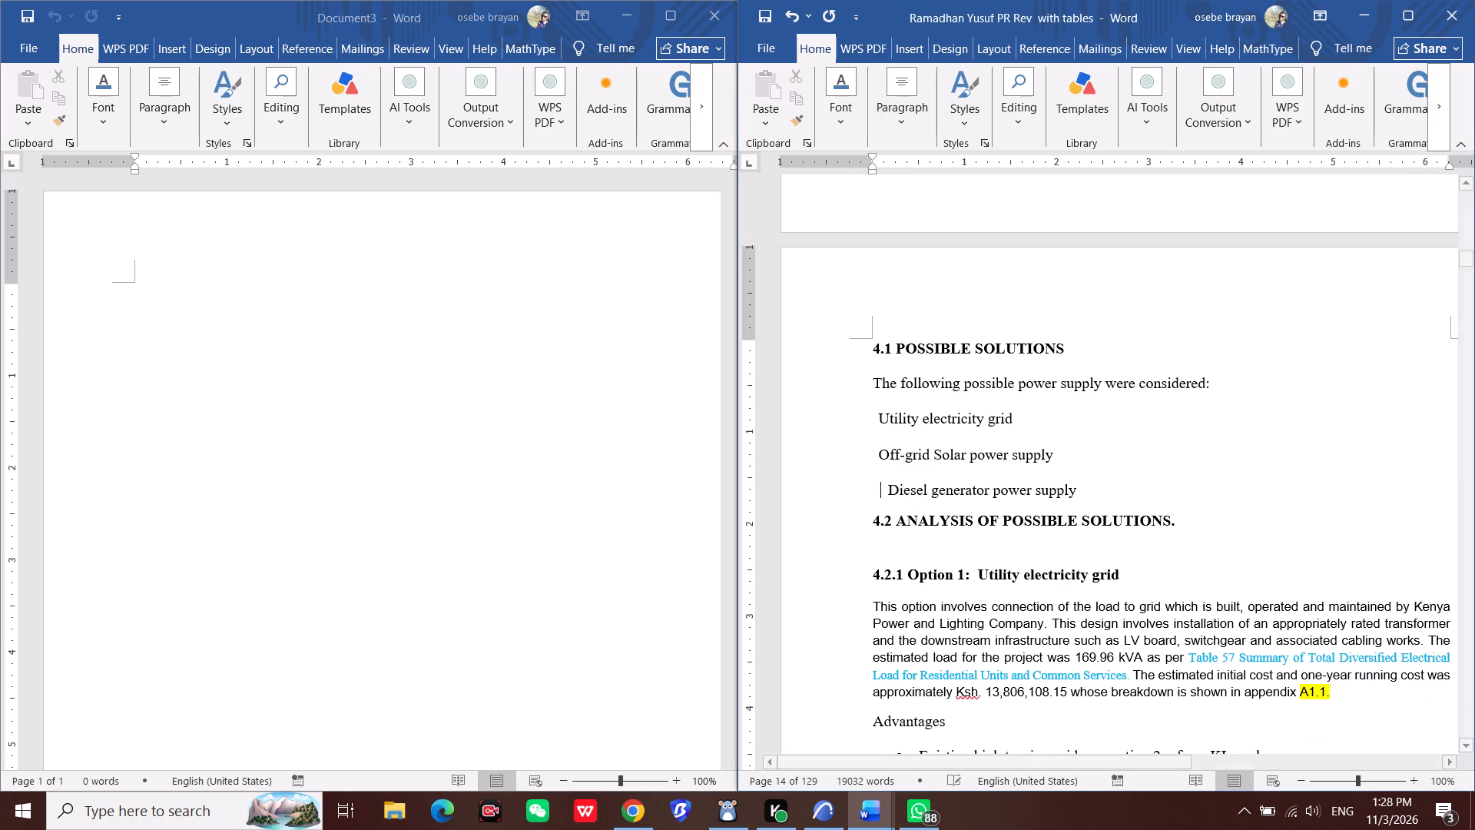
pyautogui.press('BackSpace')
pyautogui.press('BackSpace')
# Look over sections 4.1 and 4.2, then go back through the site figures, objectives and introduction to the List of Figures.
pyautogui.scroll(10, 913, 484)
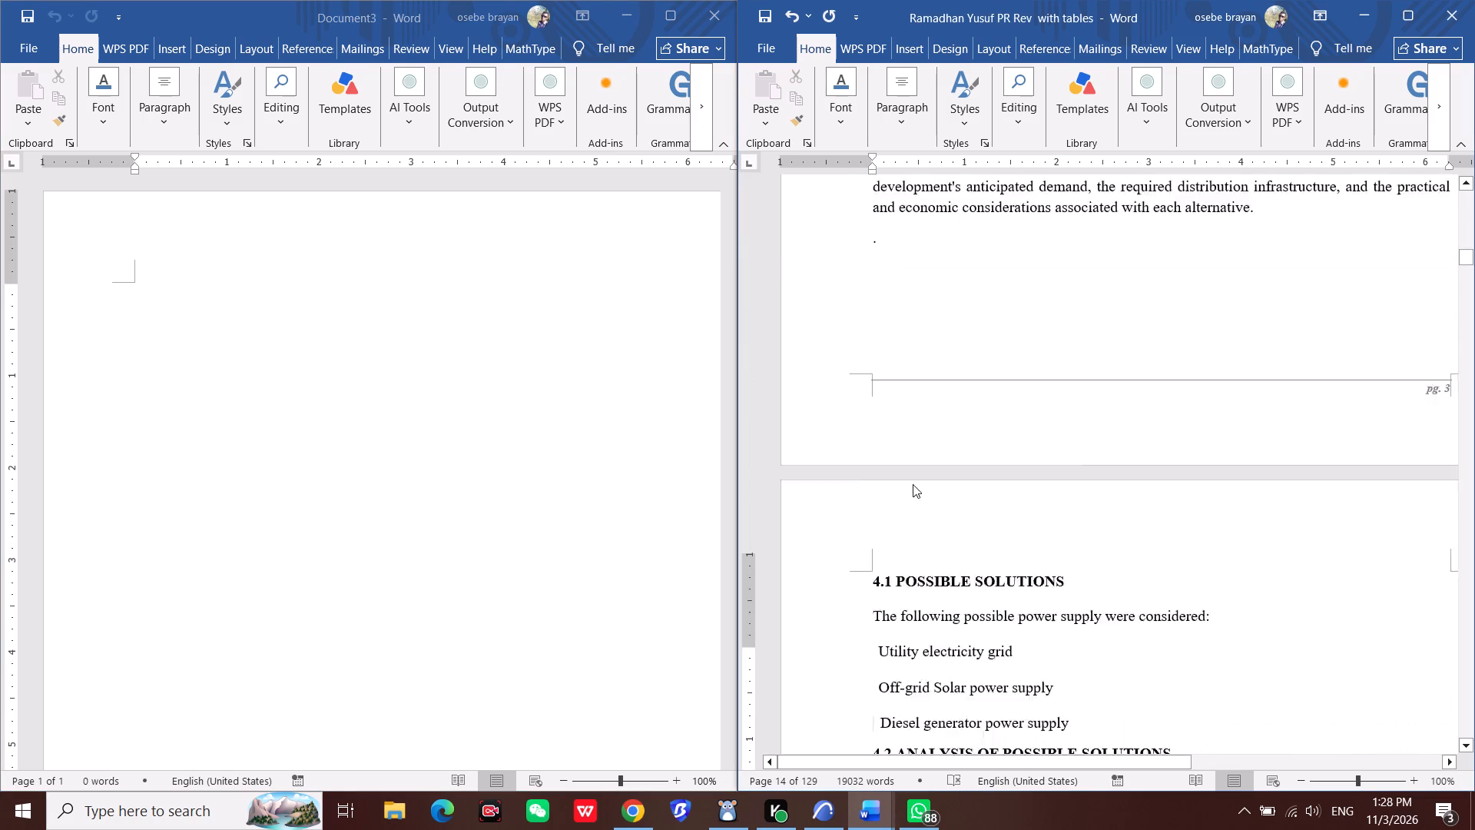
pyautogui.scroll(5, 913, 466)
pyautogui.scroll(-19, 1040, 403)
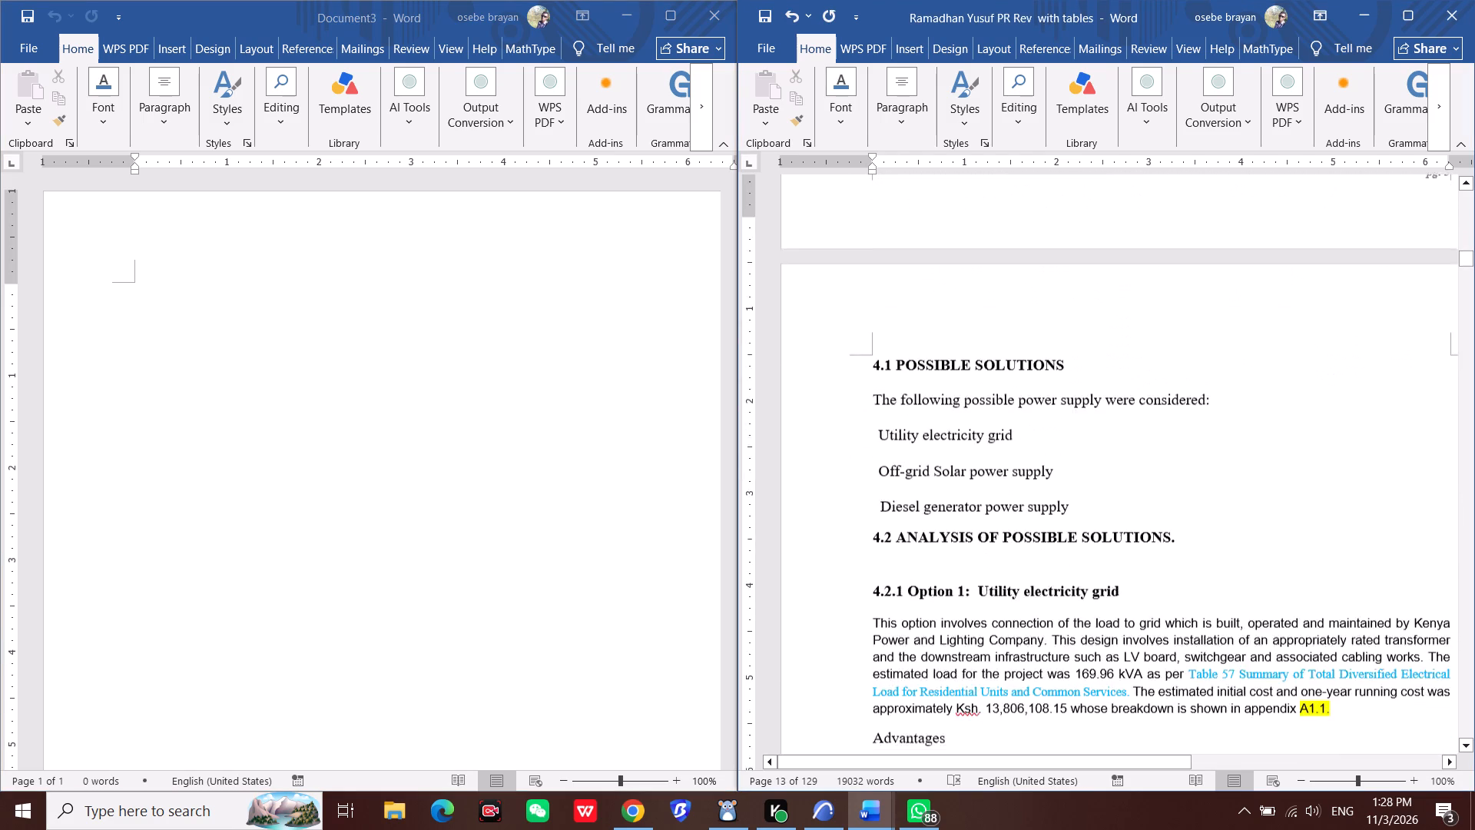
pyautogui.scroll(-6, 1040, 423)
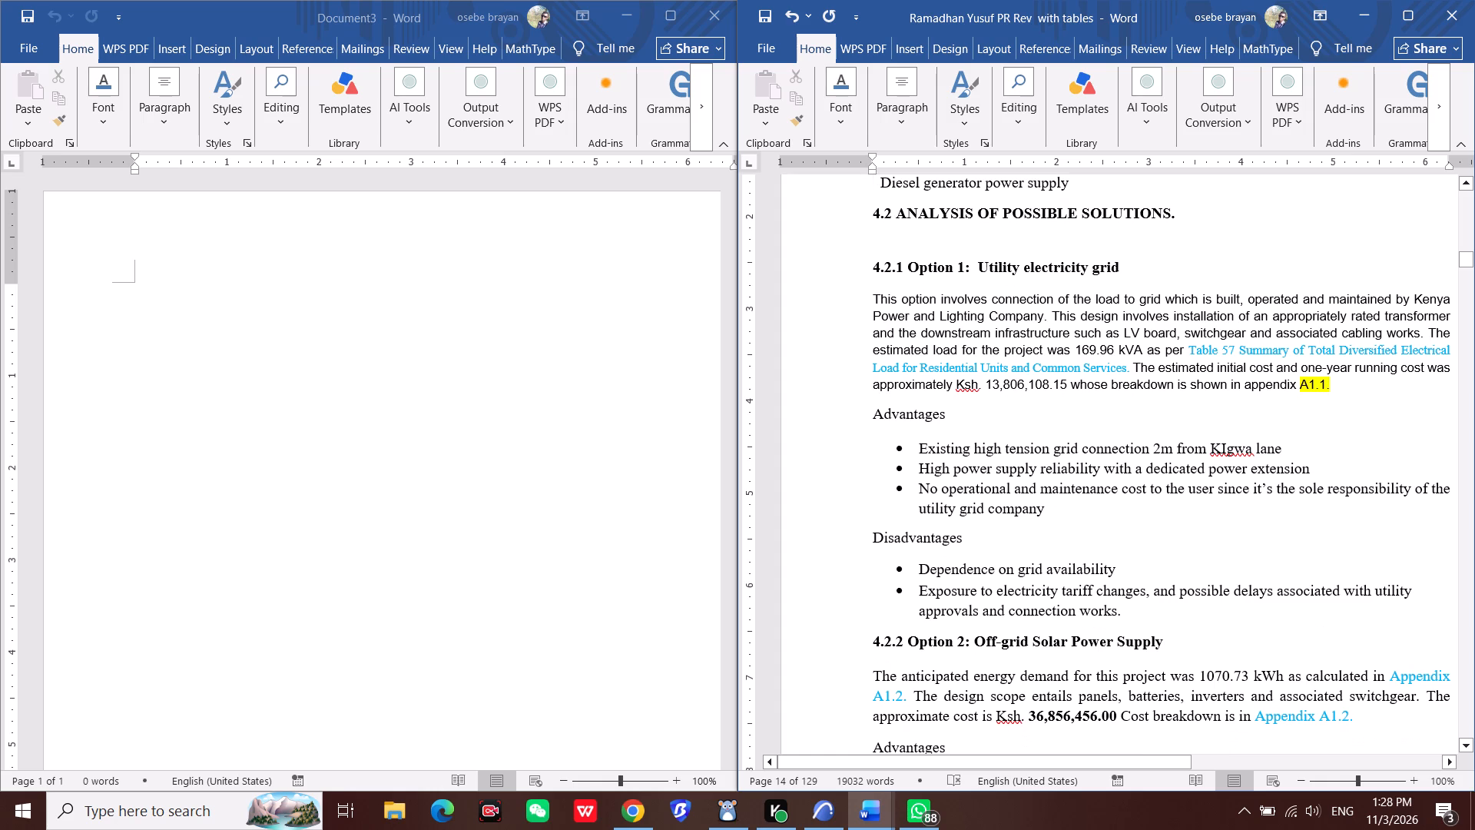
pyautogui.scroll(3, 1253, 419)
pyautogui.scroll(20, 1253, 419)
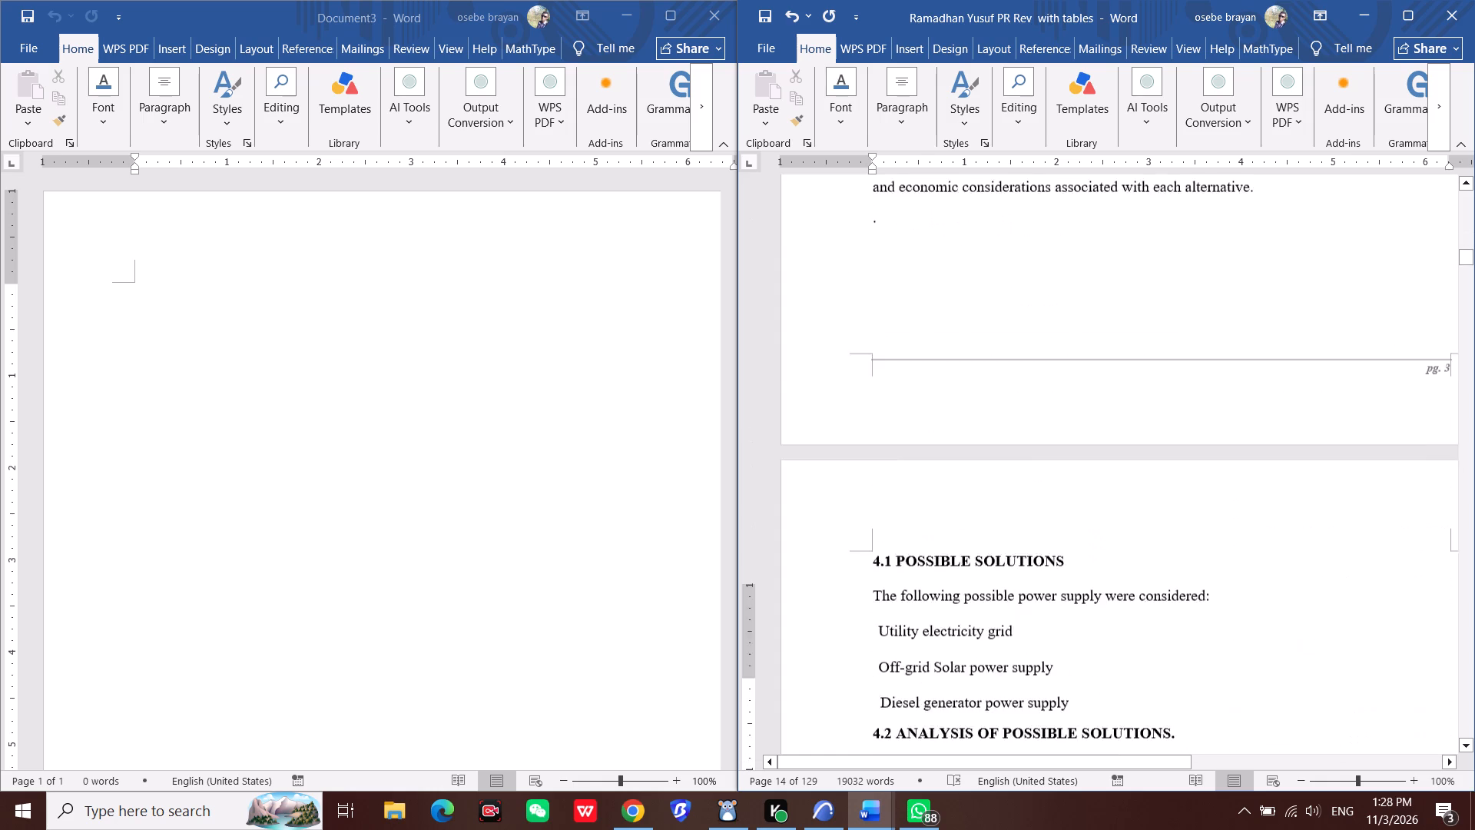
pyautogui.scroll(20, 1231, 384)
pyautogui.scroll(20, 1231, 384)
pyautogui.scroll(5, 1231, 384)
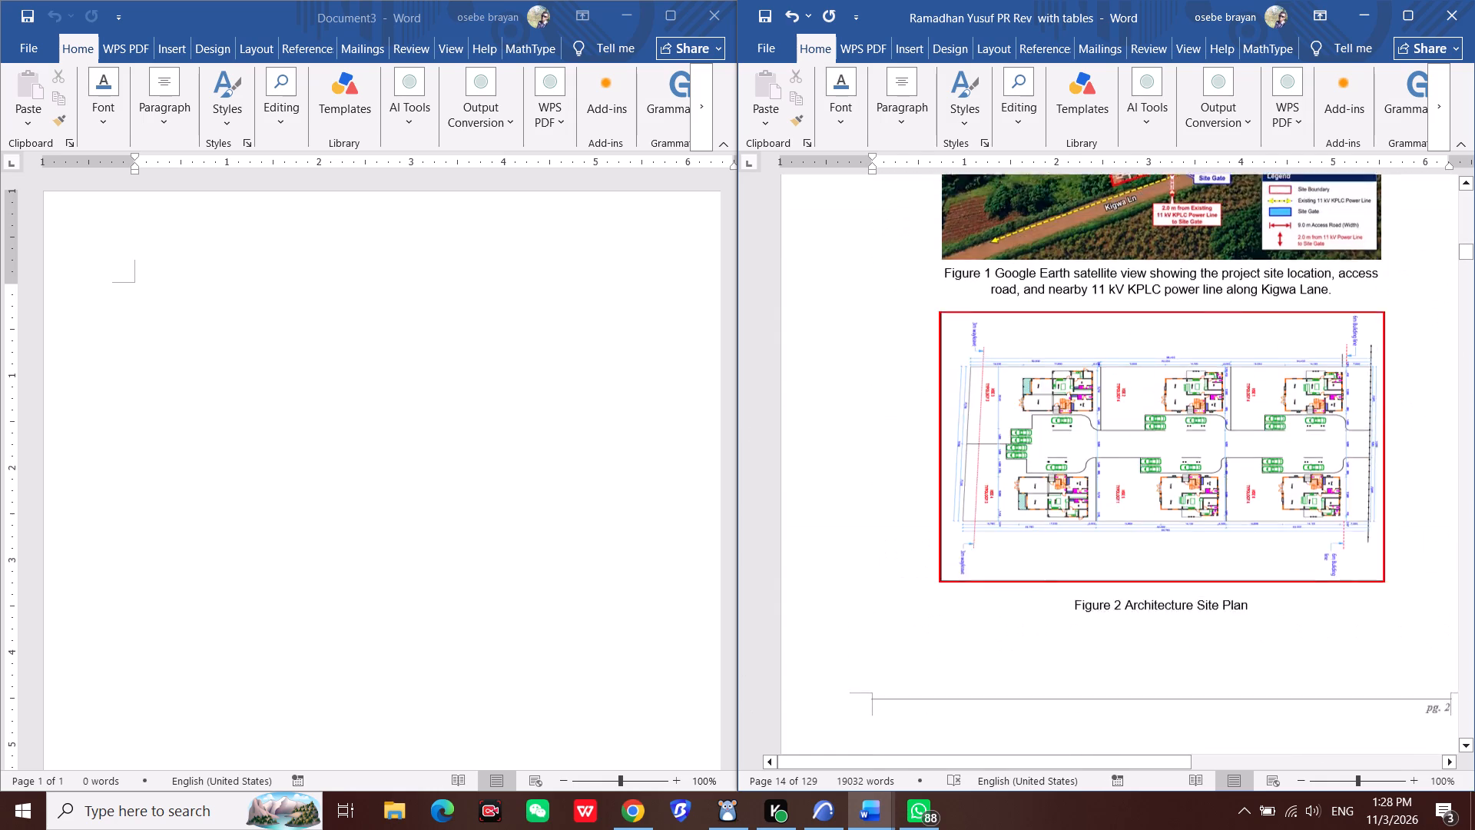
pyautogui.scroll(16, 1231, 384)
pyautogui.scroll(20, 1232, 381)
pyautogui.scroll(3, 1232, 381)
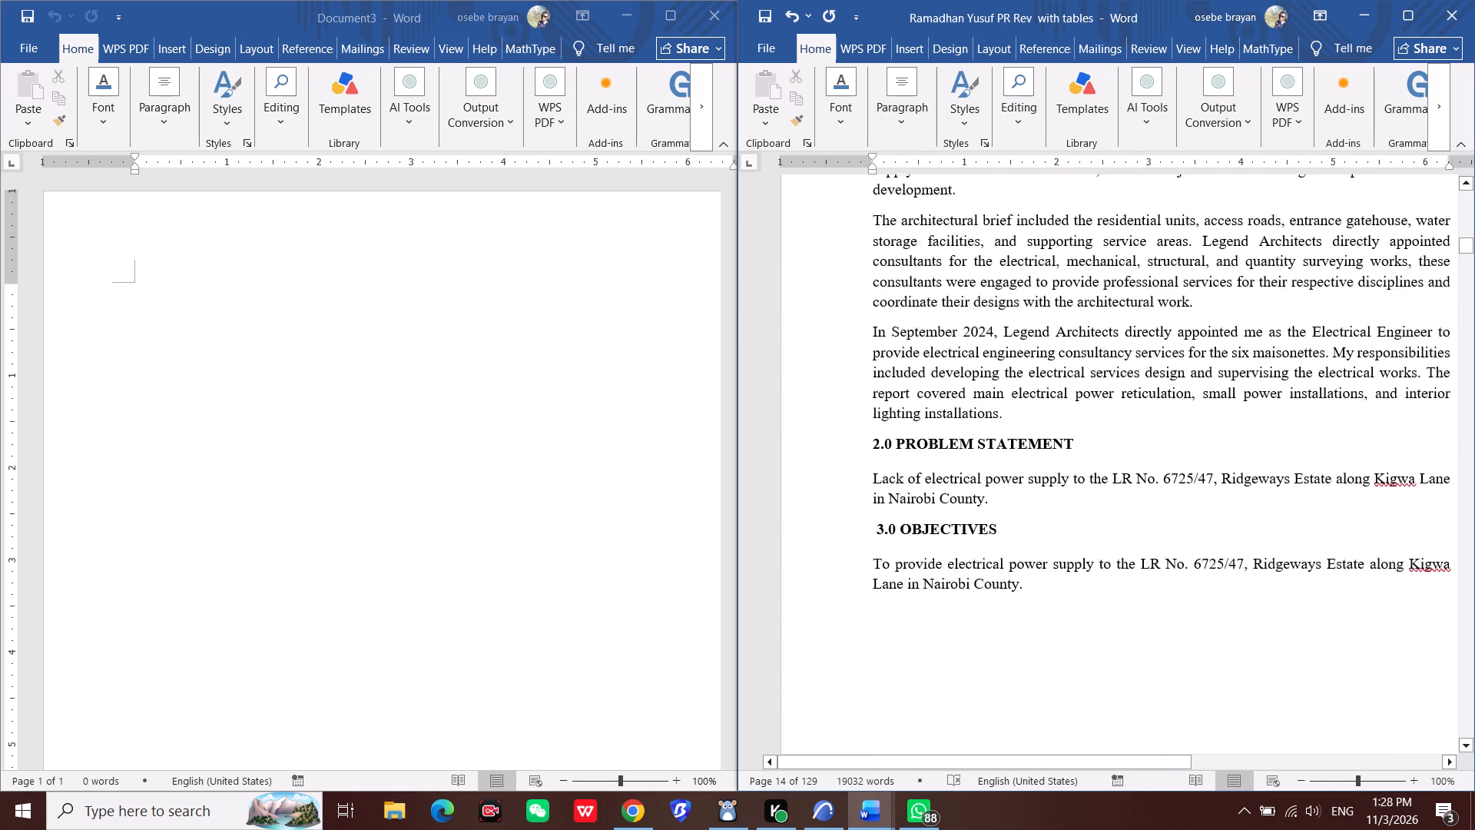
pyautogui.scroll(17, 1237, 378)
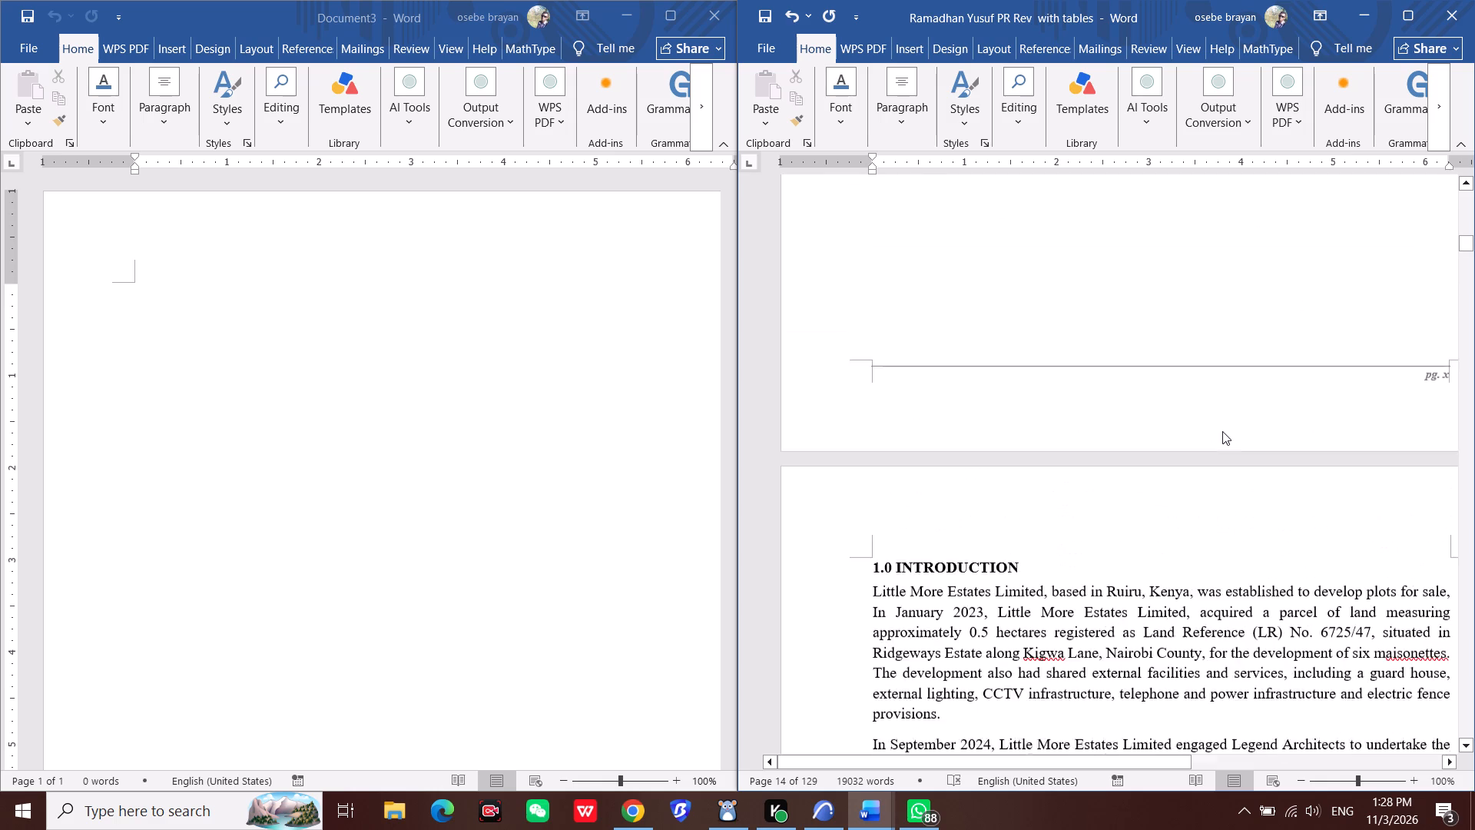
pyautogui.scroll(20, 1222, 431)
pyautogui.scroll(12, 1222, 431)
# Review the report from the introduction through the site figures and the three supply options to the comparison in section 4.2.5.
pyautogui.scroll(-3, 1226, 402)
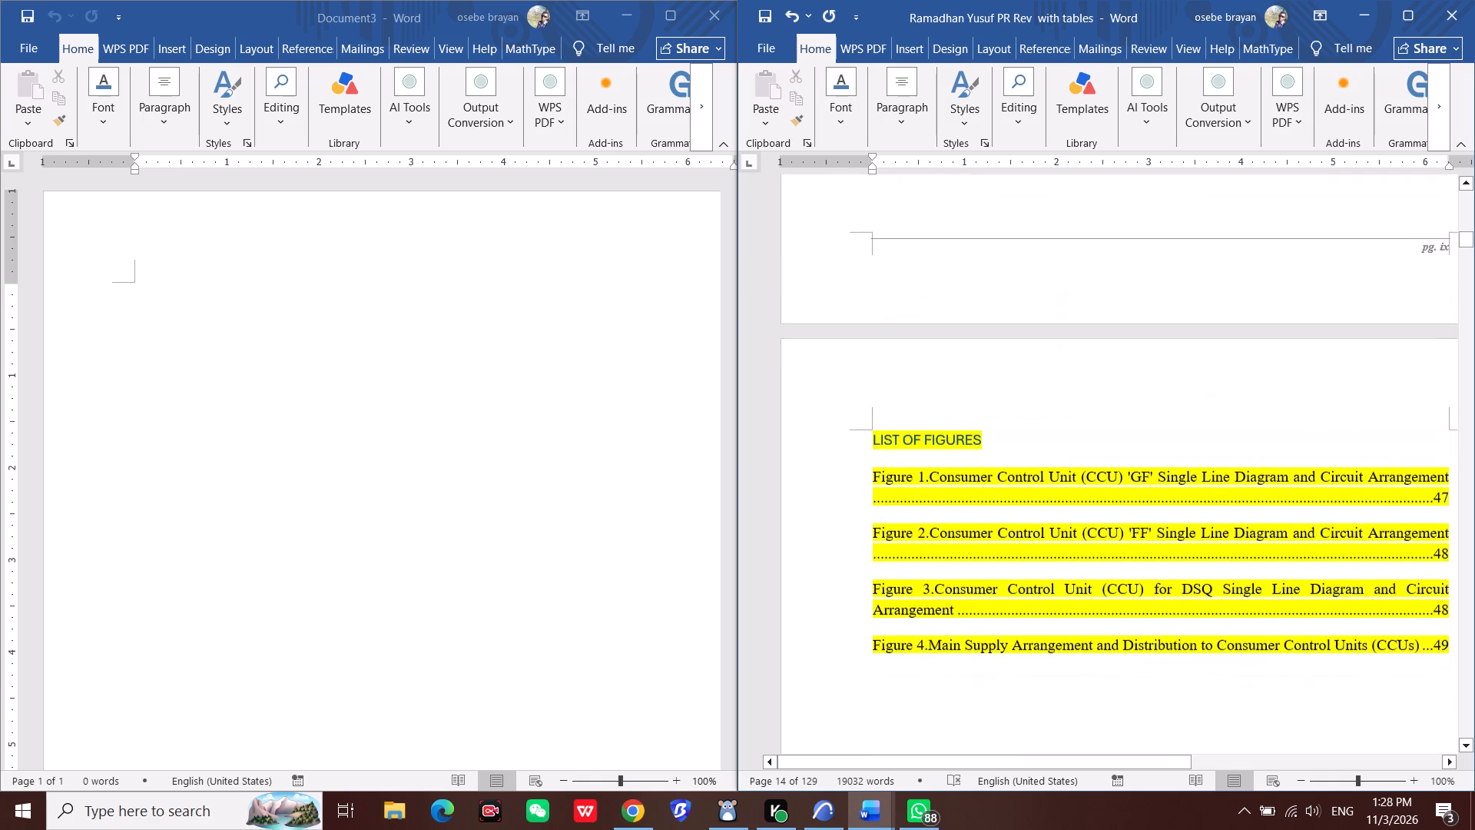
pyautogui.scroll(-20, 1226, 402)
pyautogui.scroll(-20, 1226, 402)
pyautogui.scroll(-2, 1226, 402)
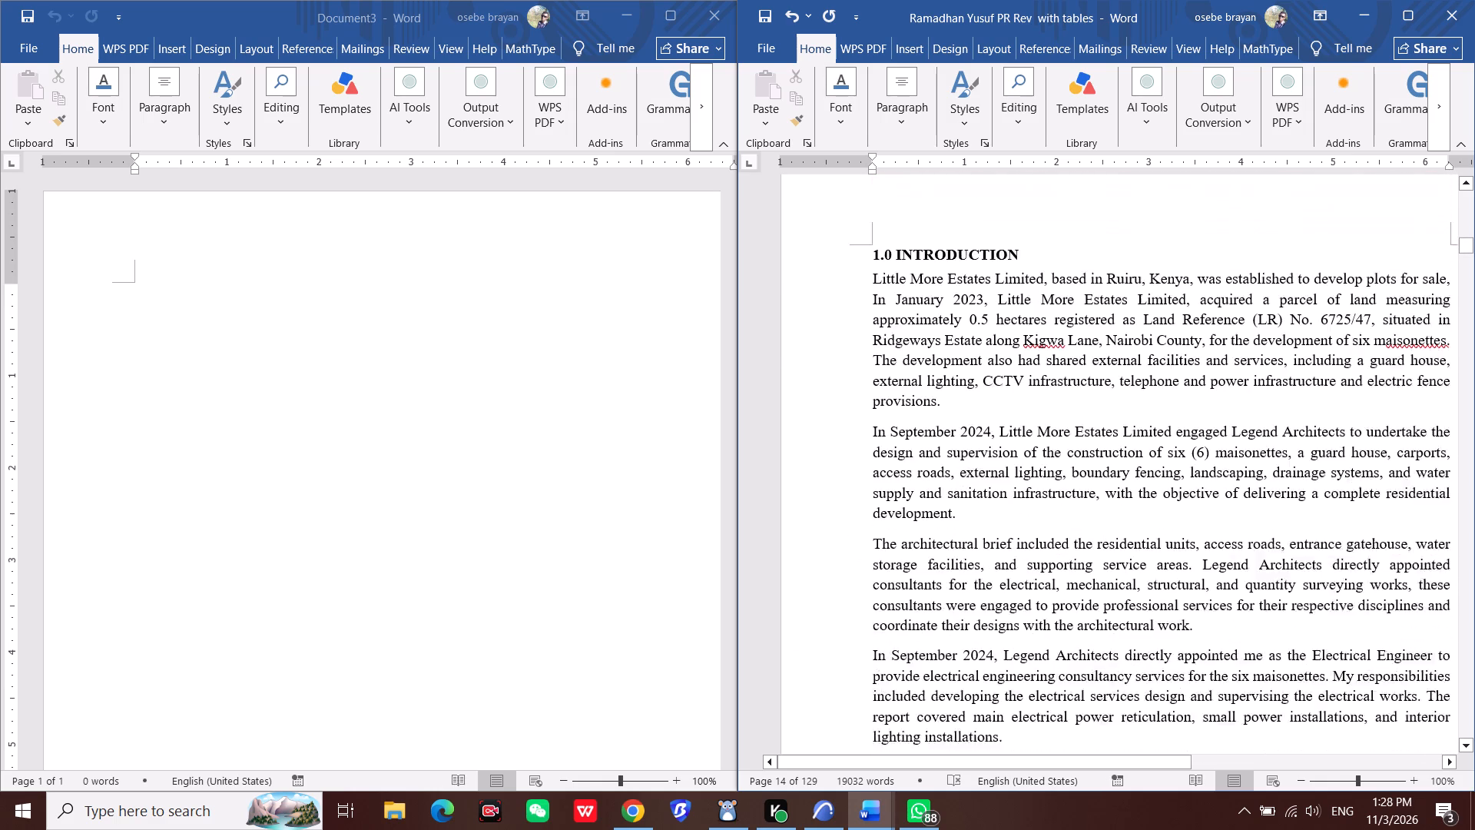
pyautogui.scroll(-20, 1239, 393)
pyautogui.scroll(-20, 1239, 393)
pyautogui.scroll(-1, 1239, 393)
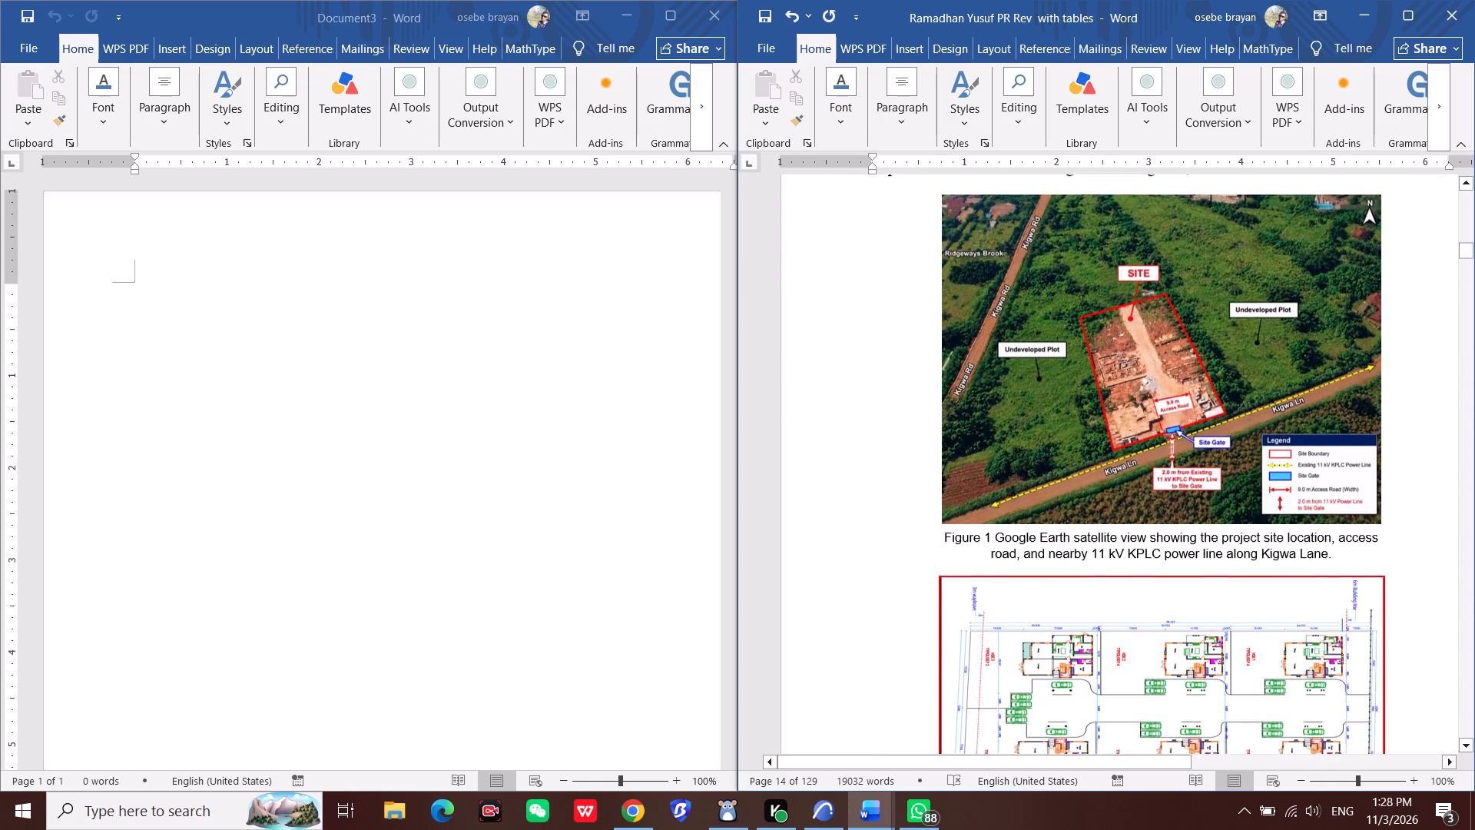
pyautogui.scroll(-20, 1241, 414)
pyautogui.scroll(-20, 1241, 414)
pyautogui.scroll(-1, 1241, 414)
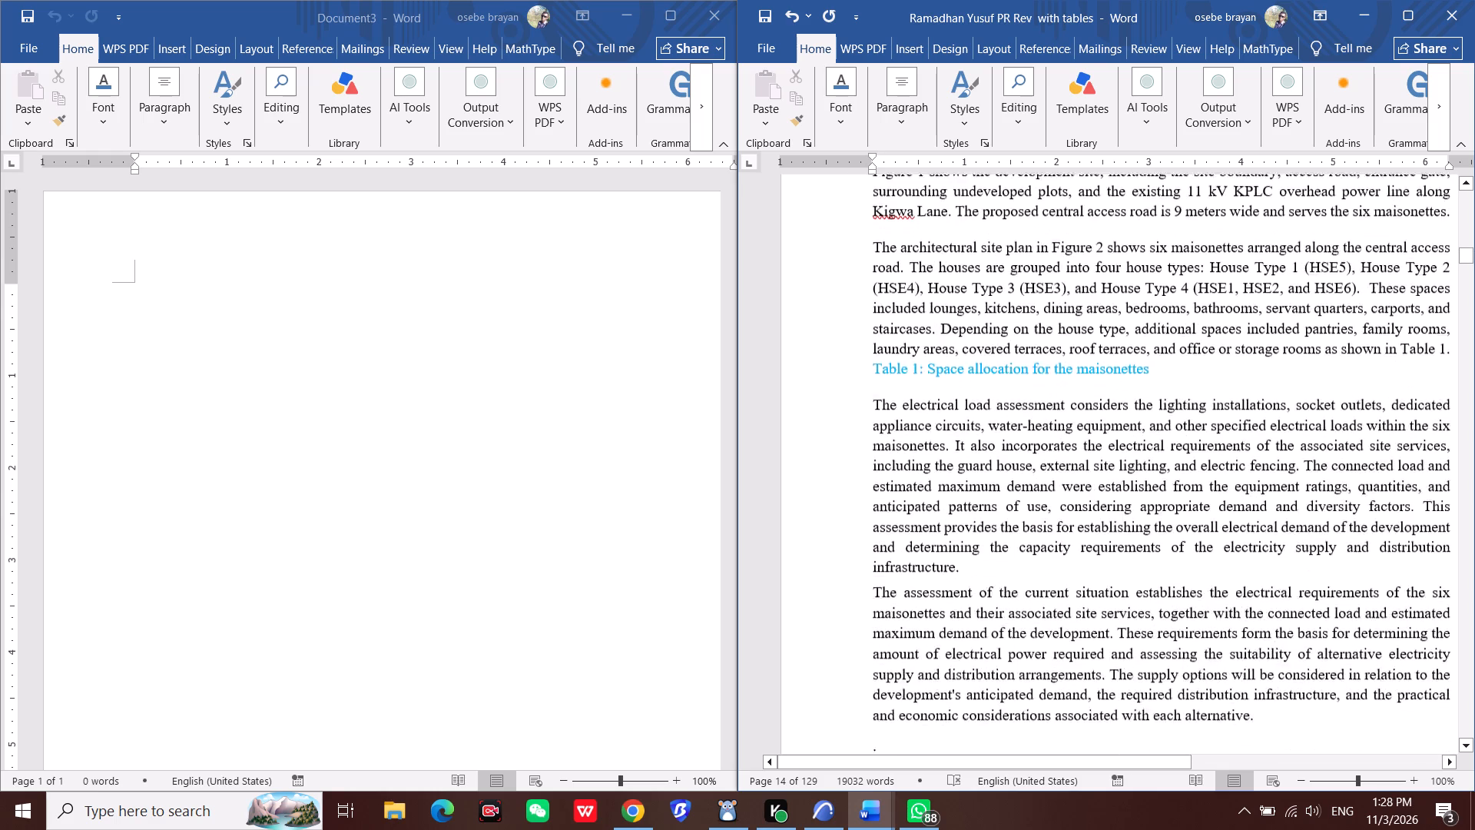
pyautogui.scroll(-20, 1276, 476)
pyautogui.scroll(-18, 1276, 476)
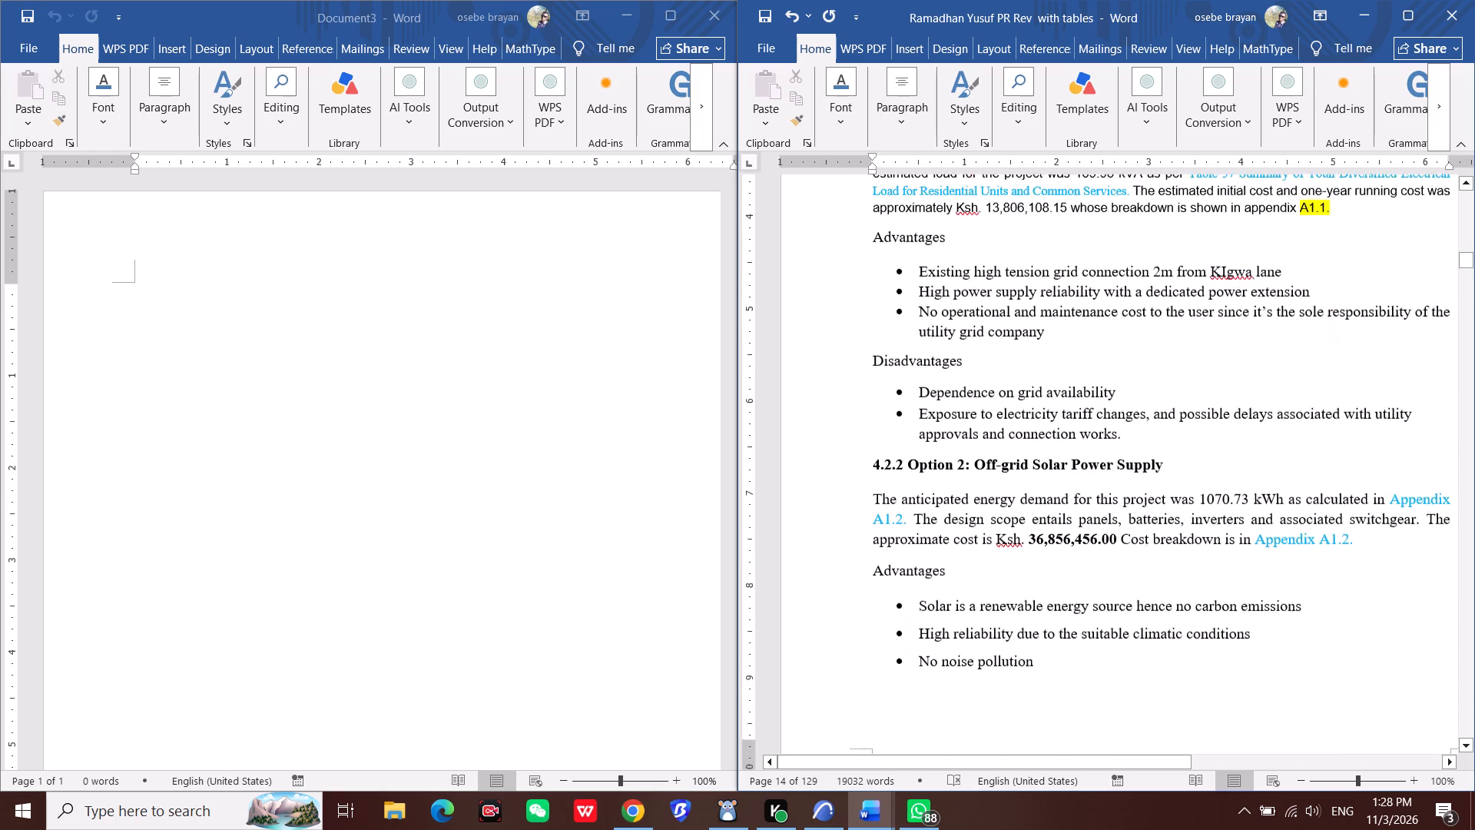
pyautogui.scroll(-15, 1287, 492)
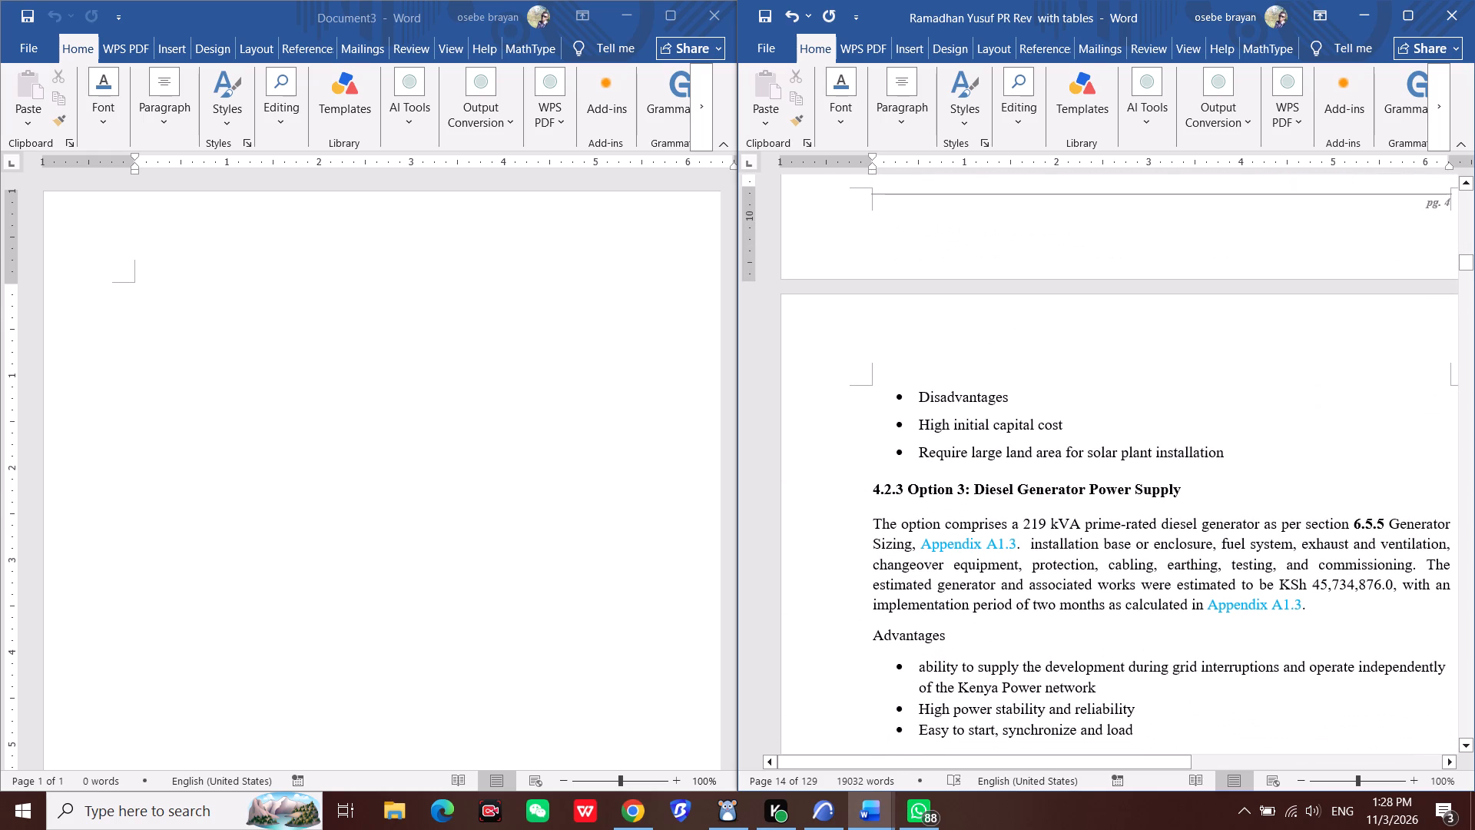
pyautogui.scroll(-5, 1227, 473)
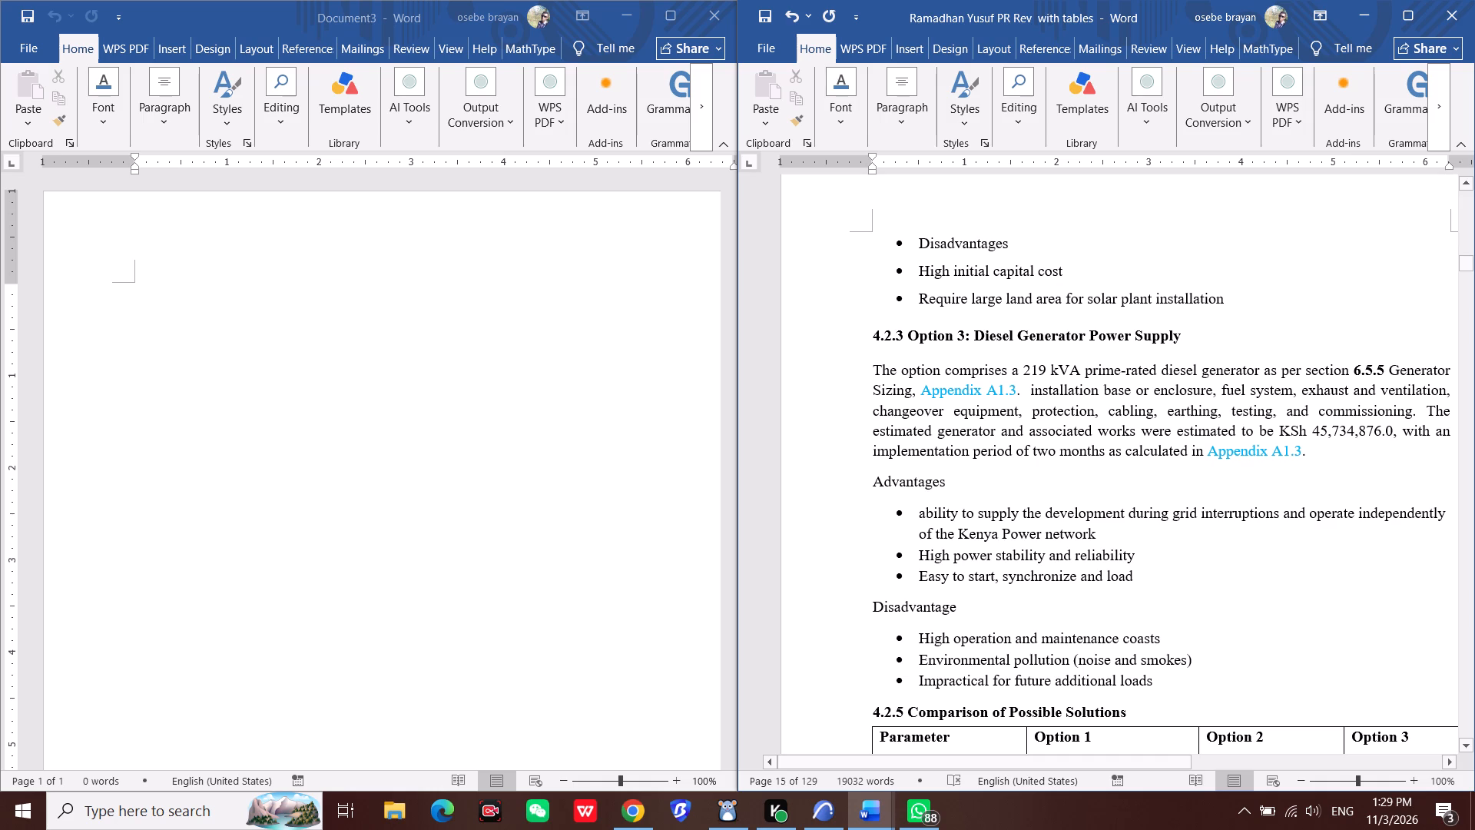
pyautogui.scroll(-6, 1082, 427)
# Look back from the diesel generator option in section 4.2.3 through Figures 1 and 2 and the objectives to the List of Figures.
pyautogui.scroll(13, 1060, 485)
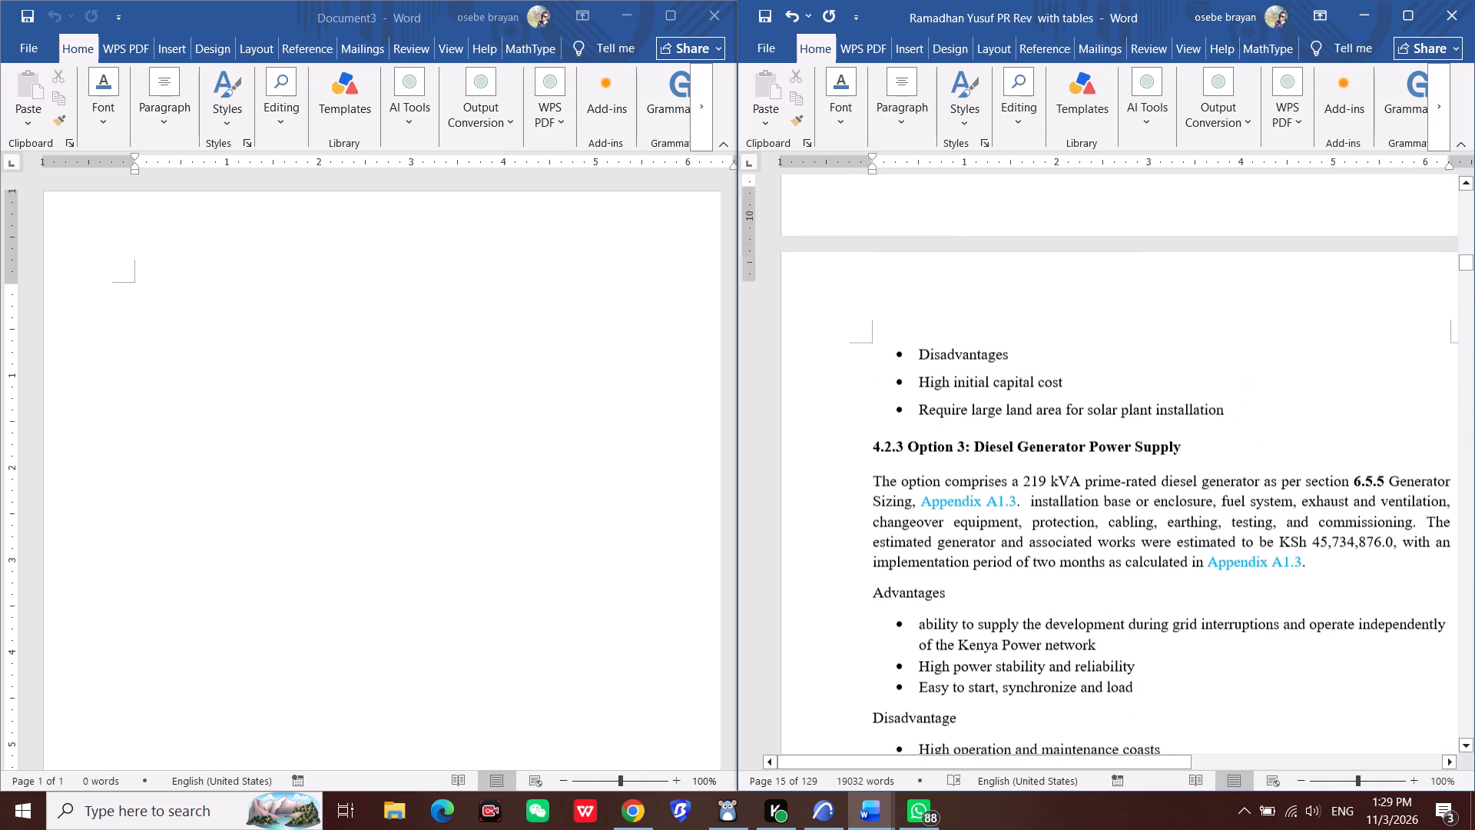
pyautogui.scroll(13, 1022, 637)
pyautogui.scroll(20, 1023, 647)
pyautogui.scroll(11, 1023, 647)
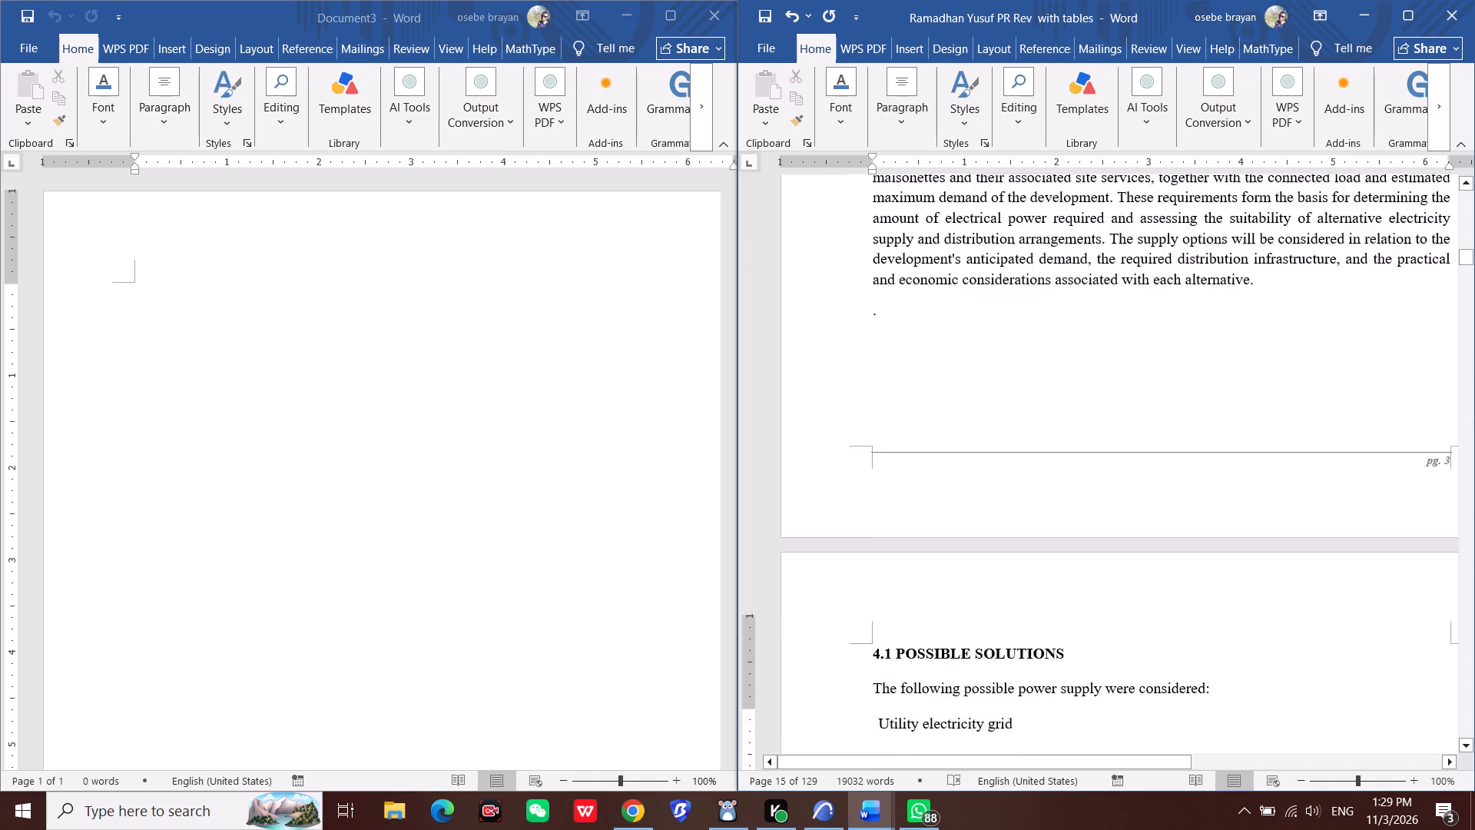
pyautogui.scroll(20, 1019, 647)
pyautogui.scroll(20, 1019, 647)
pyautogui.scroll(11, 1019, 647)
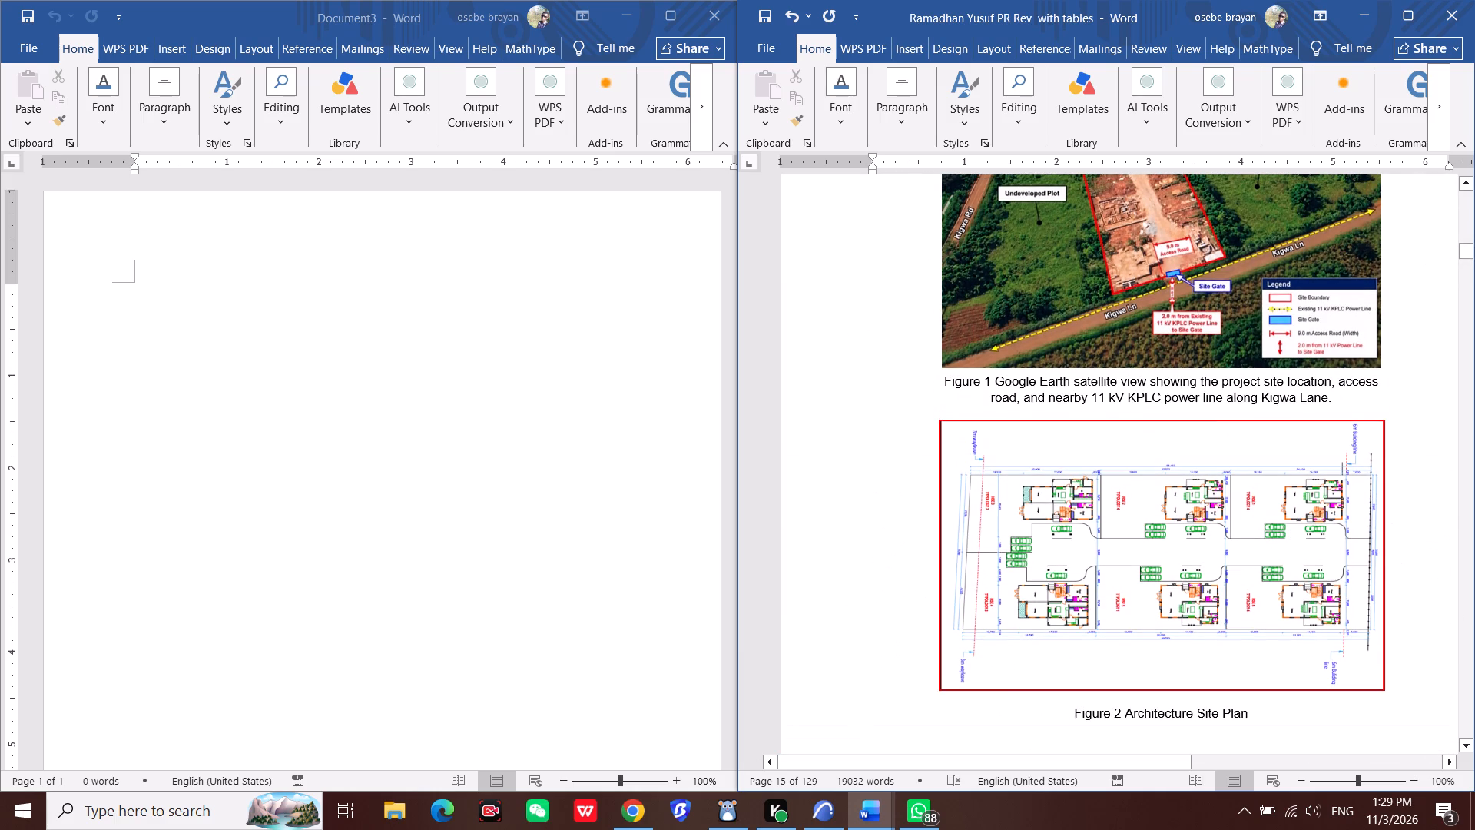
pyautogui.scroll(2, 1474, 815)
pyautogui.scroll(5, 1081, 480)
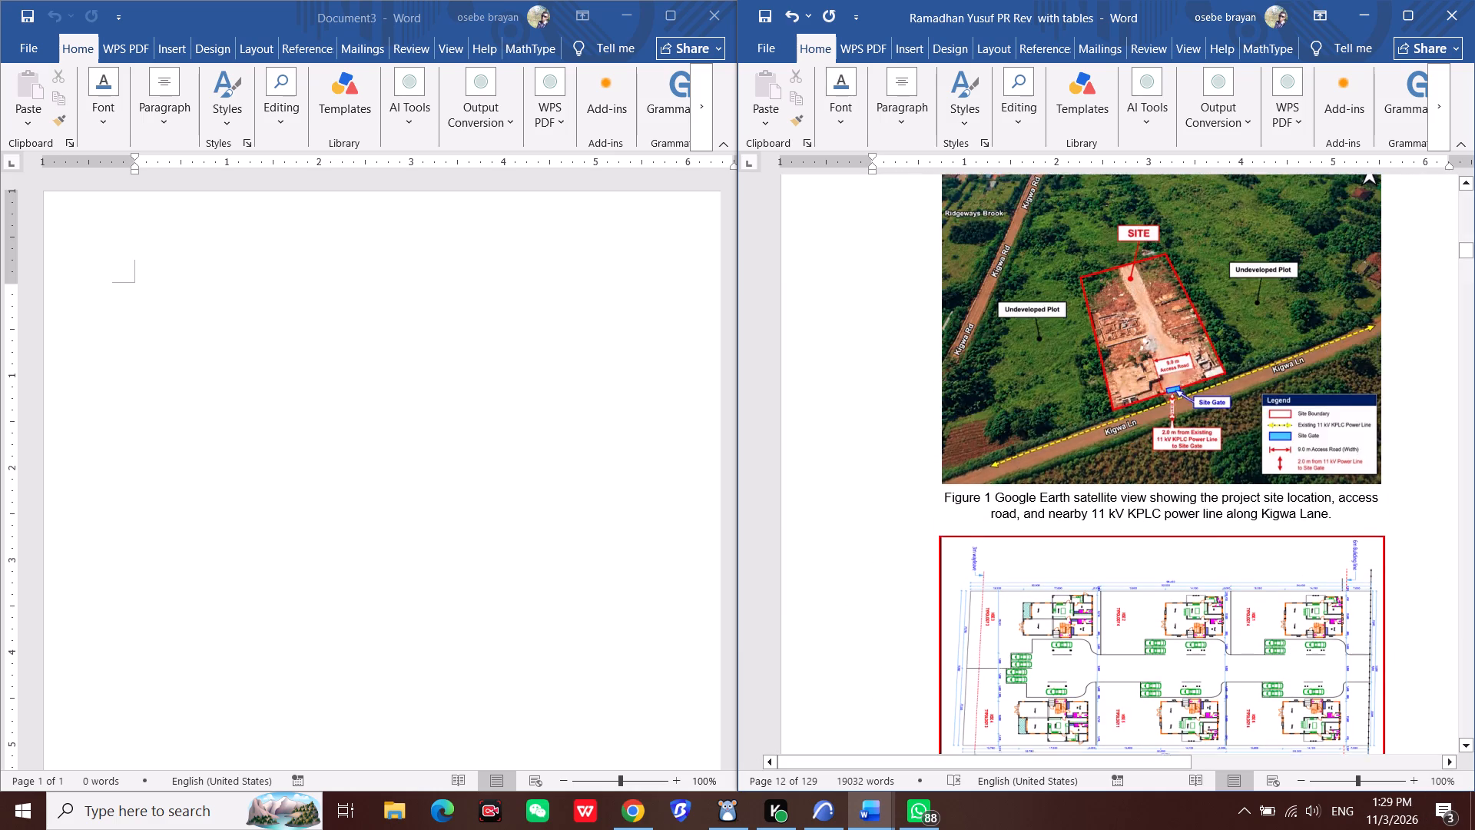
pyautogui.scroll(12, 1081, 480)
pyautogui.scroll(20, 1062, 294)
pyautogui.scroll(5, 1062, 294)
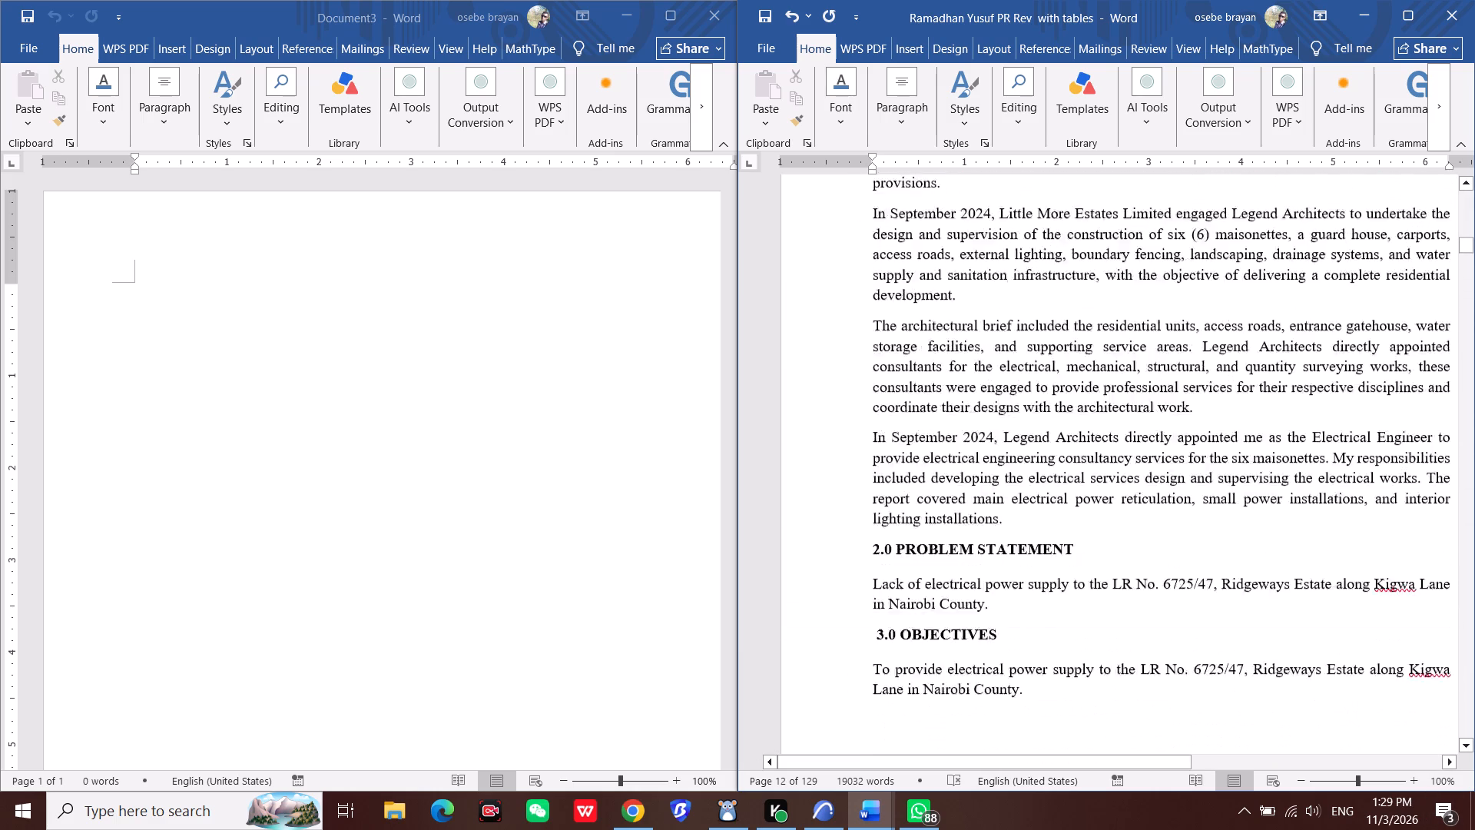
pyautogui.scroll(20, 1062, 304)
pyautogui.scroll(20, 1062, 304)
pyautogui.scroll(3, 1062, 304)
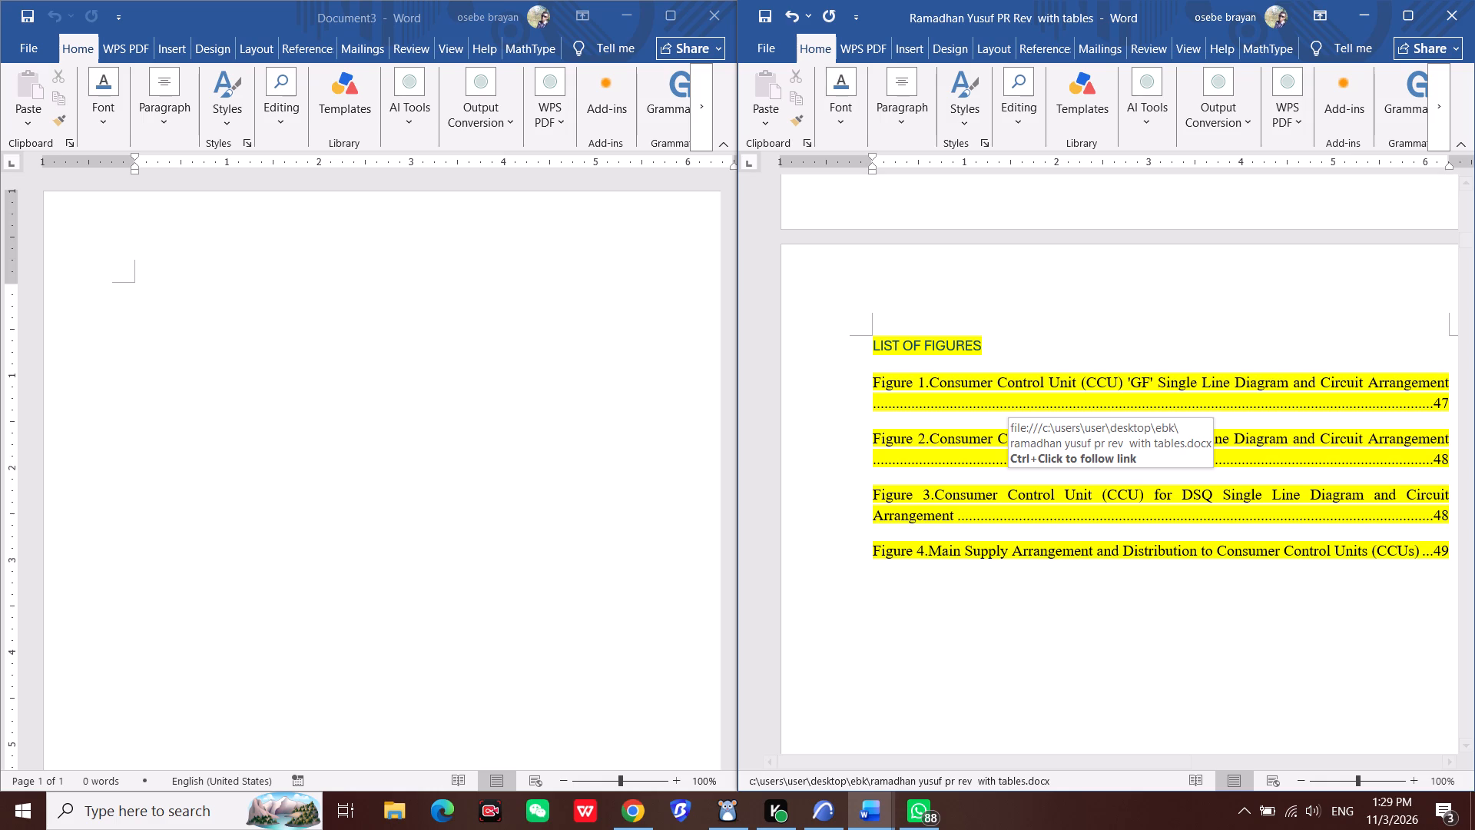
pyautogui.scroll(-4, 1013, 477)
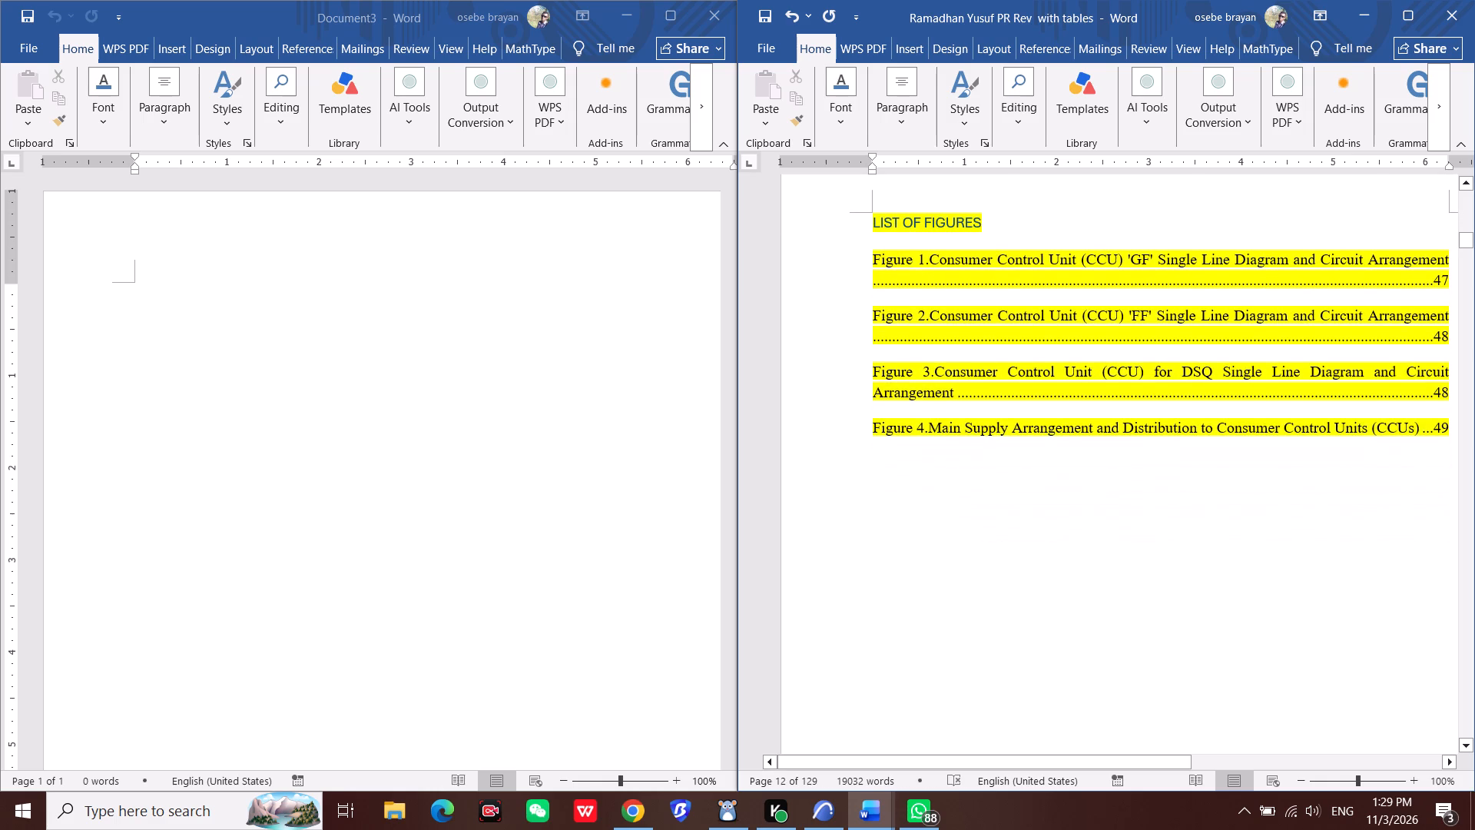
pyautogui.scroll(-17, 993, 417)
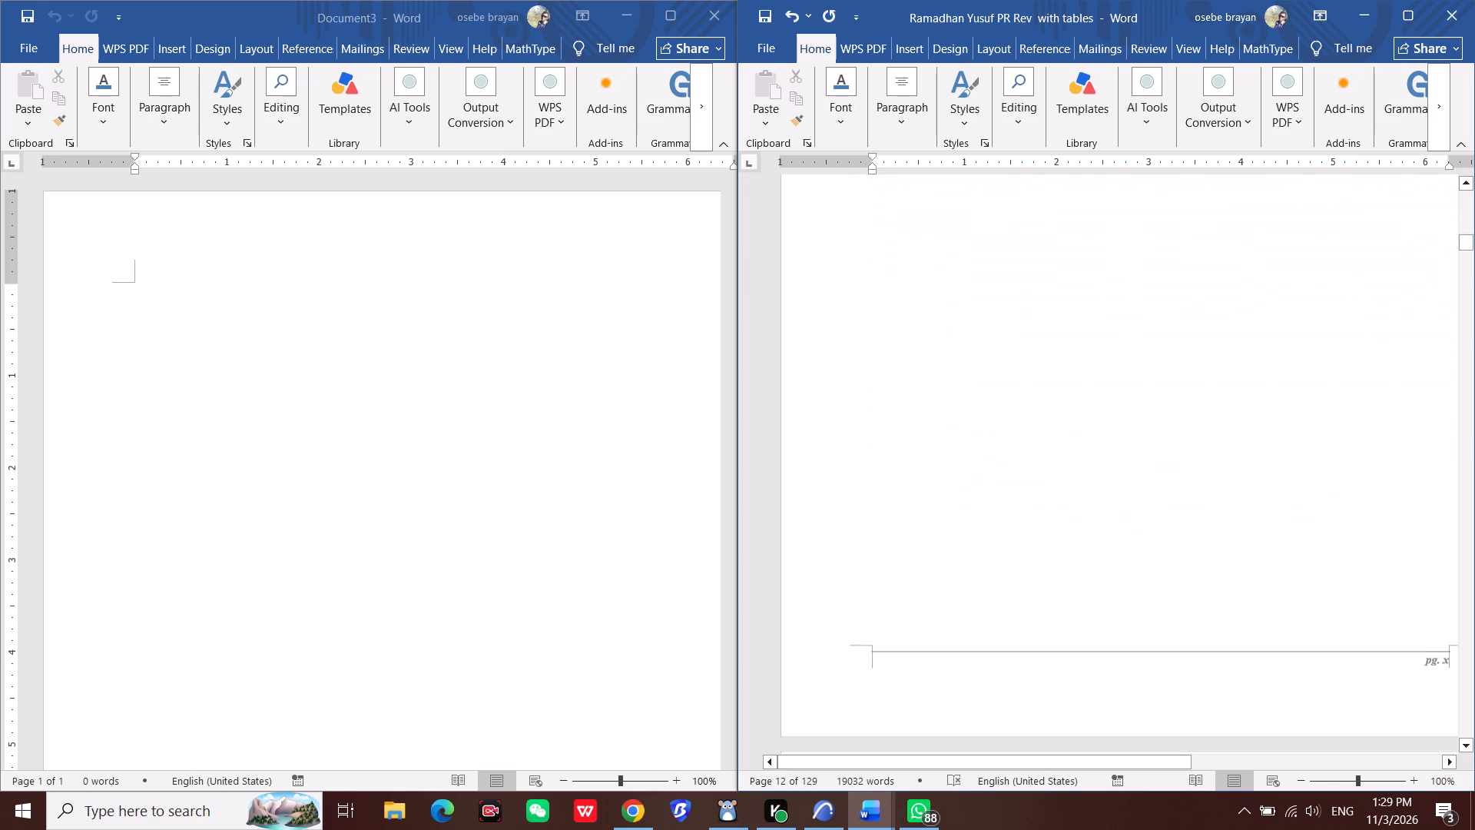
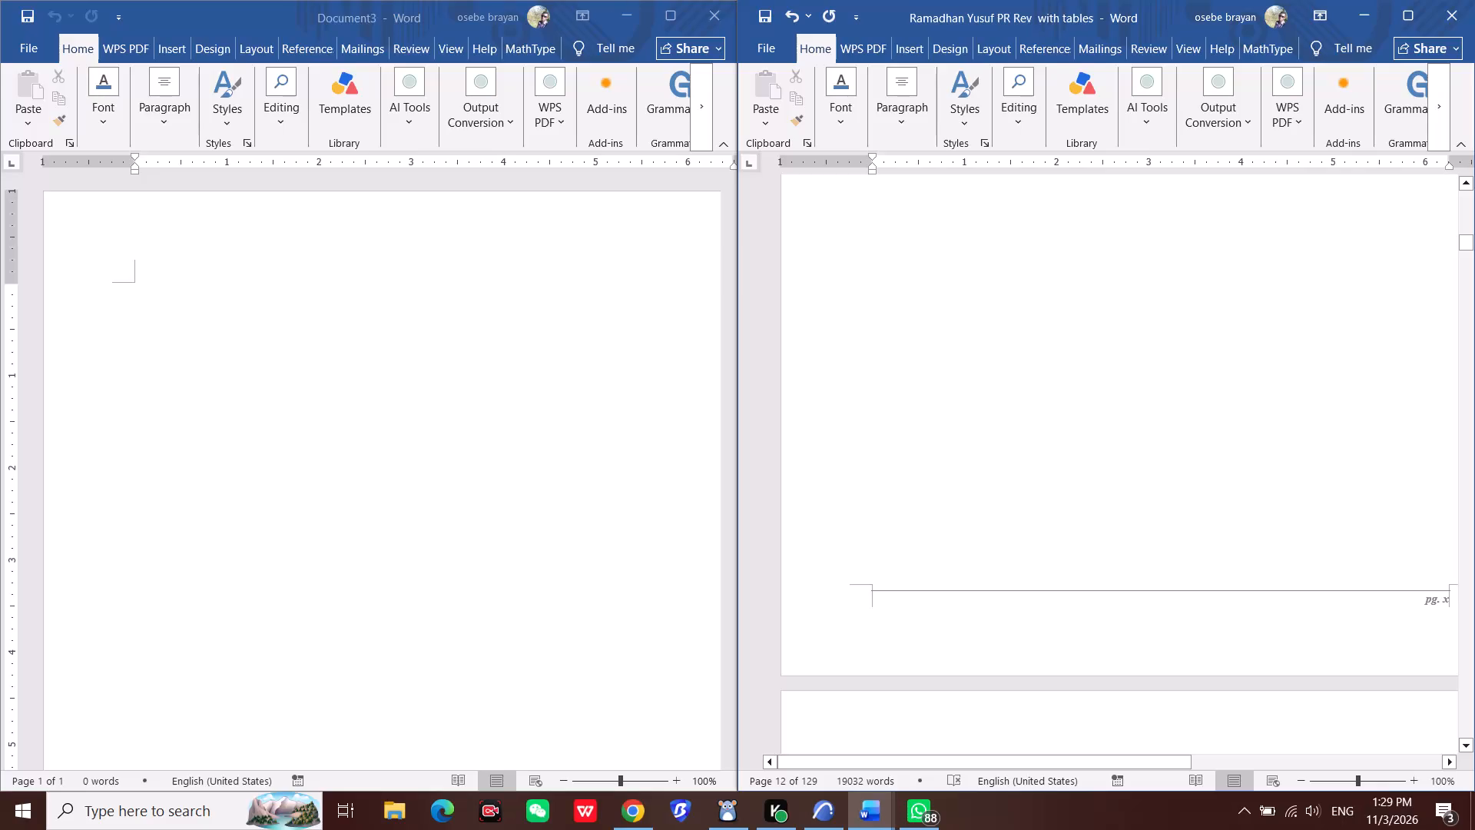
# Update only the page numbers of the List of Figures.
pyautogui.scroll(5, 1036, 420)
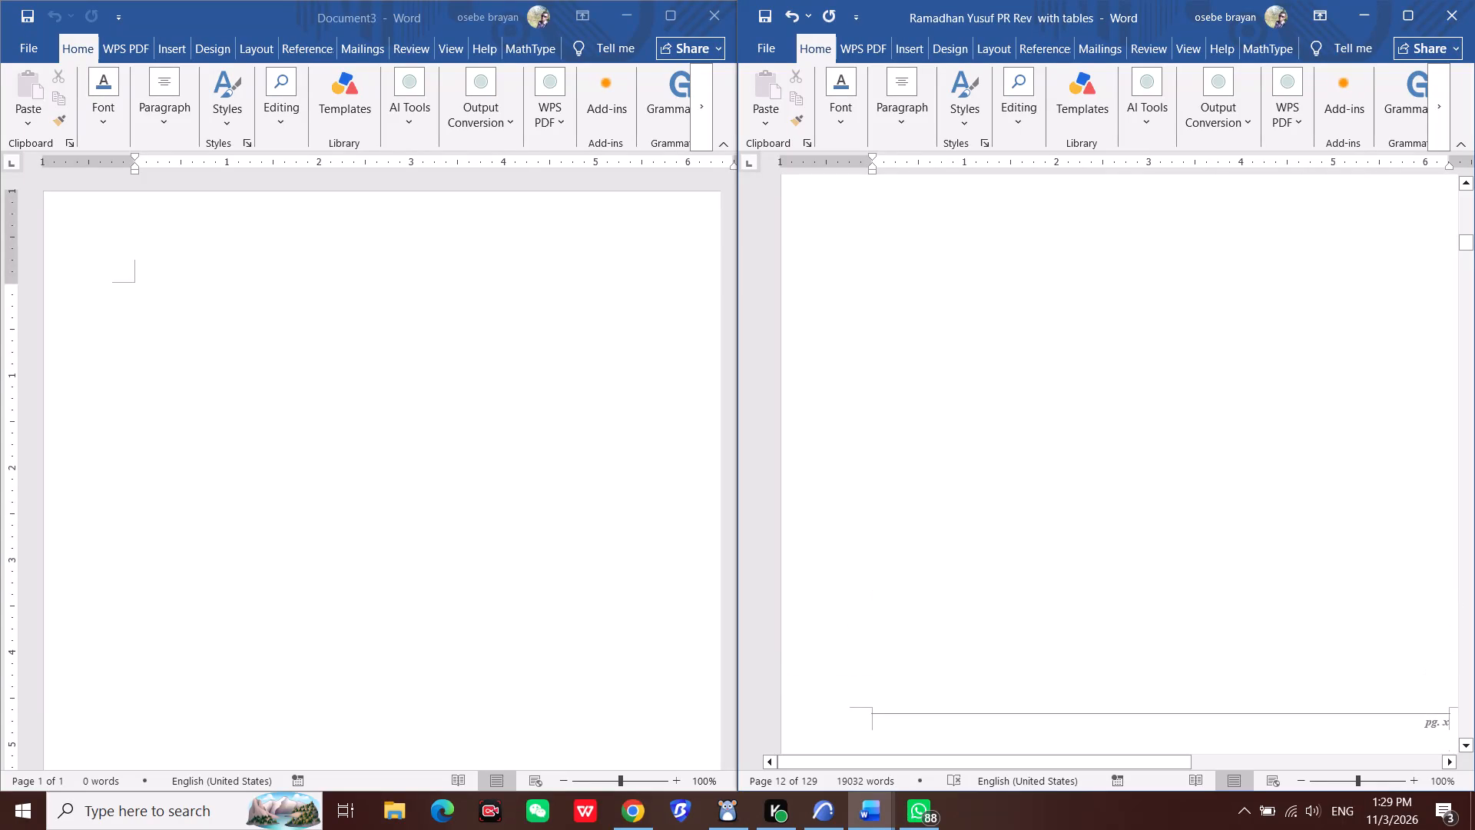
pyautogui.scroll(6, 1036, 420)
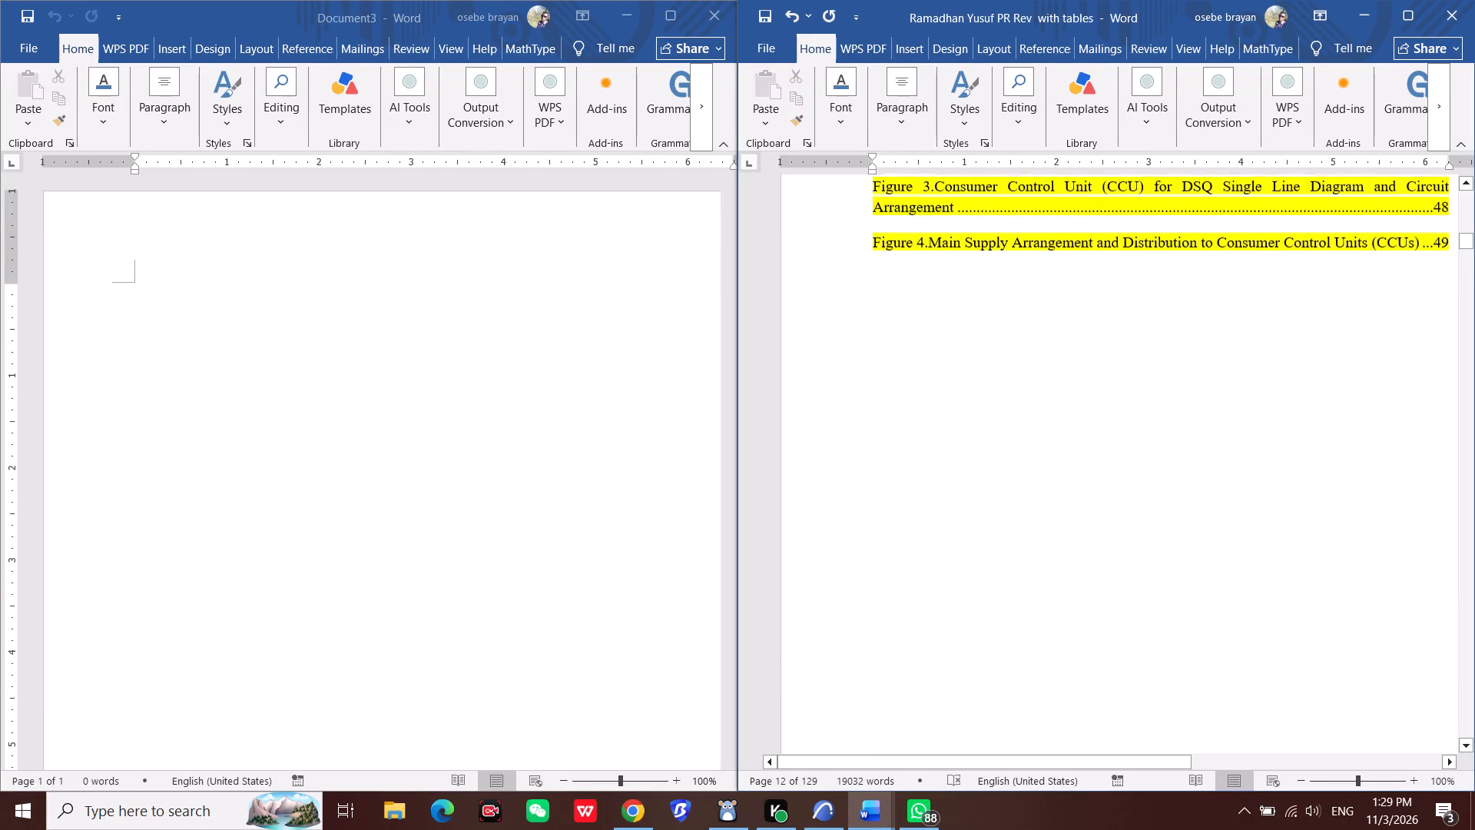
pyautogui.scroll(6, 1045, 475)
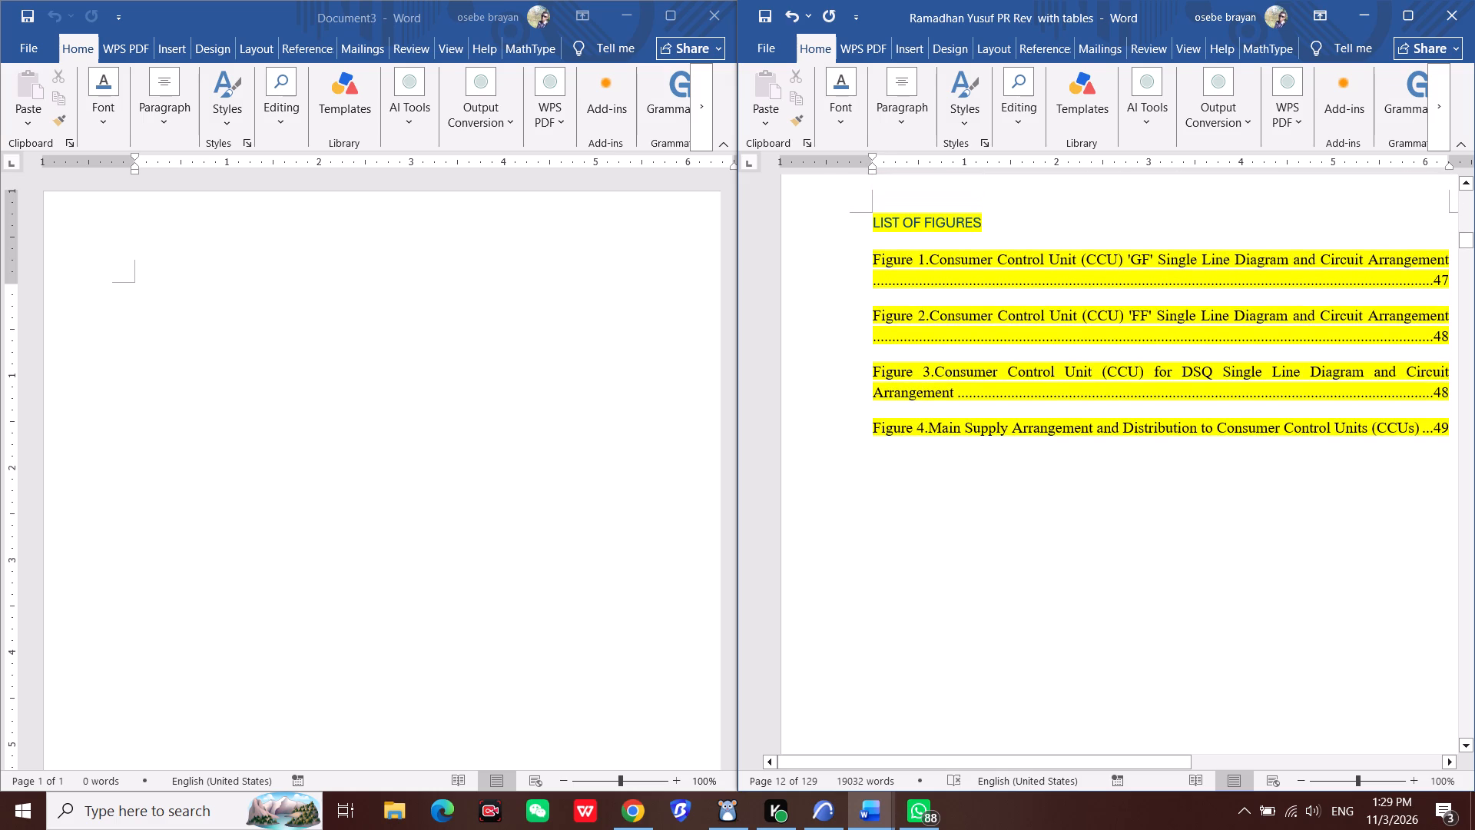
pyautogui.click(1099, 360)
pyautogui.rightClick(1097, 354)
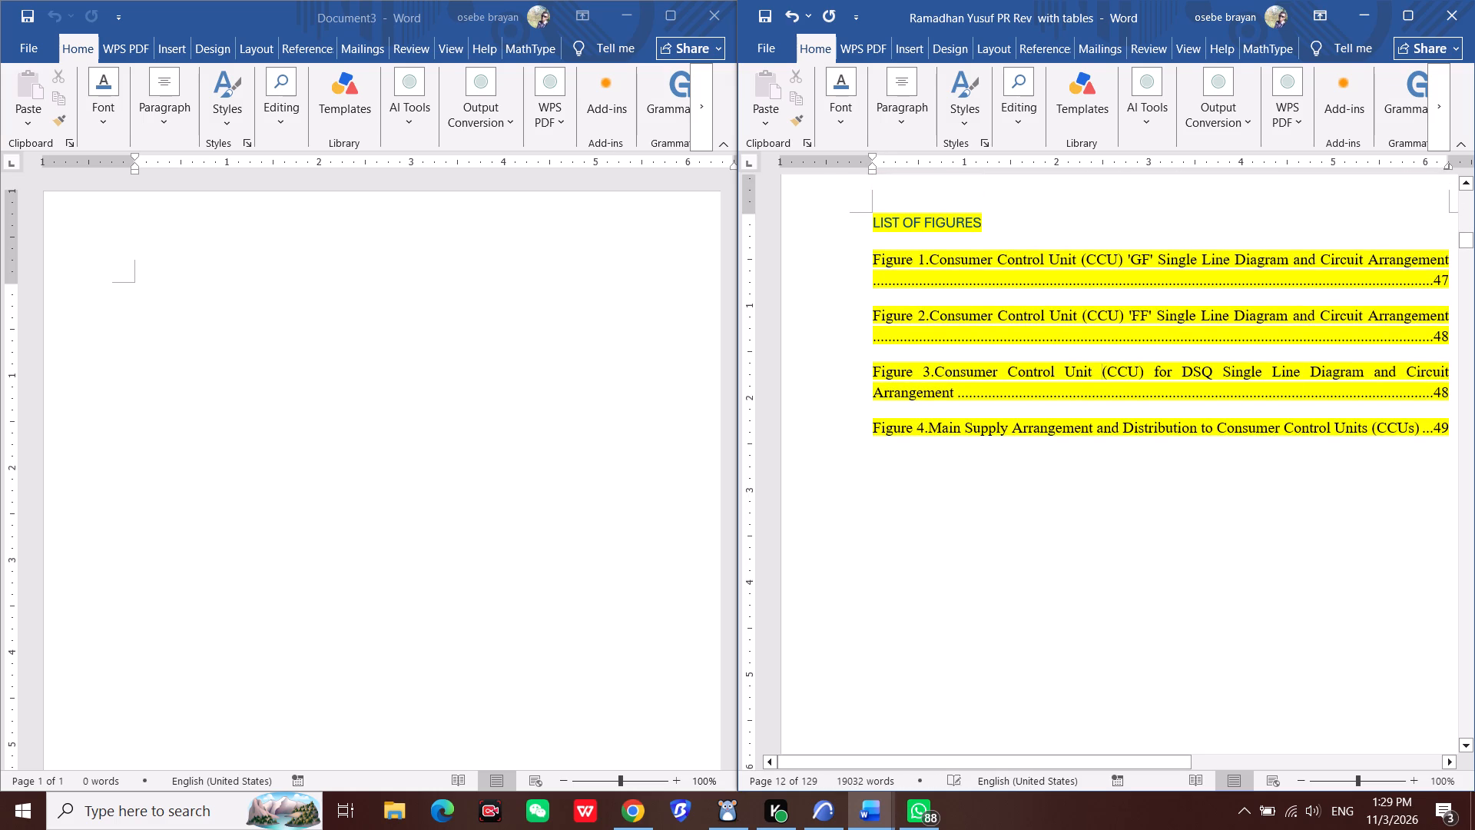
pyautogui.click(1205, 529)
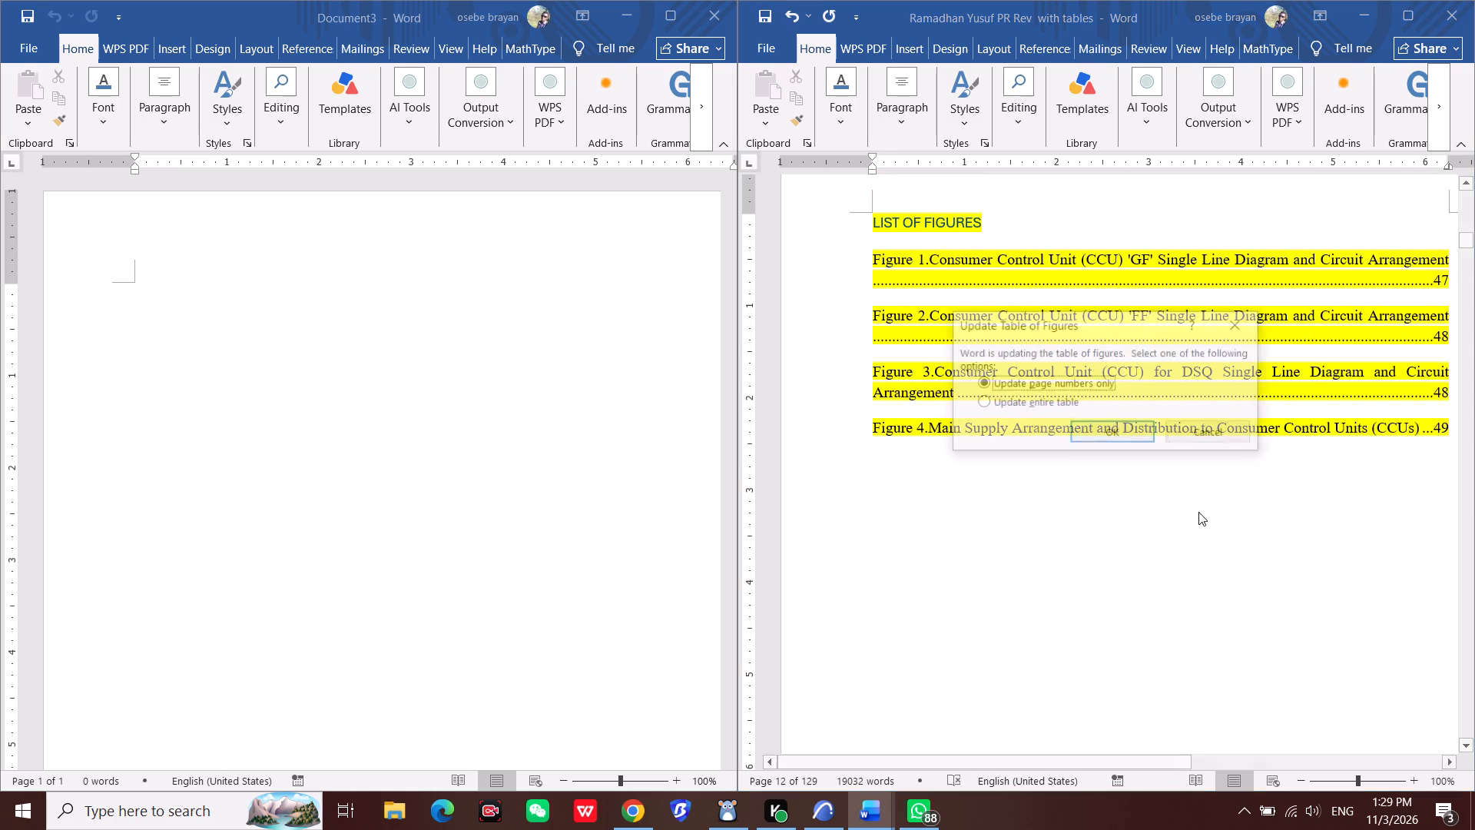
pyautogui.click(1132, 429)
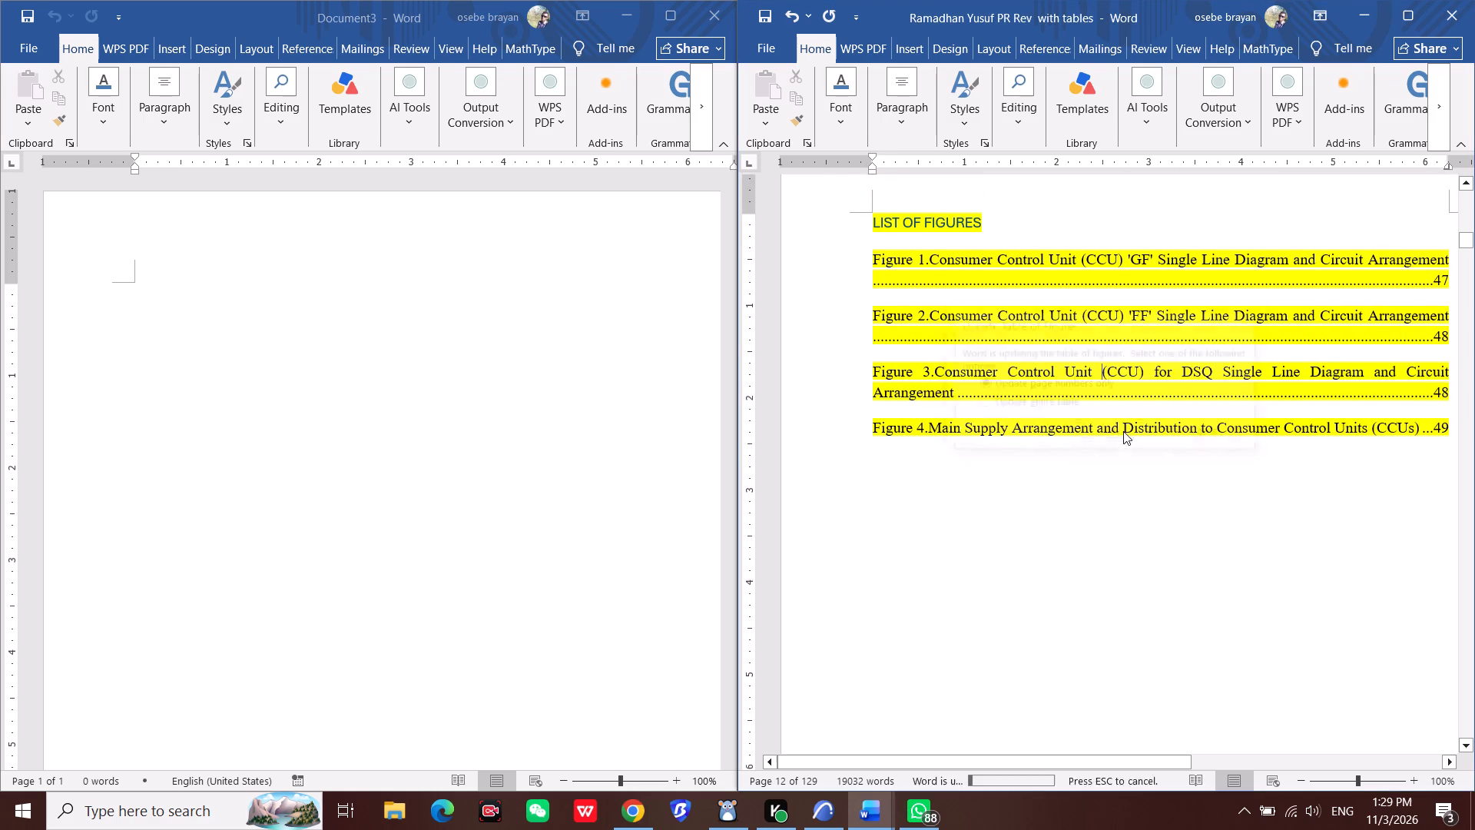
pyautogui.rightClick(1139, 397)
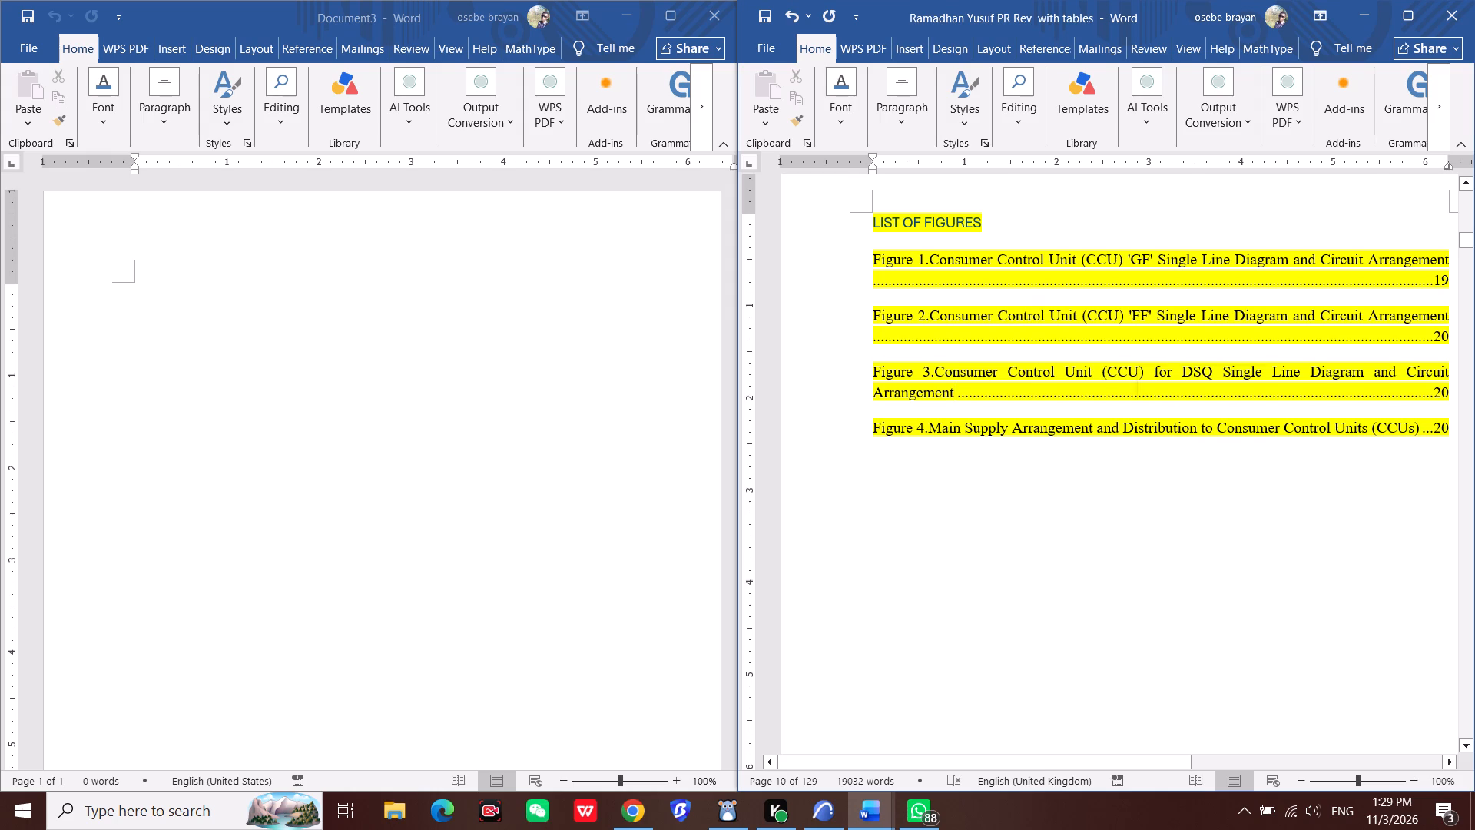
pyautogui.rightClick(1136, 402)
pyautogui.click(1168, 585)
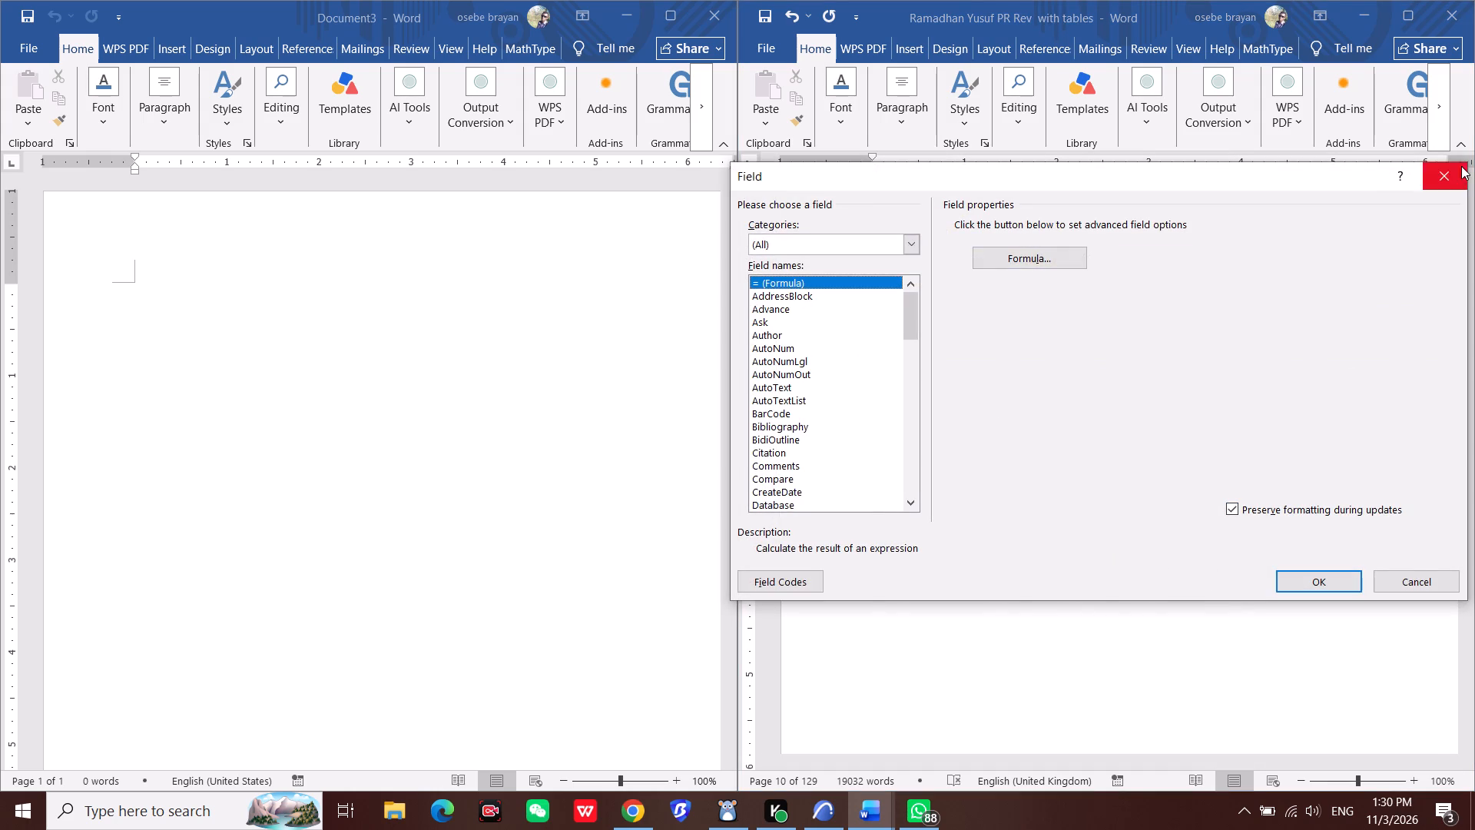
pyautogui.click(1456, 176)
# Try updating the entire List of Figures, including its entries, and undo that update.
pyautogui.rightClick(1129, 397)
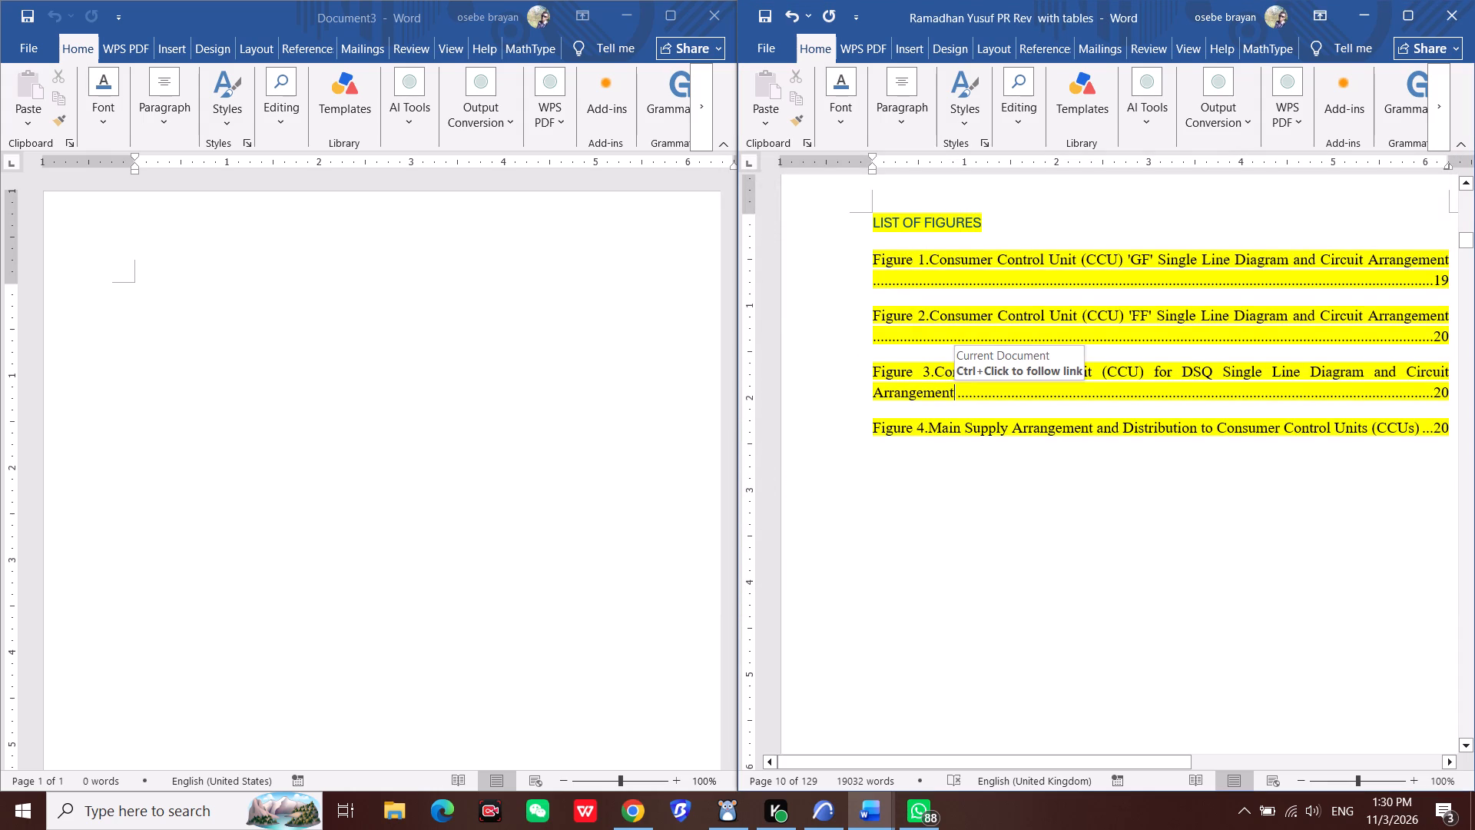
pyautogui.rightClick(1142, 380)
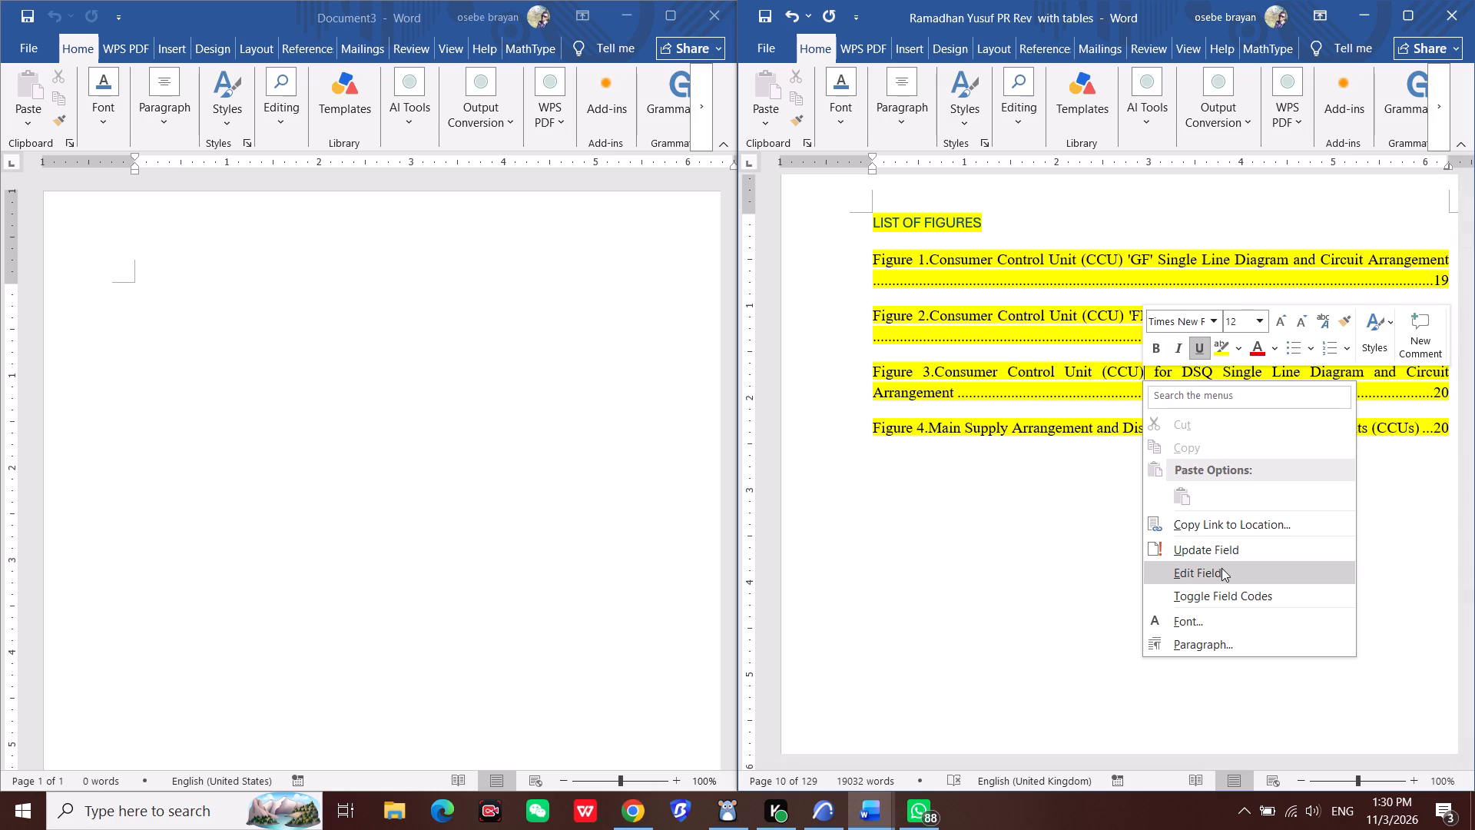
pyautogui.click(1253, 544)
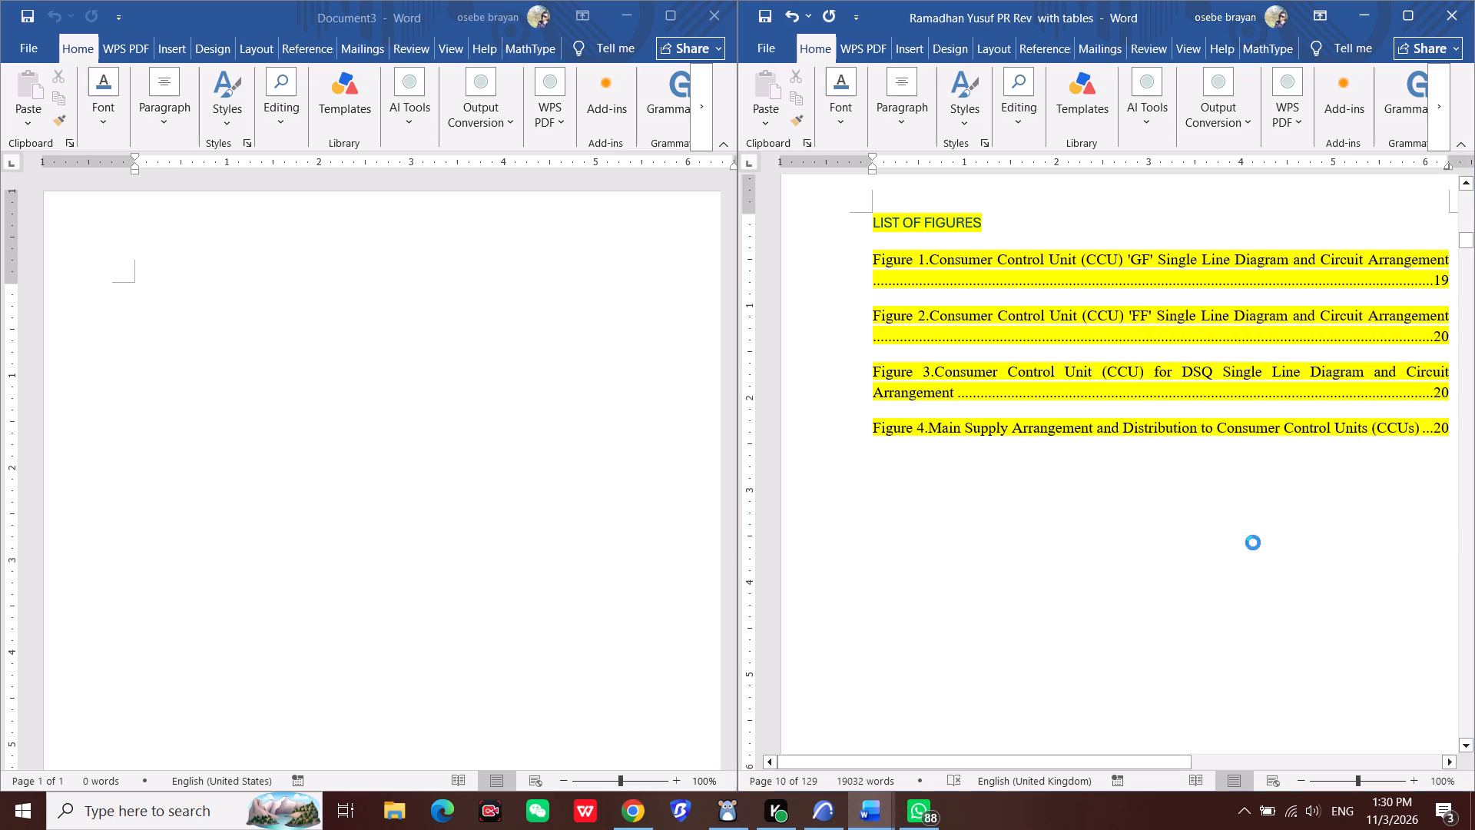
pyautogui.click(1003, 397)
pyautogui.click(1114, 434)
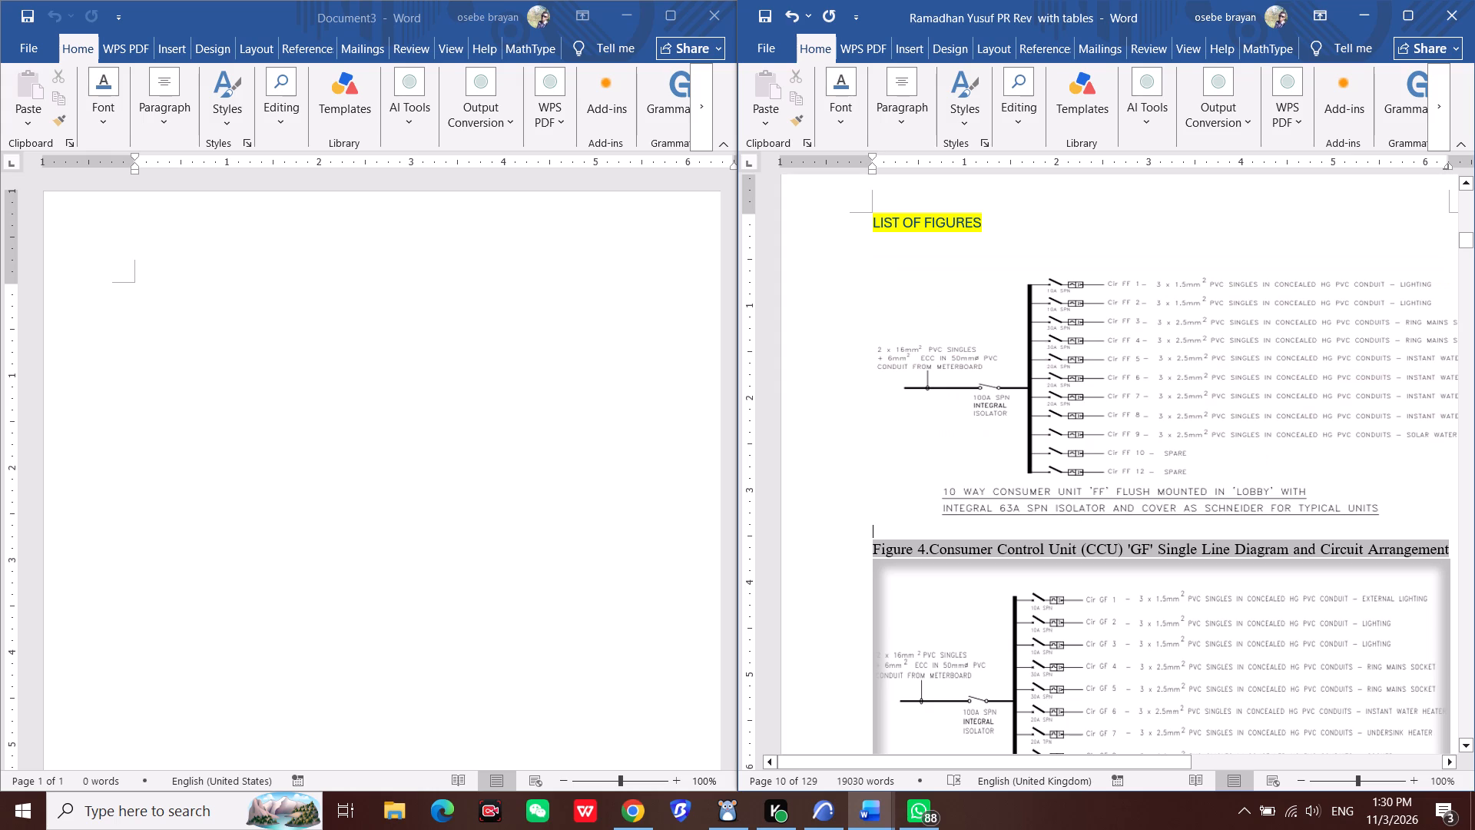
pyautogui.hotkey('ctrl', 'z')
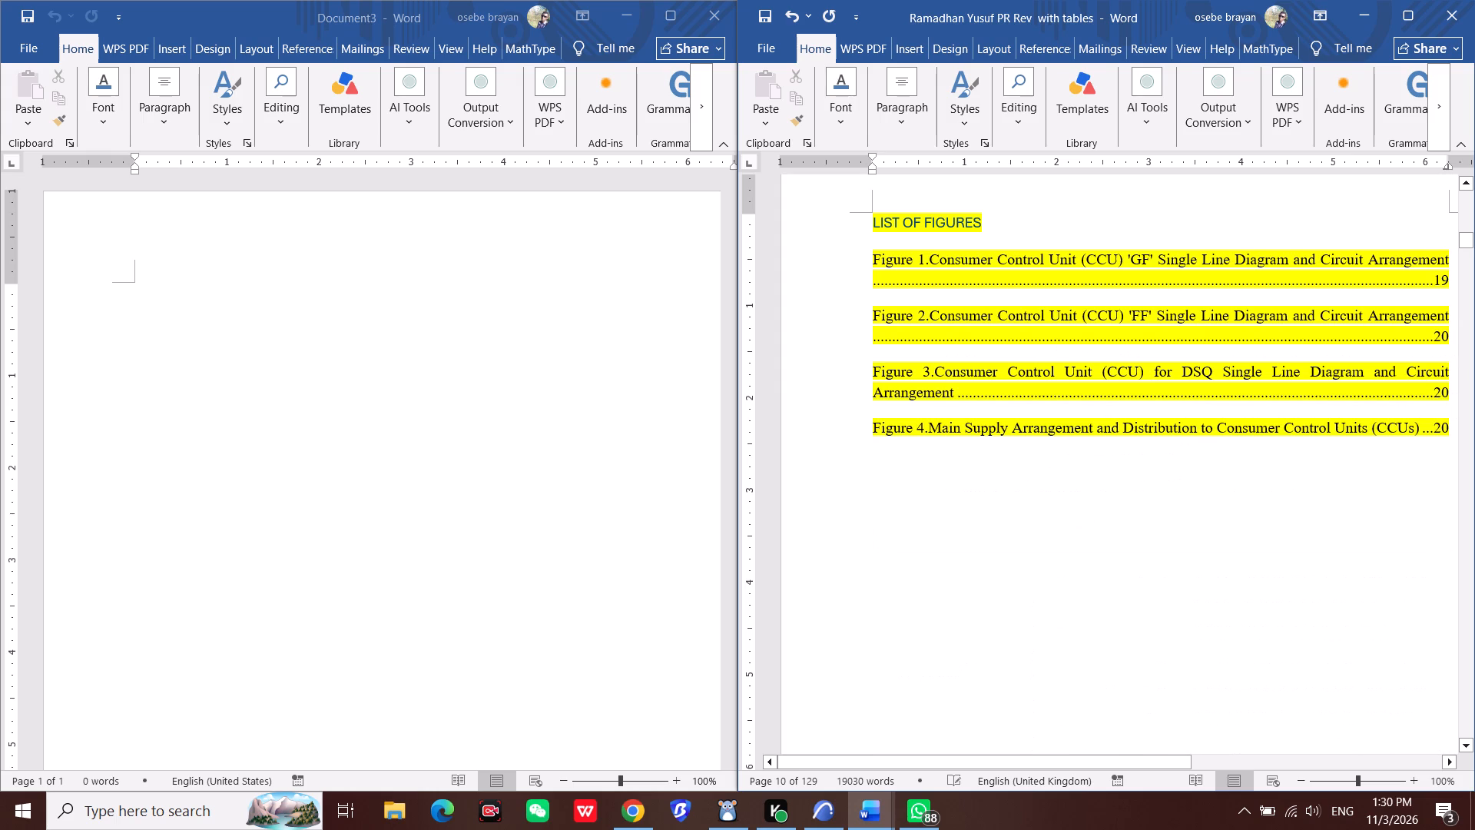
# Review section 4.0 on the current situation, including site Figures 1 and 2 and the text on the load assessment.
pyautogui.scroll(-20, 1125, 544)
pyautogui.scroll(-6, 1125, 544)
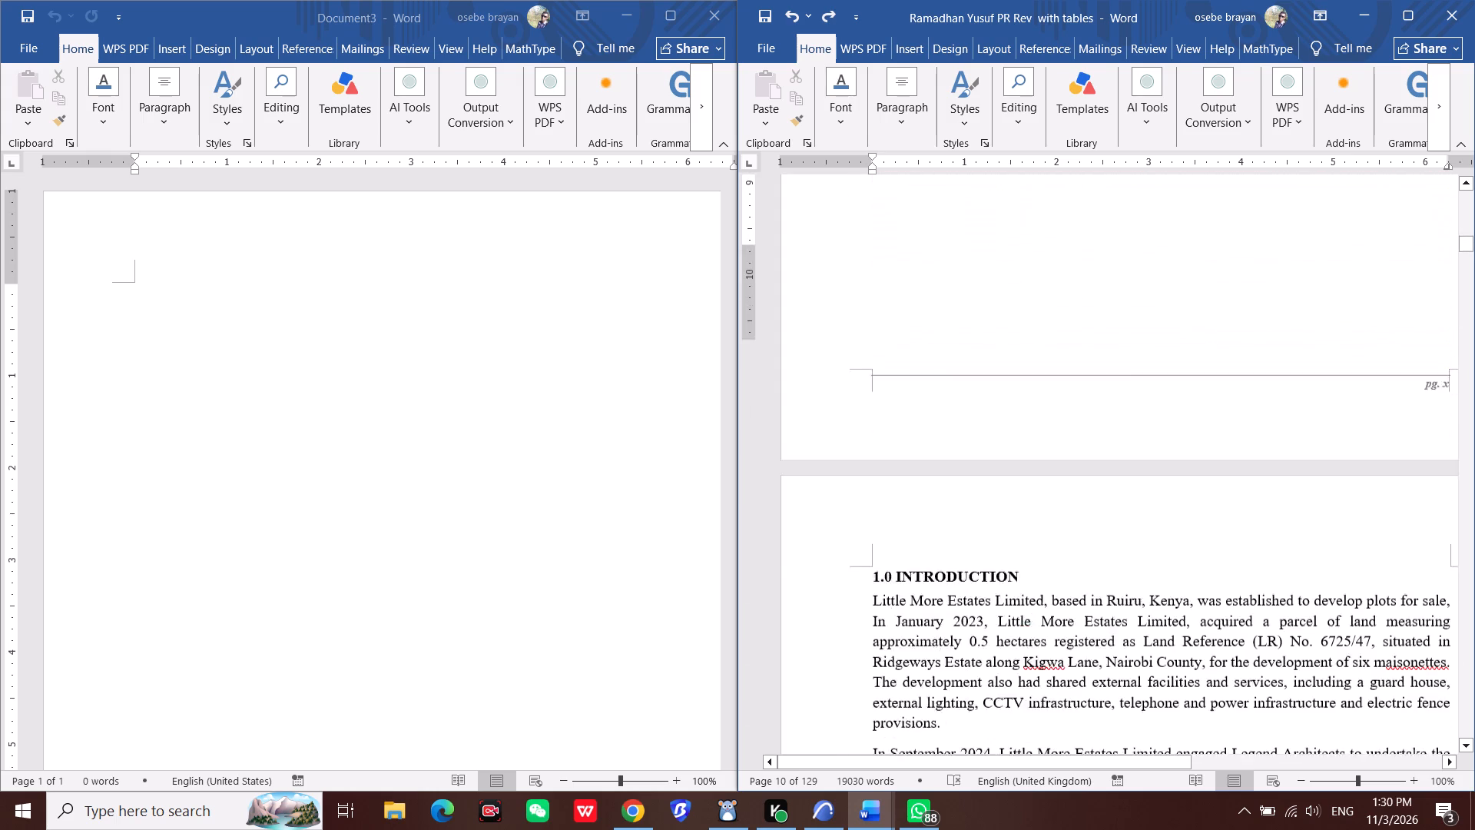
pyautogui.scroll(-20, 1119, 532)
pyautogui.scroll(-20, 1119, 532)
pyautogui.scroll(-3, 1119, 532)
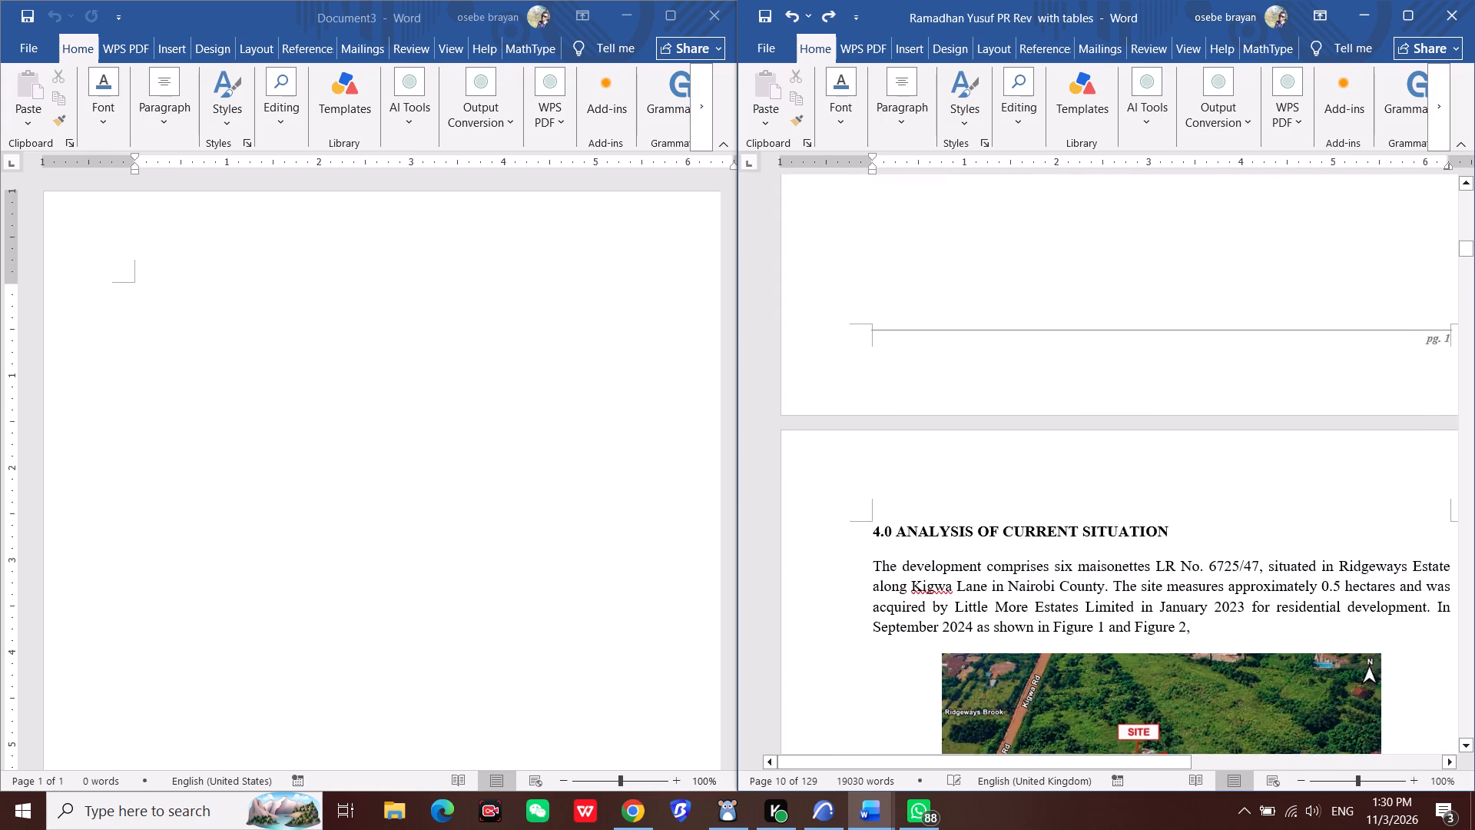
pyautogui.scroll(-4, 1107, 480)
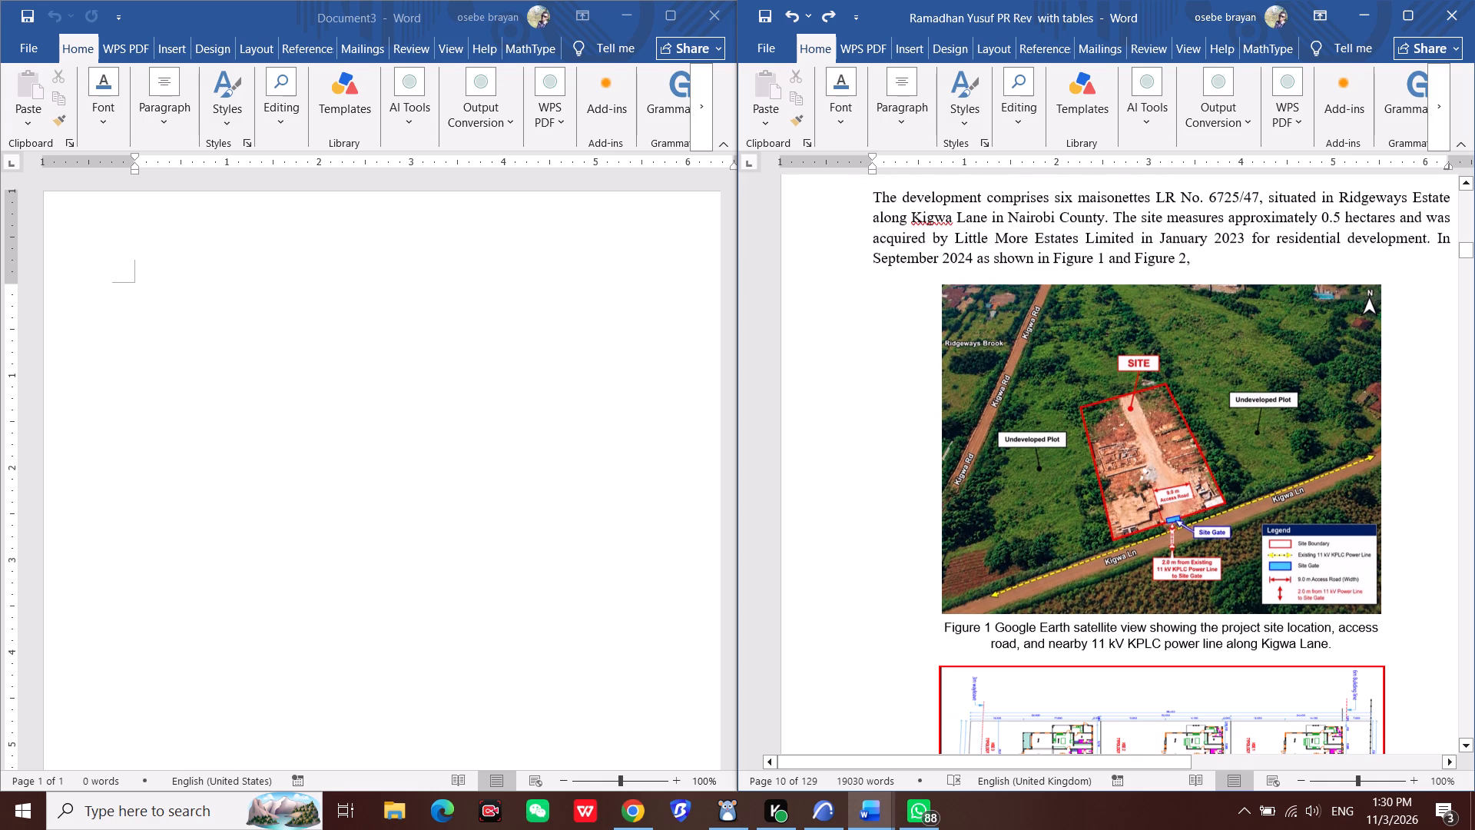
pyautogui.scroll(4, 1178, 414)
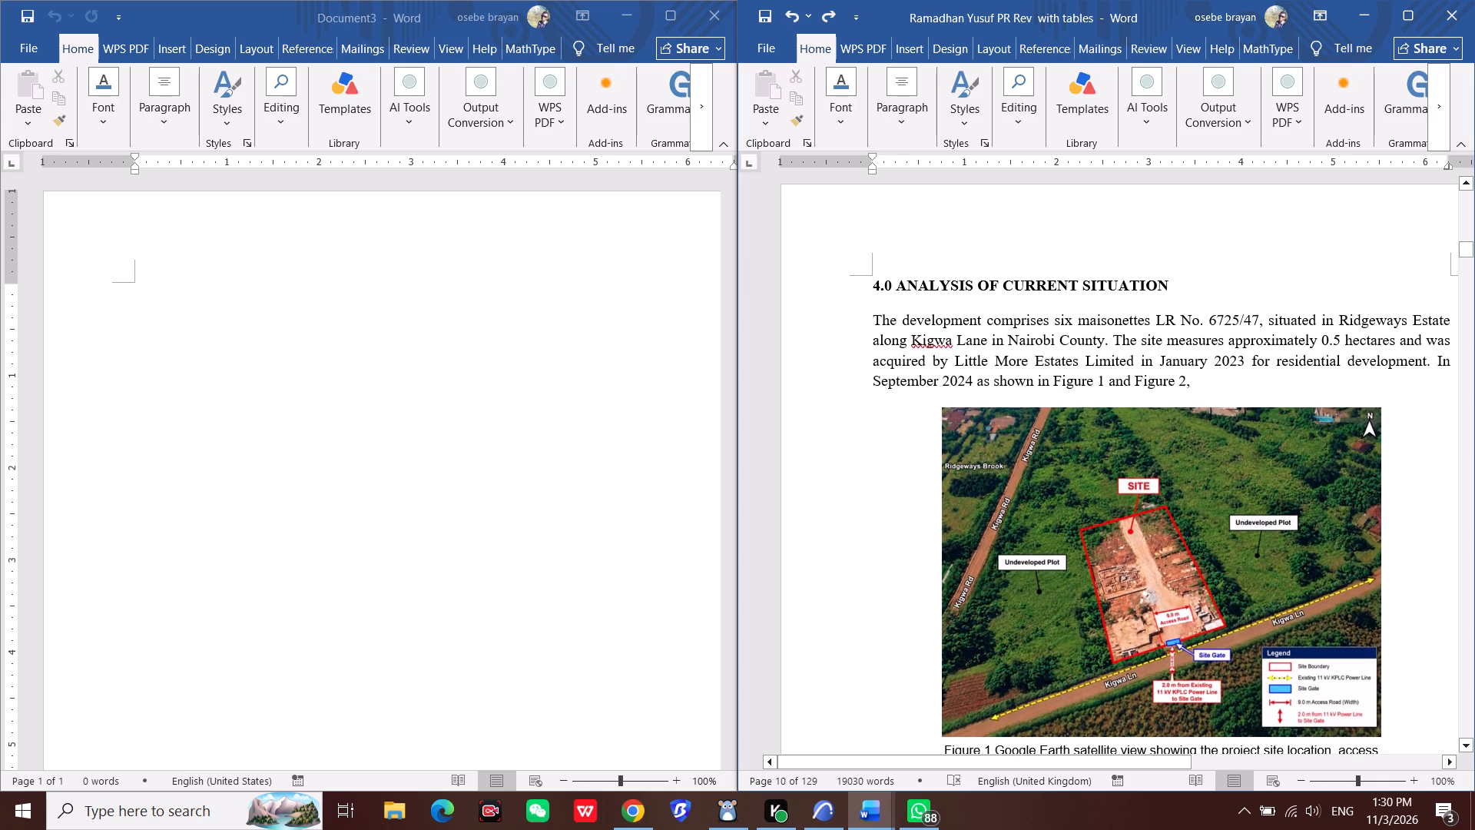
pyautogui.scroll(1, 1164, 356)
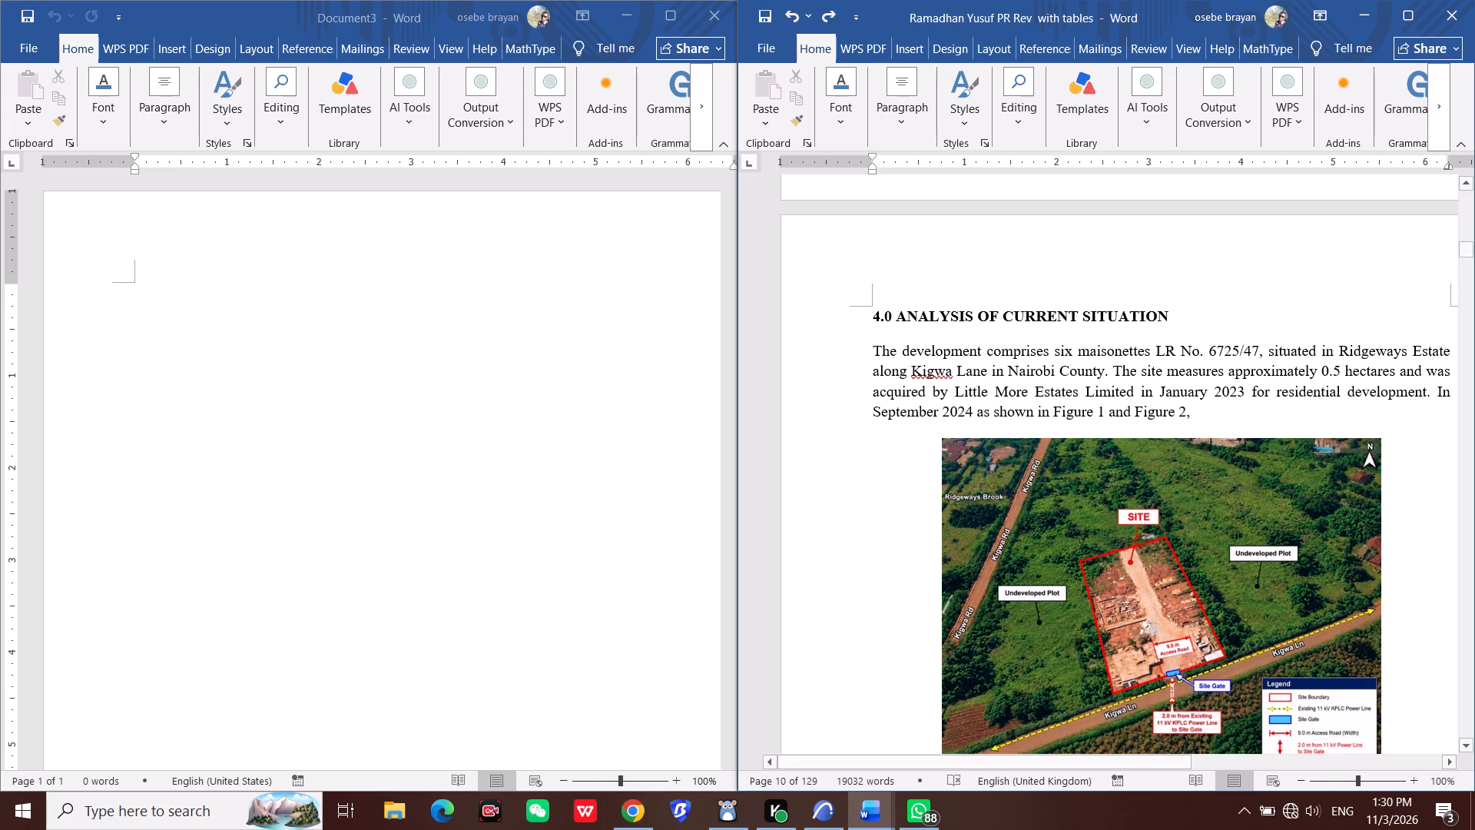
pyautogui.scroll(-12, 1232, 481)
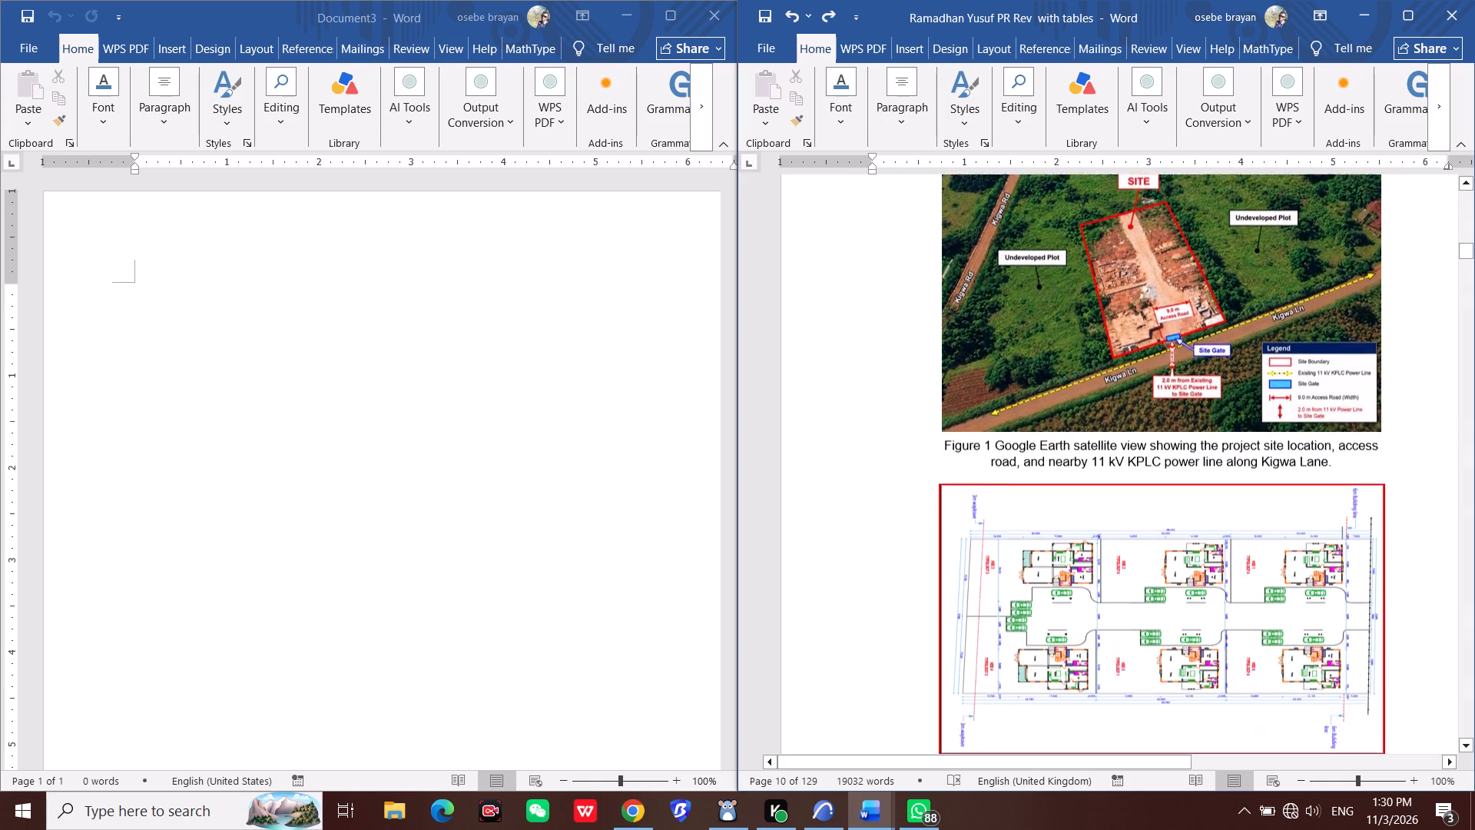
pyautogui.scroll(-20, 1240, 529)
pyautogui.scroll(-8, 1240, 529)
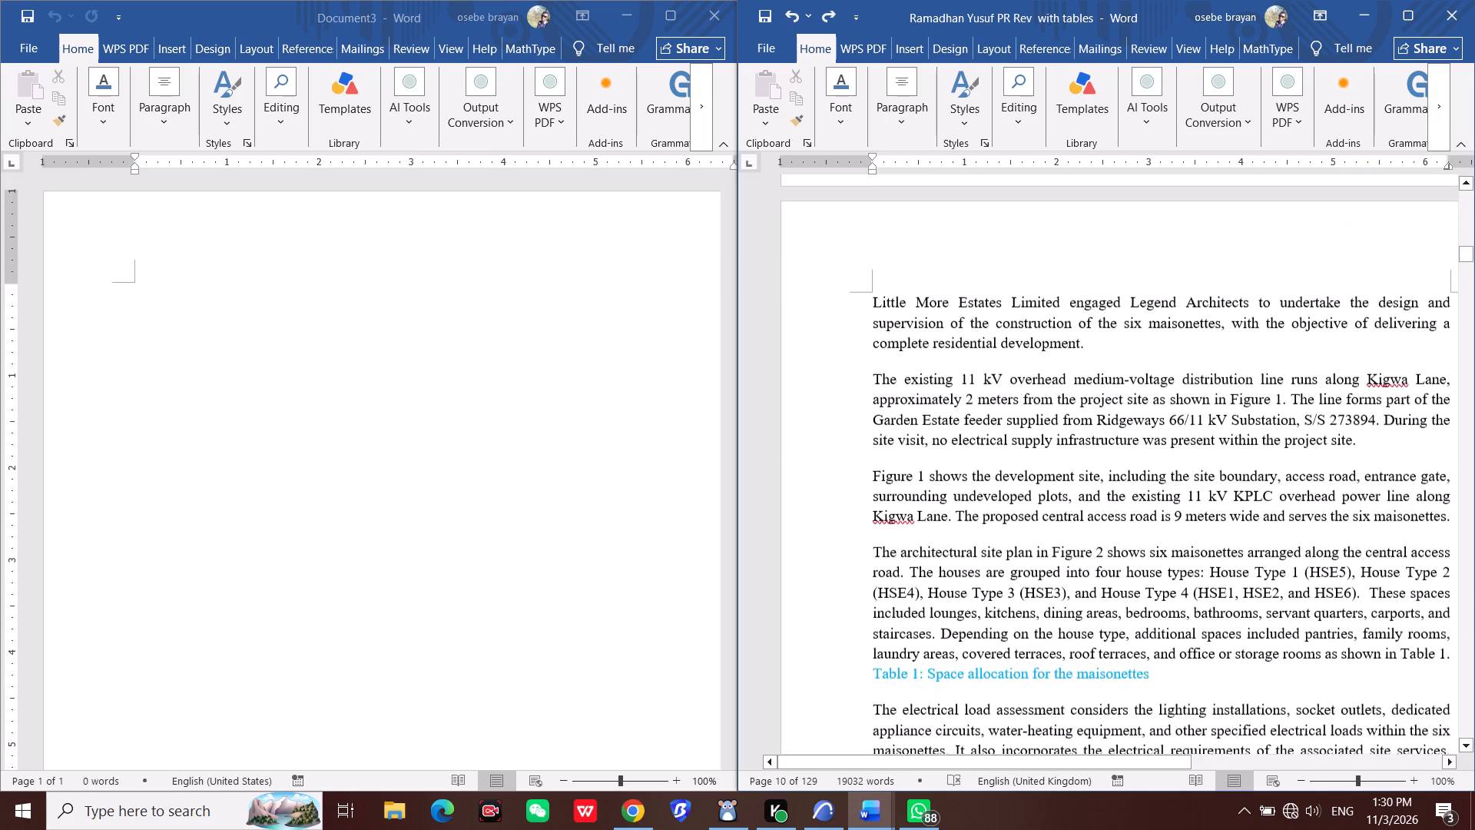
pyautogui.scroll(-18, 1240, 525)
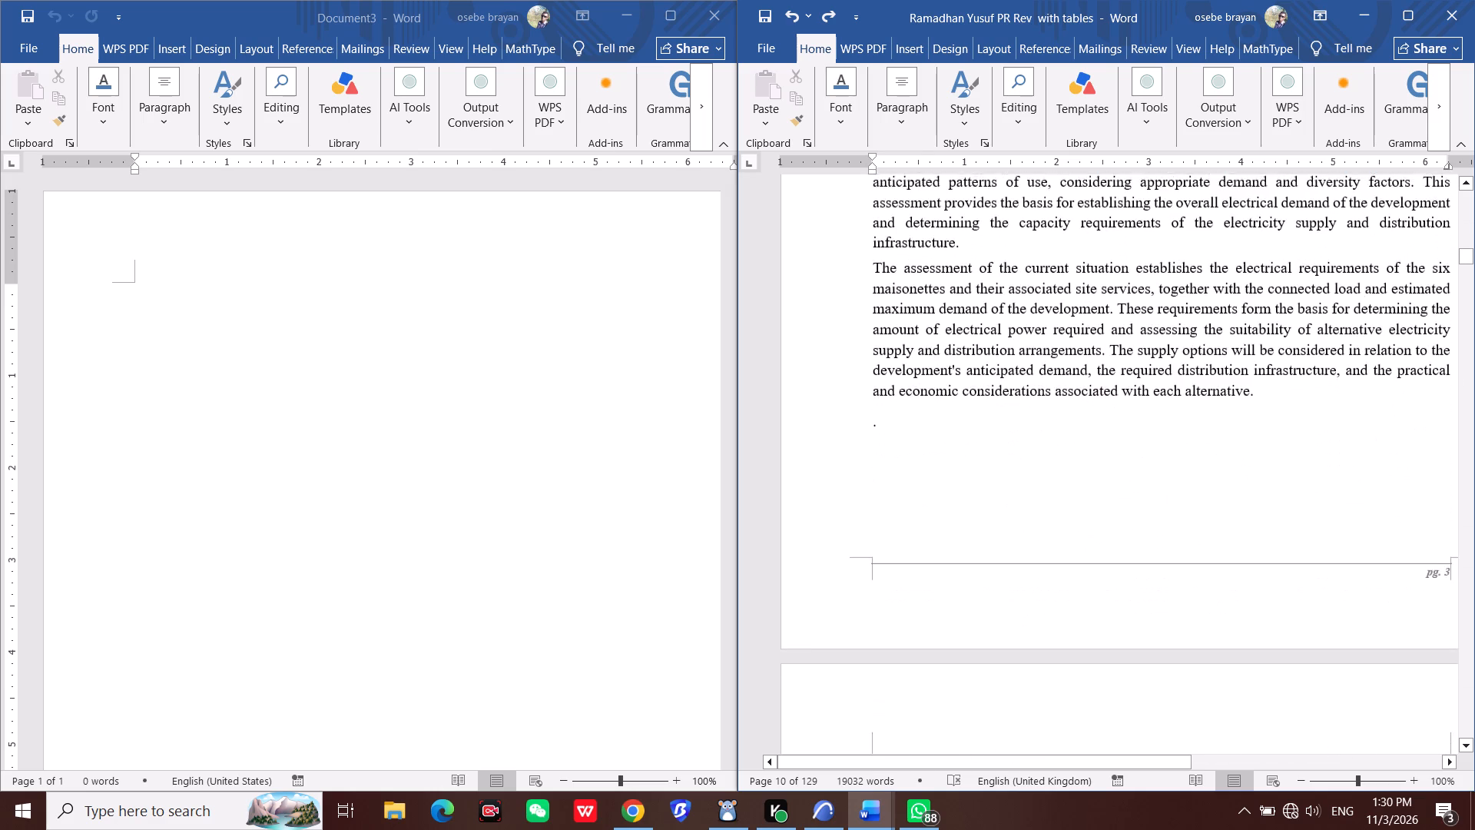
# Review sections 4.1 to 5.0, covering the three power supply options, their comparison table and the preferred solution.
pyautogui.scroll(-17, 1238, 484)
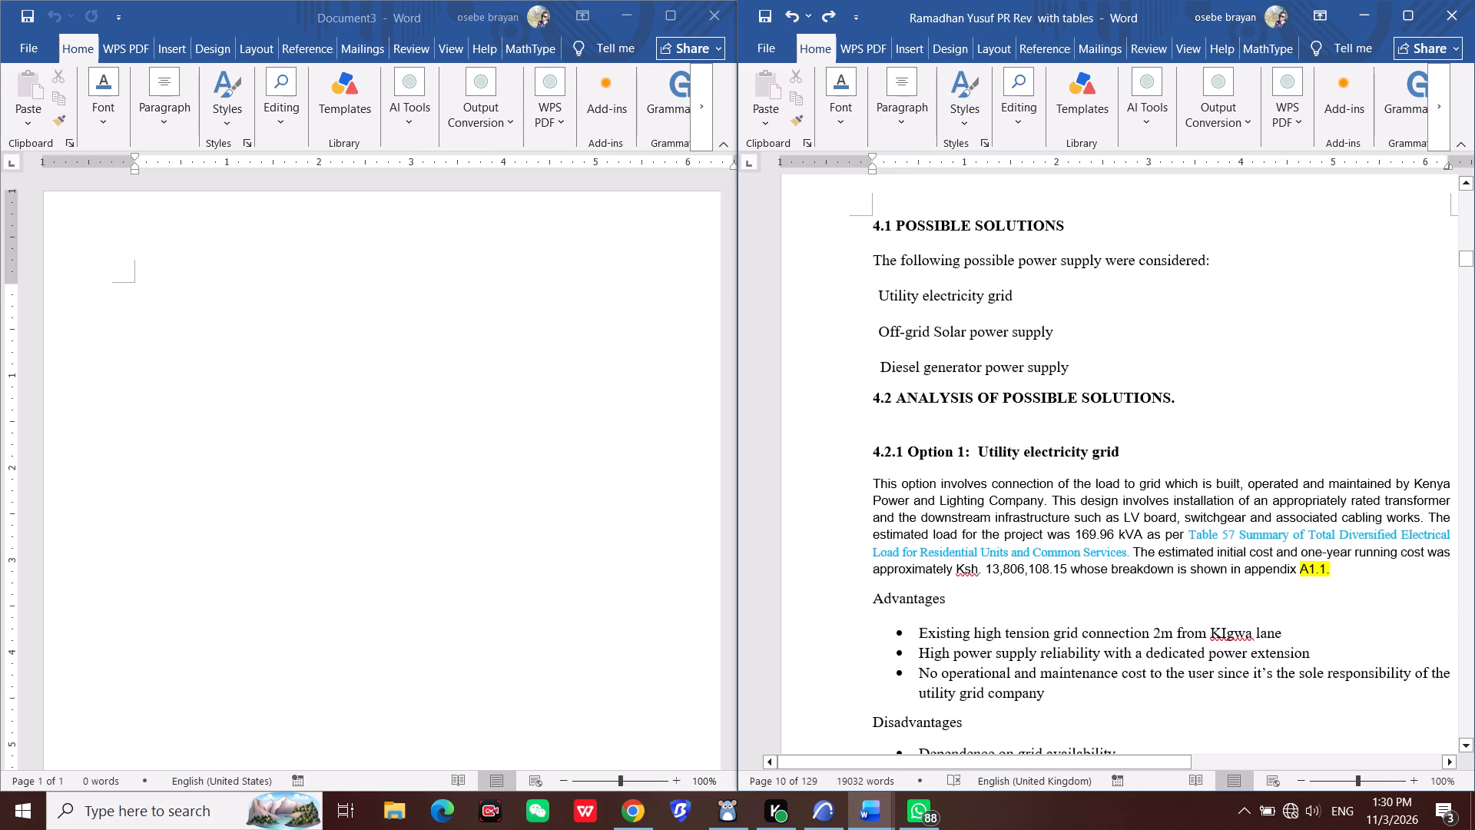
pyautogui.scroll(-5, 1241, 486)
pyautogui.scroll(-6, 1105, 445)
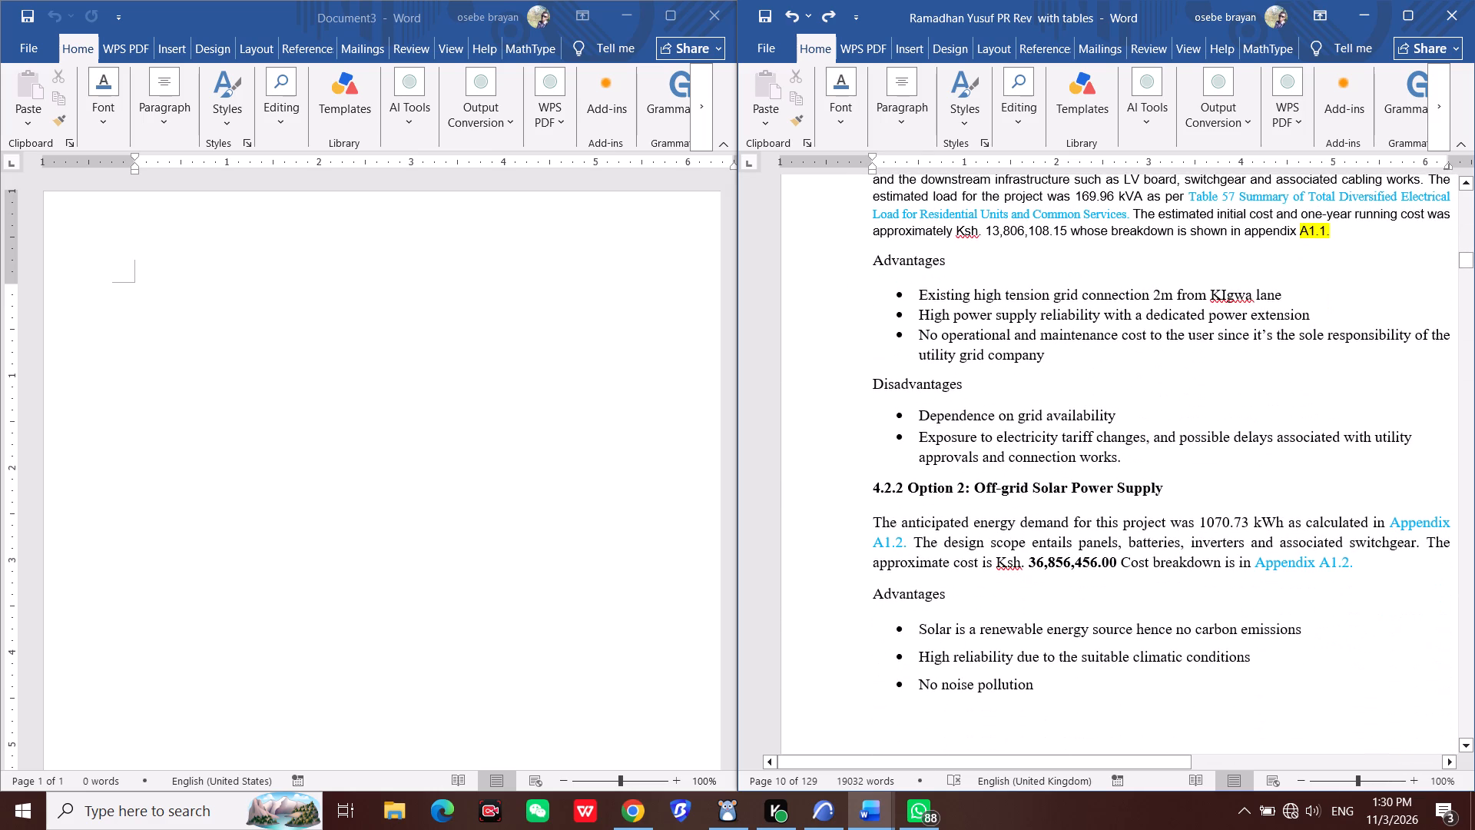
pyautogui.scroll(-11, 1105, 445)
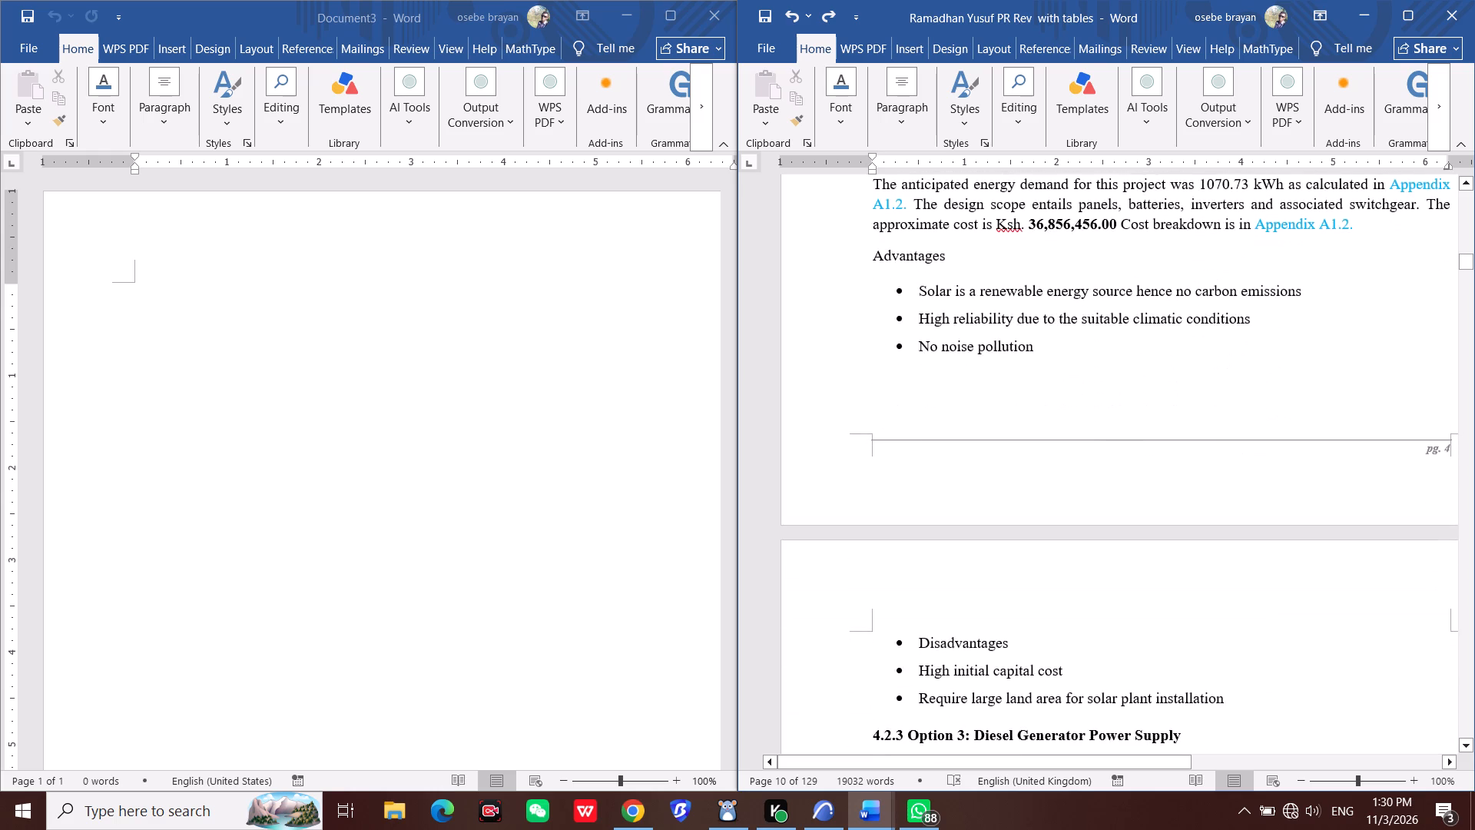
pyautogui.scroll(-6, 1112, 430)
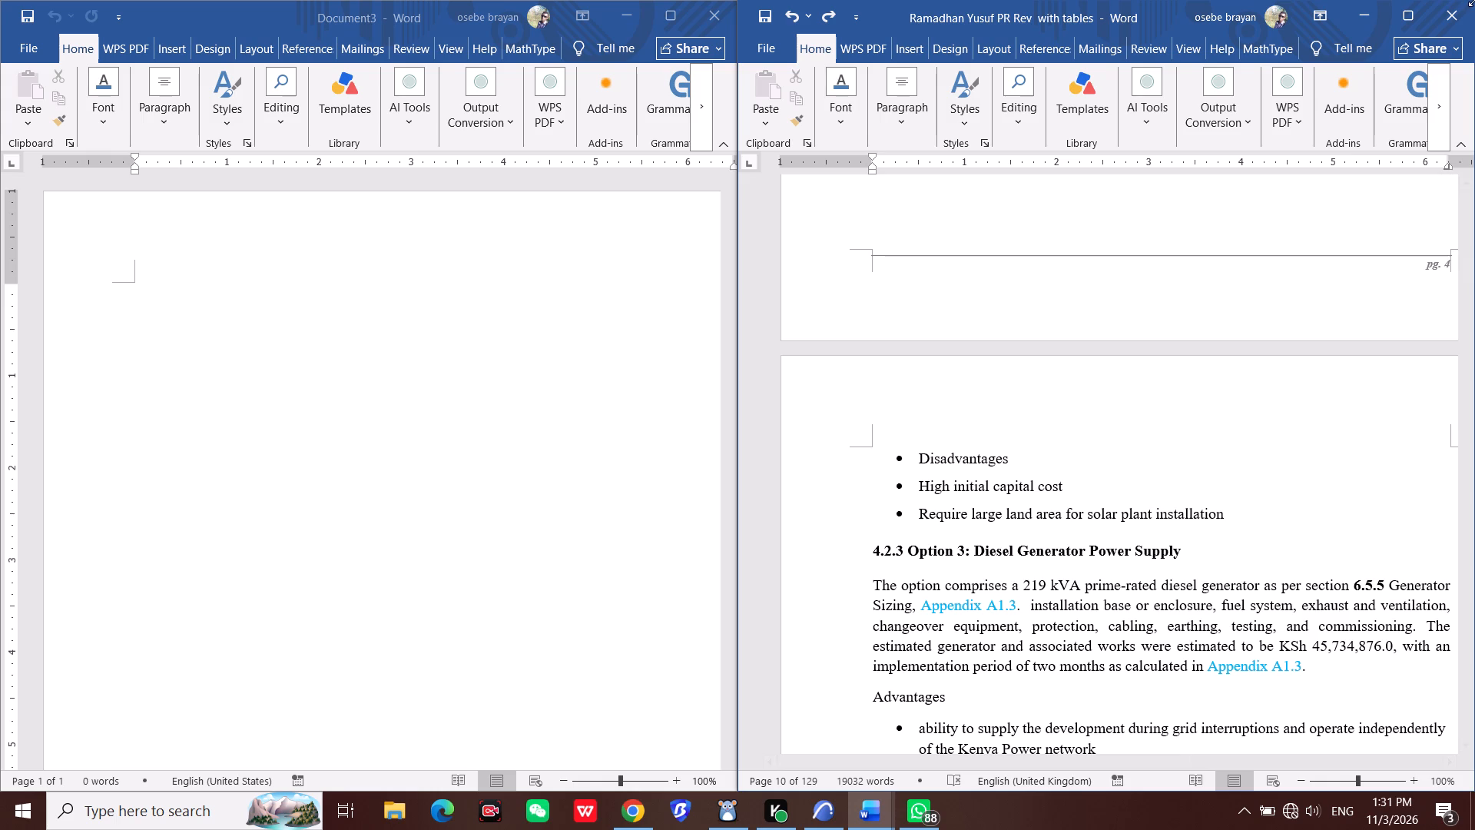
pyautogui.scroll(-7, 960, 569)
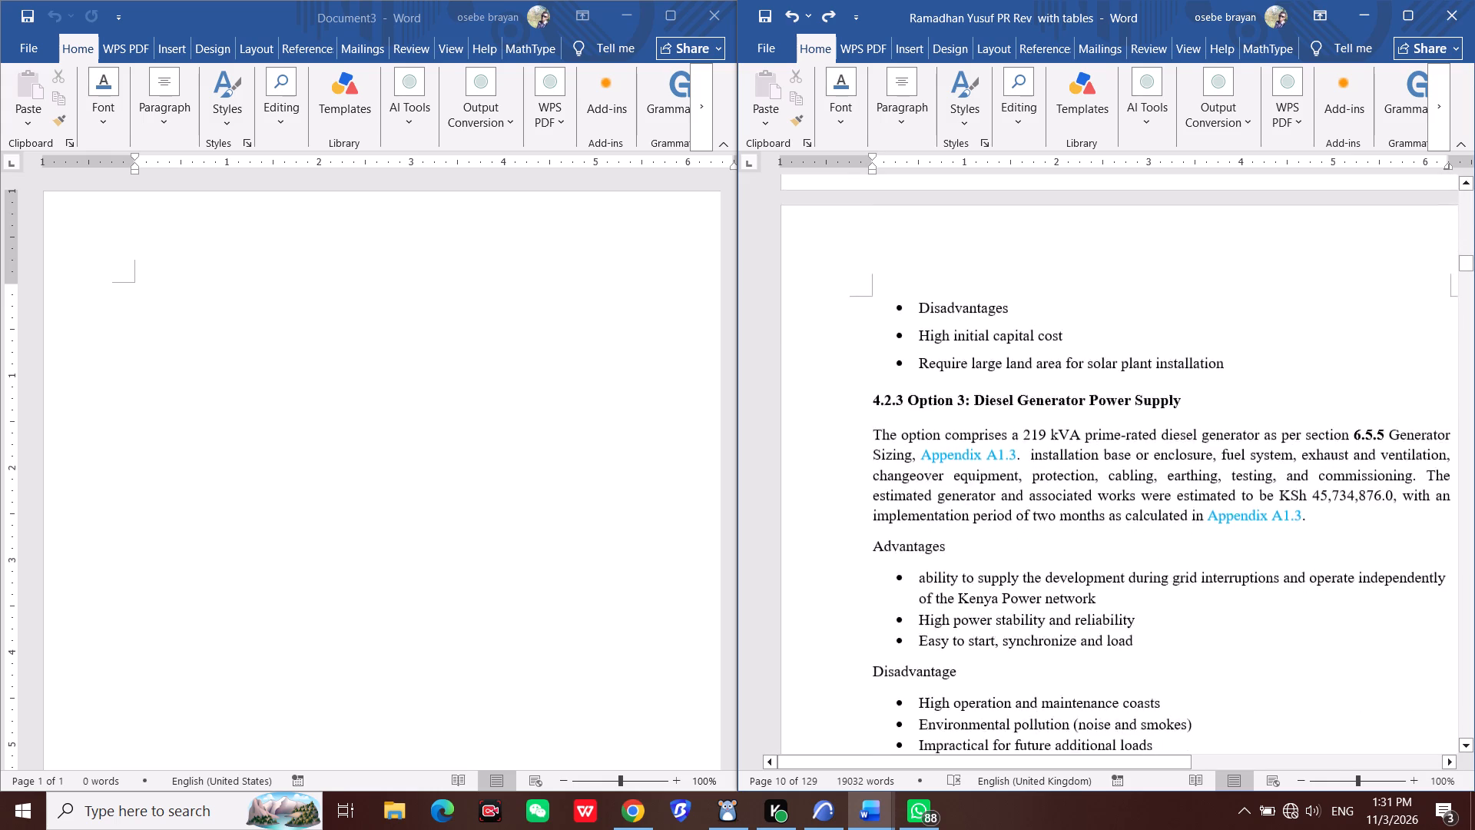
pyautogui.scroll(-3, 954, 568)
pyautogui.scroll(-12, 1031, 514)
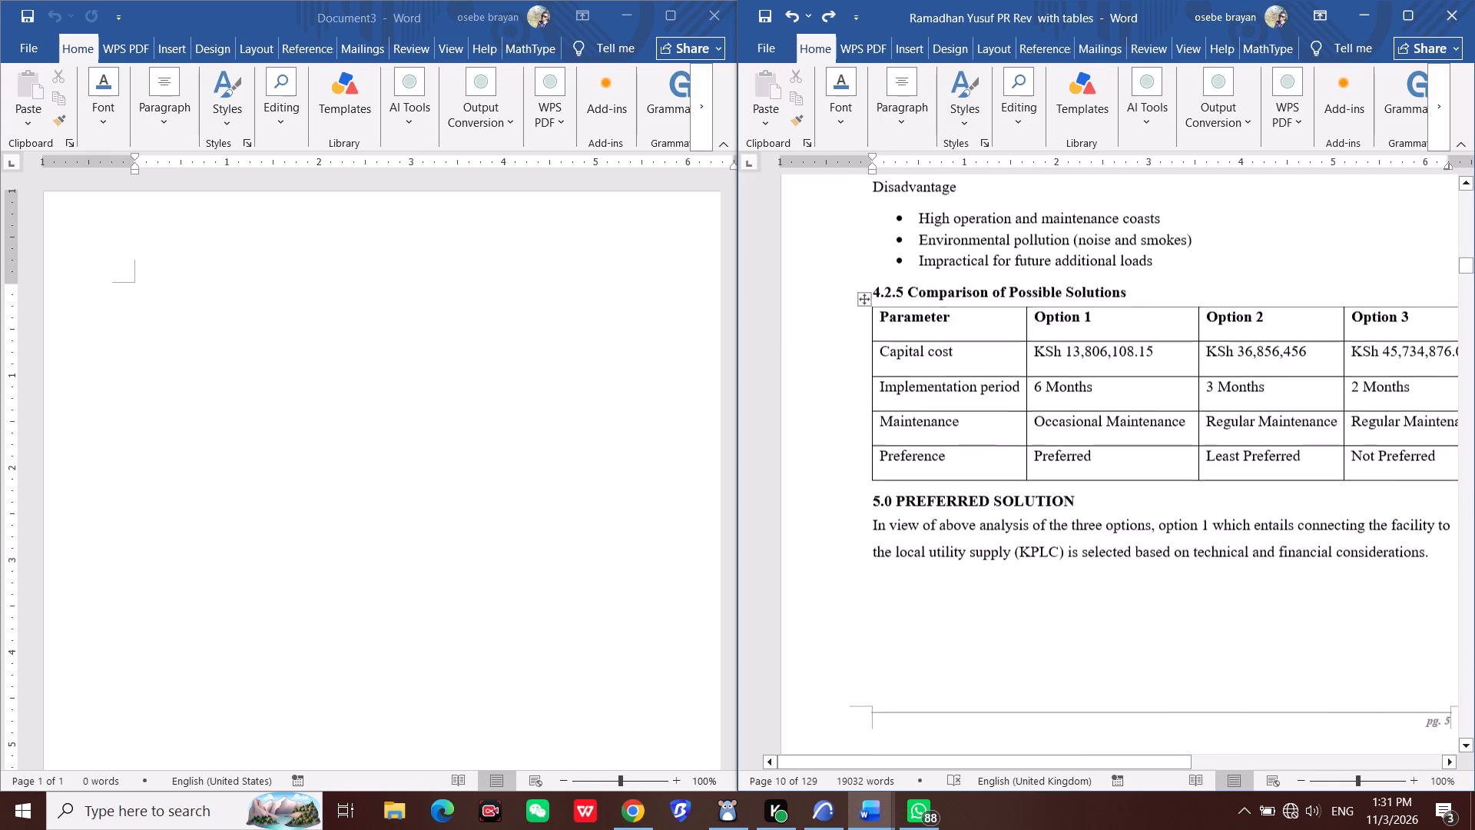
# Examine the general load calculations in section 6.2, especially the socket load formulas and references in 6.2.2 and fixed appliances in 6.2.3.
pyautogui.scroll(-20, 1034, 507)
pyautogui.scroll(-11, 1034, 507)
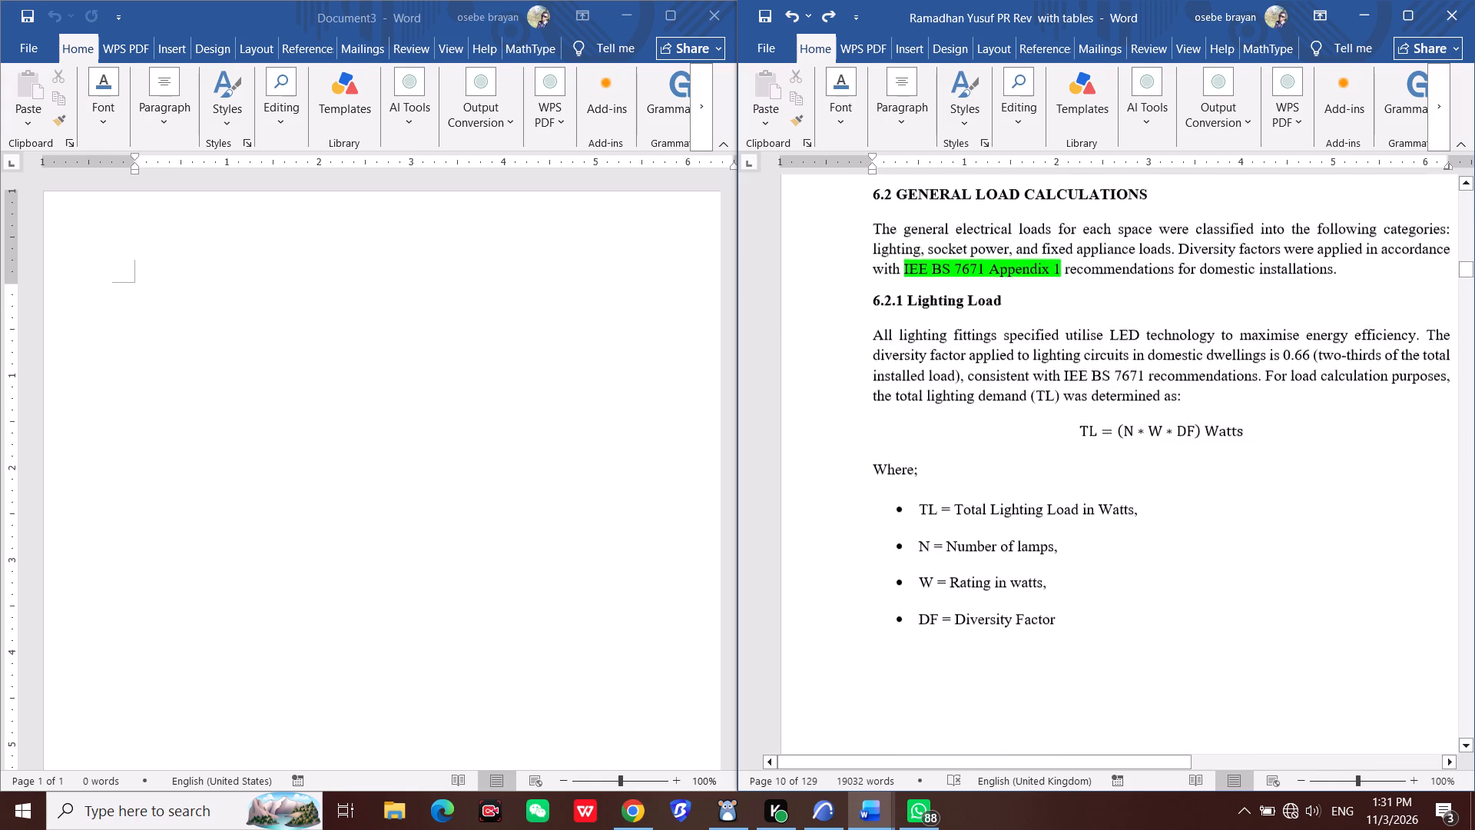
pyautogui.scroll(-20, 1028, 501)
pyautogui.scroll(-16, 1028, 501)
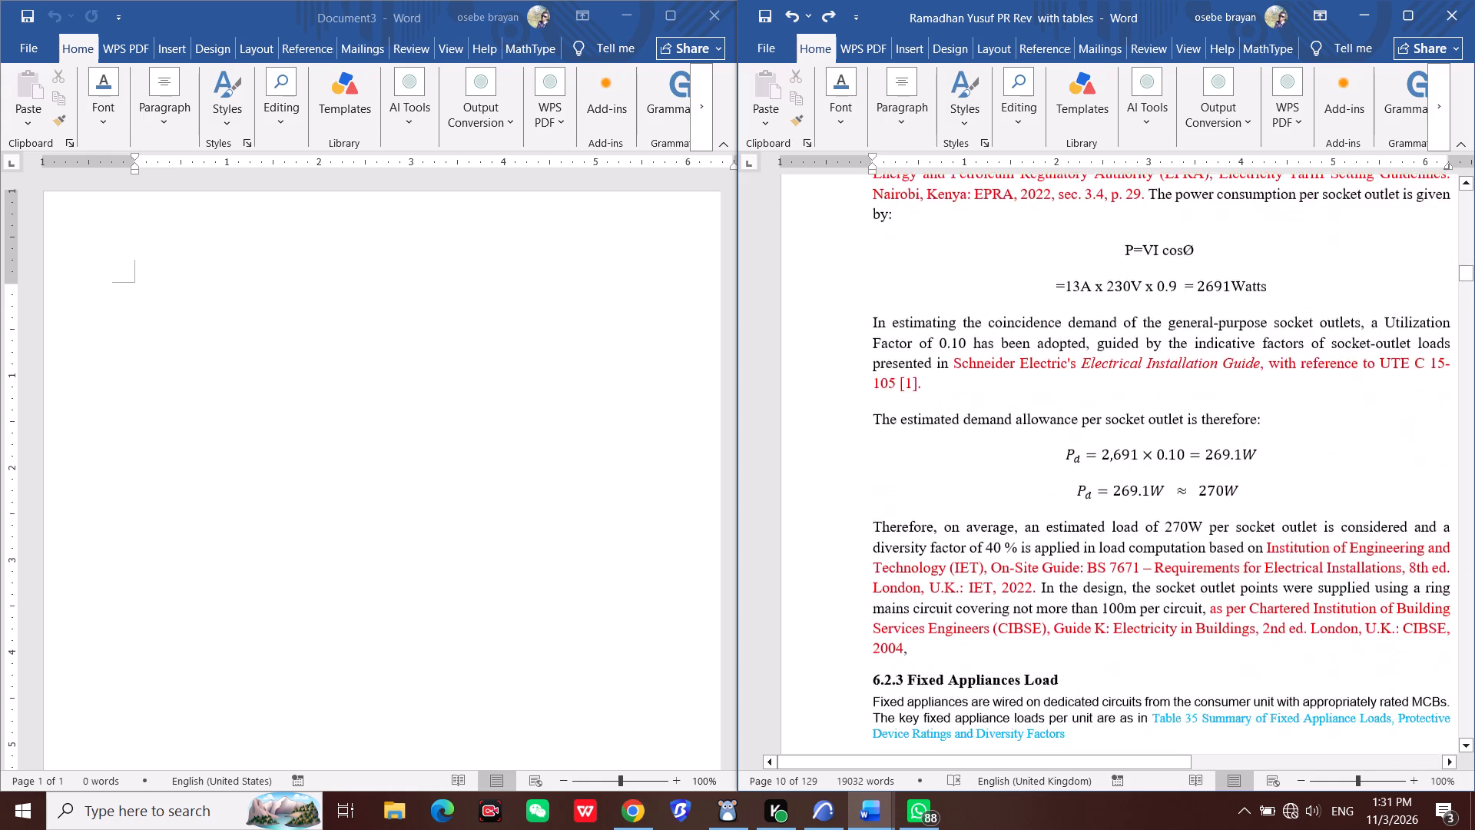
pyautogui.scroll(-7, 1028, 501)
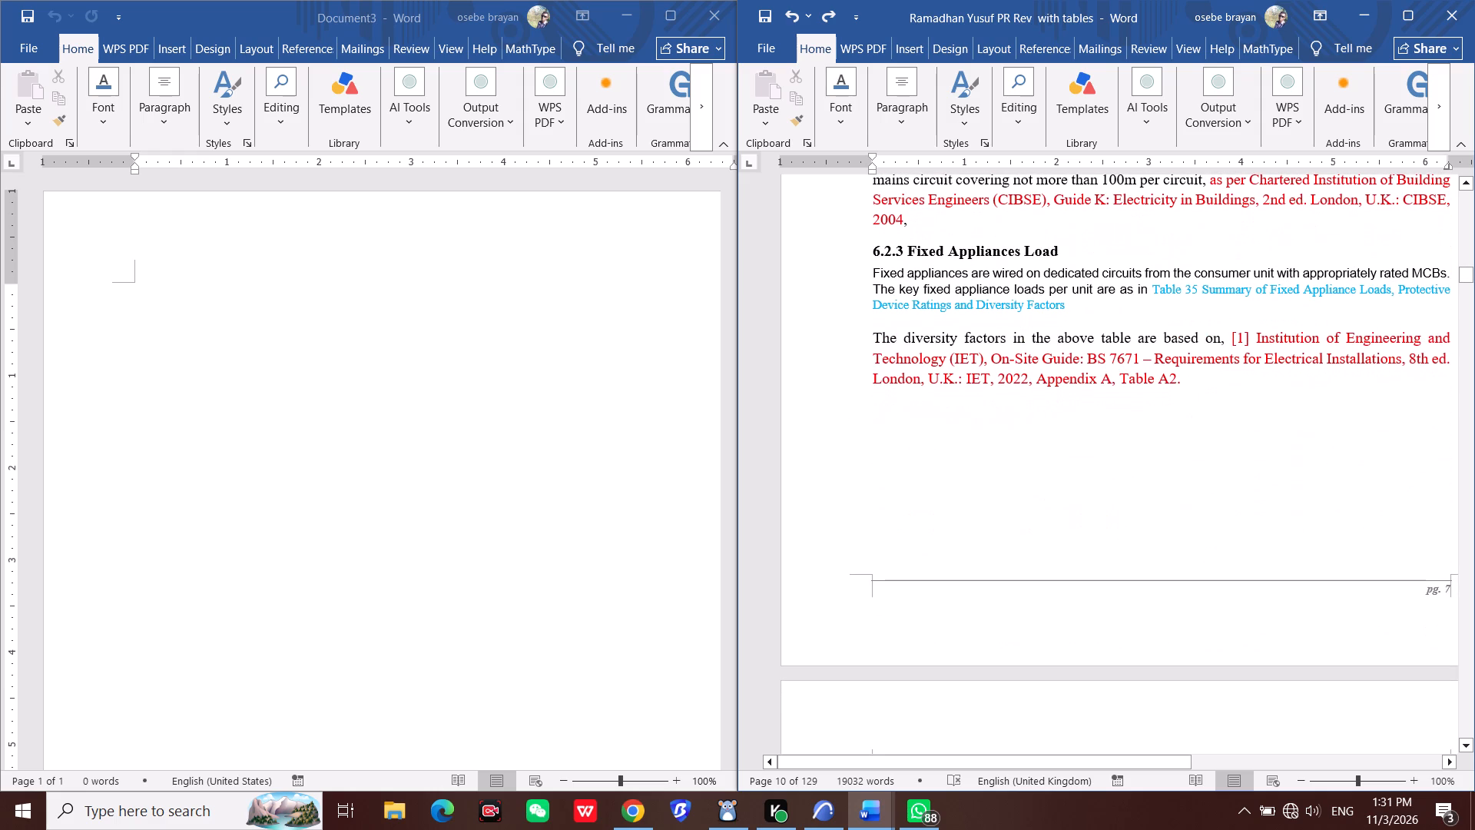
pyautogui.scroll(-3, 1076, 488)
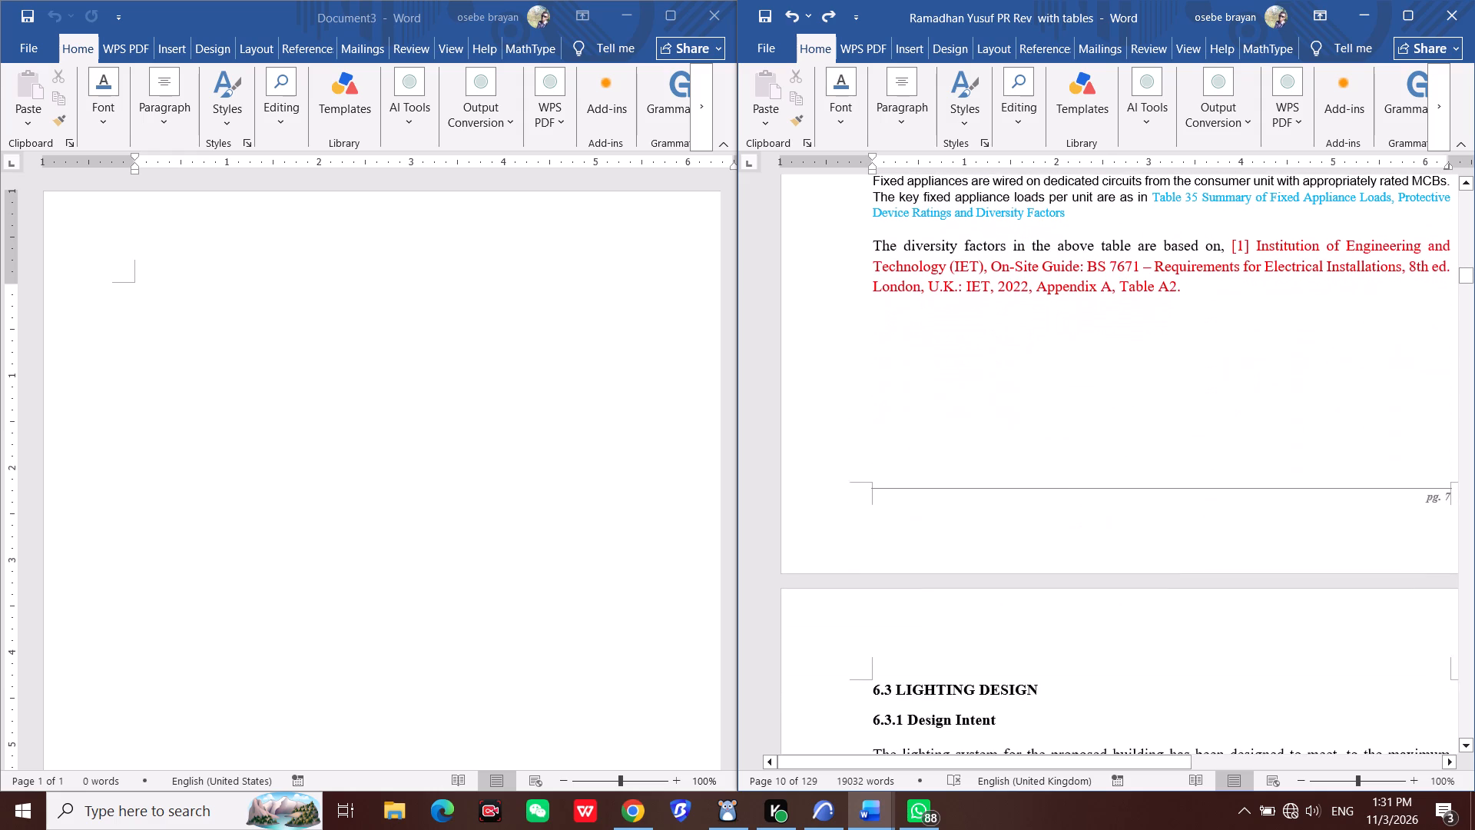
pyautogui.scroll(4, 1111, 486)
pyautogui.scroll(5, 1105, 380)
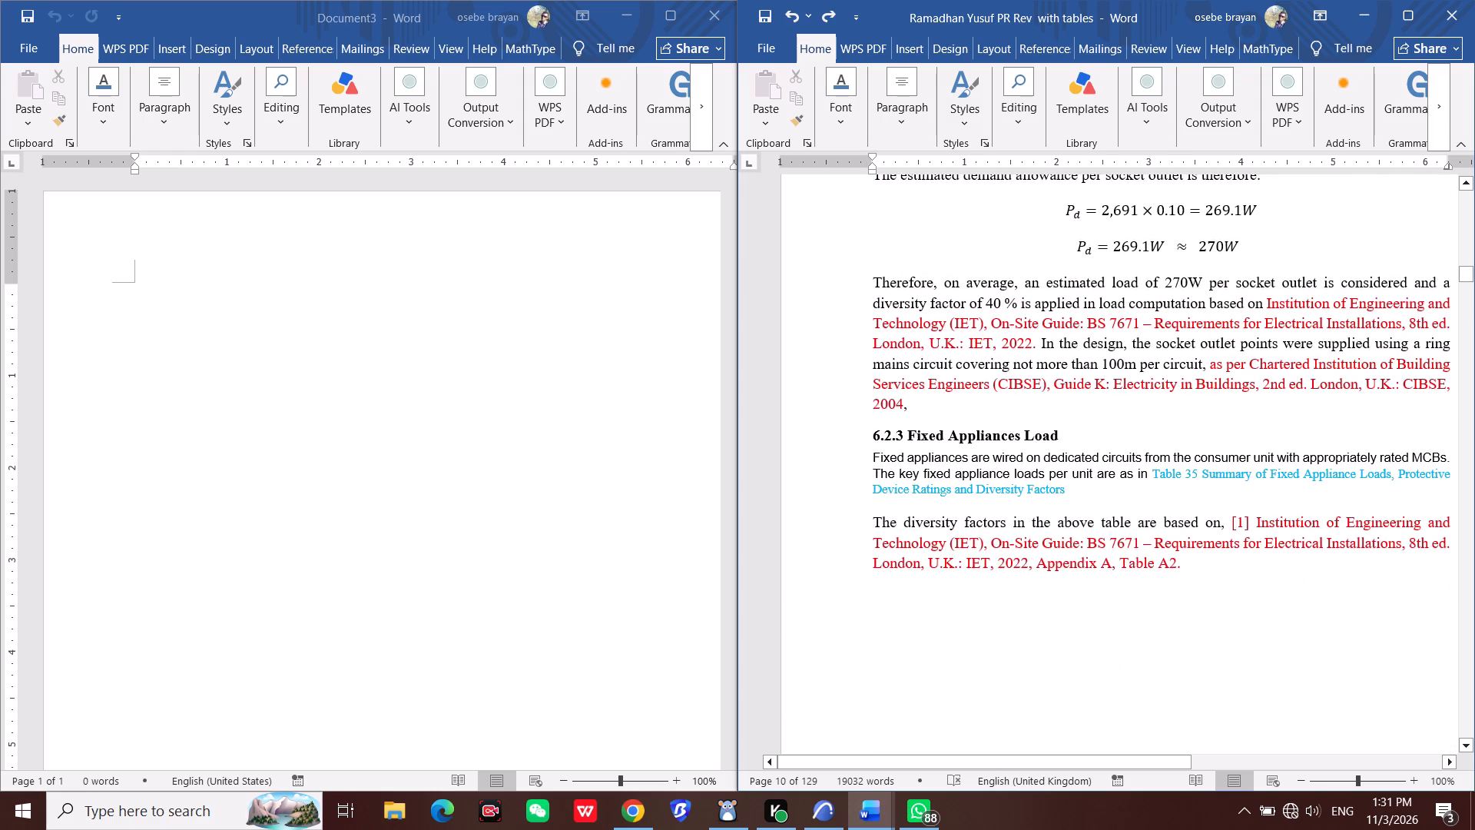
pyautogui.scroll(4, 1244, 369)
pyautogui.scroll(3, 1132, 393)
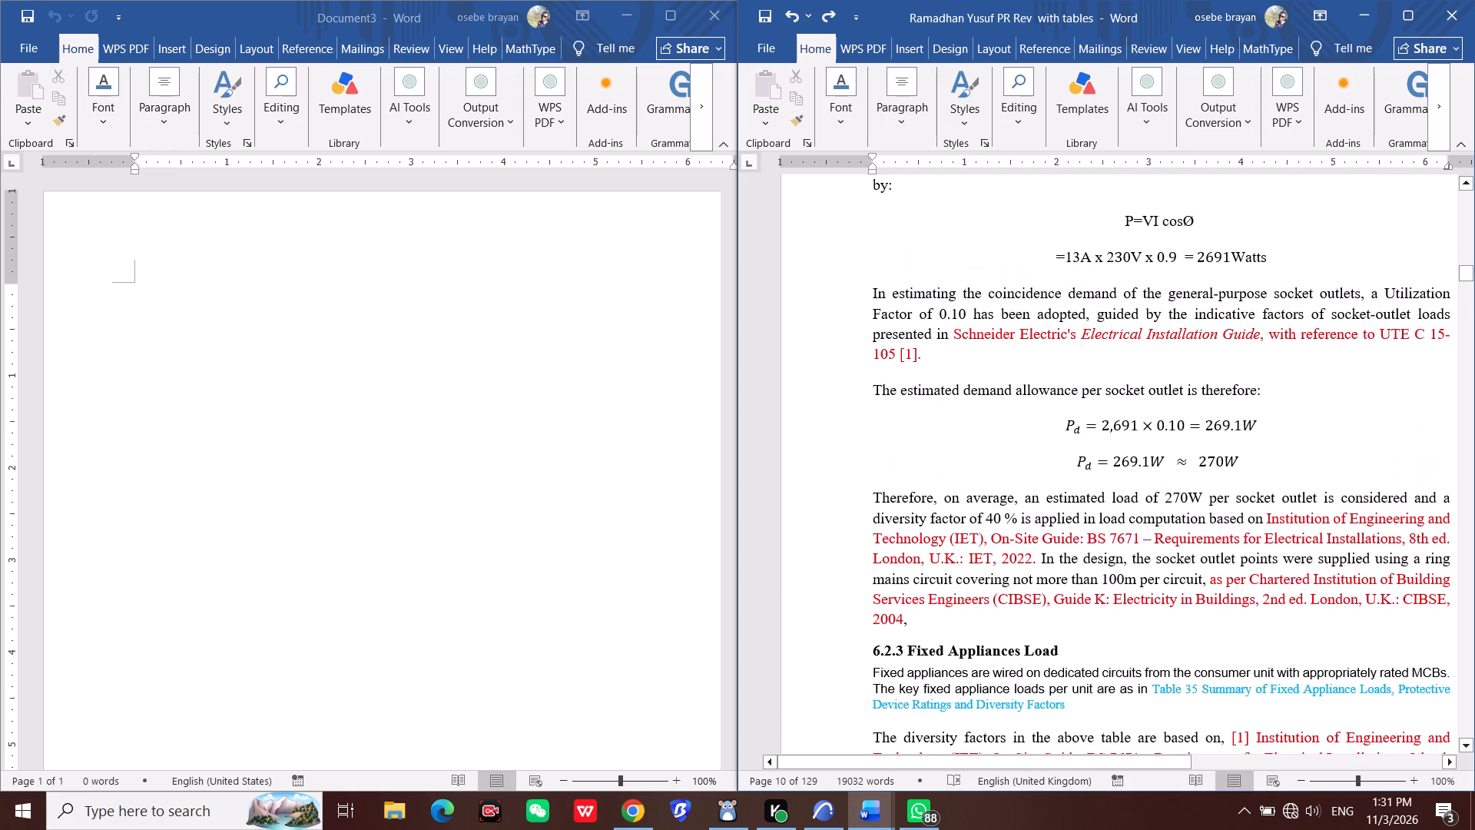
pyautogui.scroll(3, 1125, 383)
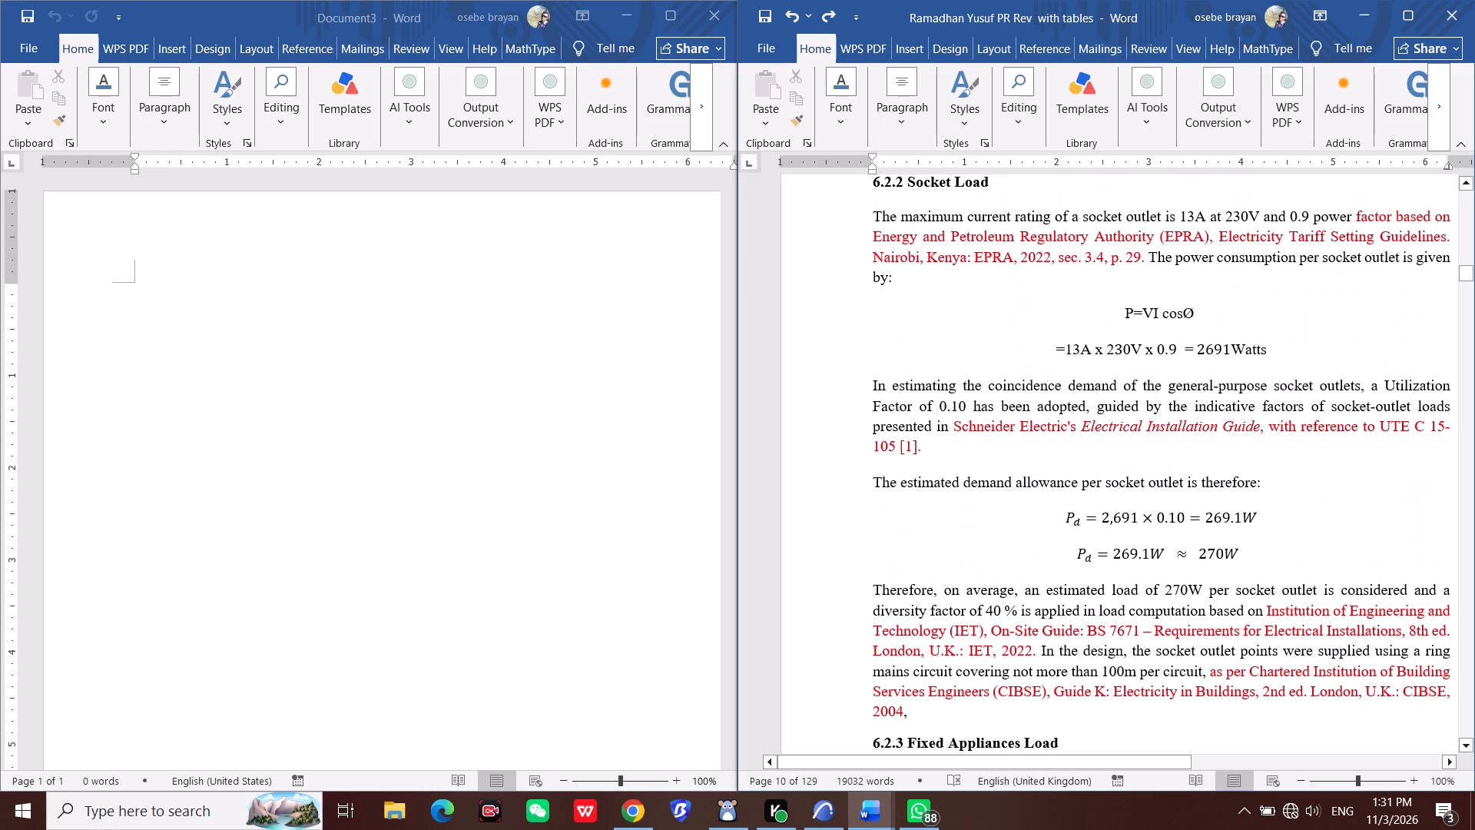
pyautogui.scroll(-8, 956, 451)
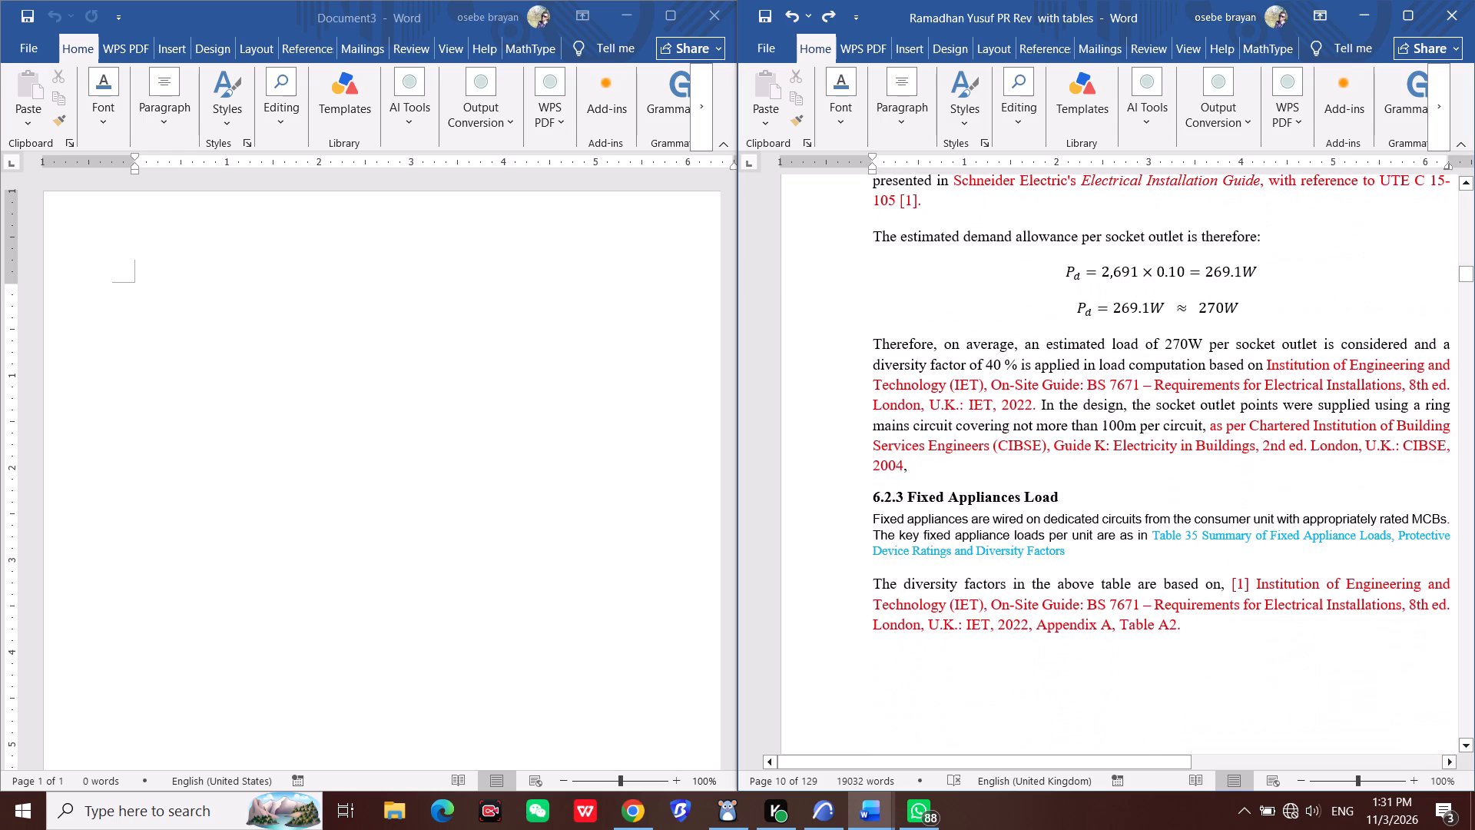
pyautogui.scroll(9, 1023, 468)
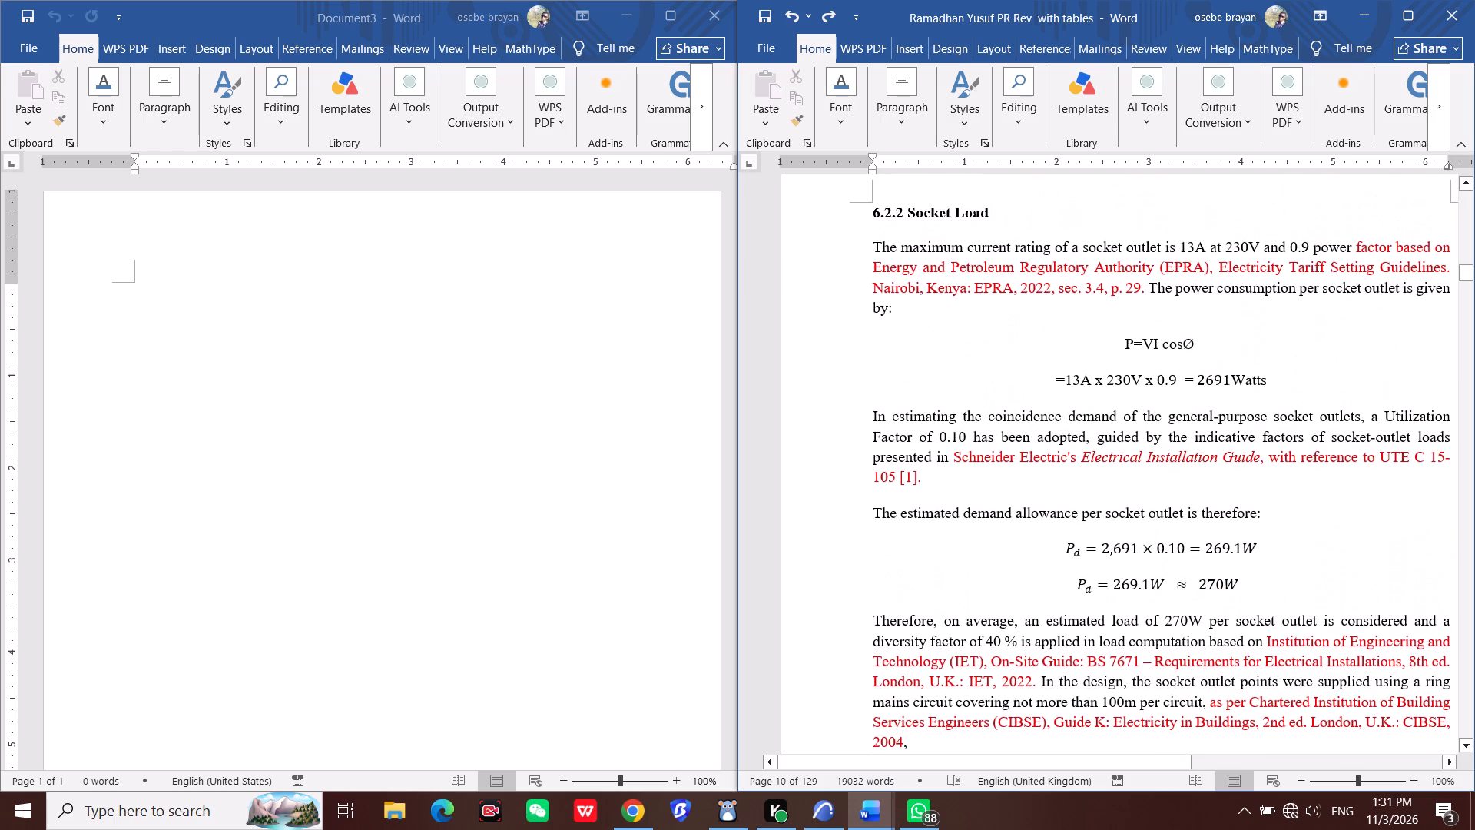
pyautogui.scroll(3, 1017, 544)
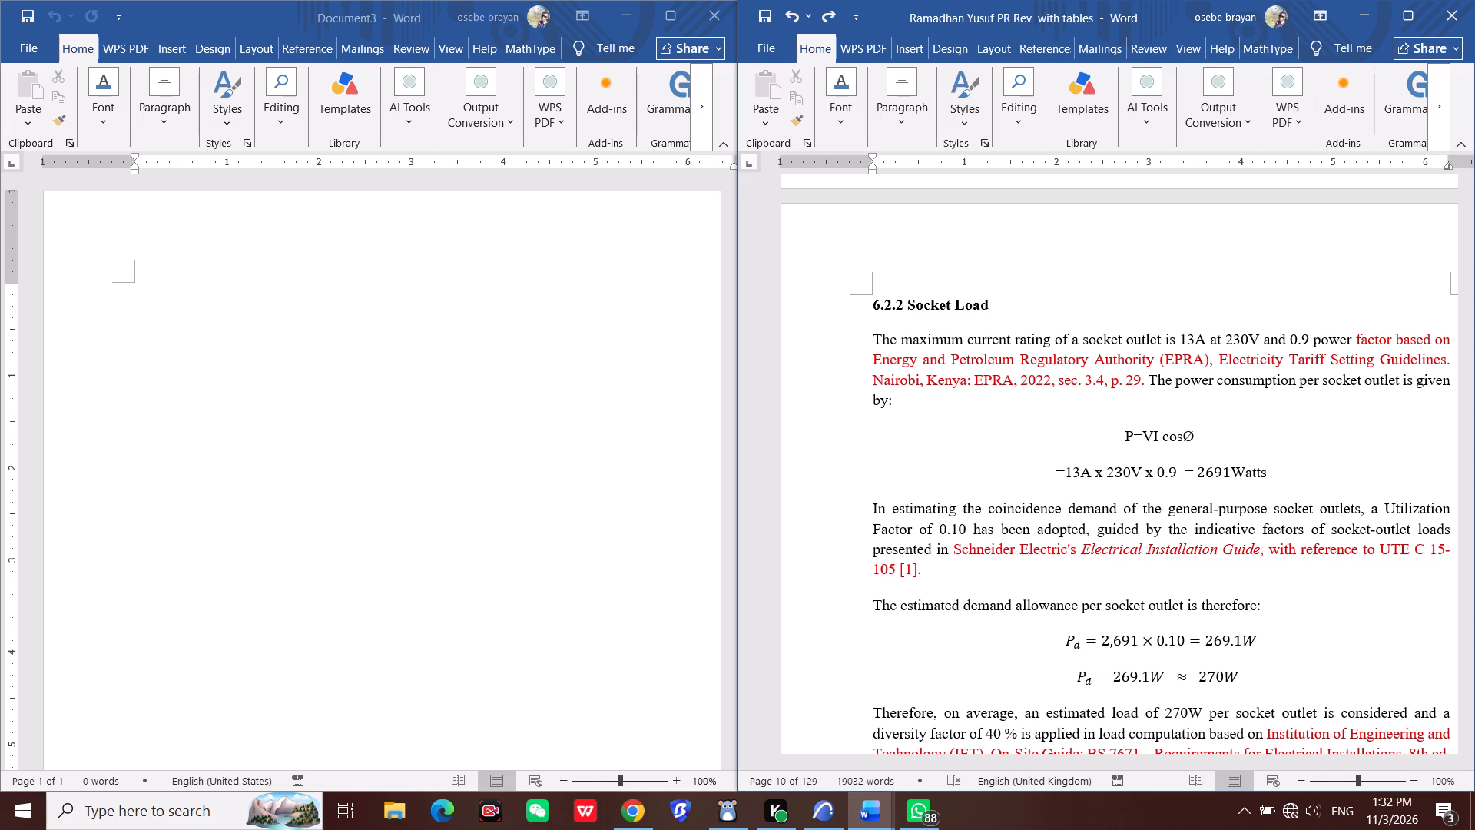
pyautogui.scroll(-5, 1013, 579)
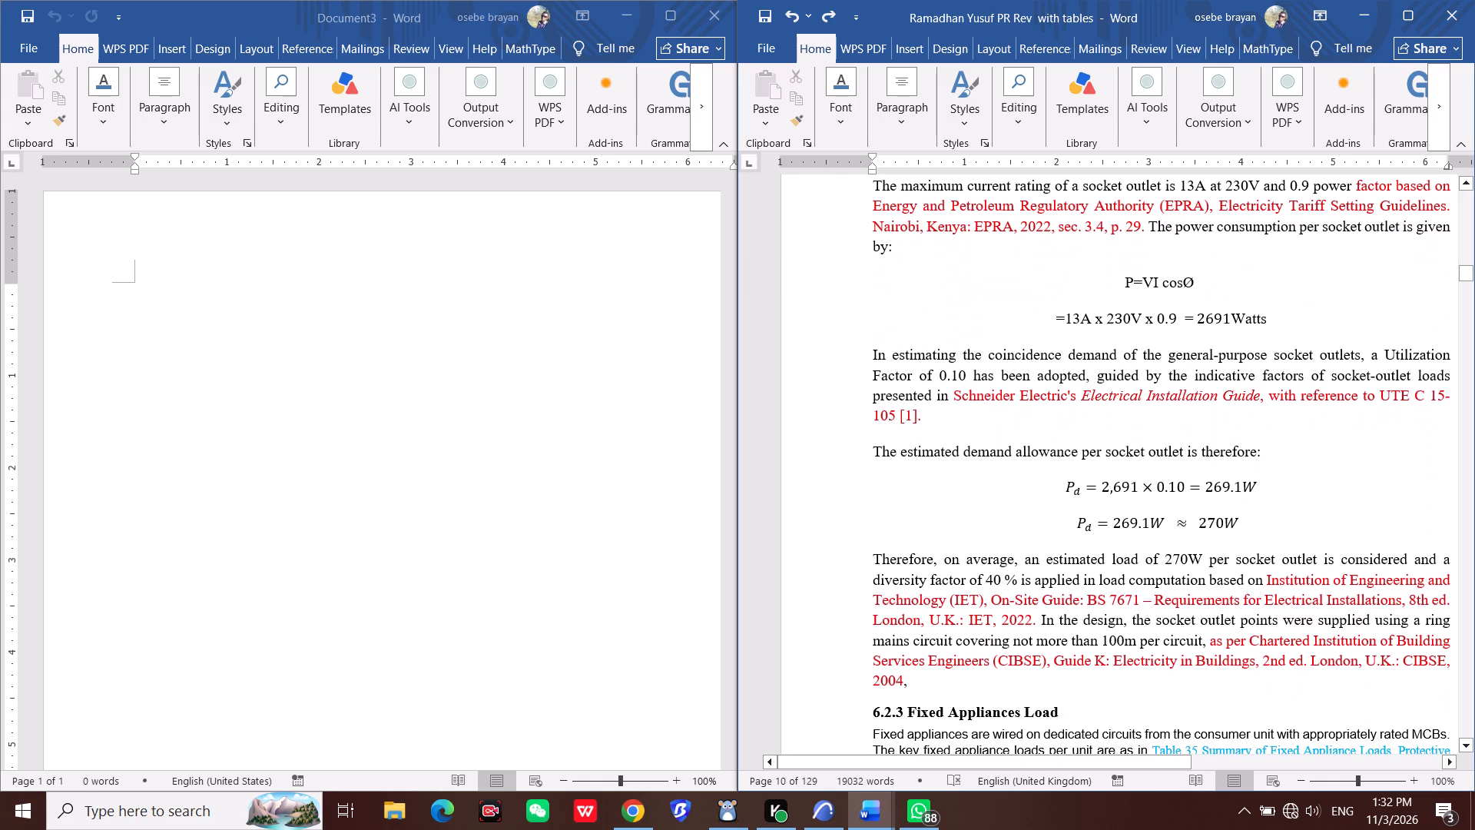
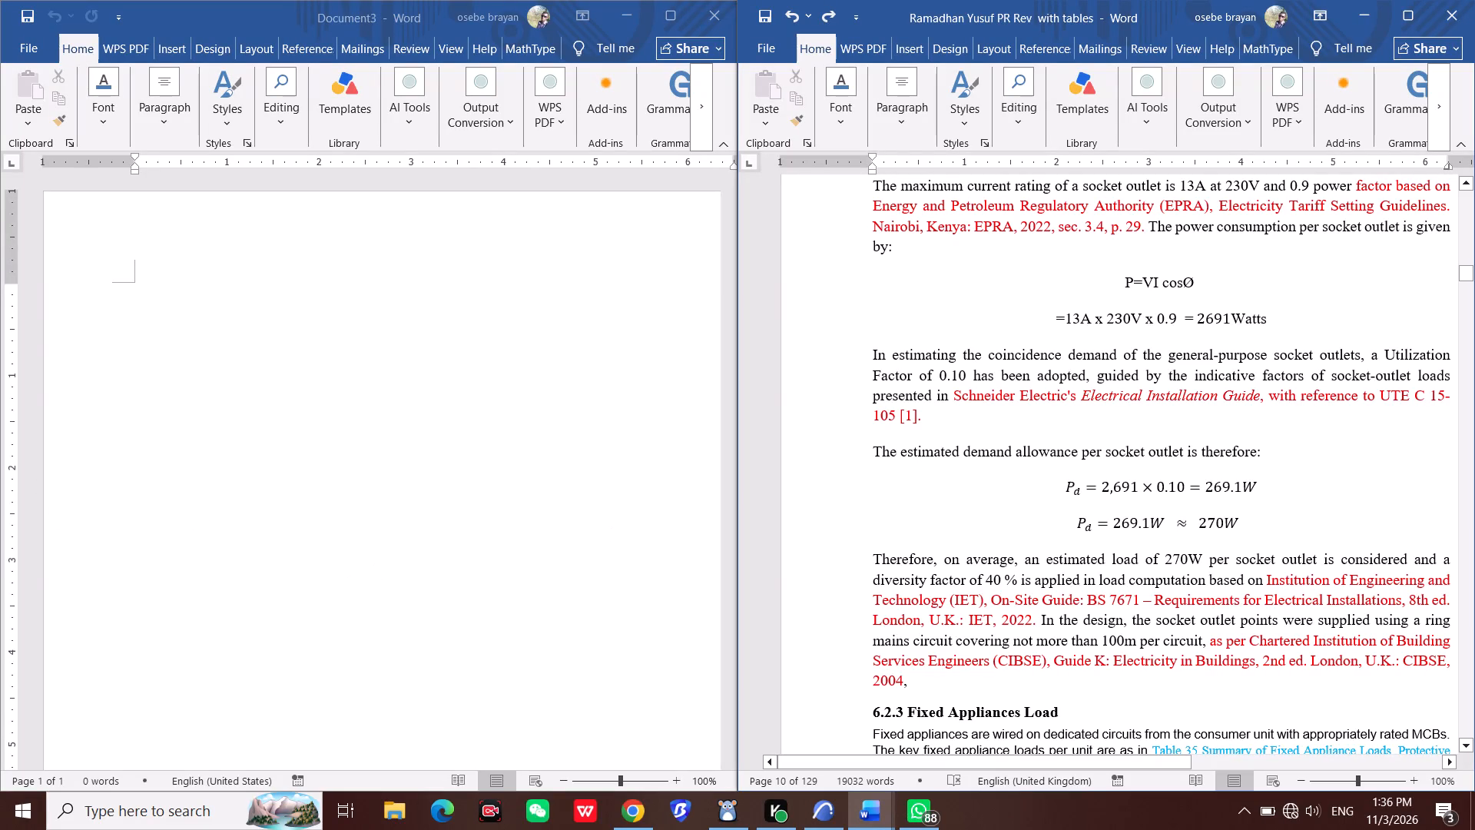
# Review the socket and fixed appliance loads and the lighting design in section 6.3, down to the utilization factor in 6.3.2.2.
pyautogui.scroll(6, 1067, 557)
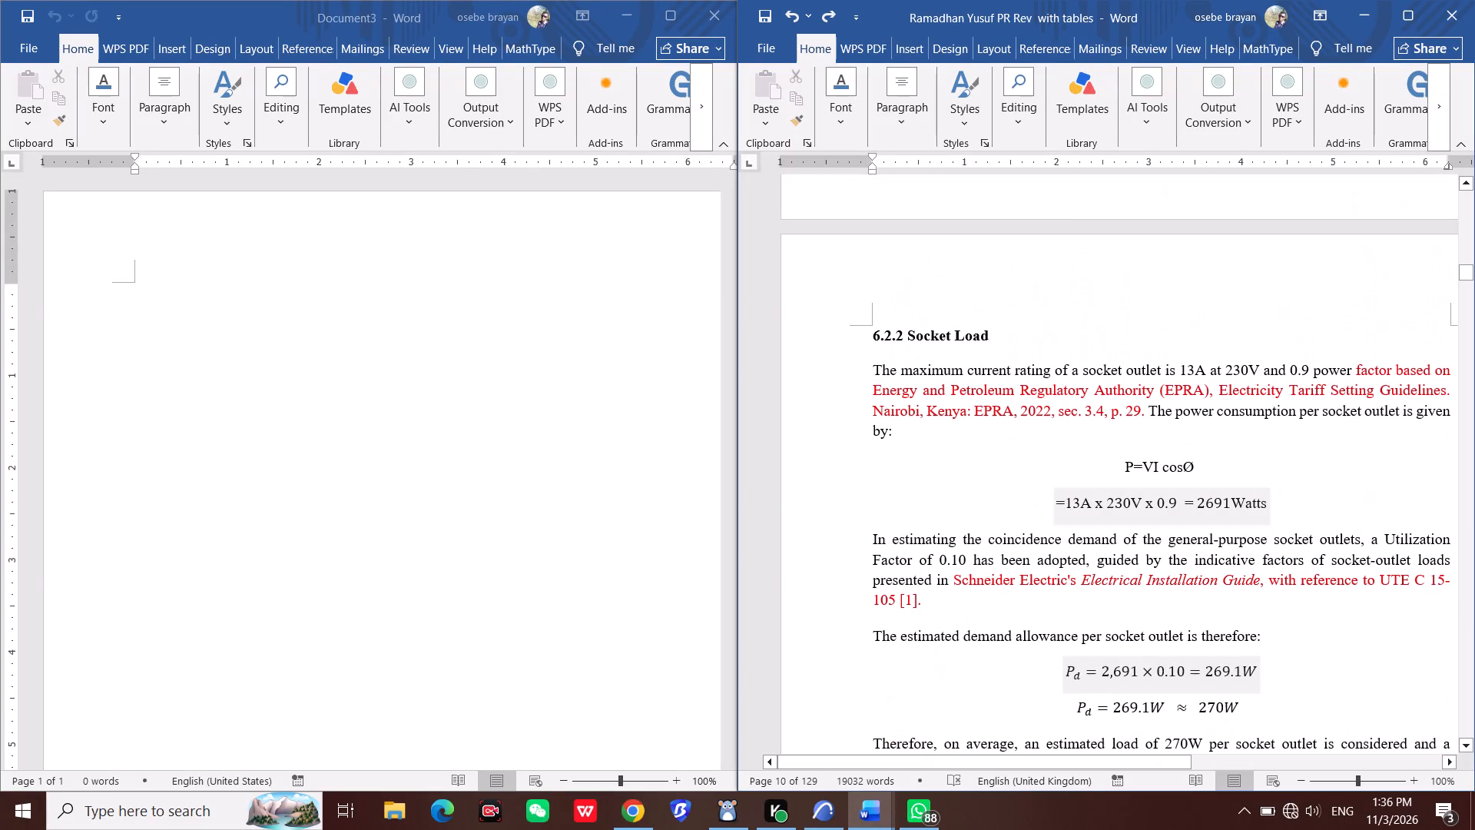
pyautogui.scroll(7, 912, 519)
pyautogui.scroll(-6, 607, 553)
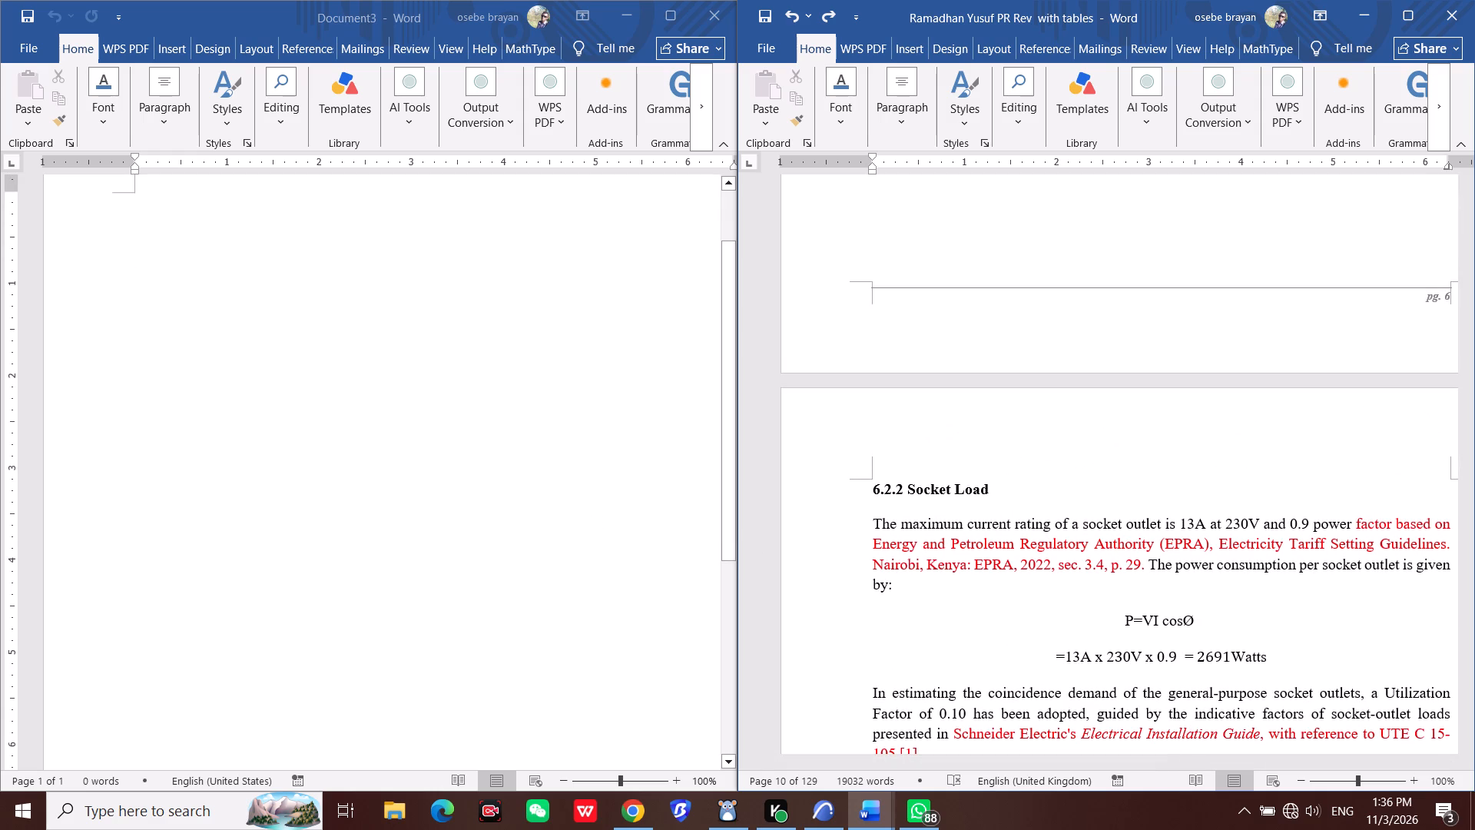
pyautogui.scroll(-10, 966, 540)
pyautogui.scroll(-13, 972, 564)
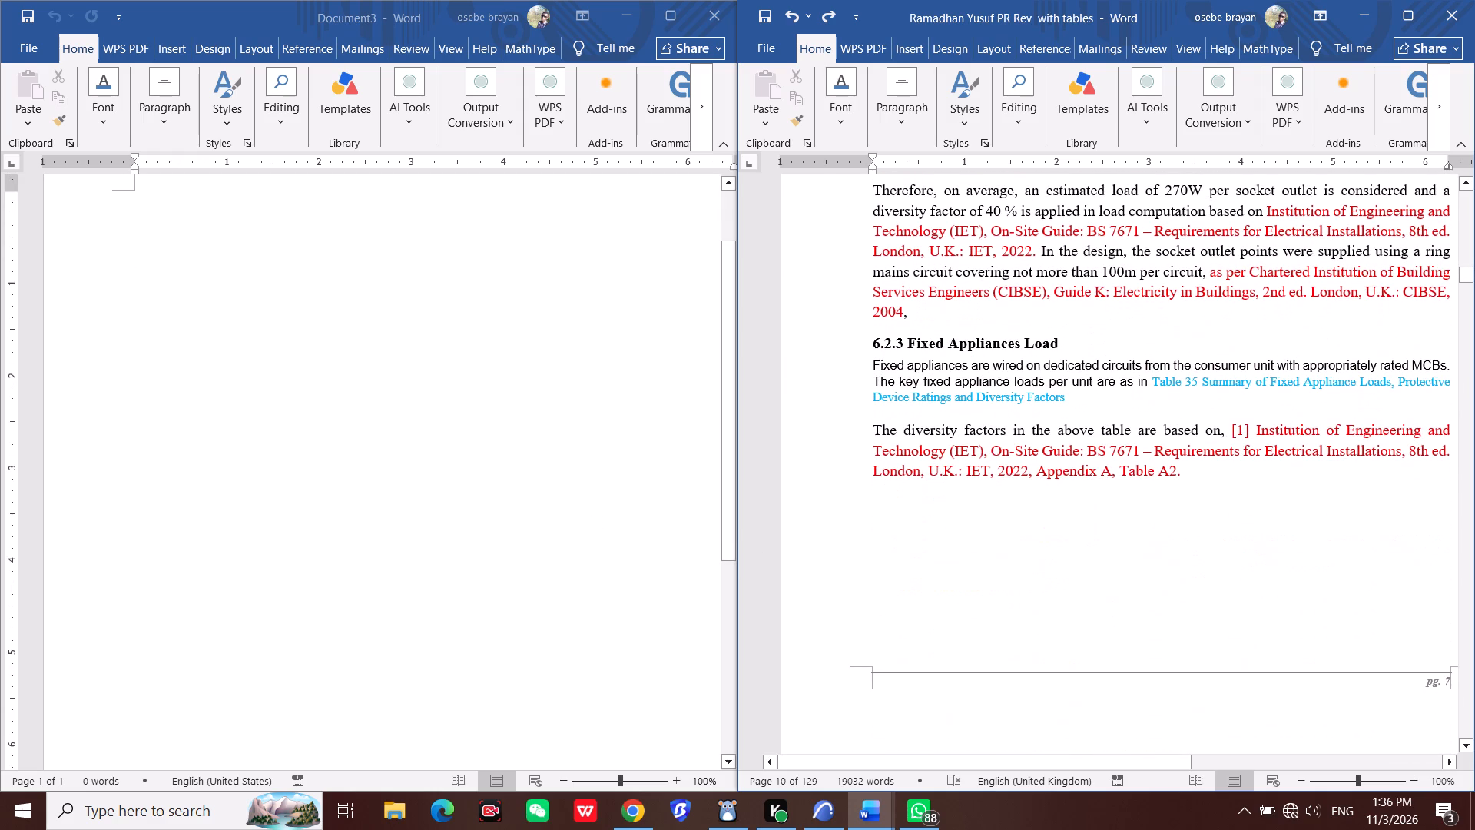
pyautogui.scroll(-11, 972, 564)
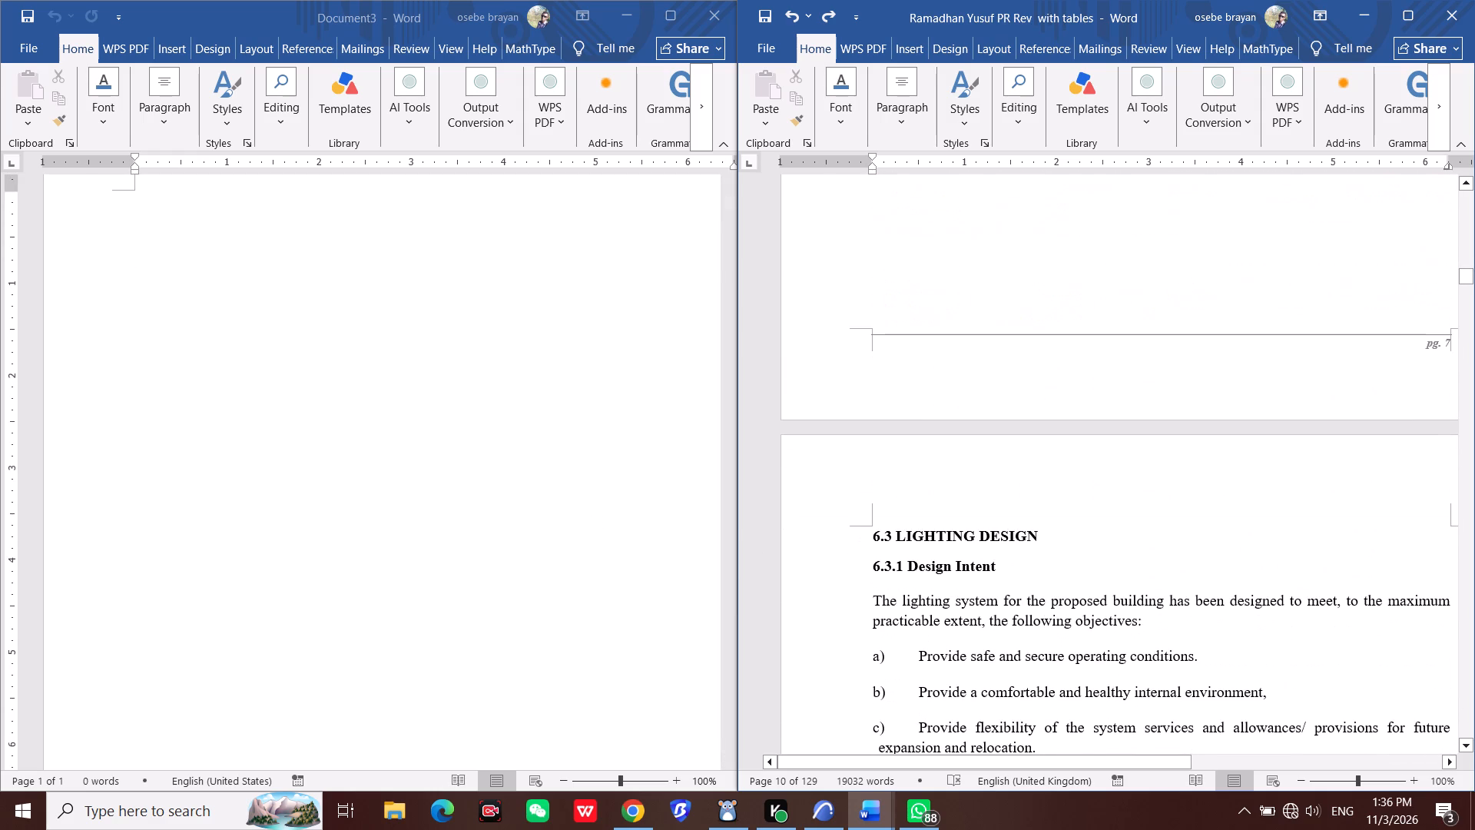
pyautogui.scroll(-9, 1036, 503)
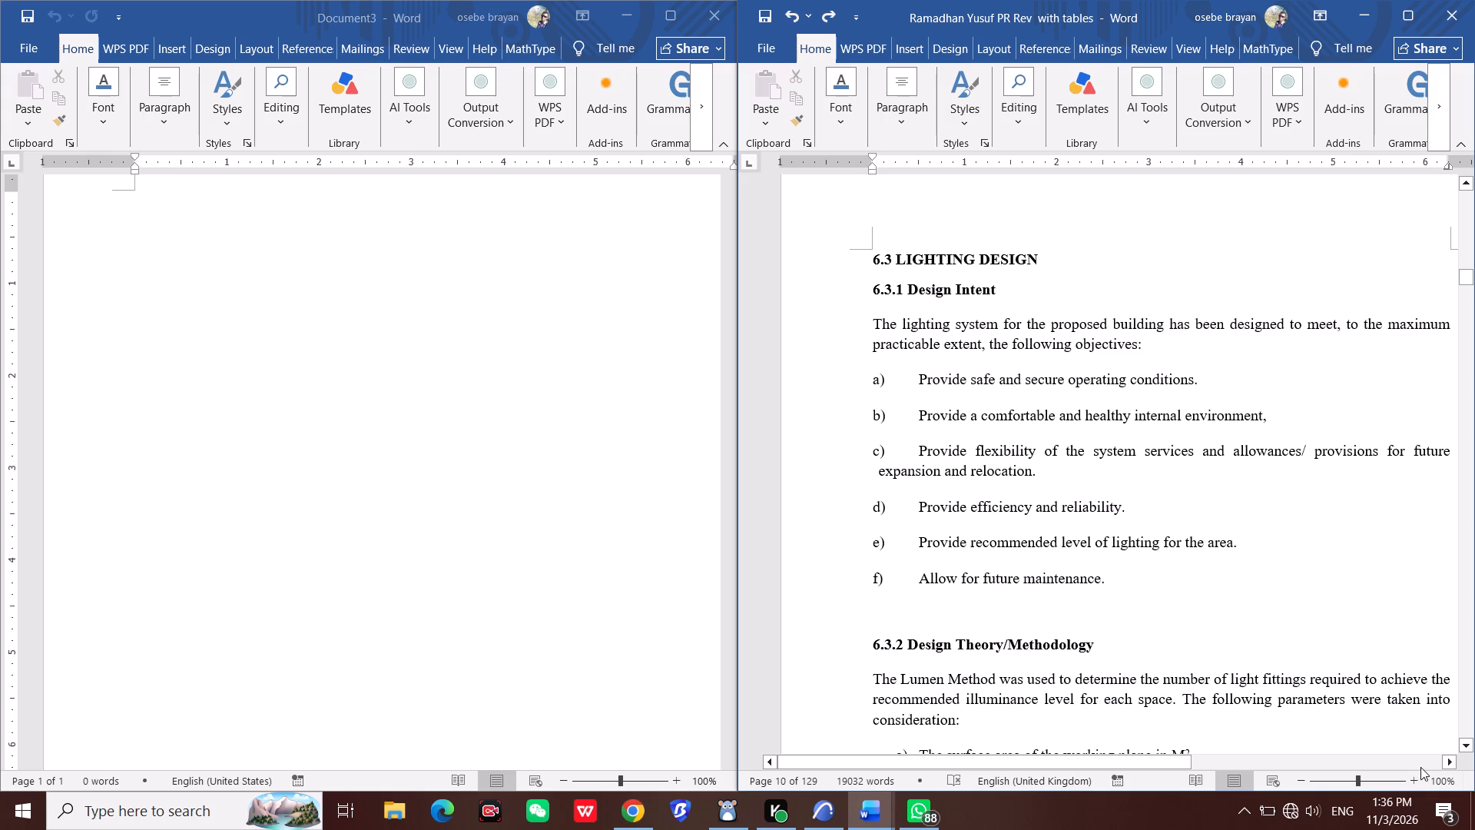
pyautogui.scroll(-2, 1015, 609)
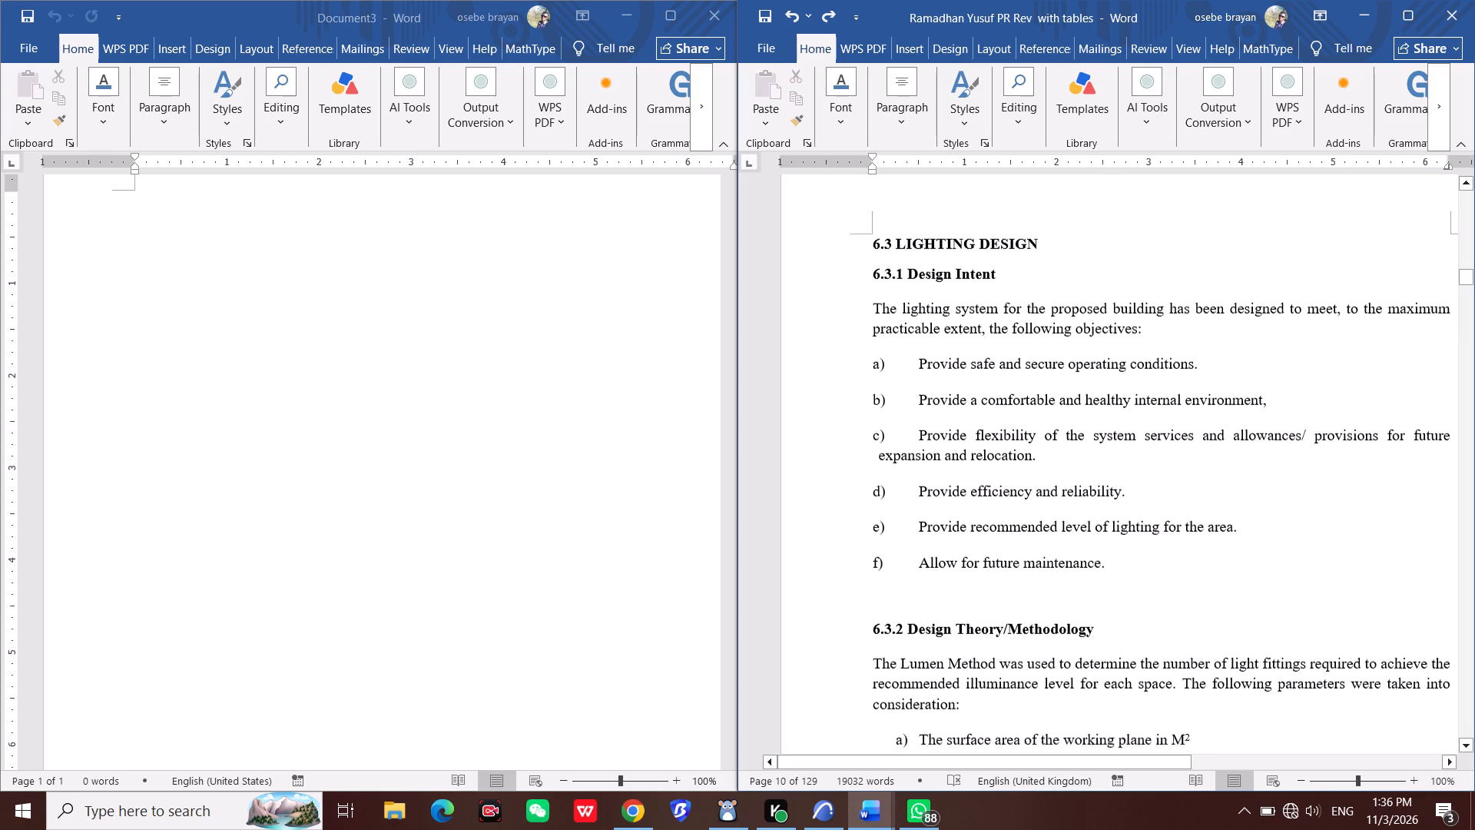
pyautogui.scroll(-17, 1015, 609)
pyautogui.scroll(-5, 1031, 612)
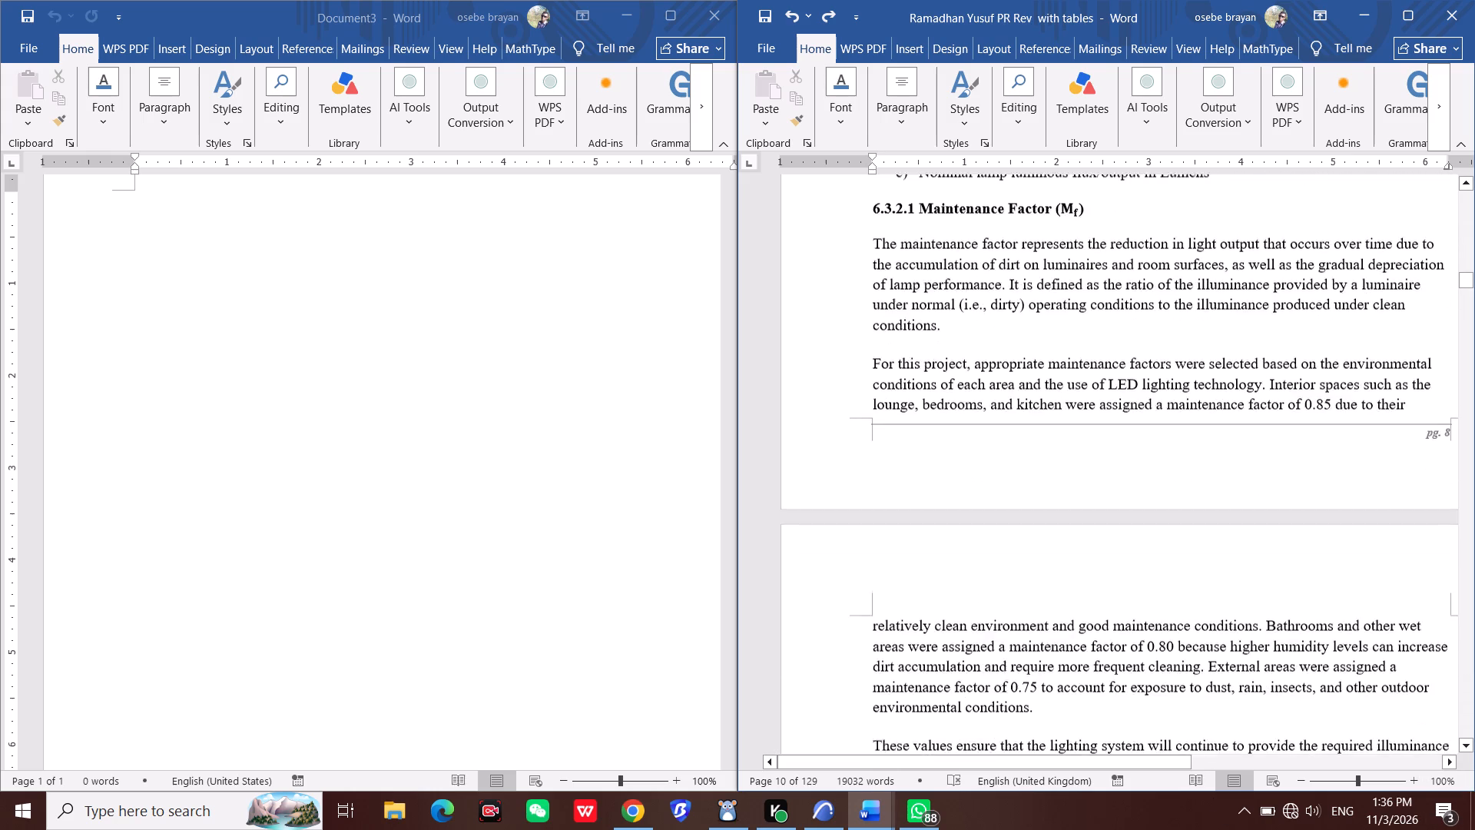
pyautogui.scroll(-10, 1031, 612)
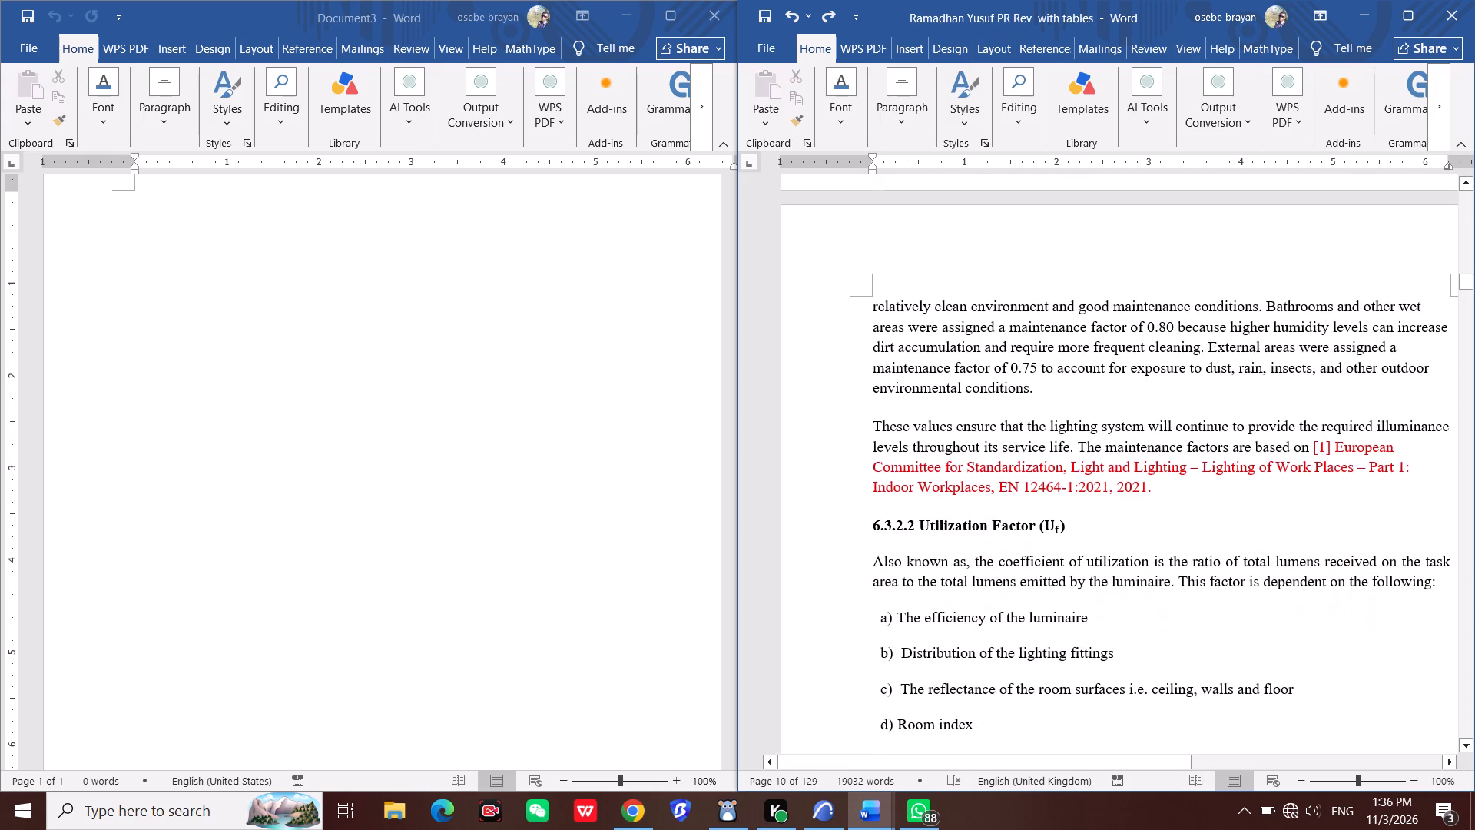
pyautogui.scroll(-4, 1027, 605)
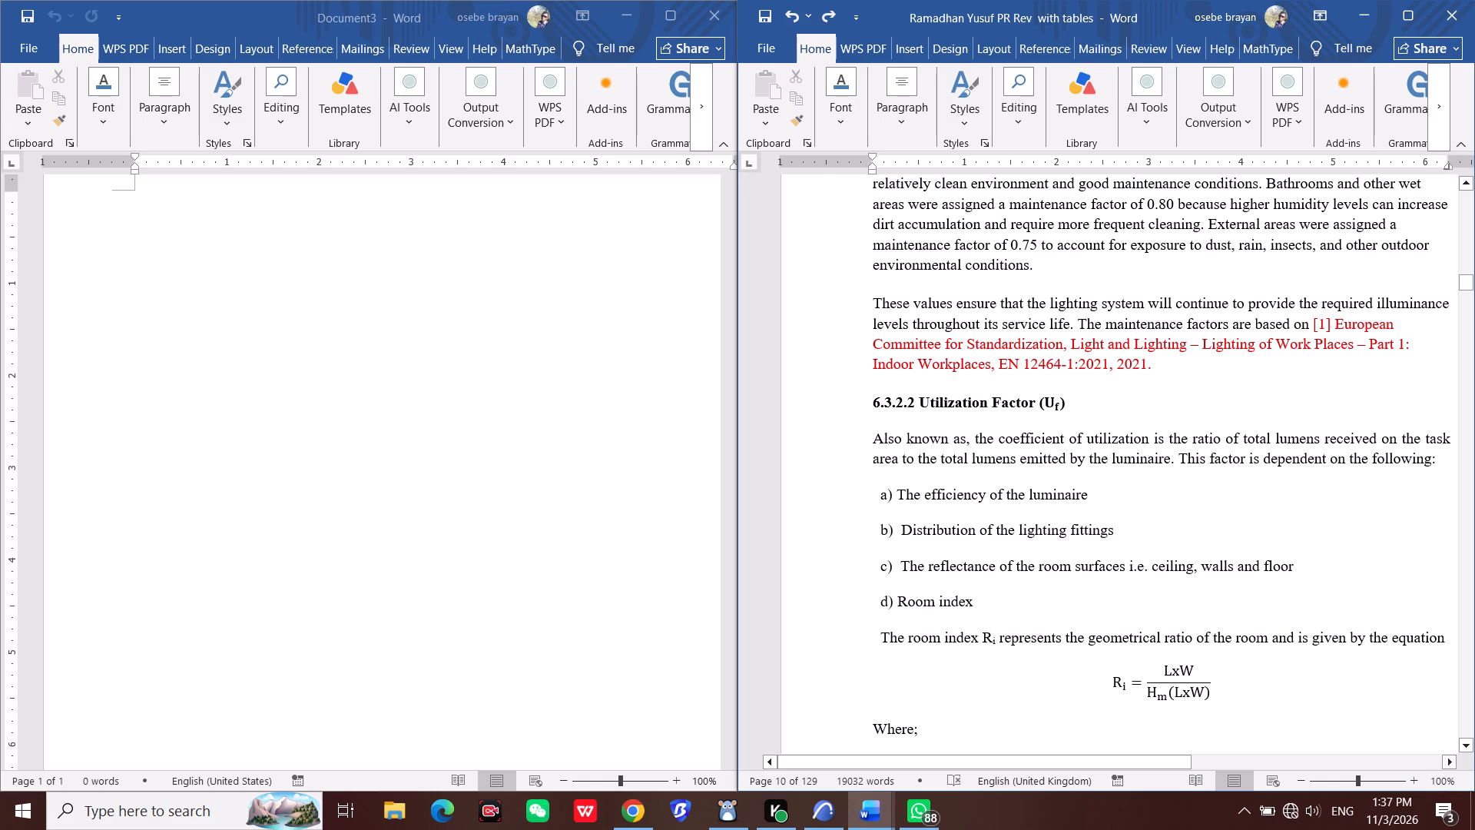
pyautogui.scroll(4, 1244, 504)
pyautogui.scroll(3, 1144, 550)
pyautogui.scroll(-8, 728, 611)
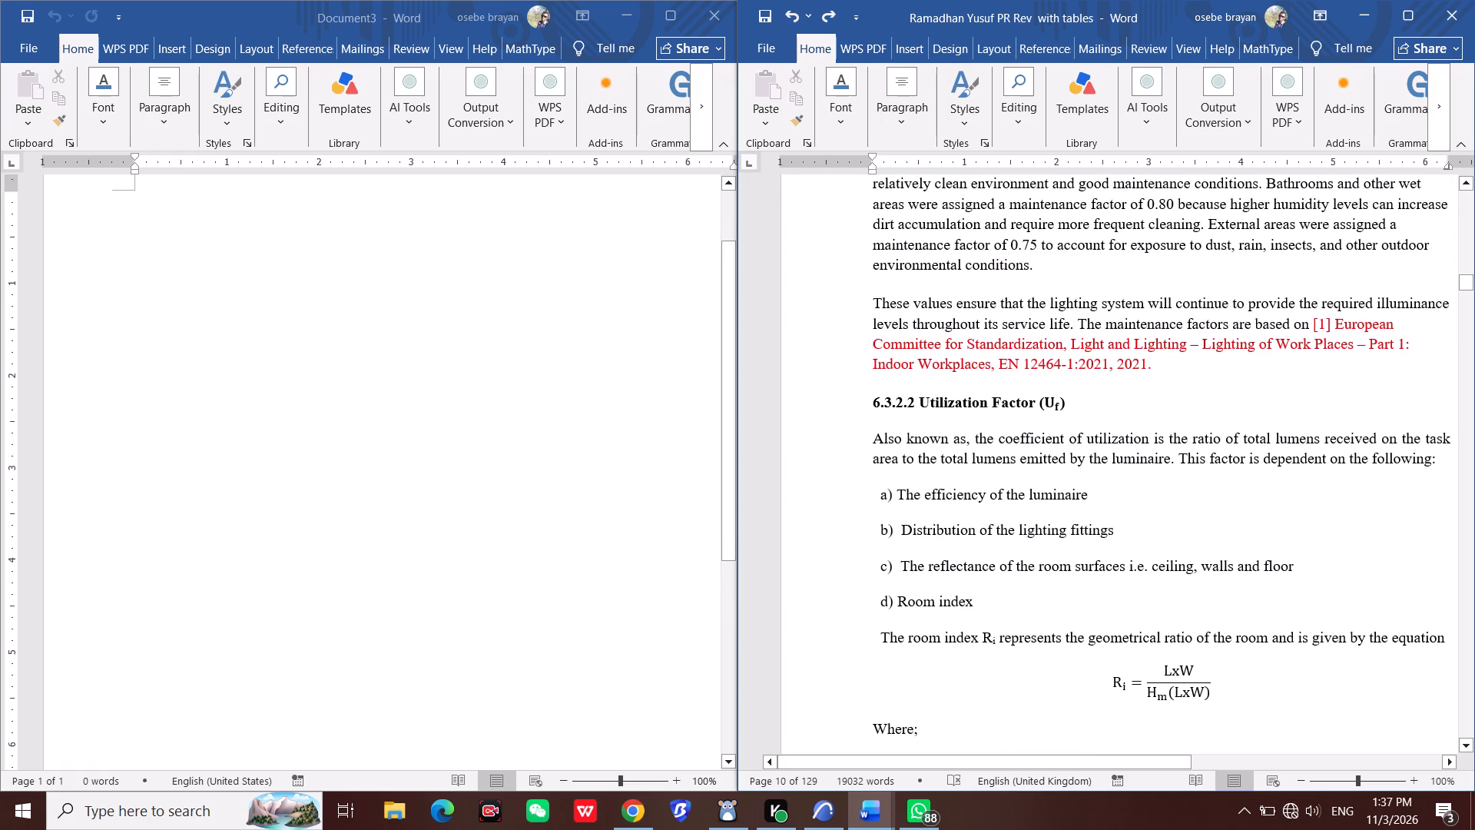
pyautogui.scroll(4, 1172, 419)
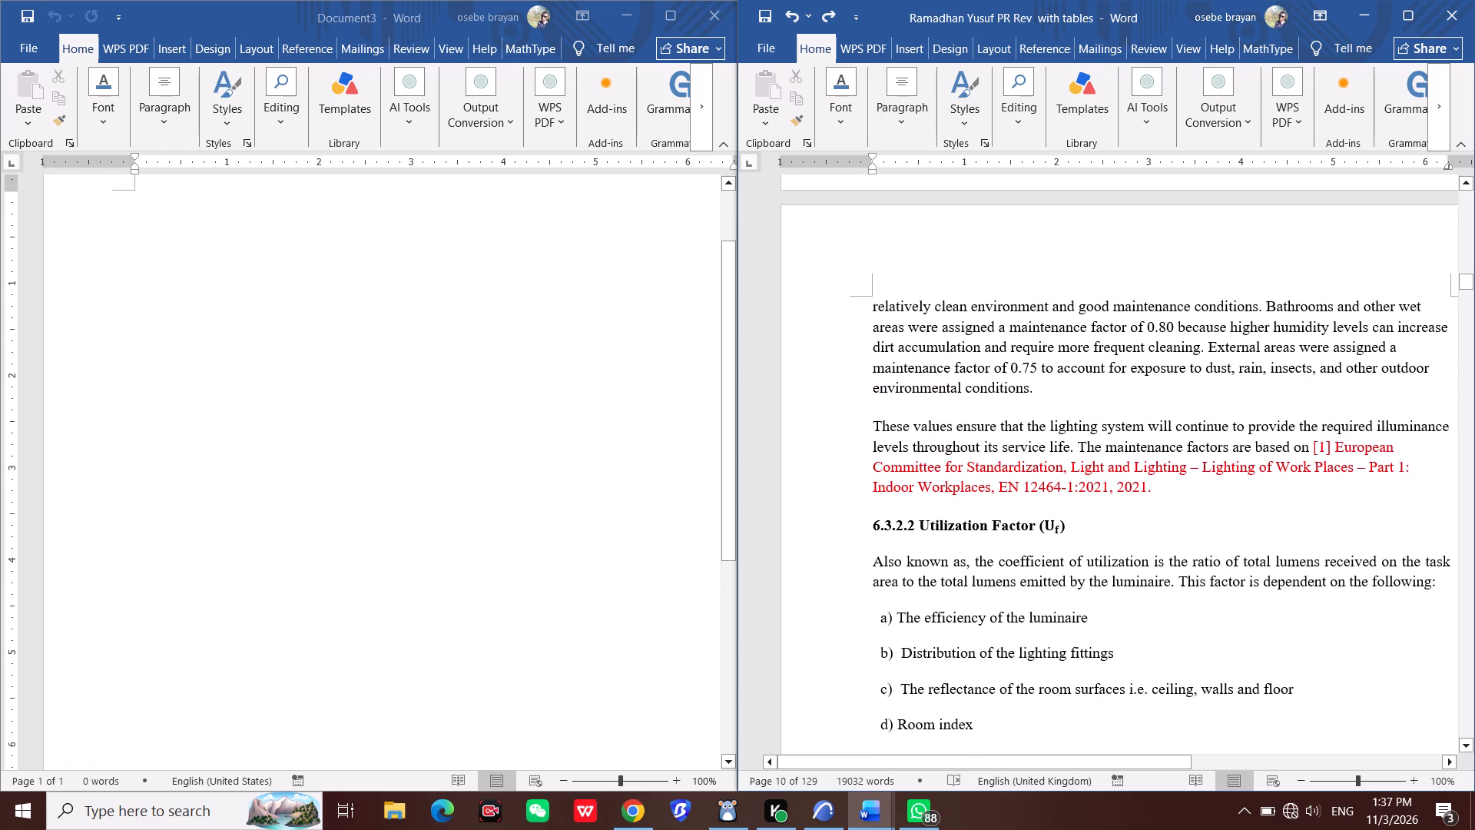
# Recheck the general load calculations in section 6.2, especially the reference citations in the 6.2.2 socket load text.
pyautogui.scroll(20, 1208, 518)
pyautogui.scroll(13, 1208, 518)
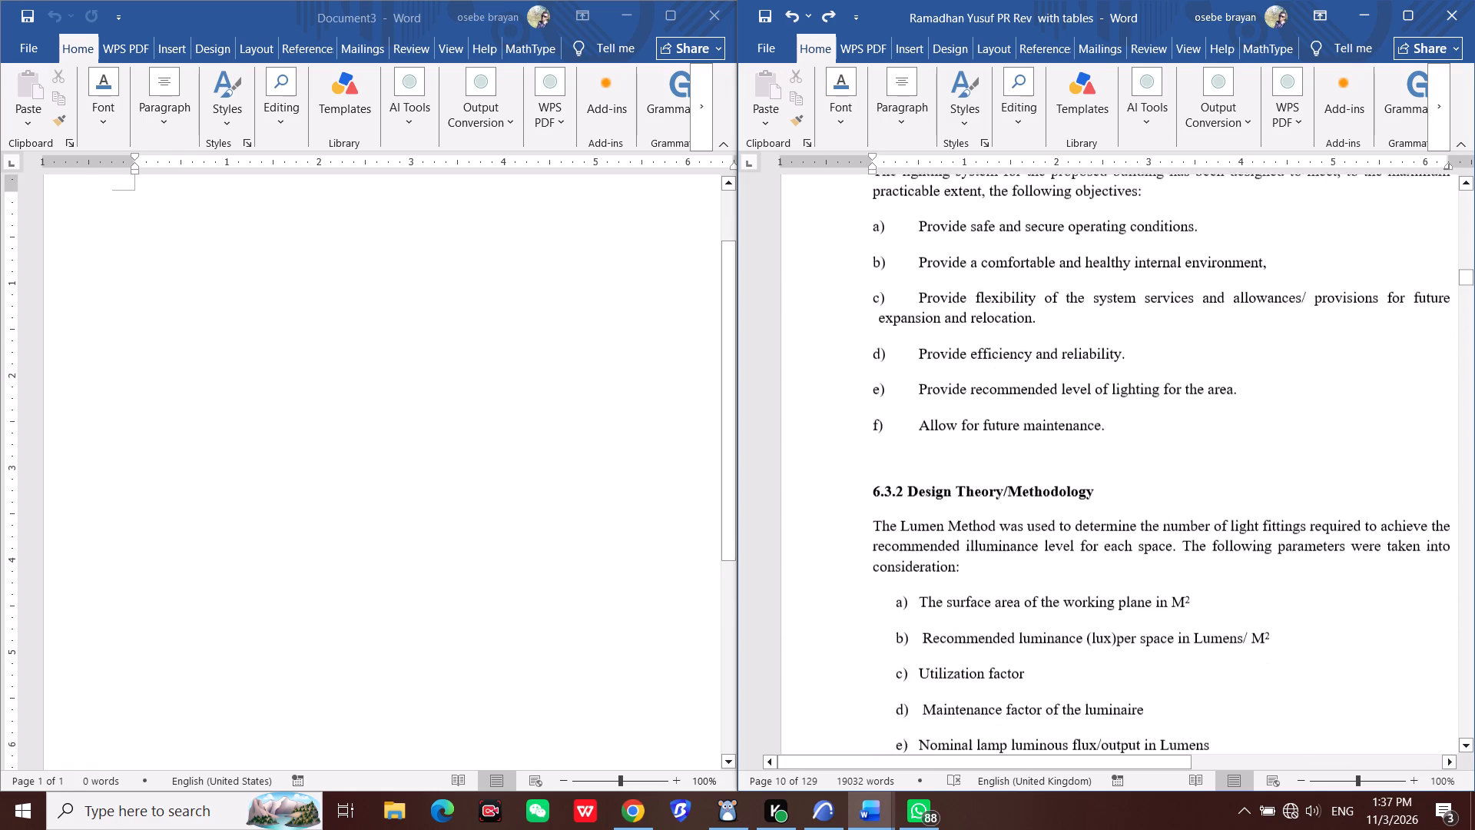
pyautogui.scroll(20, 1208, 518)
pyautogui.scroll(7, 1208, 518)
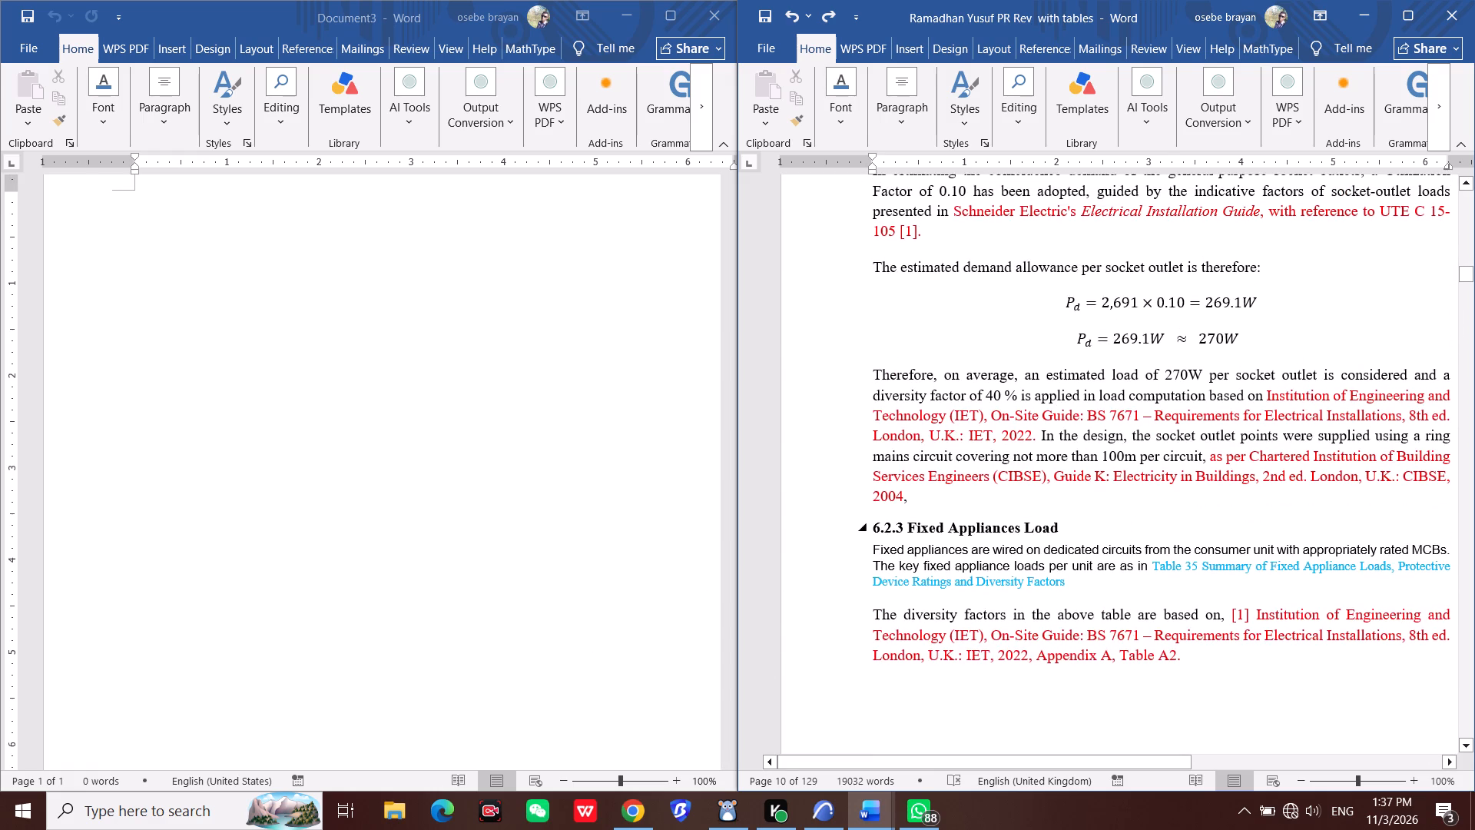
pyautogui.scroll(10, 1192, 549)
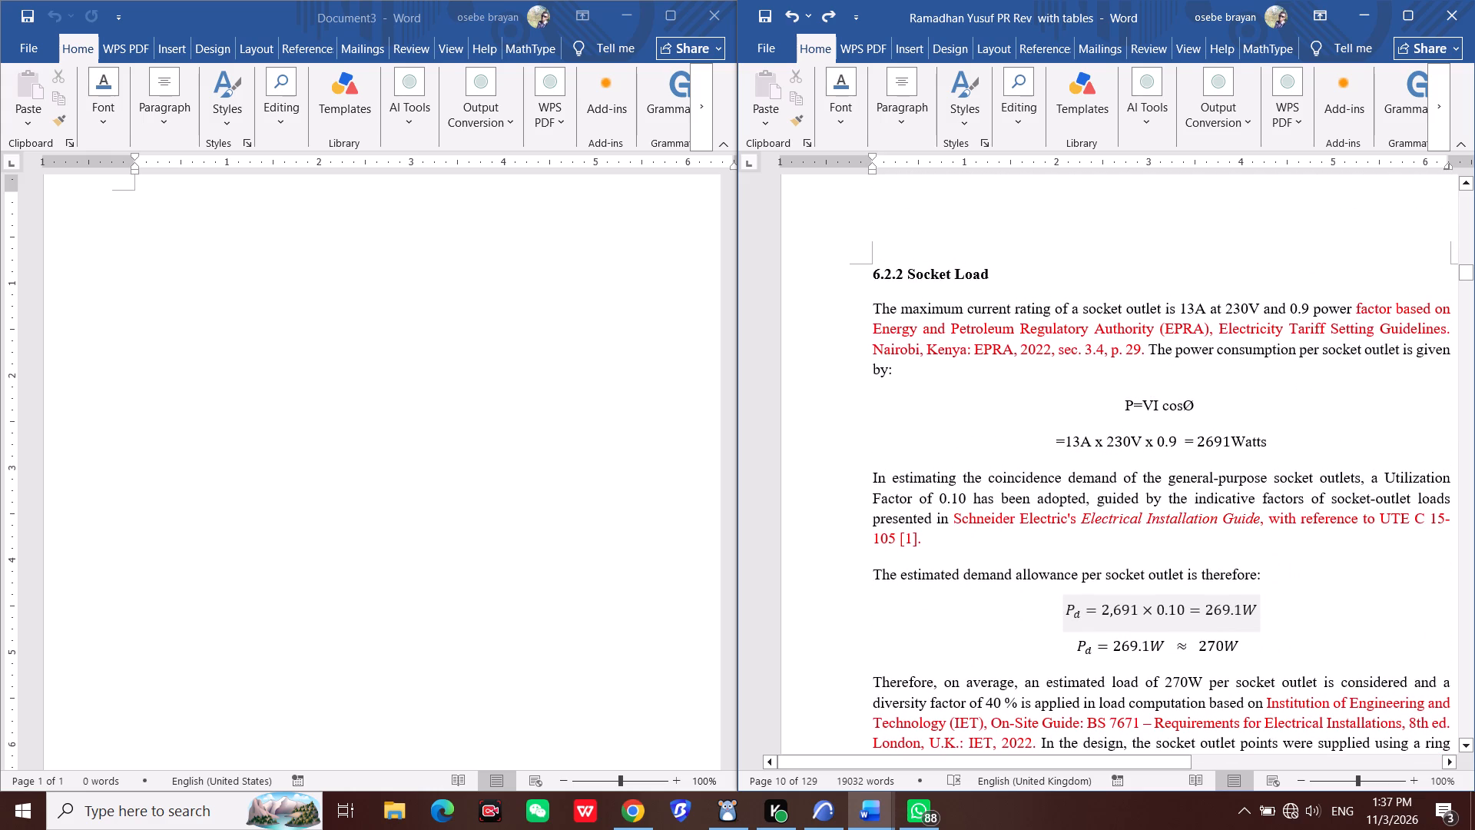
pyautogui.scroll(4, 982, 536)
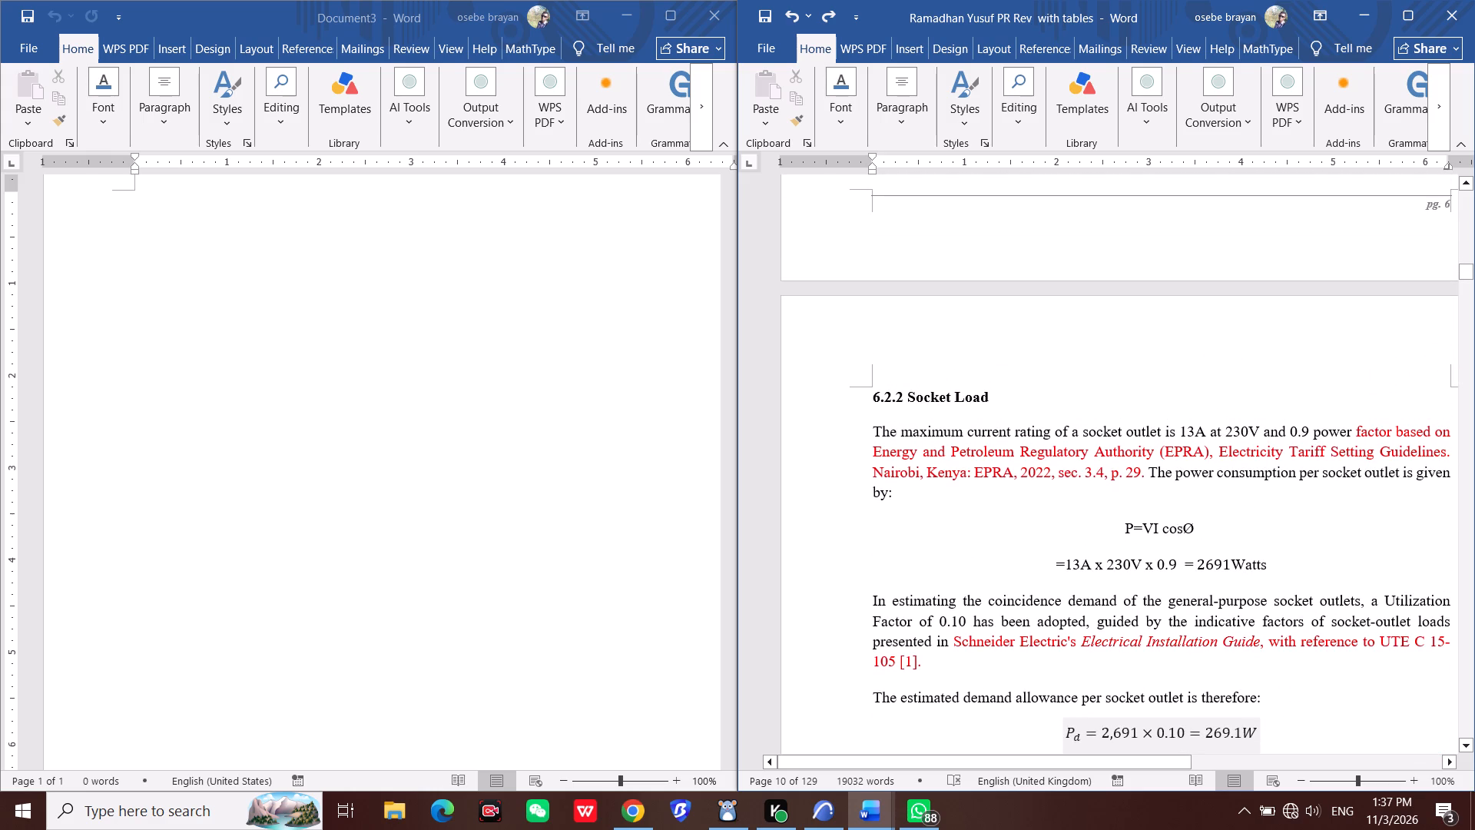
pyautogui.click(927, 666)
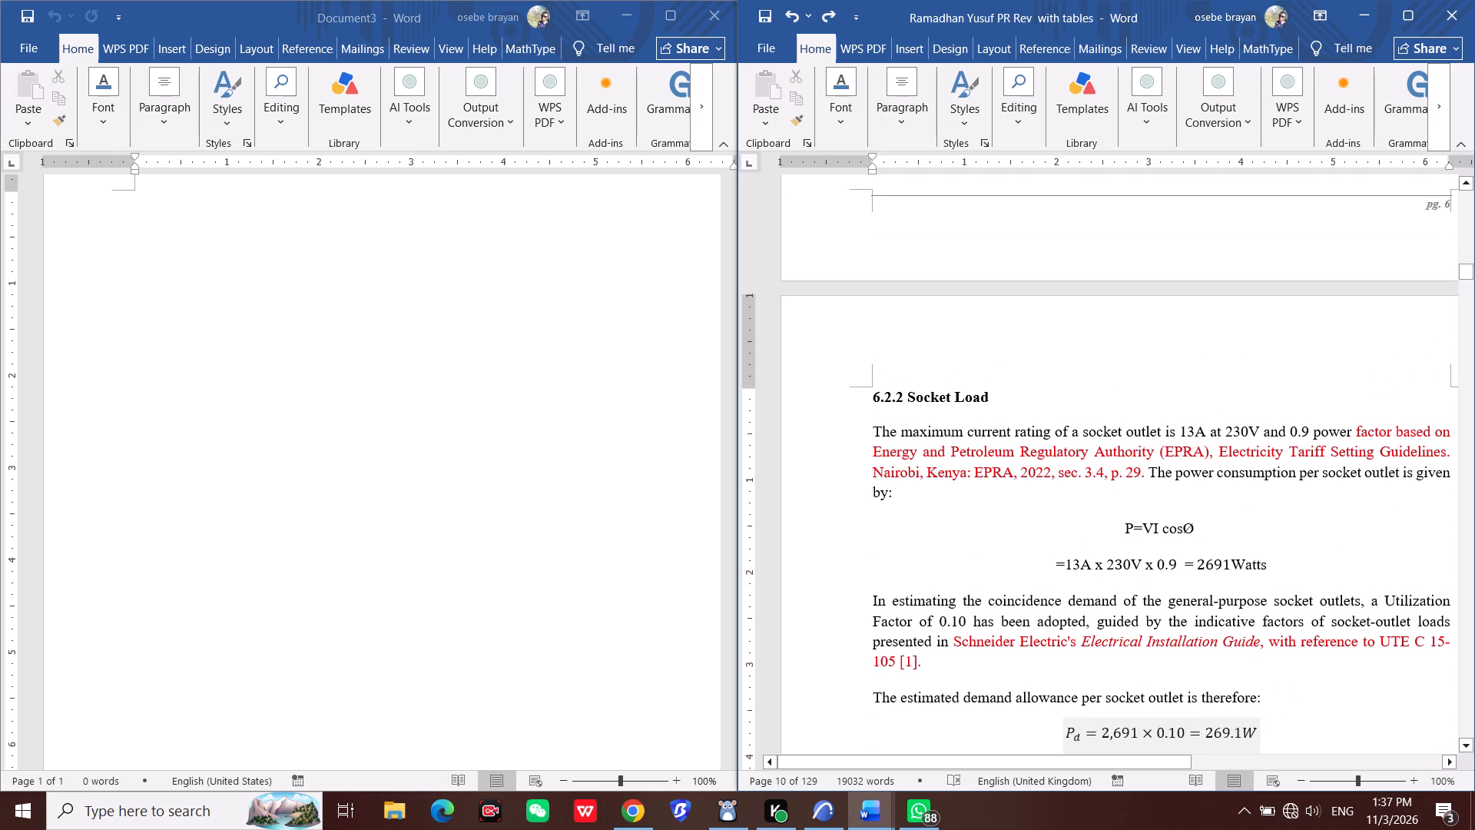
pyautogui.click(915, 662)
pyautogui.scroll(-1, 1076, 409)
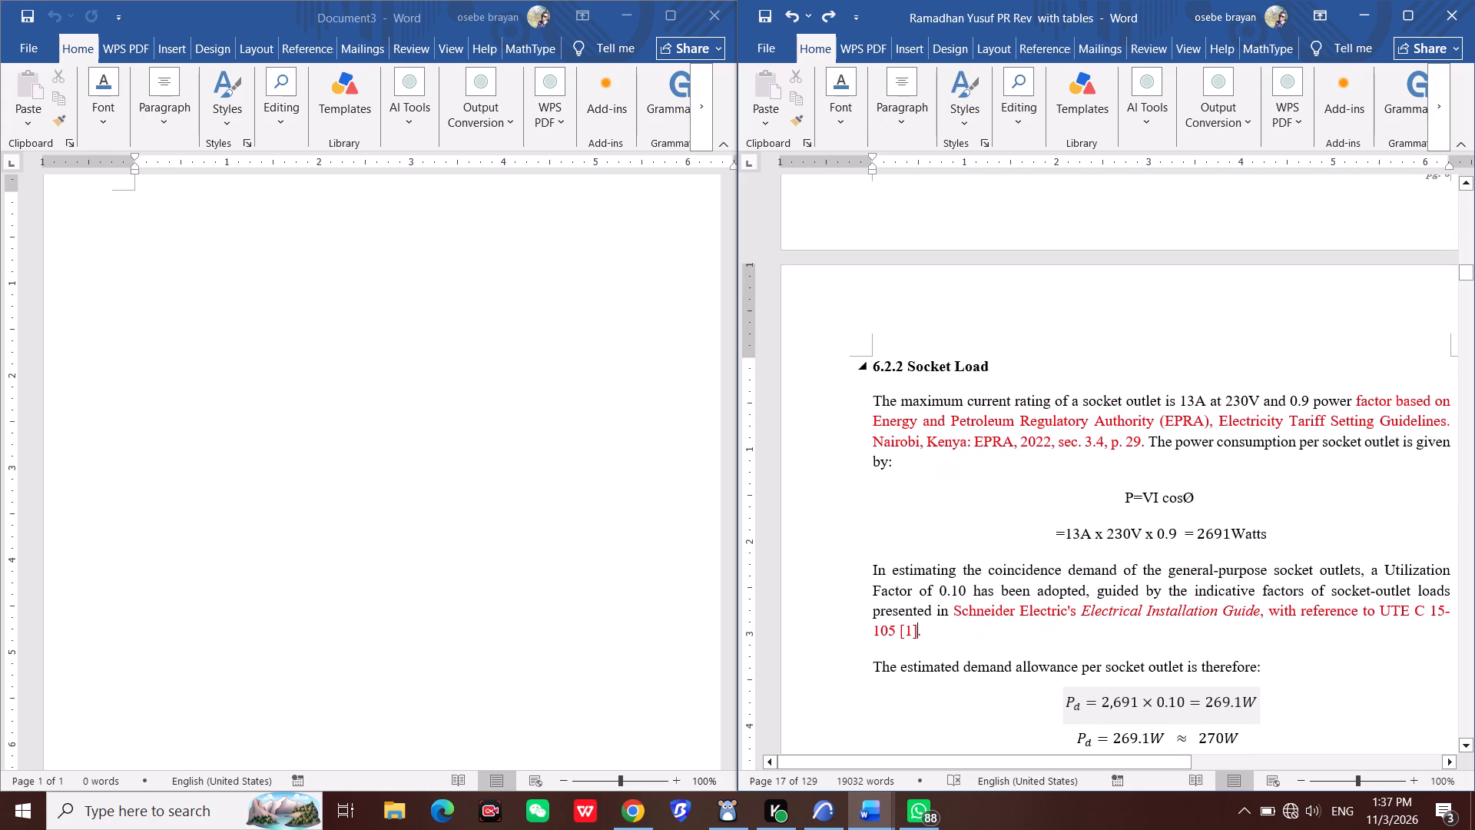
pyautogui.scroll(3, 1118, 493)
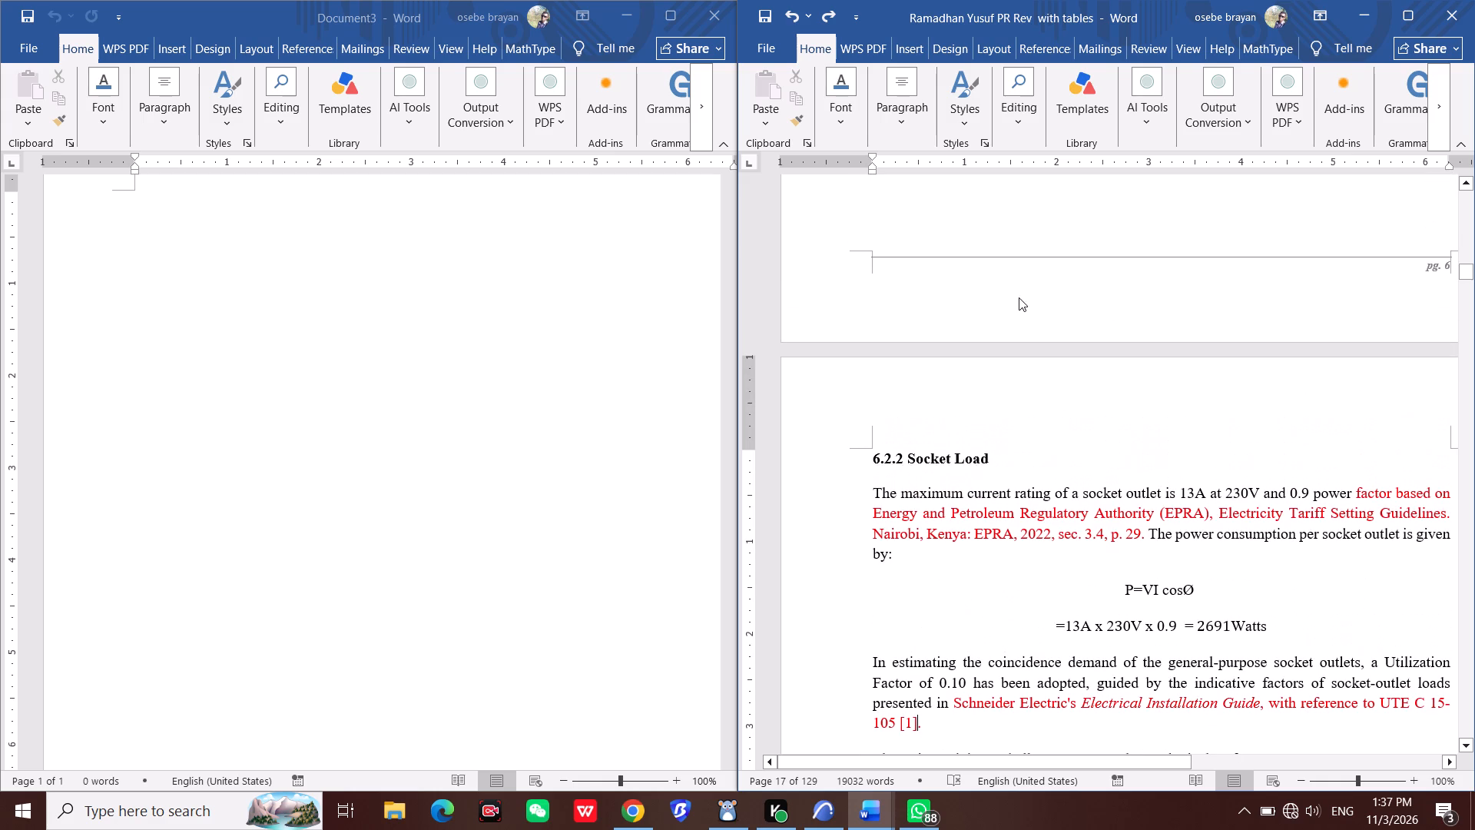
pyautogui.scroll(14, 1027, 456)
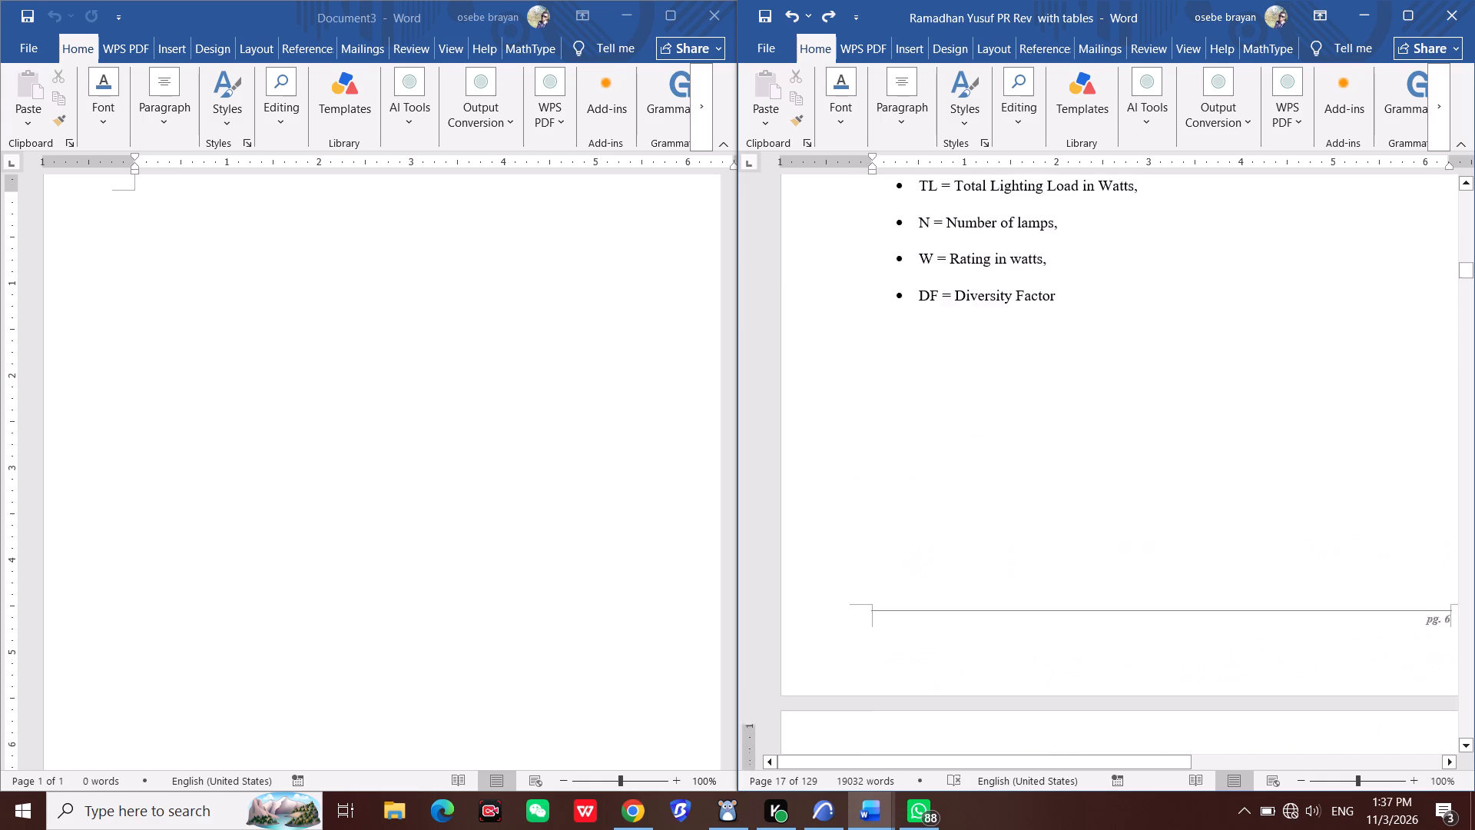
pyautogui.scroll(15, 1033, 413)
pyautogui.scroll(-4, 1066, 469)
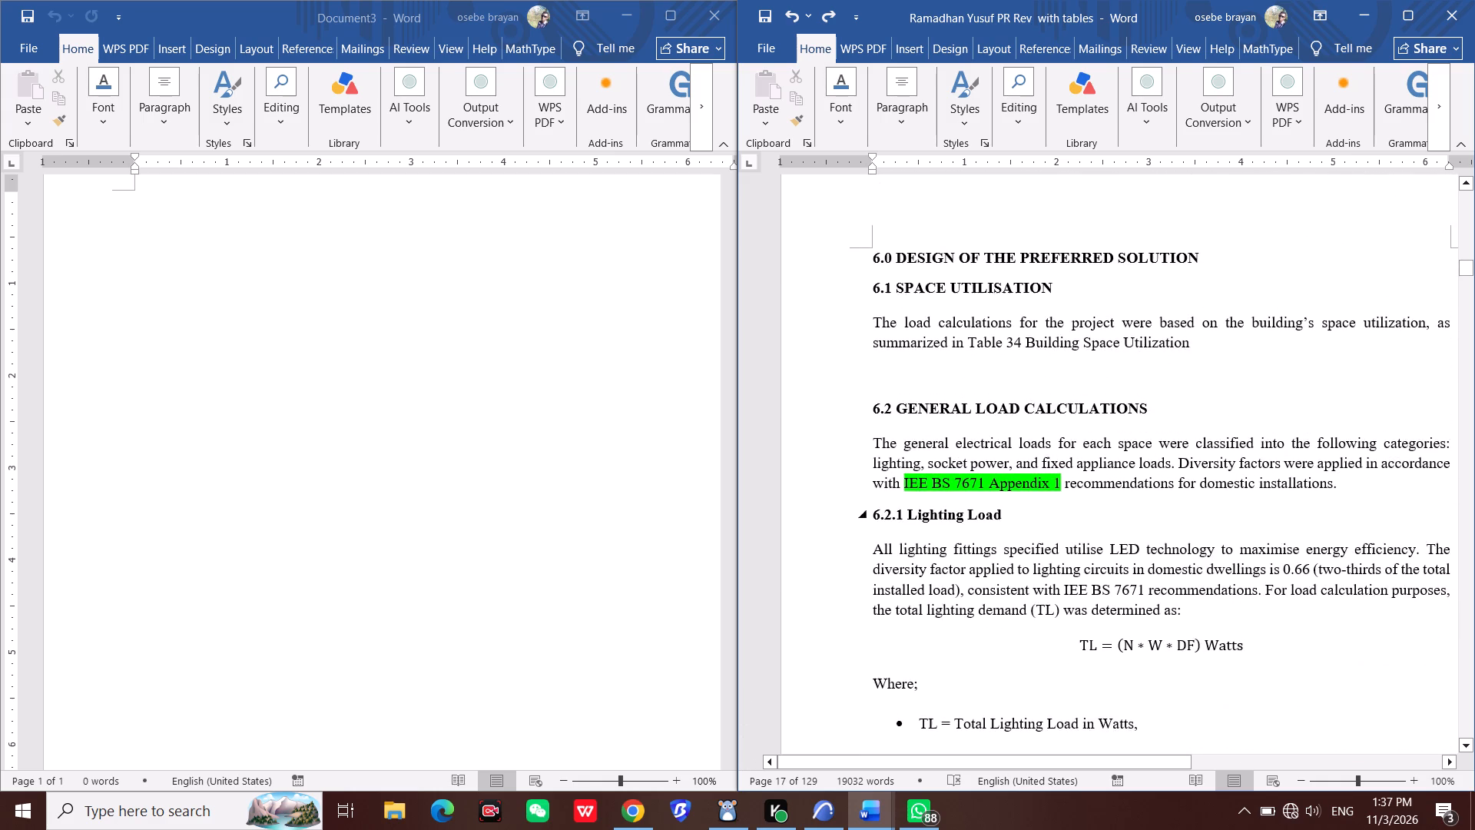
pyautogui.scroll(-20, 1066, 469)
pyautogui.scroll(-10, 1066, 469)
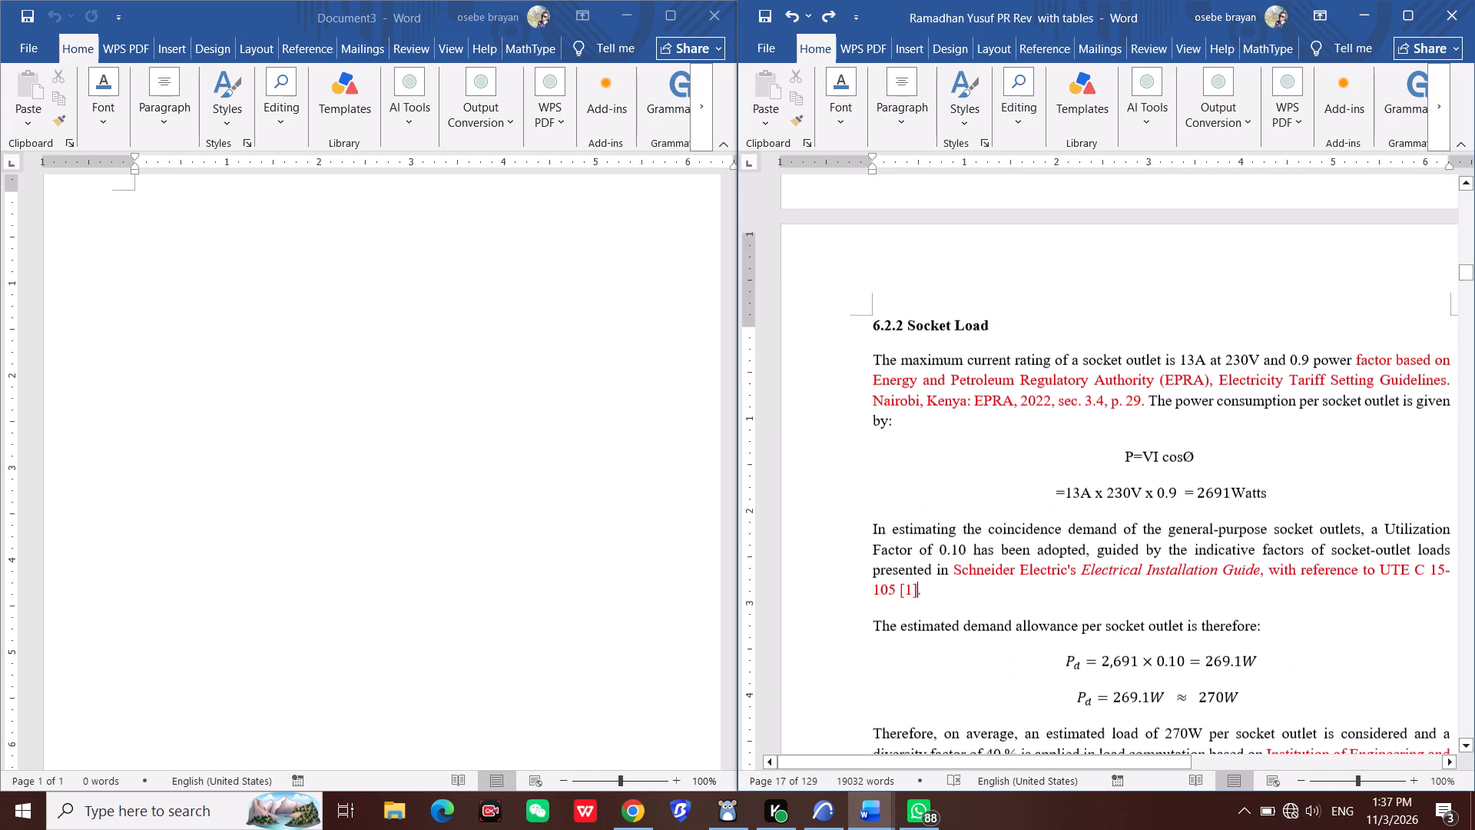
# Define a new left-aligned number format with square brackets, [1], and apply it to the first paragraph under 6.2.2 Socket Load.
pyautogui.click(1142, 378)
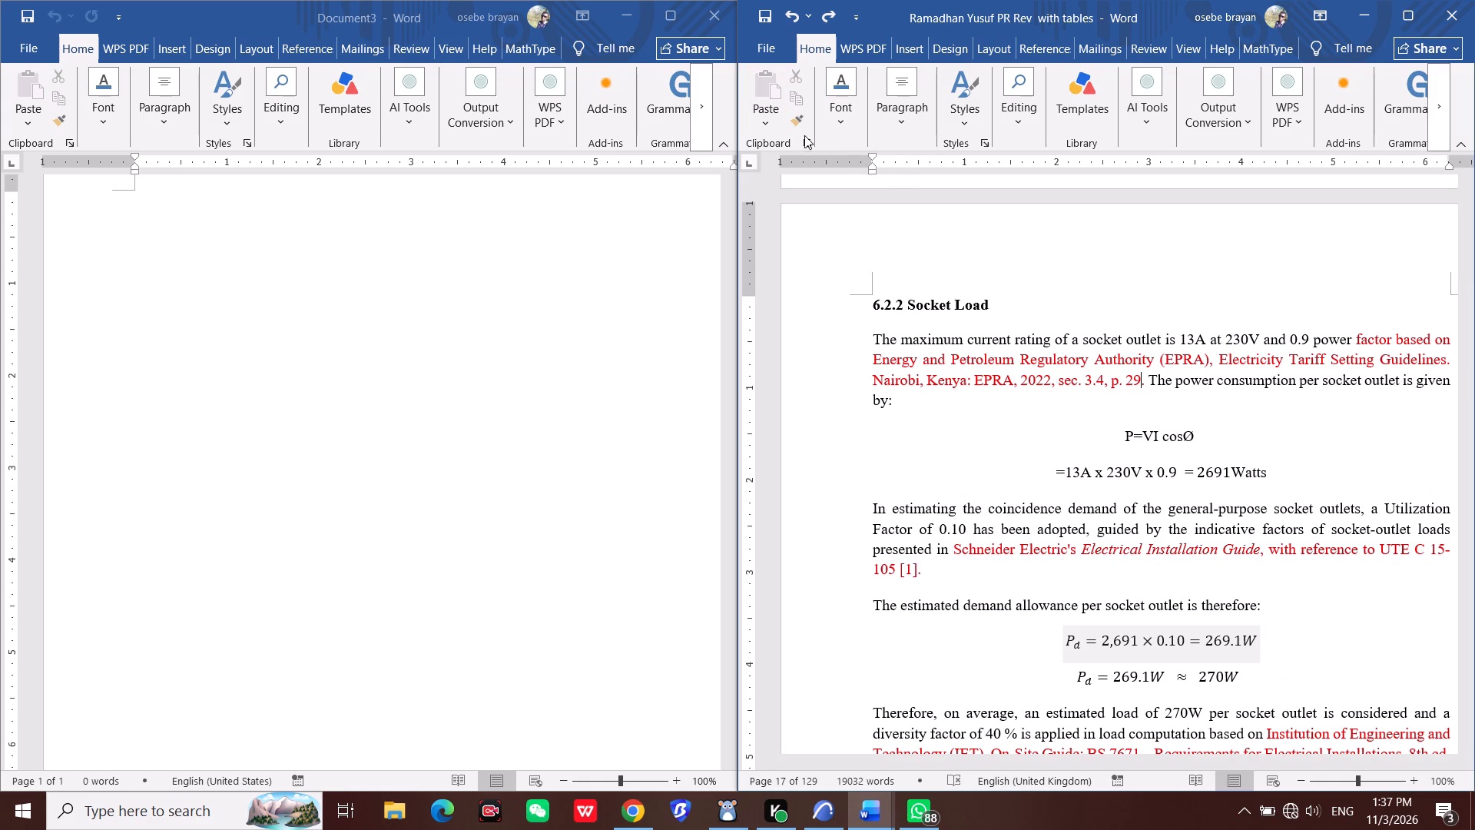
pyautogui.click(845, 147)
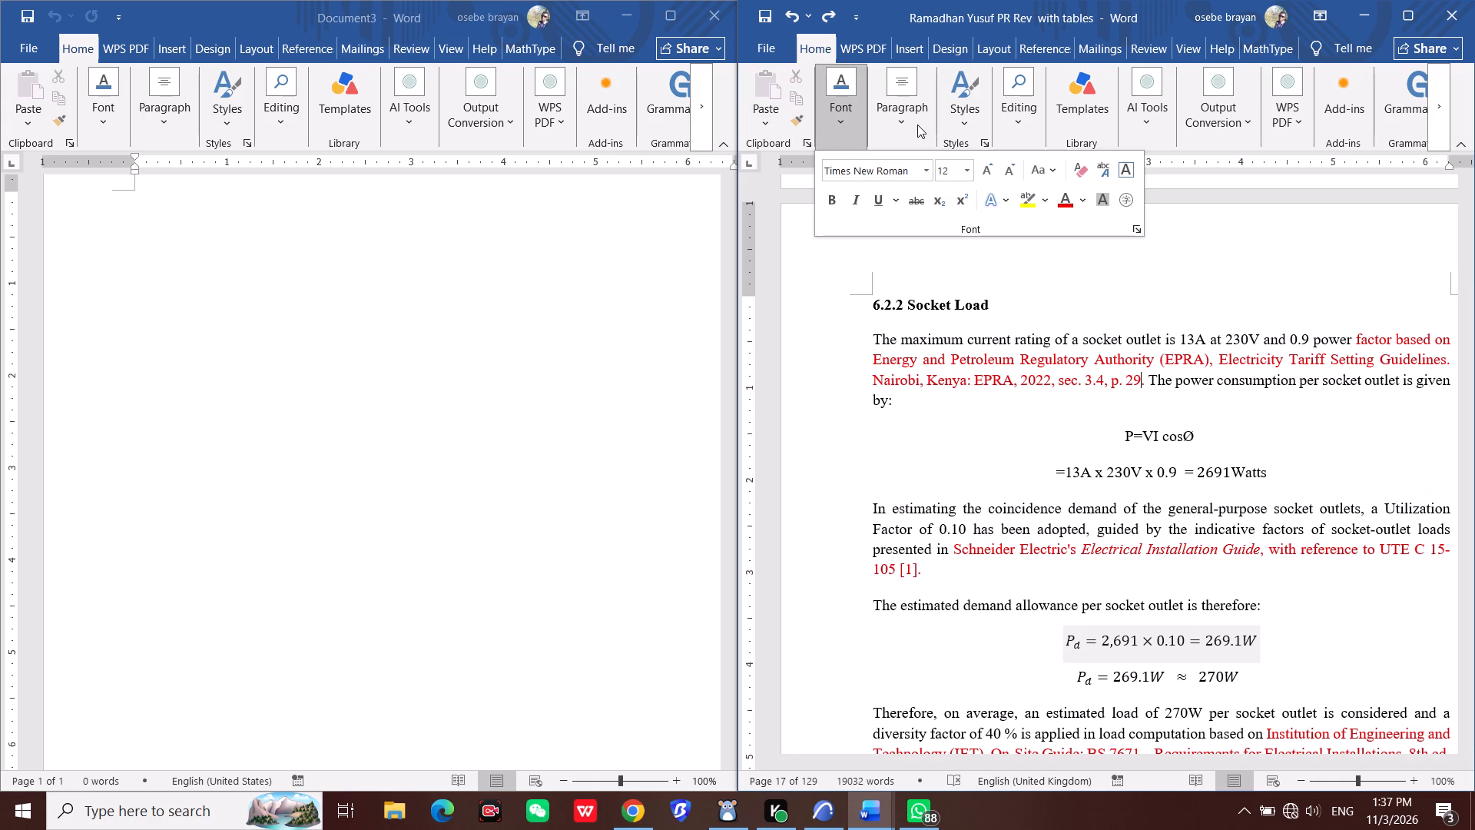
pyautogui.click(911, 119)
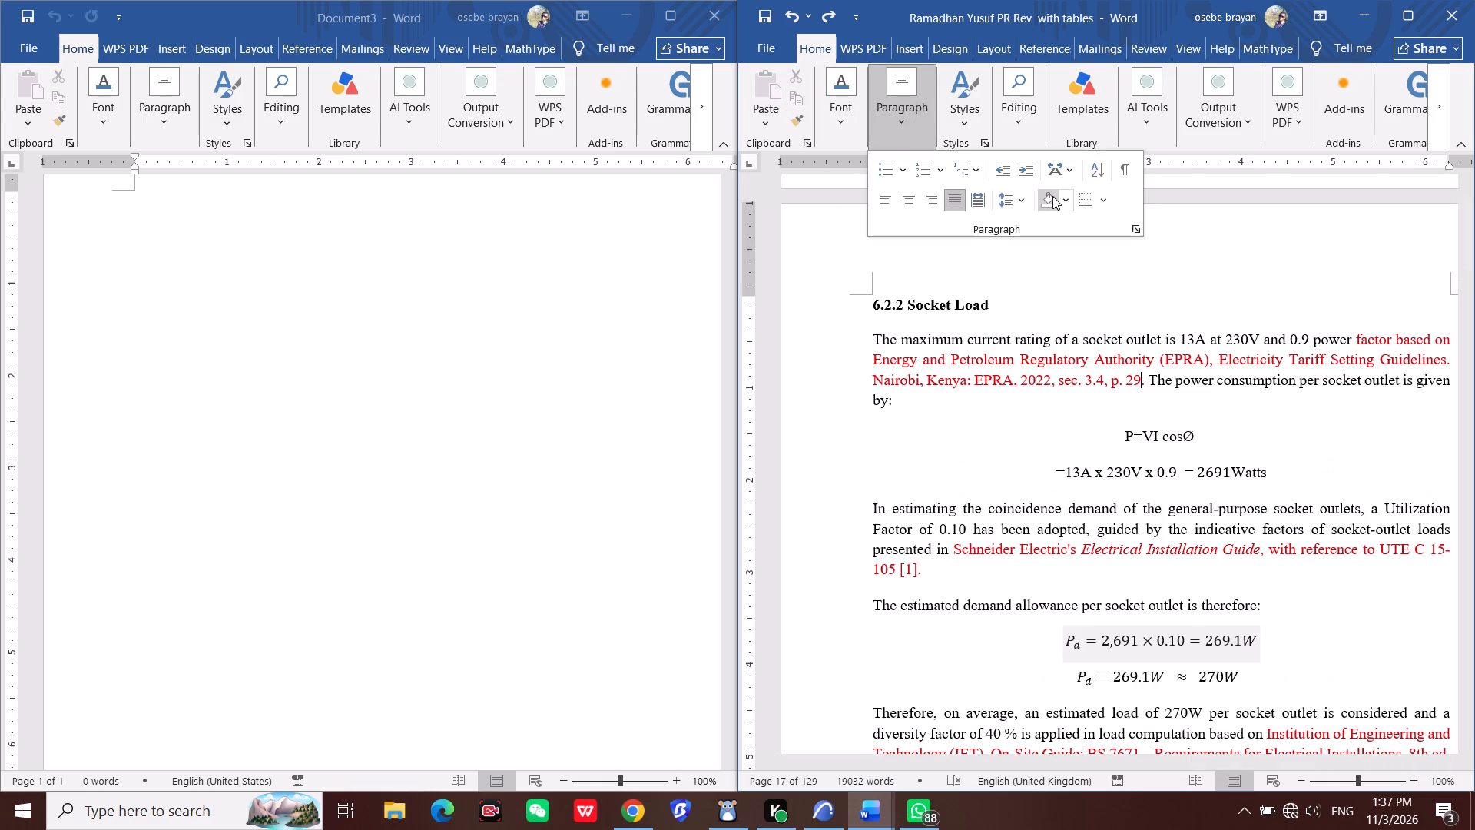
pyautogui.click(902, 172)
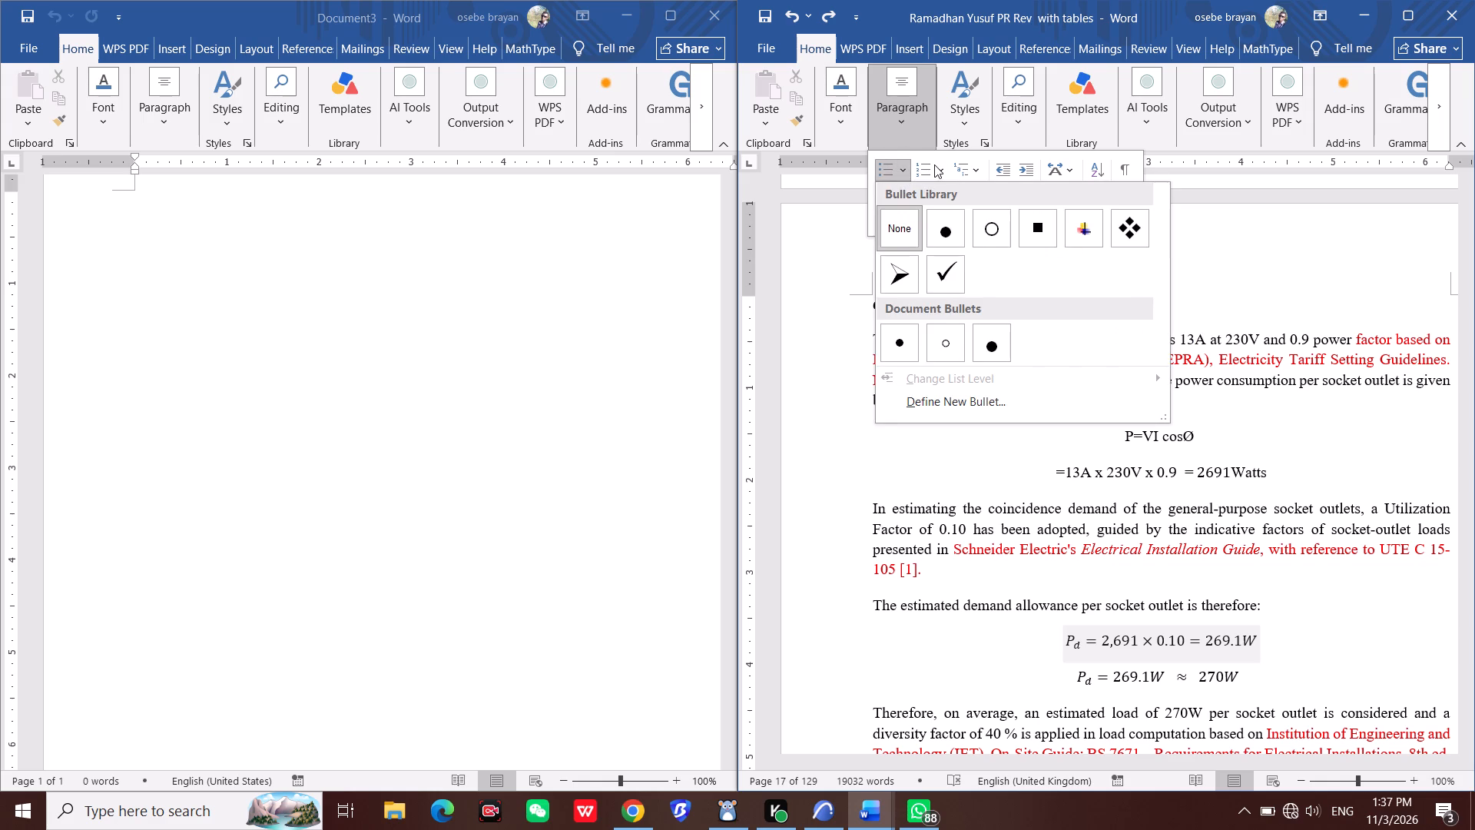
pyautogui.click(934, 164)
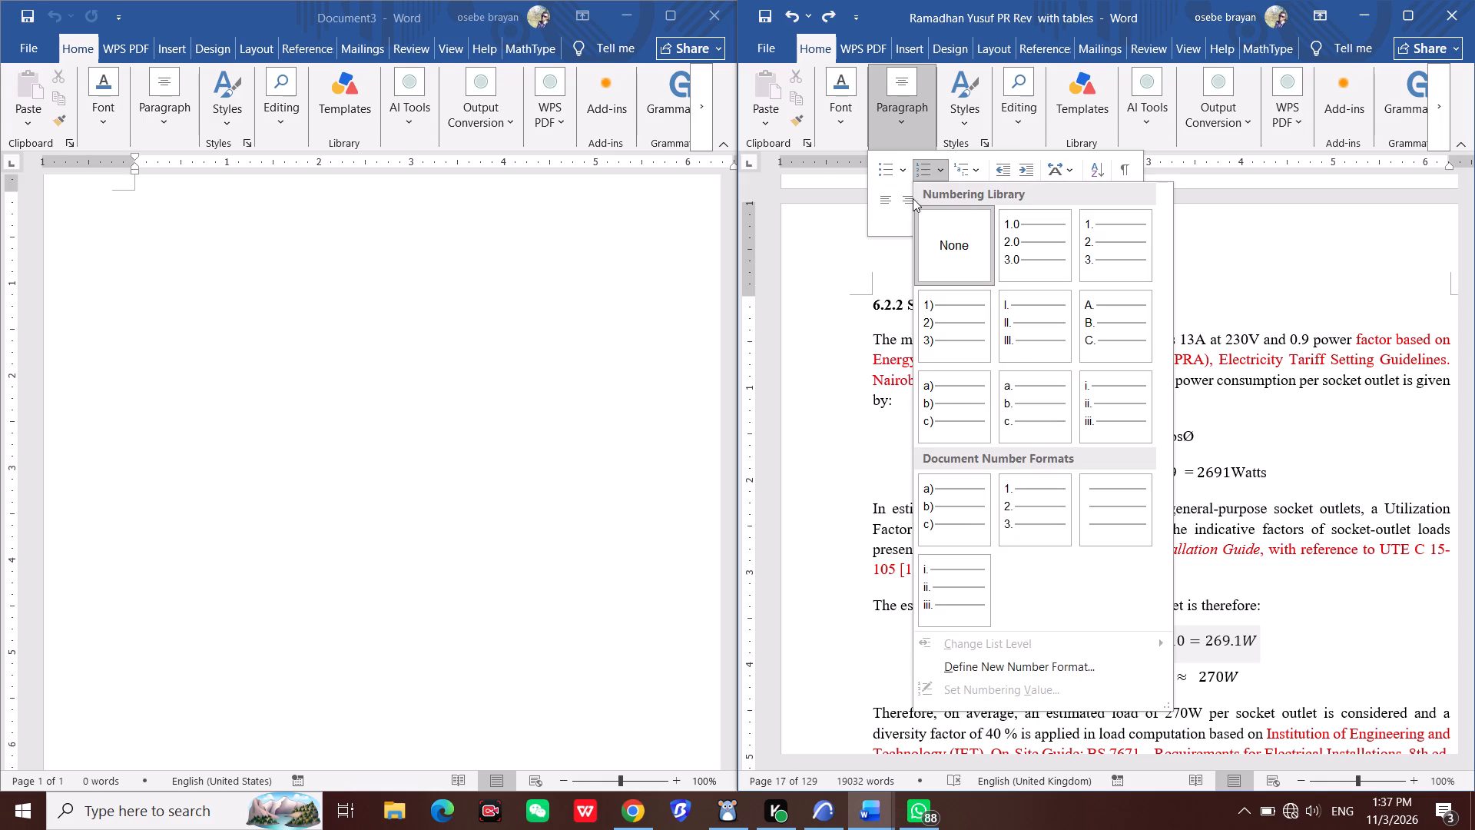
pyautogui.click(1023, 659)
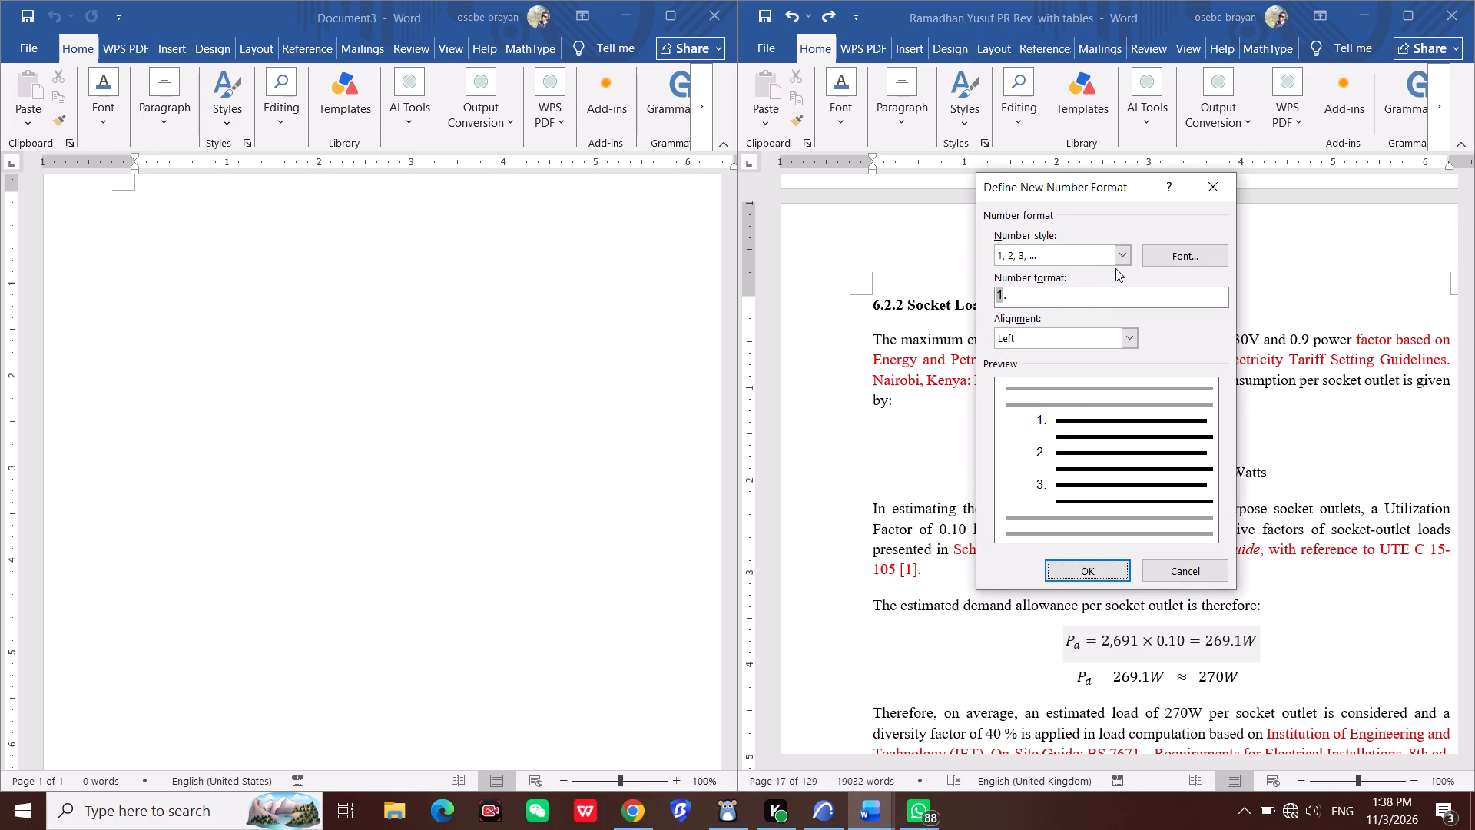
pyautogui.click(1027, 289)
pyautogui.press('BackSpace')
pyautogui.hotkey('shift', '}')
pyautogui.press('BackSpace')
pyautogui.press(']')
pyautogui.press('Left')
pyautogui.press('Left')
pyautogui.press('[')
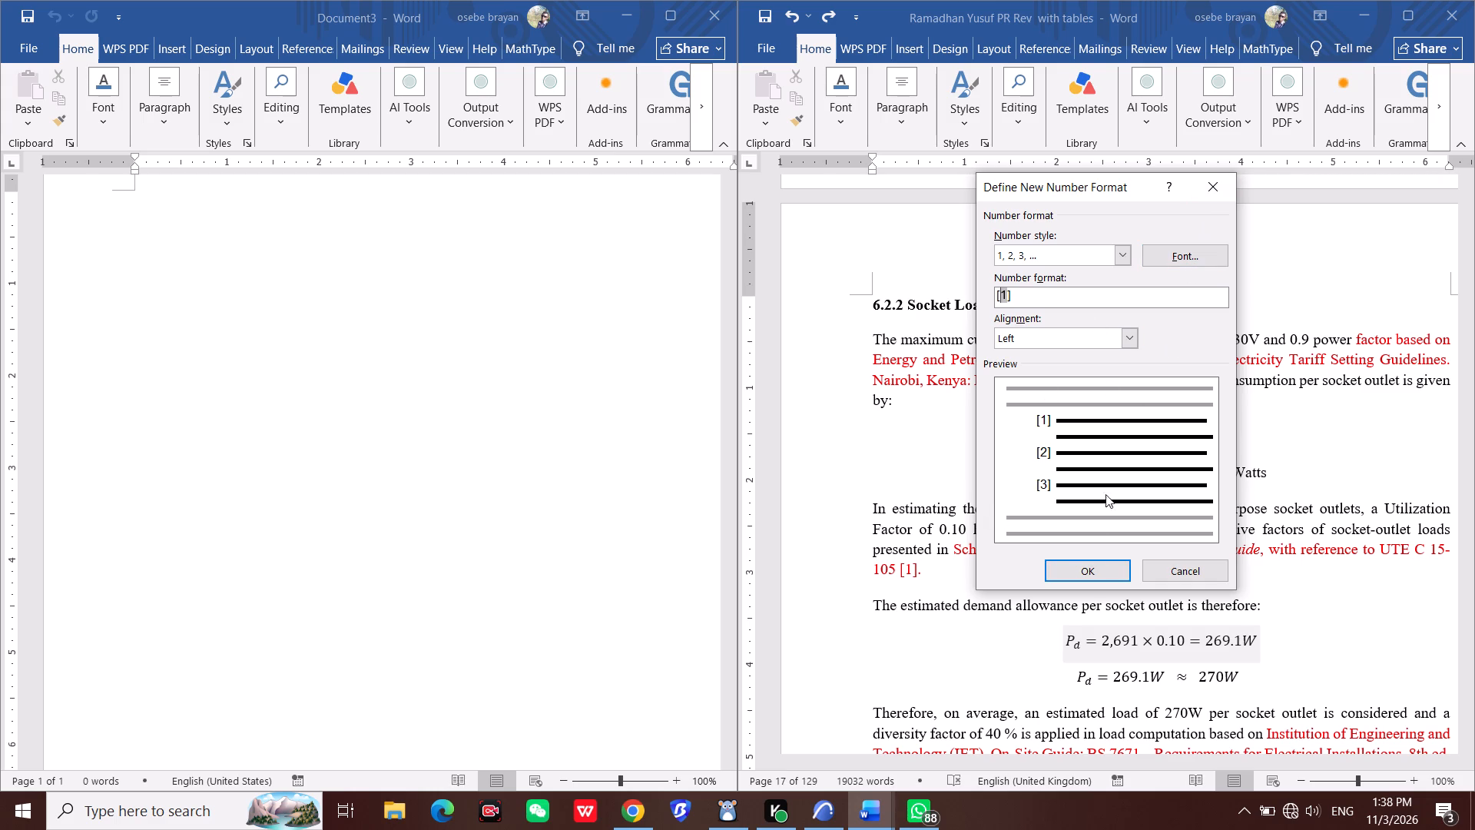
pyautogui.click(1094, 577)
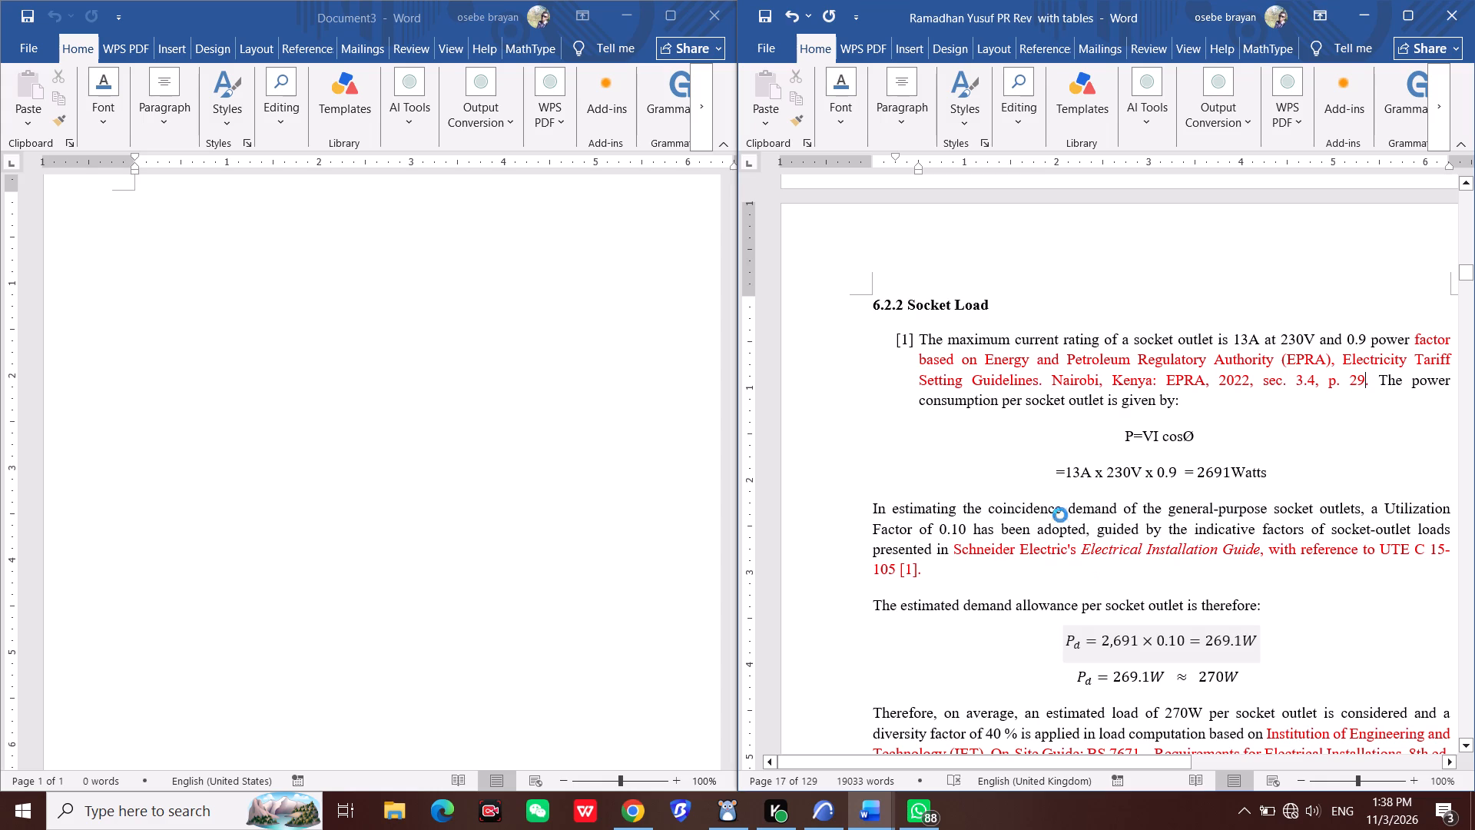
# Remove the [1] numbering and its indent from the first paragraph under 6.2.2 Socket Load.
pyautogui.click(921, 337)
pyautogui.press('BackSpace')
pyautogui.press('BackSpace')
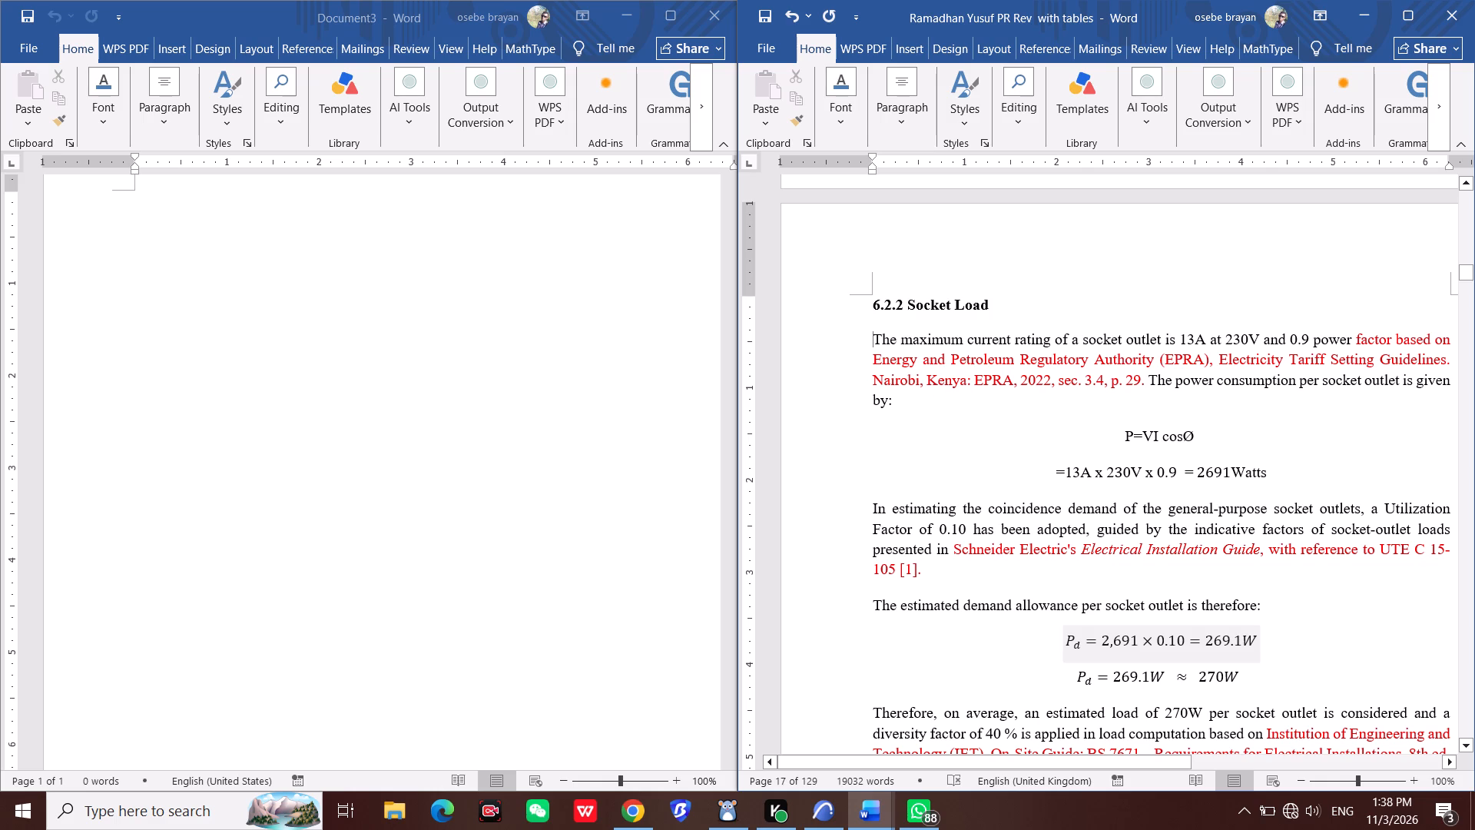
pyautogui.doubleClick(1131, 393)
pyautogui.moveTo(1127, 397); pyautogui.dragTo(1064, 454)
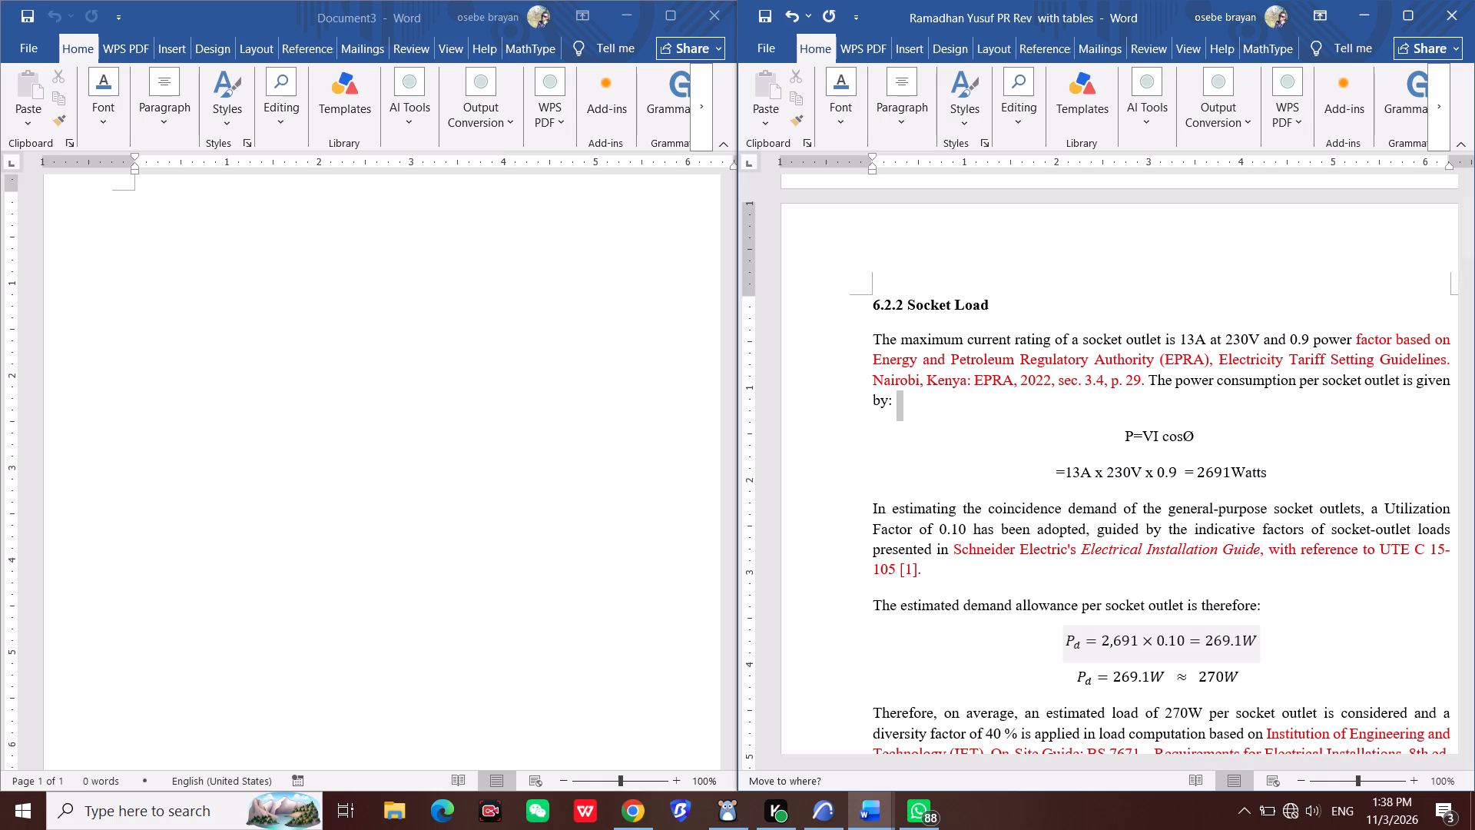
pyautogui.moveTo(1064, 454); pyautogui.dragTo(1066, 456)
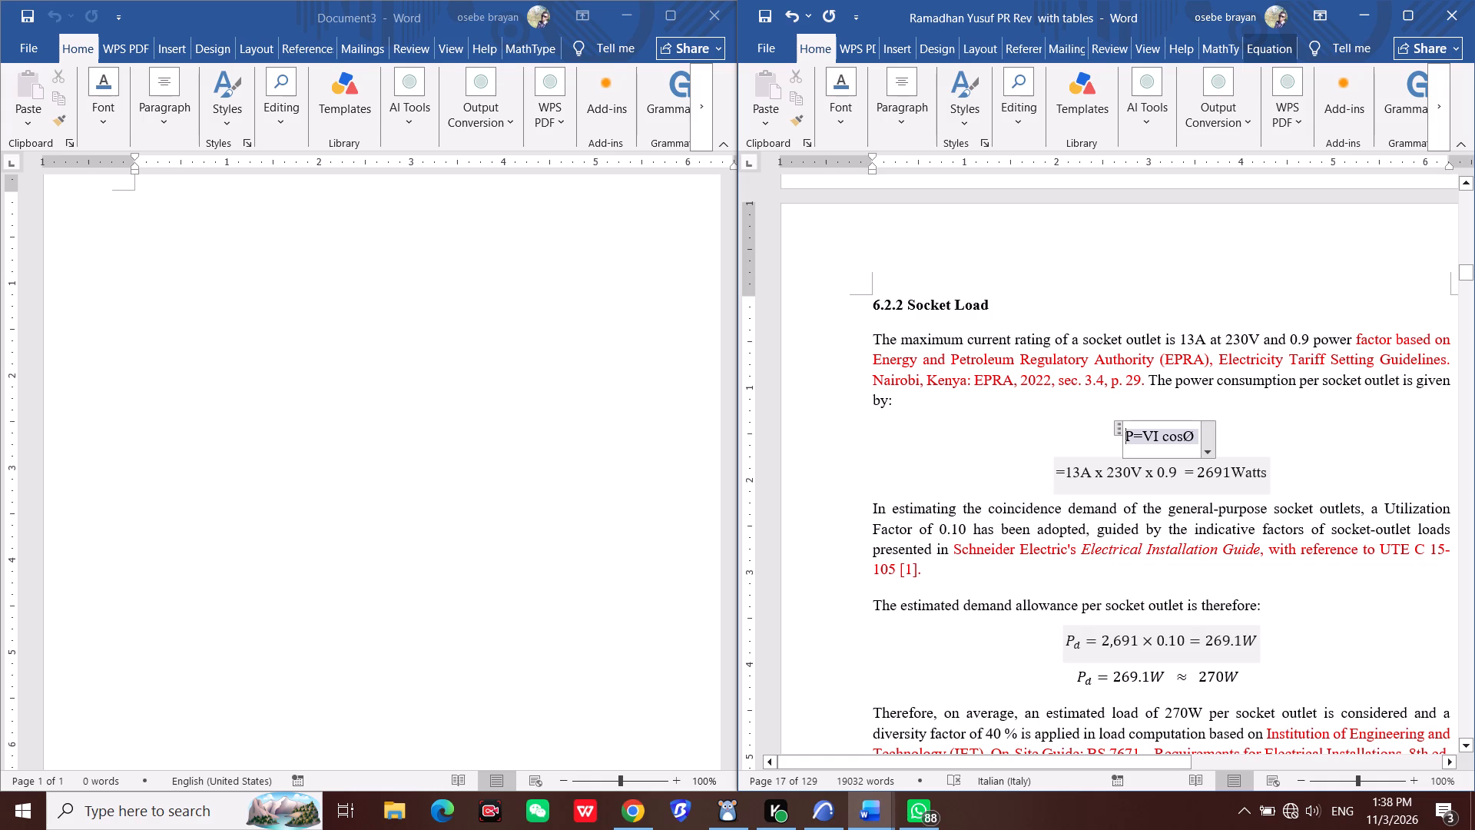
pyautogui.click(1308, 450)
# Insert the citation number [1] directly after "p. 29" in the EPRA reference under 6.2.2 Socket Load.
pyautogui.click(1139, 387)
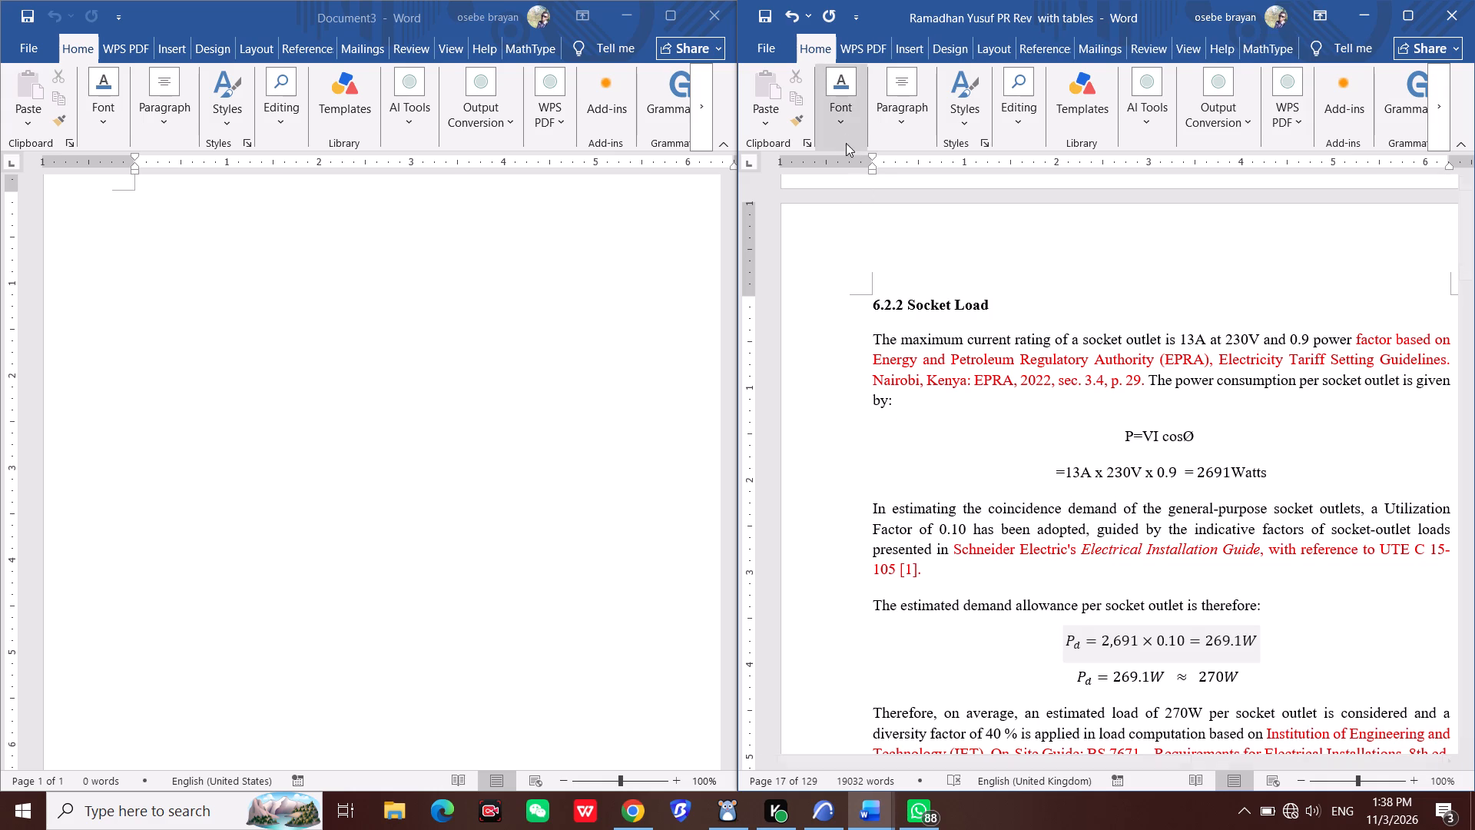
pyautogui.click(883, 124)
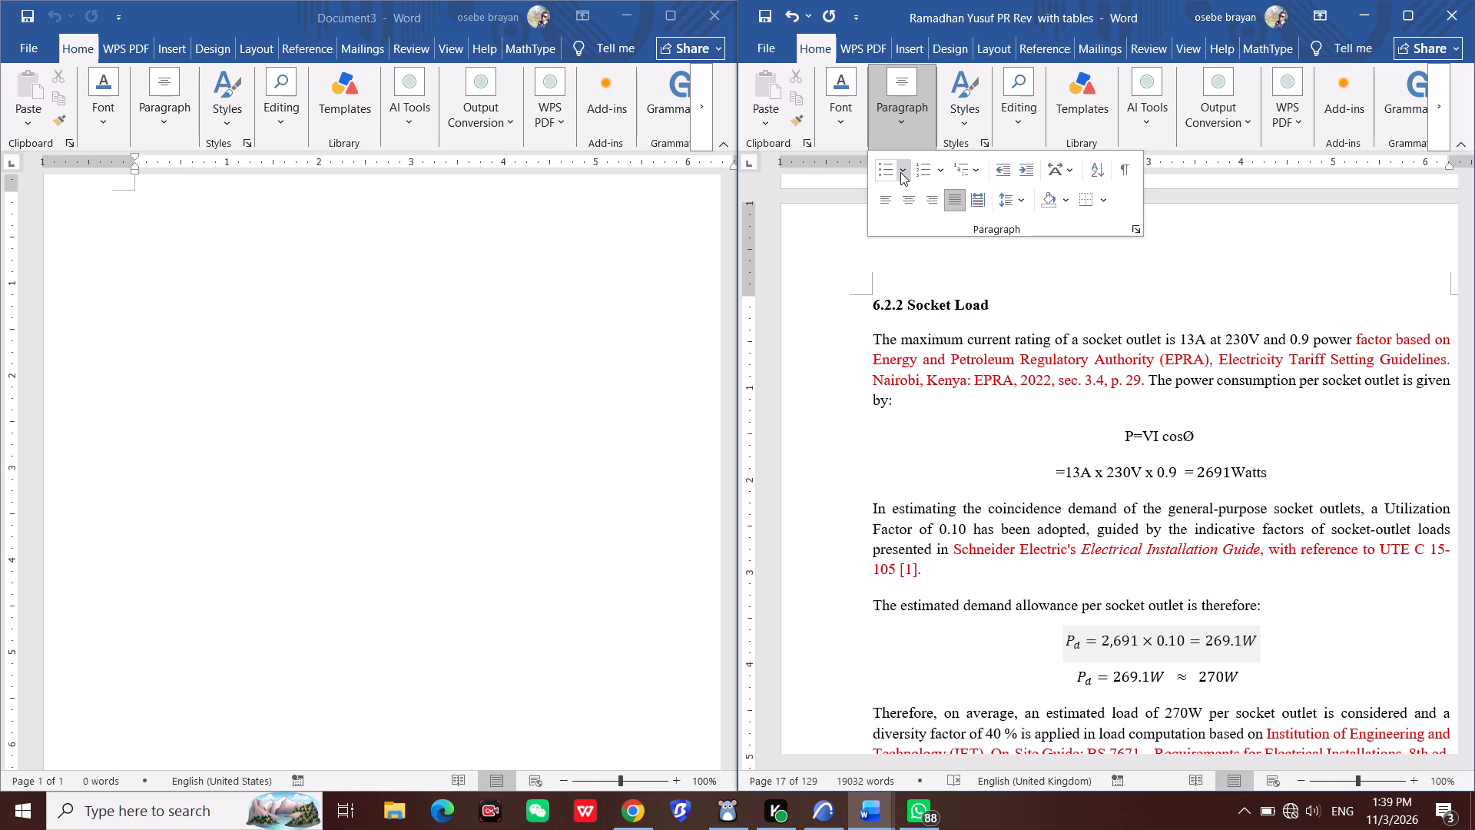
pyautogui.click(900, 172)
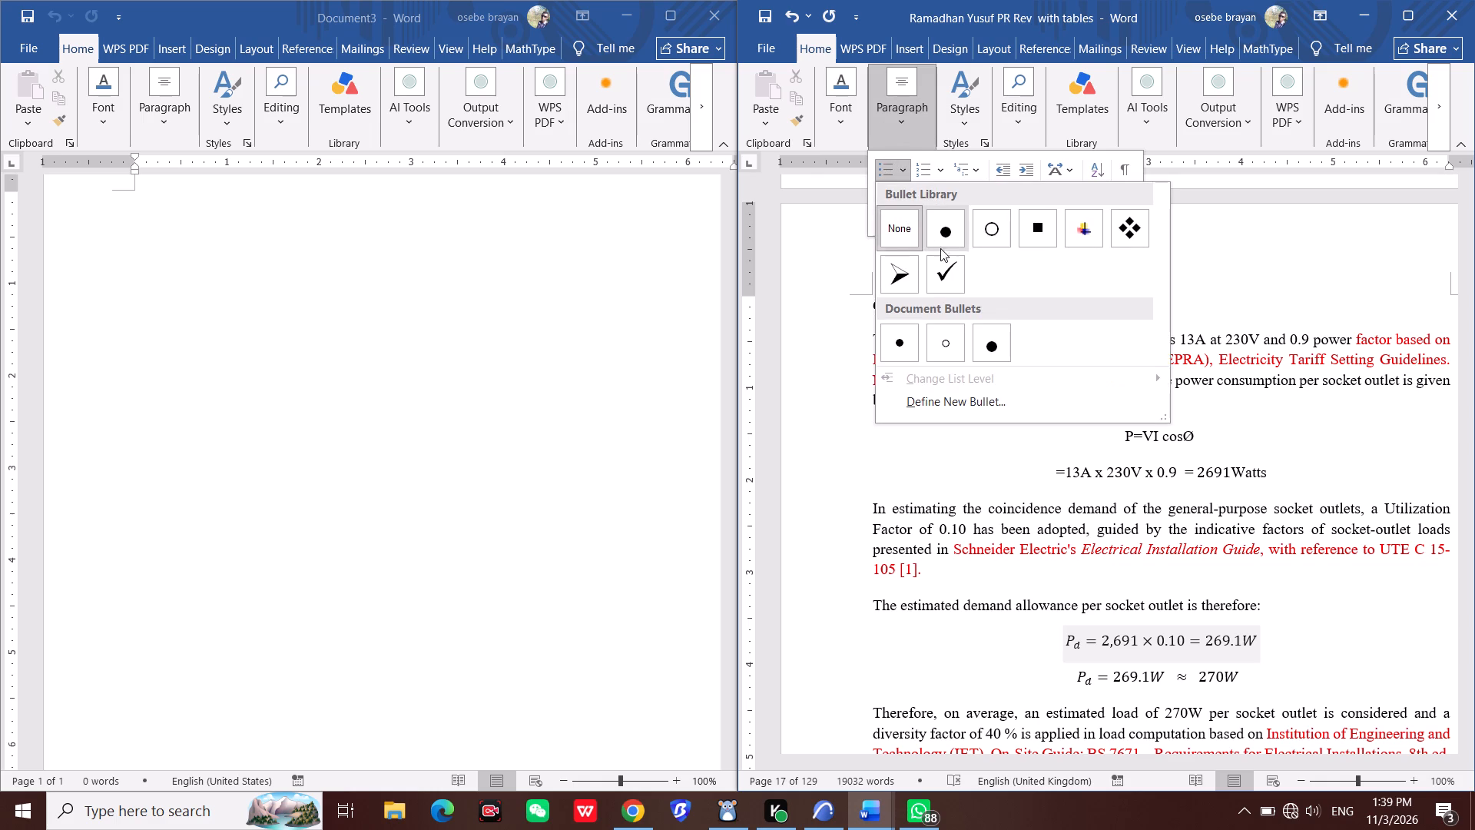
pyautogui.click(938, 170)
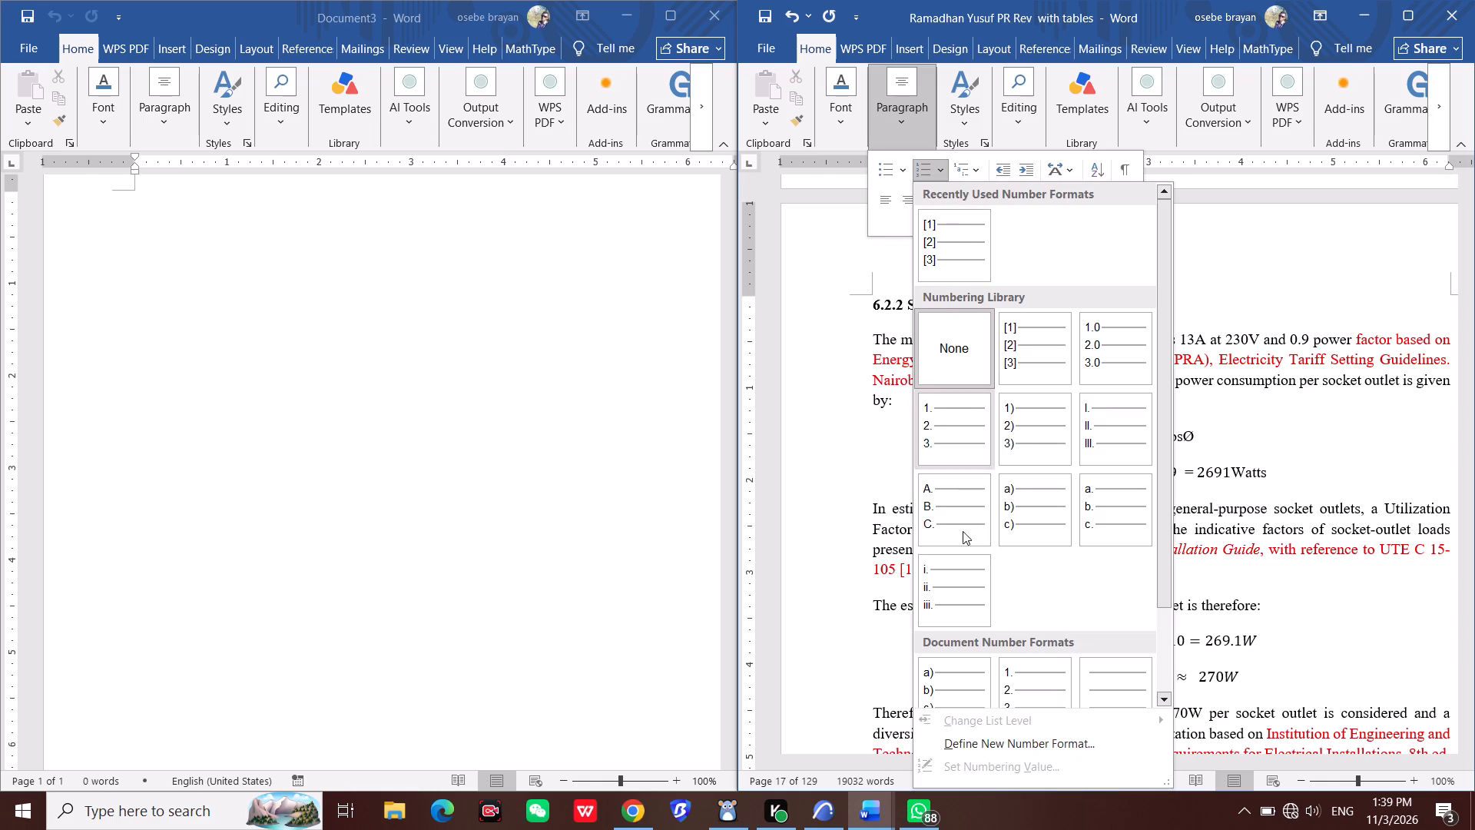
pyautogui.scroll(-5, 1038, 622)
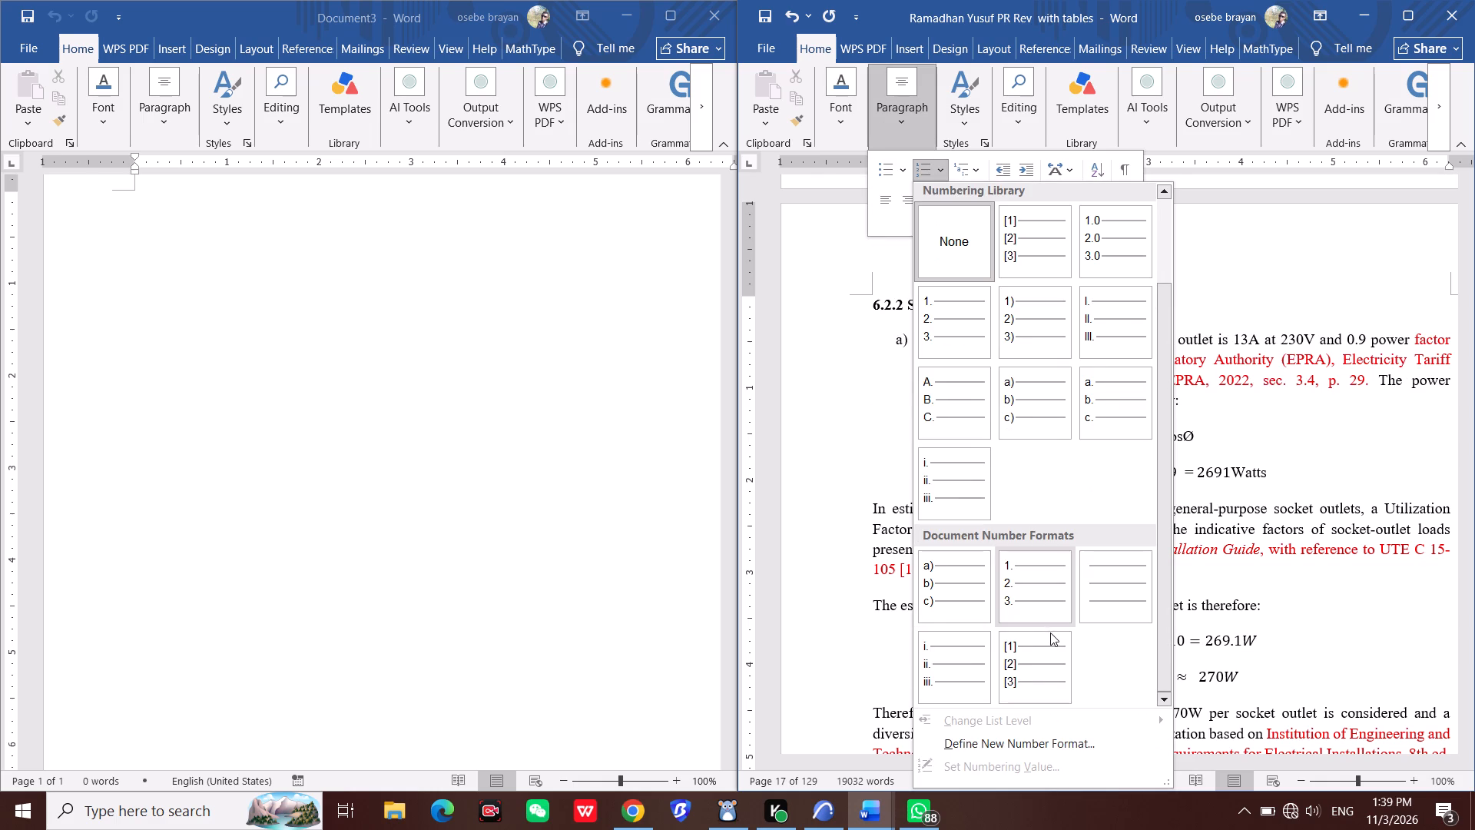
pyautogui.click(1200, 420)
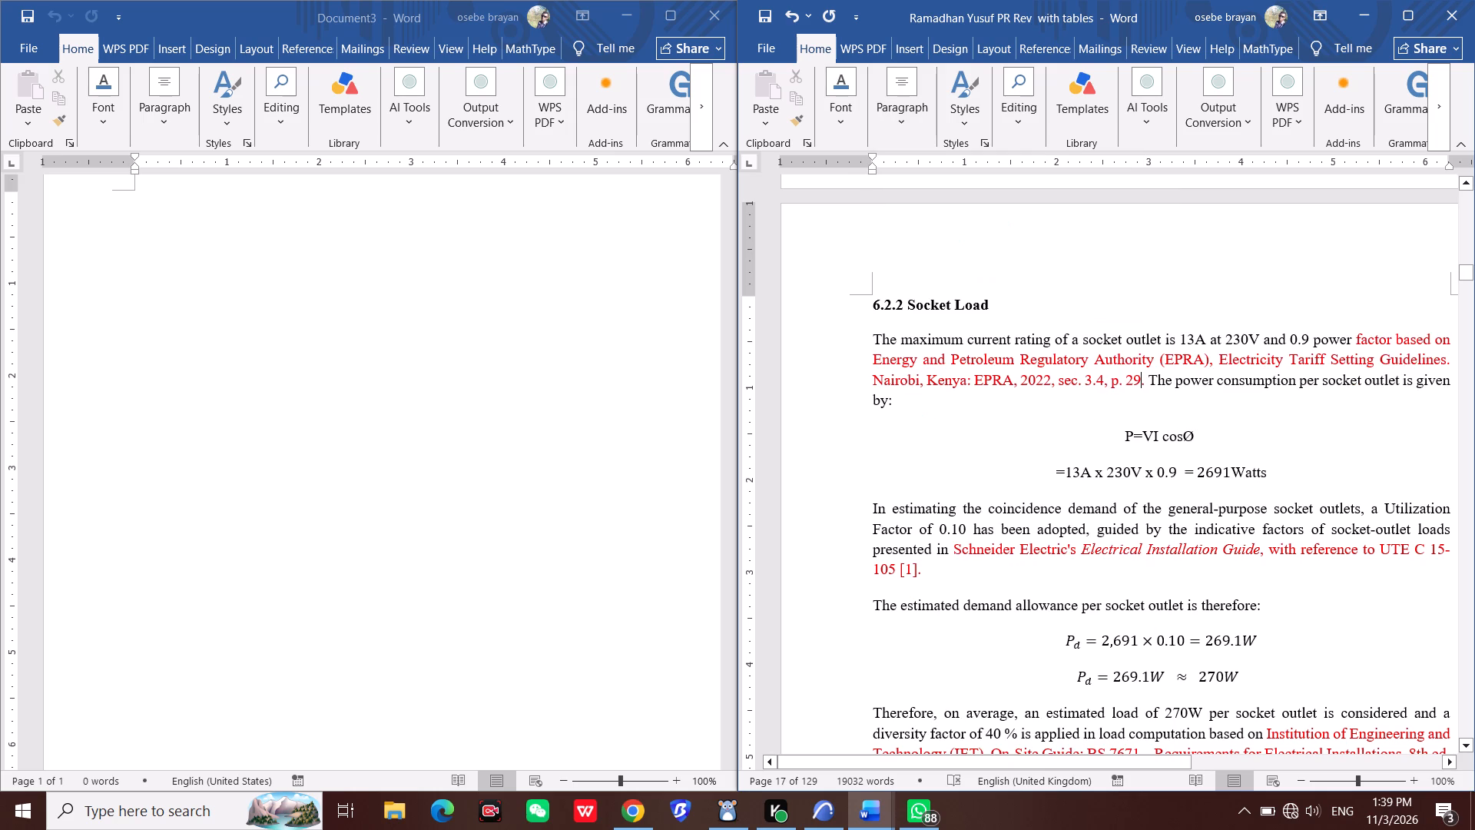
pyautogui.press('[')
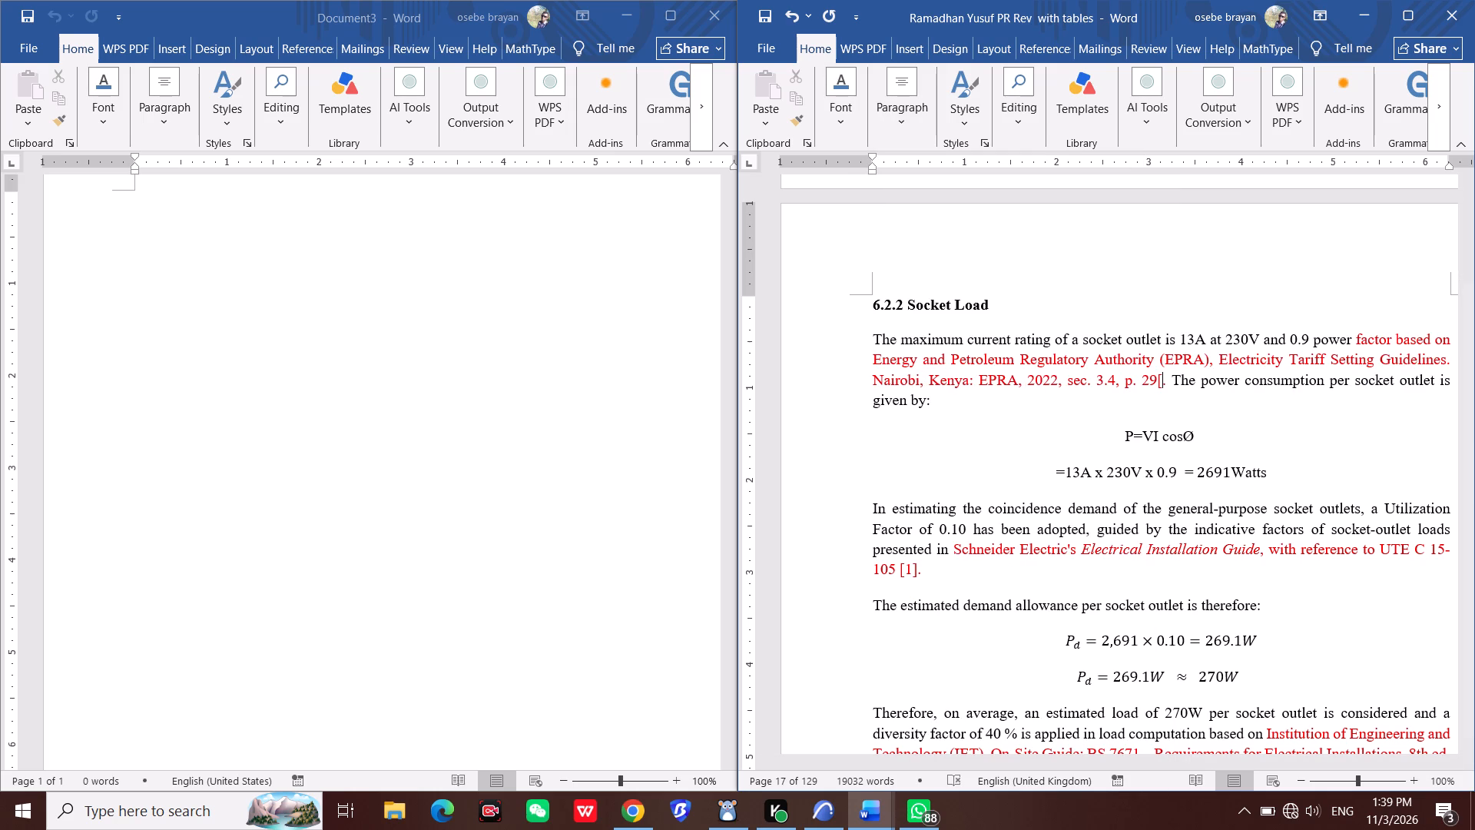
pyautogui.press('1')
pyautogui.press(']')
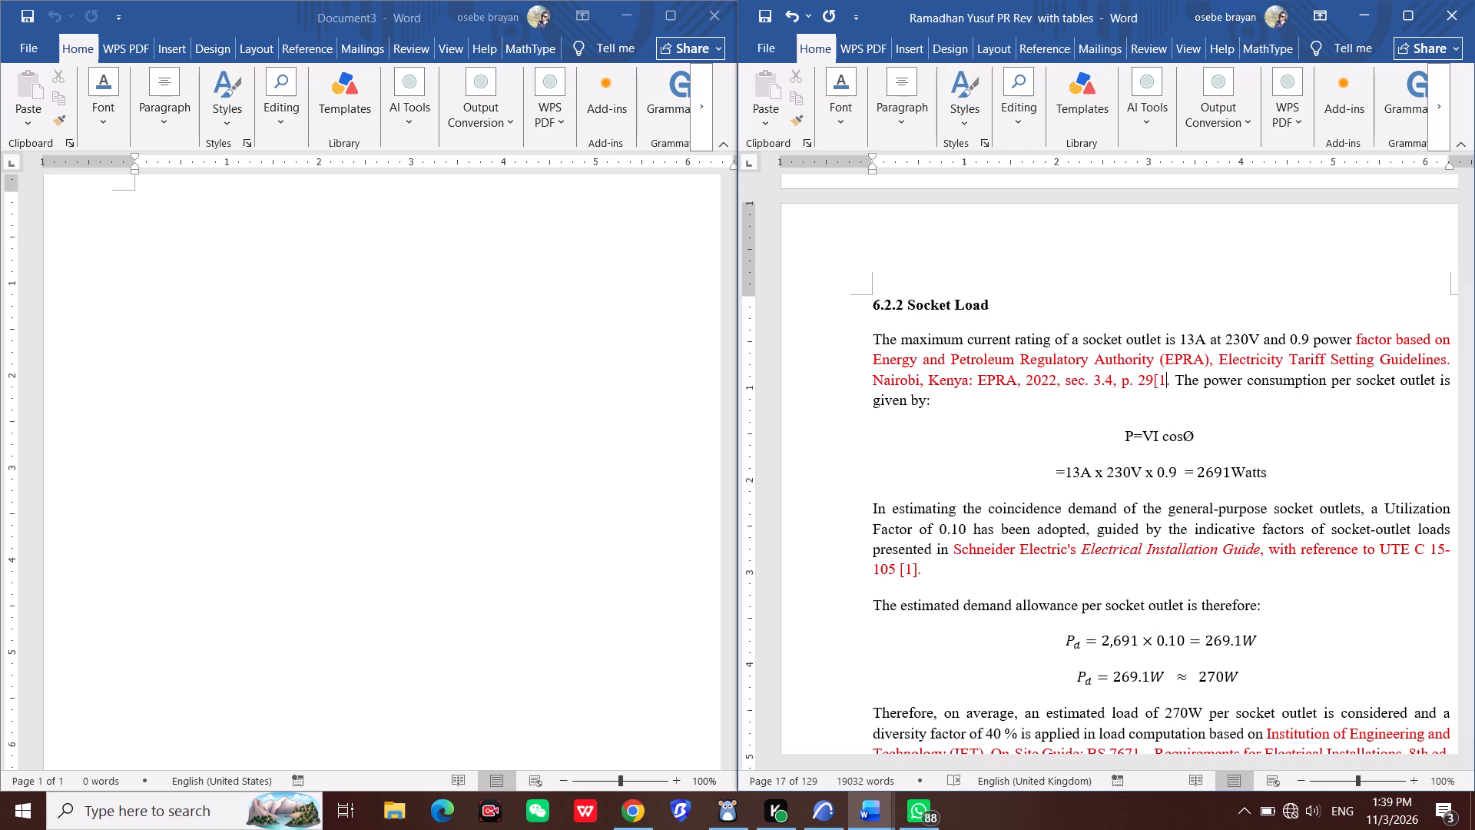
# Review the reference citations in the rest of 6.2.2 Socket Load and in 6.2.3 Fixed Appliances Load.
pyautogui.scroll(-4, 1187, 389)
pyautogui.scroll(-5, 978, 494)
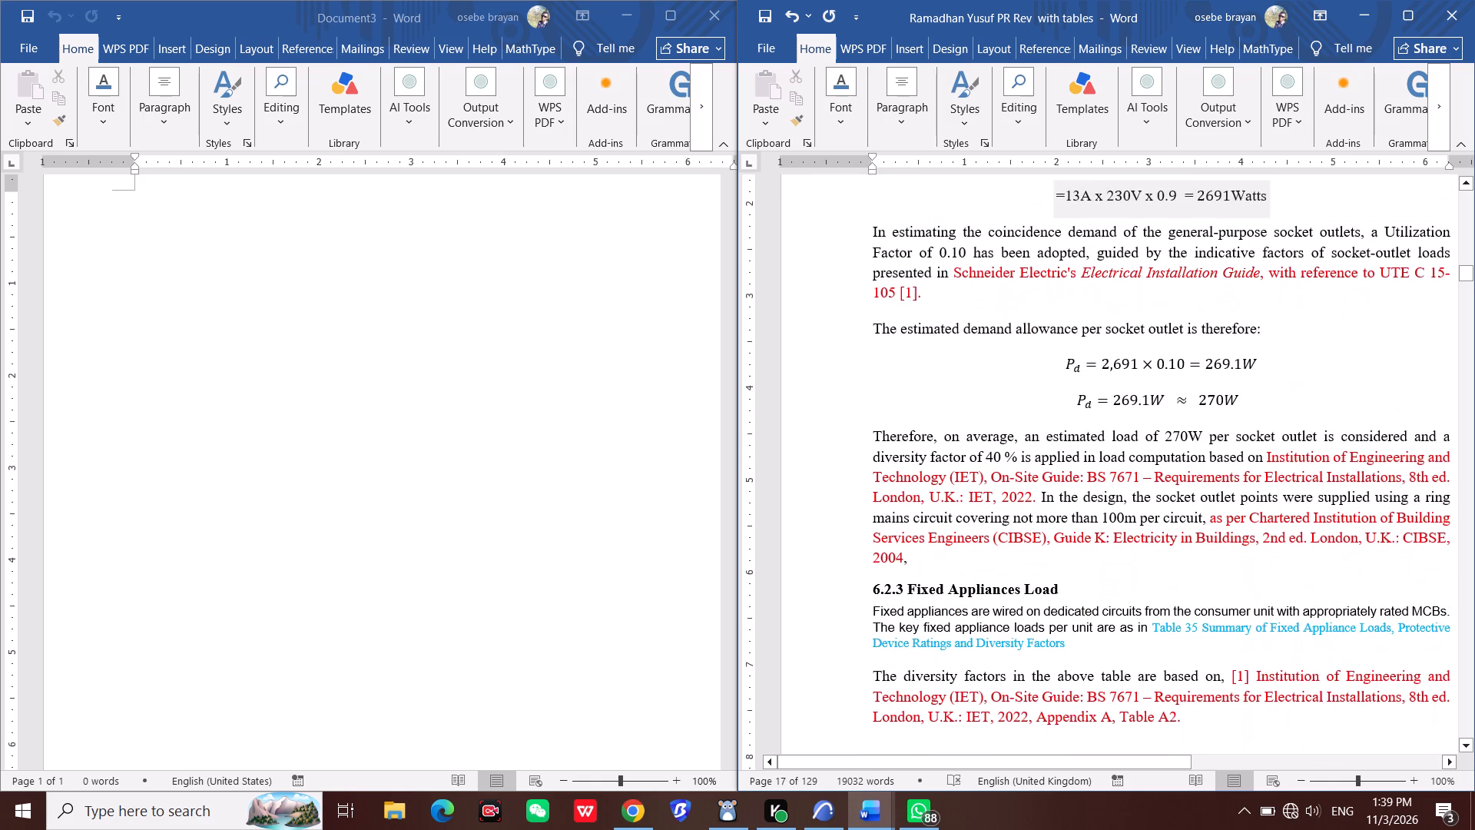
pyautogui.scroll(-6, 1072, 510)
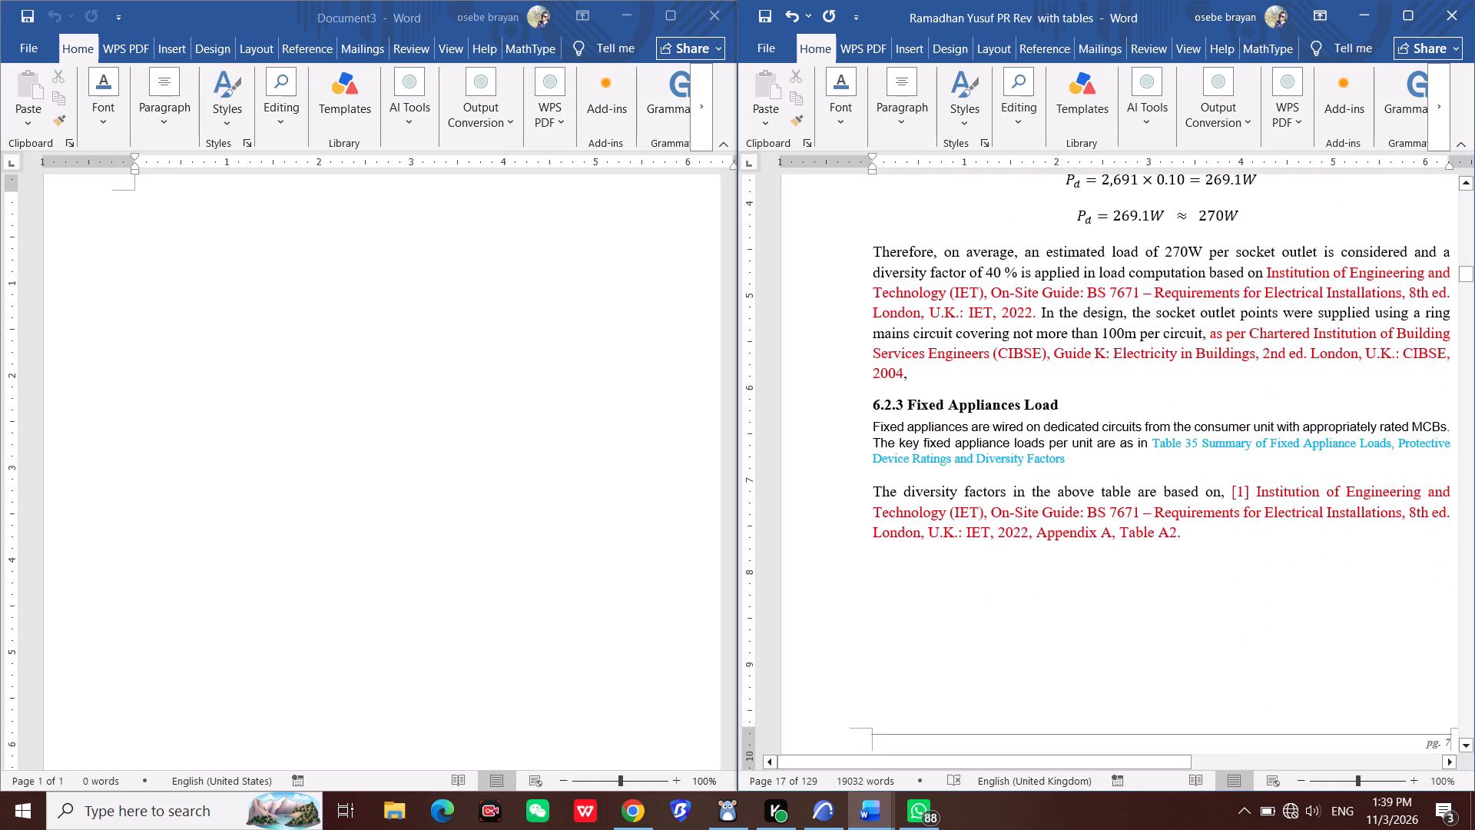
pyautogui.scroll(-2, 1079, 523)
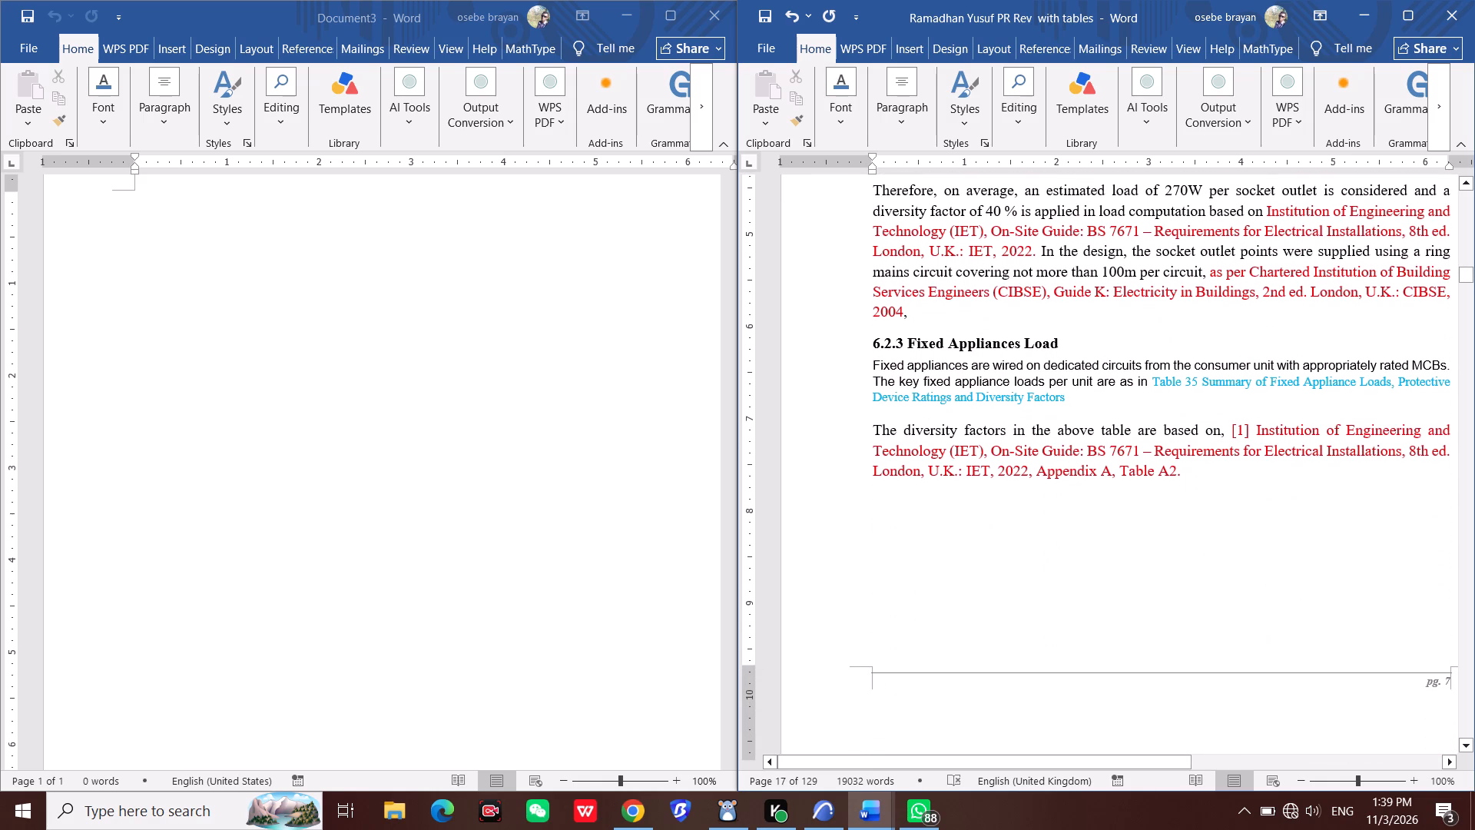
pyautogui.scroll(-4, 1236, 284)
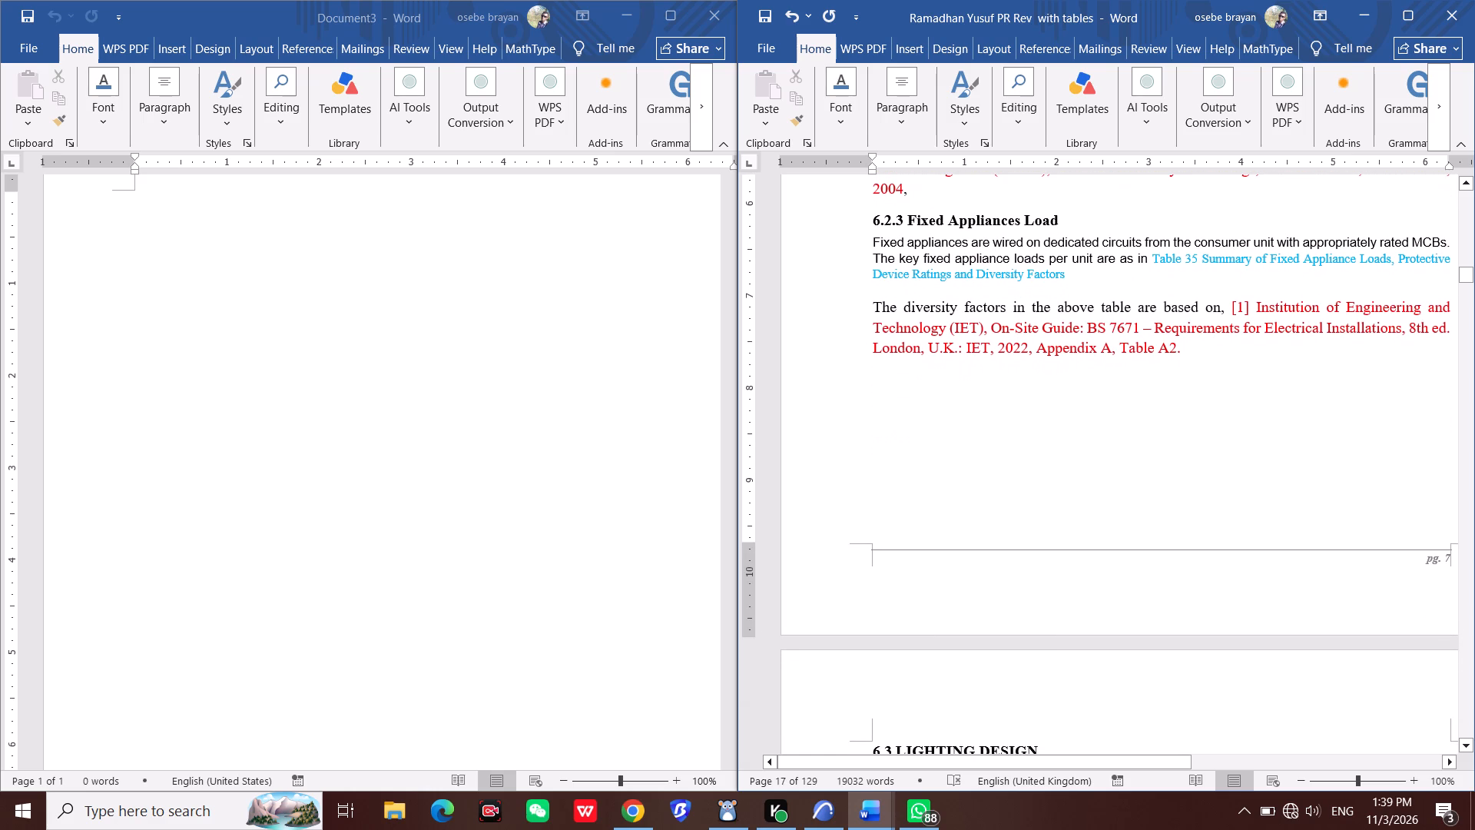
# Examine section 6.3 Lighting Design for reference citations, from the design intent through the maintenance factor to the room reflectance ratio in 6.3.2.2.
pyautogui.scroll(-9, 1315, 216)
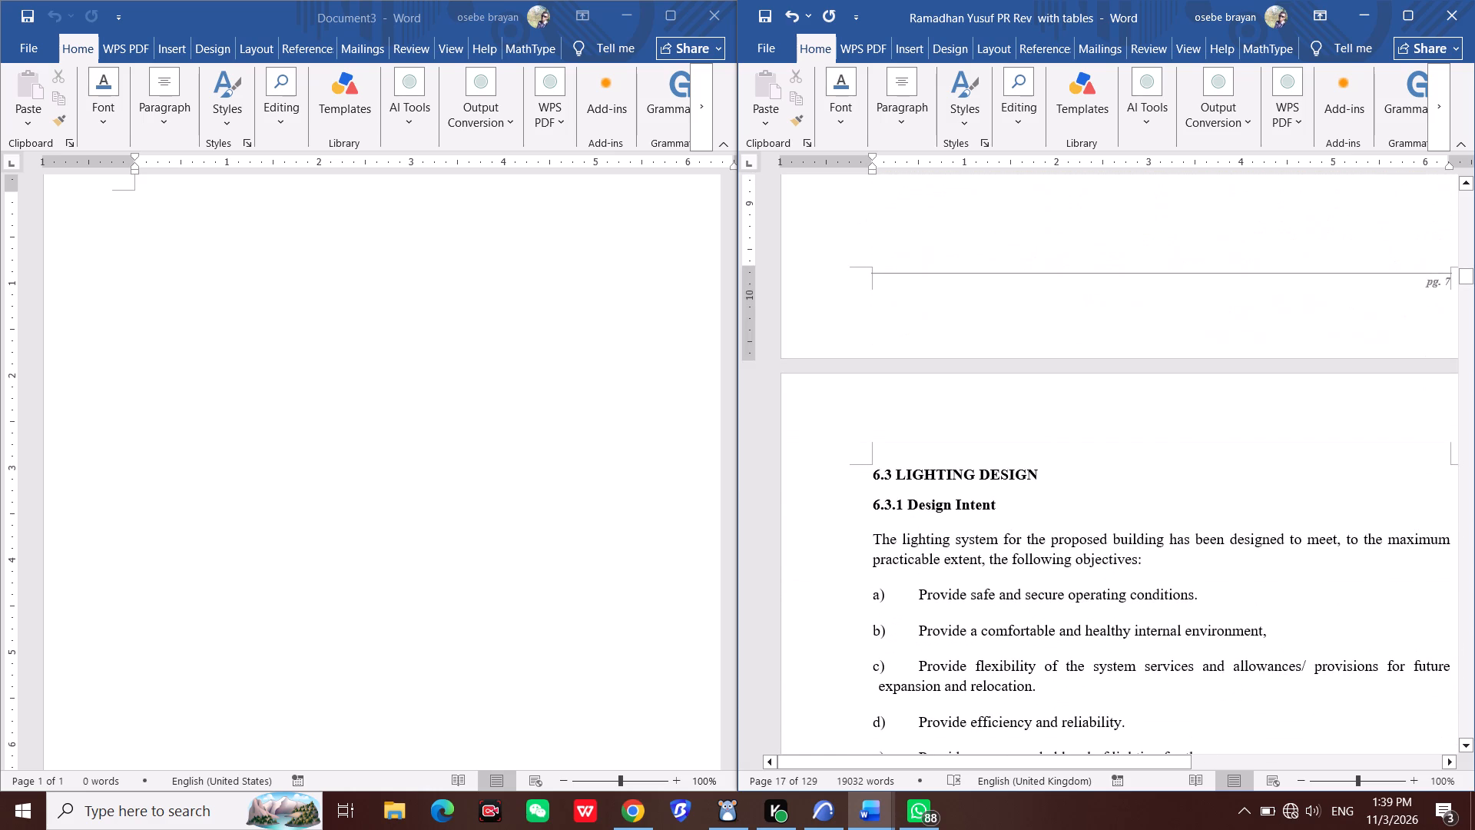
pyautogui.scroll(-8, 1167, 426)
pyautogui.scroll(-3, 1079, 516)
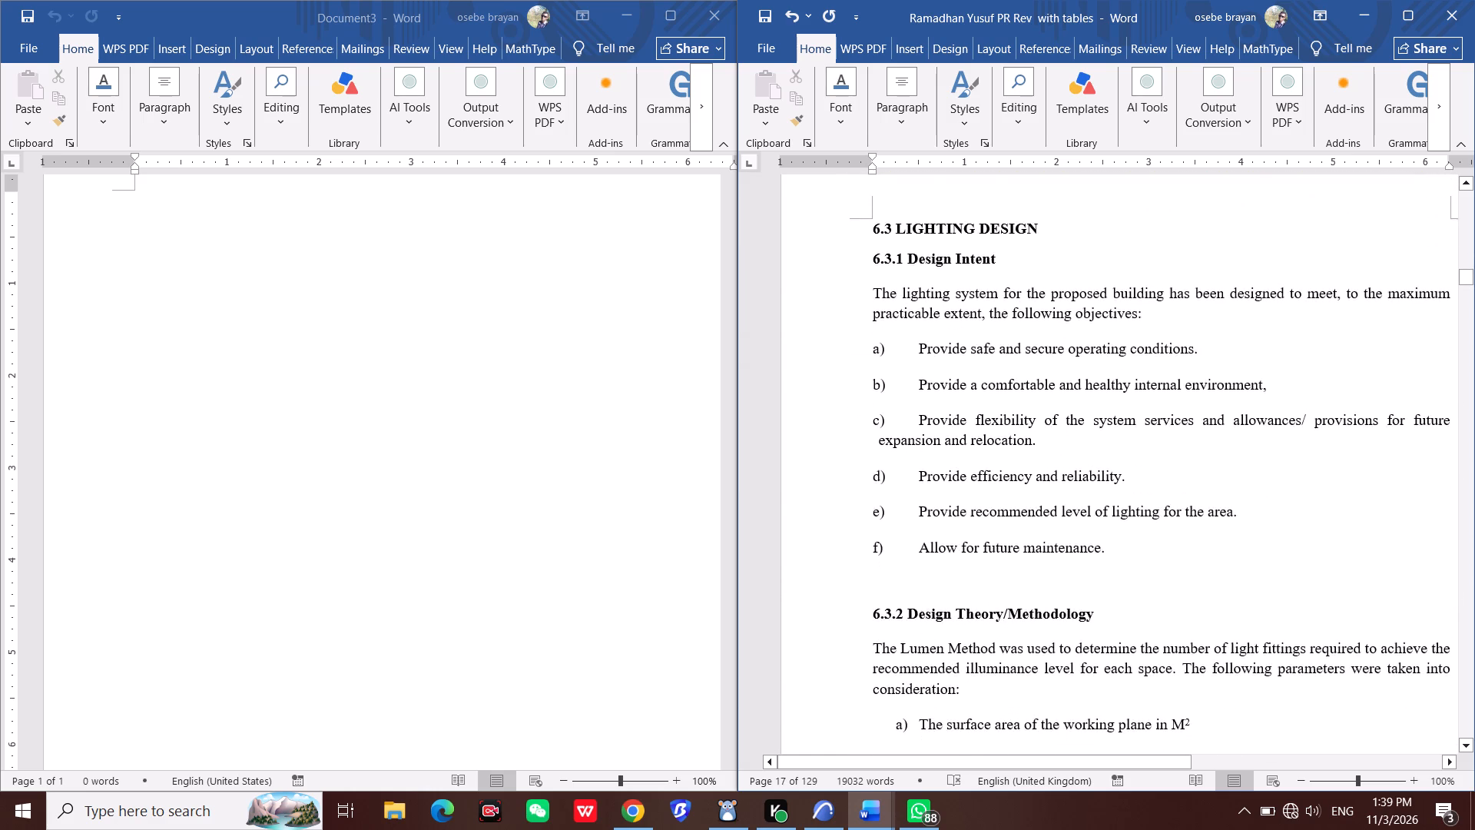
pyautogui.scroll(-6, 1075, 518)
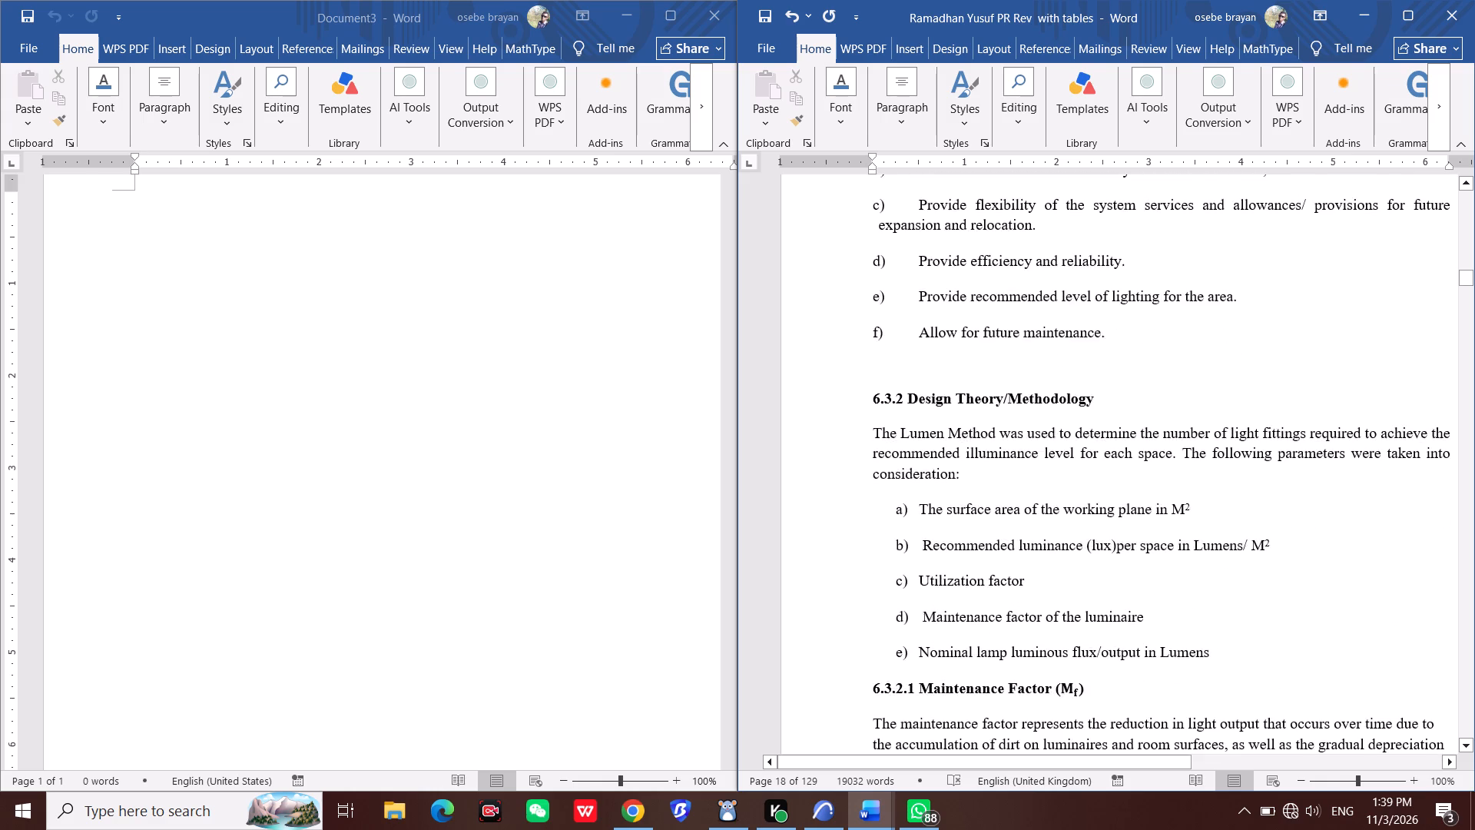
pyautogui.scroll(-7, 1073, 523)
pyautogui.scroll(-15, 1069, 523)
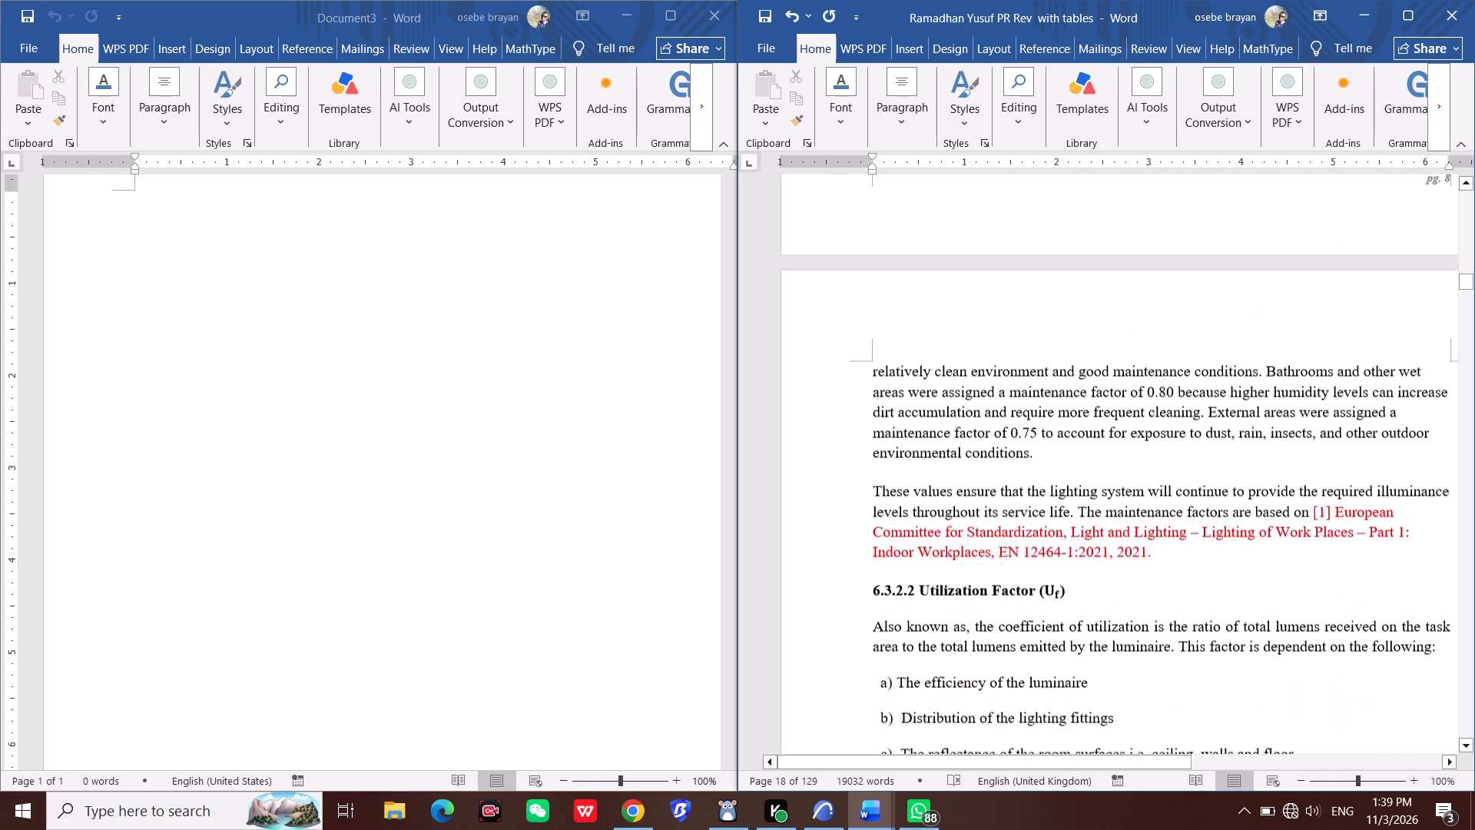
pyautogui.scroll(-5, 1087, 497)
pyautogui.scroll(-1, 1148, 435)
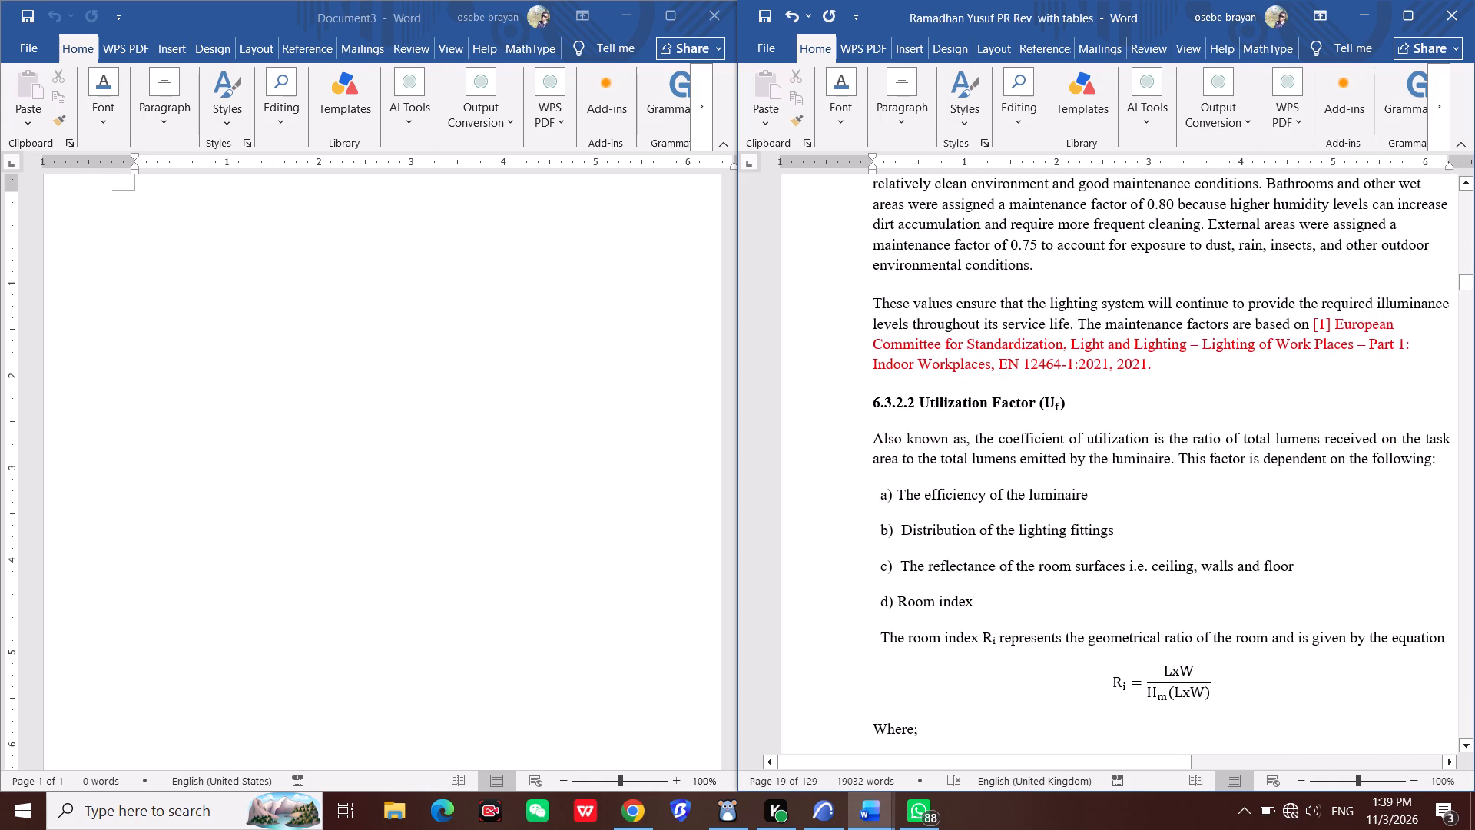
pyautogui.scroll(2, 1165, 430)
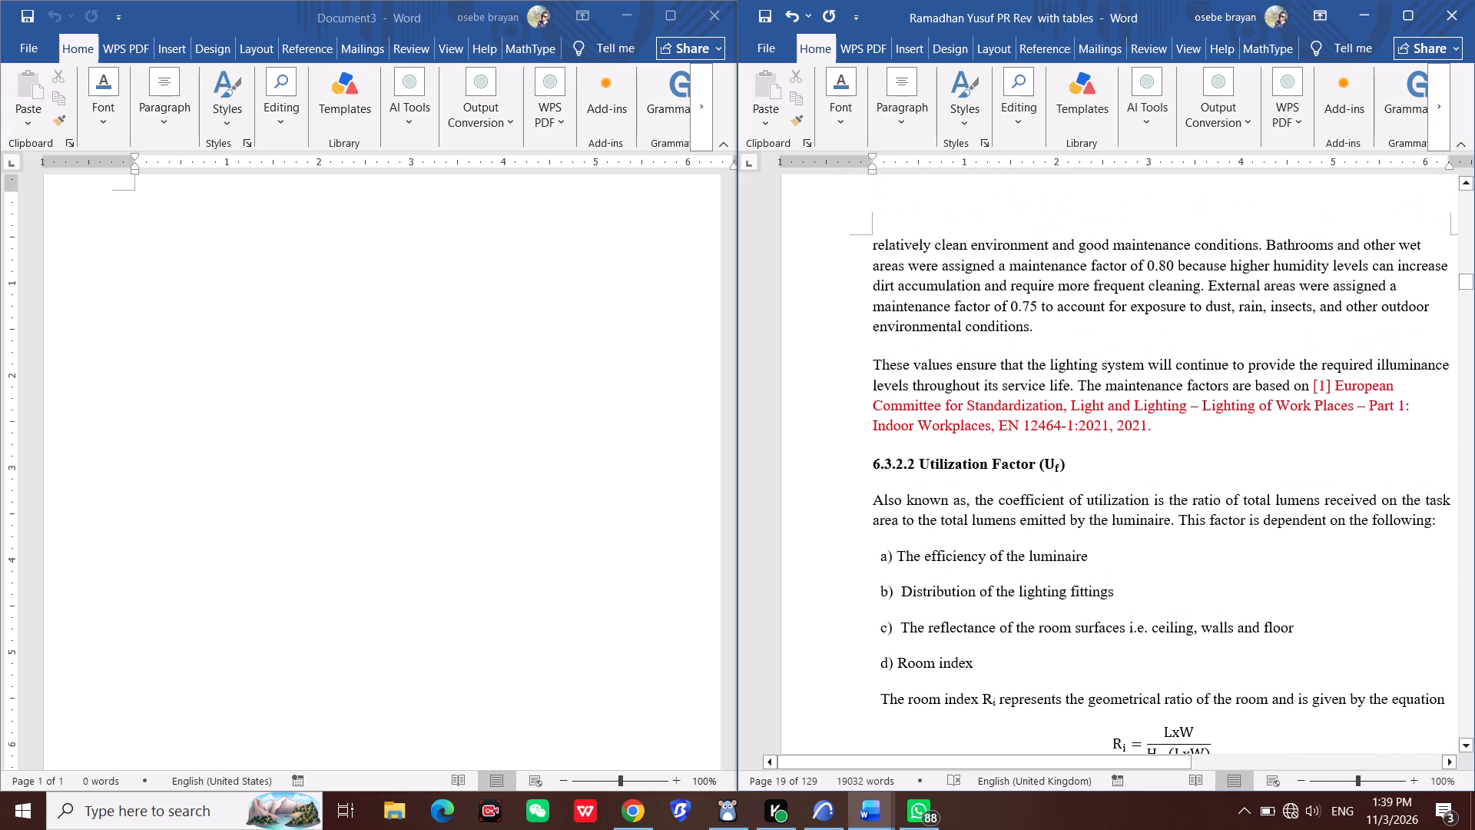
pyautogui.scroll(2, 1256, 441)
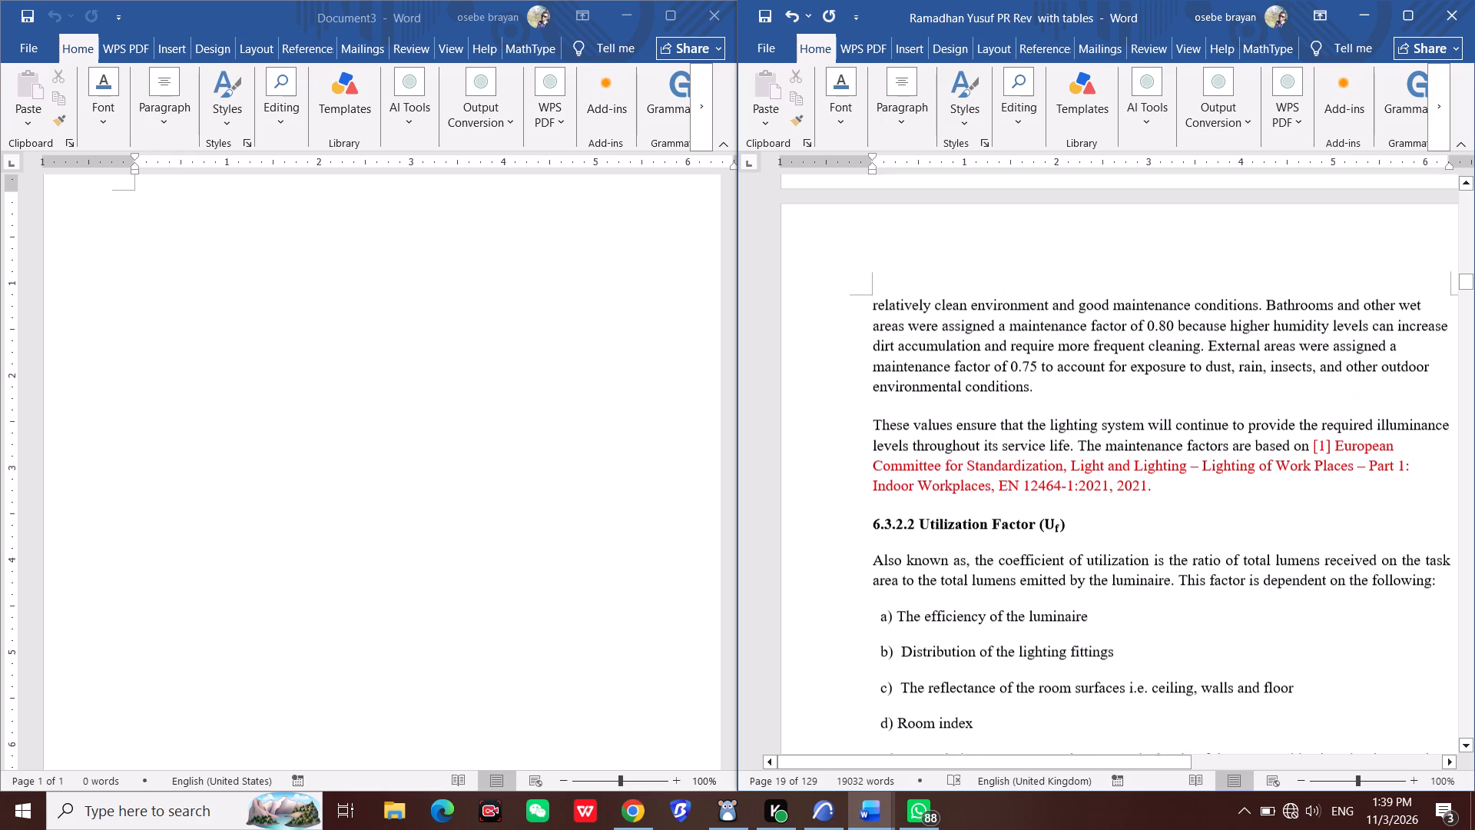
pyautogui.scroll(3, 1258, 447)
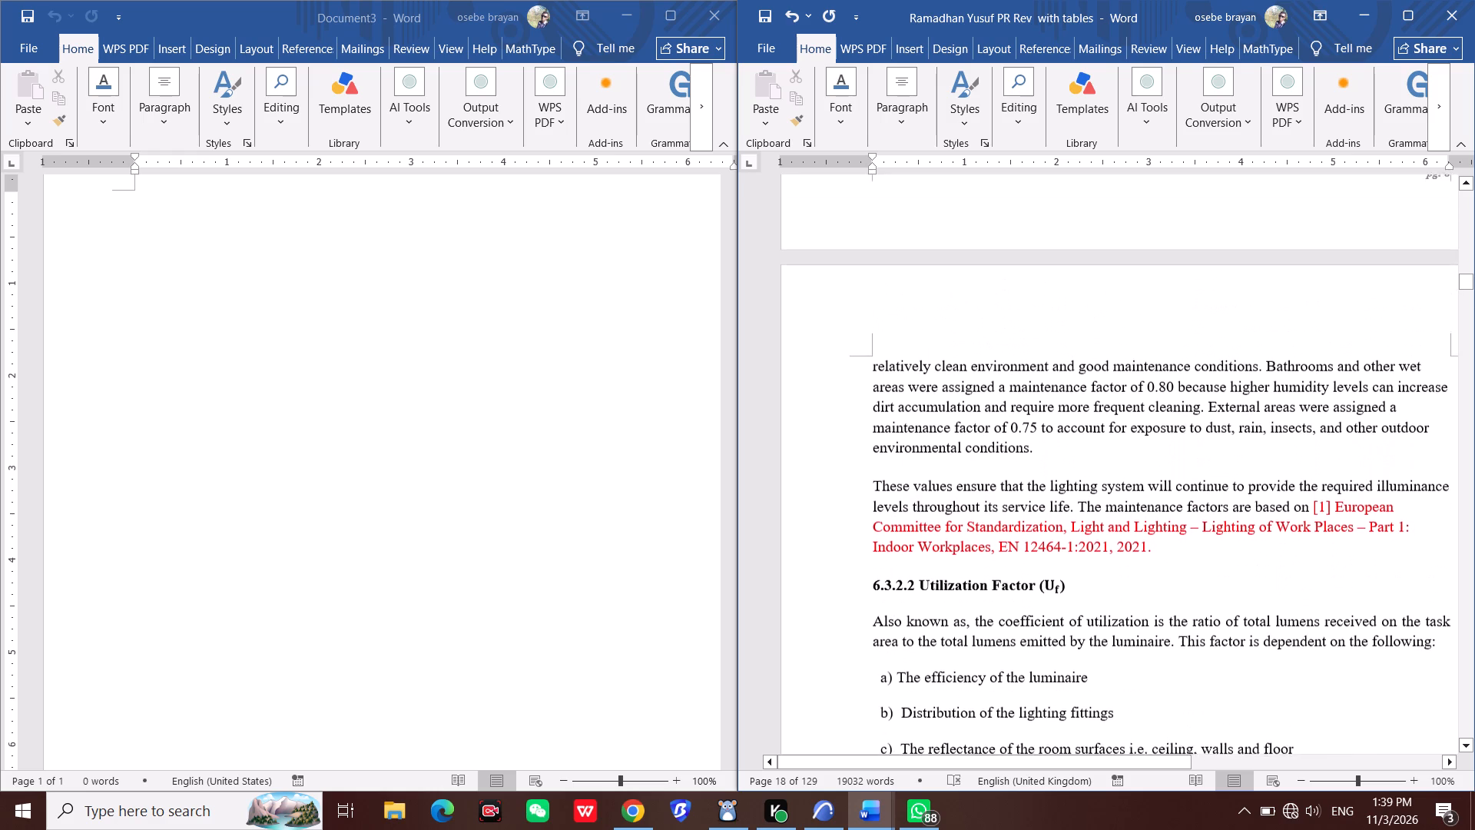
pyautogui.scroll(18, 1168, 454)
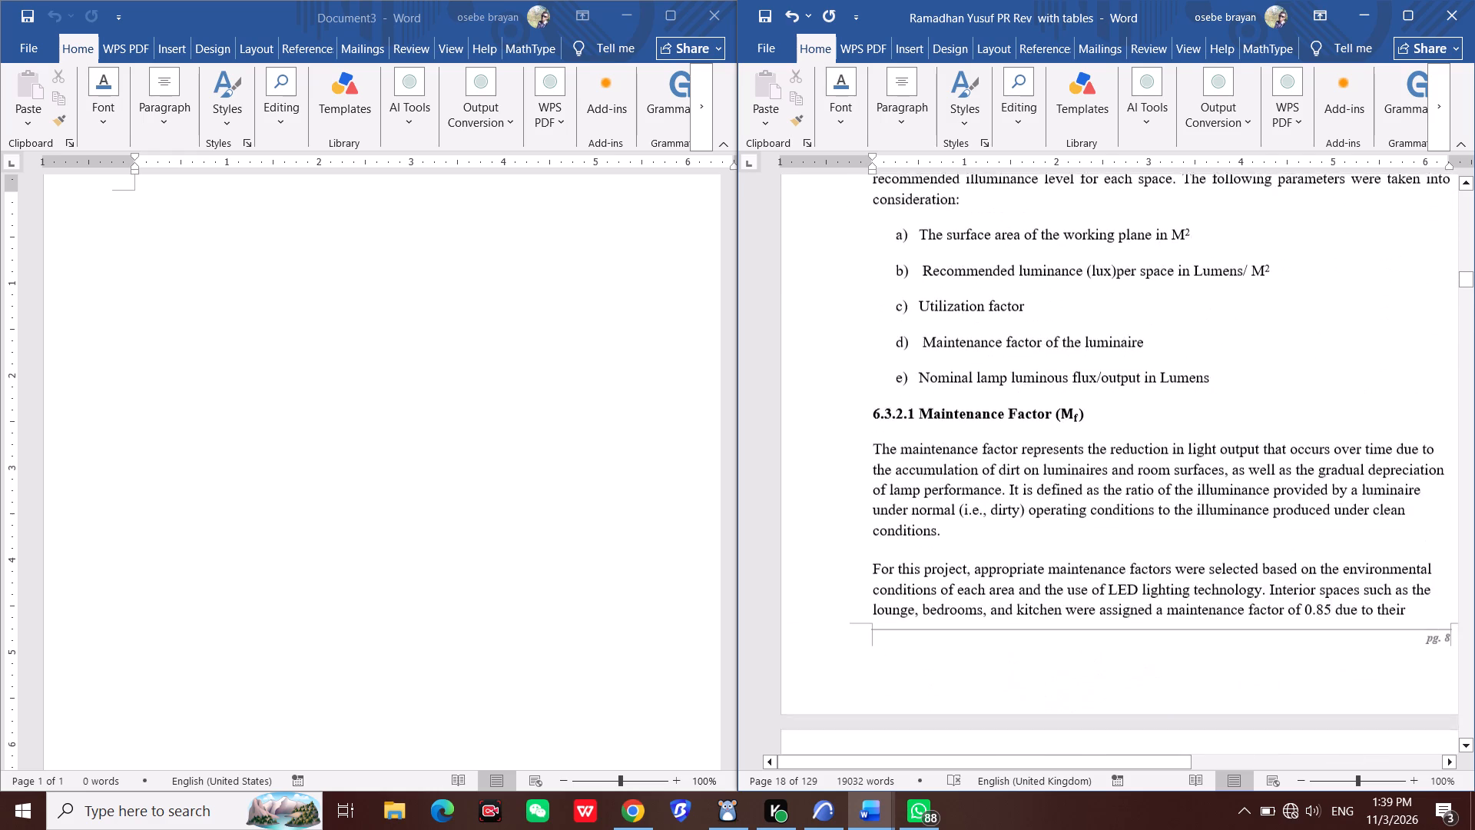
pyautogui.scroll(-20, 1127, 411)
pyautogui.scroll(-6, 1127, 411)
pyautogui.scroll(-11, 1099, 510)
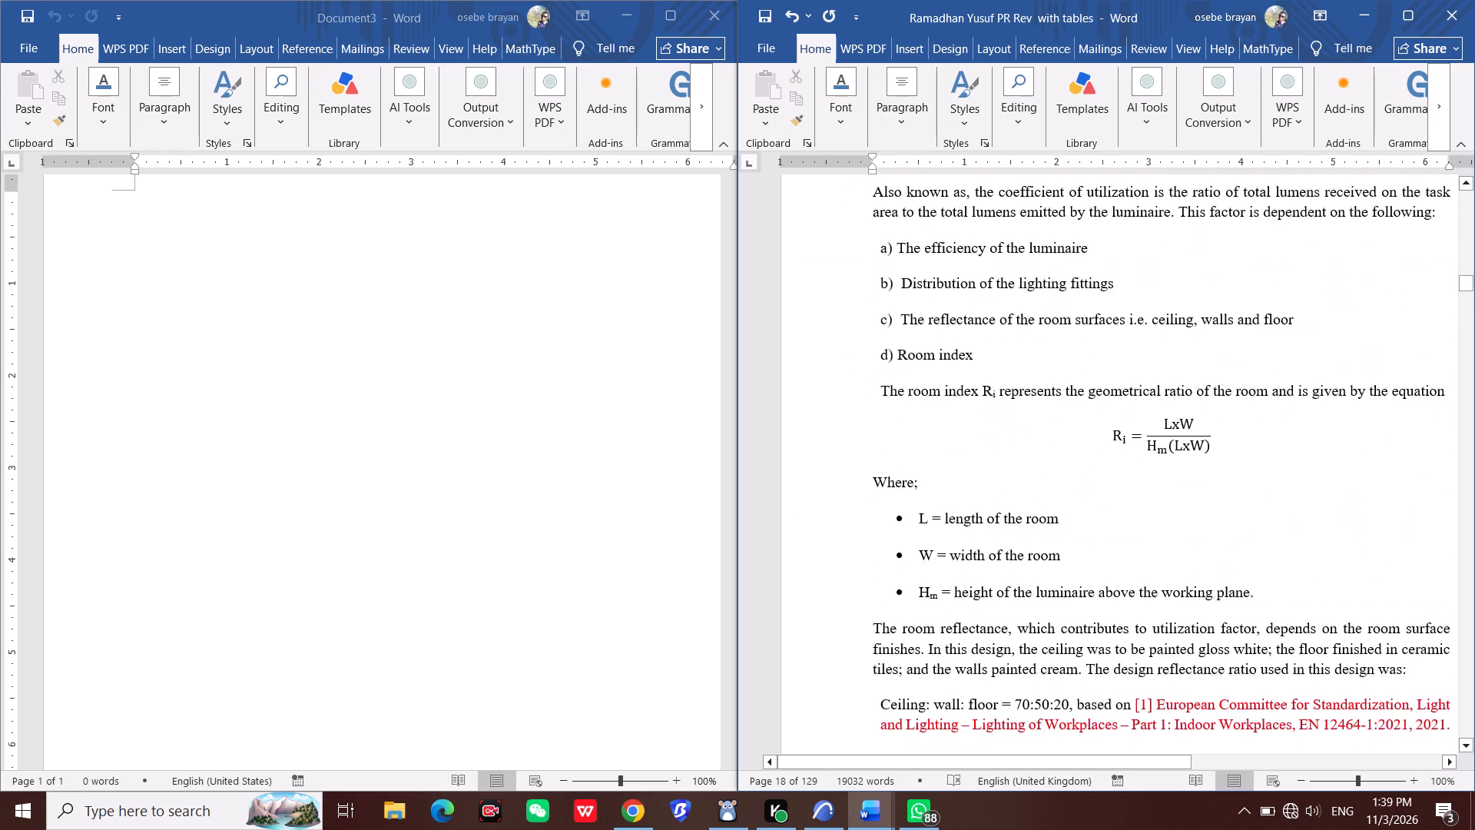
pyautogui.scroll(-3, 1146, 510)
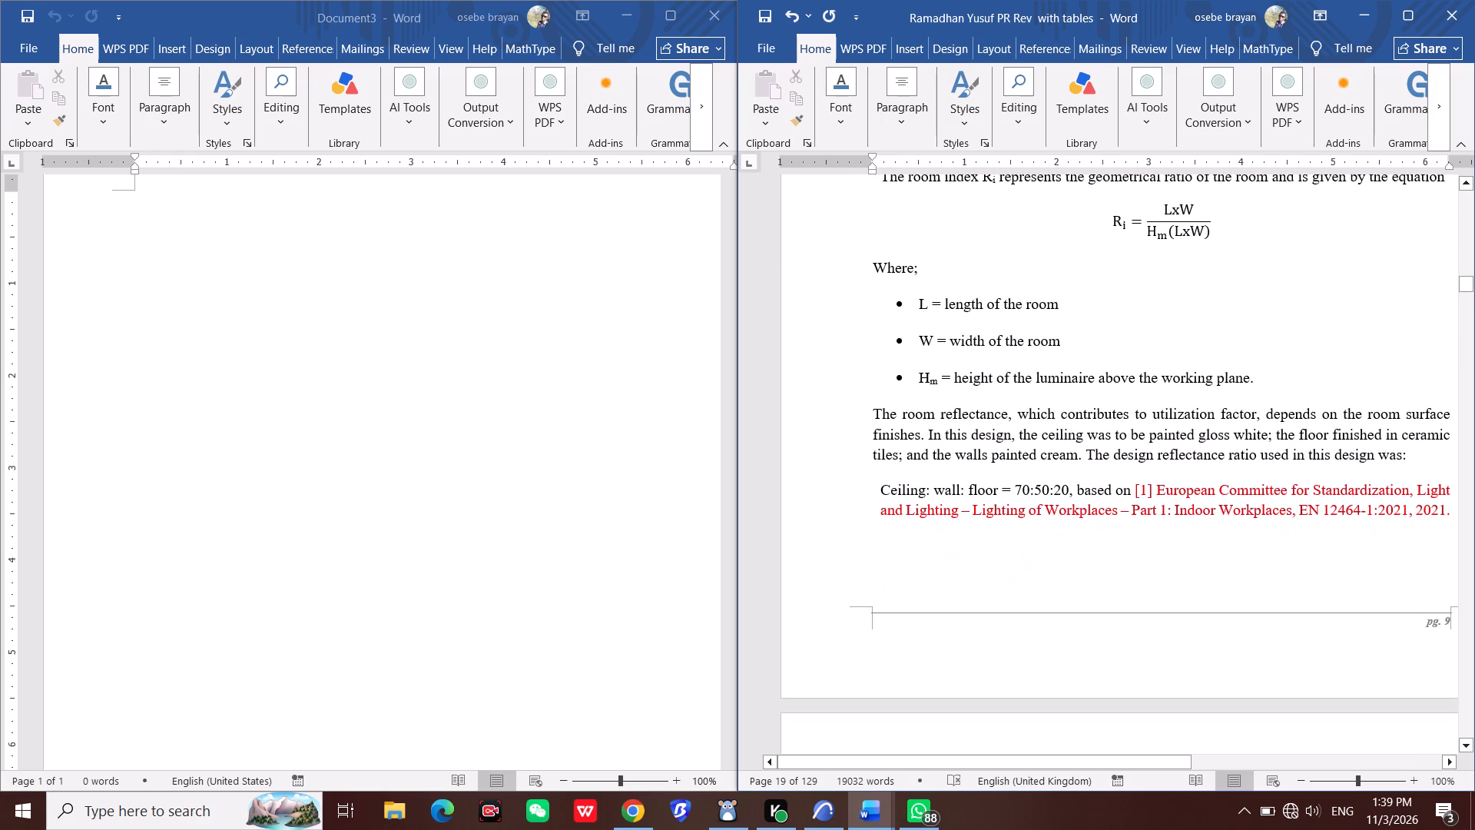
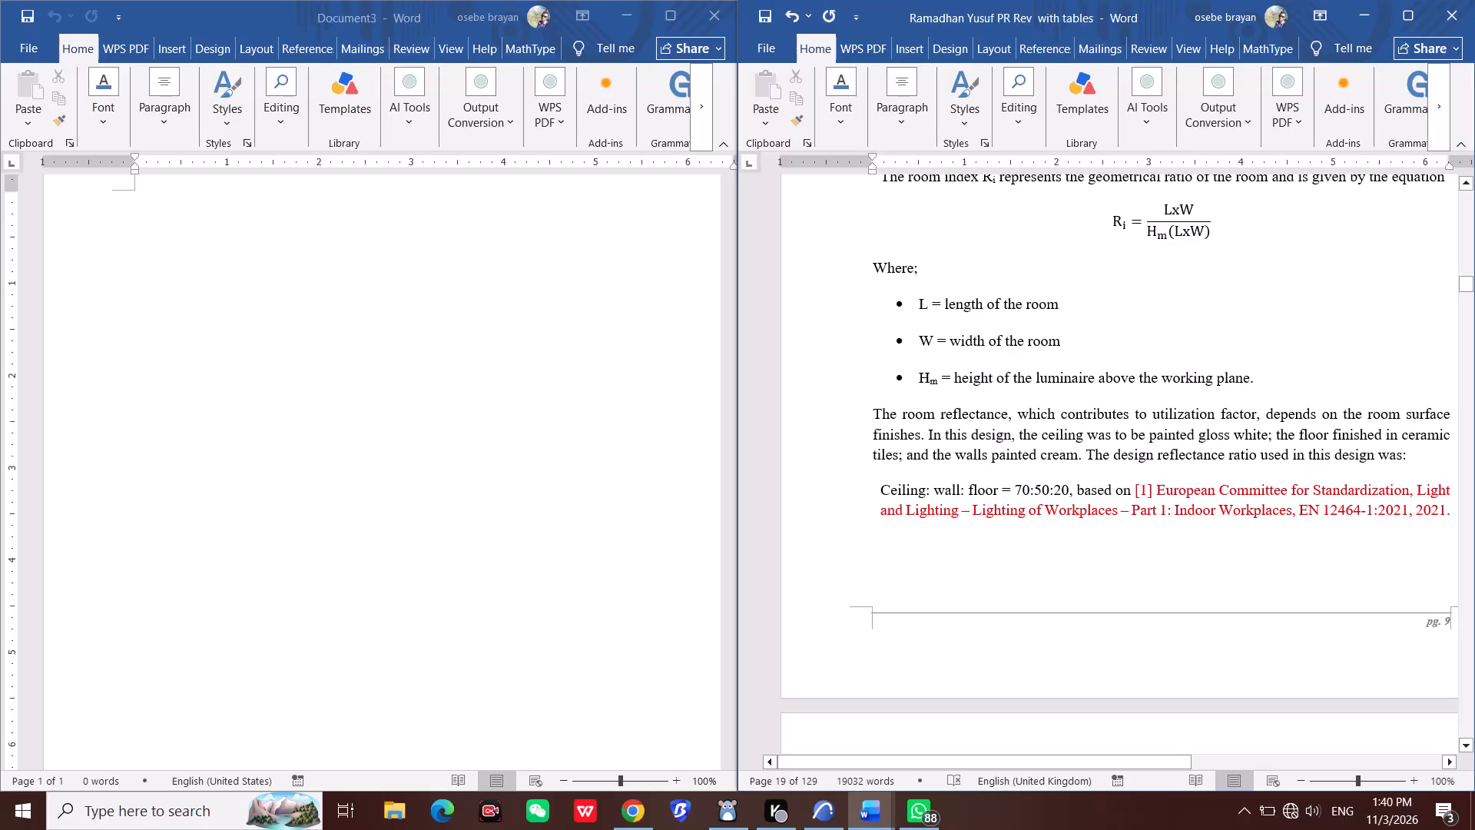
# Examine the references from 6.3.2.3 Illumination Level back through 6.3 Lighting Design to the end of 6.2.2 Socket Load.
pyautogui.scroll(3, 1114, 514)
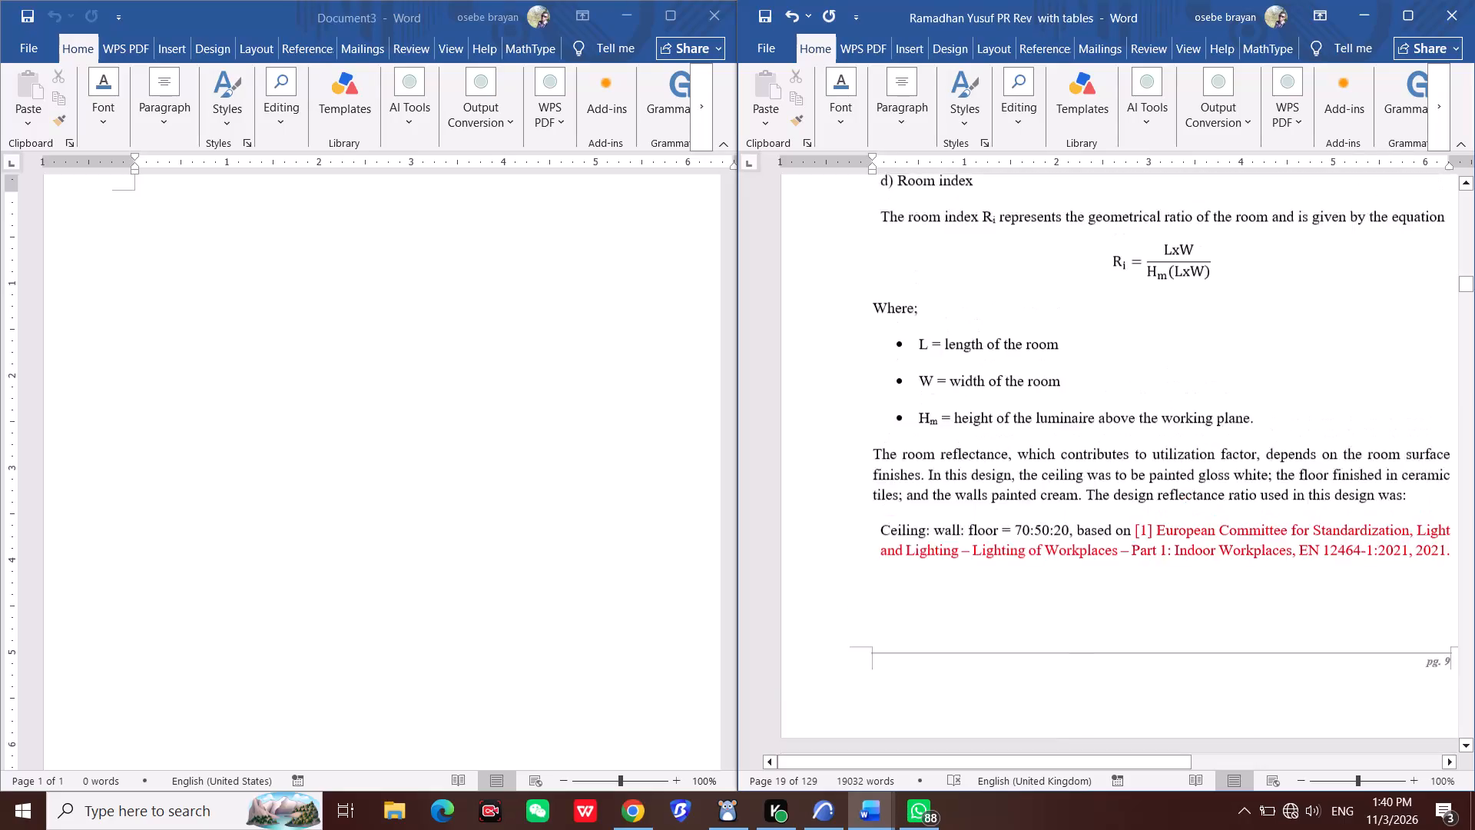
pyautogui.scroll(1, 1114, 514)
pyautogui.scroll(-16, 1114, 516)
pyautogui.scroll(-7, 1103, 557)
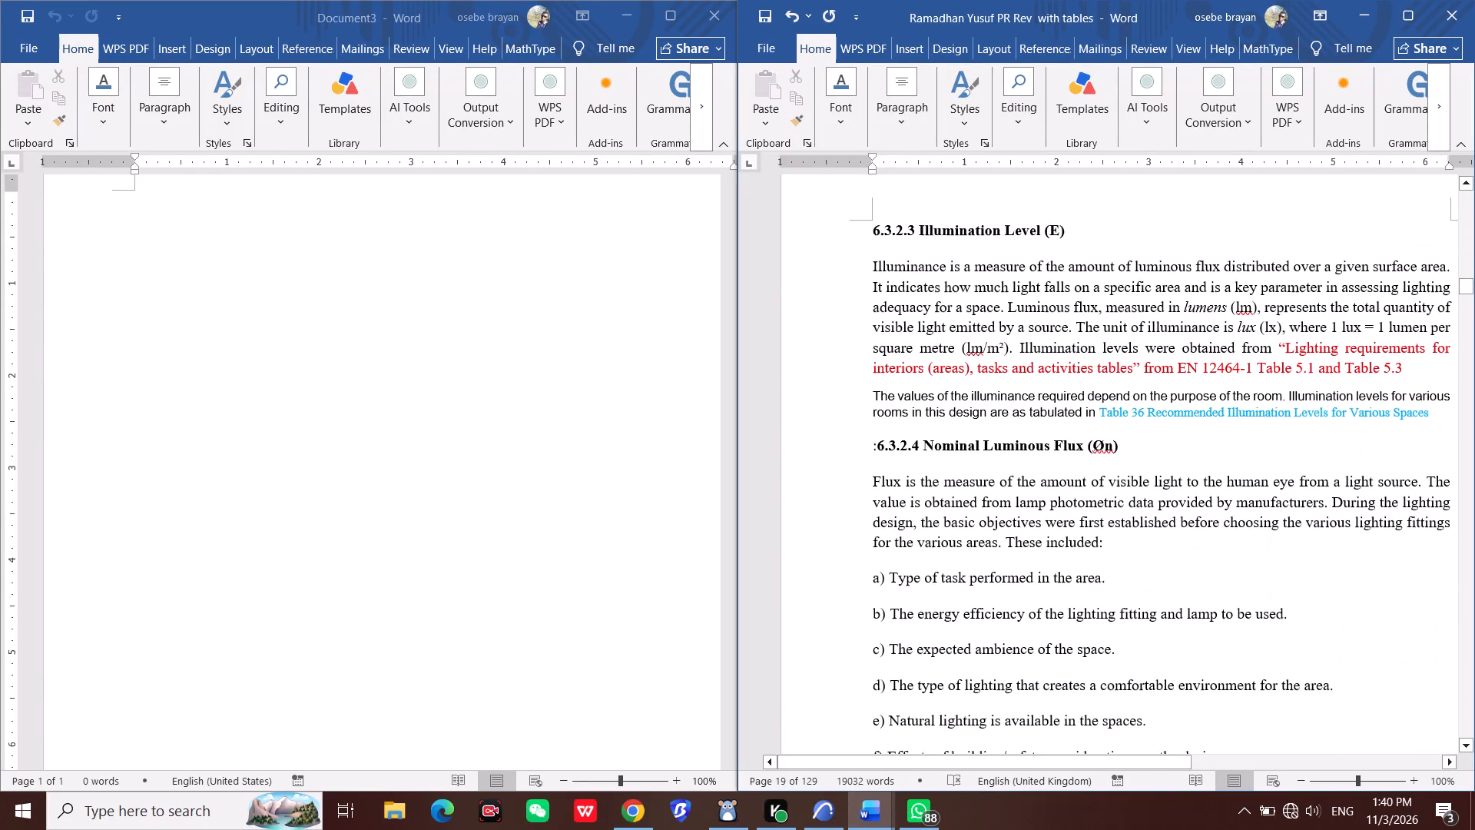
pyautogui.scroll(-1, 1338, 380)
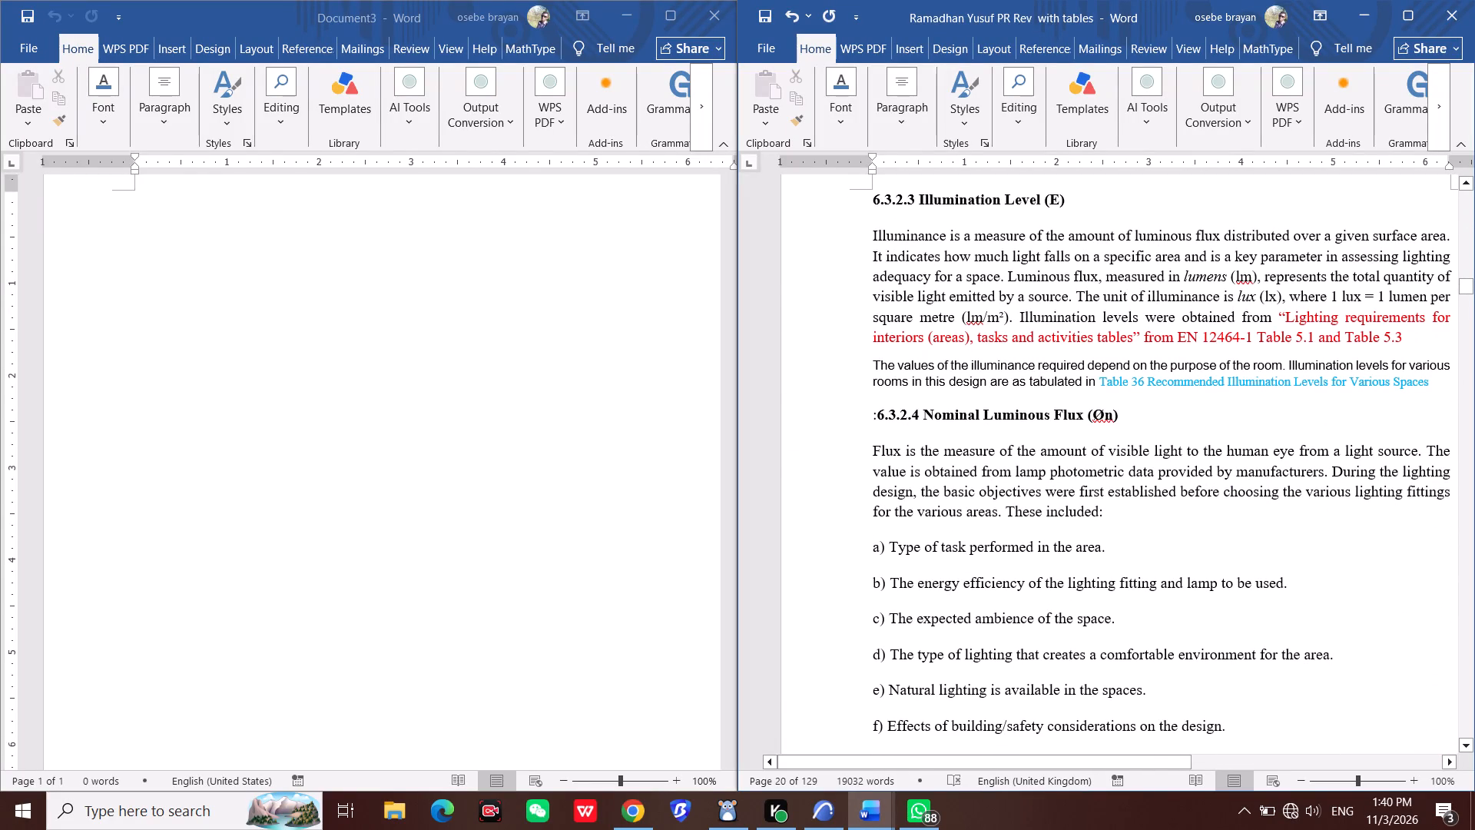
pyautogui.scroll(19, 1249, 407)
pyautogui.scroll(2, 1251, 407)
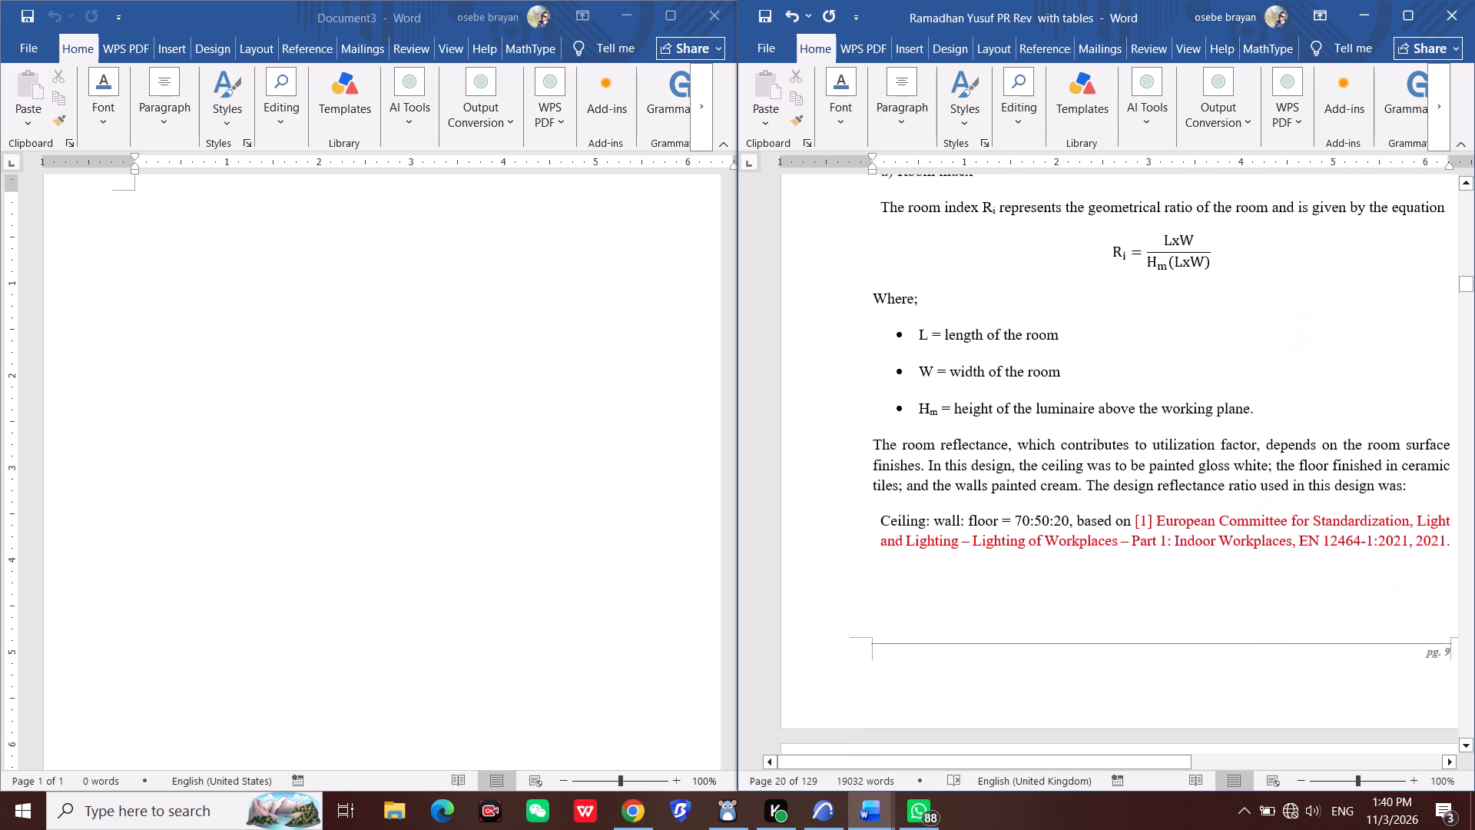
pyautogui.scroll(17, 1161, 484)
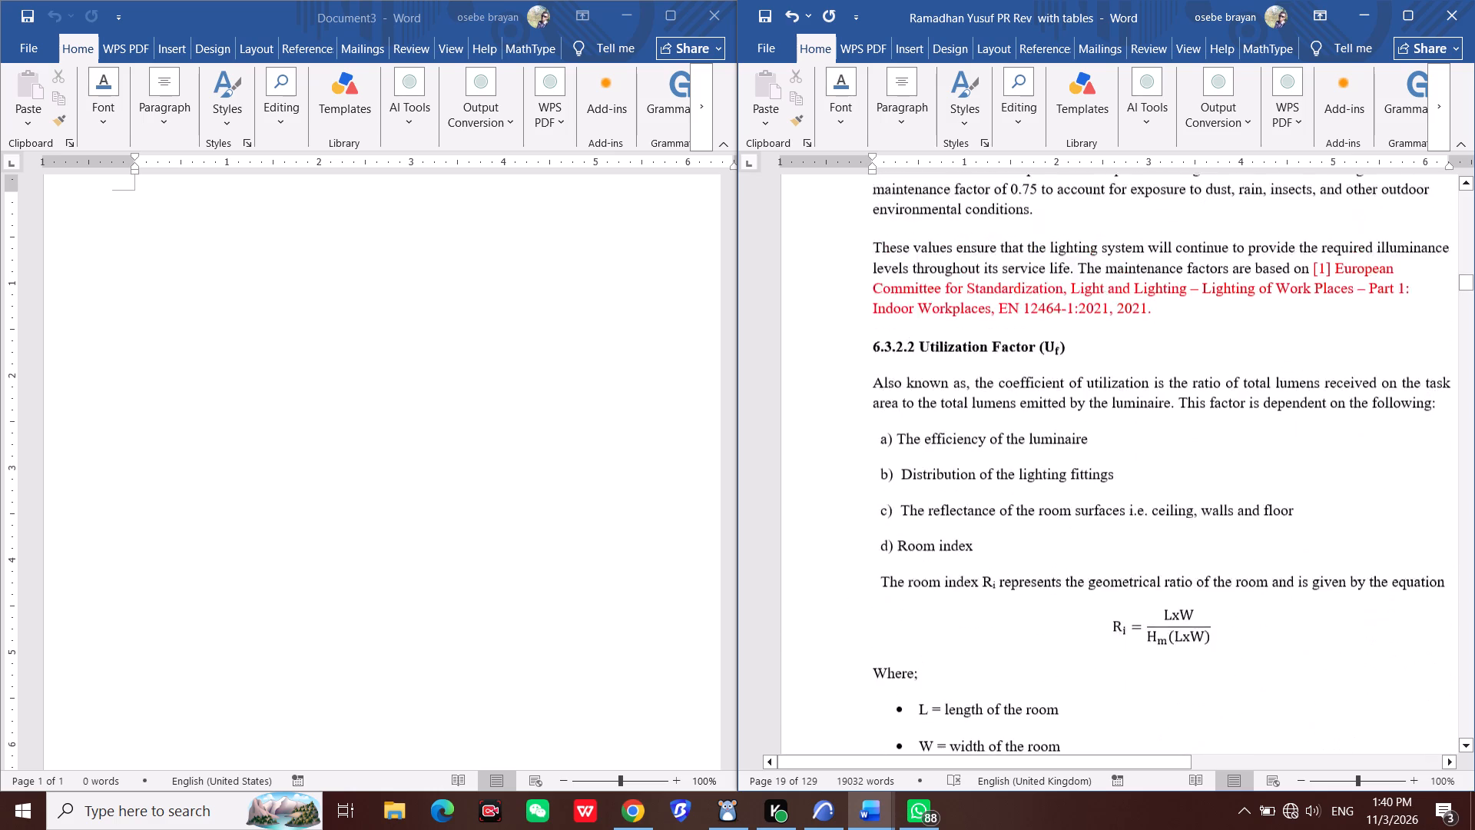
pyautogui.scroll(1, 1174, 456)
pyautogui.scroll(8, 1228, 562)
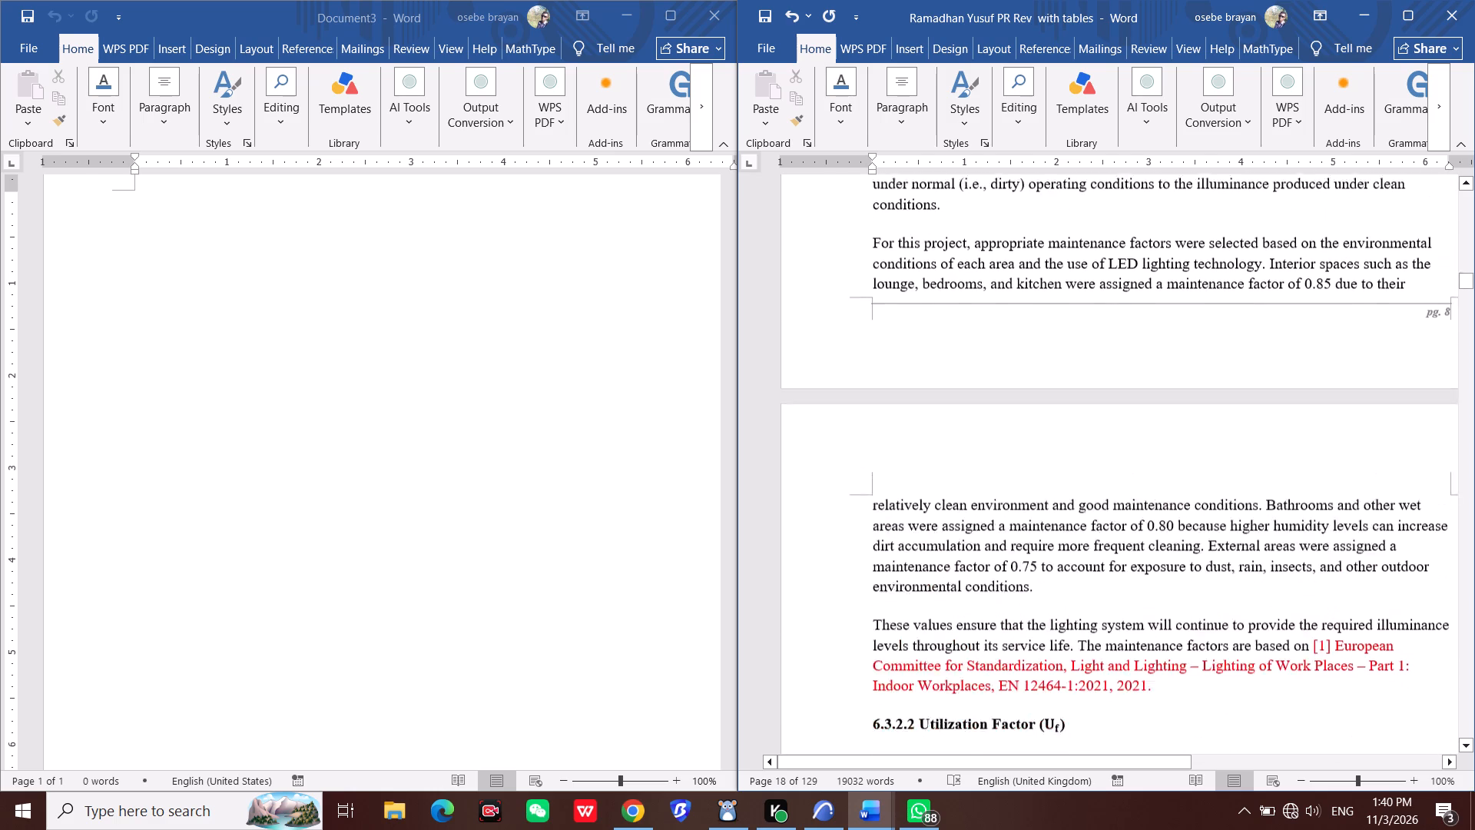
pyautogui.scroll(2, 1228, 562)
pyautogui.scroll(16, 1222, 471)
pyautogui.scroll(6, 1218, 471)
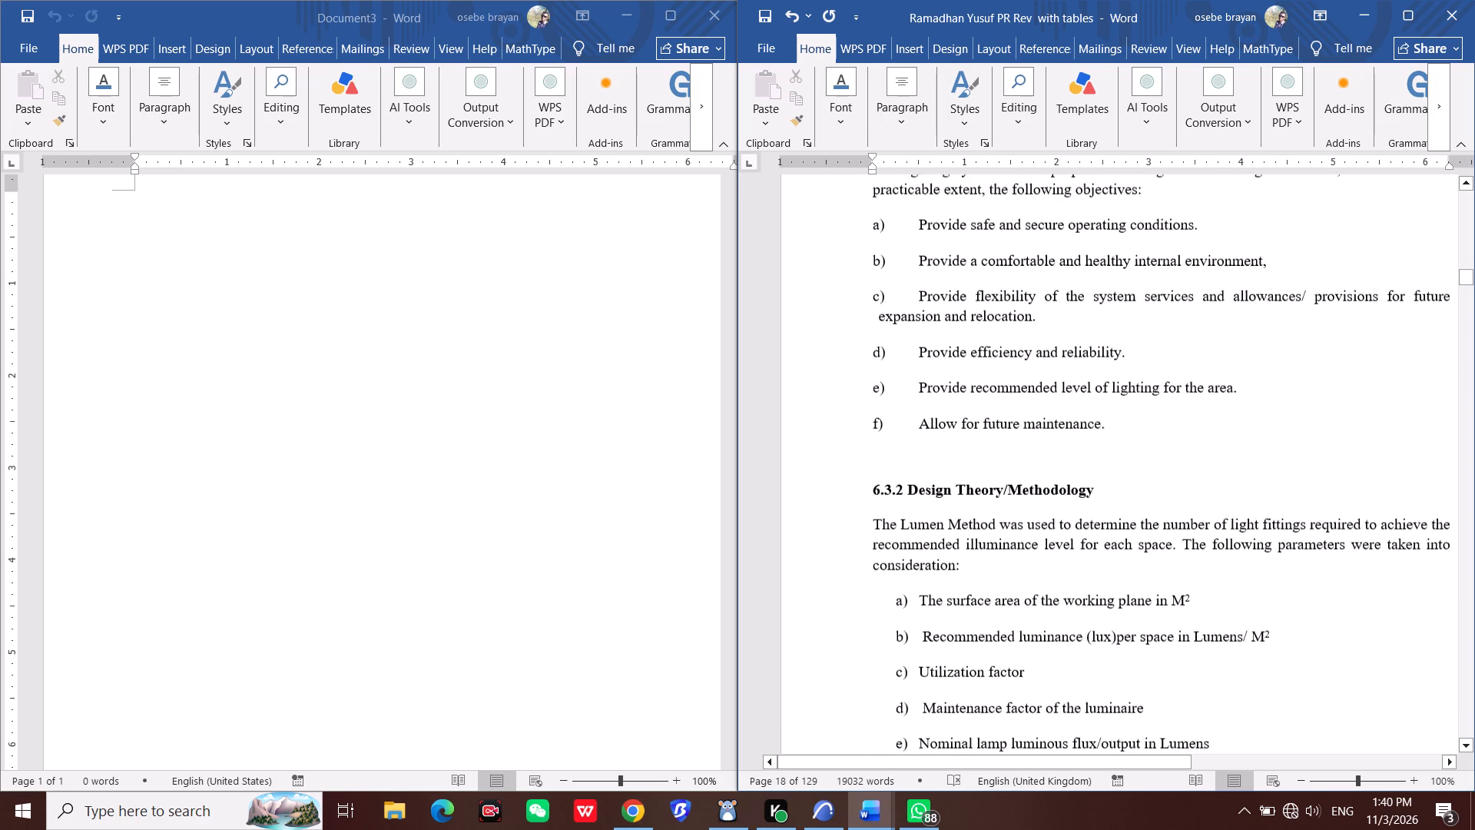
pyautogui.scroll(17, 1222, 463)
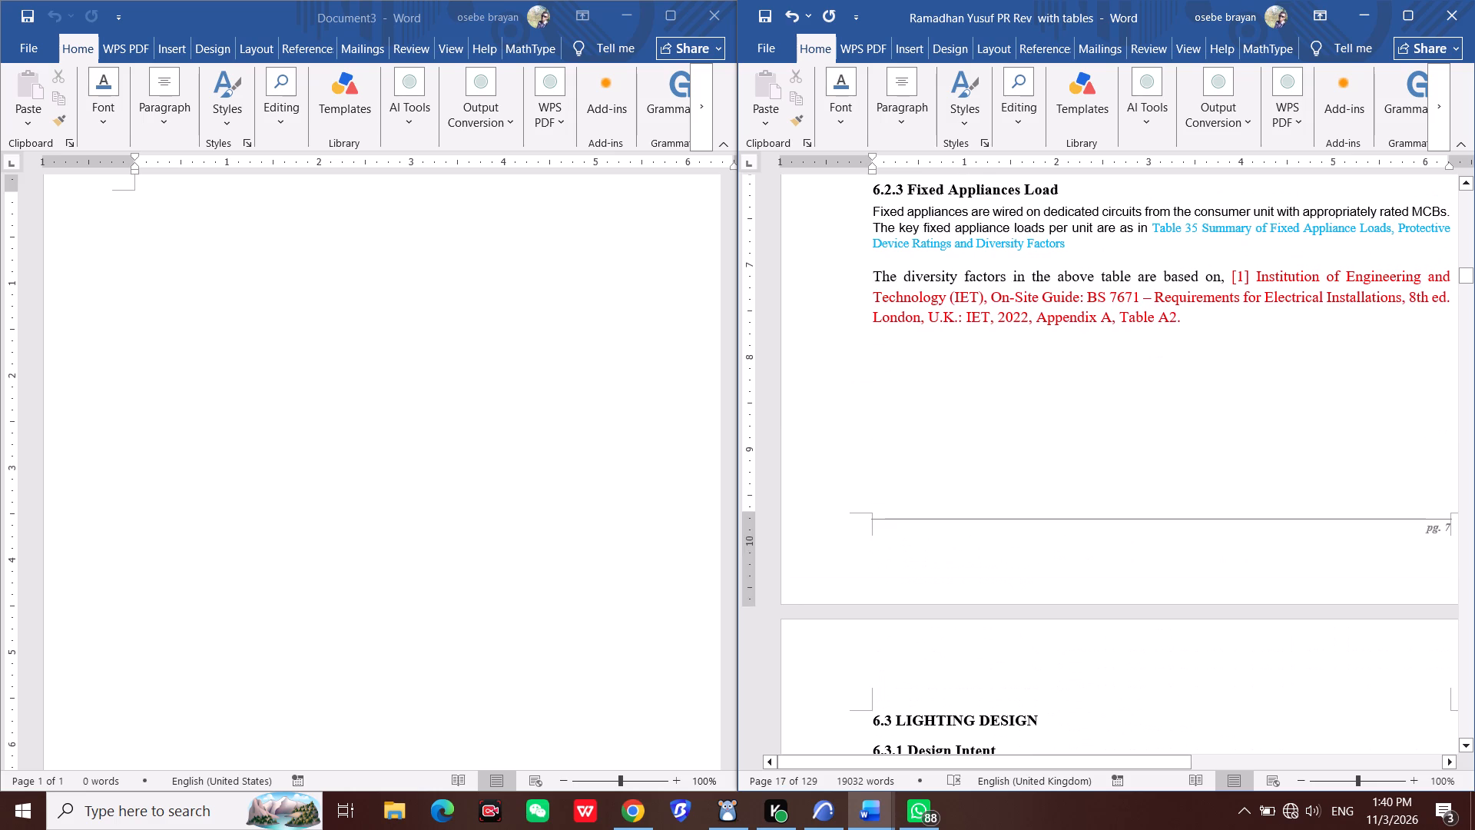
pyautogui.scroll(9, 1196, 411)
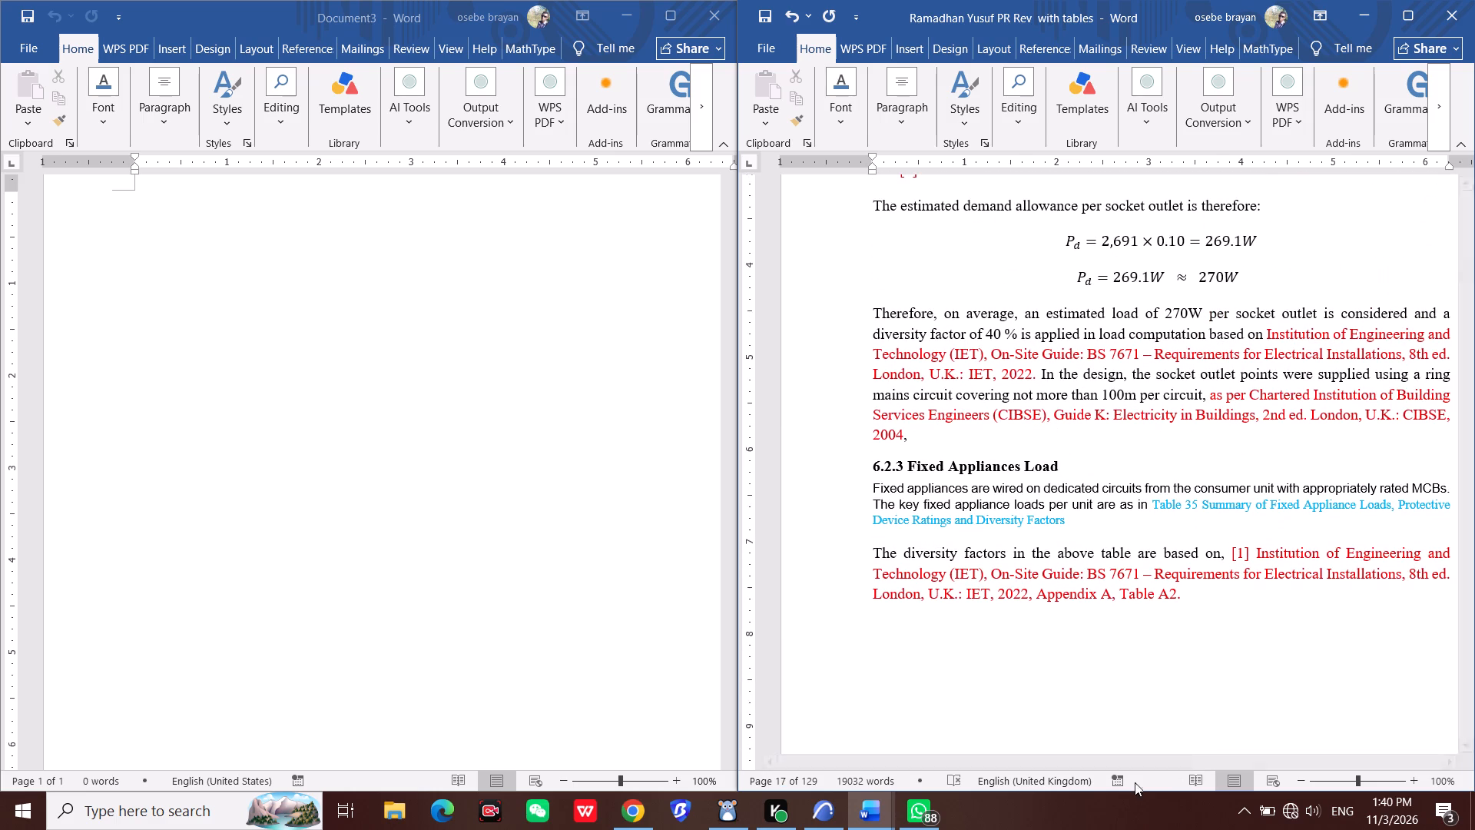
# Replace the comma ending the CIBSE Guide K reference in 6.2.2 Socket Load with the citation number [1] directly after 2004.
pyautogui.moveTo(1163, 765); pyautogui.dragTo(1232, 771)
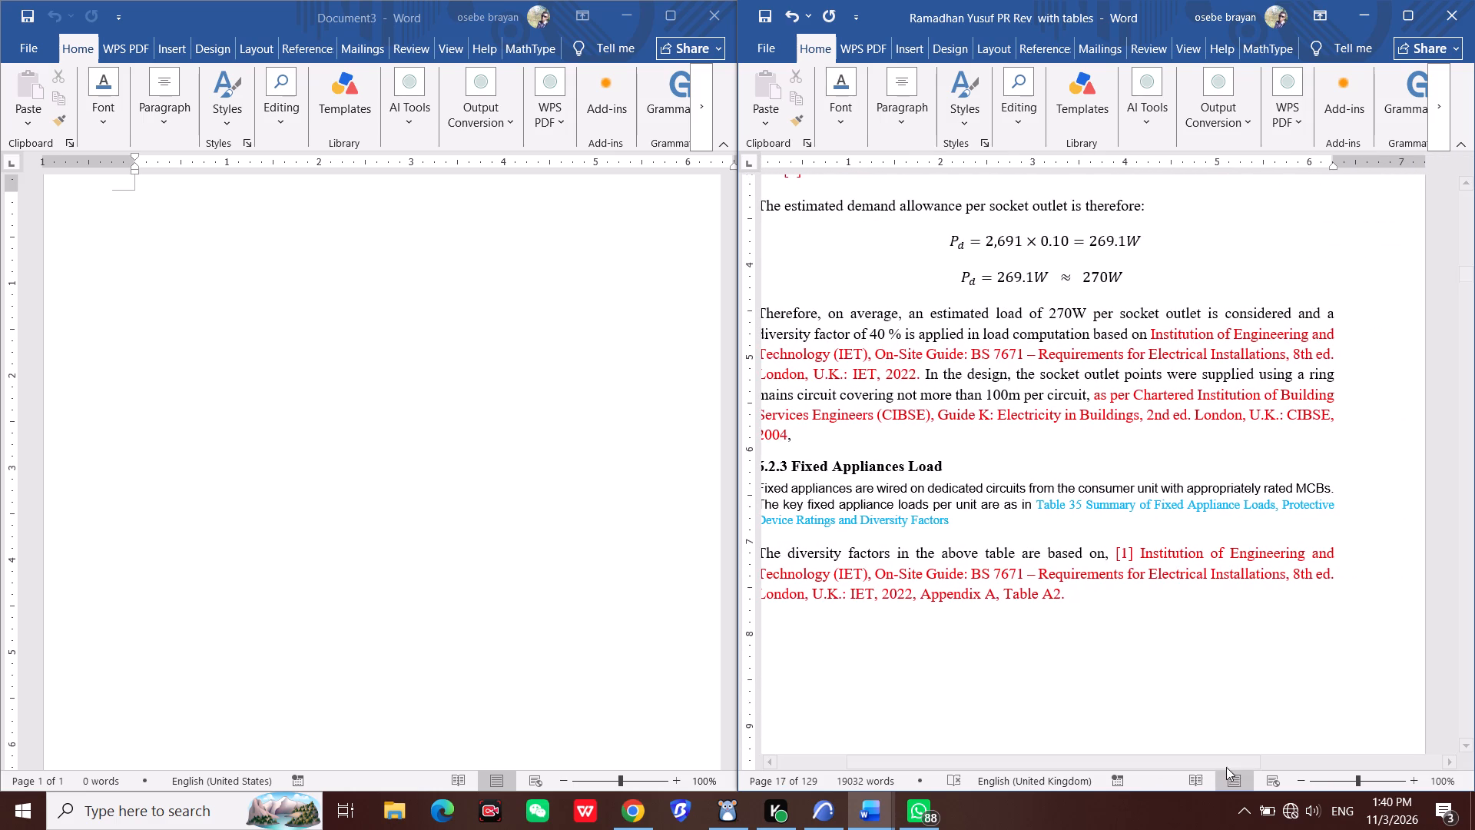
pyautogui.scroll(-2, 900, 423)
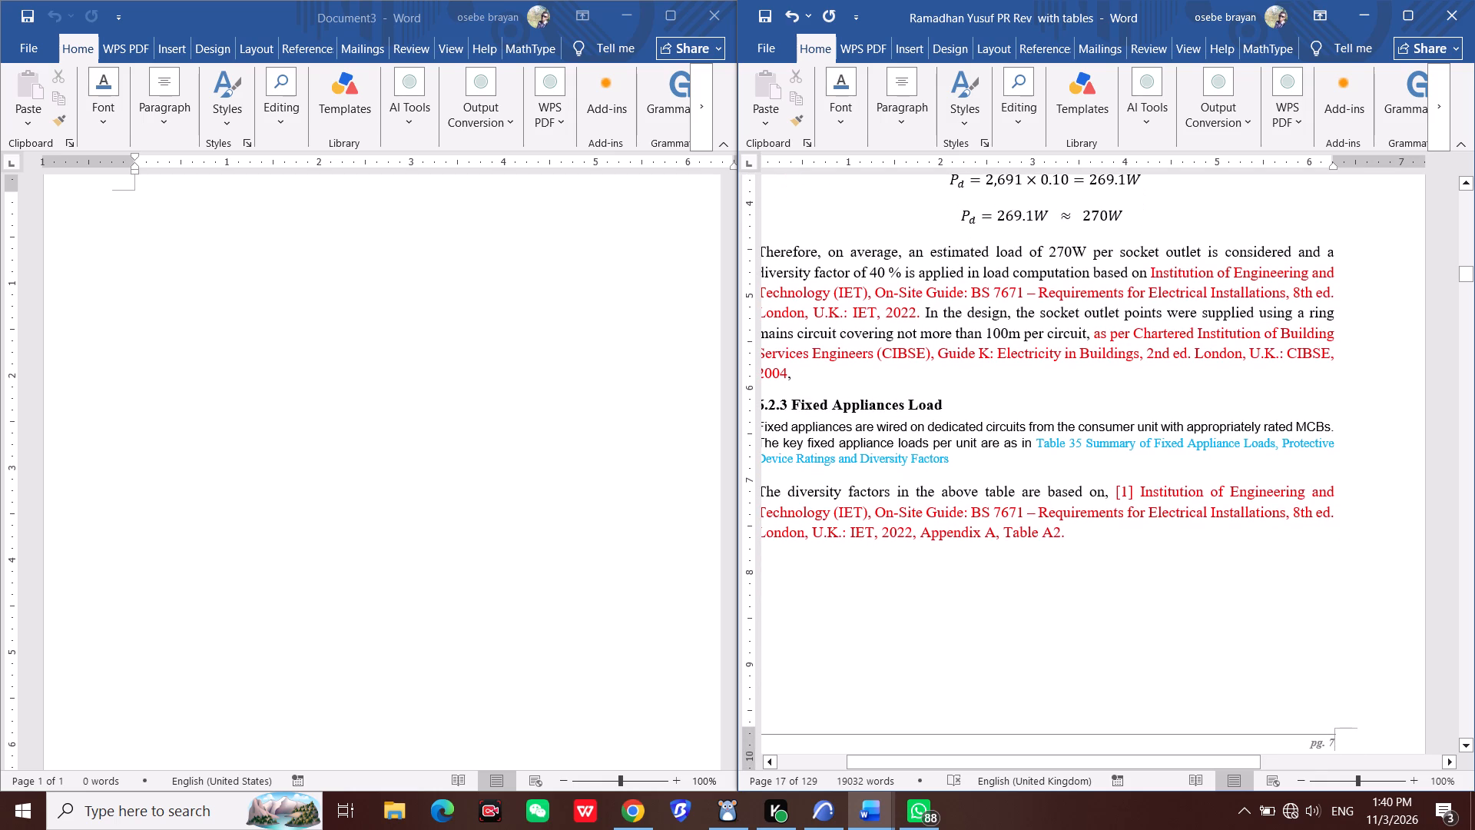
pyautogui.click(824, 386)
pyautogui.press('BackSpace')
pyautogui.press('BackSpace')
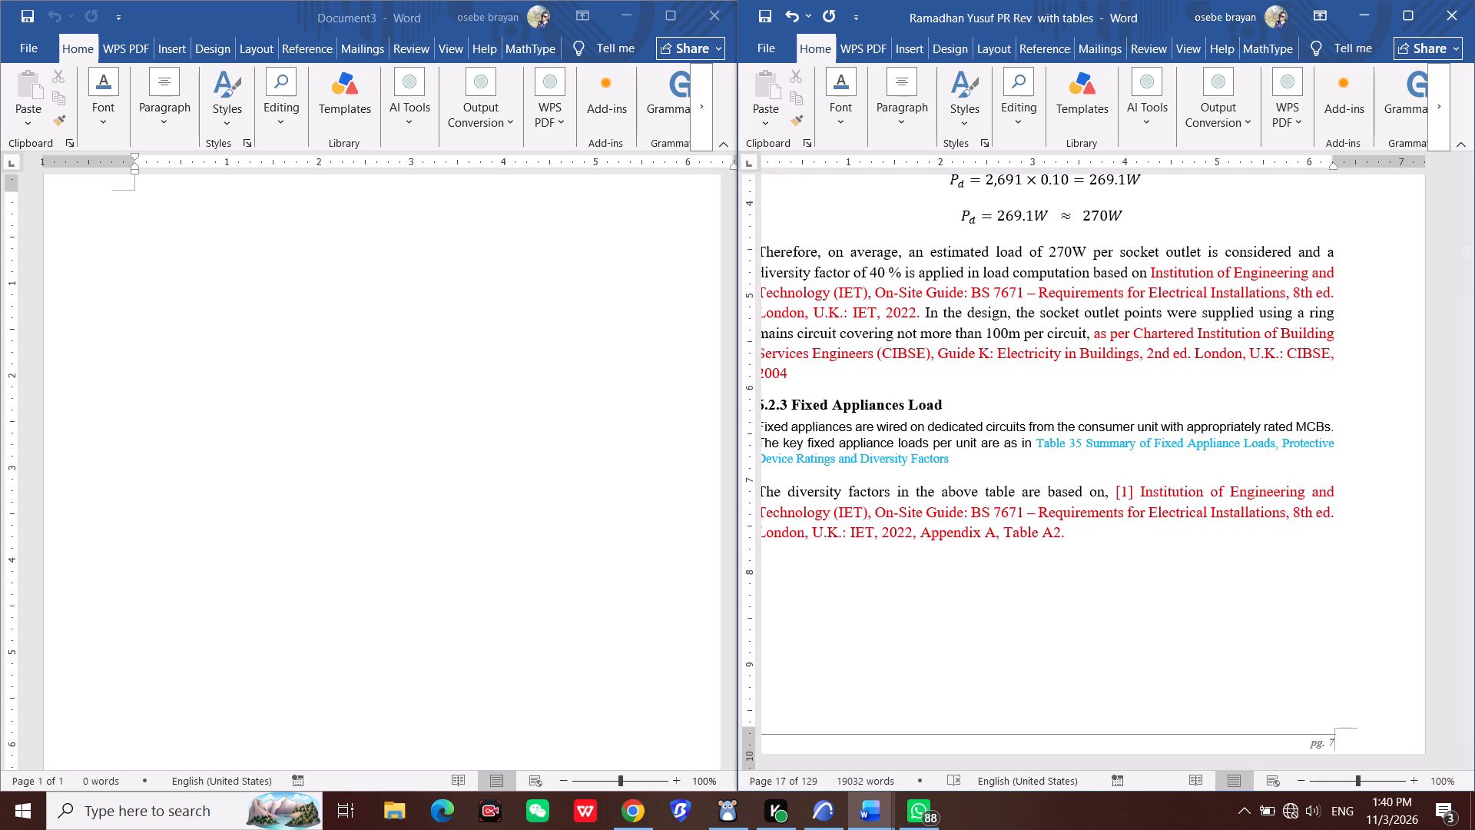
pyautogui.hotkey('shift', '{')
pyautogui.press('BackSpace')
pyautogui.write('[]')
pyautogui.press('Left')
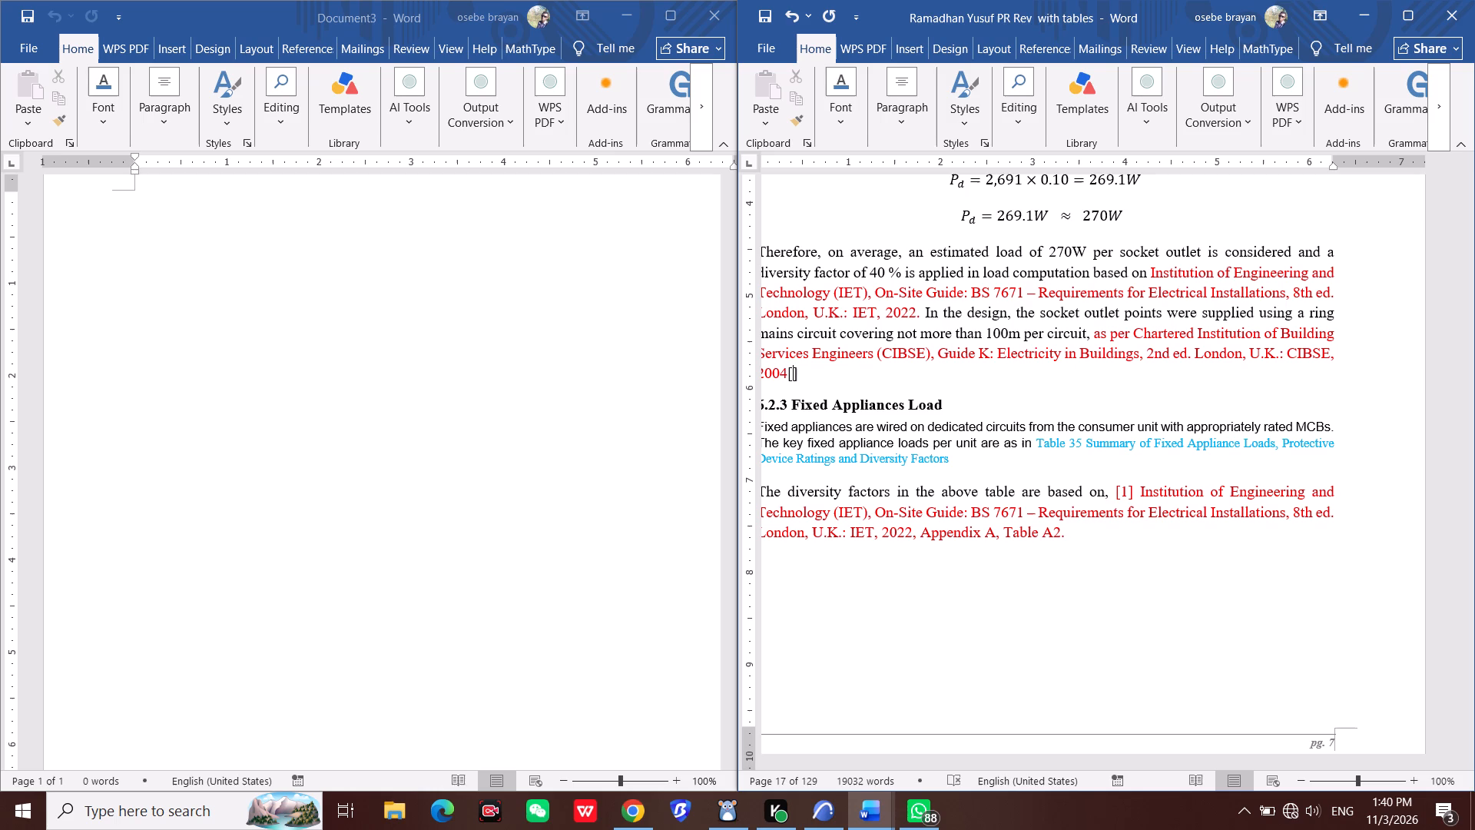
pyautogui.press('1')
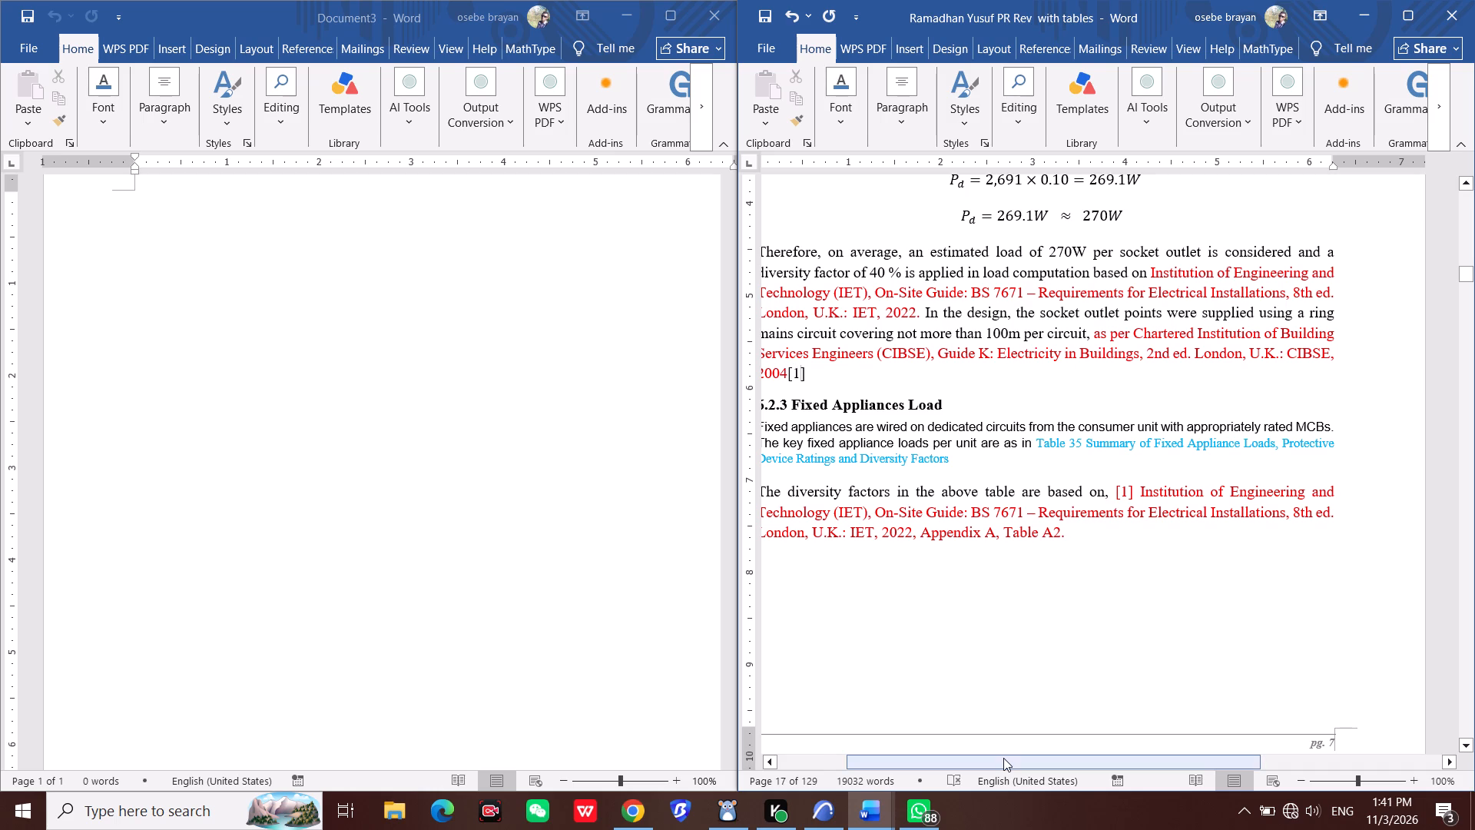
# Apply the red font colour to "2004[1]" at the end of the CIBSE Guide K reference.
pyautogui.moveTo(1003, 758); pyautogui.dragTo(965, 754)
pyautogui.scroll(3, 1107, 512)
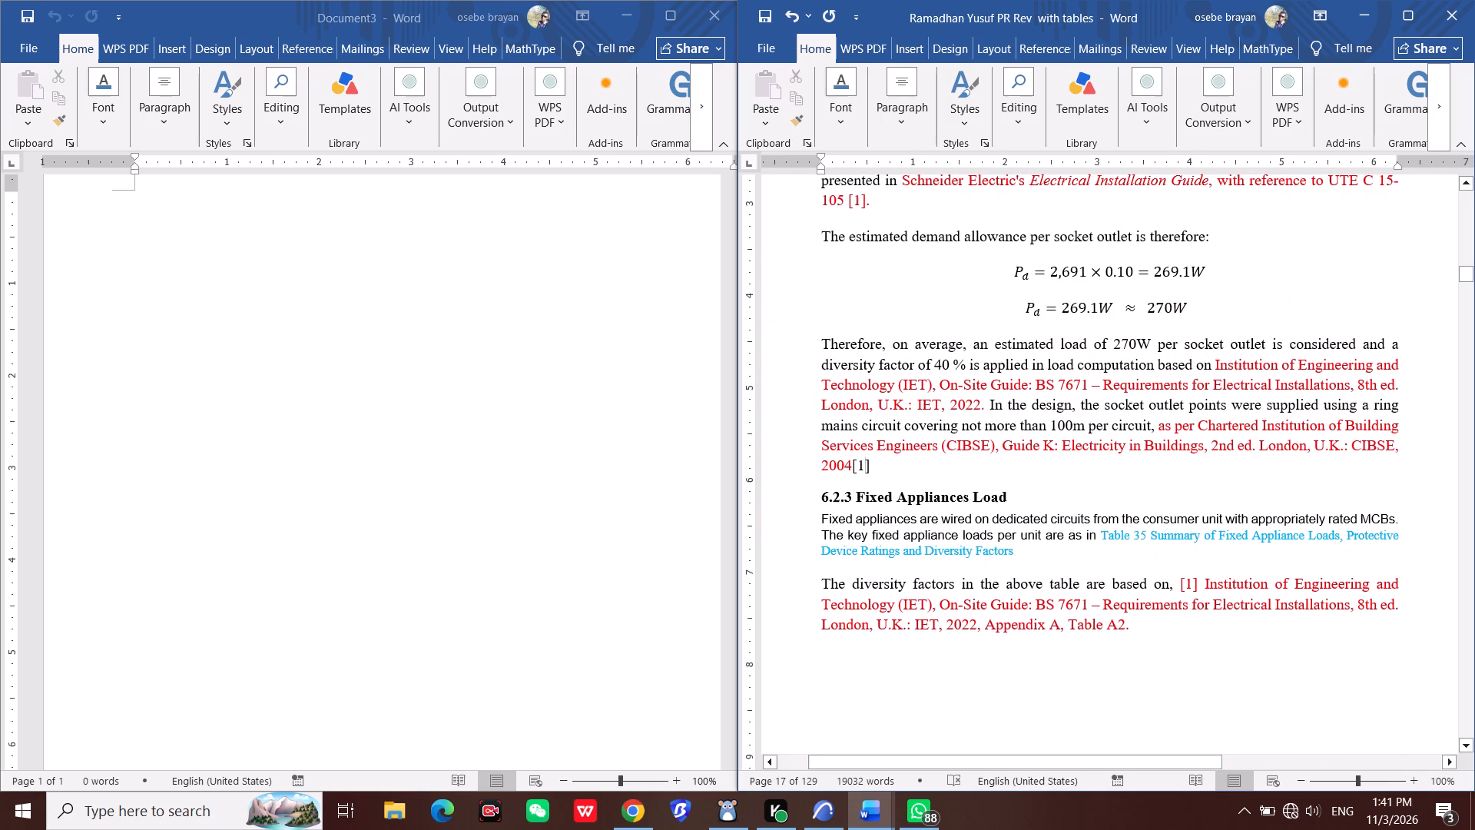
pyautogui.moveTo(882, 466); pyautogui.dragTo(859, 464)
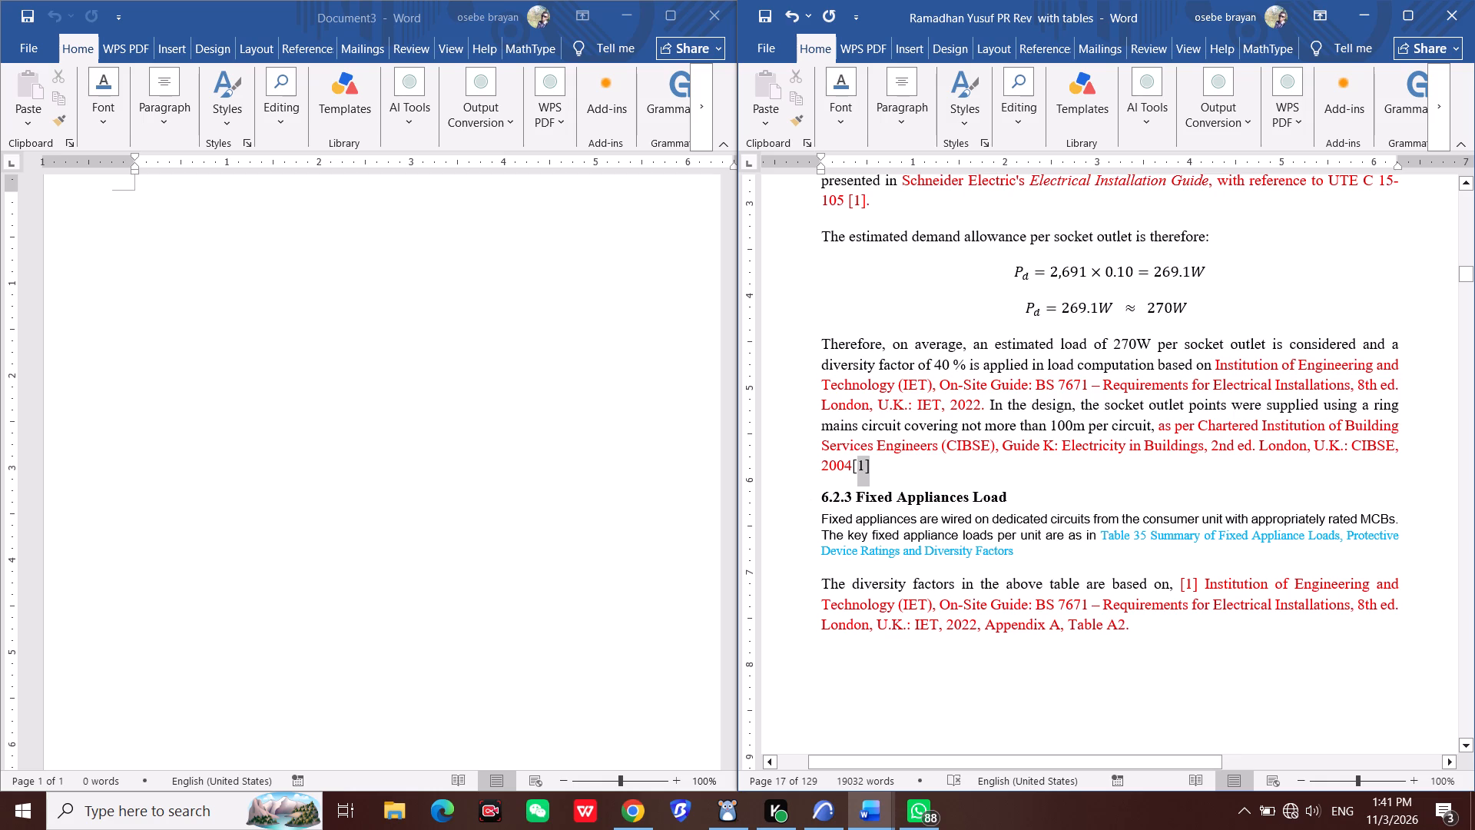
pyautogui.moveTo(859, 464); pyautogui.dragTo(800, 468)
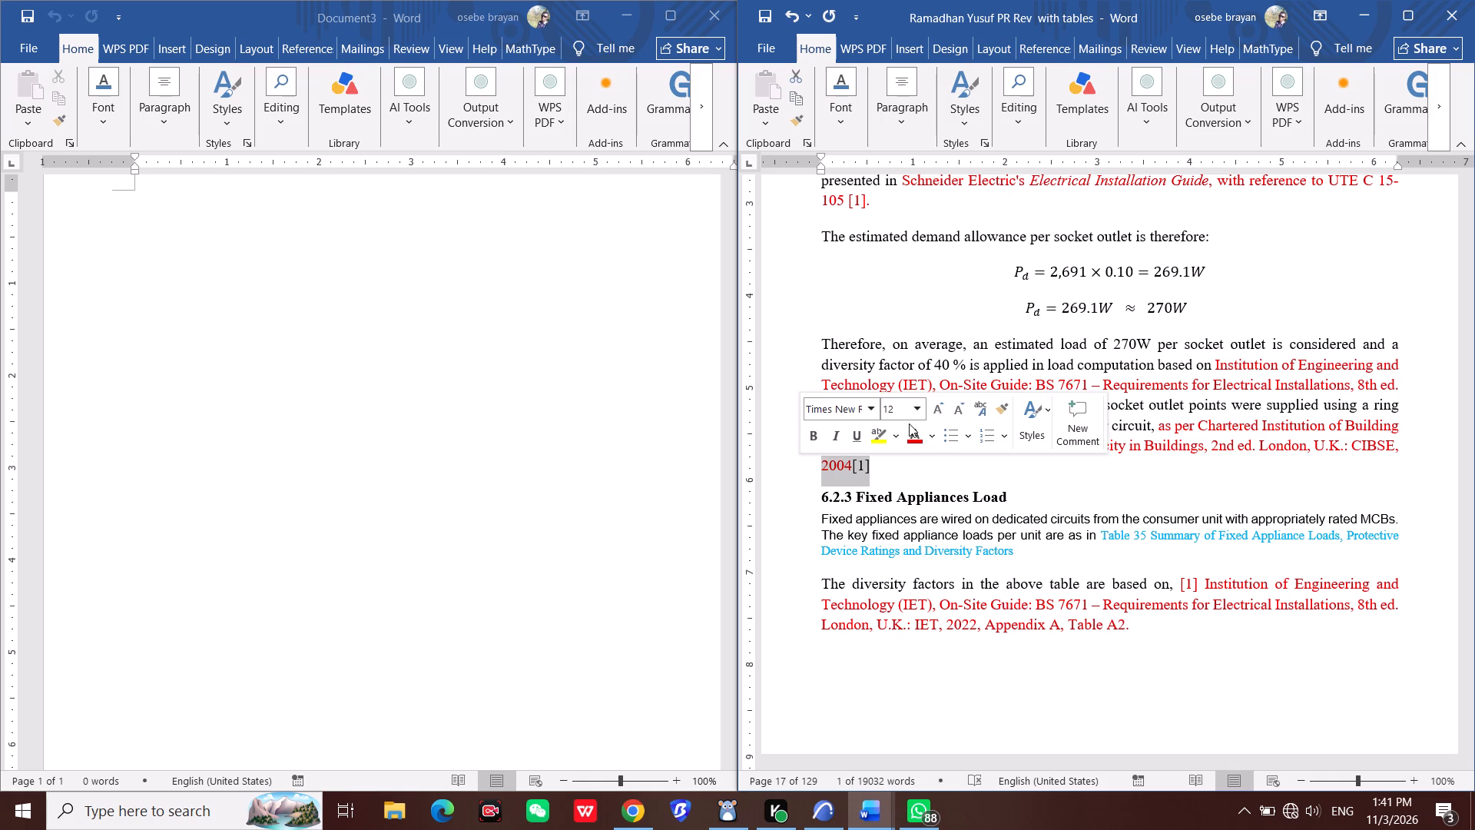
pyautogui.click(909, 438)
pyautogui.click(921, 470)
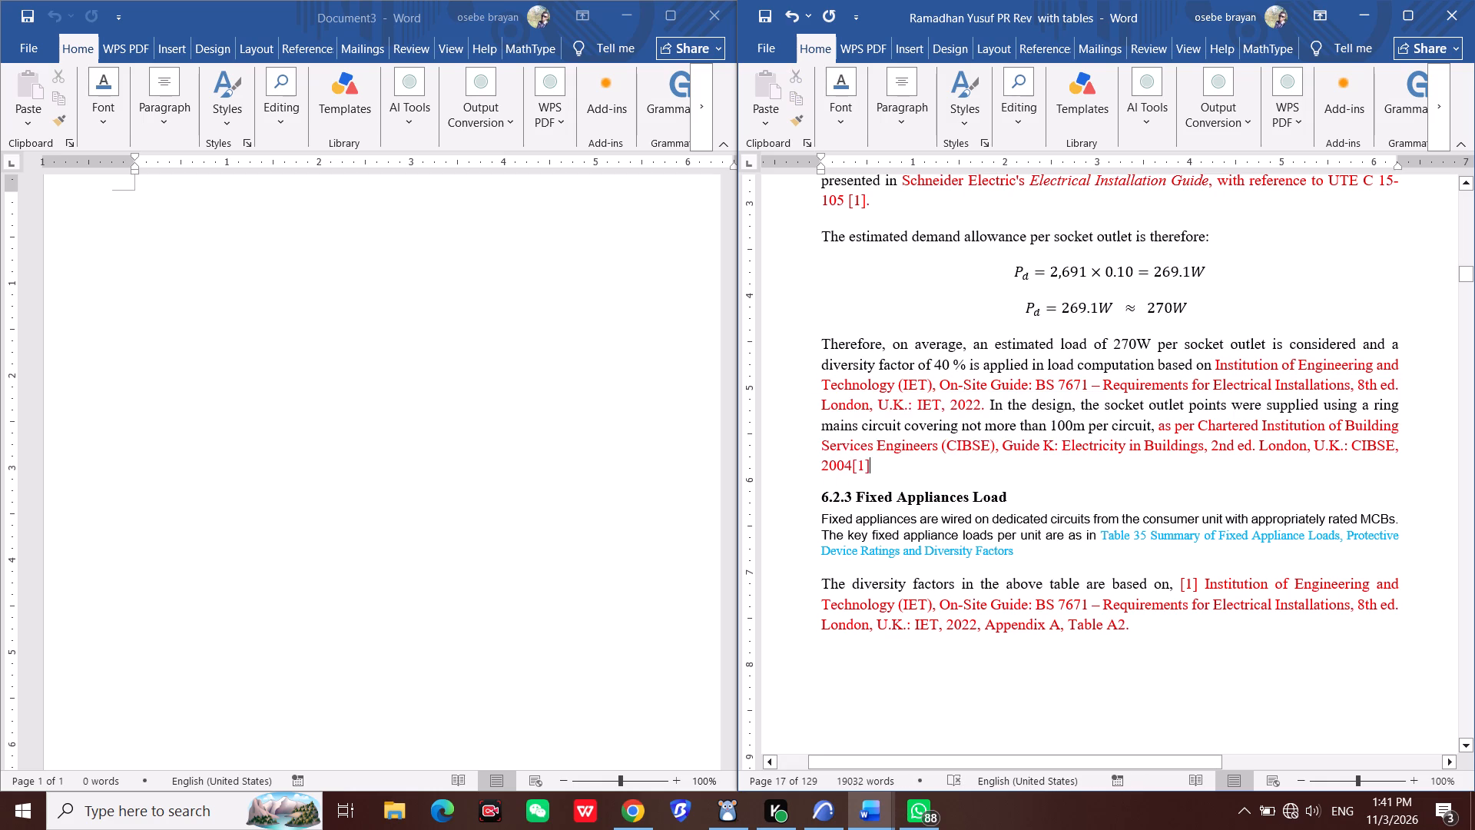
# Review the reference citations from 6.2.2 Socket Load through the maintenance factors to the room reflectance ratio in 6.3.2.2.
pyautogui.scroll(4, 903, 447)
pyautogui.scroll(-2, 1133, 507)
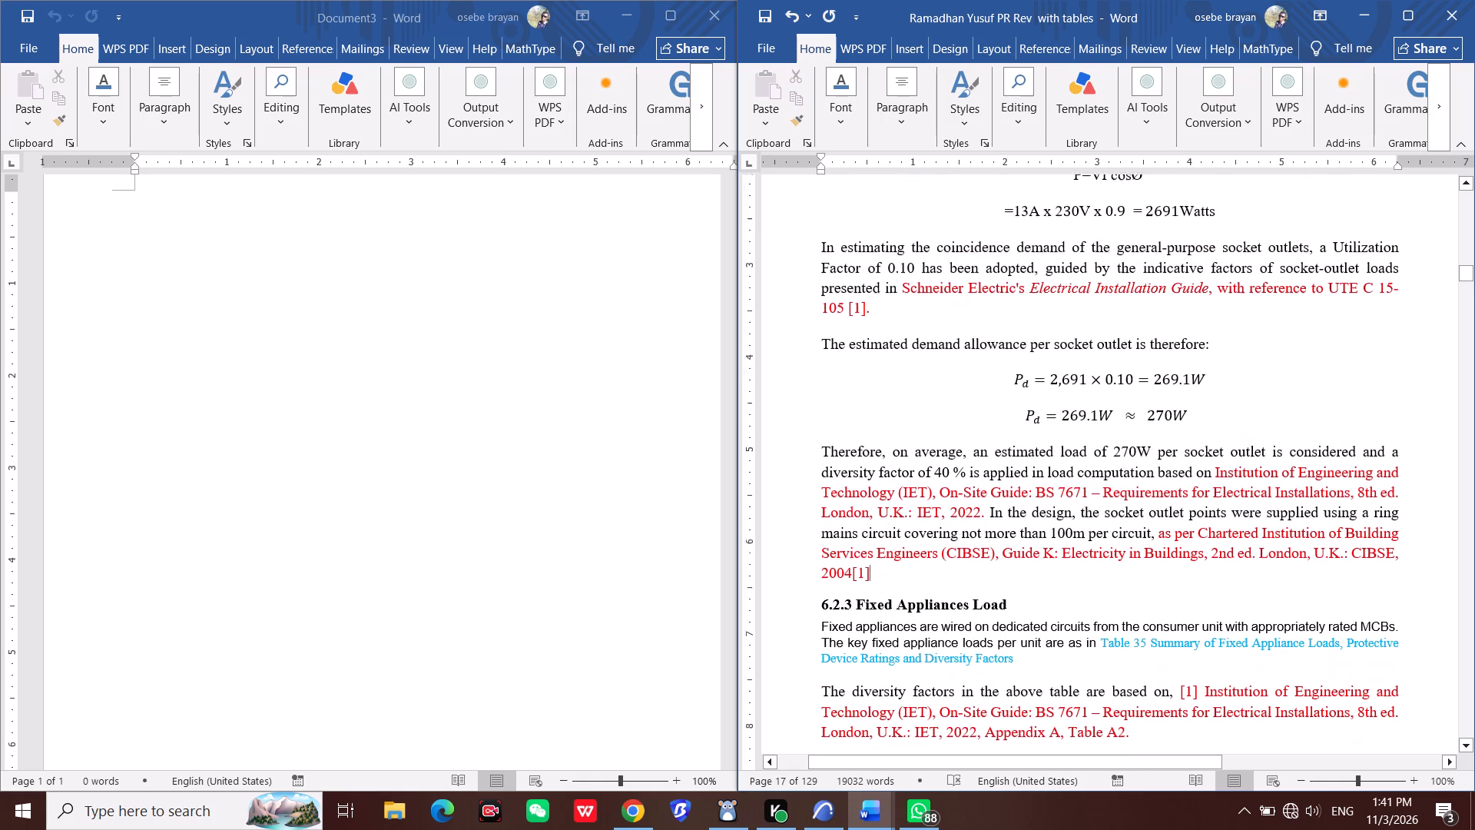
pyautogui.scroll(-9, 1133, 507)
pyautogui.scroll(-16, 1139, 484)
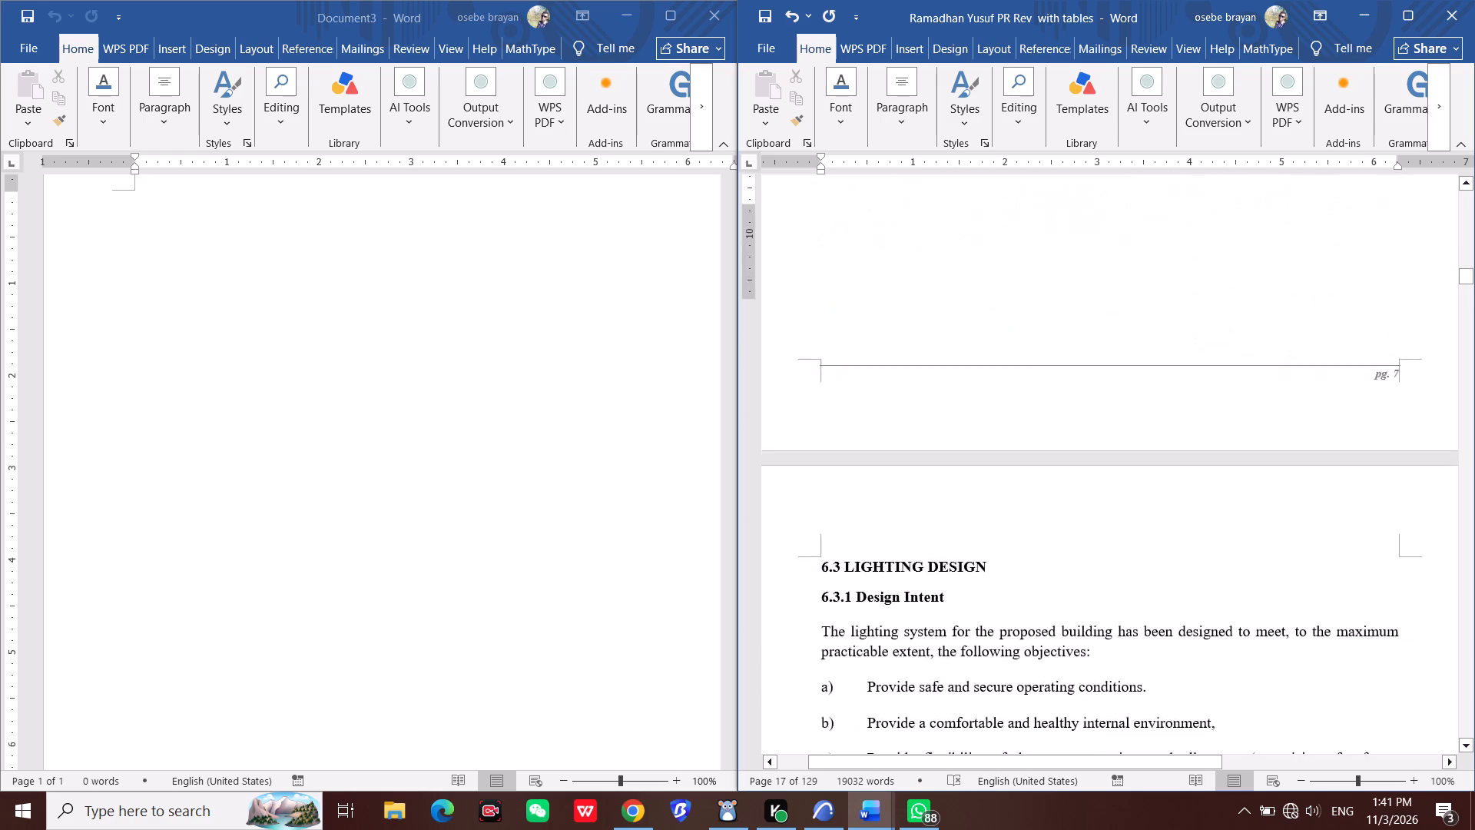
pyautogui.scroll(-7, 1139, 484)
pyautogui.scroll(-20, 1135, 475)
pyautogui.scroll(-8, 1135, 475)
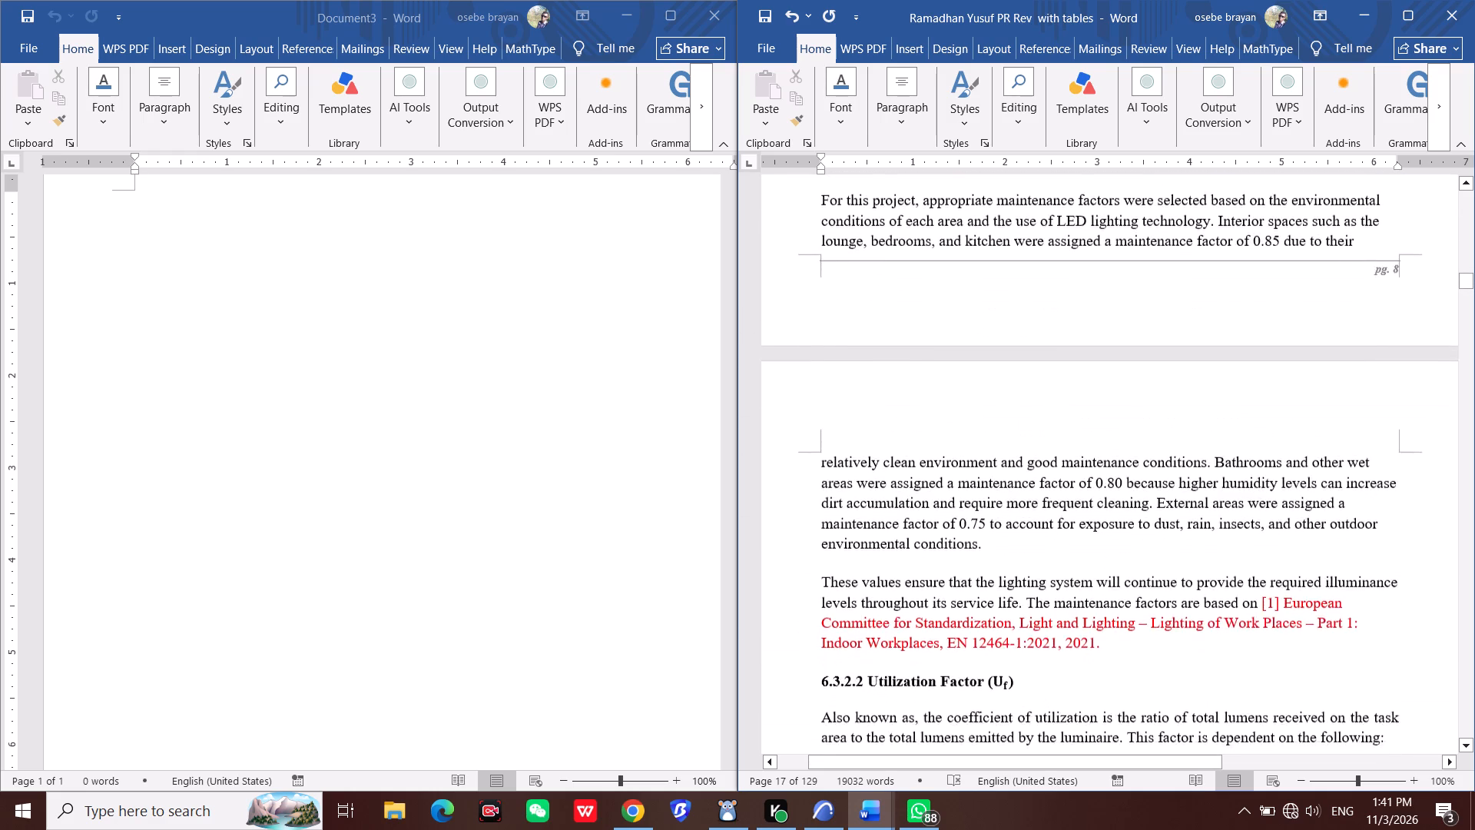
pyautogui.scroll(-8, 1135, 475)
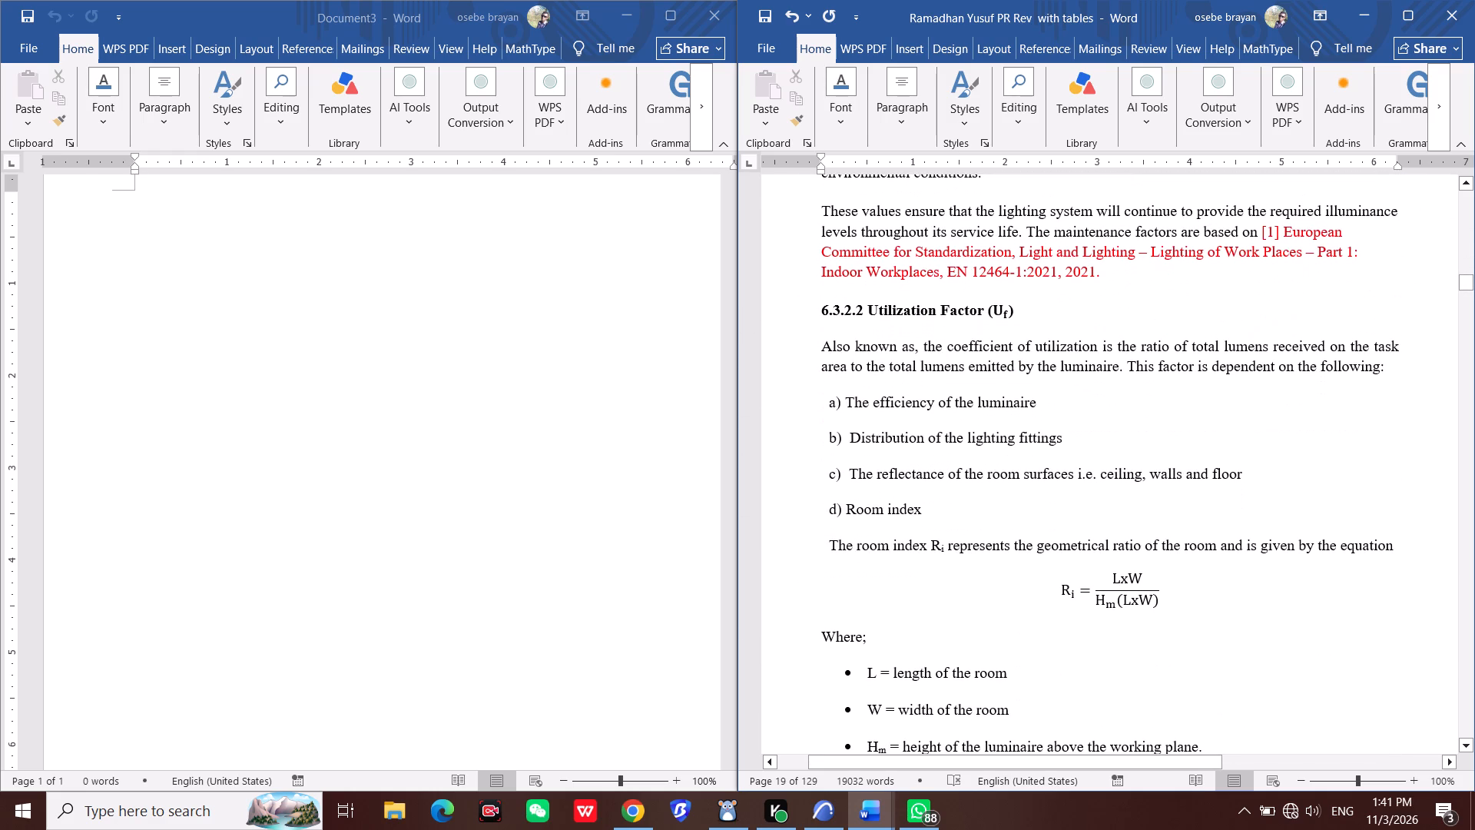
pyautogui.scroll(-20, 1127, 445)
pyautogui.scroll(15, 1127, 449)
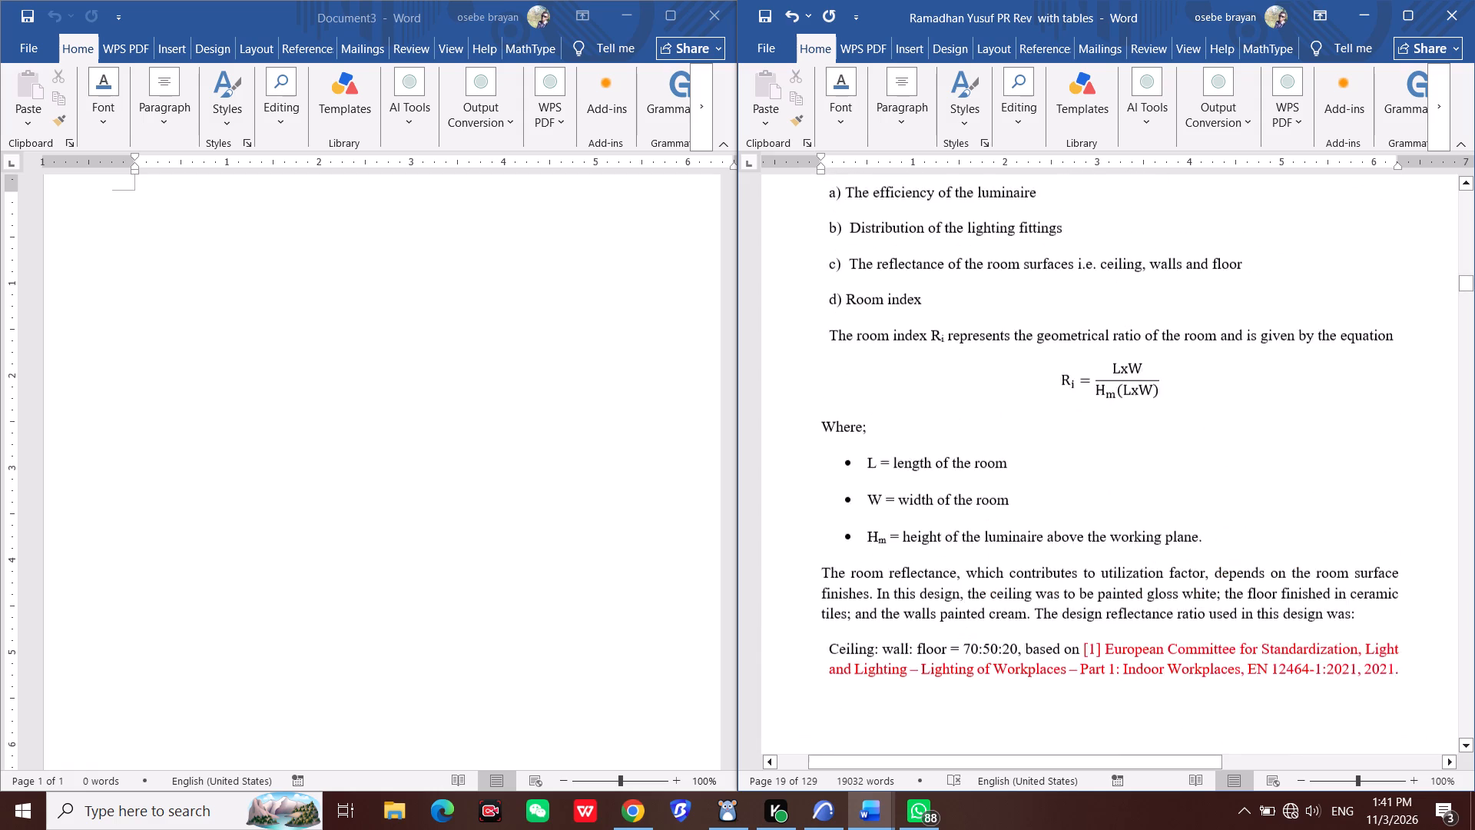
pyautogui.scroll(11, 1127, 450)
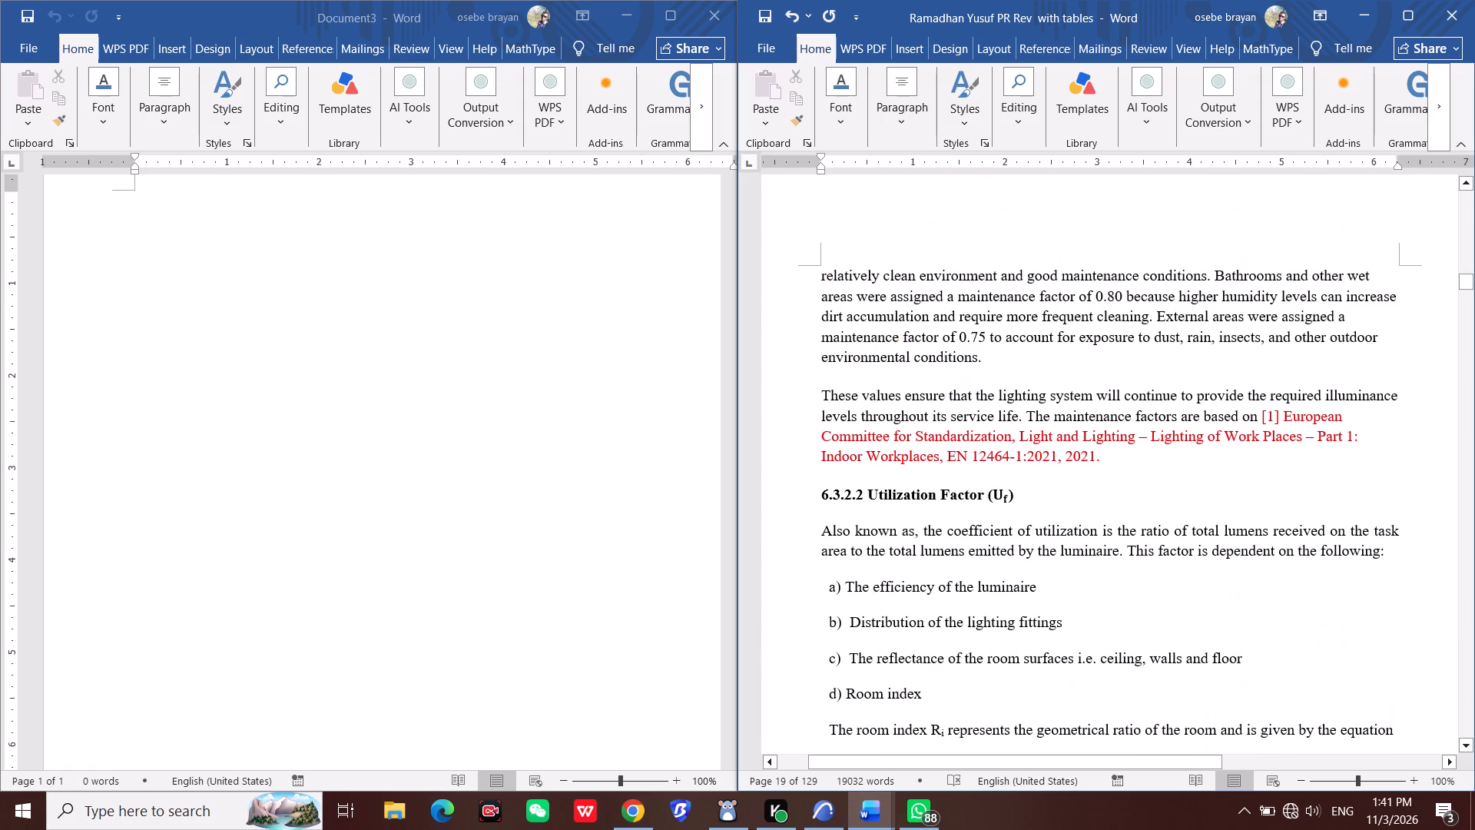
pyautogui.scroll(-11, 1116, 450)
pyautogui.scroll(9, 1116, 450)
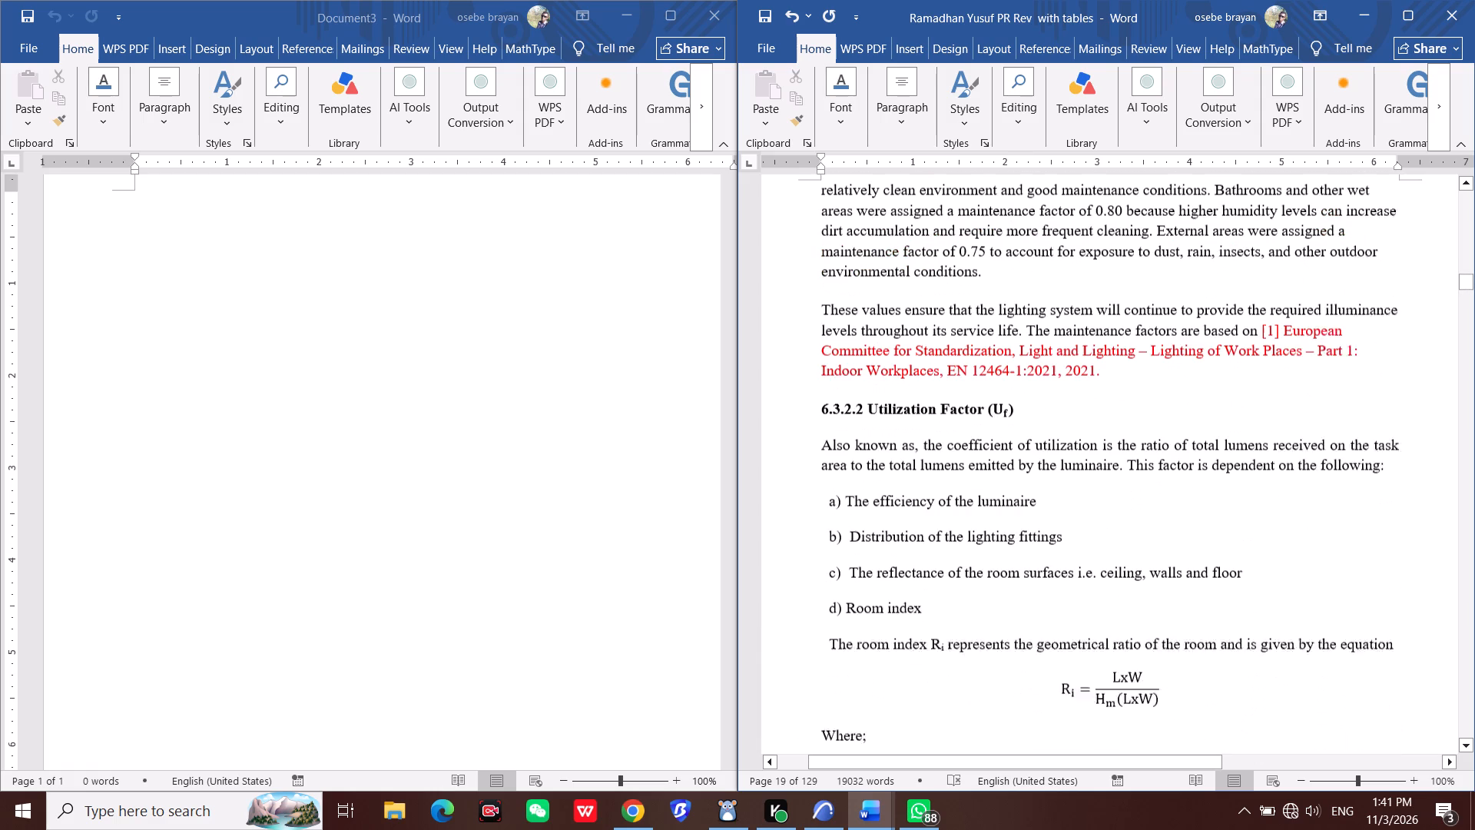
pyautogui.scroll(2, 1150, 445)
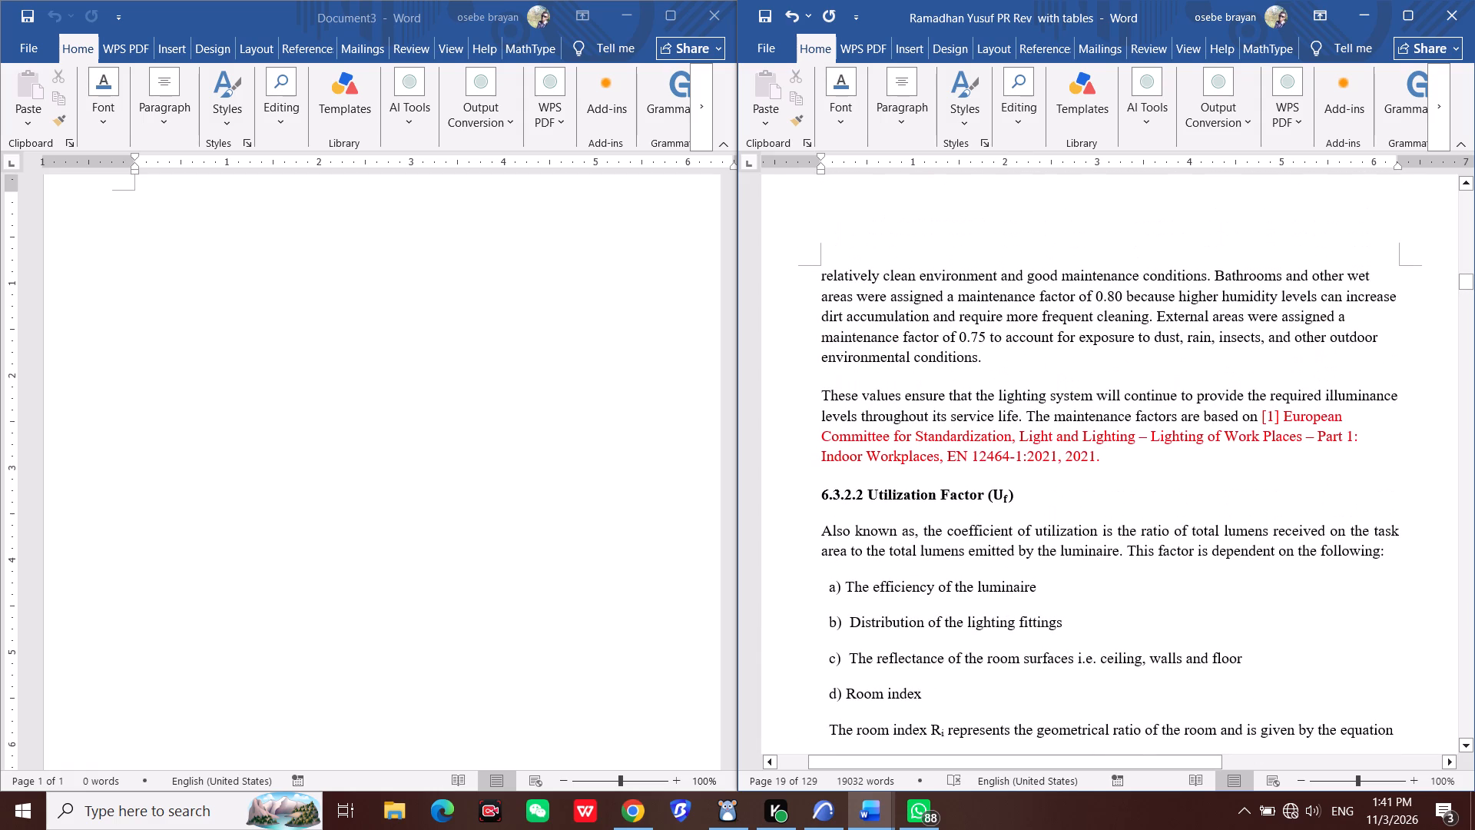
# Copy the red EN 12464-1:2021 reference, including its [1], from the maintenance factors paragraph into the blank Document3.
pyautogui.moveTo(1257, 414); pyautogui.dragTo(1233, 460)
pyautogui.click(1233, 460)
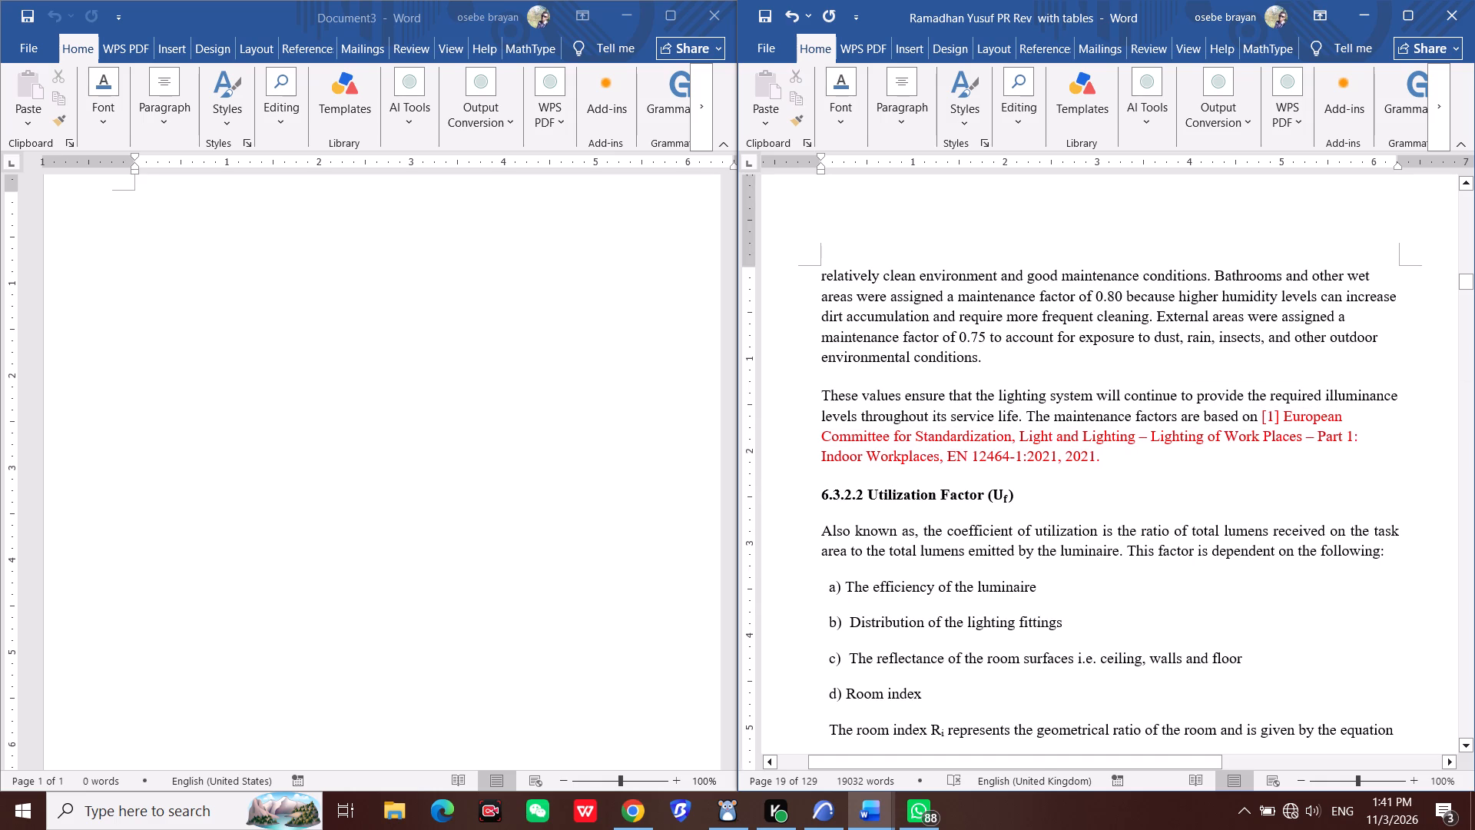
pyautogui.moveTo(1258, 417); pyautogui.dragTo(1258, 453)
pyautogui.click(1231, 455)
pyautogui.moveTo(1262, 417); pyautogui.dragTo(1257, 455)
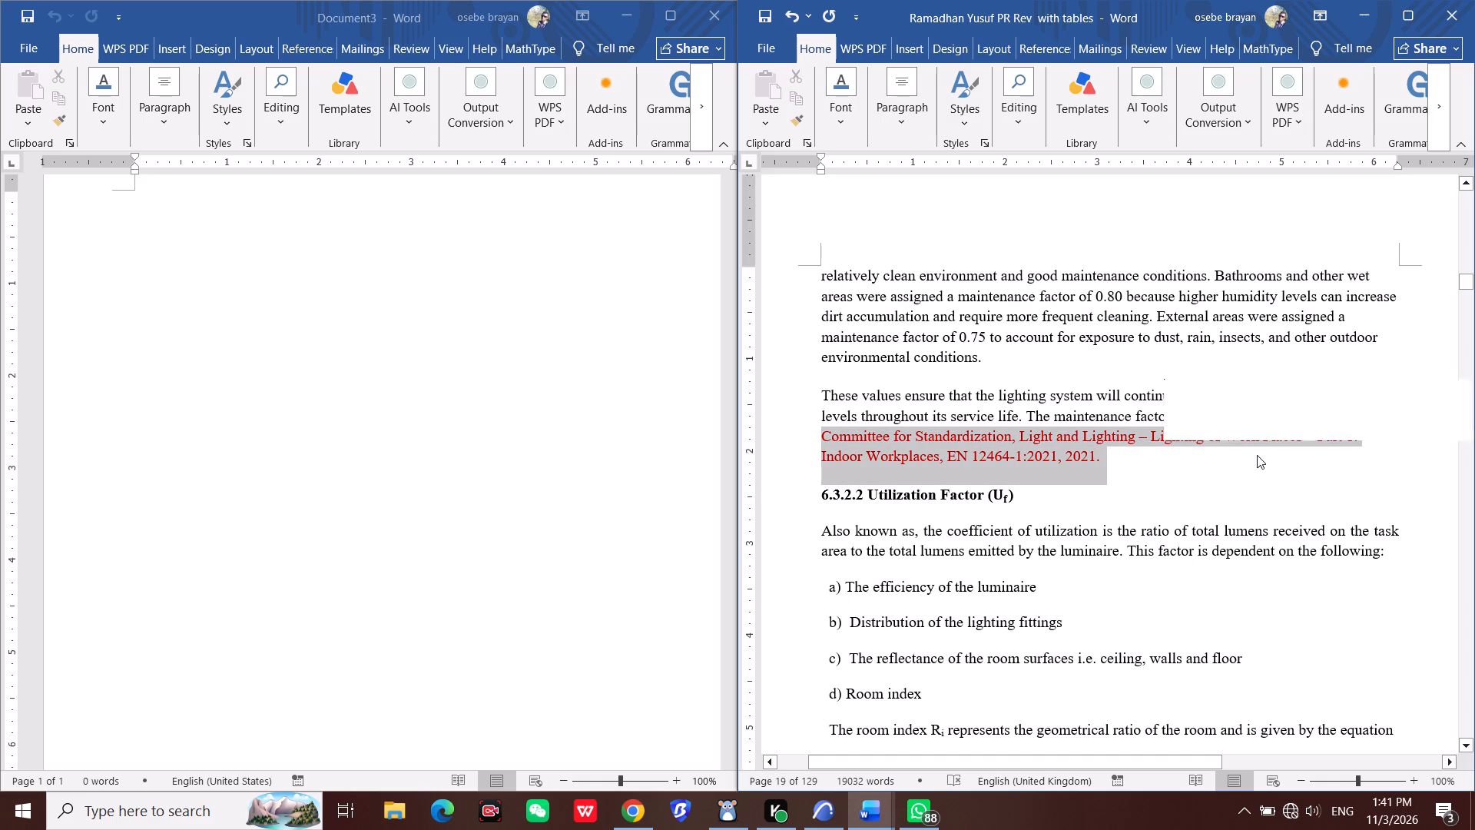
pyautogui.hotkey('ctrl', 'c')
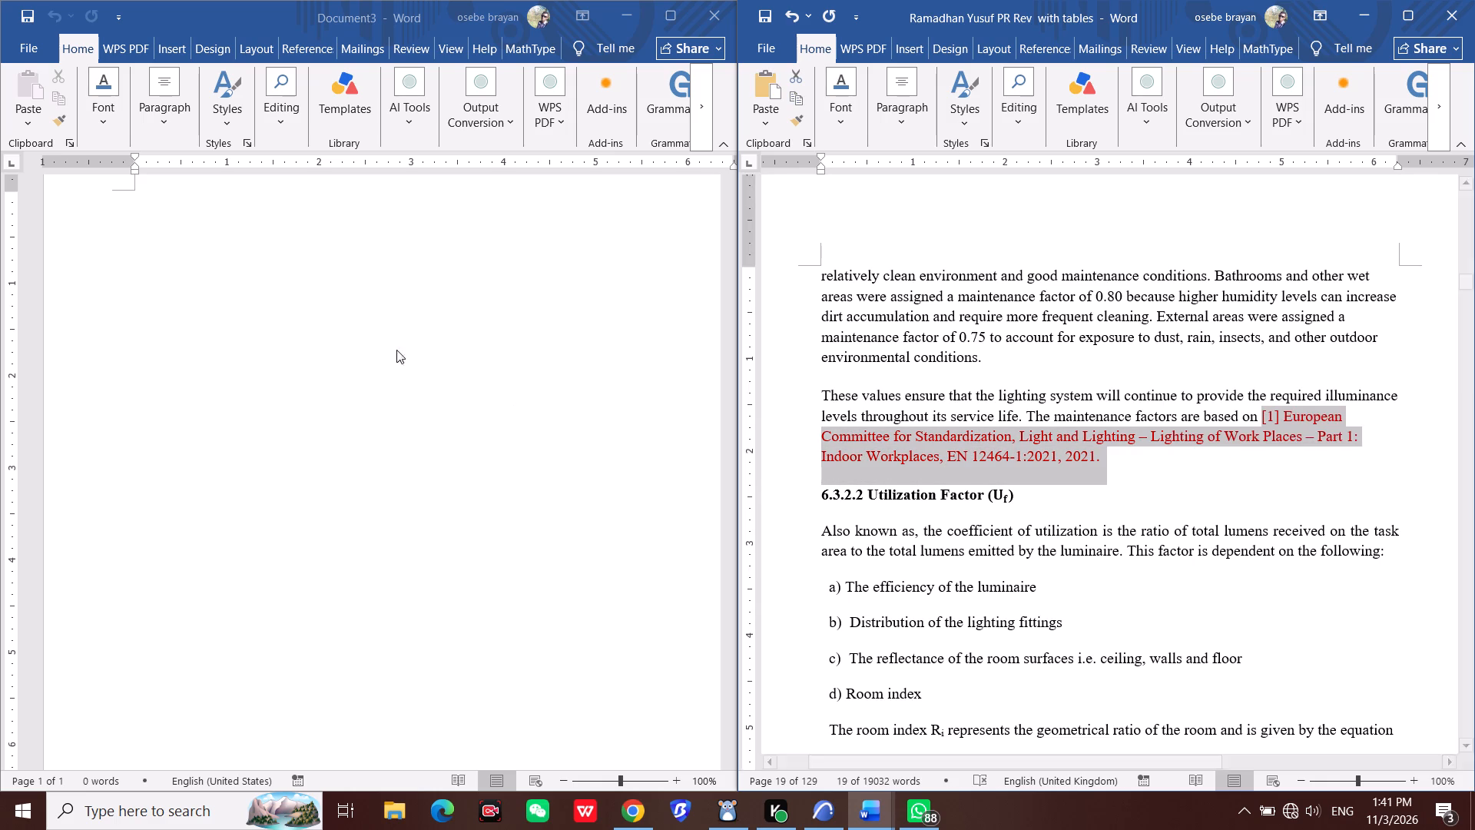
pyautogui.click(330, 362)
pyautogui.scroll(6, 289, 363)
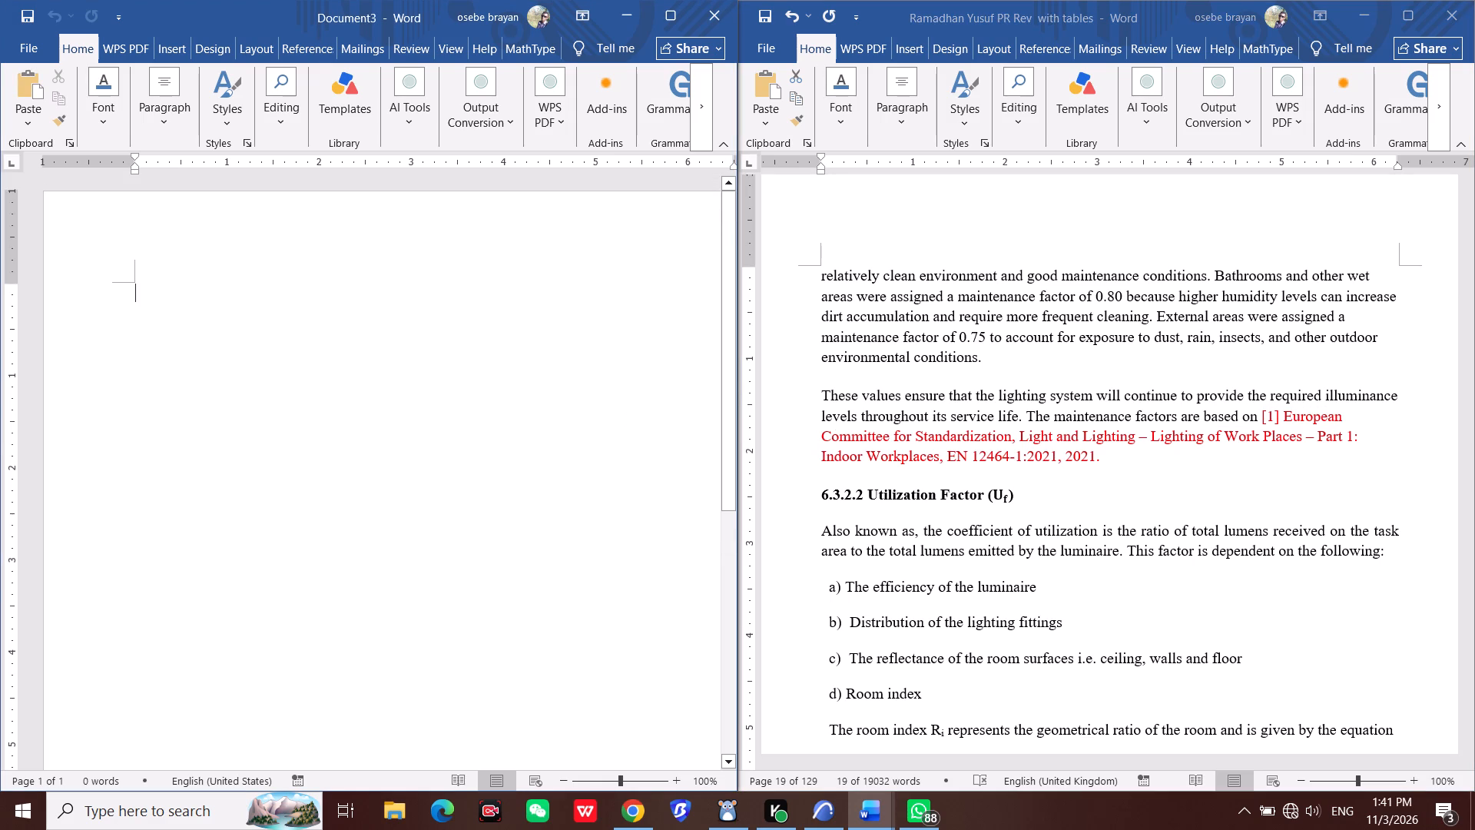
pyautogui.hotkey('ctrl', 'v')
pyautogui.click(457, 509)
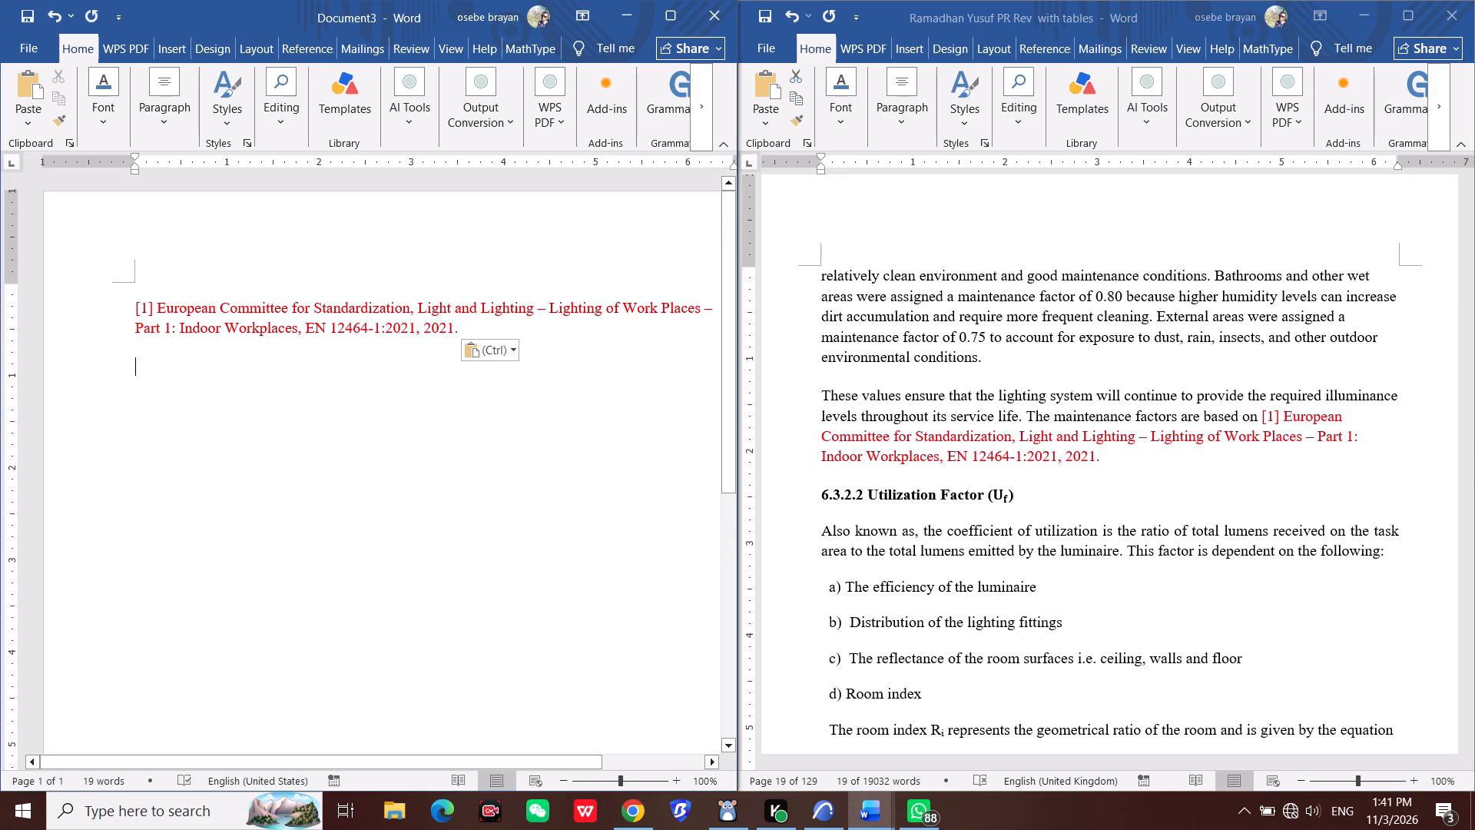
pyautogui.scroll(-4, 555, 496)
pyautogui.scroll(4, 558, 524)
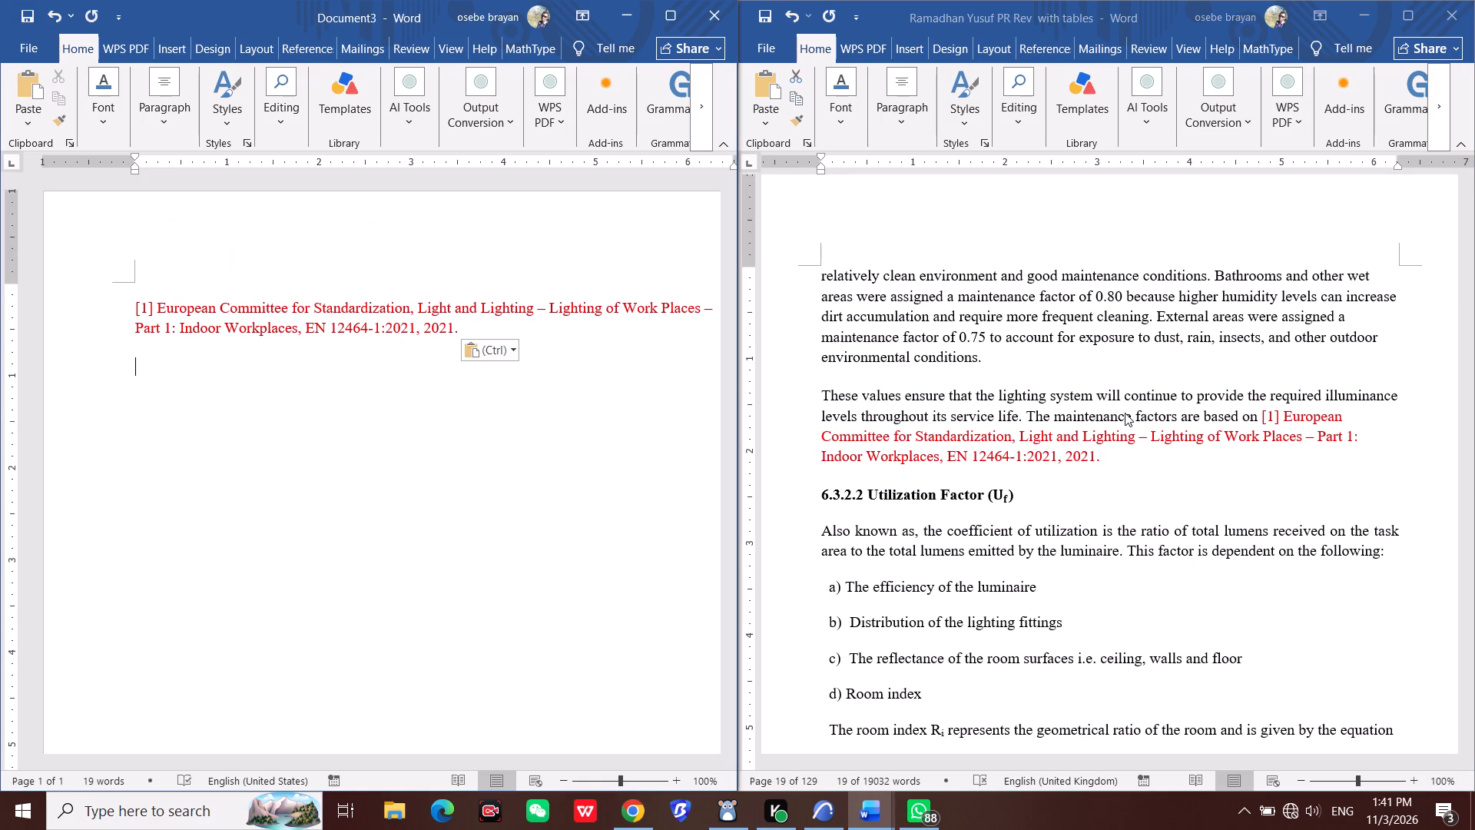
# Copy the red IET On-Site Guide BS 7671 reference from 6.2.3 Fixed Appliances Load into Document3 below the EN 12464-1:2021 reference.
pyautogui.scroll(9, 1125, 413)
pyautogui.scroll(20, 1125, 414)
pyautogui.scroll(2, 1125, 414)
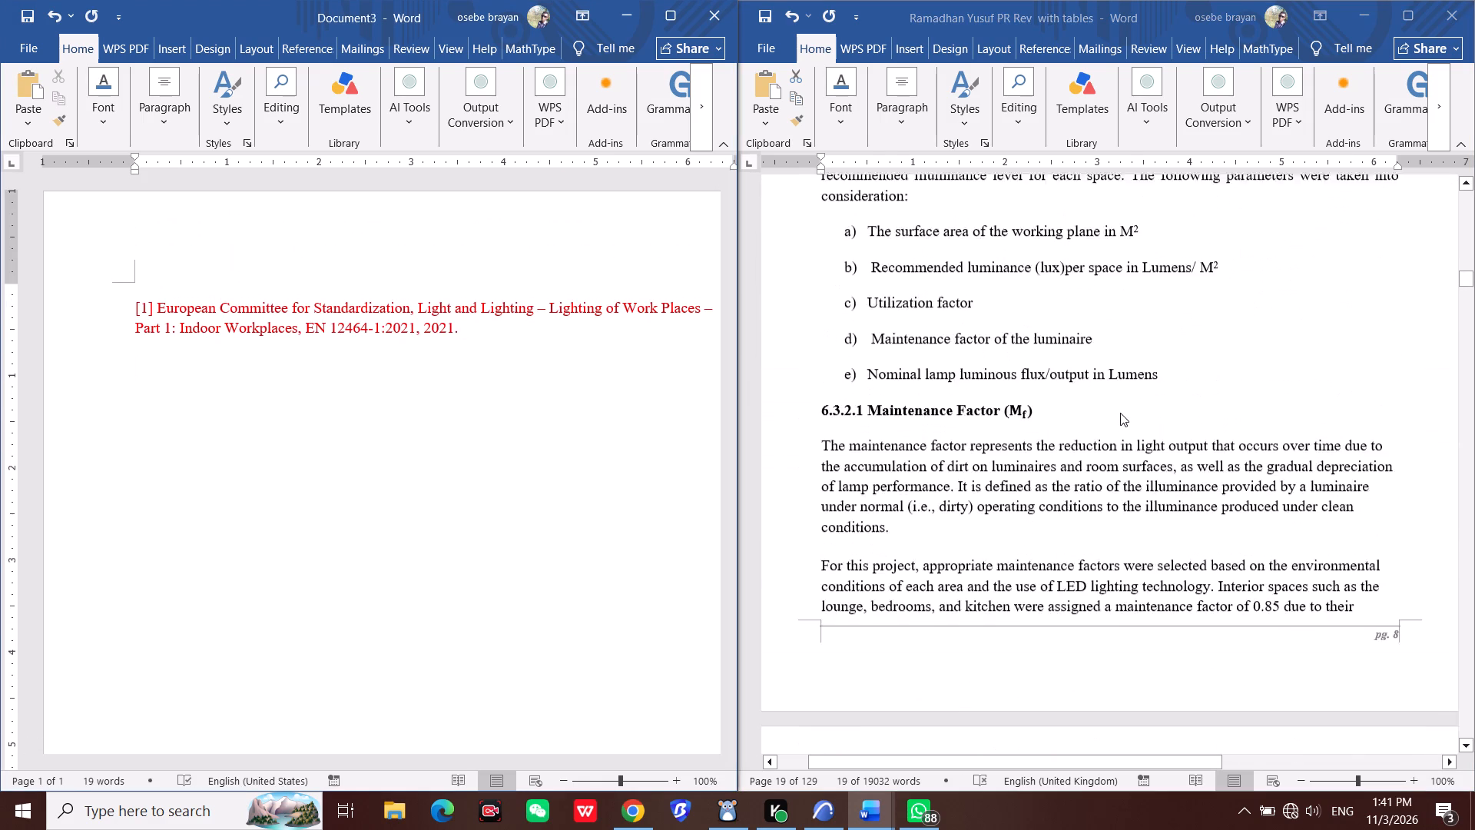
pyautogui.scroll(20, 1120, 413)
pyautogui.scroll(6, 1120, 413)
pyautogui.scroll(-3, 1101, 423)
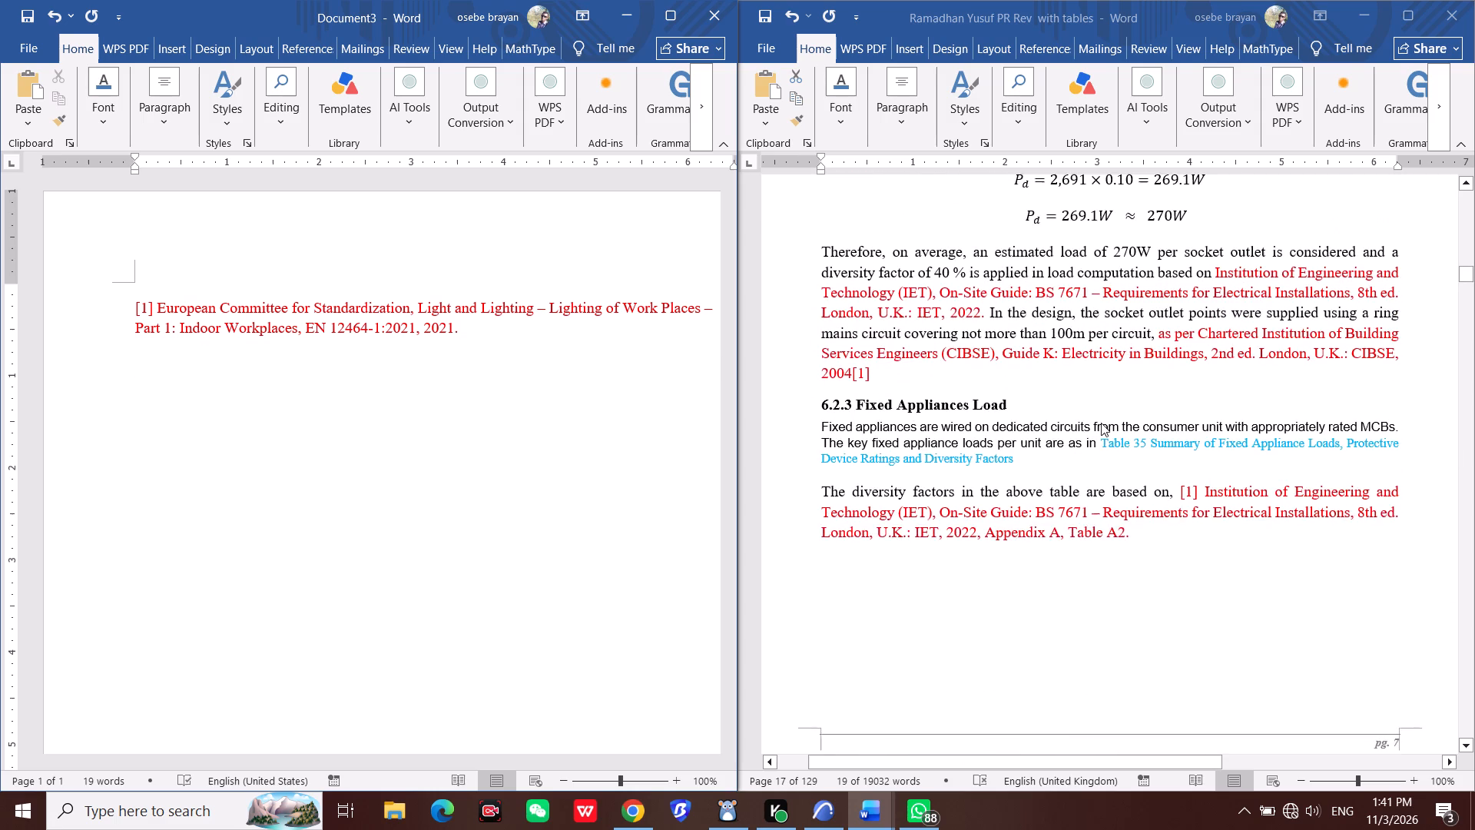
pyautogui.click(1194, 391)
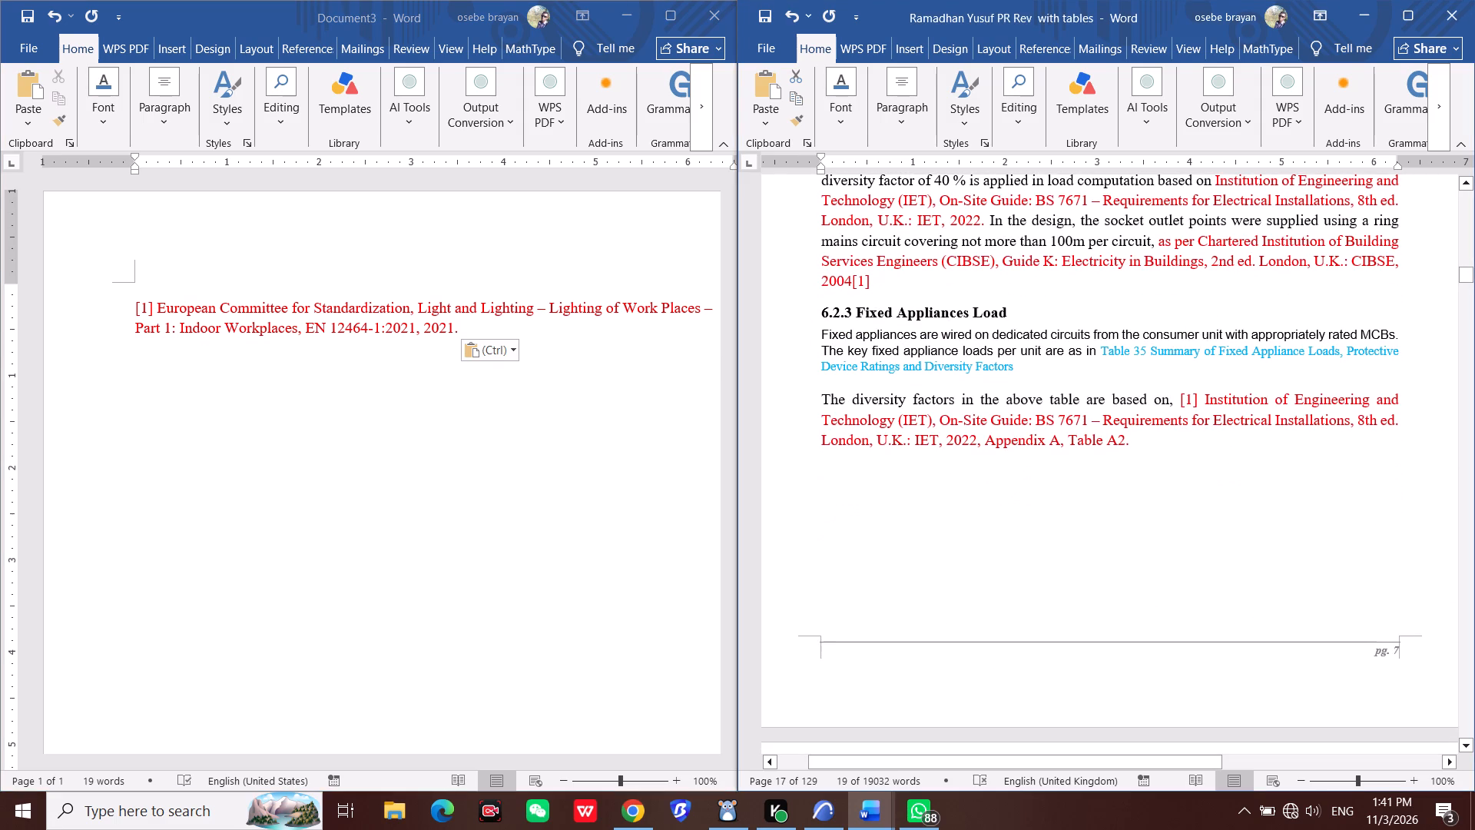
pyautogui.moveTo(1183, 397); pyautogui.dragTo(1157, 453)
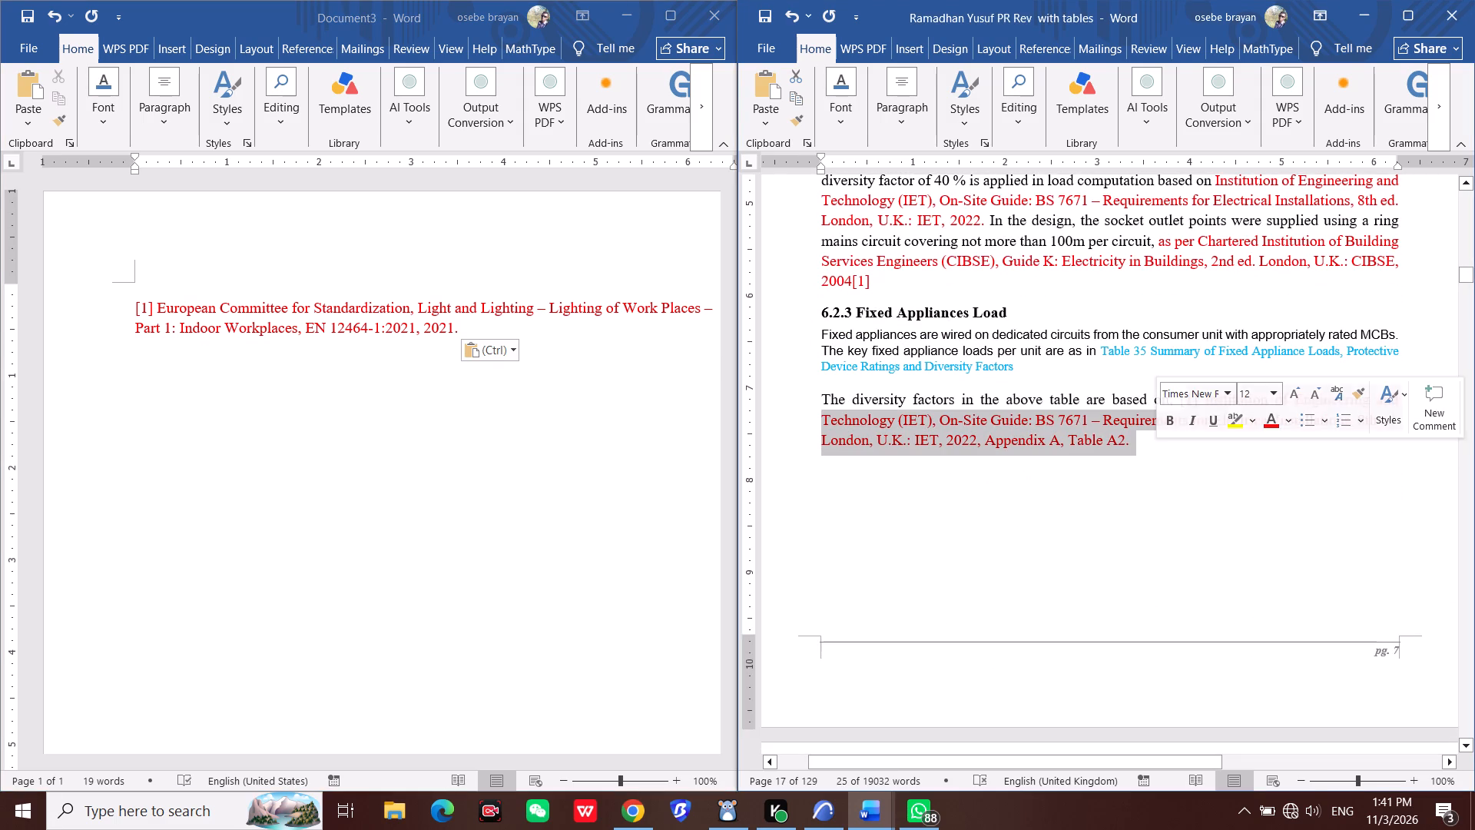
pyautogui.hotkey('ctrl', 'c')
pyautogui.click(389, 440)
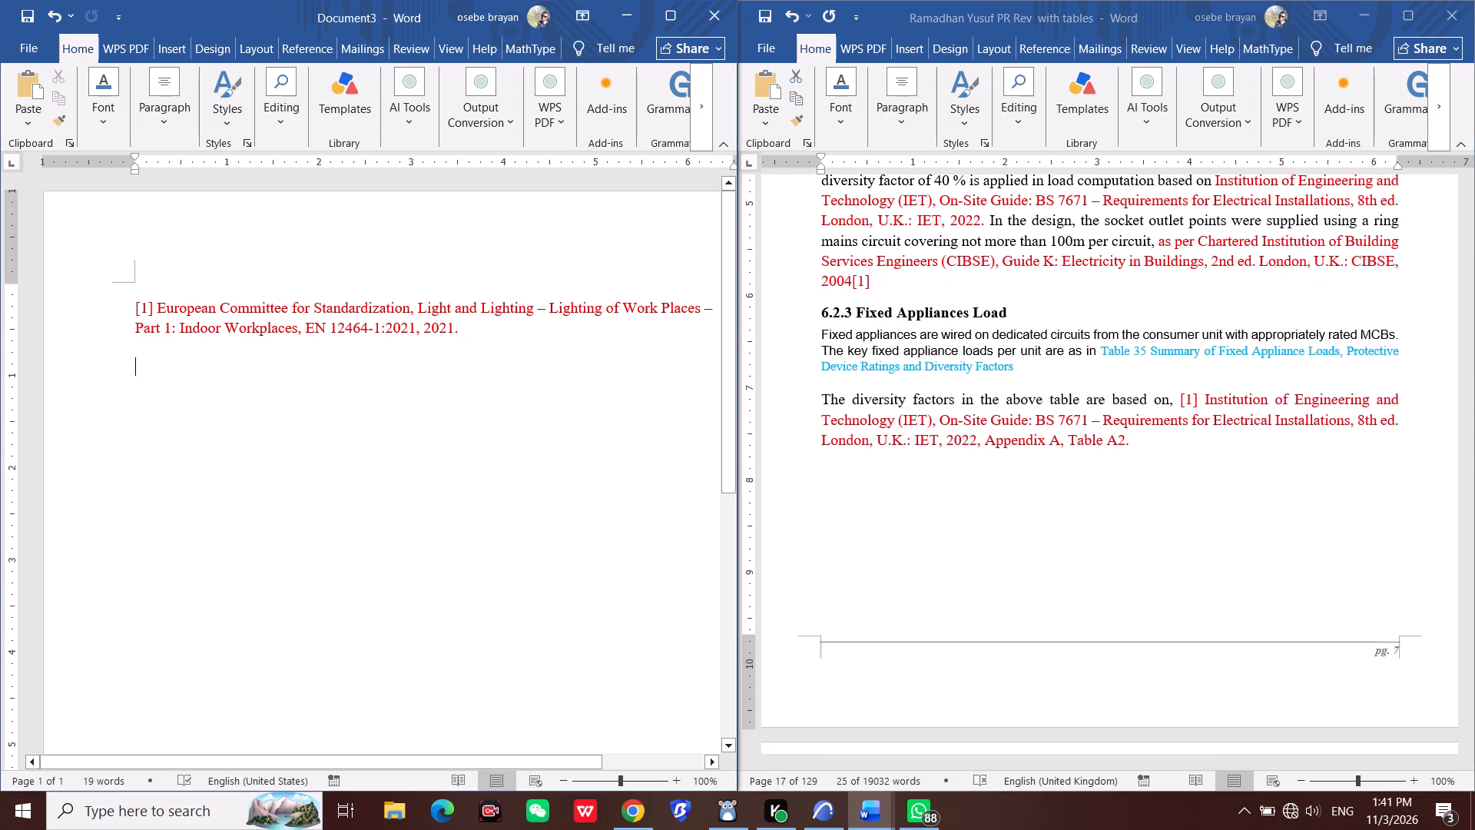
pyautogui.hotkey('ctrl', 'v')
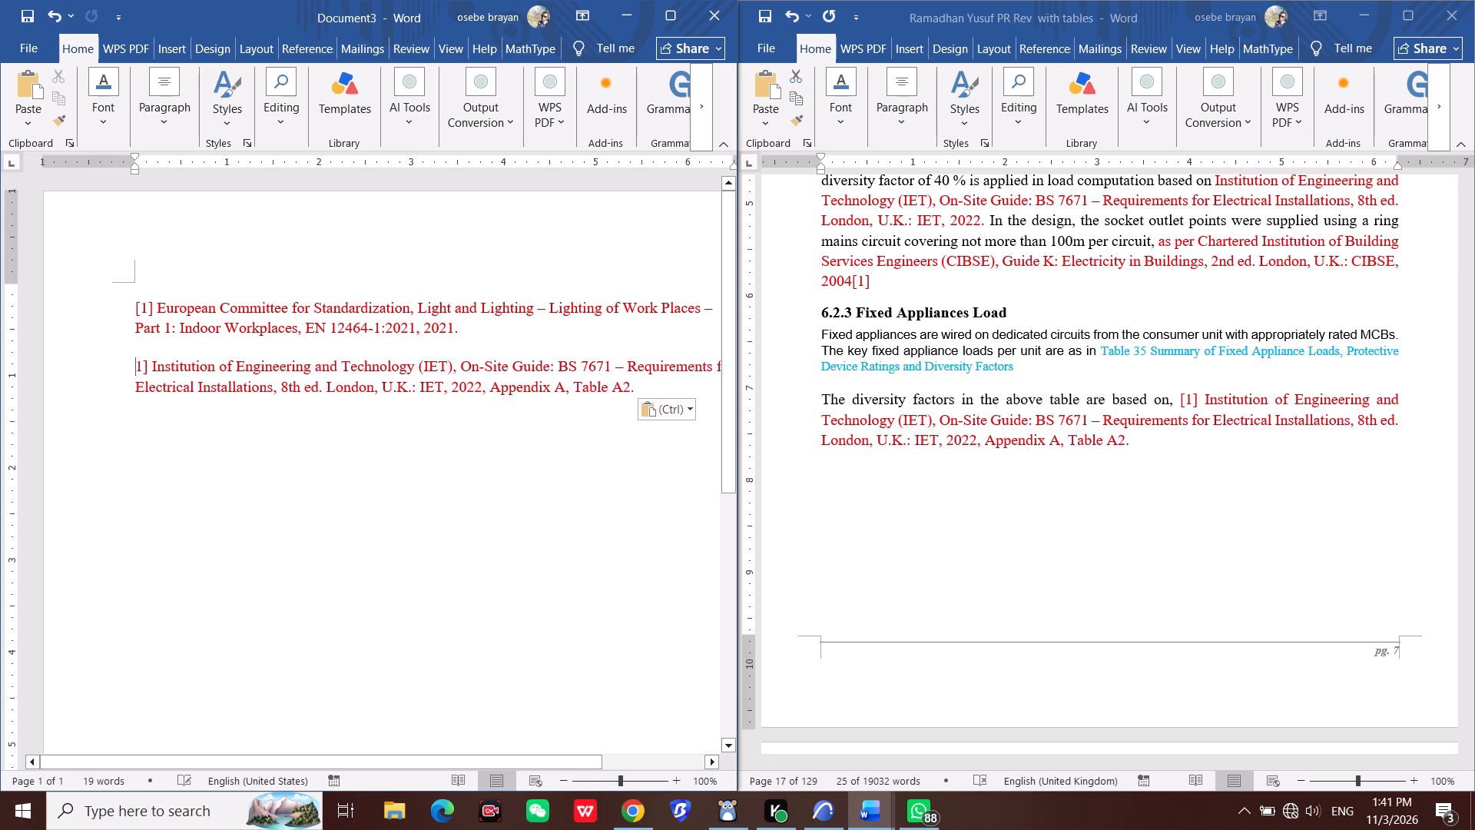
# Remove the leftover "1]" in front of the Institution of Engineering and Technology reference in Document3.
pyautogui.click(148, 367)
pyautogui.press('BackSpace')
pyautogui.press('BackSpace')
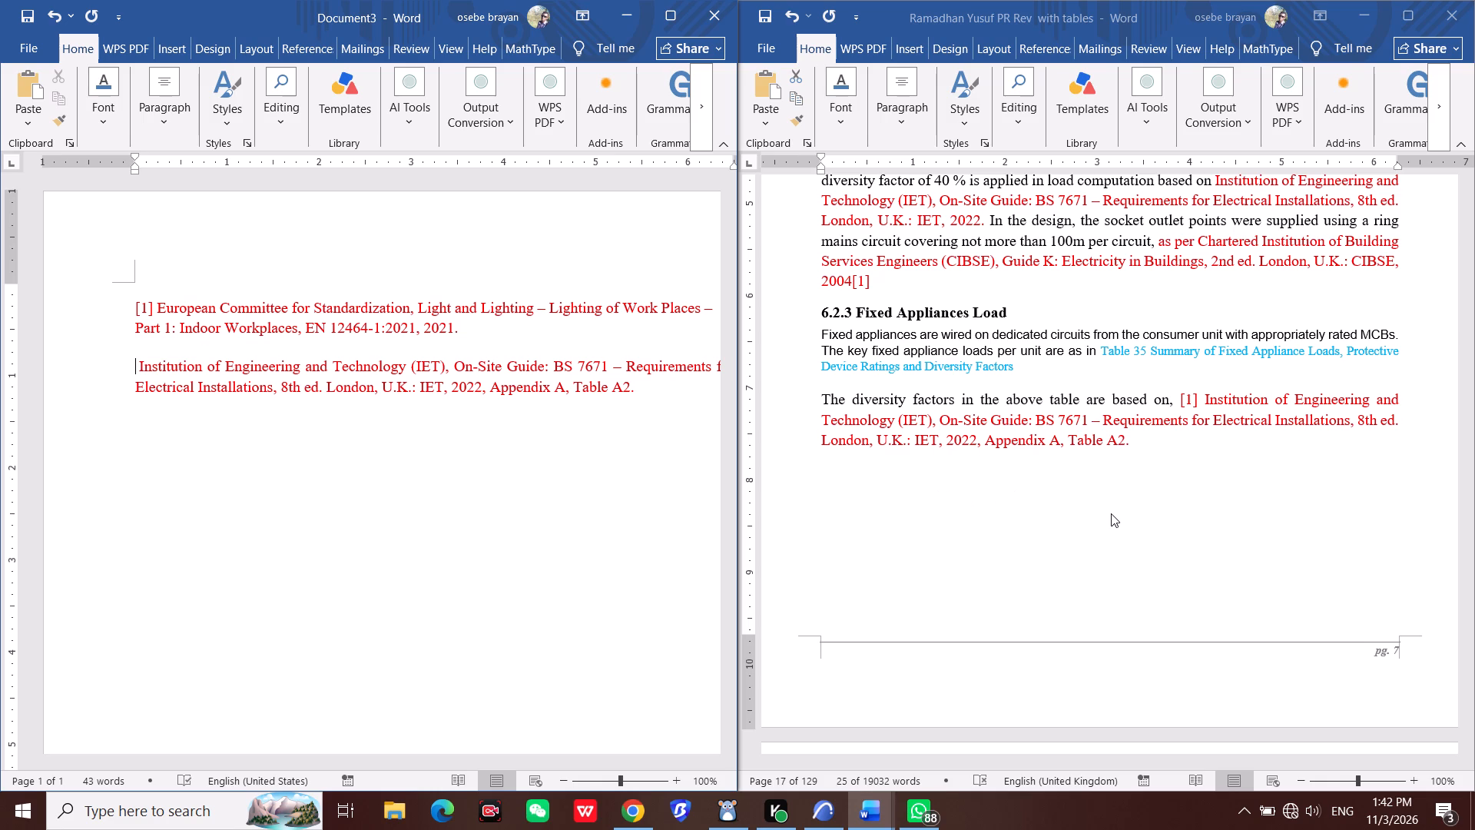
# Insert the citation number [1] directly after 2022 in the IET On-Site Guide reference in 6.2.2 Socket Load.
pyautogui.scroll(10, 1163, 477)
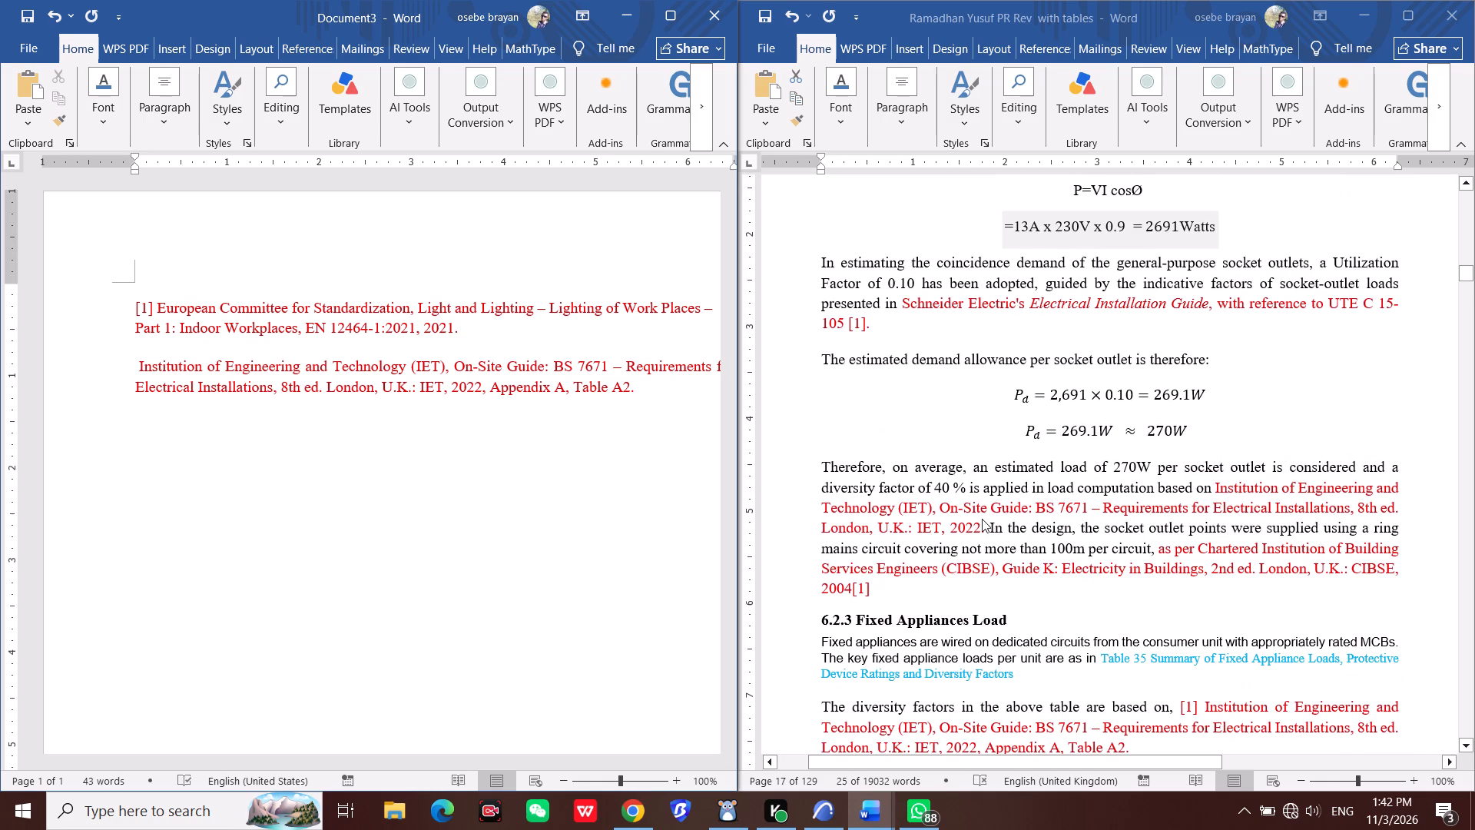
pyautogui.scroll(-2, 990, 530)
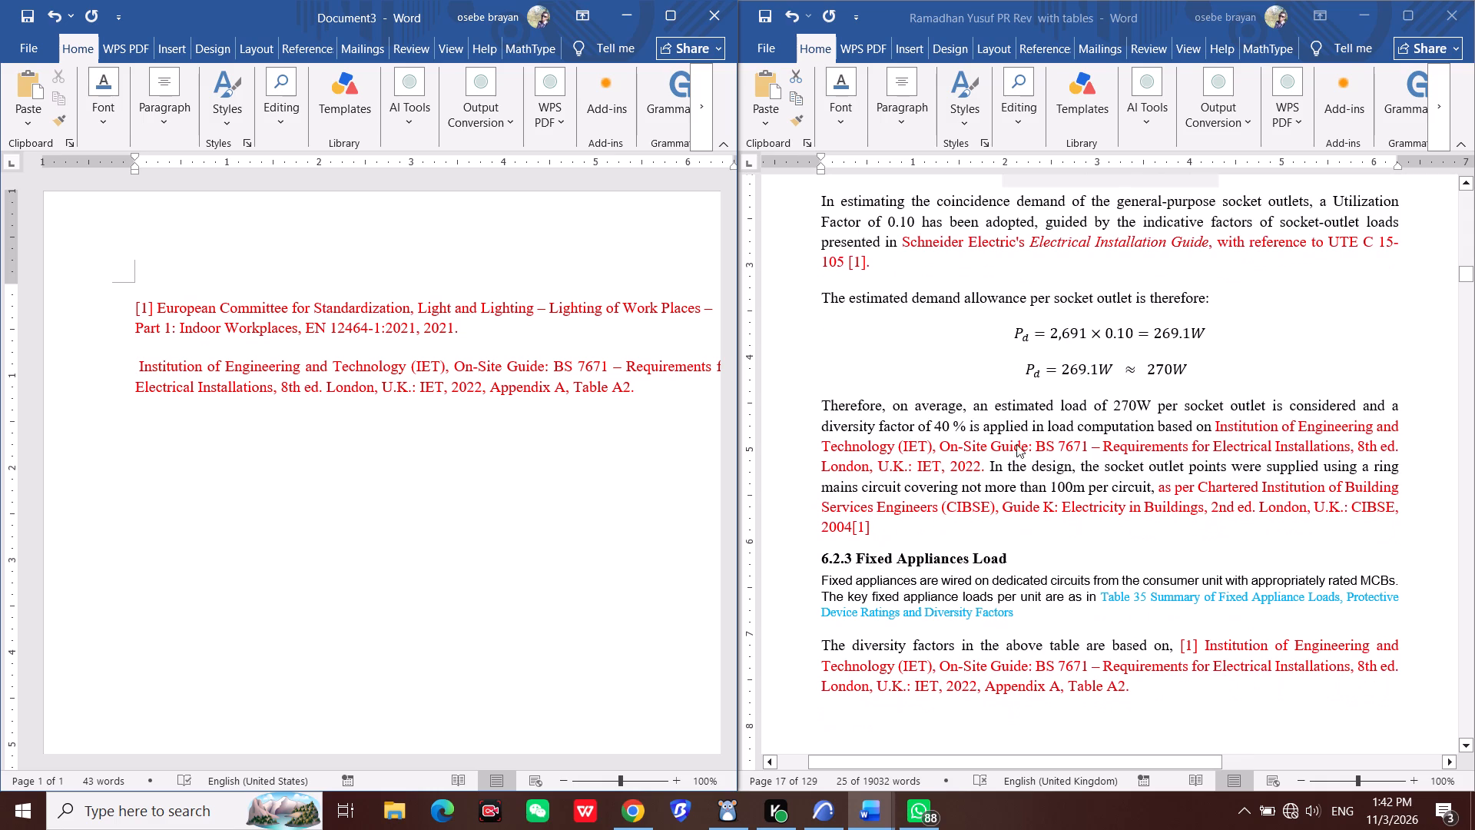
pyautogui.click(958, 473)
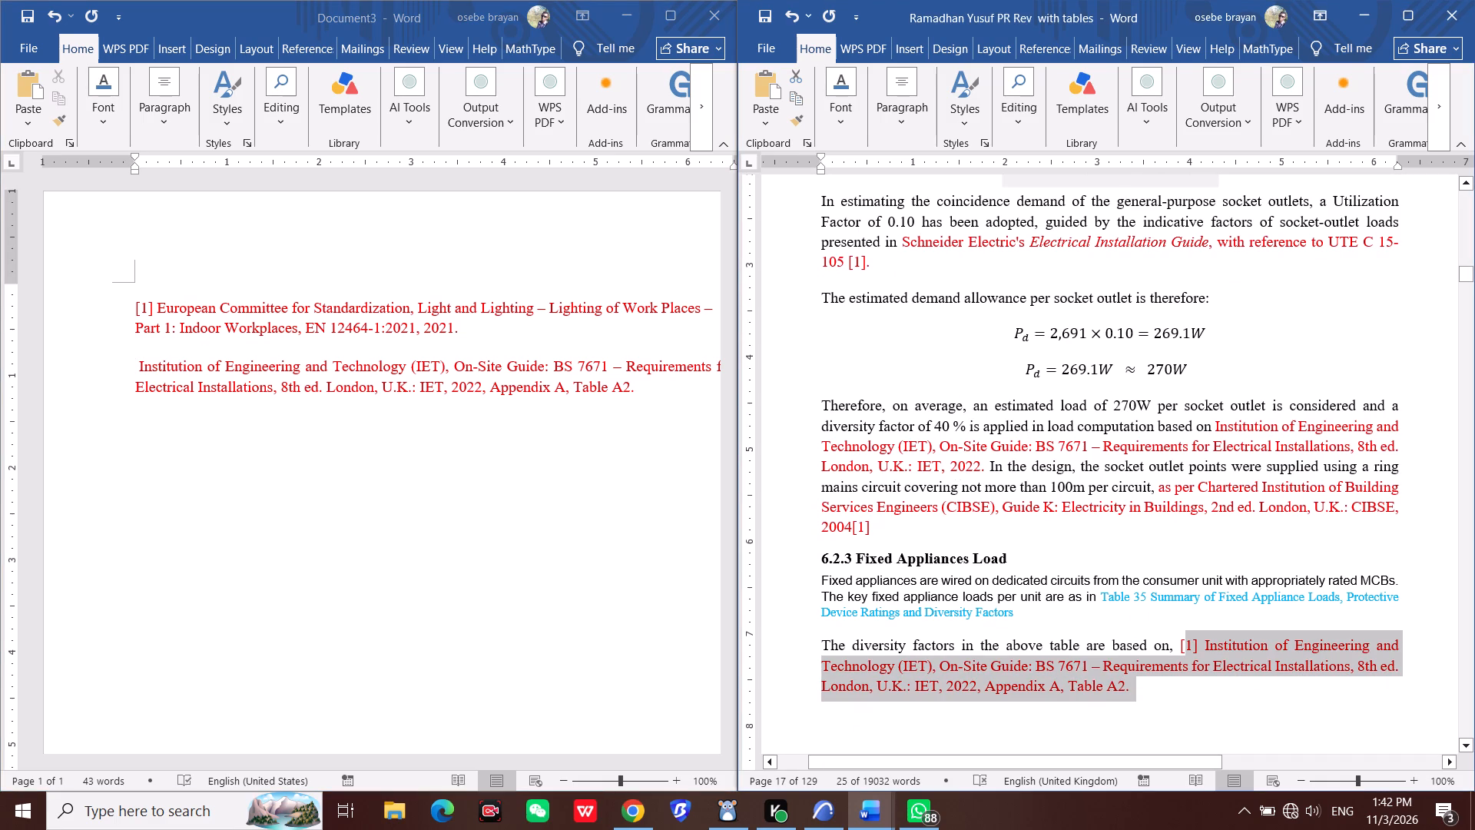
pyautogui.click(983, 466)
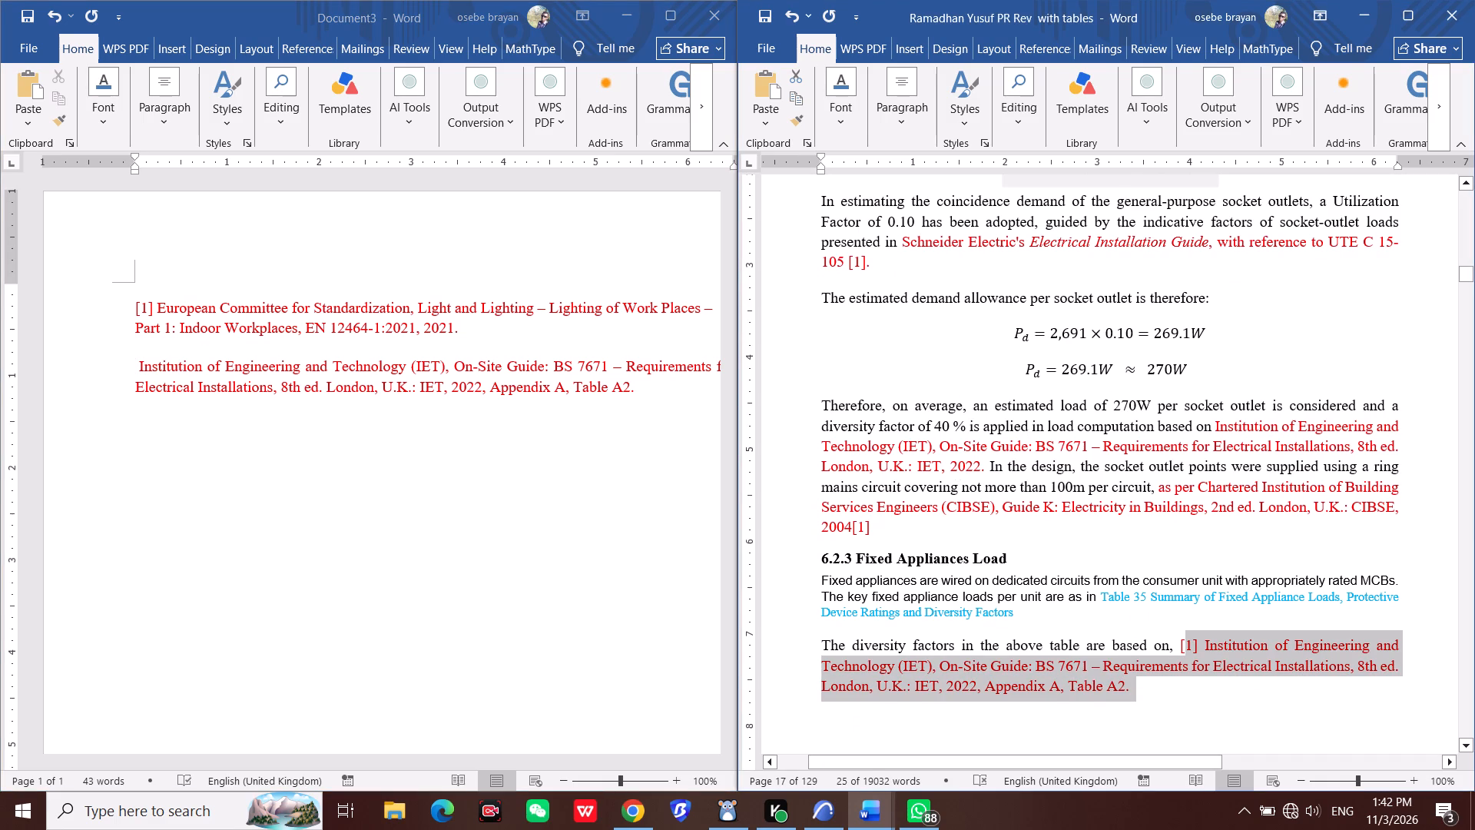
pyautogui.click(978, 473)
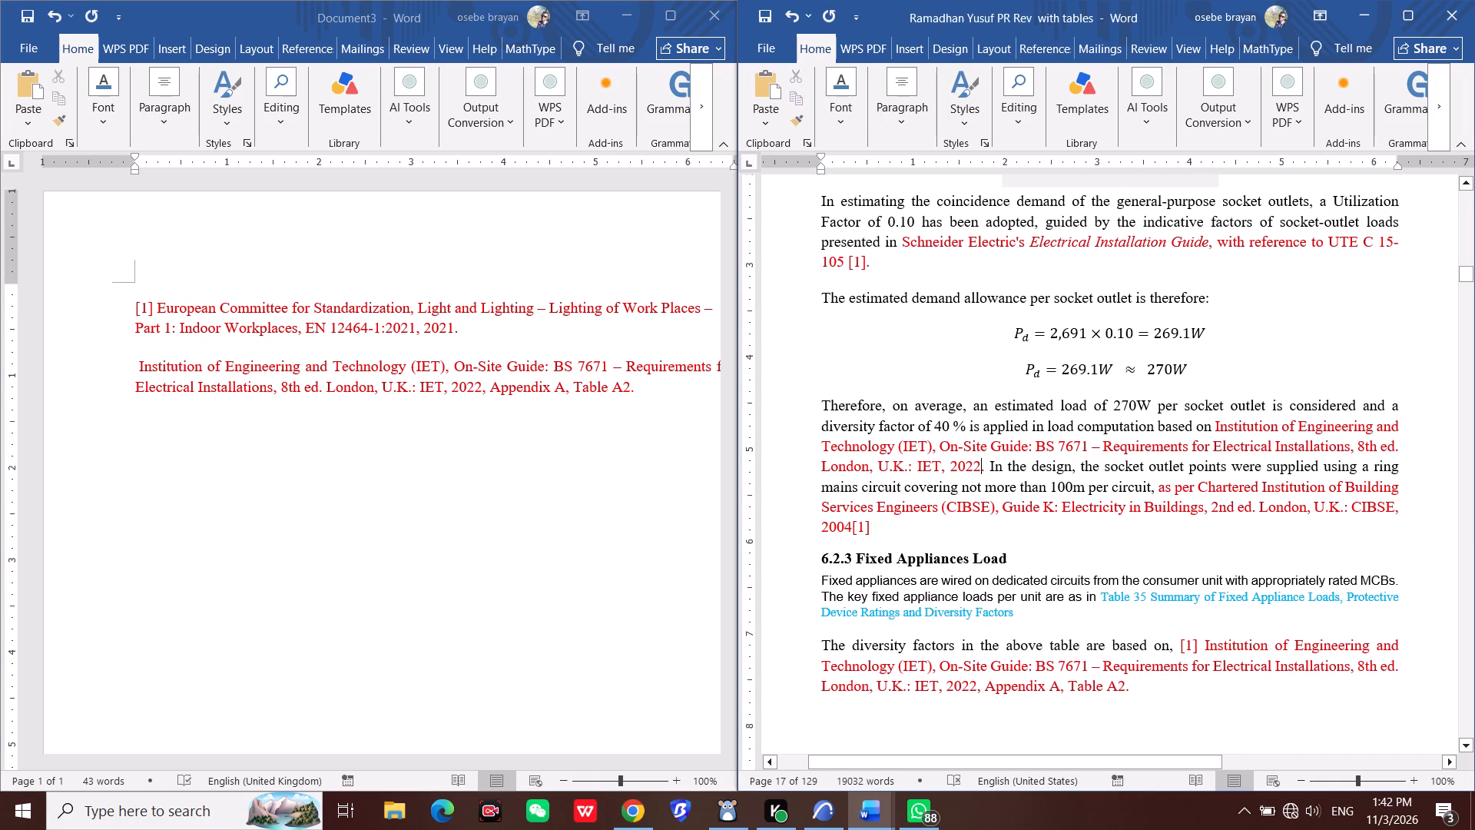
pyautogui.press('[')
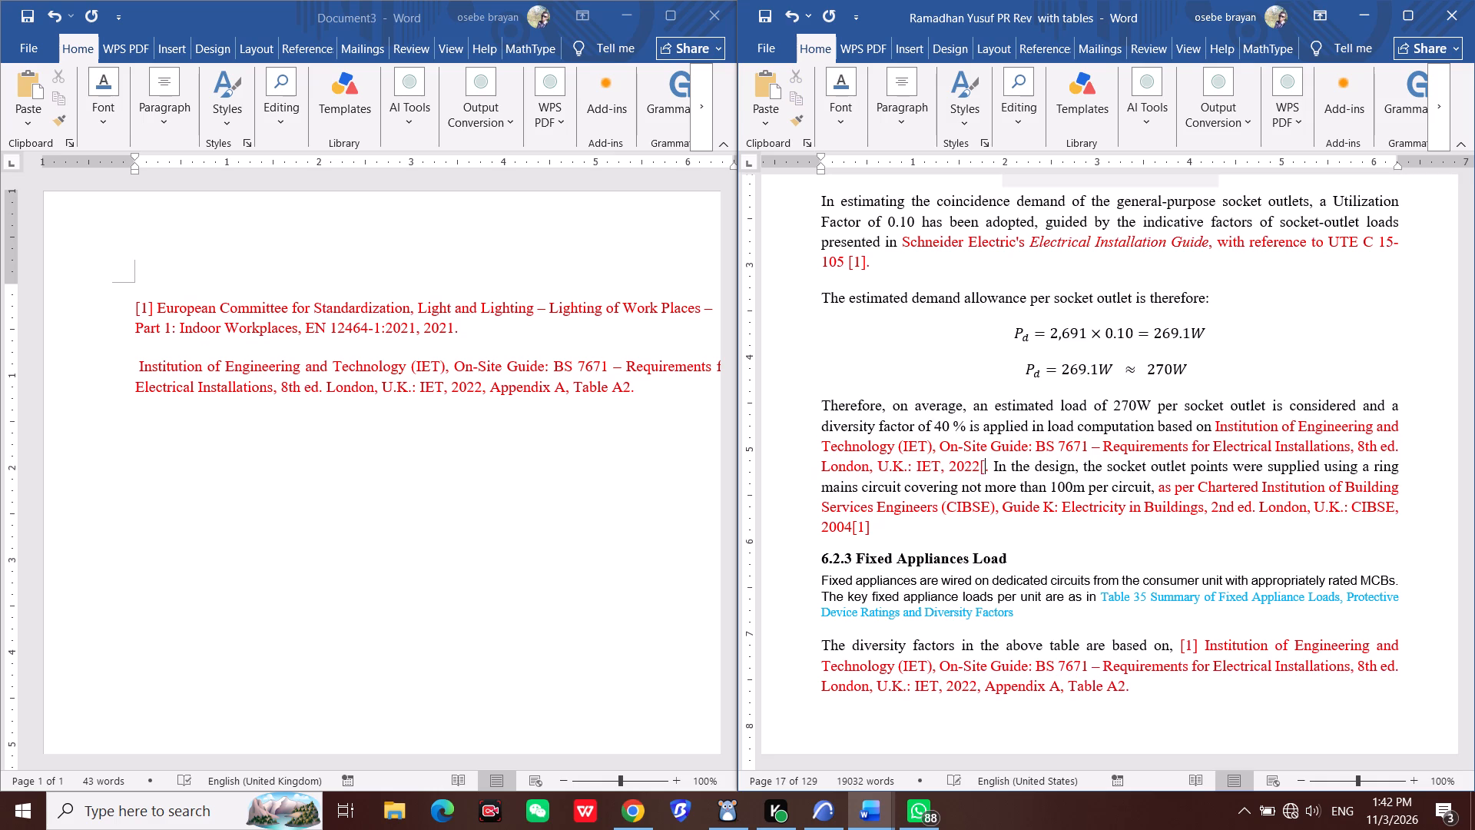
pyautogui.press('1')
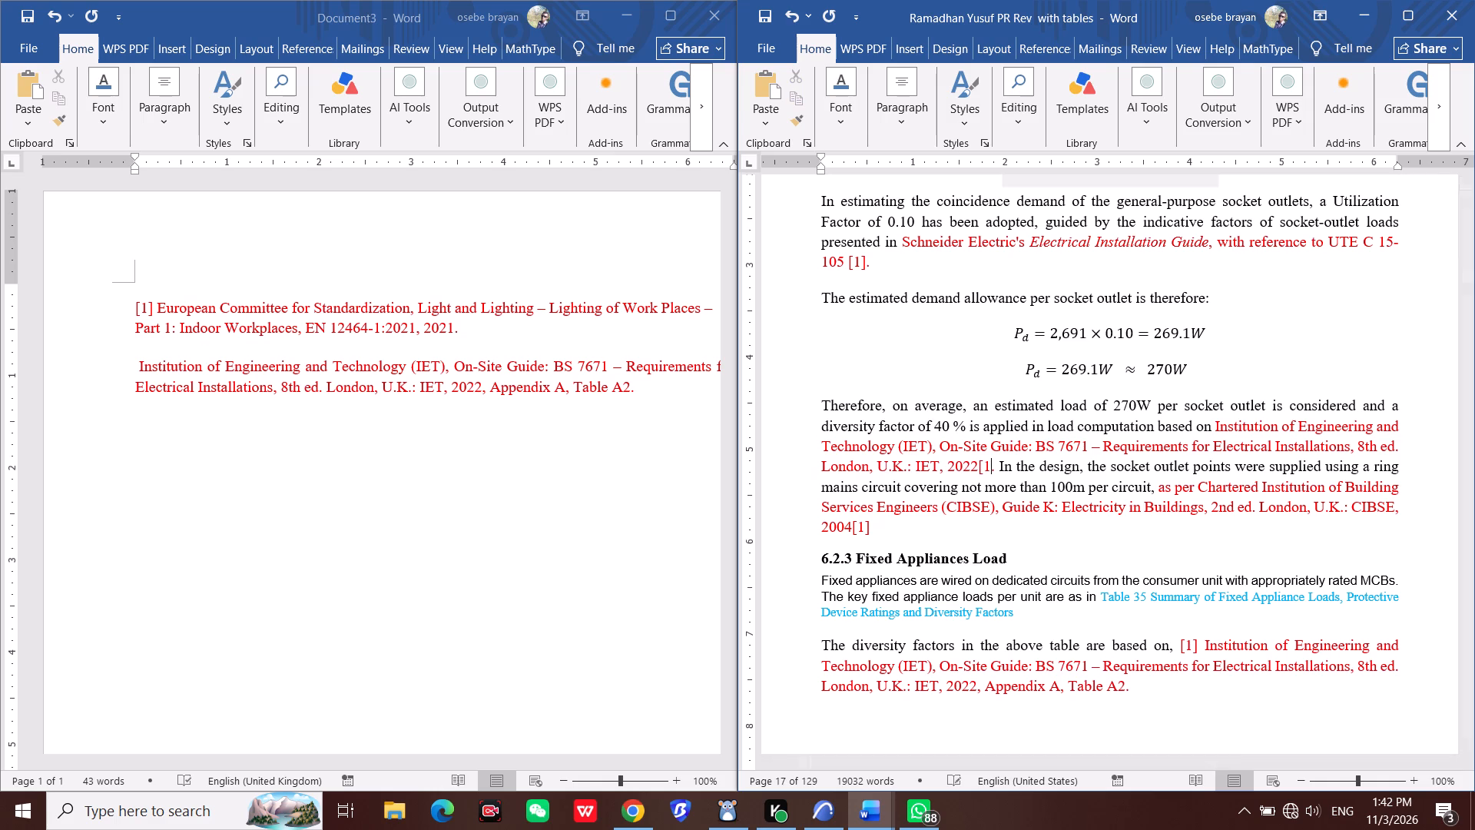
pyautogui.press(']')
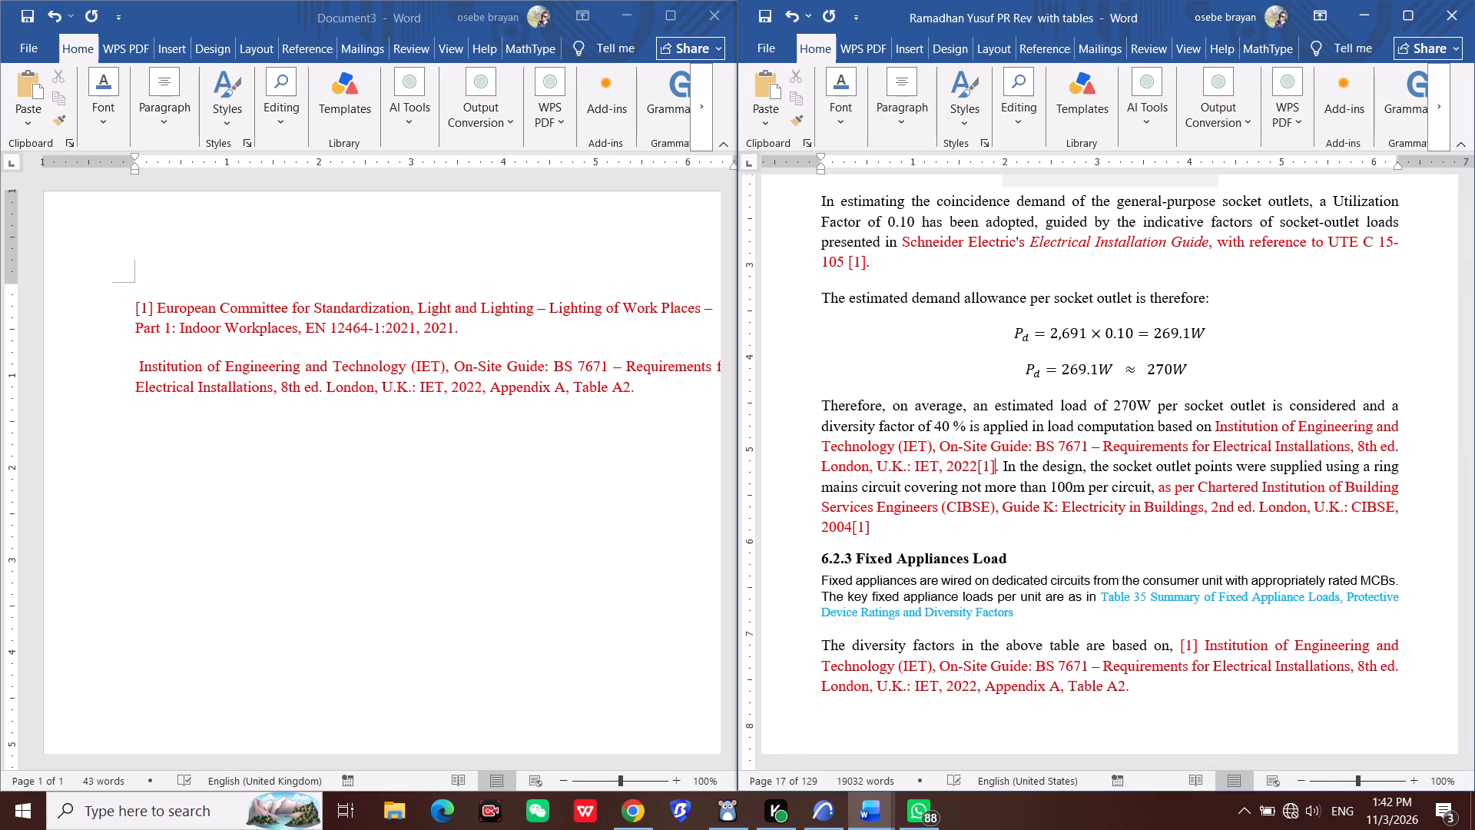
# Review the reference citations from 6.2.2 Socket Load through the maintenance factors to the room reflectance ratio in 6.3.2.2.
pyautogui.scroll(3, 952, 400)
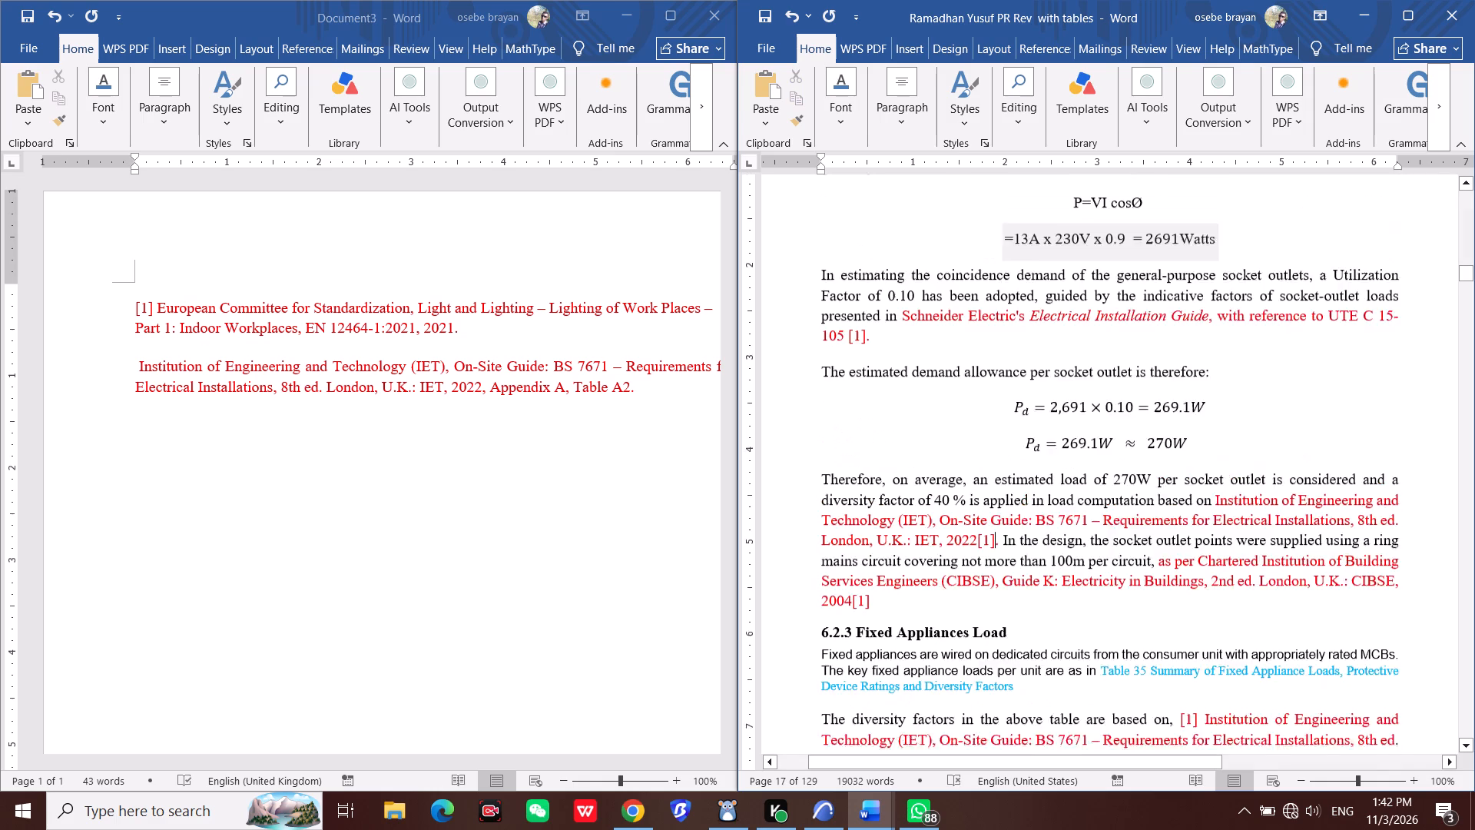
pyautogui.scroll(8, 952, 400)
pyautogui.scroll(5, 1066, 412)
pyautogui.scroll(-3, 1066, 412)
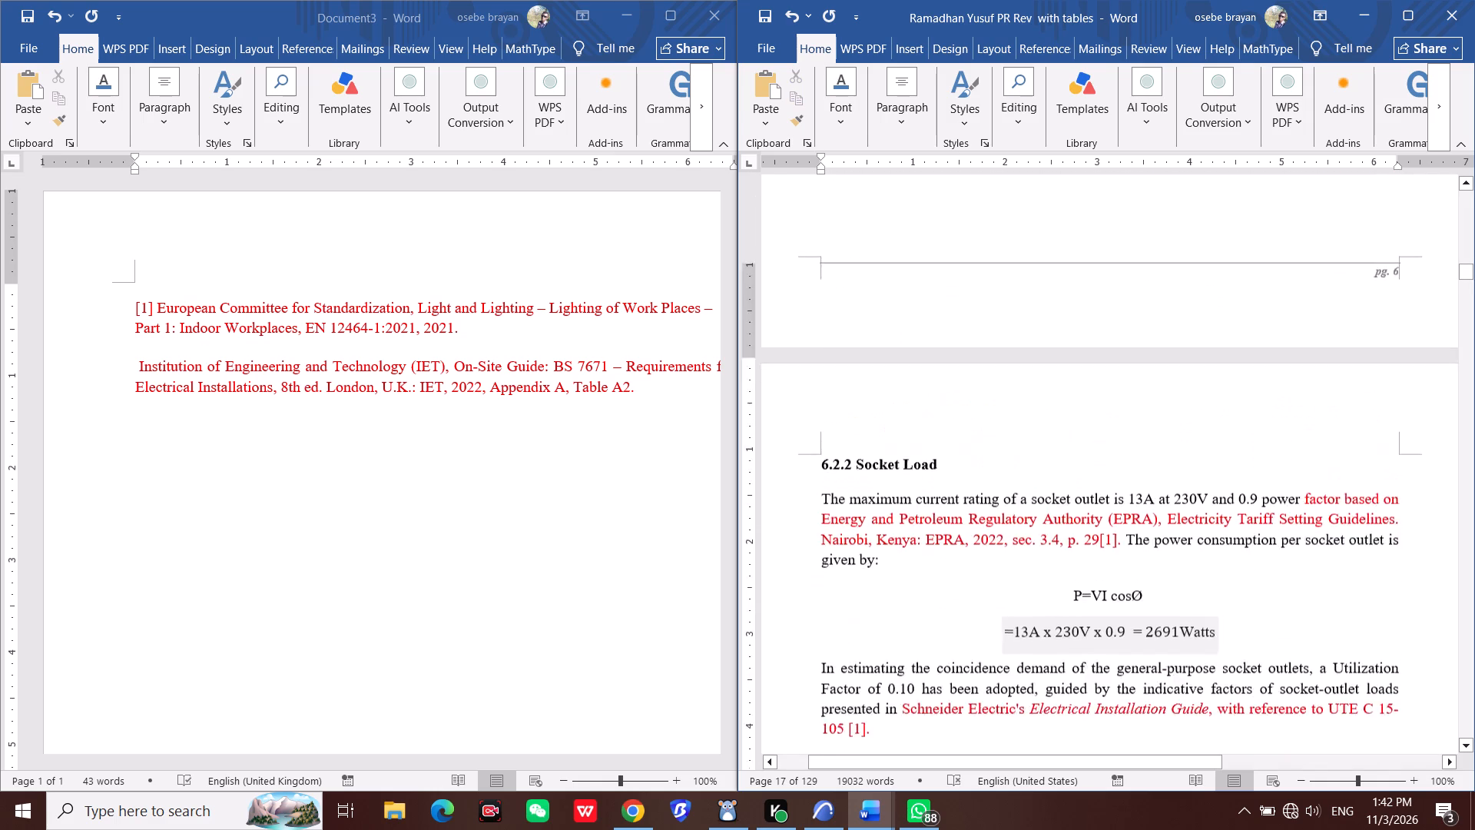
pyautogui.scroll(-20, 1072, 412)
pyautogui.scroll(-9, 1072, 412)
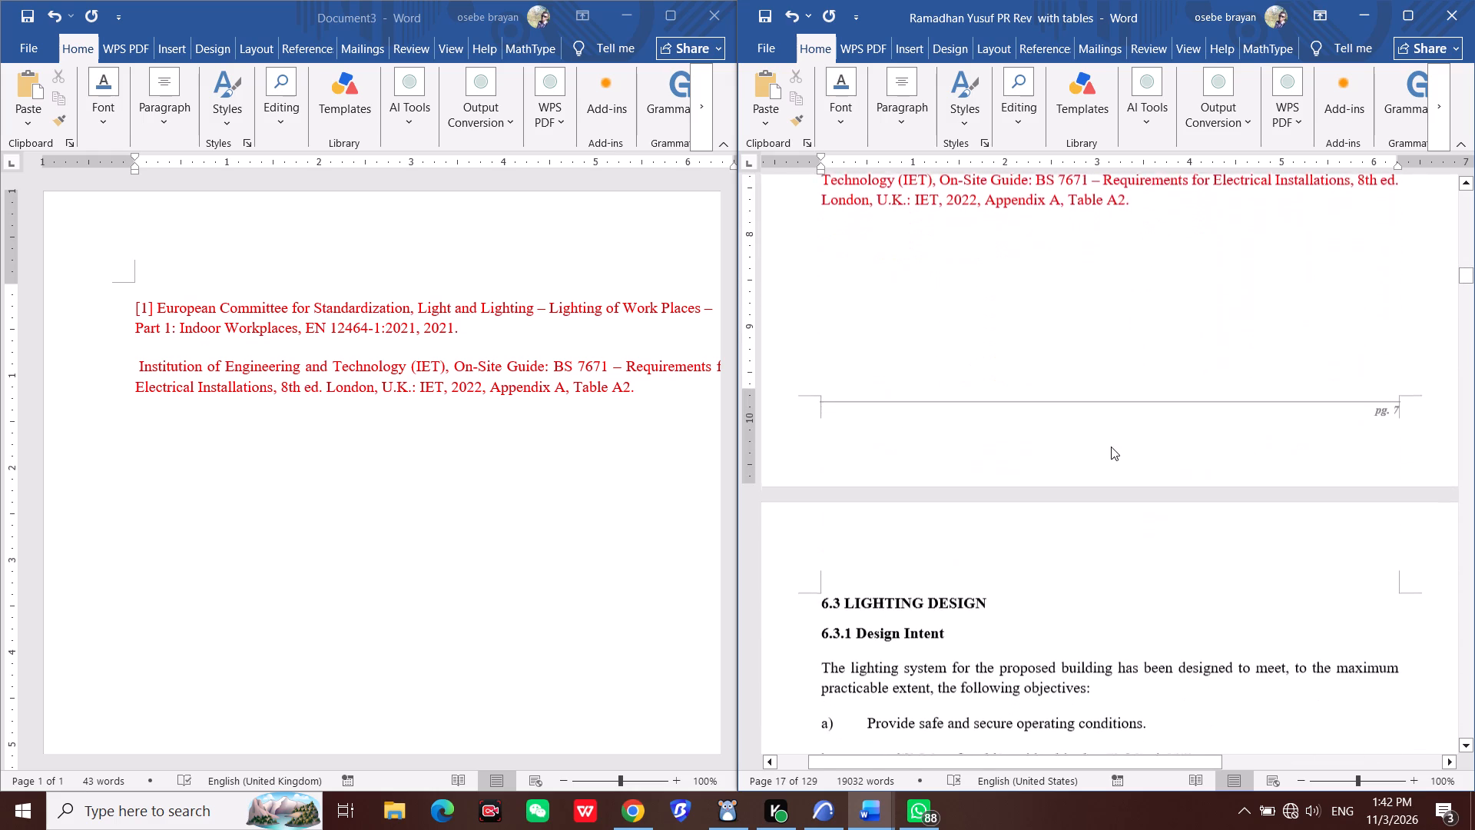
pyautogui.scroll(5, 1108, 447)
pyautogui.scroll(-2, 1111, 432)
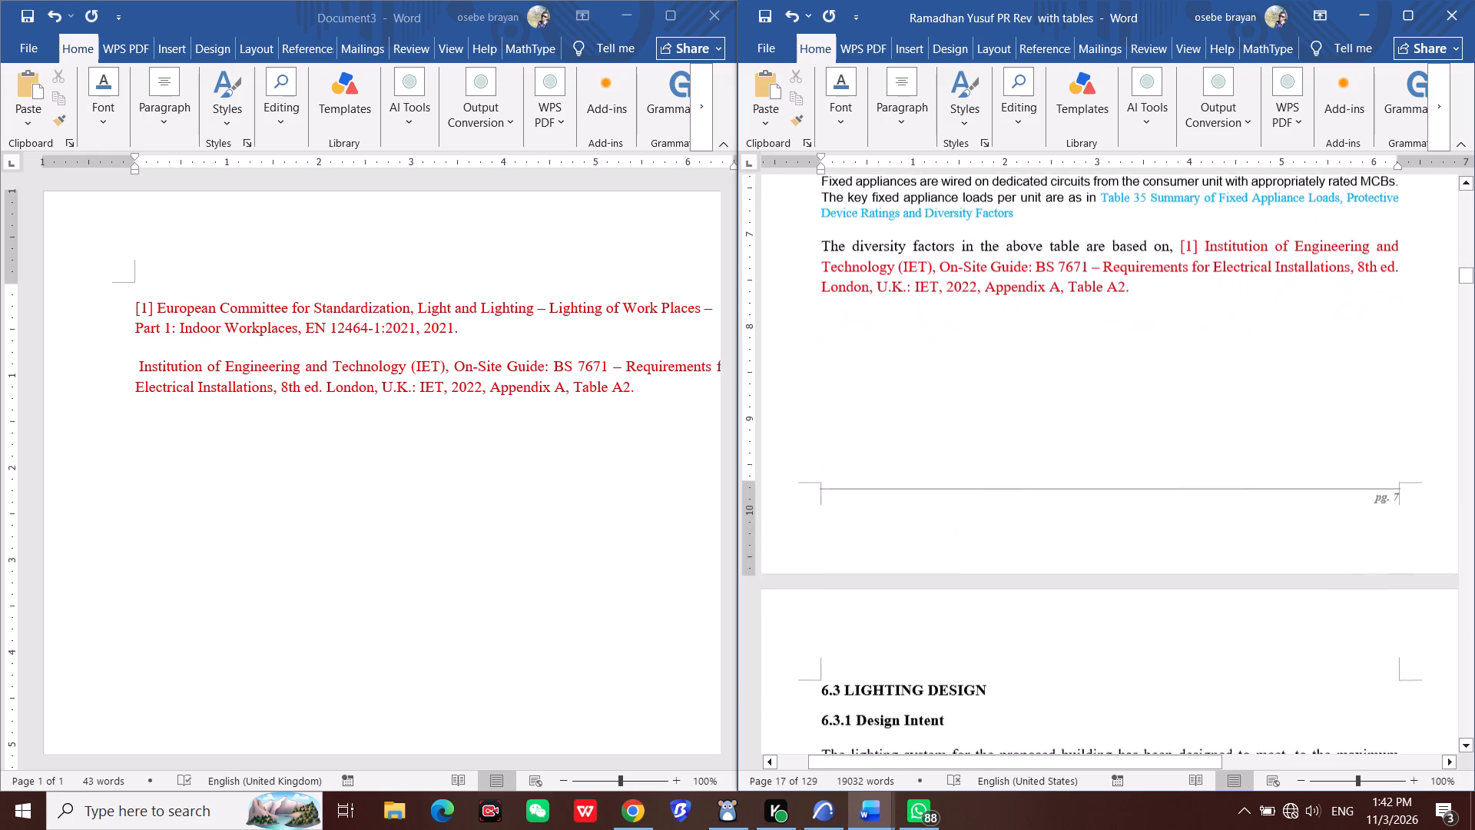
pyautogui.scroll(-20, 1111, 438)
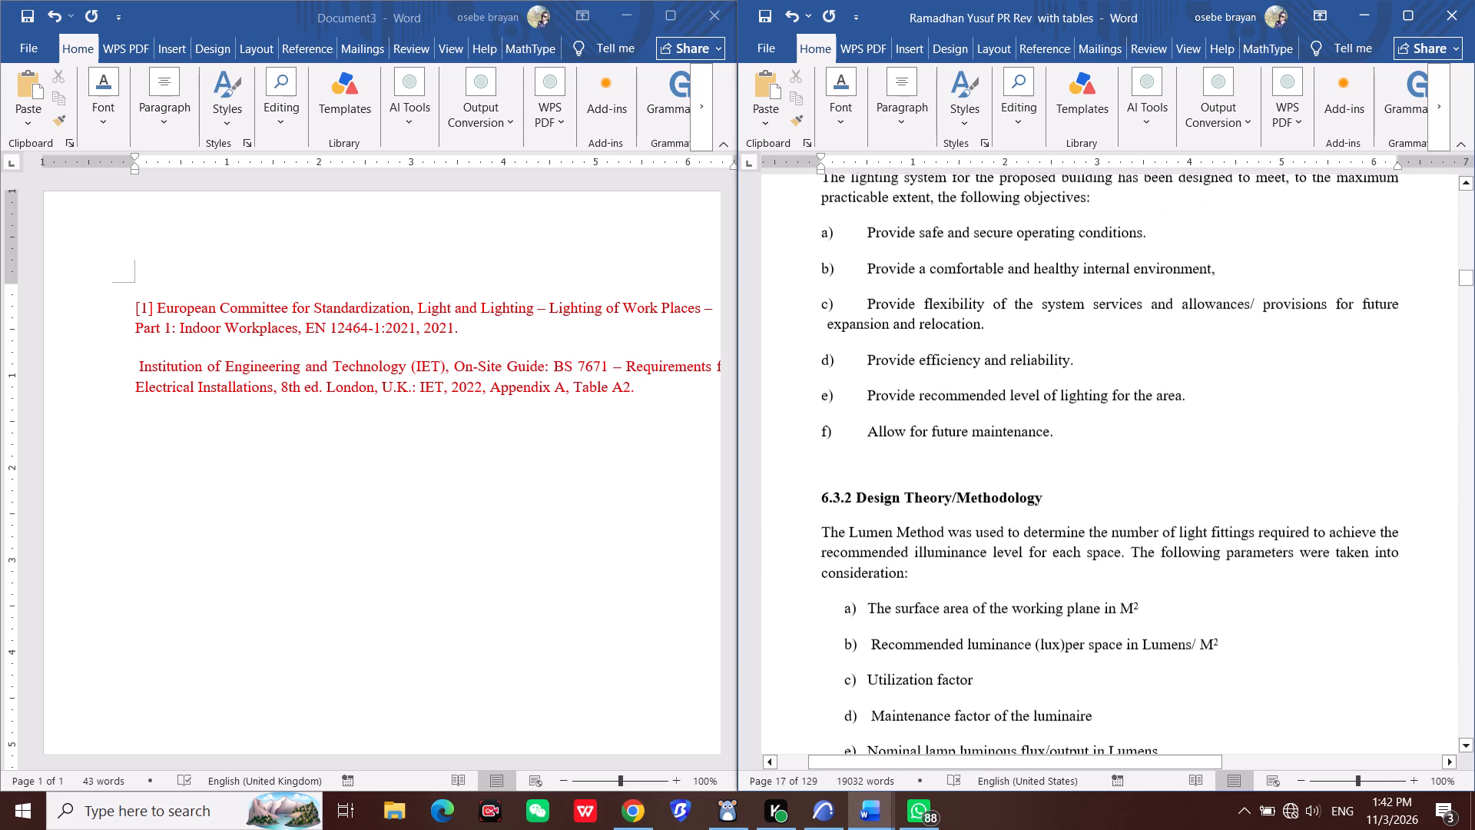
pyautogui.scroll(-13, 1124, 466)
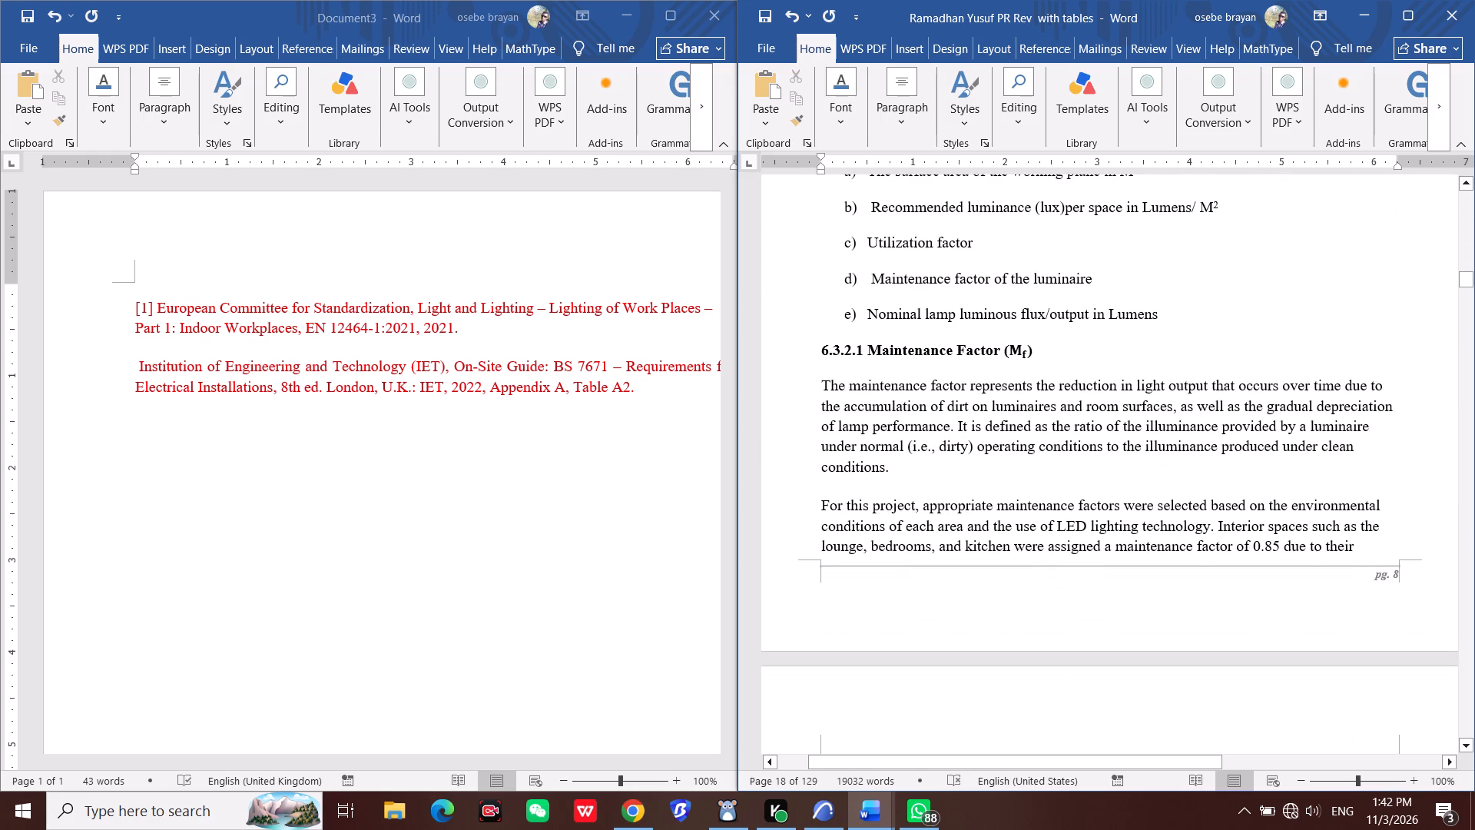
pyautogui.scroll(-13, 1126, 470)
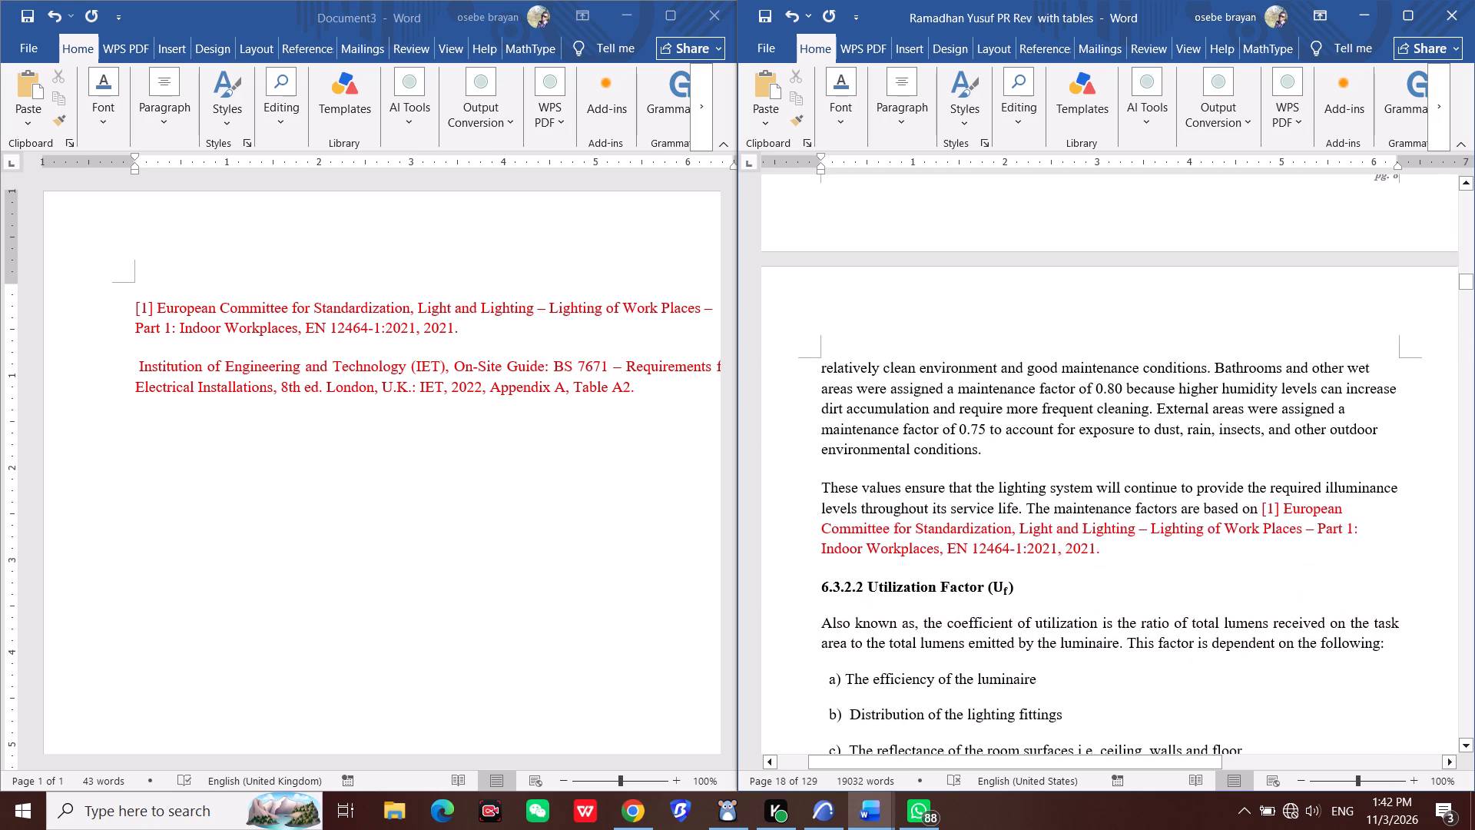
pyautogui.scroll(-20, 1096, 544)
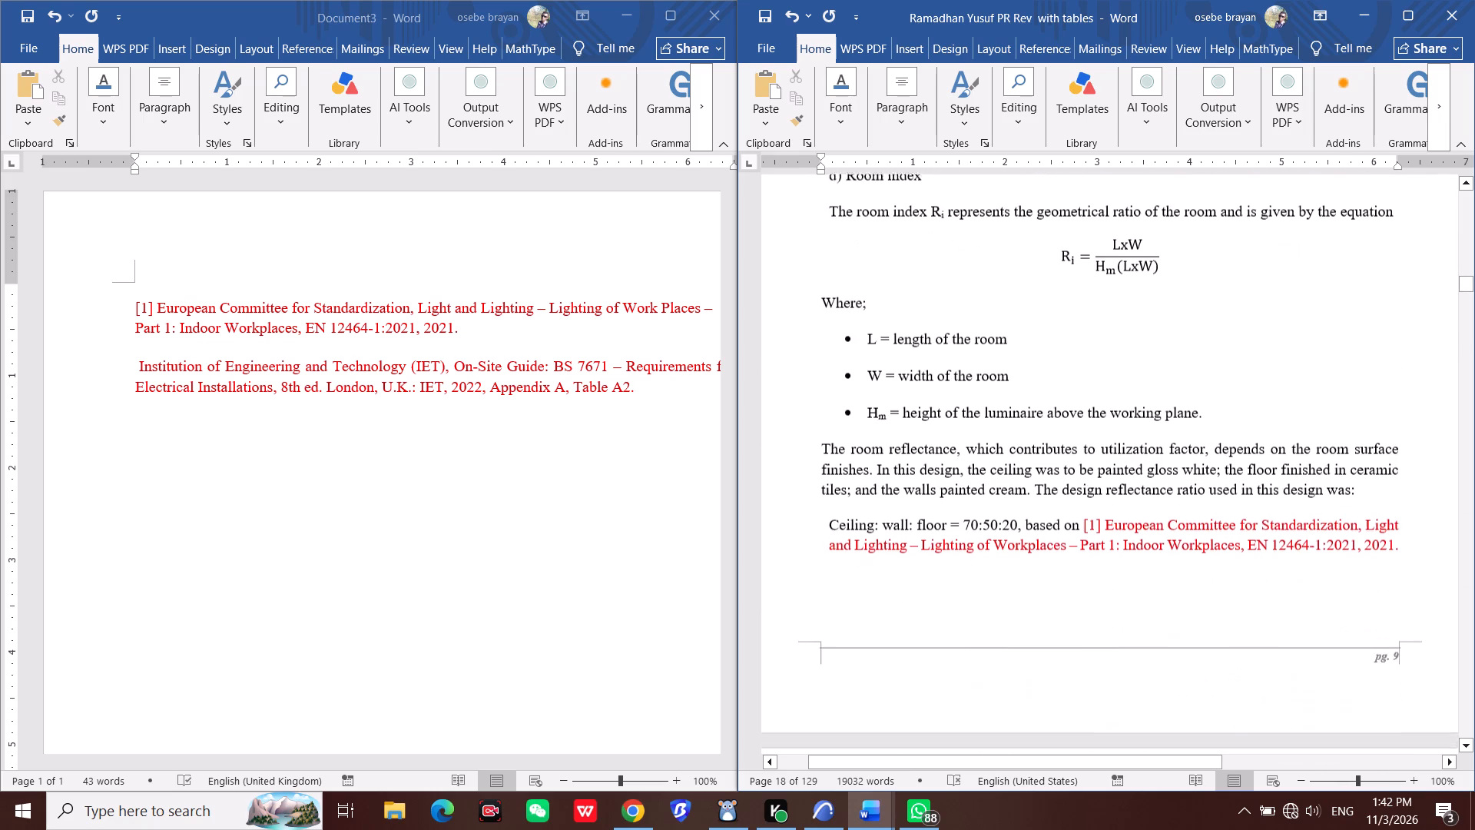
# Add the citation number [1] directly after "Table 5.3" in the EN 12464-1 reference in 6.3.2.3 Illumination Level.
pyautogui.scroll(-15, 1096, 548)
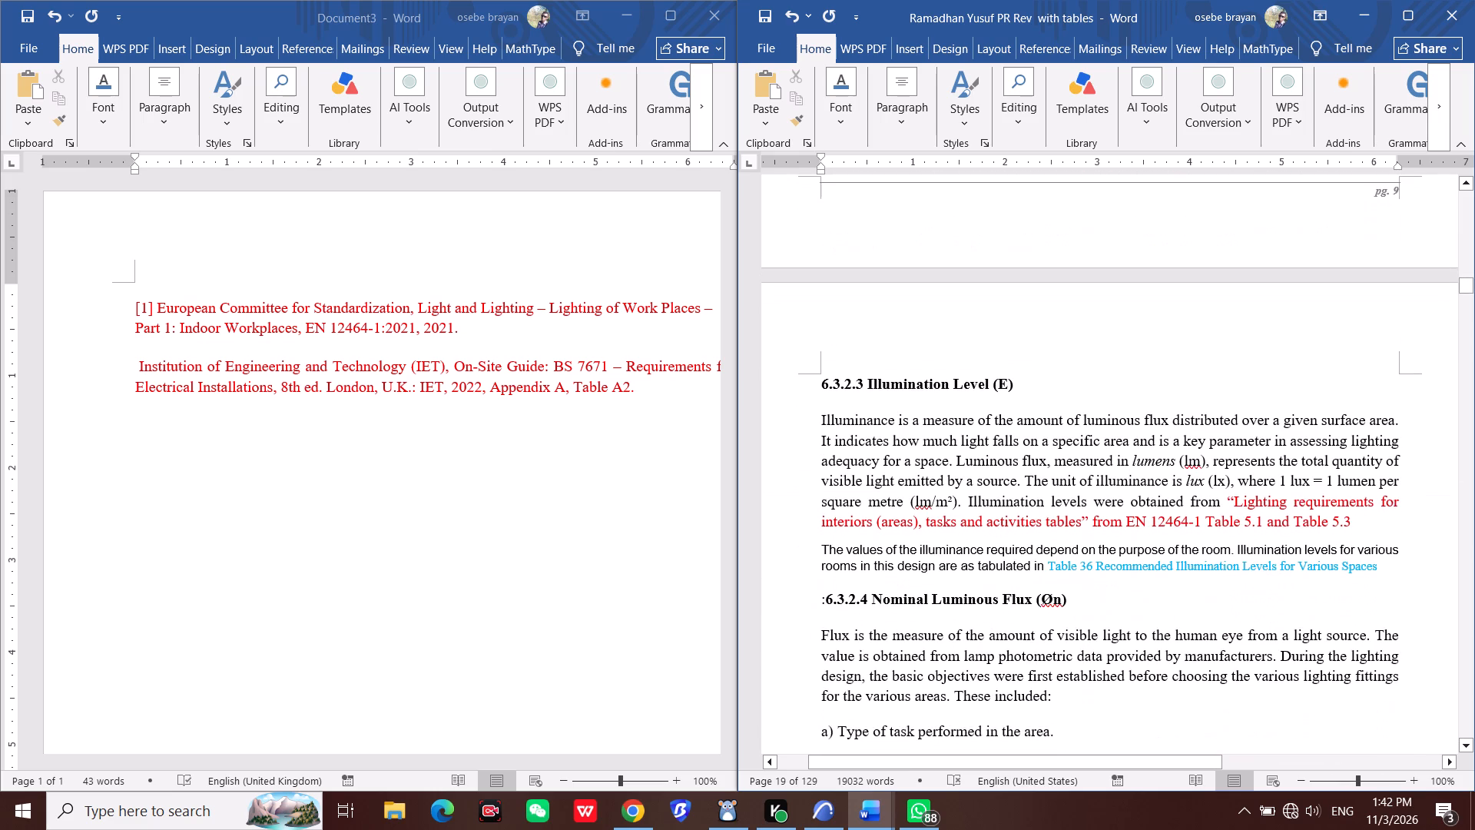
pyautogui.click(1351, 523)
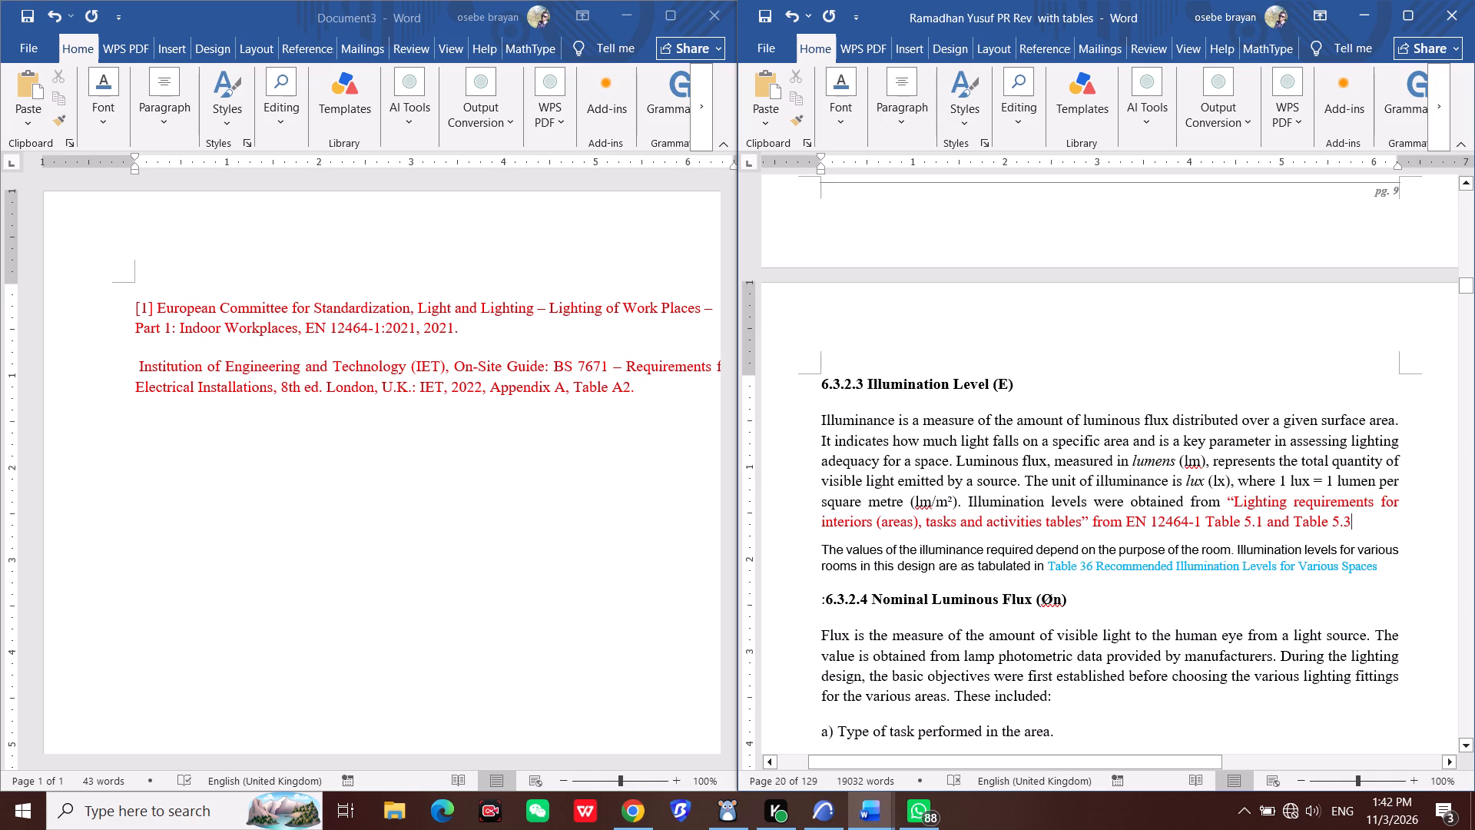
pyautogui.press('[')
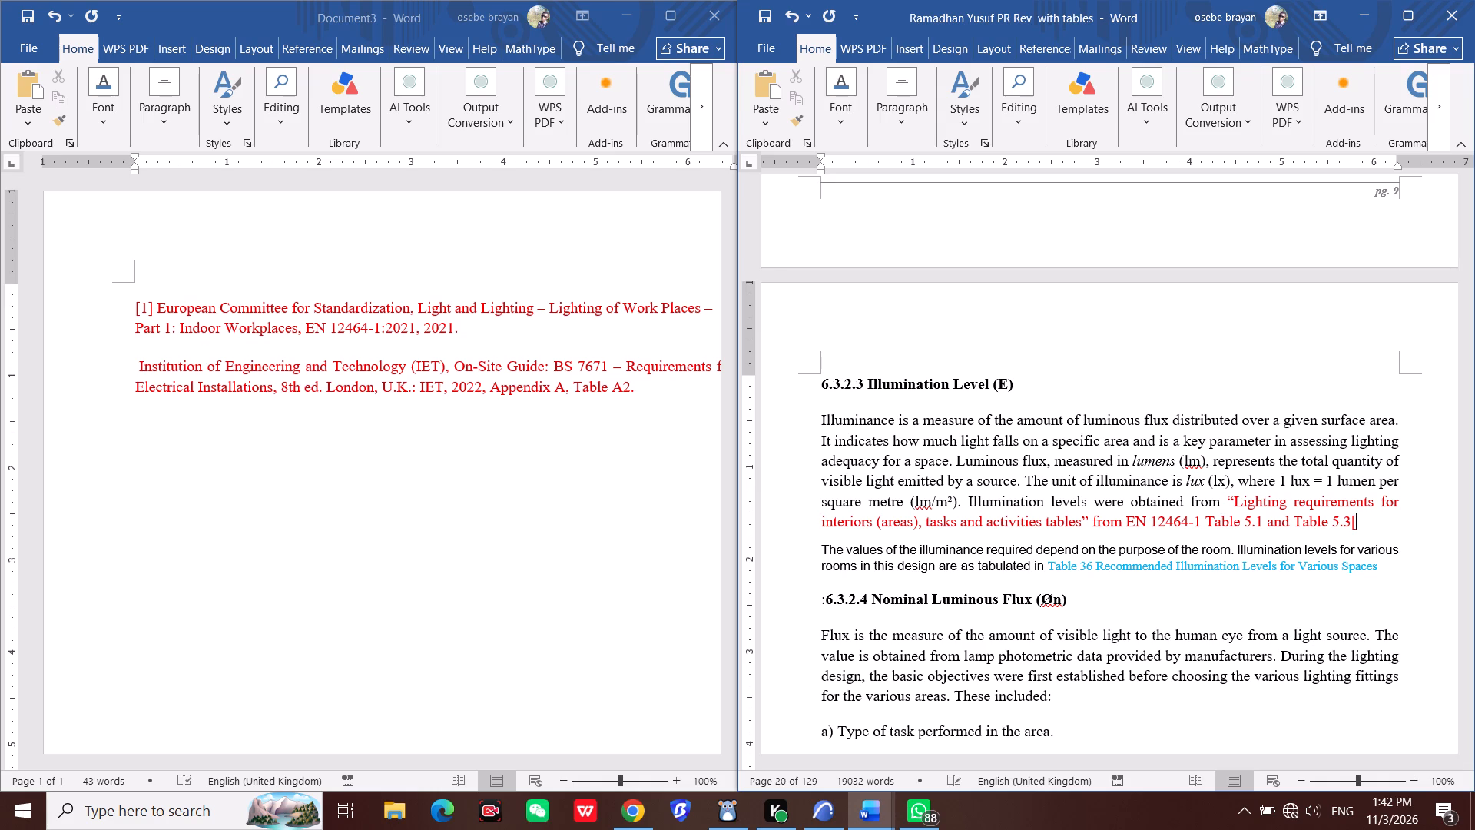
pyautogui.press('1')
pyautogui.press(']')
# Examine the text for reference citations from 6.3.2.4 Nominal Luminous Flux through the photometric table to 6.4.2 Common Services Load – Gate House.
pyautogui.scroll(-4, 1329, 574)
pyautogui.scroll(-2, 1233, 510)
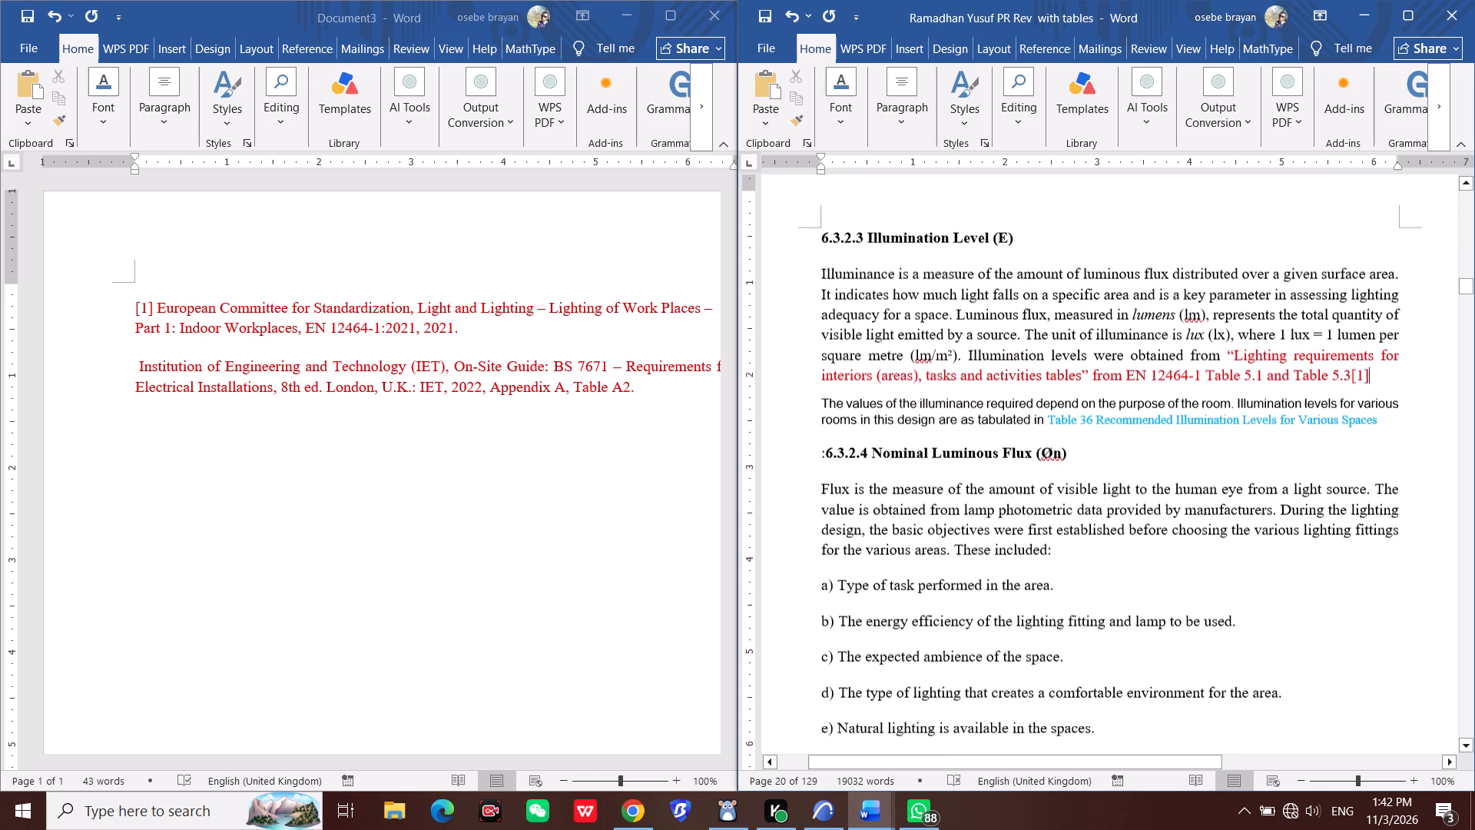
pyautogui.scroll(-2, 1233, 510)
pyautogui.scroll(-20, 1209, 507)
pyautogui.scroll(-9, 1209, 507)
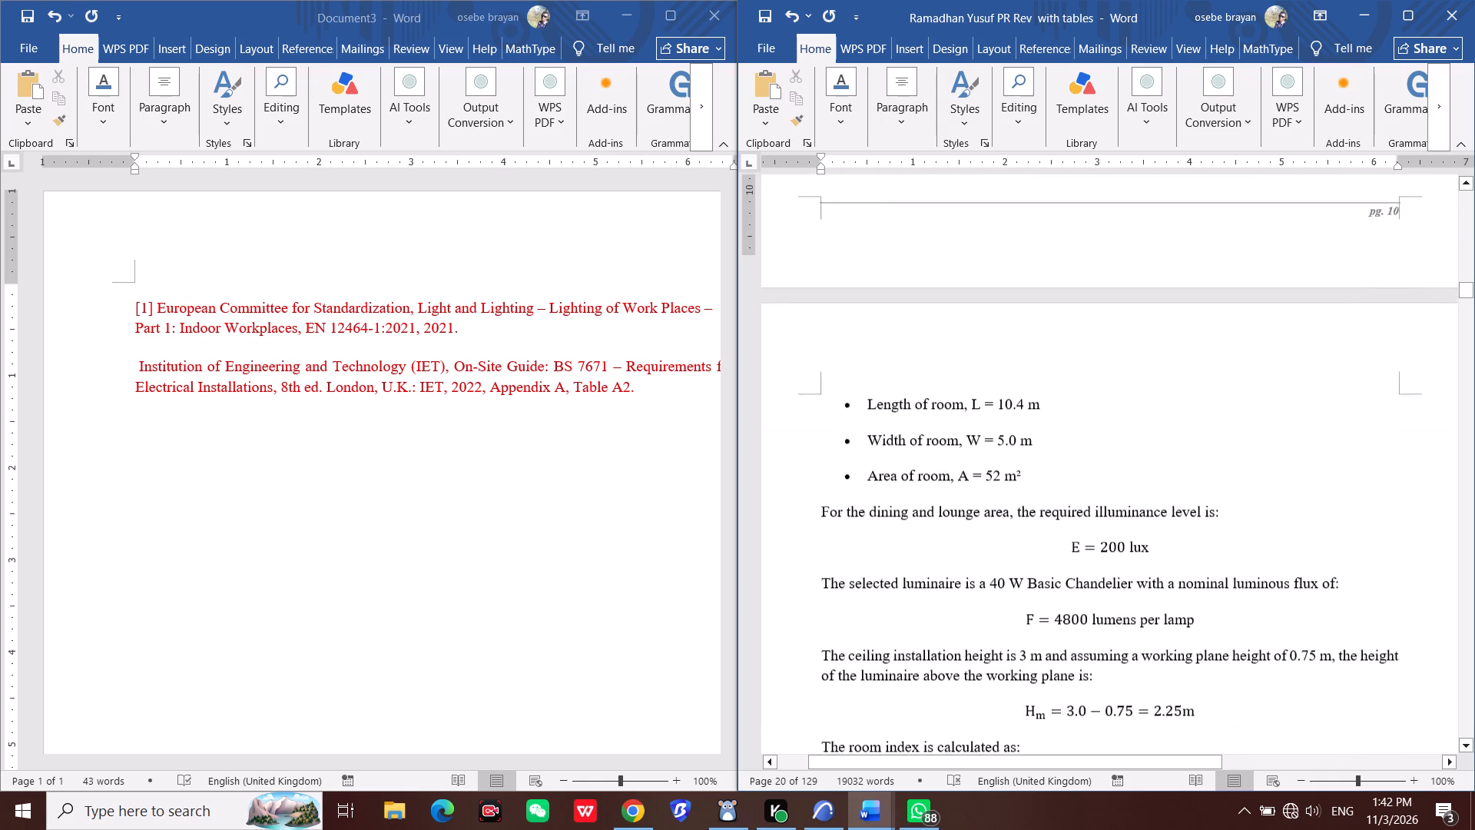
pyautogui.scroll(-20, 1204, 513)
pyautogui.scroll(-2, 1204, 513)
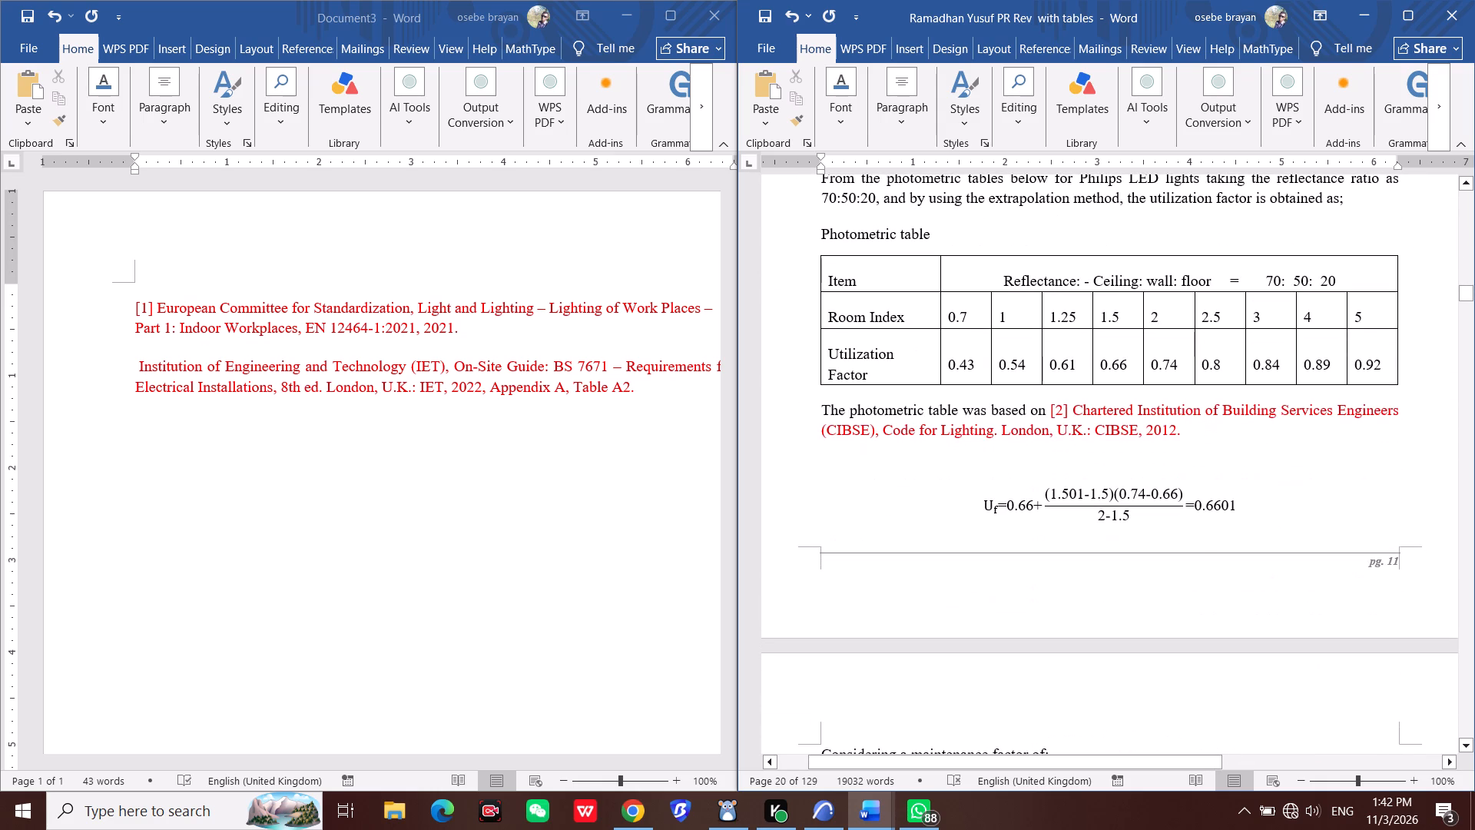
pyautogui.scroll(-3, 1206, 518)
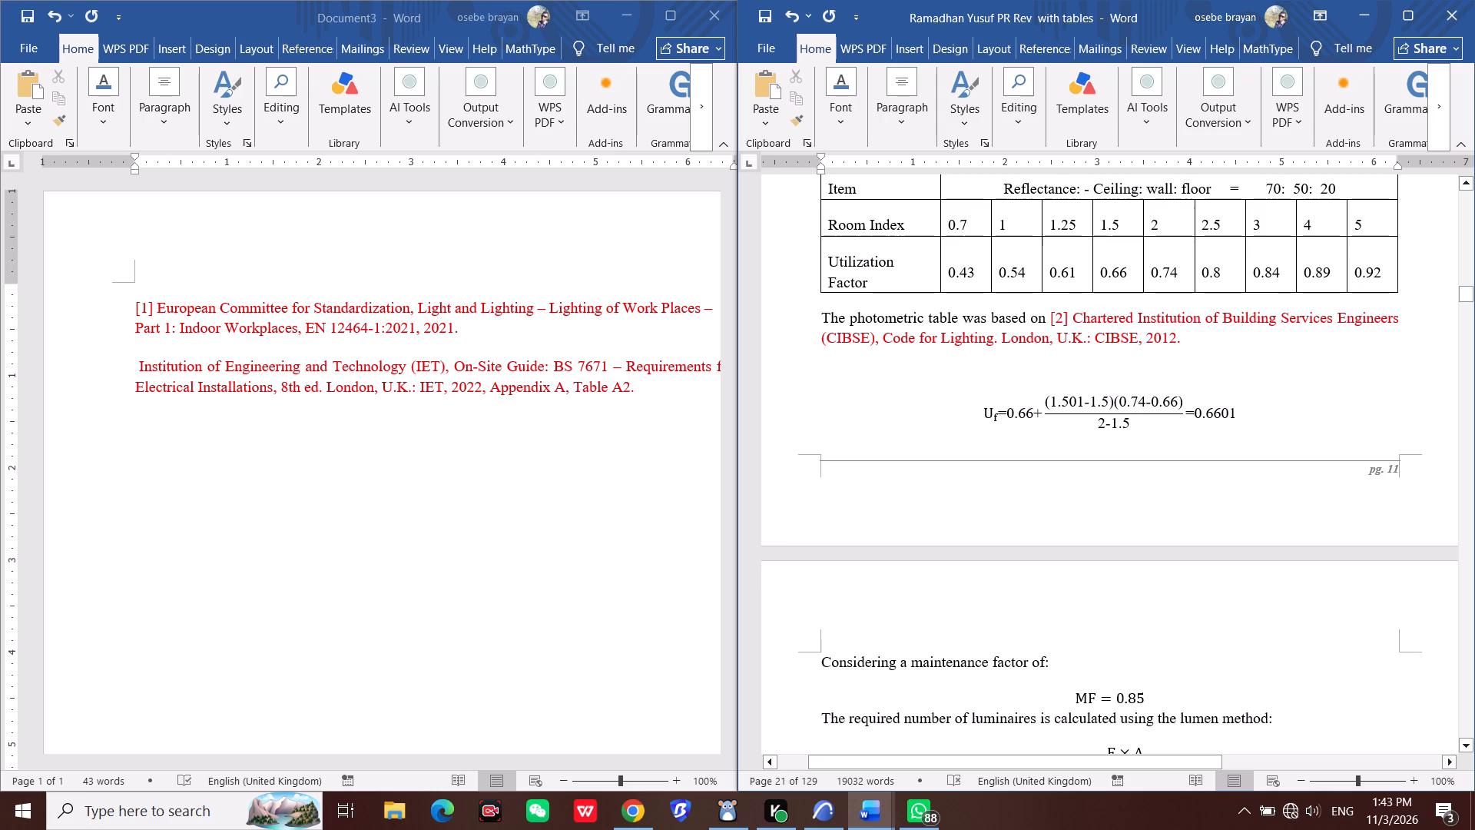
pyautogui.click(1060, 327)
pyautogui.scroll(-13, 1092, 554)
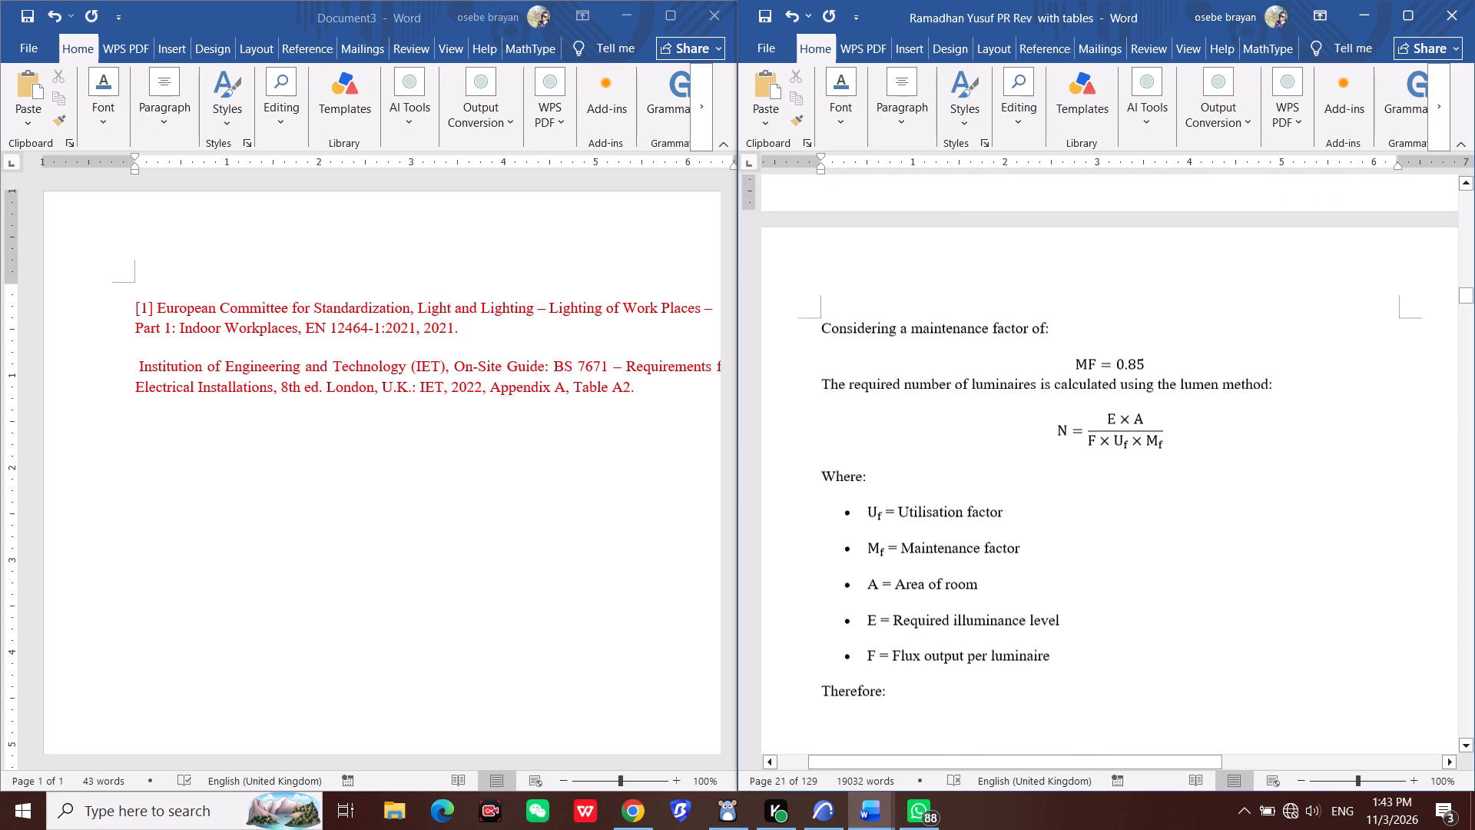
pyautogui.scroll(-20, 1094, 556)
pyautogui.scroll(-15, 1094, 556)
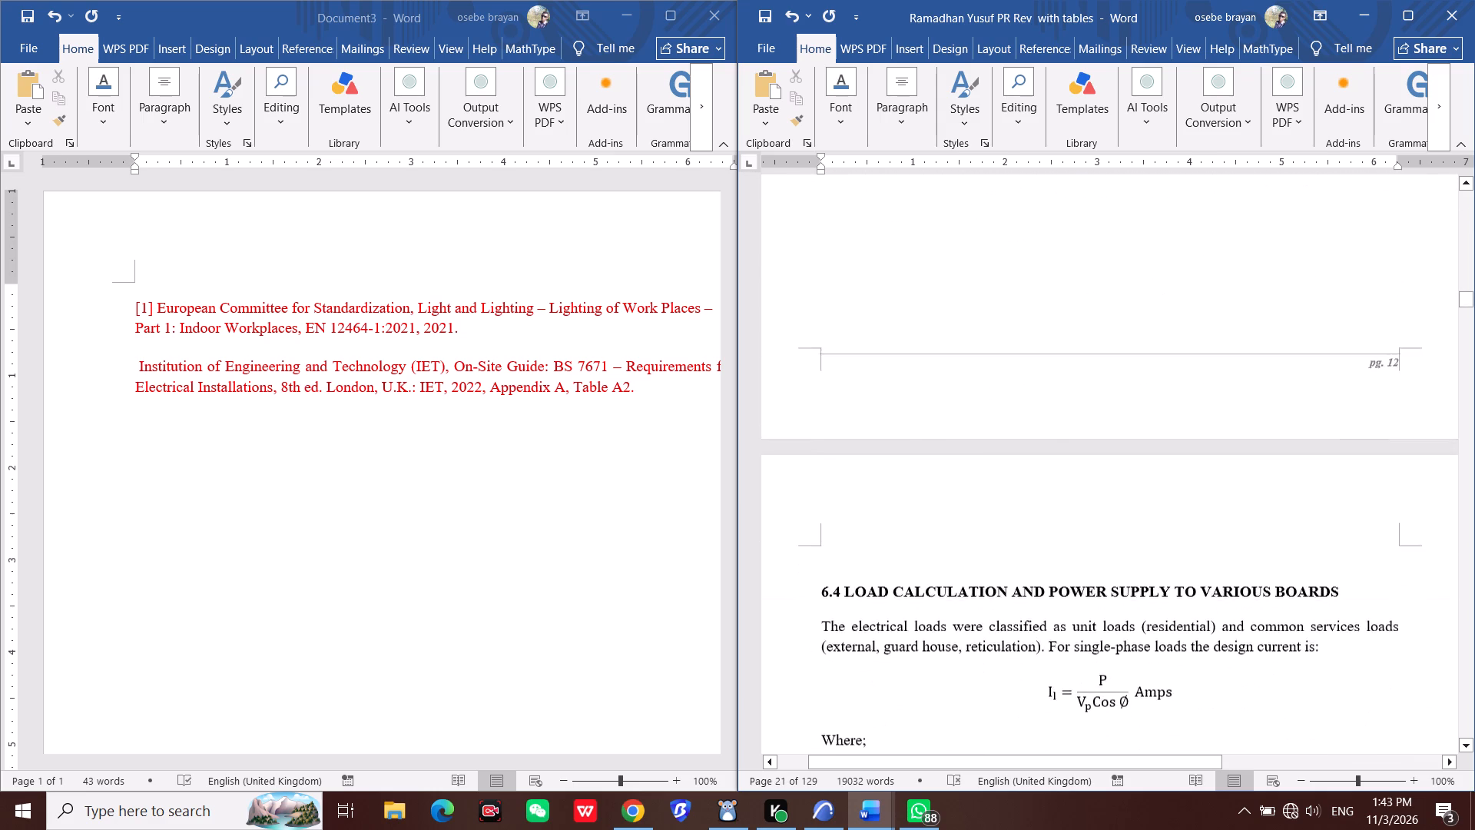
pyautogui.scroll(-20, 1088, 556)
pyautogui.scroll(-11, 1088, 556)
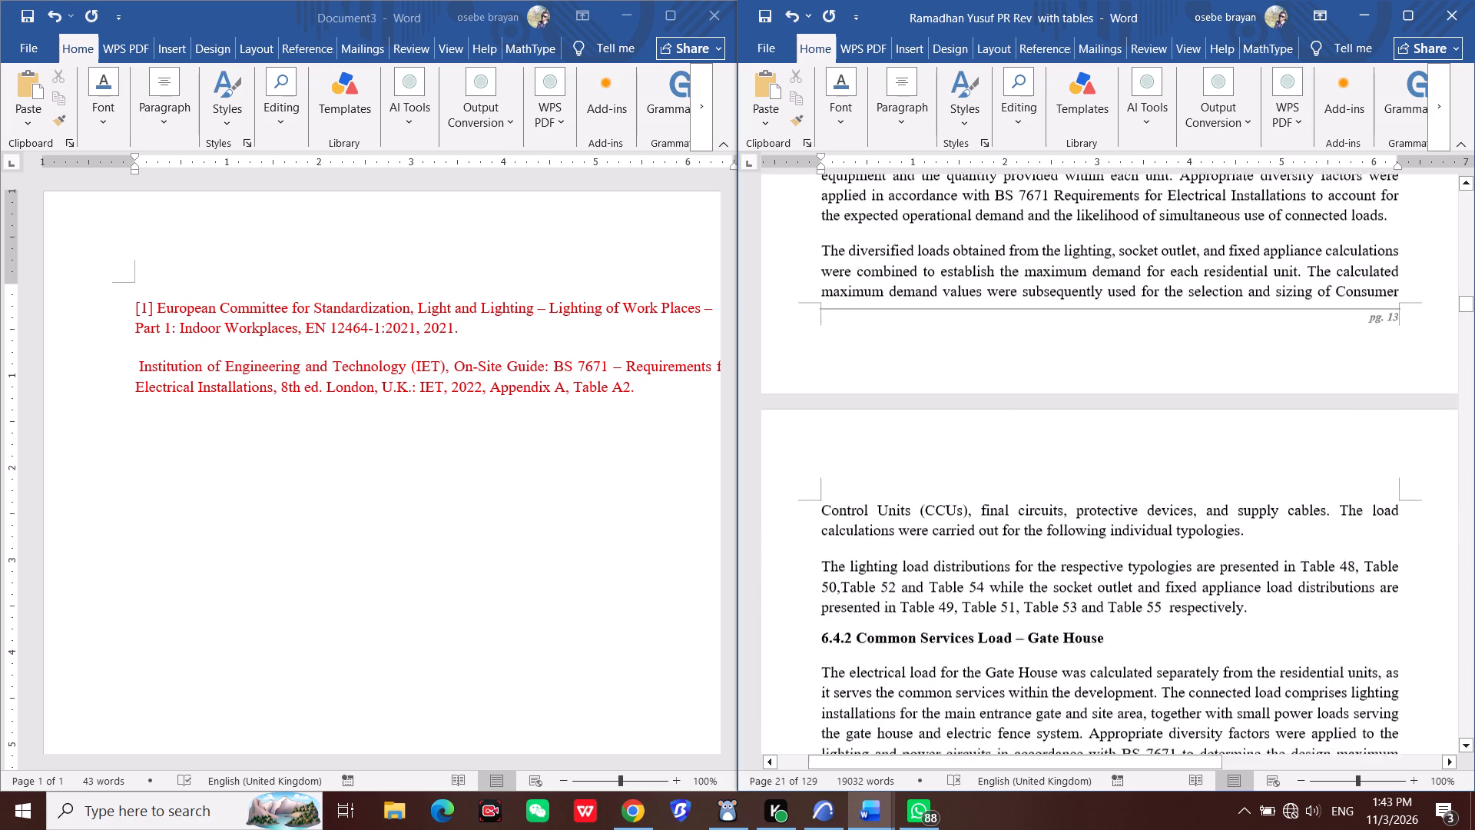
pyautogui.scroll(-5, 1088, 567)
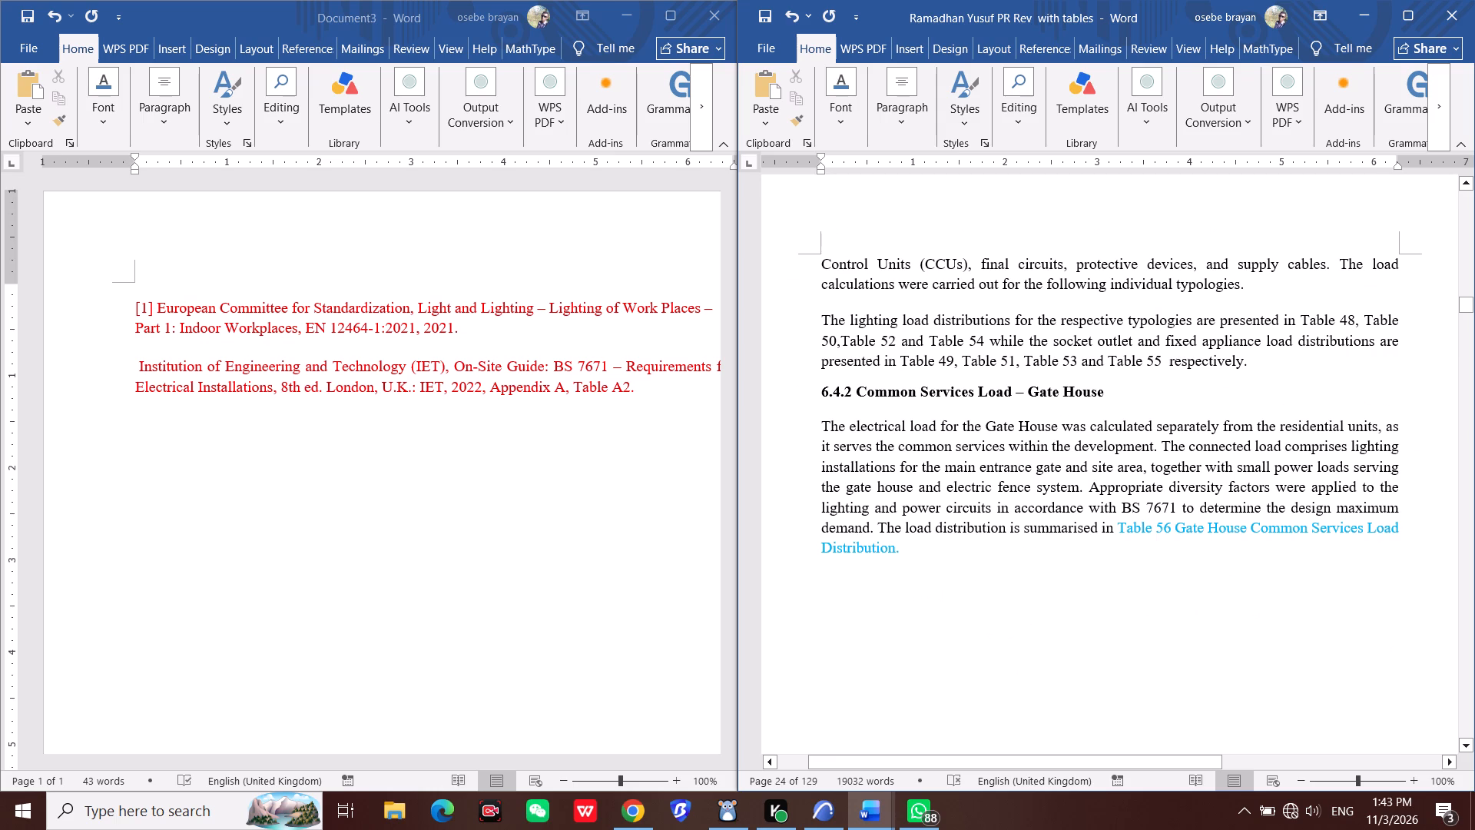
# Examine 6.4.2 Common Services Load – Gate House and 6.4.3 Summary of Total Connected Load for reference citations, up to the start of 6.5.
pyautogui.scroll(-3, 1103, 624)
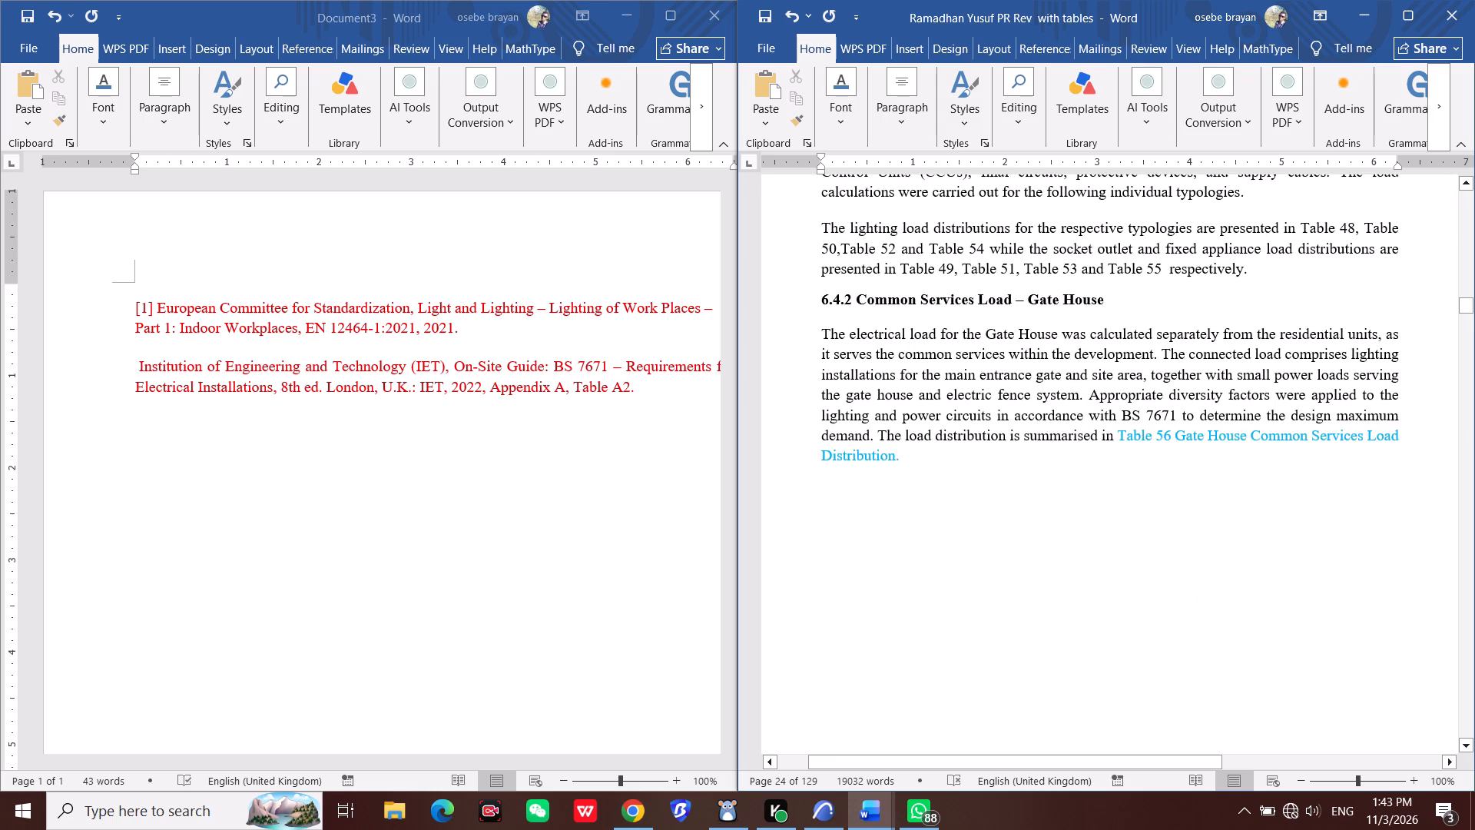
pyautogui.scroll(3, 1060, 470)
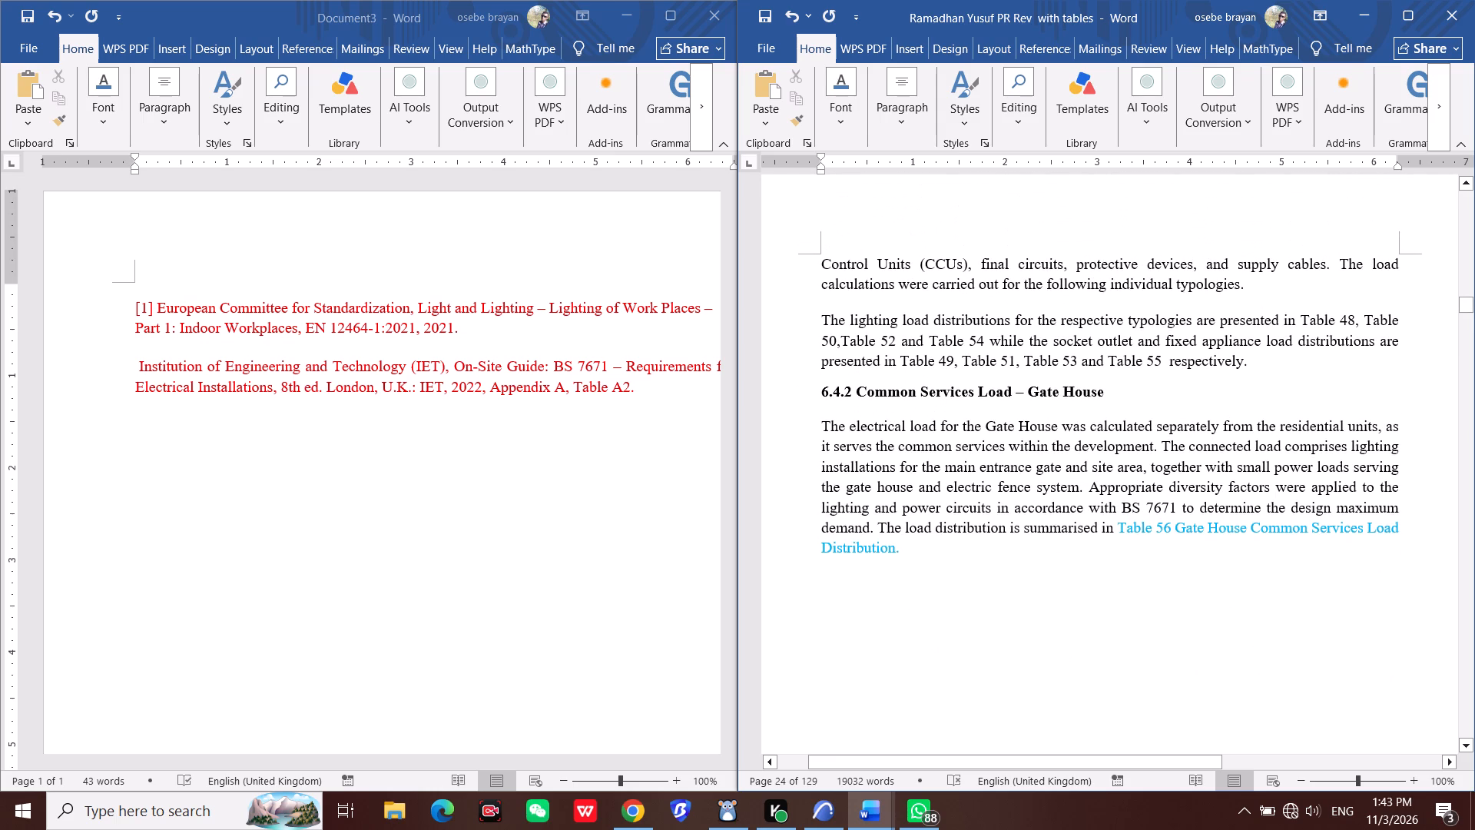
pyautogui.scroll(-20, 1109, 646)
pyautogui.scroll(-8, 1109, 646)
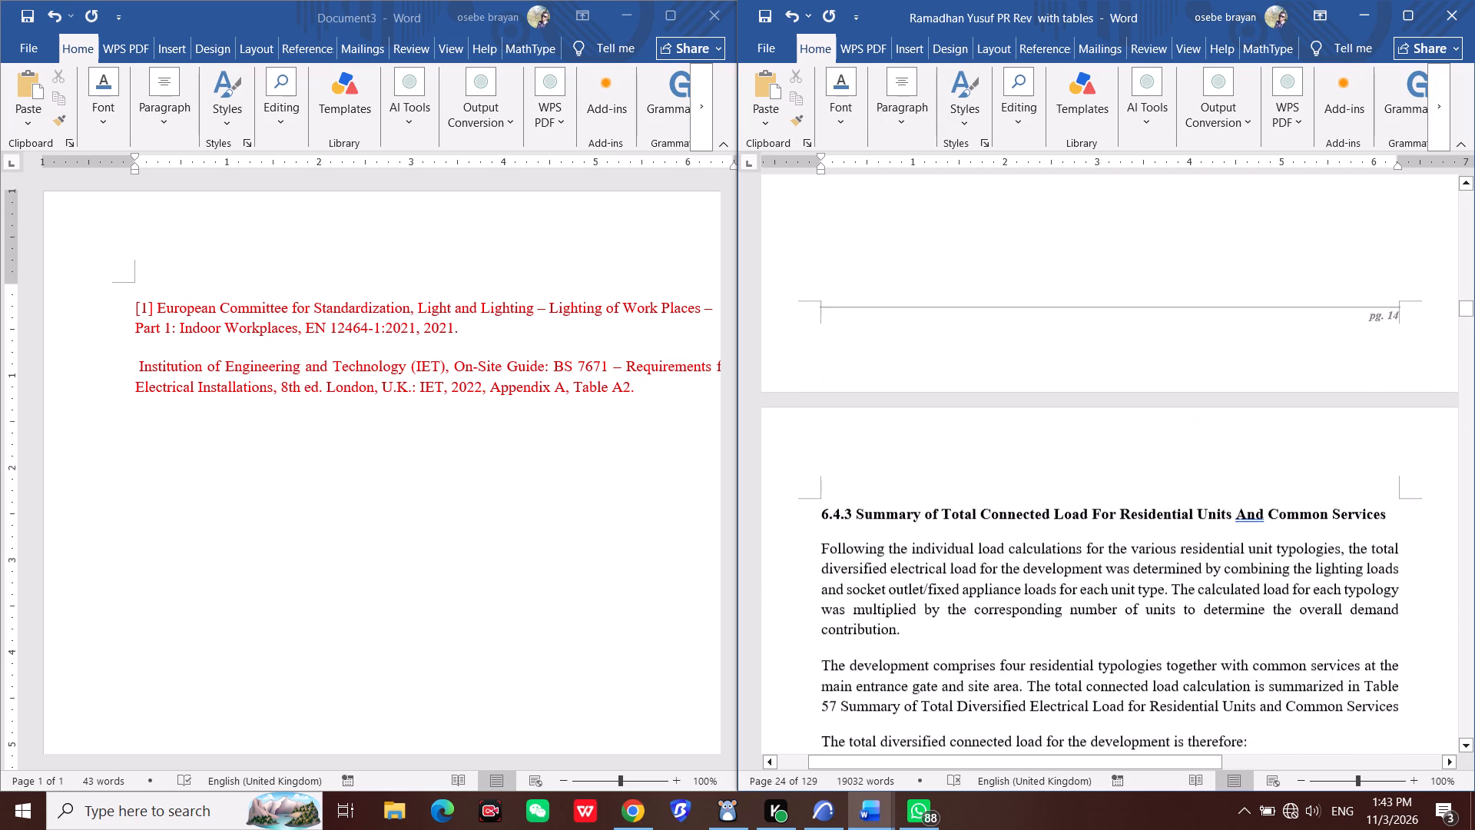
pyautogui.scroll(-13, 1109, 646)
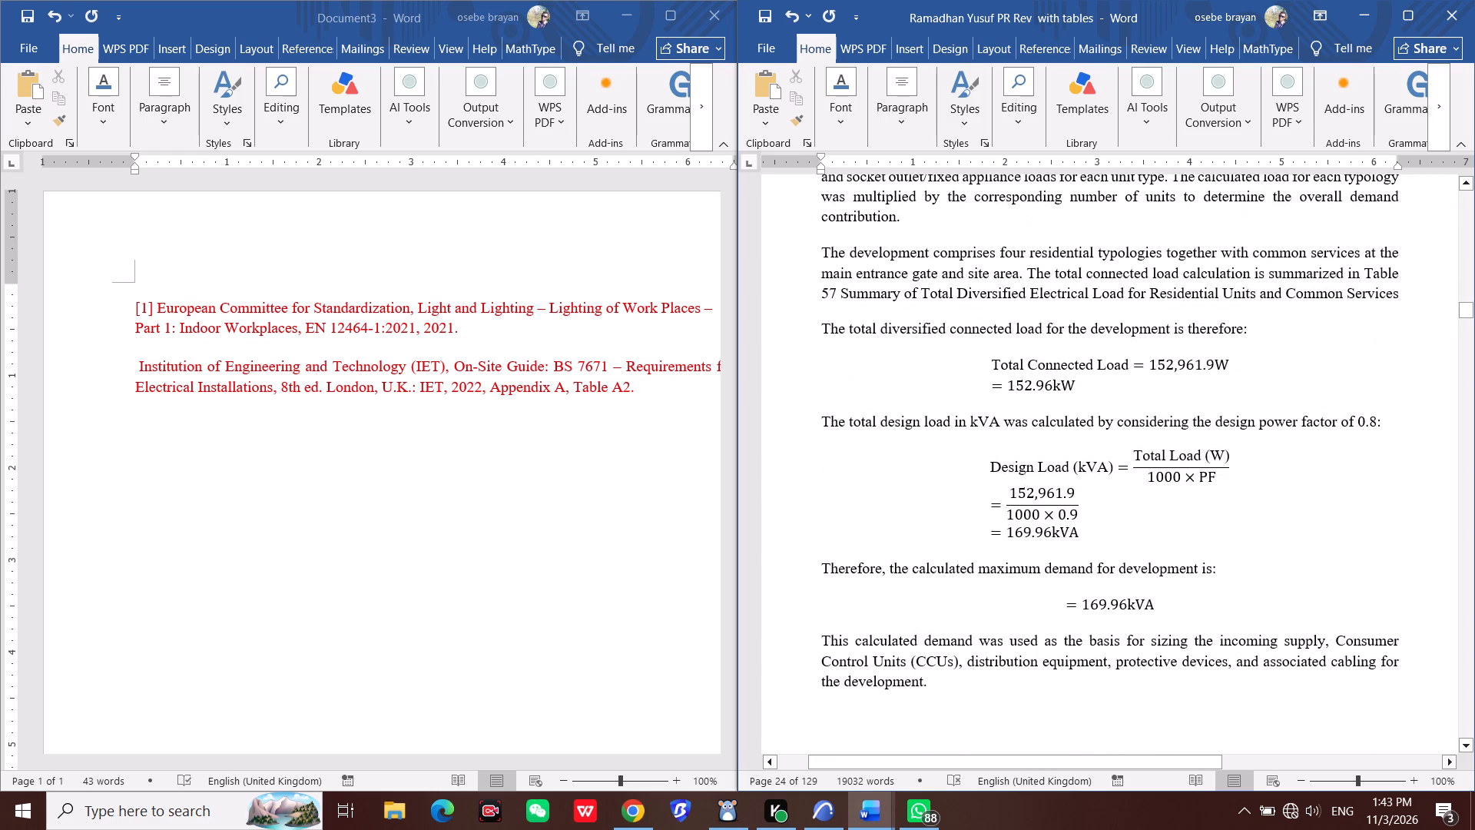
pyautogui.scroll(-20, 1105, 642)
pyautogui.scroll(-8, 1105, 642)
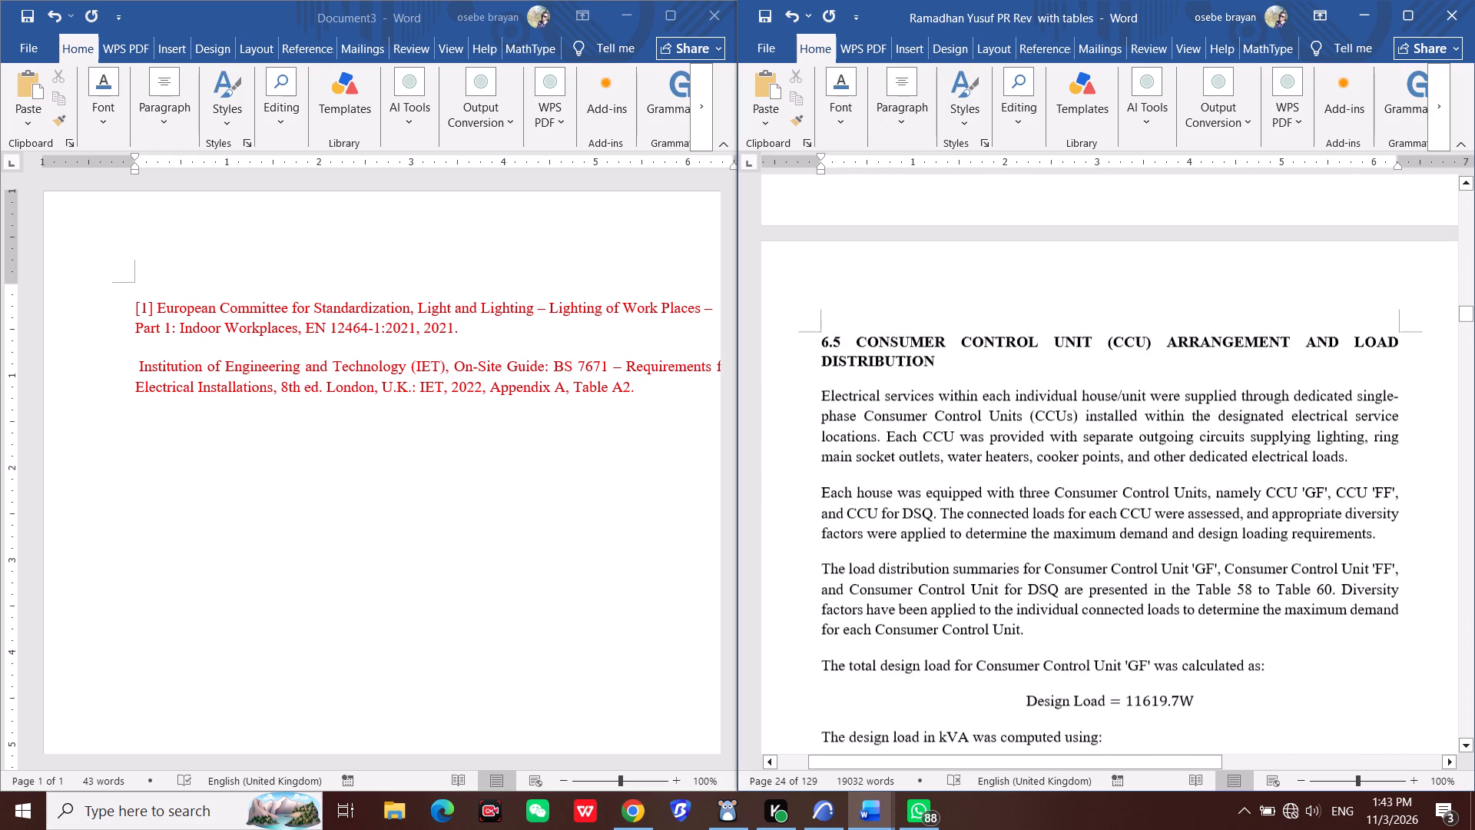
# Recheck the text backwards from 6.4.3 through the BS 7671 mentions in 6.4.2 and 6.4.1 to the 6.4 Load Calculation heading.
pyautogui.scroll(20, 1101, 626)
pyautogui.scroll(18, 1101, 626)
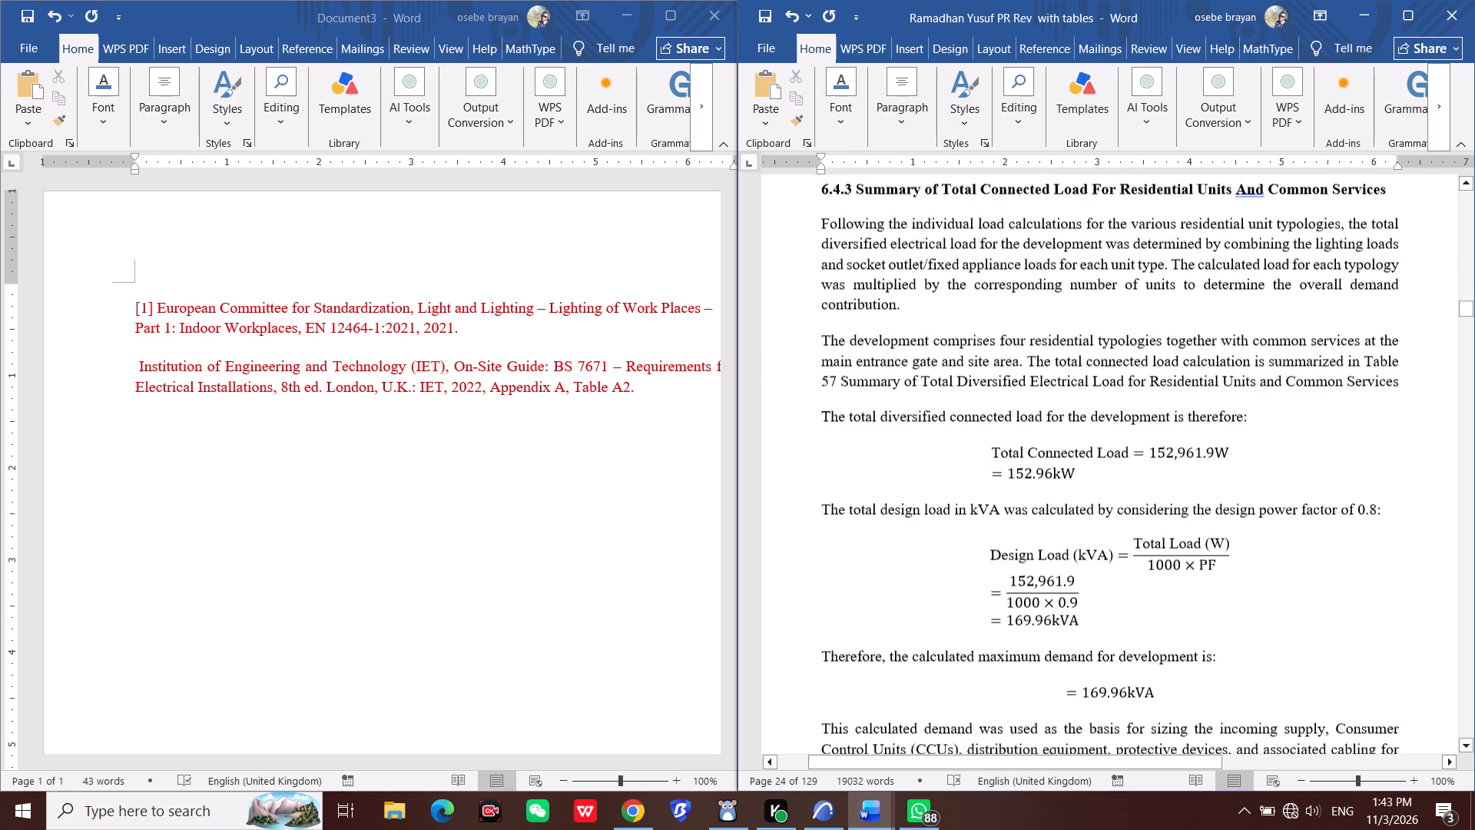
pyautogui.scroll(18, 1145, 626)
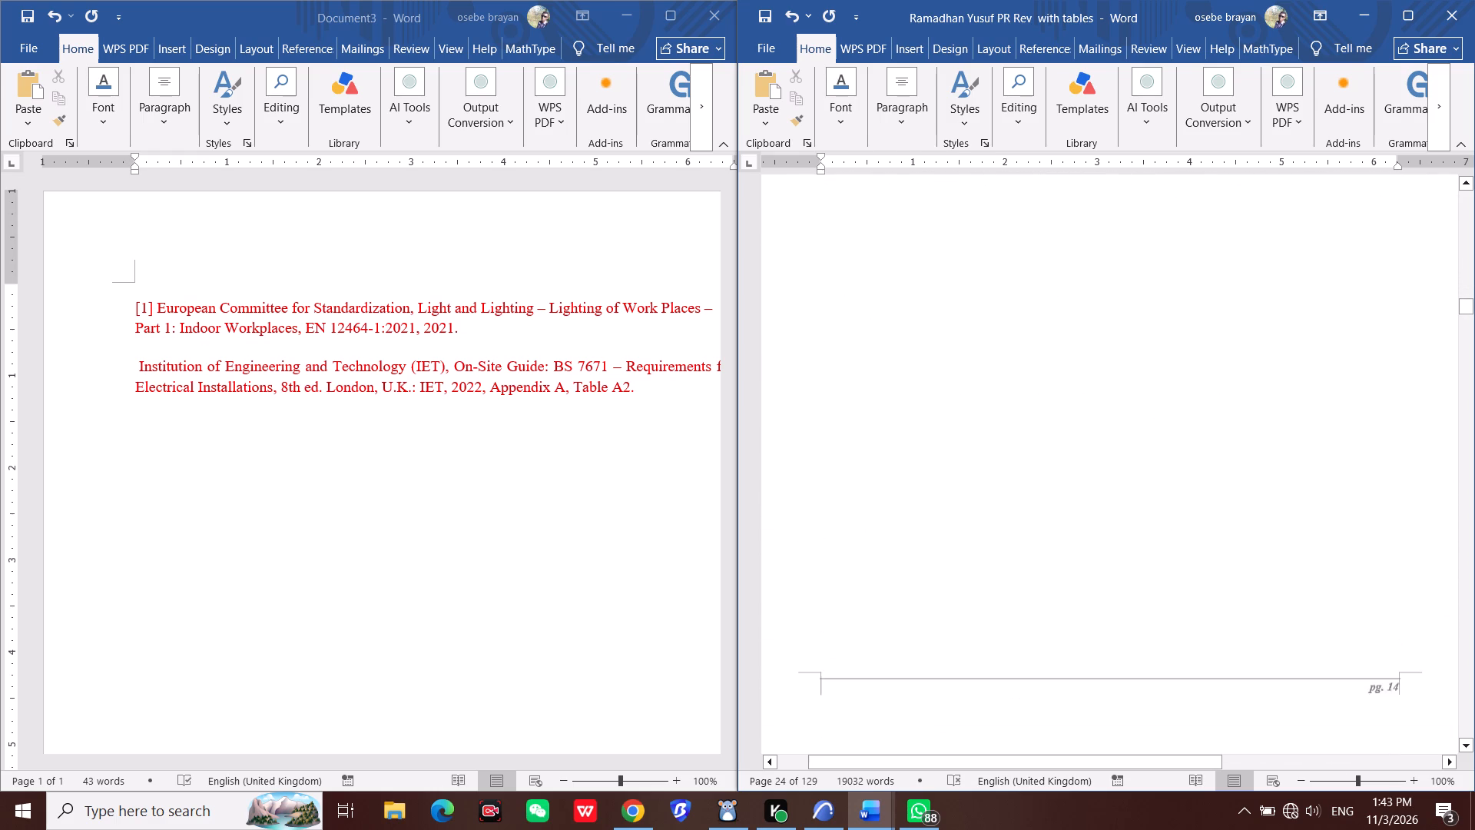
pyautogui.scroll(15, 1145, 626)
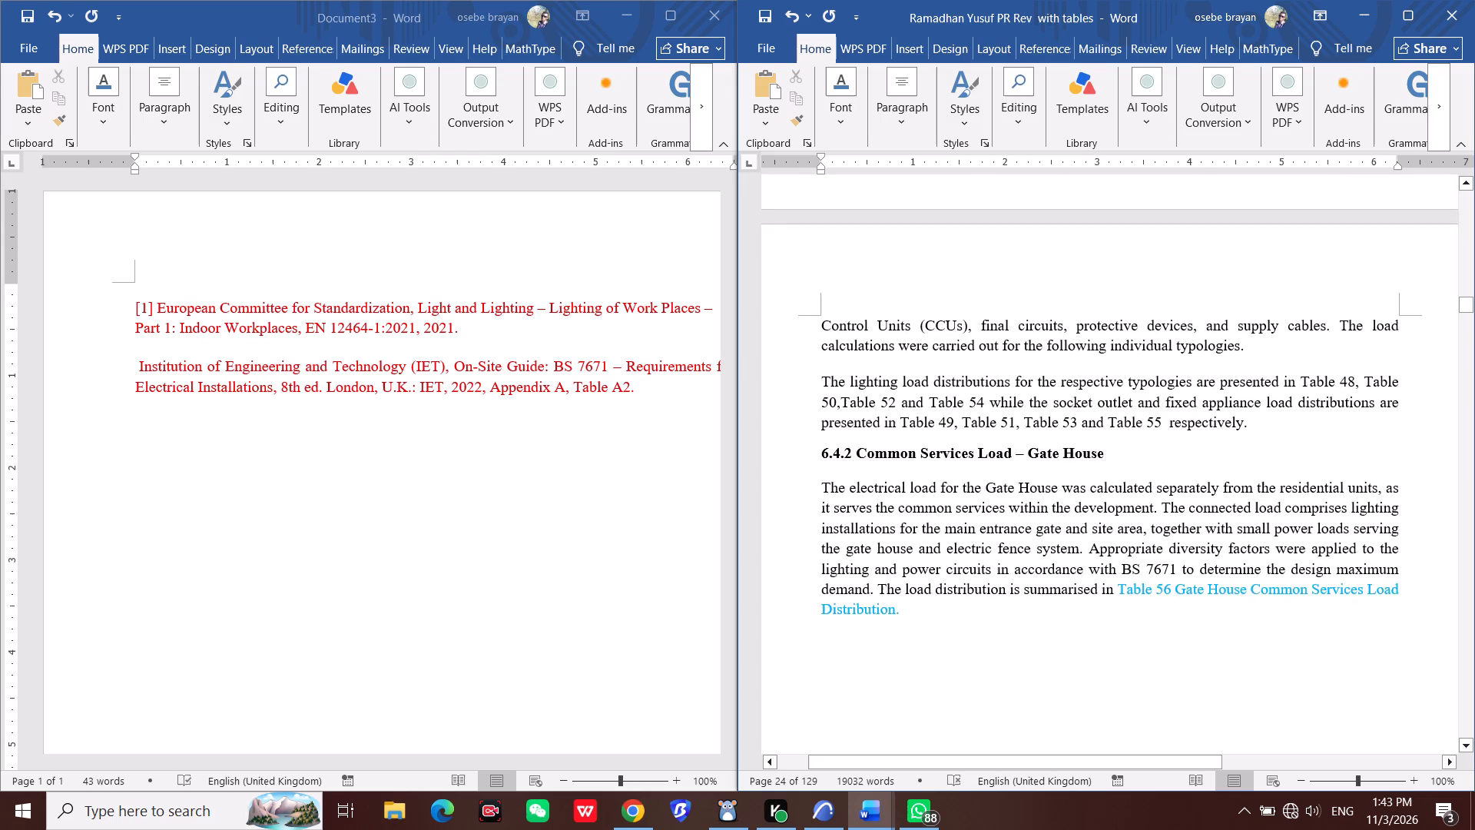
pyautogui.scroll(2, 1145, 626)
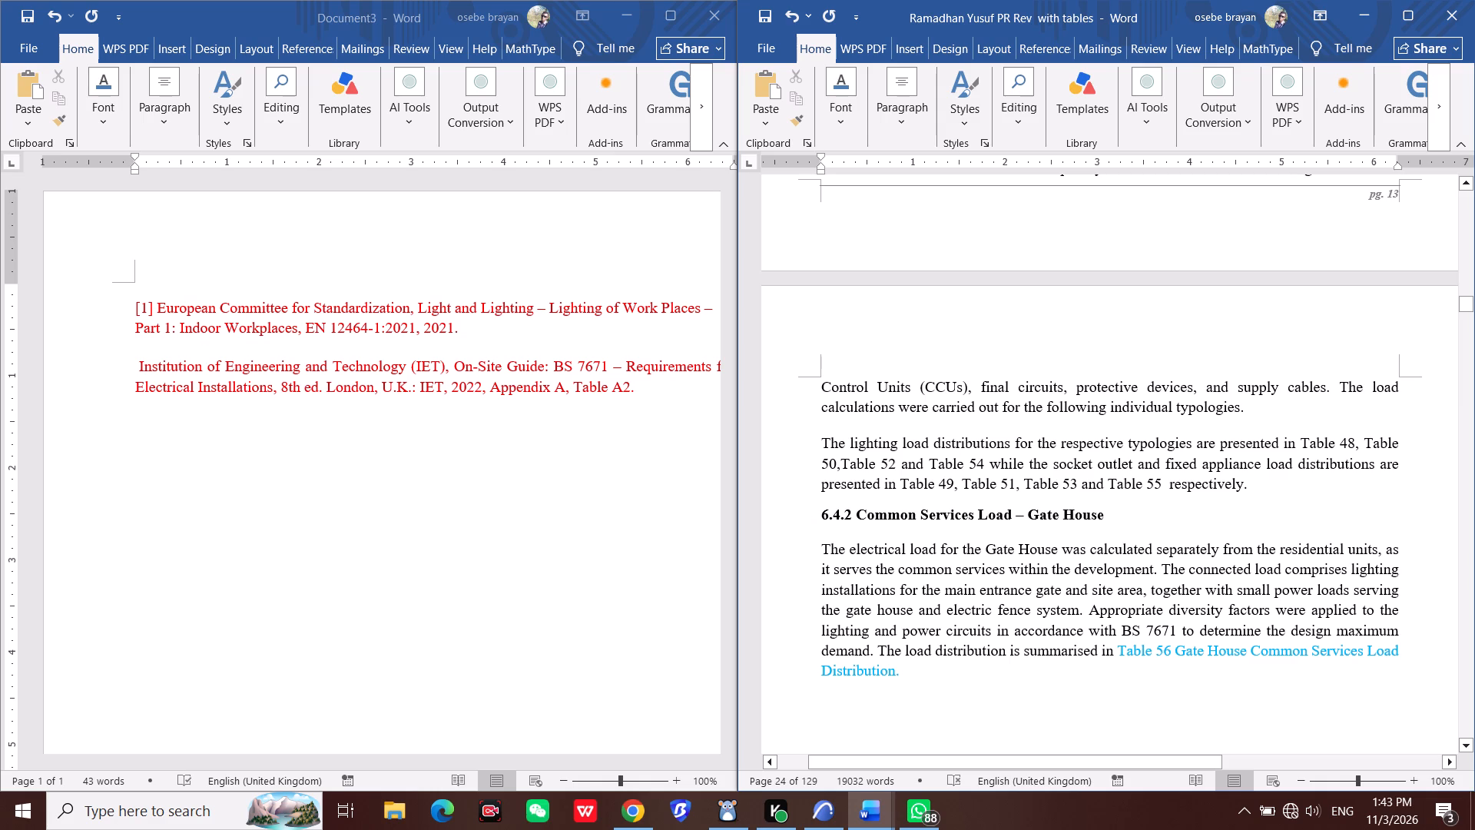
pyautogui.scroll(12, 999, 483)
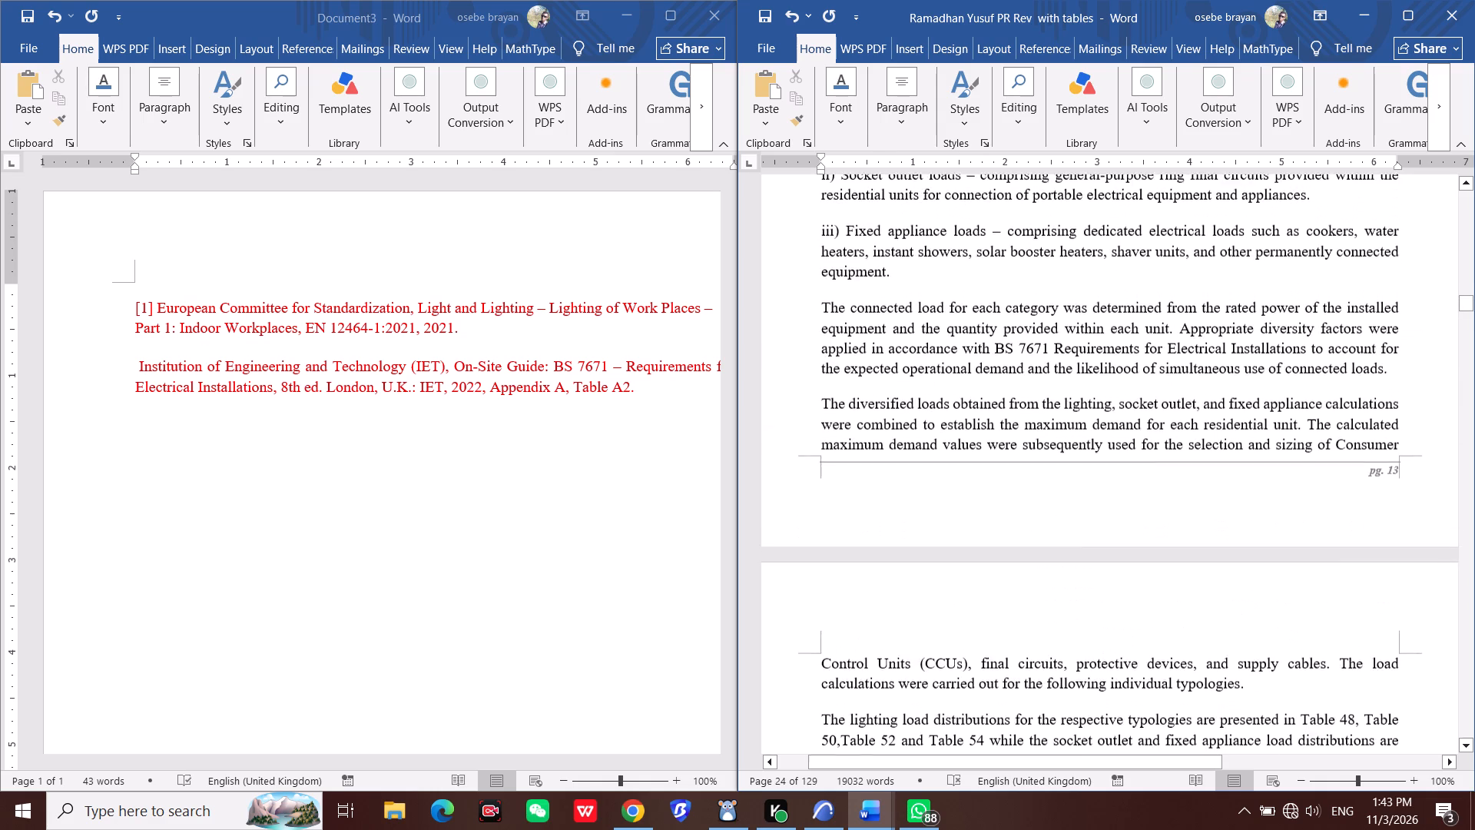
pyautogui.scroll(12, 1044, 464)
pyautogui.scroll(7, 1094, 556)
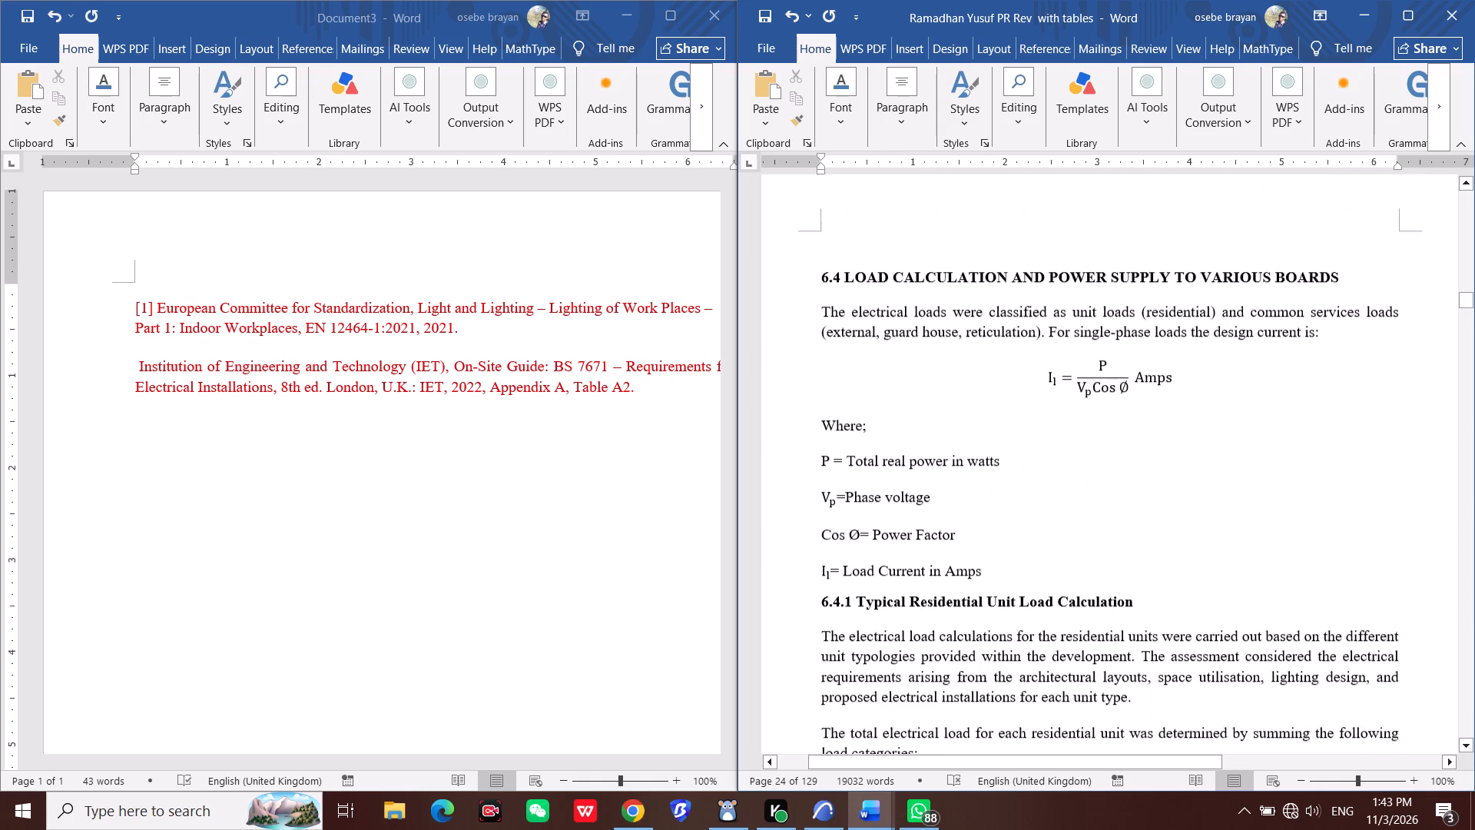
pyautogui.scroll(16, 1066, 598)
pyautogui.scroll(4, 1098, 438)
pyautogui.scroll(-20, 1102, 444)
pyautogui.scroll(-3, 1102, 444)
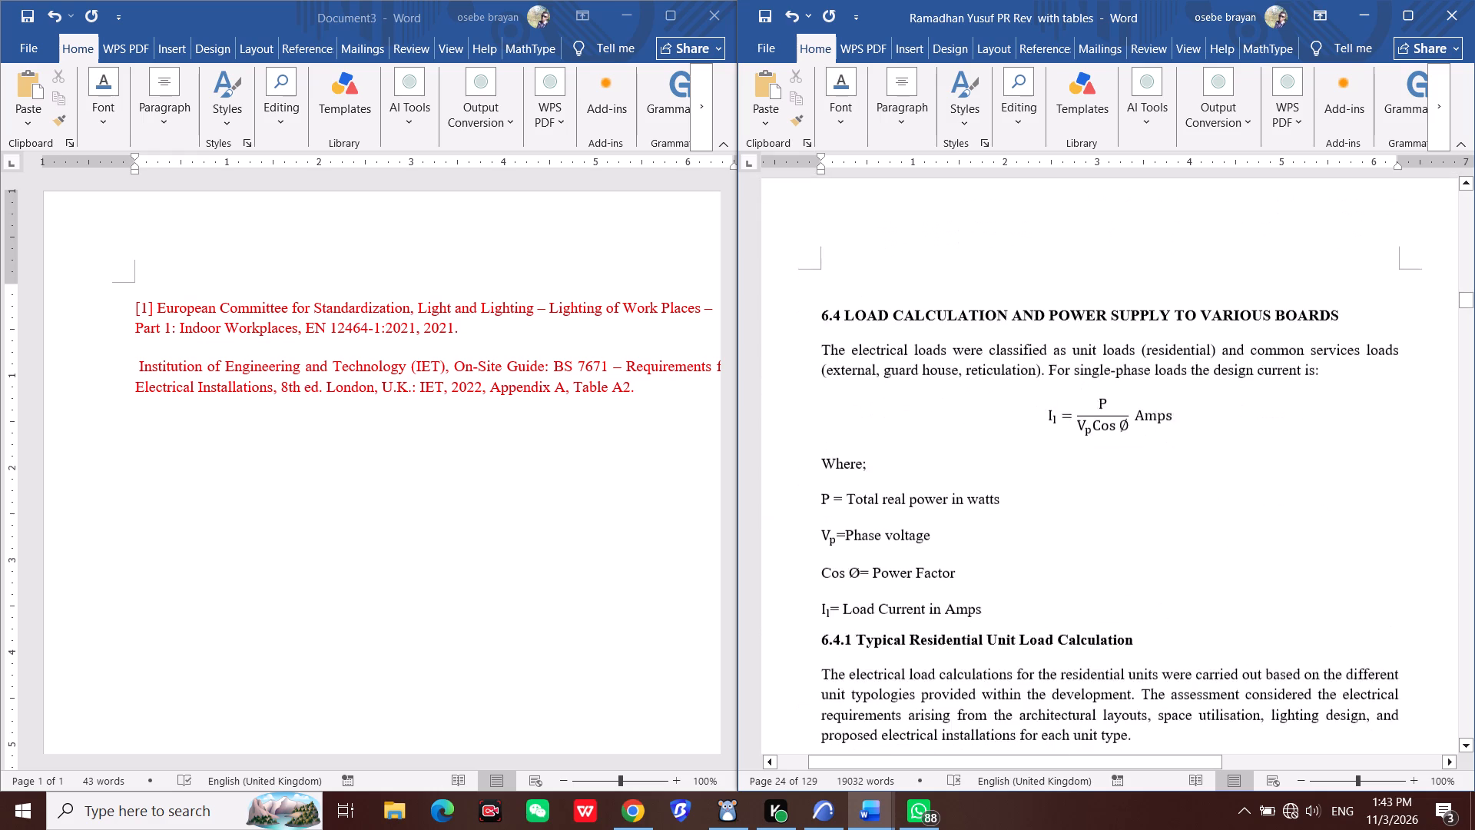
# Examine the Consumer Control Unit 'GF' load, cable voltage drop and 6.5.2 Sizing of Protective Device for IEE Wiring Regulations citations.
pyautogui.scroll(-20, 1118, 453)
pyautogui.scroll(-20, 1118, 453)
pyautogui.scroll(-3, 1118, 453)
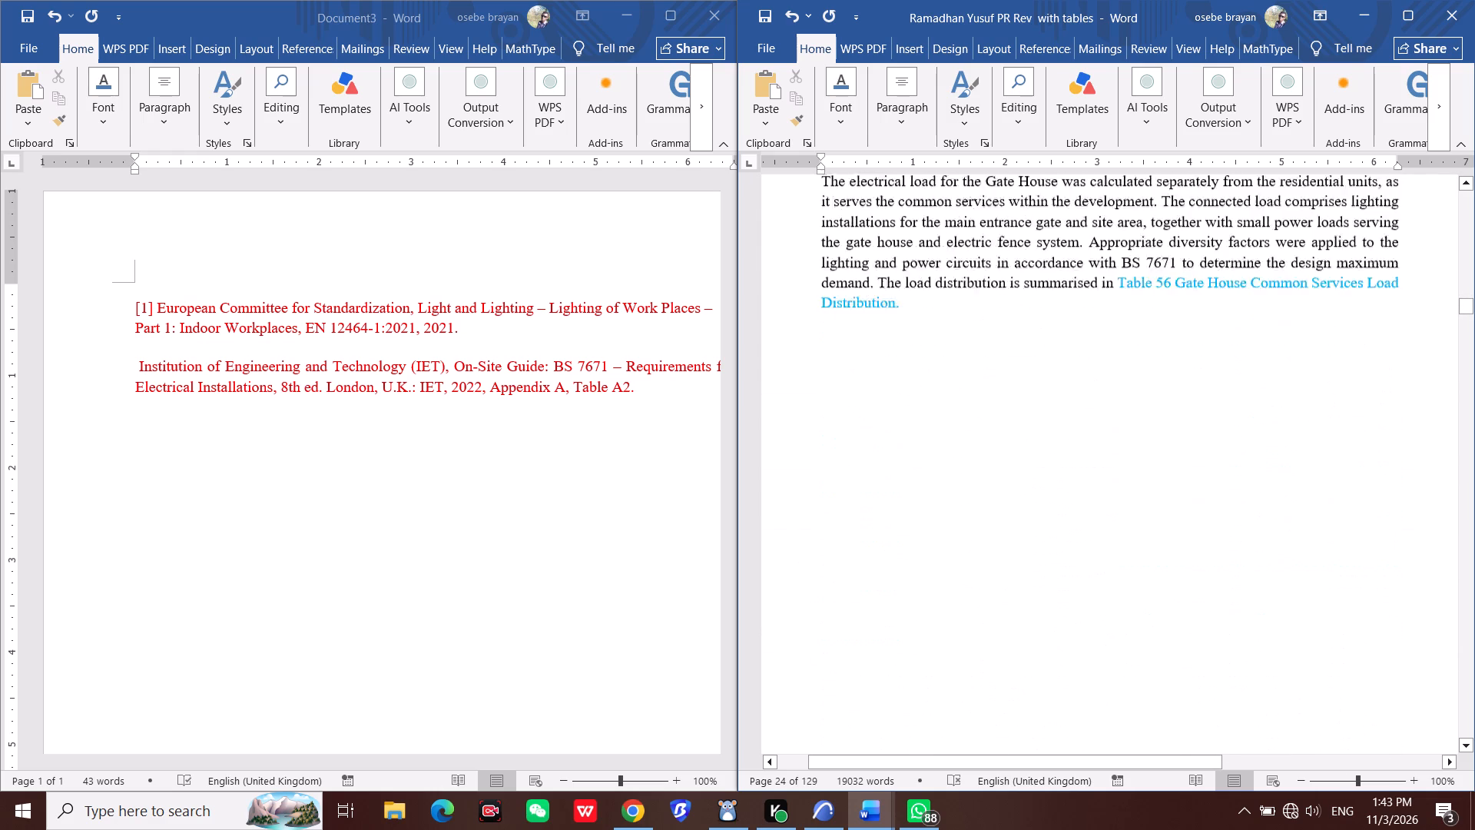
pyautogui.scroll(-20, 1165, 518)
pyautogui.scroll(-20, 1165, 518)
pyautogui.scroll(-2, 1165, 518)
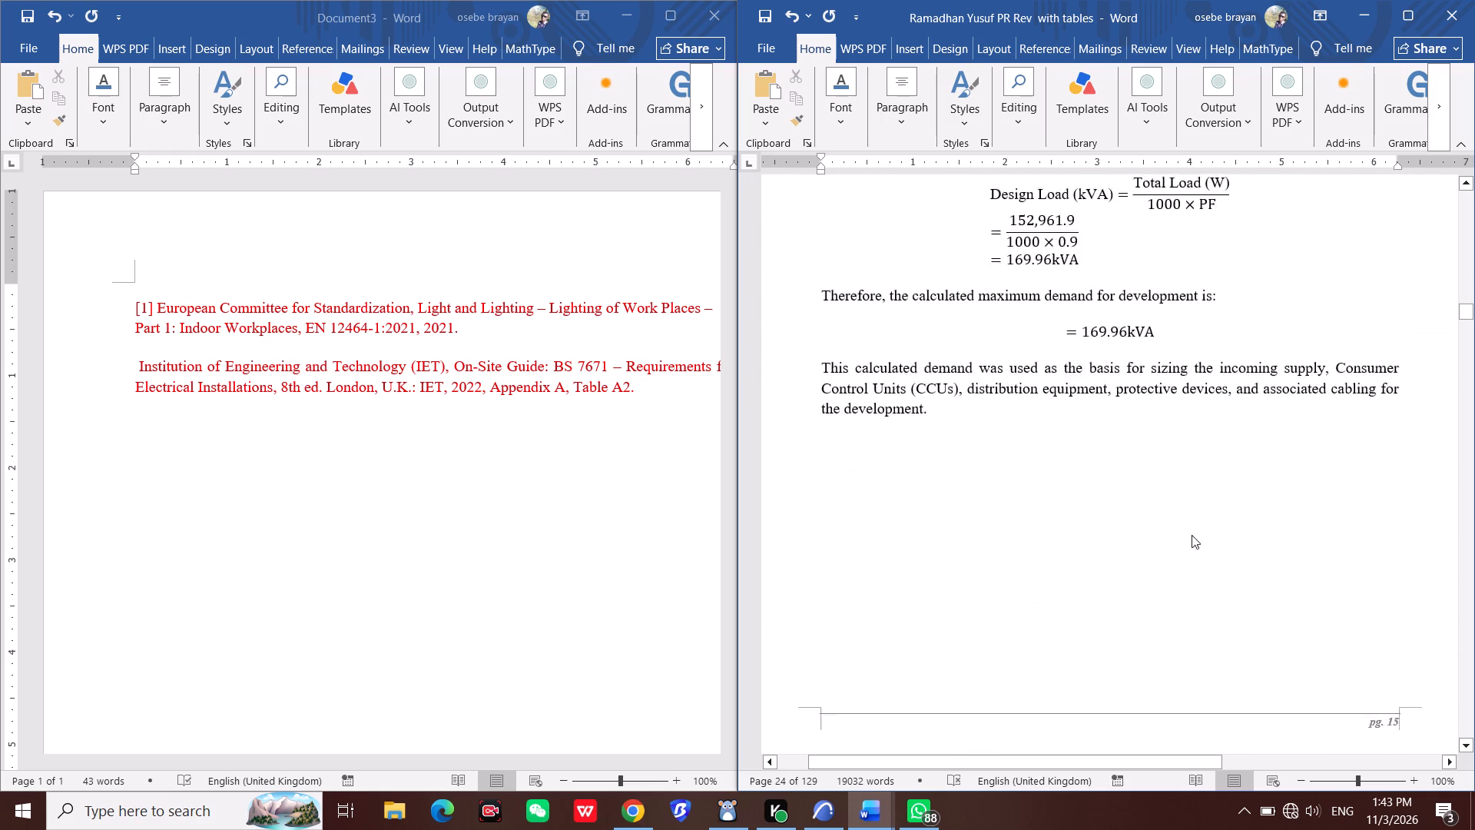
pyautogui.scroll(-20, 1192, 535)
pyautogui.scroll(-20, 1192, 535)
pyautogui.scroll(-2, 1192, 535)
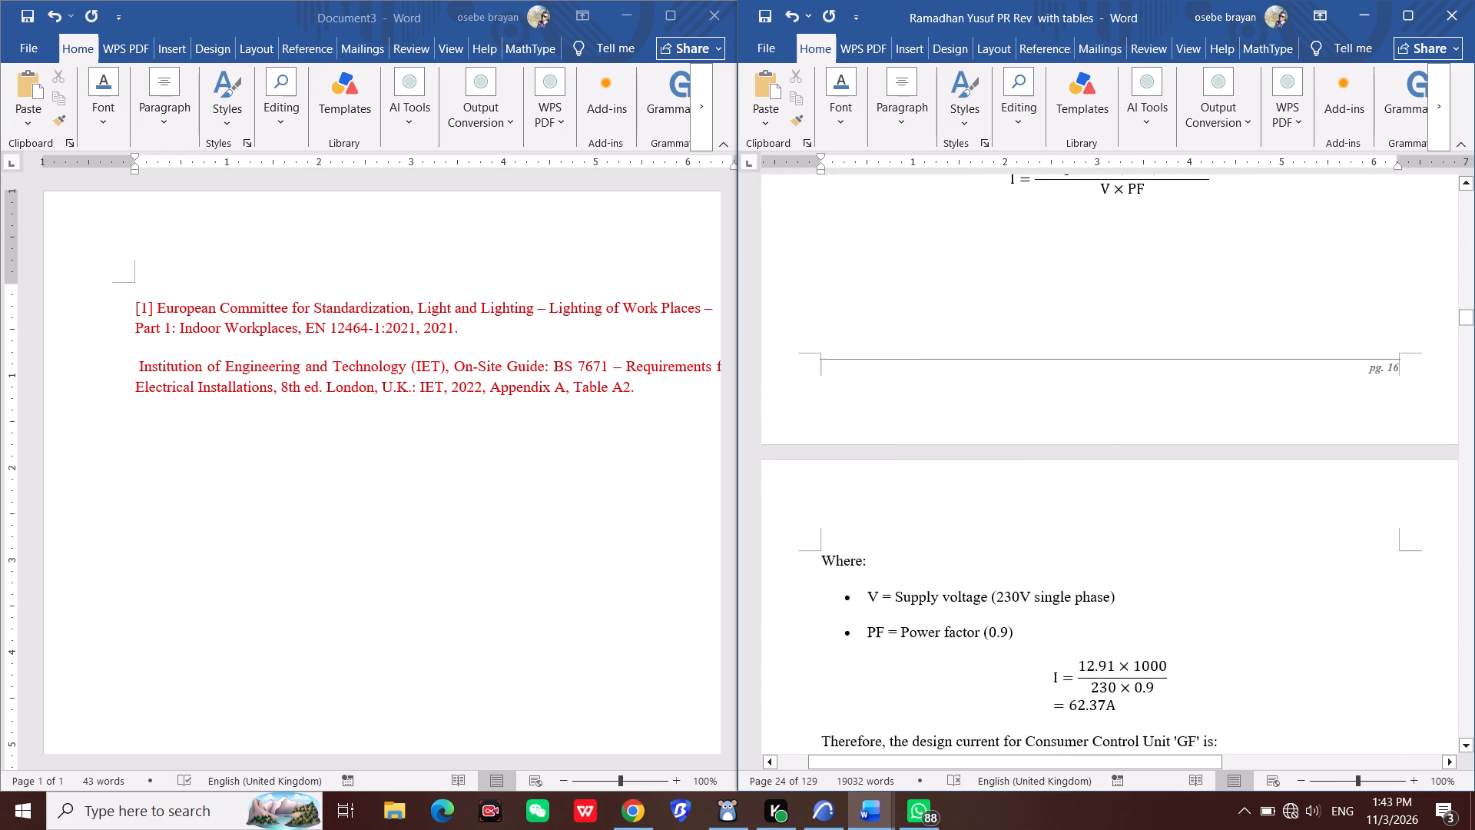
pyautogui.scroll(-20, 1212, 533)
pyautogui.scroll(-15, 1212, 533)
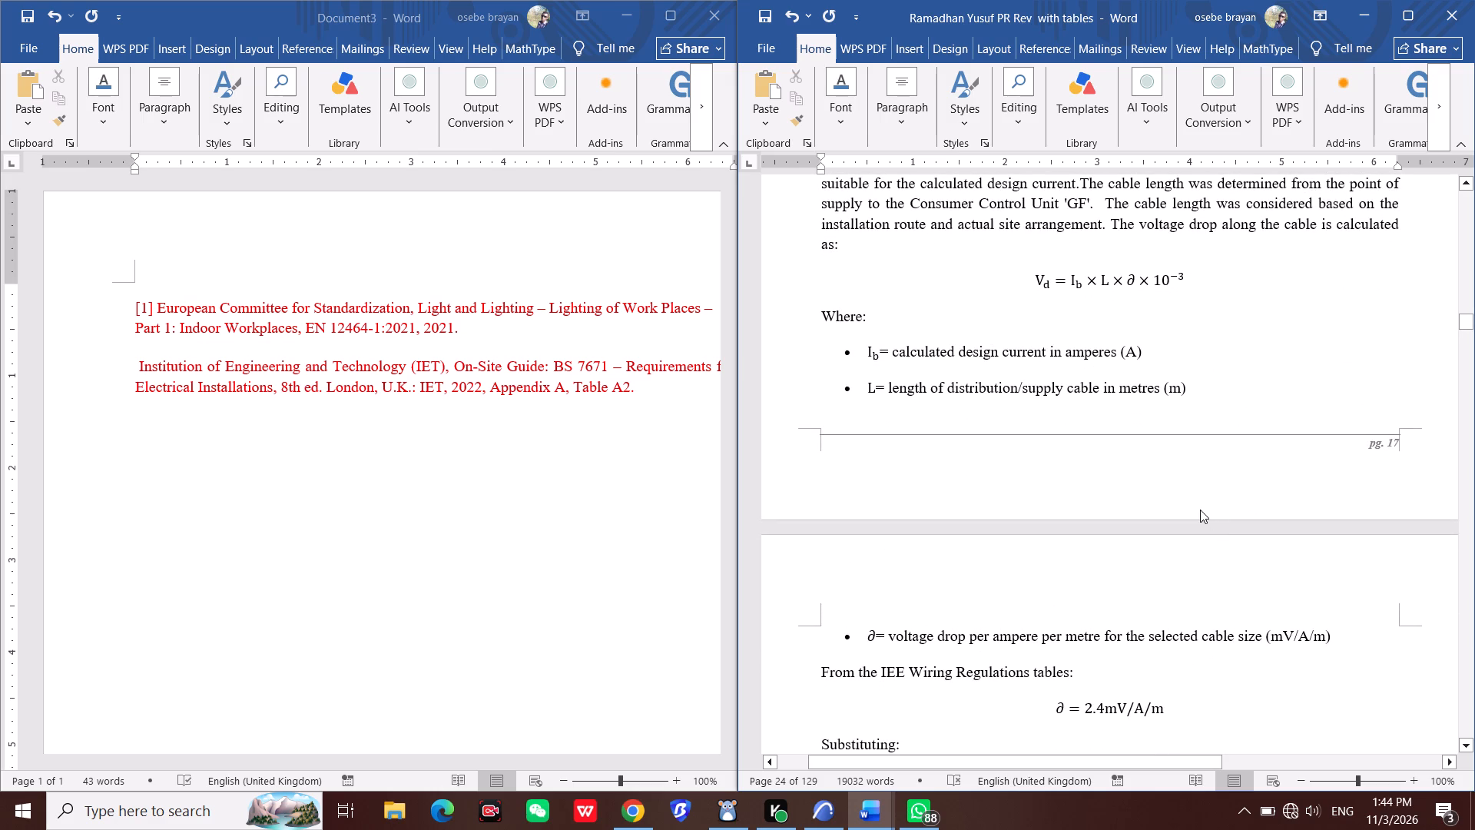
pyautogui.scroll(-6, 1172, 432)
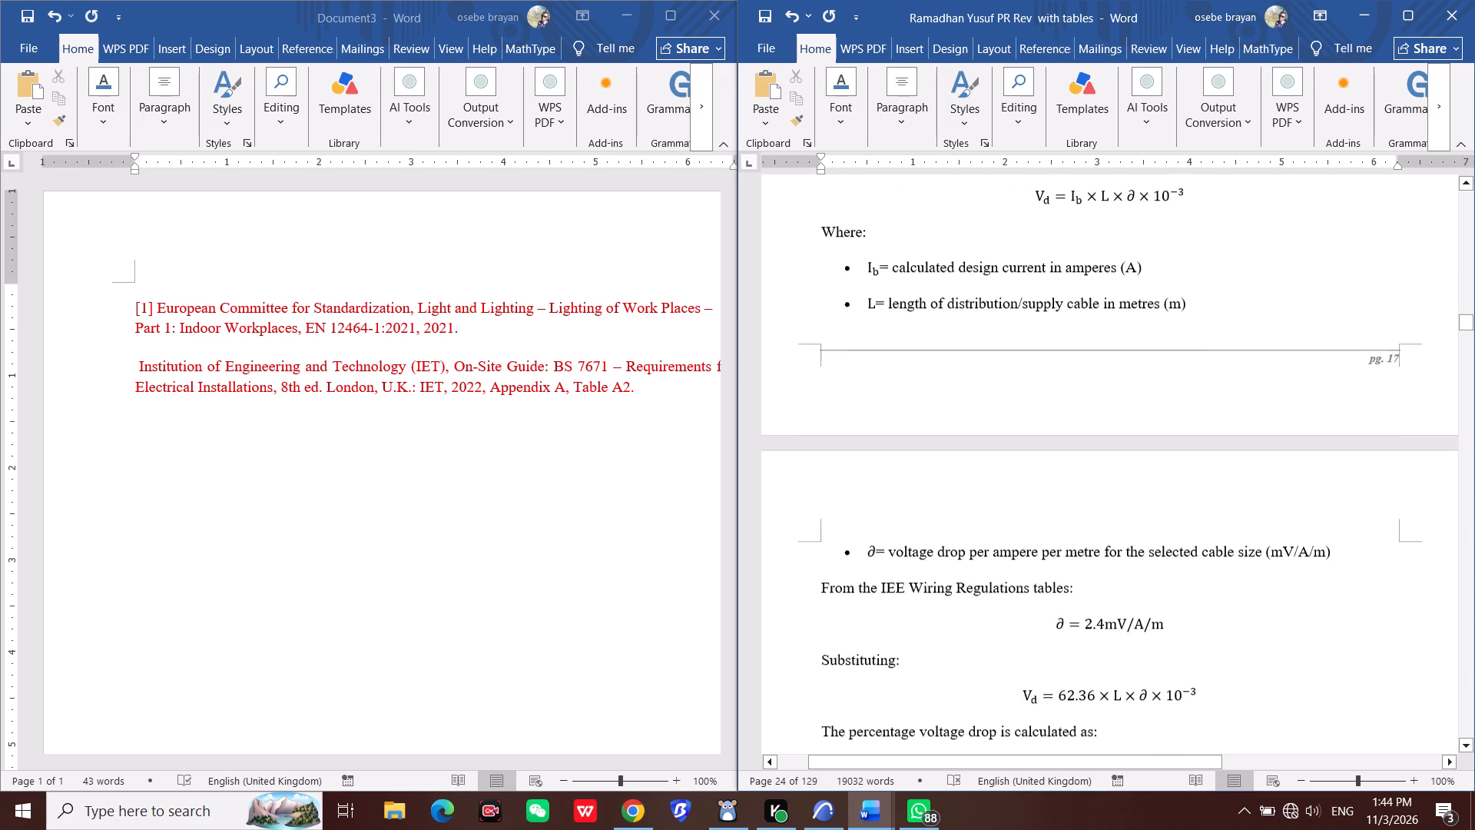
pyautogui.scroll(-12, 1172, 432)
pyautogui.scroll(3, 1172, 426)
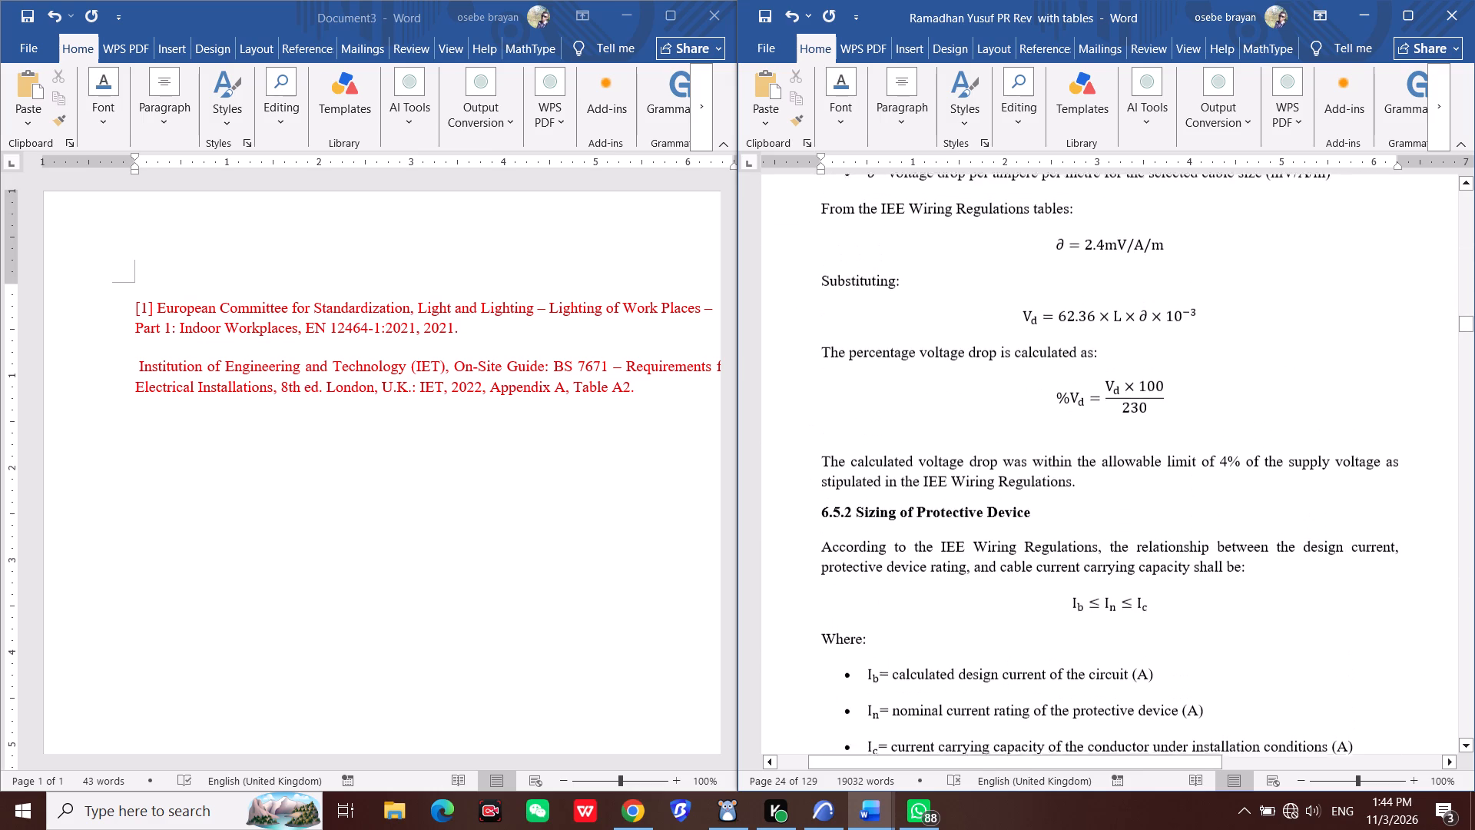
pyautogui.scroll(2, 1185, 535)
pyautogui.scroll(-9, 1185, 535)
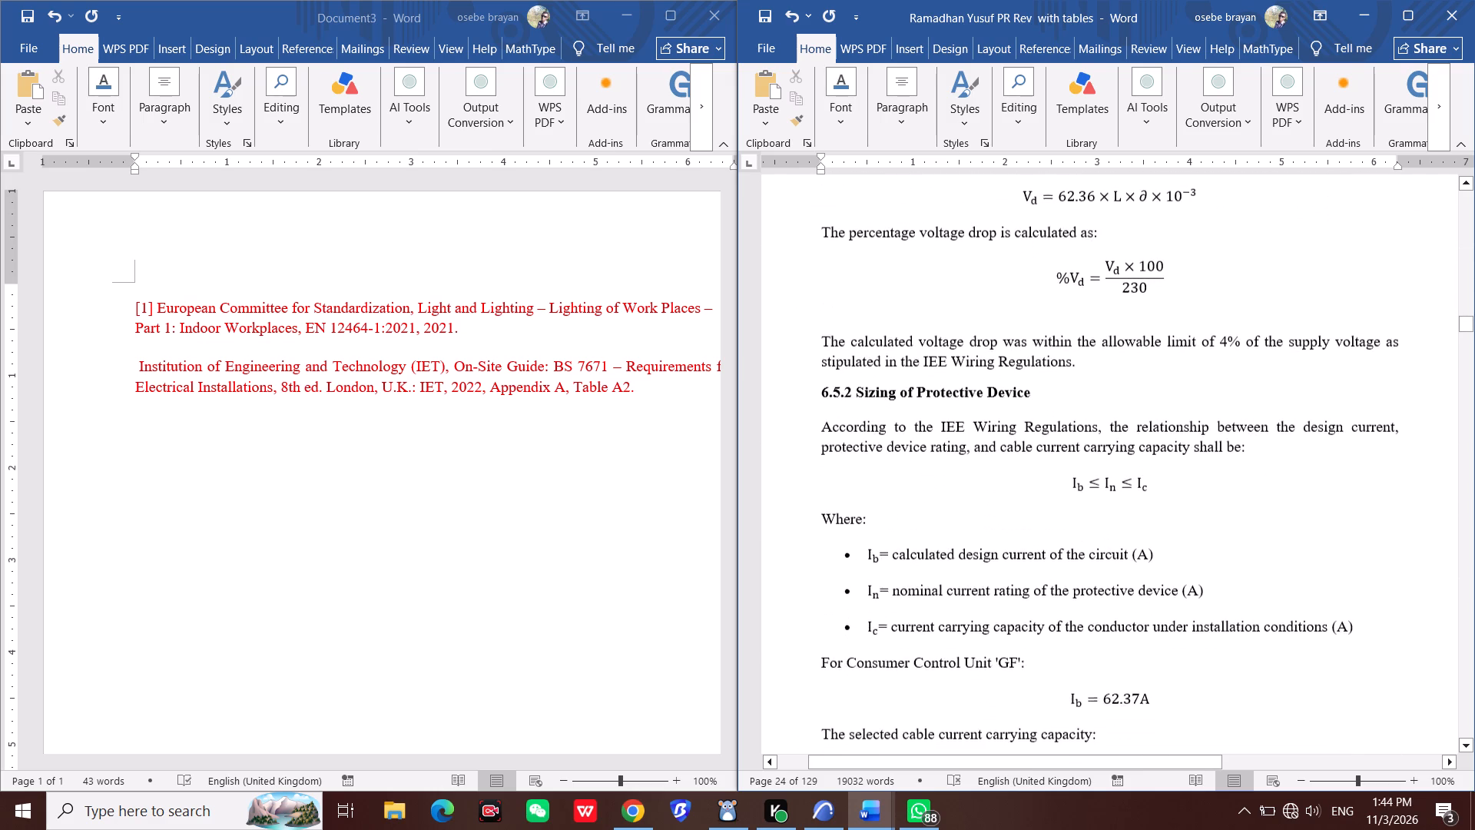
# Review 6.5.3 Consumer Control Unit Distribution Arrangement and the single line diagrams in Figures 4 to 6.
pyautogui.scroll(-20, 1185, 535)
pyautogui.scroll(-5, 1185, 535)
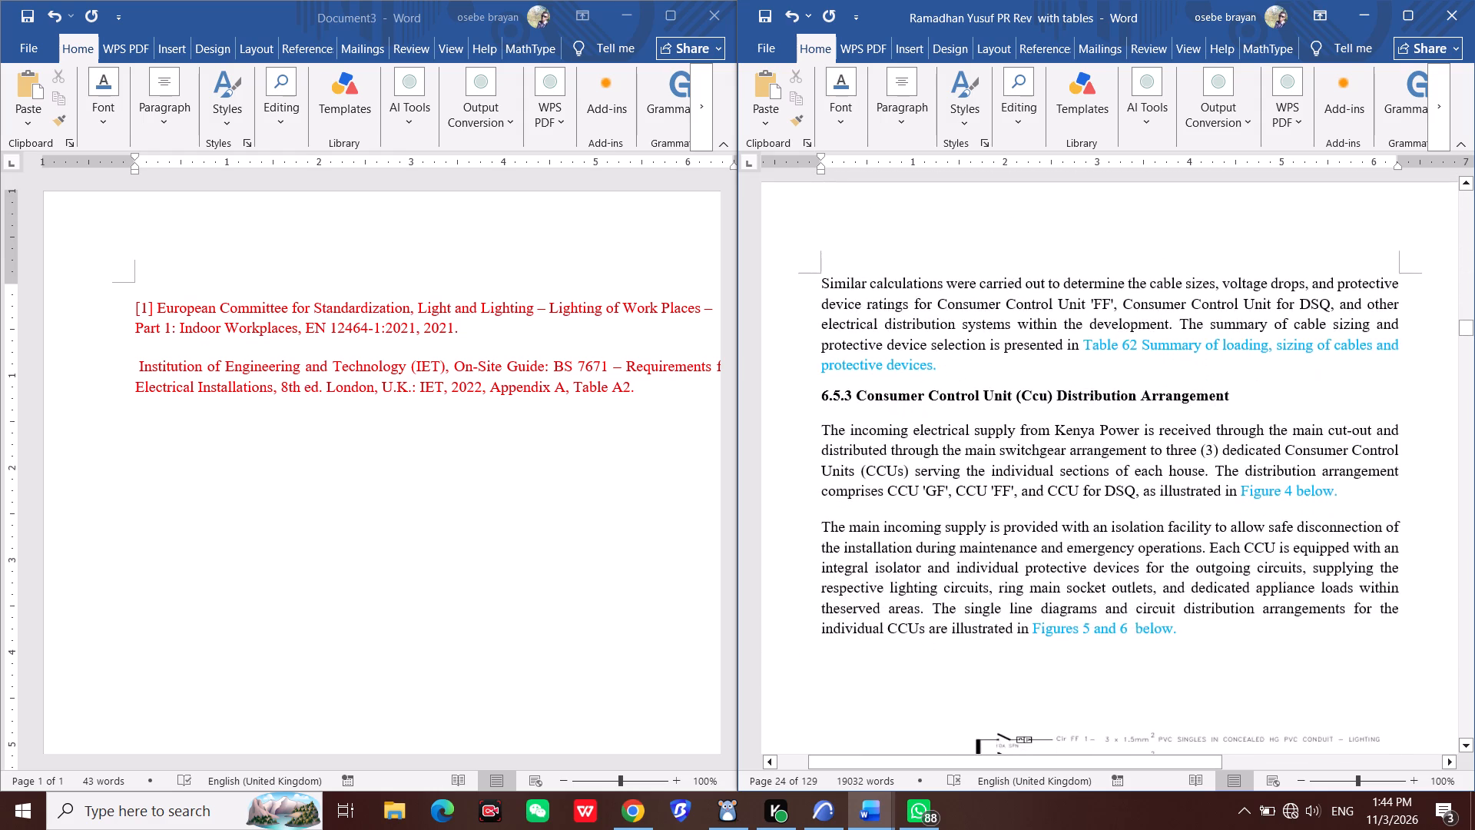
pyautogui.scroll(-20, 1185, 514)
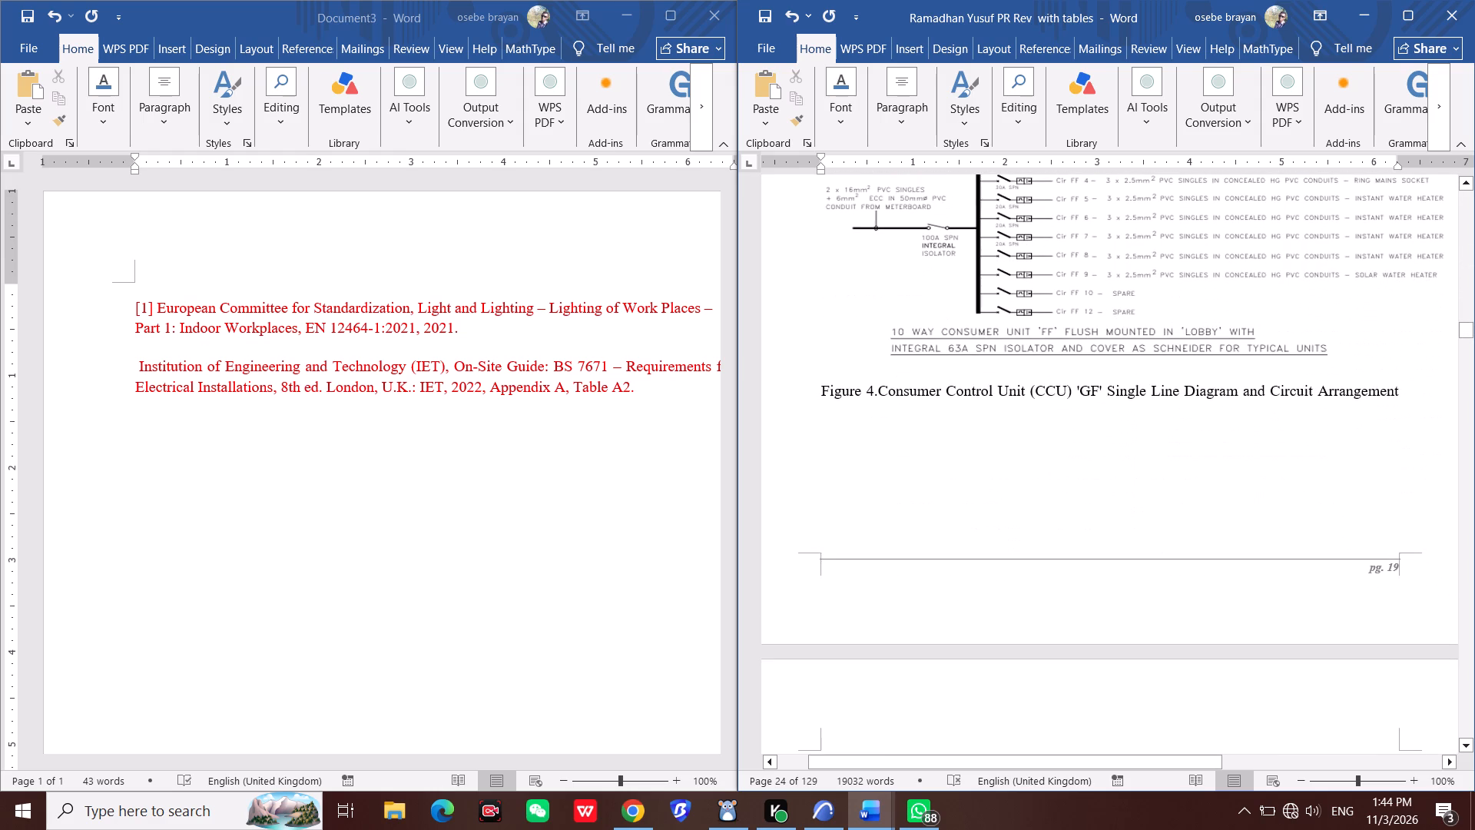
pyautogui.scroll(-1, 1185, 514)
pyautogui.scroll(11, 1185, 514)
pyautogui.scroll(-6, 1170, 505)
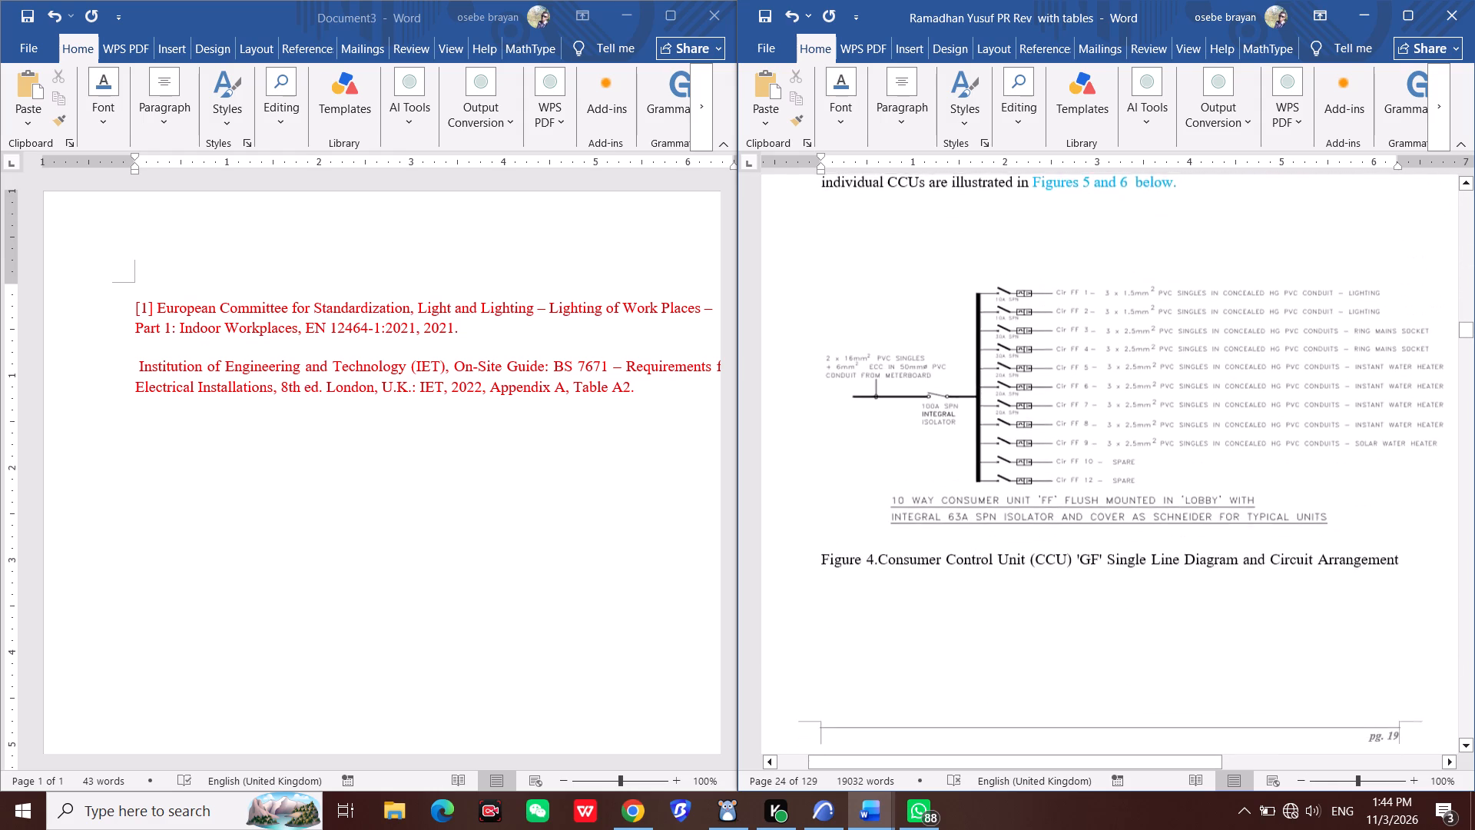
pyautogui.scroll(-20, 1172, 507)
pyautogui.scroll(-10, 1172, 507)
pyautogui.scroll(1, 1178, 511)
pyautogui.scroll(-5, 1185, 505)
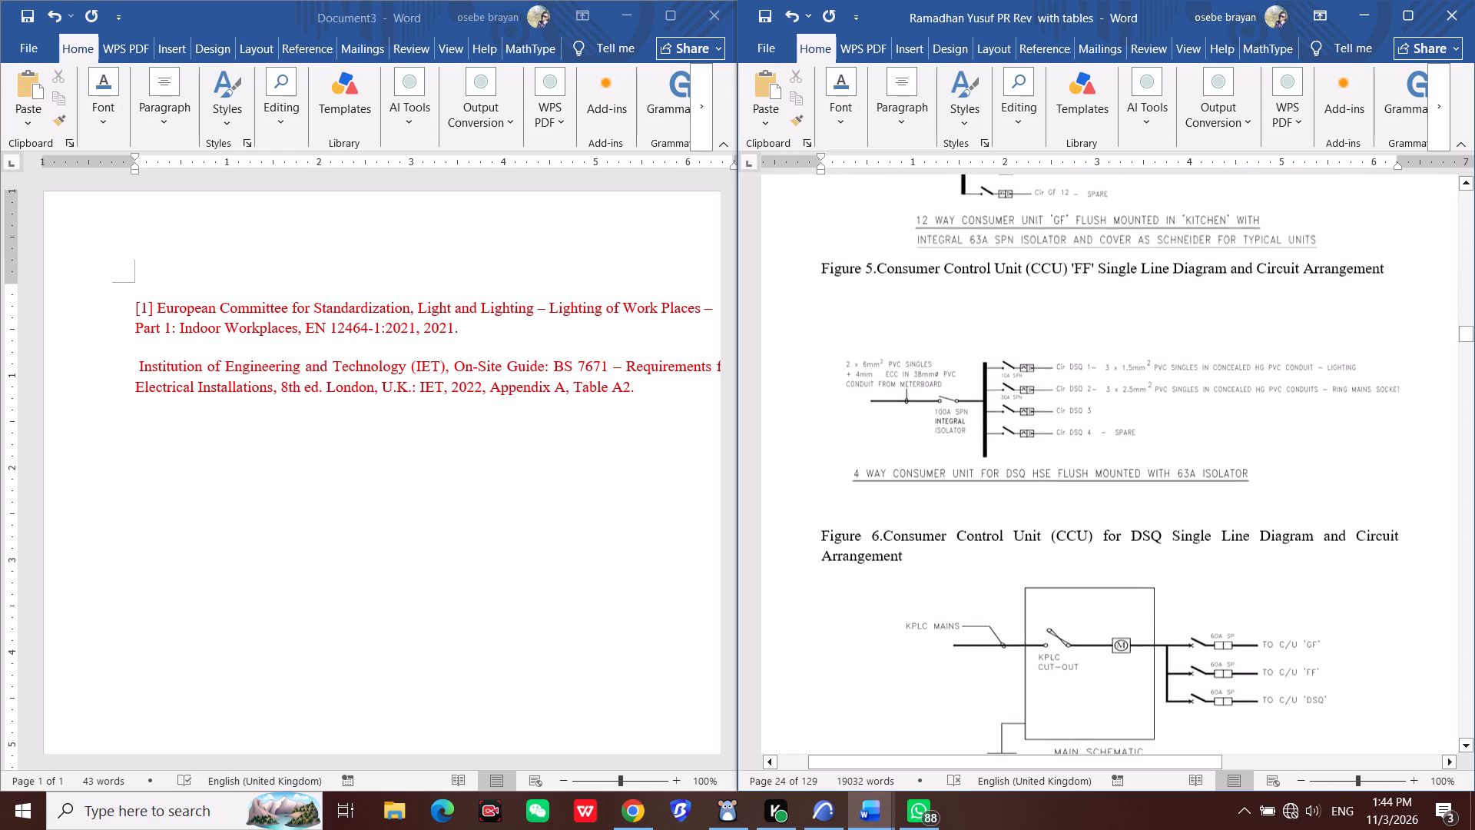
# Check 6.5.4 Outgoing Feeder Cables from the KPLC Meter Board and 6.5.5 Generator Sizing for cited standards.
pyautogui.scroll(-20, 1185, 511)
pyautogui.scroll(-1, 1185, 511)
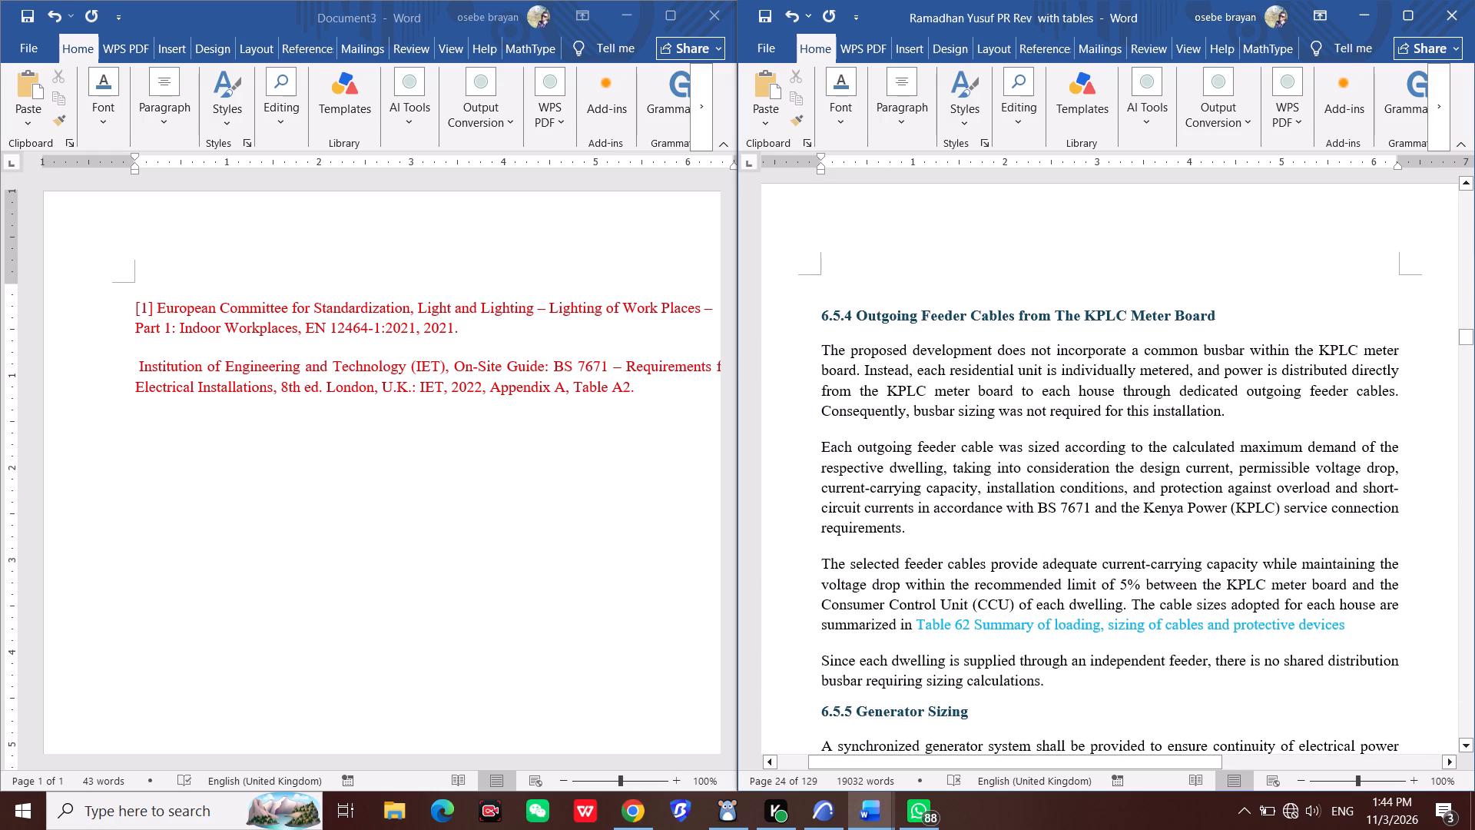
pyautogui.scroll(-10, 1096, 530)
pyautogui.scroll(-9, 1003, 543)
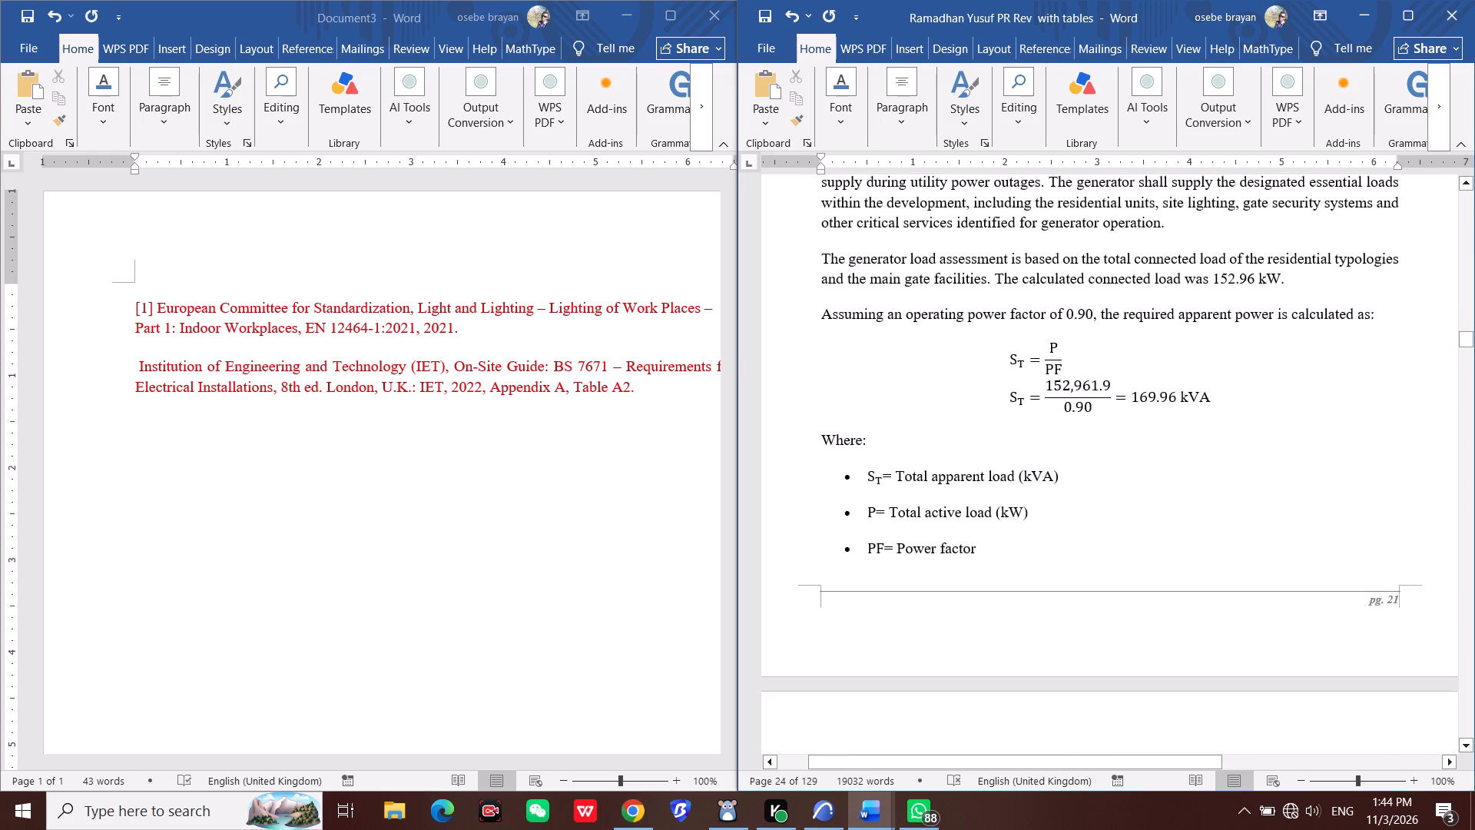
pyautogui.scroll(-18, 1003, 546)
pyautogui.scroll(-11, 999, 550)
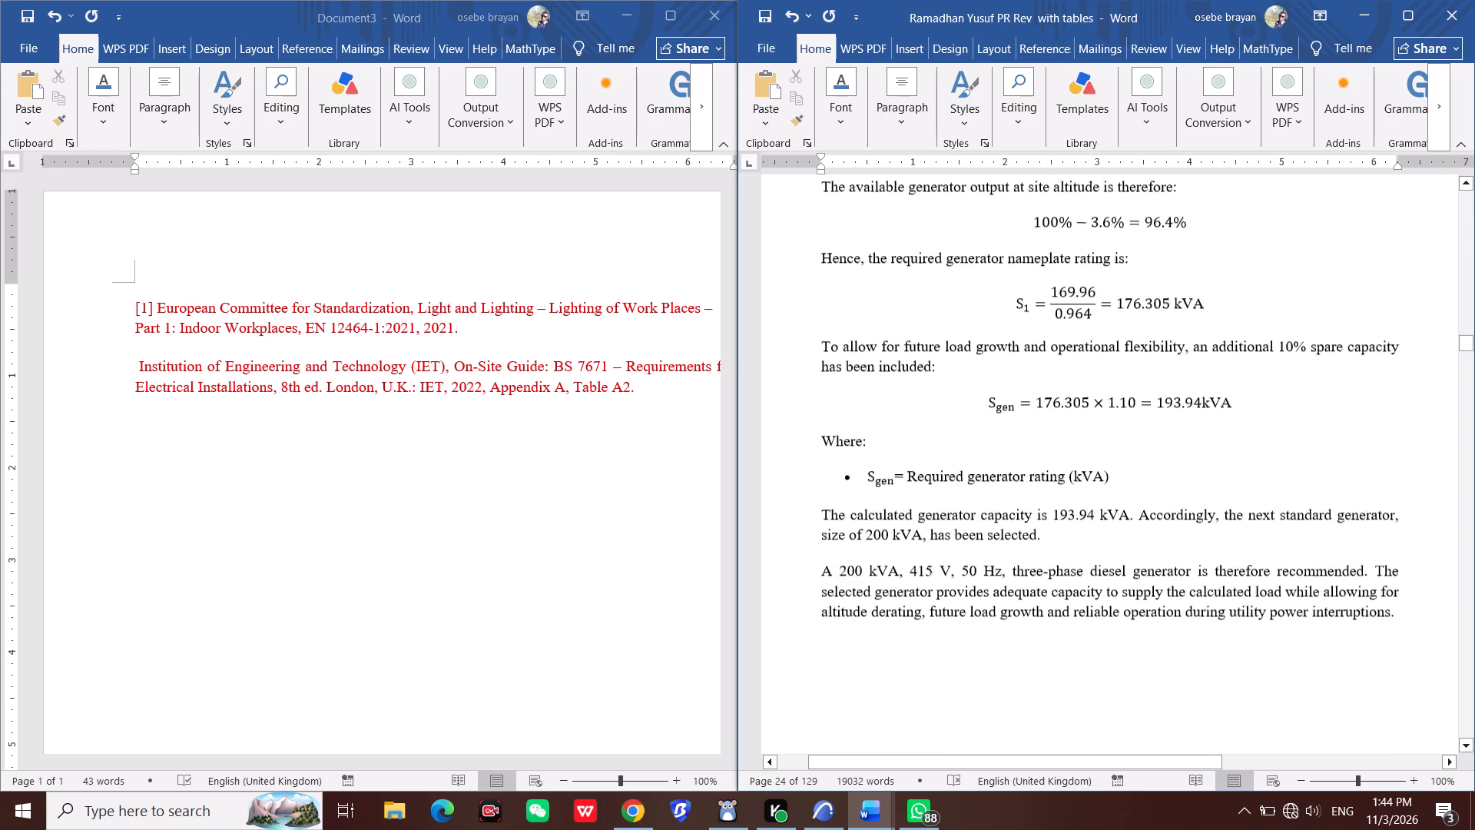
pyautogui.scroll(-12, 999, 559)
# Examine 6.6 Prospective Short Circuit Current for cited standards, including the main incomer and Consumer Control Unit calculations in 6.6.1 and 6.6.2.
pyautogui.scroll(-7, 999, 559)
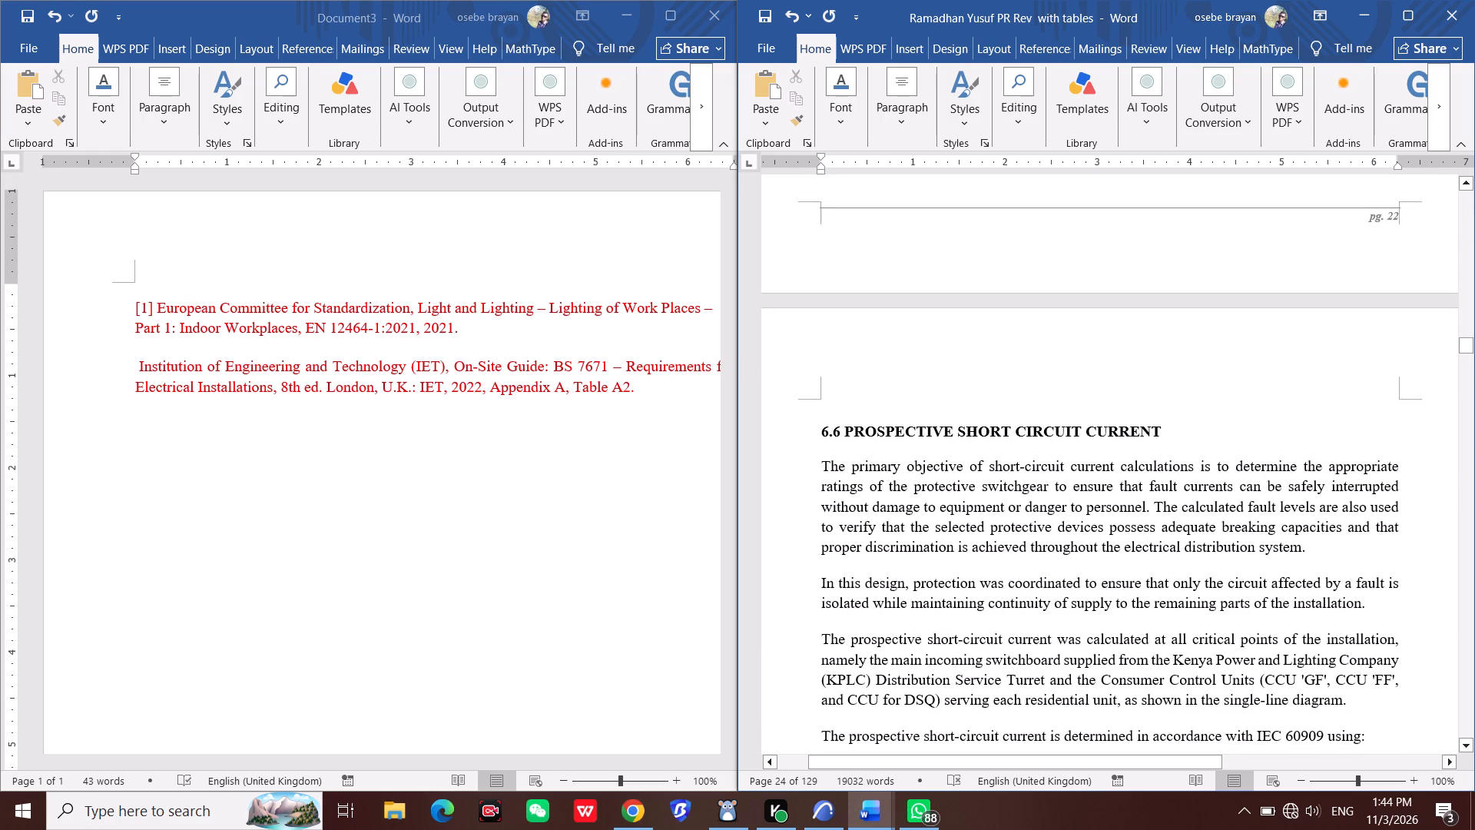
pyautogui.scroll(-5, 999, 559)
pyautogui.scroll(6, 999, 559)
pyautogui.scroll(-1, 999, 559)
pyautogui.scroll(5, 999, 559)
pyautogui.scroll(-9, 999, 555)
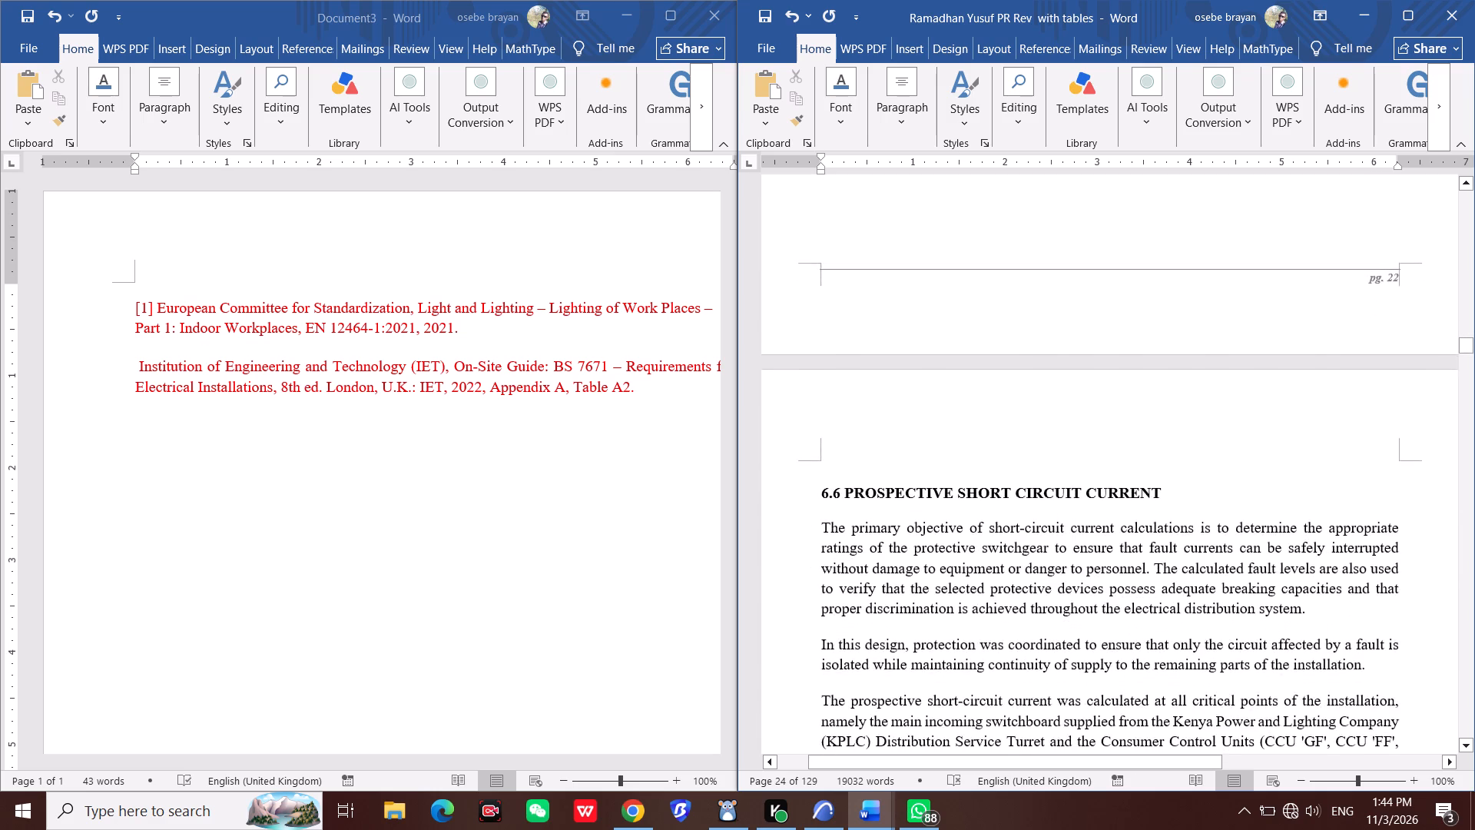
pyautogui.scroll(-1, 1003, 559)
pyautogui.scroll(-5, 1096, 572)
pyautogui.scroll(-12, 1154, 630)
pyautogui.scroll(1, 1154, 636)
pyautogui.scroll(-6, 1158, 633)
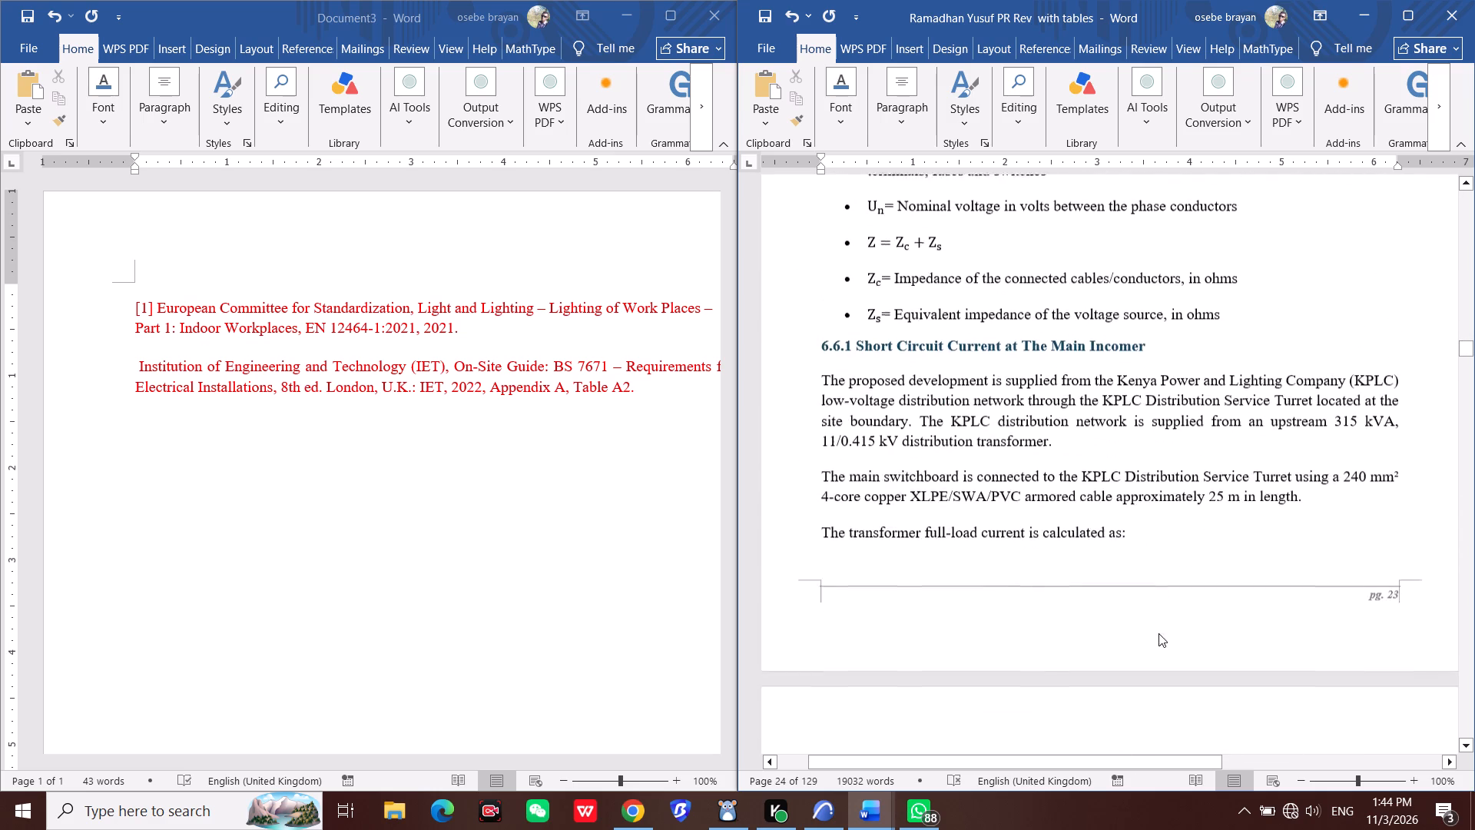
pyautogui.scroll(-20, 1161, 622)
pyautogui.scroll(-6, 1161, 628)
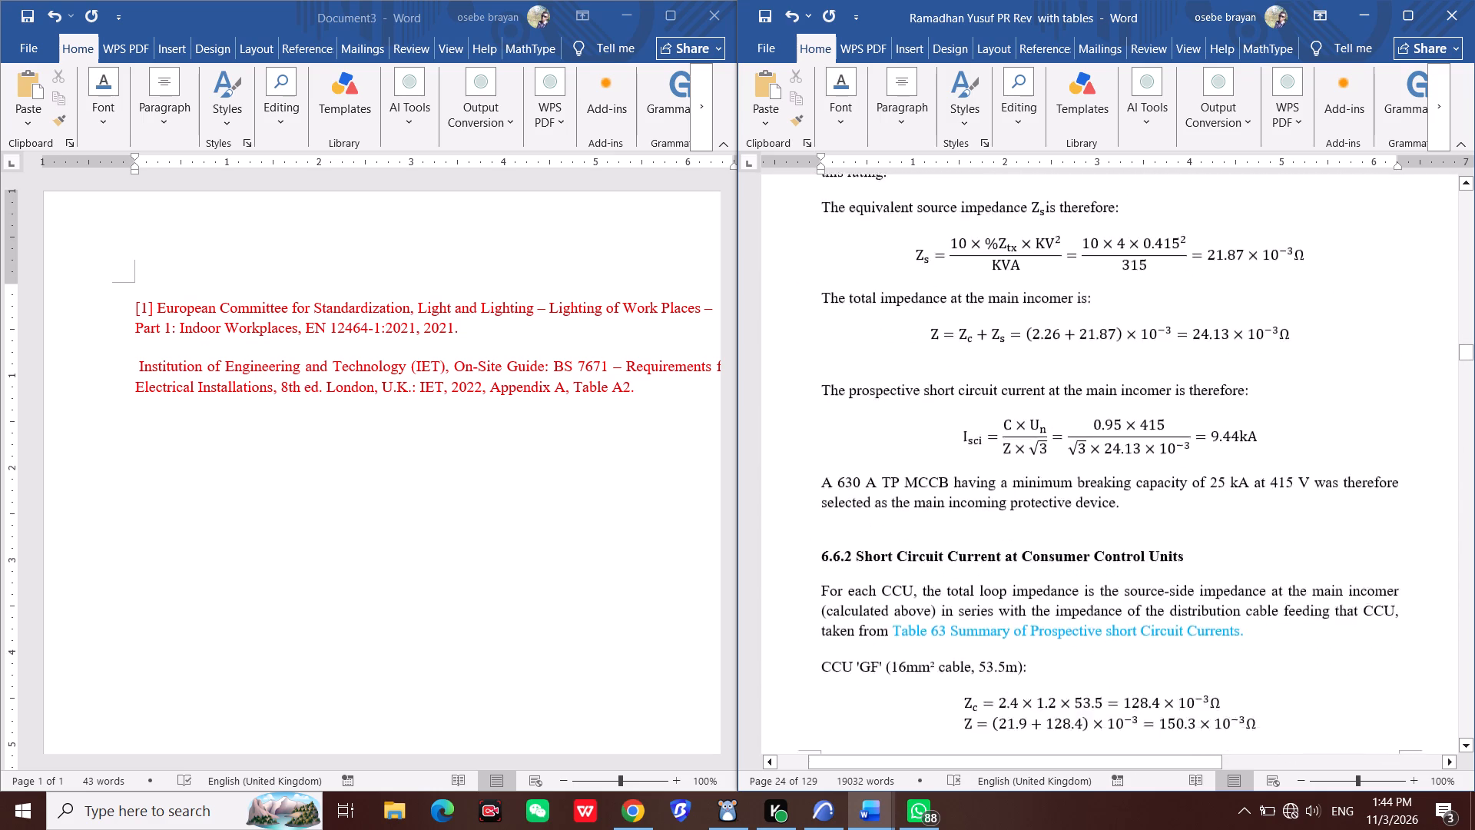
pyautogui.scroll(-11, 1161, 628)
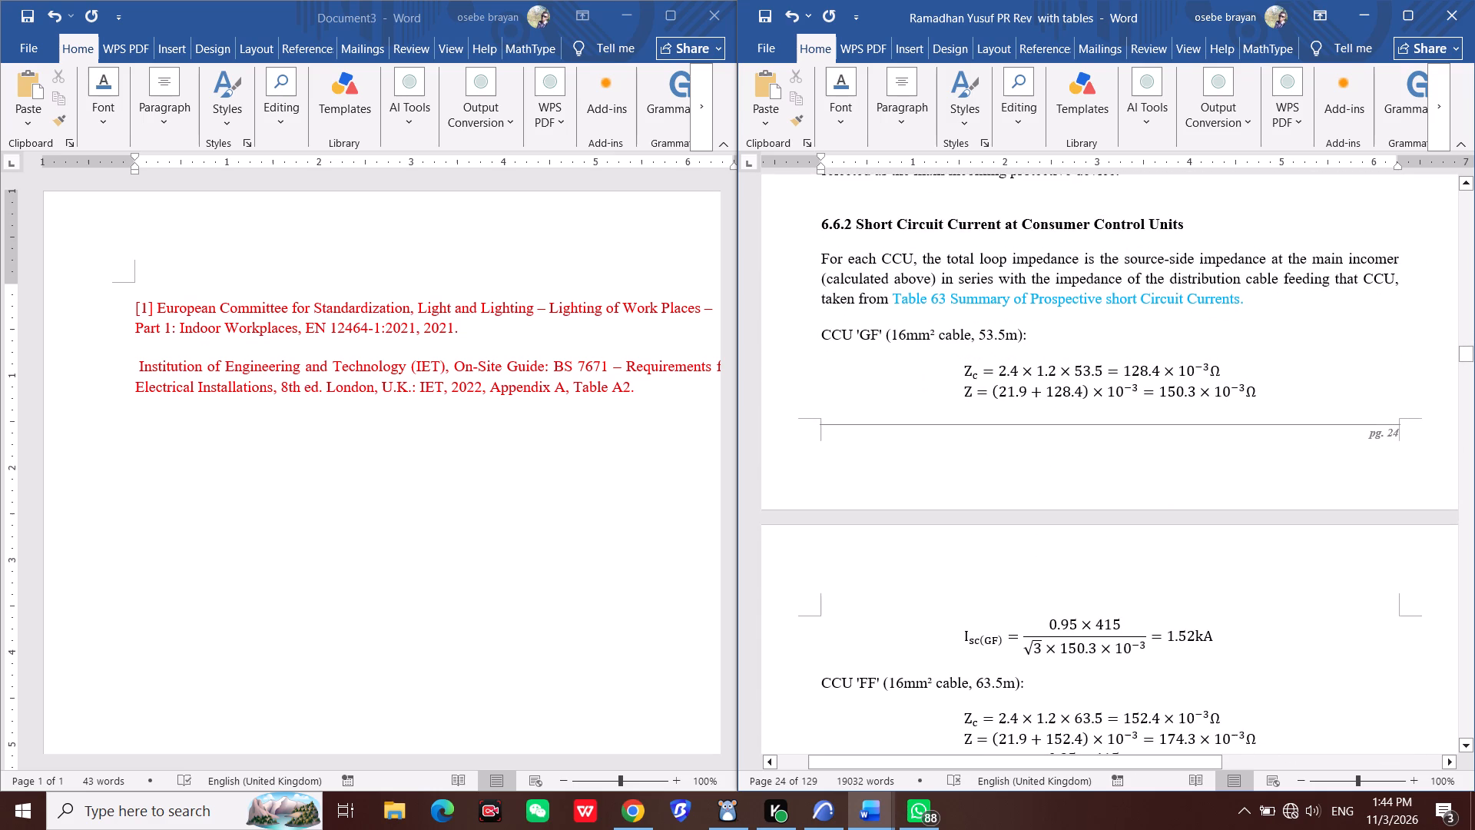
pyautogui.scroll(-10, 1161, 628)
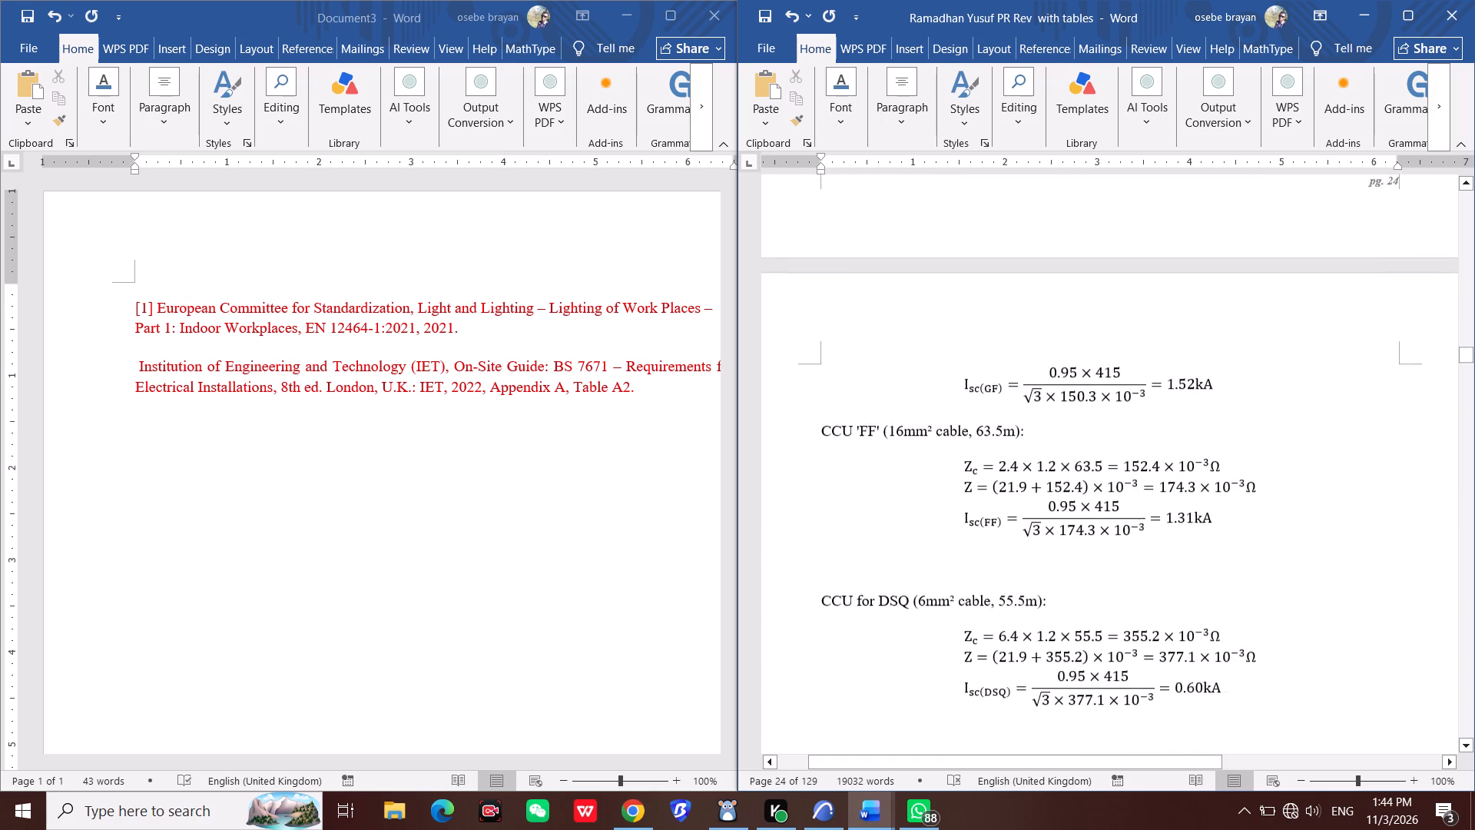
pyautogui.scroll(-7, 1161, 634)
# Review 7.0 Cost Benefit Analysis, its social and economic benefits list, and 8.0 Conclusion for reference citations.
pyautogui.scroll(-20, 1161, 634)
pyautogui.scroll(-1, 1161, 634)
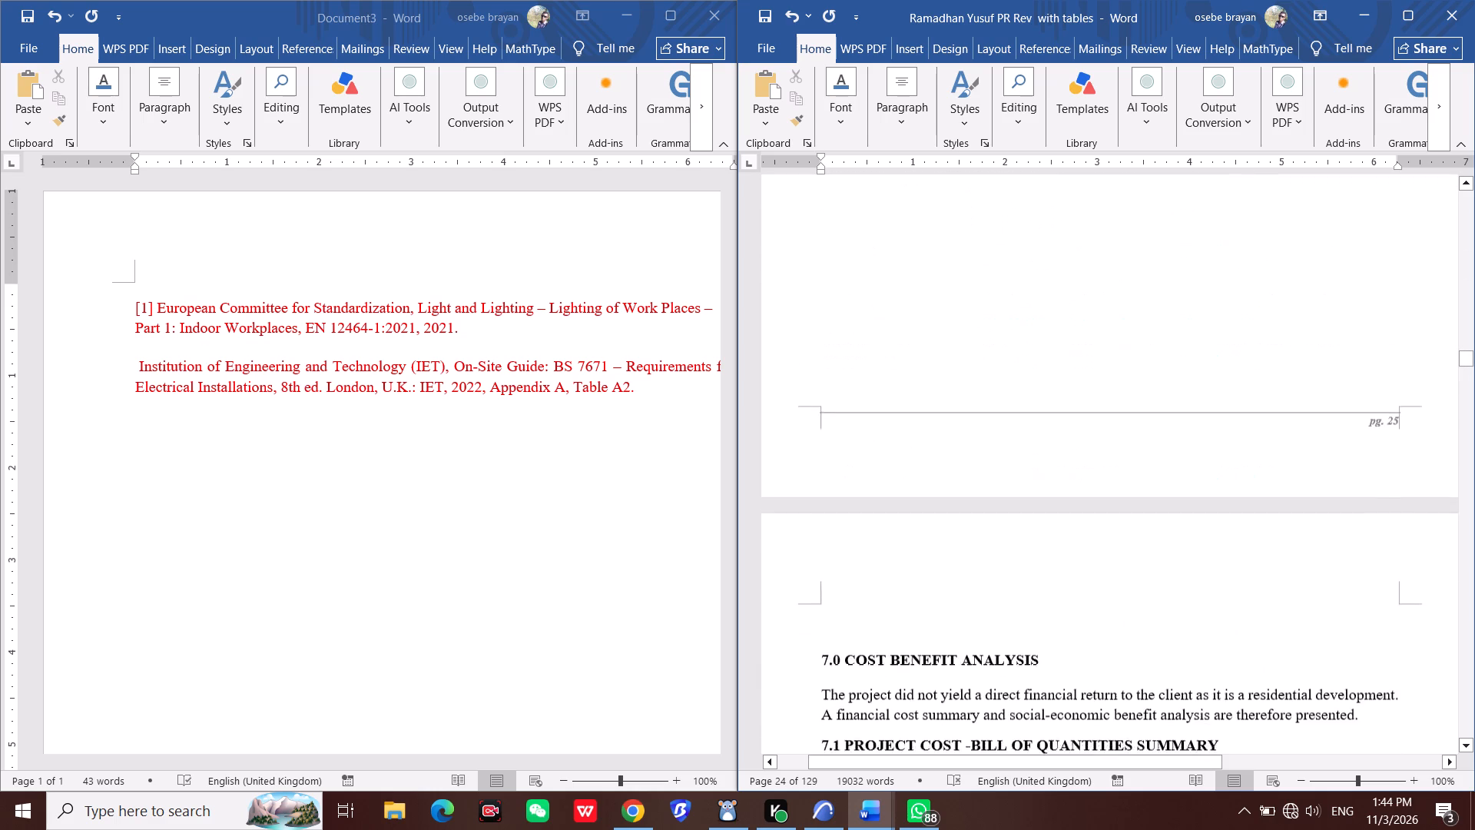
pyautogui.scroll(-16, 1161, 622)
pyautogui.scroll(-4, 1142, 503)
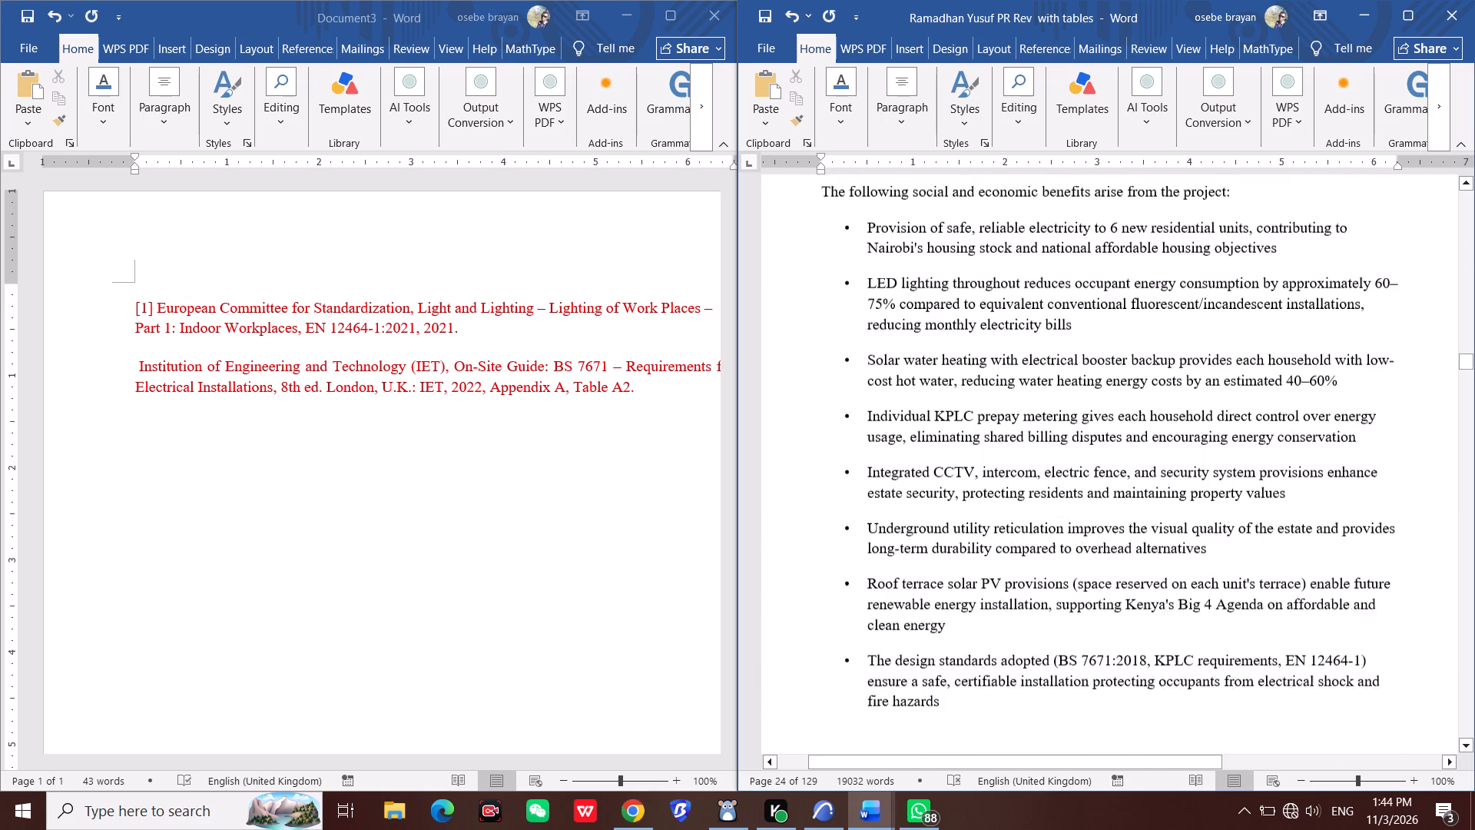
pyautogui.scroll(-19, 1142, 509)
pyautogui.scroll(-6, 1131, 543)
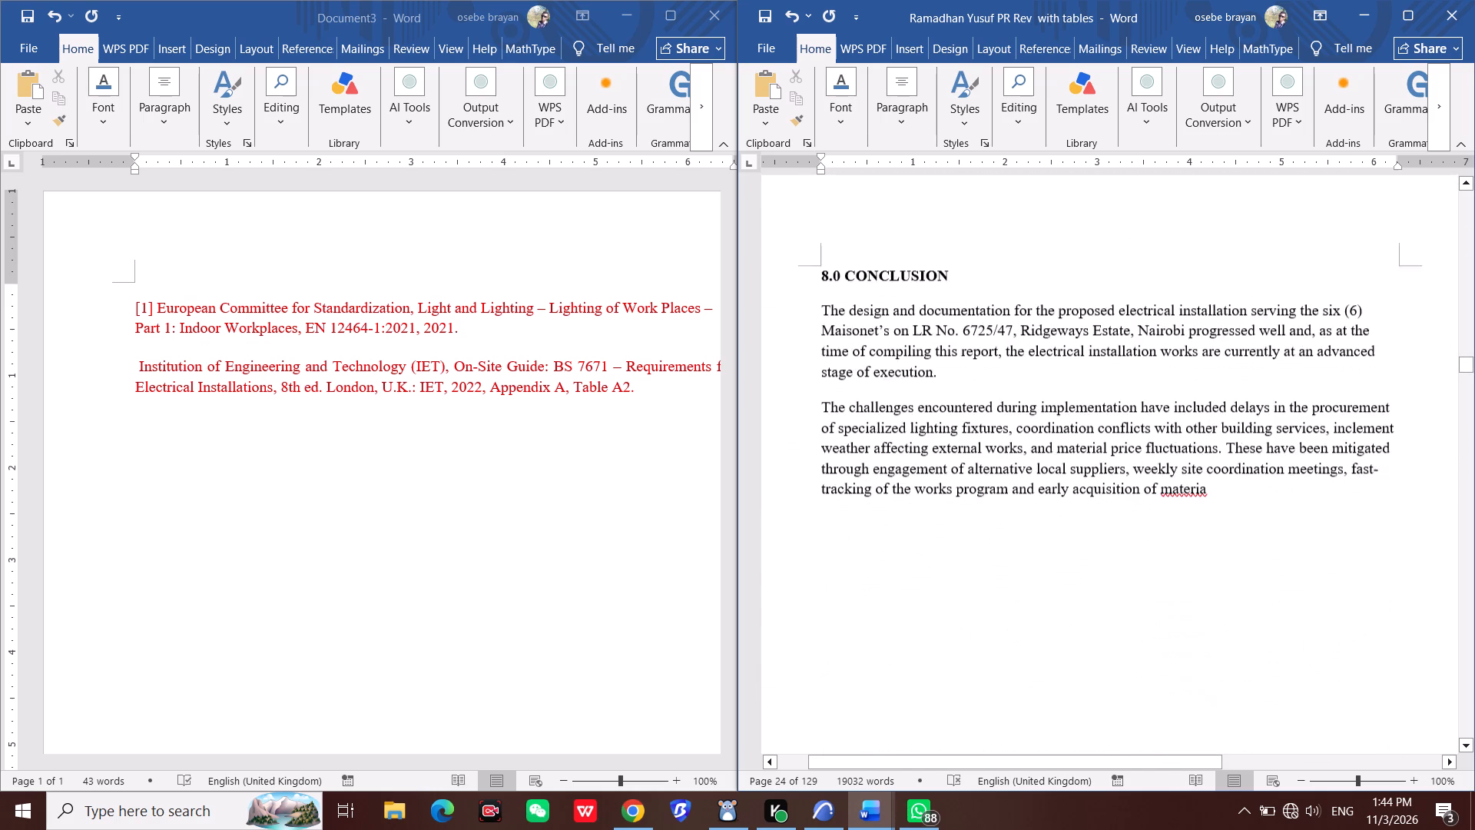
# Complete the unfinished last word of 8.0 Conclusion so the closing paragraph ends with "material.".
pyautogui.scroll(-6, 1131, 543)
pyautogui.click(1238, 302)
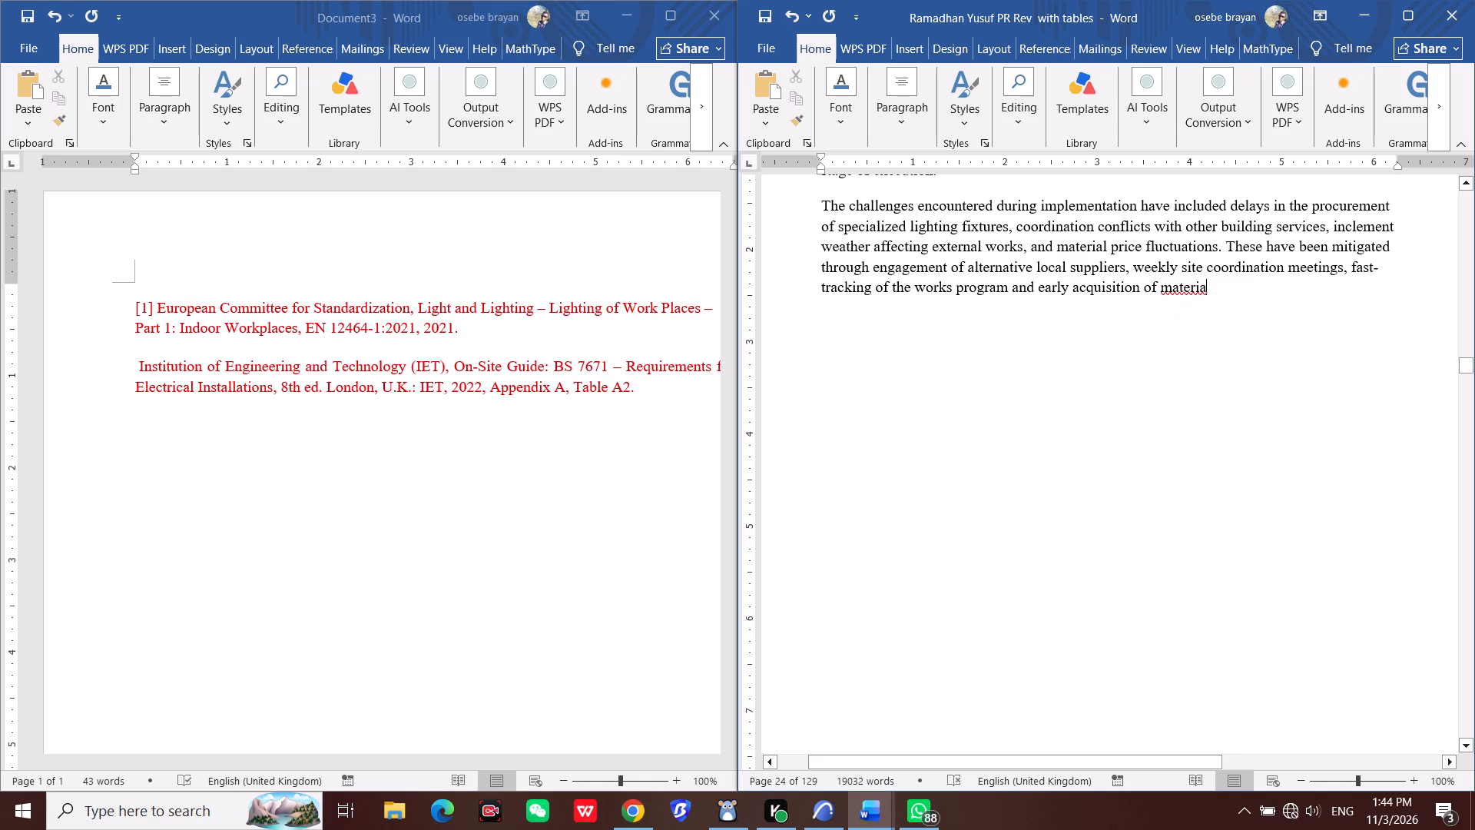
pyautogui.press('l')
pyautogui.scroll(-6, 1194, 500)
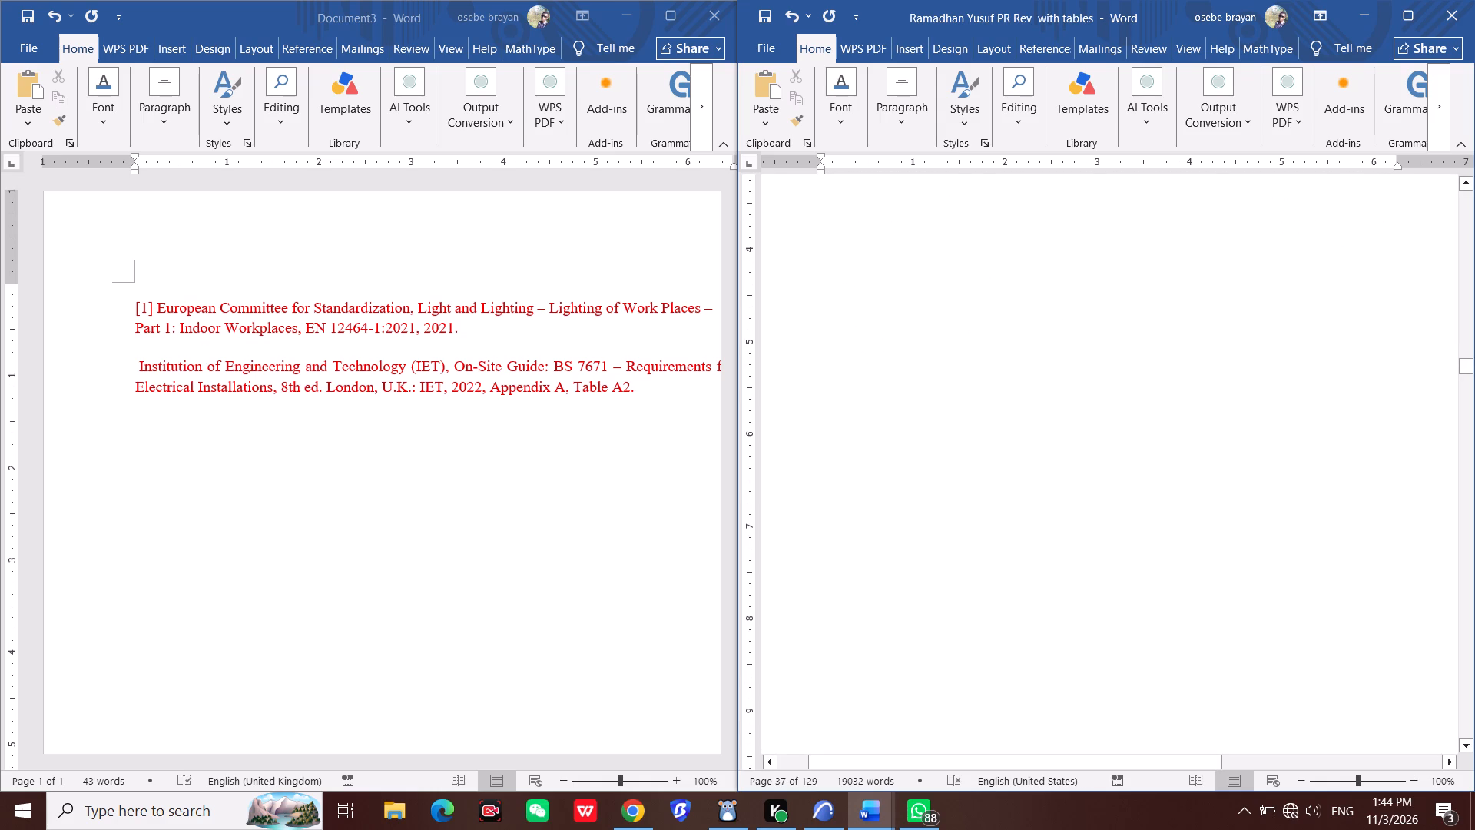
pyautogui.press('.')
pyautogui.scroll(7, 1188, 523)
# Review the numbered source list under 9.0 References in the report.
pyautogui.scroll(-13, 1188, 523)
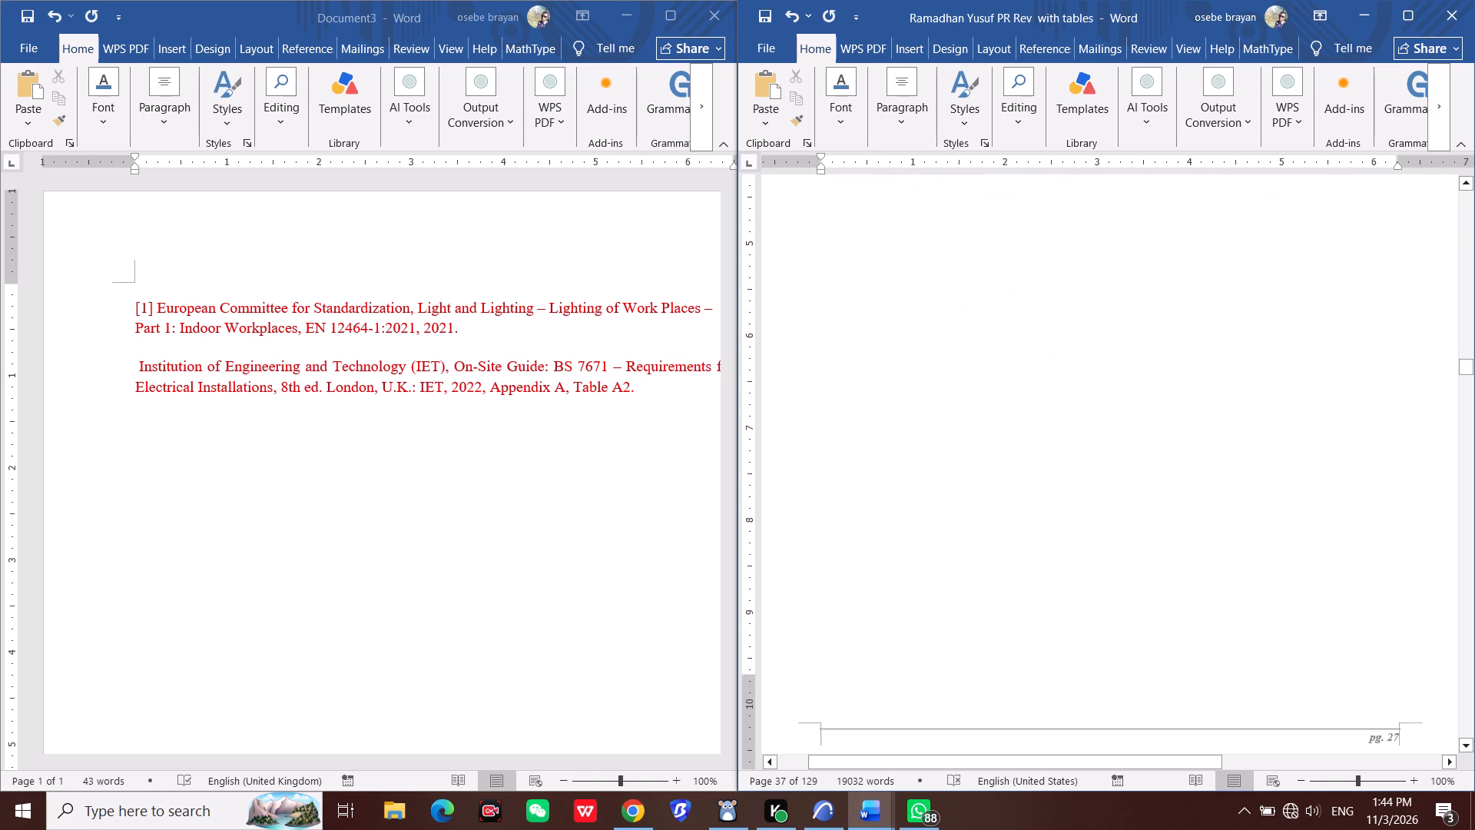
pyautogui.scroll(-12, 1206, 554)
pyautogui.scroll(-12, 1206, 556)
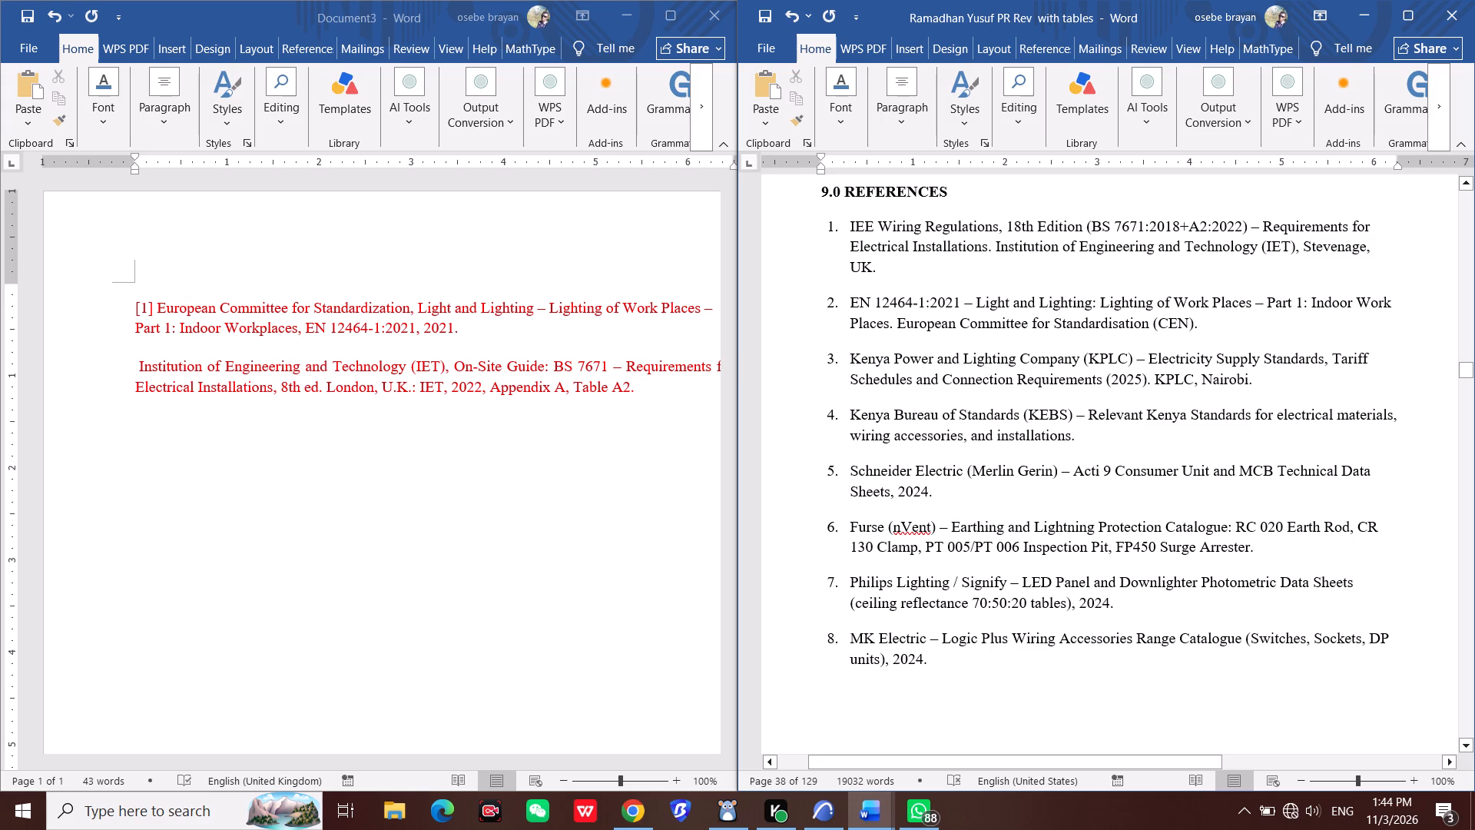
pyautogui.scroll(-1, 909, 536)
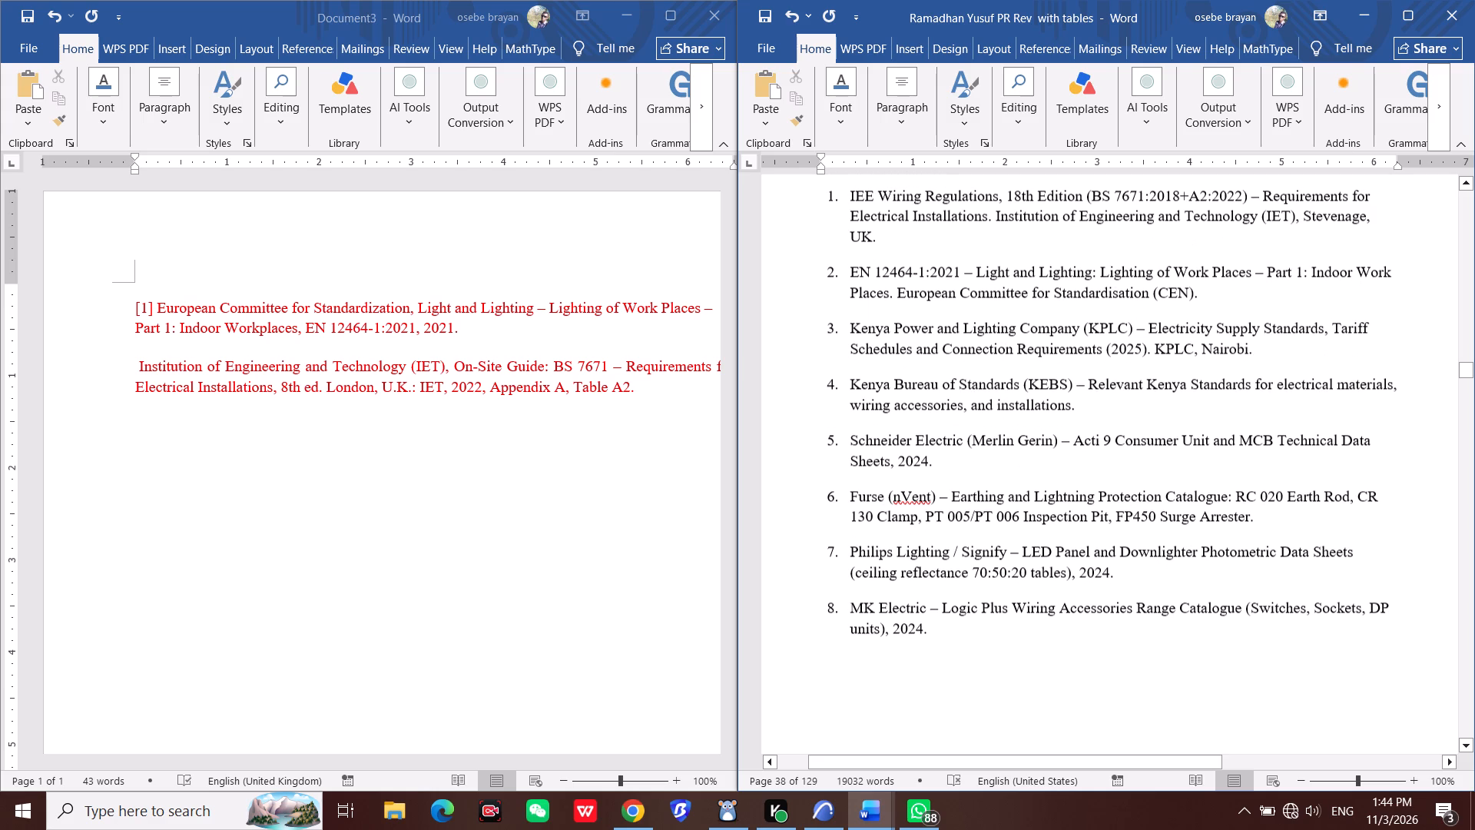
pyautogui.scroll(-12, 909, 536)
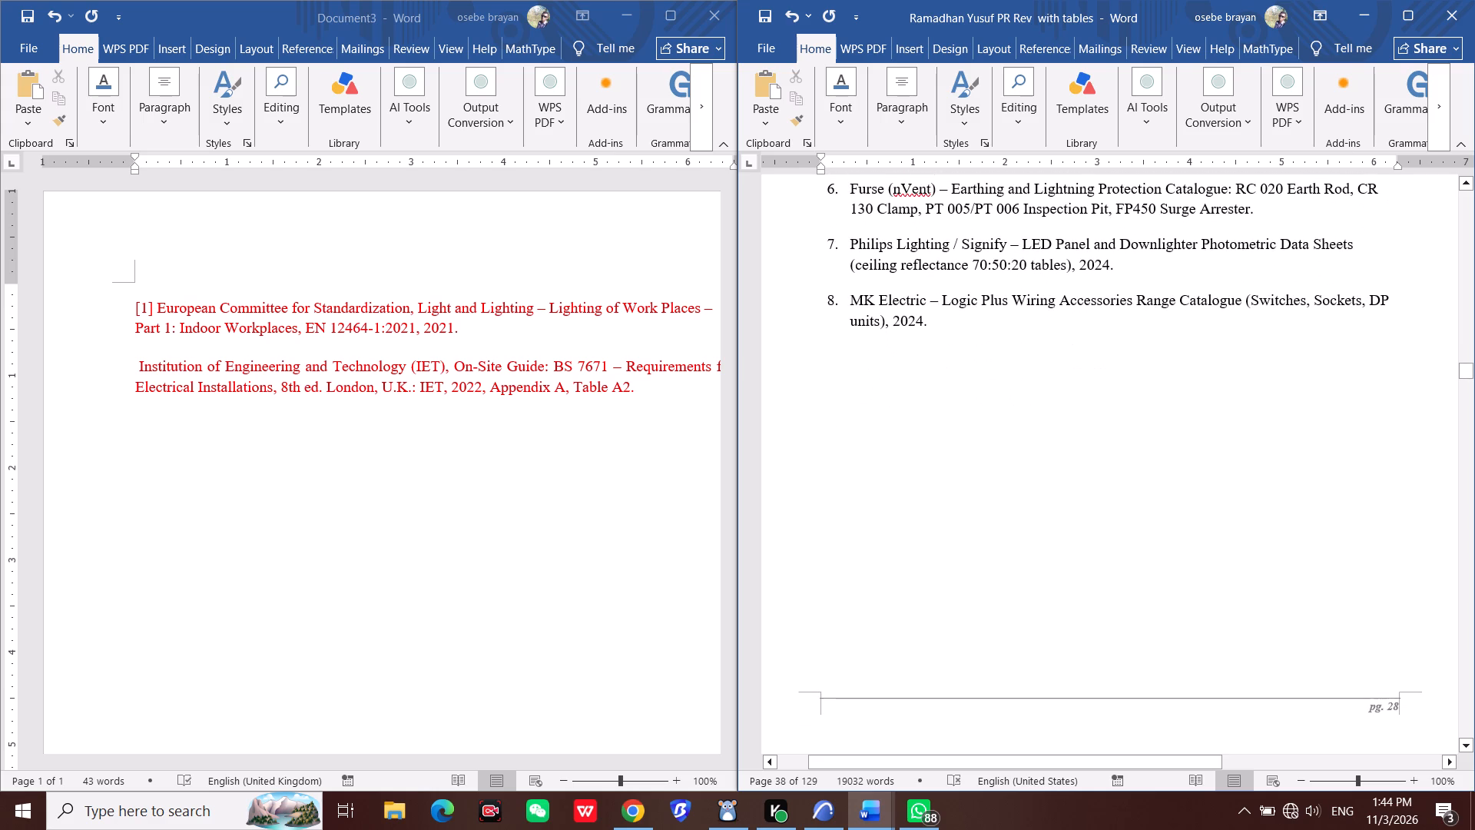
# Look through 10.0 Appendices, covering the Appendix A drawings list and the start of the Appendix B Bill of Quantities.
pyautogui.scroll(-2, 913, 580)
pyautogui.scroll(-16, 960, 525)
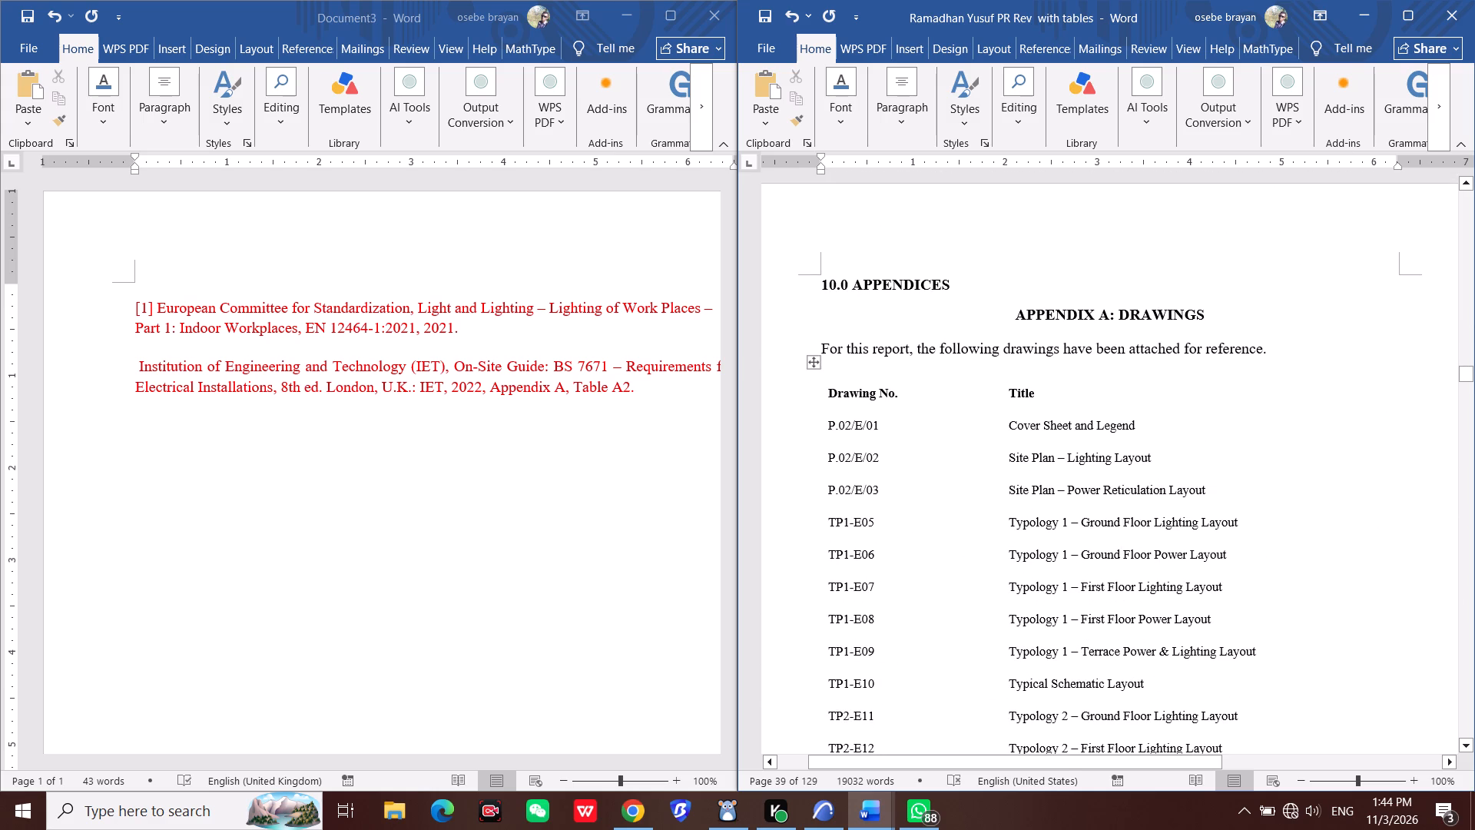
pyautogui.scroll(-6, 971, 513)
pyautogui.scroll(4, 986, 499)
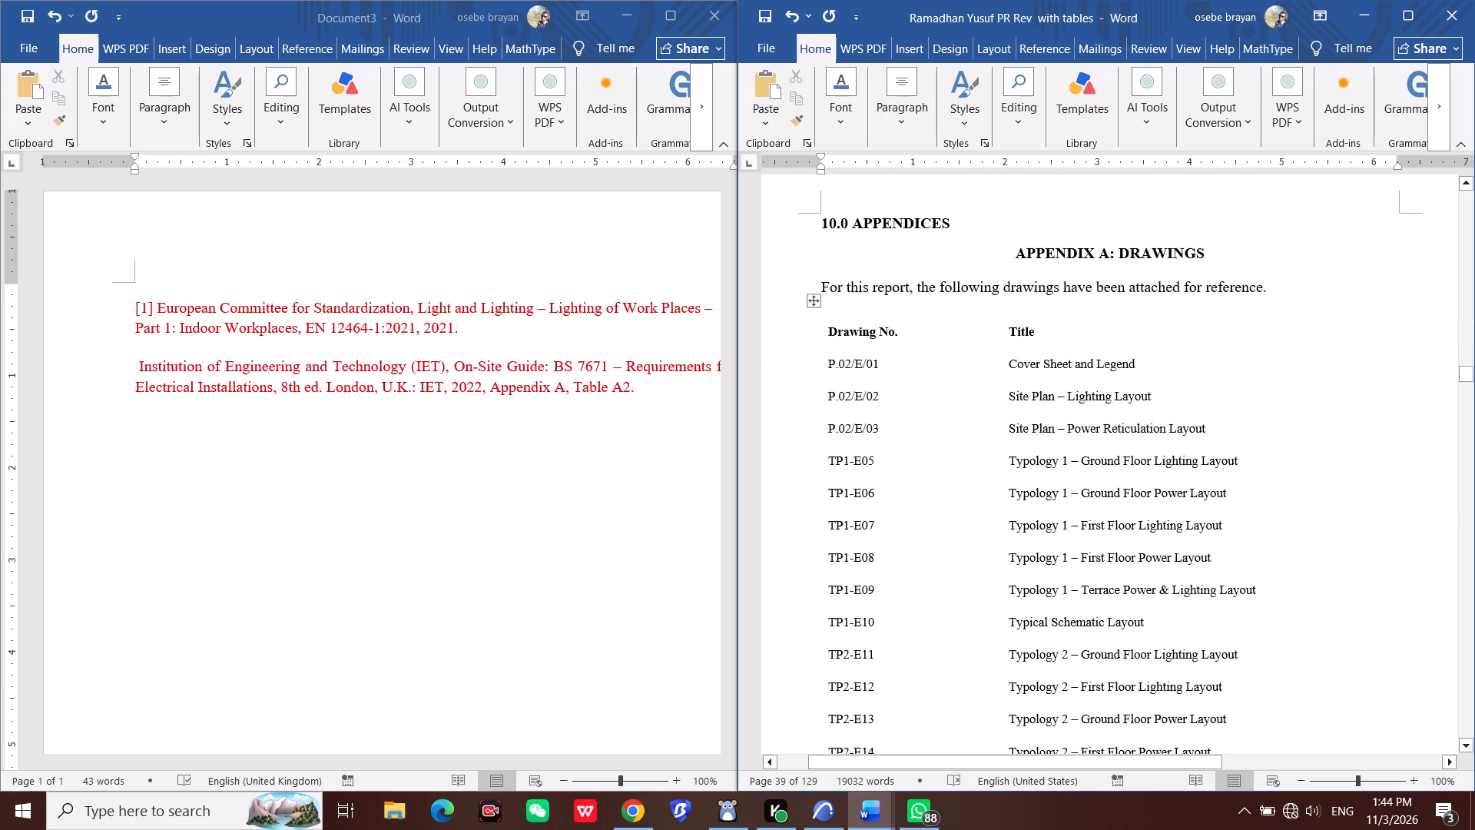
pyautogui.scroll(-20, 986, 499)
pyautogui.scroll(-12, 986, 499)
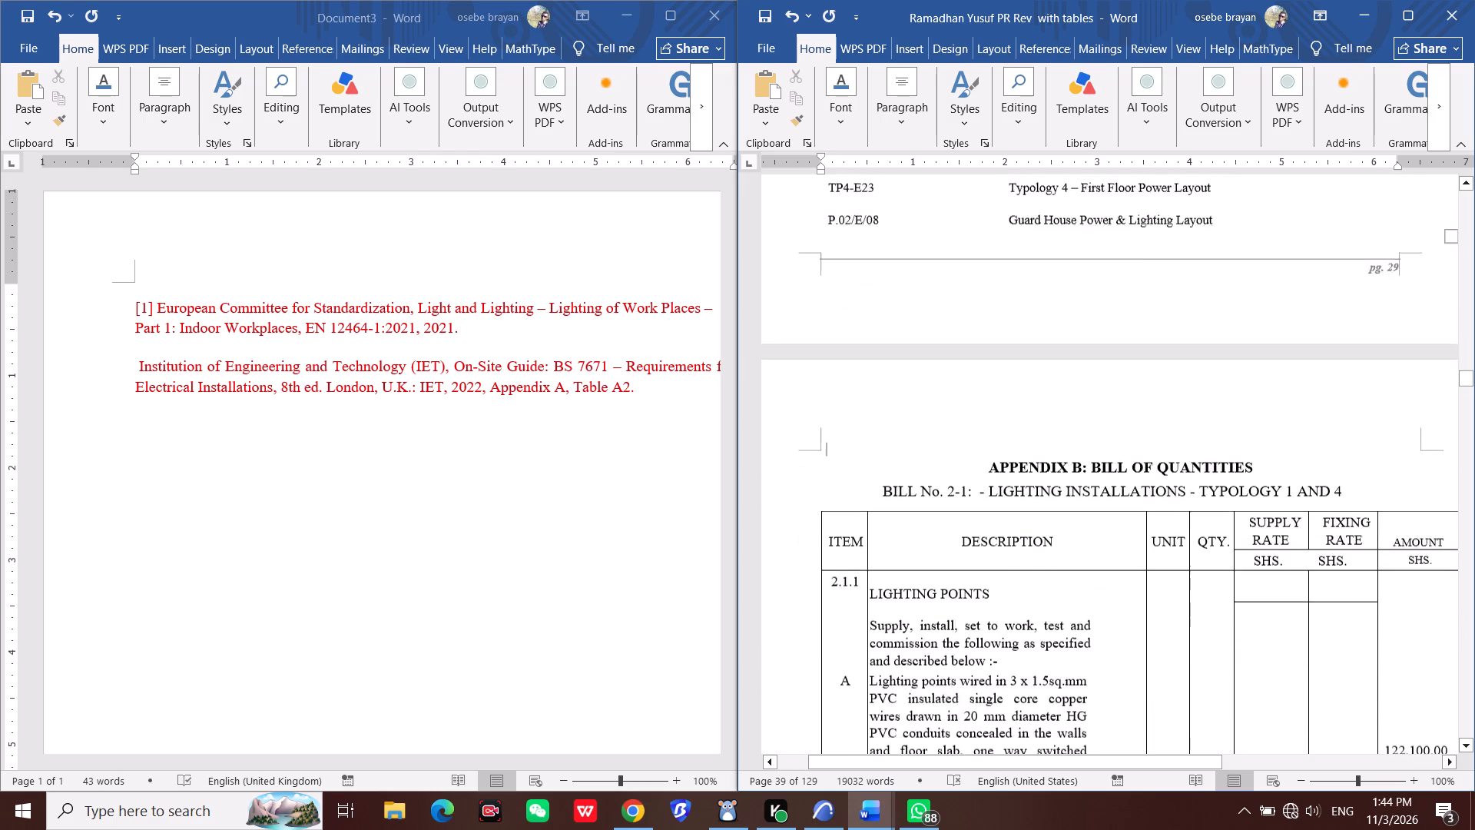
pyautogui.scroll(5, 996, 509)
pyautogui.scroll(-4, 996, 511)
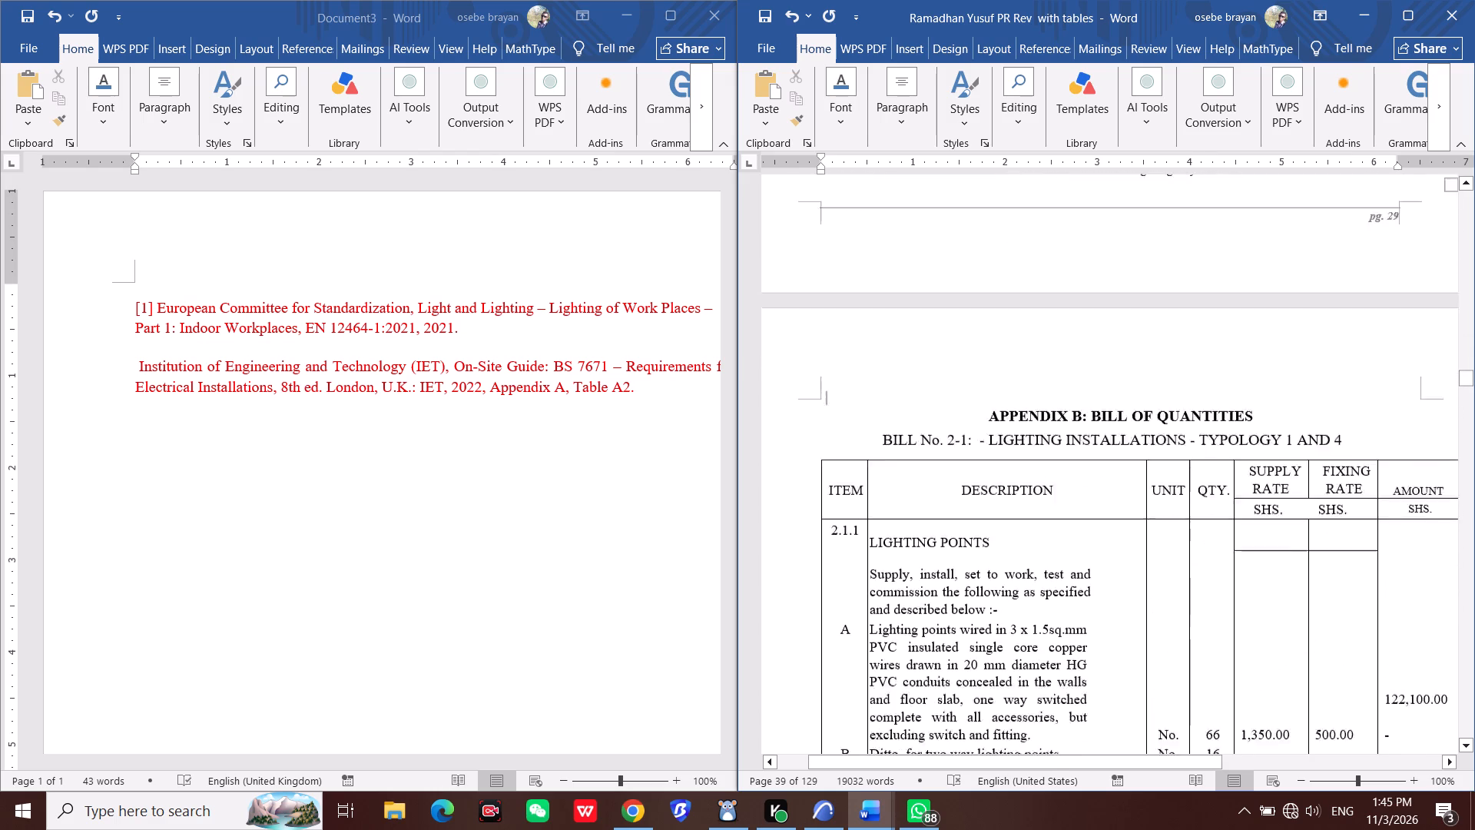
pyautogui.scroll(-8, 996, 511)
pyautogui.scroll(-3, 1021, 599)
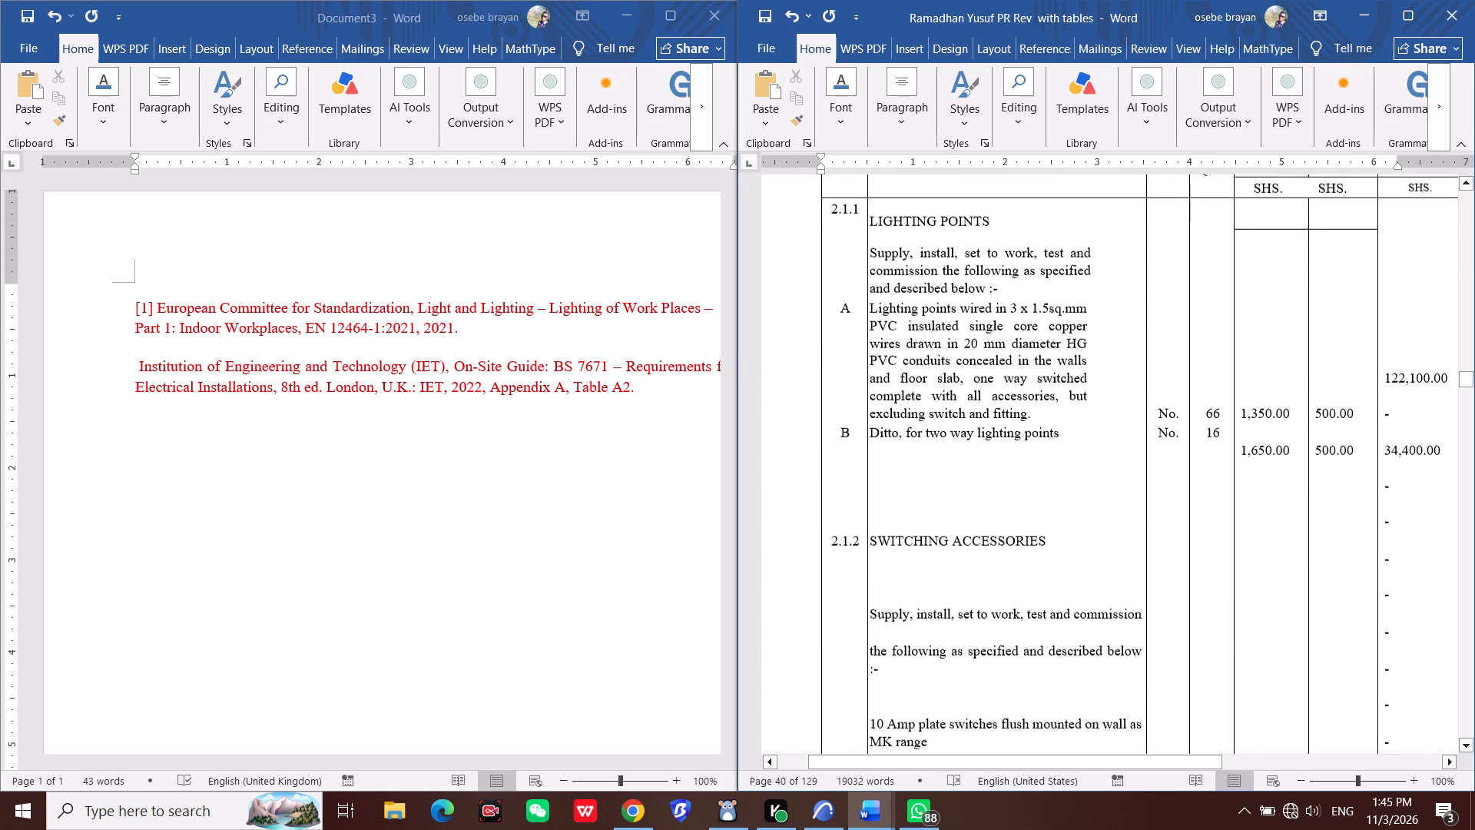
pyautogui.scroll(-11, 1021, 599)
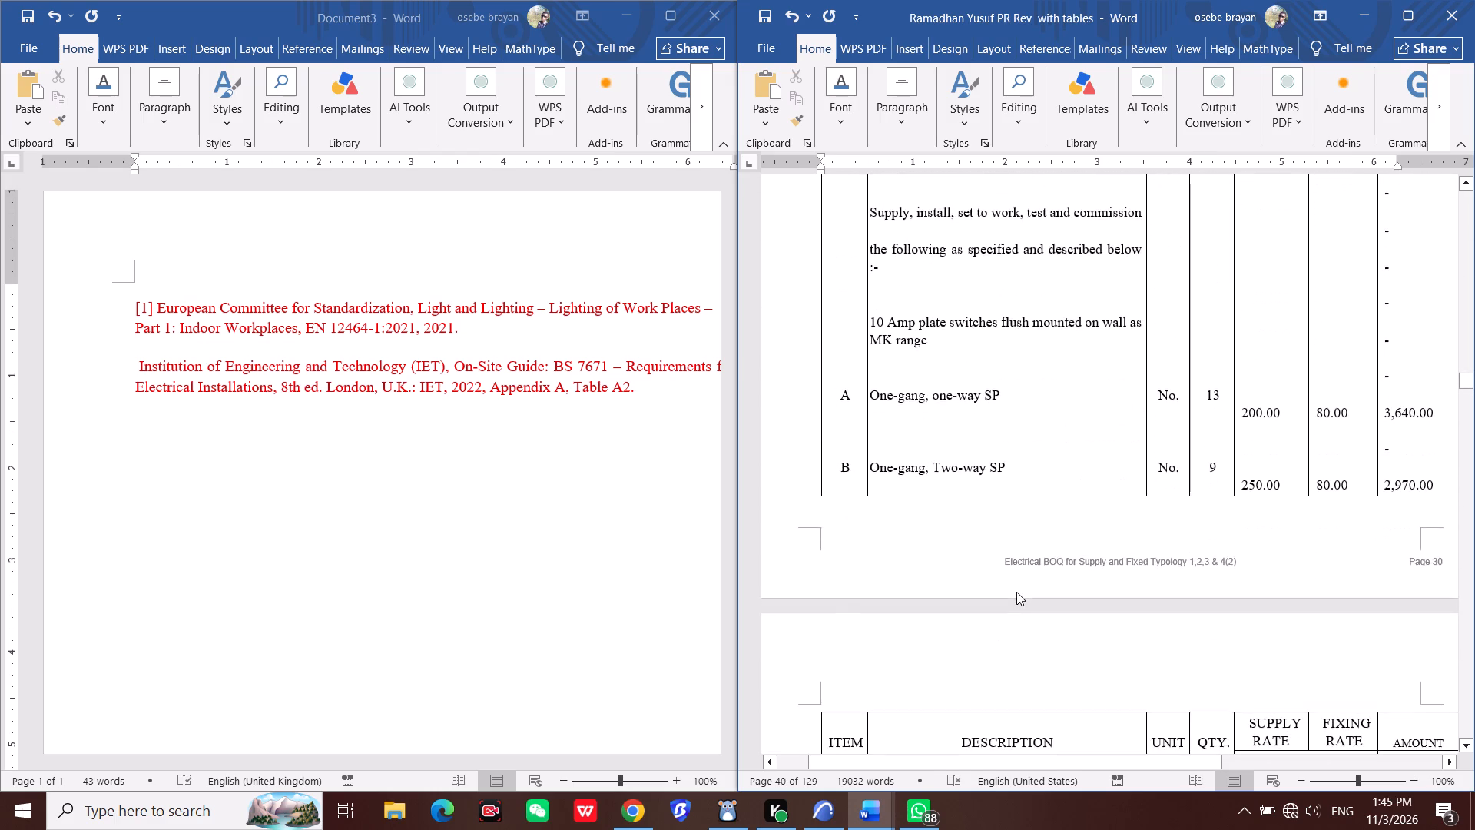
pyautogui.scroll(-9, 1016, 592)
pyautogui.scroll(20, 1020, 589)
pyautogui.scroll(11, 1020, 589)
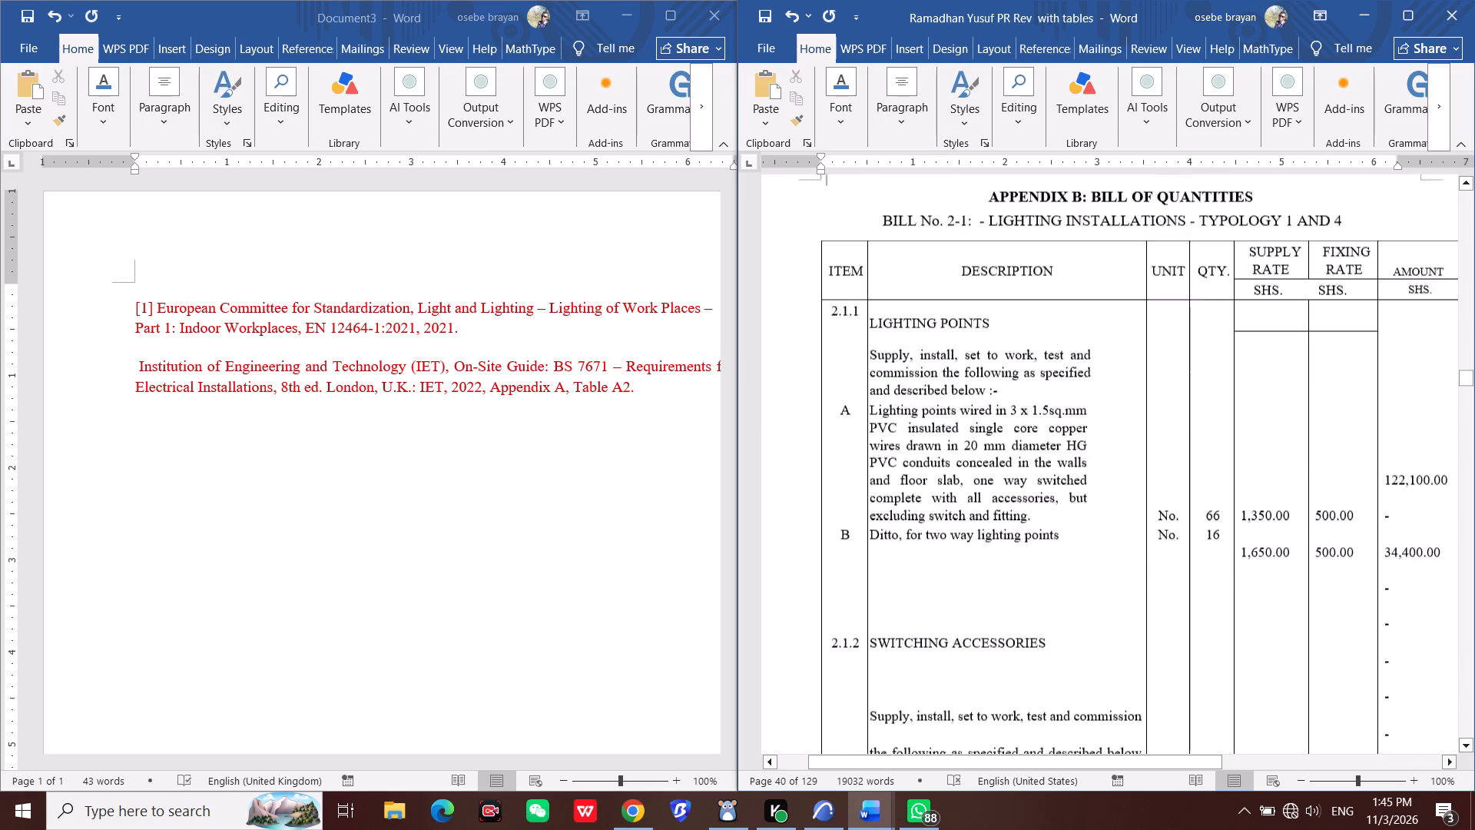
# Recheck the report backwards from 9.0 References through 7.2 Social-Economic Benefits to the prospective short circuit current calculations.
pyautogui.scroll(20, 1023, 596)
pyautogui.scroll(20, 1023, 596)
pyautogui.scroll(10, 1023, 596)
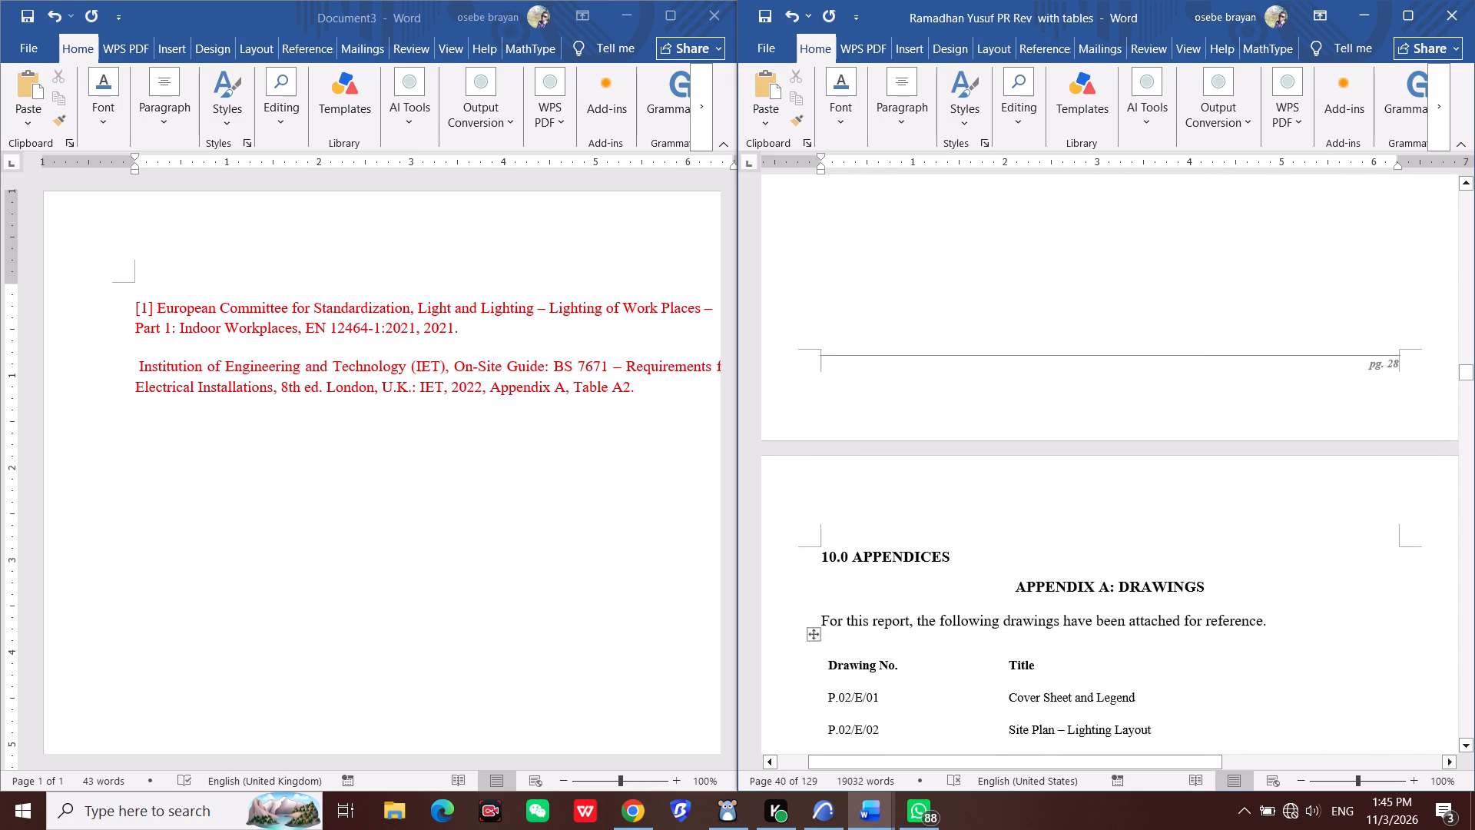
pyautogui.scroll(20, 1036, 542)
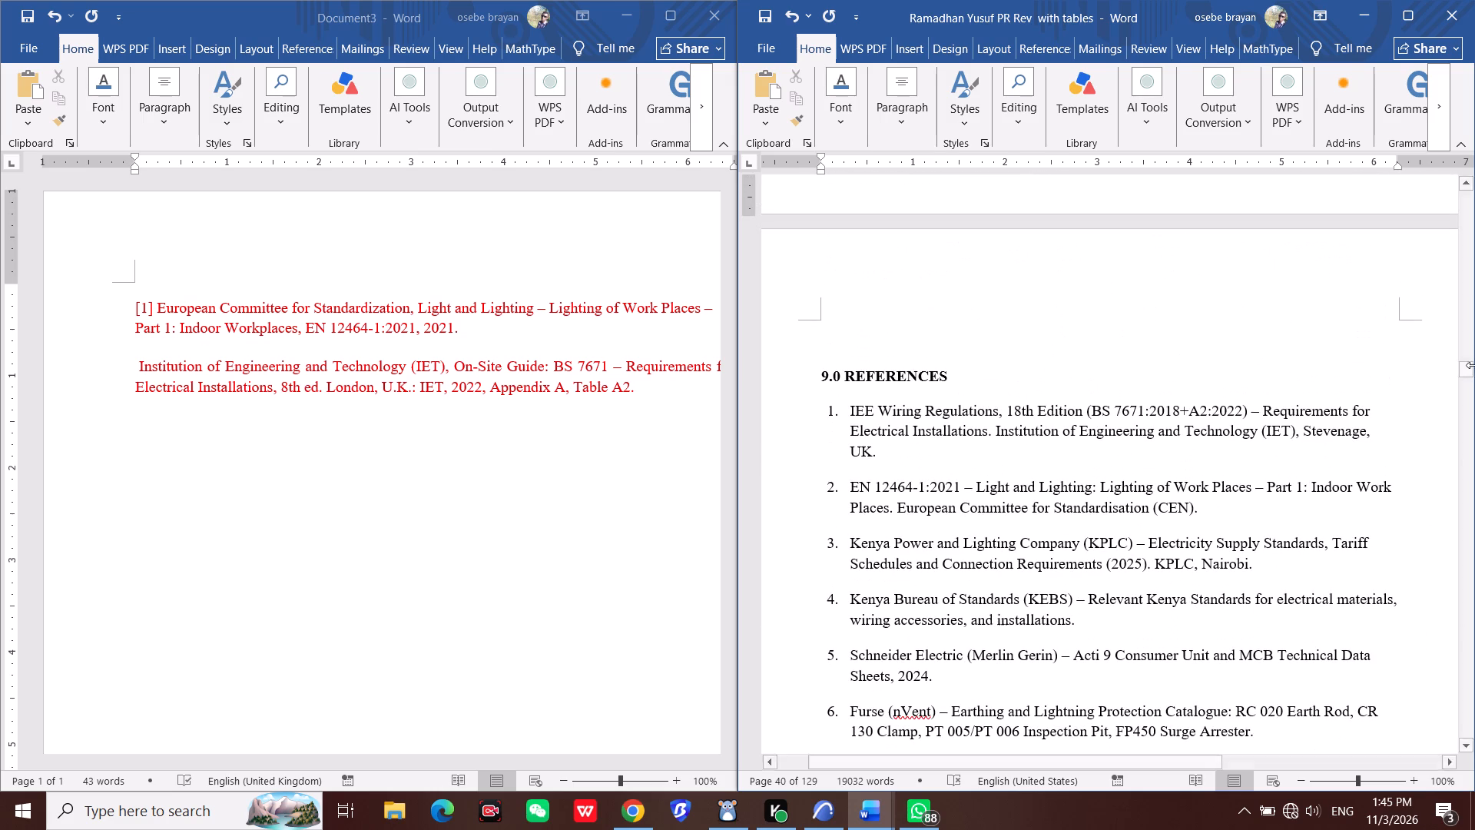
pyautogui.scroll(18, 1214, 427)
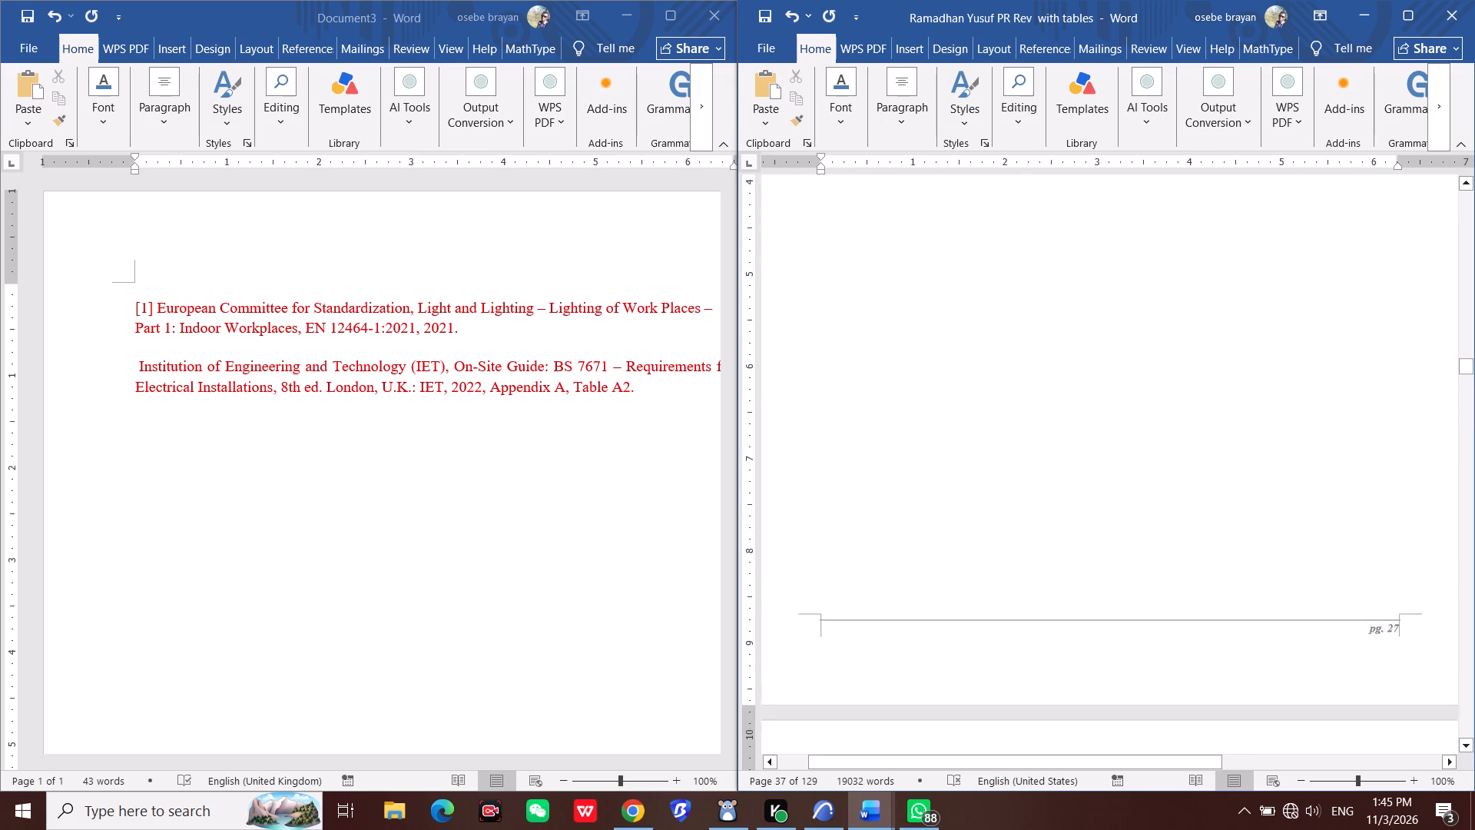
pyautogui.scroll(20, 1214, 431)
pyautogui.scroll(20, 1214, 431)
pyautogui.scroll(7, 1214, 431)
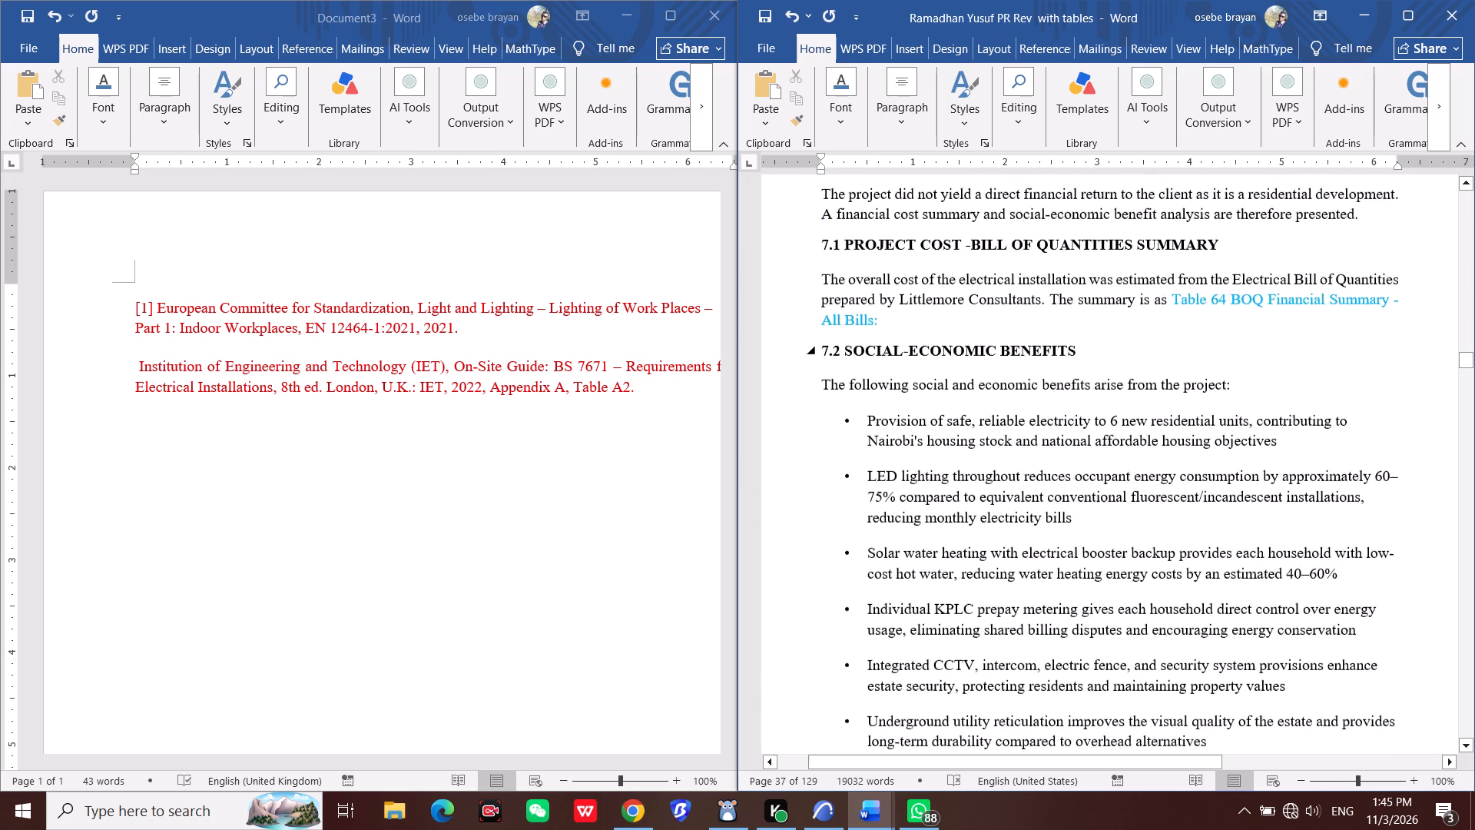
pyautogui.scroll(9, 1217, 438)
pyautogui.scroll(18, 1194, 659)
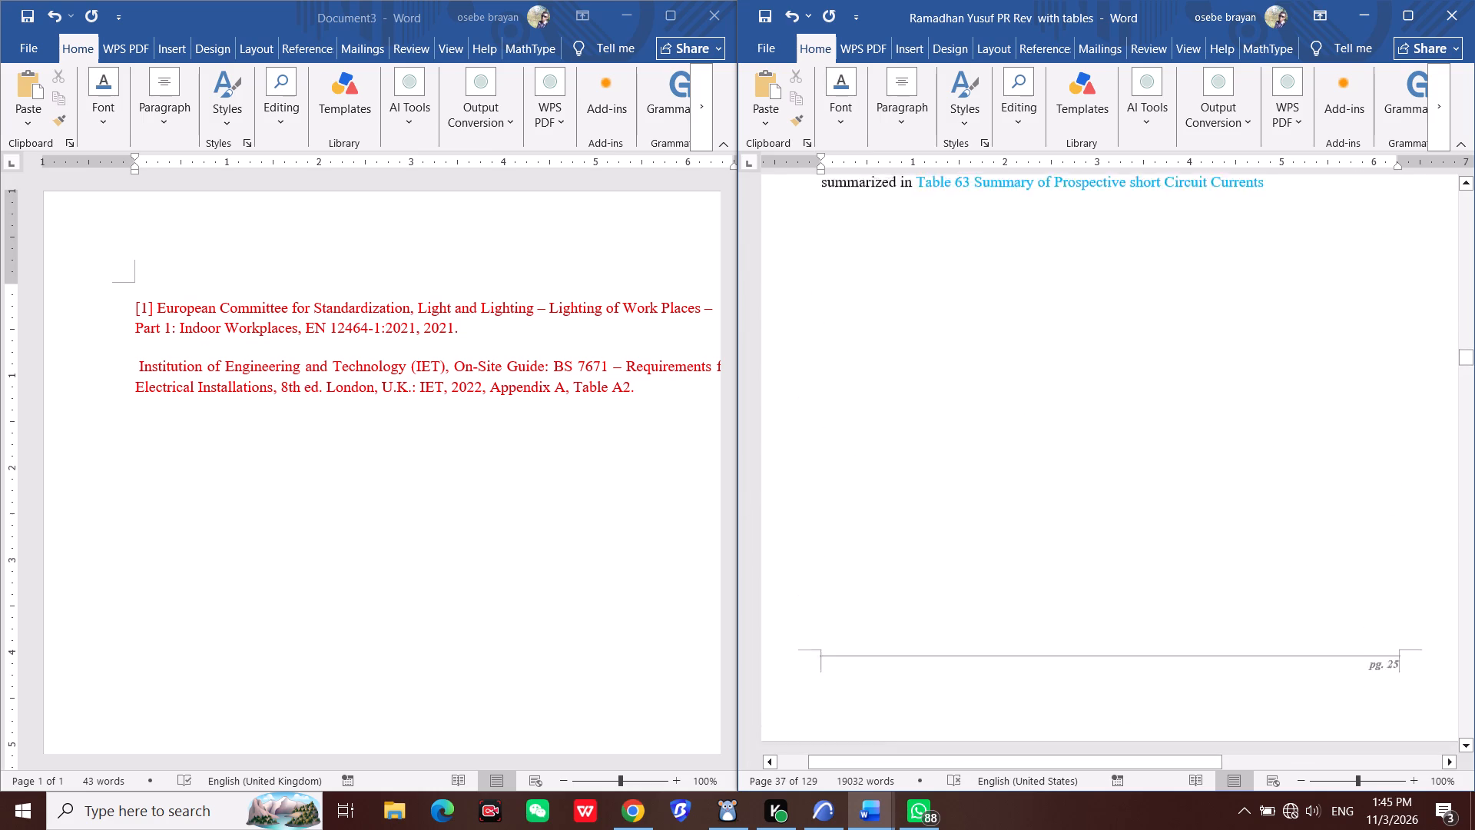
pyautogui.scroll(16, 1146, 605)
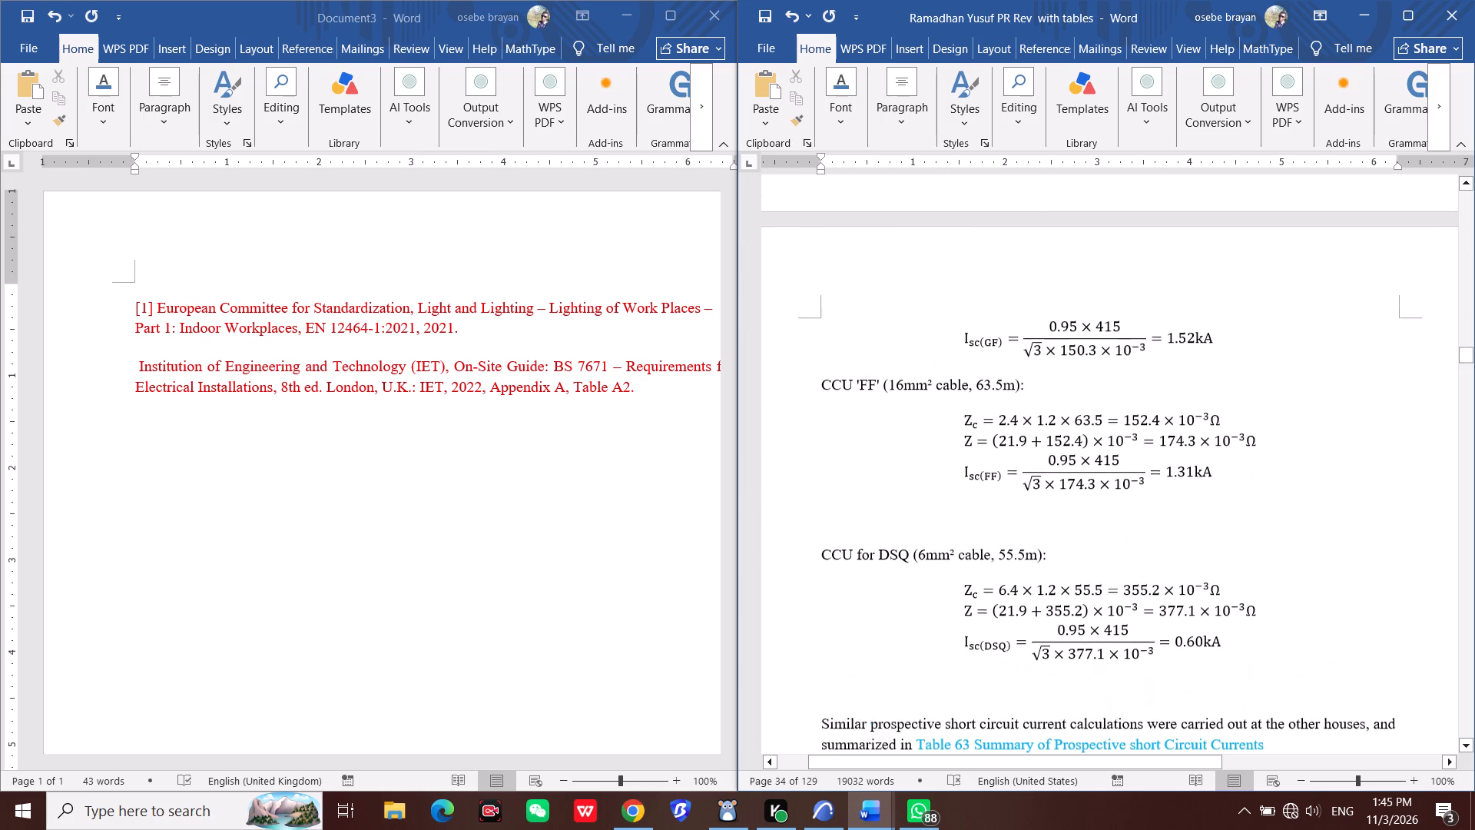
pyautogui.scroll(20, 1146, 611)
pyautogui.scroll(20, 1146, 611)
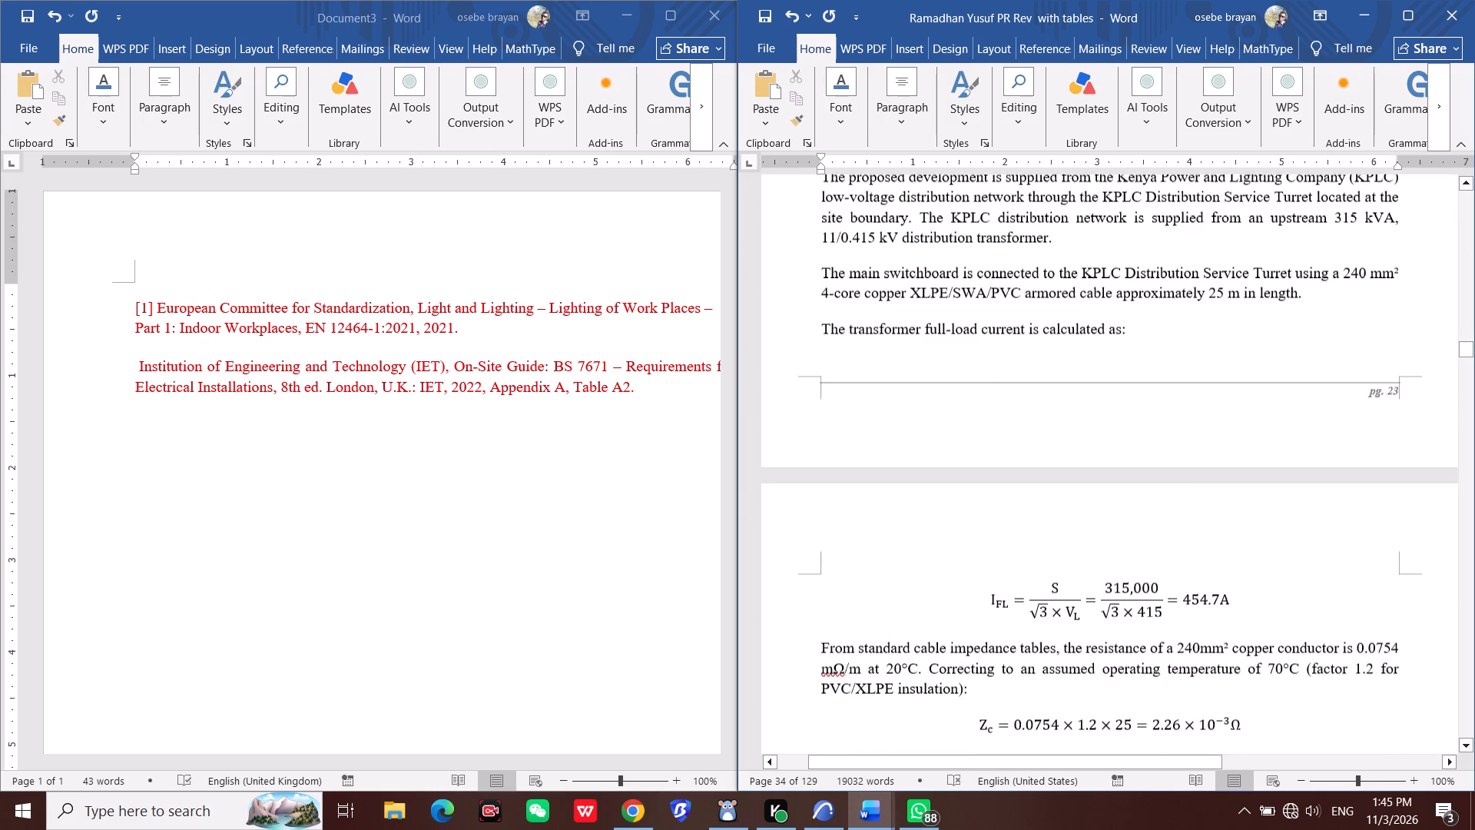
# Recheck section 6.5 backwards from 6.5.5 Generator Sizing to the Consumer Control Unit arrangement and load distribution text for cited standards.
pyautogui.scroll(20, 1096, 397)
pyautogui.scroll(20, 1096, 397)
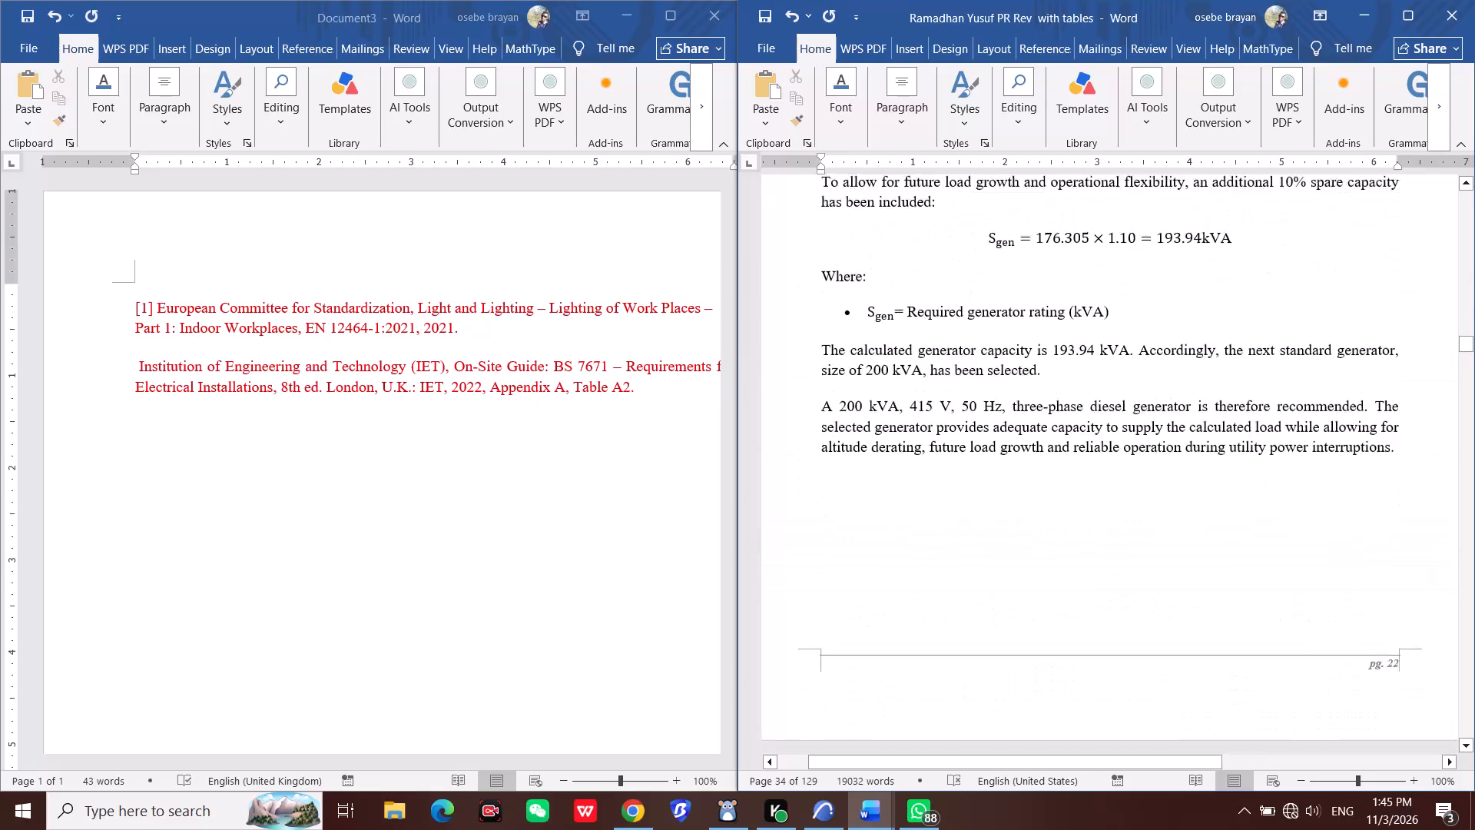
pyautogui.scroll(20, 1088, 380)
pyautogui.scroll(20, 1088, 380)
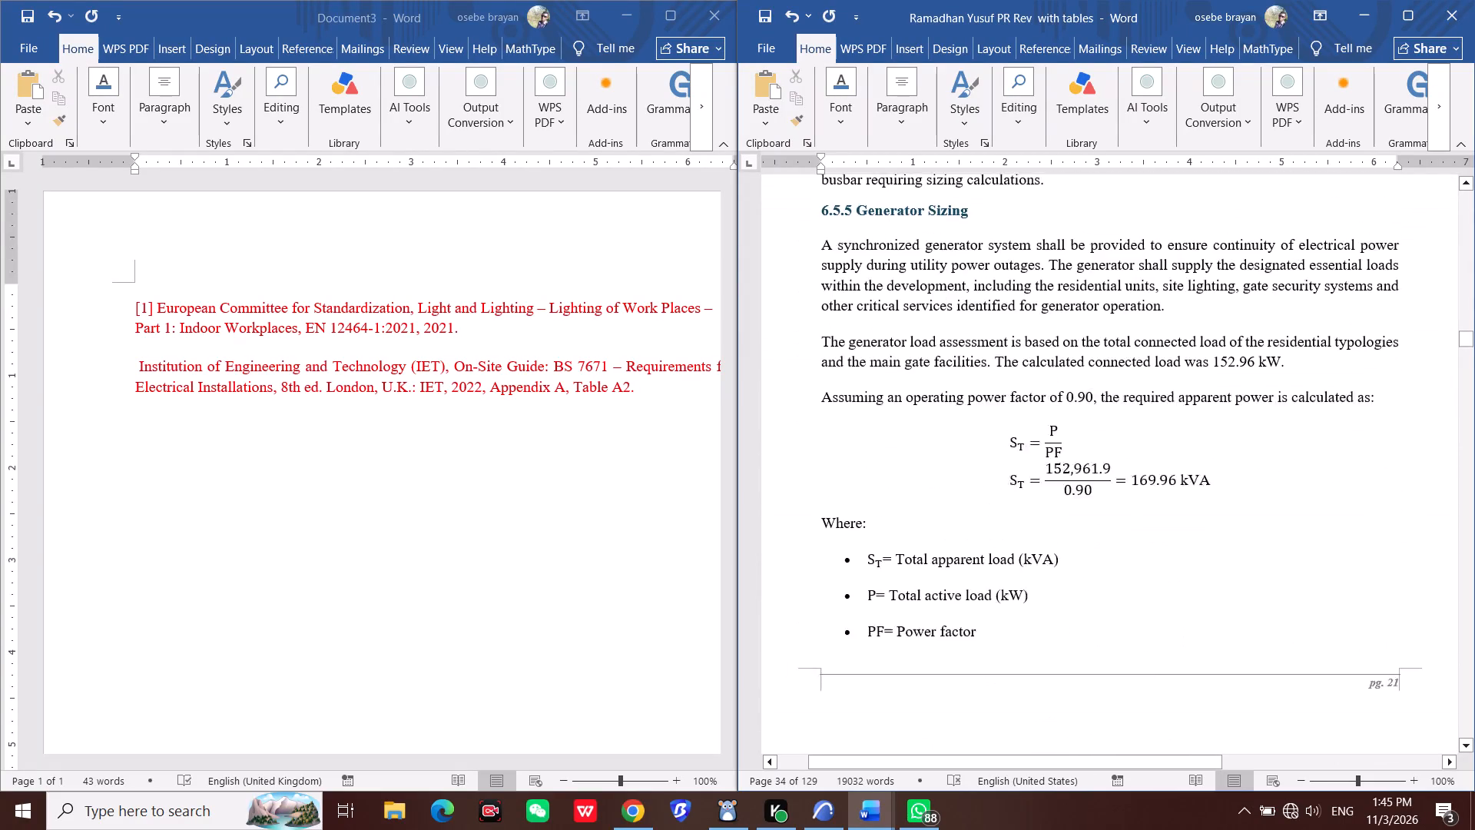
pyautogui.scroll(16, 1089, 390)
pyautogui.scroll(12, 1089, 390)
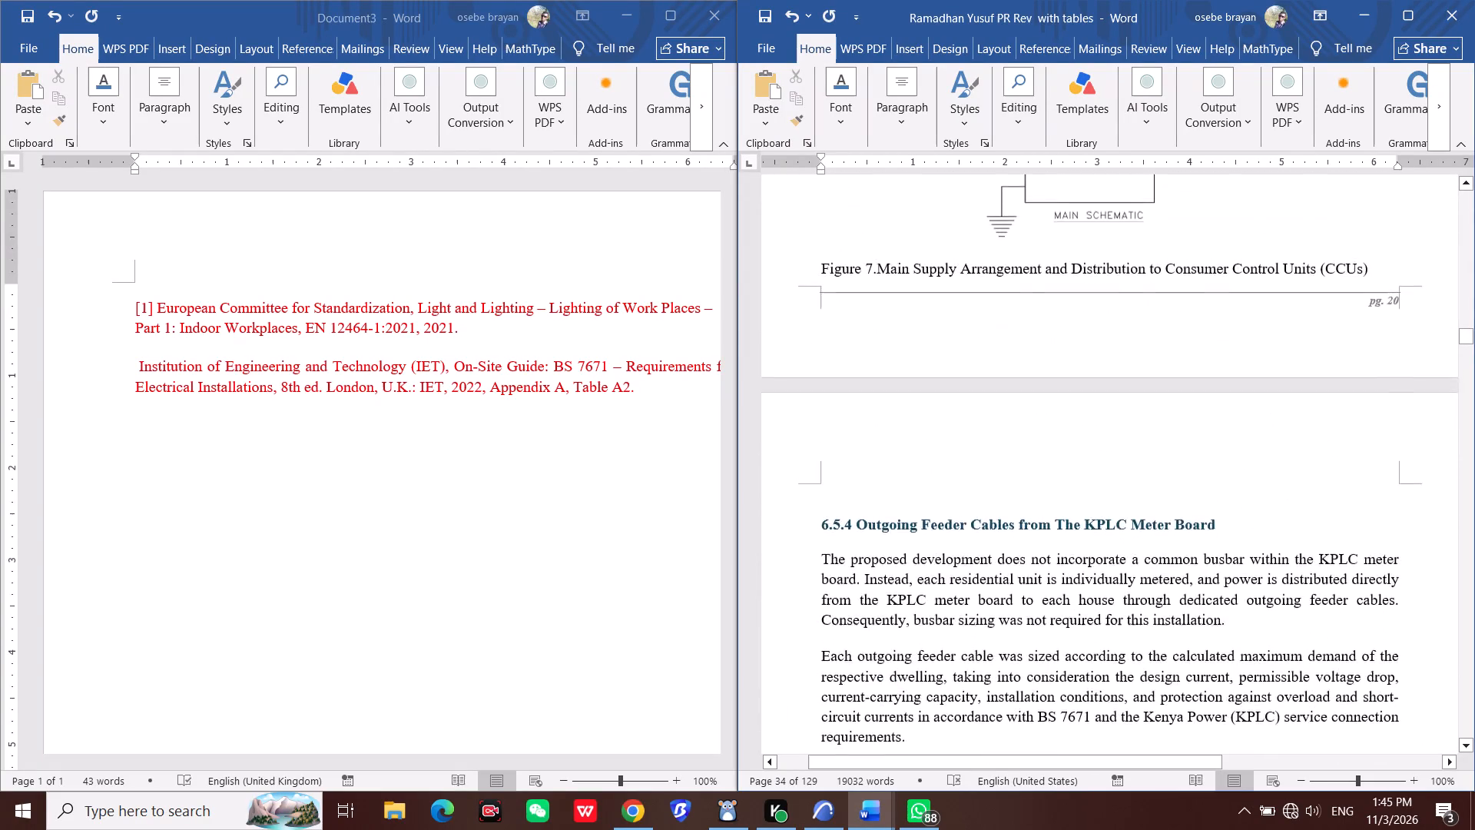
pyautogui.scroll(14, 1088, 389)
pyautogui.scroll(12, 1096, 394)
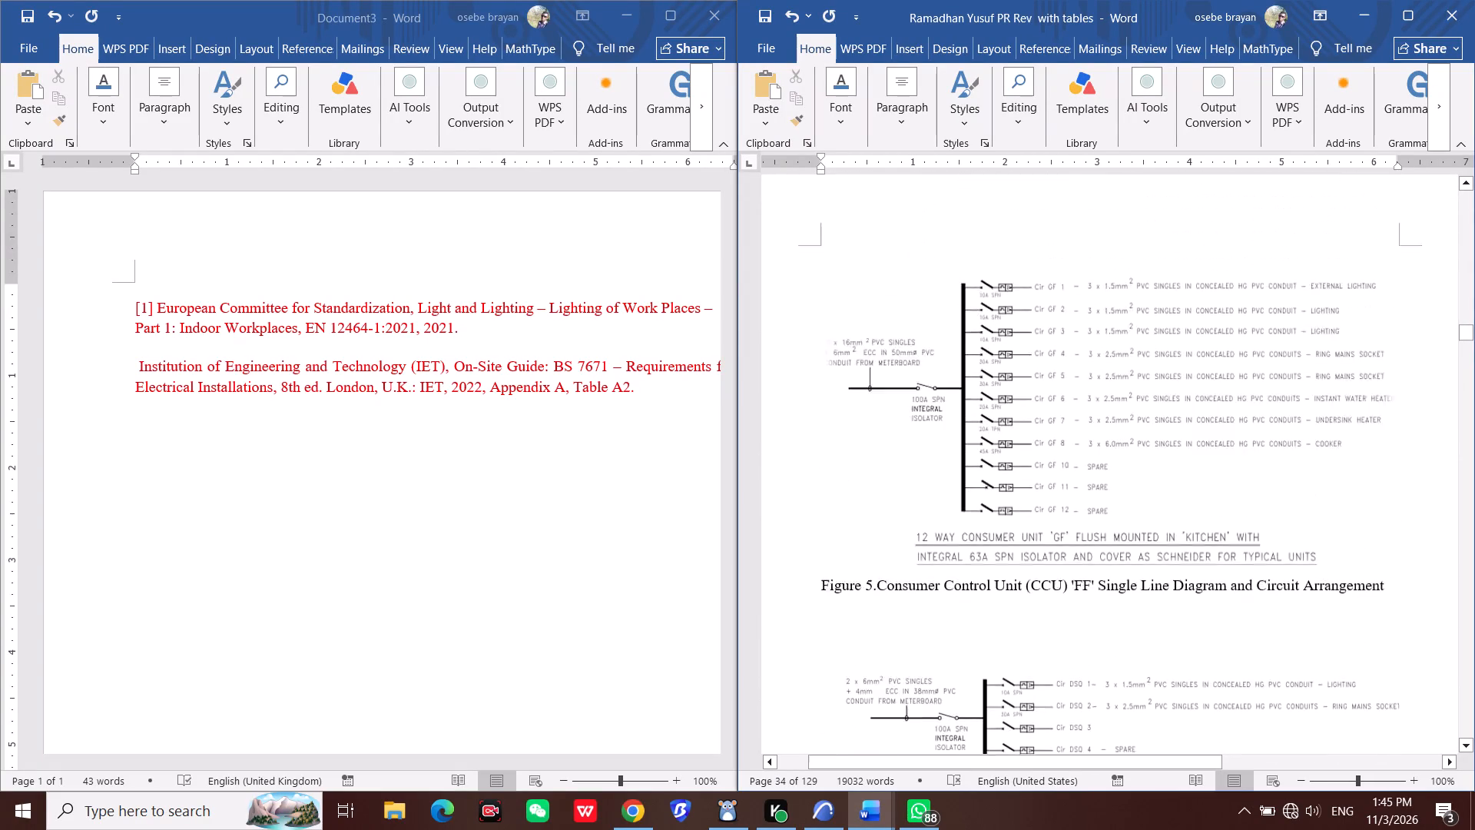
pyautogui.scroll(20, 1096, 397)
pyautogui.scroll(17, 1096, 397)
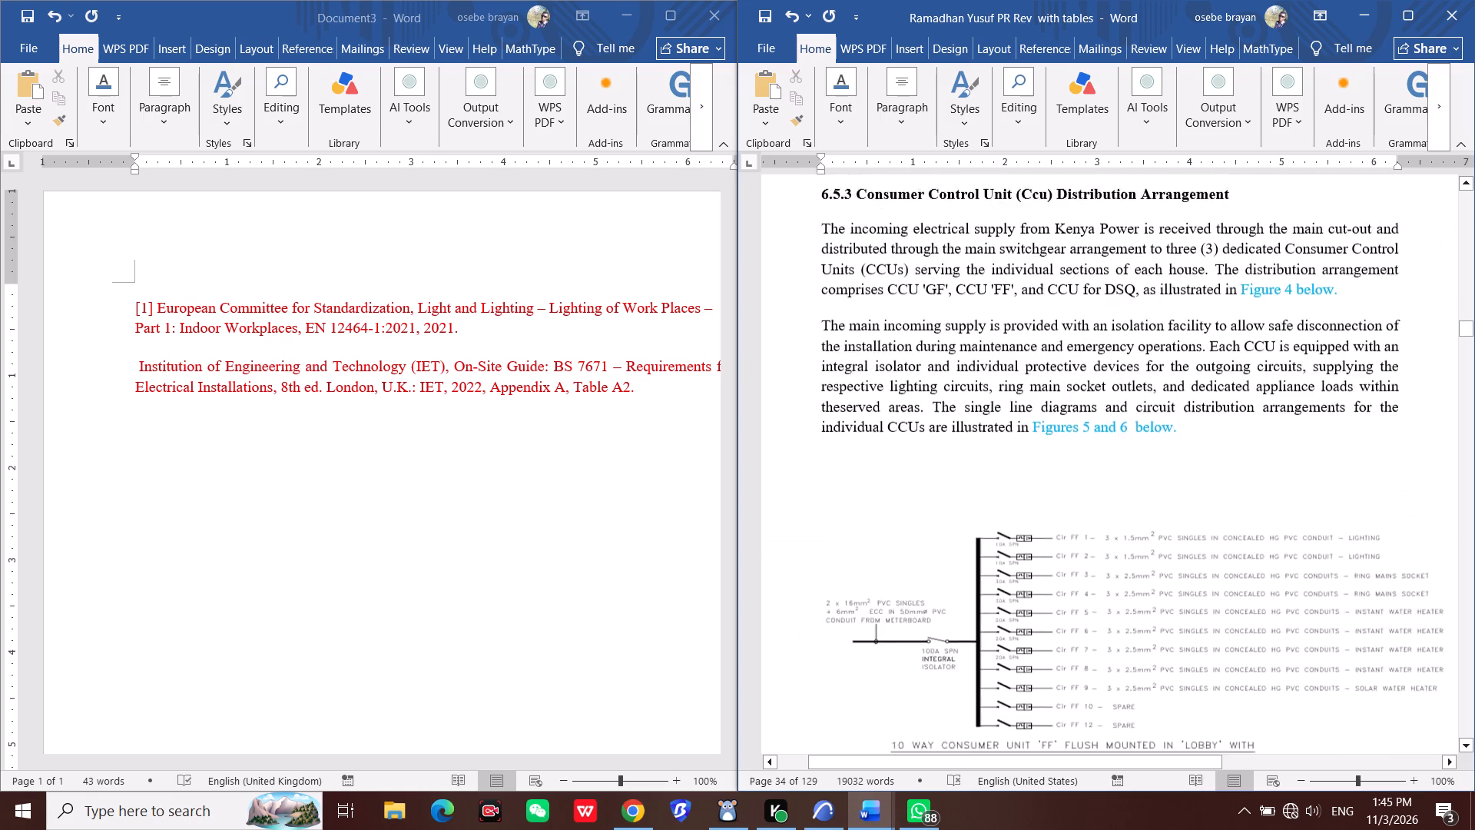
pyautogui.scroll(20, 1045, 449)
pyautogui.scroll(17, 1045, 449)
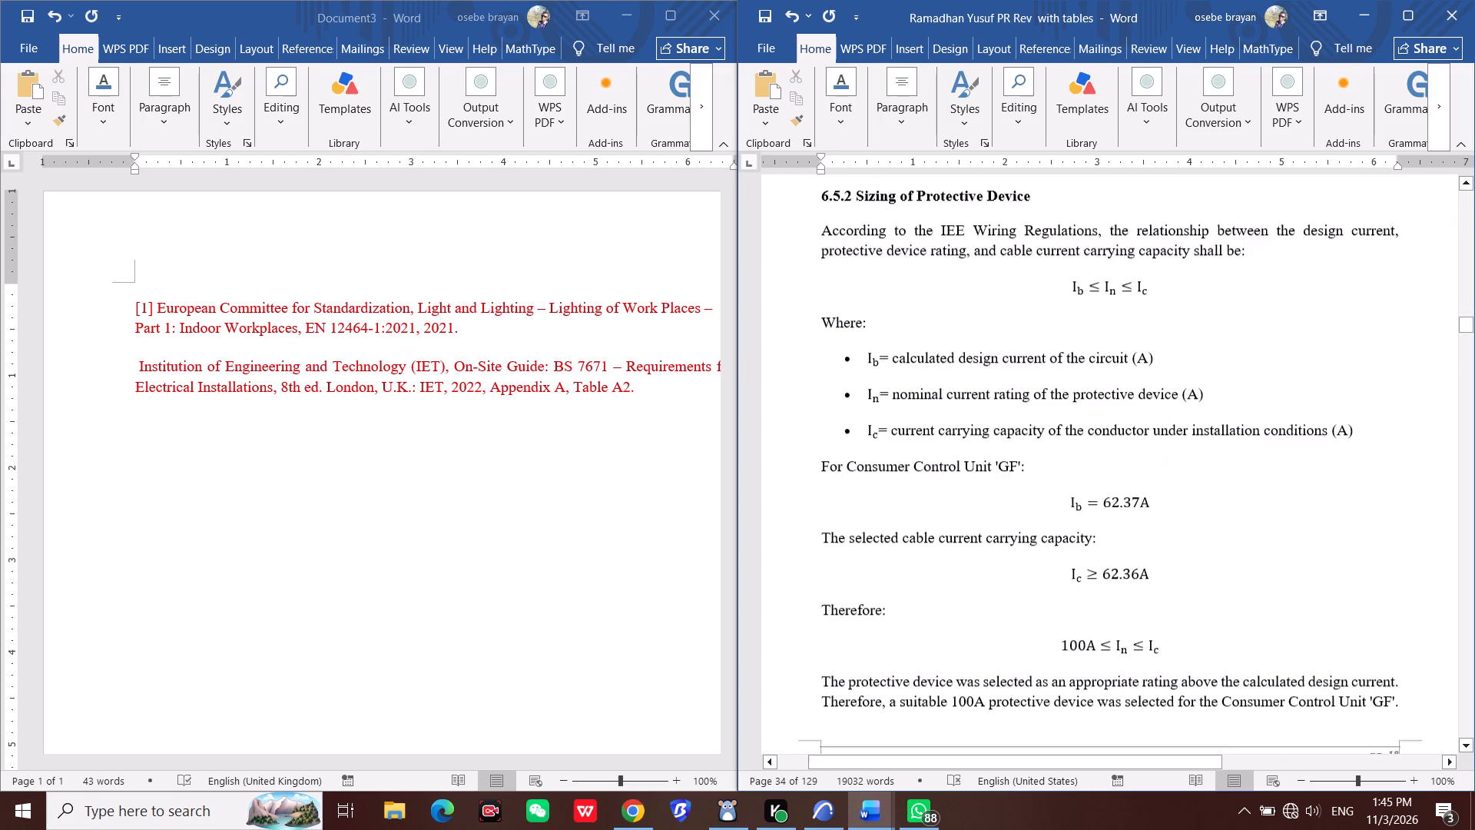
pyautogui.scroll(20, 1026, 453)
pyautogui.scroll(17, 1026, 453)
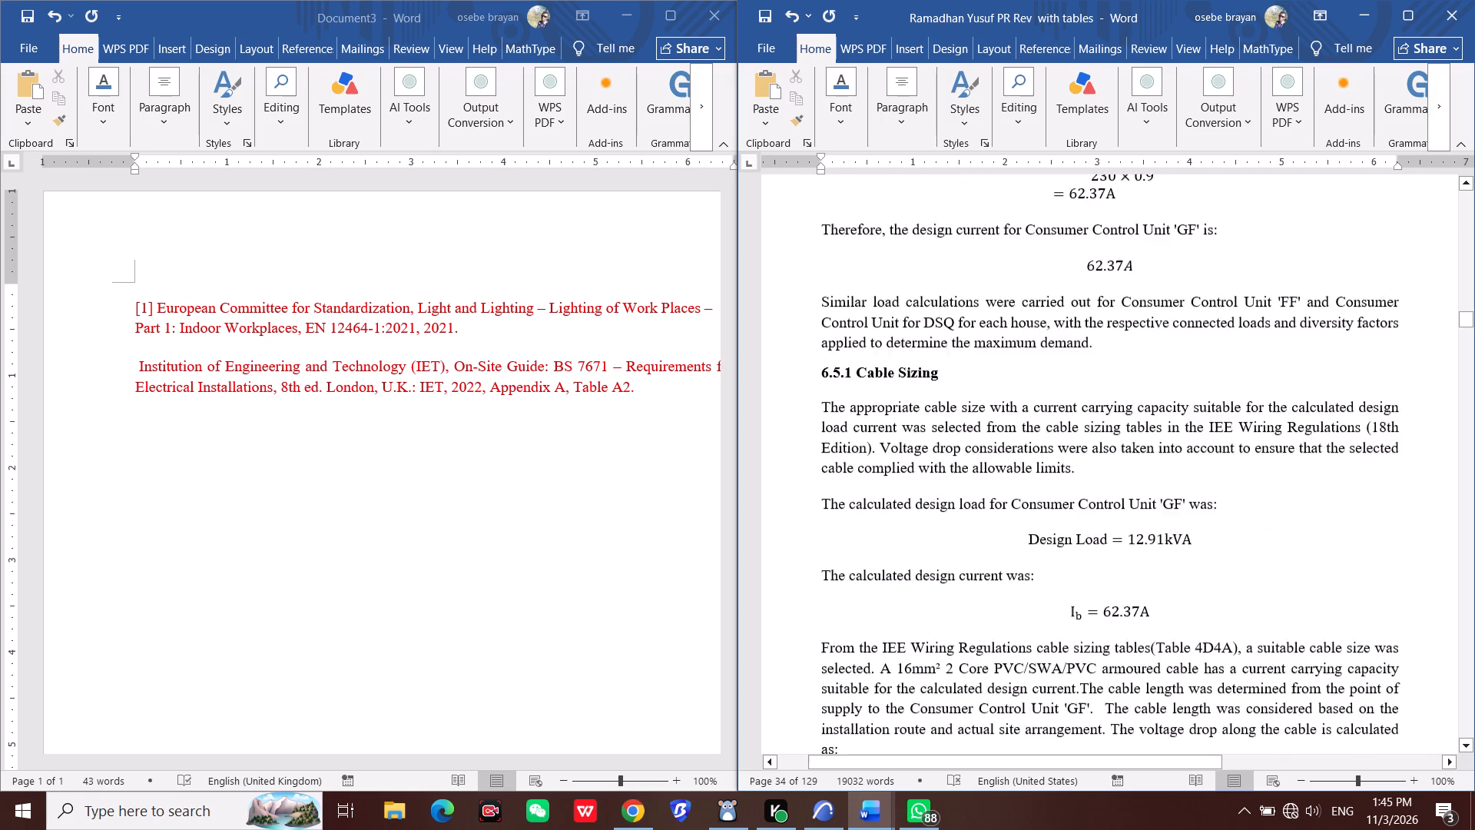
pyautogui.scroll(20, 1033, 522)
pyautogui.scroll(16, 1033, 522)
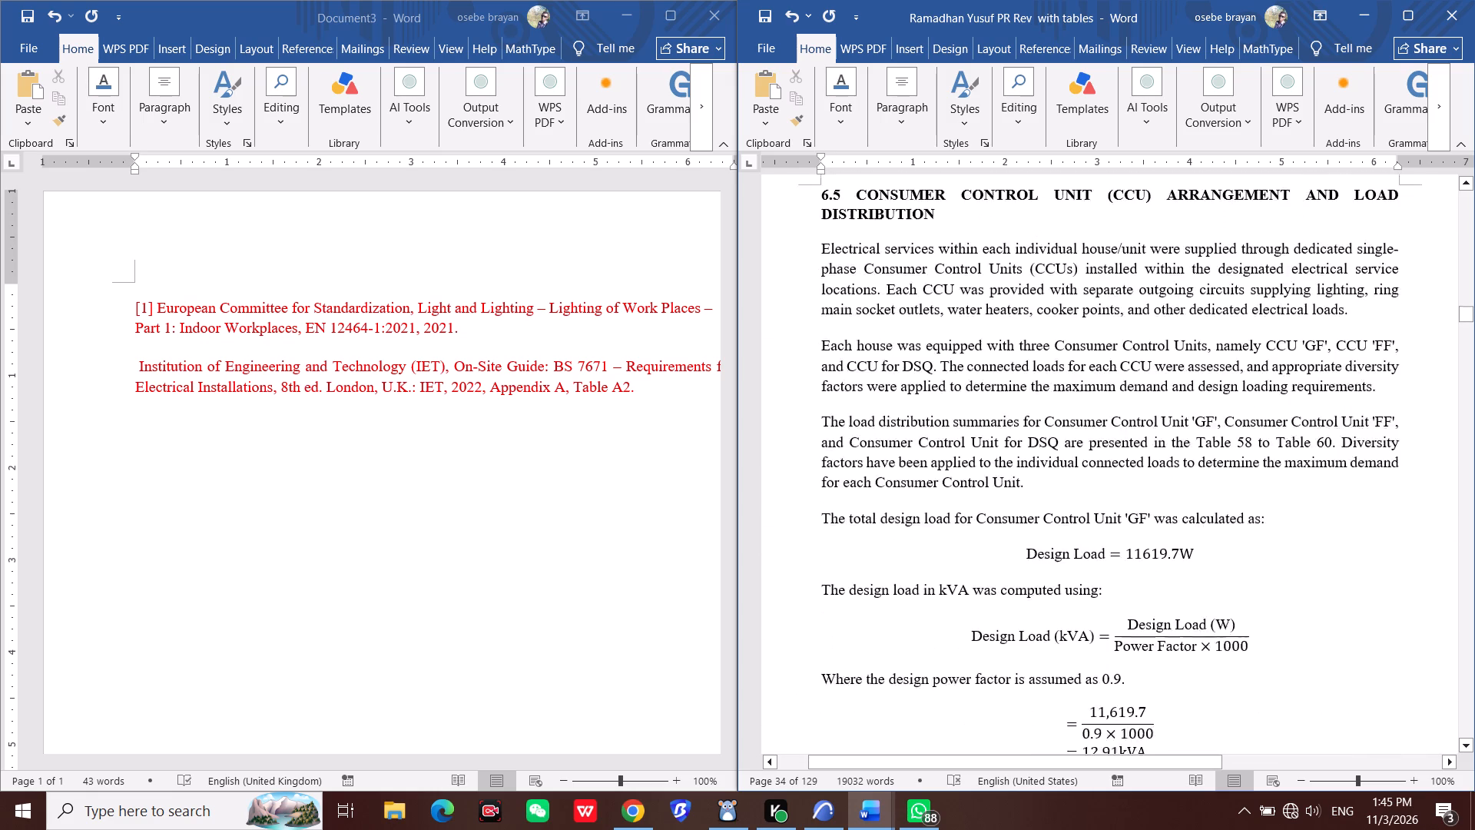
# Recheck section 6.4 backwards from 6.4.3 Summary of Total Connected Load to the opening single-phase design current formula for cited standards.
pyautogui.scroll(20, 1040, 587)
pyautogui.scroll(16, 1040, 587)
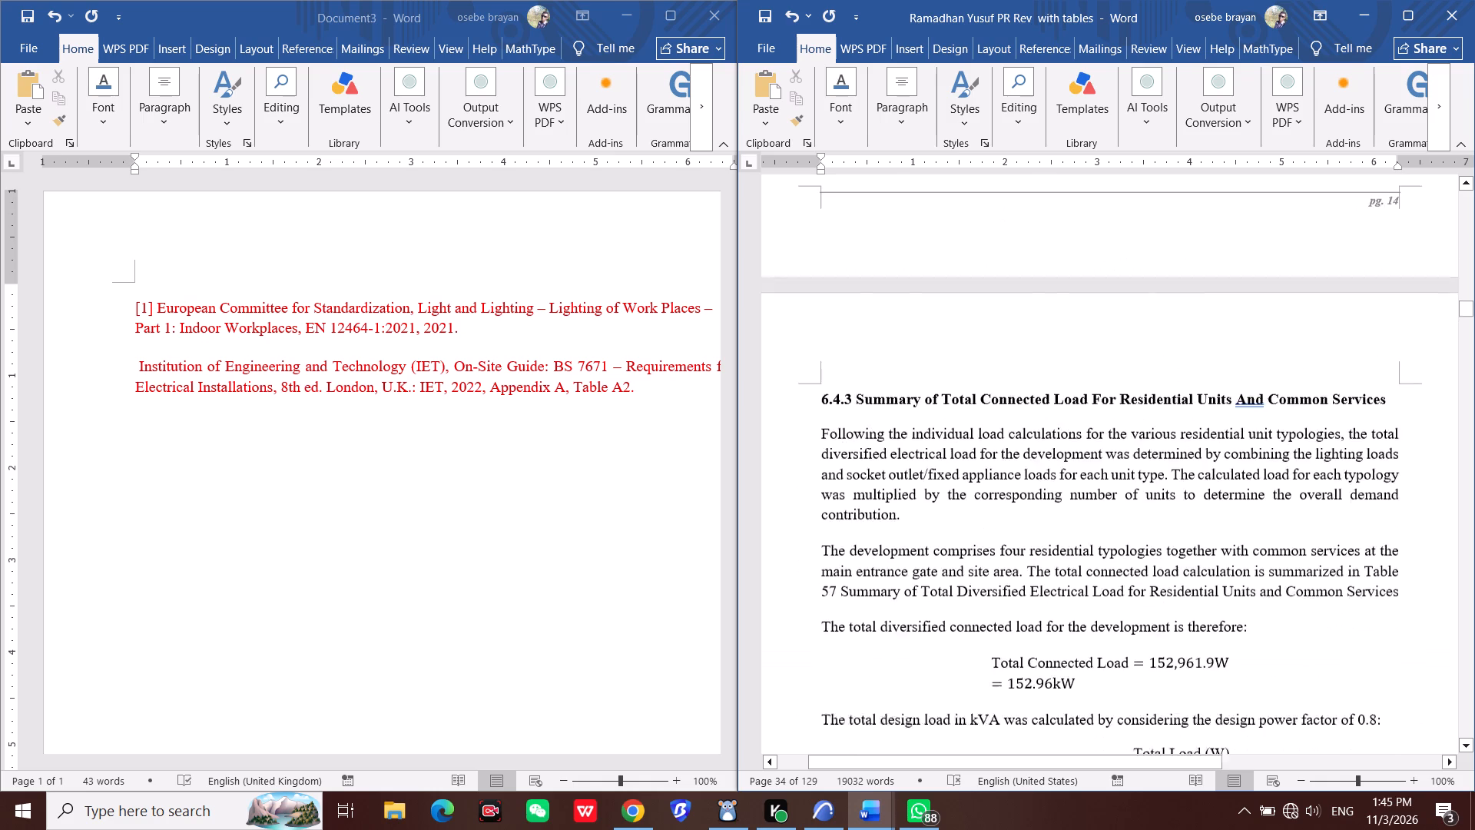
pyautogui.scroll(20, 1042, 599)
pyautogui.scroll(13, 1042, 599)
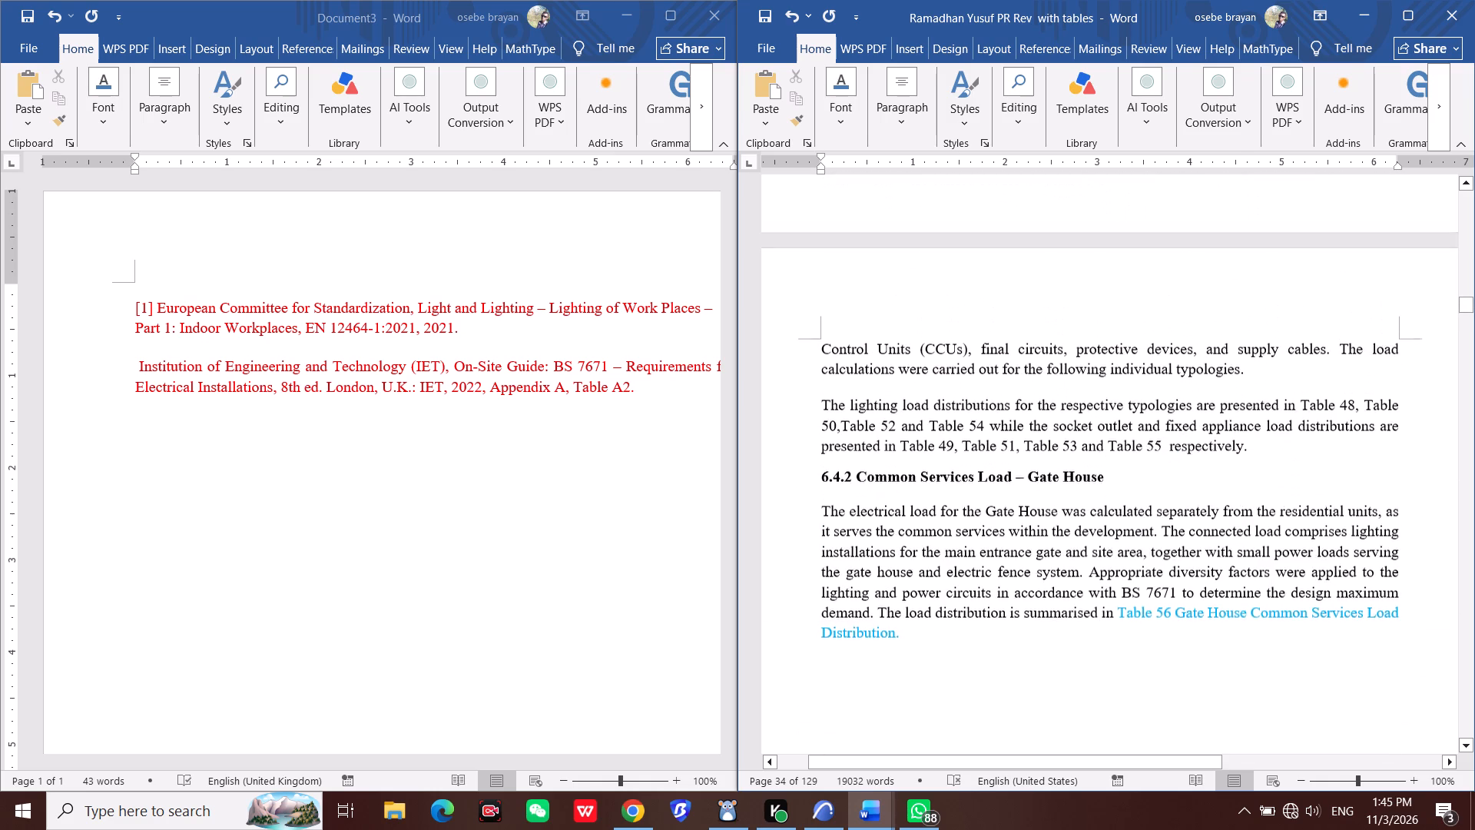
pyautogui.scroll(5, 1072, 520)
pyautogui.scroll(-3, 1075, 520)
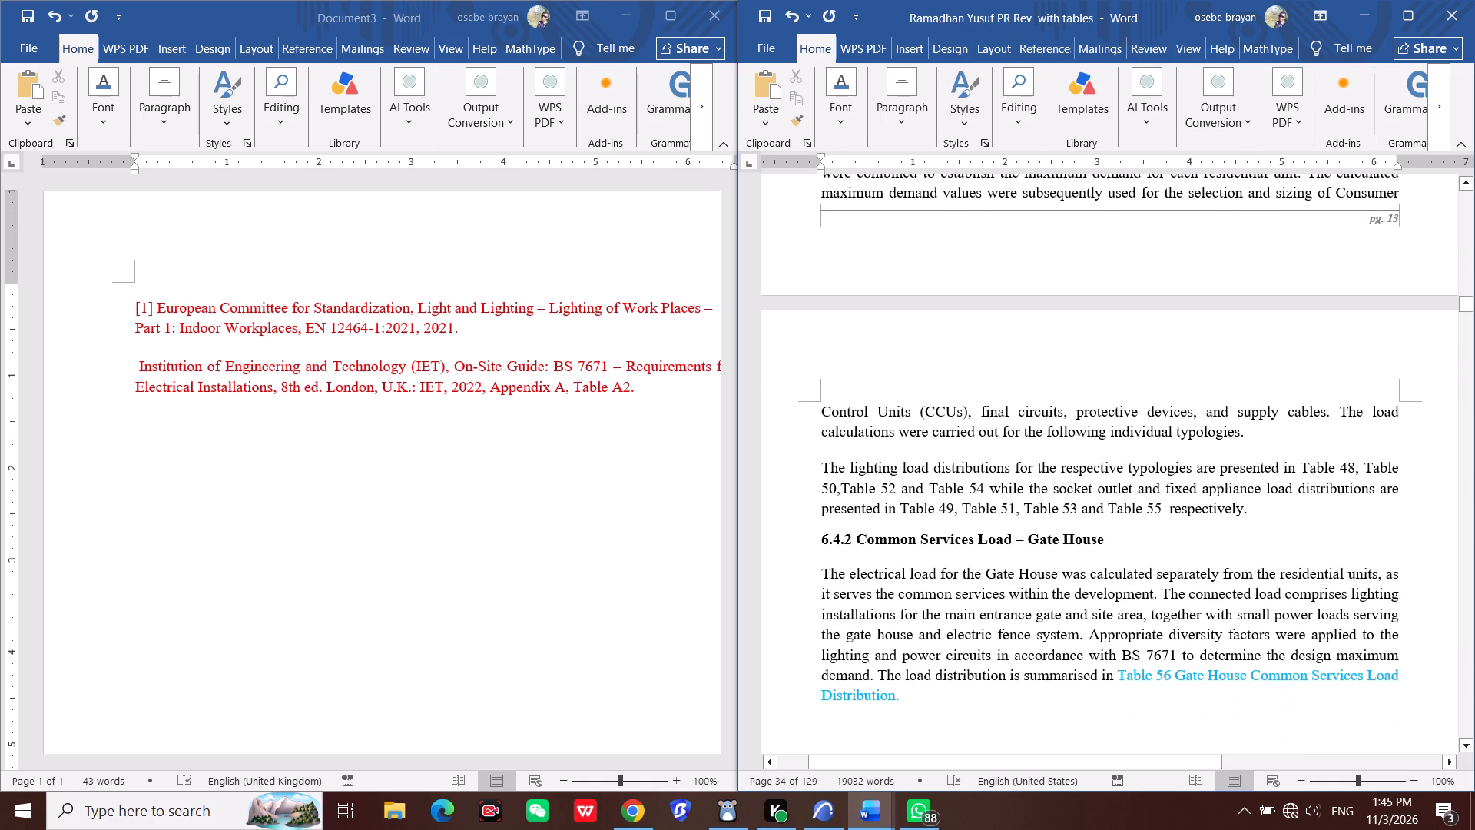
pyautogui.scroll(-4, 1075, 520)
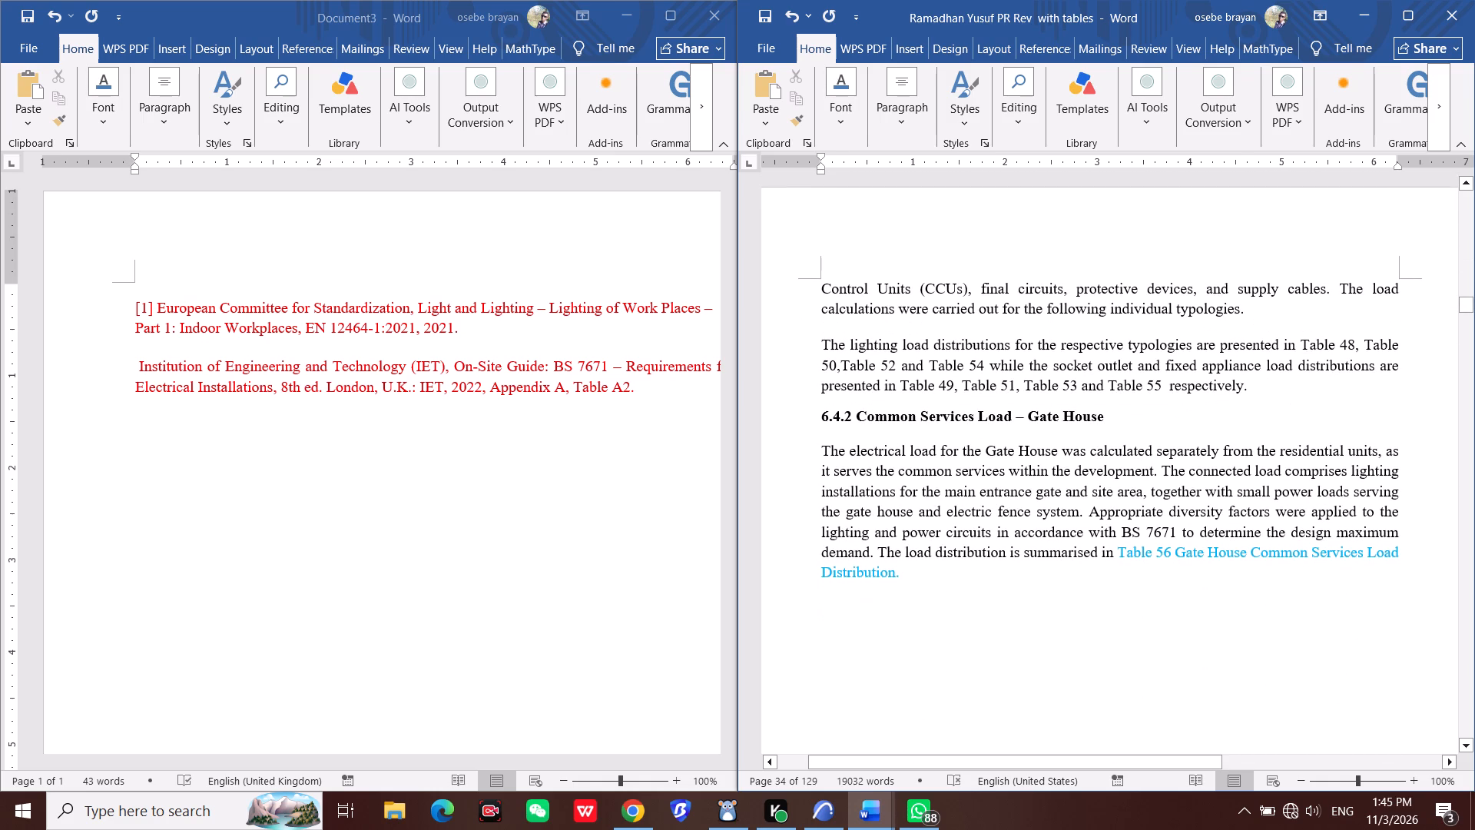
pyautogui.scroll(17, 1075, 530)
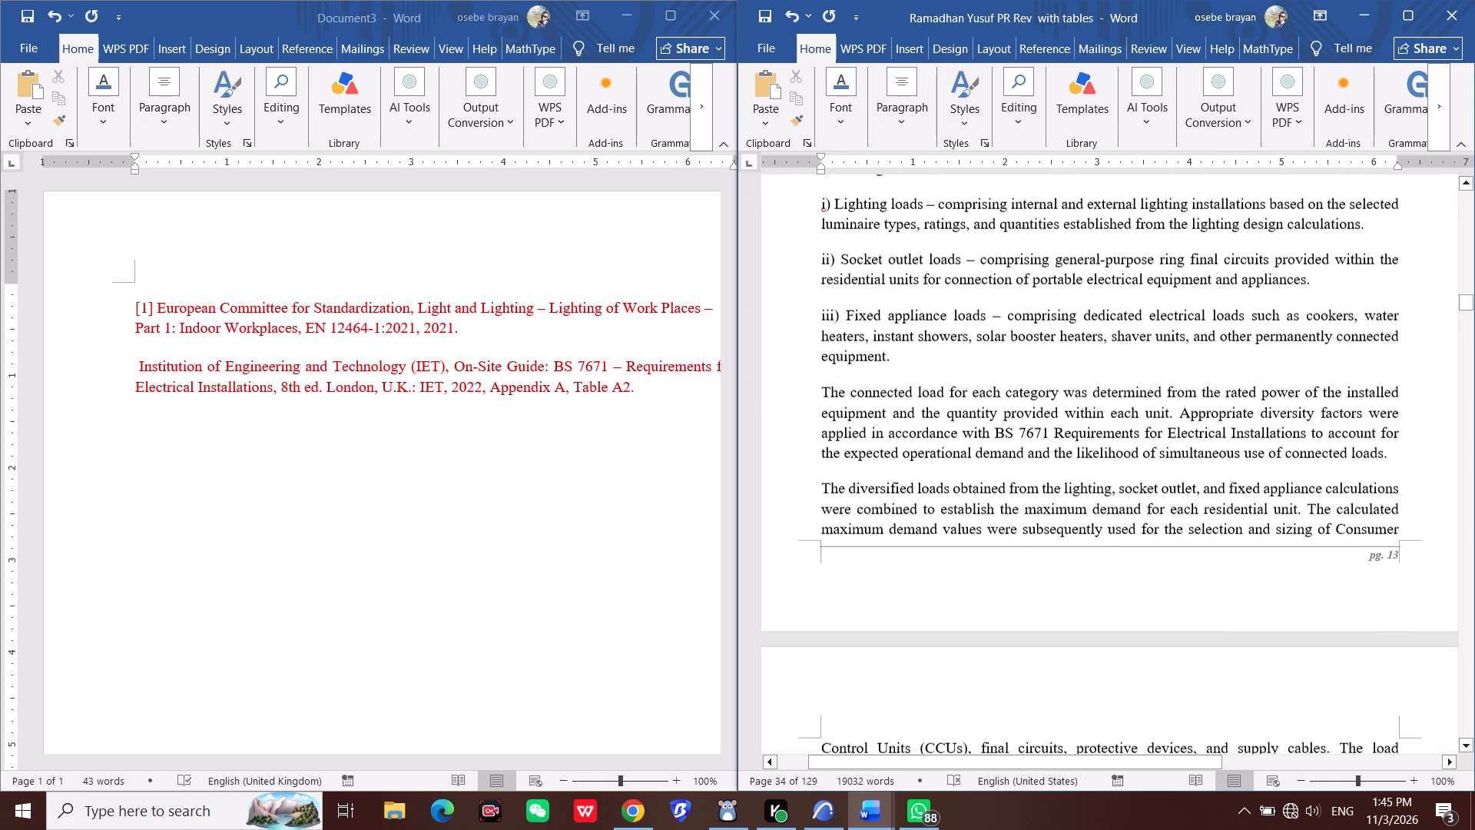
pyautogui.scroll(19, 1075, 525)
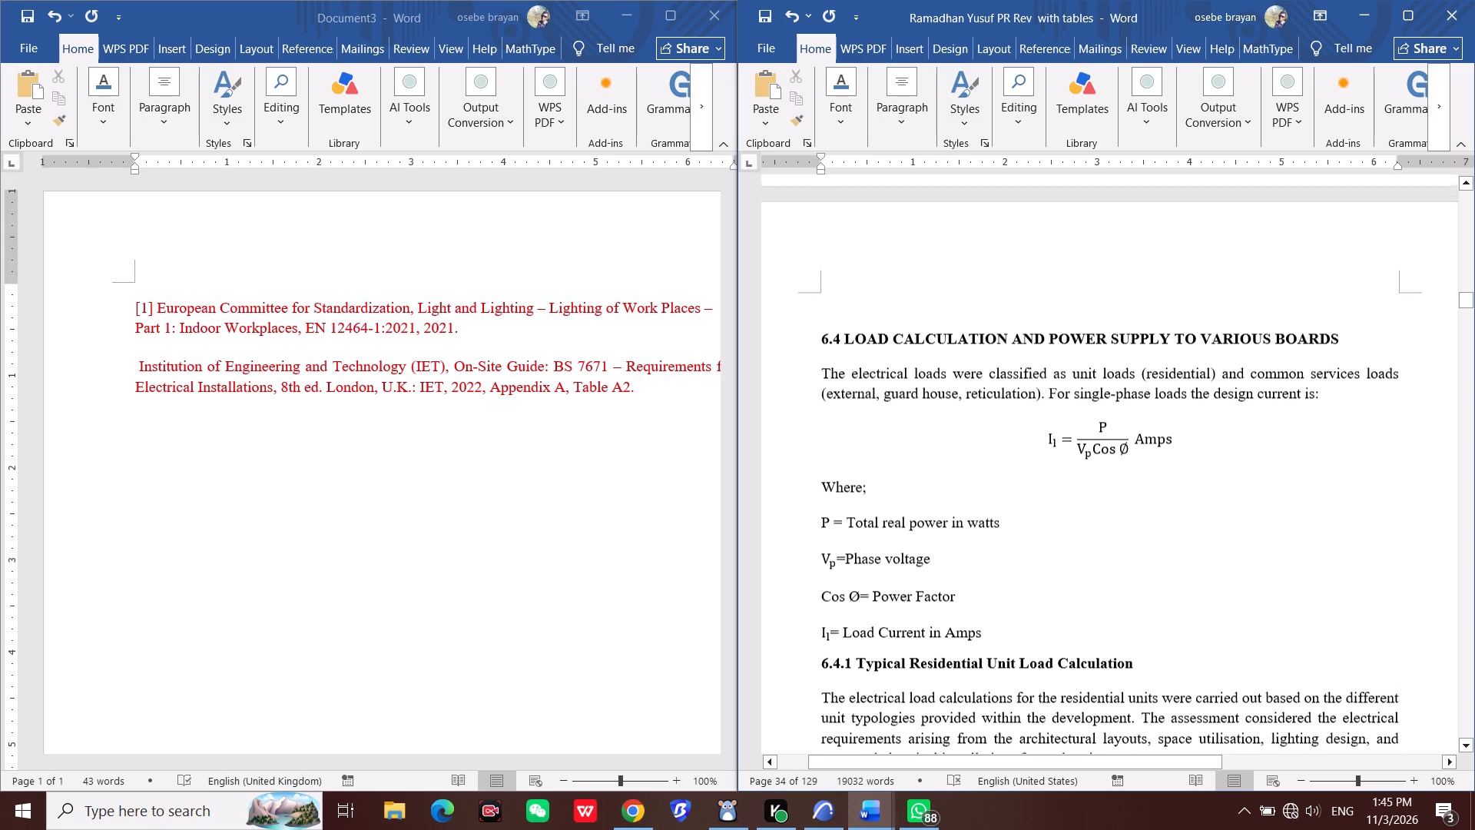
# Recheck the 6.3.3 Lighting Design Calculations backwards, from the luminaire quantity through the photometric table to the typical room introduction, for citations.
pyautogui.scroll(20, 1076, 500)
pyautogui.scroll(9, 1076, 500)
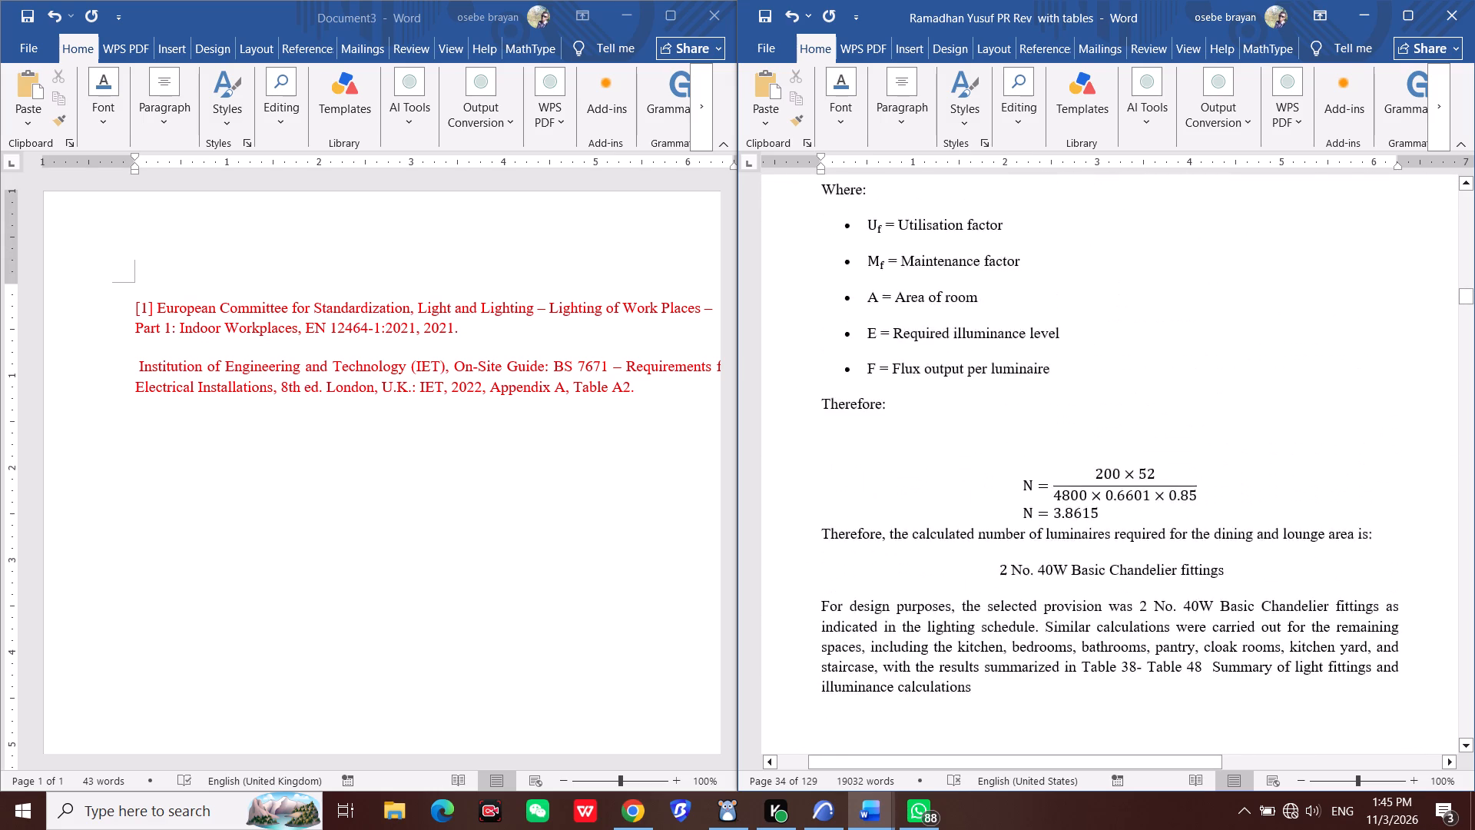
pyautogui.scroll(14, 1049, 466)
pyautogui.scroll(10, 1034, 453)
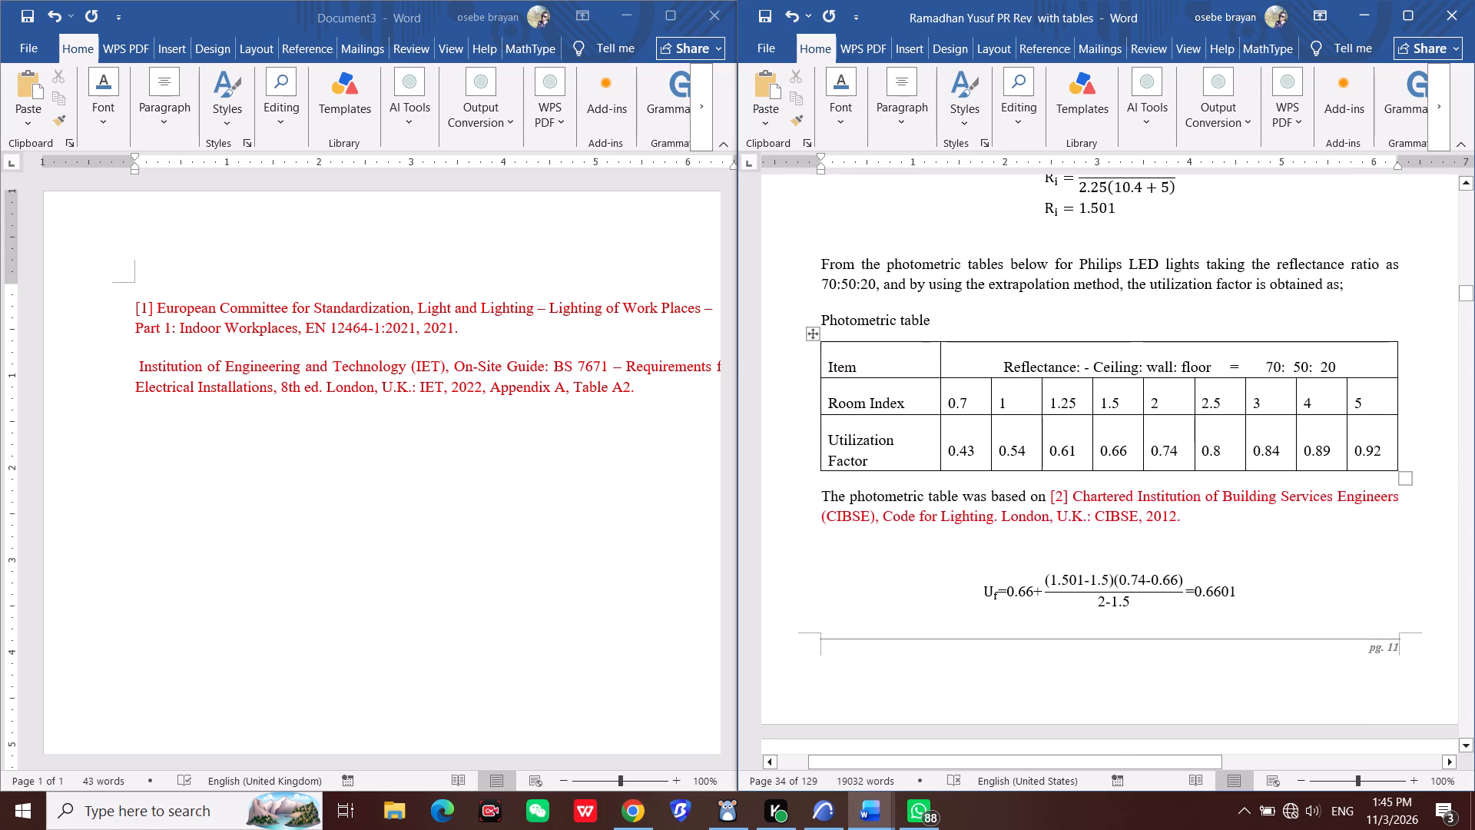
pyautogui.scroll(15, 1032, 470)
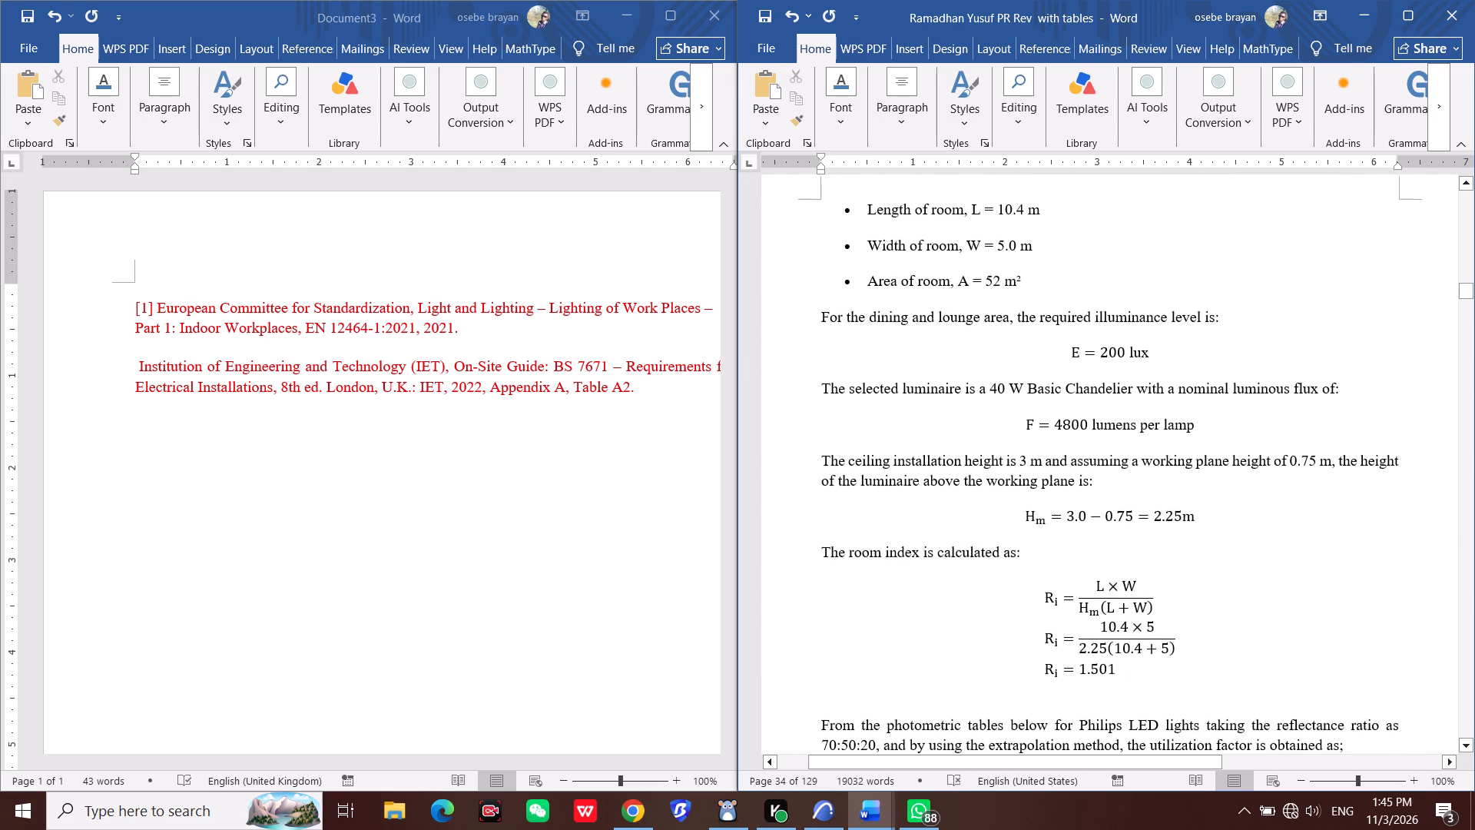
pyautogui.scroll(14, 1032, 470)
pyautogui.scroll(7, 1053, 387)
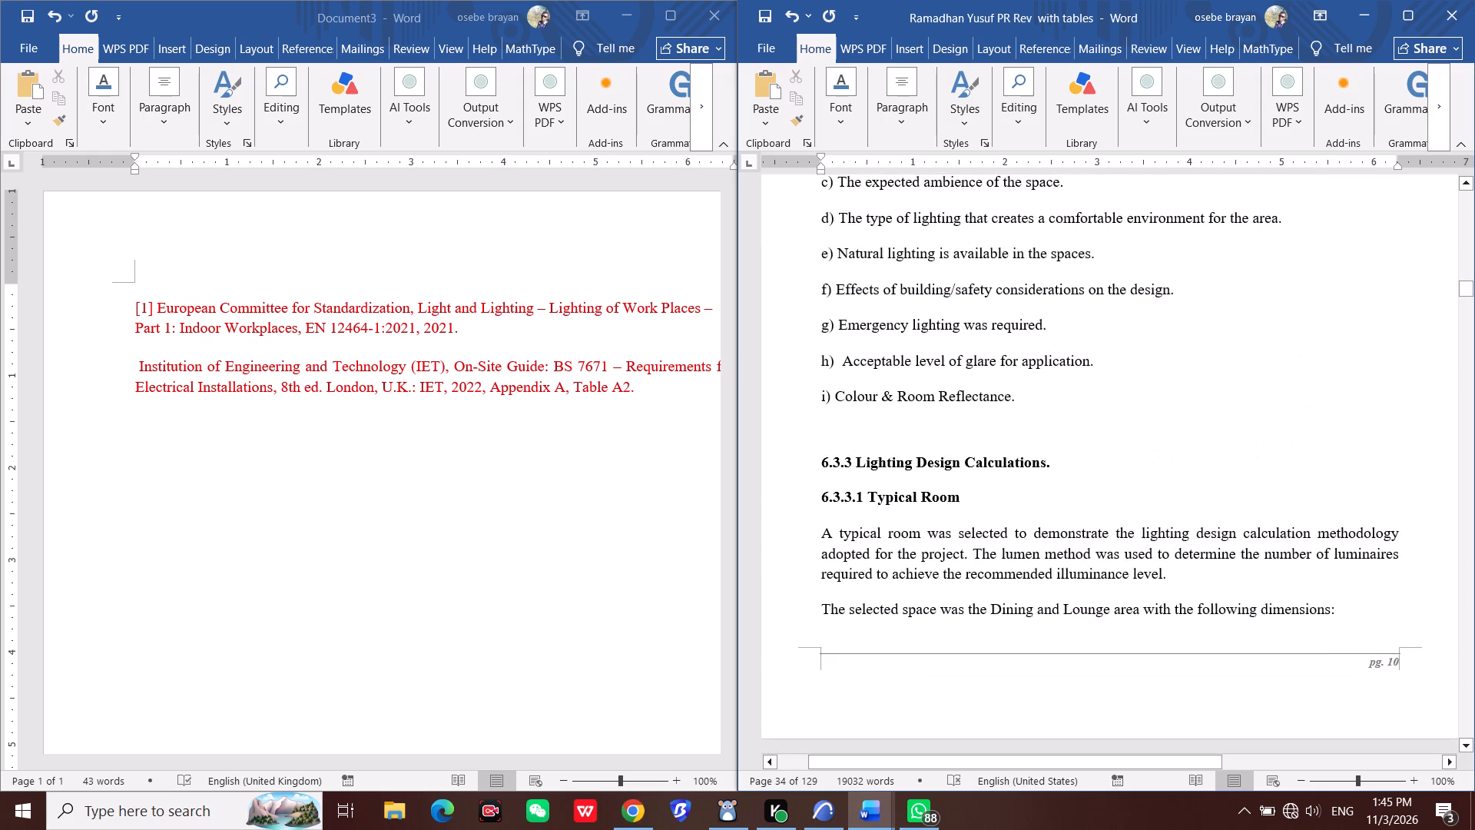
pyautogui.scroll(10, 1032, 397)
# Recheck the lighting theory backwards from 6.3.2.4 Nominal Luminous Flux through 6.3.2.3 Illumination Level to the room index and reflectance text for references.
pyautogui.scroll(4, 1032, 397)
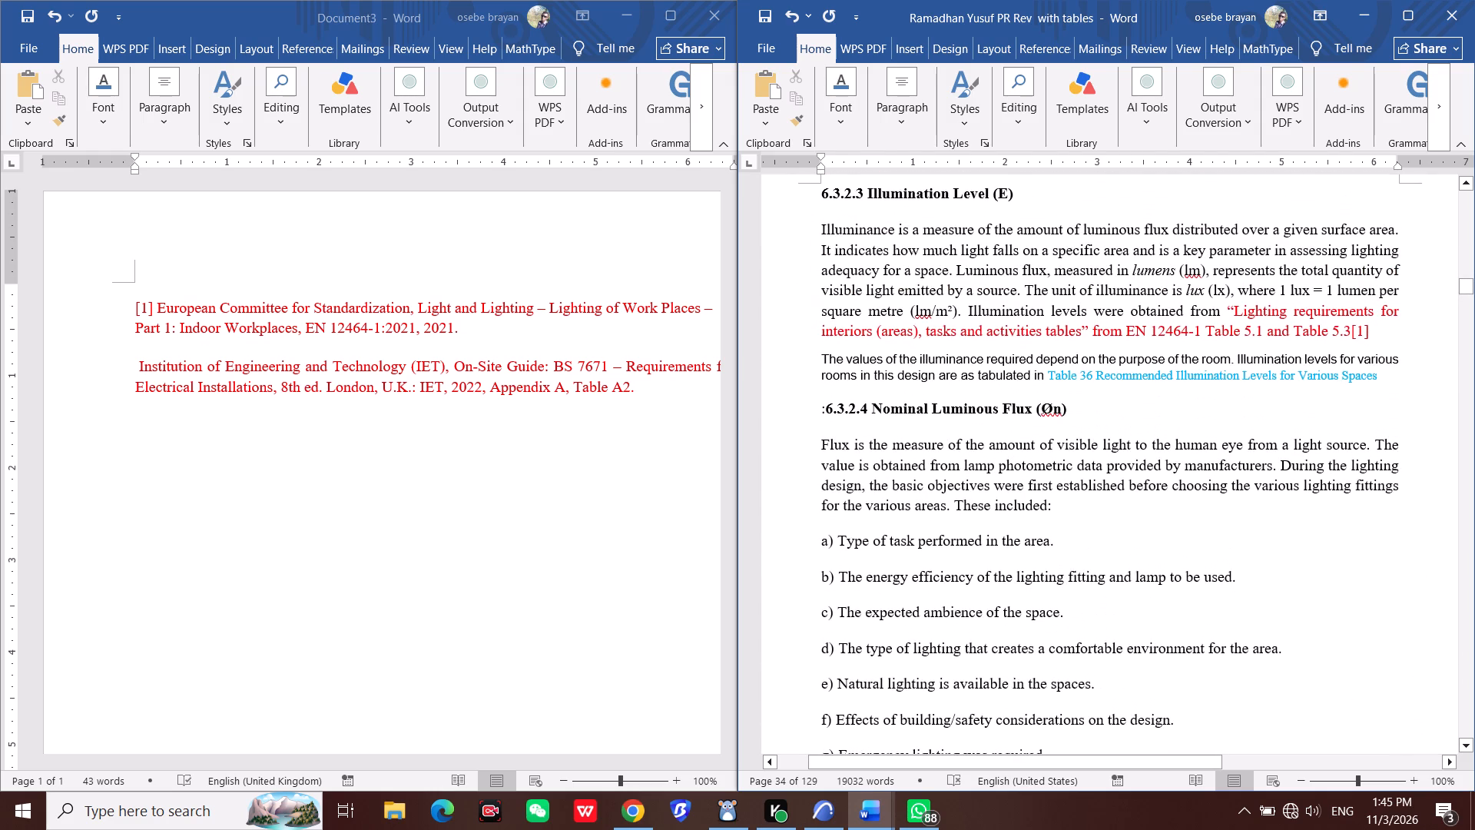
pyautogui.scroll(4, 1031, 393)
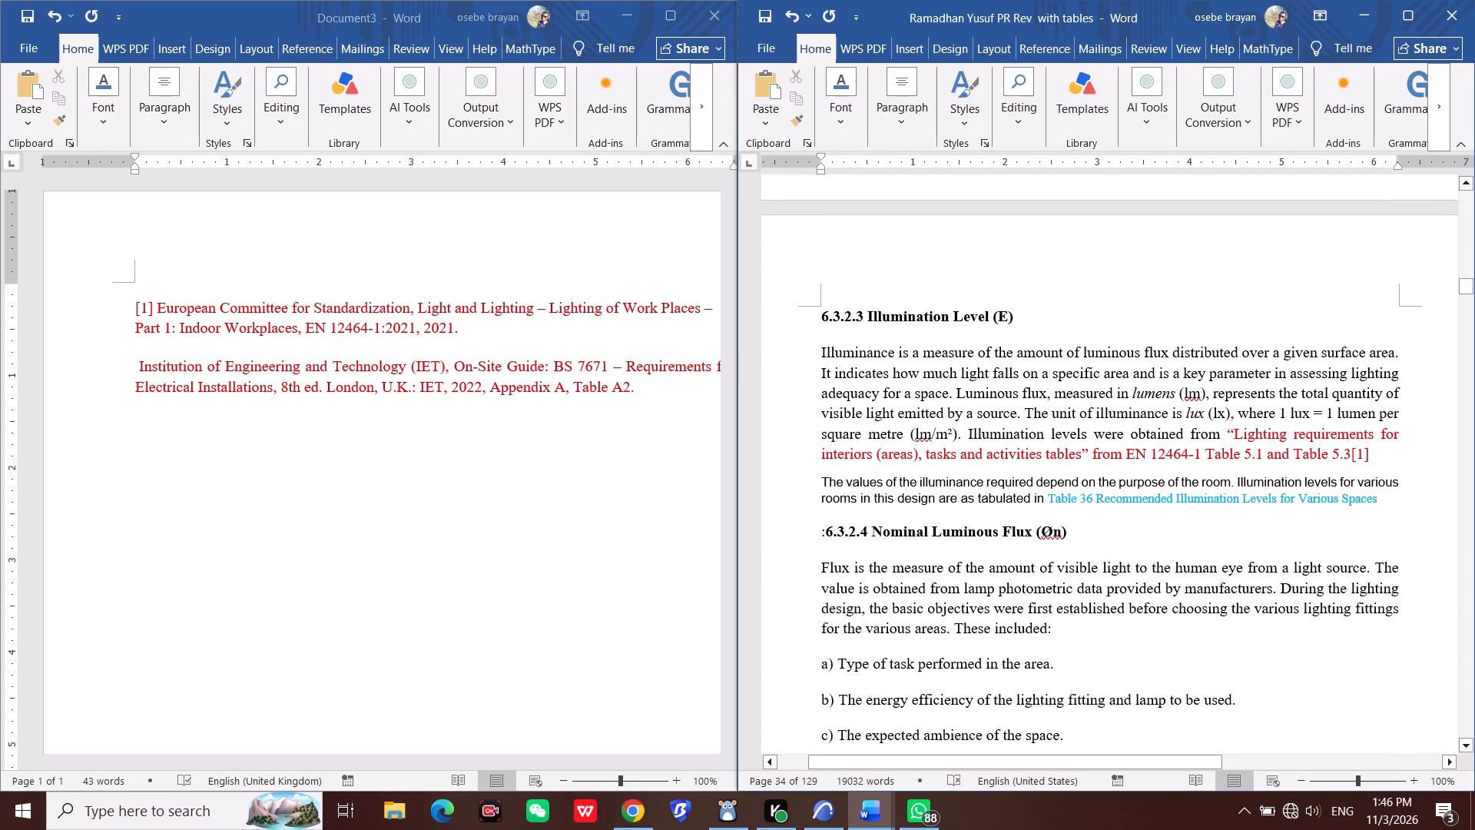
pyautogui.scroll(2, 1077, 530)
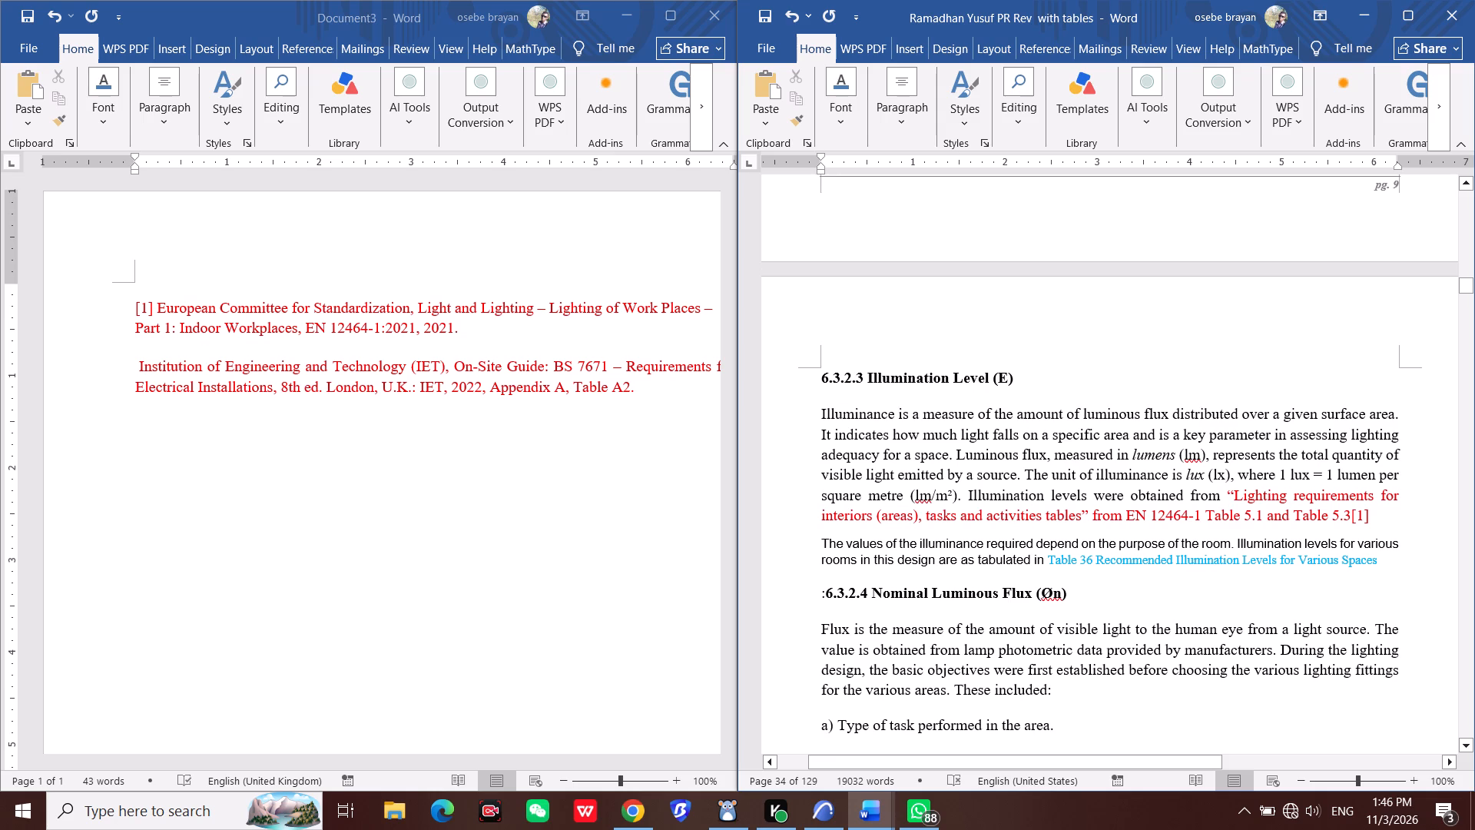
pyautogui.scroll(2, 1122, 554)
pyautogui.scroll(4, 1109, 493)
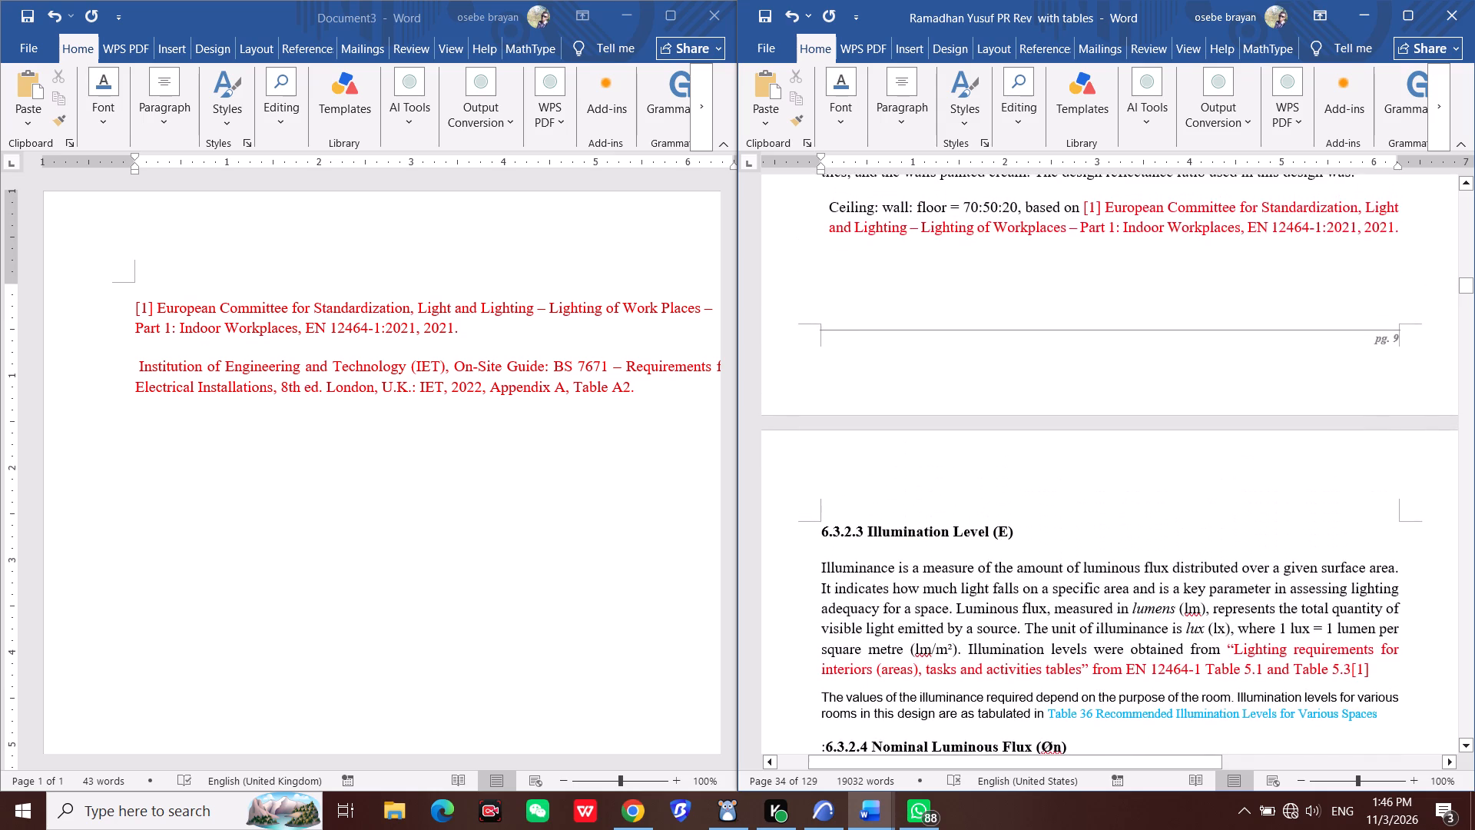
pyautogui.scroll(16, 1109, 493)
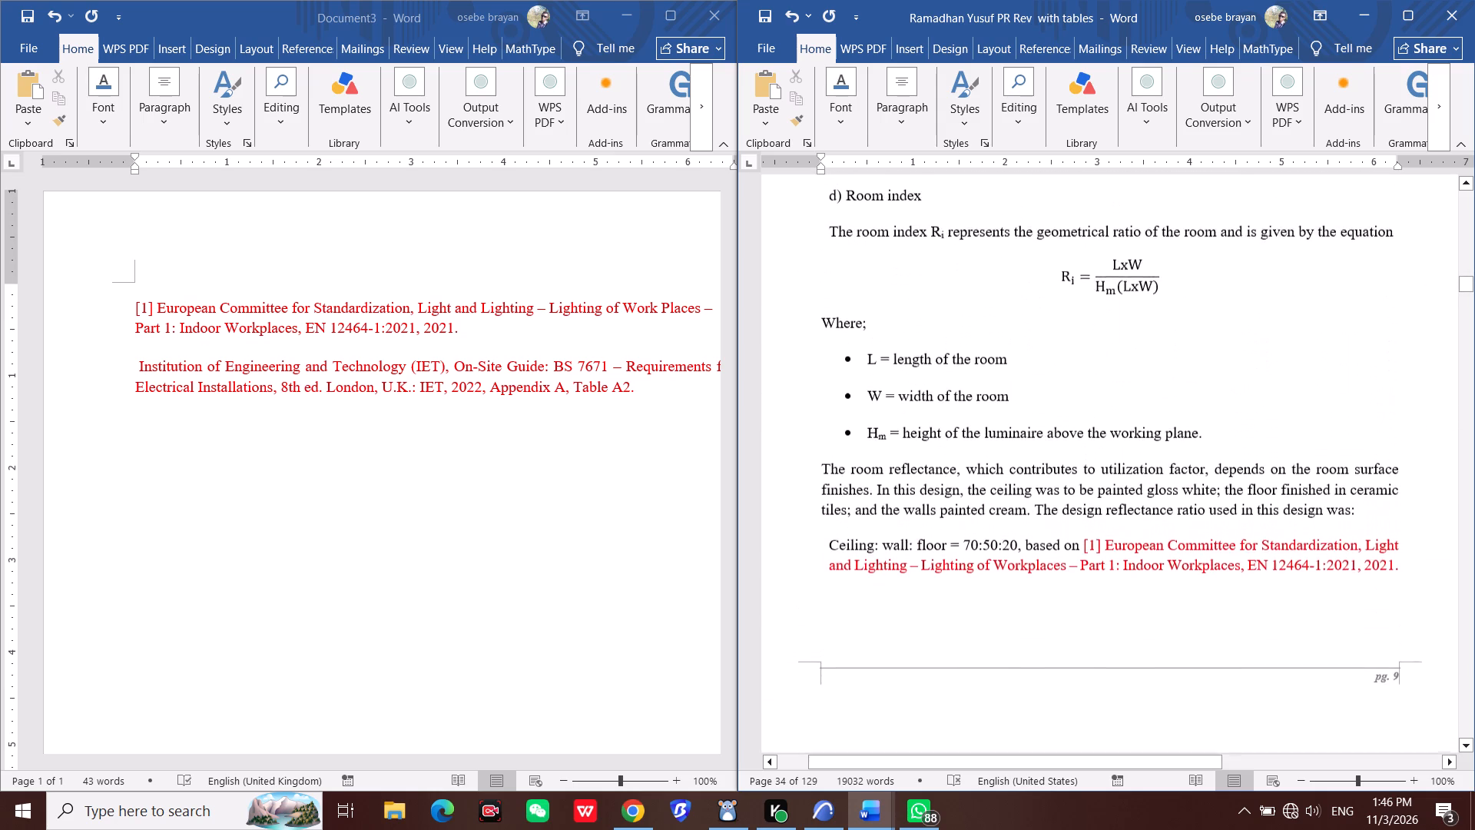
# Copy the [1] European Committee for Standardization EN 12464-1:2021 reference from the maintenance factor text to below the IET entry in Document3.
pyautogui.scroll(17, 1109, 493)
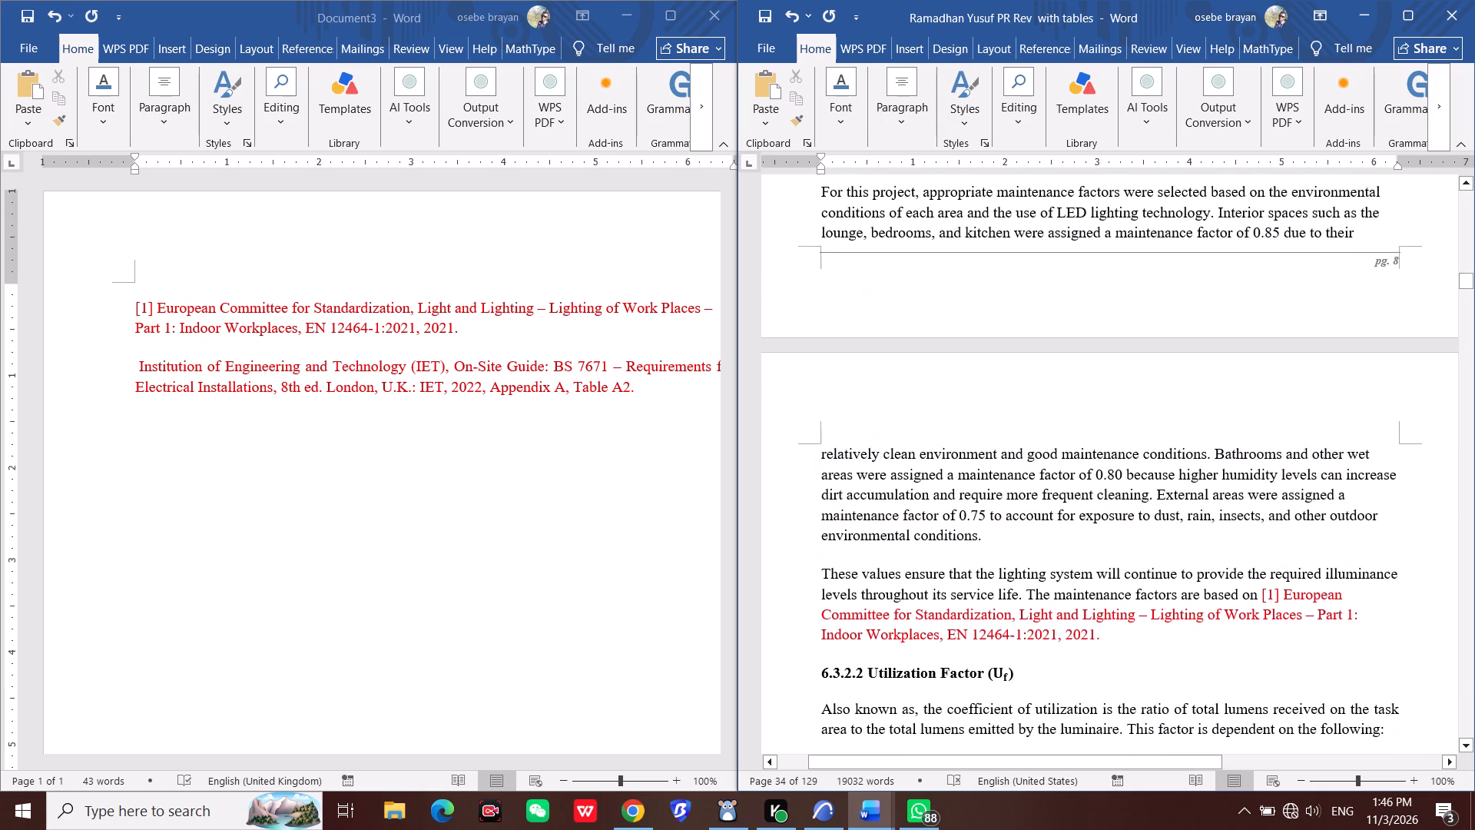
pyautogui.scroll(6, 1111, 542)
pyautogui.scroll(-7, 1115, 548)
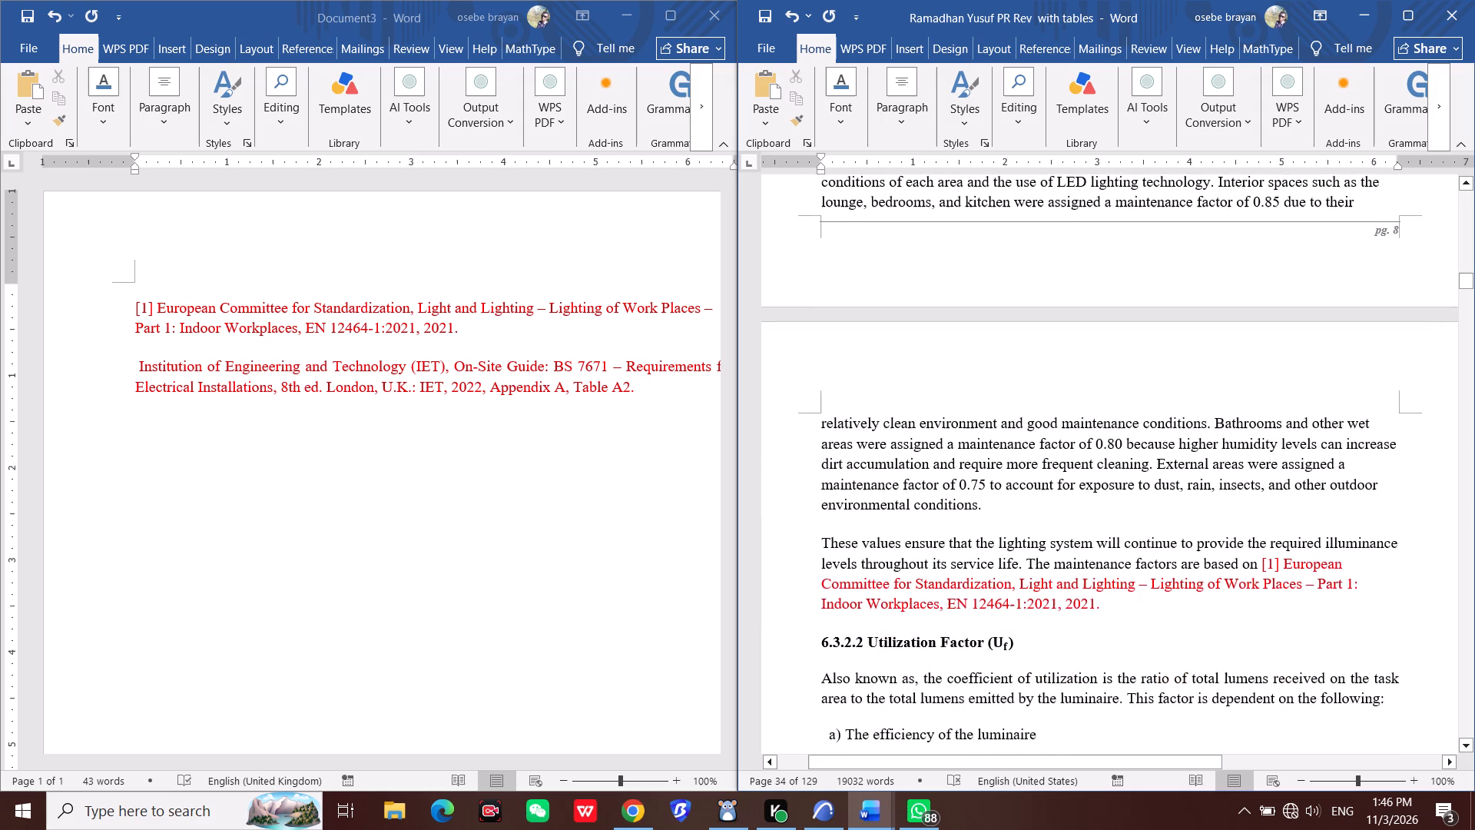
pyautogui.scroll(-3, 1115, 553)
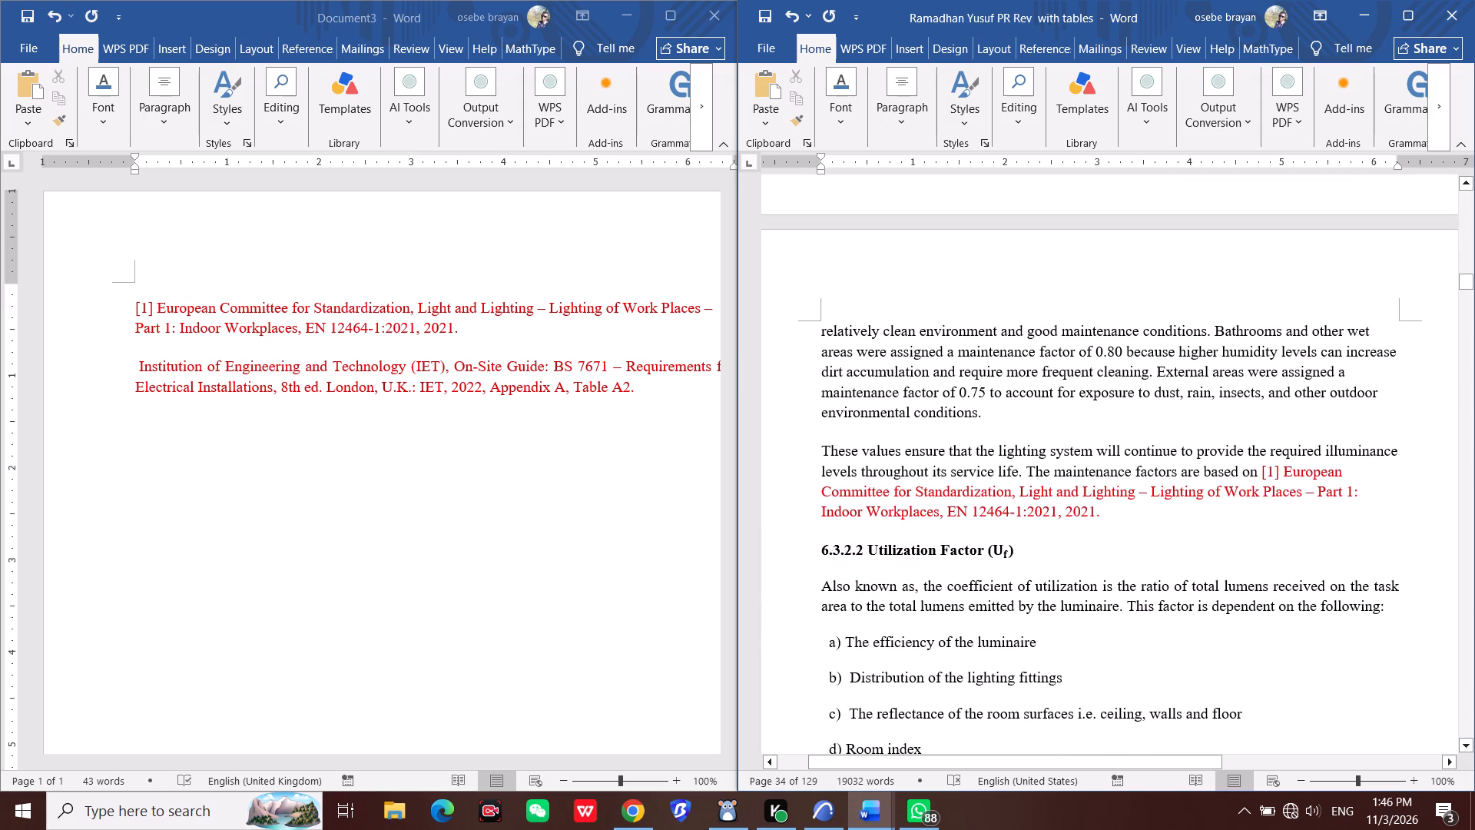
pyautogui.moveTo(1262, 471); pyautogui.dragTo(1265, 529)
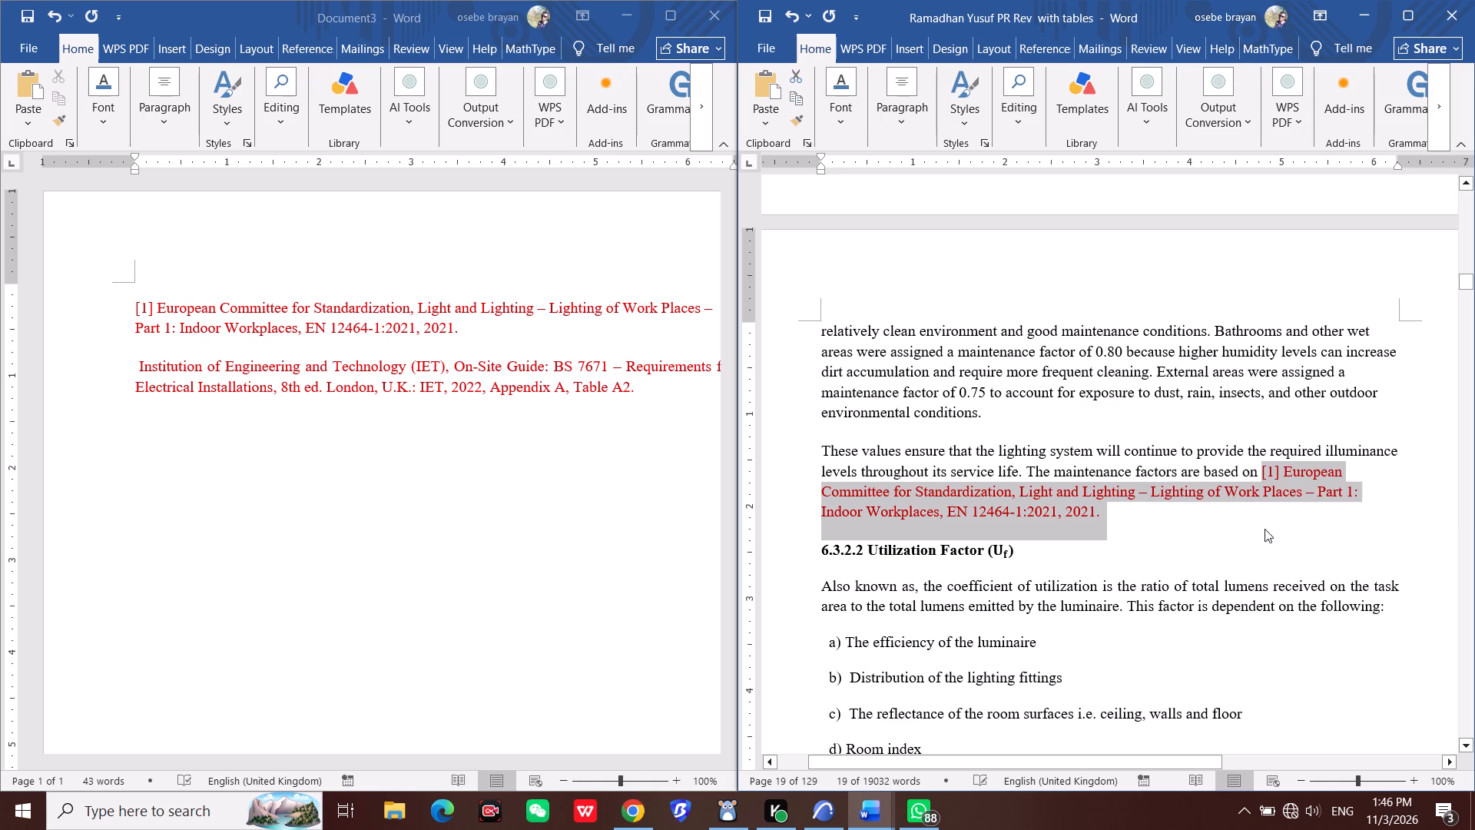
pyautogui.hotkey('ctrl', 'c')
pyautogui.click(300, 536)
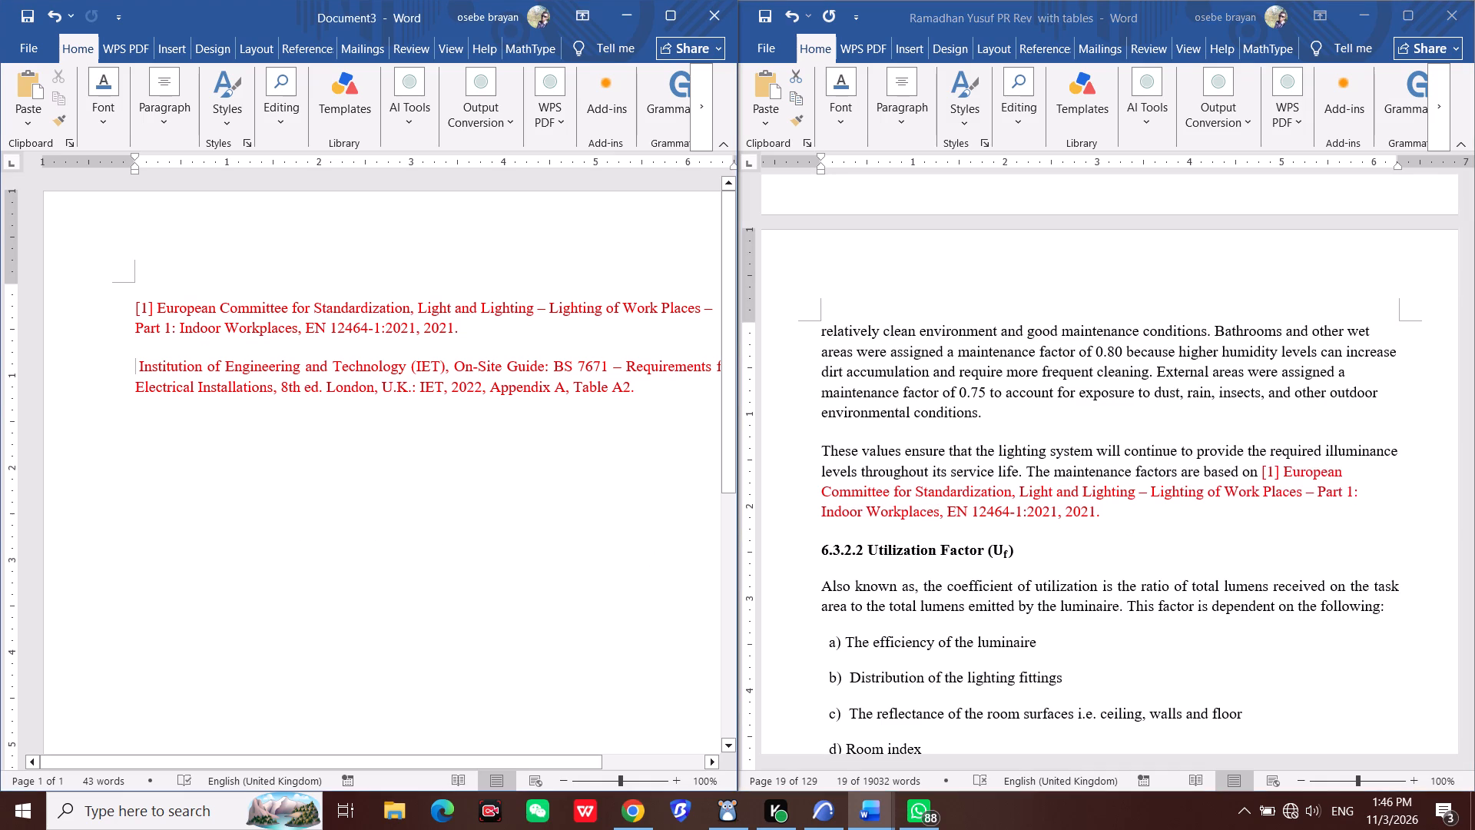
pyautogui.click(649, 412)
pyautogui.hotkey('ctrl', 'v')
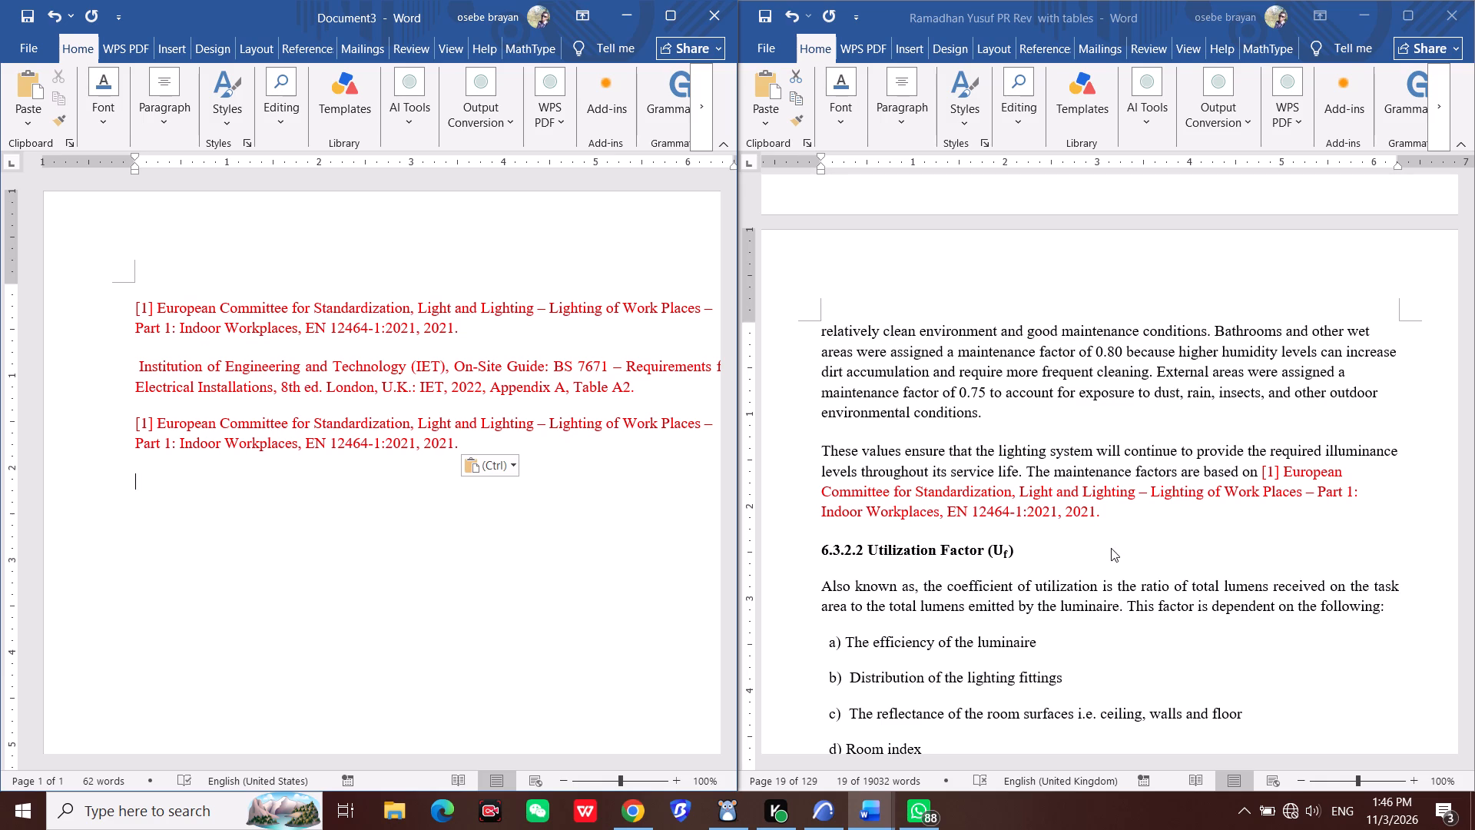
pyautogui.click(1135, 542)
pyautogui.click(1135, 540)
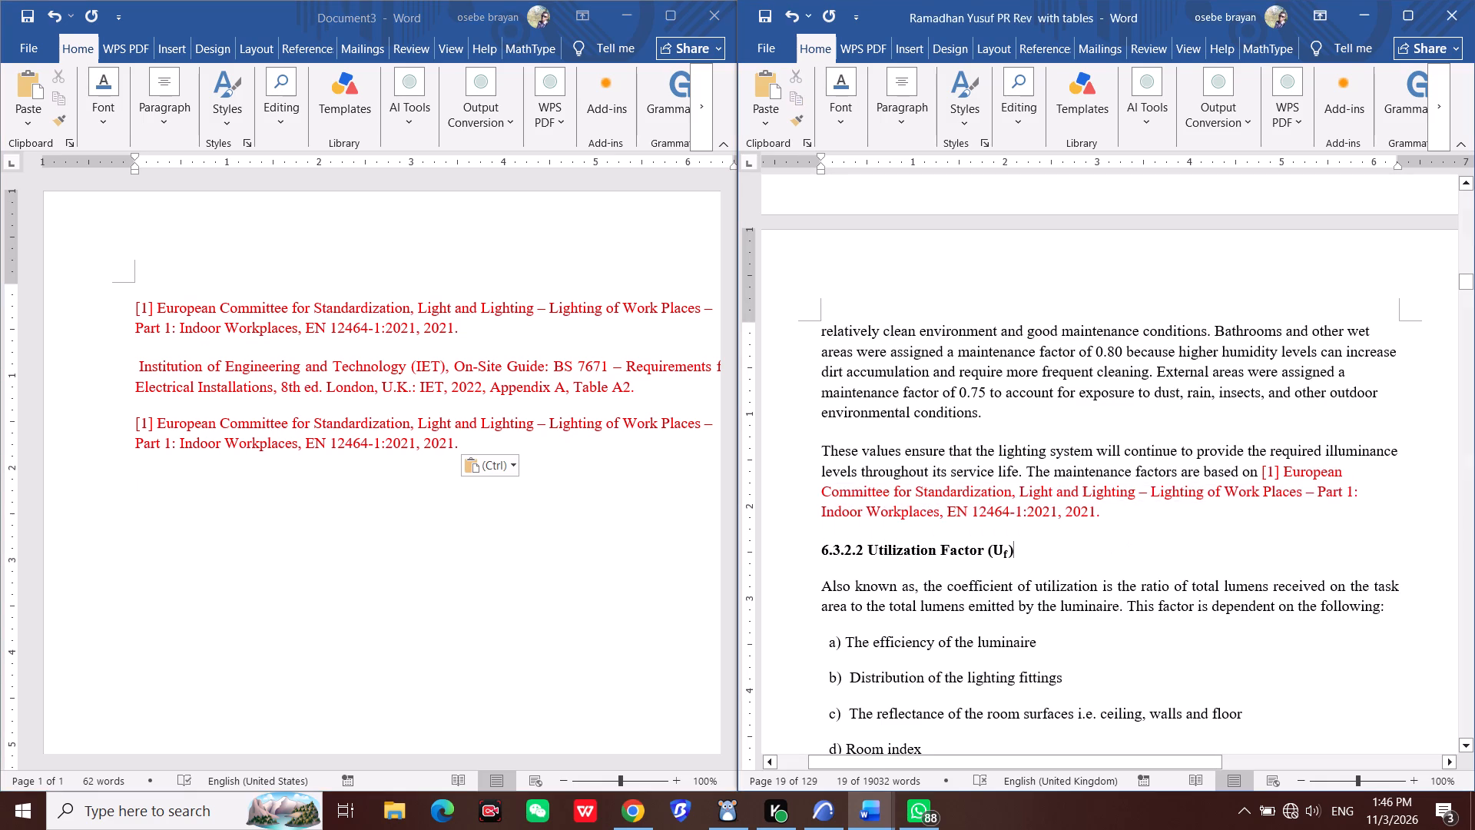
# Look back through 6.3.2.1 Maintenance Factor, 6.3.2 Design Theory/Methodology and 6.3.1 Design Intent for further references.
pyautogui.scroll(11, 1135, 540)
pyautogui.scroll(10, 1132, 540)
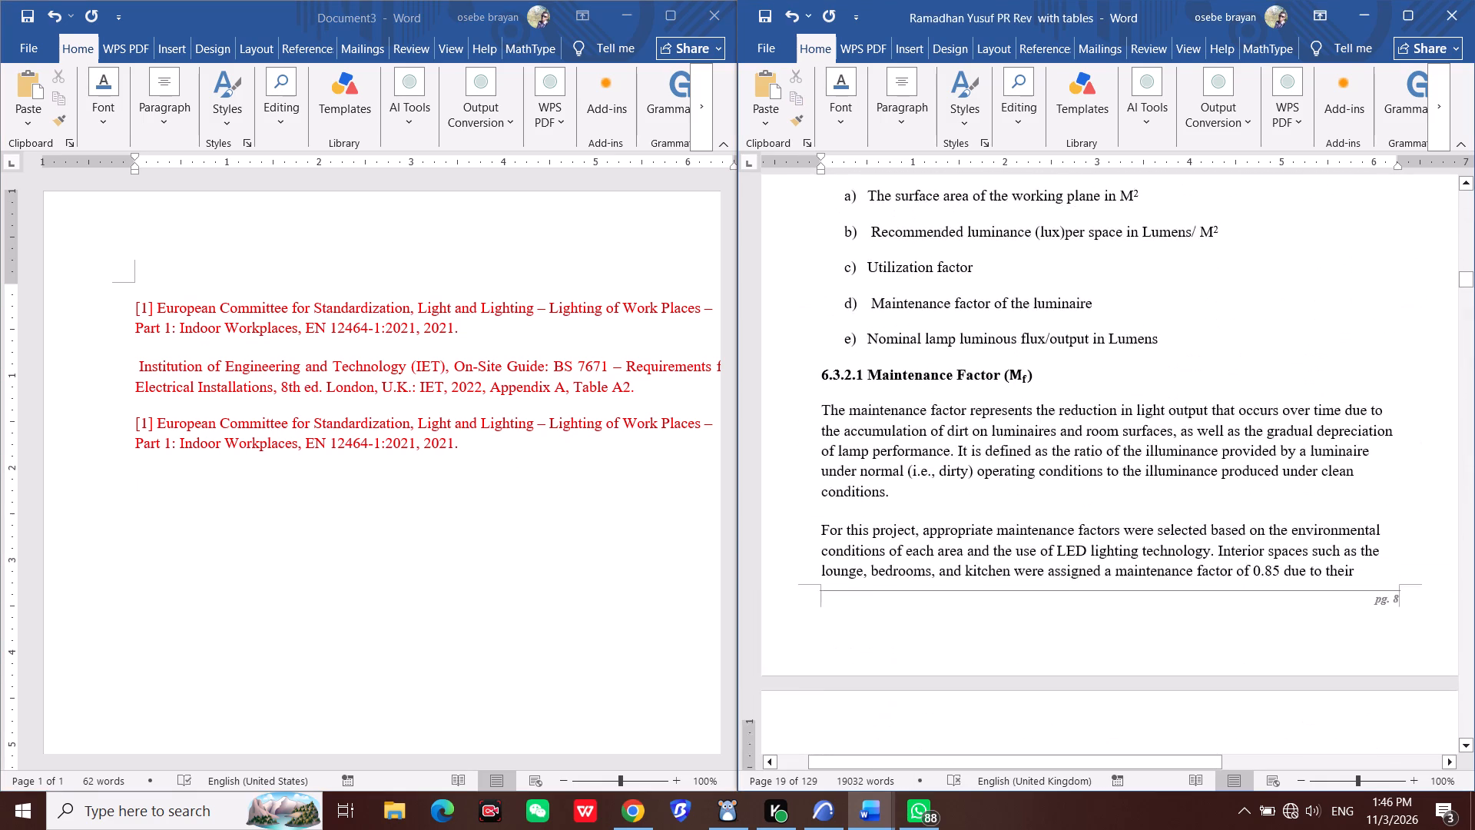
pyautogui.scroll(3, 1120, 546)
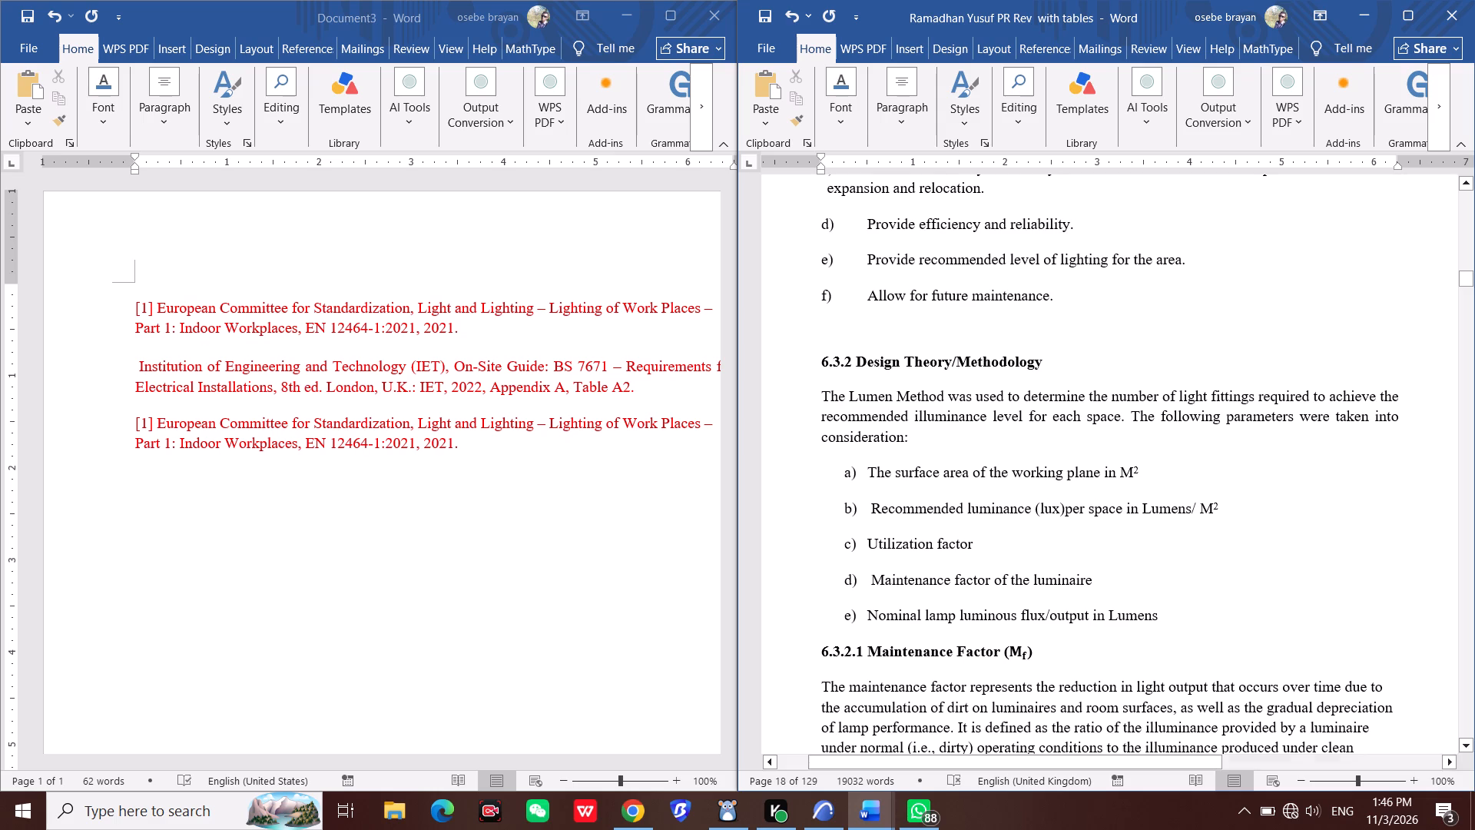
pyautogui.scroll(1, 1459, 510)
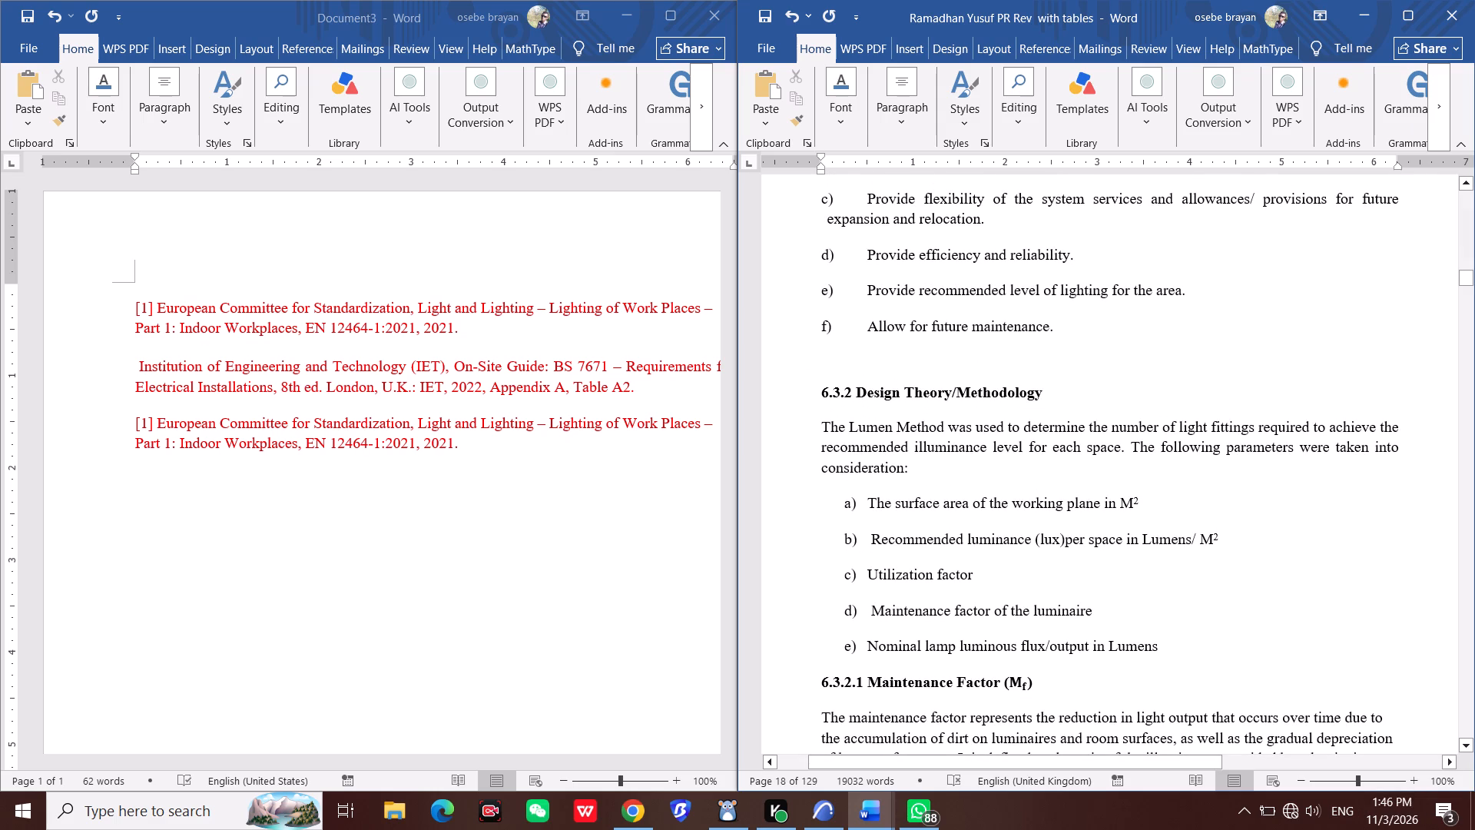
pyautogui.scroll(10, 933, 450)
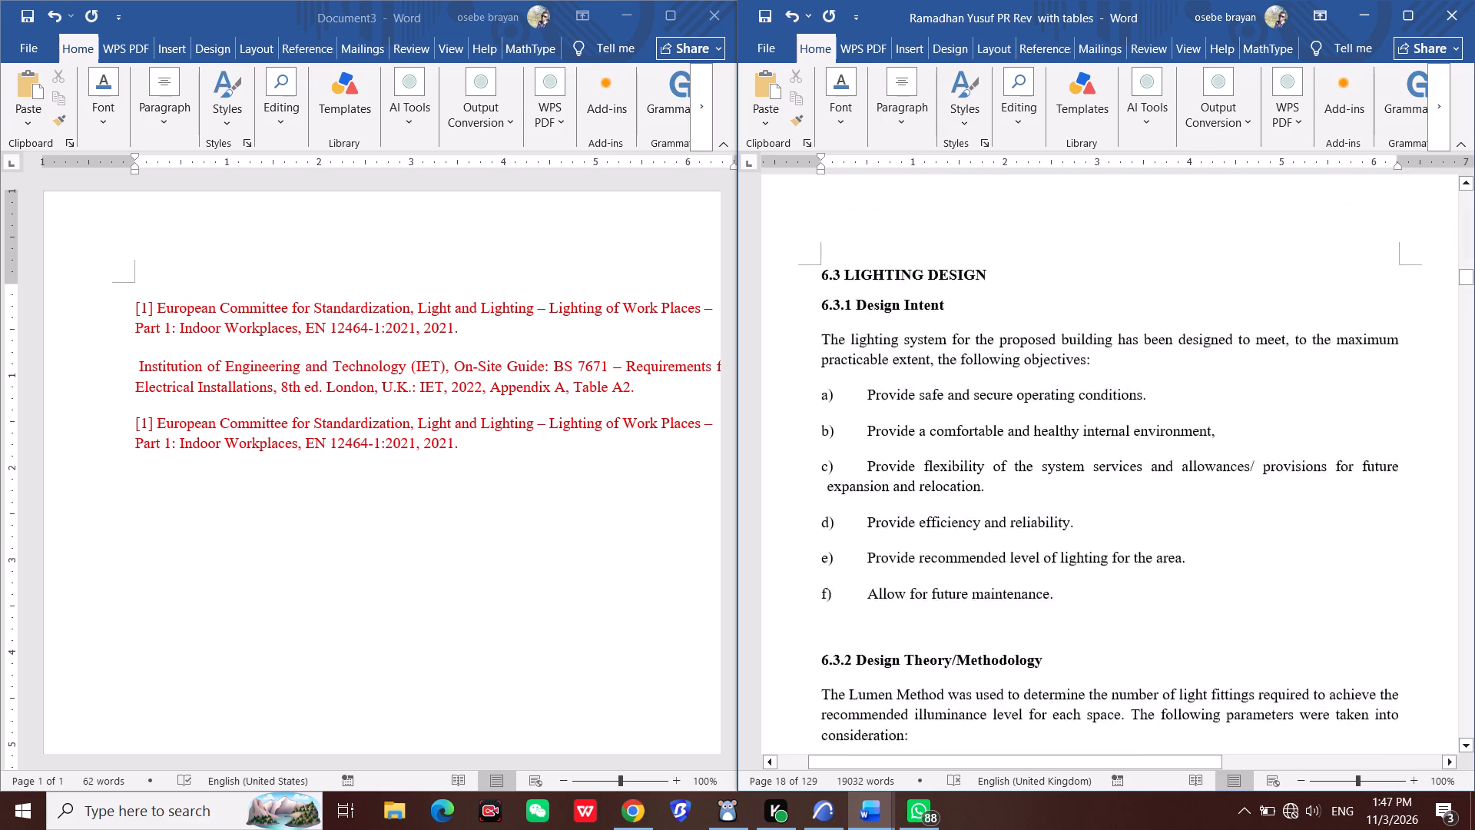
# Copy the CIBSE Guide K: Electricity in Buildings, 2nd ed., 2004[1] reference from the ring mains circuit text to the end of the Document3 list.
pyautogui.scroll(5, 933, 450)
pyautogui.scroll(20, 933, 450)
pyautogui.scroll(2, 933, 450)
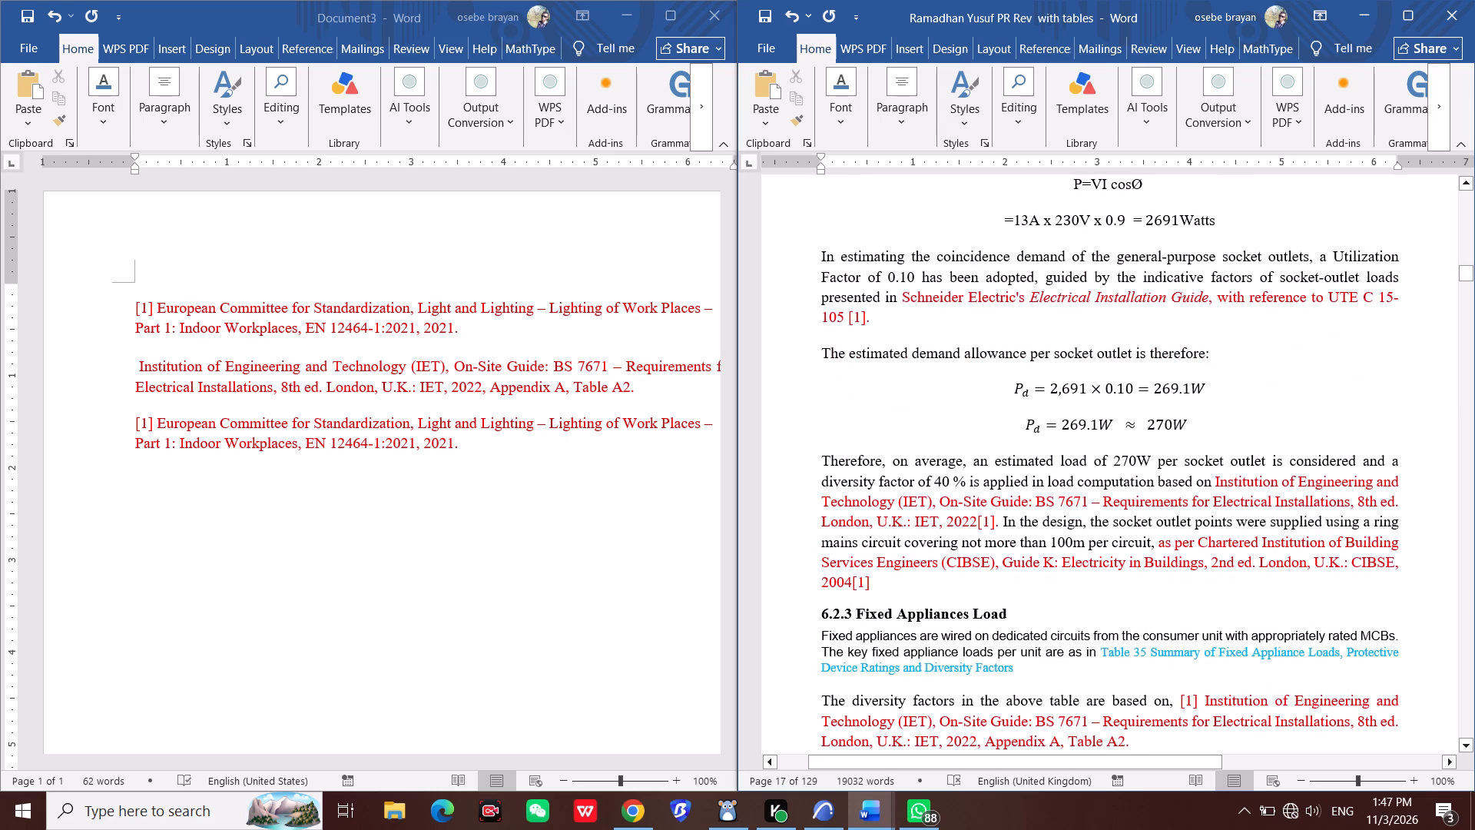
pyautogui.scroll(-2, 1107, 562)
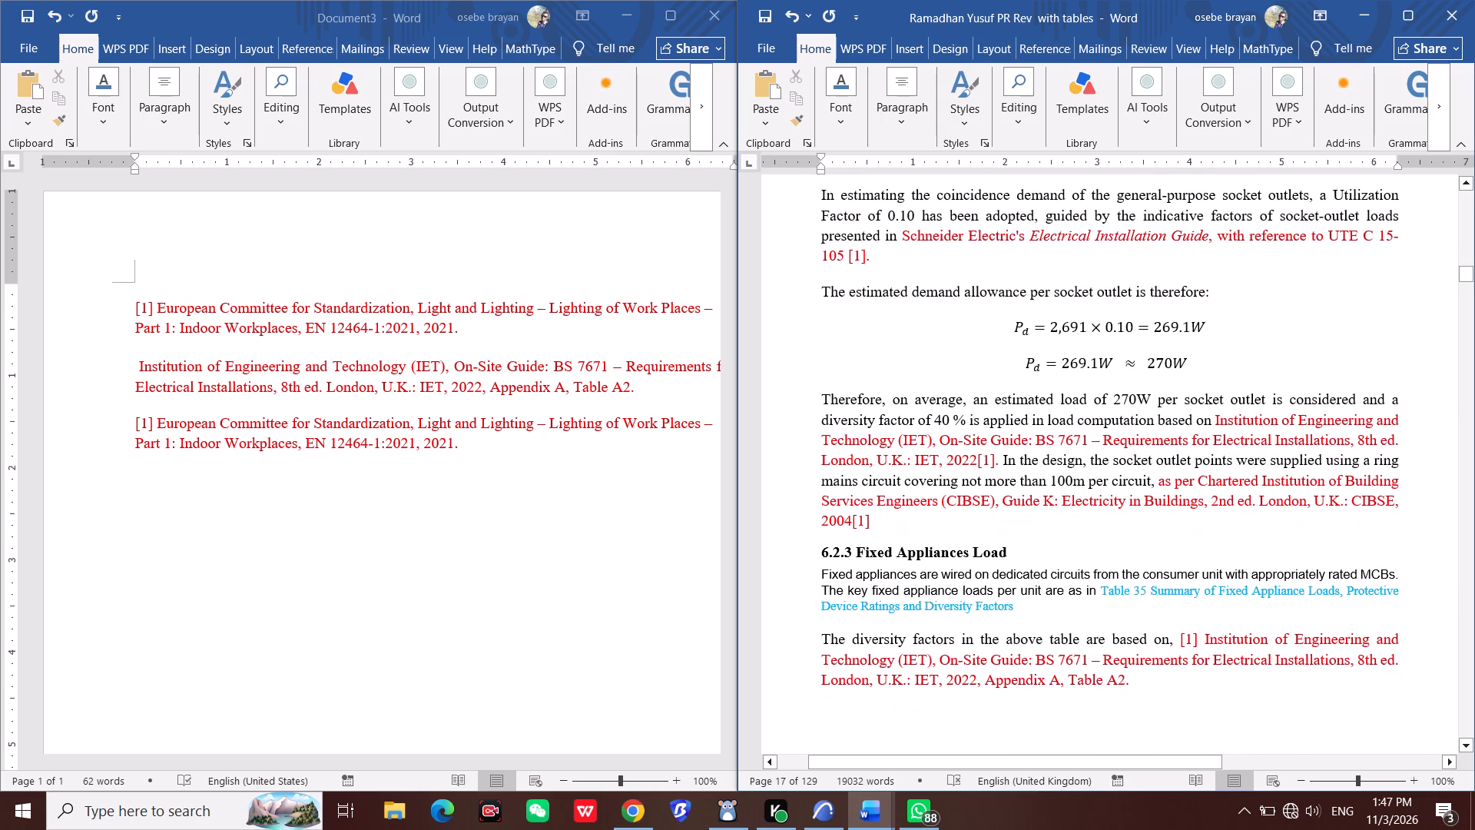
pyautogui.moveTo(1198, 484); pyautogui.dragTo(978, 516)
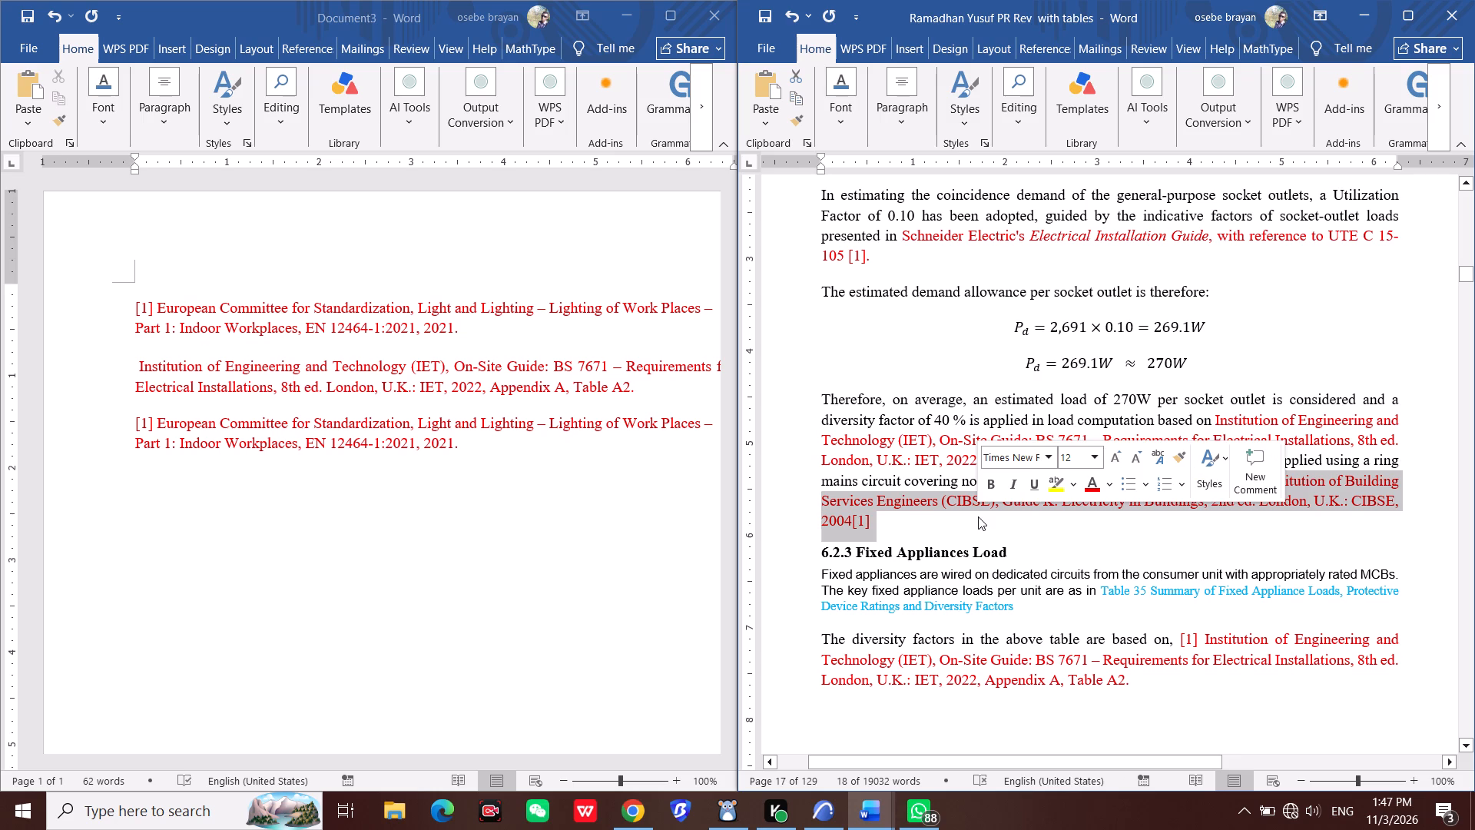
pyautogui.hotkey('ctrl', 'c')
pyautogui.click(408, 528)
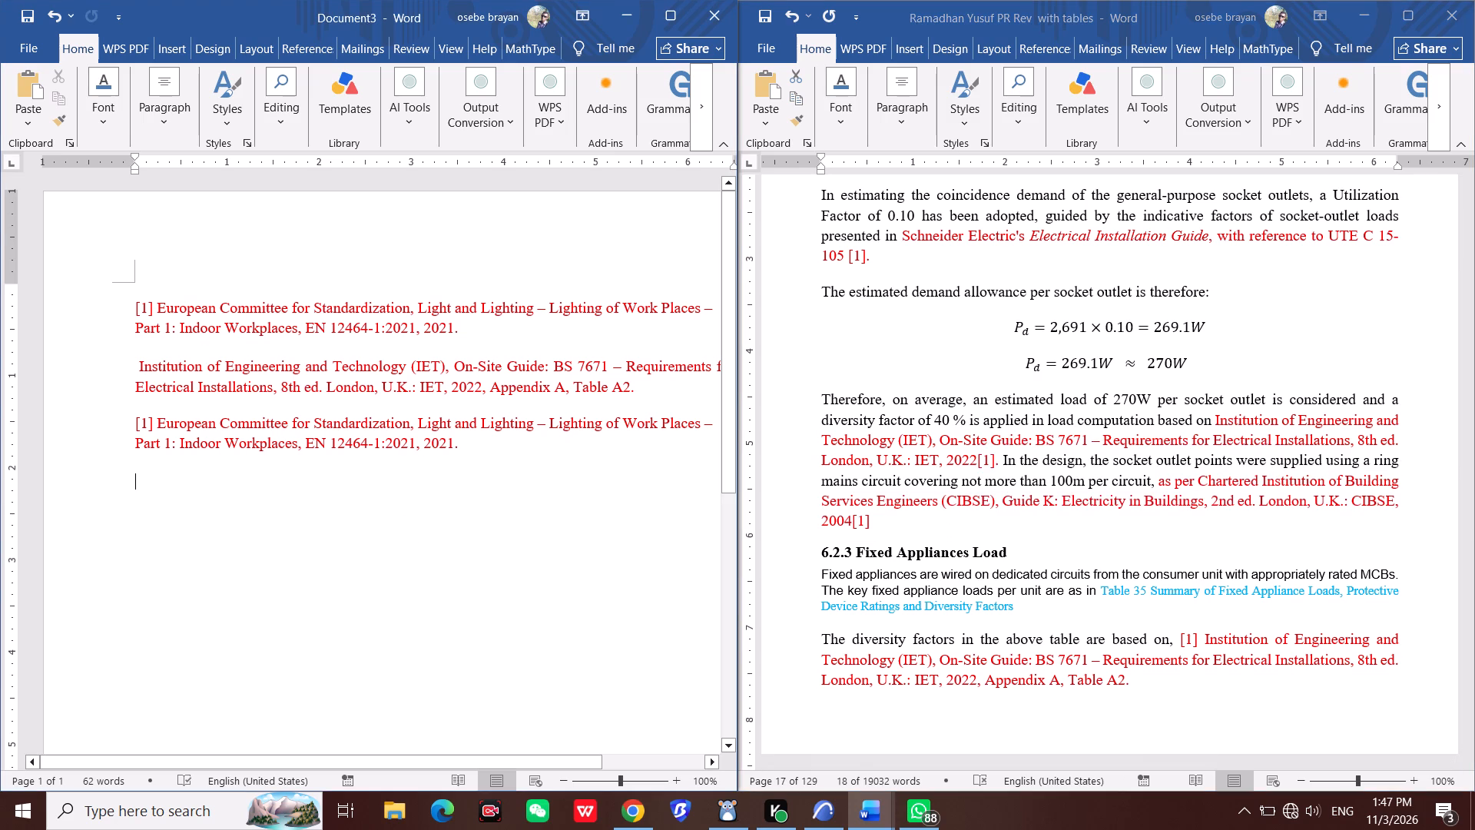
pyautogui.hotkey('ctrl', 'v')
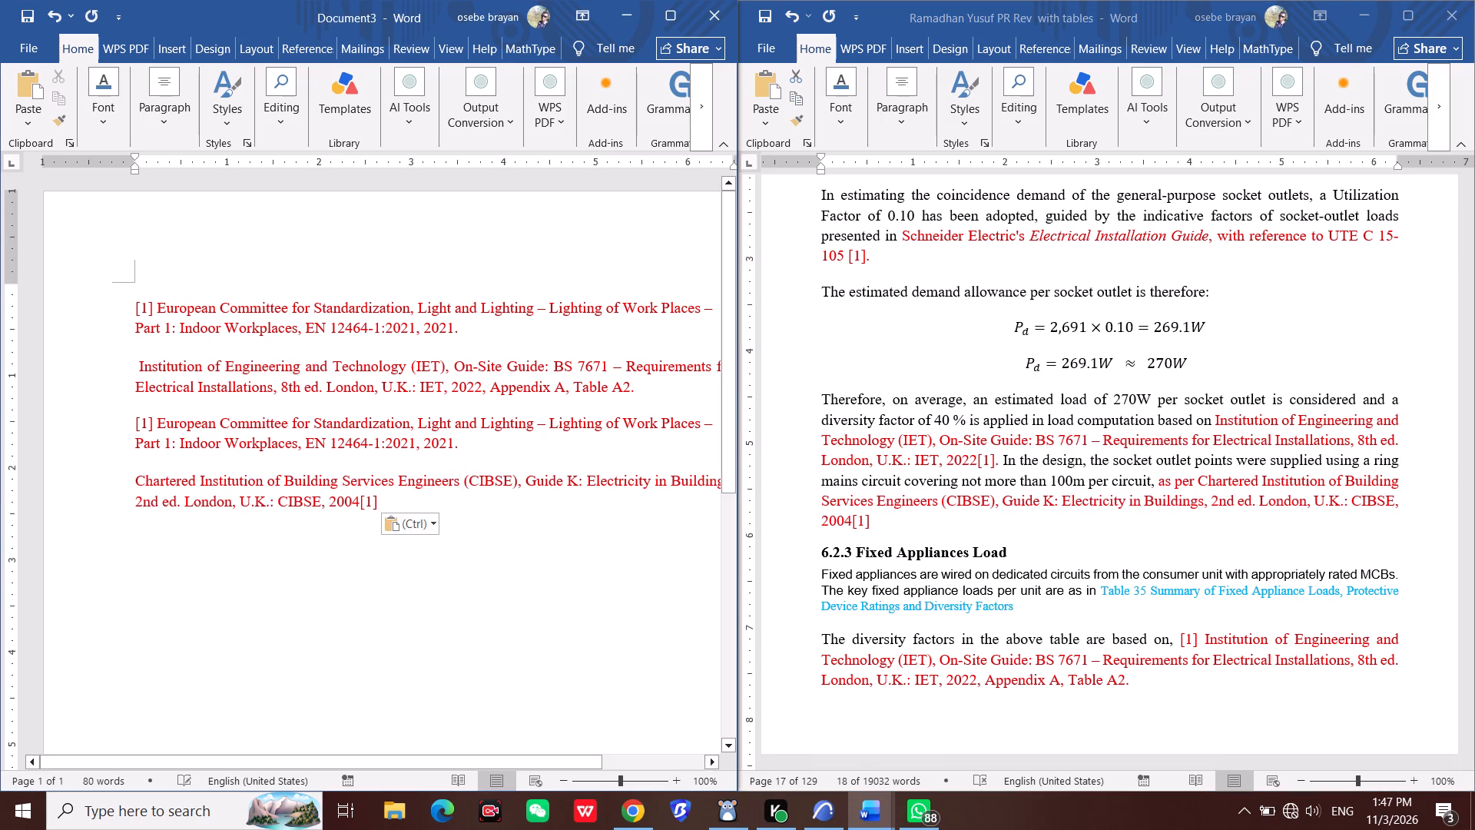
pyautogui.click(908, 517)
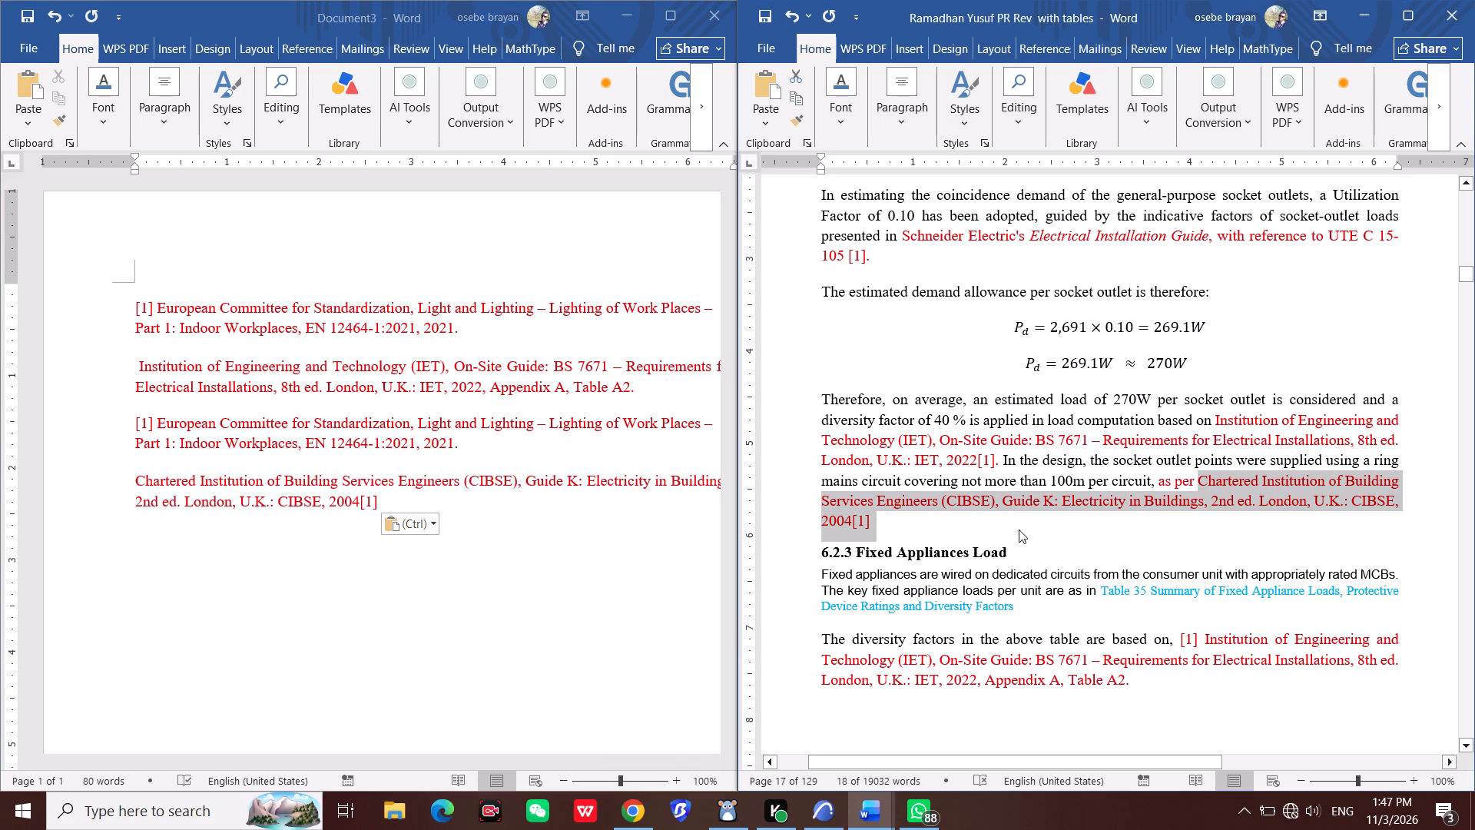
pyautogui.click(1129, 531)
# Copy the Schneider Electric's Electrical Installation Guide, with reference to UTE C 15-105 [1] citation from the utilization factor text to the end of the Document3 list.
pyautogui.scroll(4, 1168, 430)
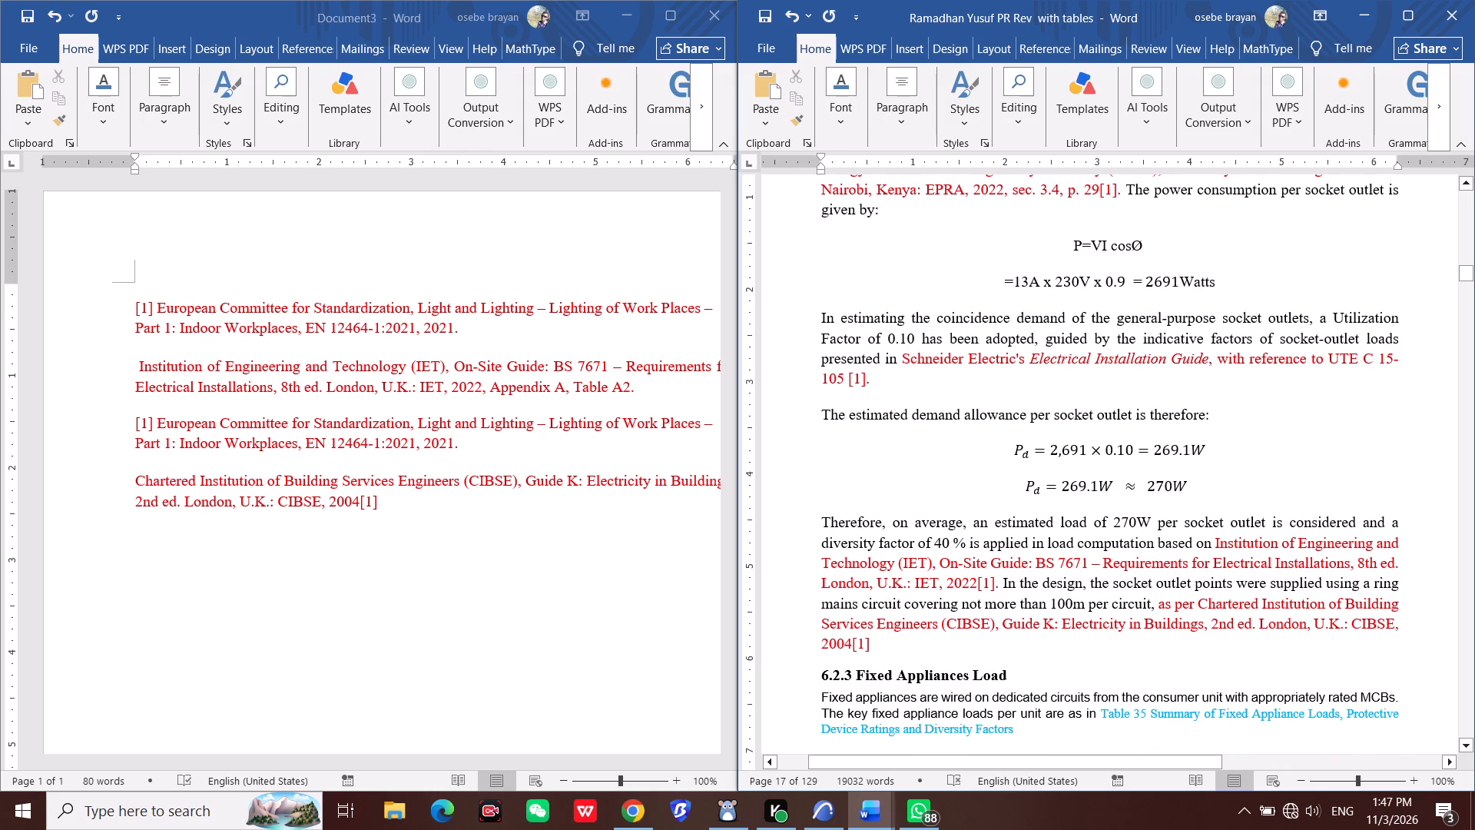
pyautogui.moveTo(900, 358); pyautogui.dragTo(881, 387)
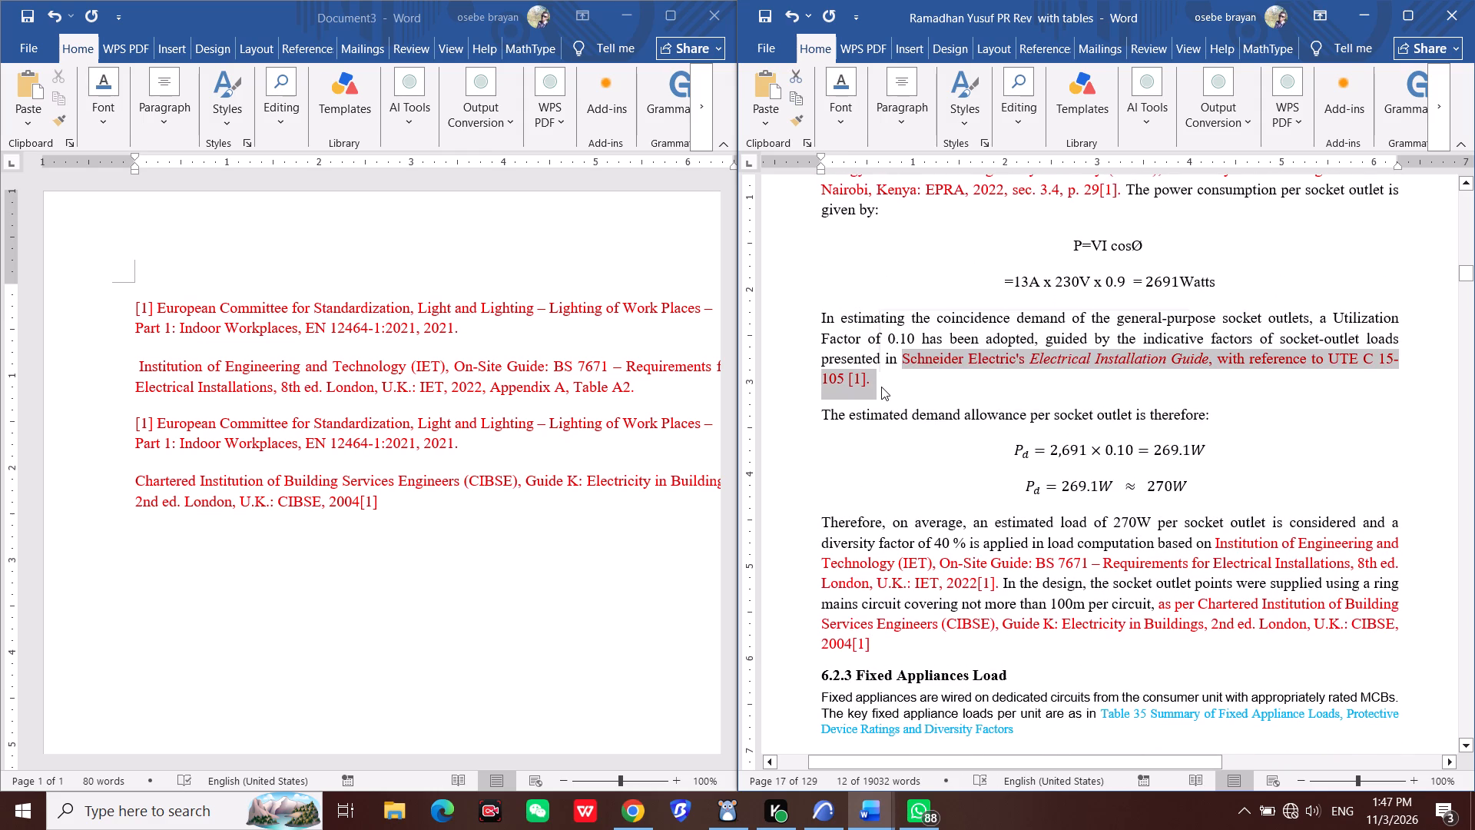
pyautogui.hotkey('ctrl', 'c')
pyautogui.click(403, 547)
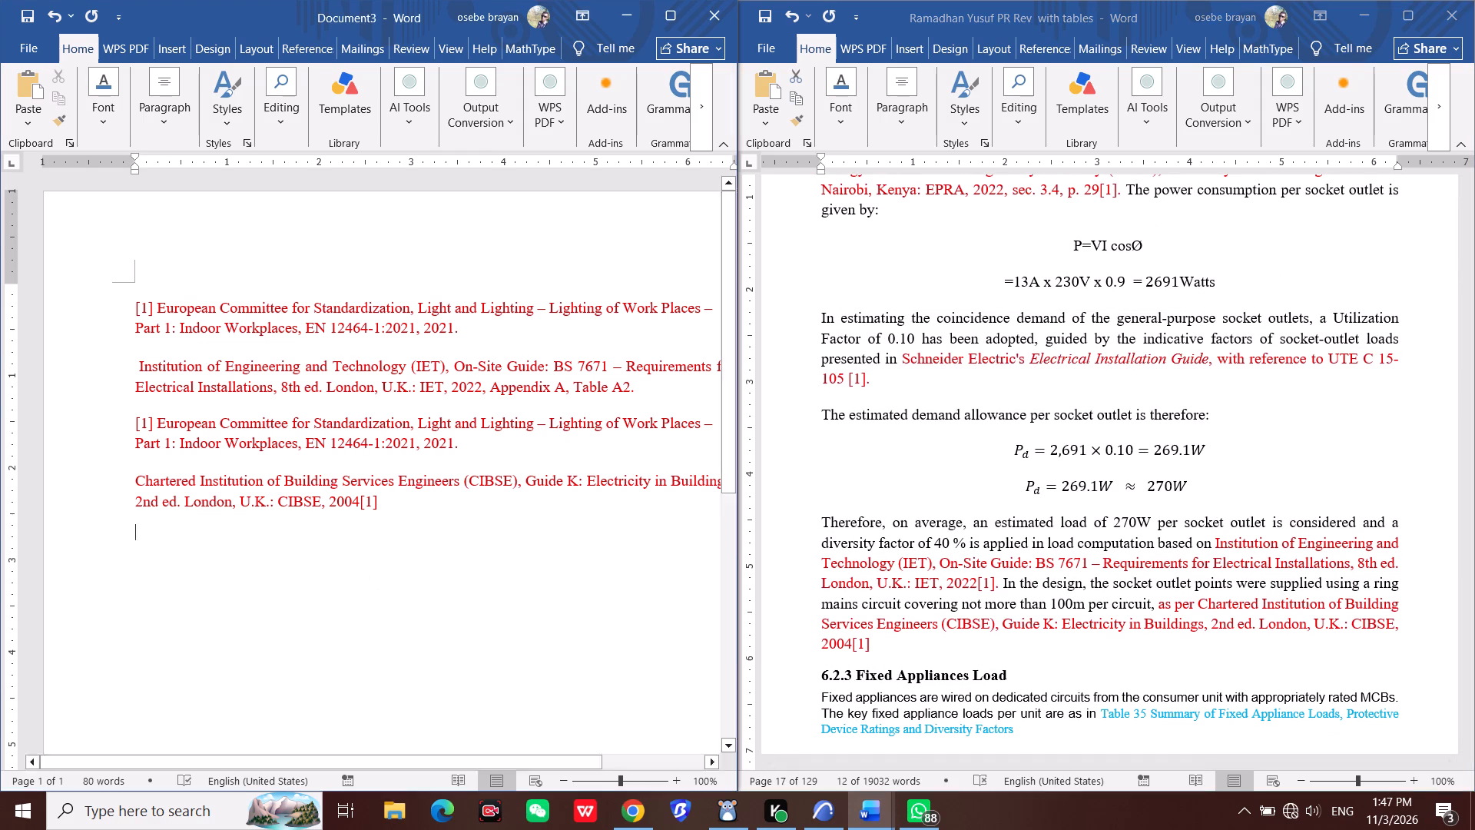
pyautogui.hotkey('ctrl', 'v')
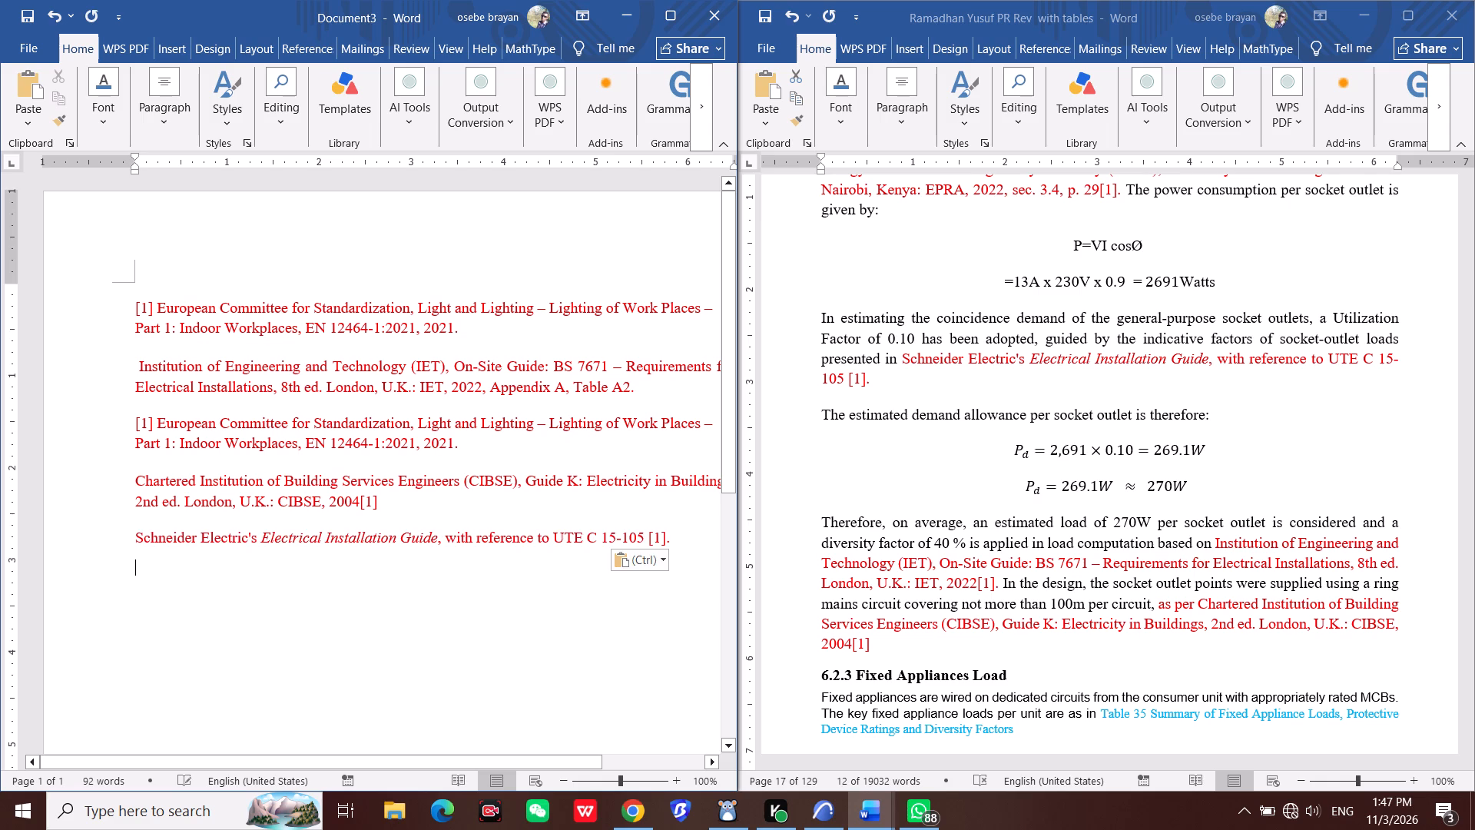
# Copy the EPRA Electricity Tariff Setting Guidelines reference from 6.2.2 Socket Load to the end of the Document3 list, removing its trailing [1].
pyautogui.scroll(4, 979, 413)
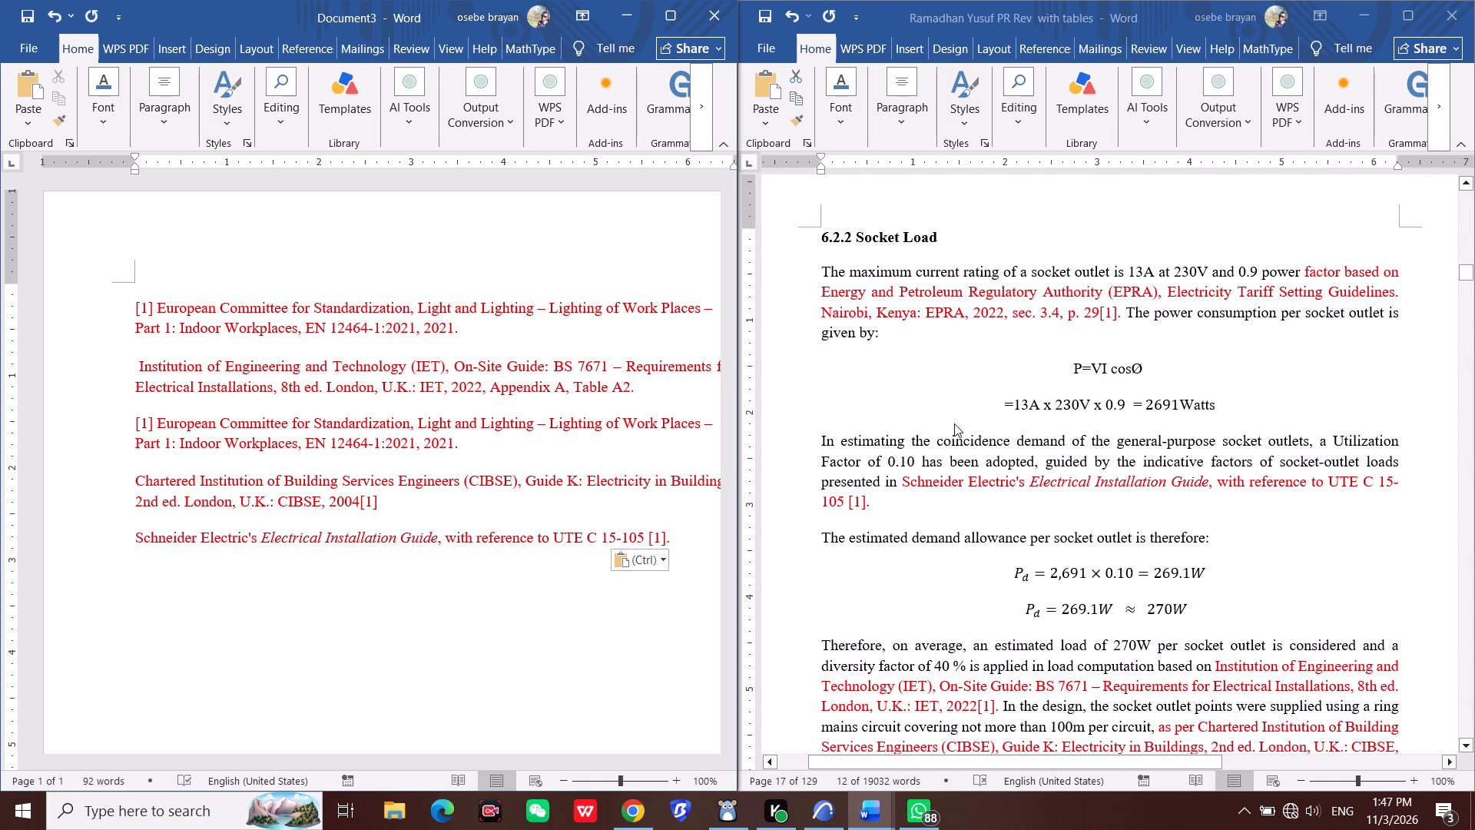
pyautogui.scroll(2, 953, 426)
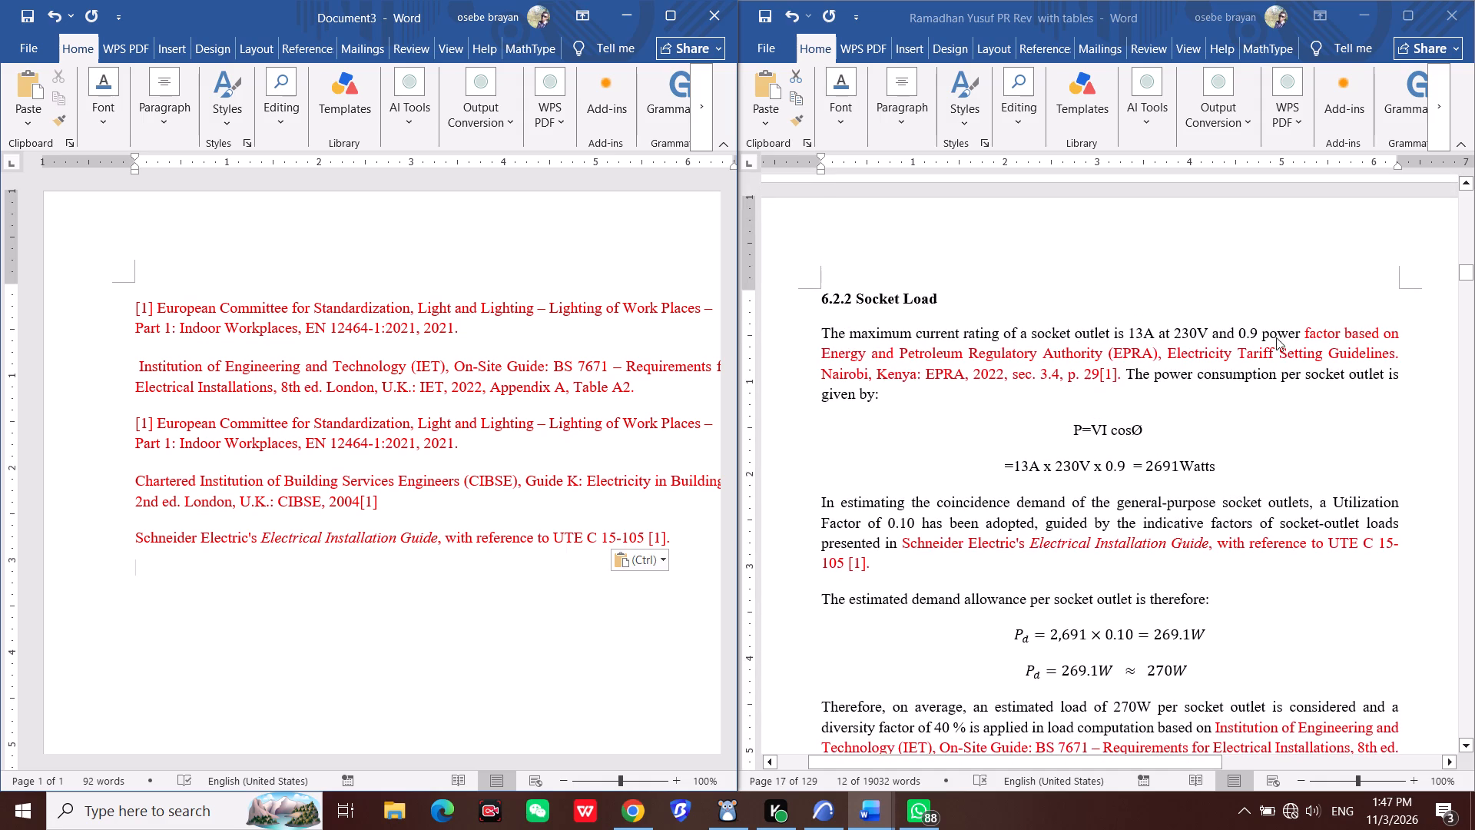
pyautogui.click(820, 364)
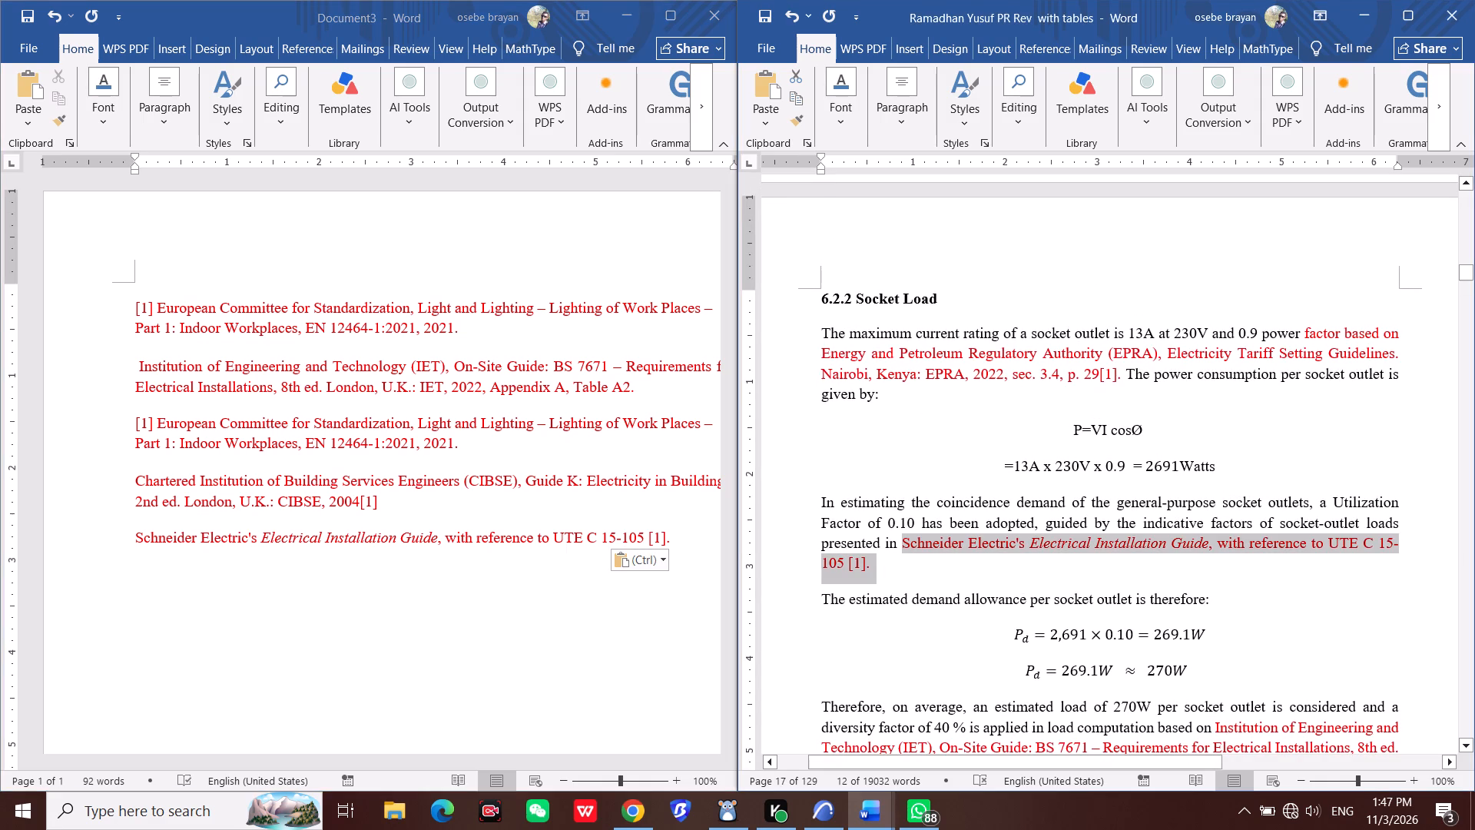
pyautogui.moveTo(825, 353); pyautogui.dragTo(963, 376)
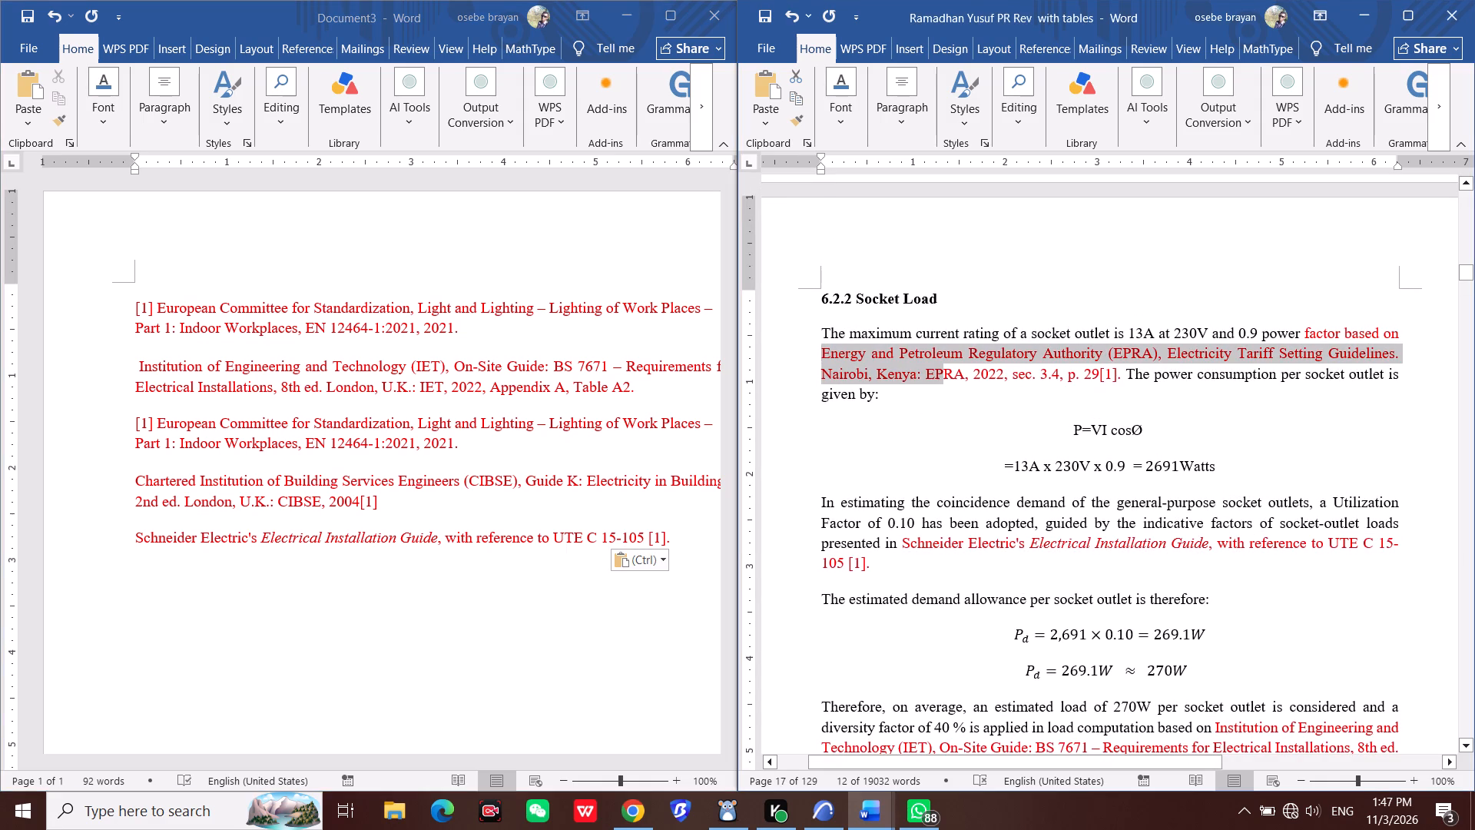
pyautogui.moveTo(963, 376); pyautogui.dragTo(1116, 376)
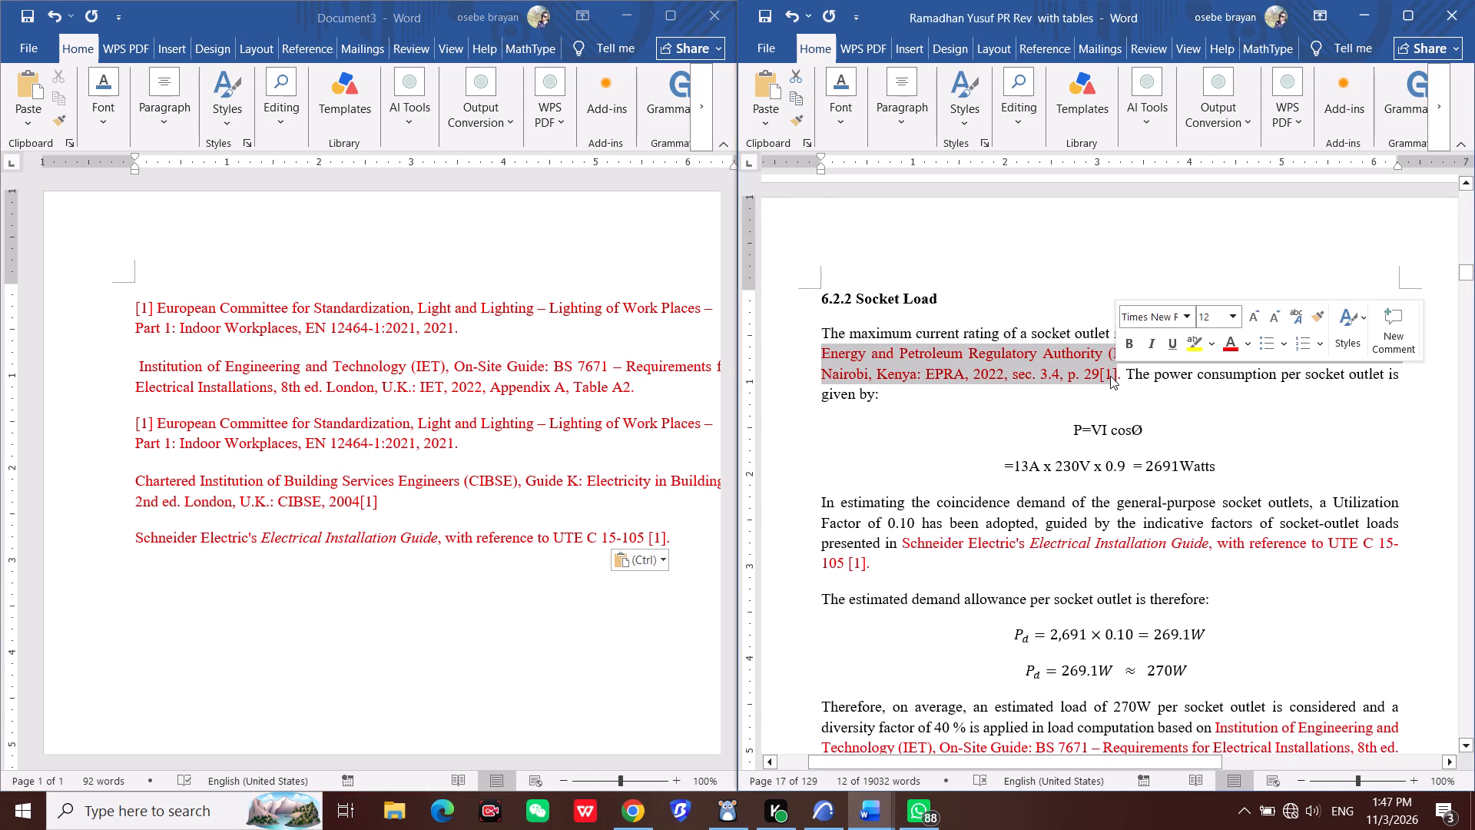
pyautogui.hotkey('ctrl', 'c')
pyautogui.click(330, 633)
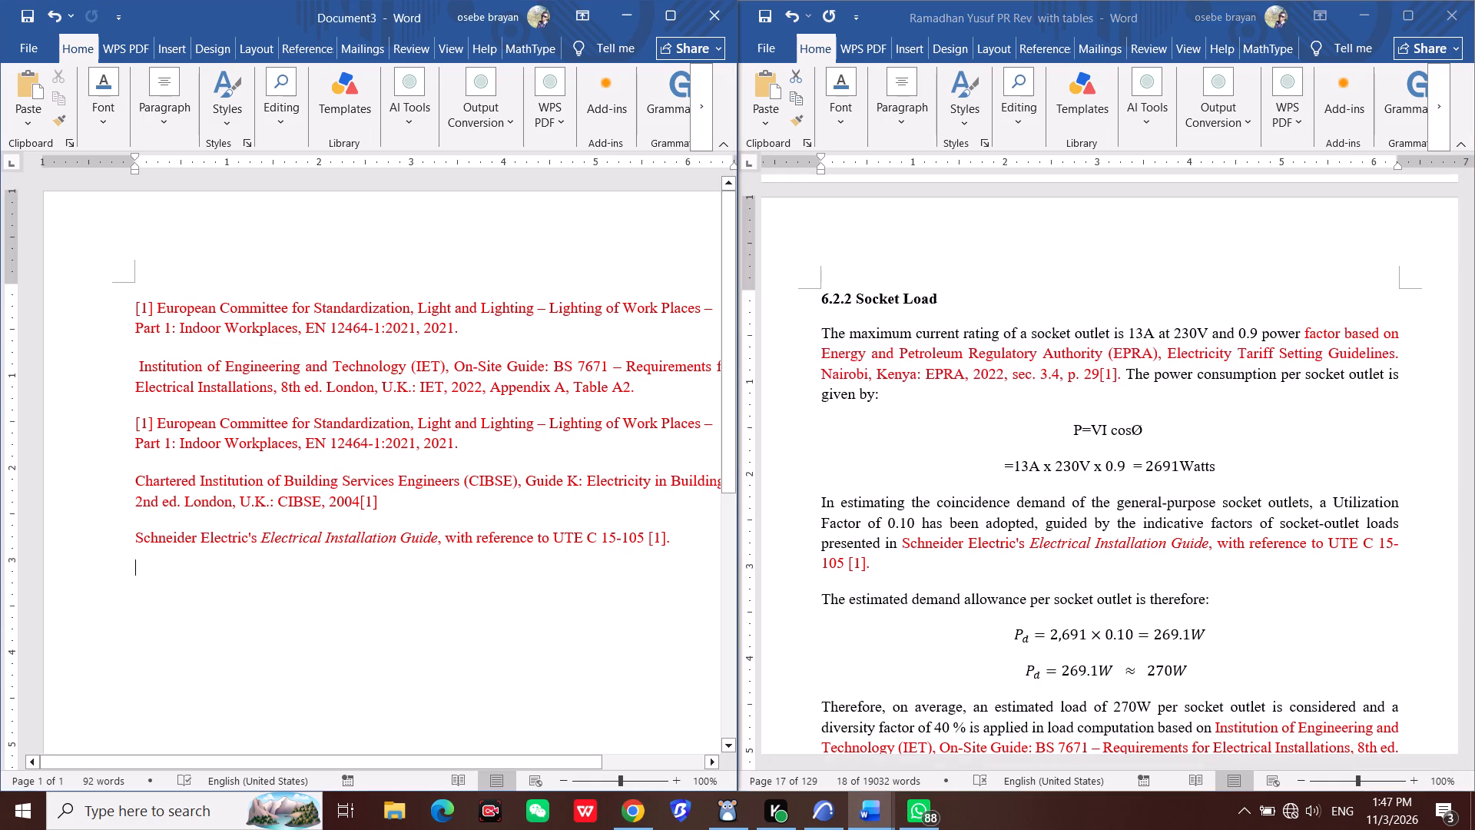
pyautogui.hotkey('ctrl', 'v')
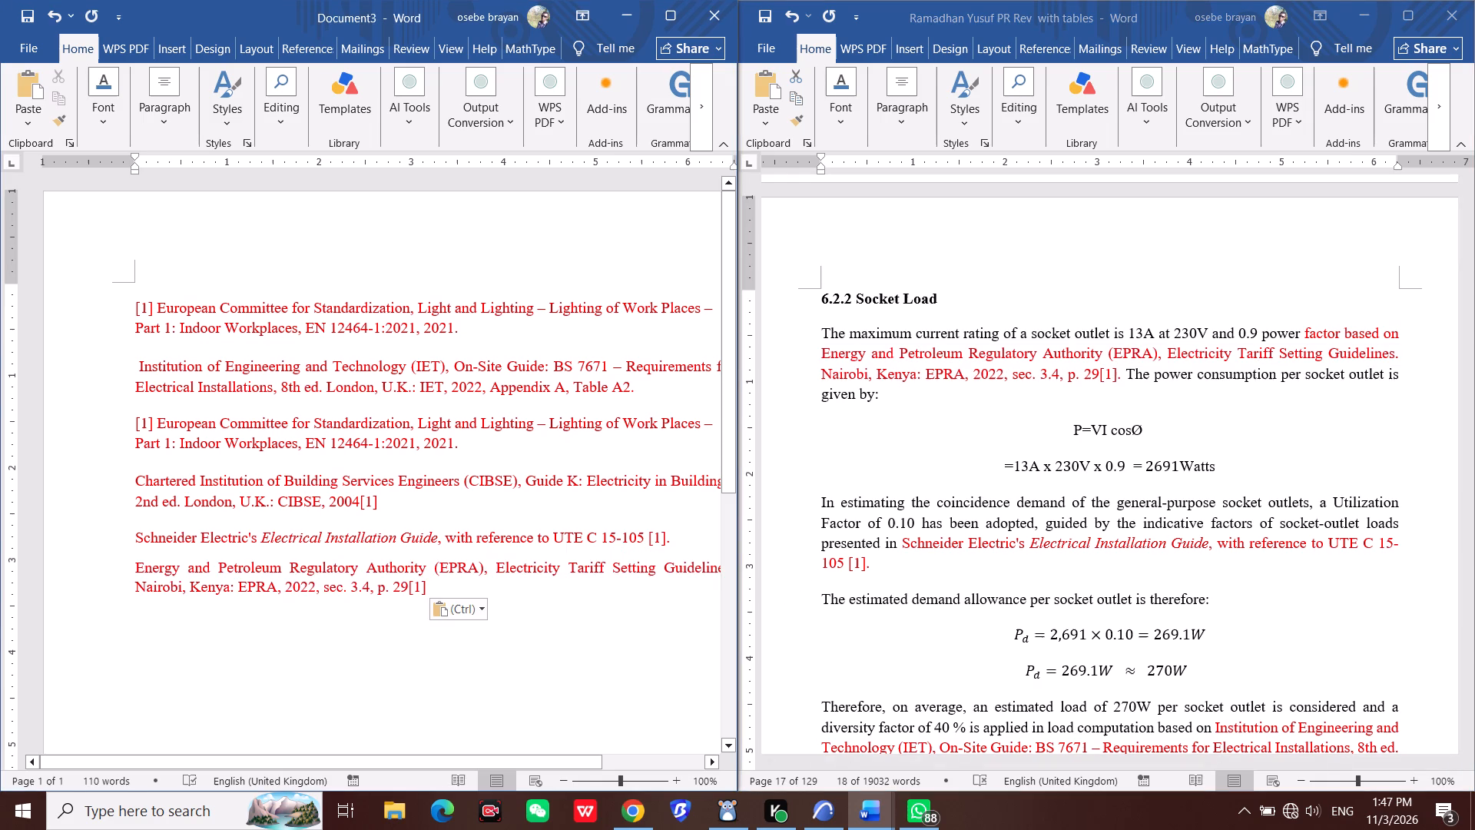
pyautogui.press('BackSpace')
pyautogui.press('BackSpace')
pyautogui.press('BackSpace')
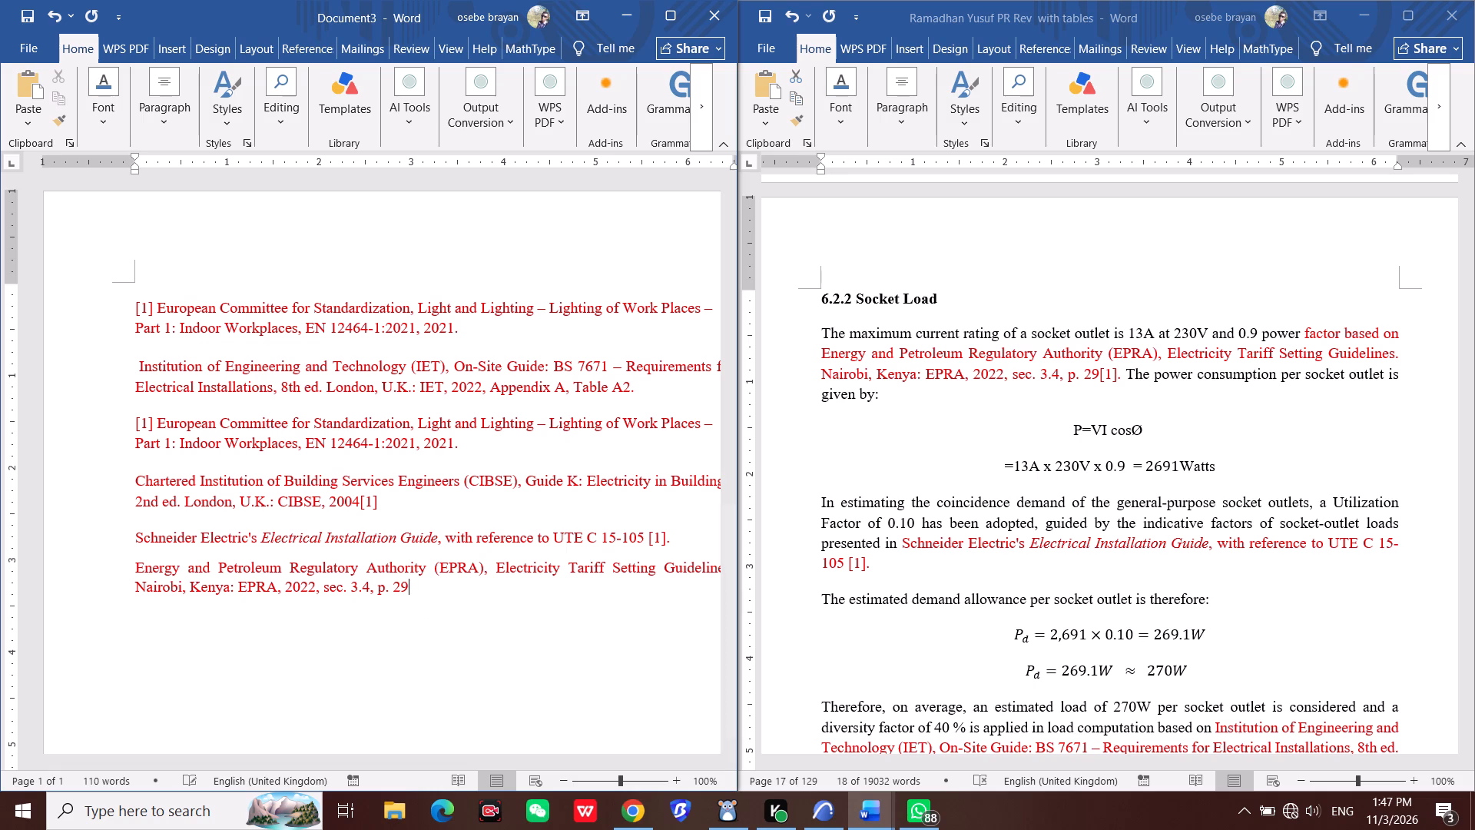
# Look back from the lighting load text through 5.0 Preferred Solution and the 4.2 supply options to the Figure 1 site view for further references.
pyautogui.scroll(9, 1067, 417)
pyautogui.scroll(13, 1067, 421)
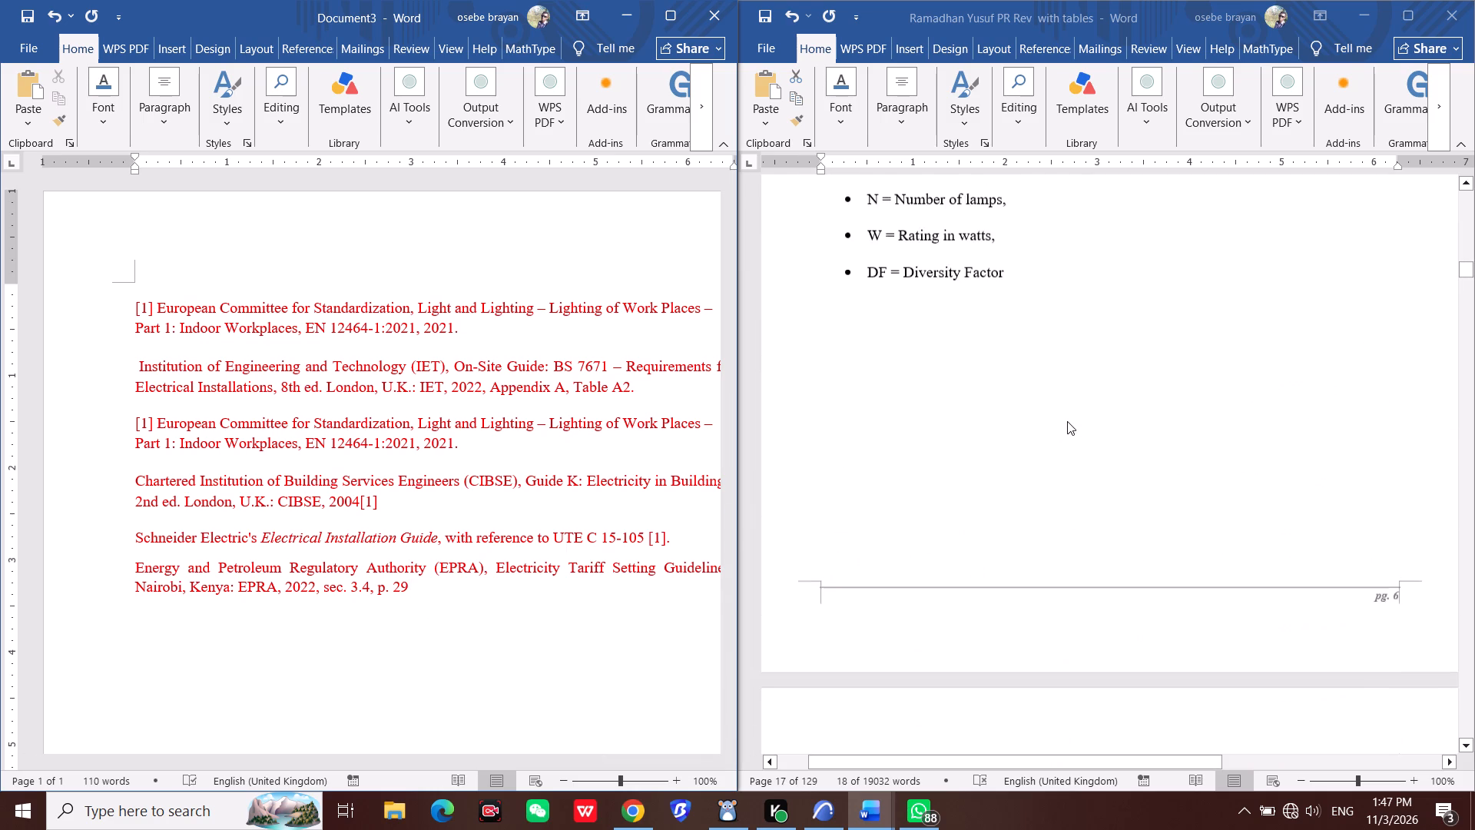
pyautogui.scroll(18, 1067, 421)
pyautogui.scroll(7, 1067, 421)
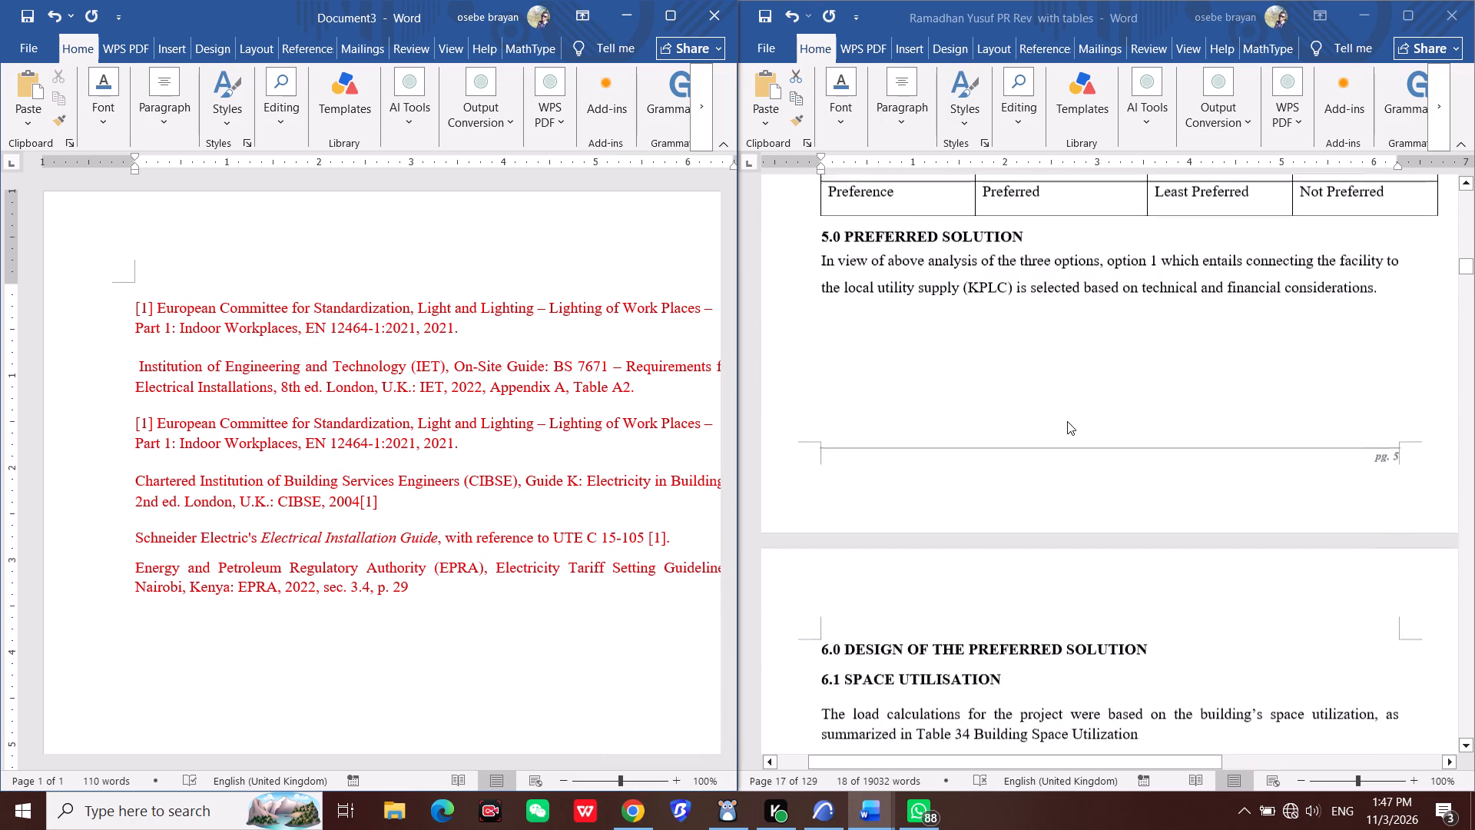
pyautogui.scroll(13, 1067, 421)
pyautogui.scroll(11, 1067, 421)
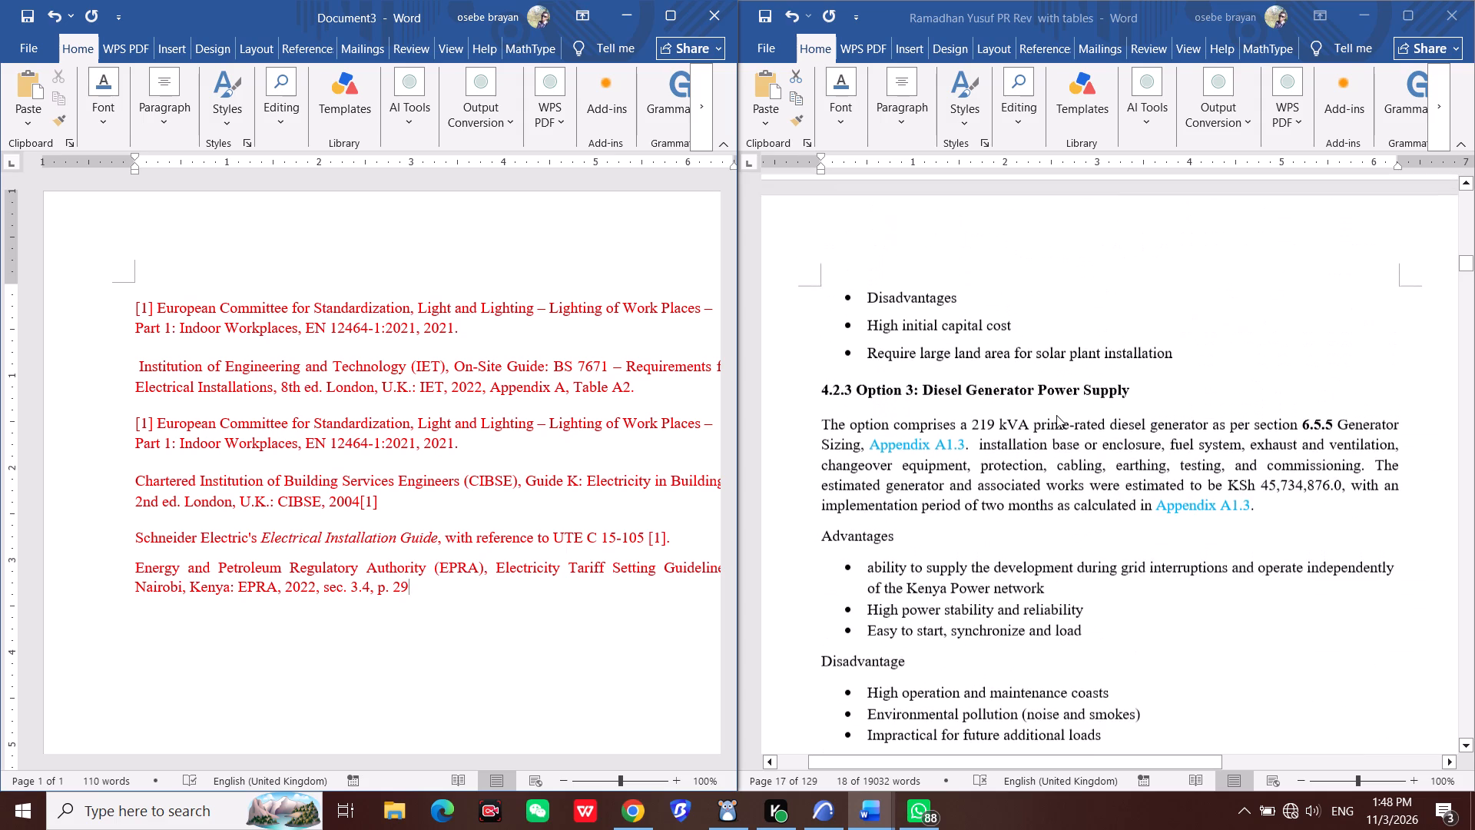
pyautogui.scroll(16, 1056, 415)
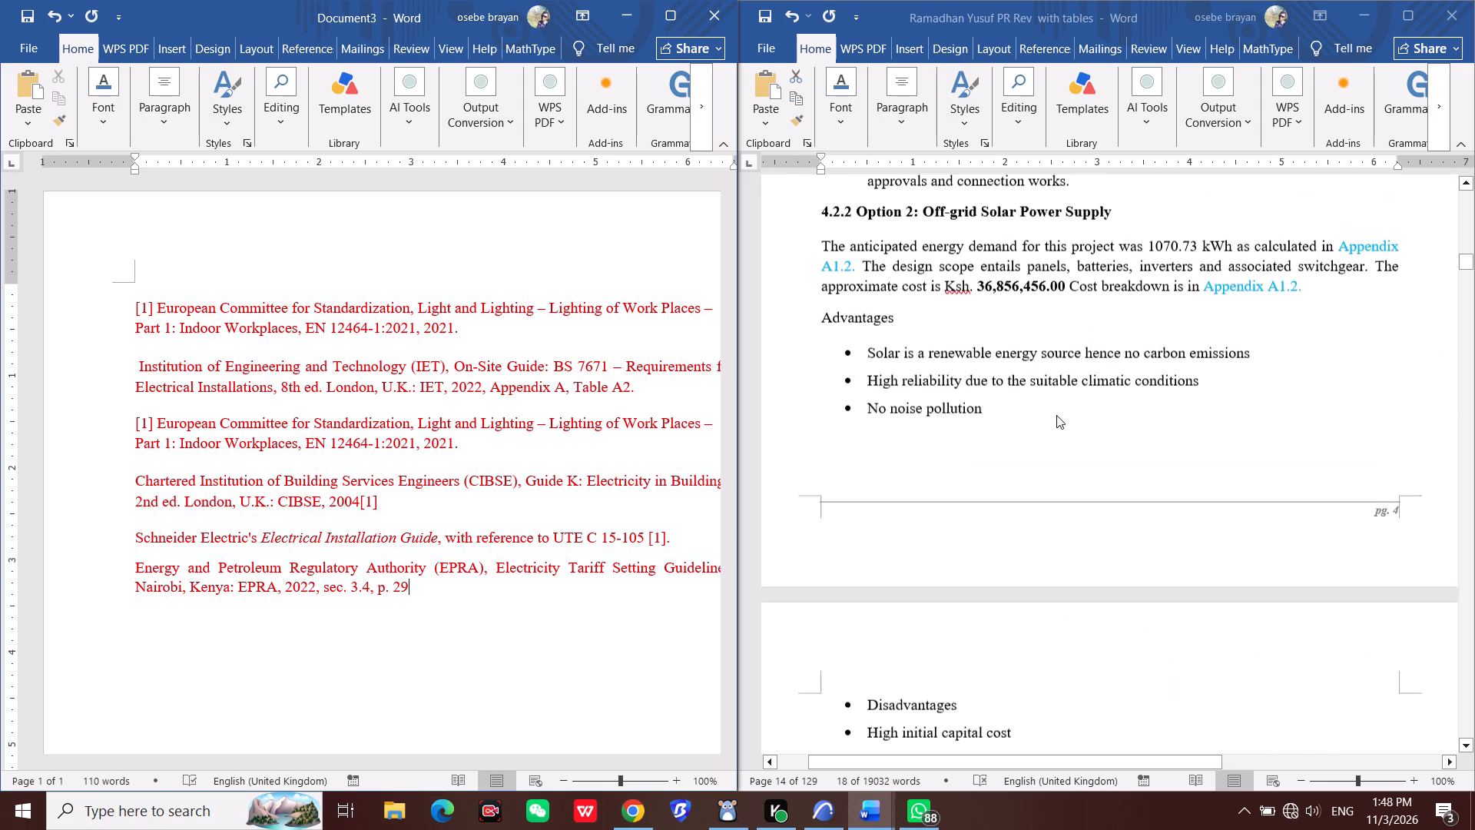
pyautogui.scroll(20, 1056, 415)
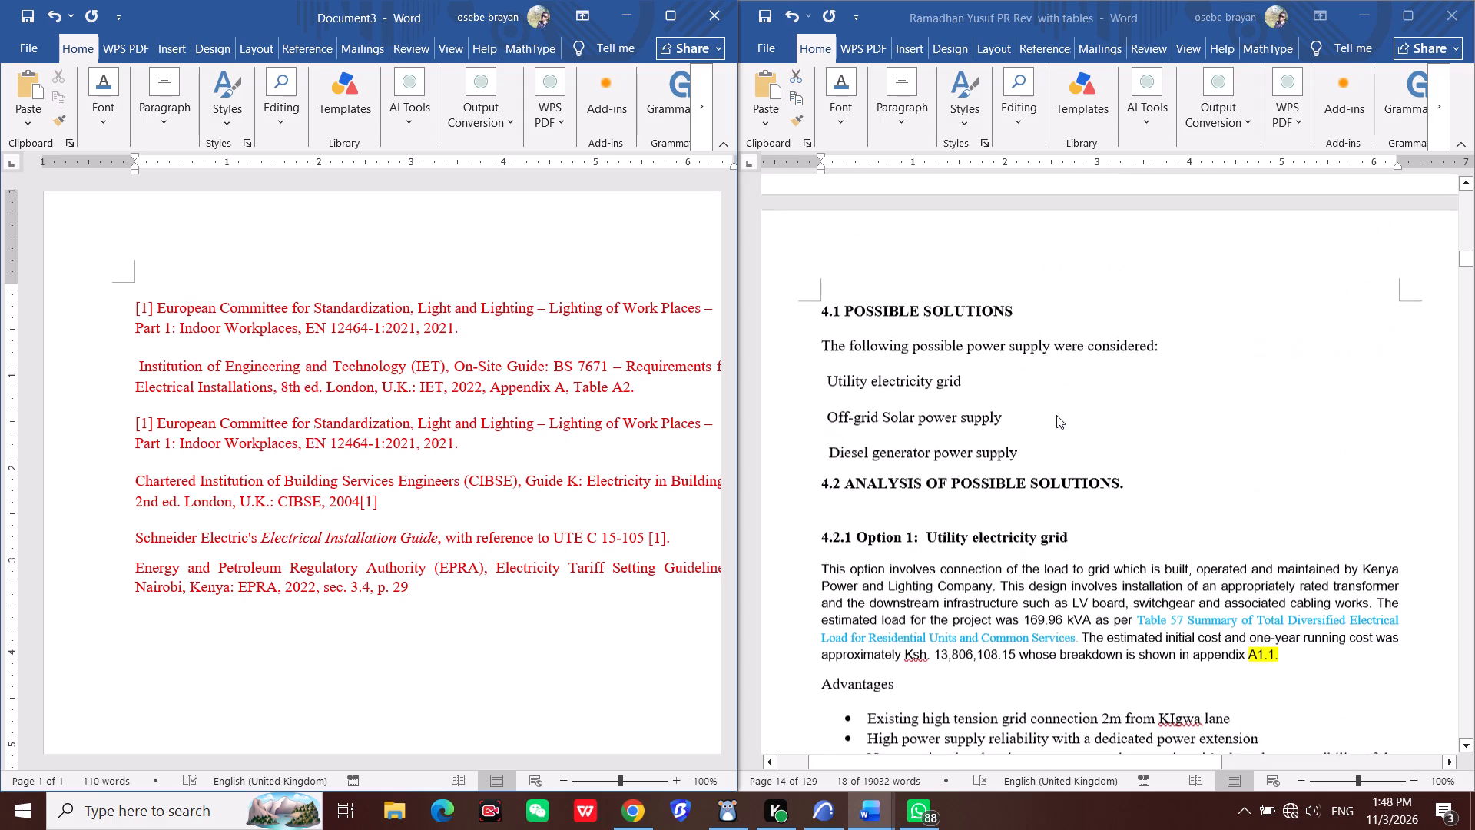
pyautogui.scroll(20, 1139, 545)
pyautogui.scroll(2, 1139, 545)
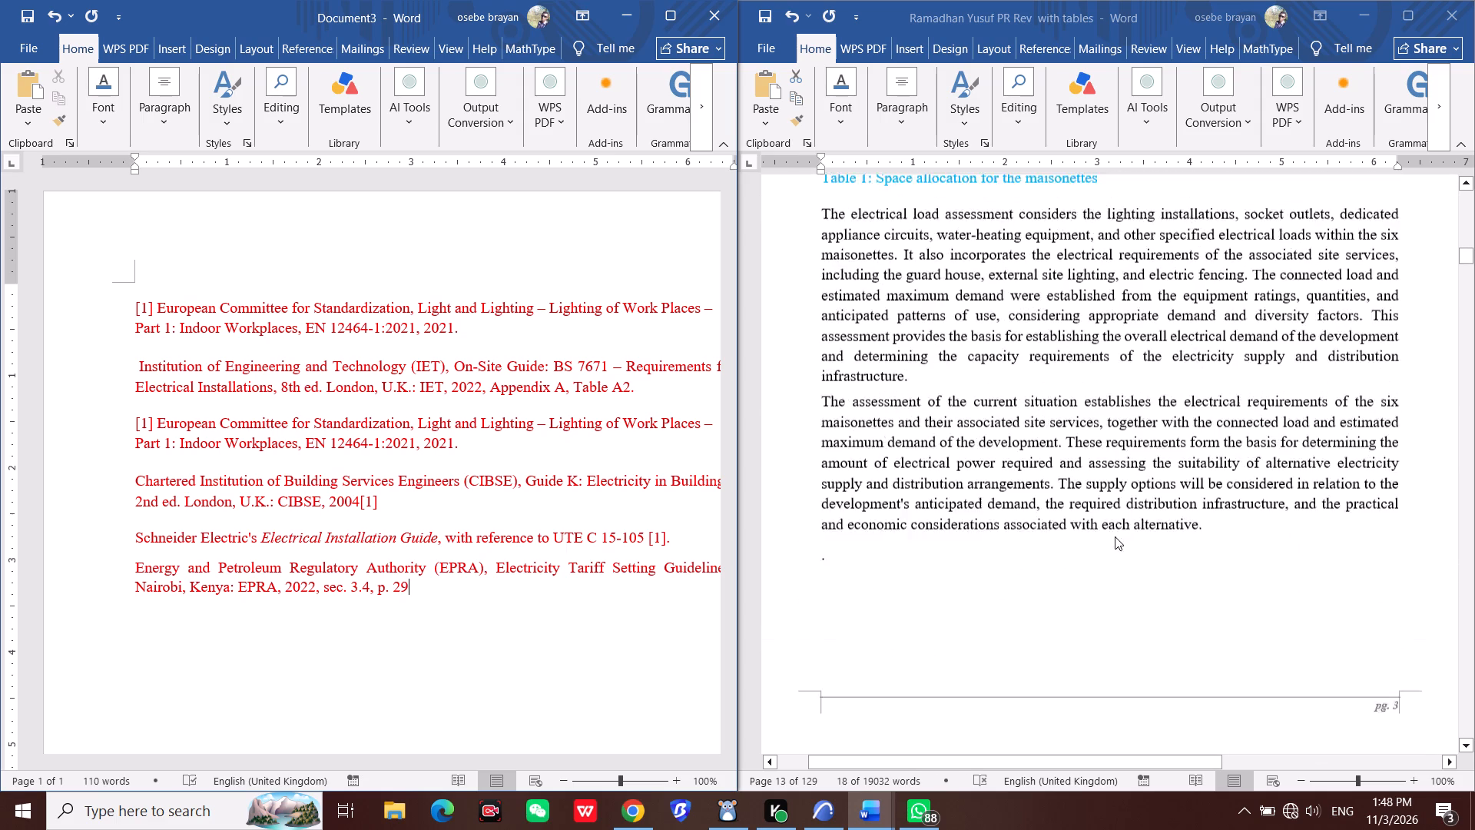
pyautogui.scroll(6, 1115, 536)
pyautogui.scroll(20, 1115, 536)
pyautogui.scroll(7, 1115, 536)
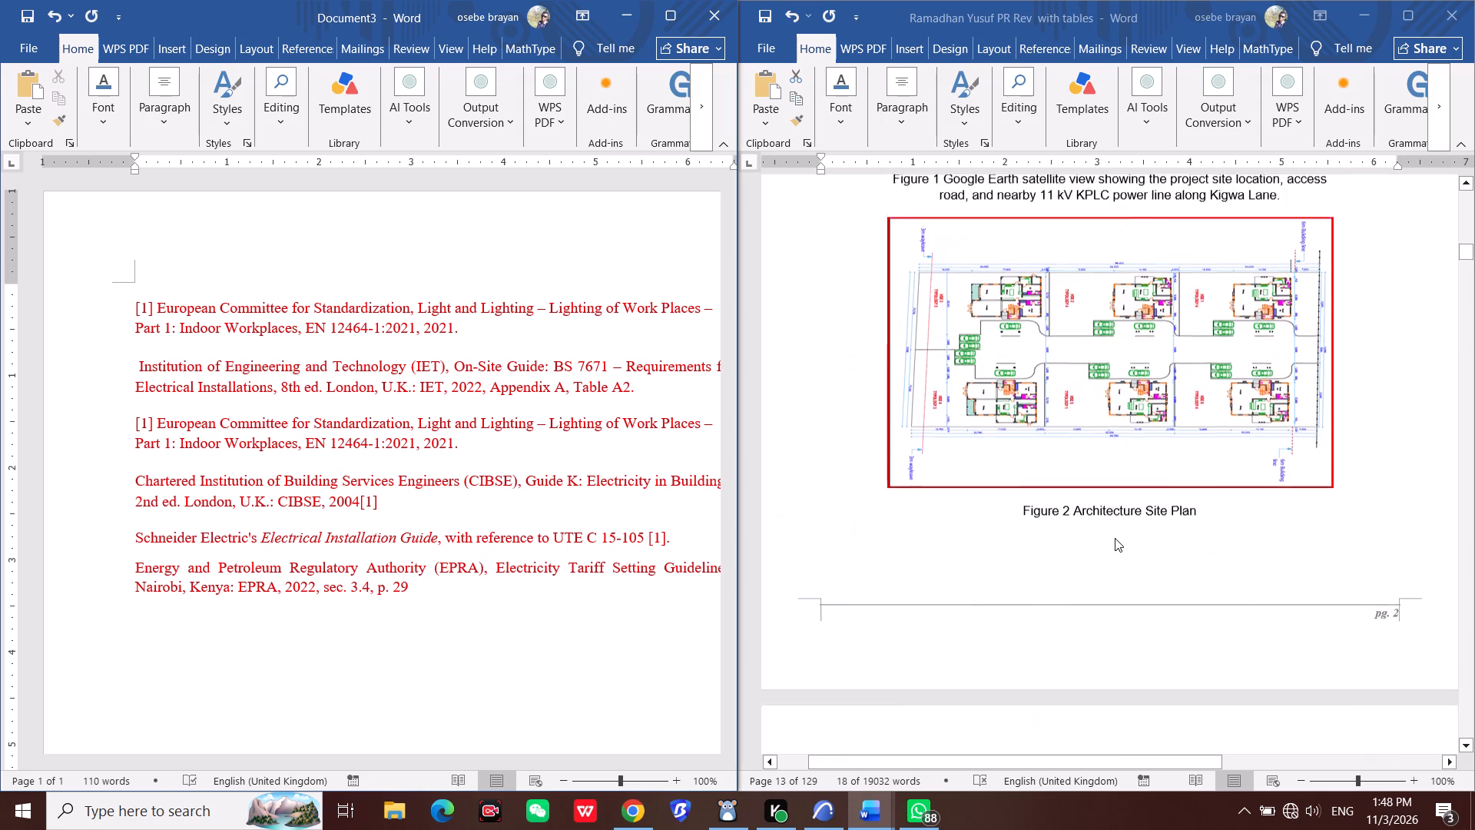
pyautogui.scroll(17, 1115, 538)
pyautogui.scroll(-7, 1039, 599)
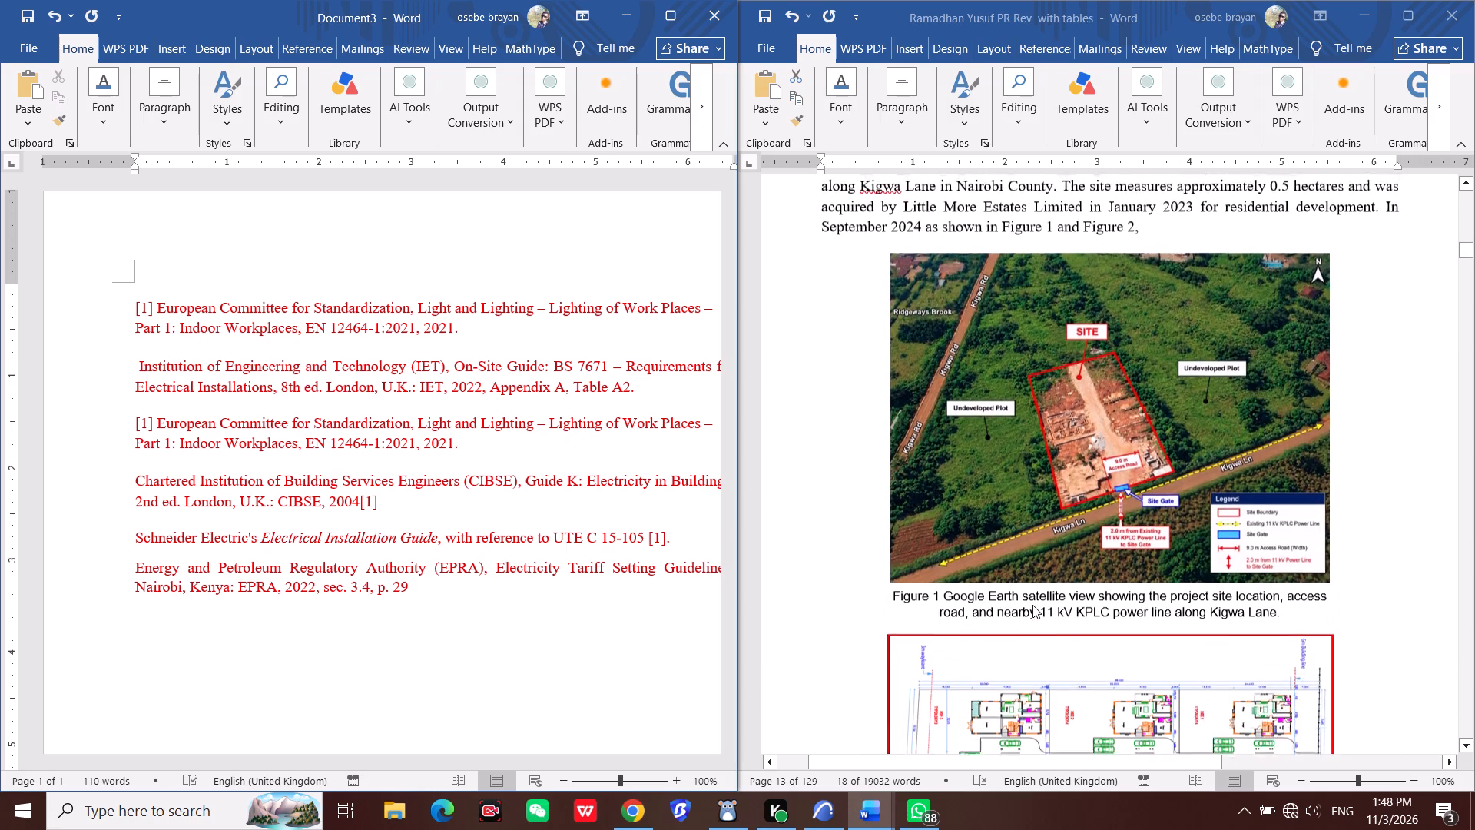
pyautogui.scroll(-3, 1032, 605)
# Place the cursor in the Figure 1 caption and save the report.
pyautogui.click(942, 466)
pyautogui.click(942, 466)
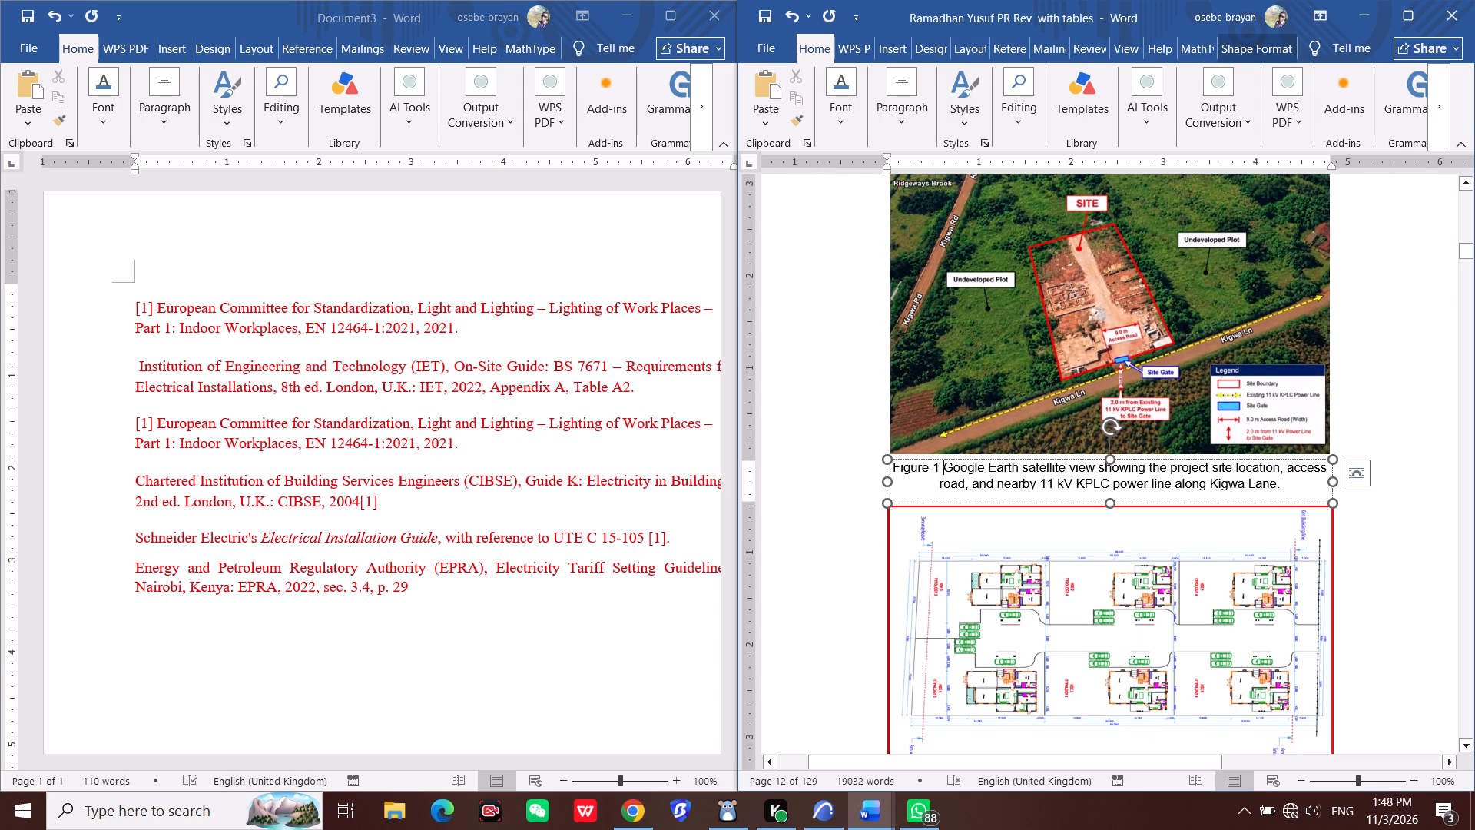
pyautogui.hotkey('ctrl', 's')
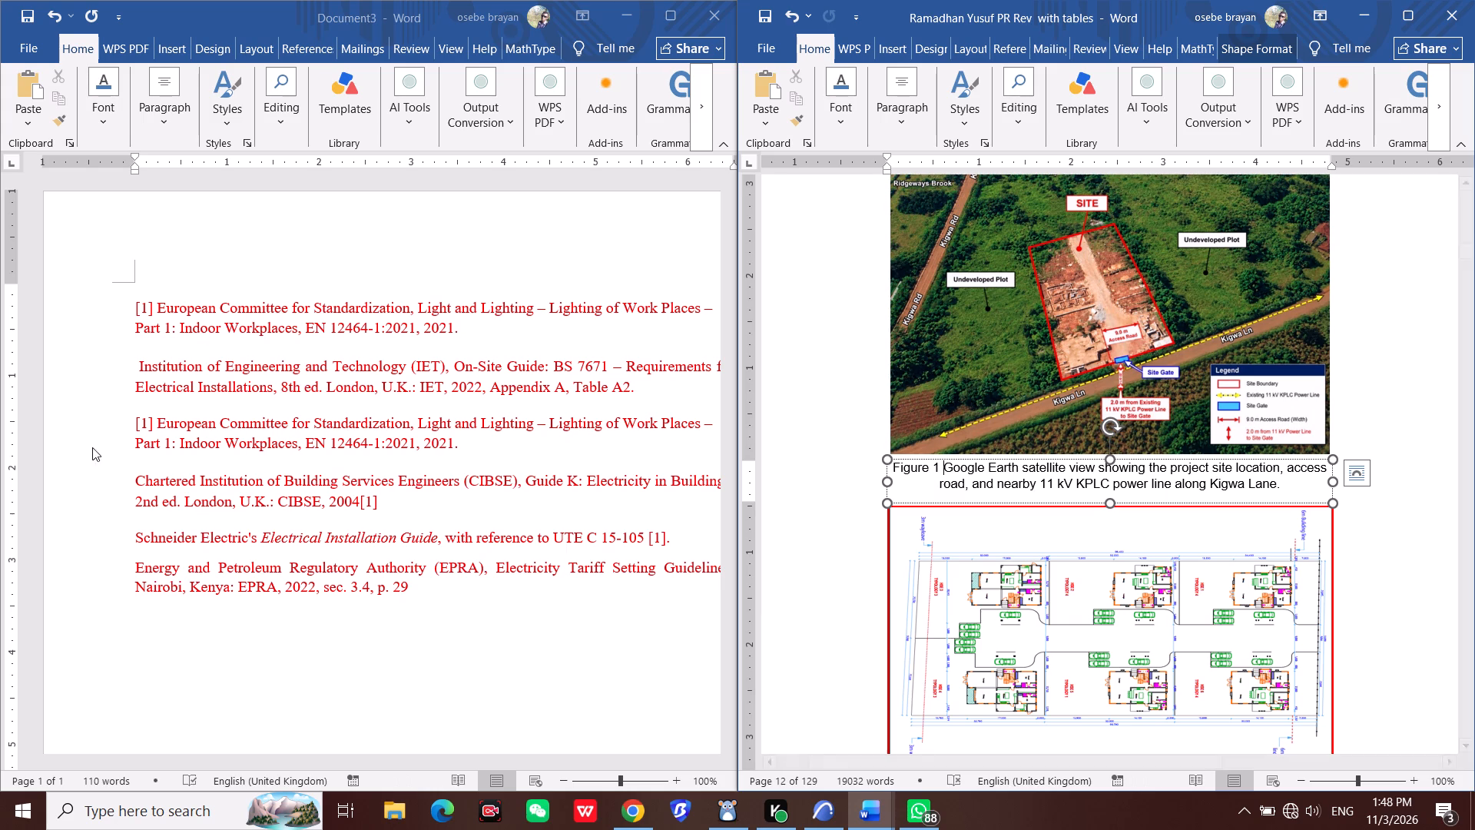
# Save Document3 as a Word document named refer in the EBK folder on the Desktop.
pyautogui.click(19, 51)
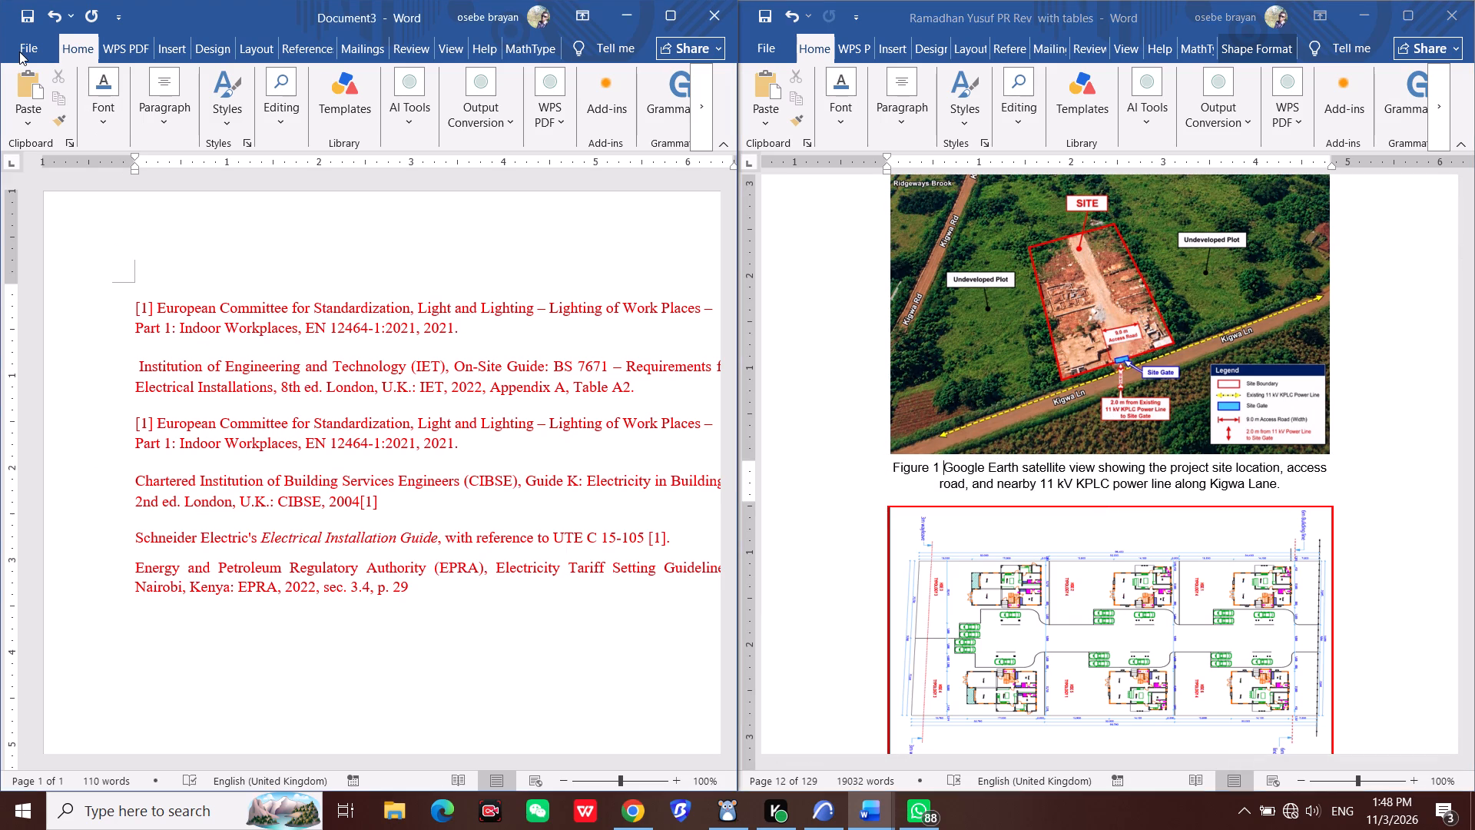
pyautogui.click(45, 62)
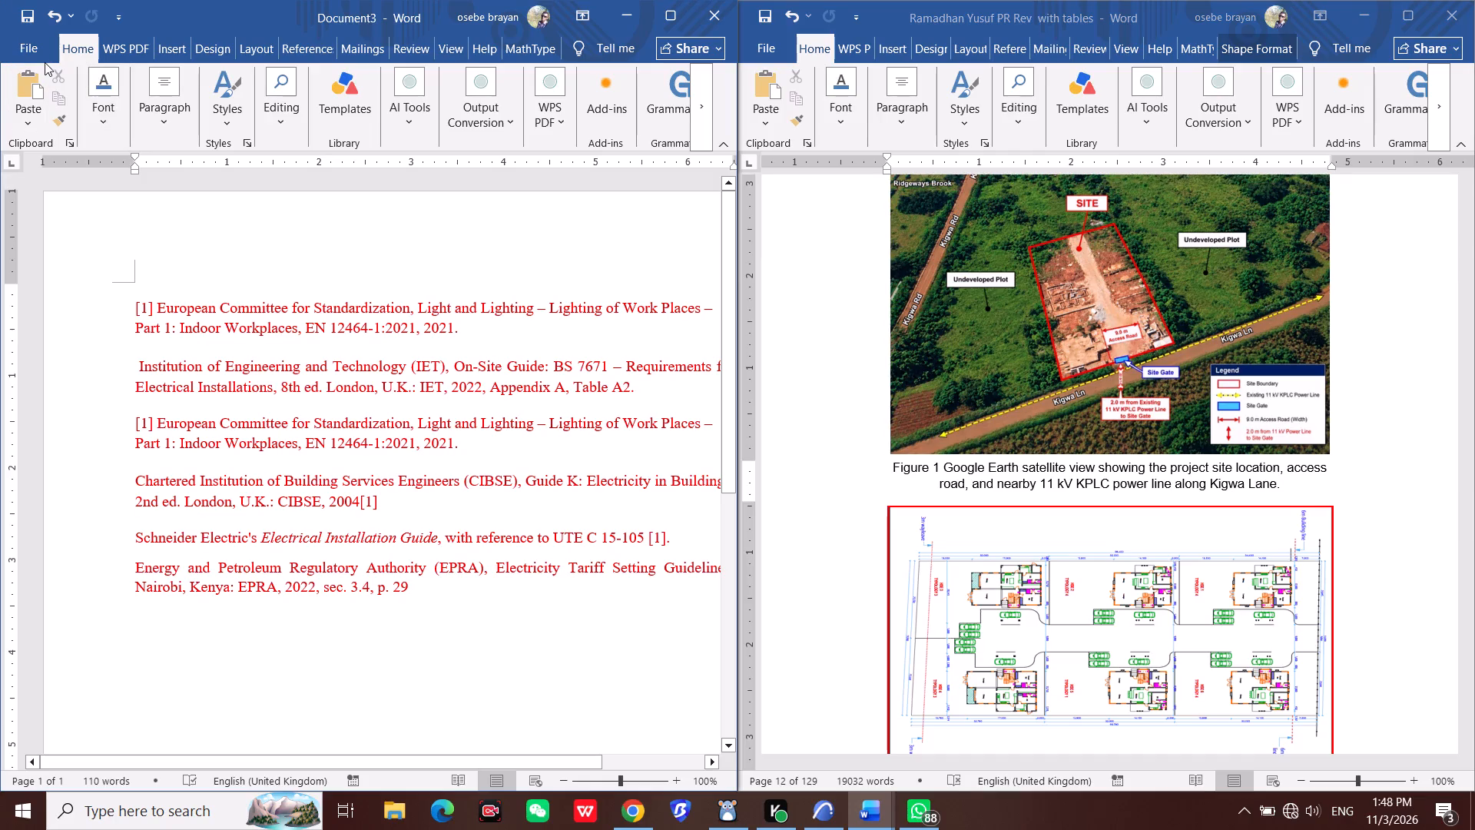
pyautogui.click(24, 35)
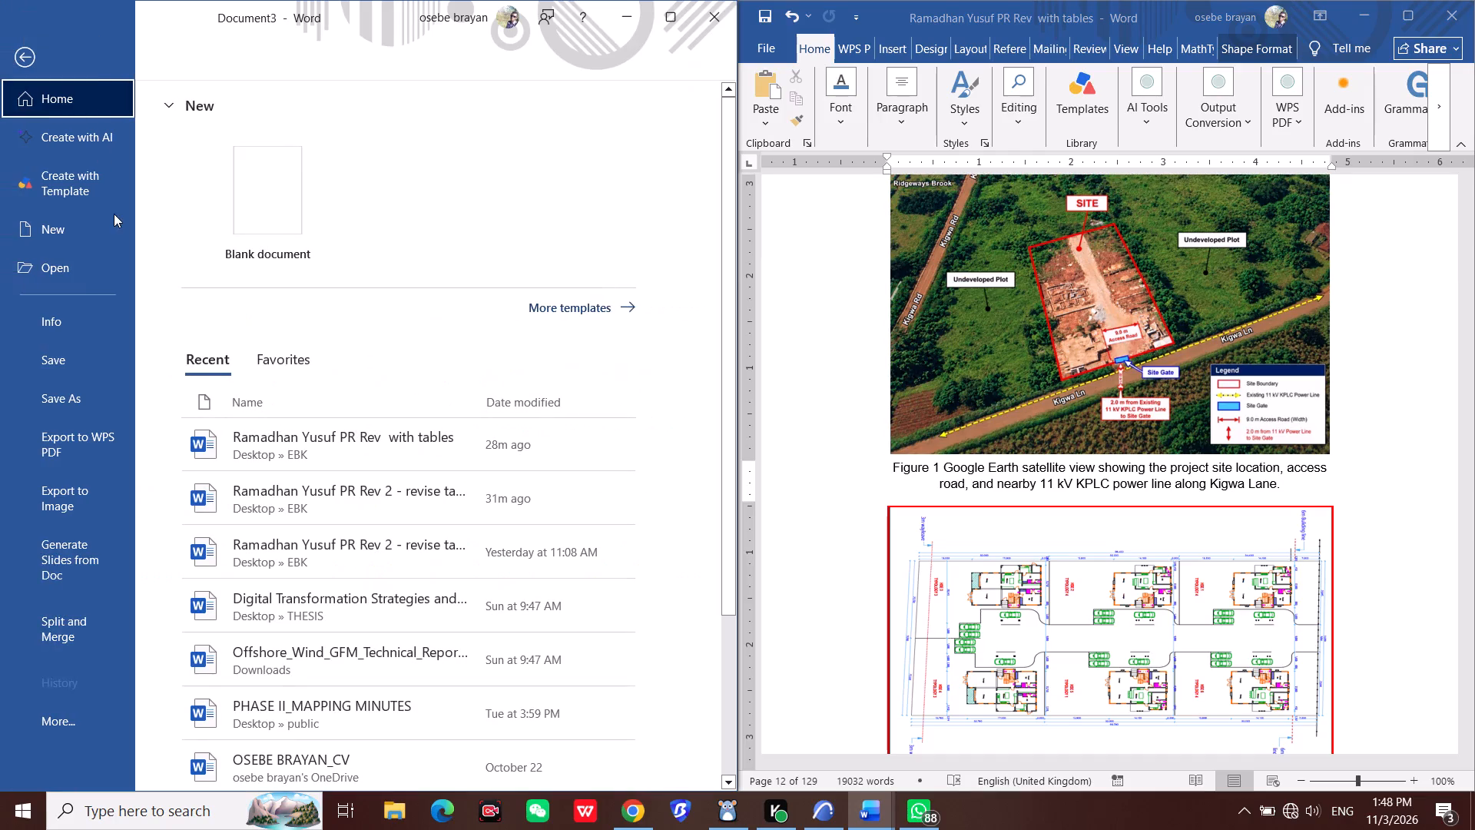
pyautogui.click(97, 387)
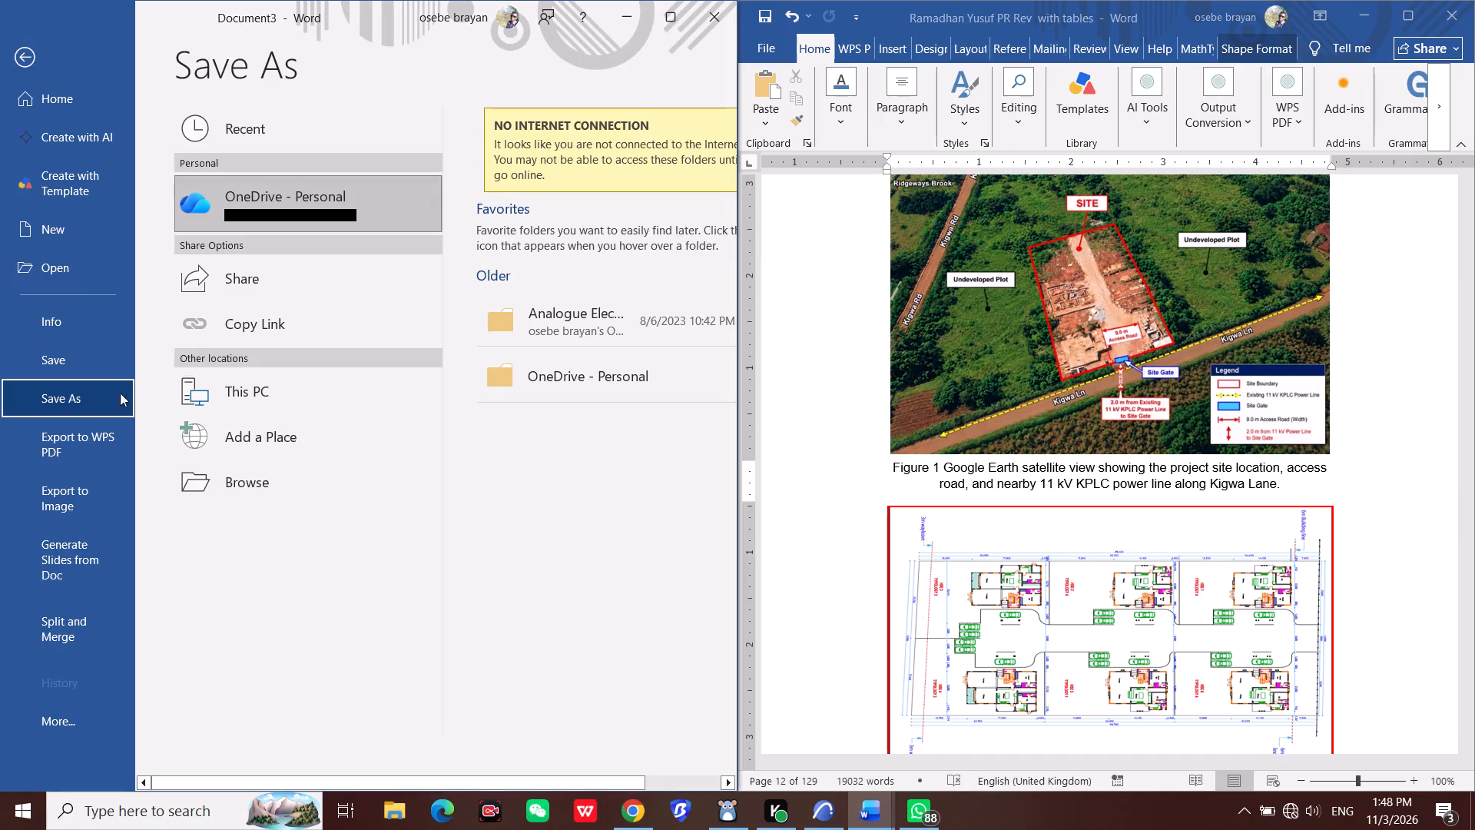
pyautogui.click(267, 497)
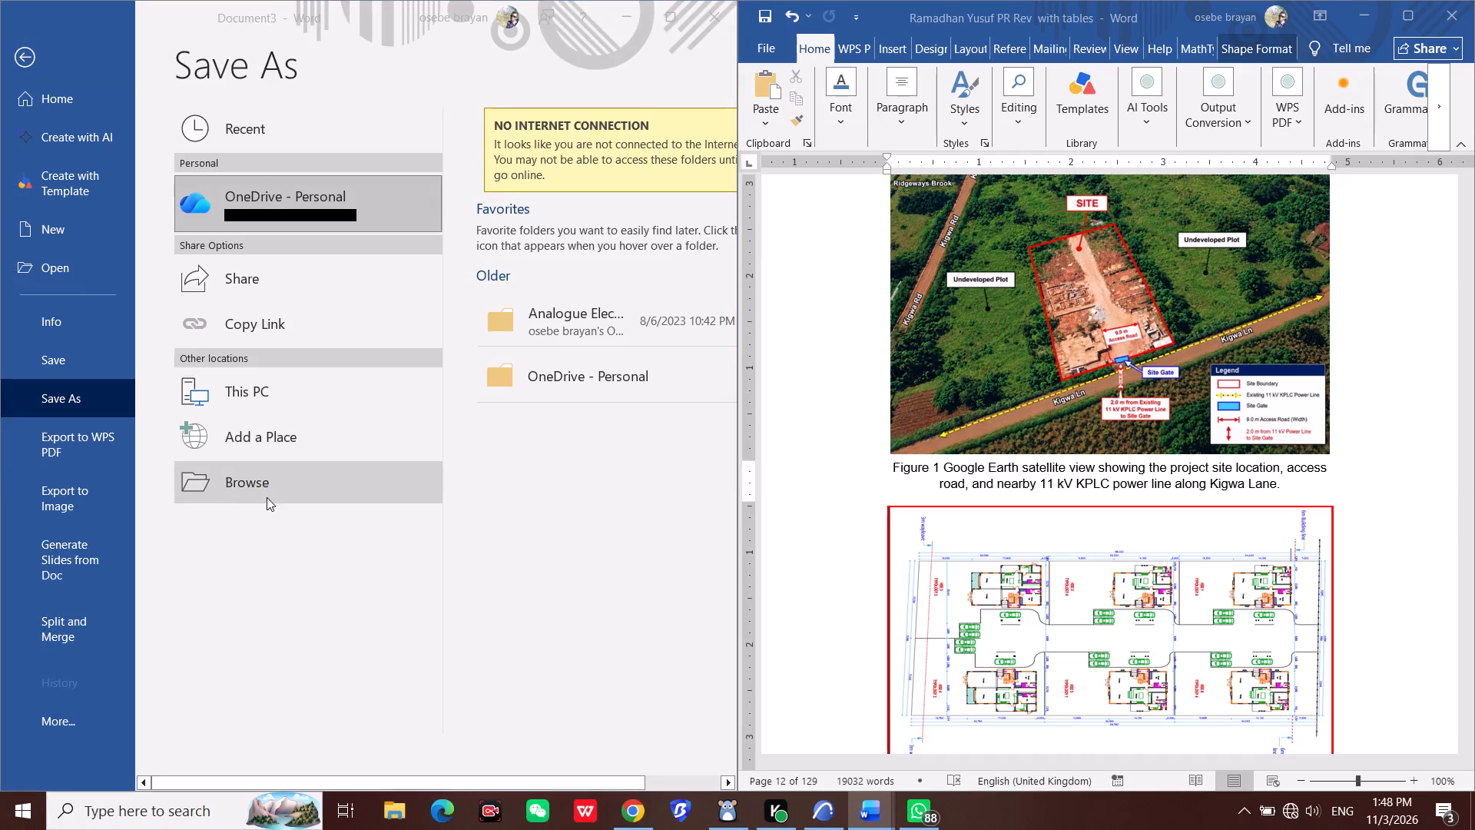
pyautogui.scroll(2, 84, 195)
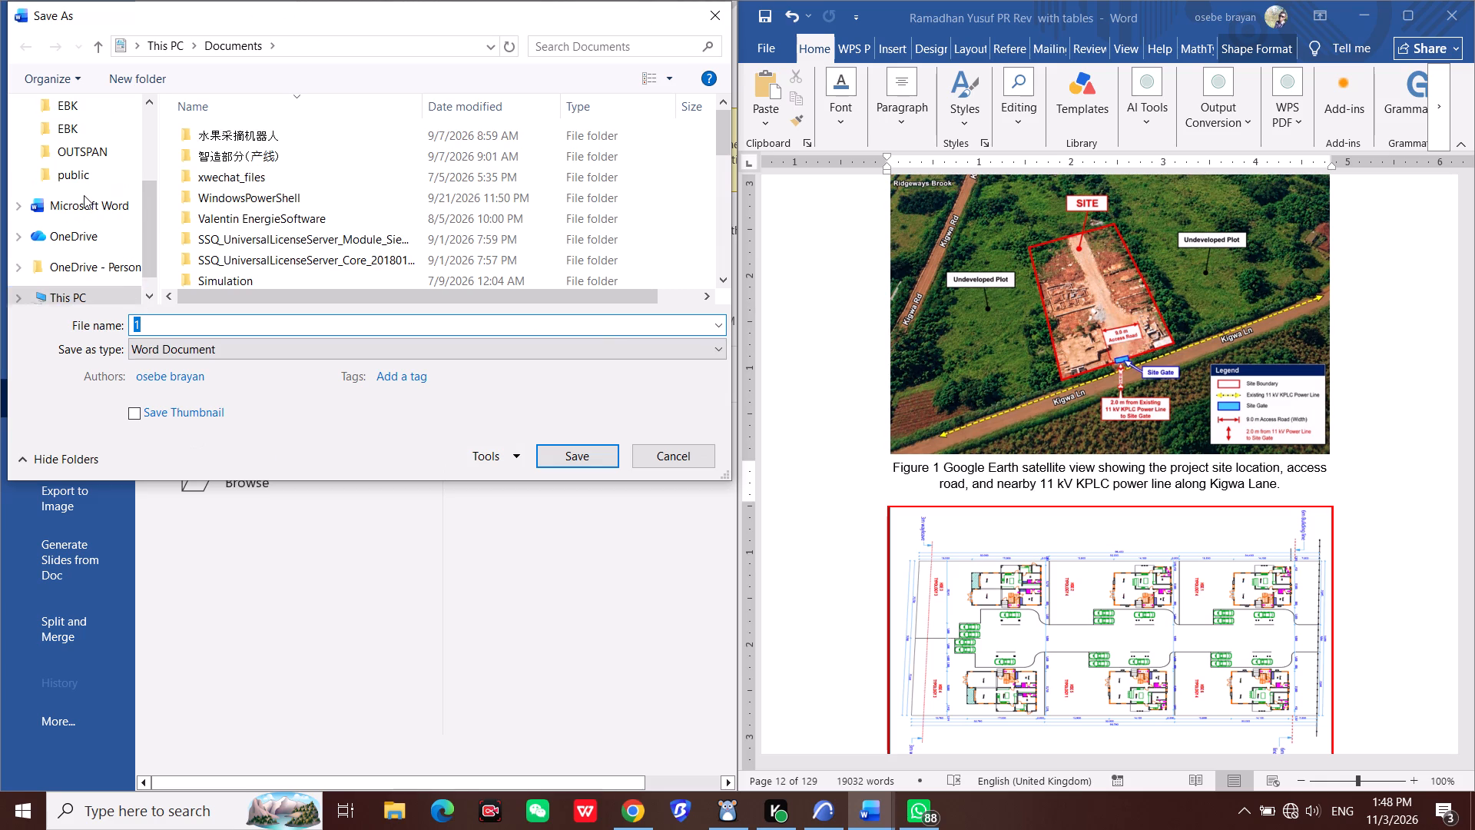
pyautogui.scroll(9, 84, 195)
pyautogui.click(84, 132)
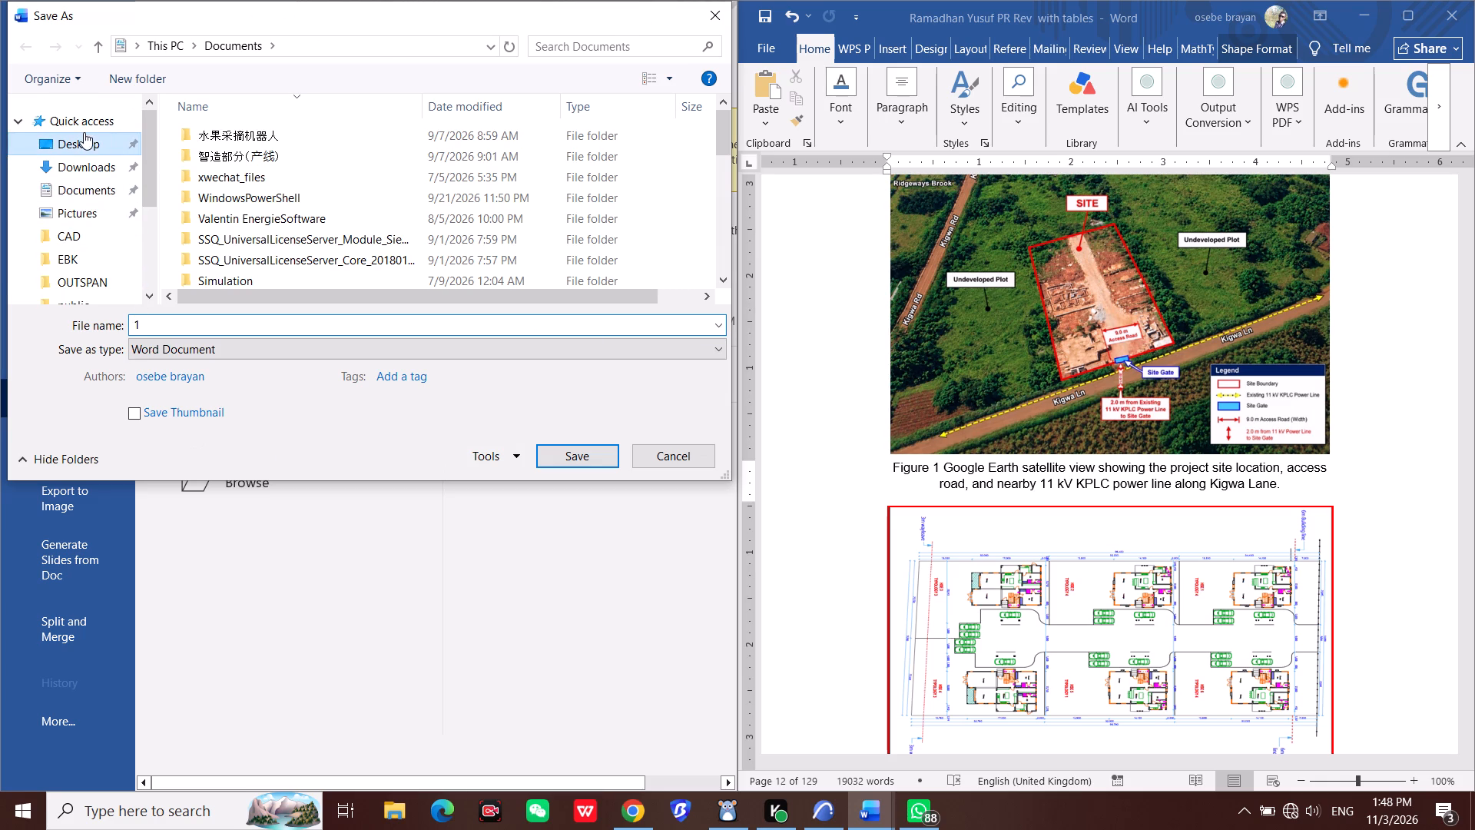
pyautogui.scroll(-4, 254, 209)
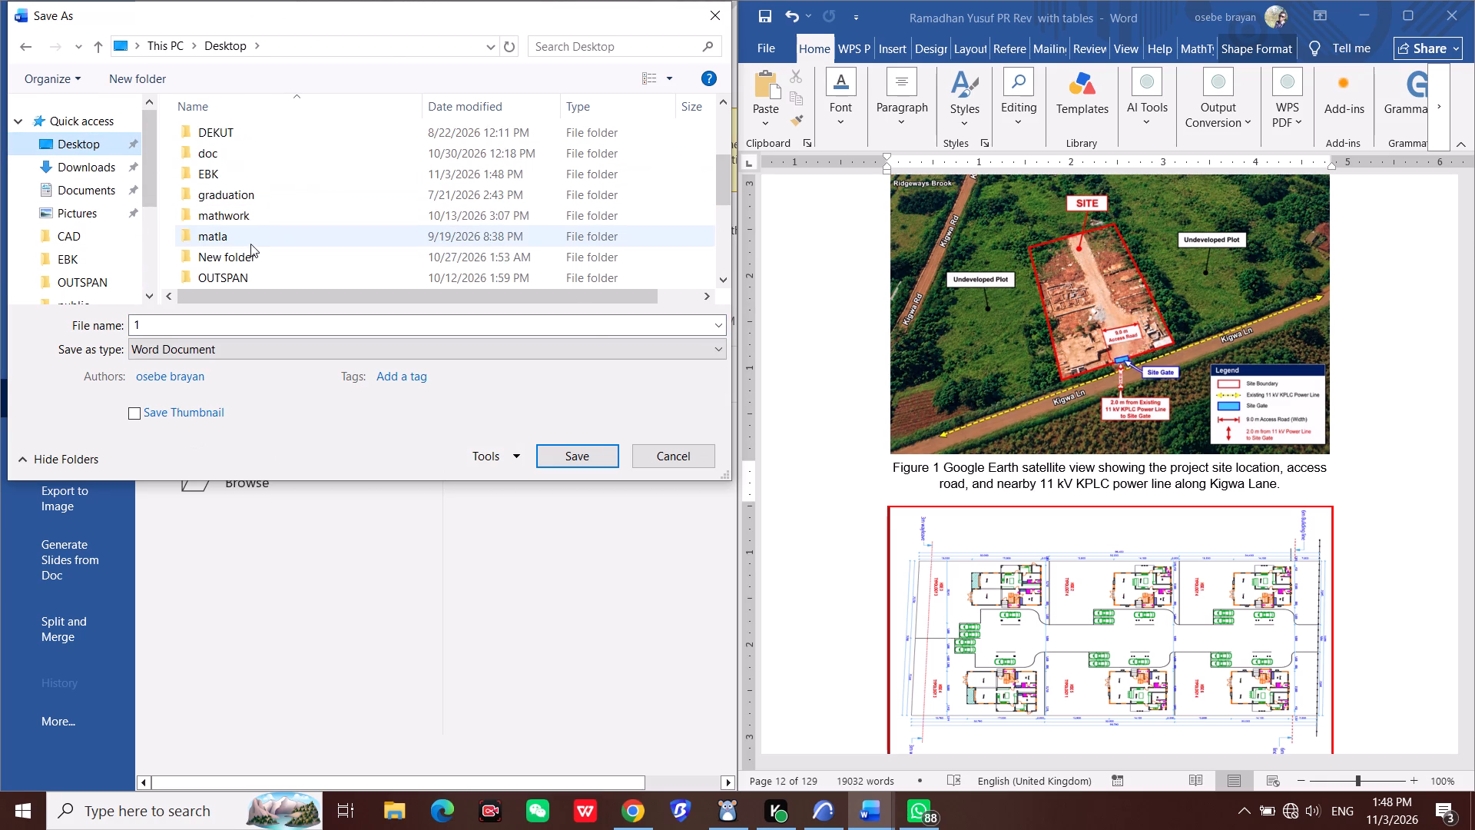
pyautogui.doubleClick(218, 173)
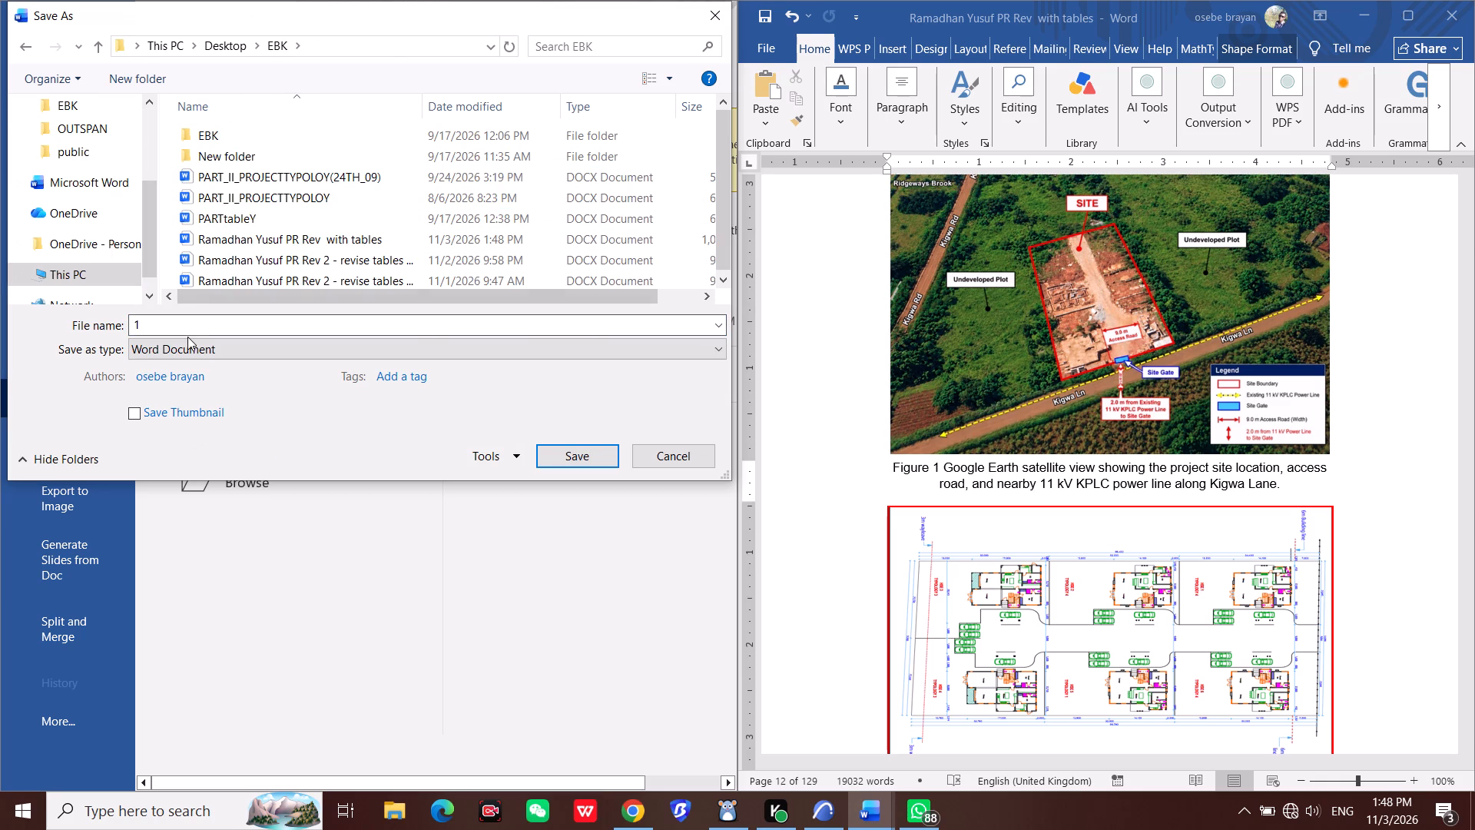
pyautogui.click(140, 324)
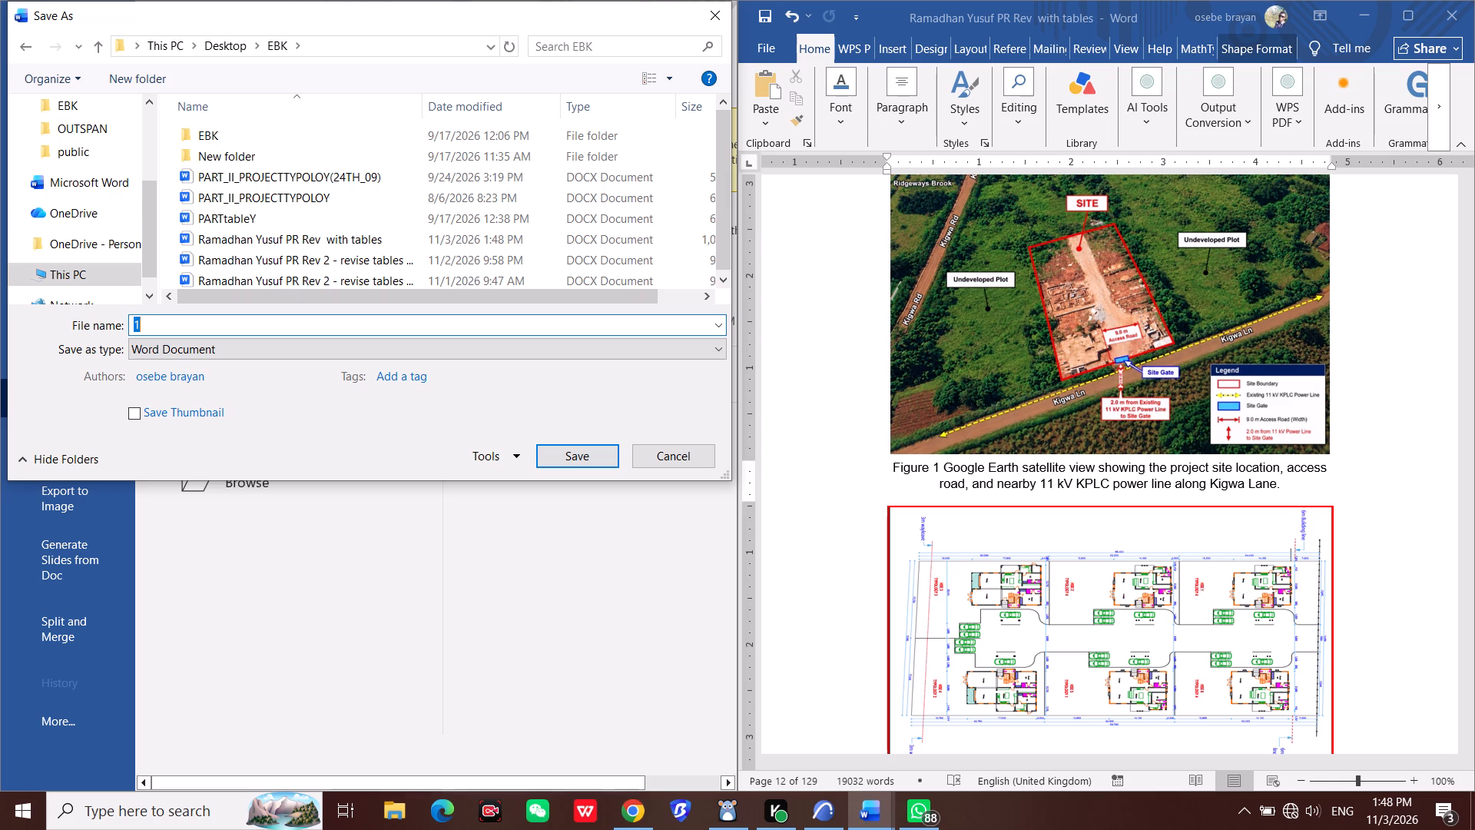
pyautogui.press('BackSpace')
pyautogui.write('refer')
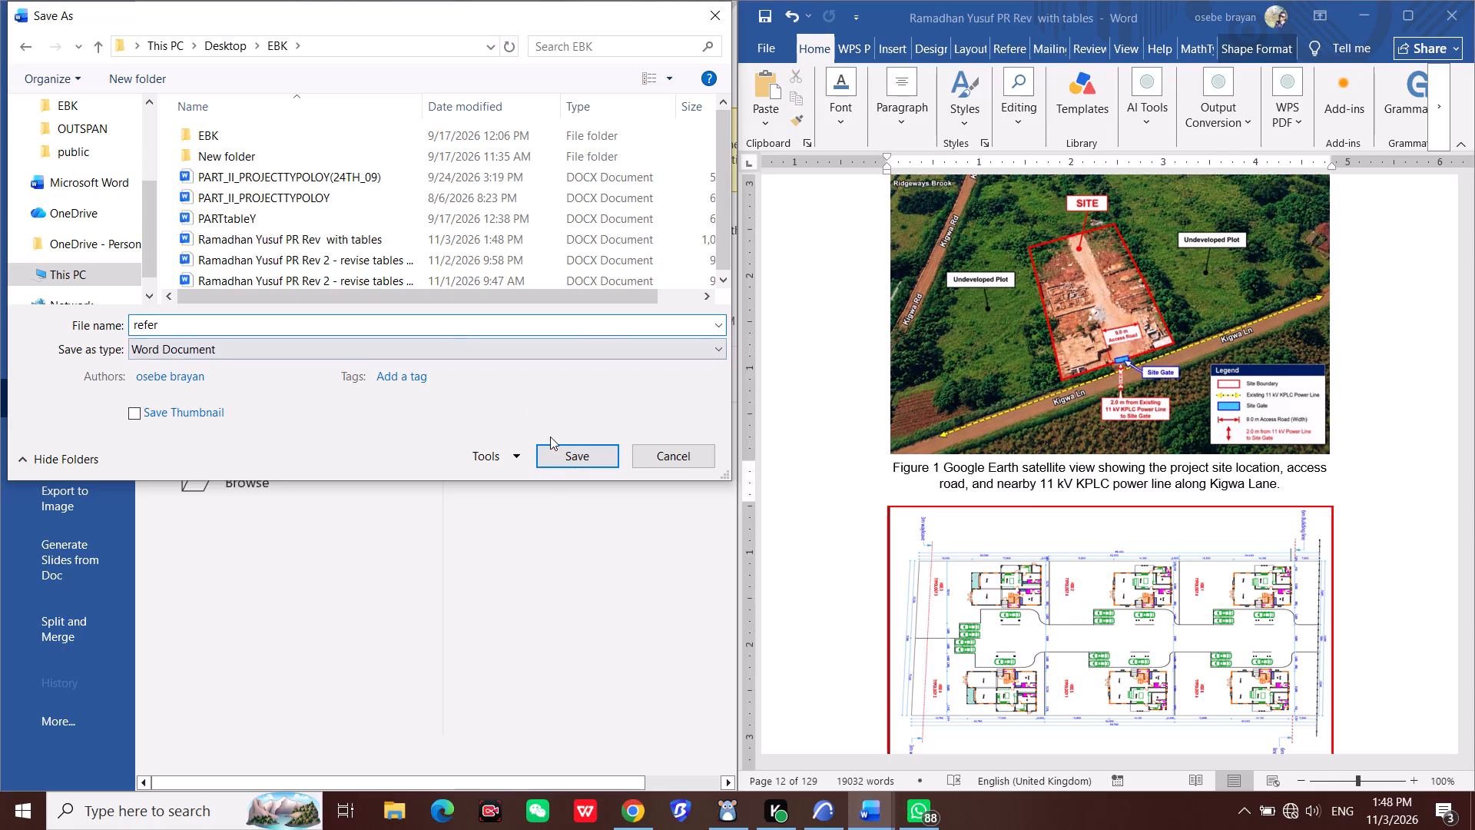
pyautogui.click(569, 453)
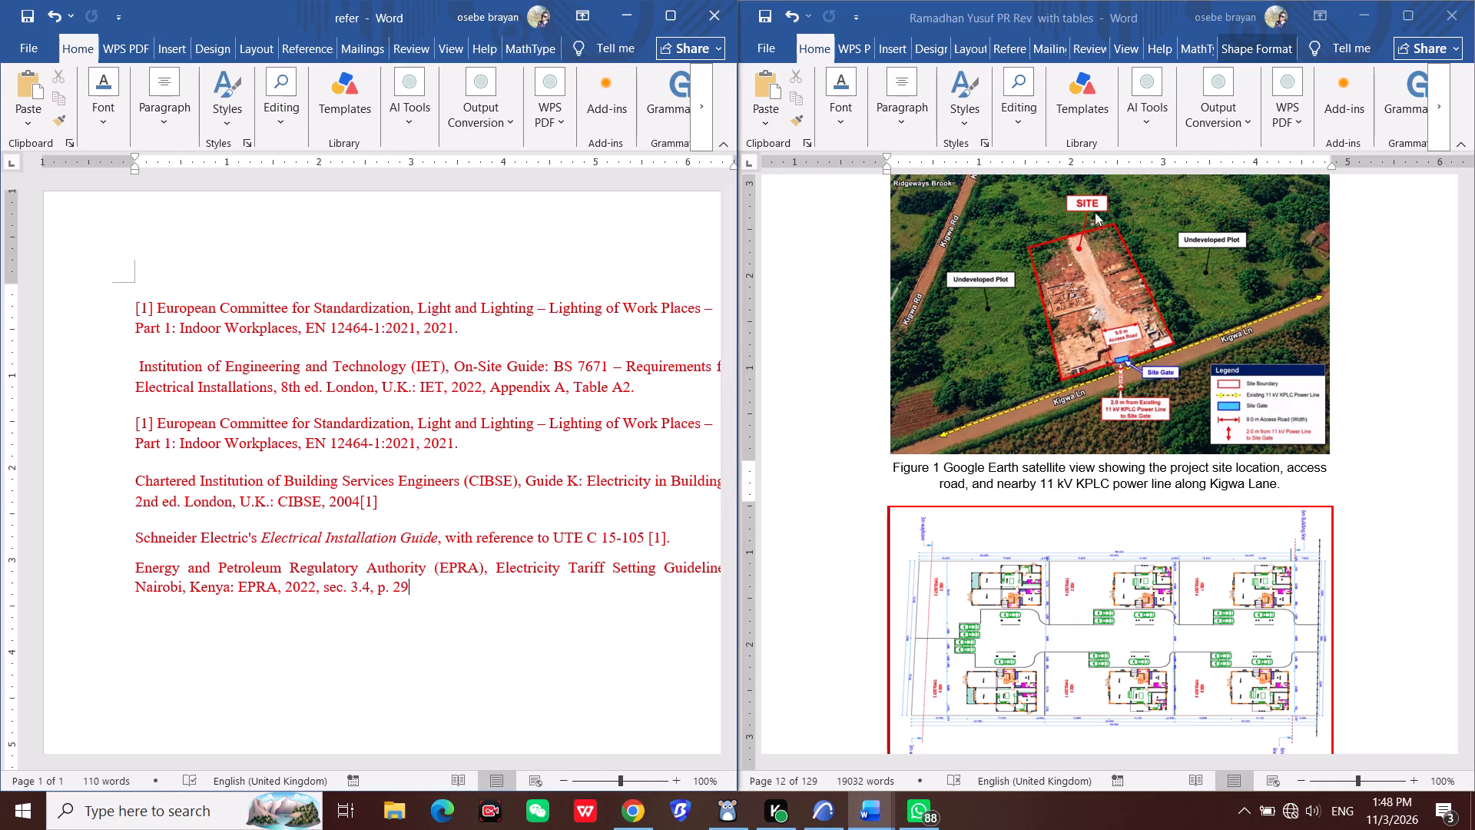
# Maximize the report window, copy the full Figure 1 caption text under the satellite view, and delete it from its text box.
pyautogui.click(1410, 18)
pyautogui.scroll(2, 693, 510)
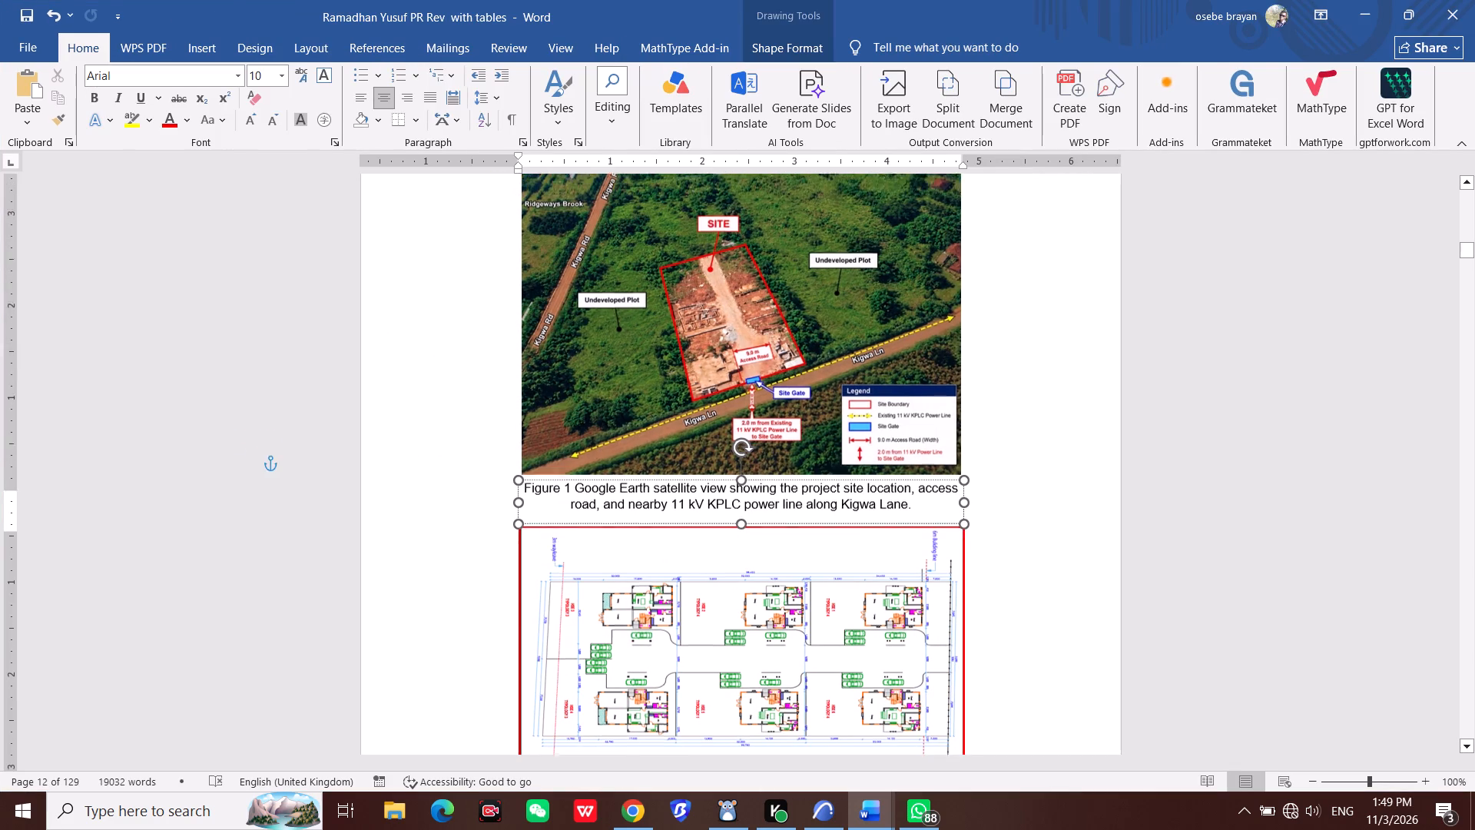
pyautogui.scroll(2, 693, 510)
pyautogui.scroll(4, 671, 586)
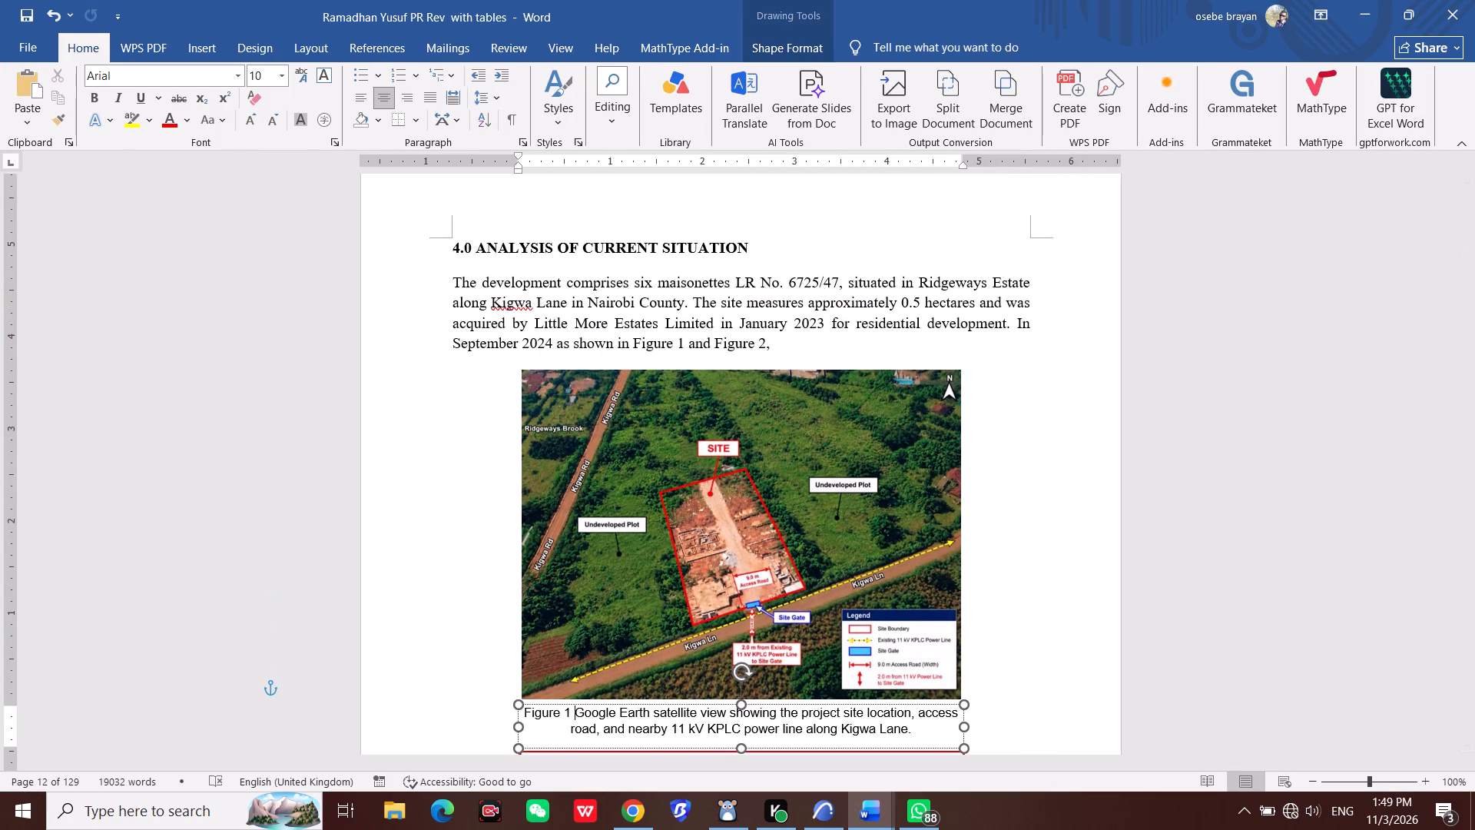
pyautogui.scroll(1, 671, 586)
pyautogui.scroll(-5, 671, 586)
pyautogui.click(671, 592)
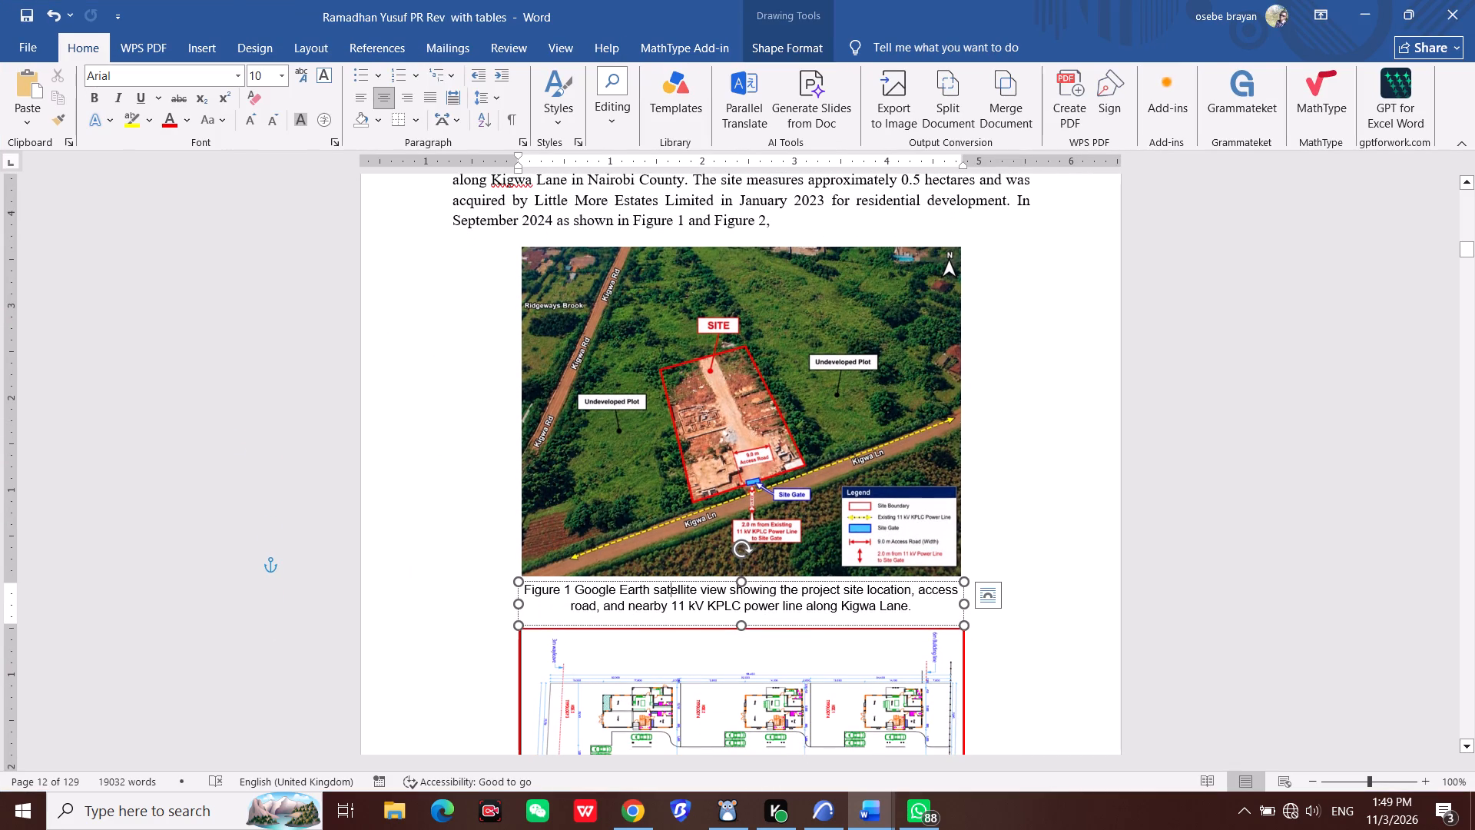
pyautogui.moveTo(917, 603); pyautogui.dragTo(747, 584)
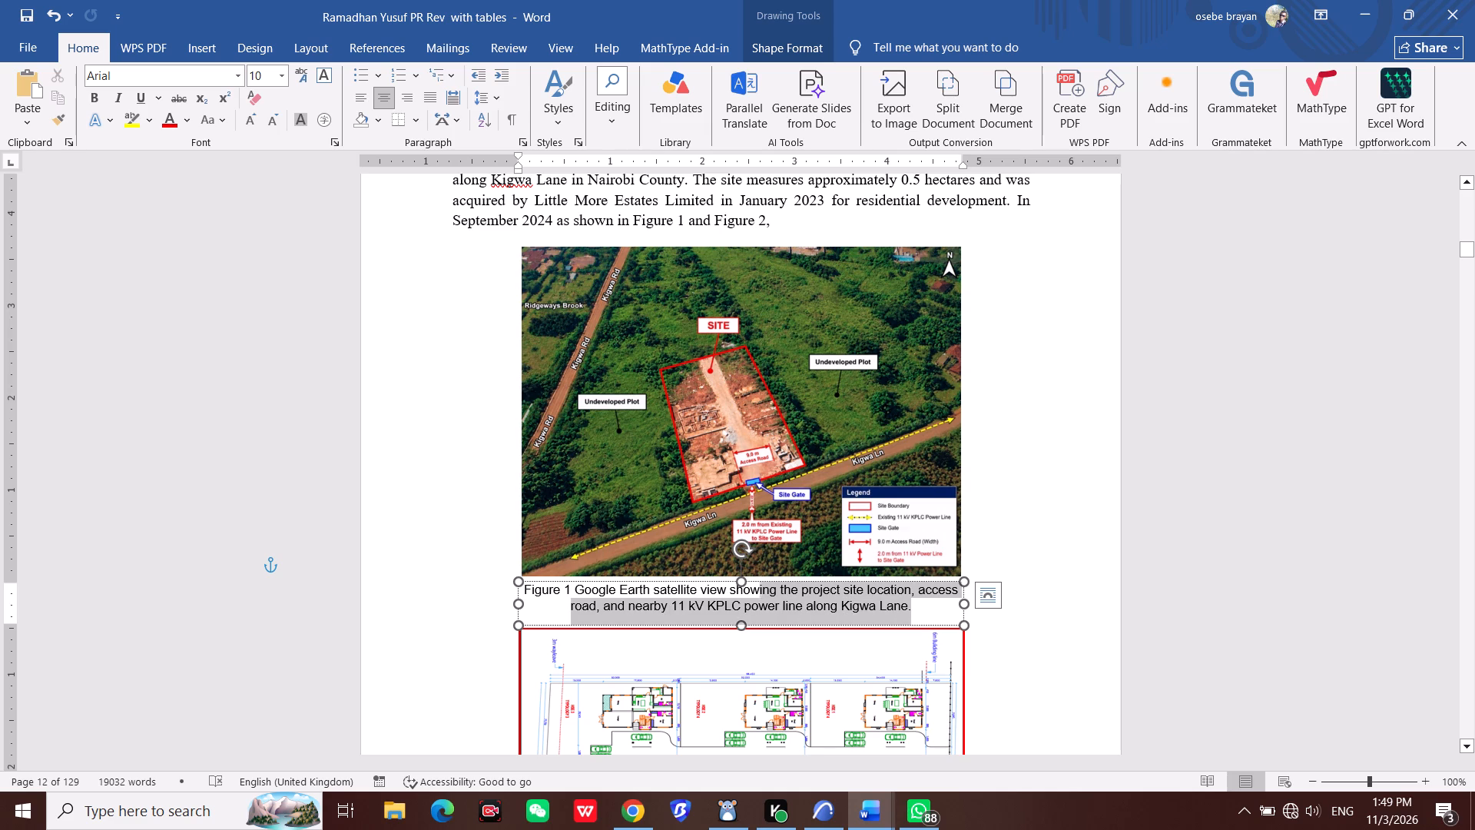
pyautogui.moveTo(747, 584); pyautogui.dragTo(546, 593)
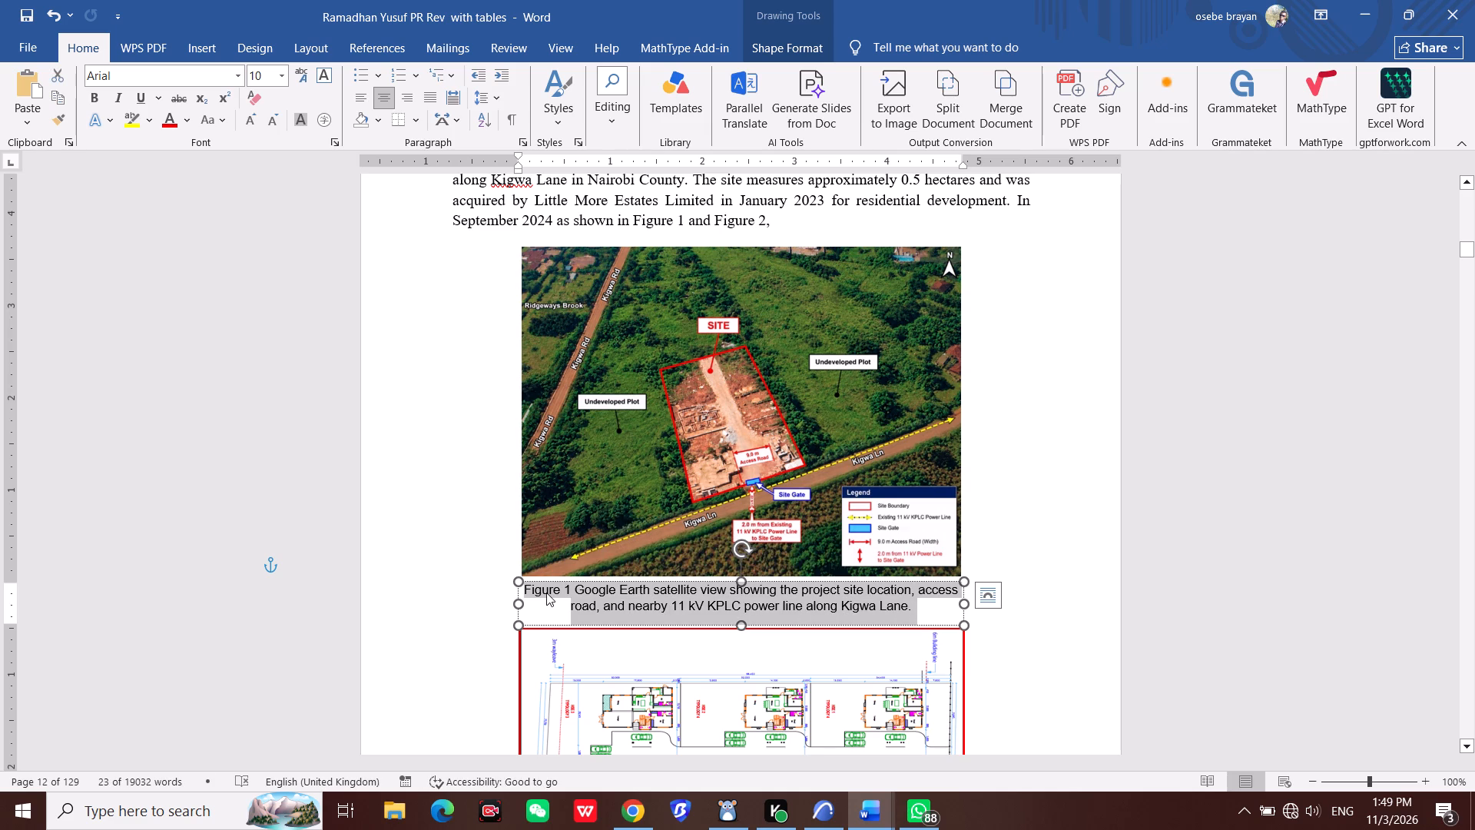
pyautogui.hotkey('ctrl', 'c')
pyautogui.press('Delete')
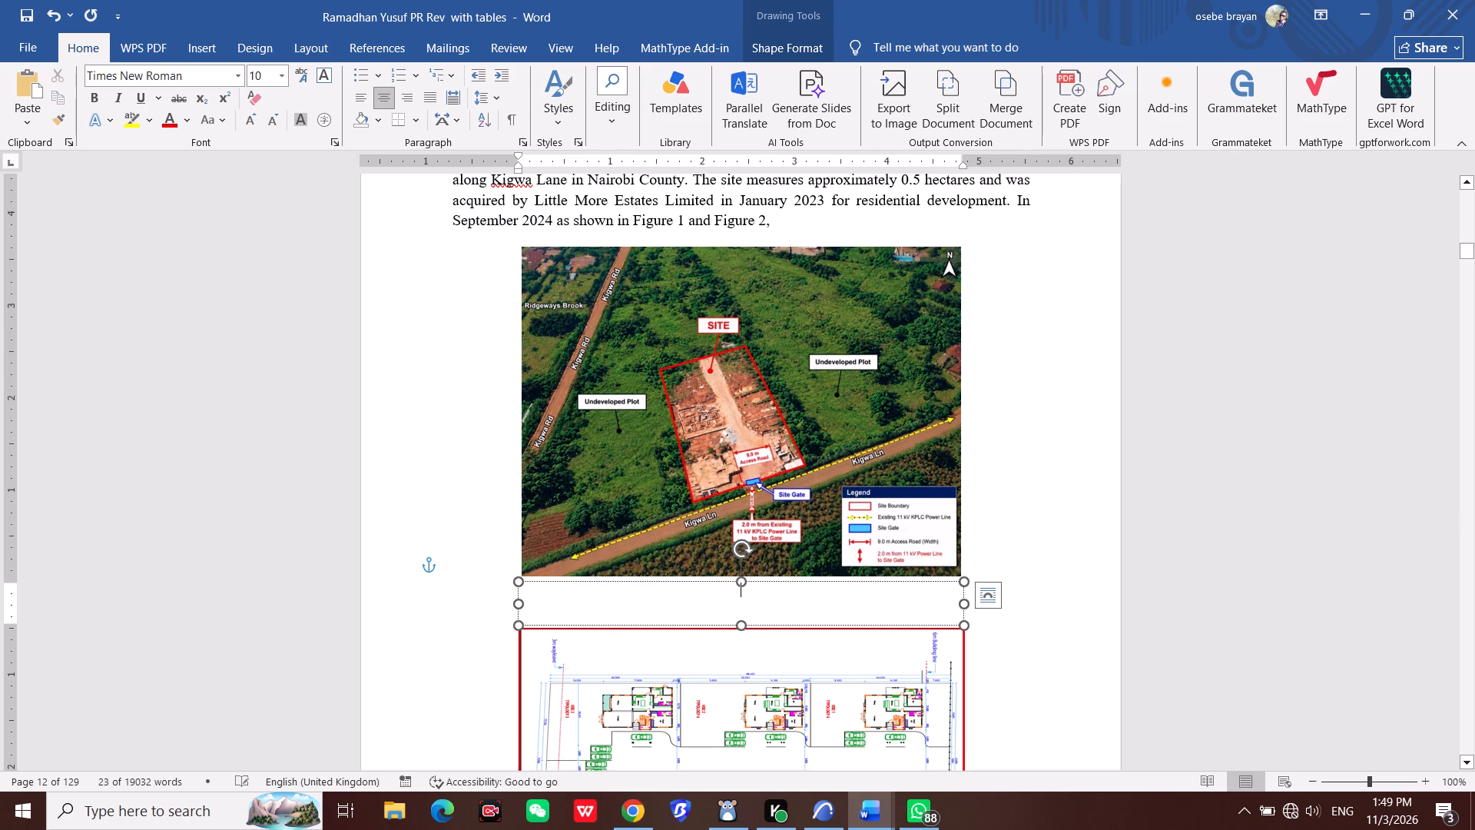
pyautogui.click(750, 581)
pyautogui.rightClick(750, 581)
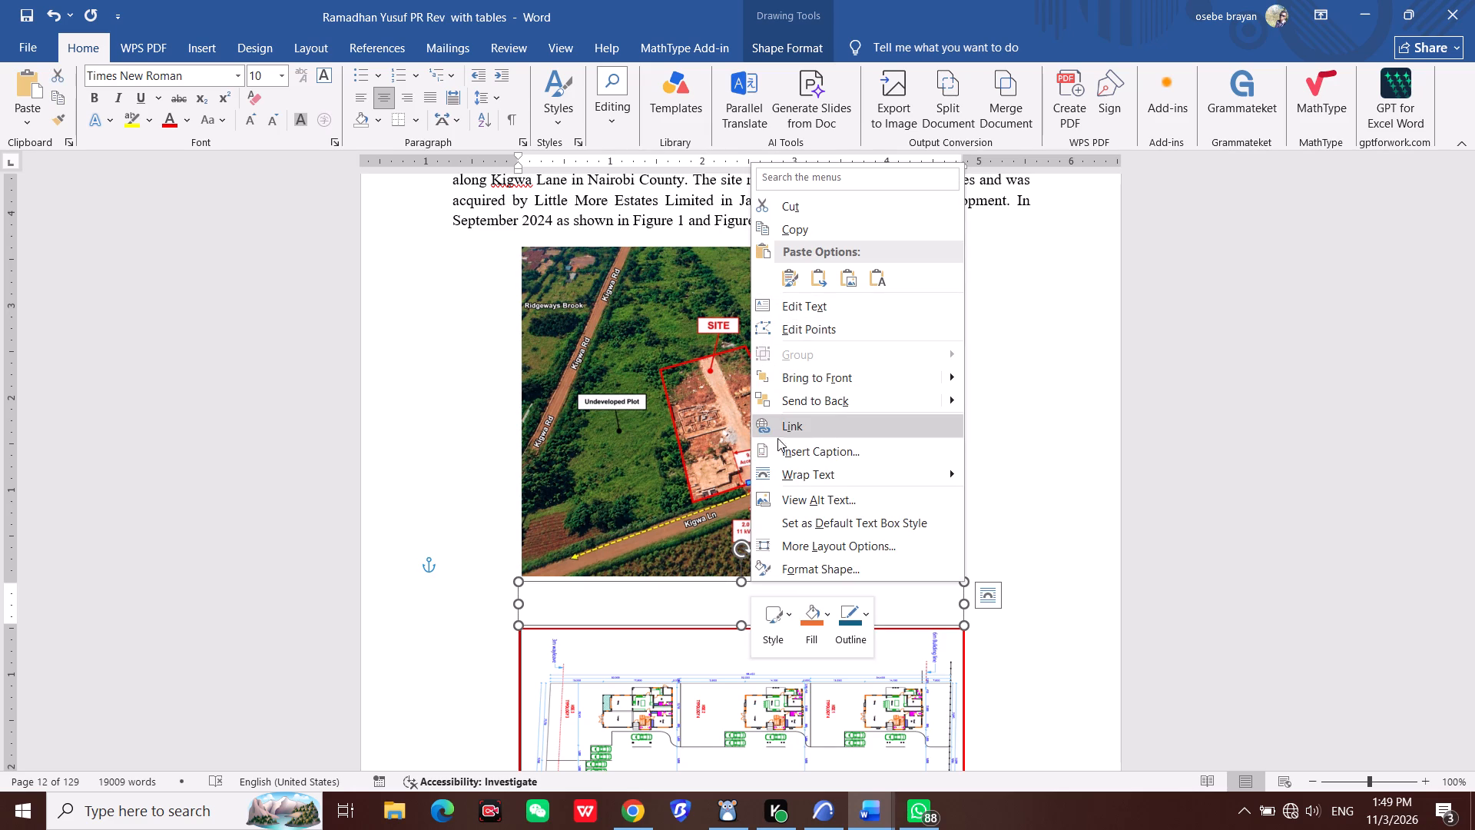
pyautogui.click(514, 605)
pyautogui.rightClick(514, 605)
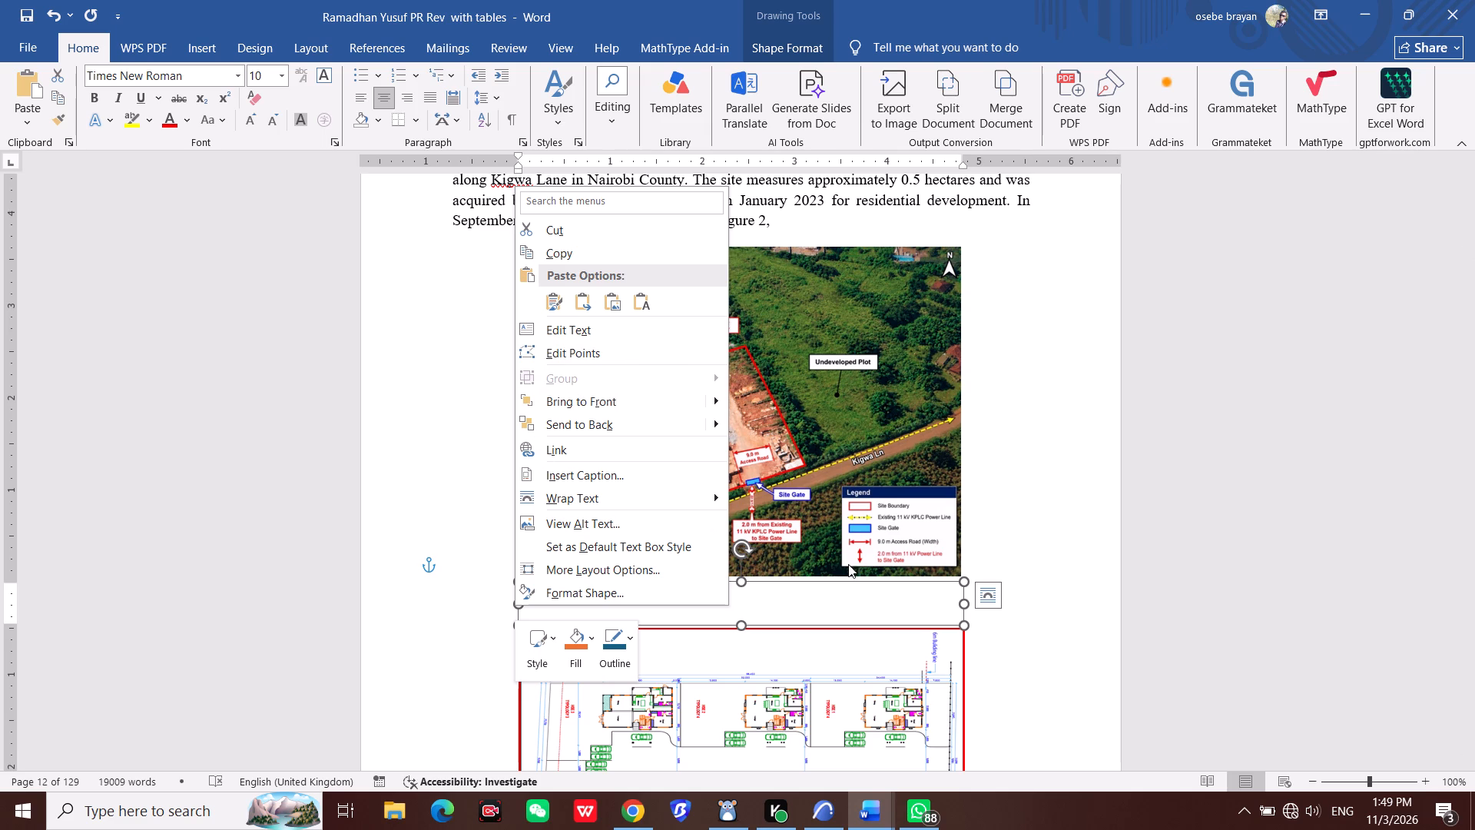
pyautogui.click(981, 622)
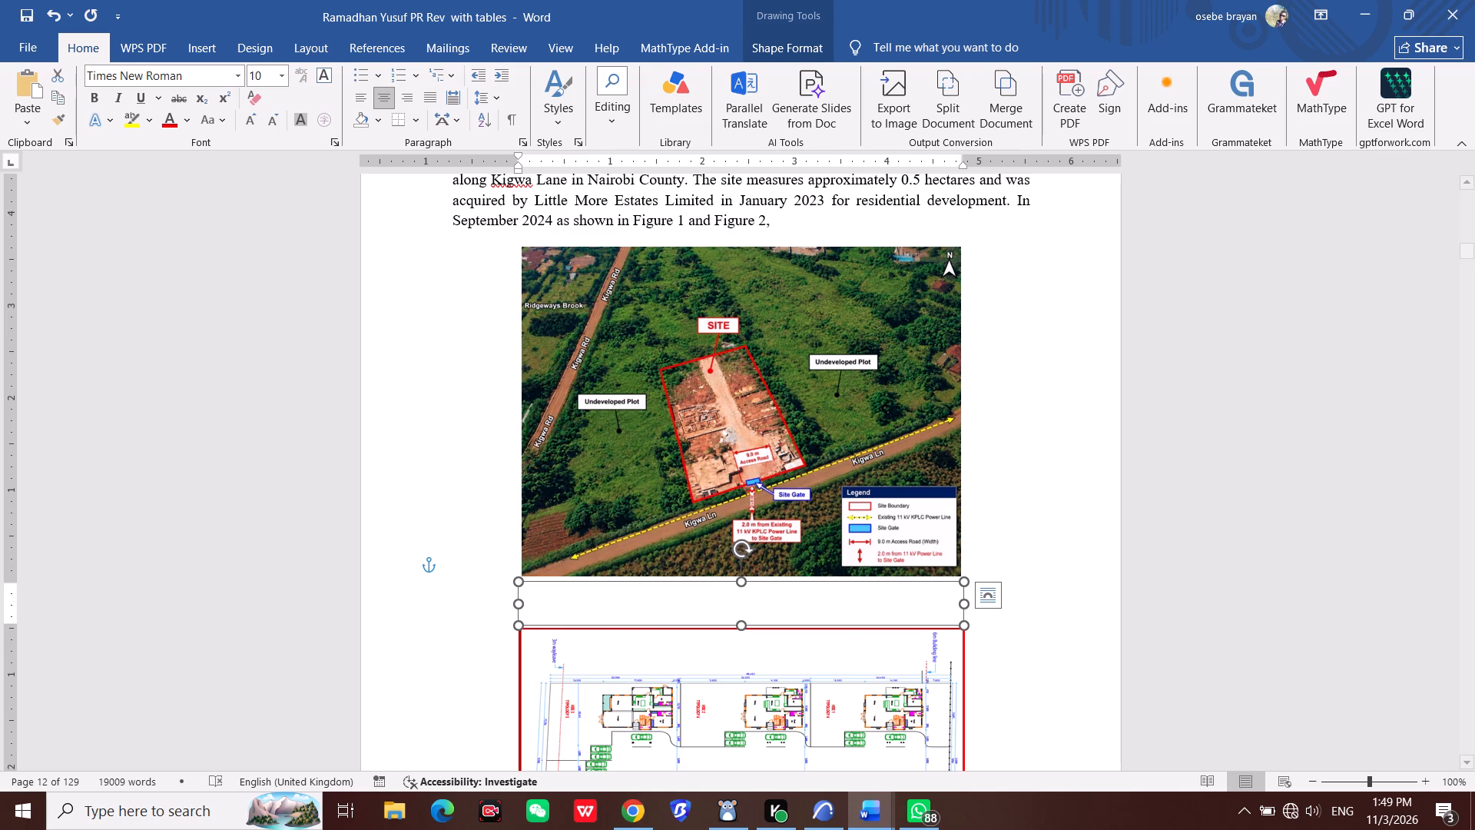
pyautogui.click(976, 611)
# Start a caption below the satellite picture with the Figure label and paste the copied caption text after Figure 1.
pyautogui.click(899, 506)
pyautogui.rightClick(899, 506)
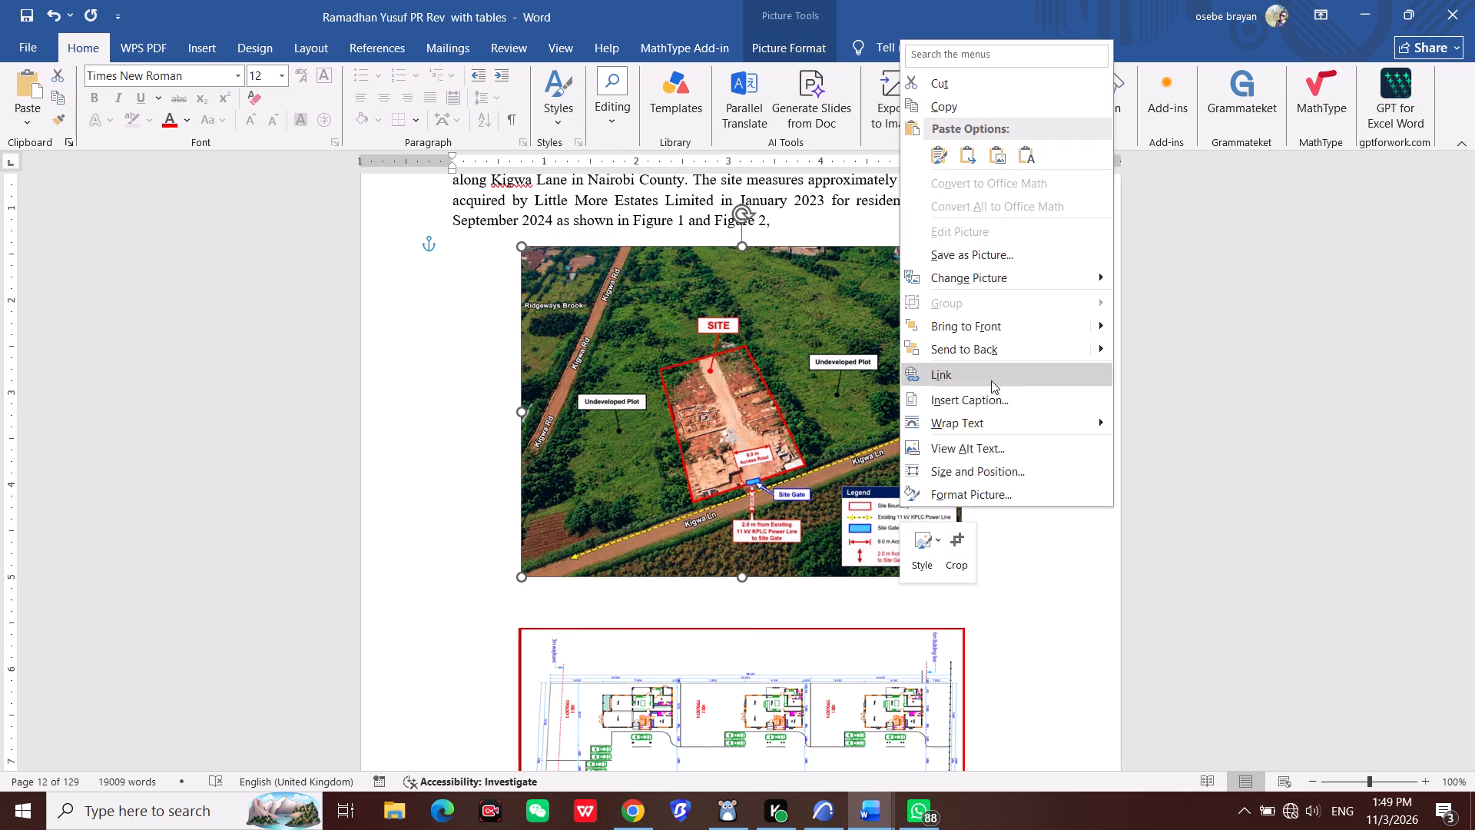
pyautogui.click(1021, 403)
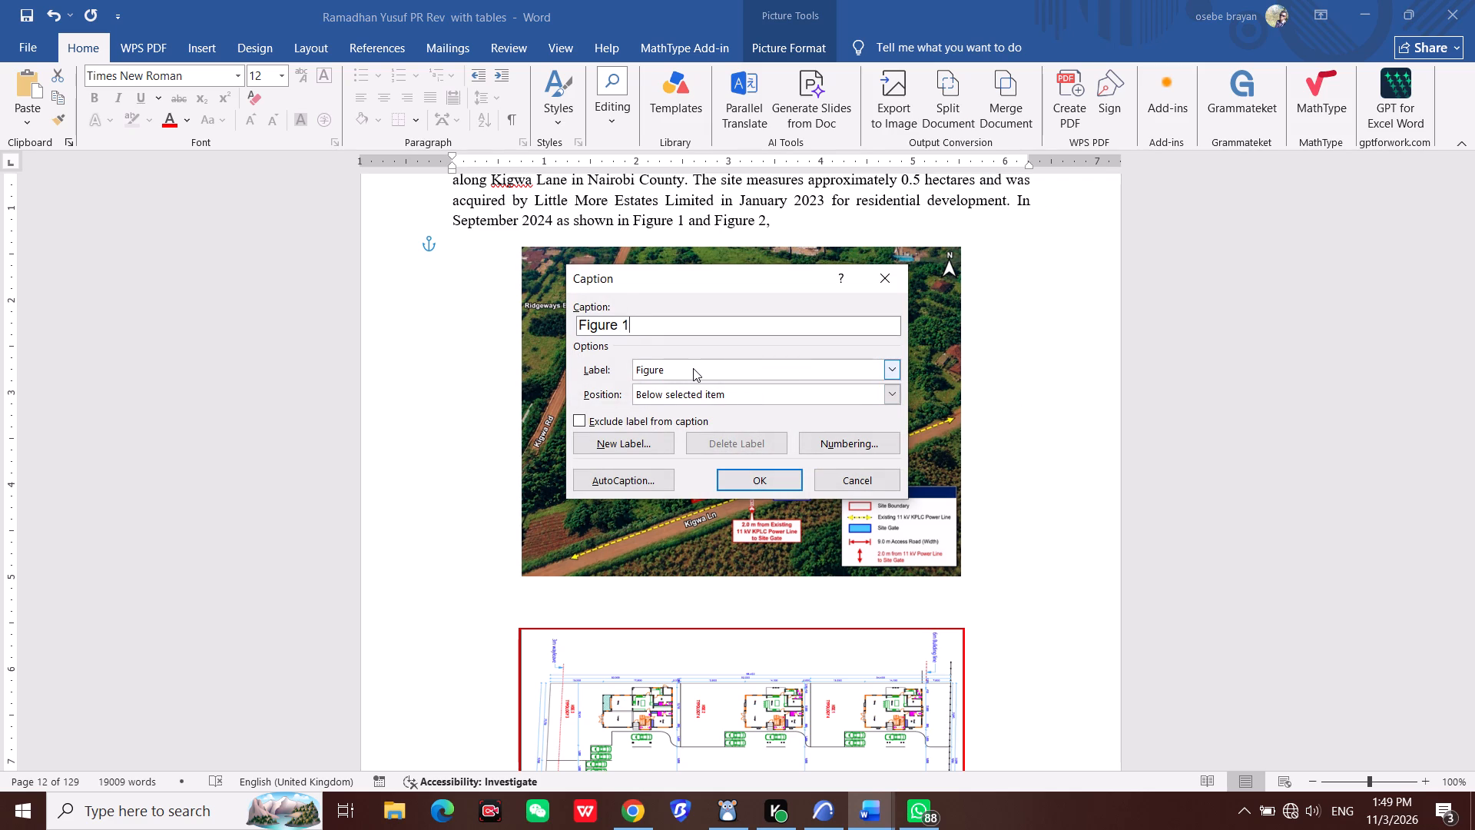
pyautogui.press('BackSpace')
pyautogui.press('BackSpace')
pyautogui.press('BackSpace')
pyautogui.press('BackSpace')
pyautogui.press('BackSpace')
pyautogui.press('BackSpace')
pyautogui.press('BackSpace')
pyautogui.press('BackSpace')
pyautogui.press('BackSpace')
pyautogui.press('BackSpace')
pyautogui.press('BackSpace')
pyautogui.press('BackSpace')
pyautogui.press('BackSpace')
pyautogui.press('BackSpace')
pyautogui.press('BackSpace')
pyautogui.press('BackSpace')
pyautogui.press('BackSpace')
pyautogui.press('BackSpace')
pyautogui.press('BackSpace')
pyautogui.press('BackSpace')
pyautogui.press('BackSpace')
pyautogui.hotkey('ctrl', 'v')
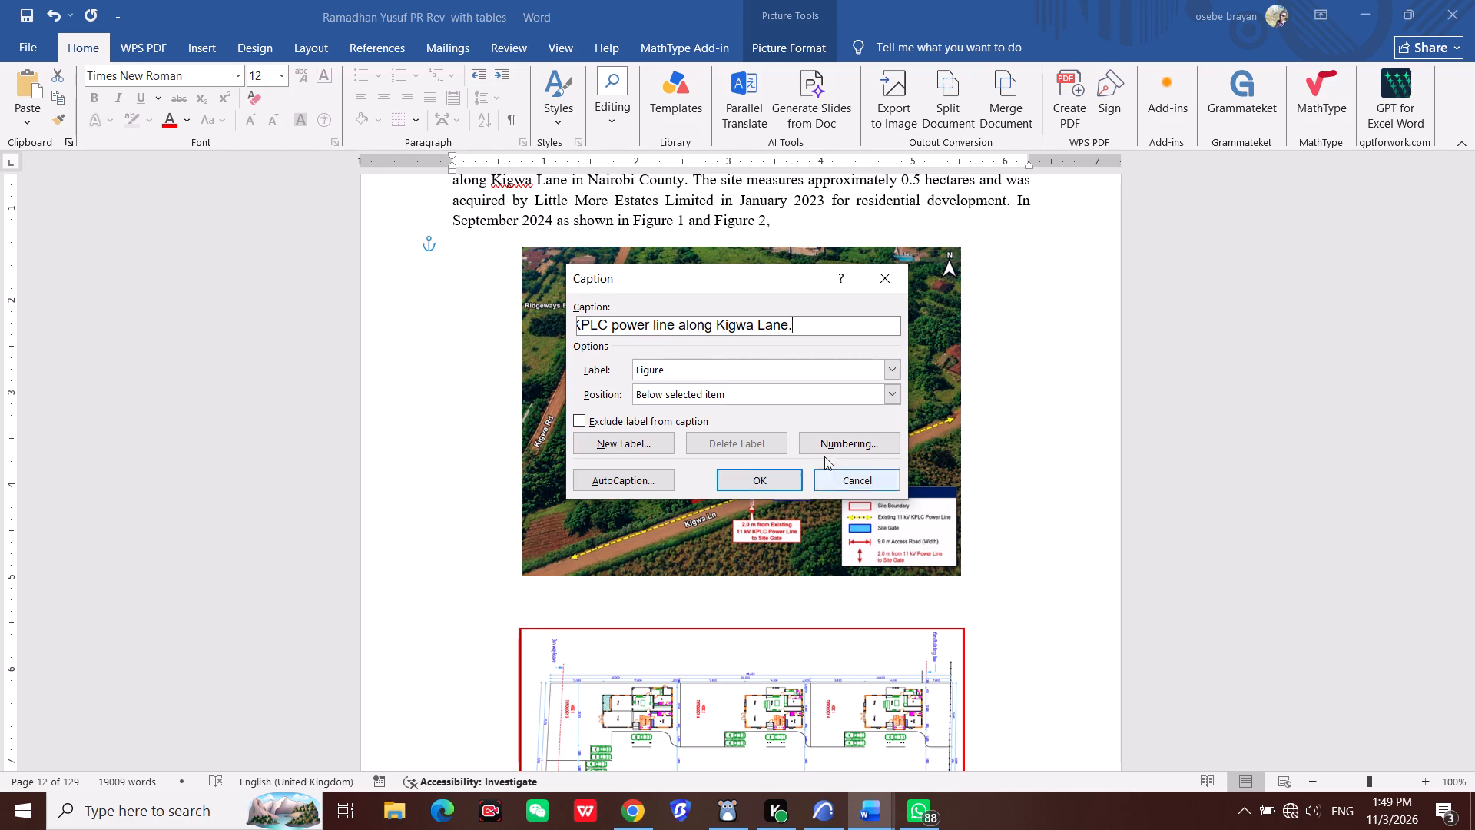
# Remove the duplicated "Figure 1" before "Google Earth", put a period after the caption's number, and insert the caption.
pyautogui.click(602, 323)
pyautogui.press('Left')
pyautogui.press('Left')
pyautogui.press('Left')
pyautogui.press('Left')
pyautogui.press('Left')
pyautogui.press('Left')
pyautogui.press('Left')
pyautogui.press('Left')
pyautogui.press('Left')
pyautogui.press('Left')
pyautogui.press('Left')
pyautogui.press('Left')
pyautogui.press('Left')
pyautogui.press('Left')
pyautogui.press('Left')
pyautogui.press('Left')
pyautogui.press('Left')
pyautogui.press('Left')
pyautogui.press('Left')
pyautogui.press('Left')
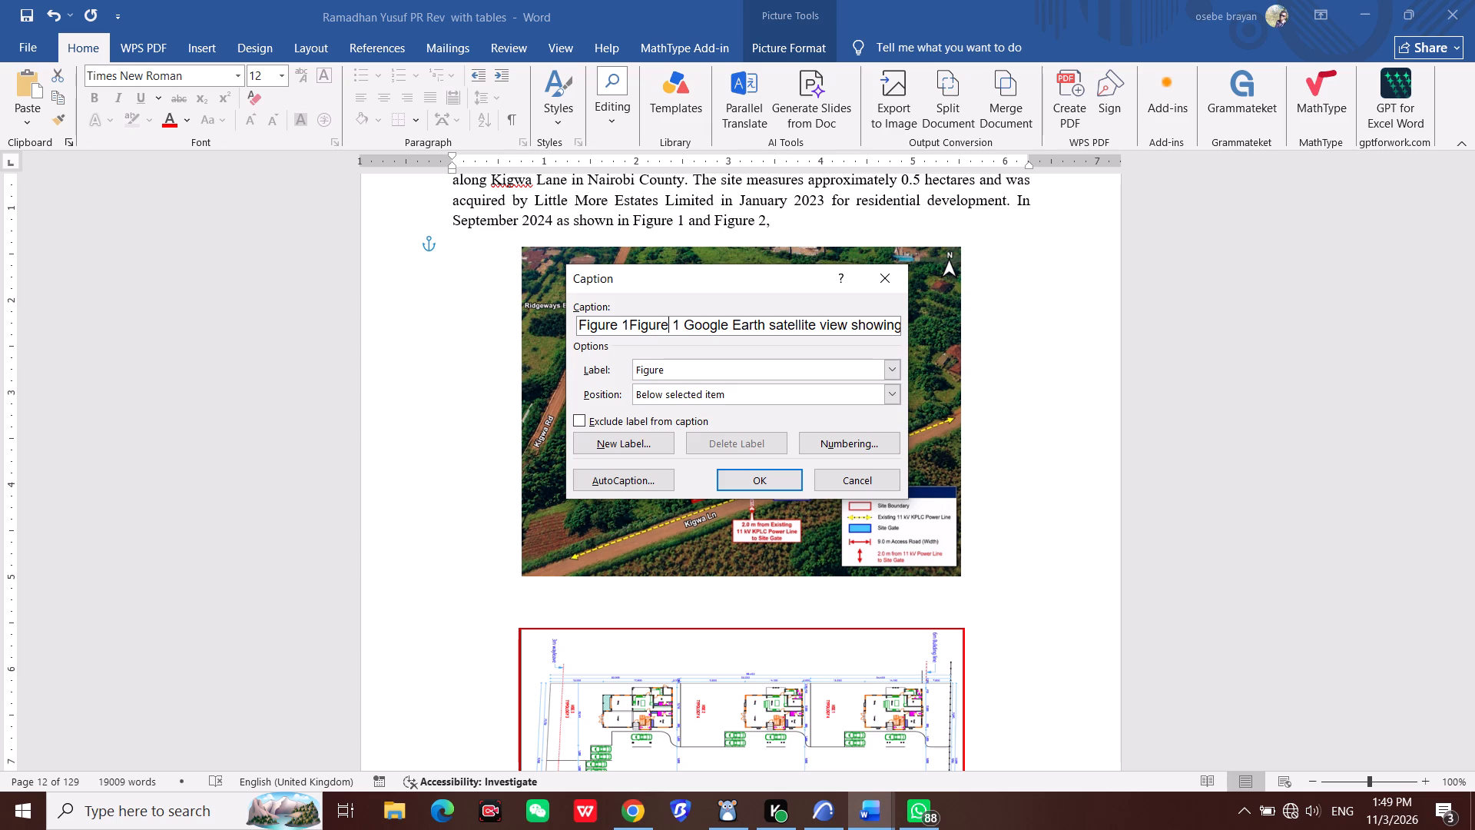
pyautogui.press('Right')
pyautogui.press('Right')
pyautogui.press('Right')
pyautogui.press('Right')
pyautogui.press('Right')
pyautogui.press('Right')
pyautogui.press('Right')
pyautogui.press('Right')
pyautogui.press('Right')
pyautogui.press('Right')
pyautogui.press('BackSpace')
pyautogui.press('BackSpace')
pyautogui.press('BackSpace')
pyautogui.press('BackSpace')
pyautogui.press('BackSpace')
pyautogui.press('BackSpace')
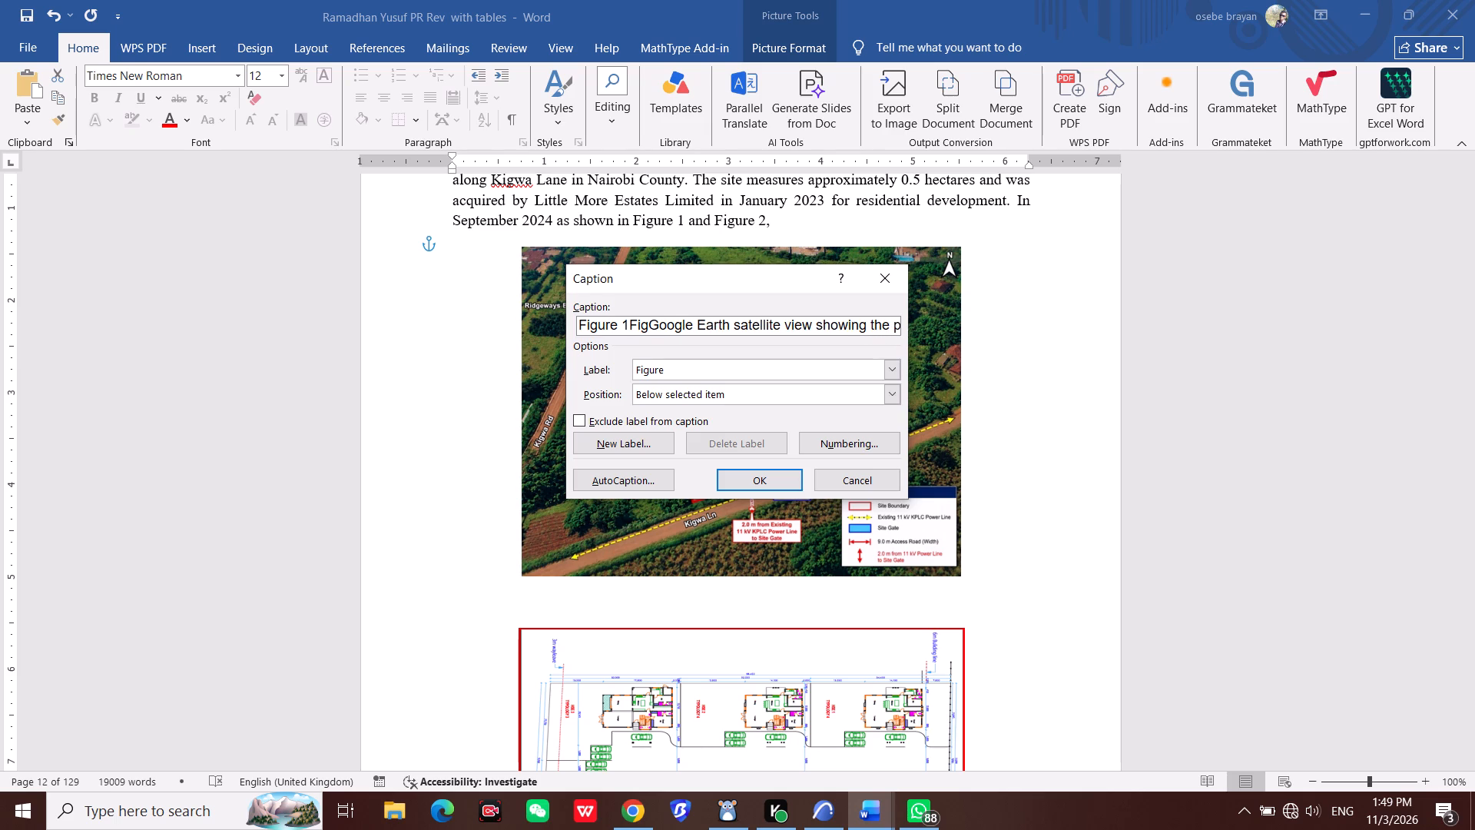
pyautogui.press('BackSpace')
pyautogui.press('BackSpace')
pyautogui.press('BackSpace')
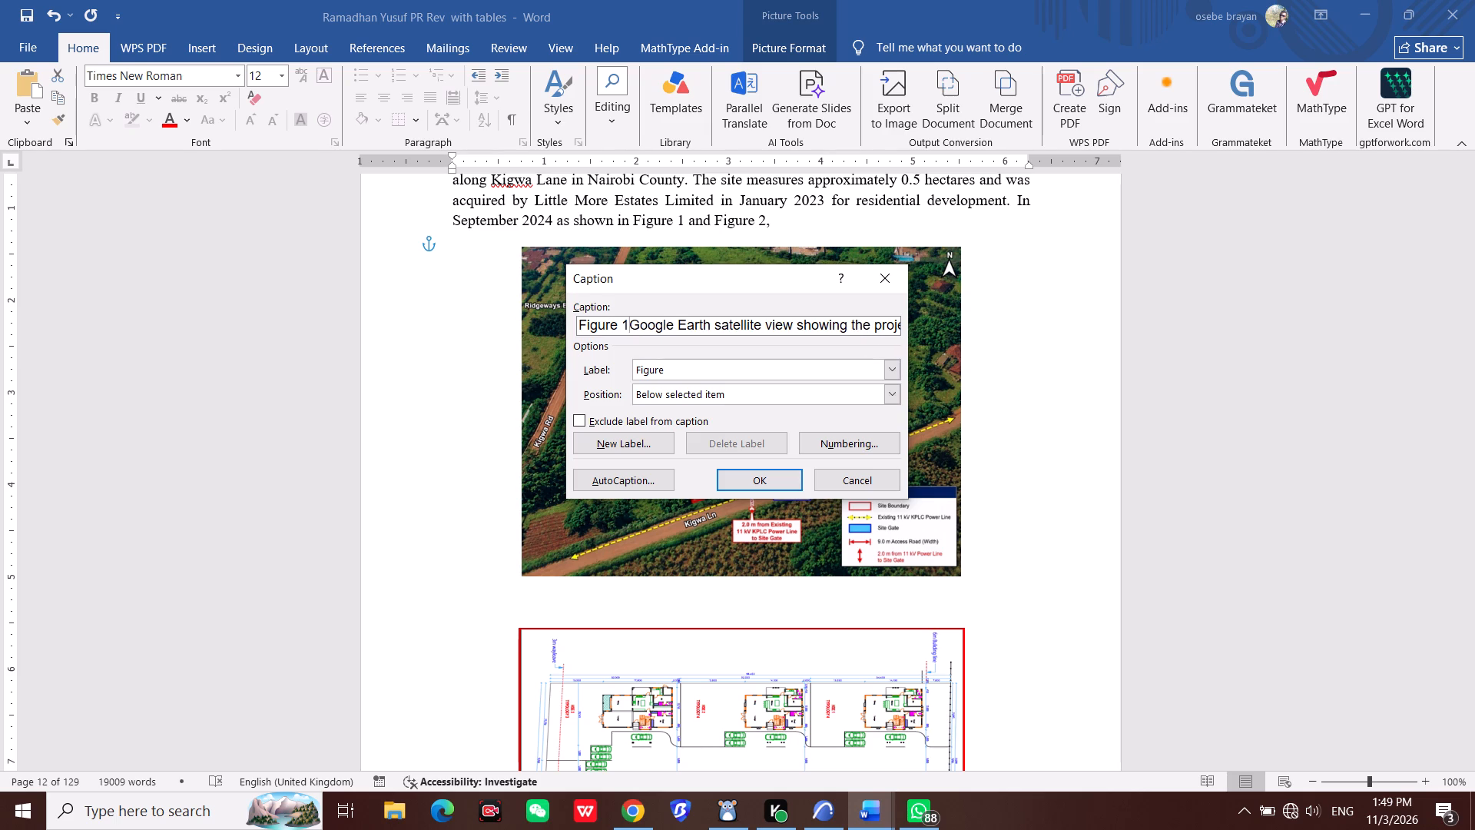
pyautogui.press('.')
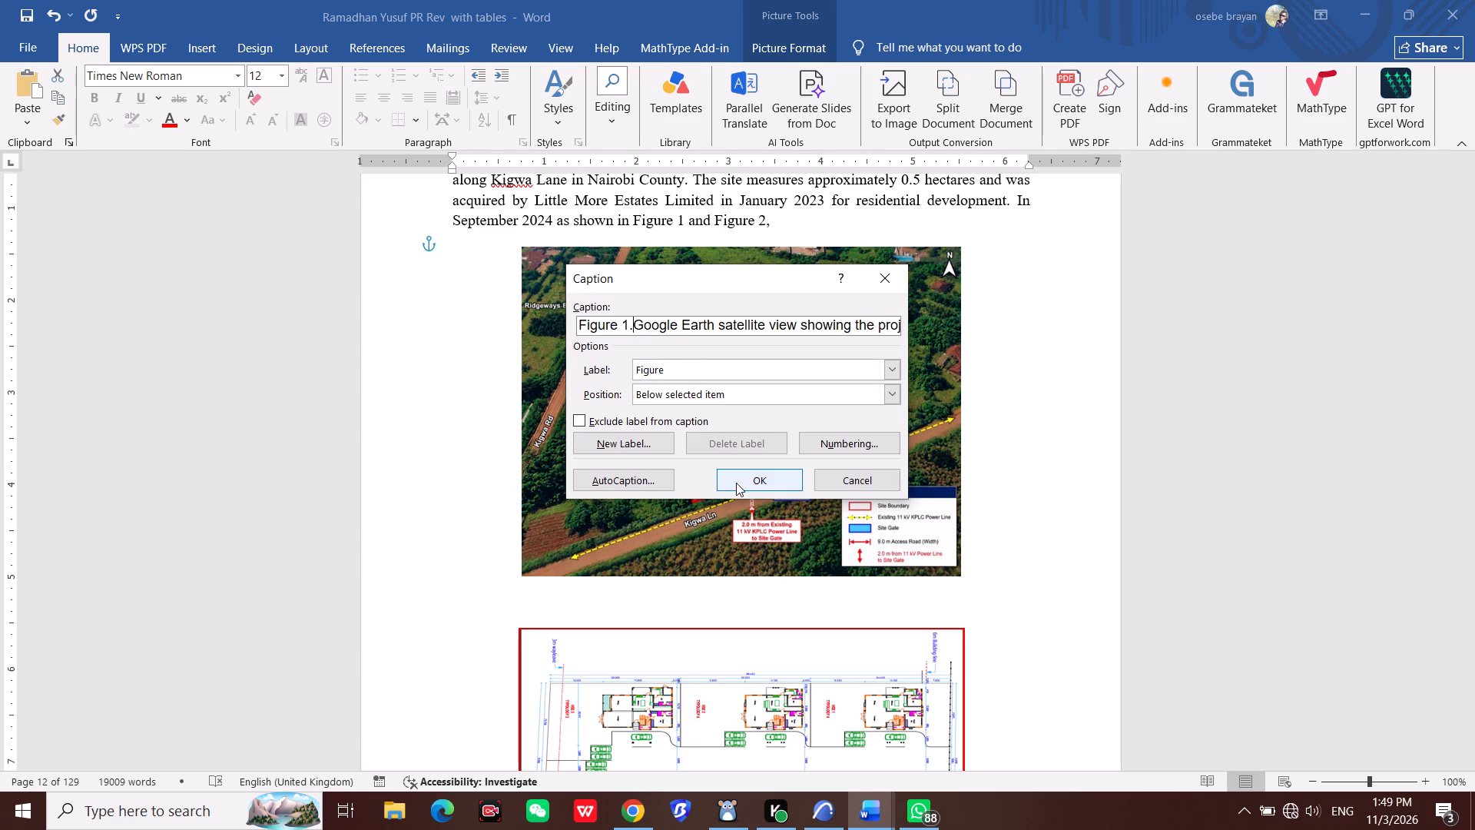
pyautogui.click(740, 476)
pyautogui.click(1021, 541)
# Copy the Figure 2 Architecture Site Plan caption and paste it after "Figure 2." in a new caption below the site plan picture.
pyautogui.scroll(-5, 890, 575)
pyautogui.scroll(-7, 754, 566)
pyautogui.click(771, 558)
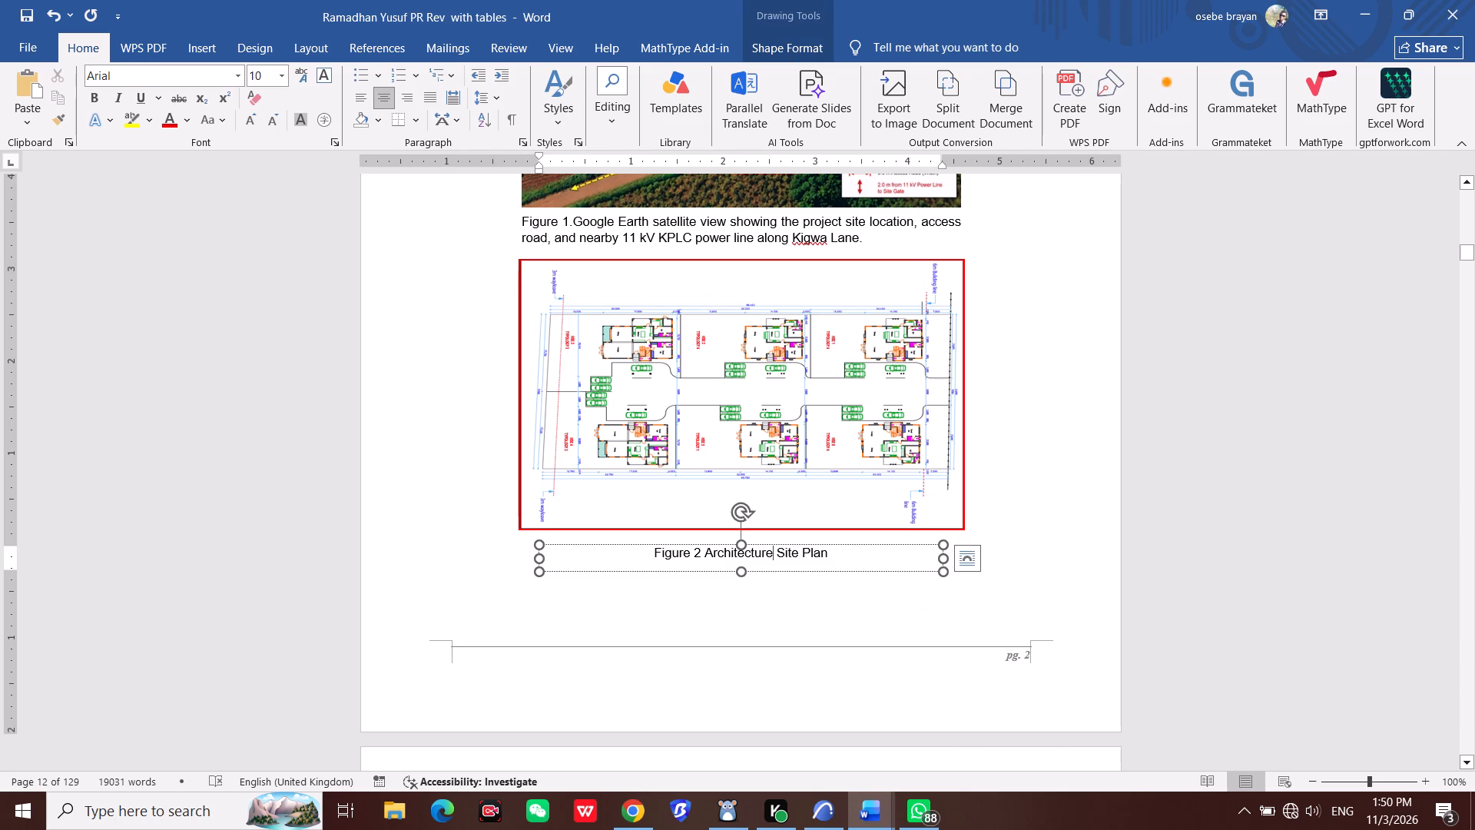
pyautogui.moveTo(842, 555); pyautogui.dragTo(646, 538)
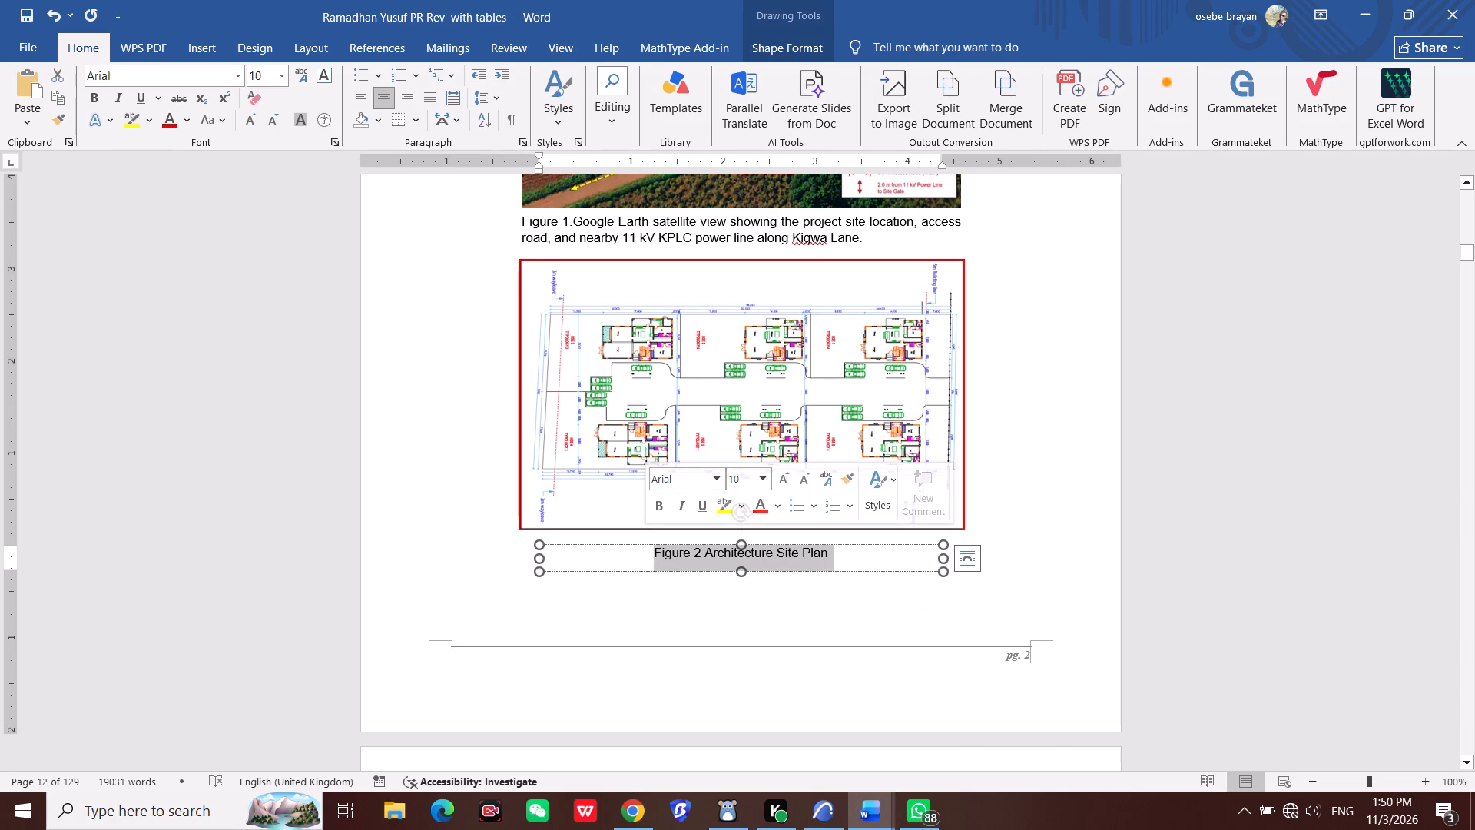
pyautogui.hotkey('ctrl', 'c')
pyautogui.click(833, 506)
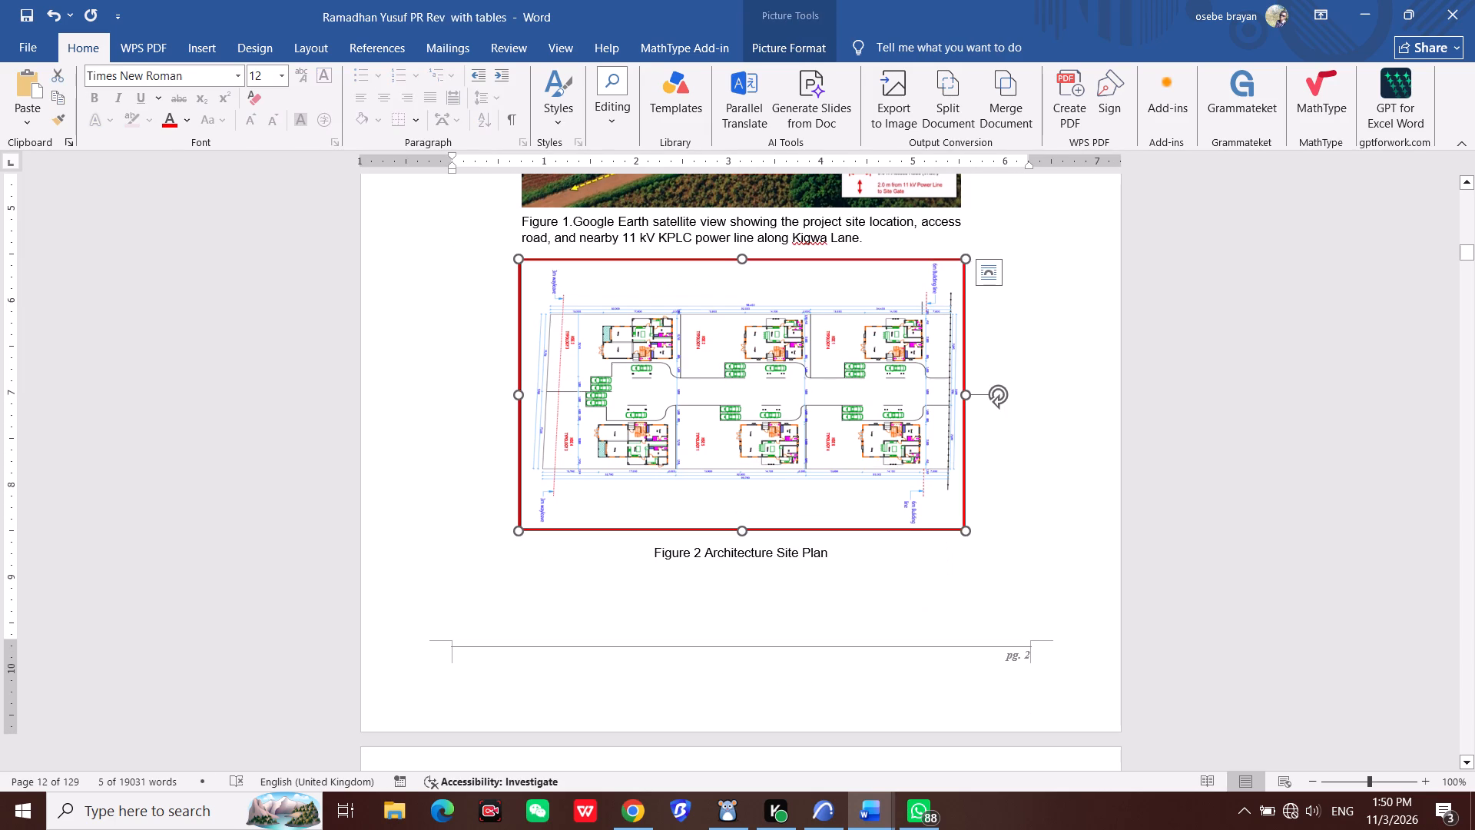
pyautogui.rightClick(833, 506)
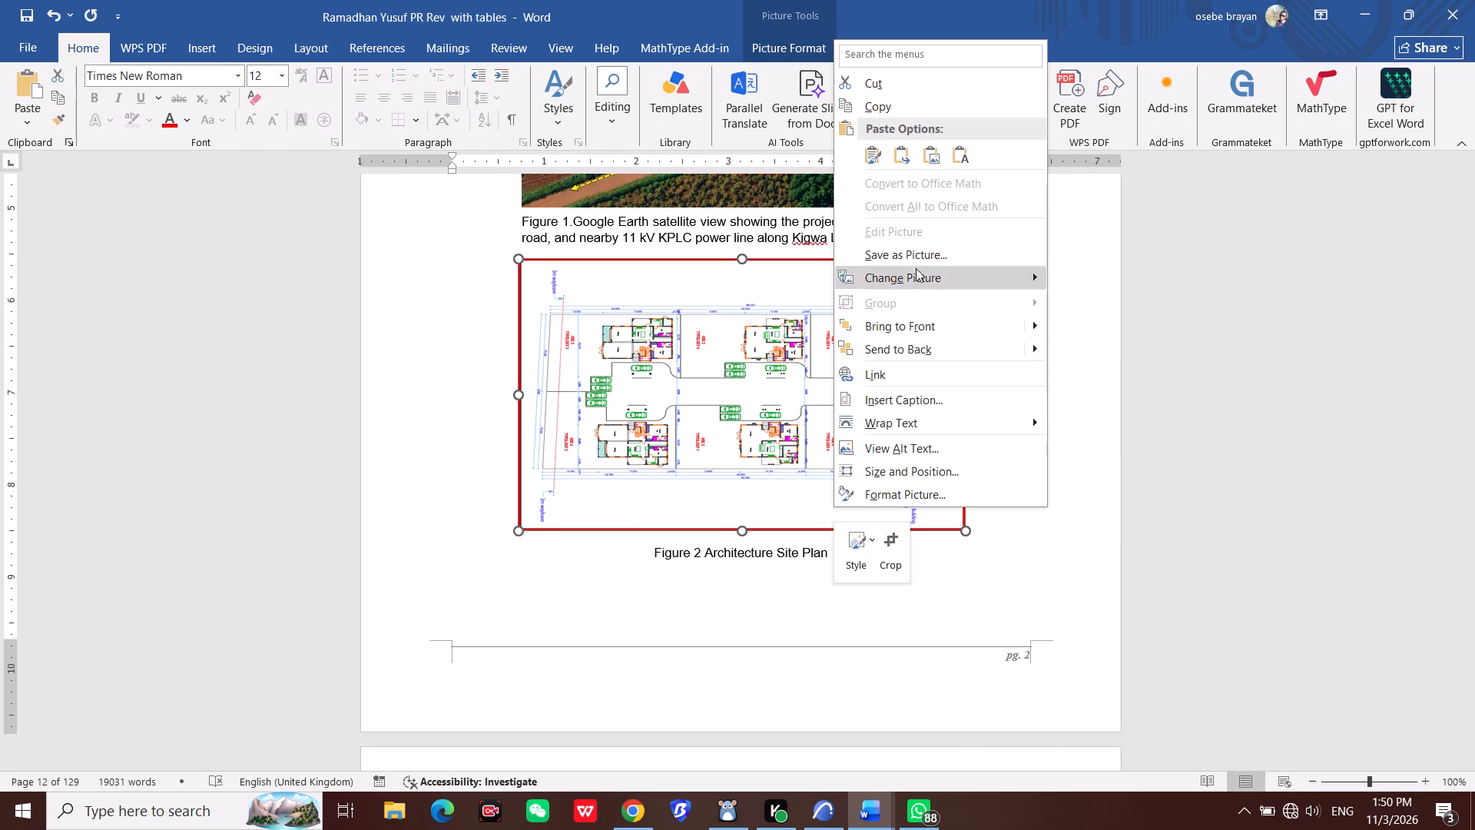
pyautogui.click(954, 402)
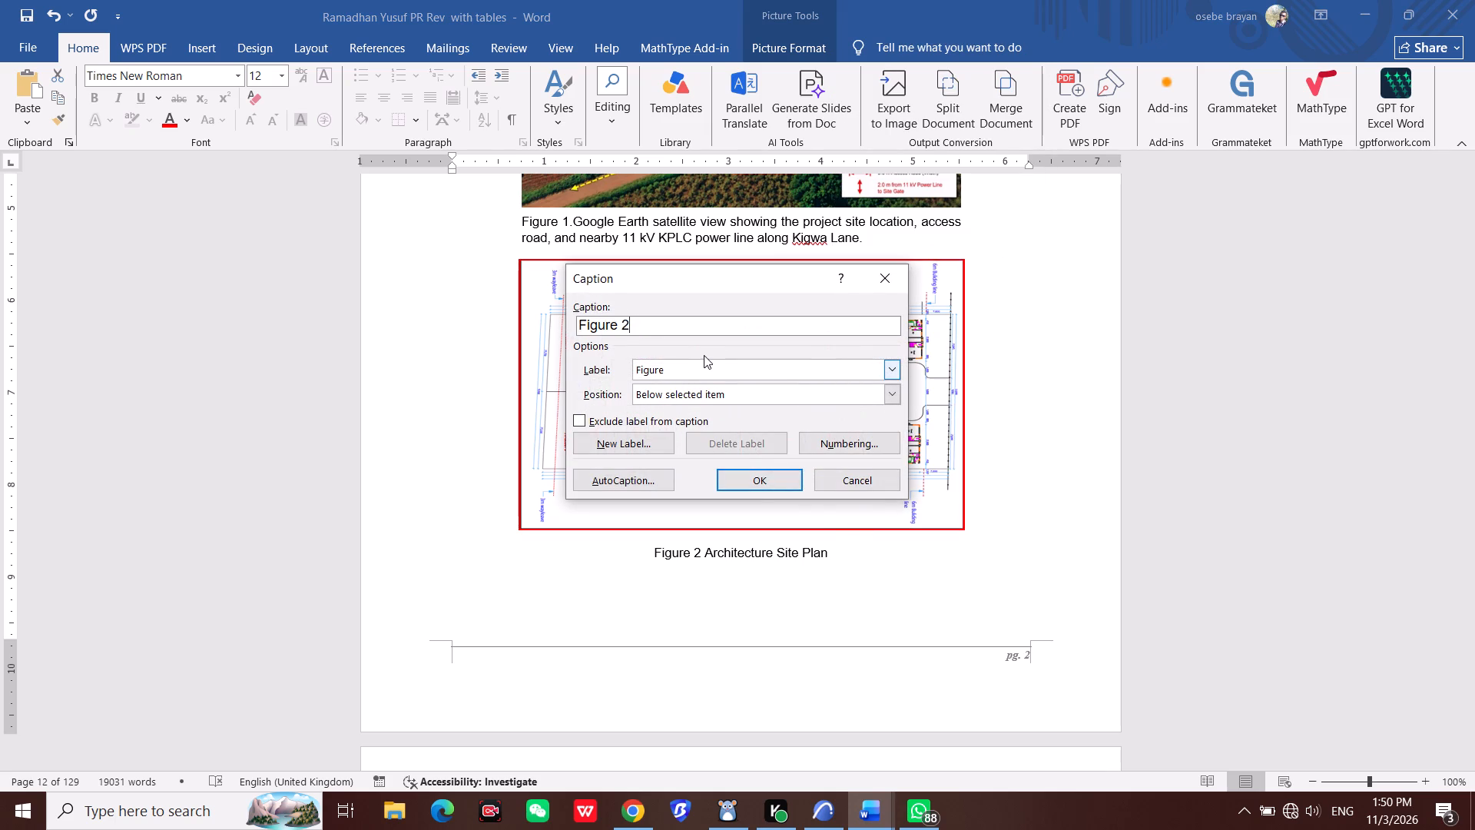
pyautogui.hotkey('ctrl', '.')
pyautogui.hotkey('shift', '>')
pyautogui.press('BackSpace')
pyautogui.press('.')
pyautogui.hotkey('ctrl', 'v')
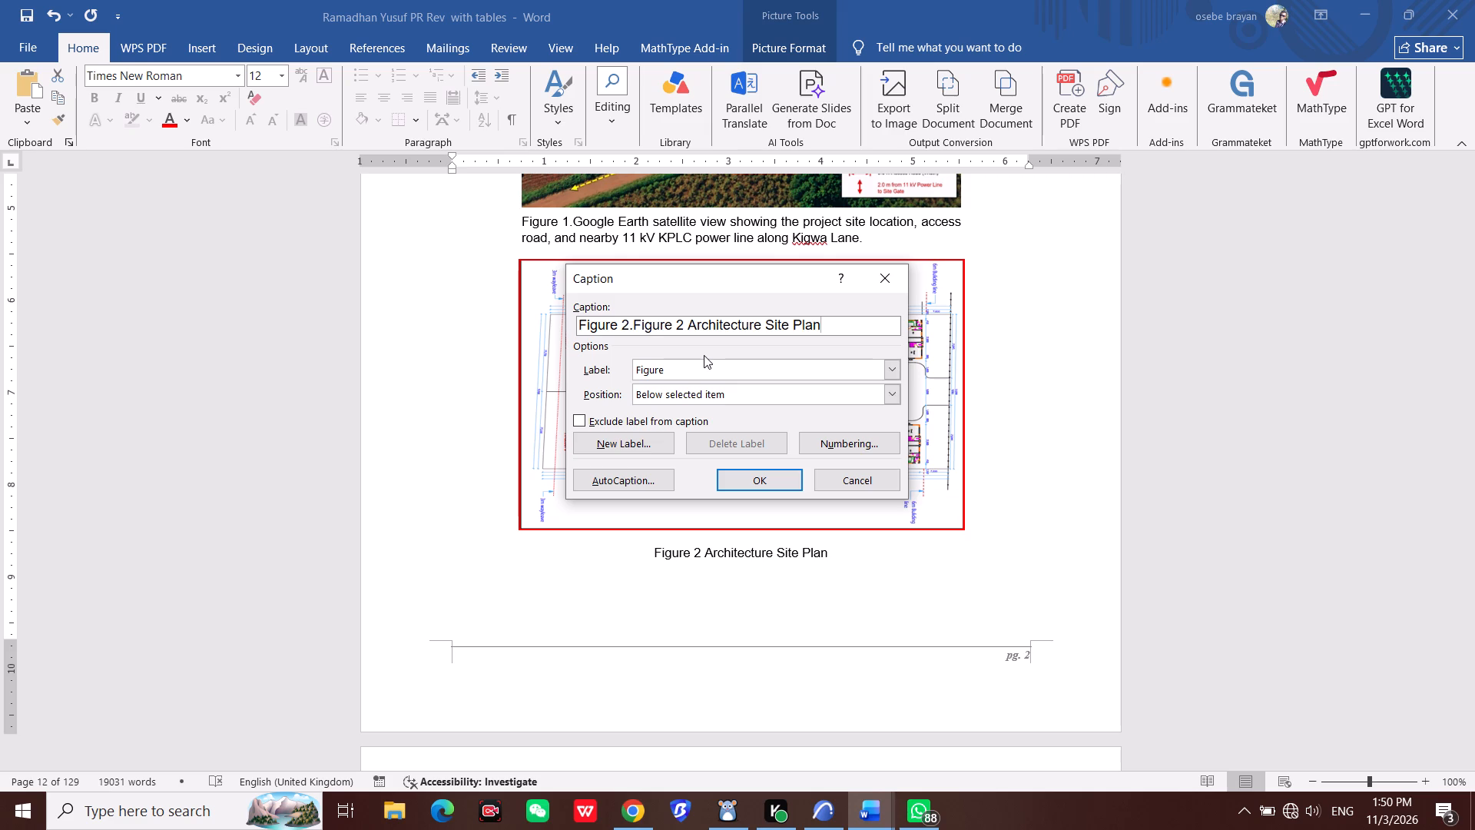
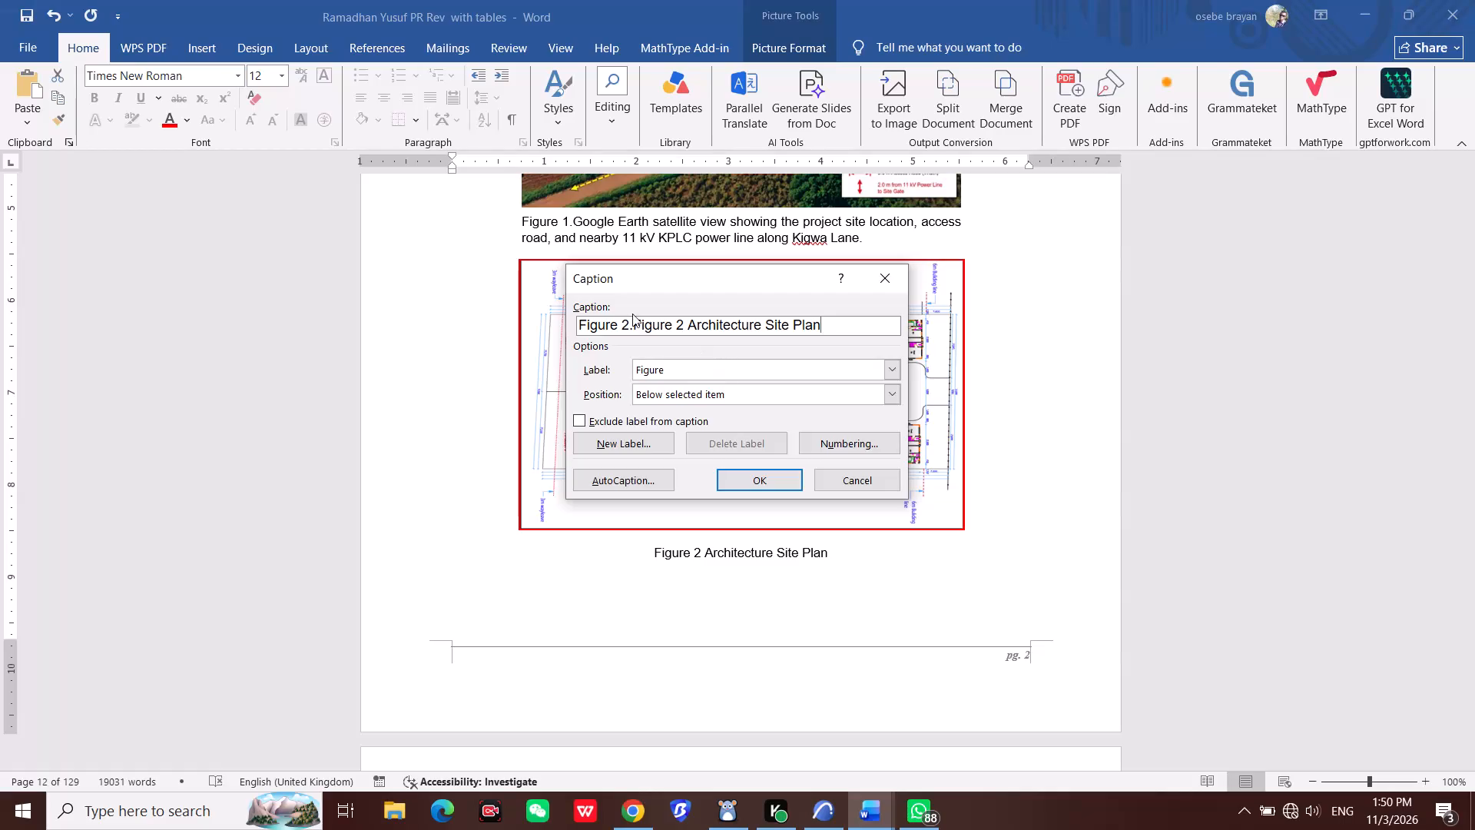
# Remove the duplicated "Figure 2" before "Architecture Site Plan" in the caption text and insert the caption below the site plan.
pyautogui.click(681, 331)
pyautogui.press('Right')
pyautogui.press('BackSpace')
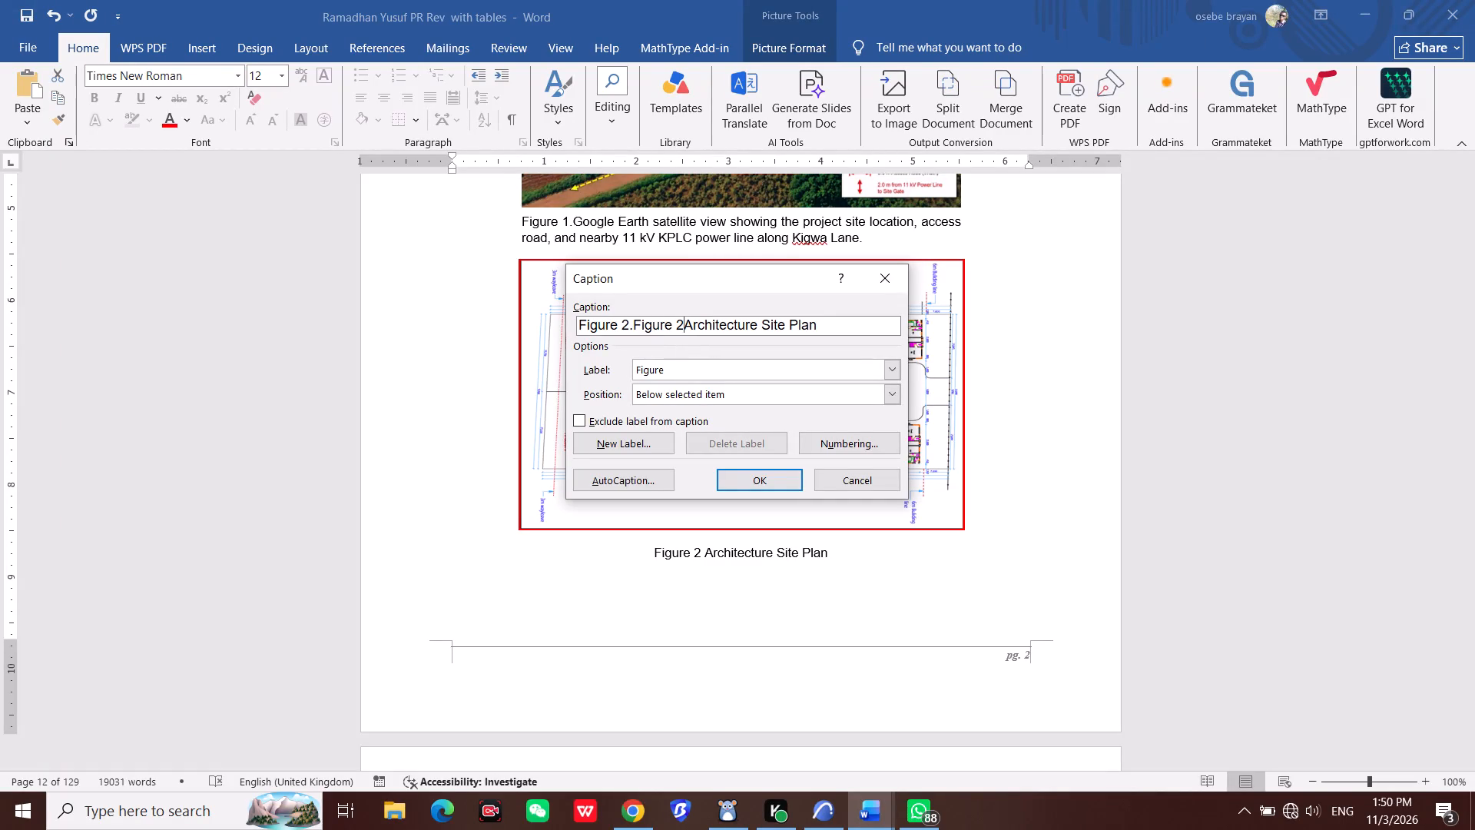
pyautogui.press('BackSpace')
pyautogui.press('BackSpace')
pyautogui.press('BackSpace')
pyautogui.press('BackSpace')
pyautogui.press('BackSpace')
pyautogui.press('BackSpace')
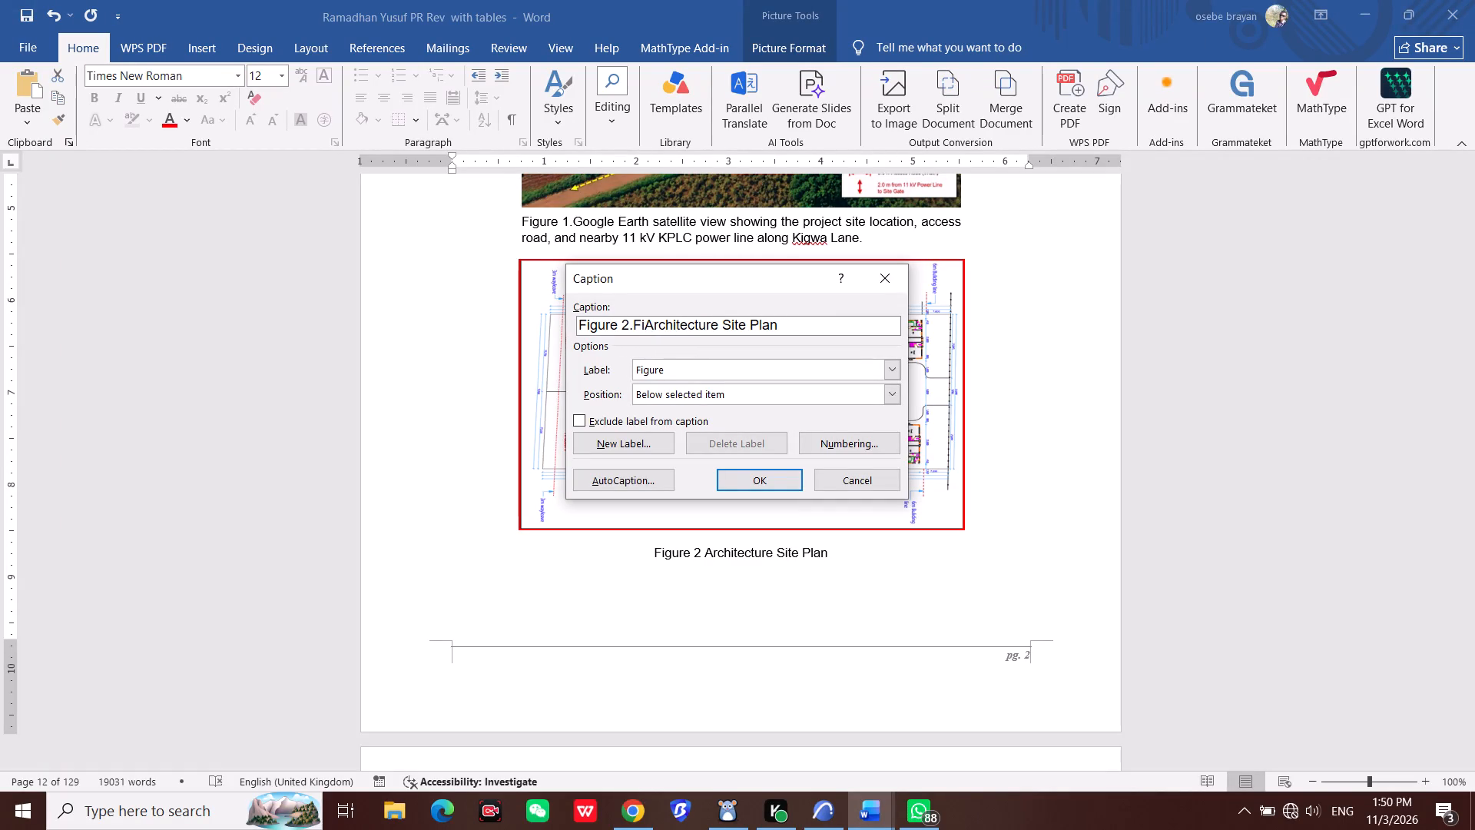
pyautogui.press('BackSpace')
pyautogui.press('BackSpace')
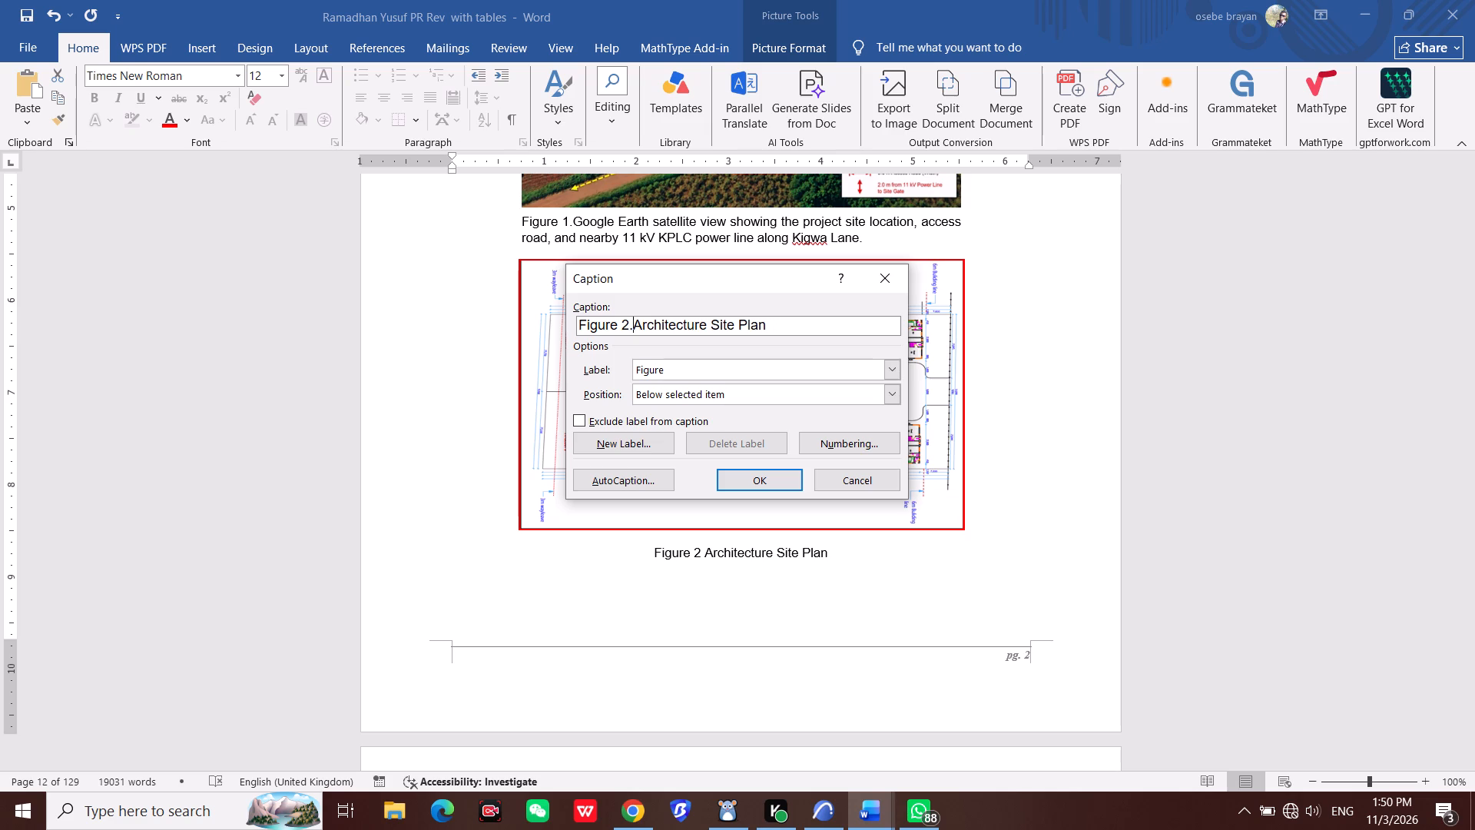
pyautogui.click(771, 475)
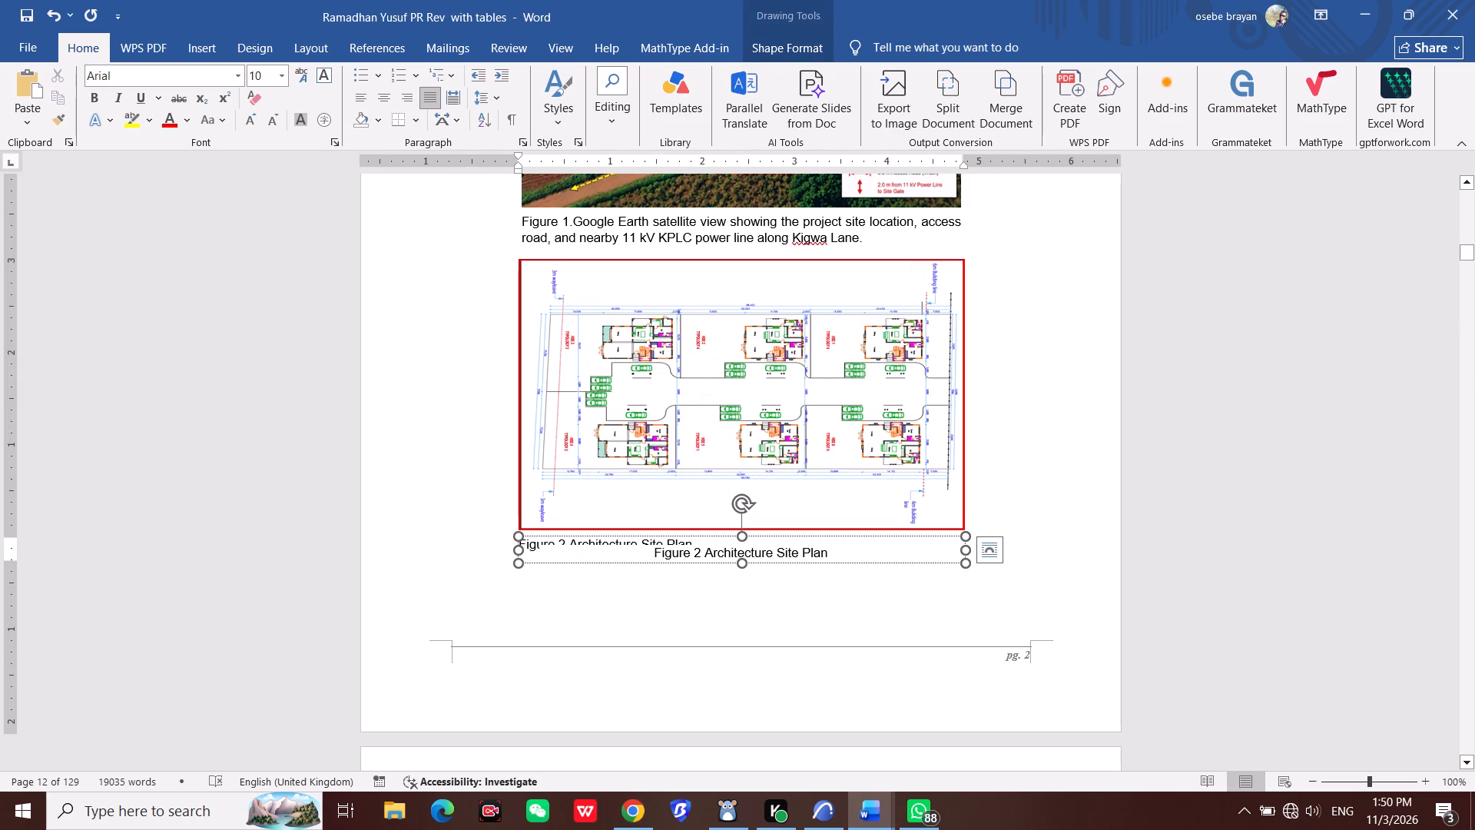
# Delete the old typed "Figure 2 Architecture Site Plan" text from its text box below the site plan.
pyautogui.click(837, 553)
pyautogui.click(837, 553)
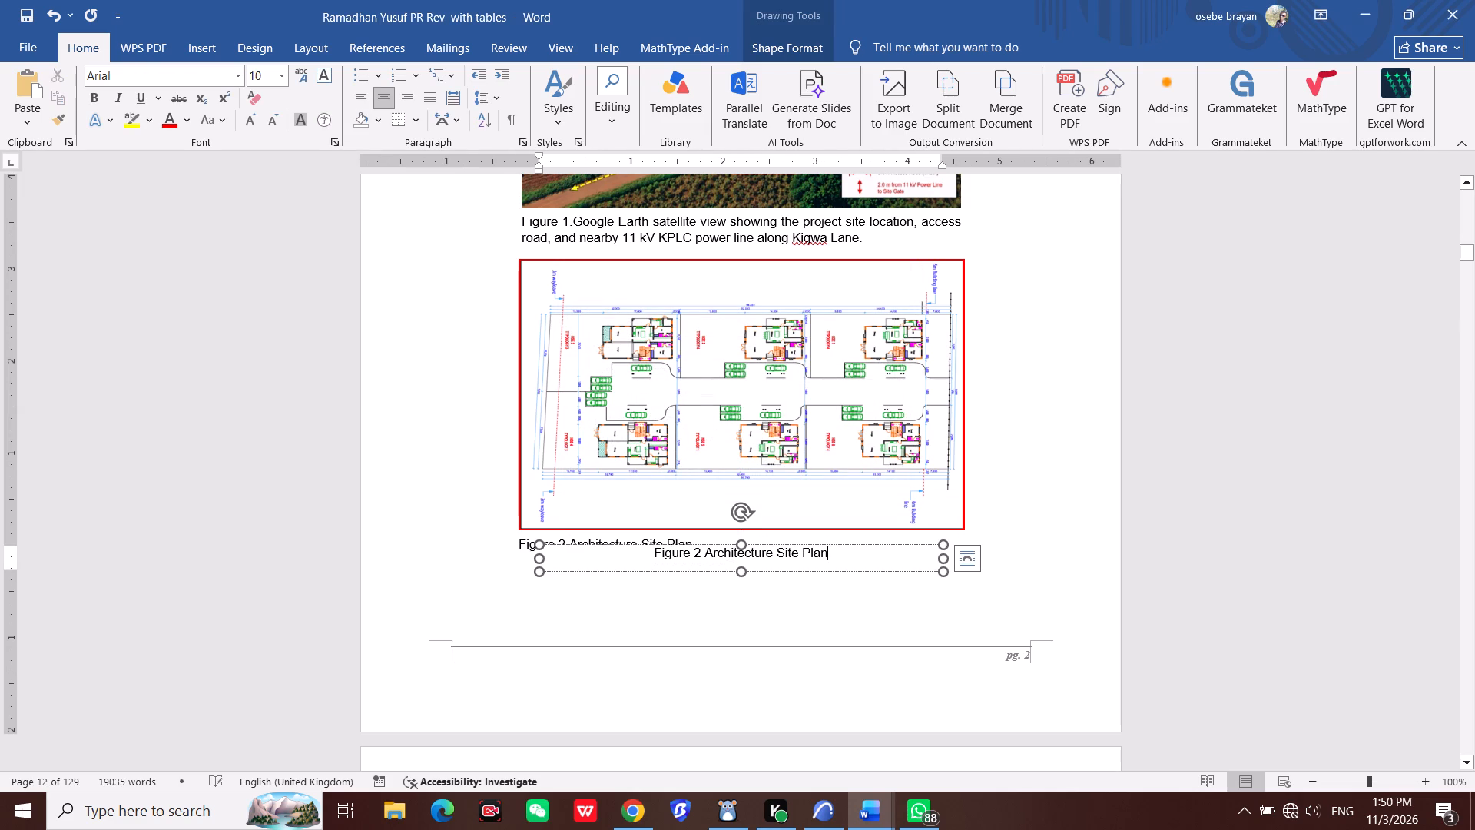
pyautogui.moveTo(837, 553); pyautogui.dragTo(641, 539)
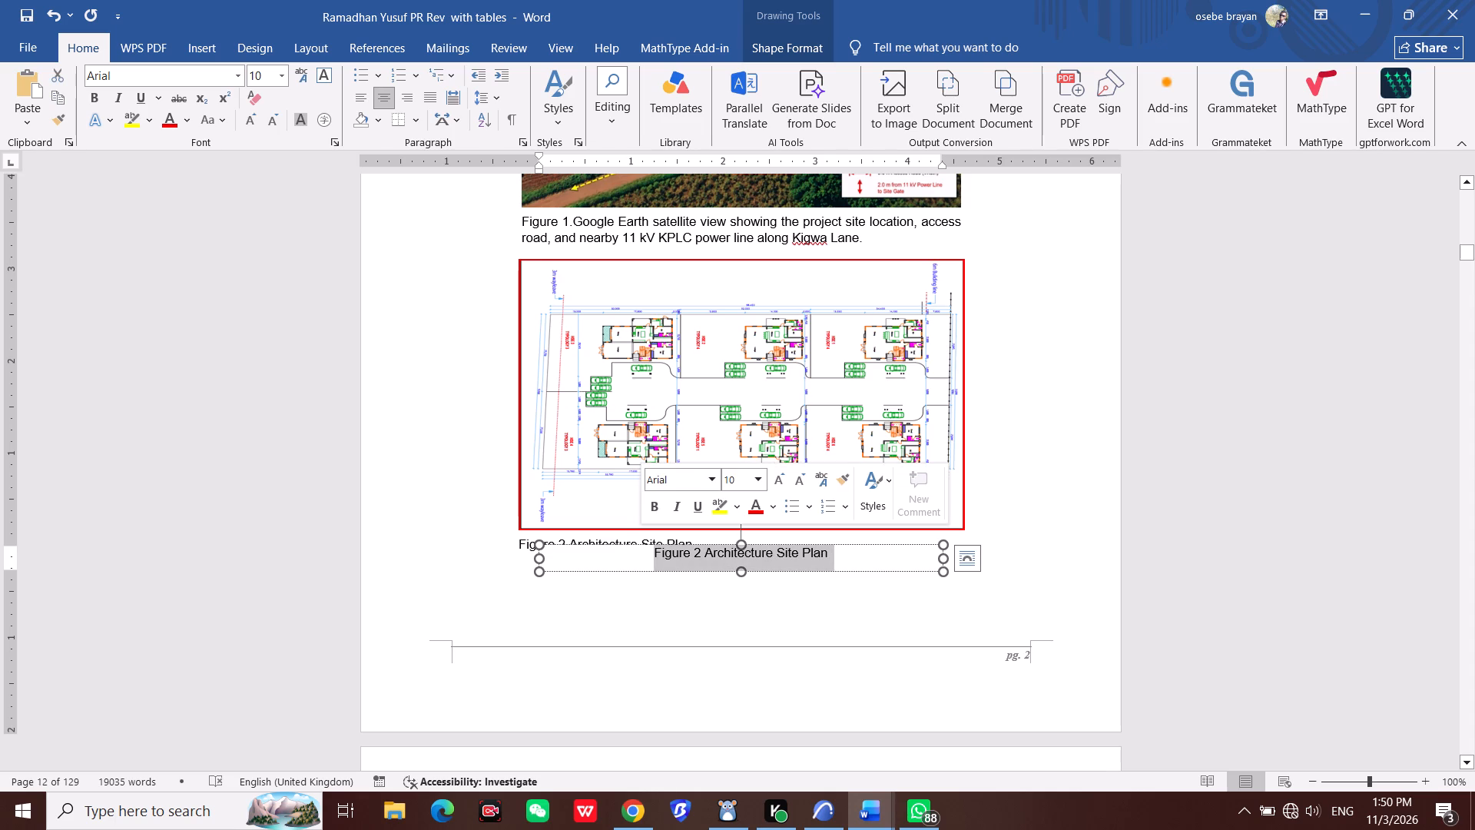
pyautogui.press('Delete')
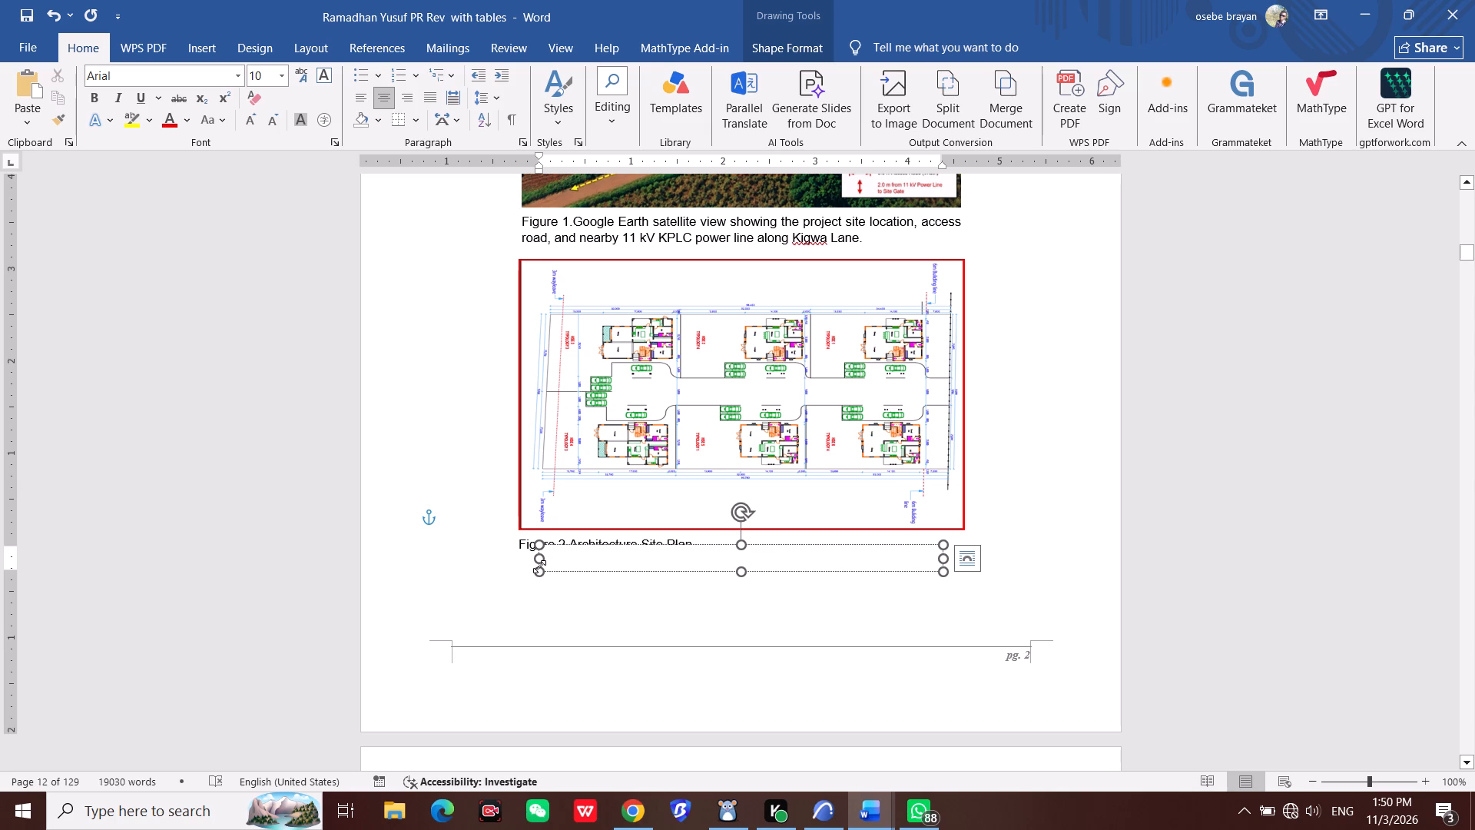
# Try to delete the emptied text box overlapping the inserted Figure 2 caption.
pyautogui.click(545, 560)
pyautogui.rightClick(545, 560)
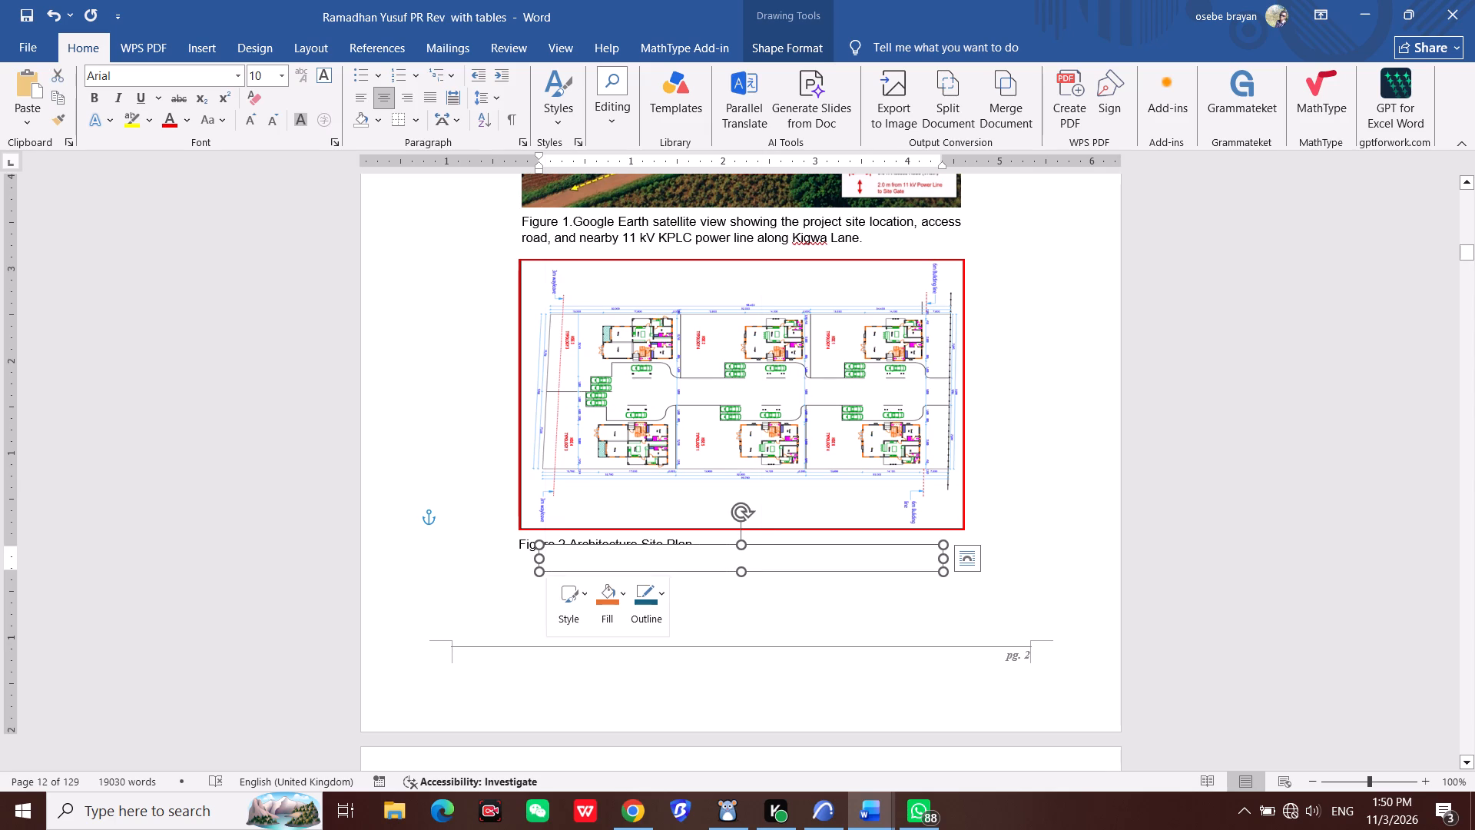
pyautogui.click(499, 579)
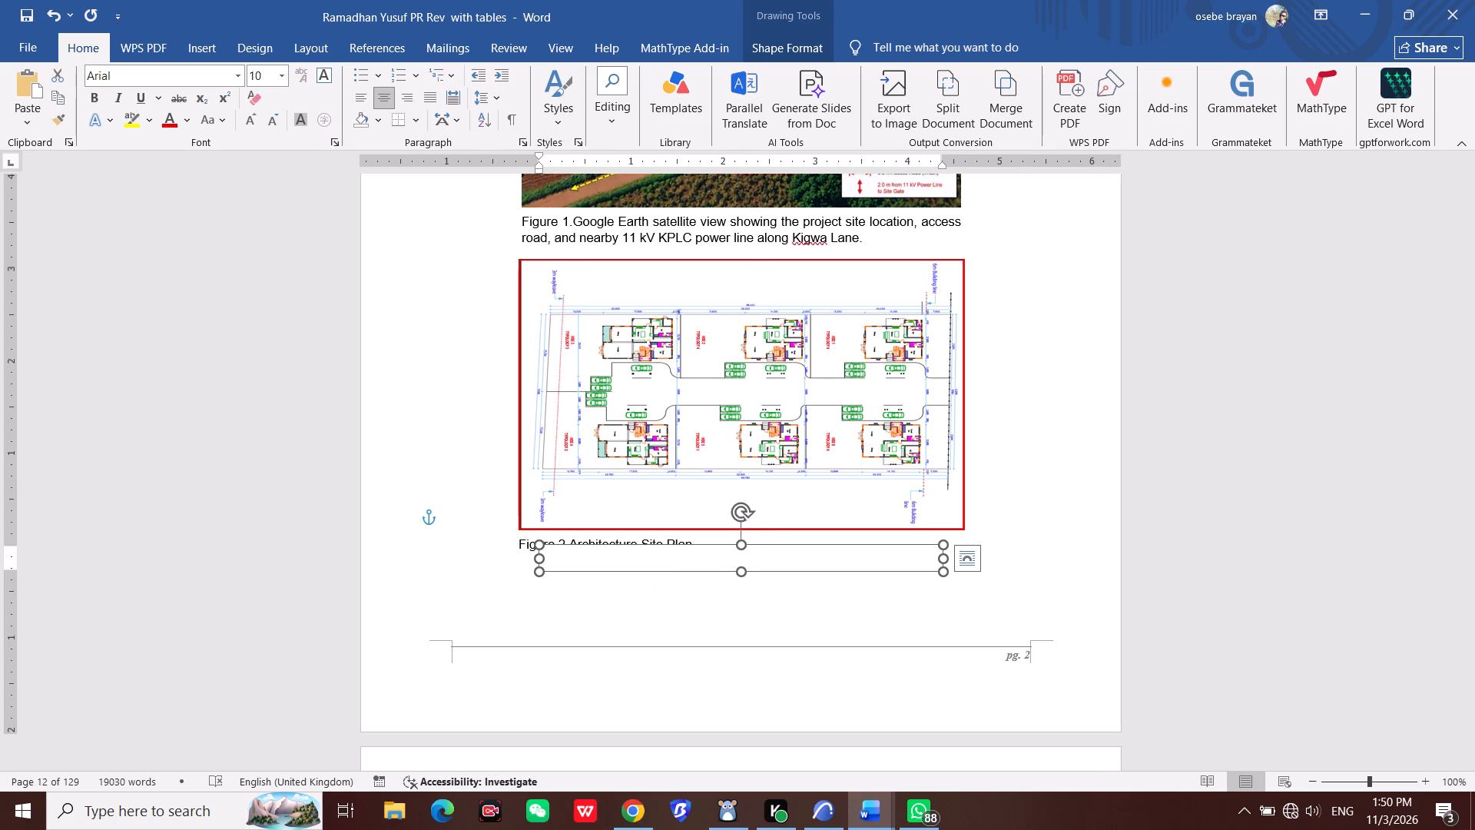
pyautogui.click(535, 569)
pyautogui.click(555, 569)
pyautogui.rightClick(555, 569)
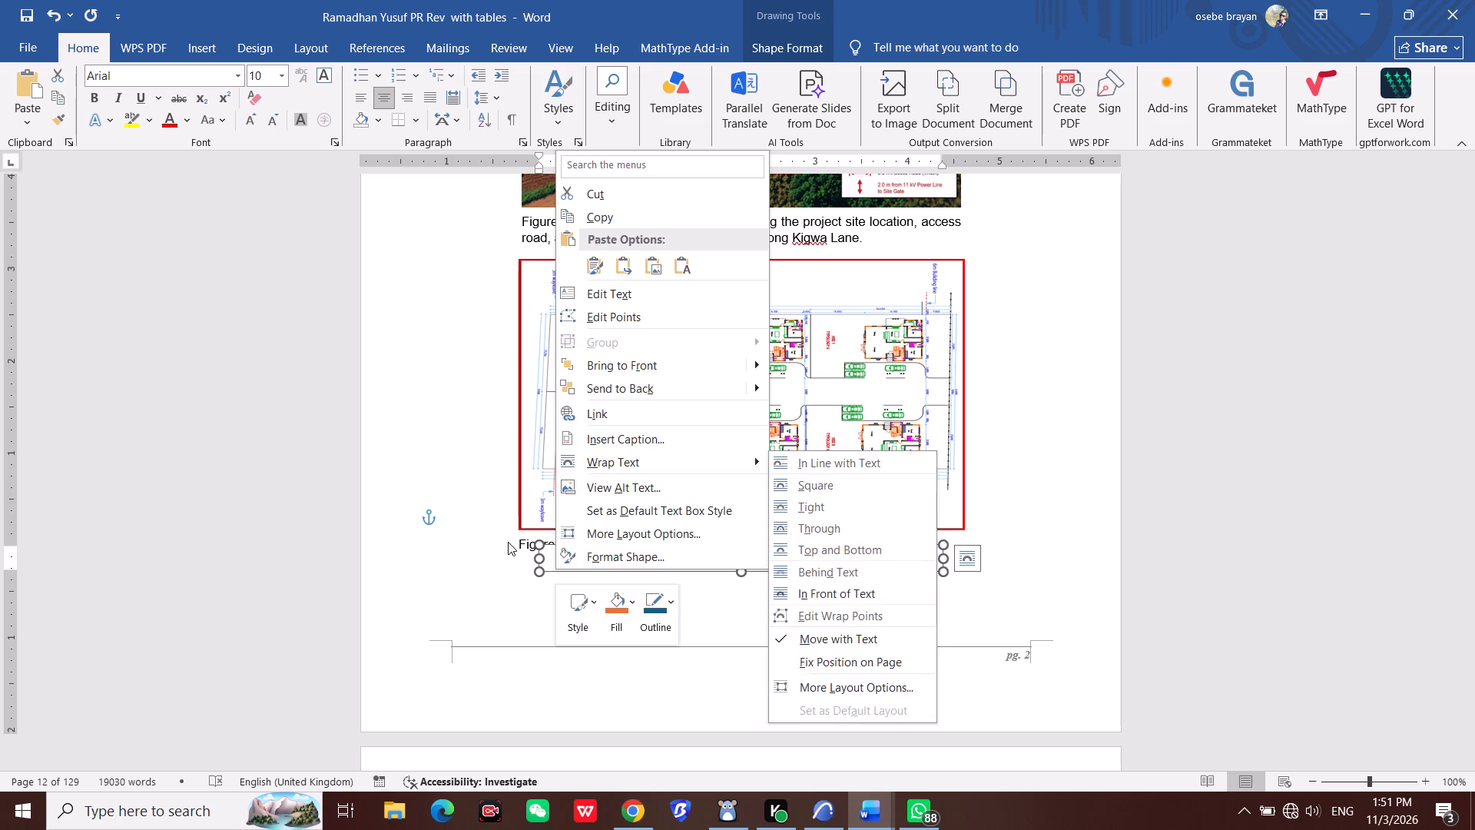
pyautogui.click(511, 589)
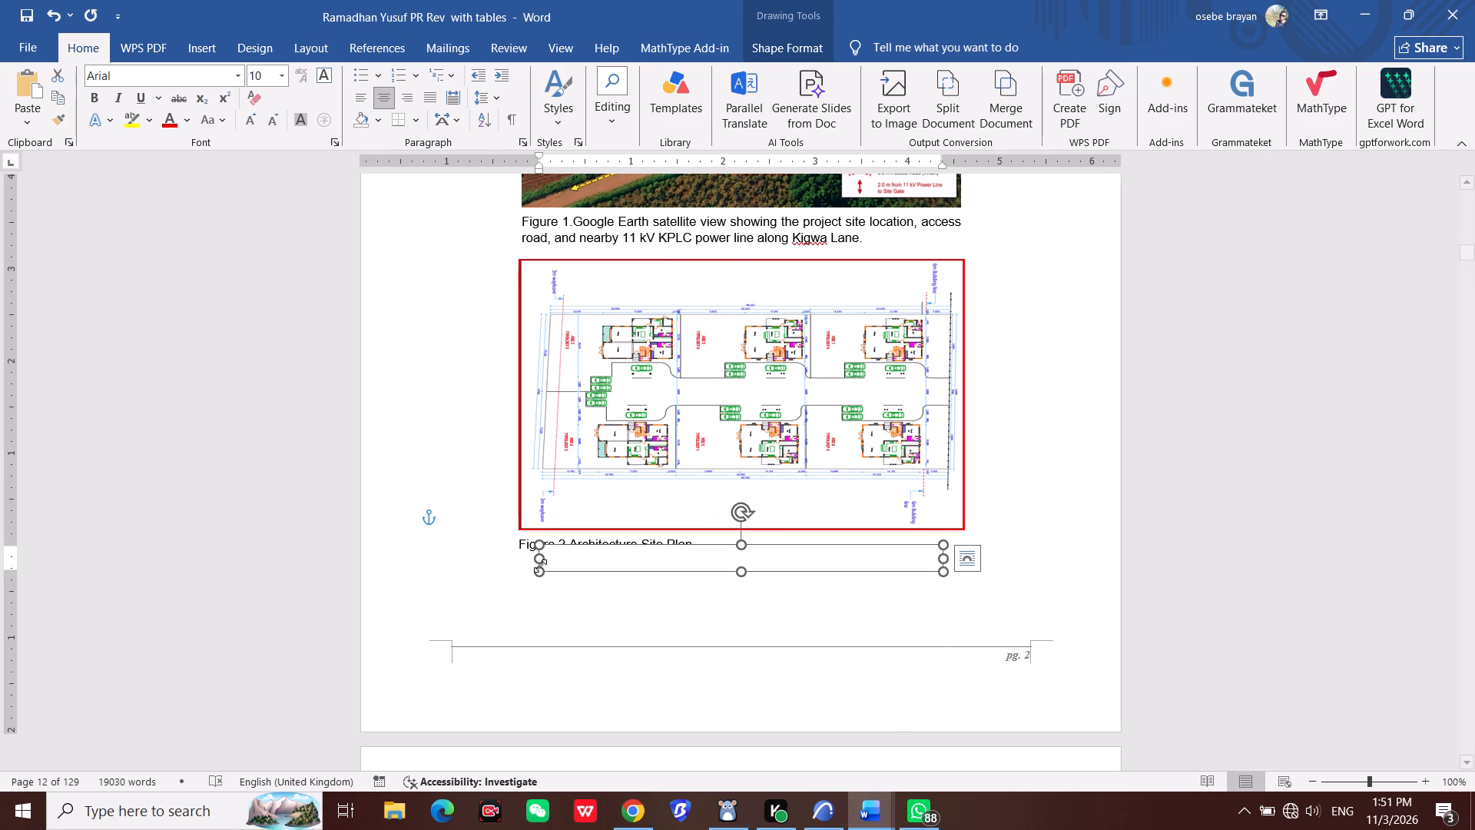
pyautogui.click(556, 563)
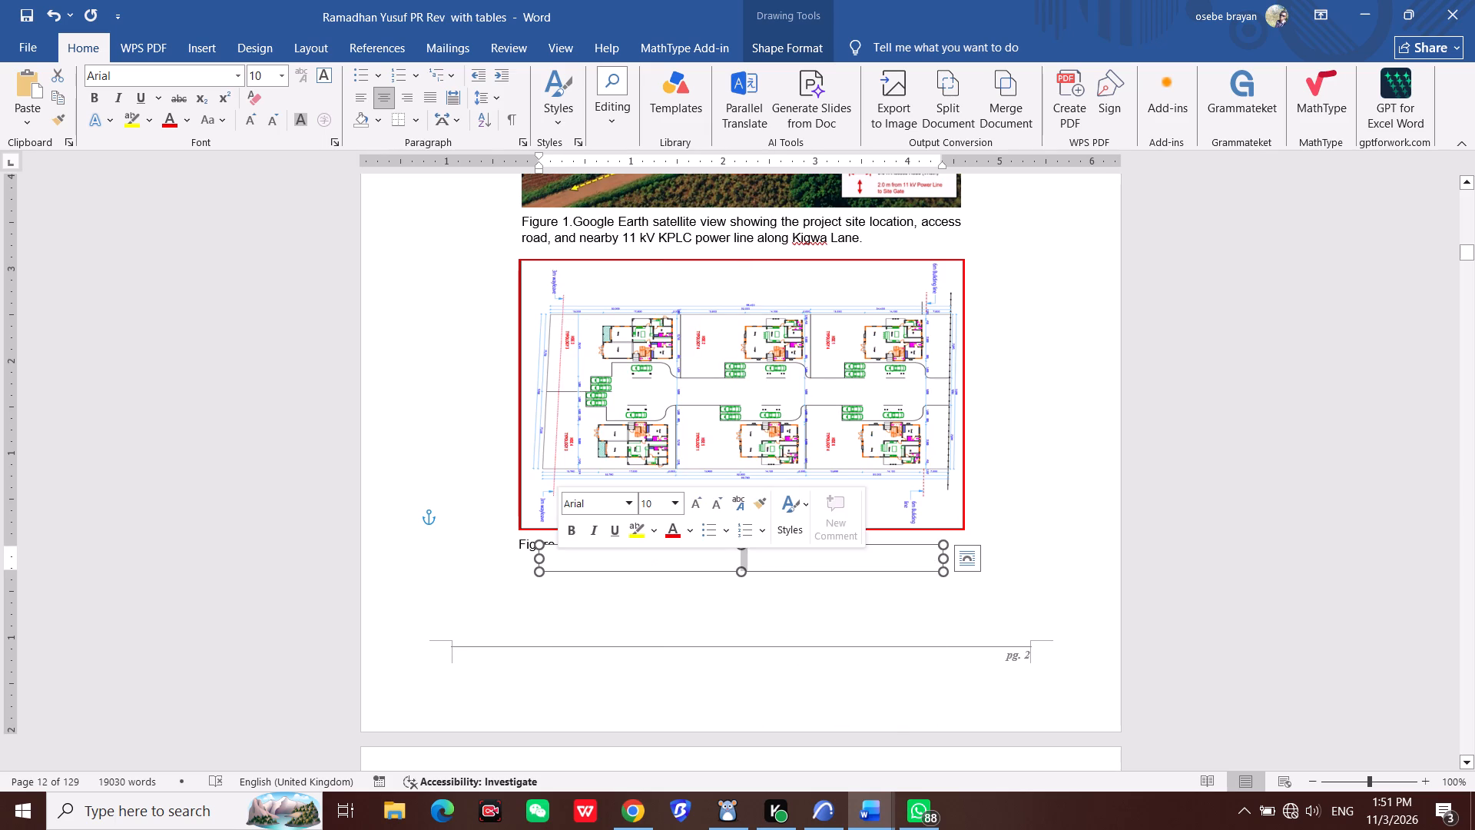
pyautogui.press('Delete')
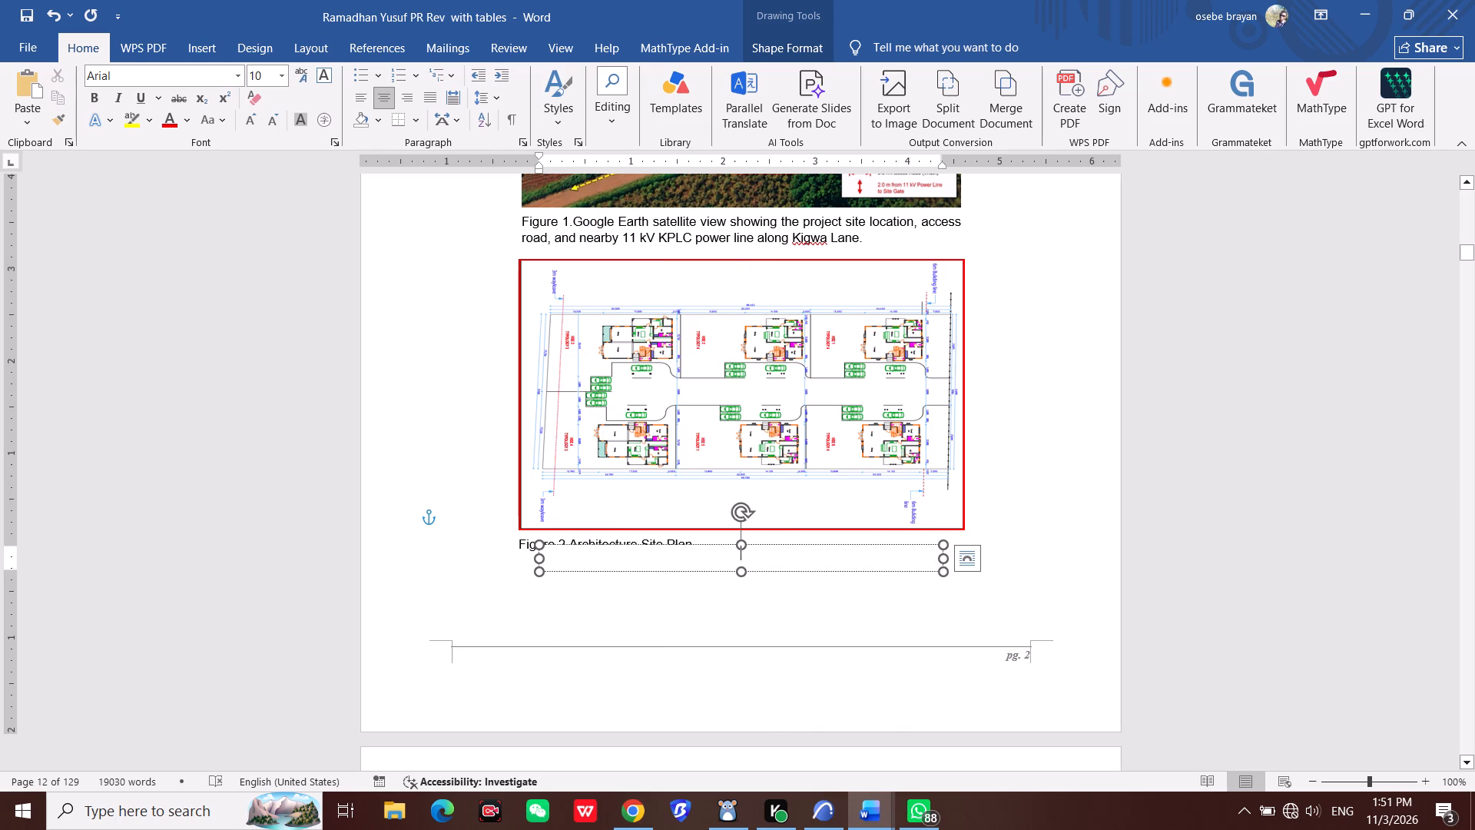
# Move the emptied text box down so it no longer overlaps the inserted Figure 2 caption.
pyautogui.moveTo(532, 559); pyautogui.dragTo(559, 620)
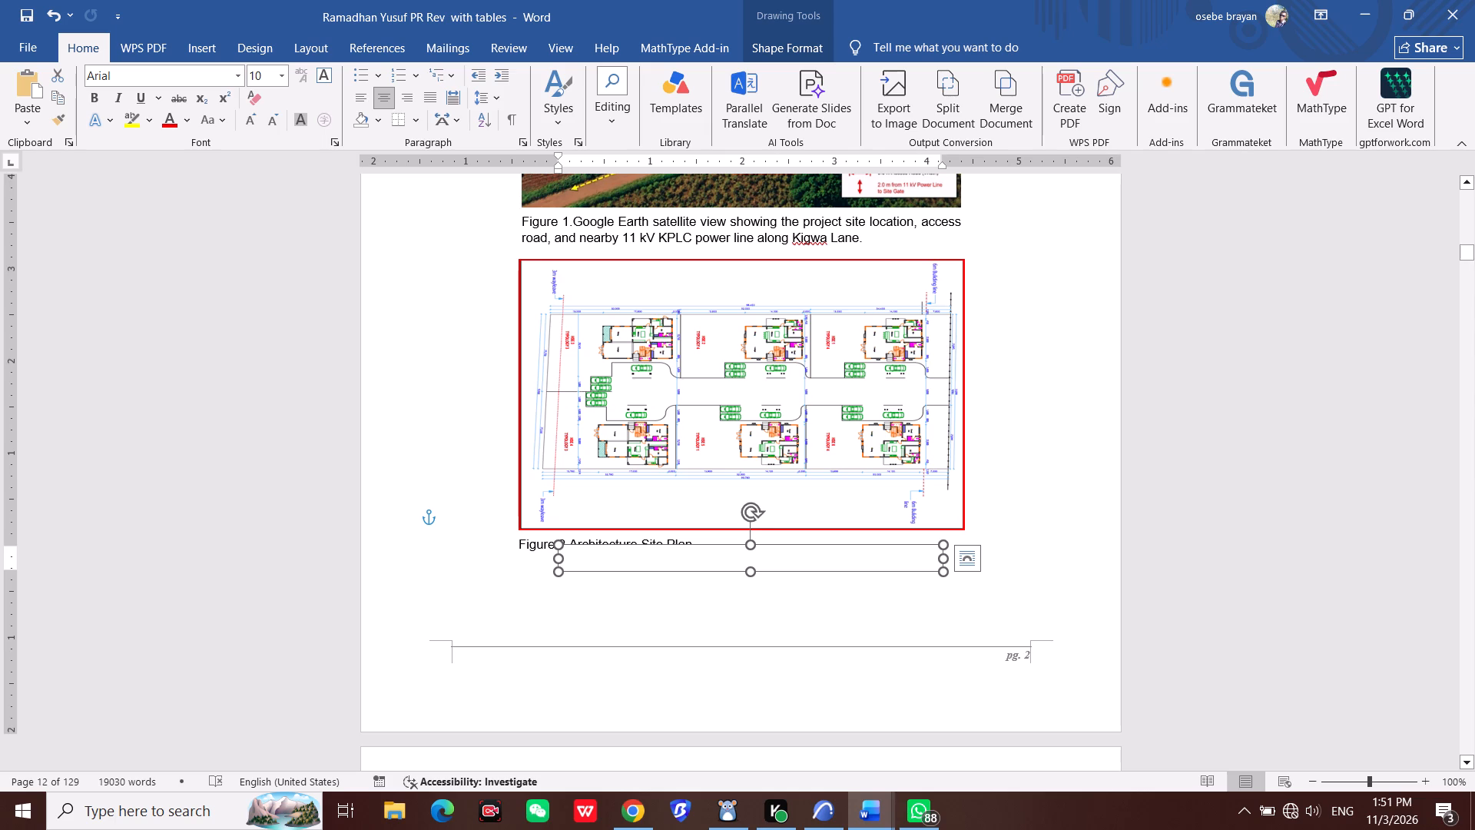
pyautogui.click(931, 560)
pyautogui.press('Delete')
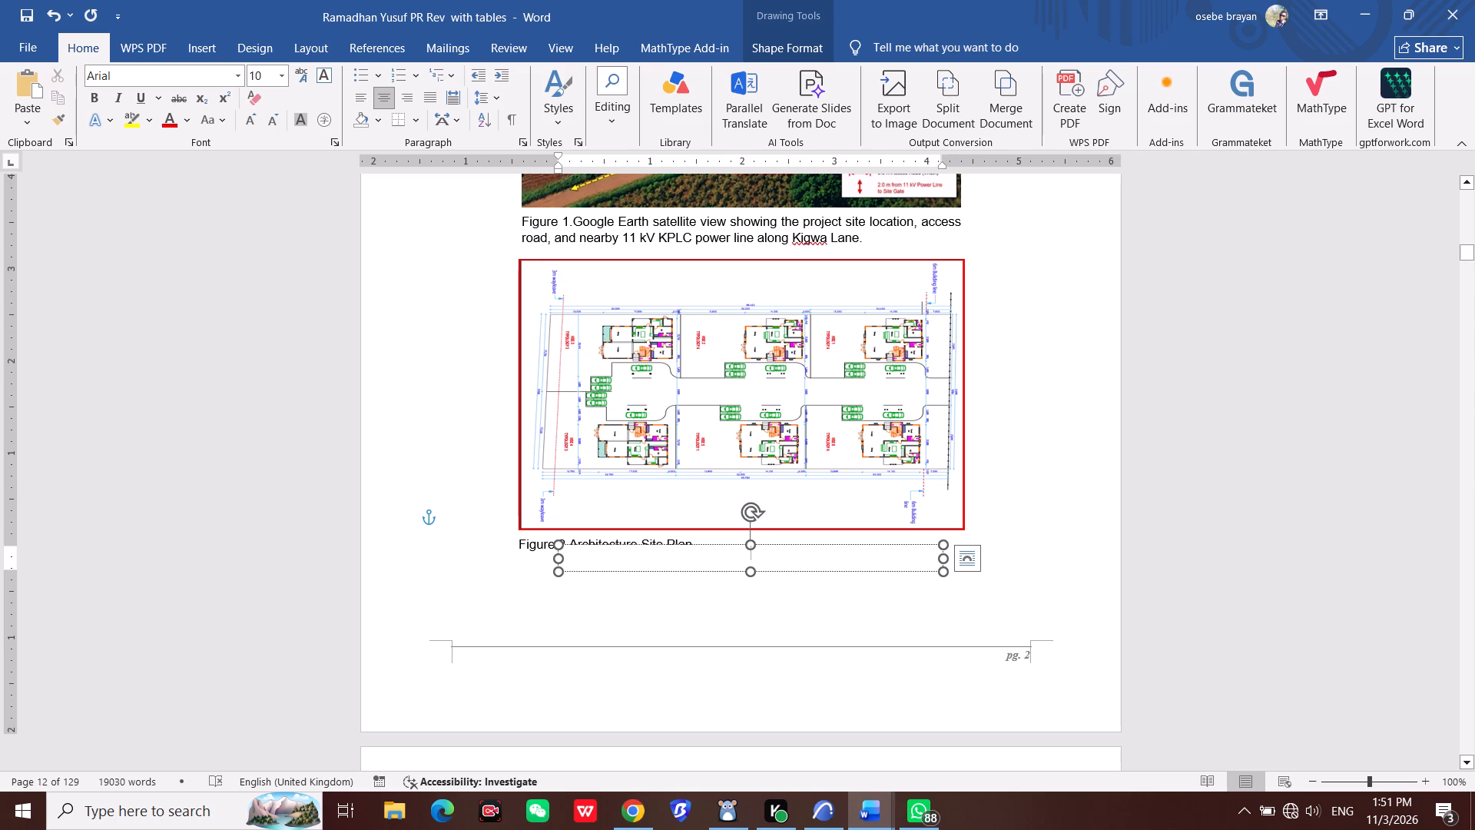
pyautogui.moveTo(742, 543); pyautogui.dragTo(713, 607)
pyautogui.moveTo(713, 607); pyautogui.dragTo(702, 616)
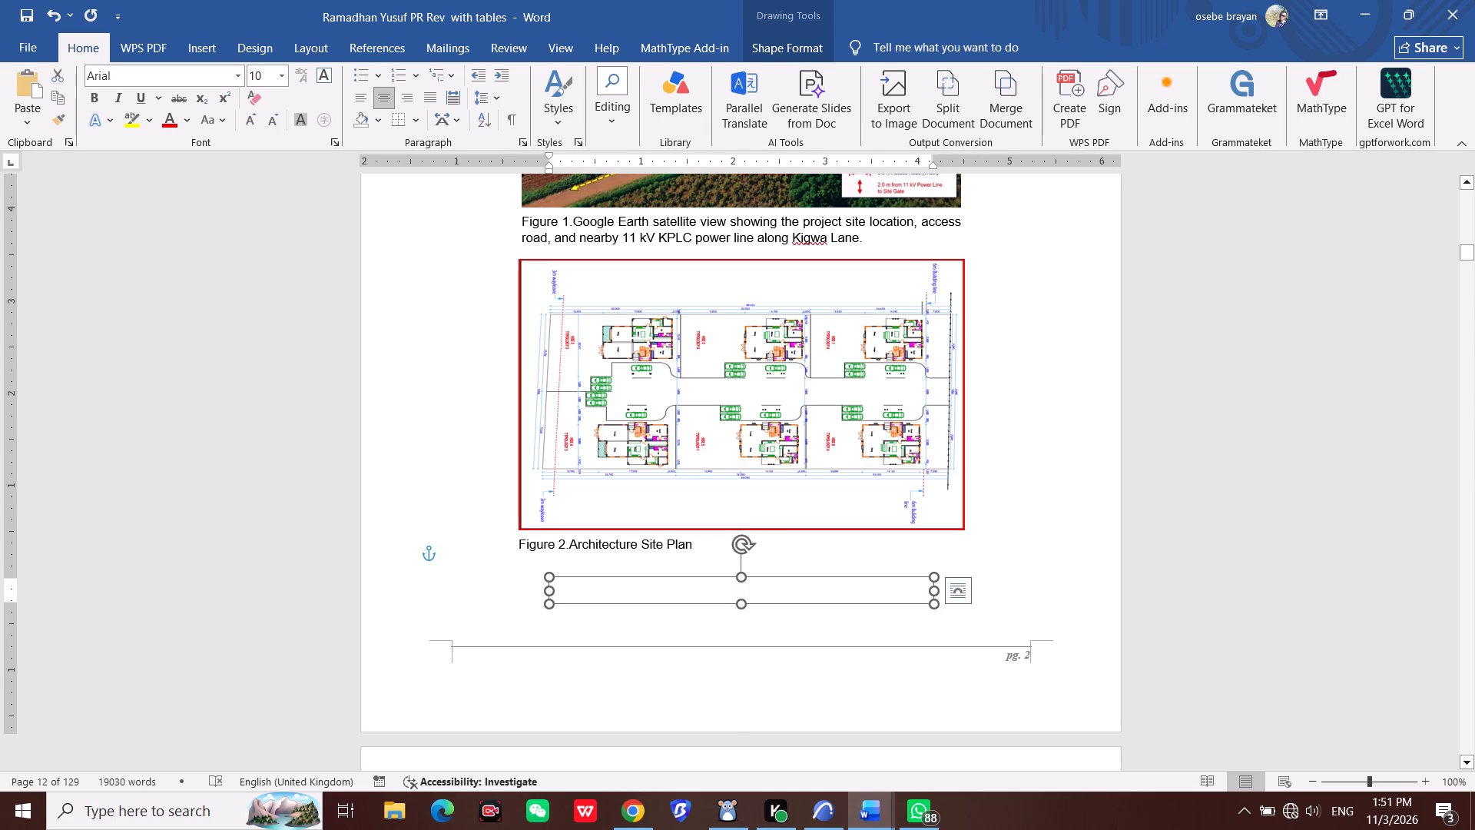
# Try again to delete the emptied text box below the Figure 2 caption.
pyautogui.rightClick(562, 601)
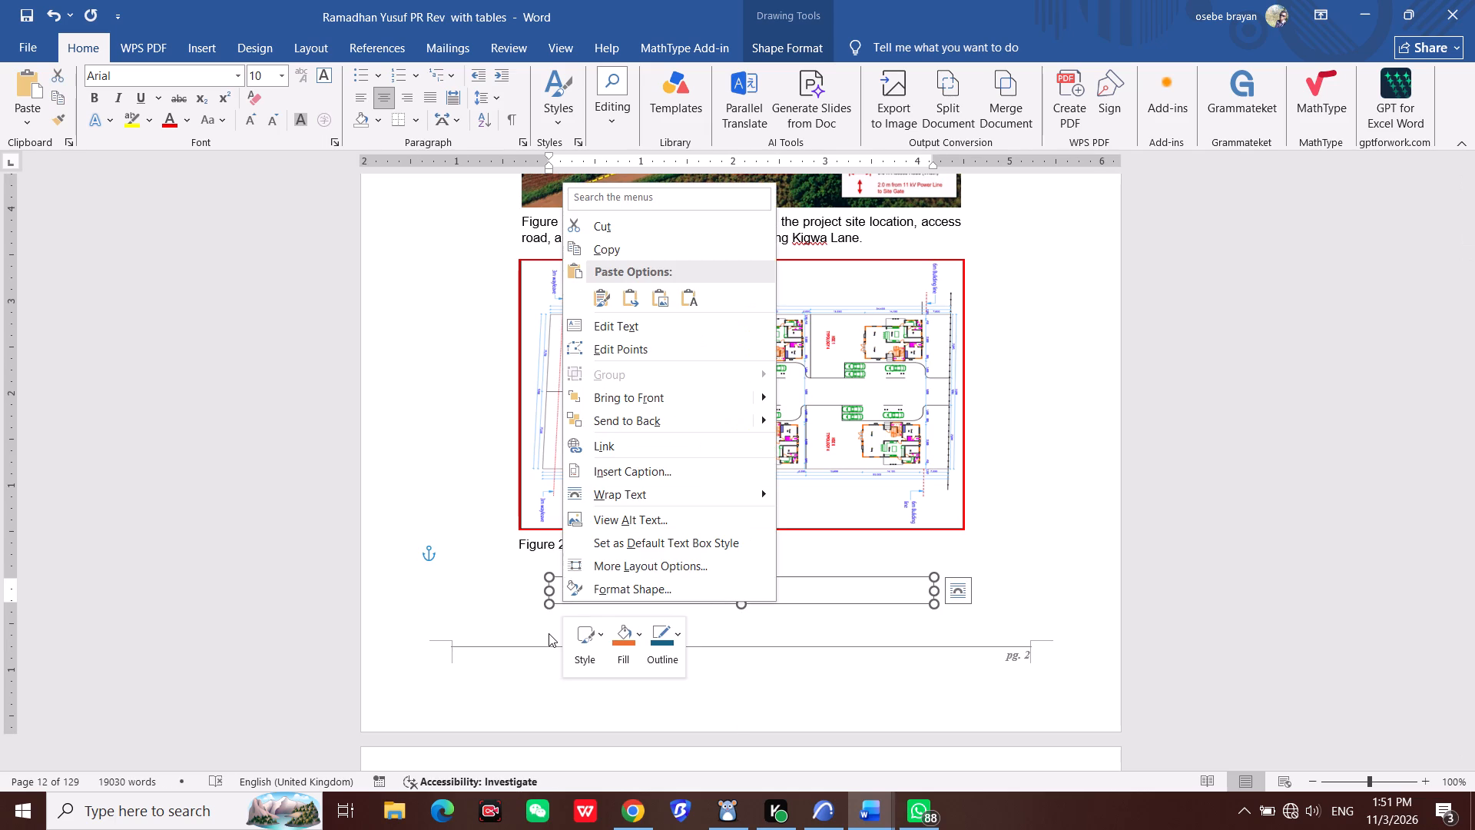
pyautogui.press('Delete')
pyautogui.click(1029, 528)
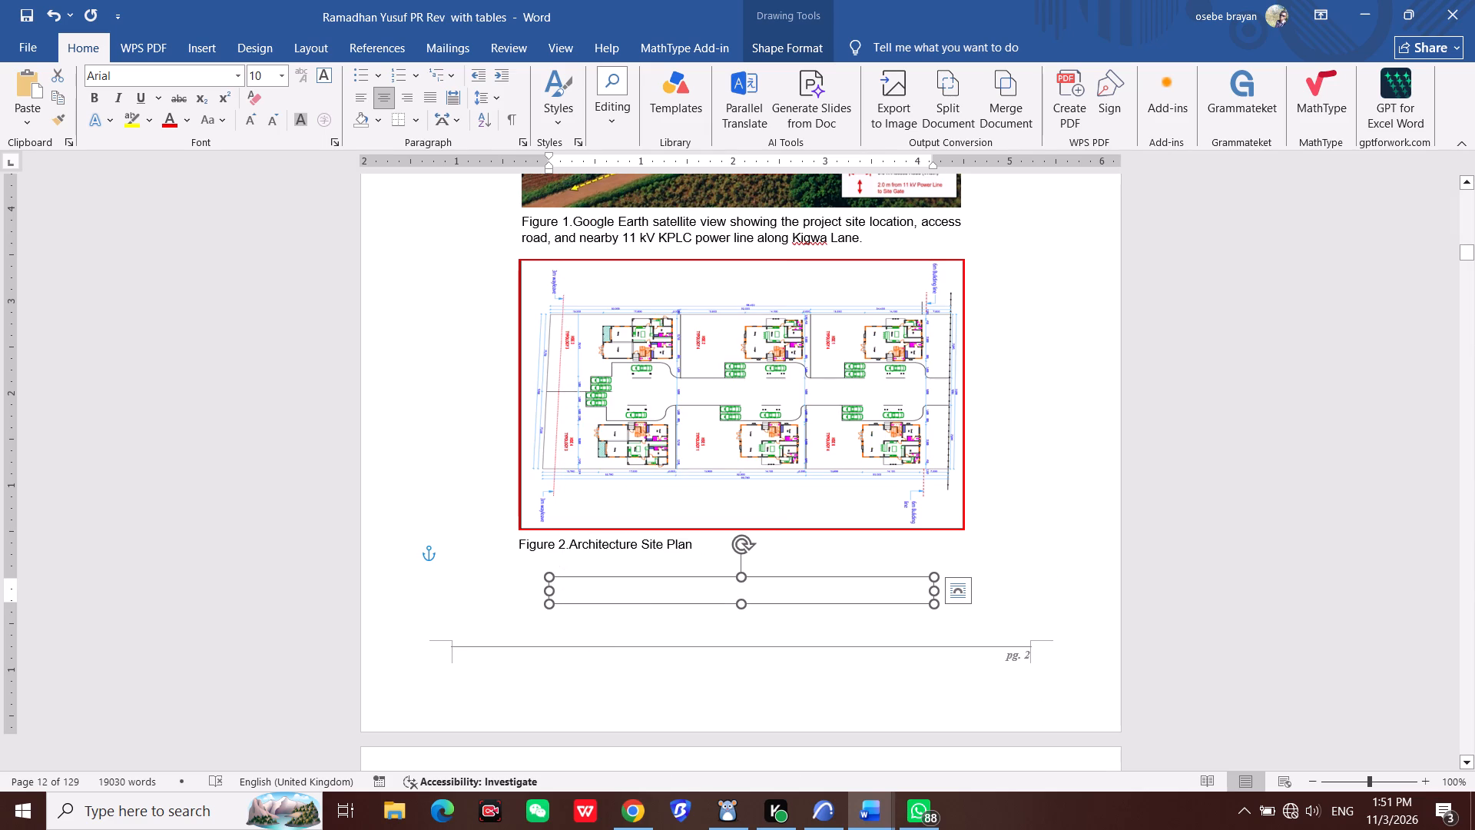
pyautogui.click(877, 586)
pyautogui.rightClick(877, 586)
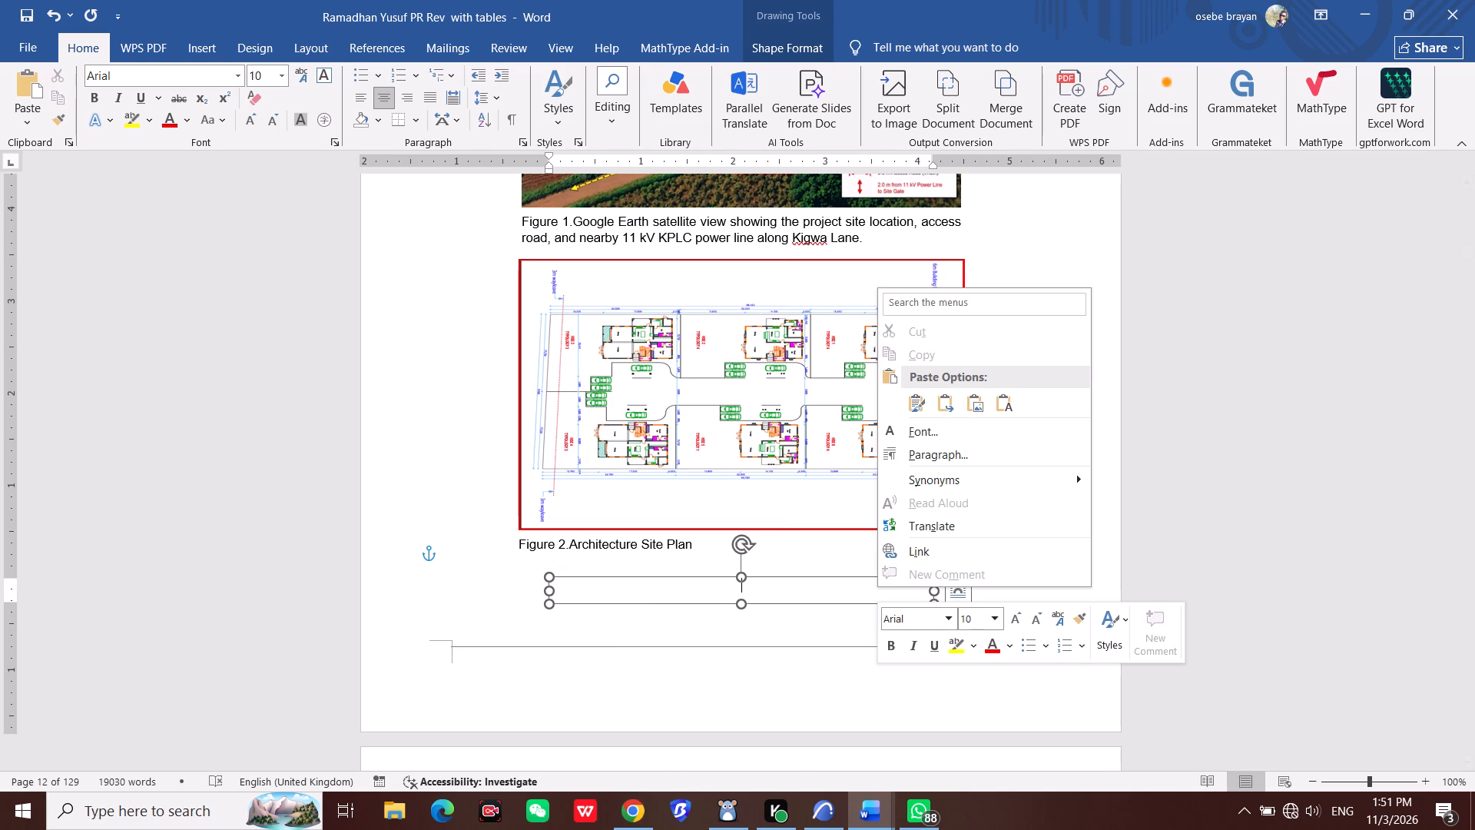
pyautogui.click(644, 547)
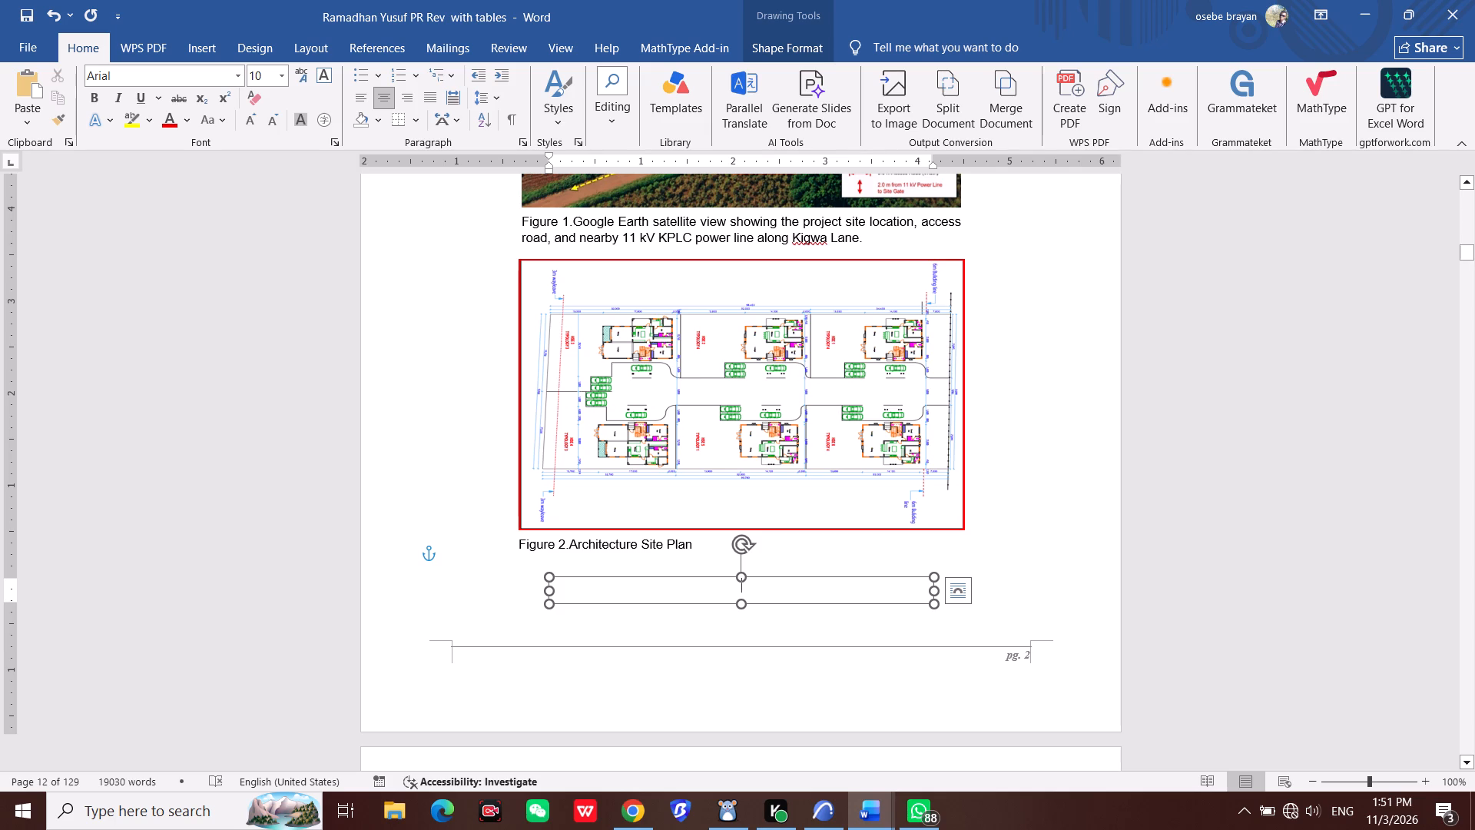
# Centre the inserted Figure 2 and Figure 1 captions under their pictures and save the report.
pyautogui.click(553, 544)
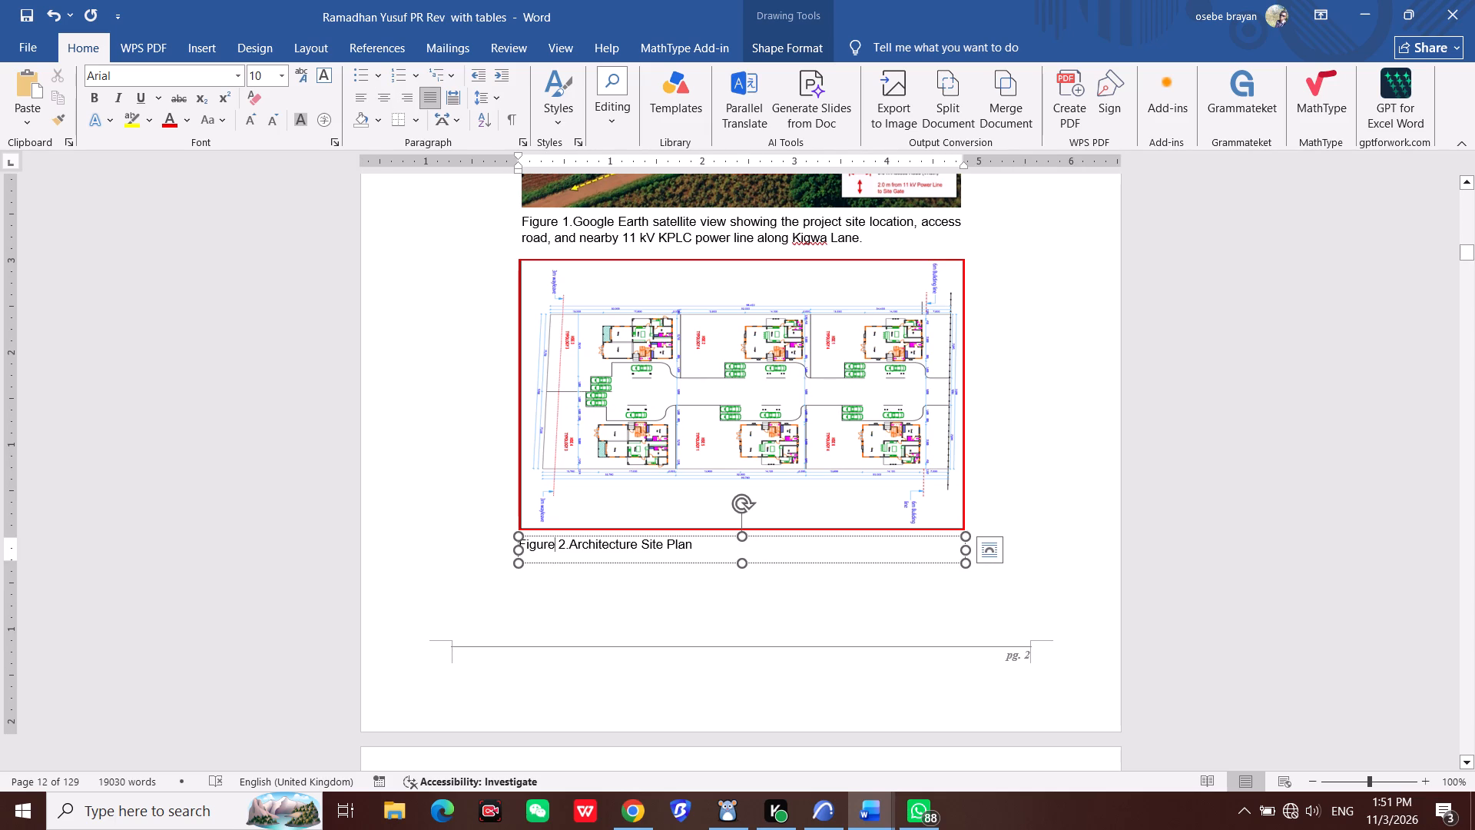
pyautogui.click(380, 100)
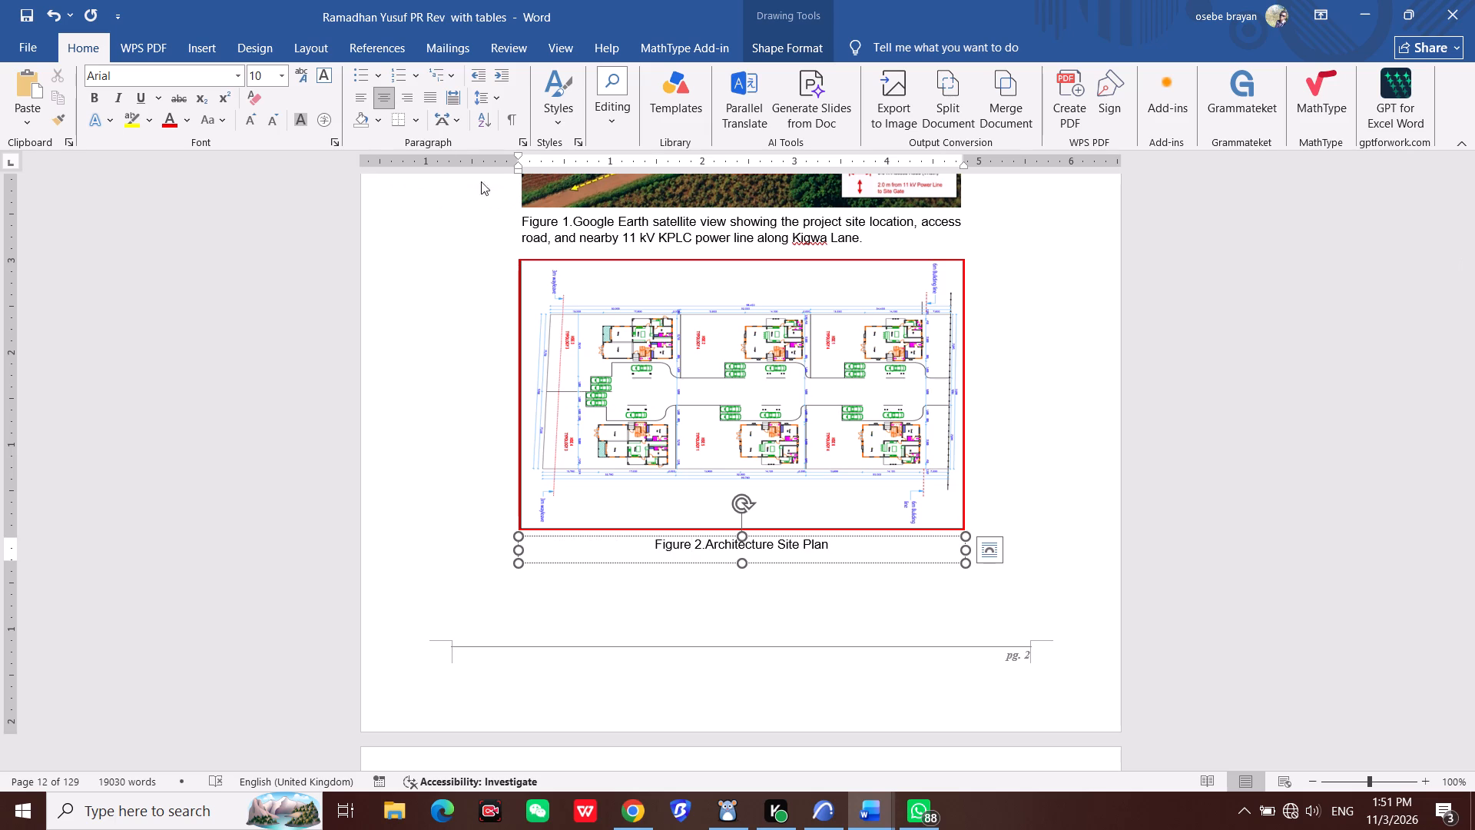
pyautogui.click(631, 224)
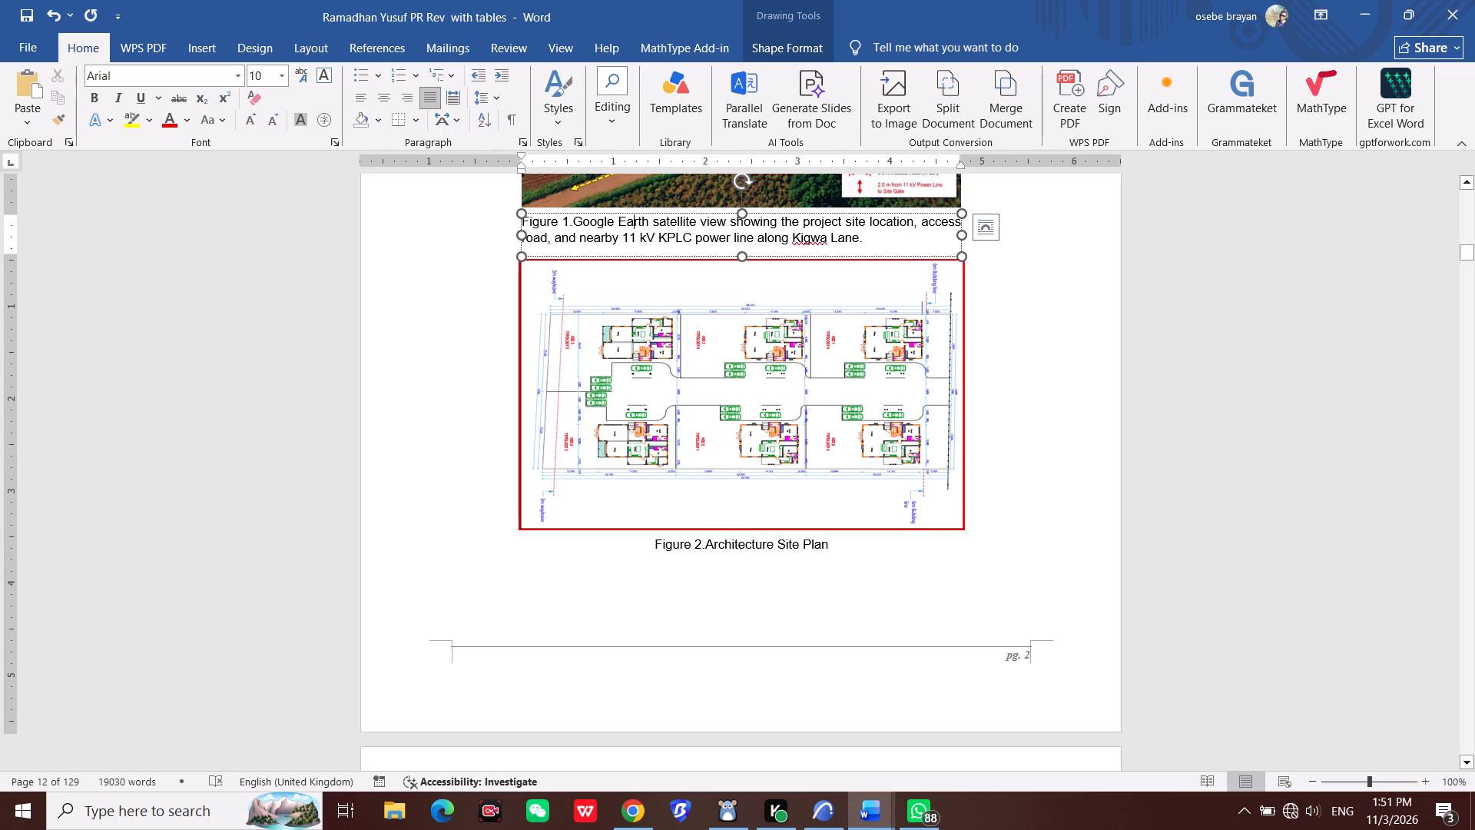
pyautogui.click(373, 100)
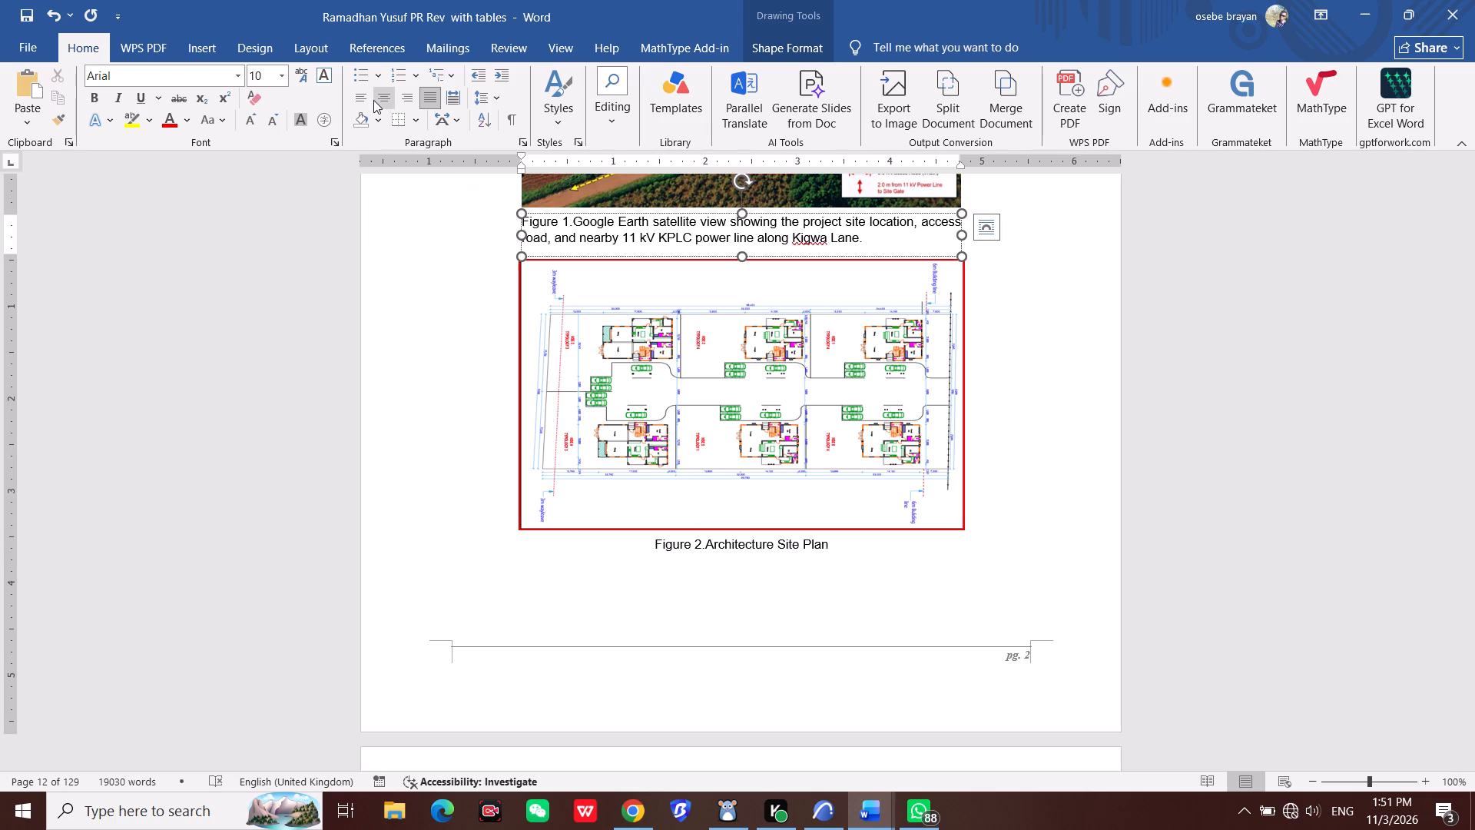
pyautogui.click(612, 573)
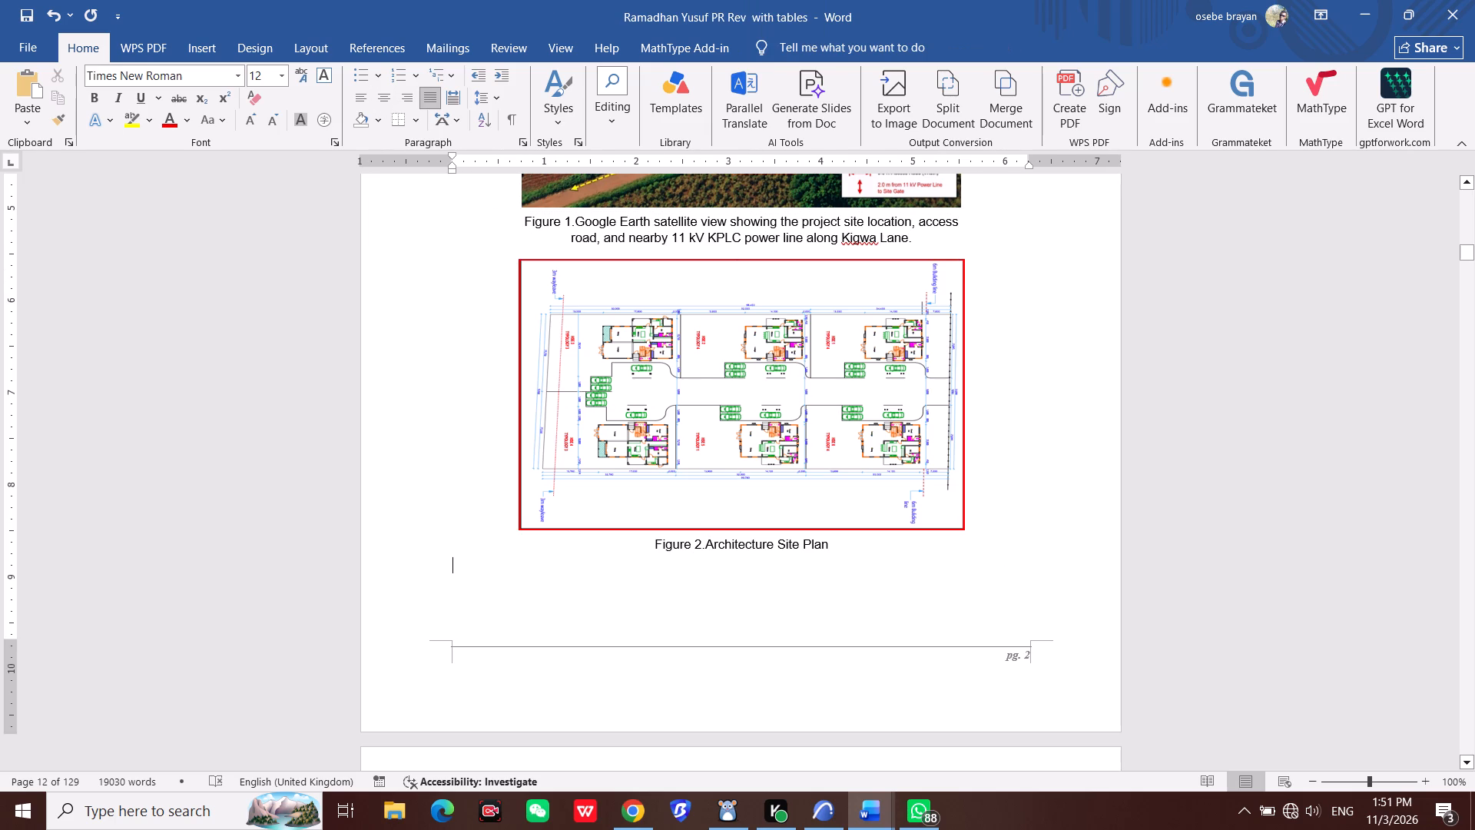
pyautogui.hotkey('ctrl', 's')
# Read through the report from the Figure 2 caption to section 4.2.2 on off-grid solar power supply.
pyautogui.scroll(3, 736, 560)
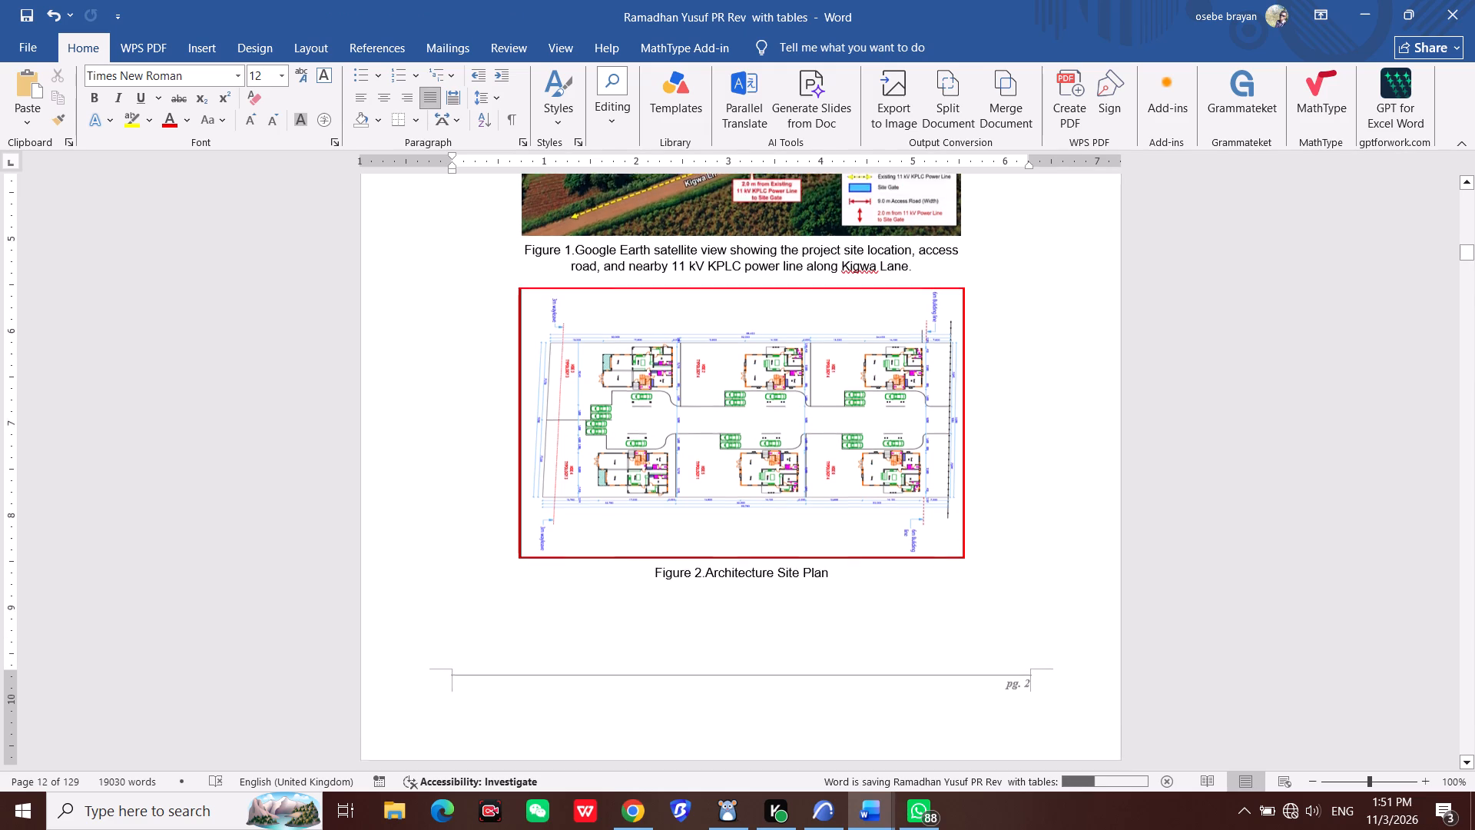
pyautogui.scroll(-15, 773, 616)
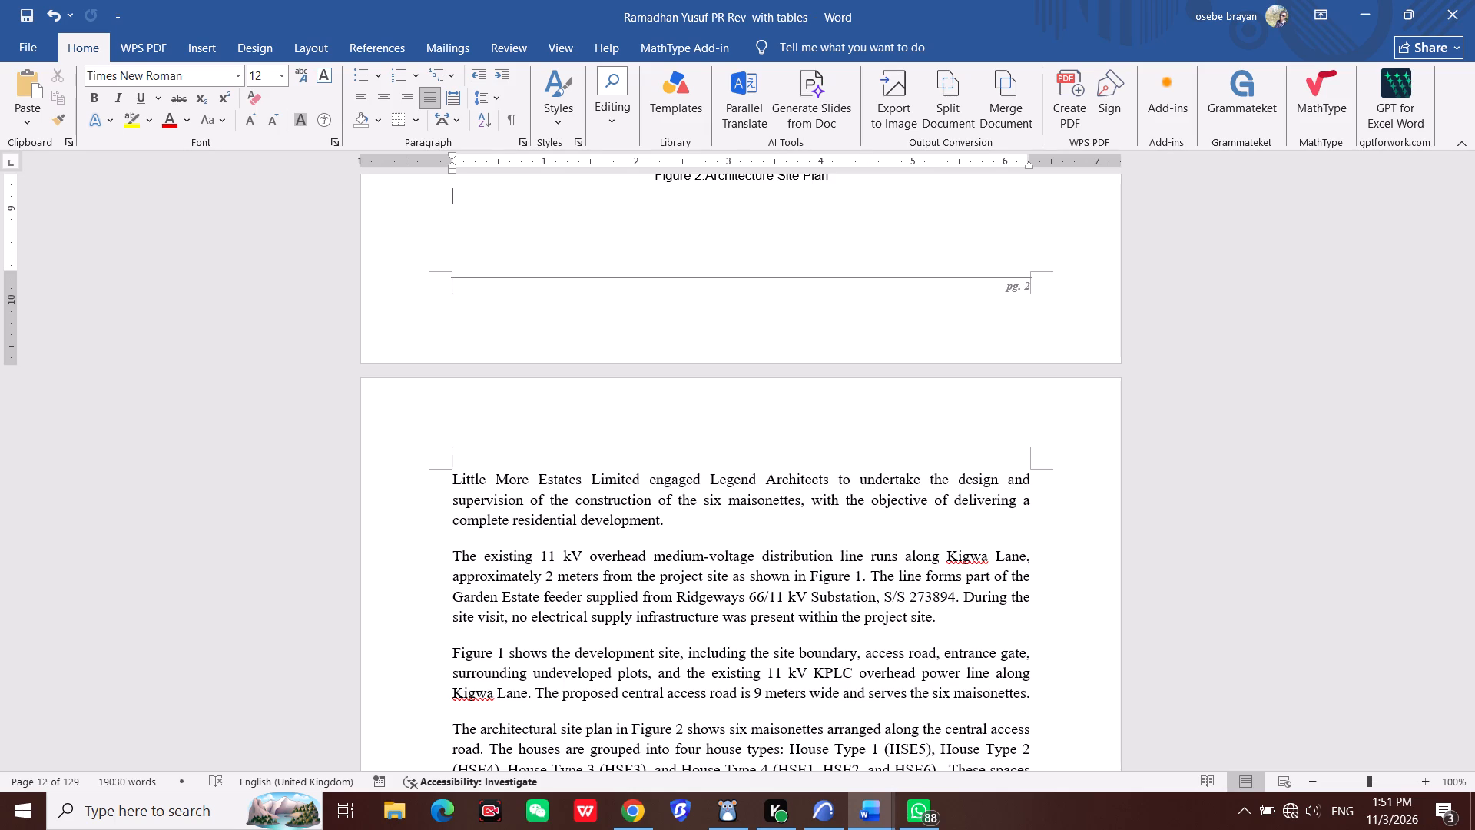
pyautogui.scroll(-3, 769, 626)
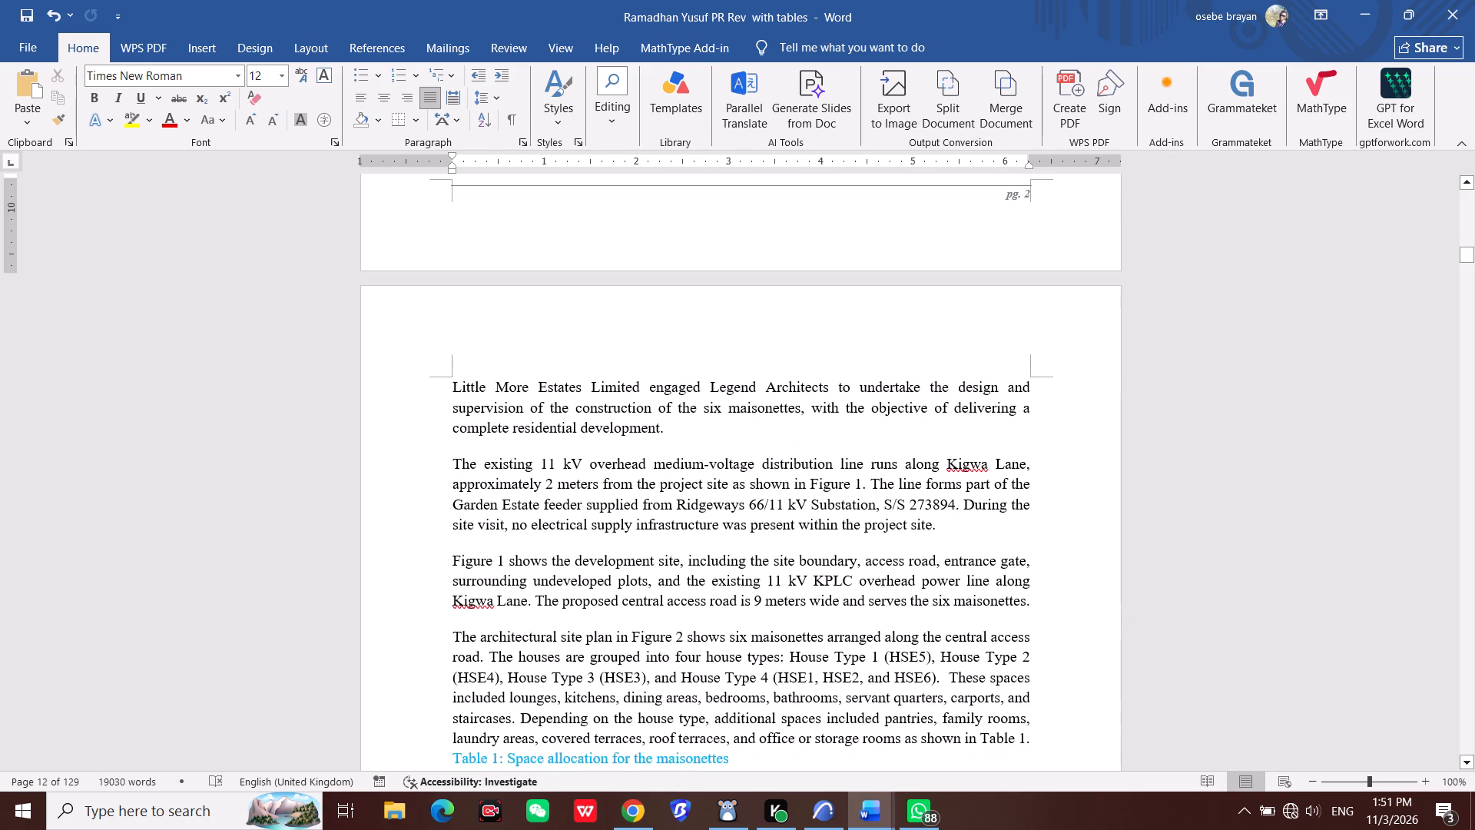
pyautogui.scroll(-2, 810, 605)
pyautogui.scroll(-1, 794, 539)
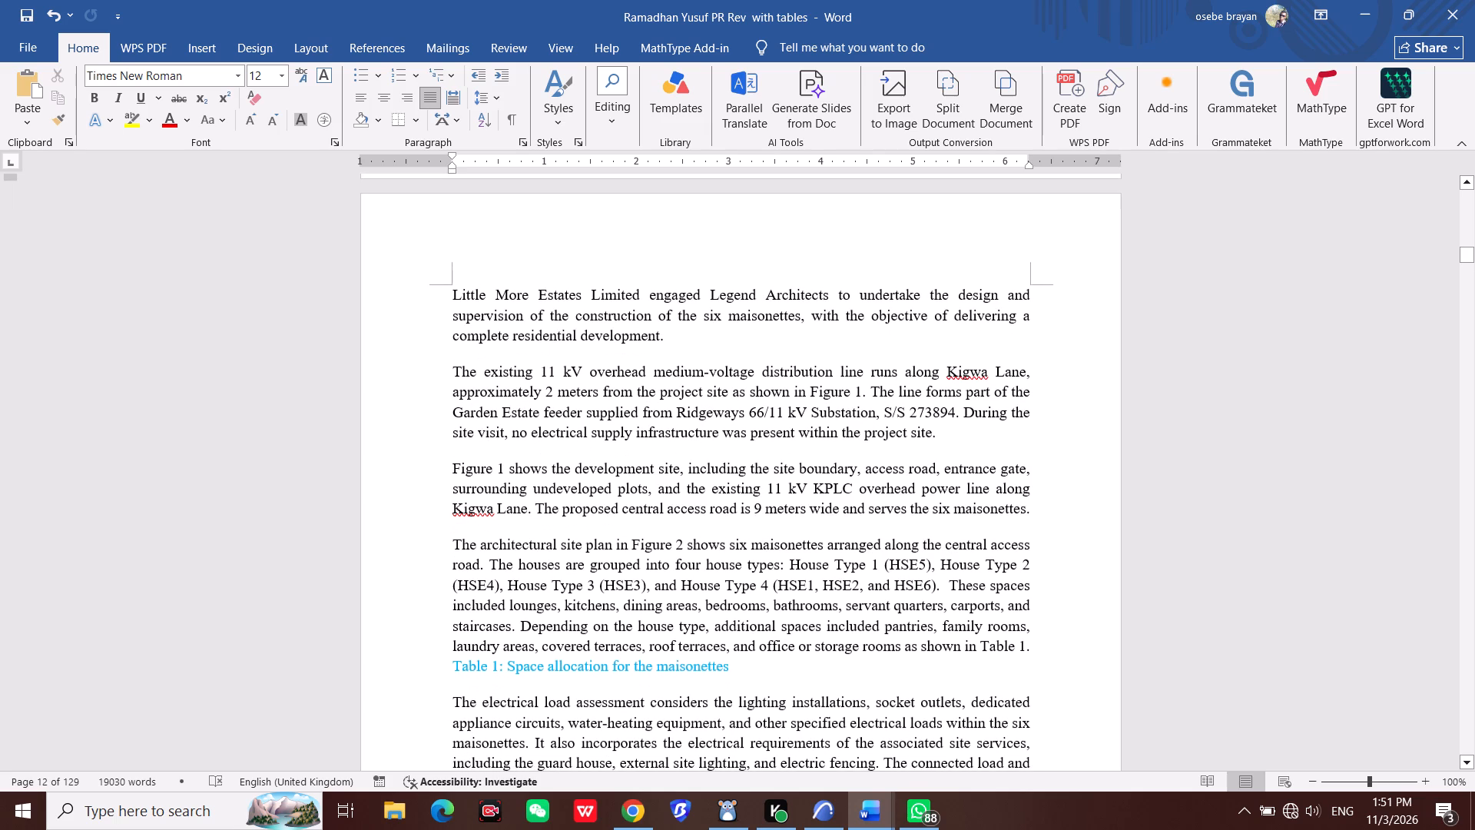
pyautogui.scroll(-3, 663, 592)
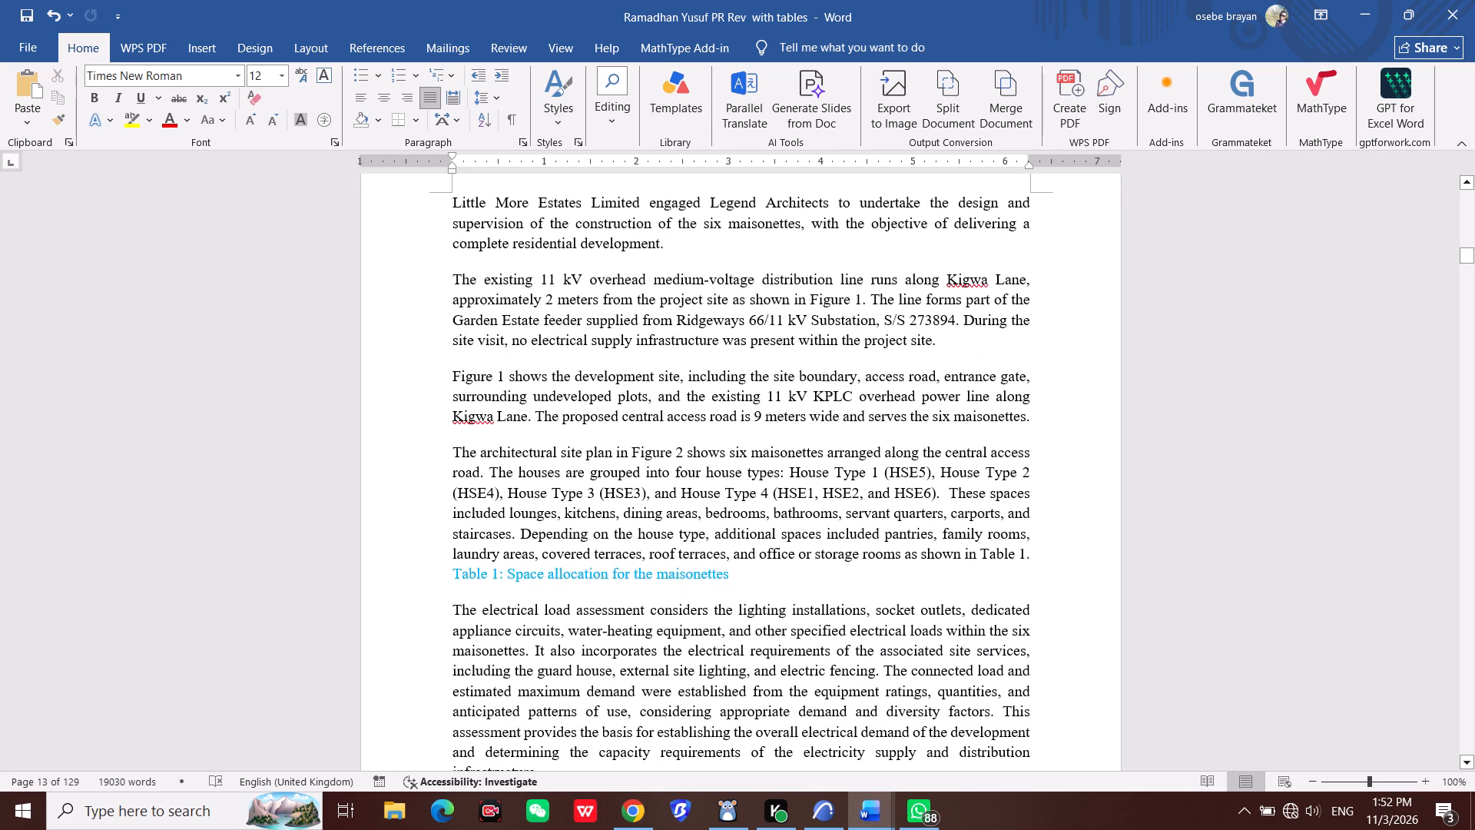
pyautogui.scroll(-18, 675, 467)
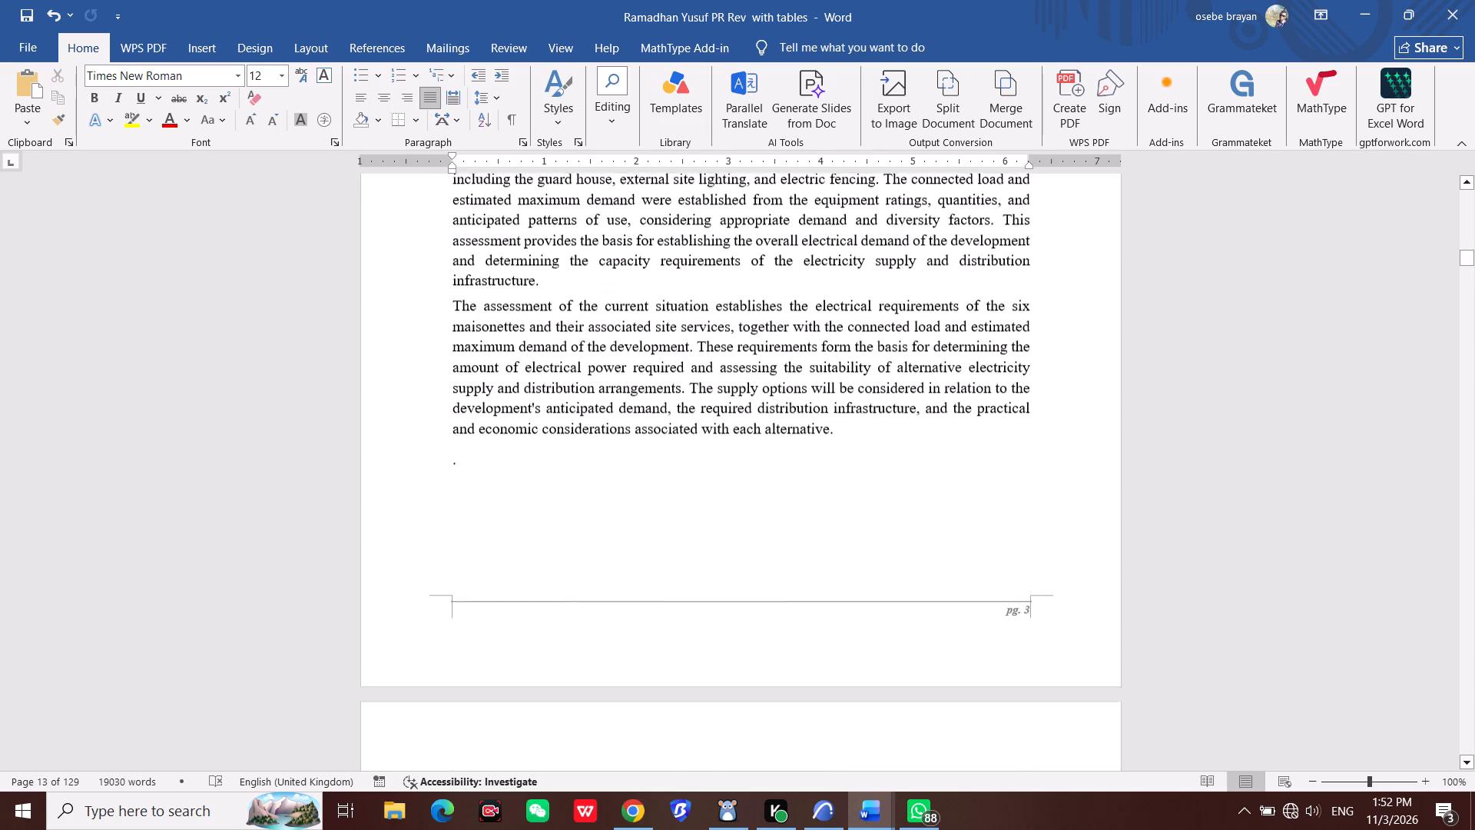
pyautogui.scroll(-7, 667, 460)
pyautogui.scroll(-15, 667, 459)
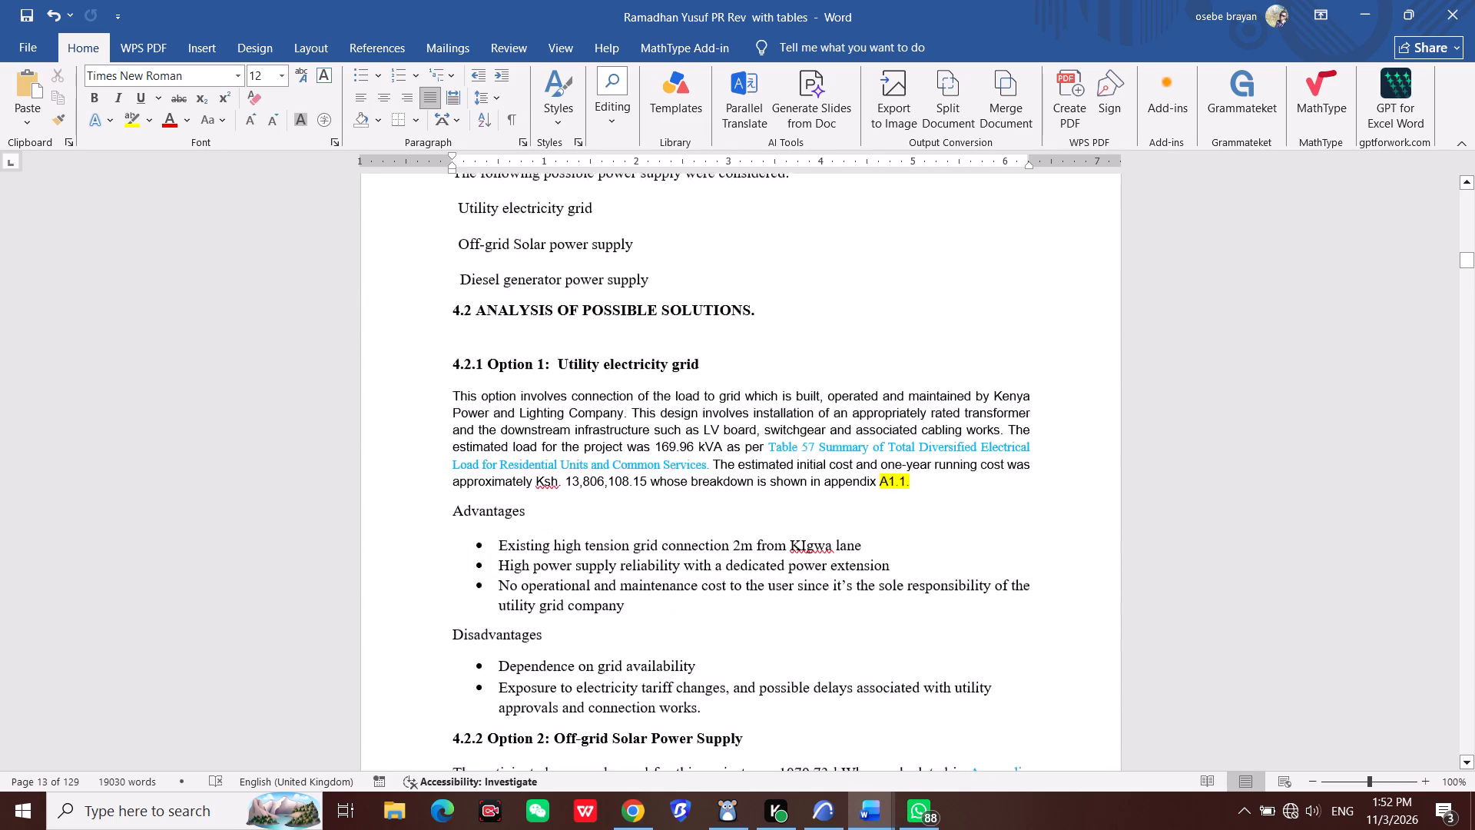
pyautogui.scroll(-7, 667, 454)
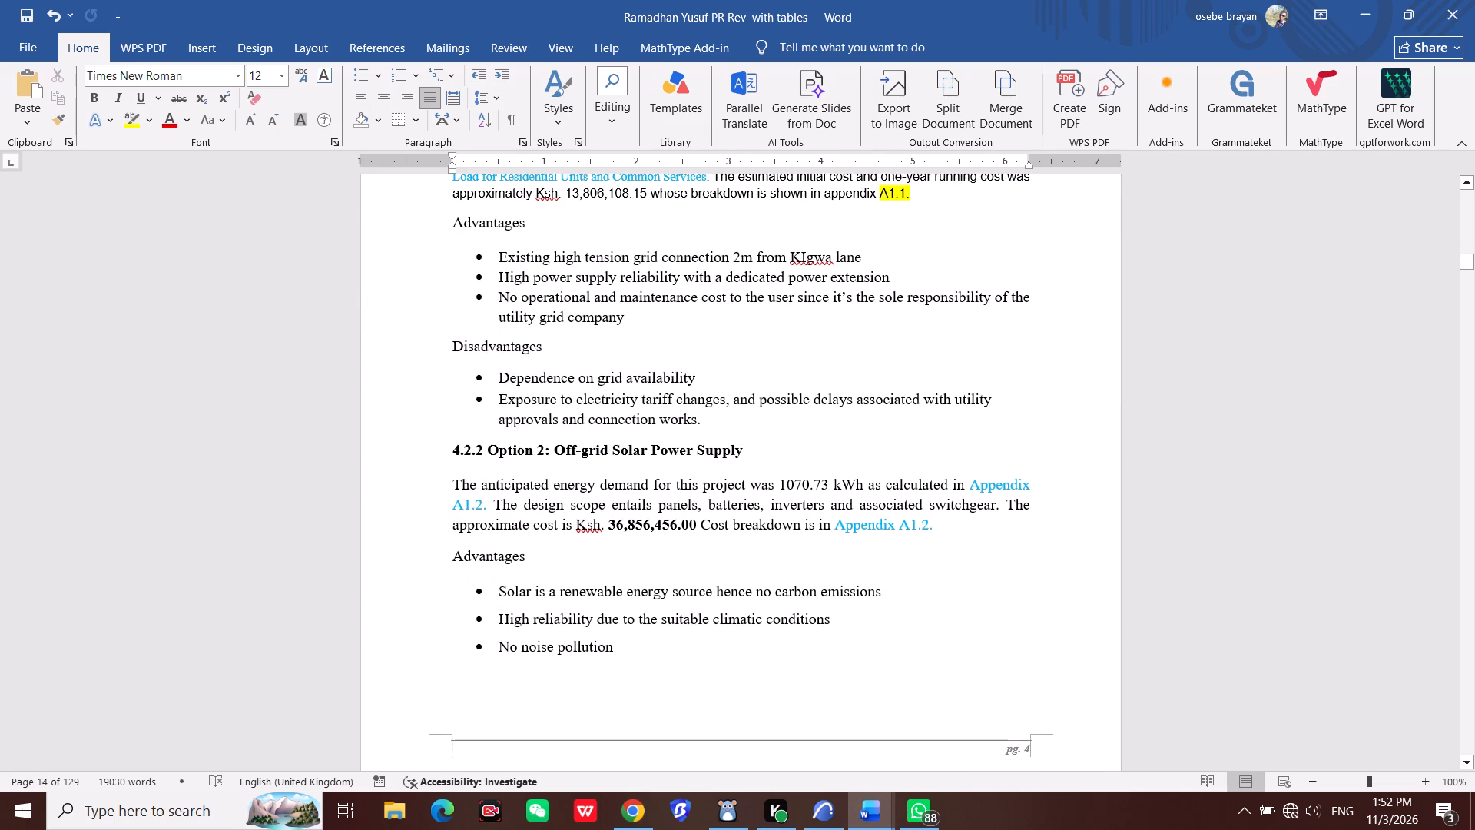
pyautogui.scroll(-4, 817, 313)
# Go back over section 4.0, examining the figures, their captions and the figure and table references in the text.
pyautogui.scroll(11, 864, 464)
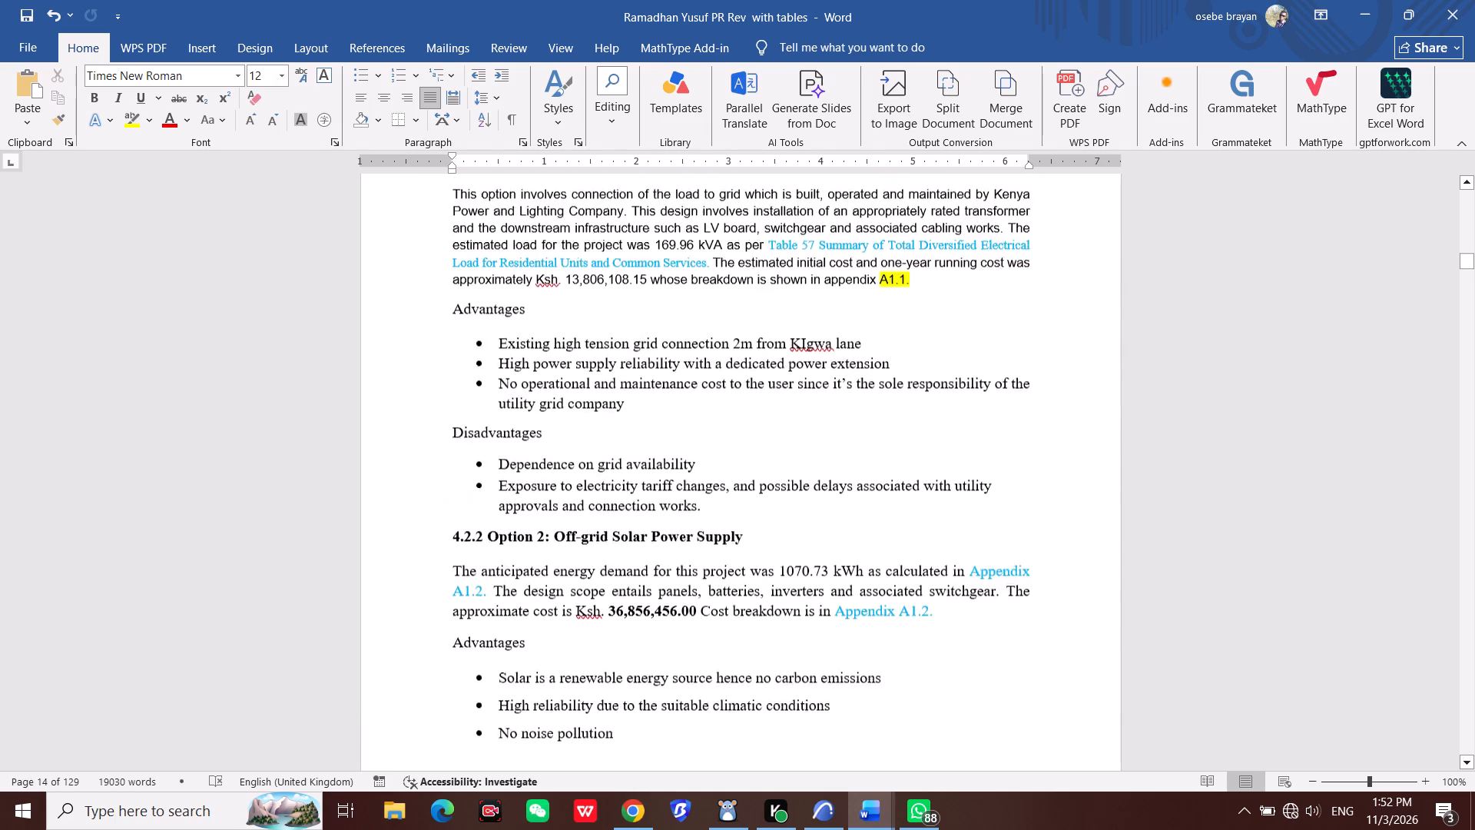
pyautogui.scroll(11, 838, 462)
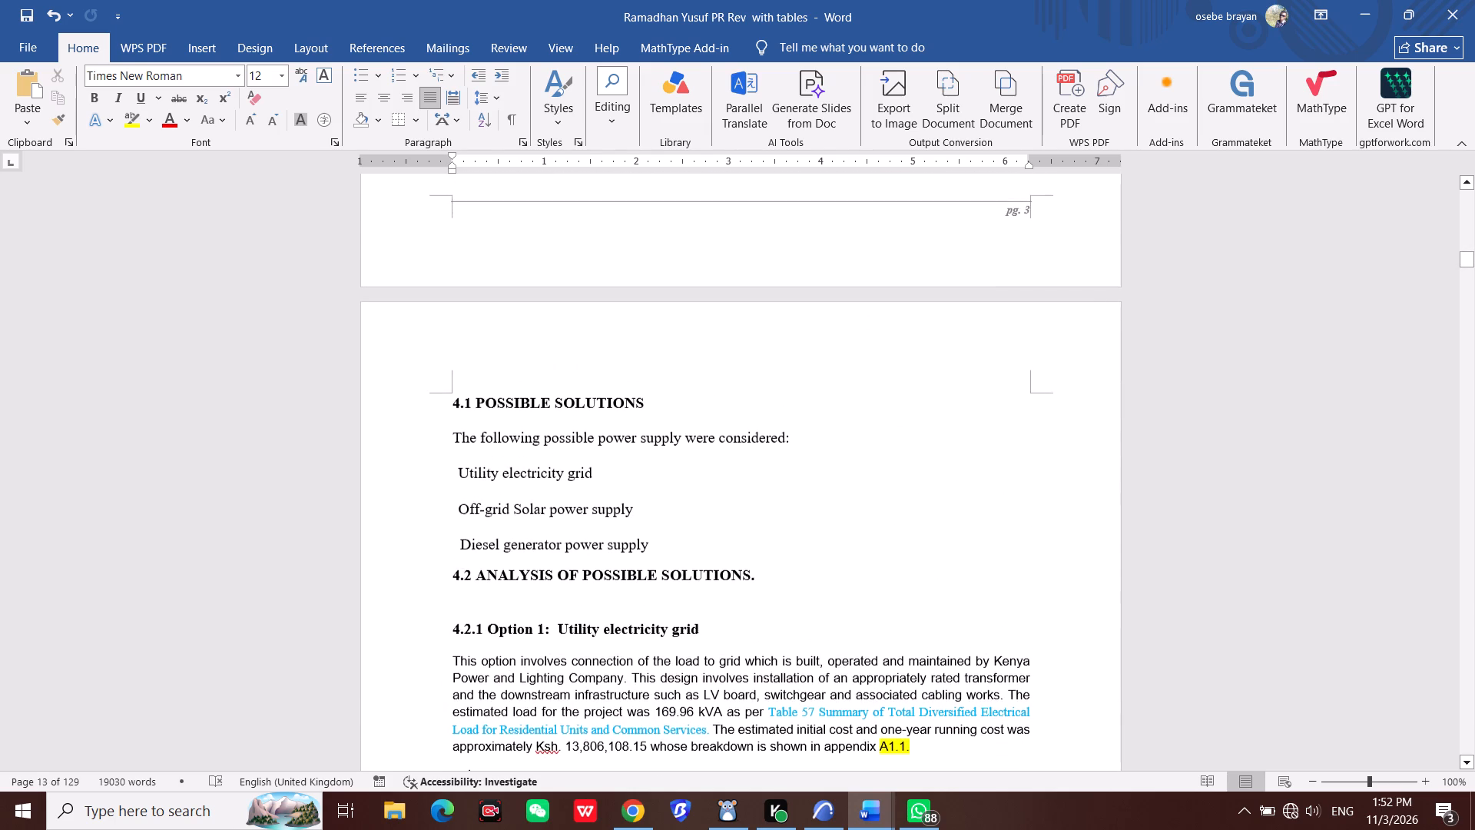
pyautogui.scroll(11, 870, 539)
pyautogui.scroll(12, 819, 478)
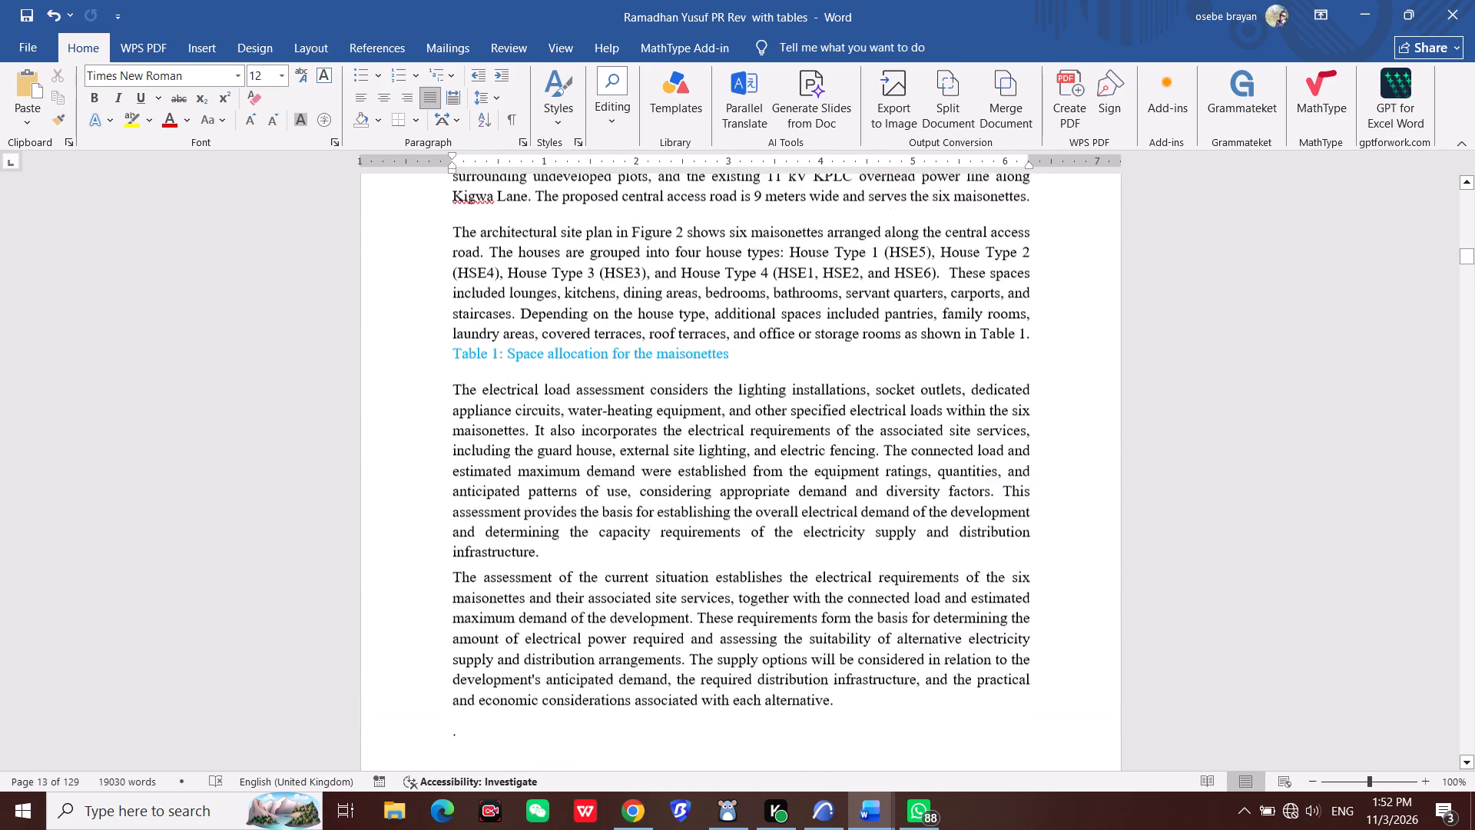
pyautogui.scroll(18, 819, 448)
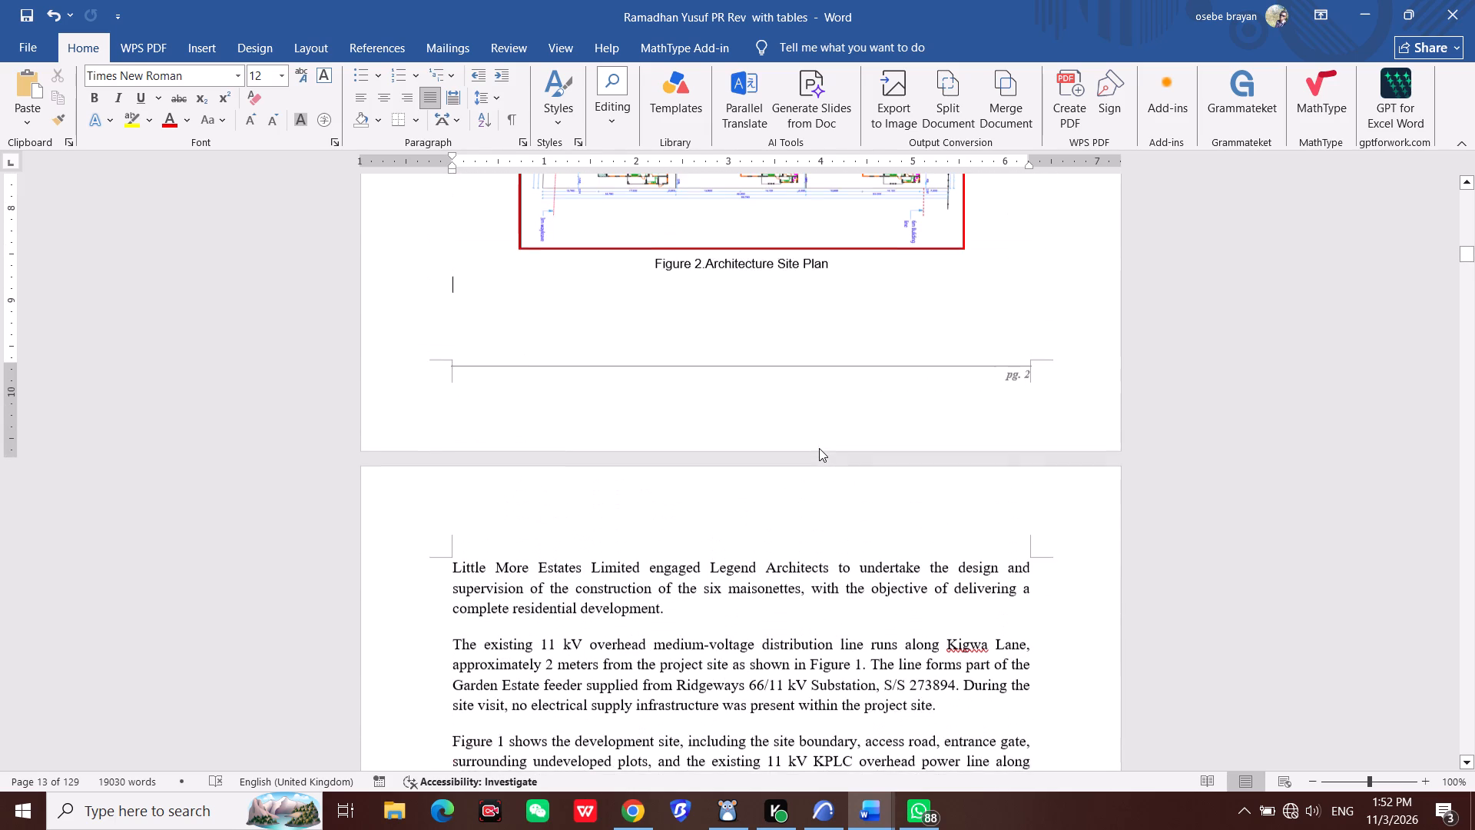
pyautogui.scroll(1, 819, 448)
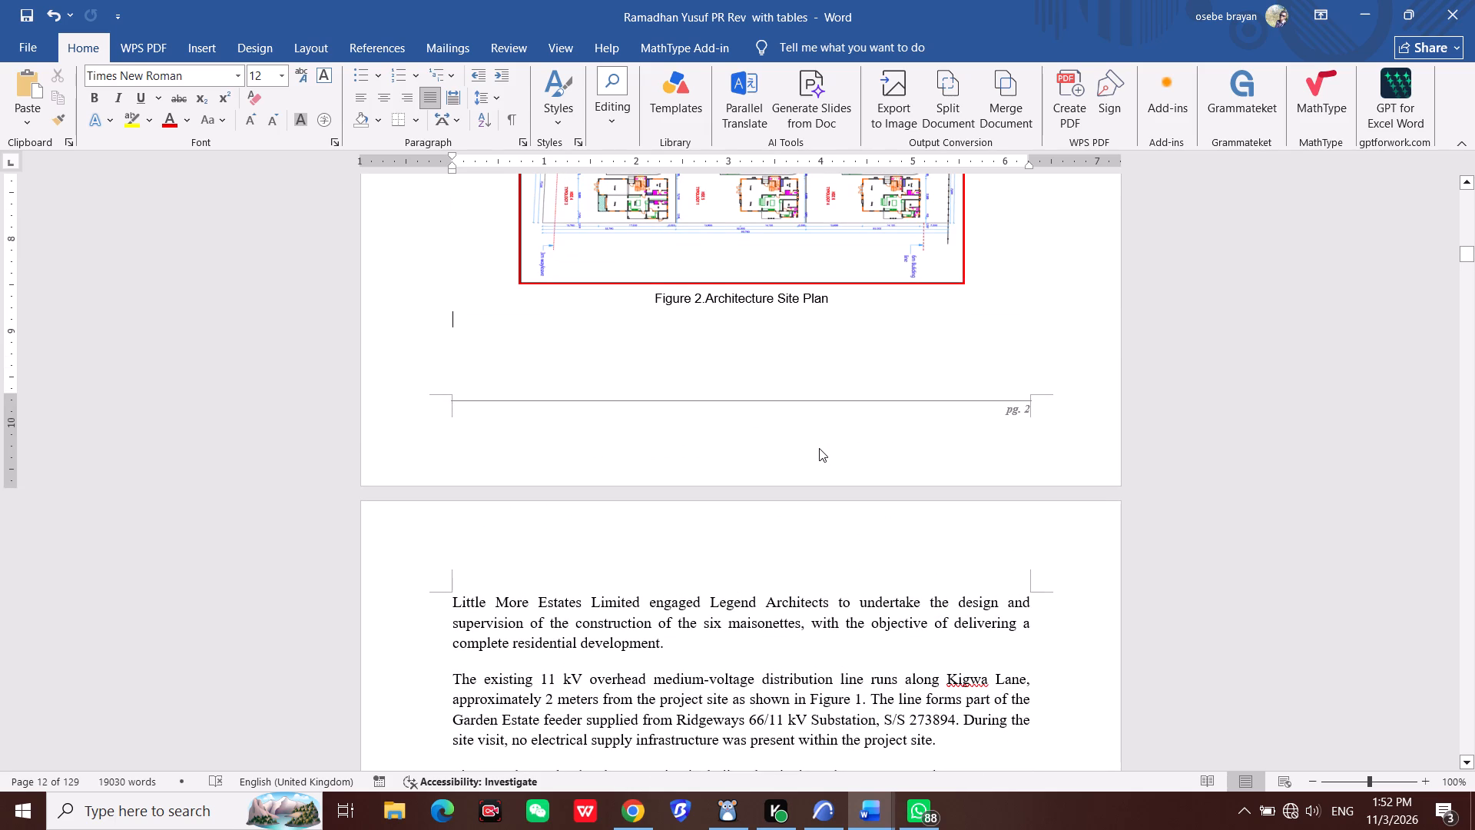
pyautogui.scroll(14, 819, 448)
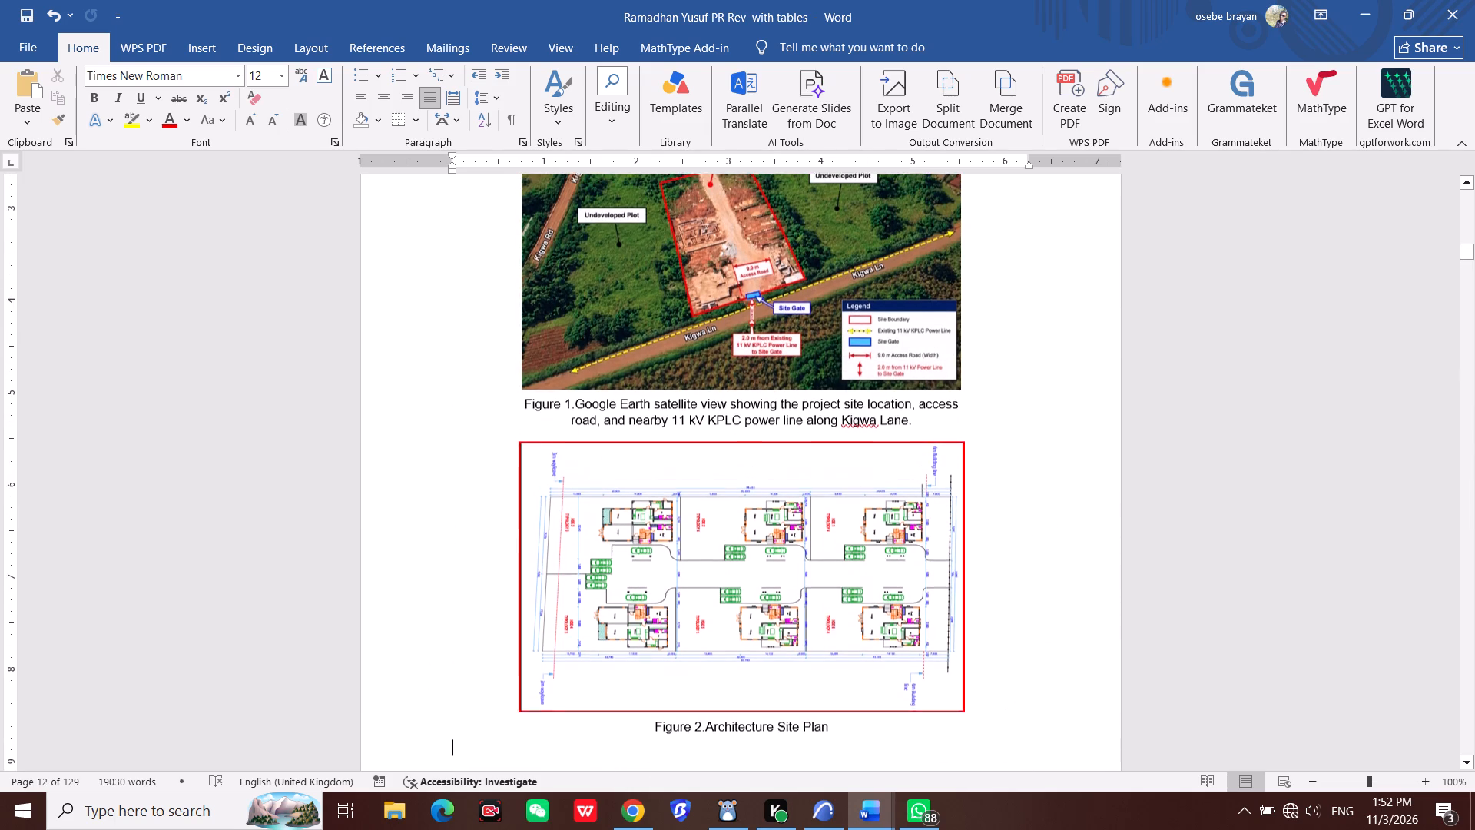
pyautogui.scroll(13, 739, 379)
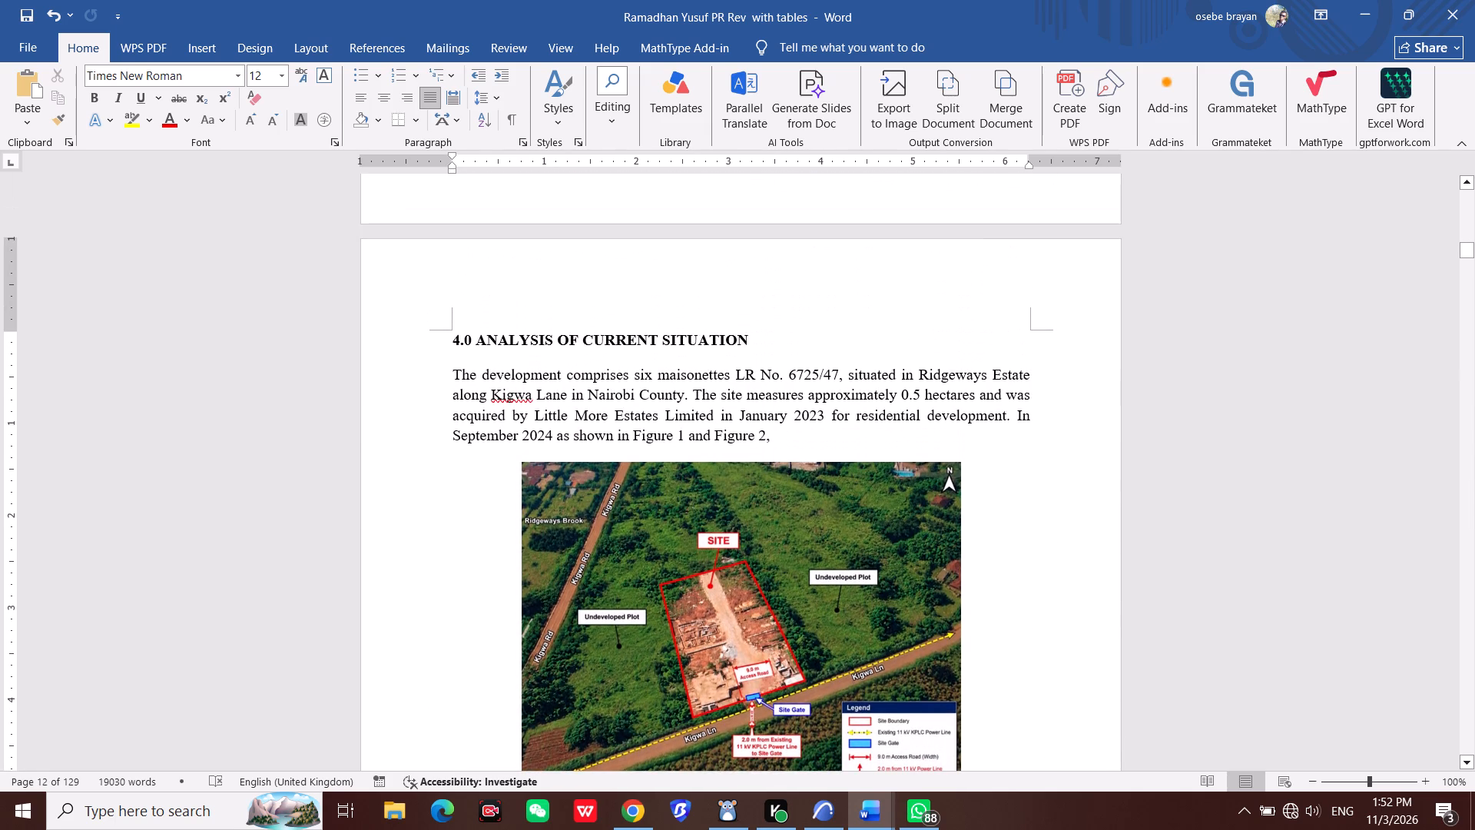
pyautogui.scroll(4, 668, 439)
pyautogui.scroll(-6, 668, 439)
pyautogui.scroll(-2, 605, 415)
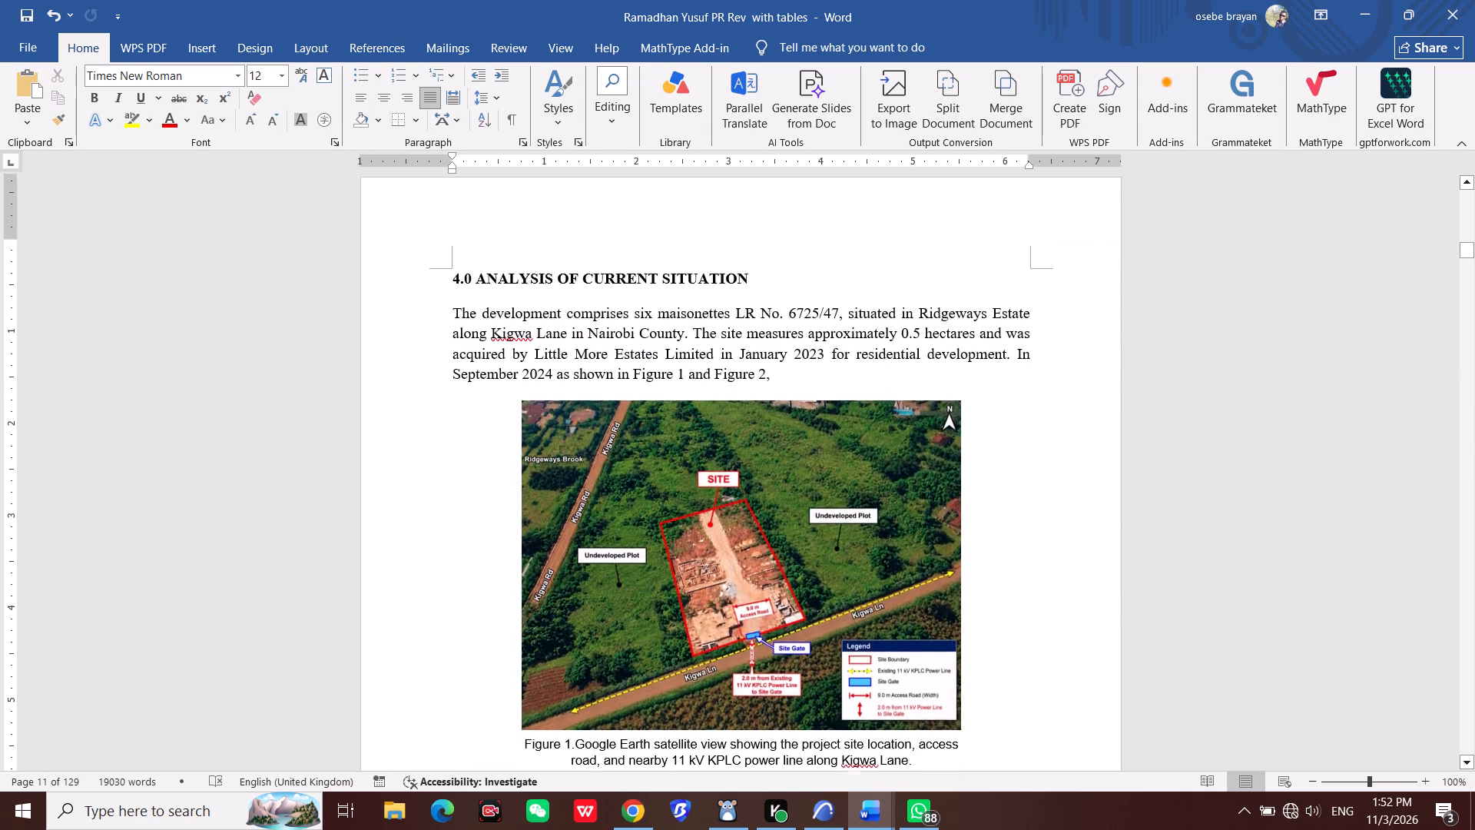
pyautogui.scroll(-20, 605, 415)
pyautogui.scroll(-10, 619, 451)
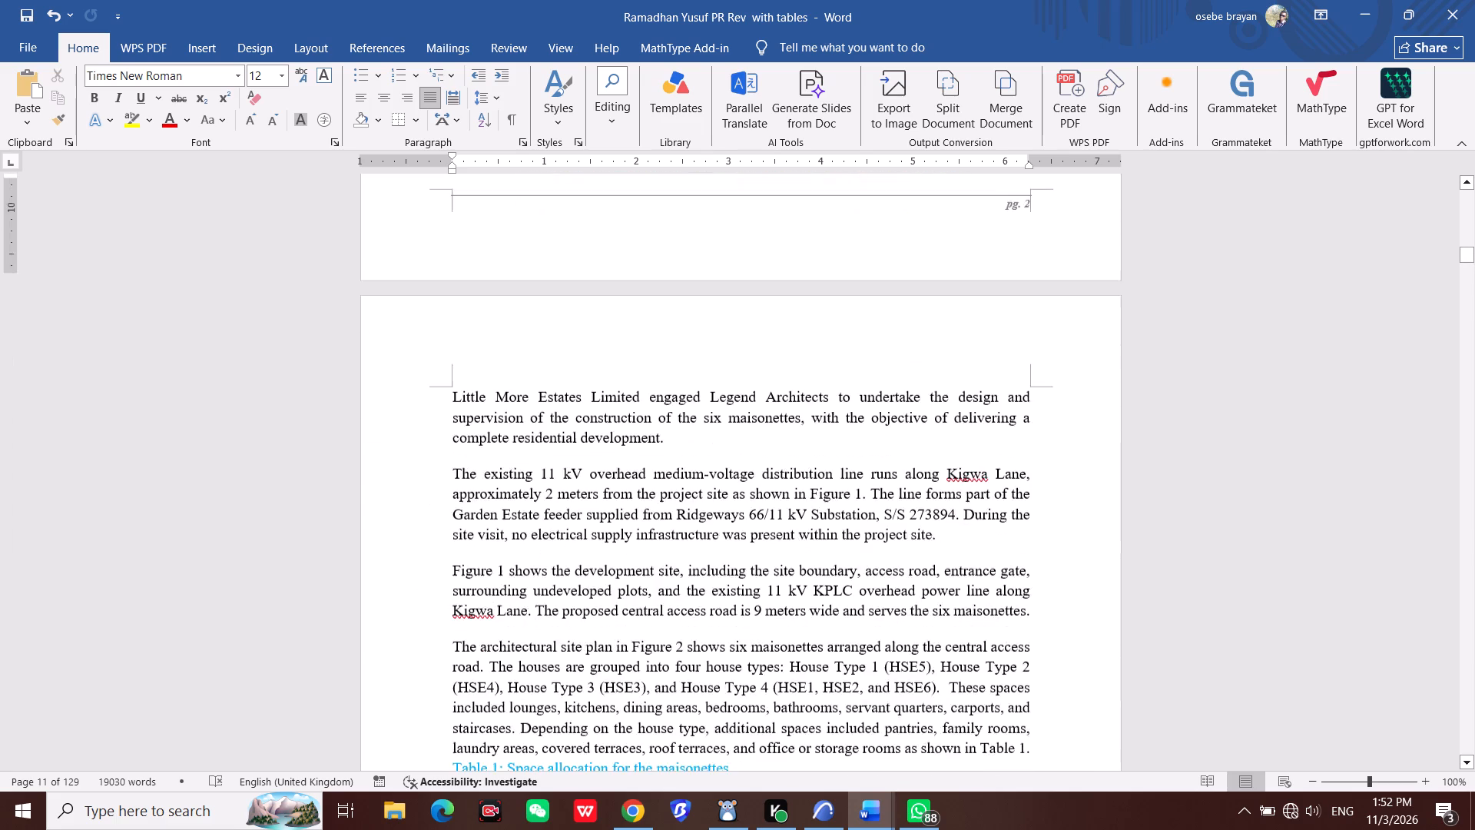
pyautogui.scroll(-14, 635, 454)
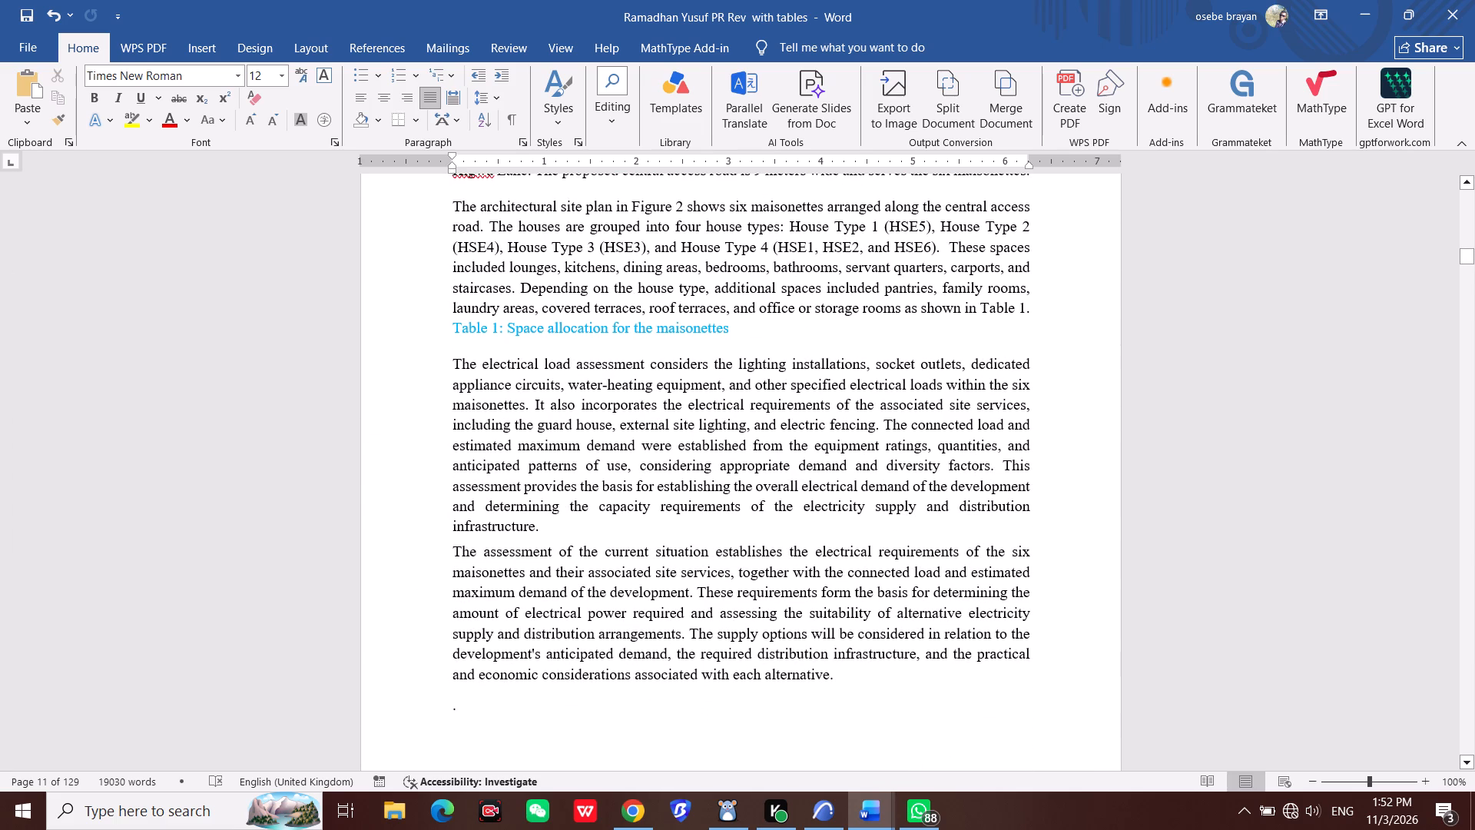
pyautogui.scroll(-3, 829, 376)
# Delete the typed "Table 1." before the blue Table 1 reference in the site plan paragraph and save the report.
pyautogui.scroll(4, 830, 408)
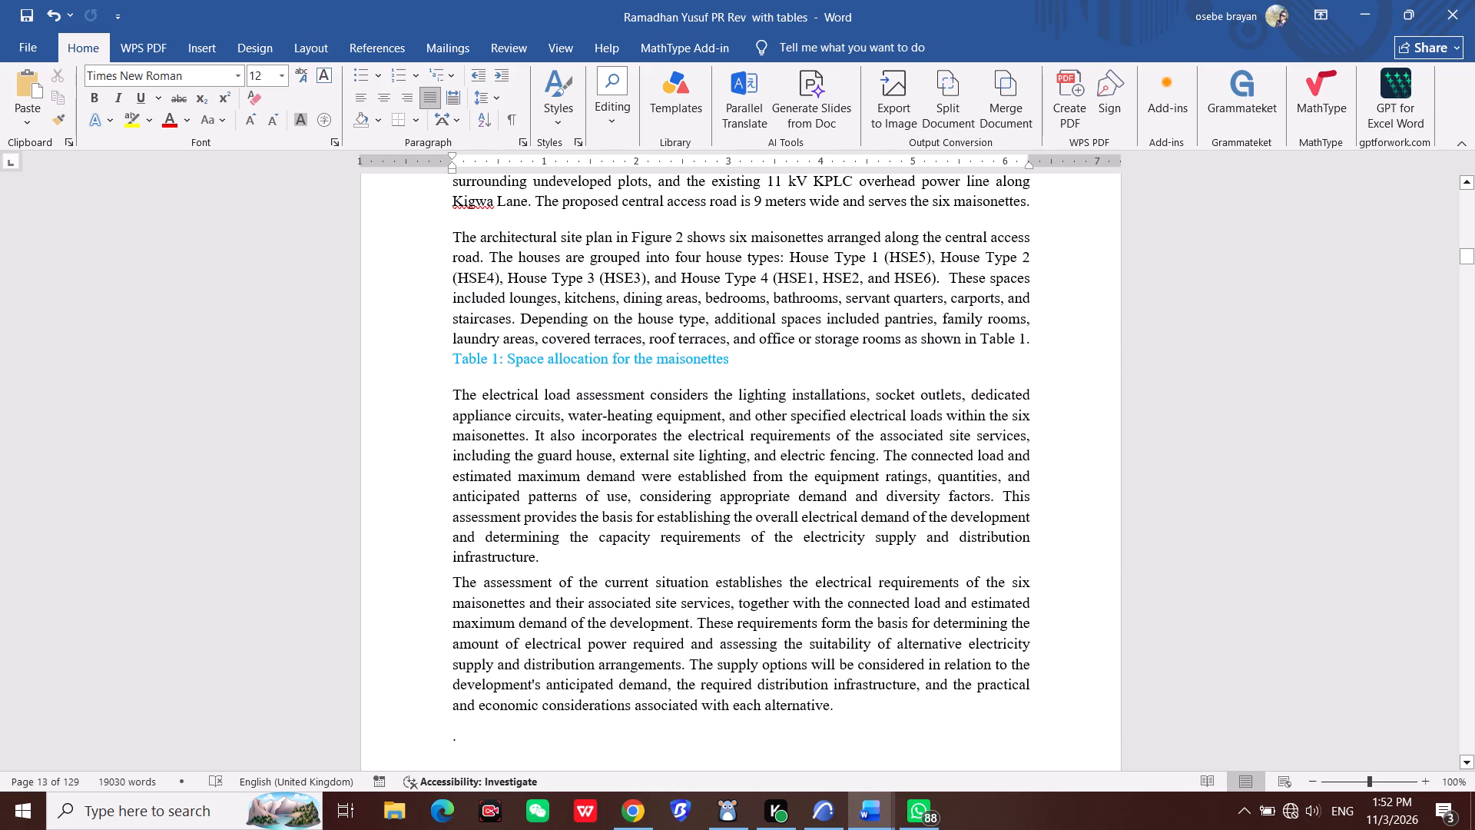
pyautogui.click(1026, 339)
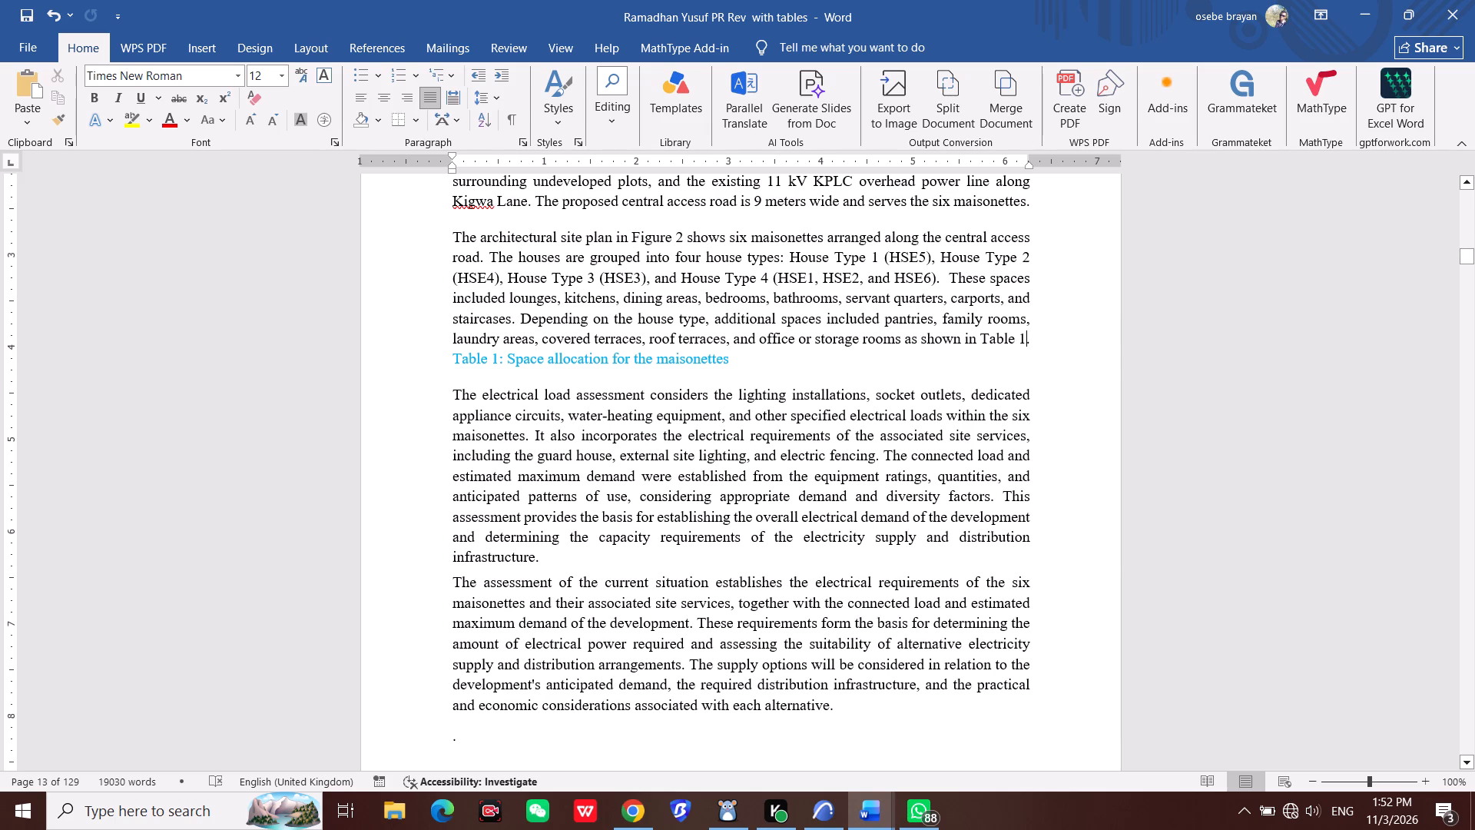
pyautogui.press('BackSpace')
pyautogui.press('BackSpace')
pyautogui.press('BackSpace')
pyautogui.press('BackSpace')
pyautogui.press('BackSpace')
pyautogui.press('BackSpace')
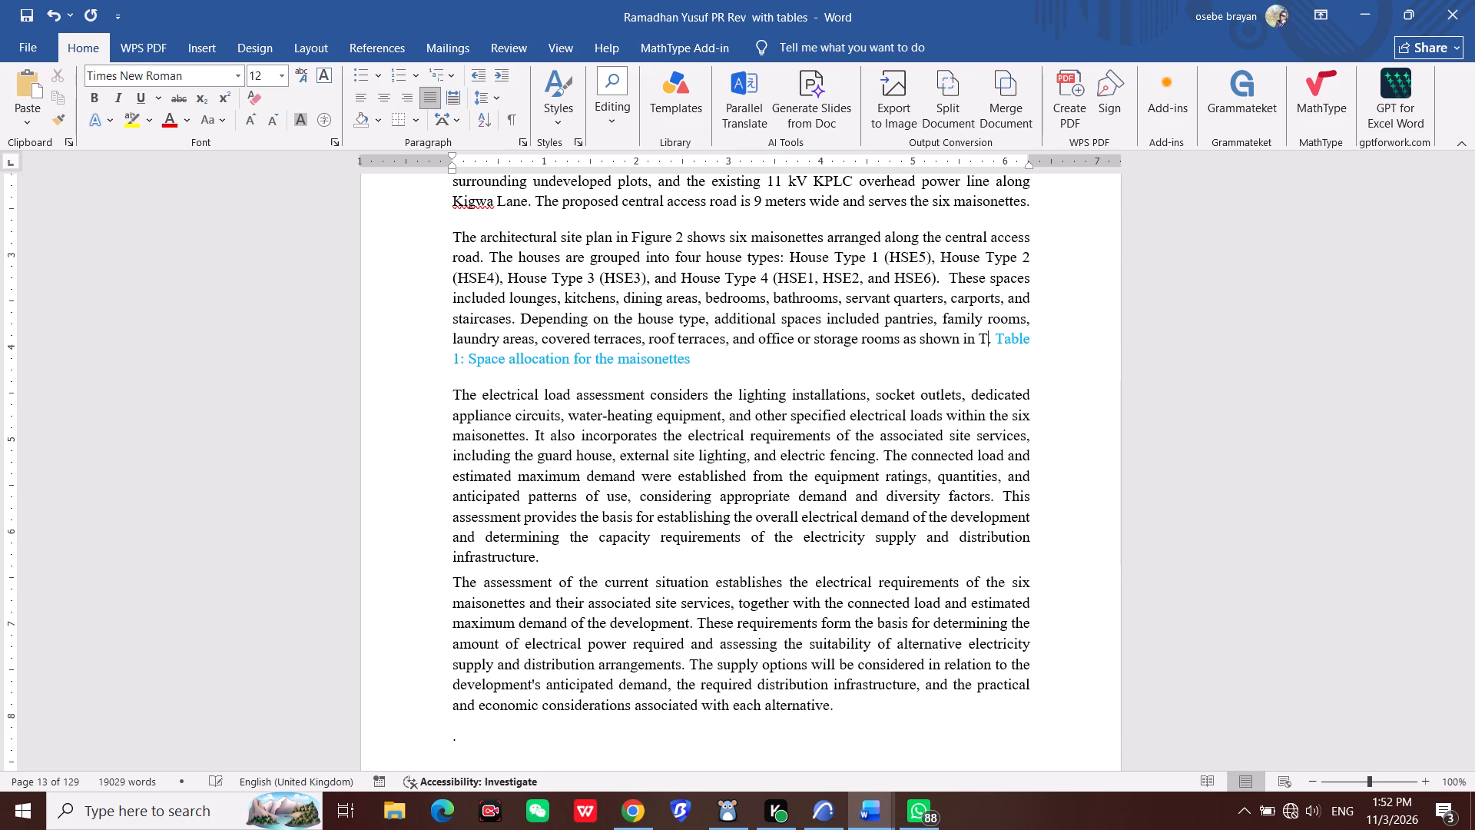
pyautogui.press('BackSpace')
pyautogui.press('Right')
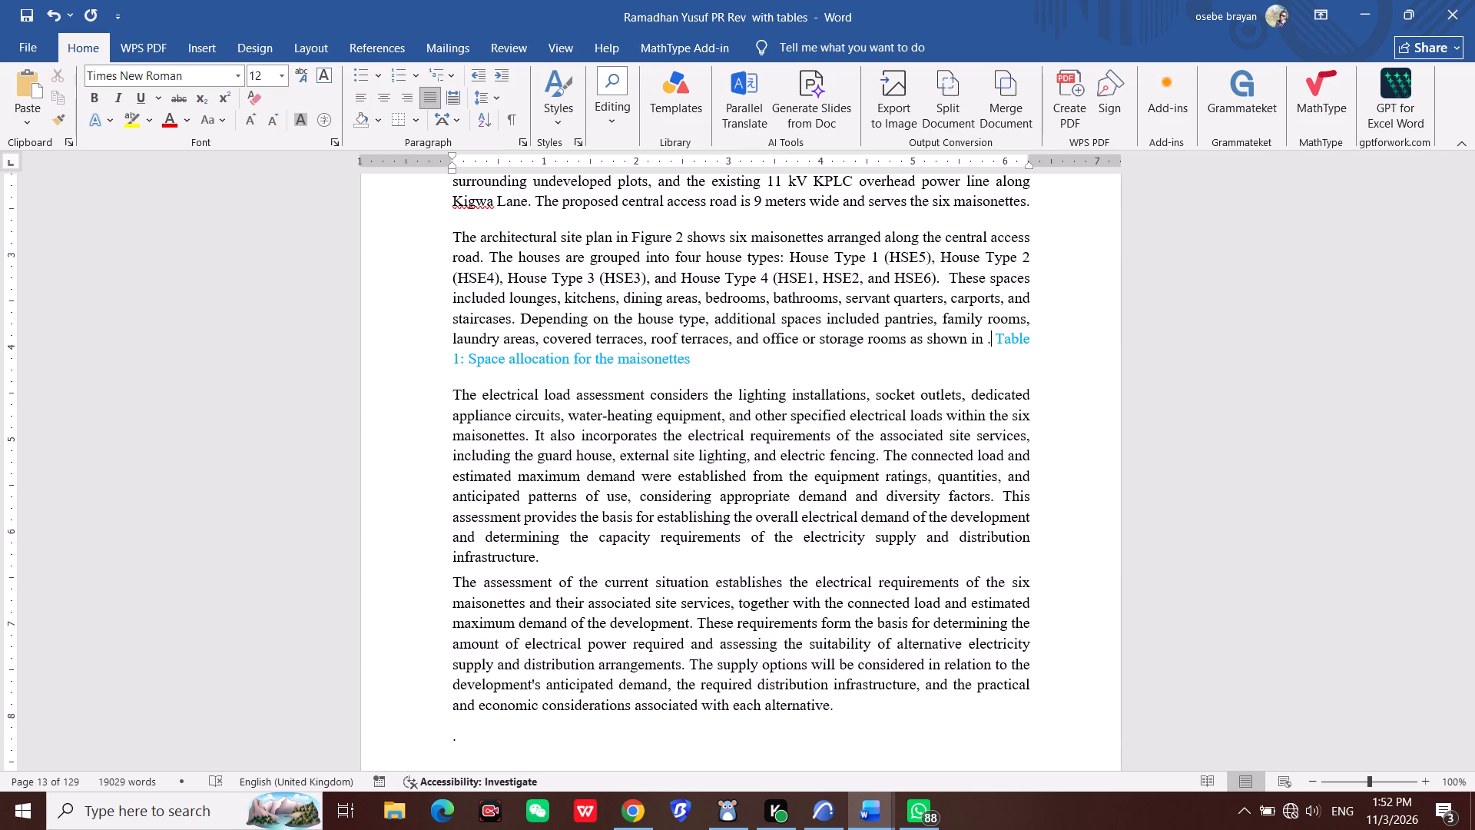
pyautogui.press('BackSpace')
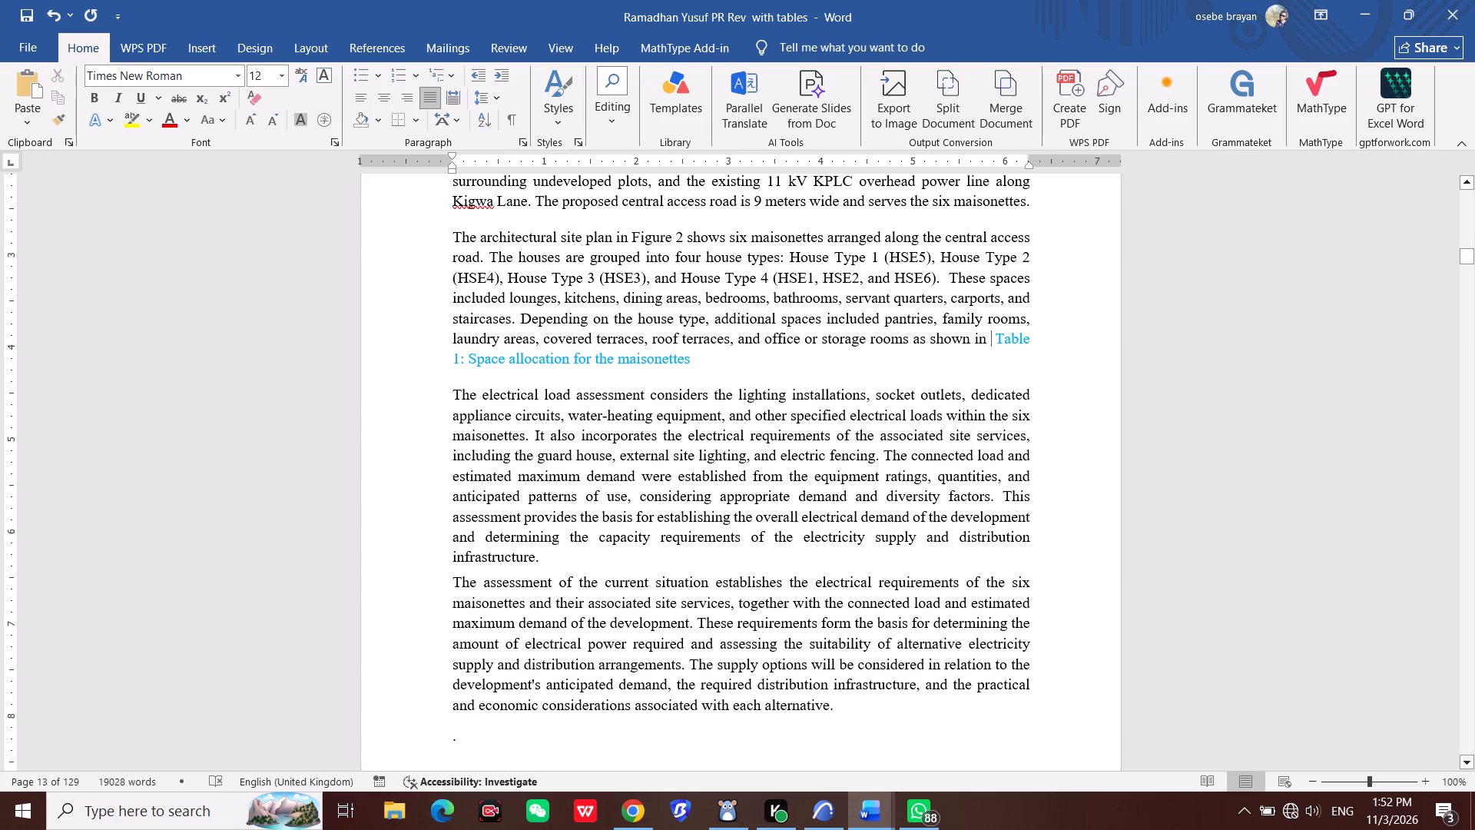
pyautogui.scroll(-3, 843, 495)
pyautogui.hotkey('ctrl', 's')
# Examine the report from the end of section 4.0 through the possible solutions to section 6.2 General Load Calculations.
pyautogui.scroll(-4, 842, 514)
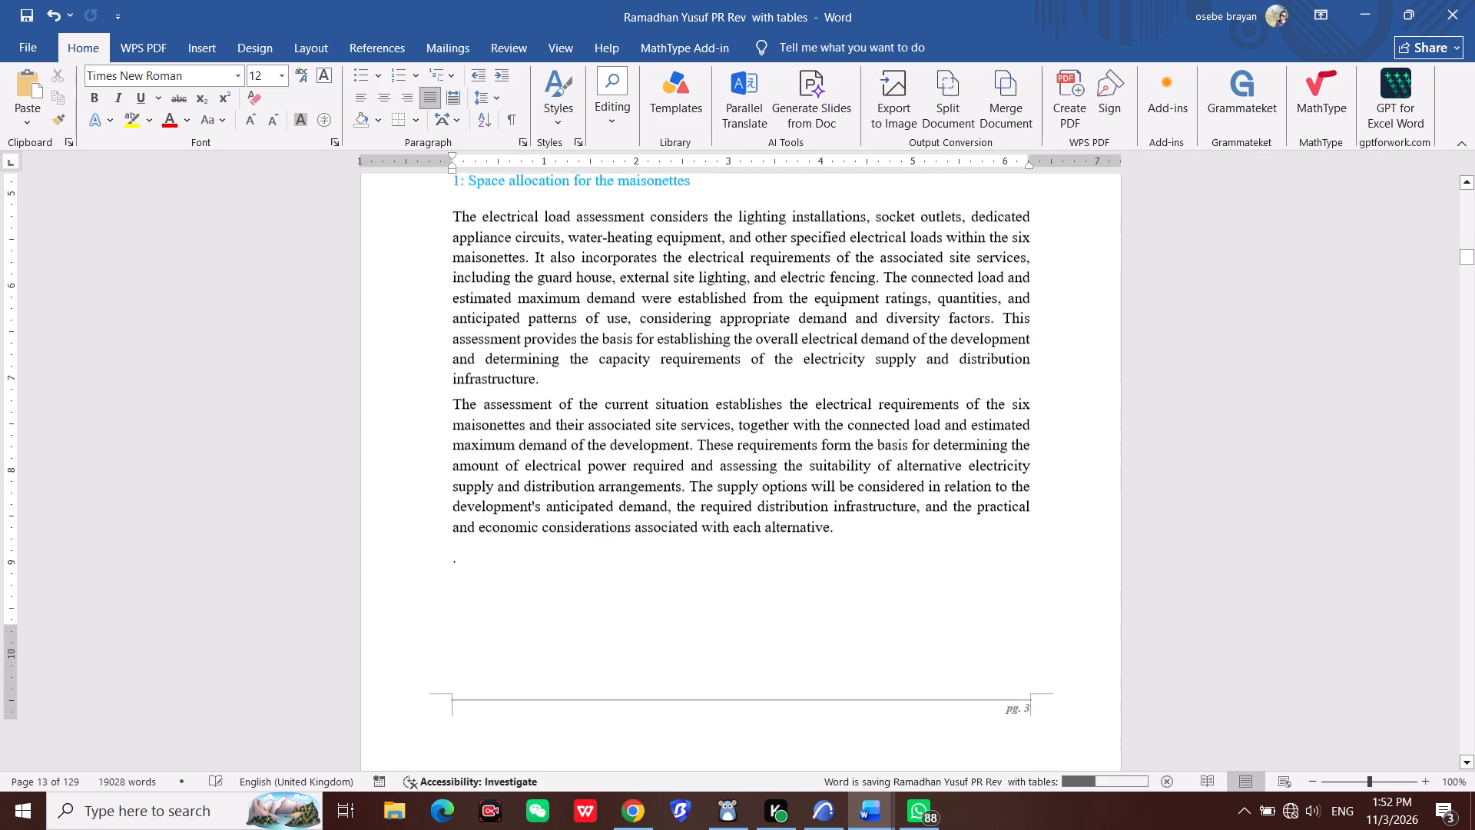
pyautogui.scroll(-20, 842, 514)
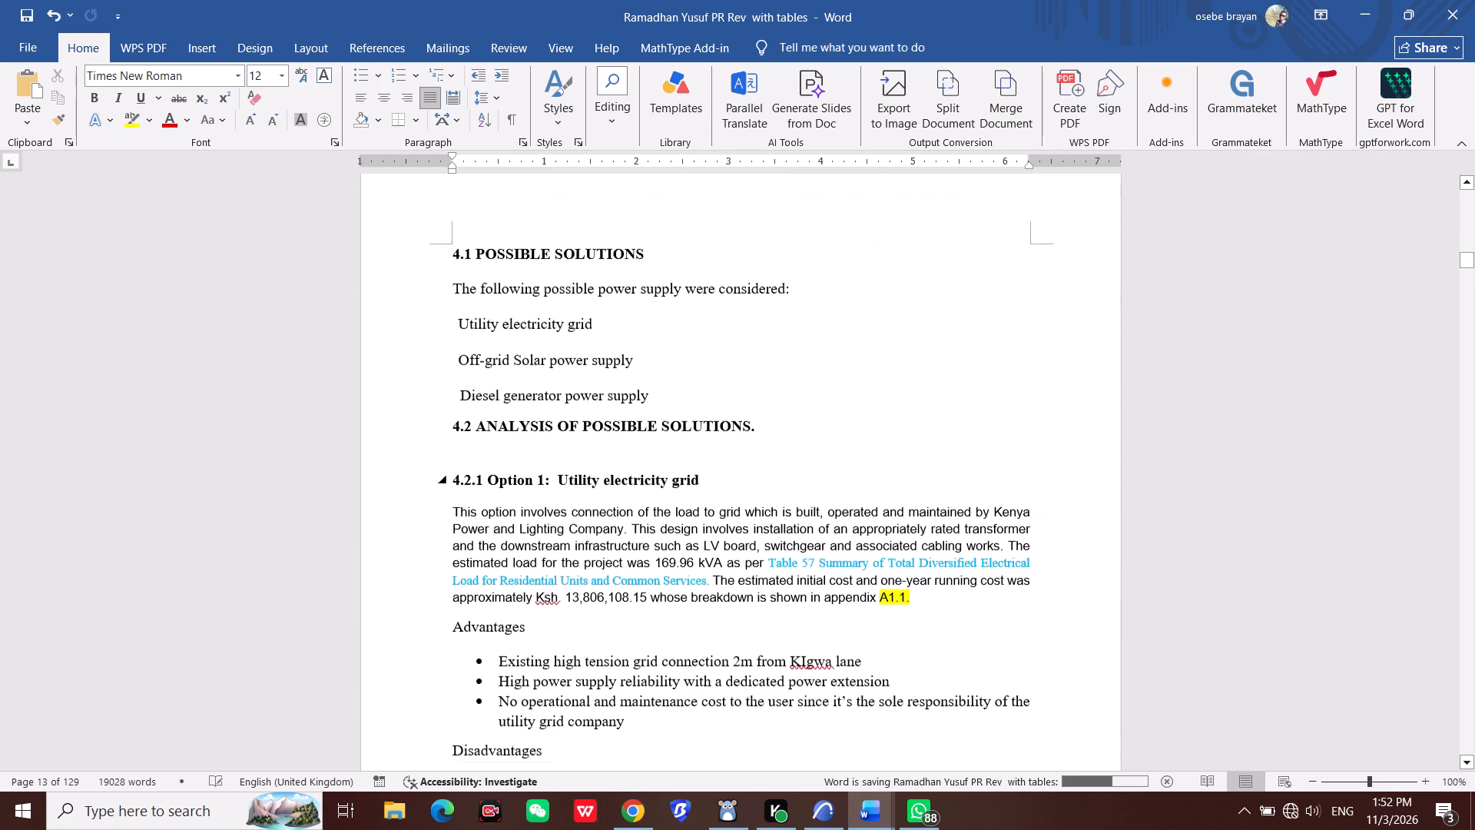
pyautogui.scroll(-5, 842, 484)
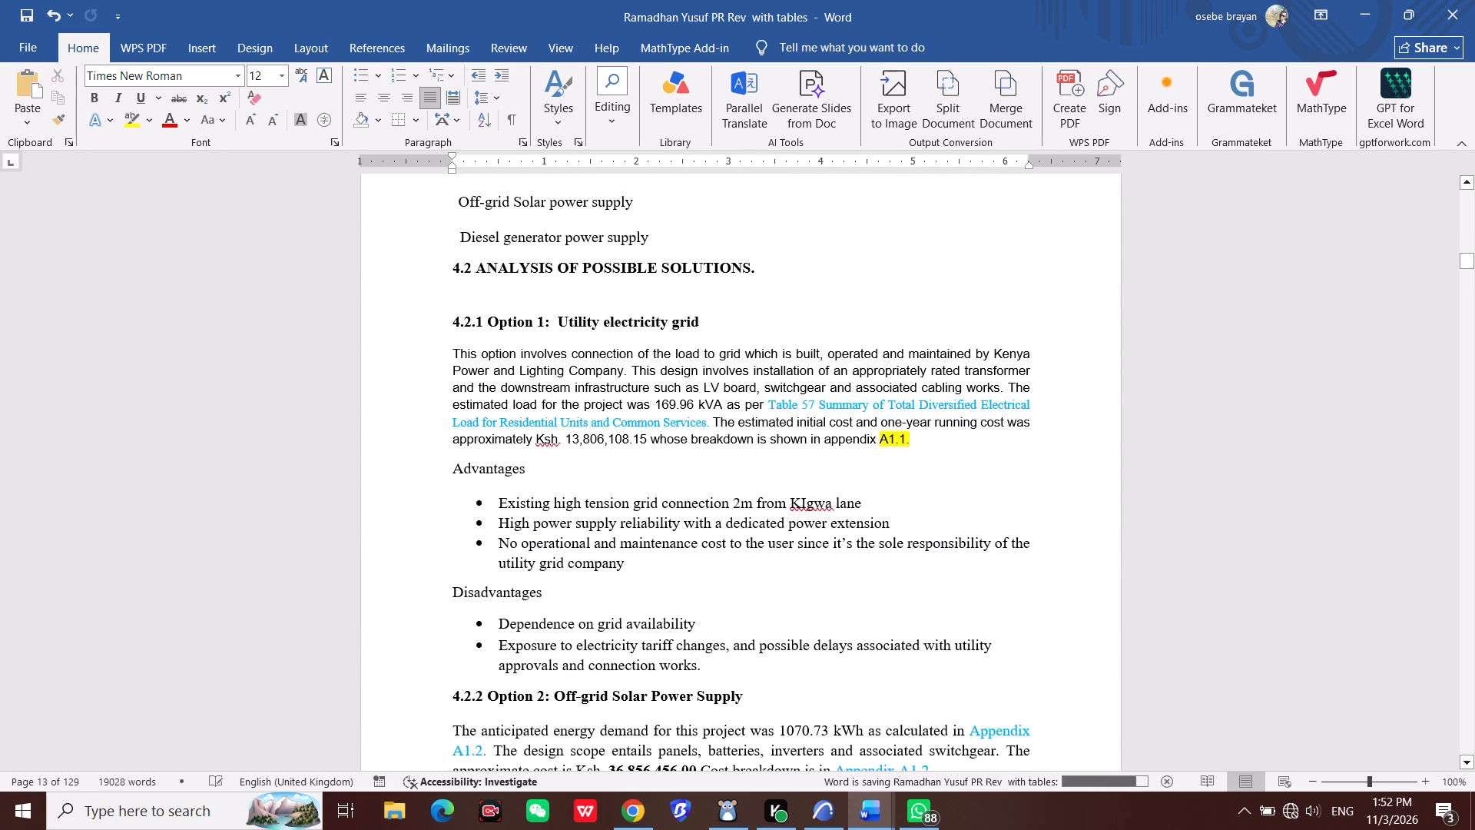
pyautogui.scroll(-9, 724, 437)
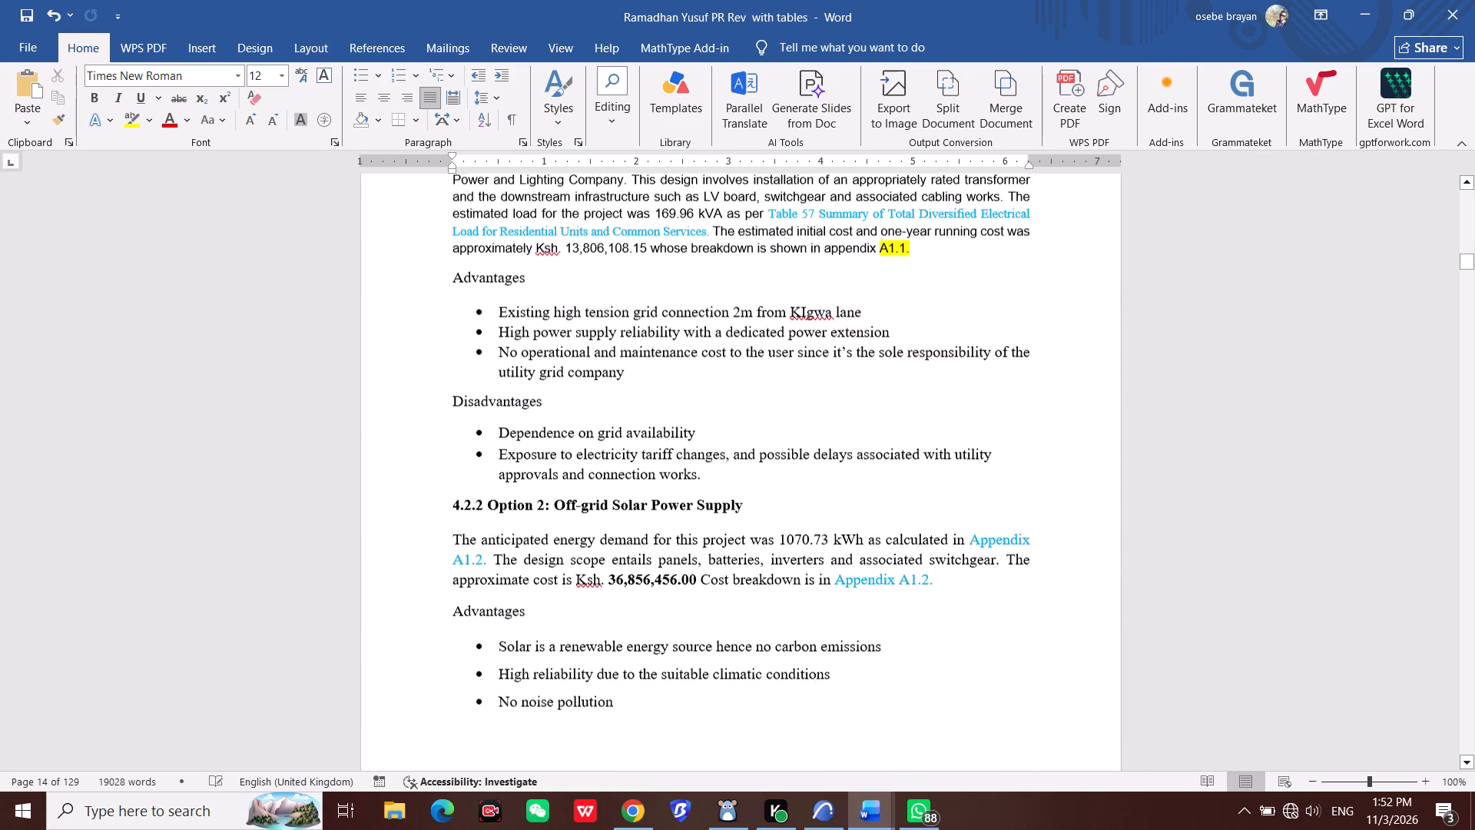
pyautogui.scroll(-20, 724, 437)
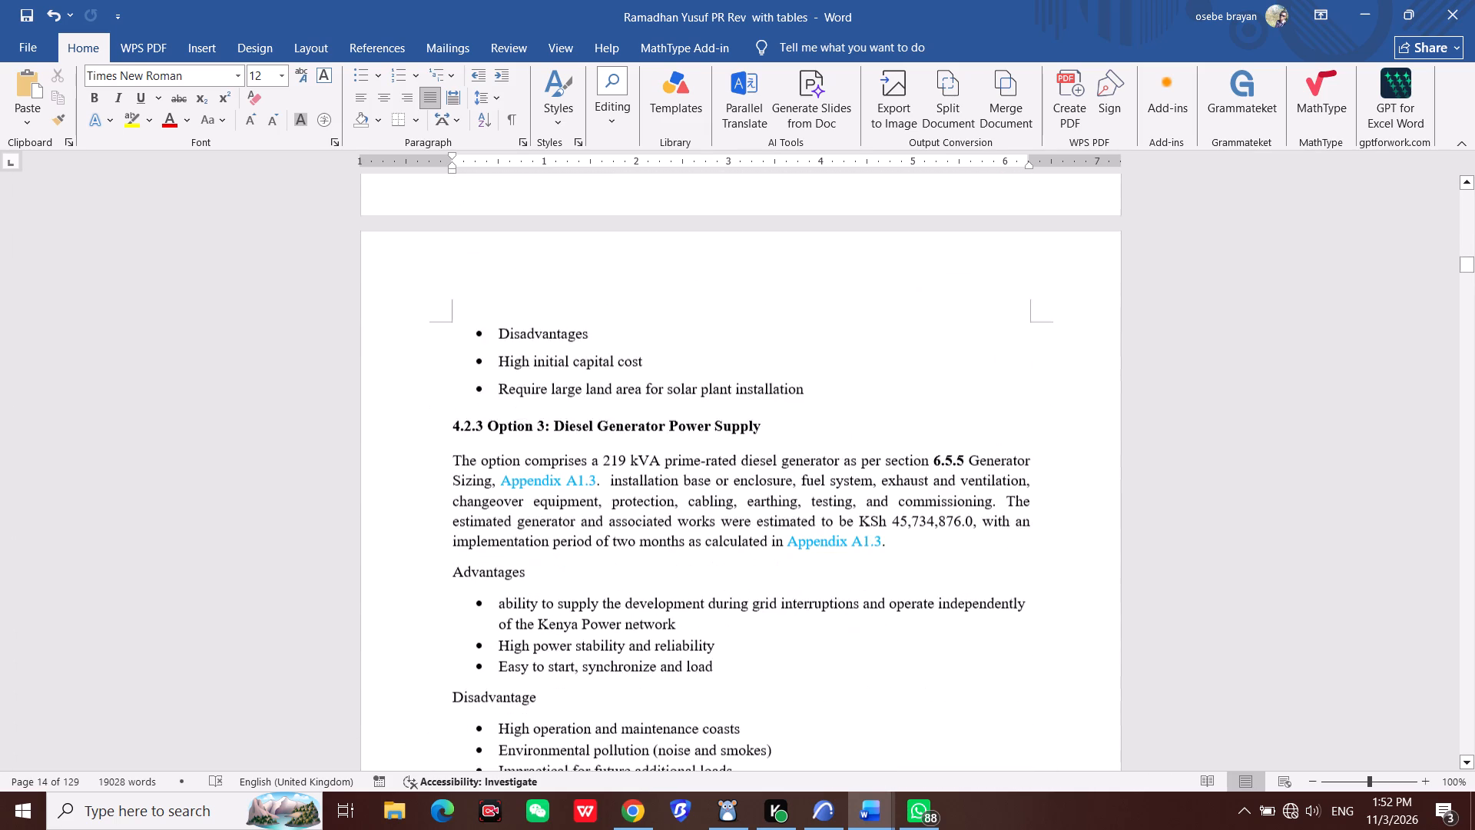
pyautogui.scroll(-4, 719, 433)
pyautogui.scroll(-10, 681, 482)
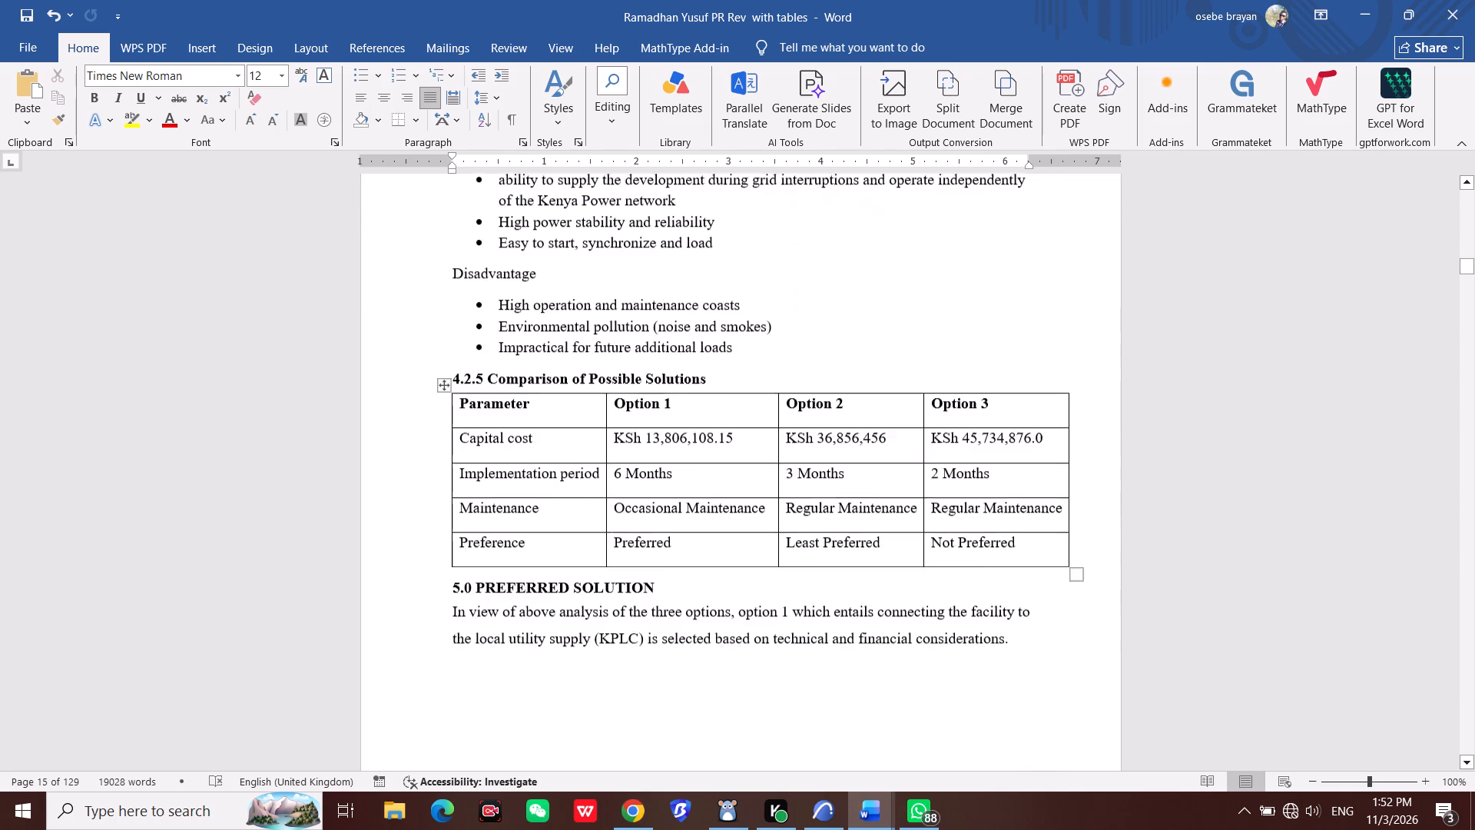
pyautogui.scroll(-17, 681, 476)
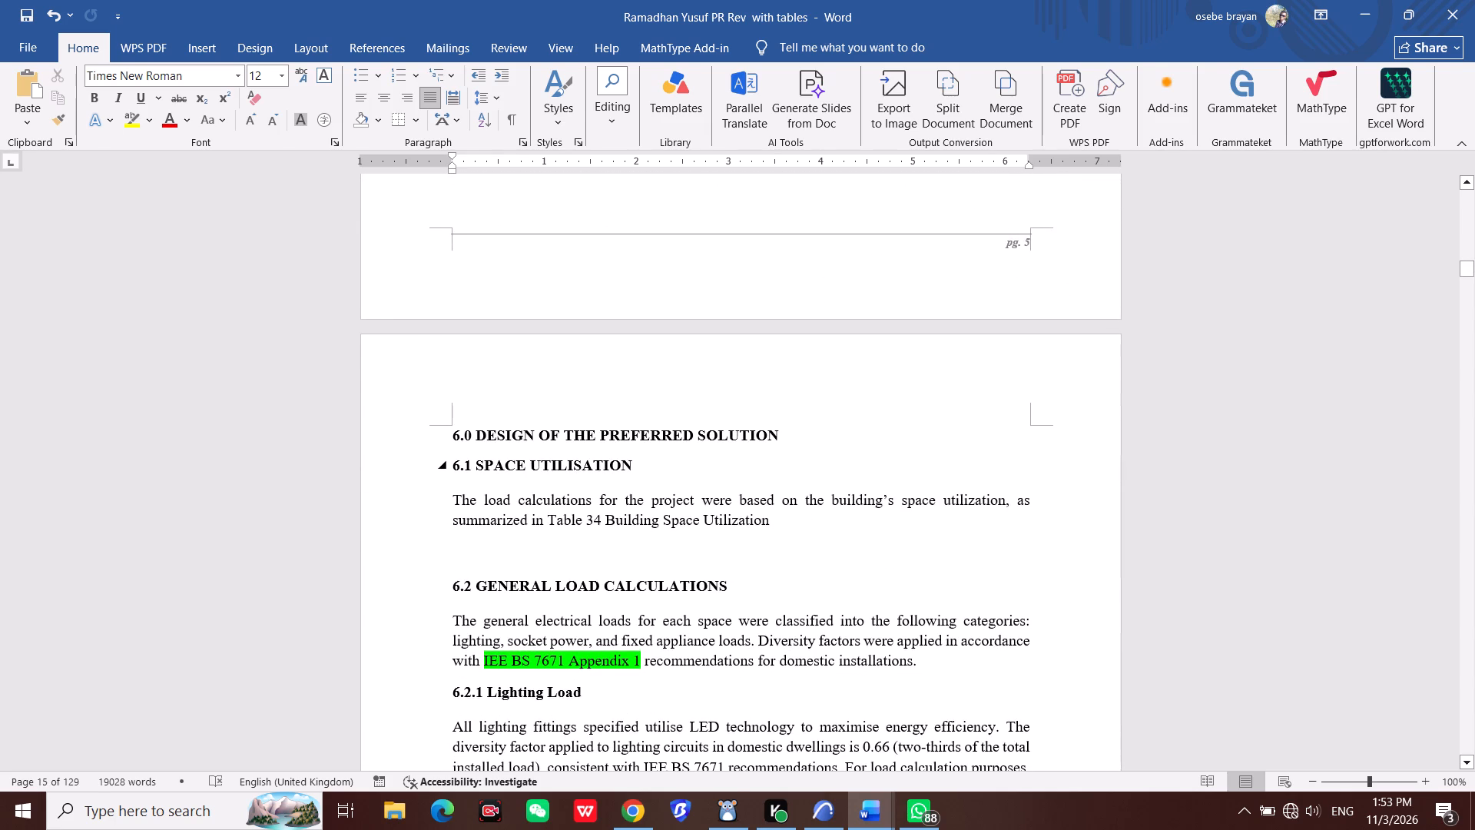
# Arrange the report side by side with the refer document.
pyautogui.press('super+Right')
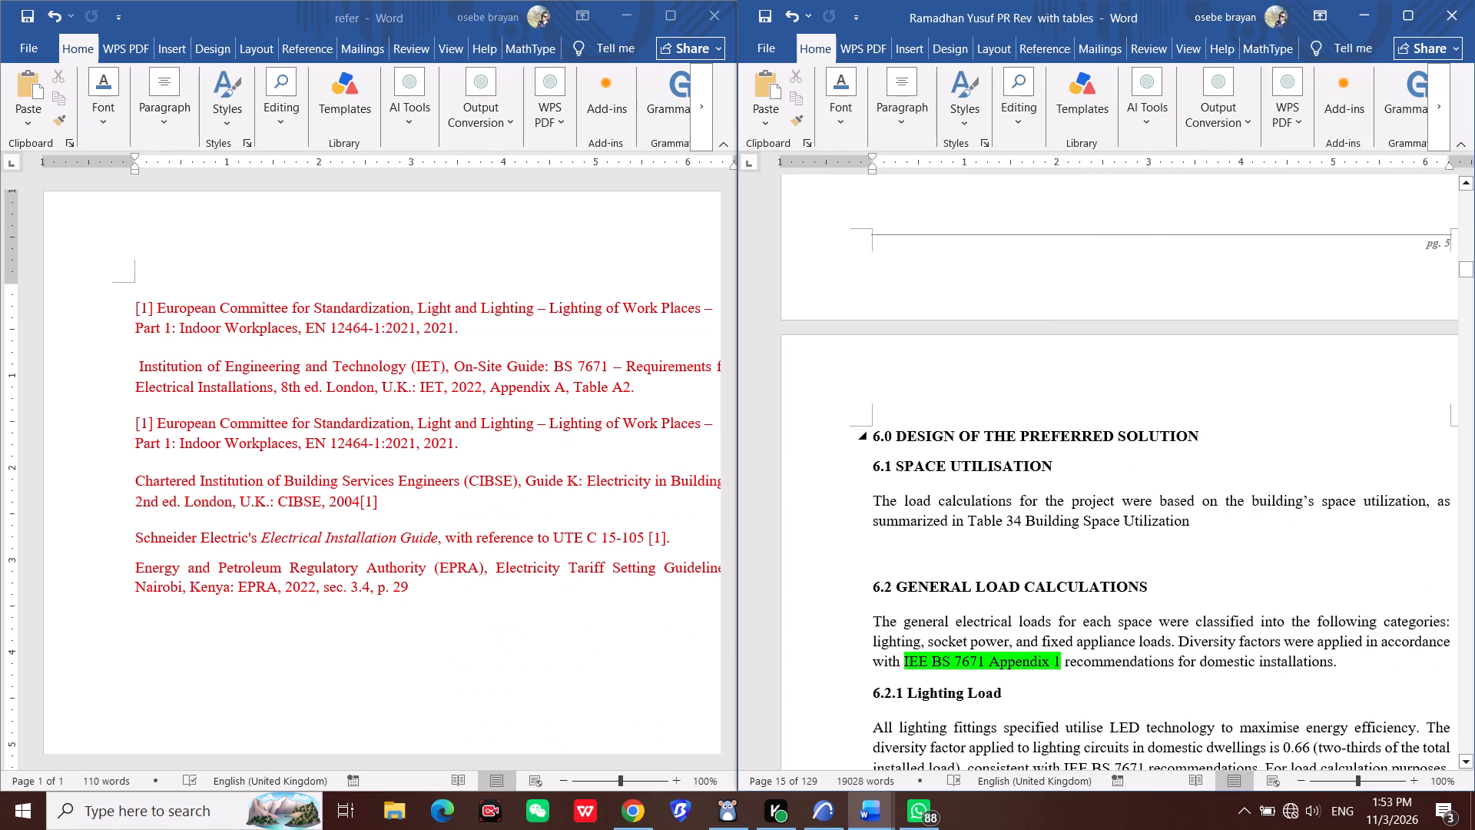
# Examine sections 6.1 to 6.2.1, including the highlighted IEE BS 7671 Appendix 1 citation and the lighting load formula.
pyautogui.scroll(-5, 943, 448)
pyautogui.scroll(-5, 1034, 499)
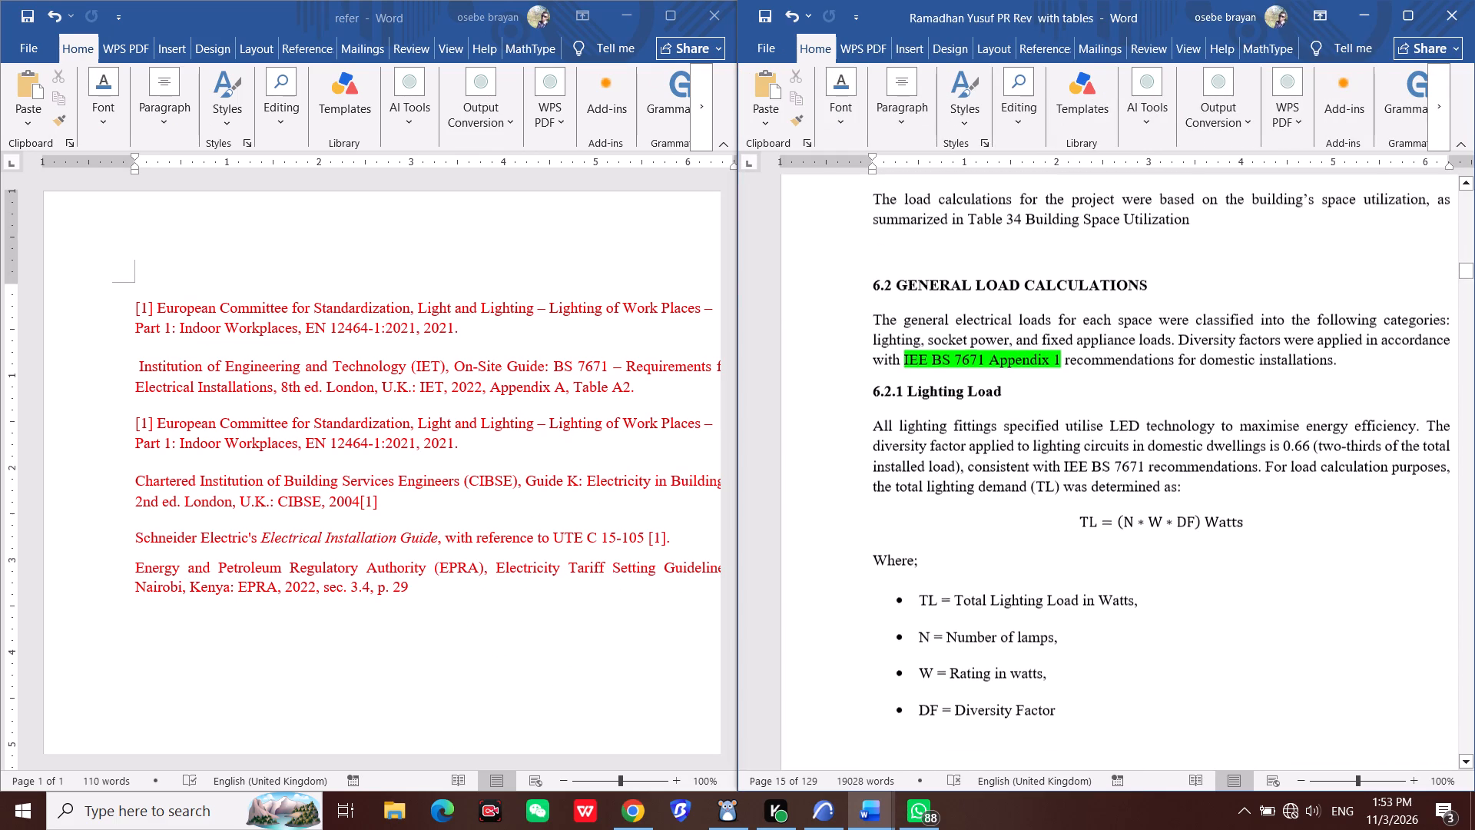
pyautogui.scroll(-4, 1090, 605)
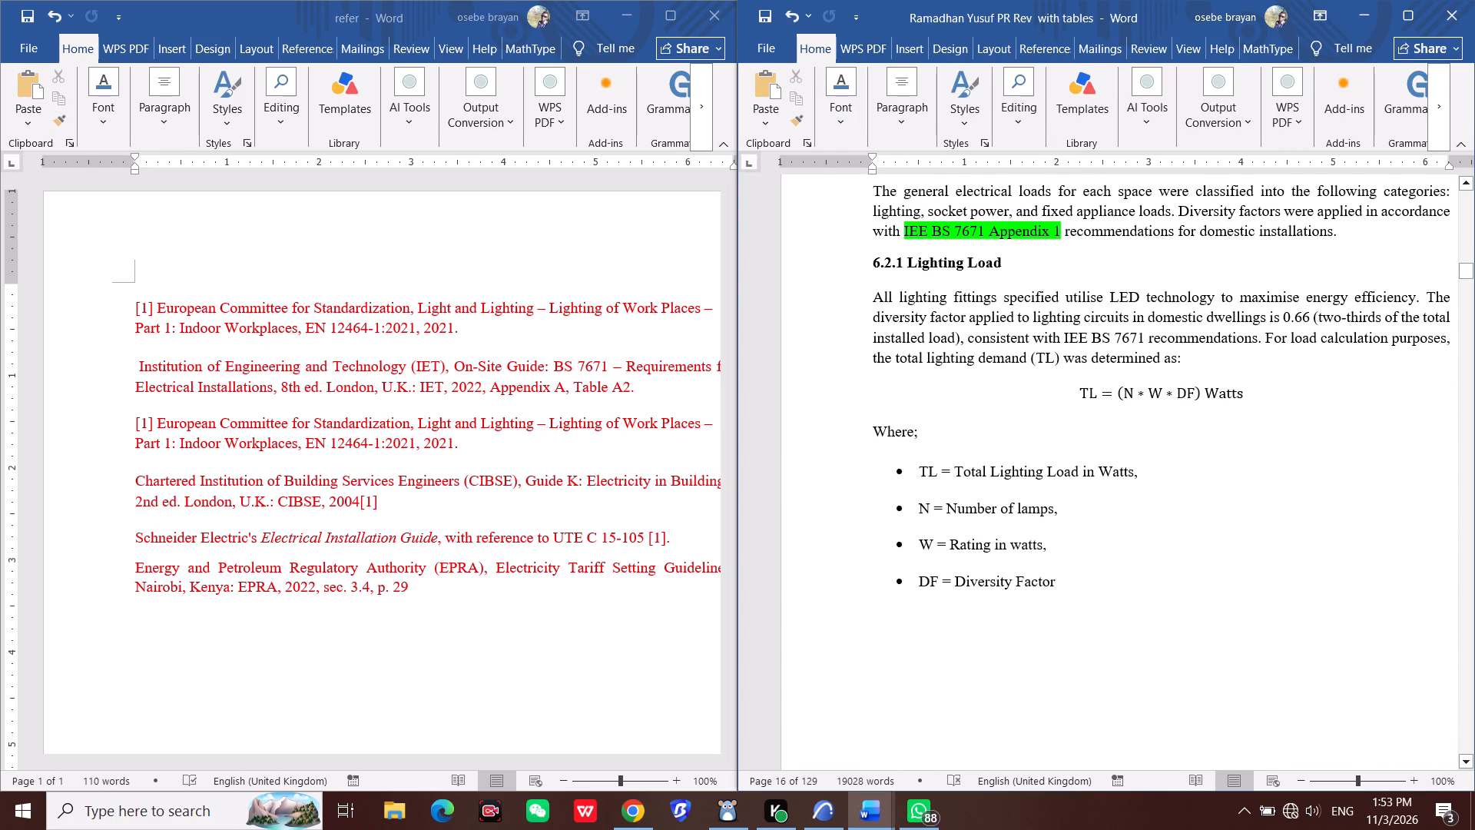
pyautogui.scroll(5, 1168, 504)
pyautogui.scroll(5, 1246, 488)
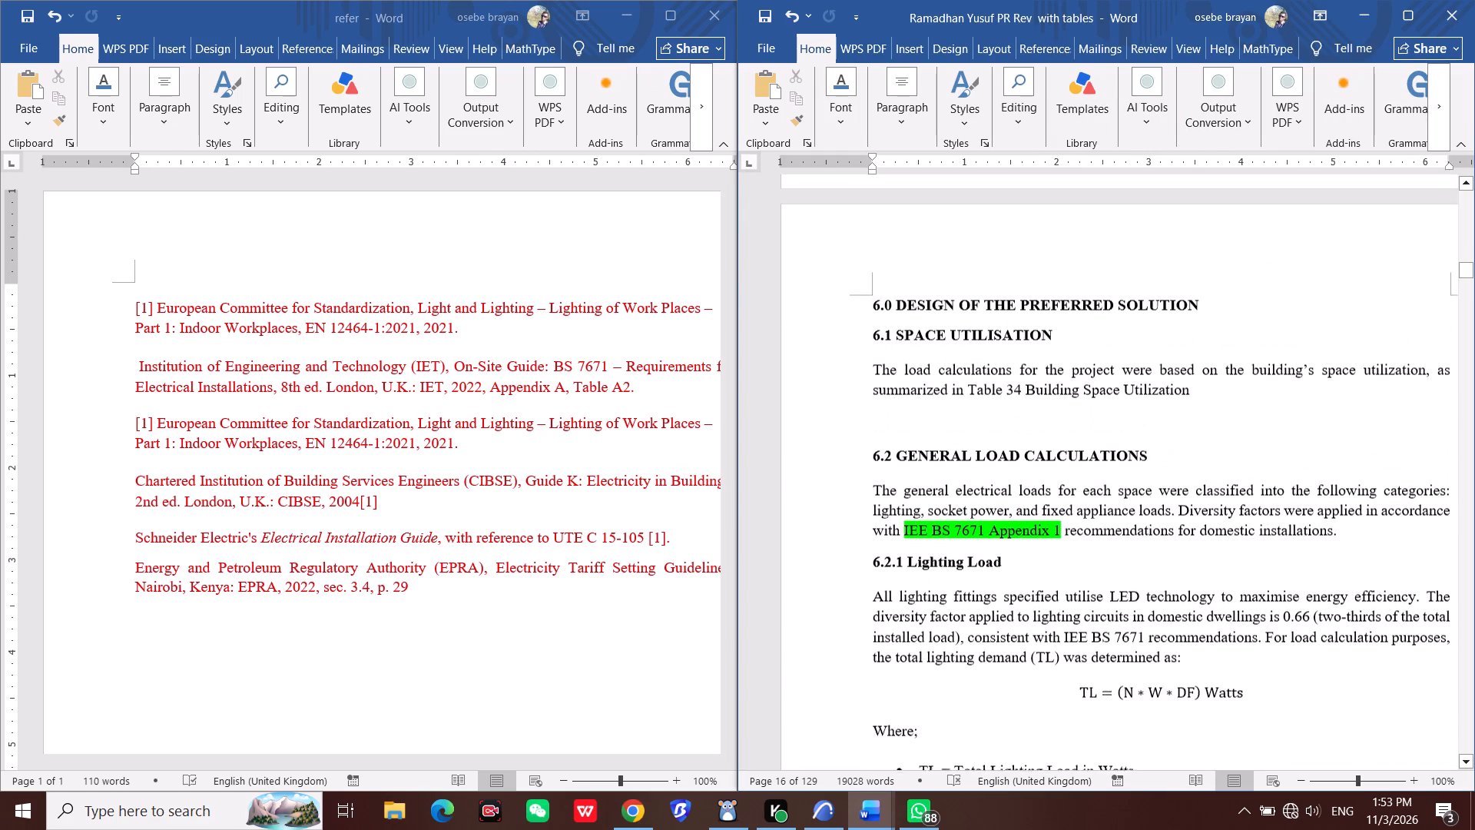
pyautogui.scroll(-8, 1322, 573)
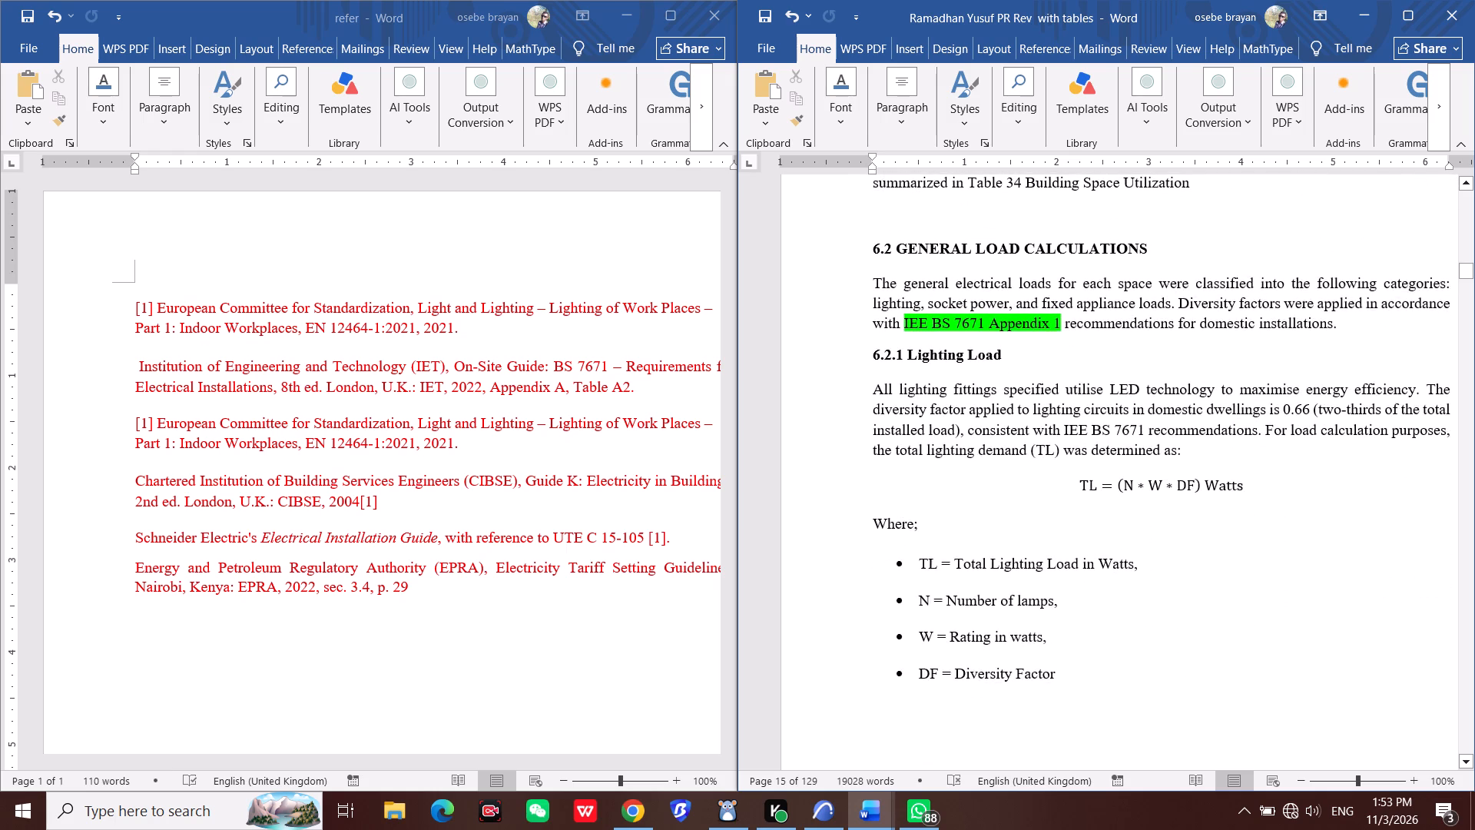
# Examine sections 6.2.2 Socket Load and 6.2.3 Fixed Appliances Load, checking their red citations against the entries in the refer document.
pyautogui.scroll(-5, 1322, 573)
pyautogui.scroll(-16, 1303, 605)
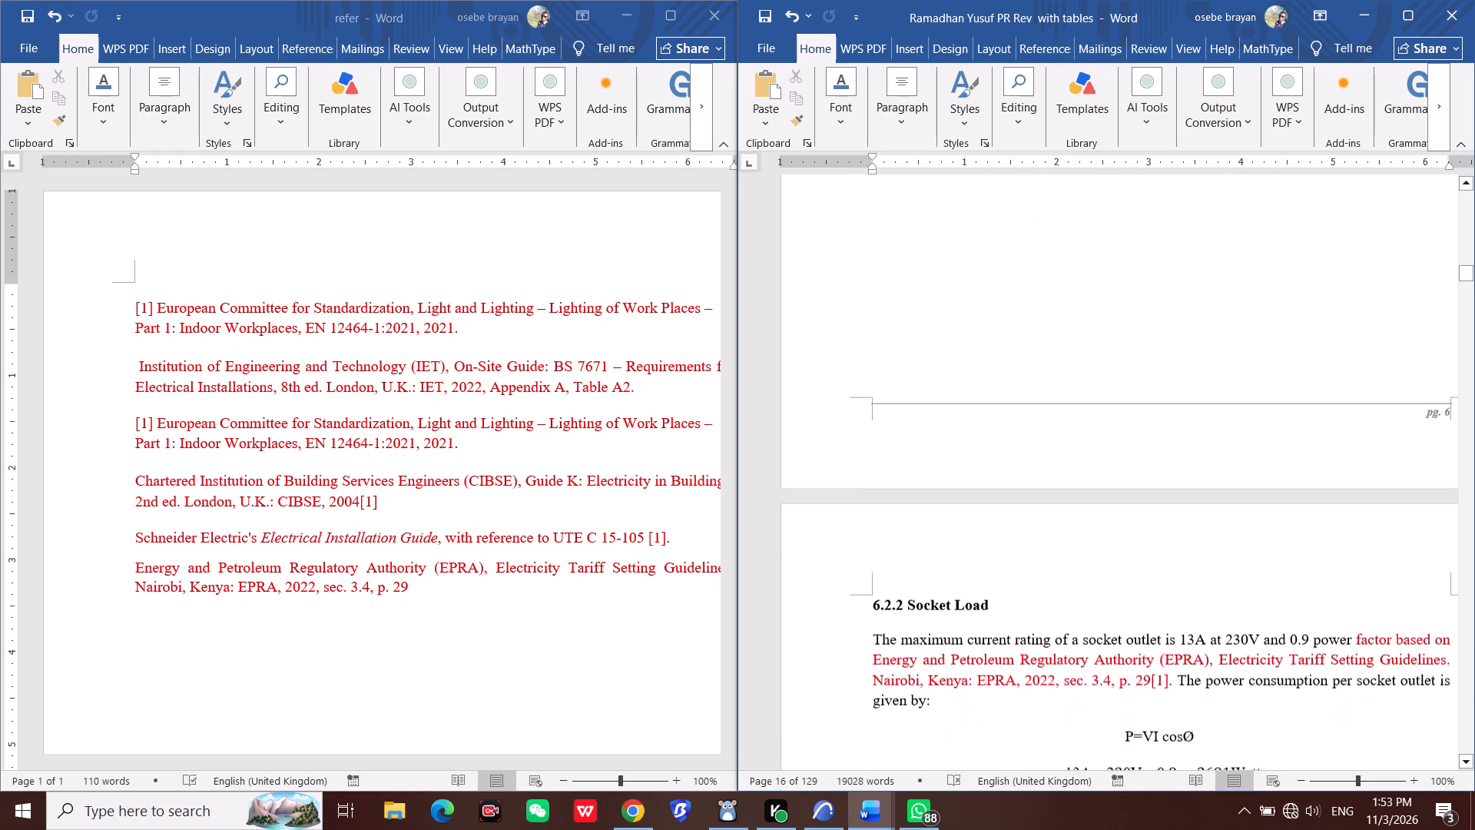
pyautogui.scroll(-12, 1303, 609)
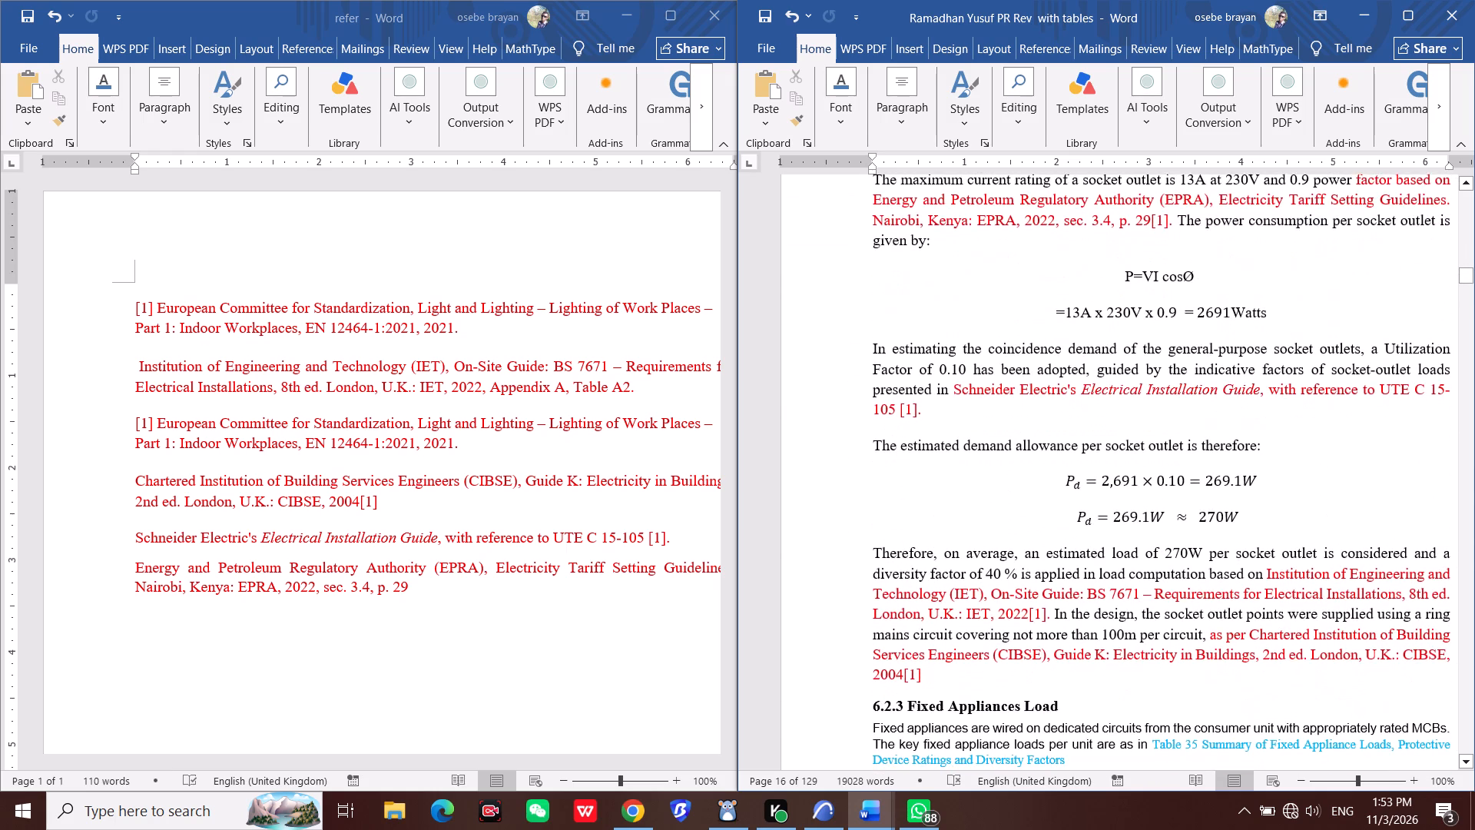
pyautogui.scroll(-10, 1303, 609)
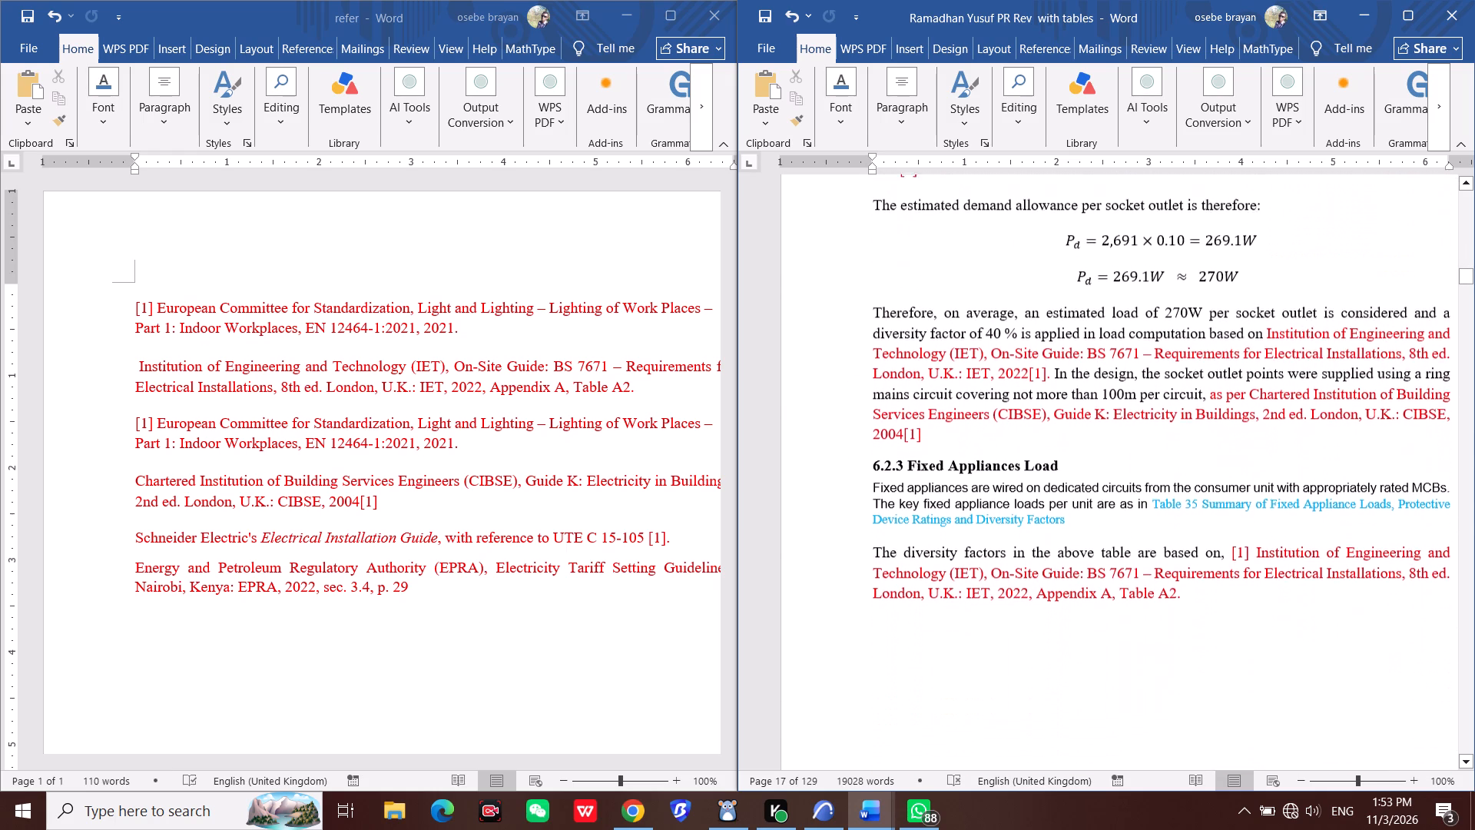
pyautogui.scroll(-6, 1303, 609)
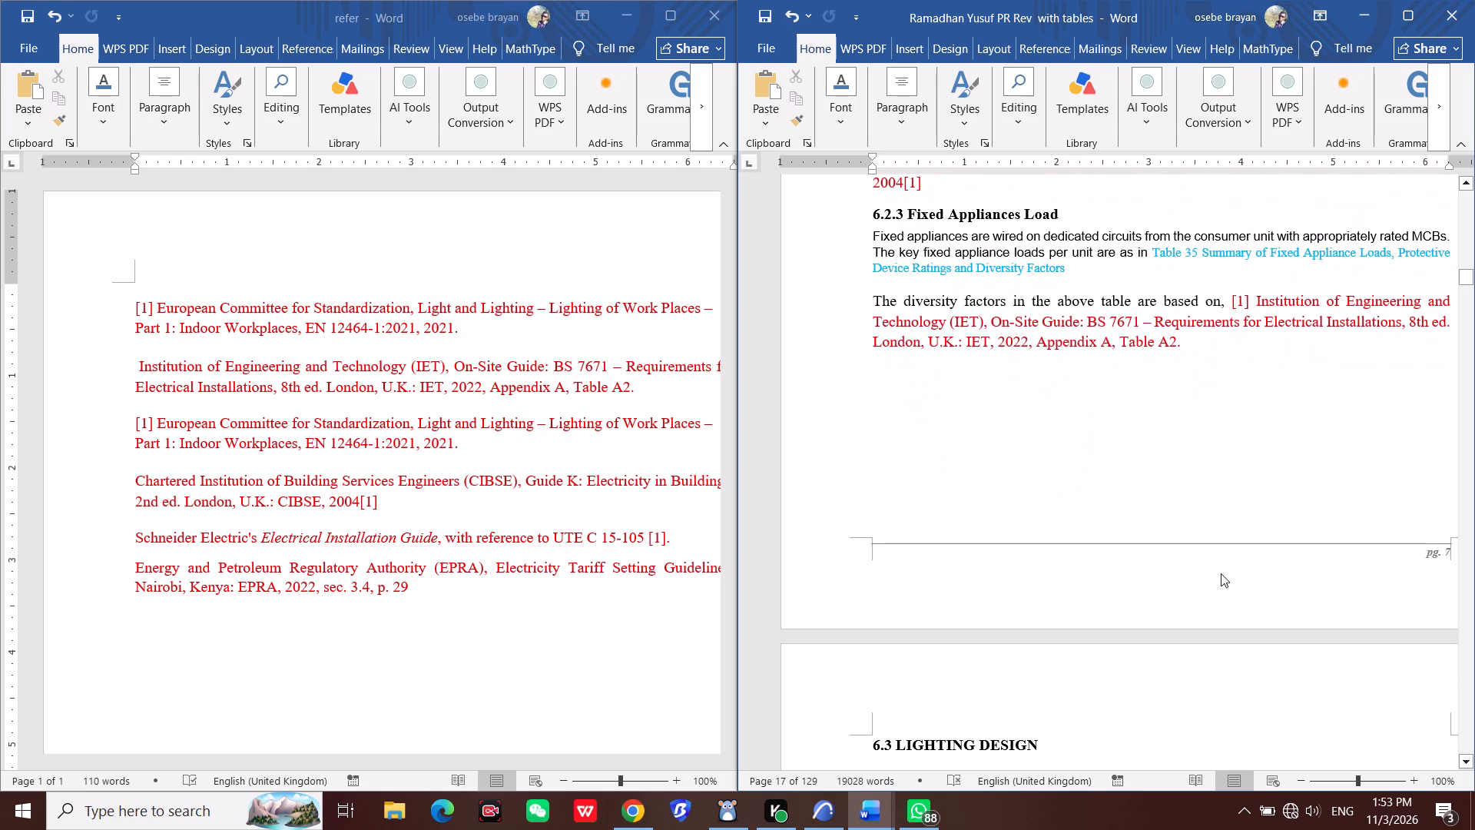
pyautogui.scroll(1, 1069, 420)
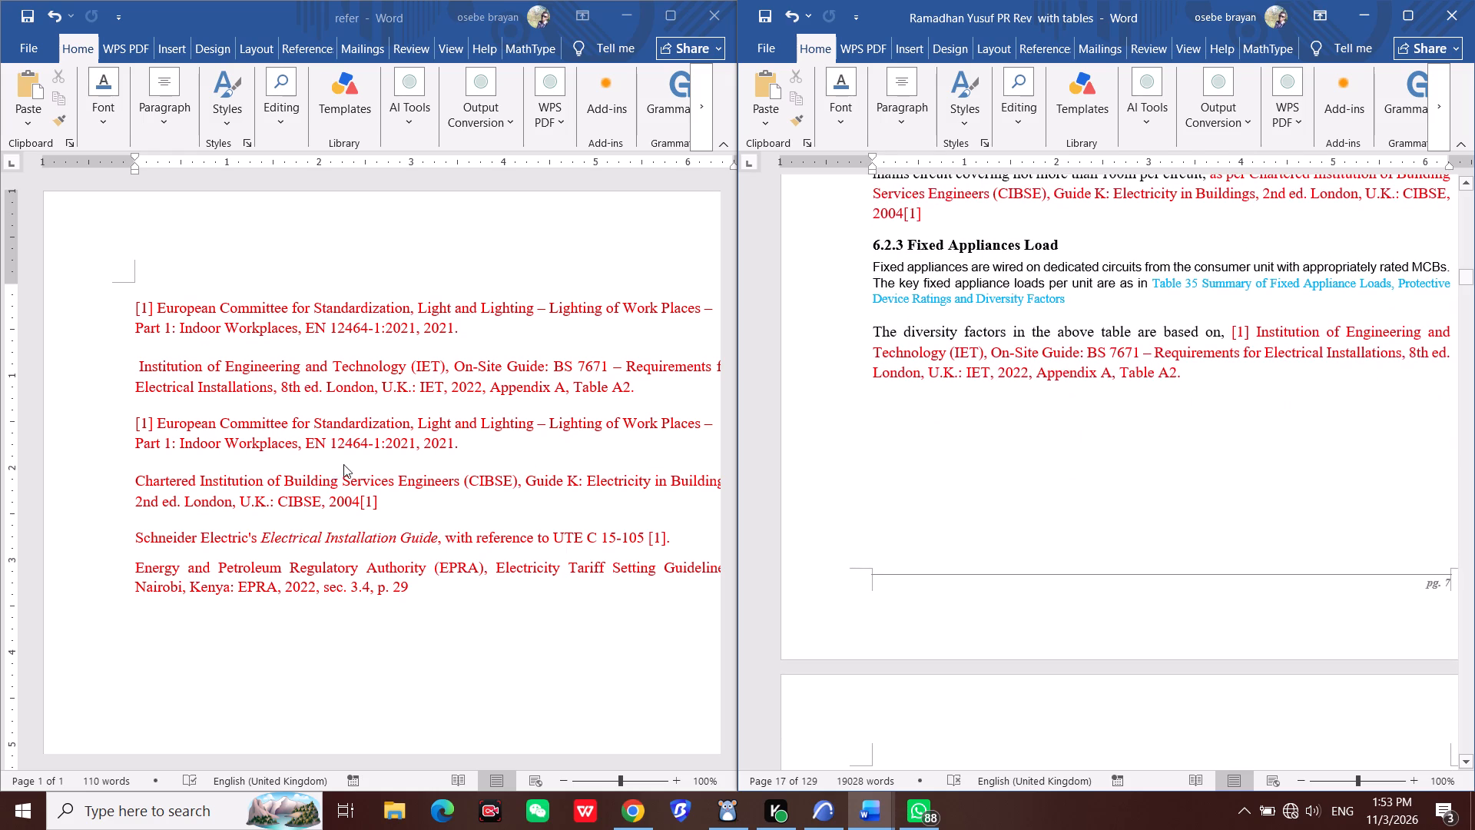
# Examine section 6.3 Lighting Design through 6.3.2.3 Illumination Level for red citations missing from the refer document.
pyautogui.scroll(-15, 1013, 458)
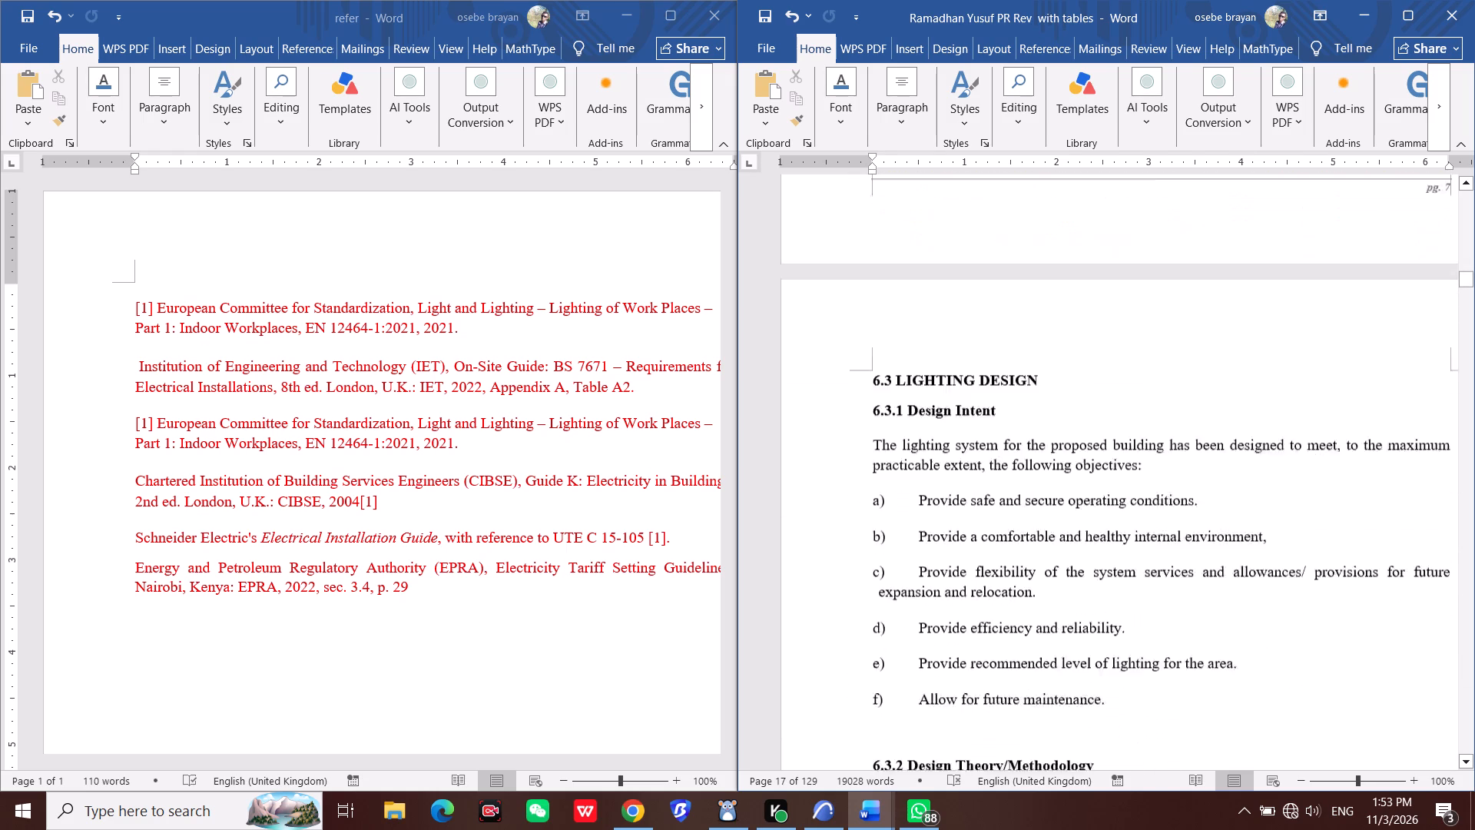
pyautogui.scroll(-20, 1027, 473)
pyautogui.scroll(-15, 1027, 473)
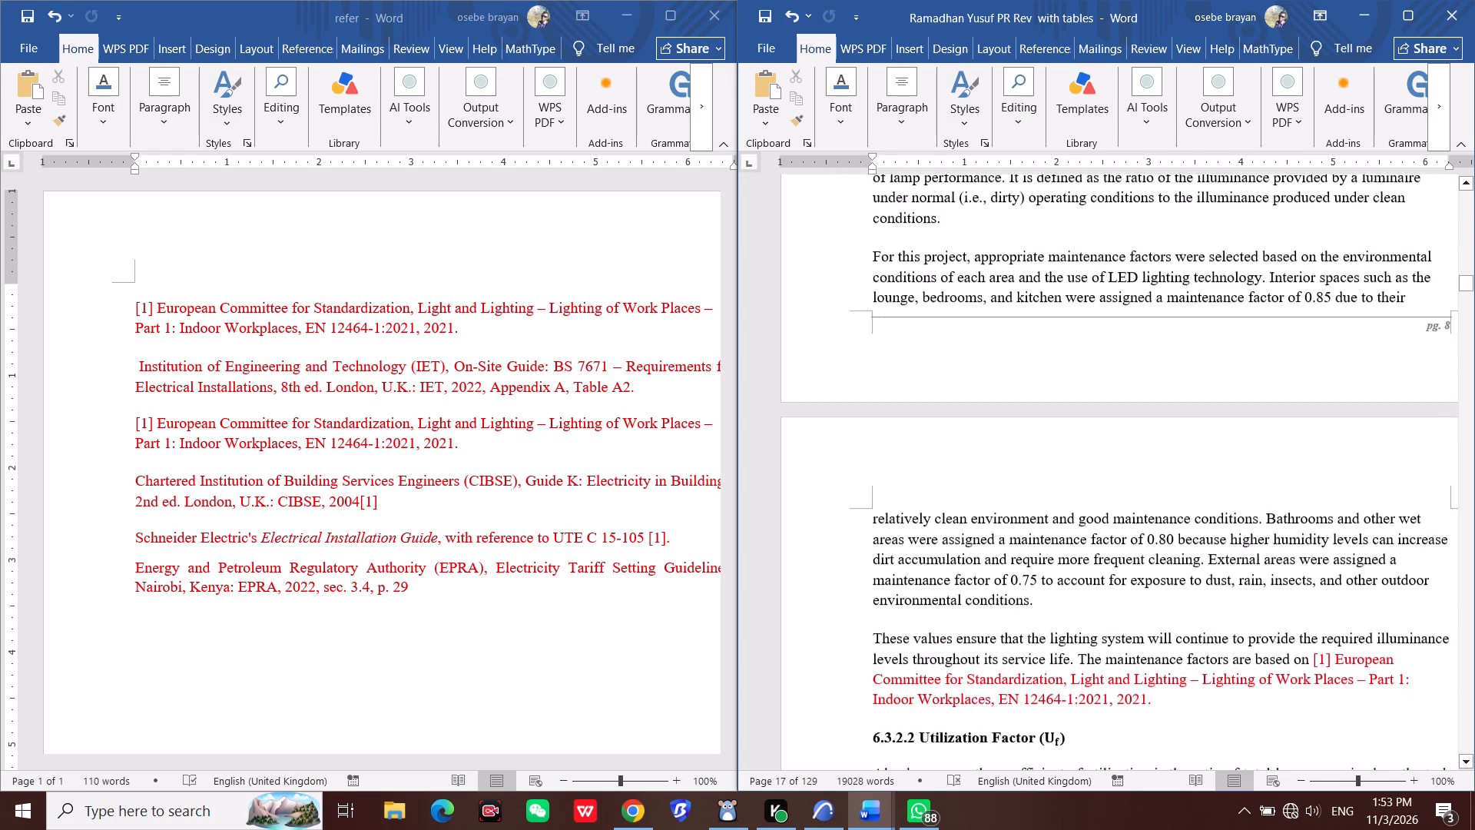
pyautogui.scroll(-14, 1036, 480)
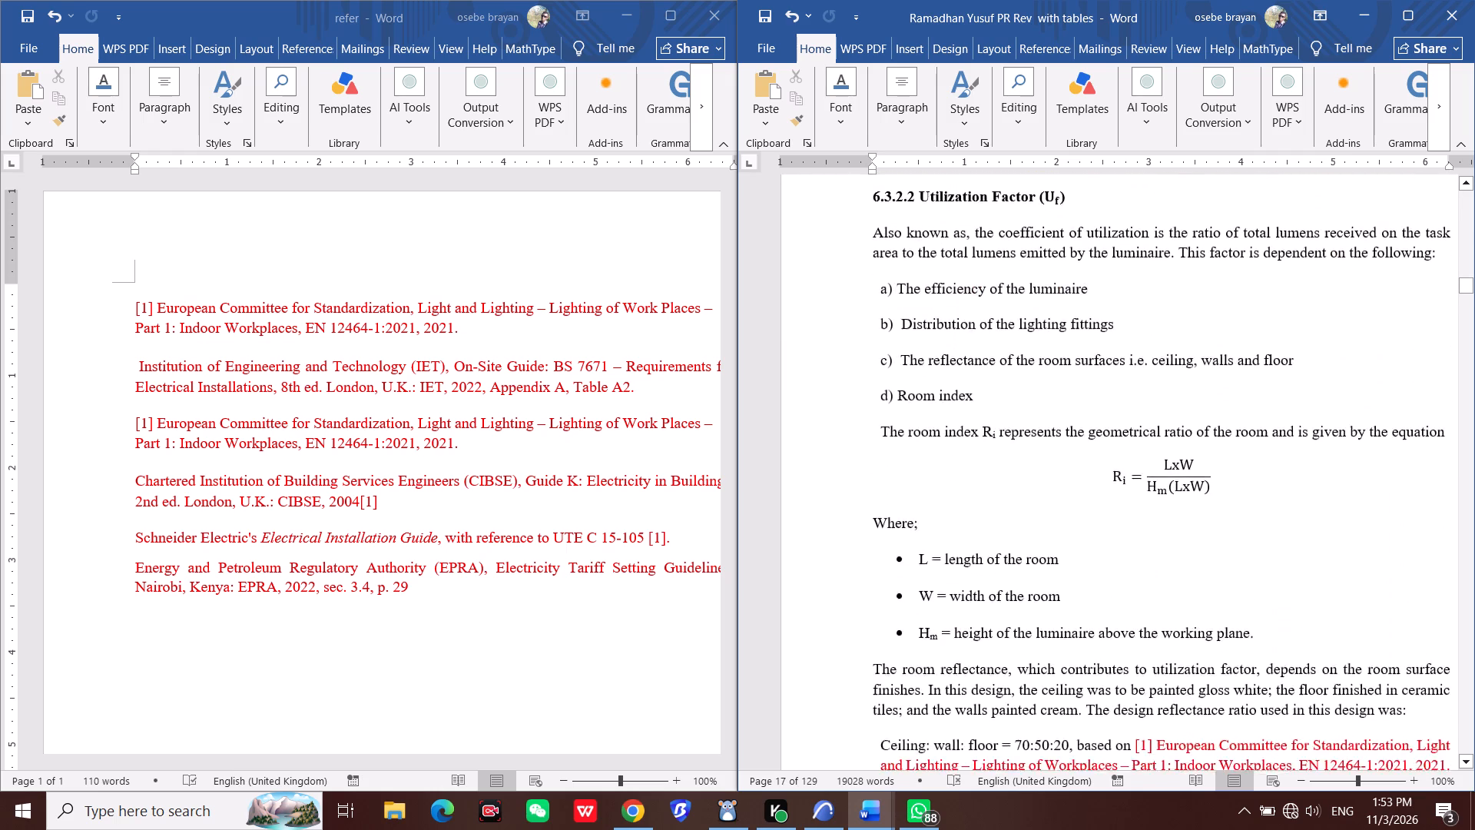
pyautogui.scroll(-6, 1047, 486)
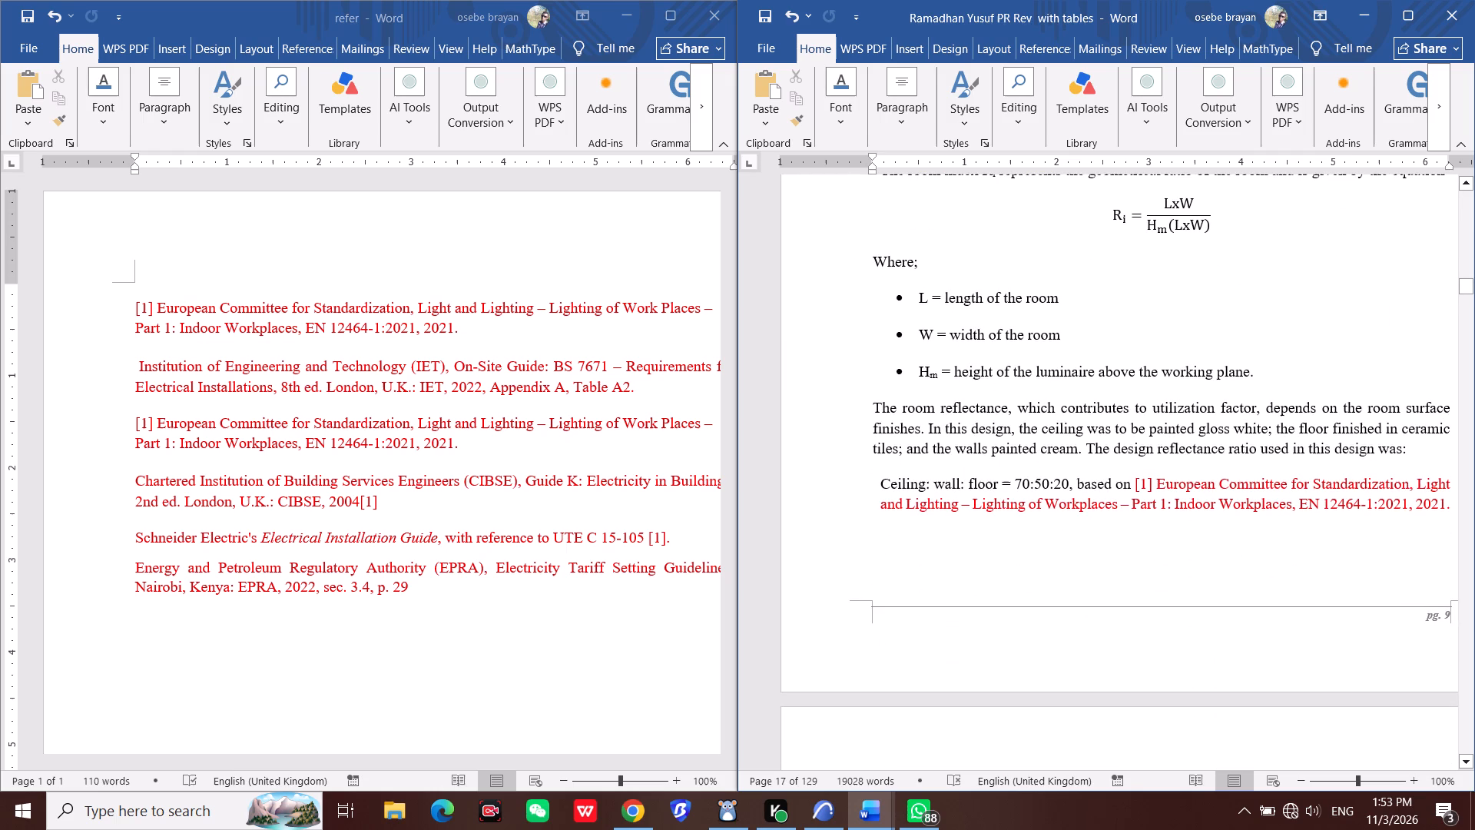
pyautogui.scroll(6, 1069, 564)
pyautogui.scroll(-11, 1079, 576)
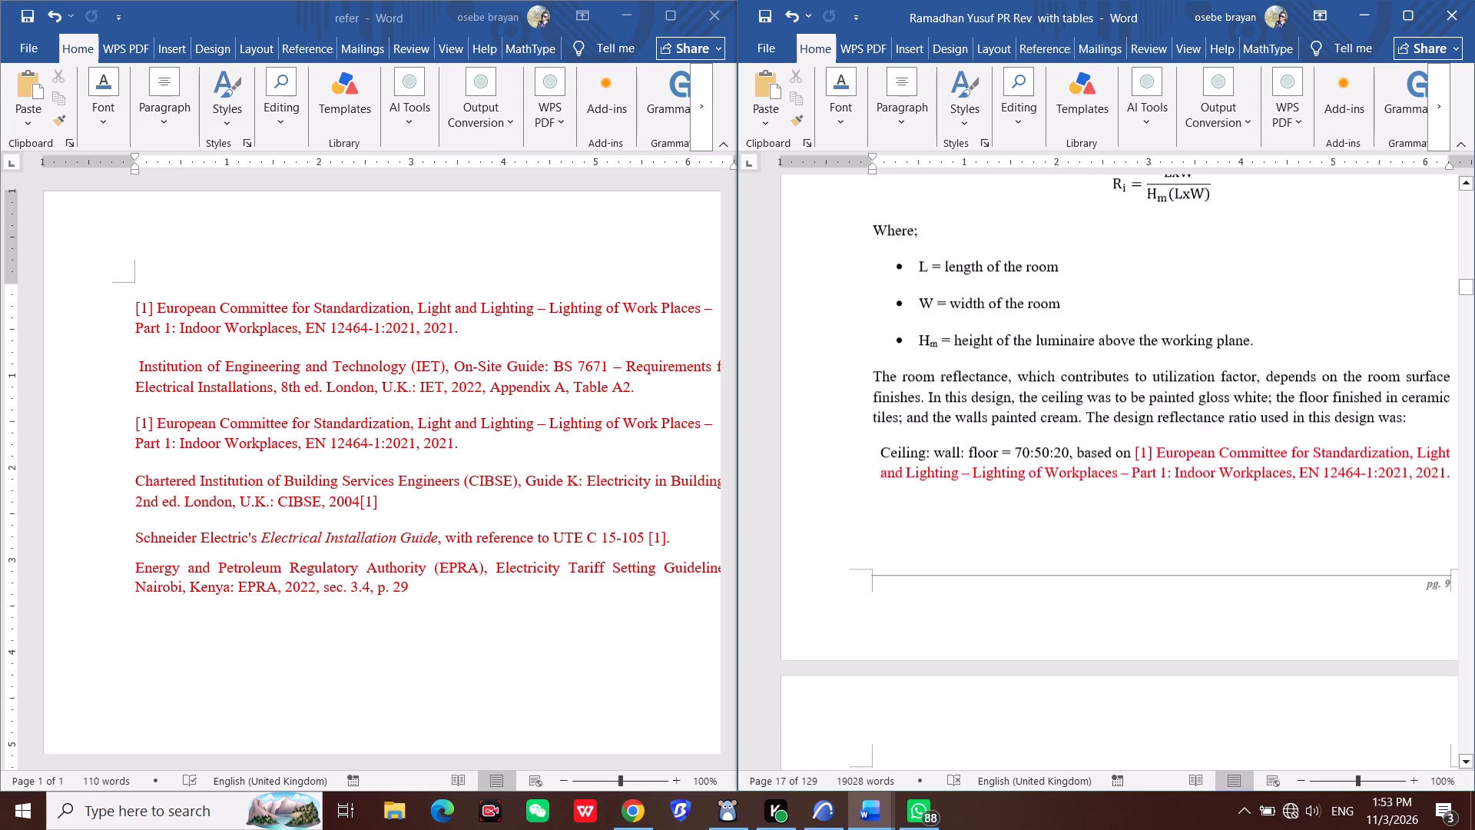
pyautogui.scroll(-10, 1082, 576)
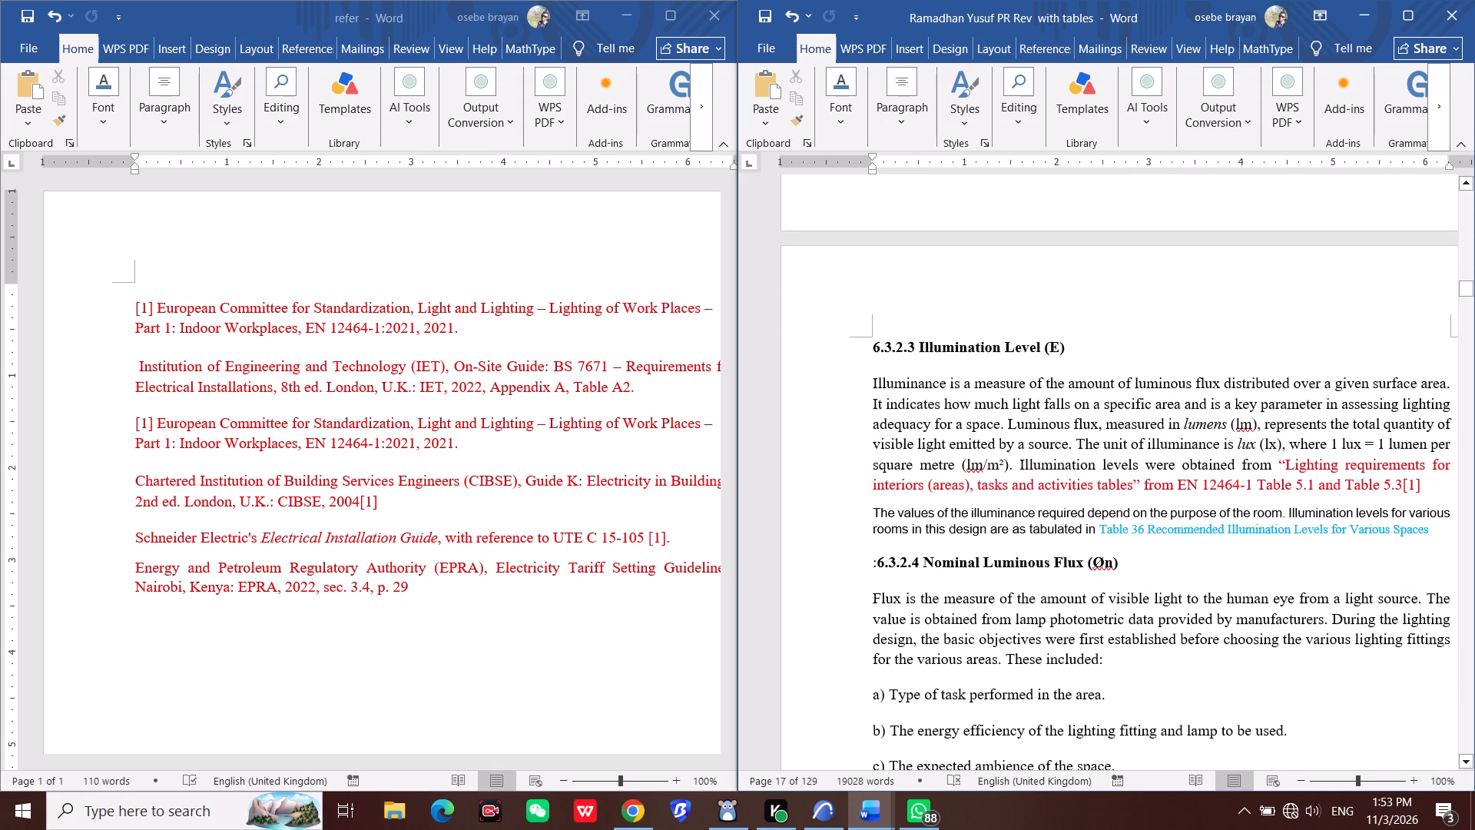
# Copy the red "Lighting requirements for interiors" EN 12464-1 citation from section 6.3.2.3 to the end of the refer document, after a blank line.
pyautogui.scroll(-1, 1108, 576)
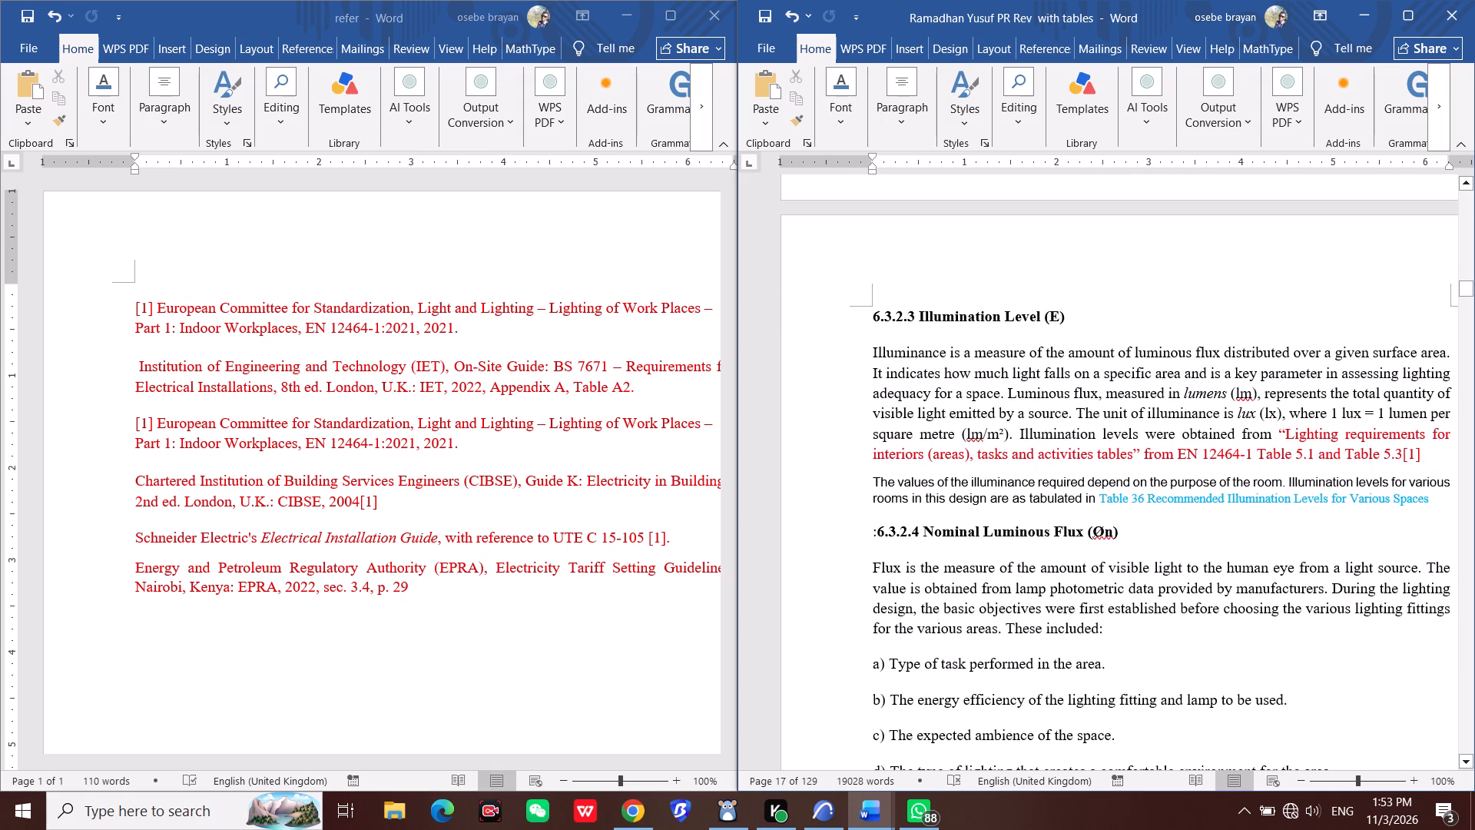
pyautogui.moveTo(1284, 433); pyautogui.dragTo(1289, 462)
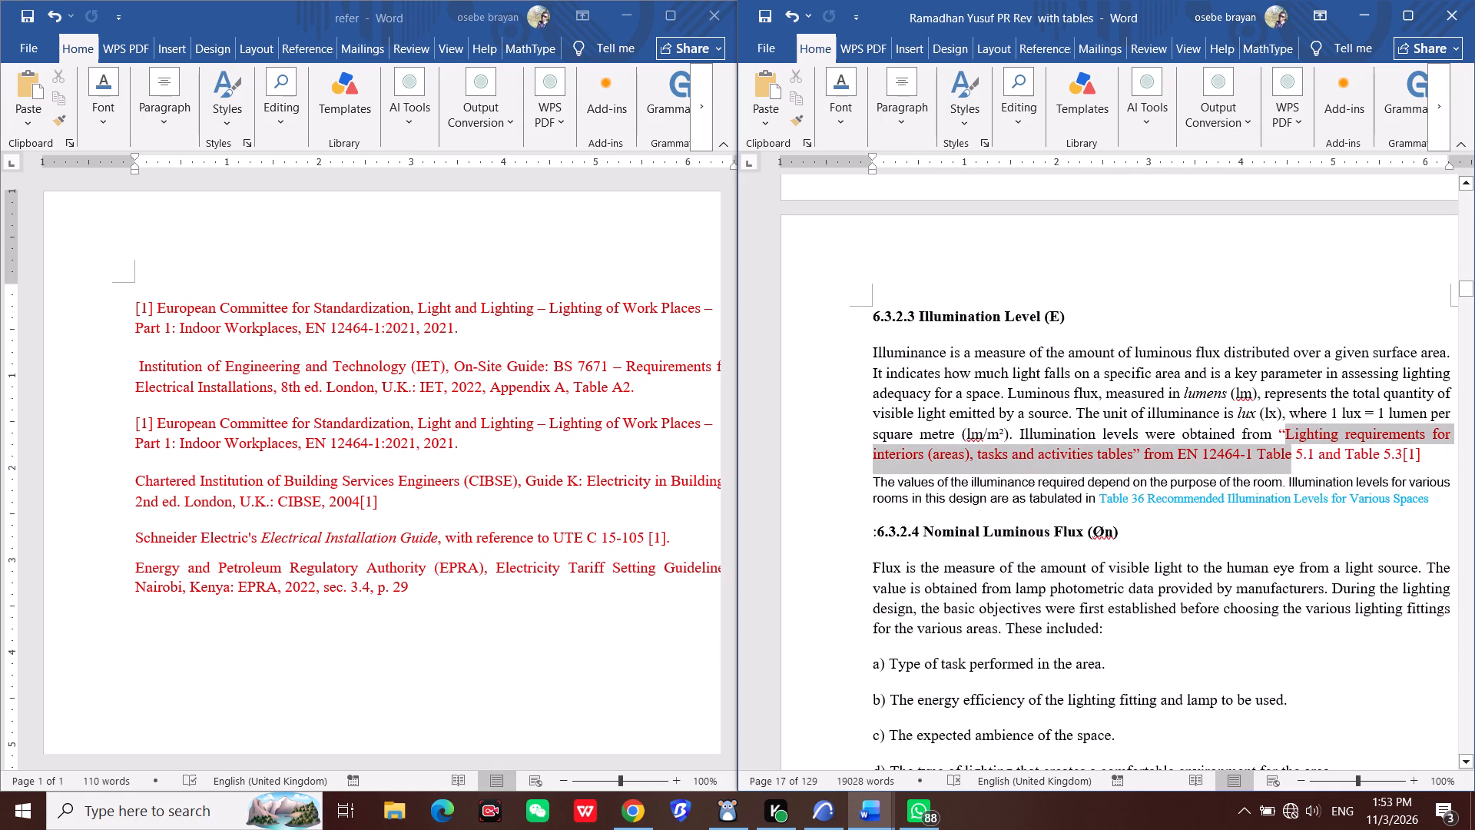
pyautogui.moveTo(1289, 462); pyautogui.dragTo(1438, 452)
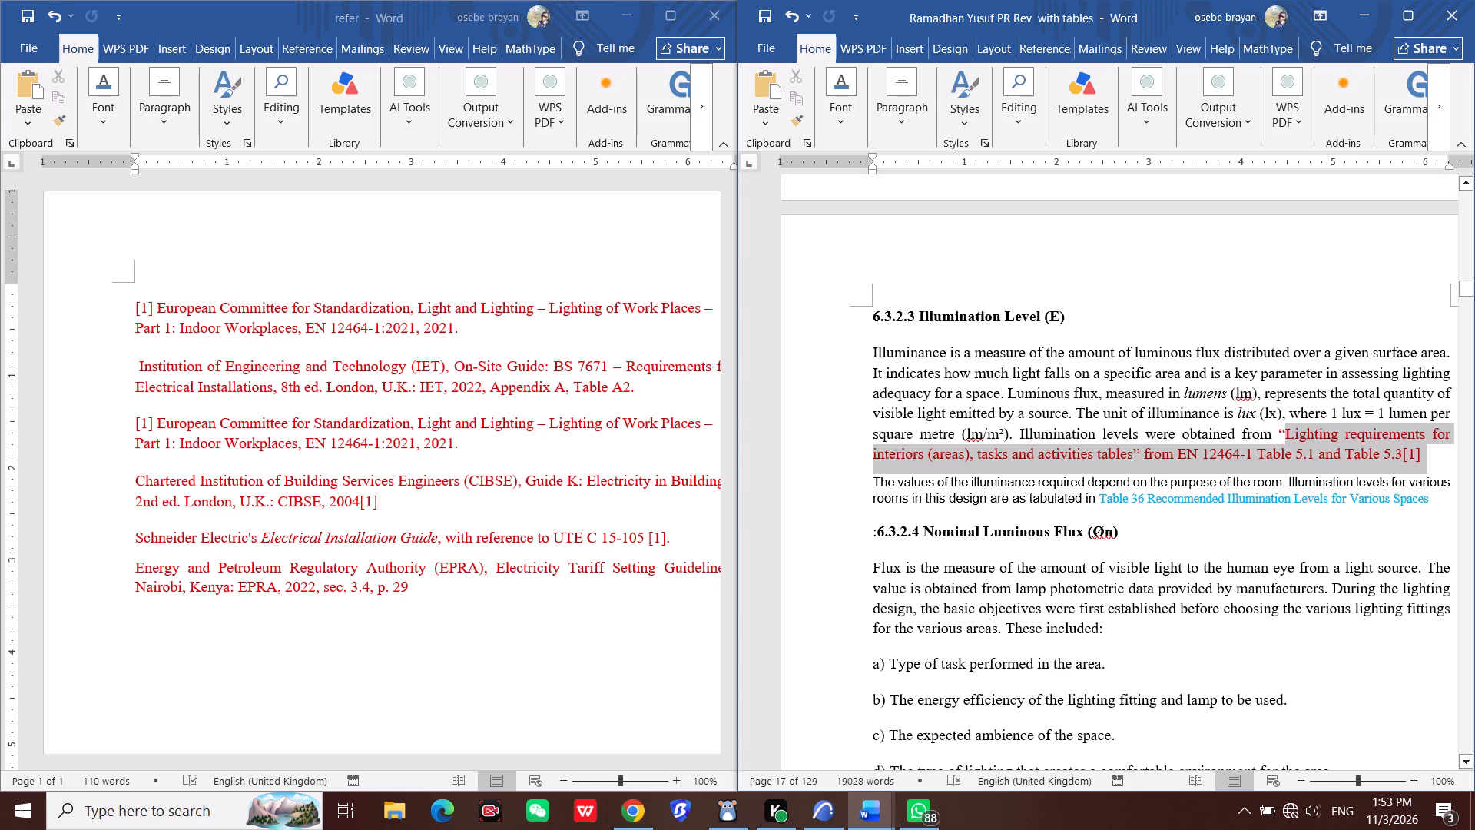
pyautogui.moveTo(1438, 452); pyautogui.dragTo(1417, 446)
pyautogui.moveTo(1417, 446); pyautogui.dragTo(1423, 450)
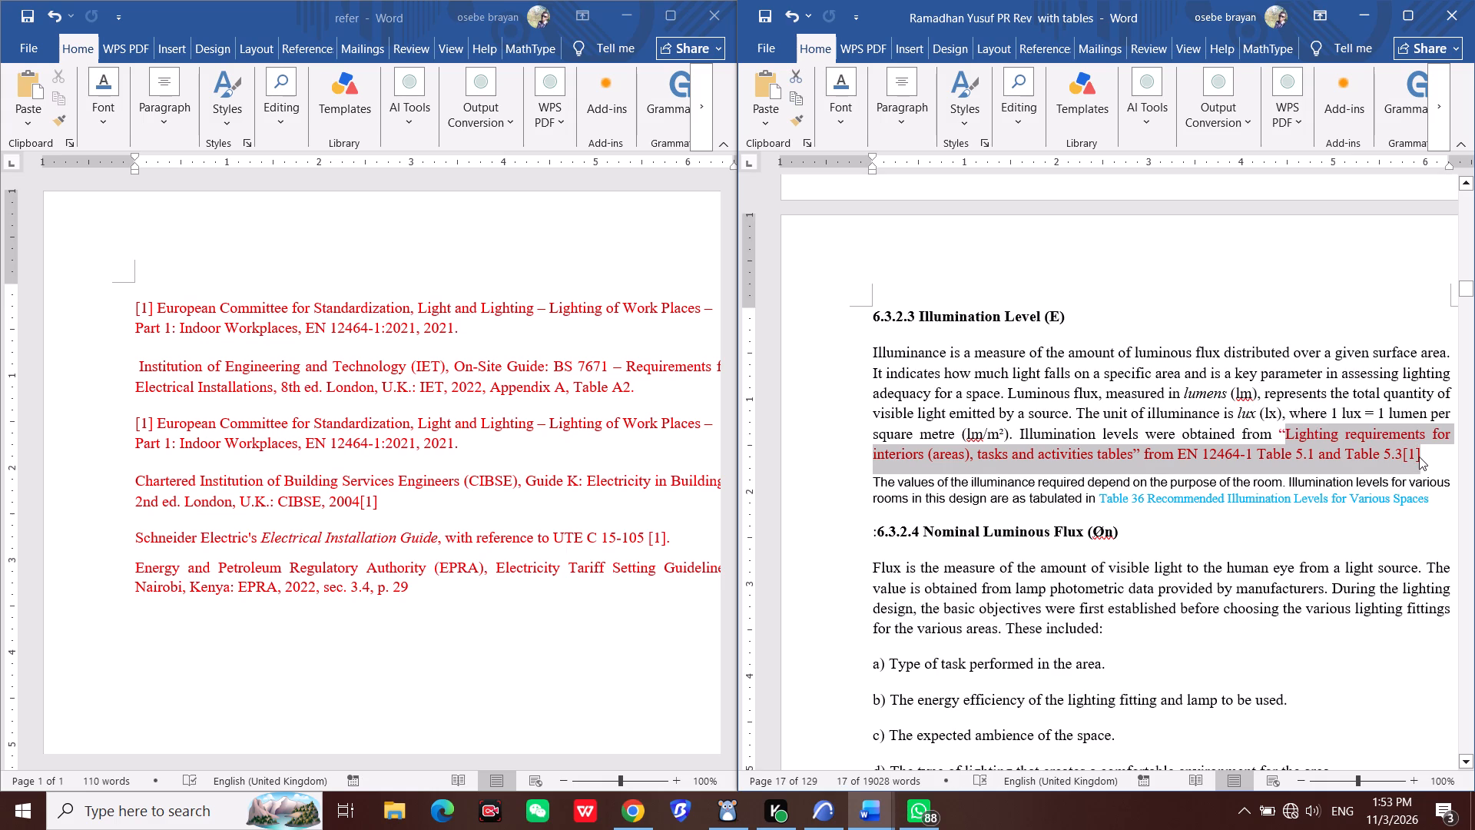
pyautogui.hotkey('ctrl', 'c')
pyautogui.click(362, 636)
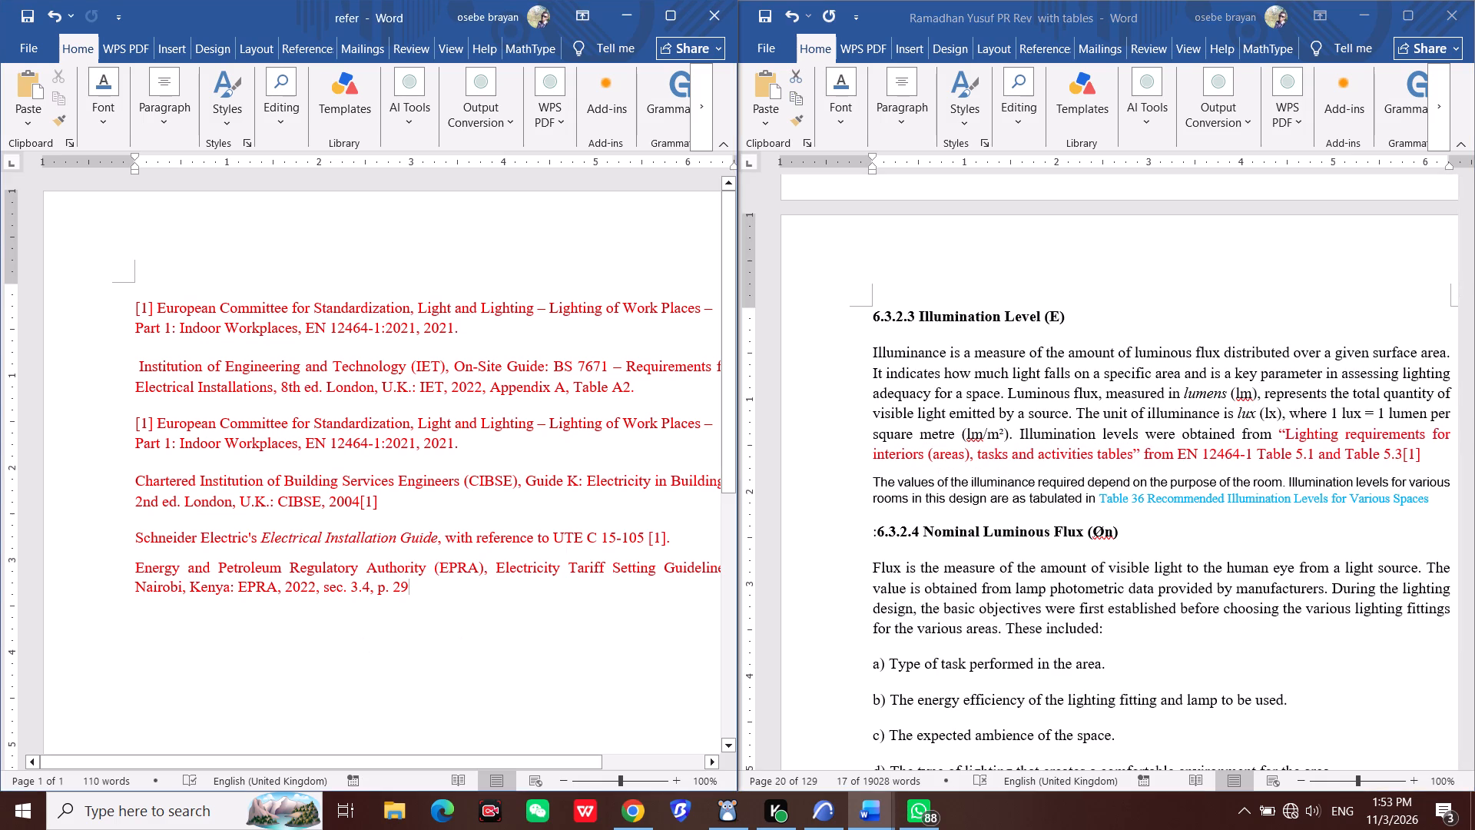
pyautogui.press('Return')
pyautogui.press('Return')
pyautogui.hotkey('ctrl', 'v')
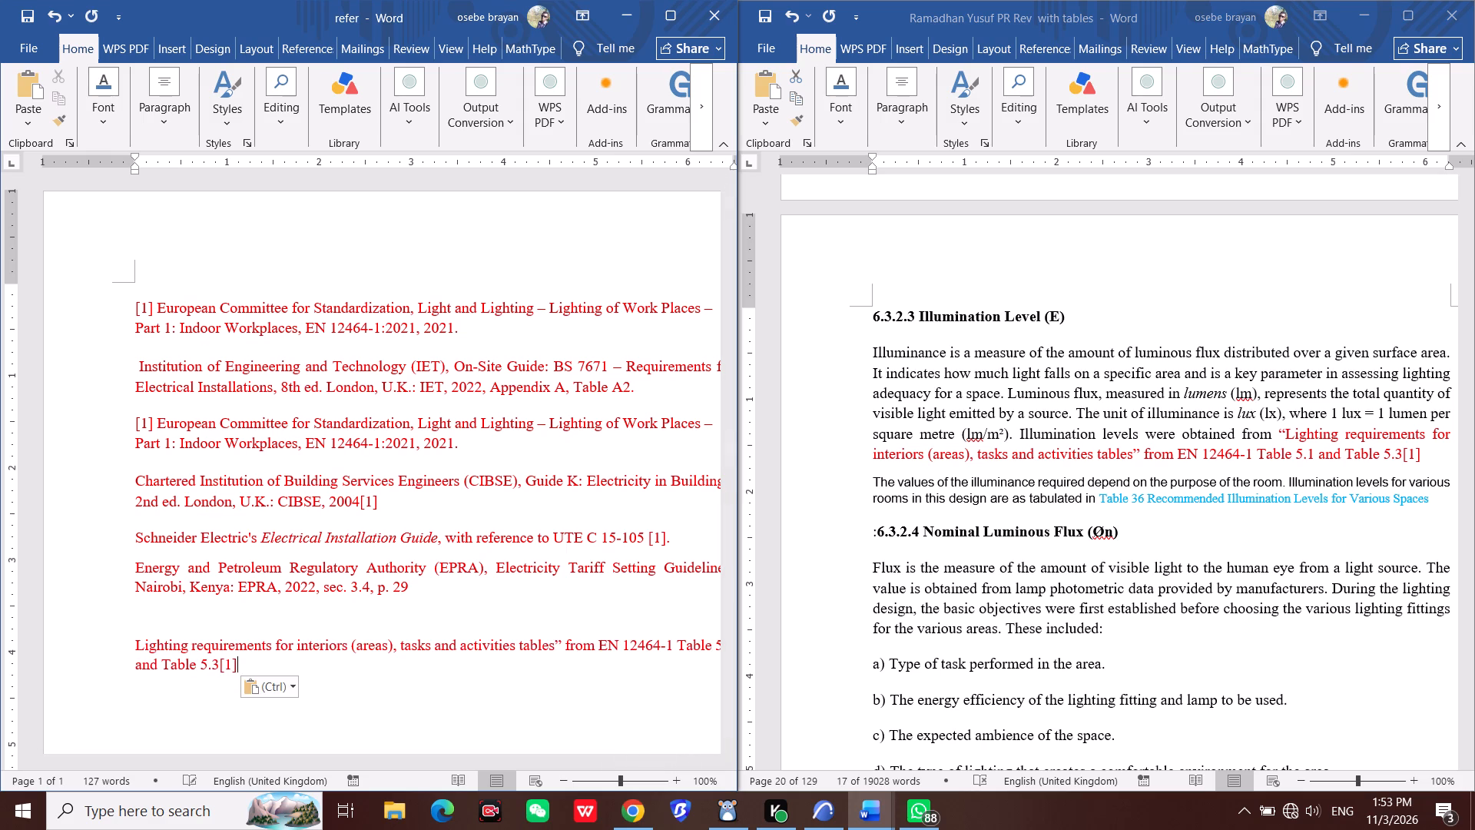
# Format the illuminance values paragraph above heading 6.3.2.4, including its Table 36 reference, in Times New Roman size 12 and save the report.
pyautogui.scroll(-5, 900, 596)
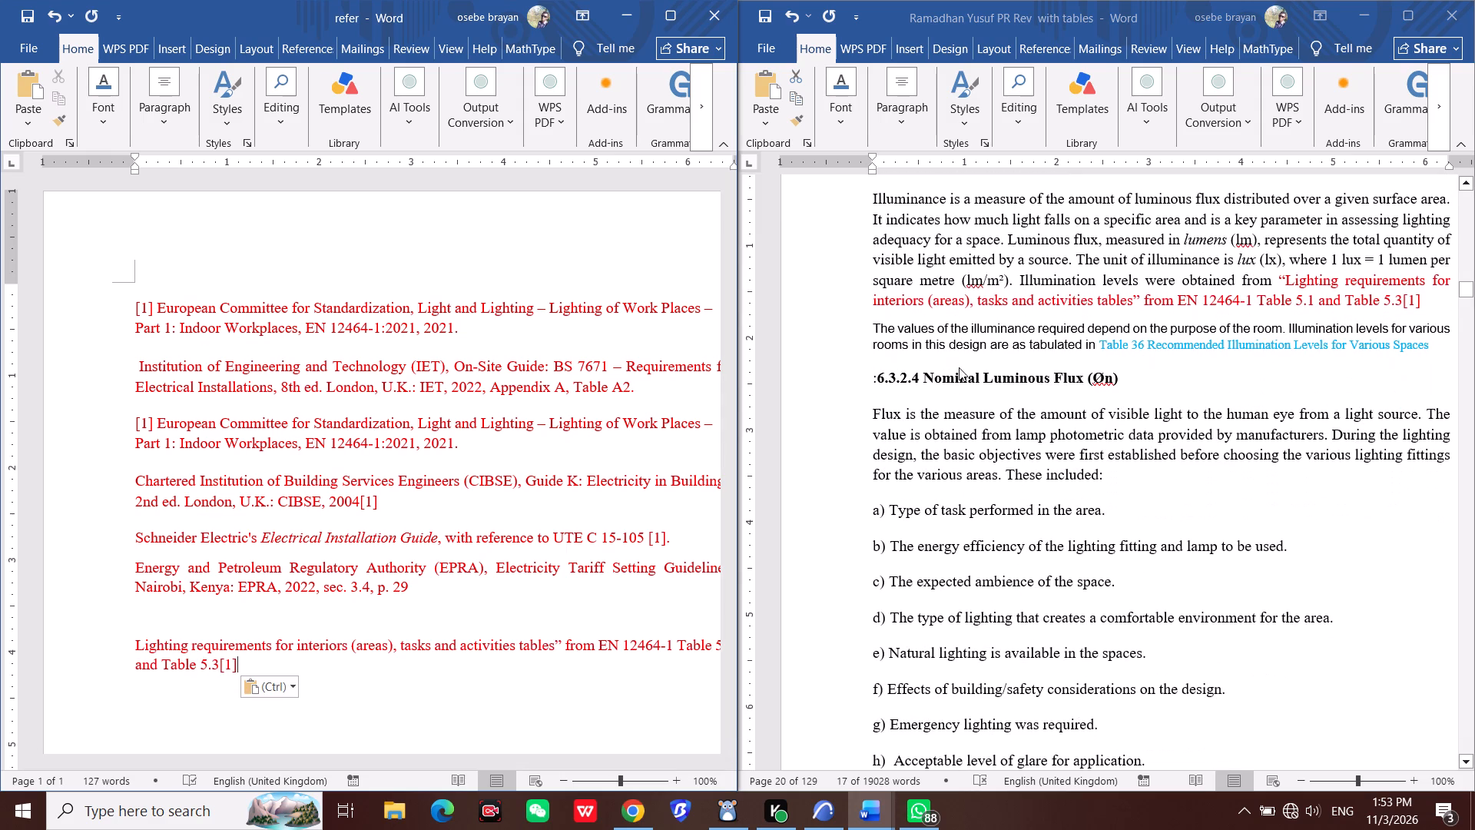
pyautogui.click(887, 324)
pyautogui.click(877, 327)
pyautogui.moveTo(877, 327); pyautogui.dragTo(1211, 357)
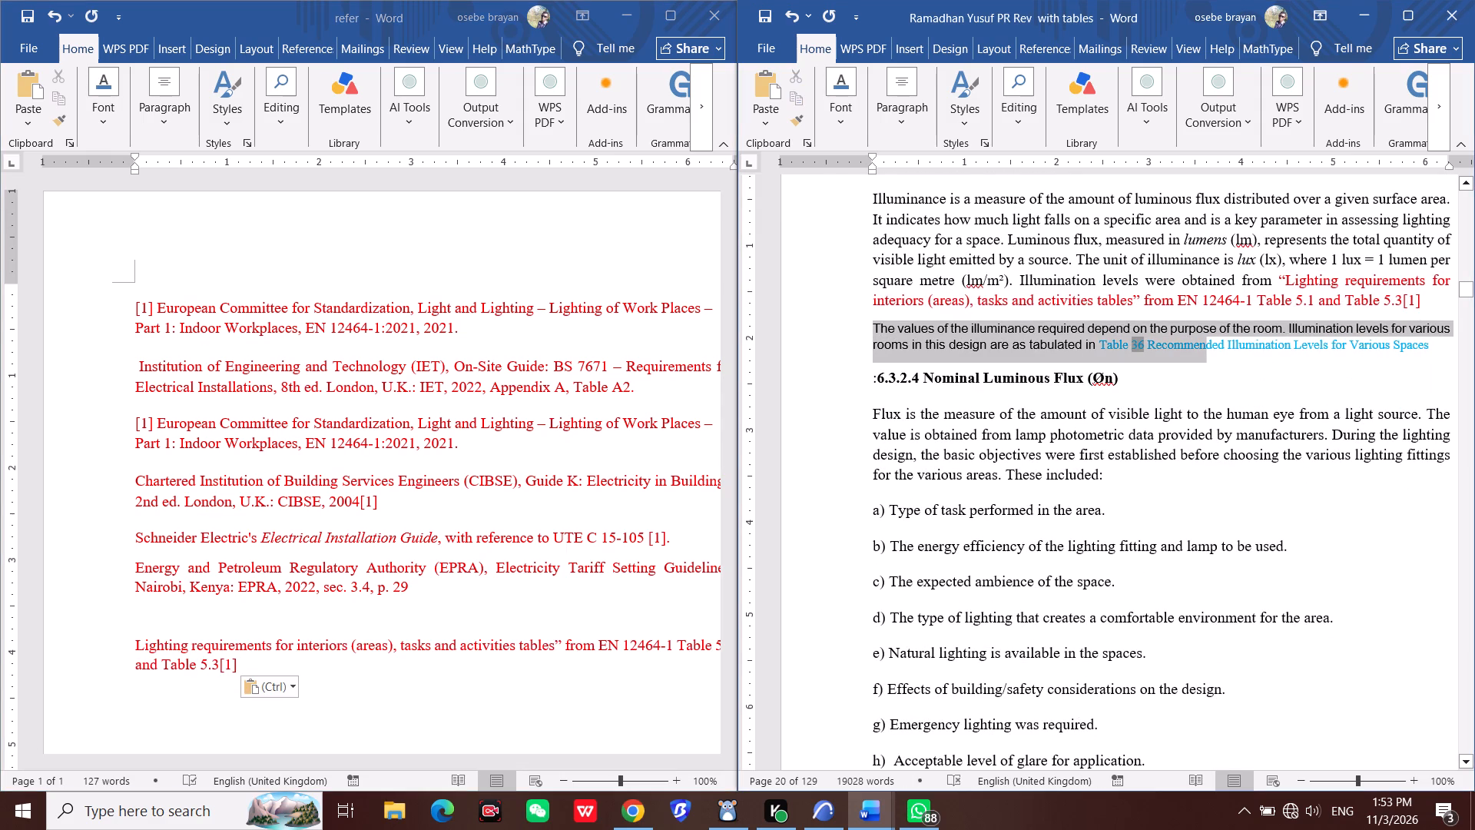
pyautogui.moveTo(1211, 357); pyautogui.dragTo(1430, 357)
pyautogui.click(1190, 292)
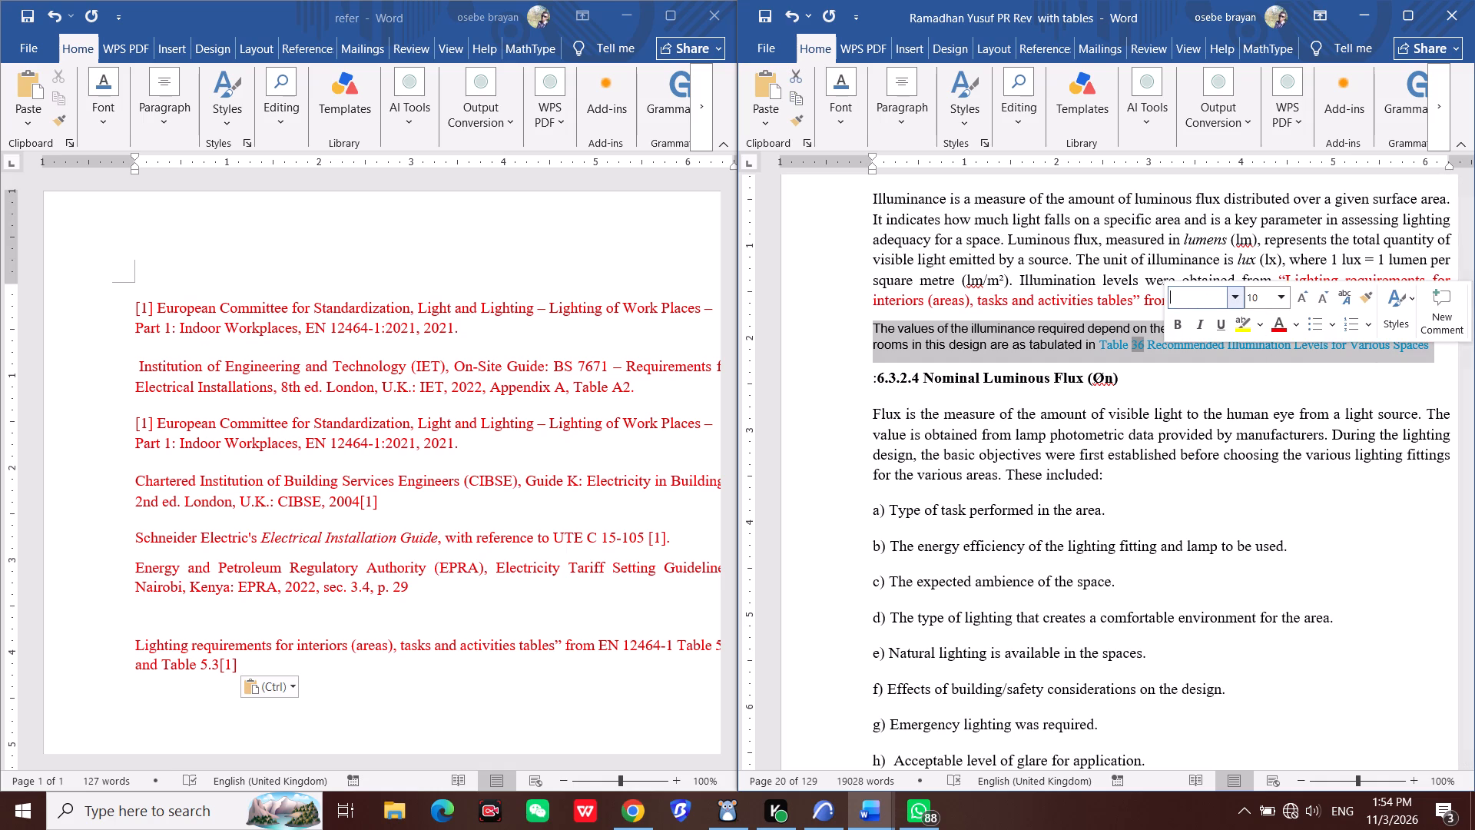
pyautogui.write('ti')
pyautogui.press('m')
pyautogui.press('r')
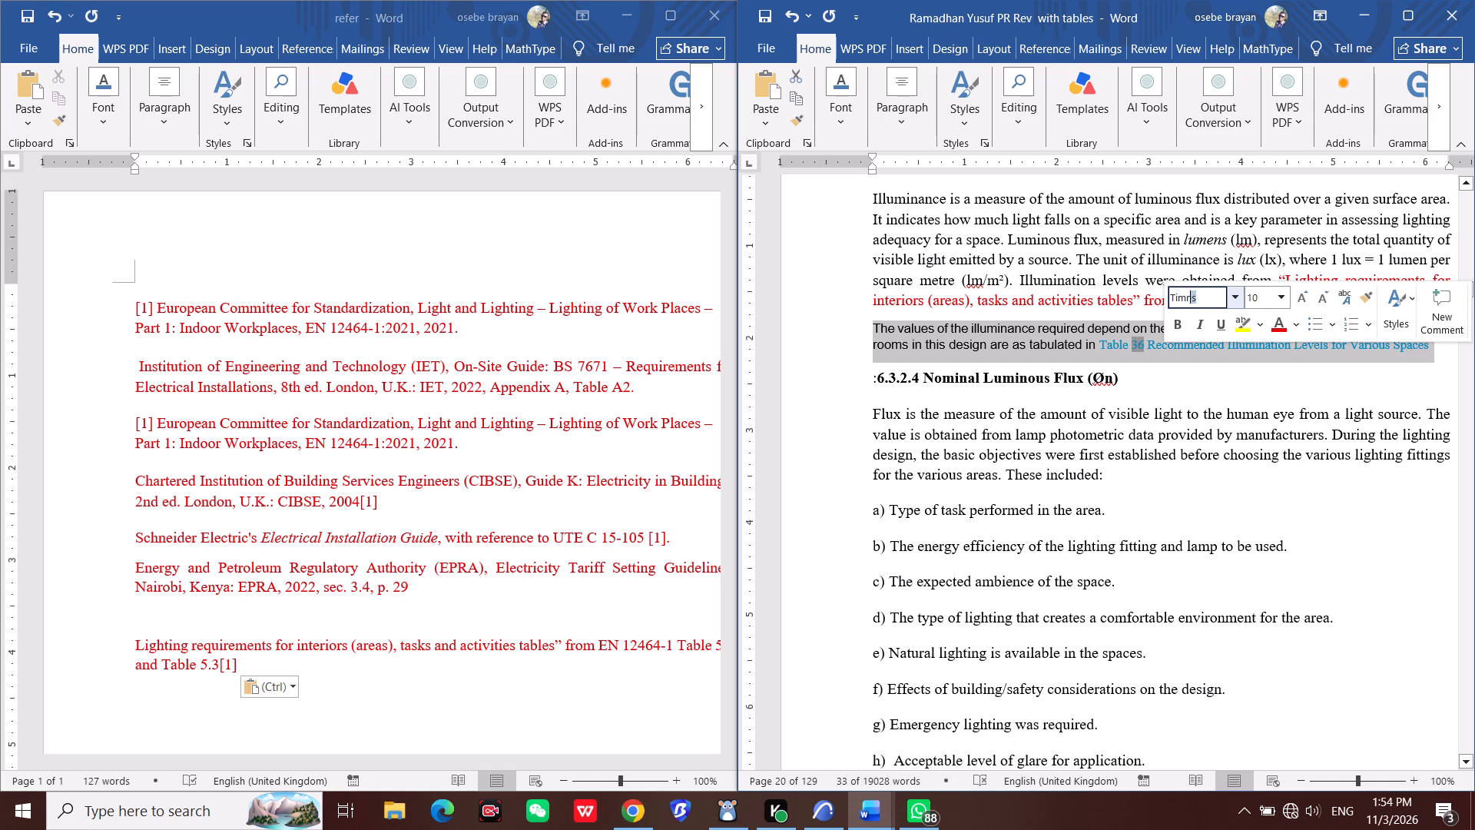
pyautogui.press('BackSpace')
pyautogui.write('es')
pyautogui.press('space')
pyautogui.write('new')
pyautogui.press('Return')
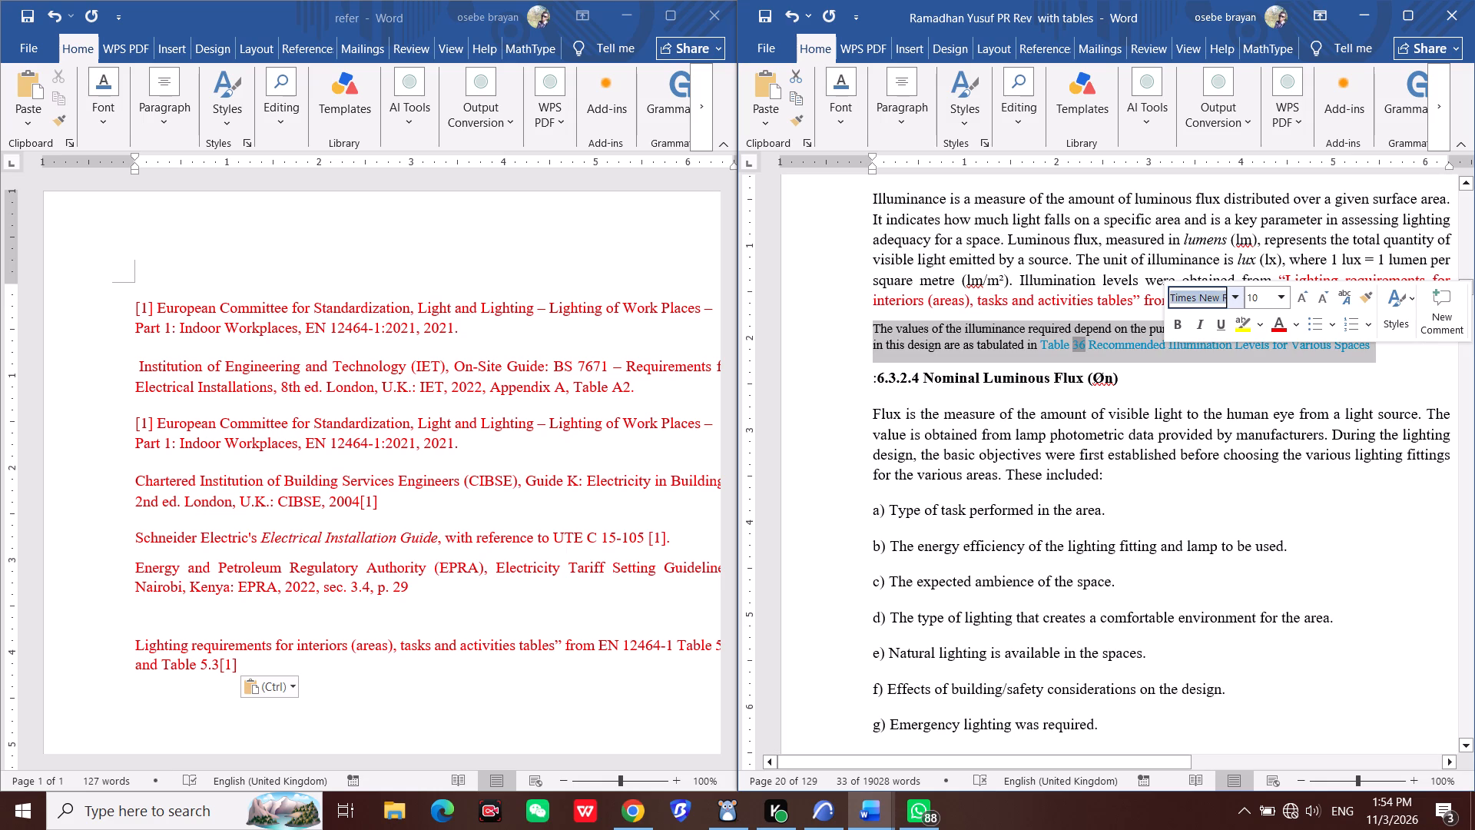
pyautogui.click(1284, 307)
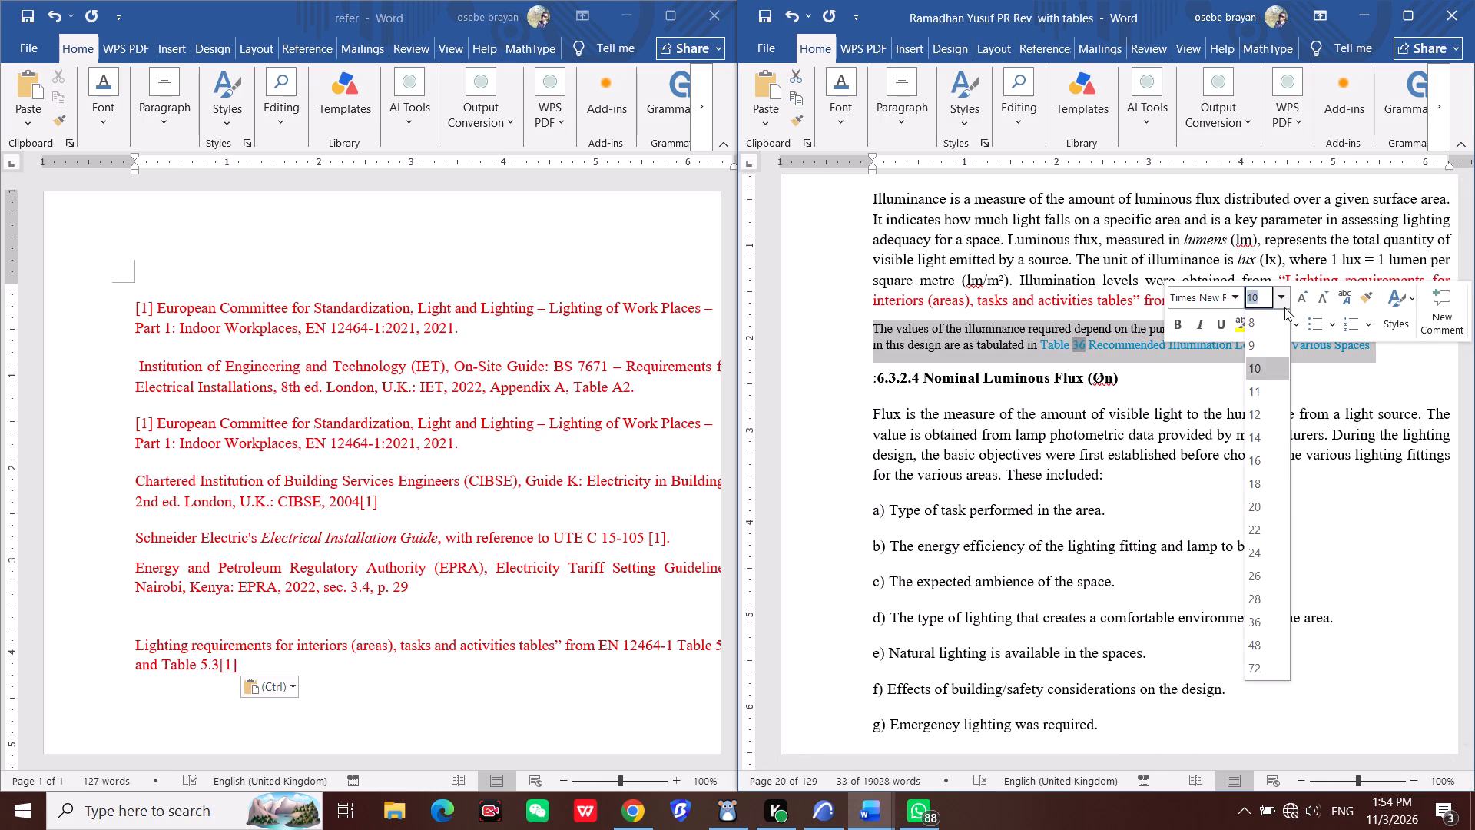
pyautogui.click(1261, 410)
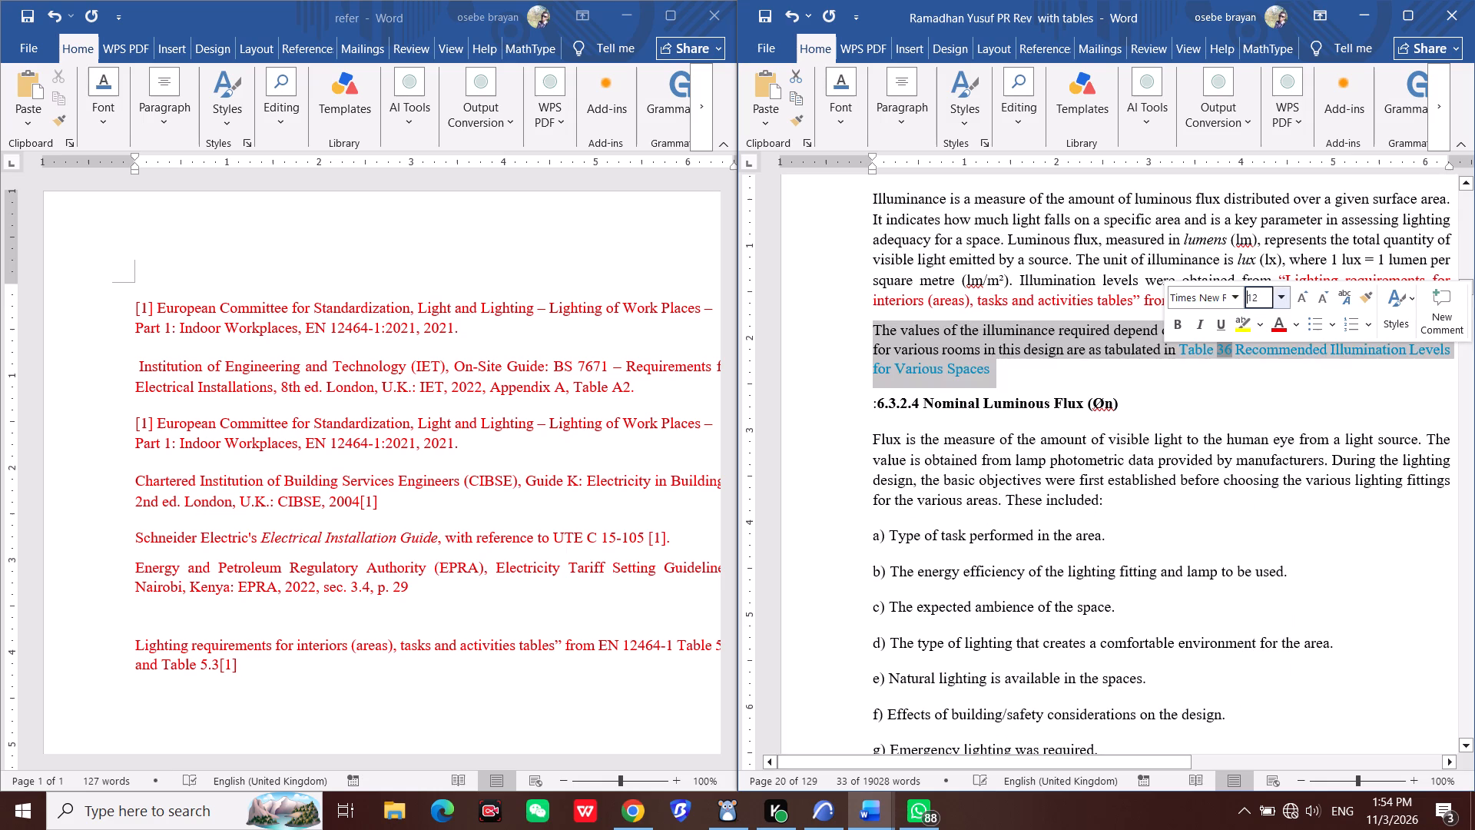
pyautogui.click(1214, 396)
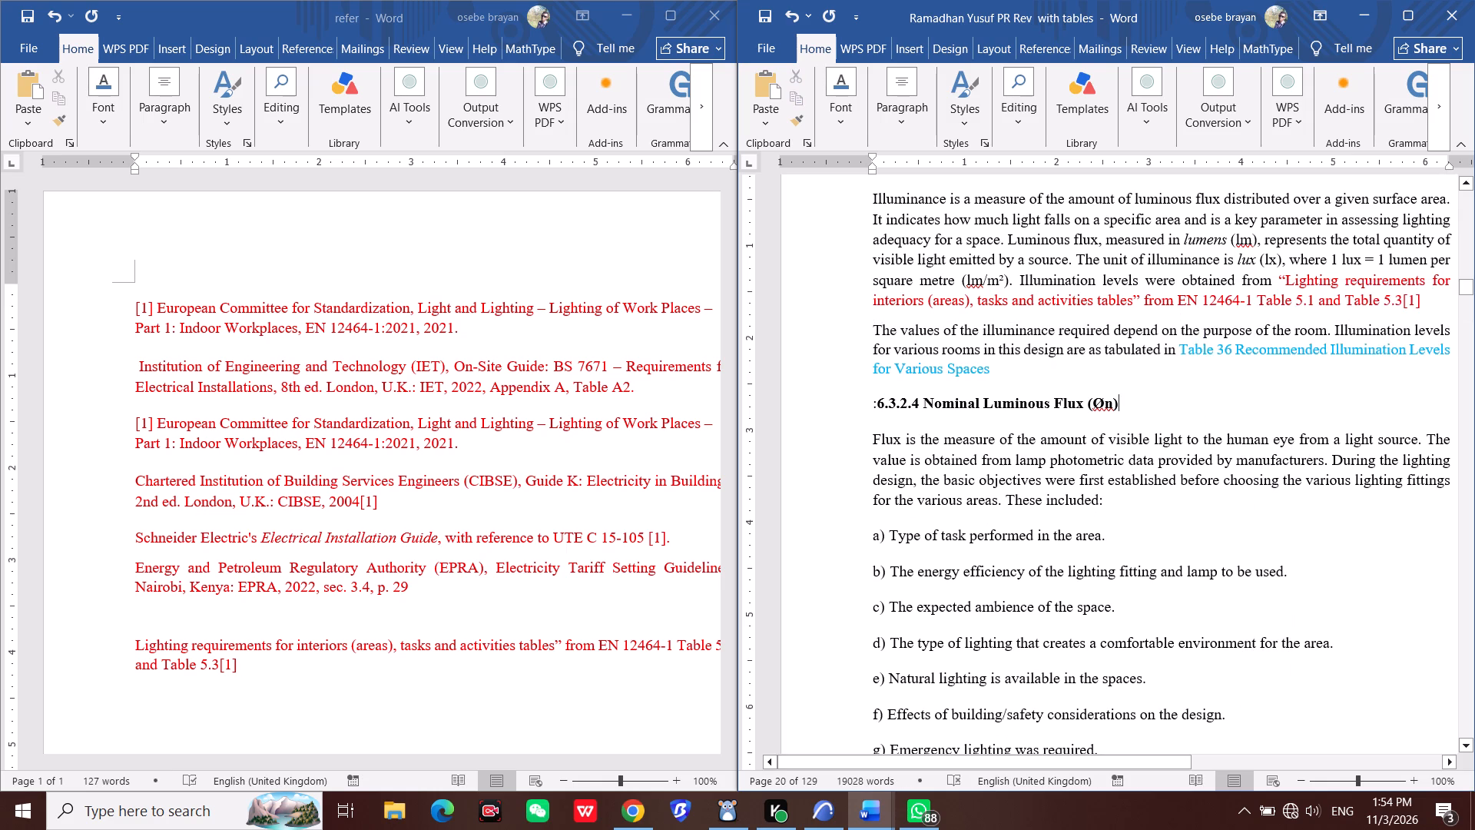
pyautogui.hotkey('ctrl', 's')
# Examine the report from section 6.3.2.4 Nominal Luminous Flux through 6.4.2 Common Services Load – Gate House, including citations and table references.
pyautogui.scroll(-8, 1222, 393)
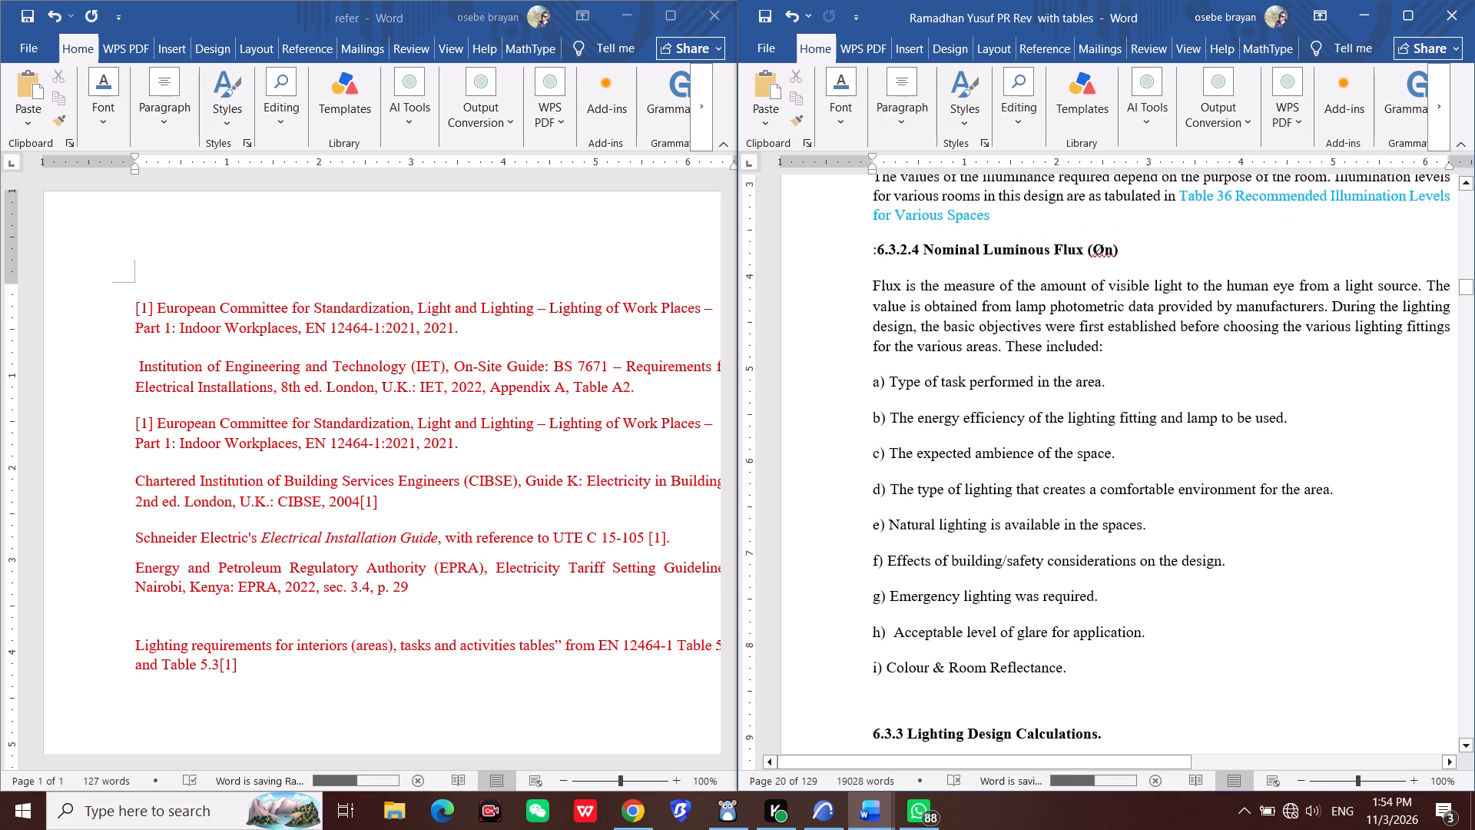
pyautogui.scroll(-2, 1222, 393)
pyautogui.scroll(-20, 1222, 393)
pyautogui.scroll(-3, 1222, 393)
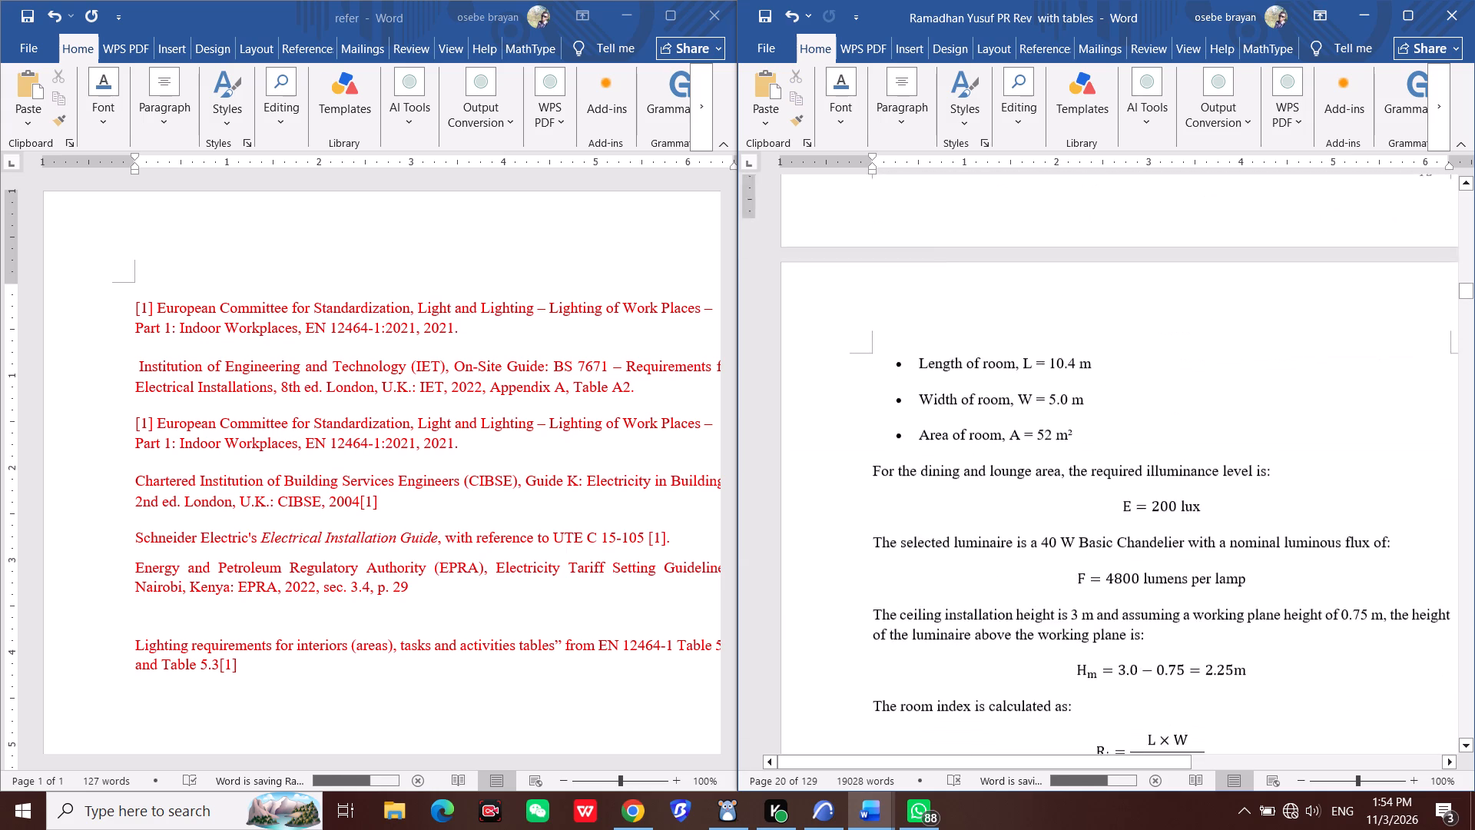
pyautogui.scroll(-19, 1216, 400)
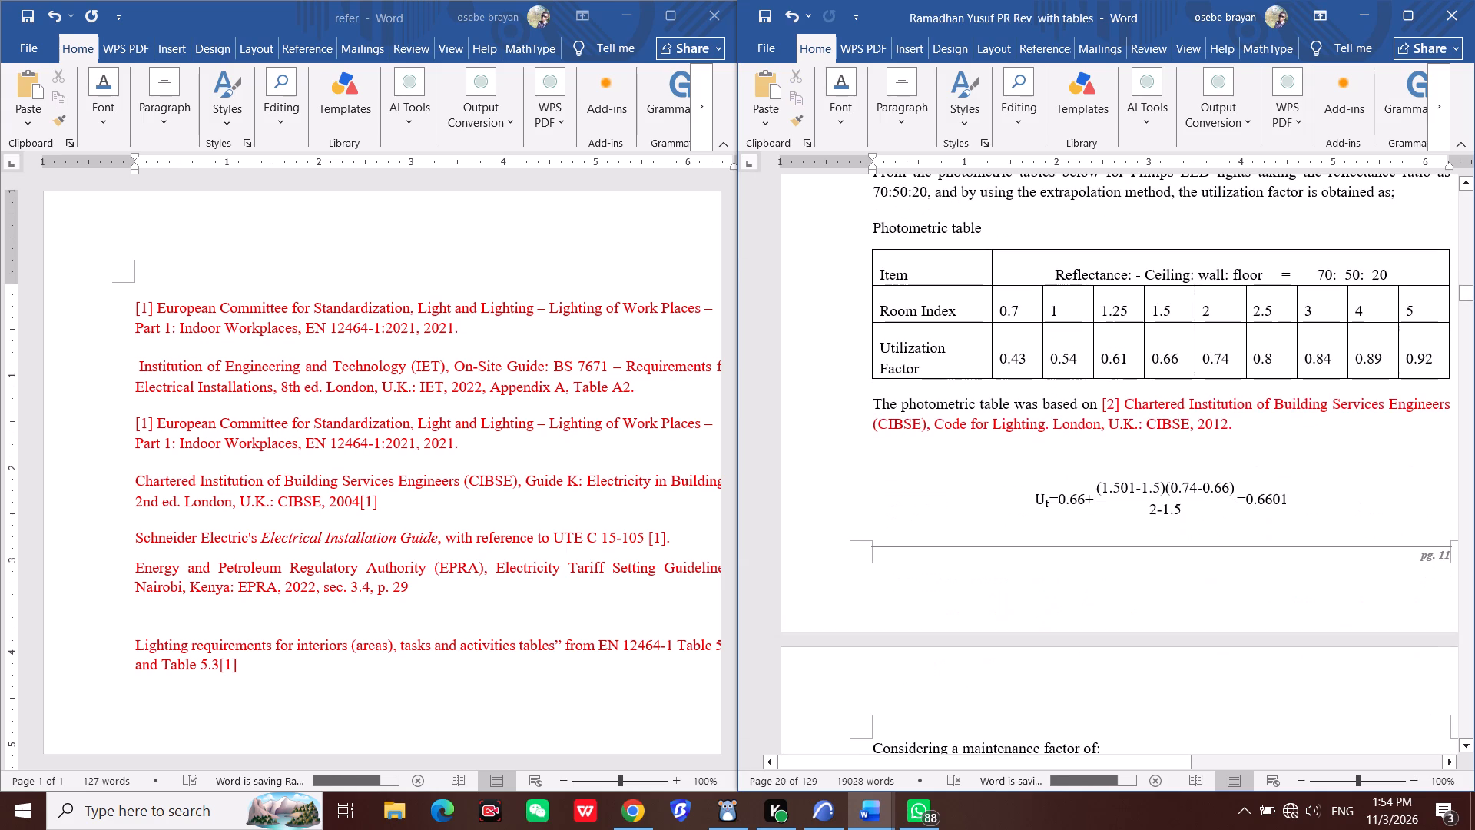
pyautogui.scroll(-15, 1216, 400)
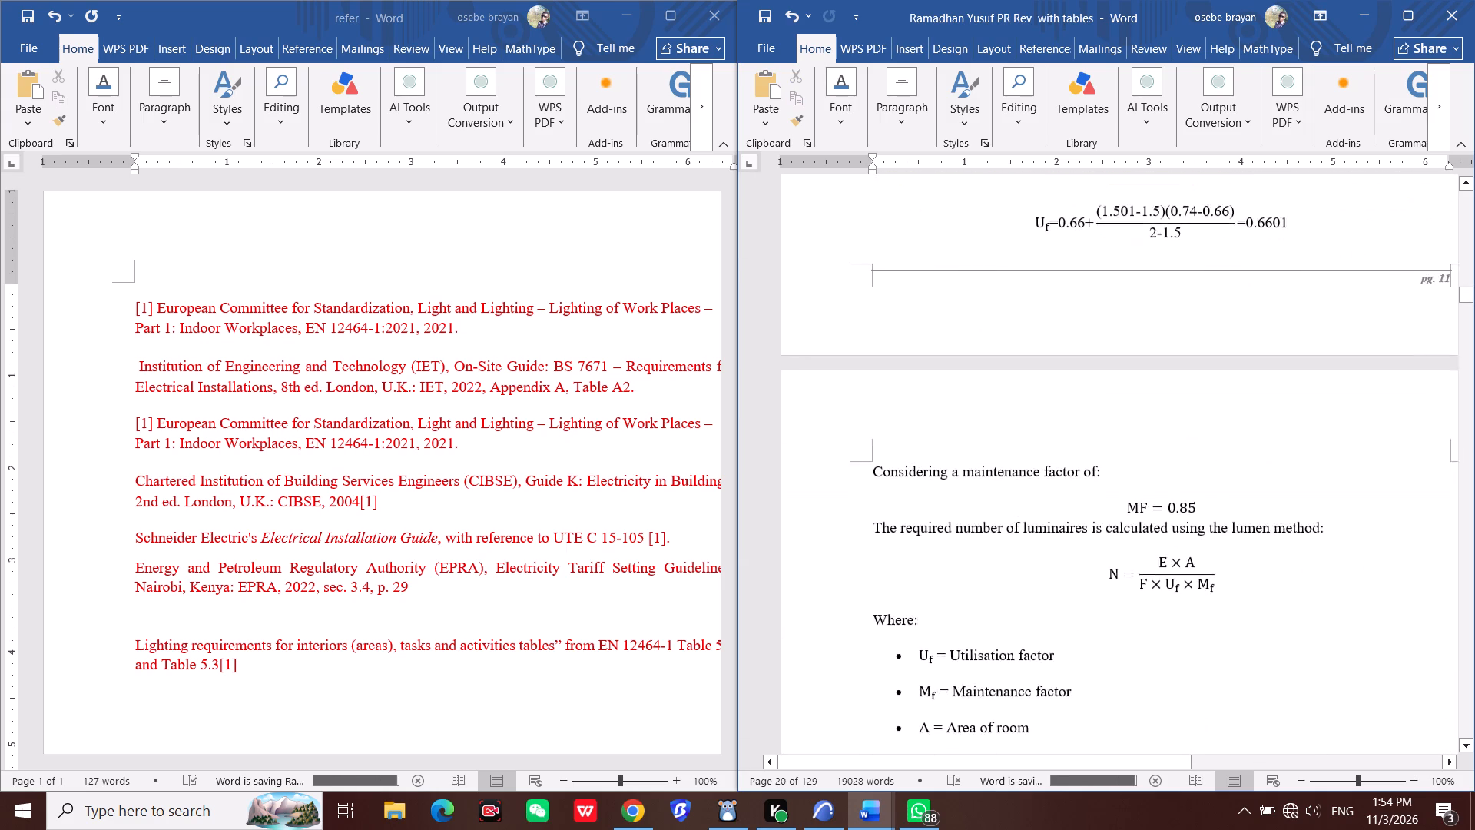
pyautogui.scroll(-20, 1216, 406)
pyautogui.scroll(-7, 1216, 406)
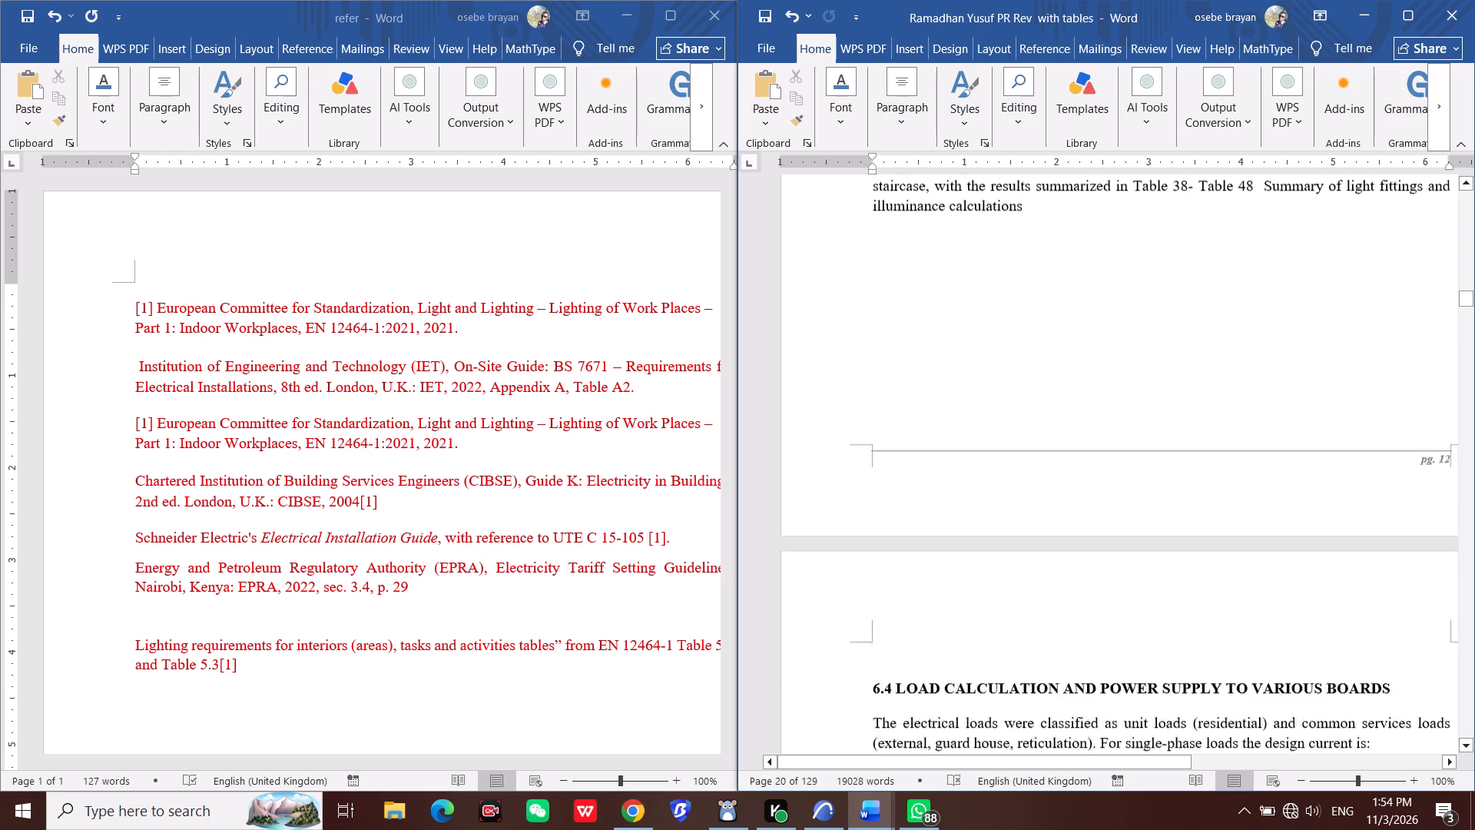
pyautogui.scroll(-8, 1220, 403)
pyautogui.scroll(-12, 1085, 456)
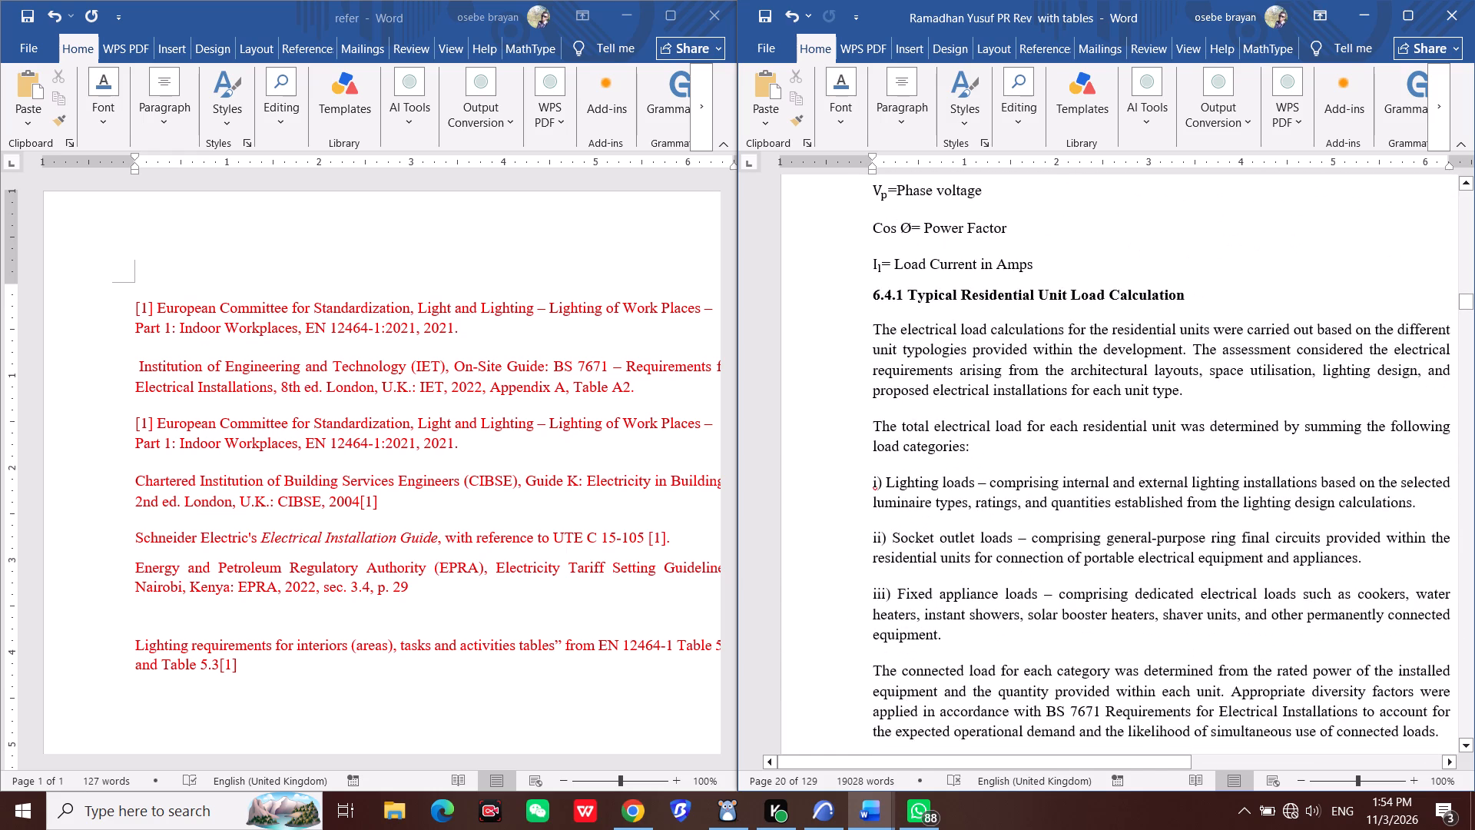
pyautogui.scroll(-20, 1097, 482)
pyautogui.scroll(-5, 1097, 482)
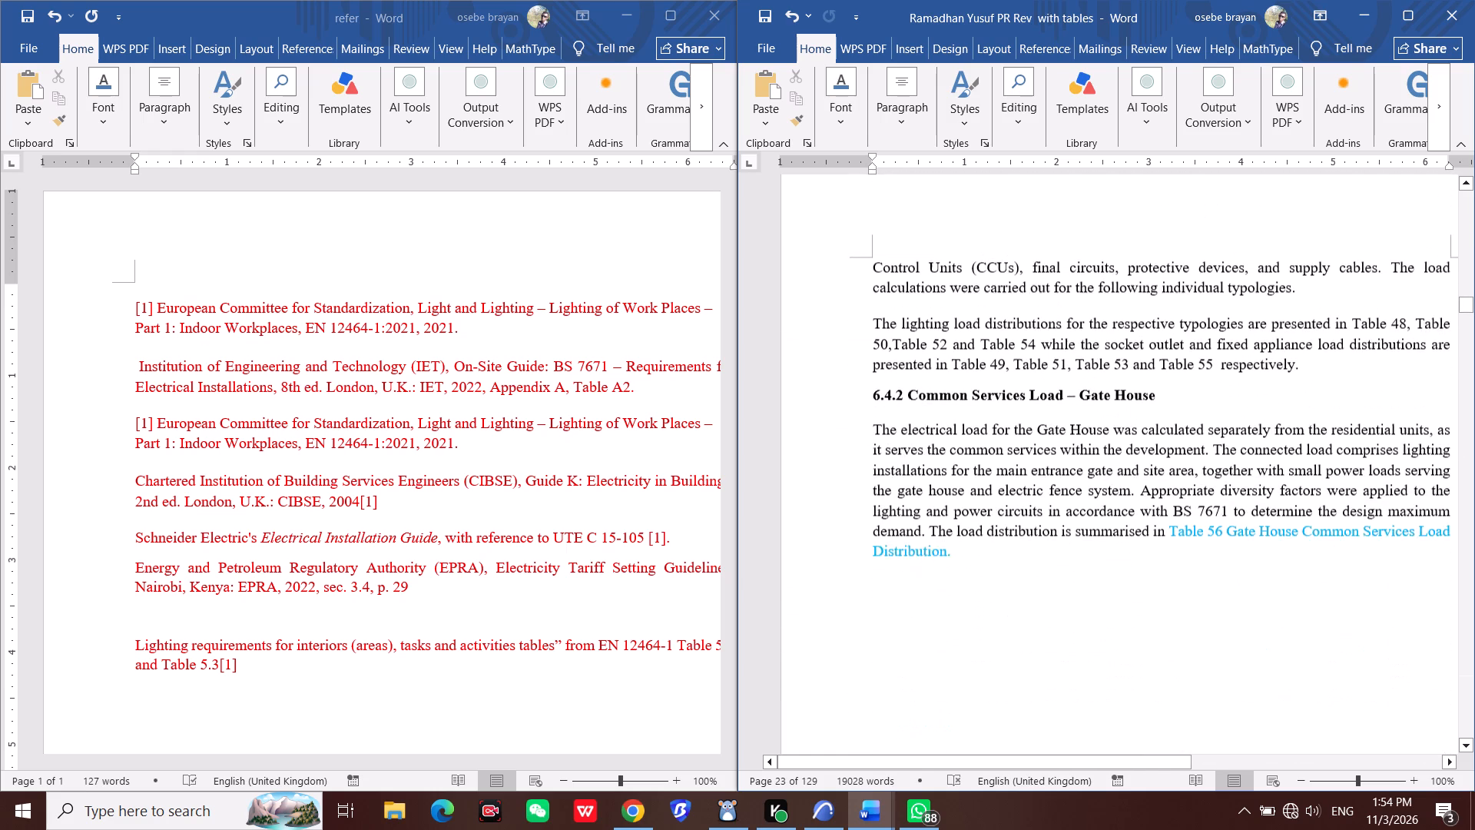
pyautogui.scroll(-3, 1102, 493)
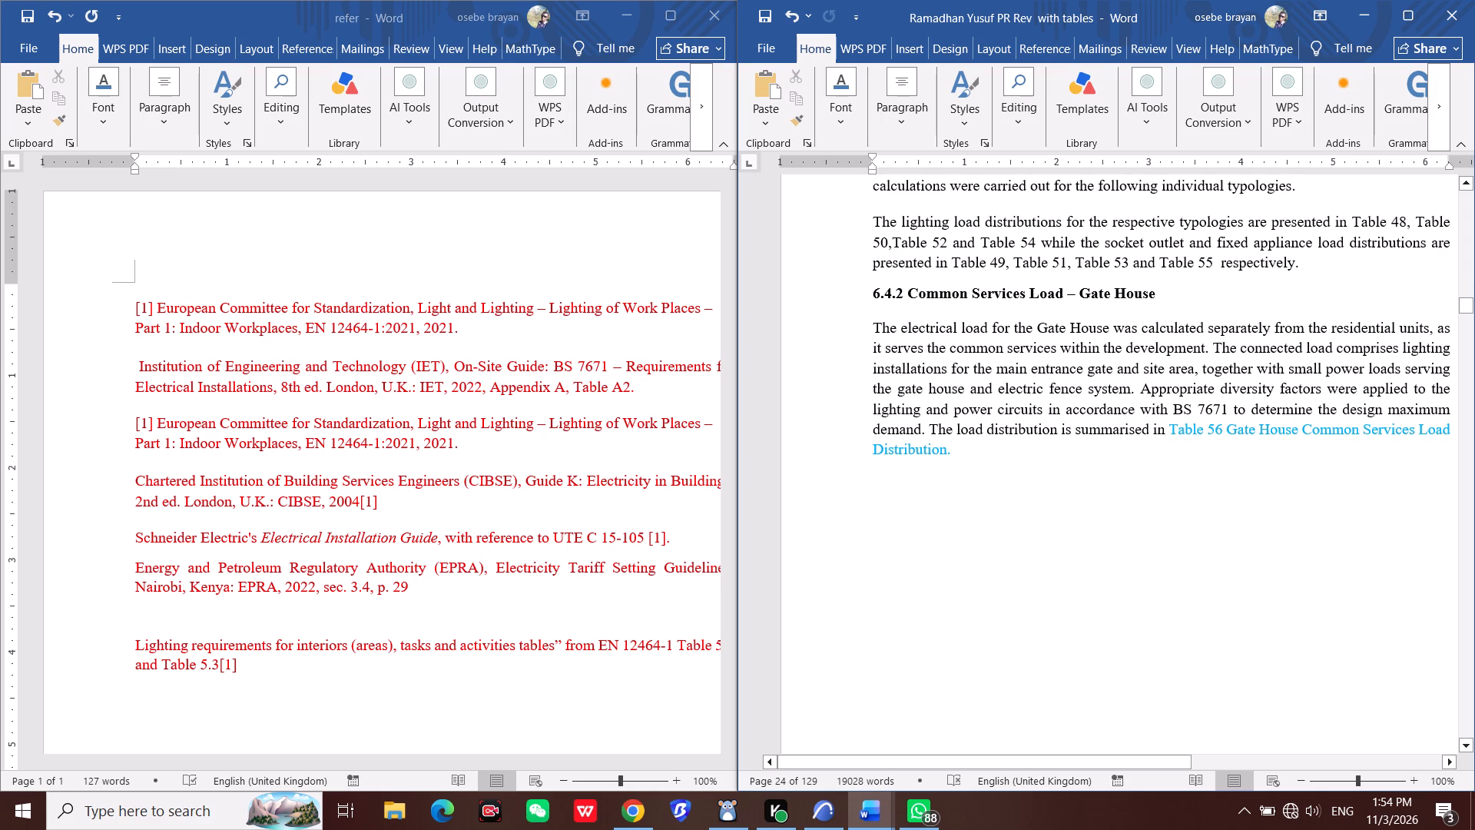
# Examine the report's total diversified load calculation and section 6.5 Consumer Control Unit arrangement, including their table references and citations.
pyautogui.scroll(-18, 1223, 458)
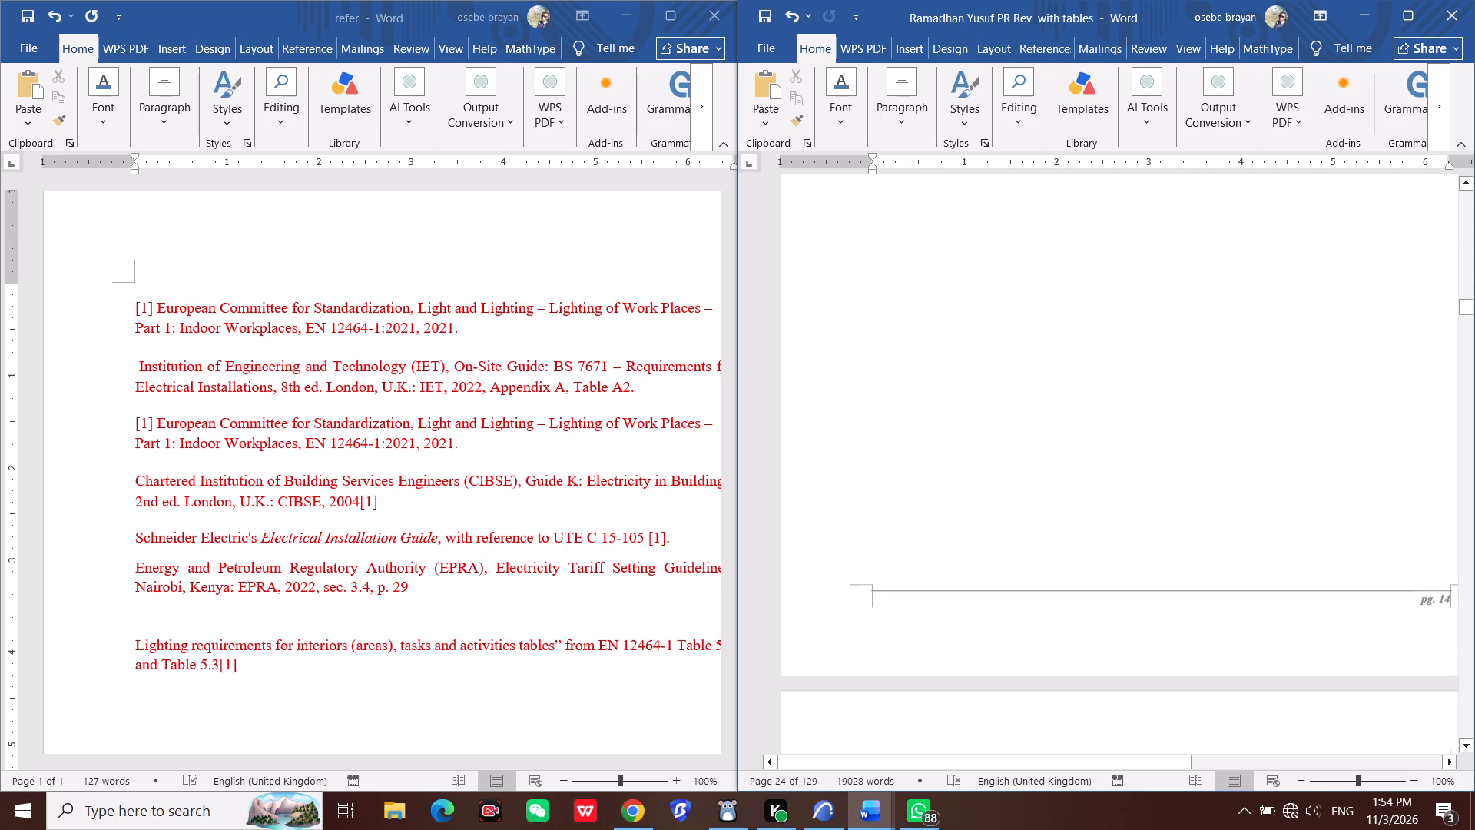
pyautogui.scroll(-20, 1223, 458)
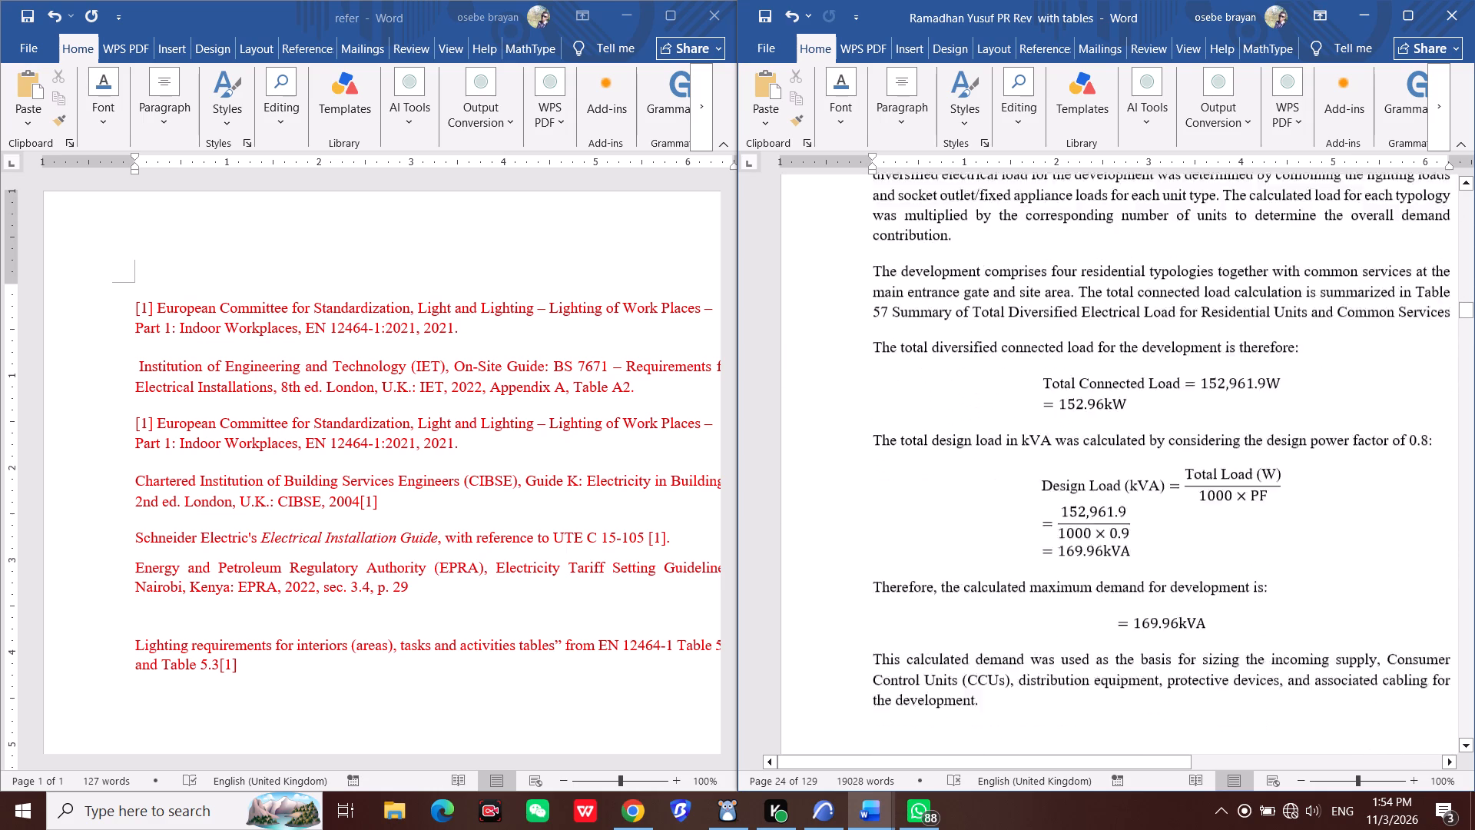
pyautogui.scroll(-20, 1223, 460)
pyautogui.scroll(-13, 1223, 460)
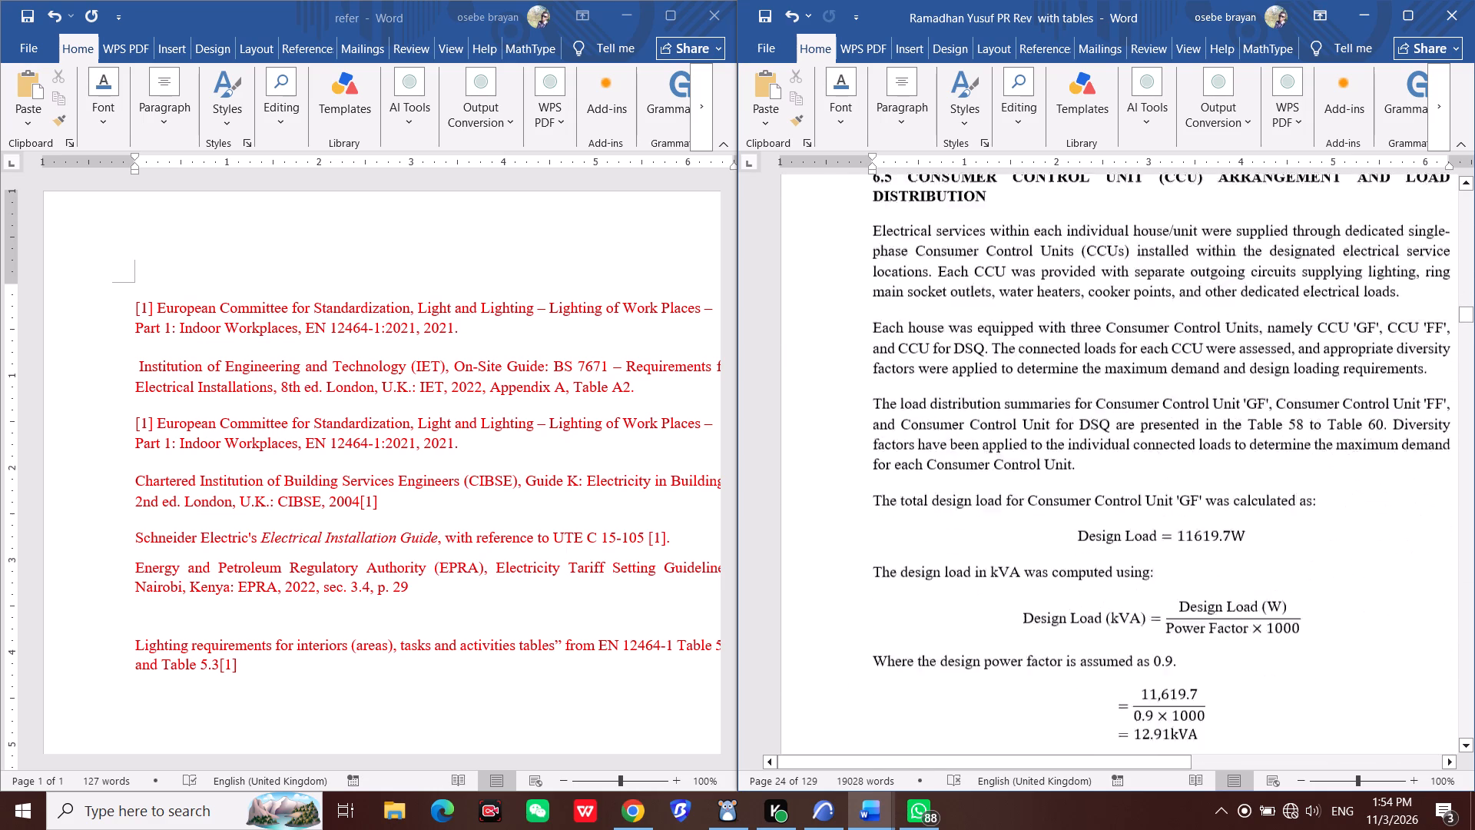
pyautogui.scroll(-17, 1223, 460)
pyautogui.scroll(-7, 1223, 460)
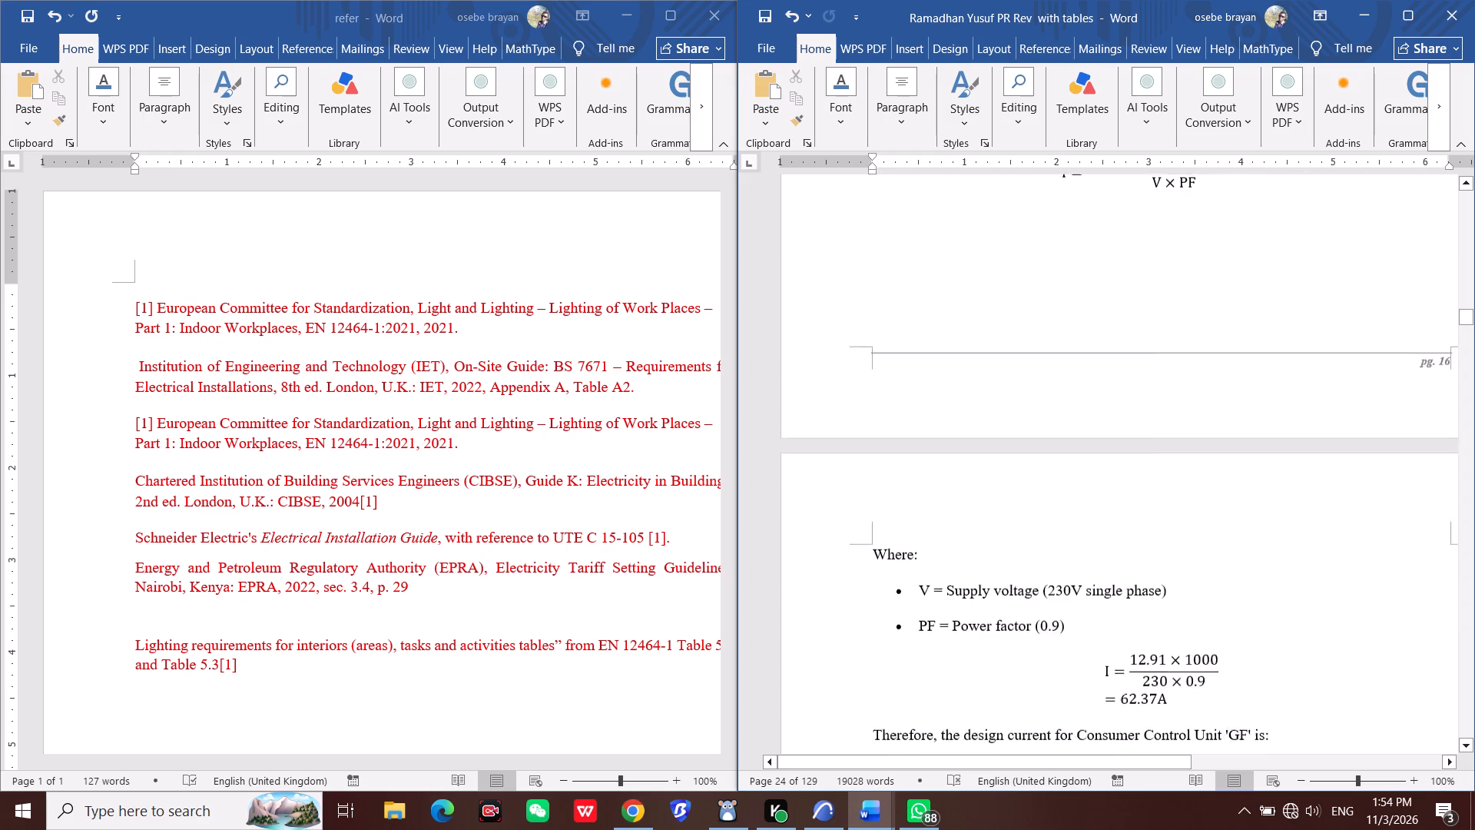
pyautogui.scroll(-17, 1223, 460)
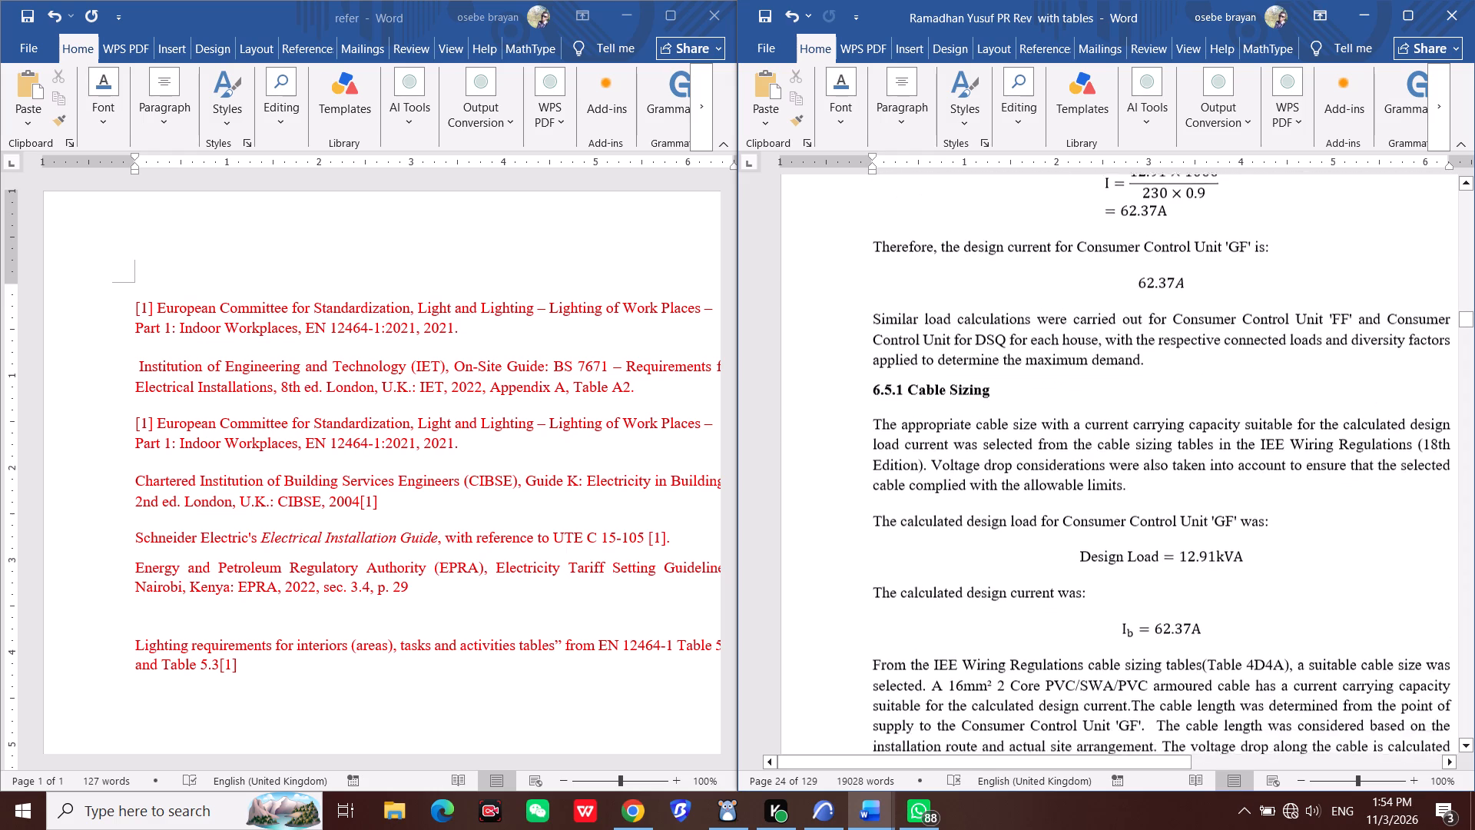
# Examine sections 6.5.1 Cable Sizing and 6.5.2 Sizing of Protective Device through the CCU single line diagram for citations and figure references.
pyautogui.scroll(-11, 1223, 460)
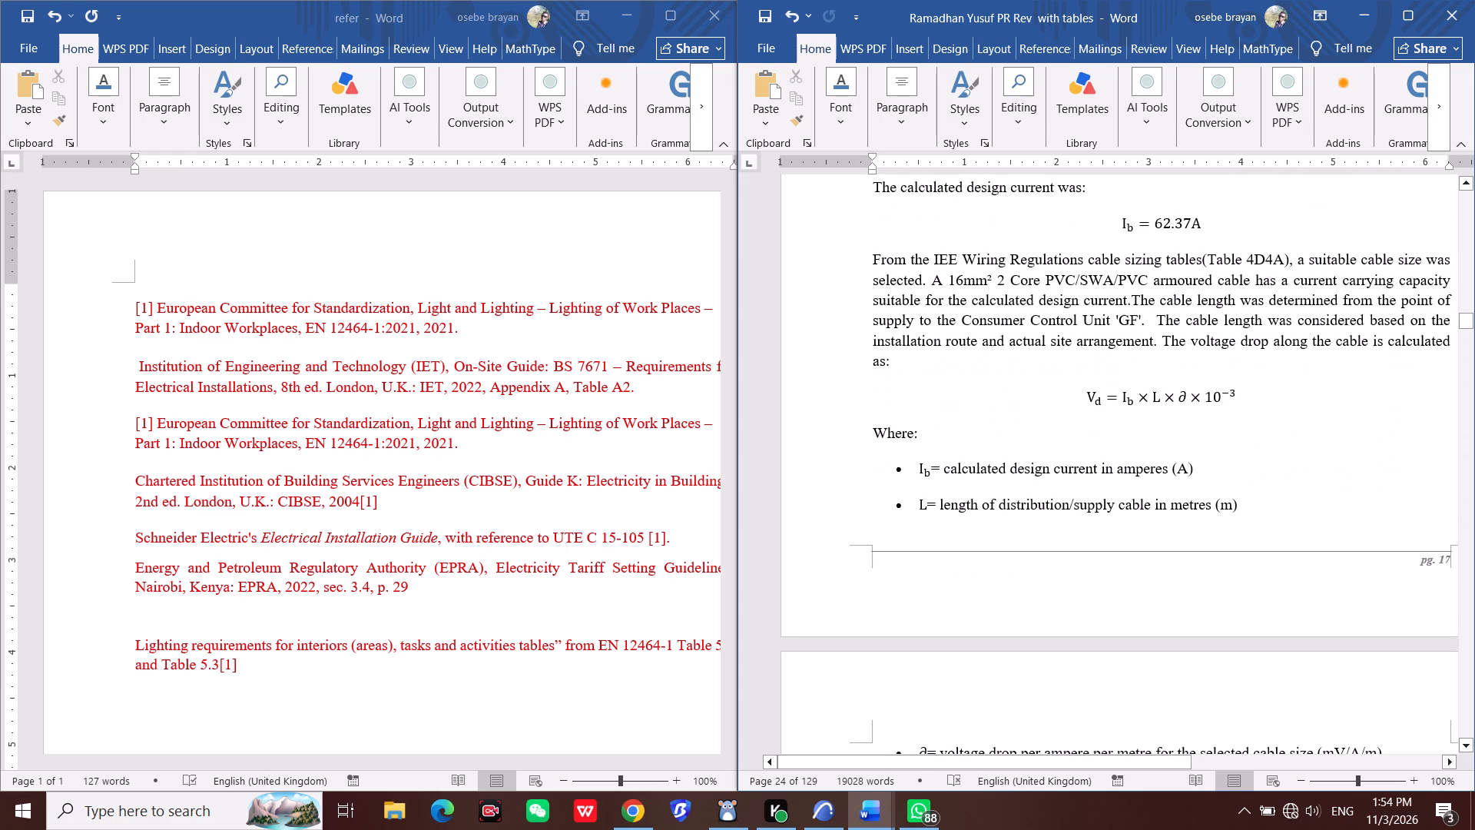
pyautogui.scroll(-8, 1223, 460)
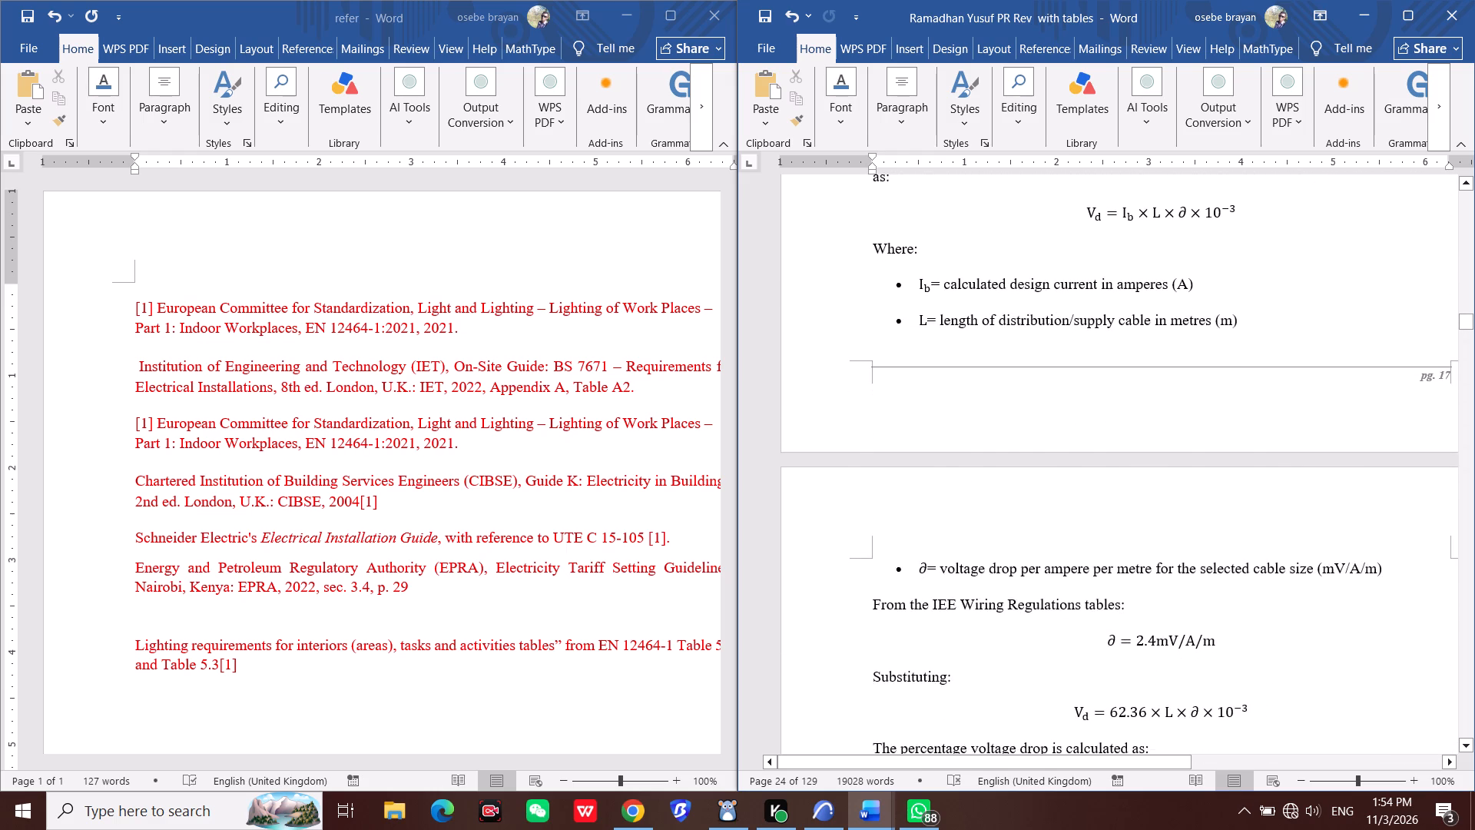
pyautogui.scroll(-3, 1223, 460)
pyautogui.scroll(10, 1223, 460)
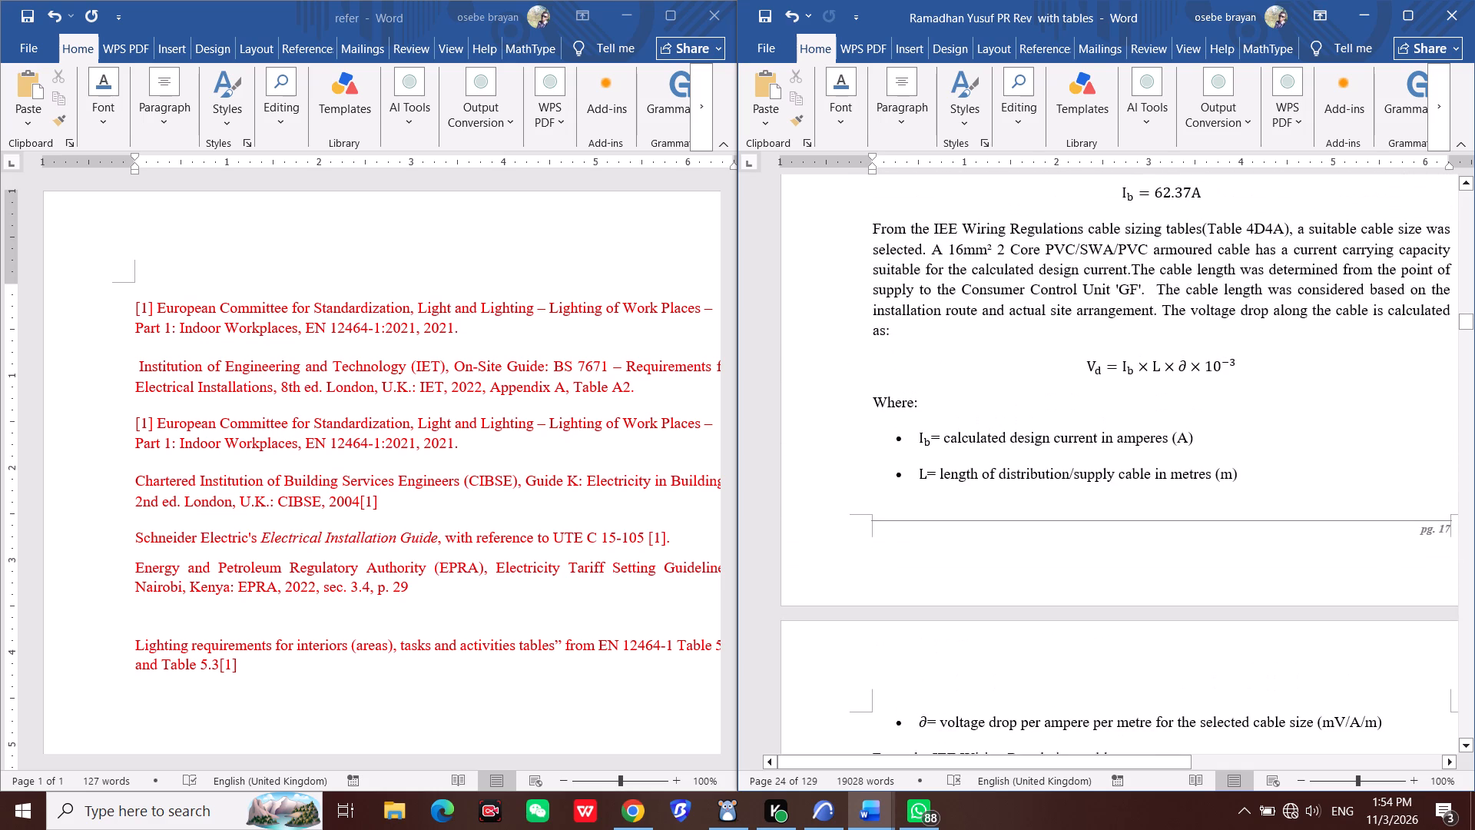
pyautogui.scroll(3, 1223, 460)
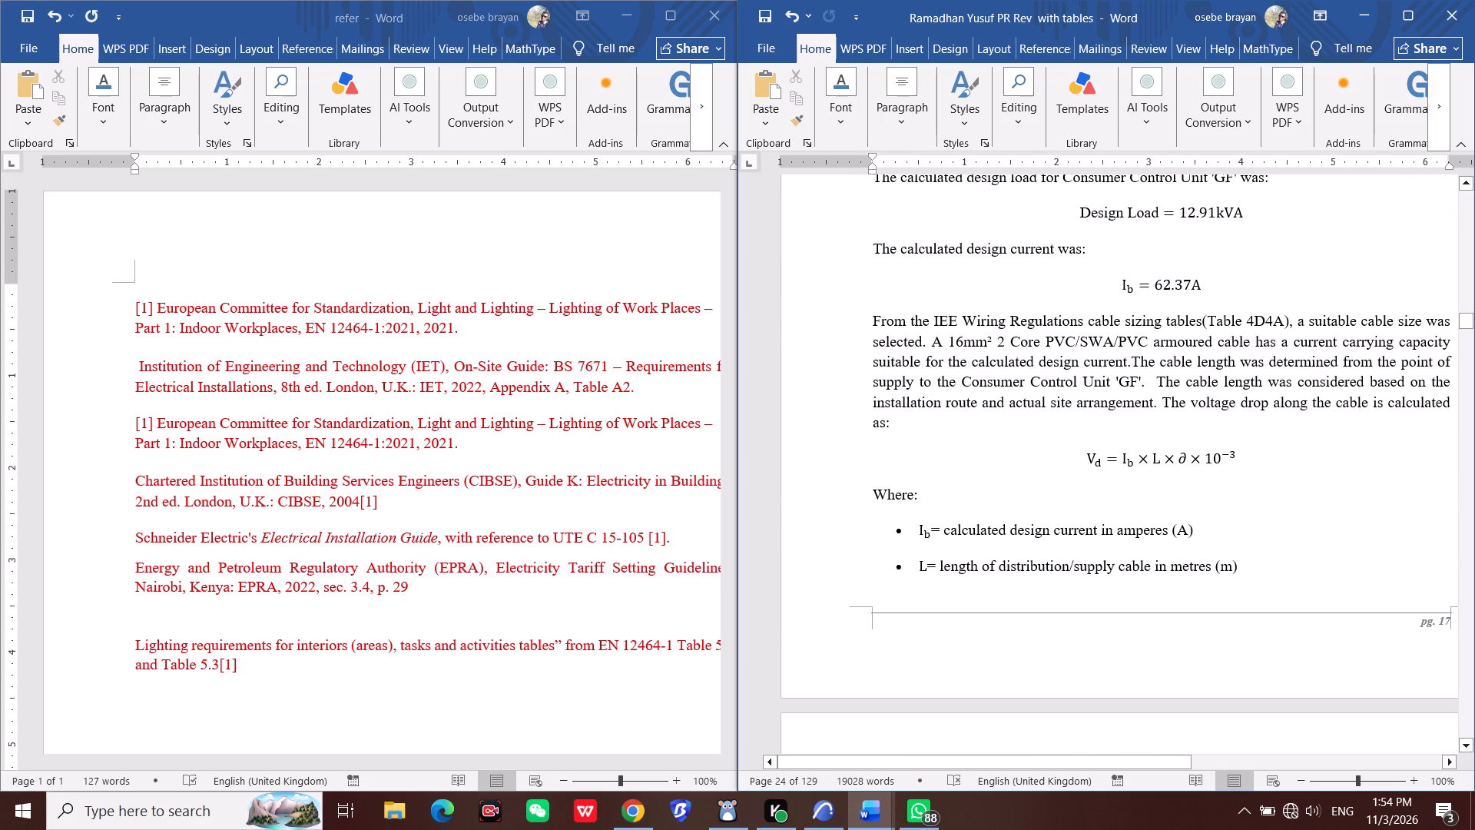
pyautogui.scroll(-2, 1052, 373)
pyautogui.scroll(-20, 1052, 378)
pyautogui.scroll(-2, 1052, 378)
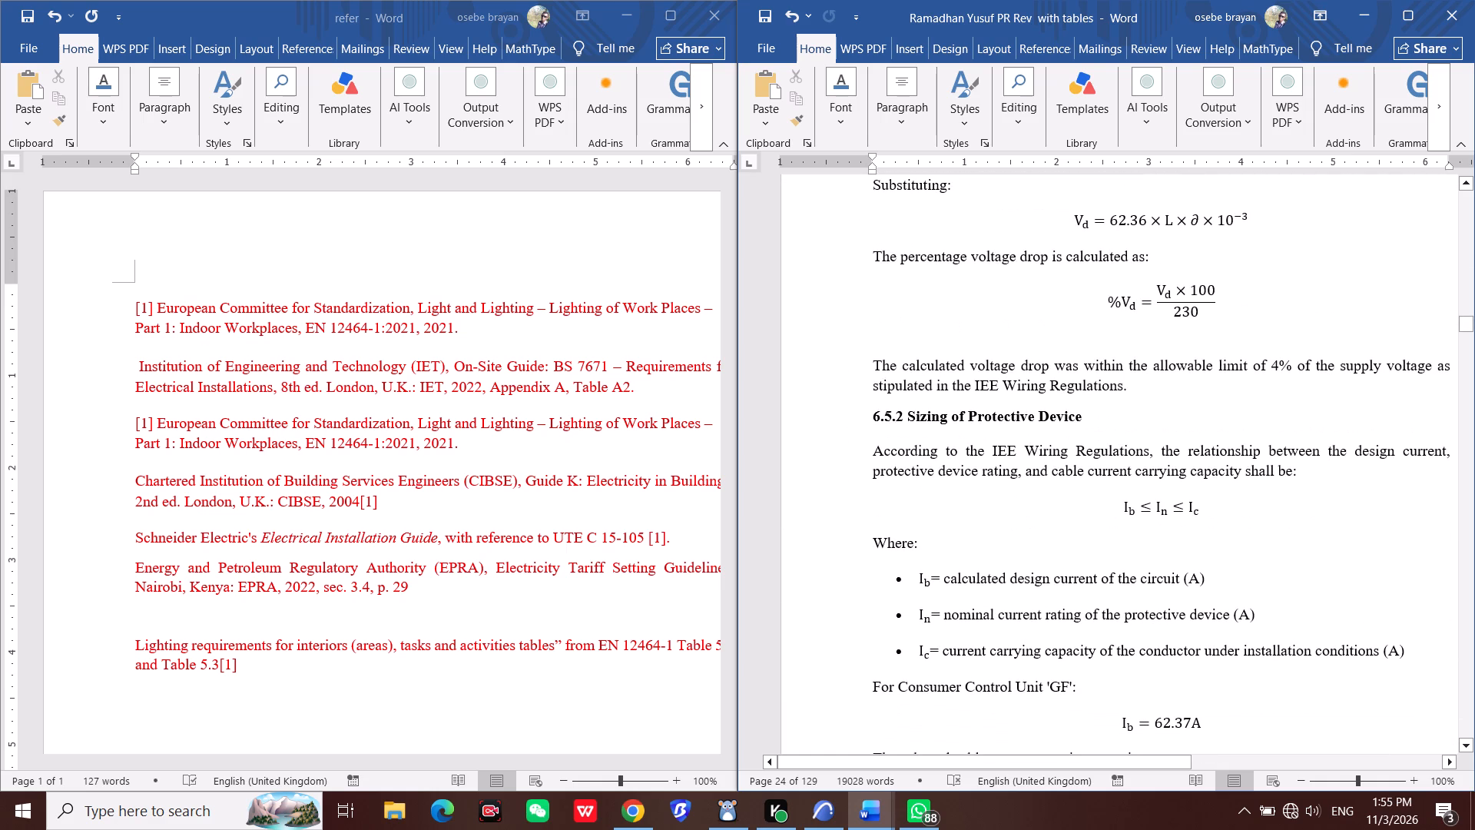
pyautogui.scroll(-20, 1050, 383)
pyautogui.scroll(-15, 1050, 383)
pyautogui.scroll(-6, 1050, 383)
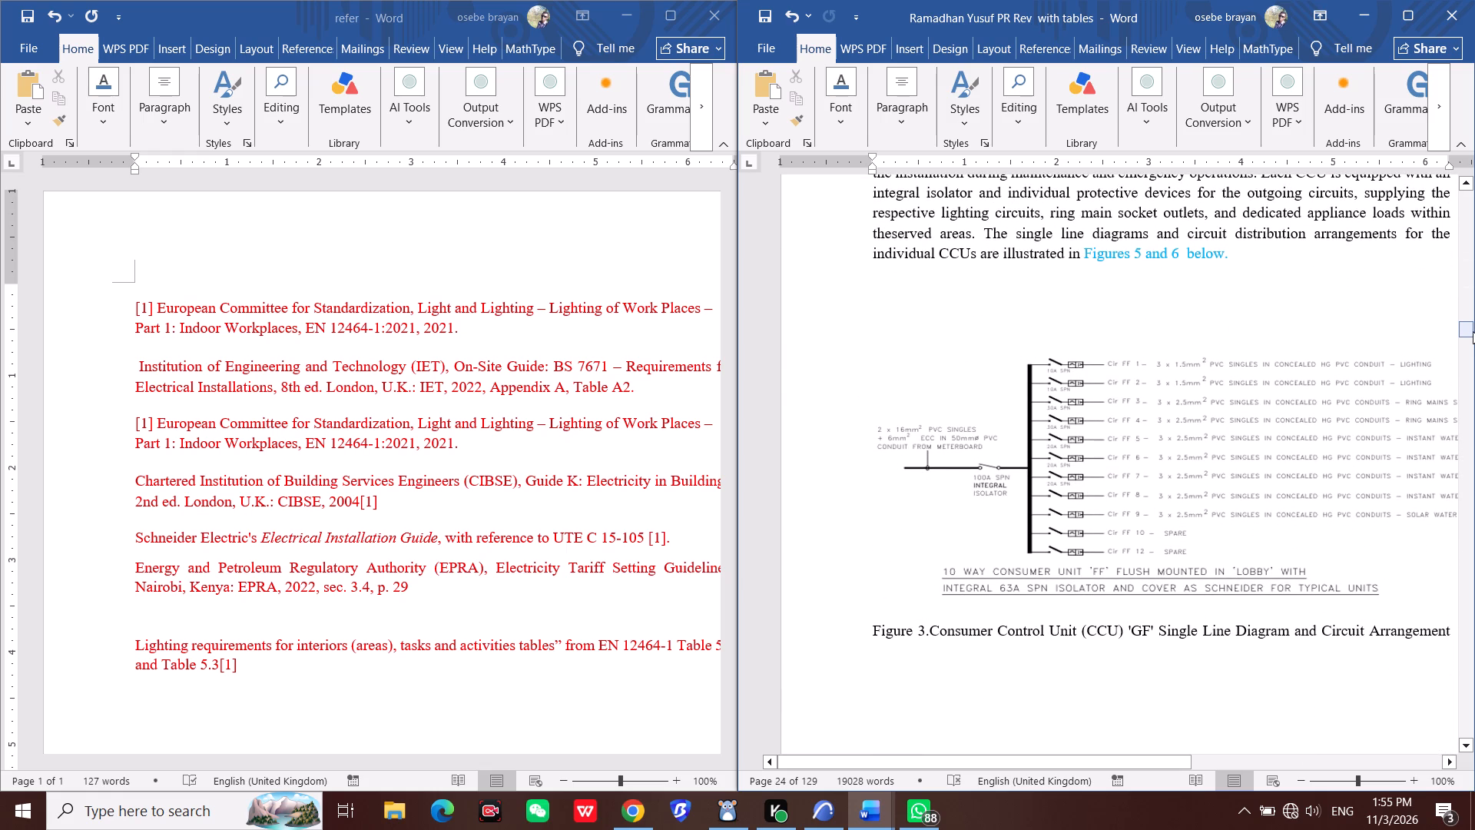
# Look back through the Appendix B bills of quantities, from the Gate House lighting bill towards the report's main text.
pyautogui.moveTo(1473, 331); pyautogui.dragTo(1474, 495)
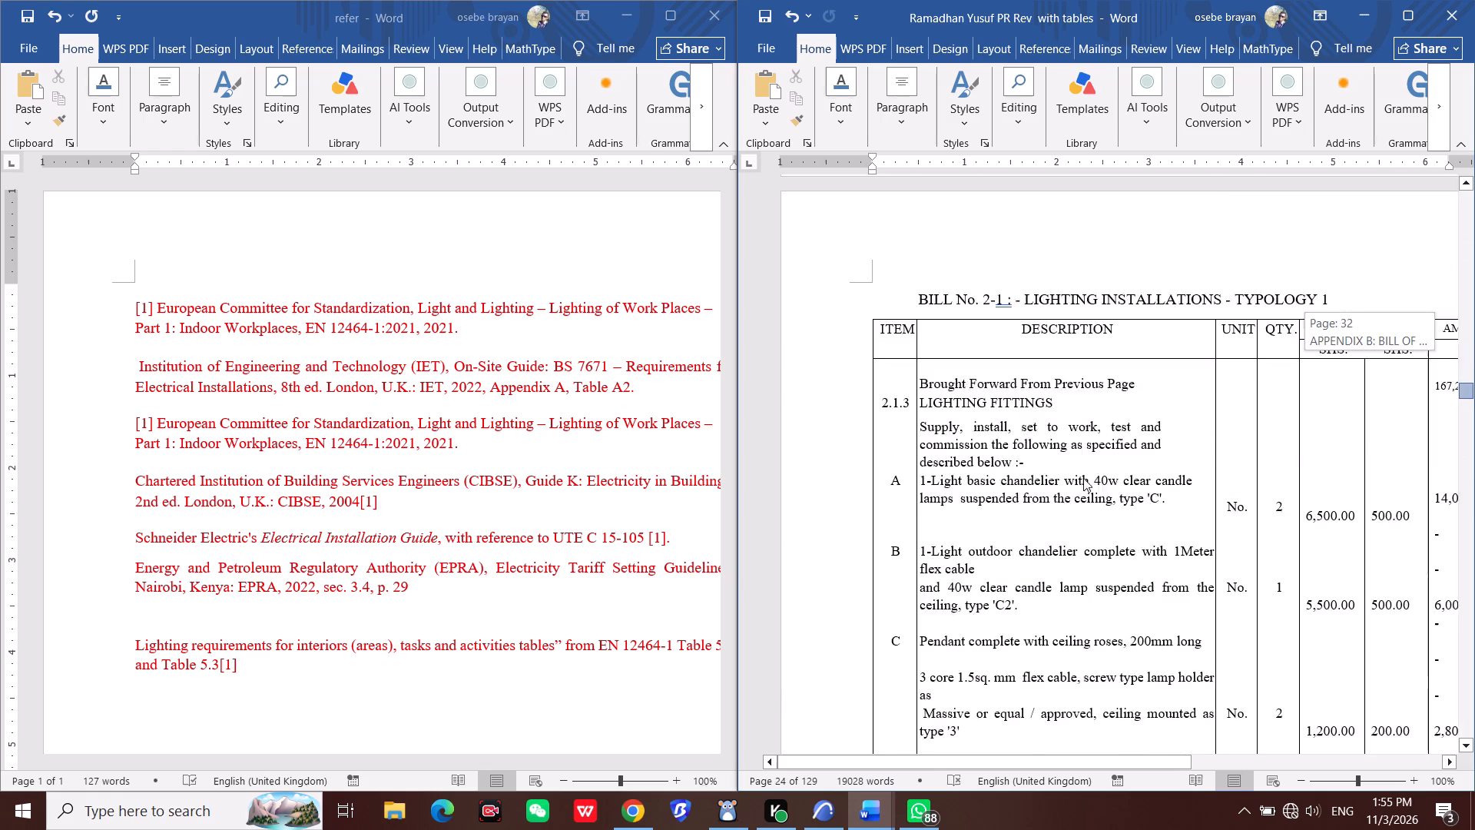
pyautogui.scroll(16, 1083, 452)
pyautogui.scroll(20, 1083, 446)
pyautogui.scroll(2, 1083, 446)
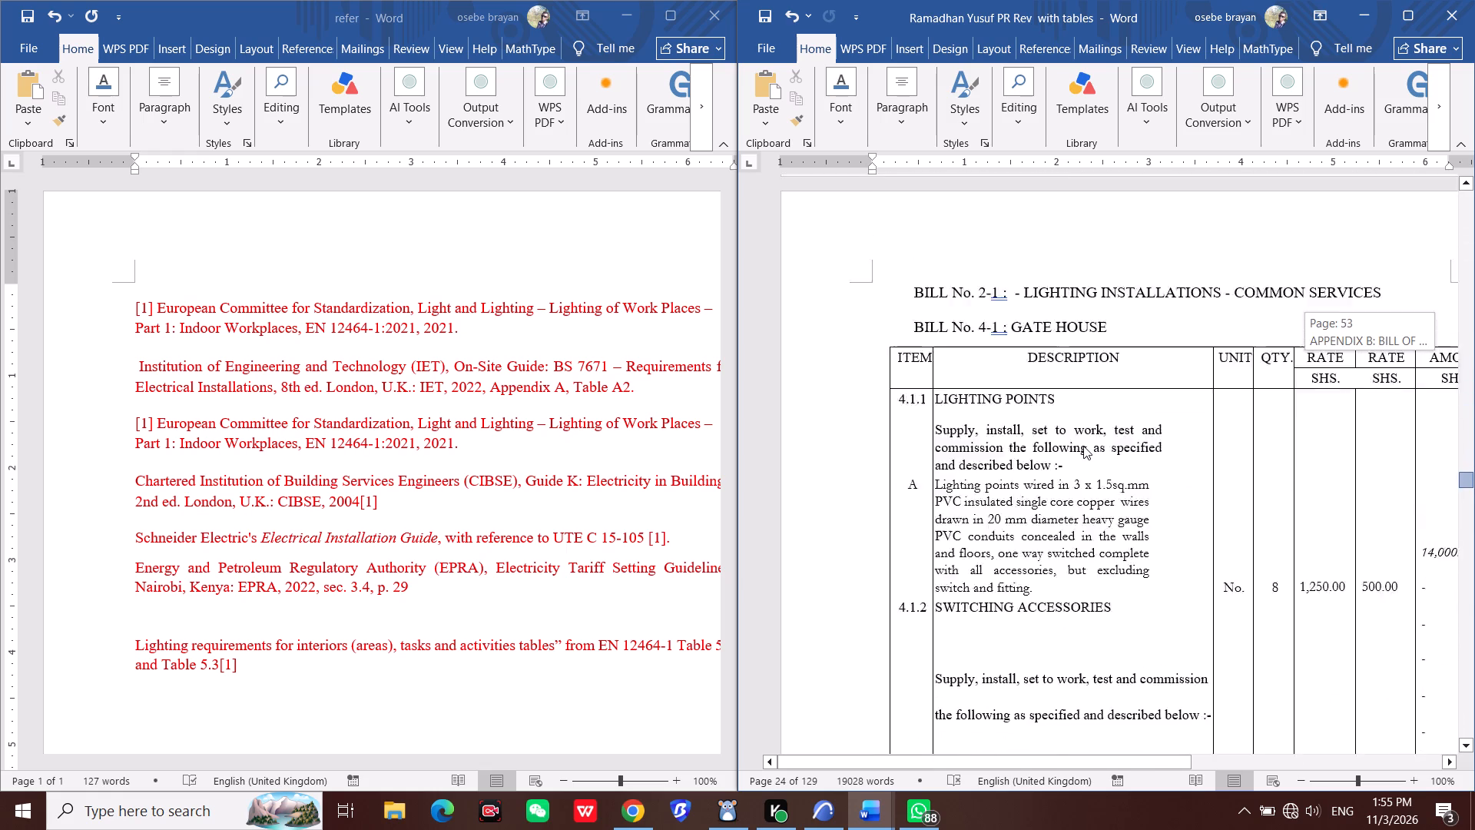
pyautogui.scroll(20, 1083, 446)
pyautogui.scroll(20, 1083, 446)
pyautogui.scroll(7, 1083, 446)
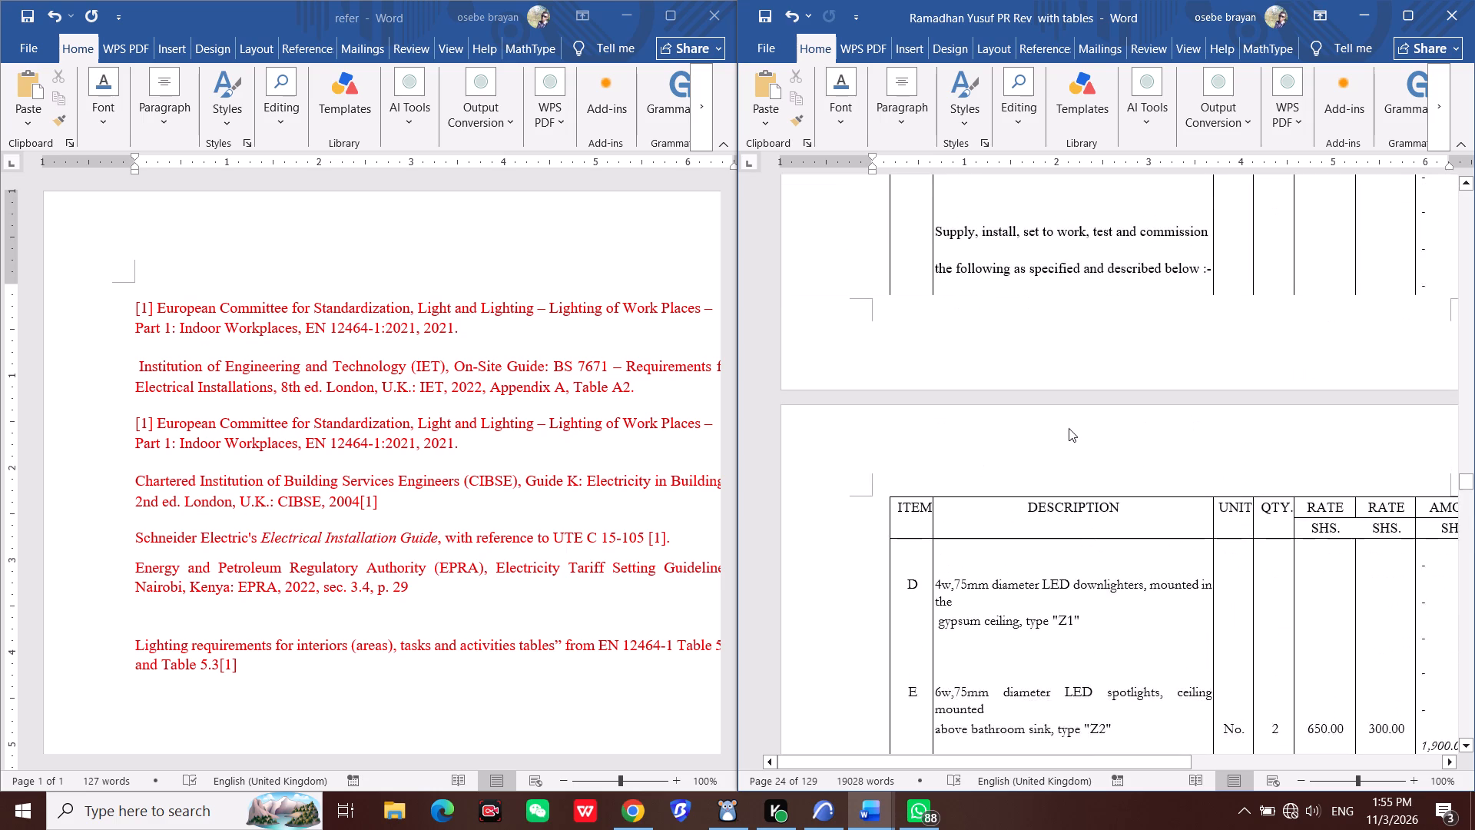
pyautogui.scroll(14, 1069, 428)
pyautogui.scroll(20, 1069, 428)
pyautogui.scroll(4, 1069, 428)
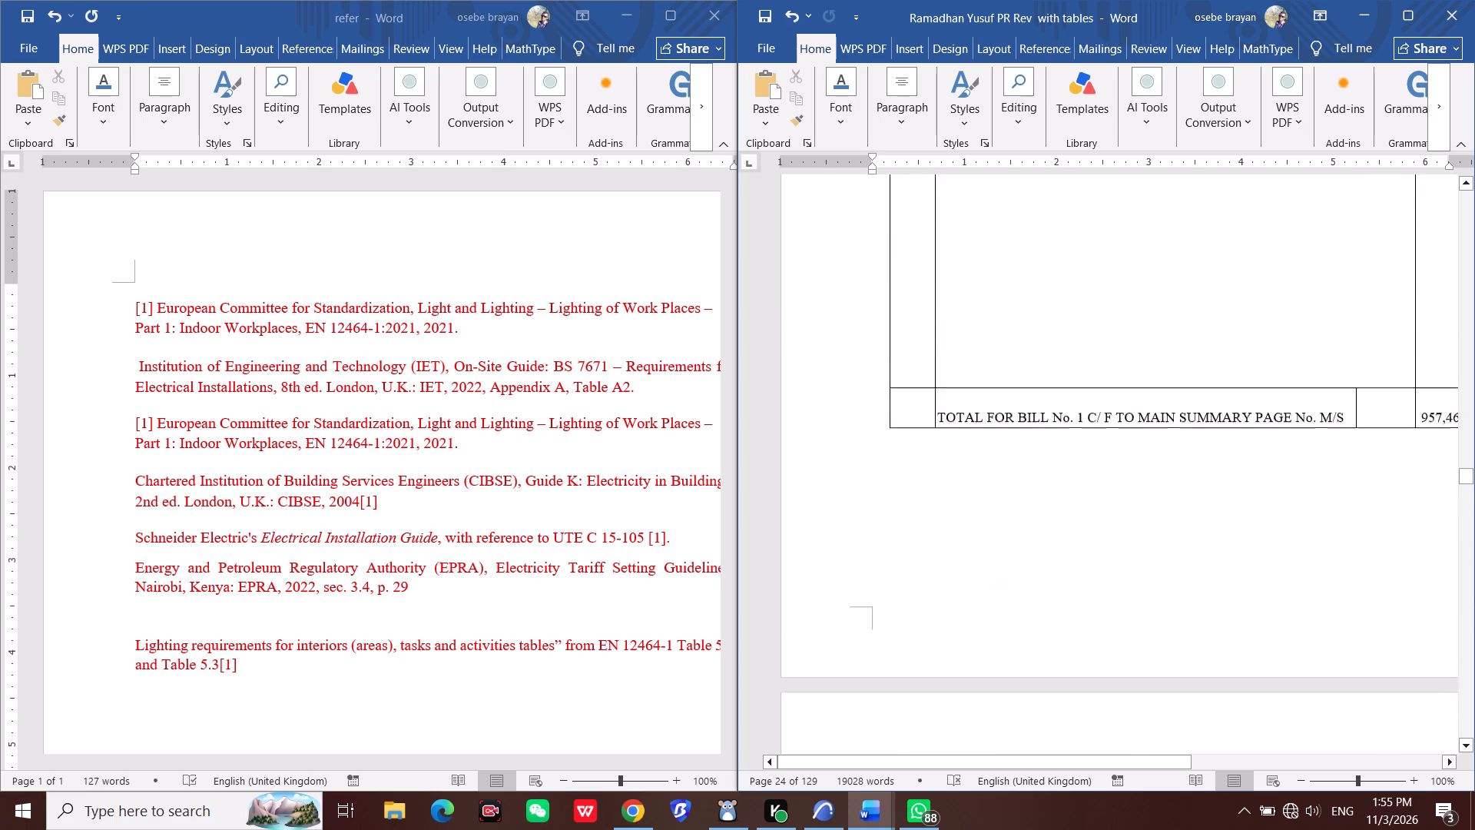
pyautogui.scroll(20, 1040, 476)
pyautogui.scroll(20, 1040, 476)
pyautogui.scroll(8, 1040, 476)
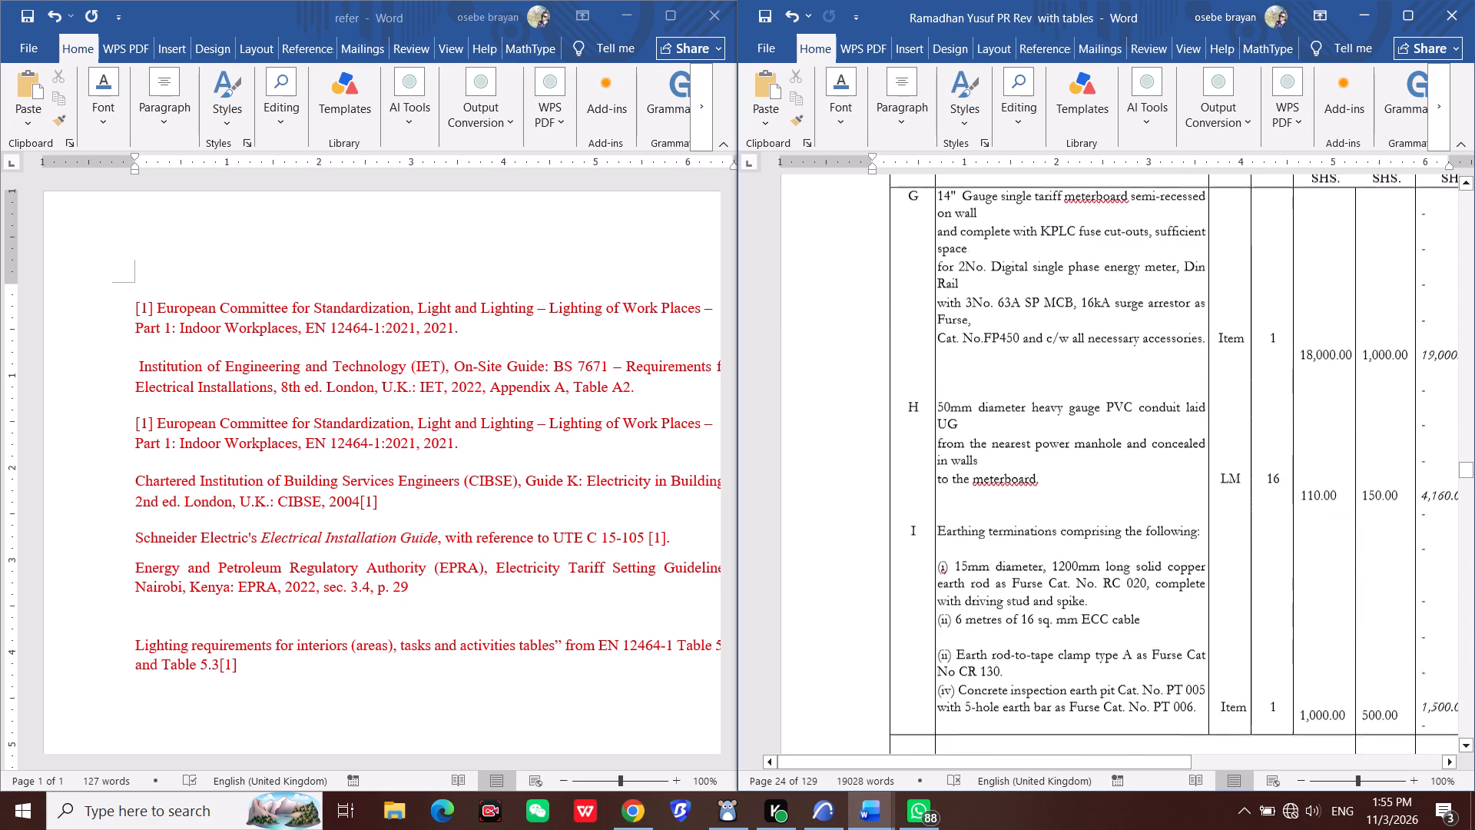
pyautogui.scroll(20, 1008, 553)
pyautogui.scroll(20, 1008, 553)
pyautogui.scroll(8, 1008, 553)
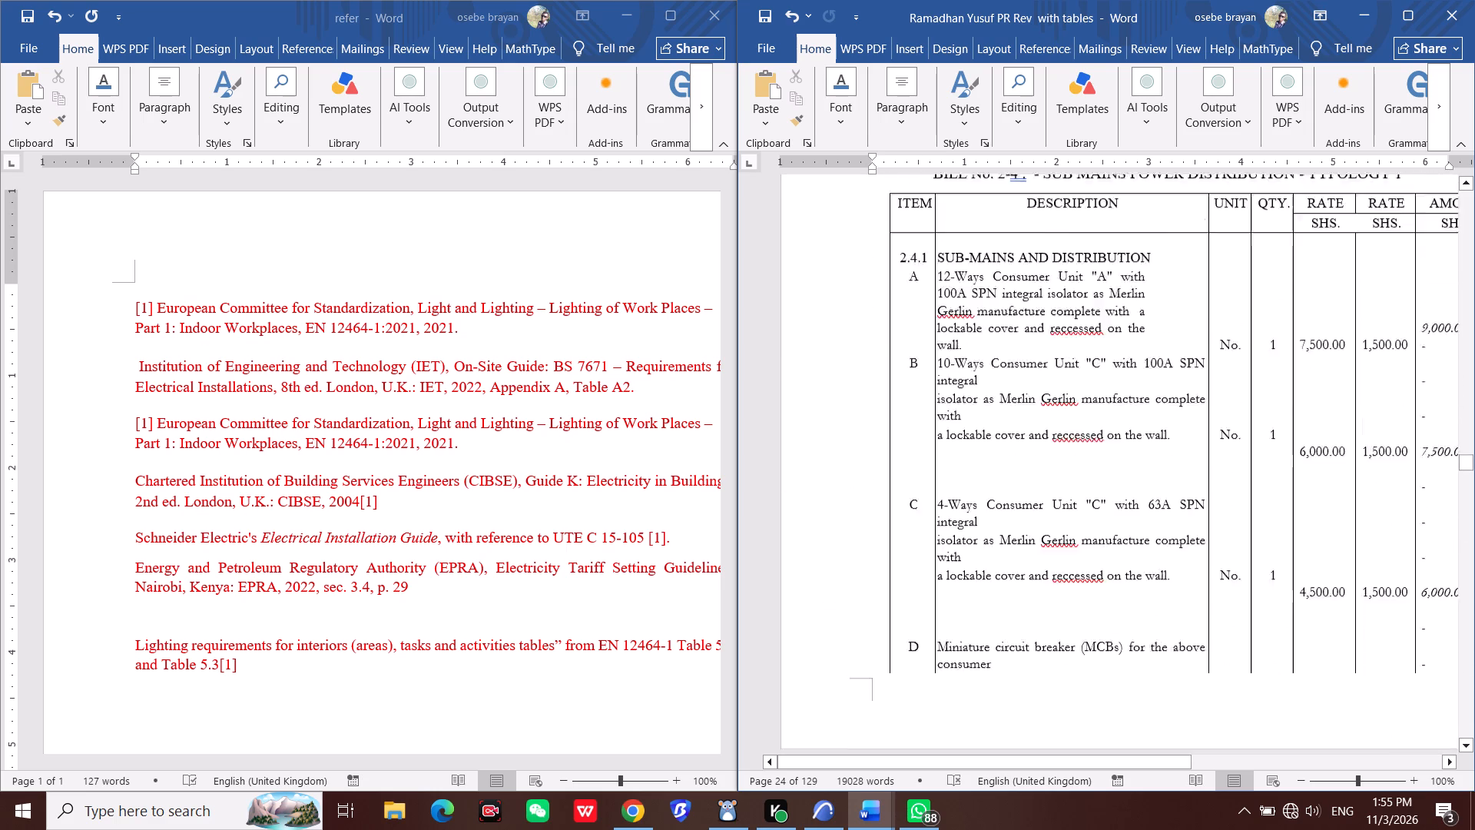
pyautogui.scroll(20, 1008, 553)
pyautogui.scroll(20, 1008, 553)
pyautogui.scroll(8, 1008, 553)
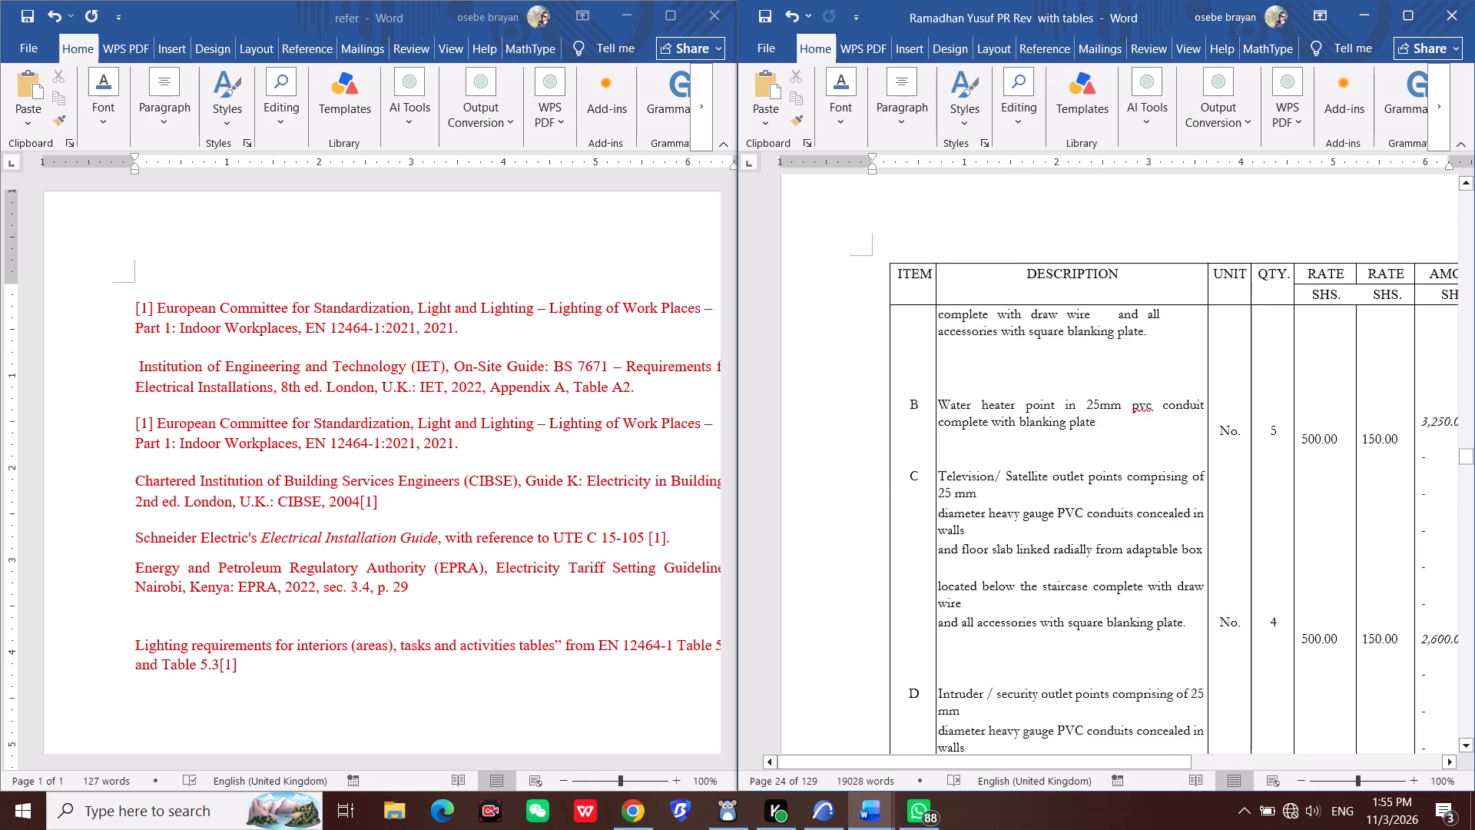
pyautogui.scroll(20, 1162, 536)
pyautogui.scroll(20, 1162, 536)
pyautogui.scroll(8, 1162, 536)
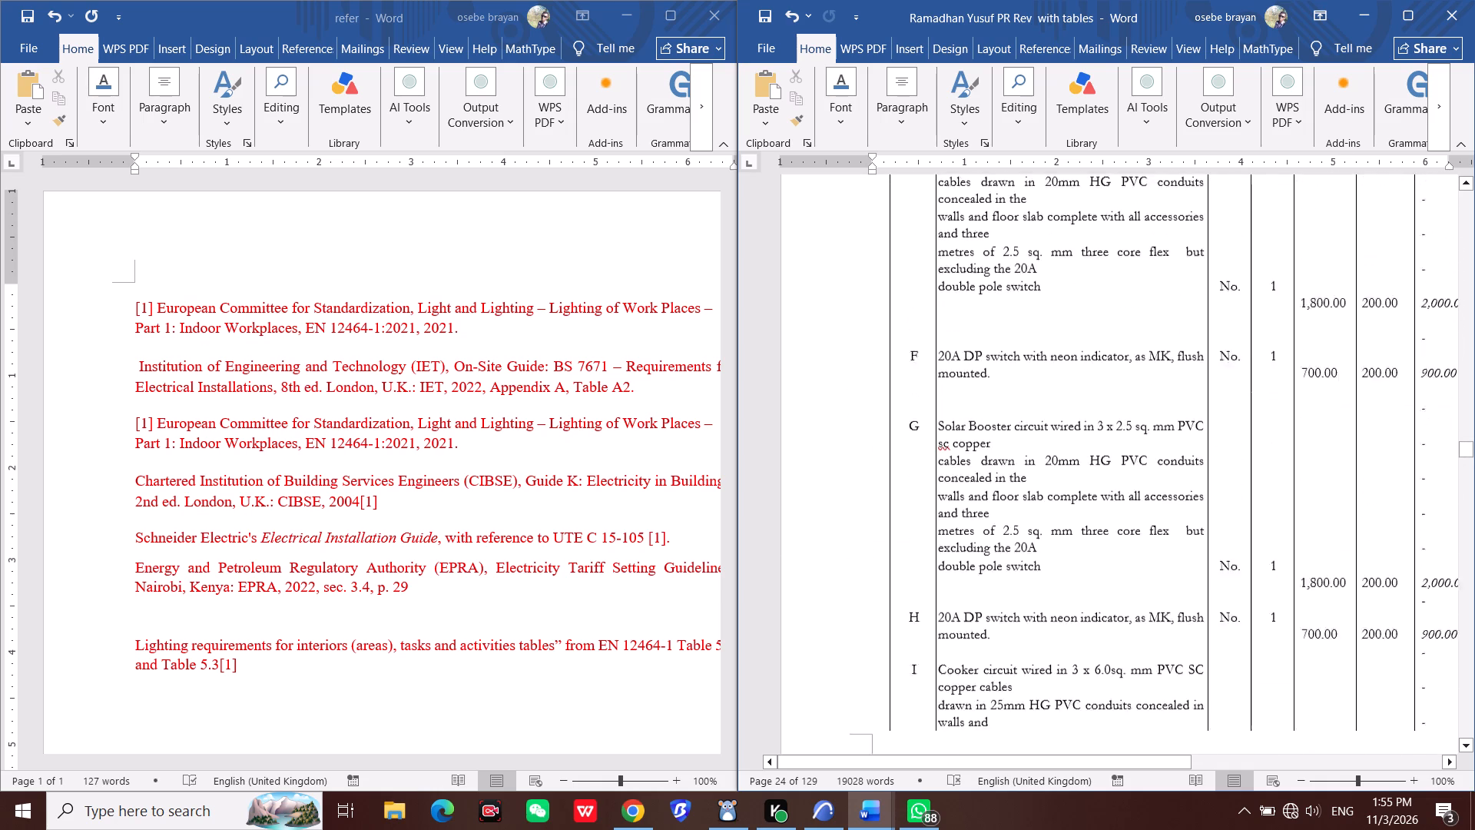
pyautogui.scroll(20, 1152, 709)
pyautogui.scroll(20, 1152, 709)
pyautogui.scroll(8, 1152, 709)
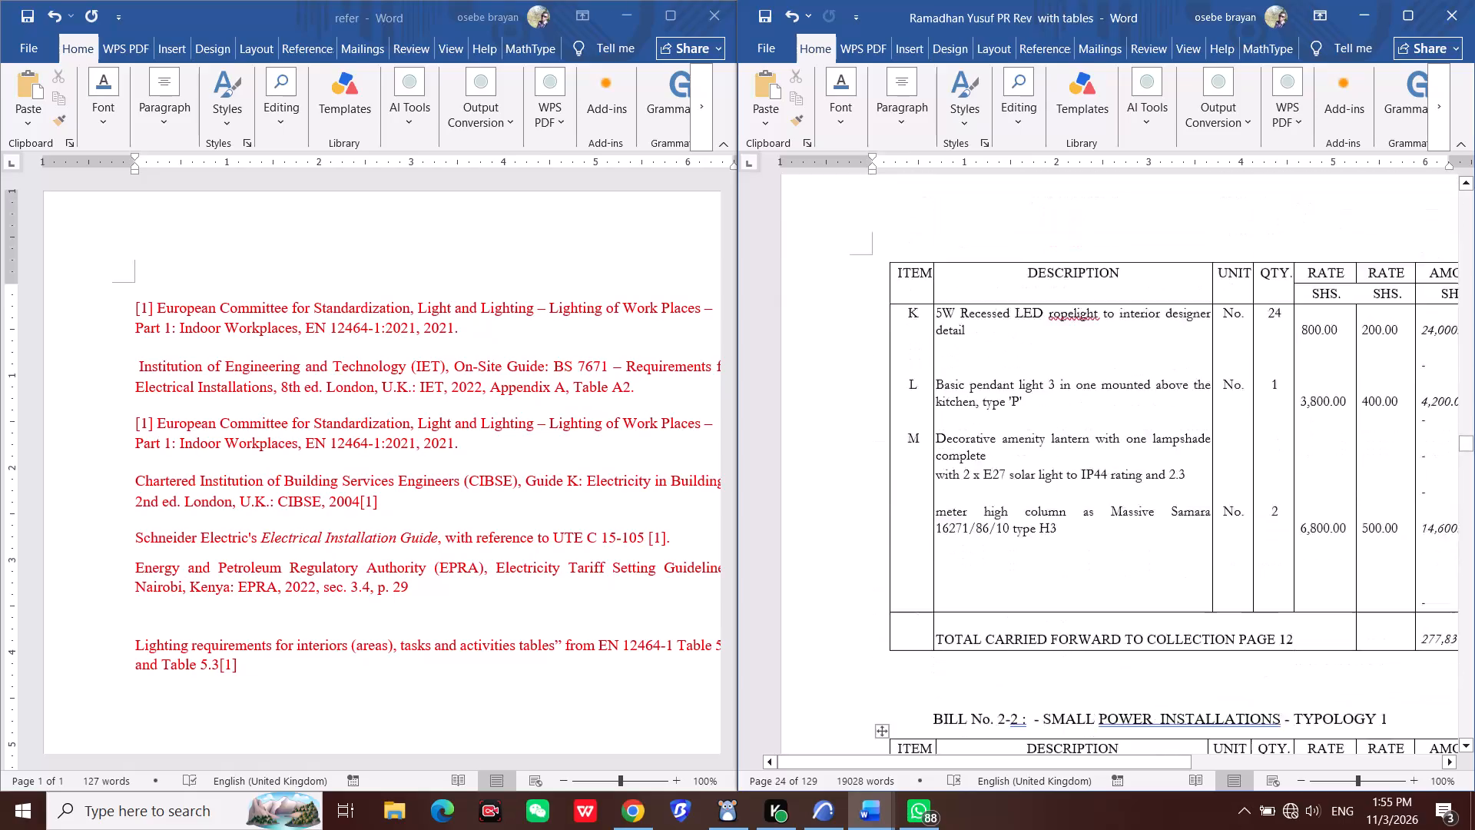
pyautogui.scroll(20, 1152, 709)
pyautogui.scroll(20, 1152, 709)
pyautogui.scroll(7, 1152, 709)
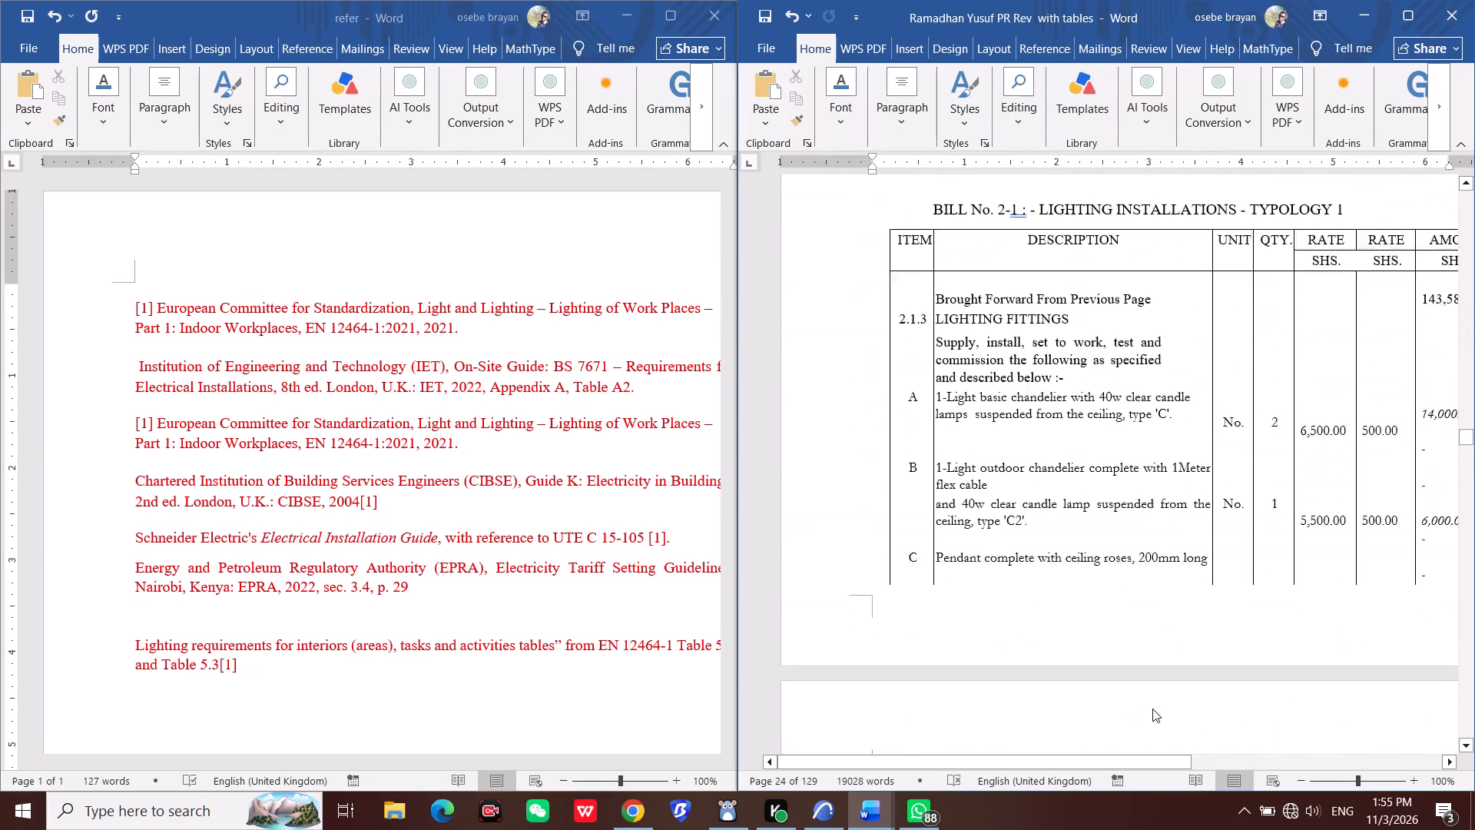
pyautogui.scroll(20, 1152, 709)
pyautogui.scroll(20, 1152, 709)
pyautogui.scroll(7, 1152, 709)
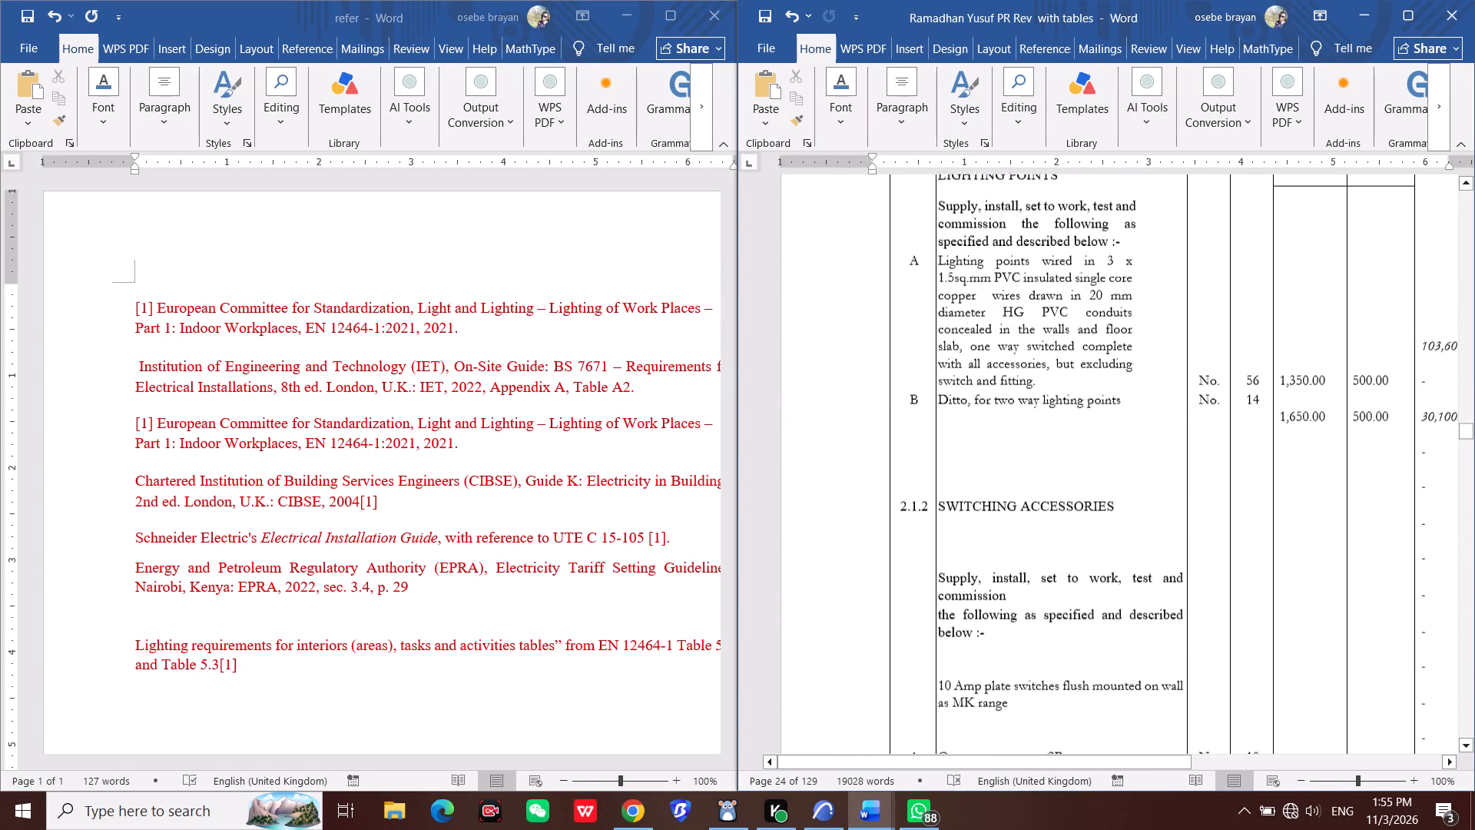
pyautogui.scroll(20, 1152, 709)
pyautogui.scroll(20, 1152, 709)
pyautogui.scroll(7, 1152, 709)
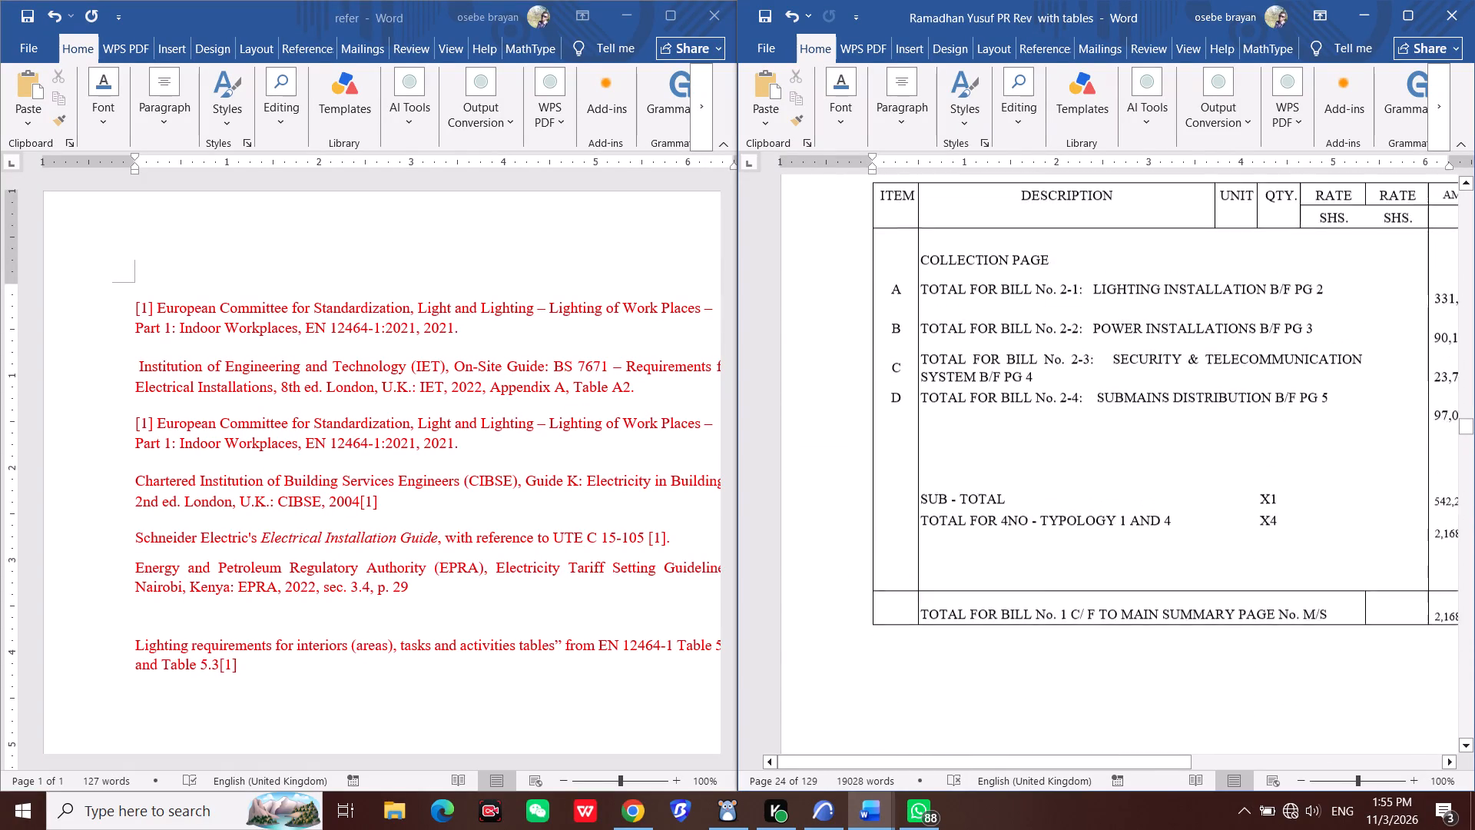
pyautogui.scroll(20, 1152, 709)
pyautogui.scroll(16, 1152, 709)
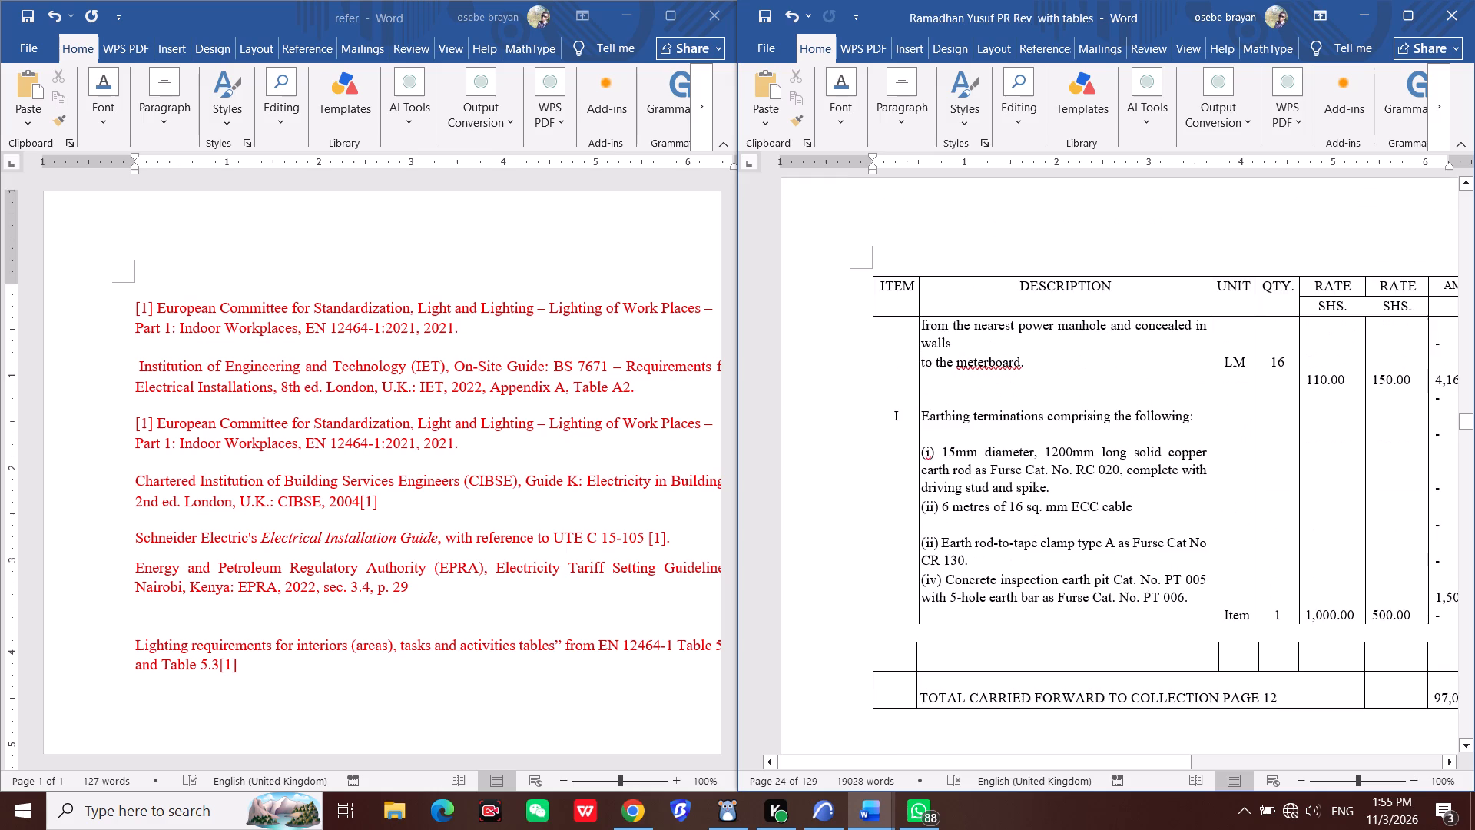
pyautogui.scroll(6, 1152, 709)
pyautogui.scroll(18, 1152, 709)
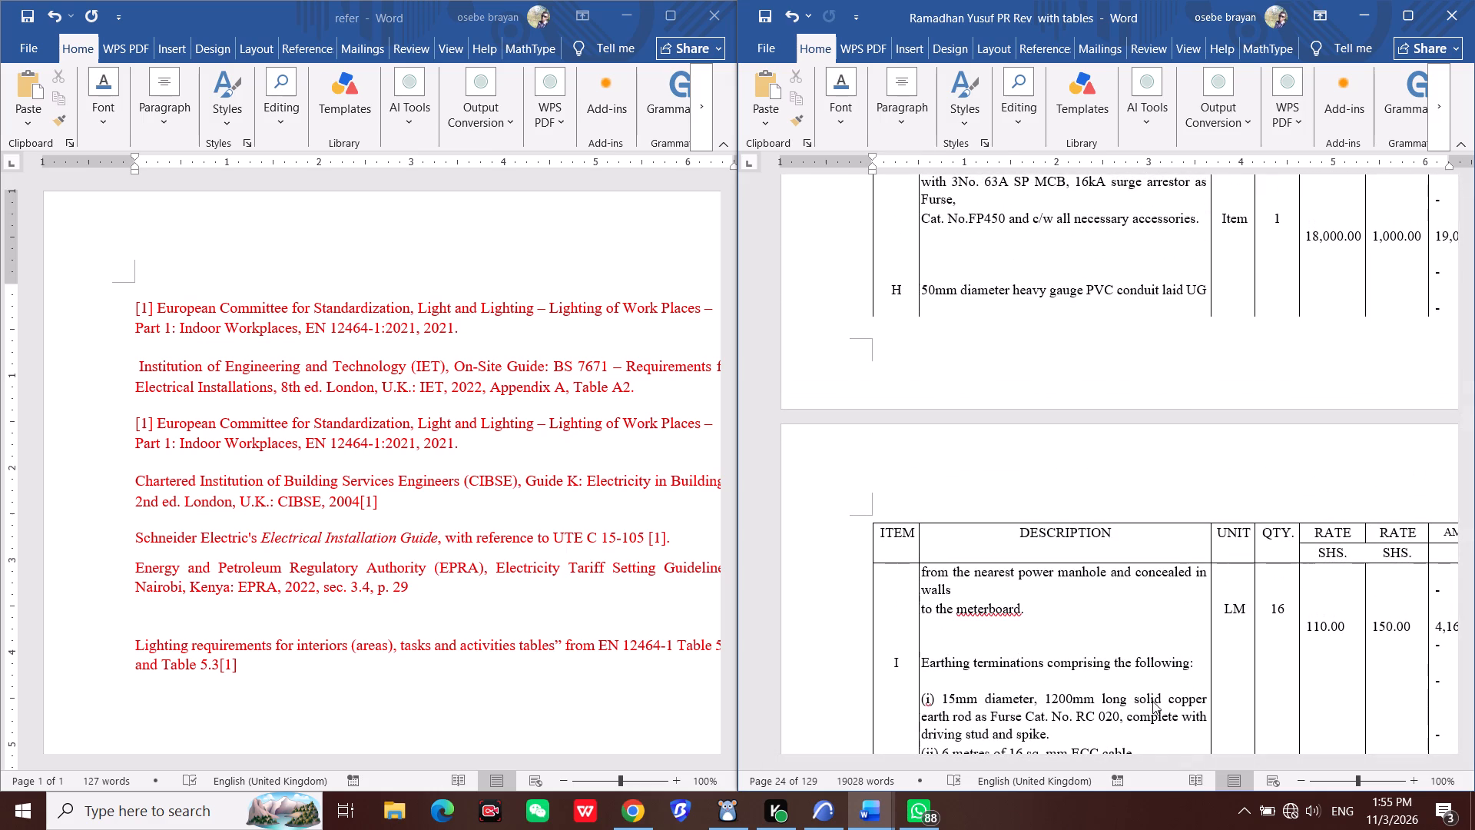
pyautogui.scroll(7, 1231, 452)
pyautogui.scroll(5, 1169, 392)
# Examine section 8.0 Conclusion and the numbered list under 9.0 References, comparing its entries with those collected in the refer document.
pyautogui.moveTo(1474, 422); pyautogui.dragTo(1474, 417)
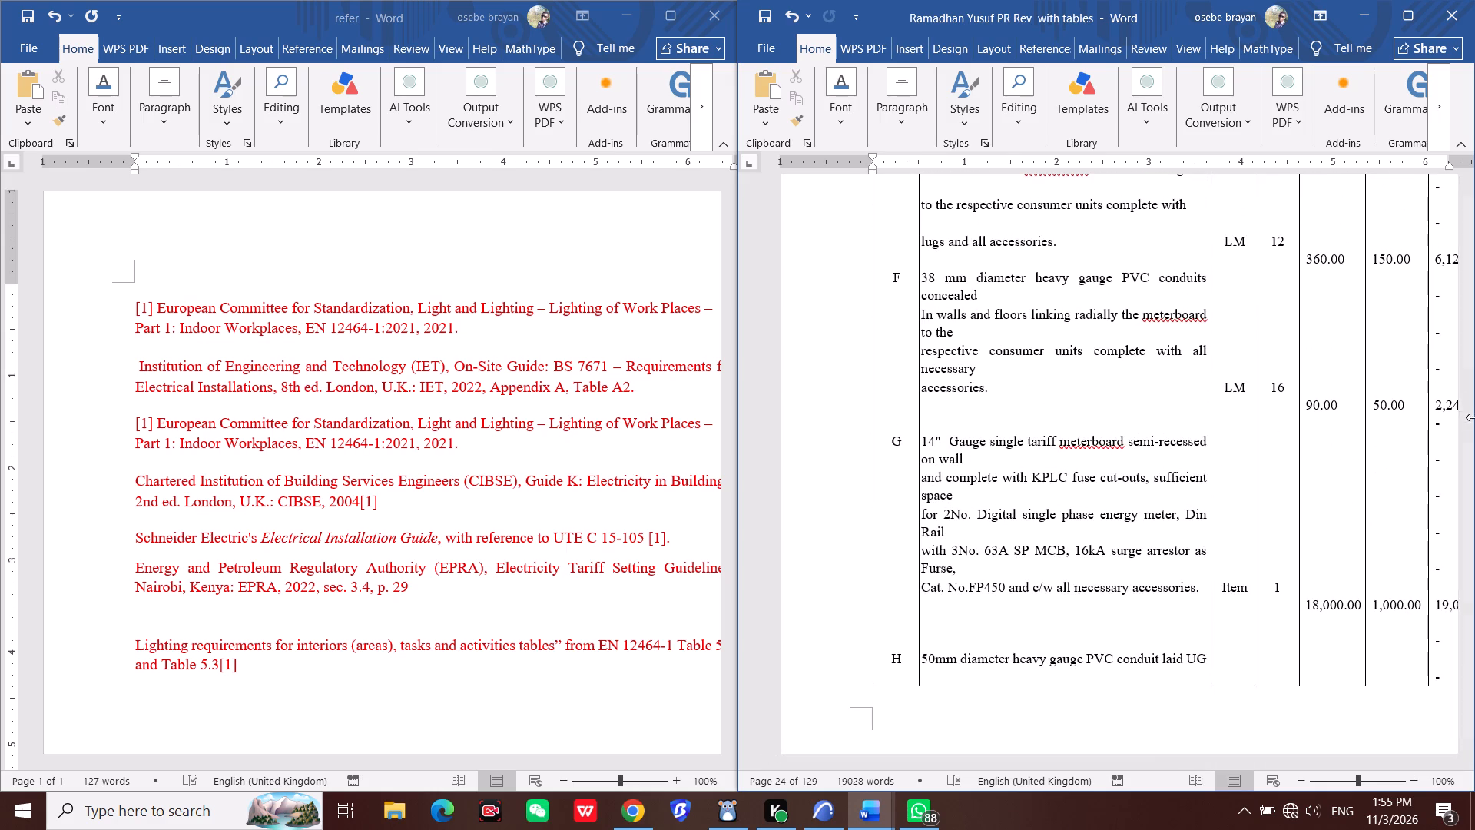
pyautogui.moveTo(1474, 417); pyautogui.dragTo(1470, 383)
pyautogui.moveTo(1461, 417); pyautogui.dragTo(1463, 411)
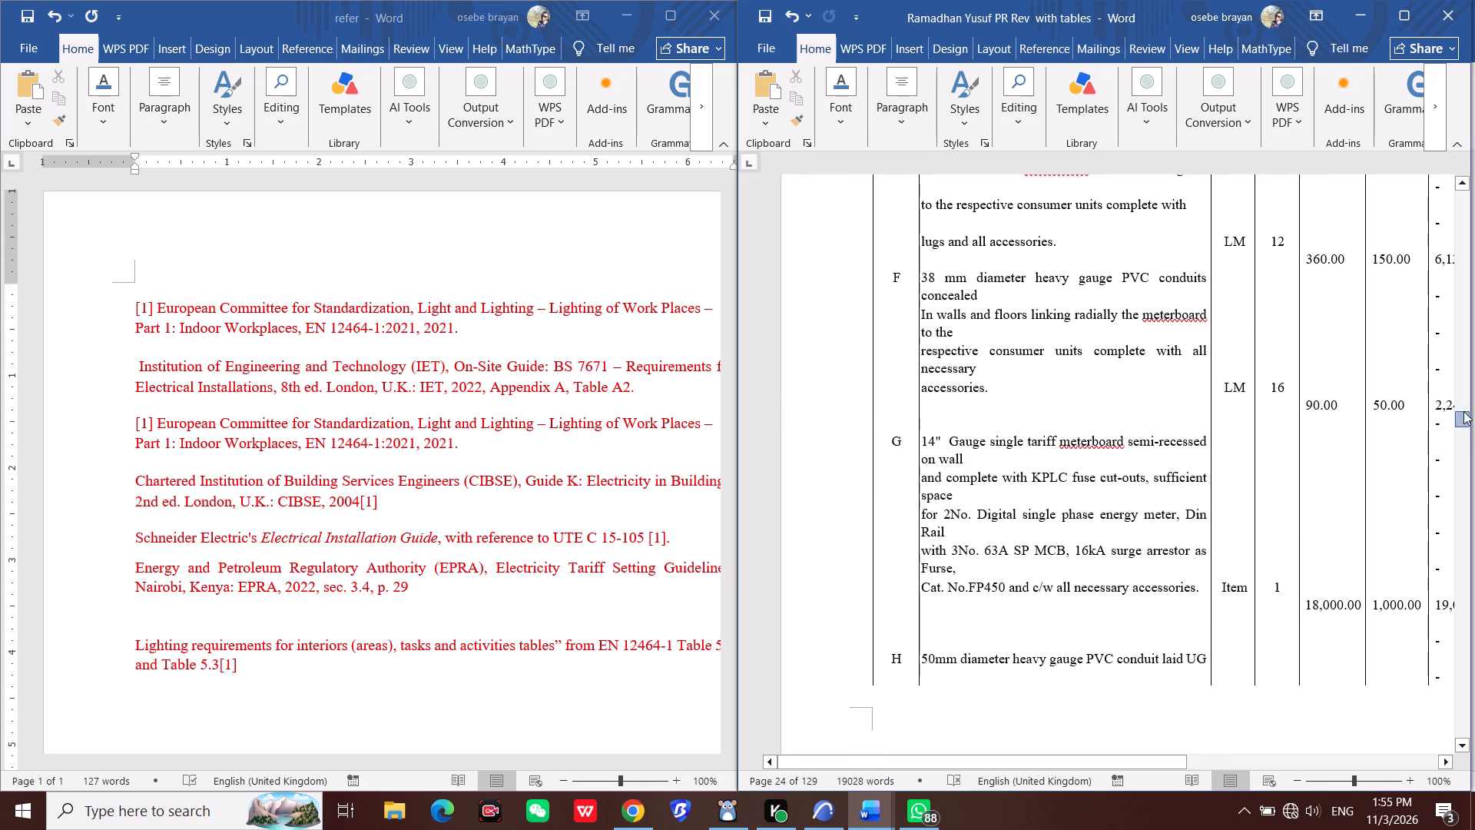
pyautogui.moveTo(1463, 411); pyautogui.dragTo(1463, 361)
pyautogui.scroll(4, 1023, 530)
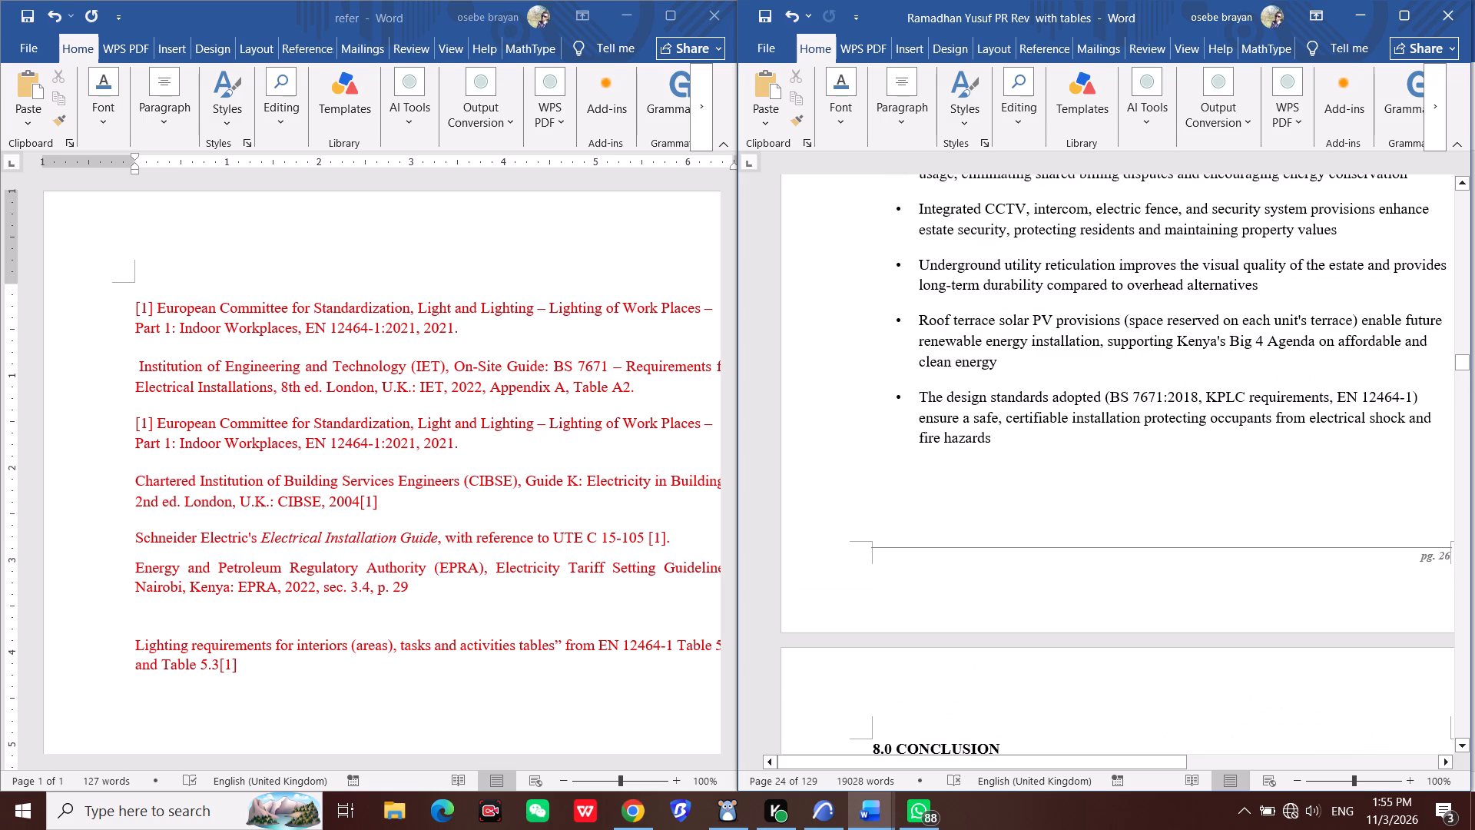
pyautogui.scroll(-12, 1023, 530)
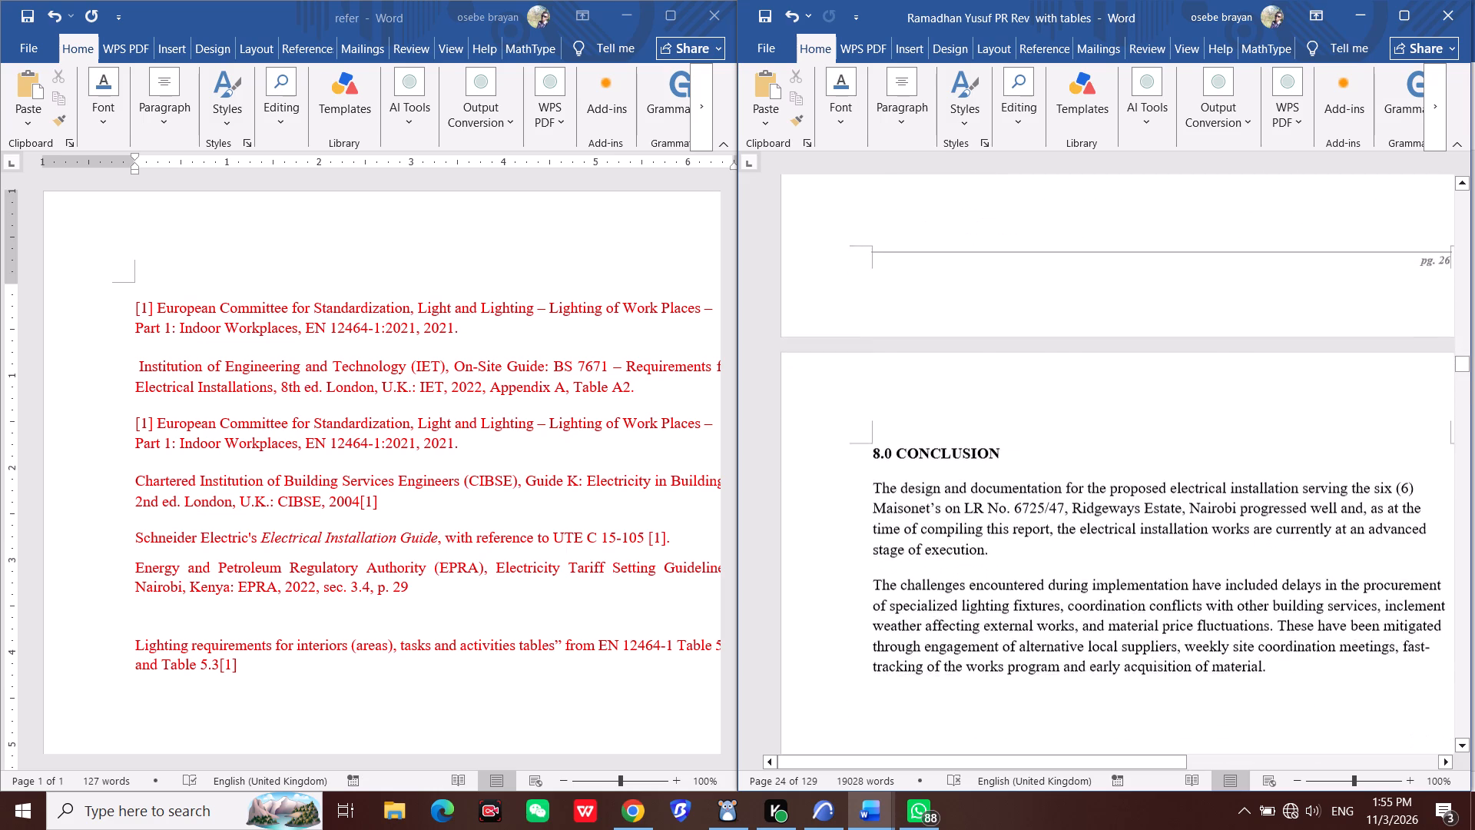
pyautogui.scroll(-7, 1023, 530)
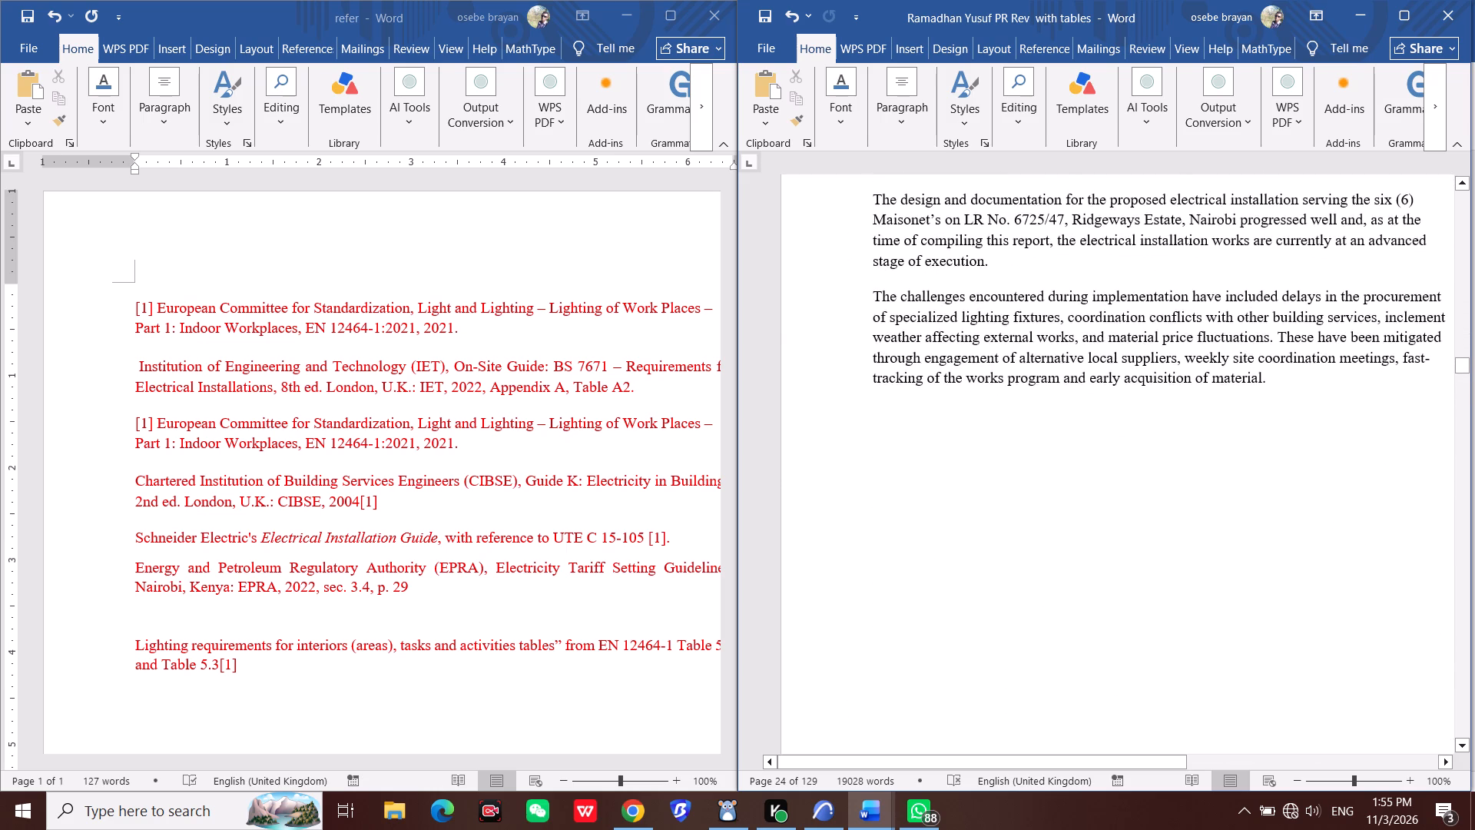
pyautogui.scroll(-6, 1023, 530)
pyautogui.scroll(-20, 1023, 530)
pyautogui.scroll(-5, 1023, 530)
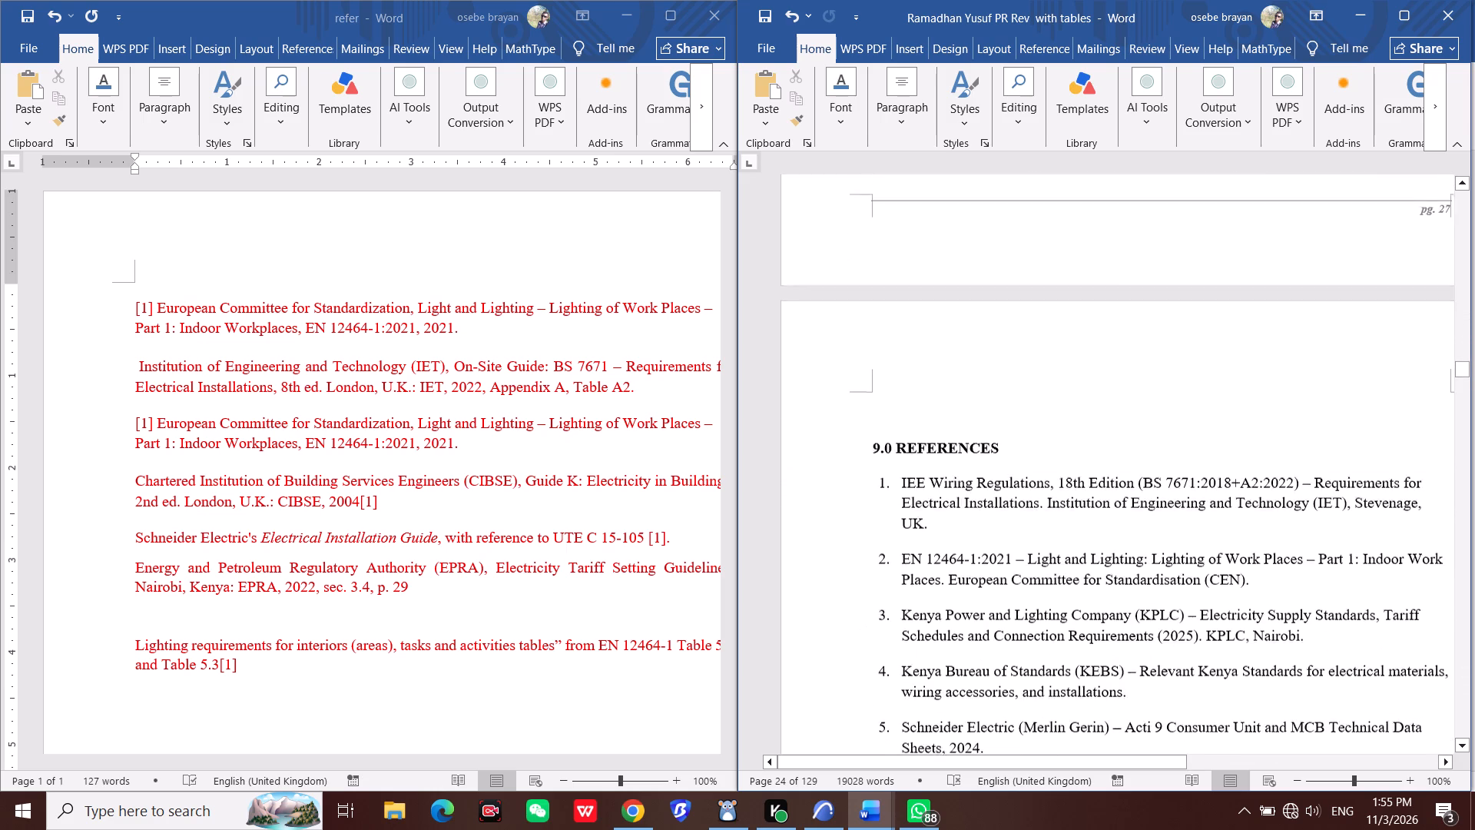
pyautogui.scroll(-3, 1023, 530)
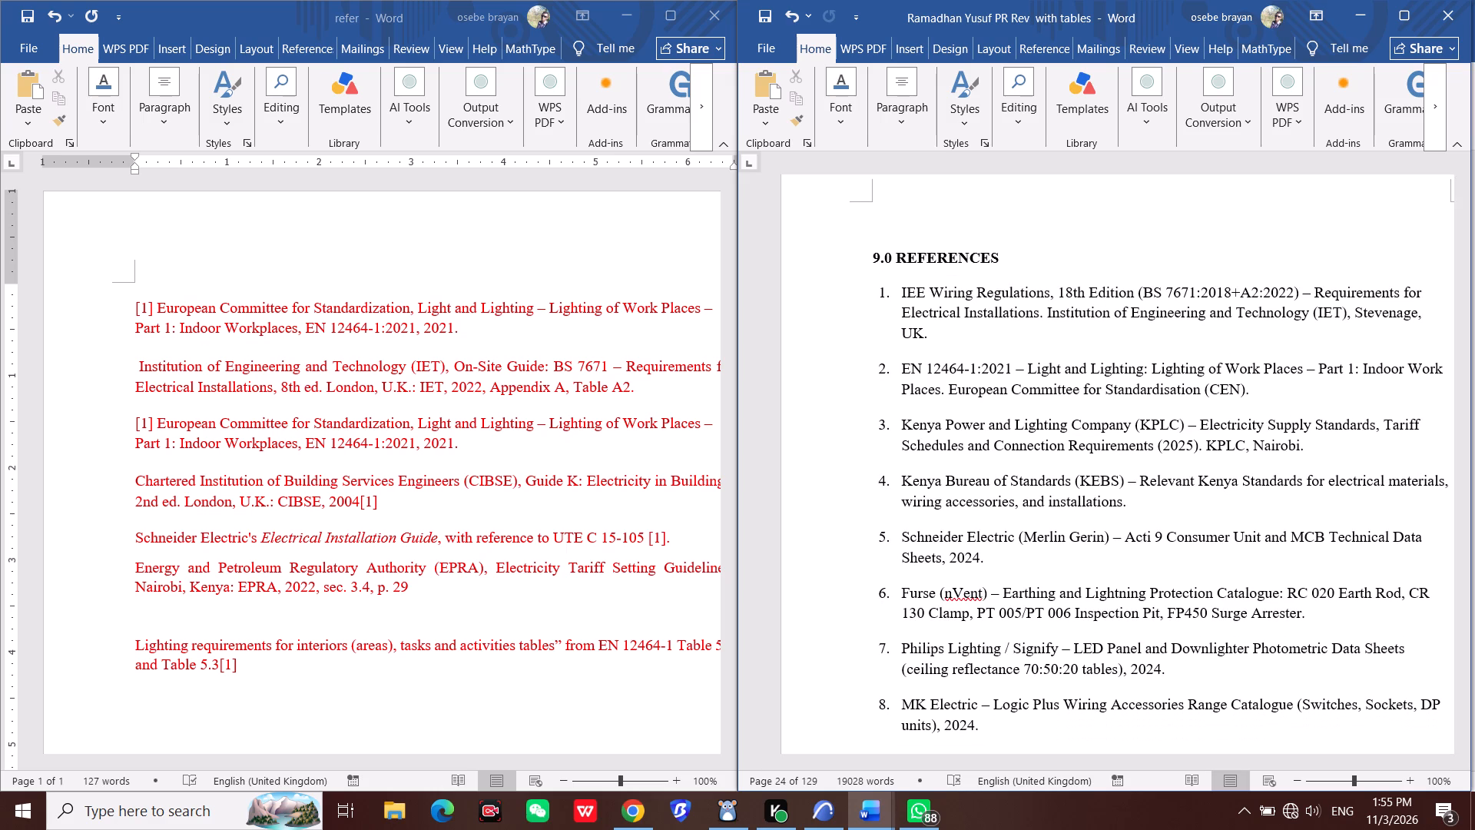
pyautogui.scroll(-2, 1023, 530)
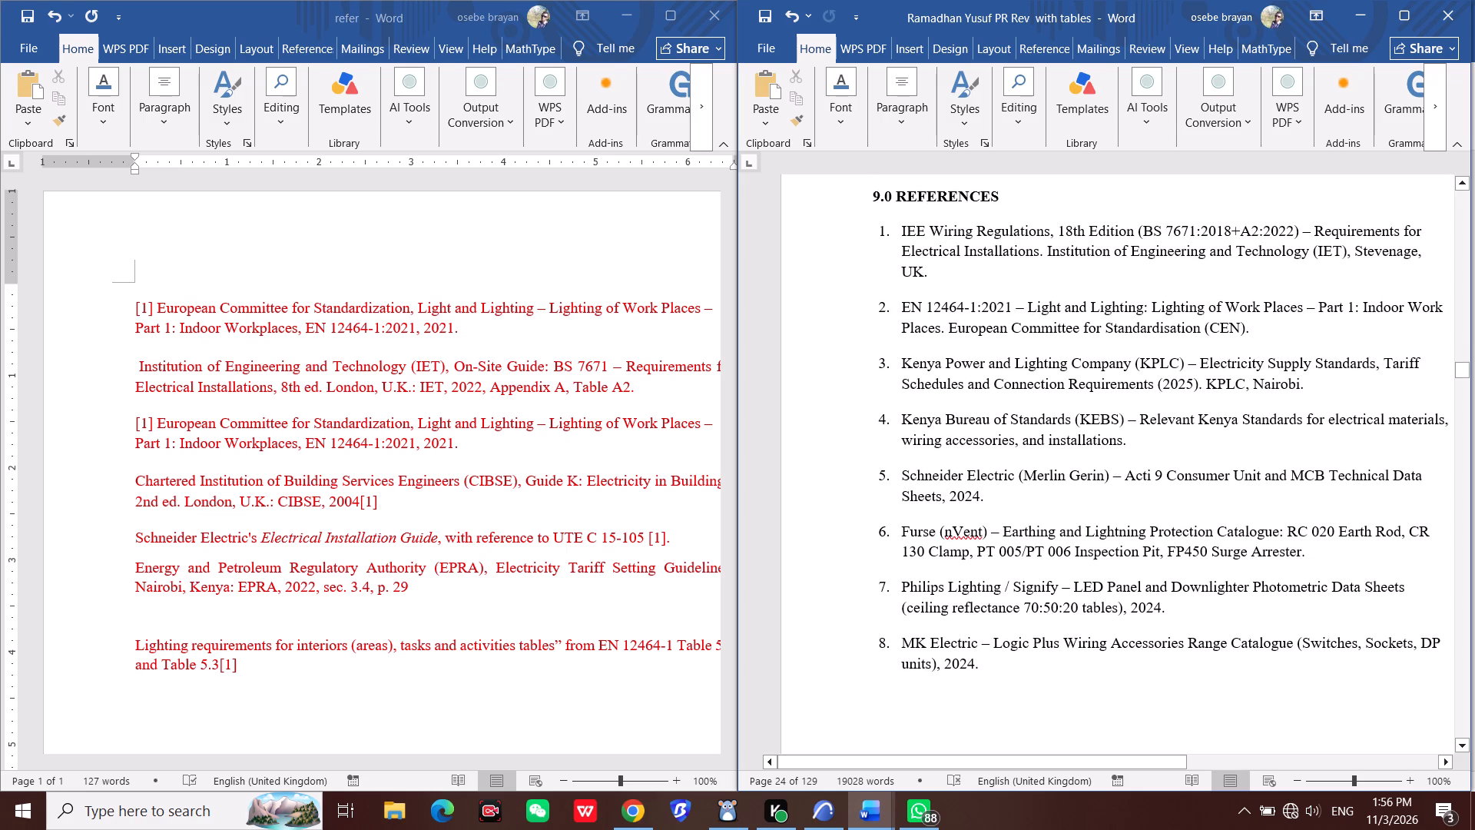
pyautogui.scroll(-2, 1023, 530)
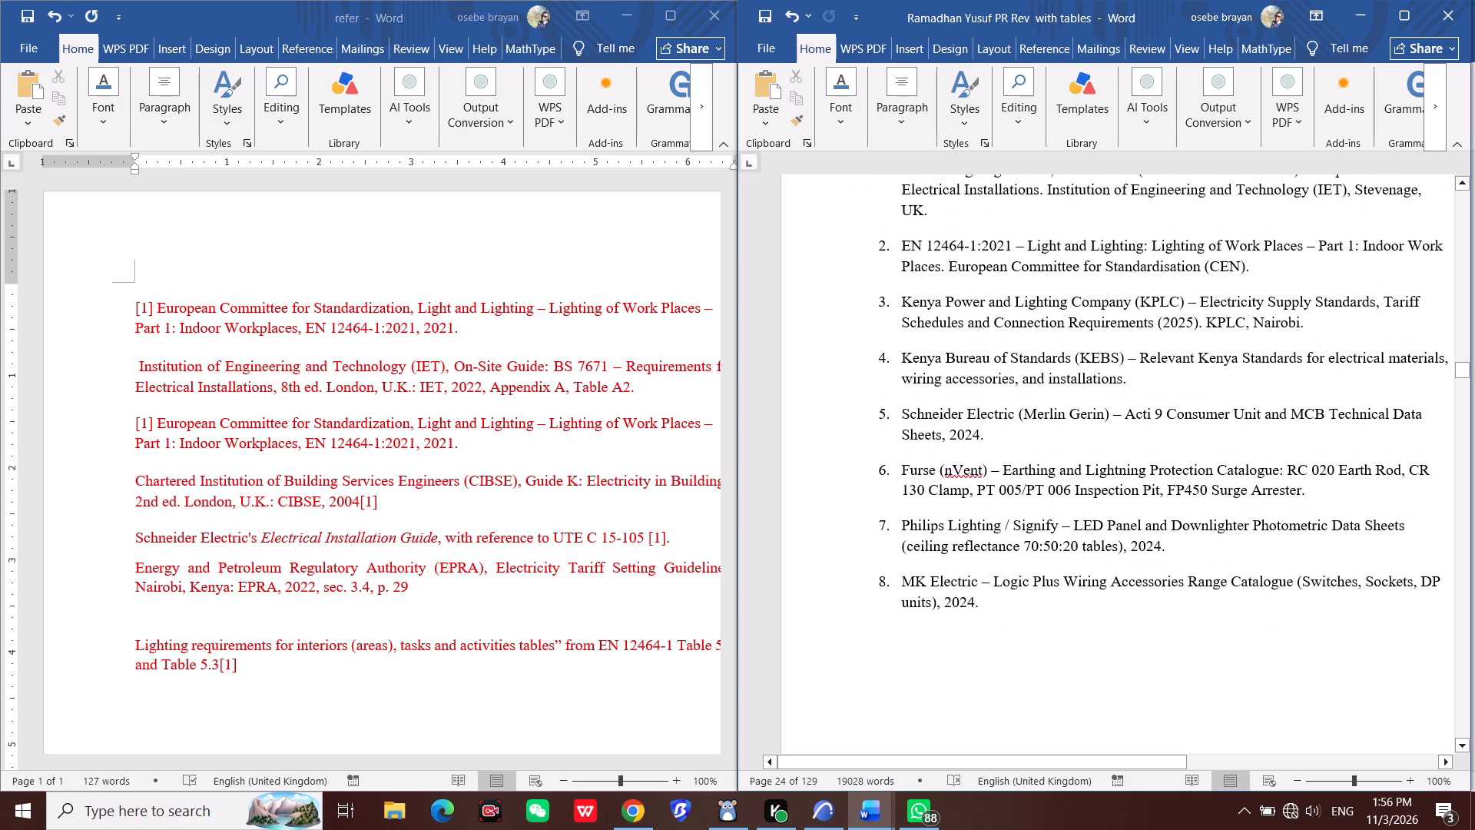
# Read through the numbered entries under 9.0 References and compare them with the citations collected in the refer document.
pyautogui.scroll(-5, 1023, 530)
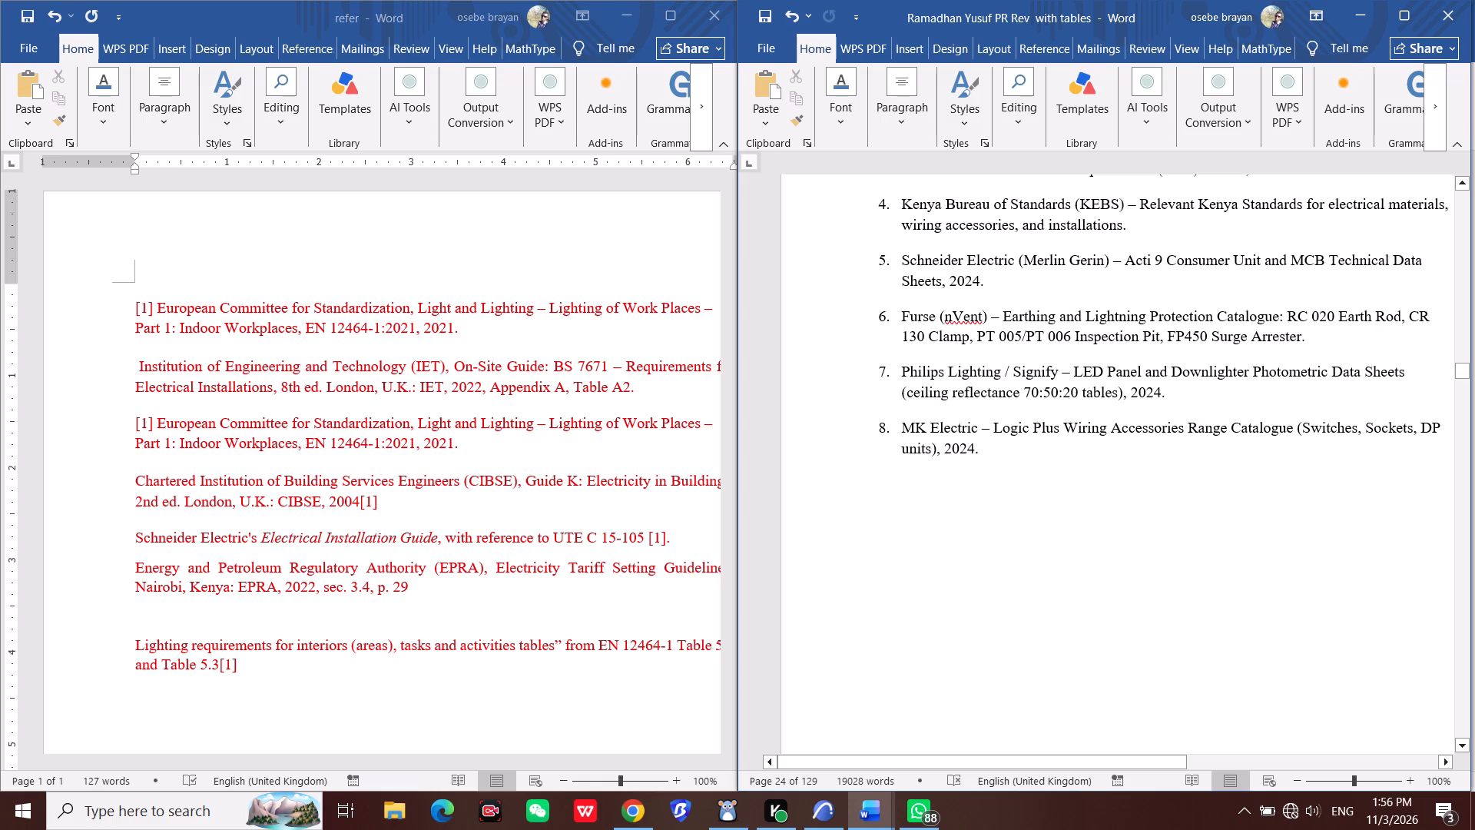
pyautogui.scroll(-10, 1023, 530)
pyautogui.scroll(2, 1023, 530)
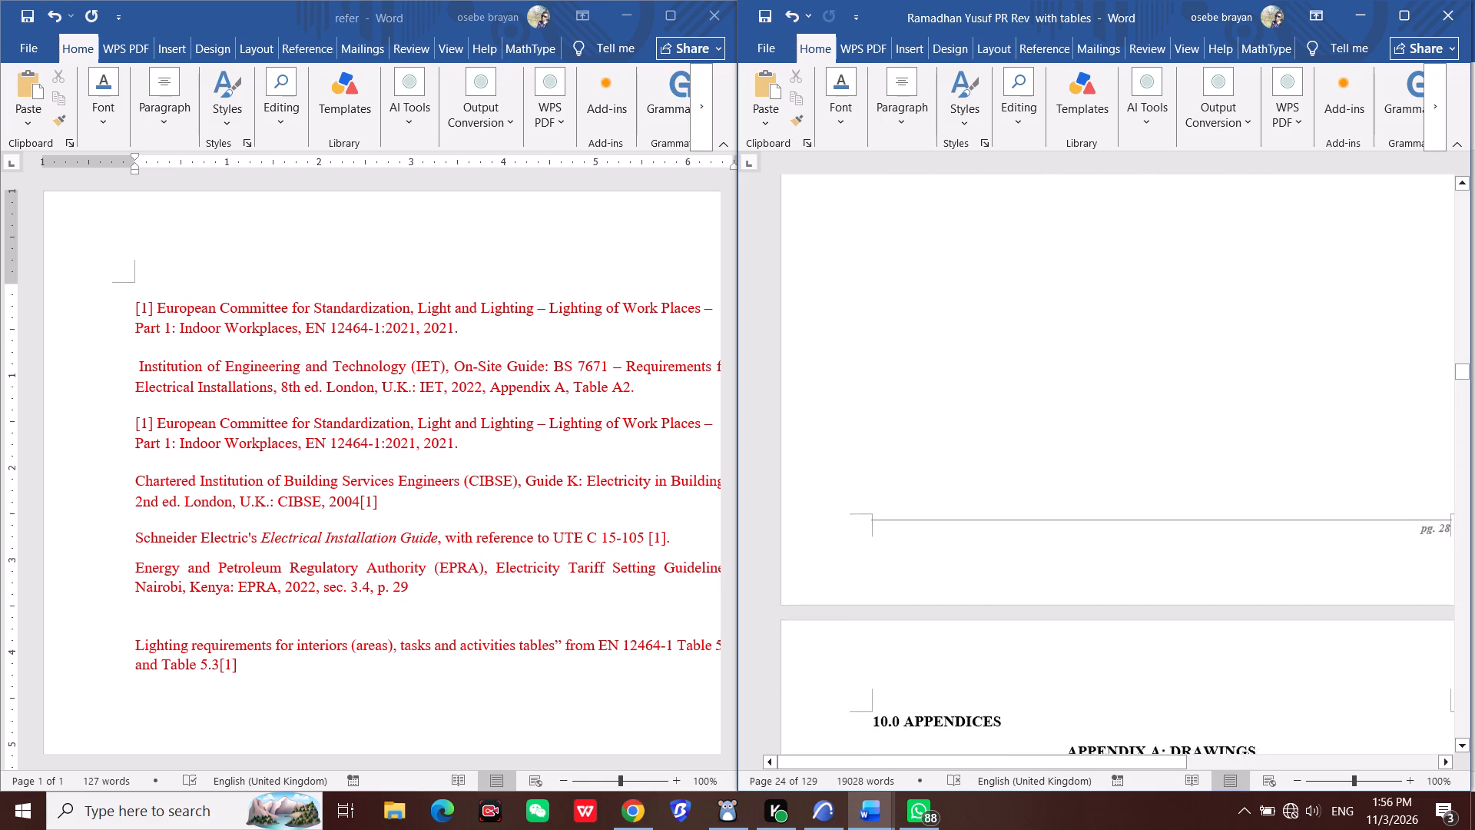
pyautogui.scroll(13, 1023, 530)
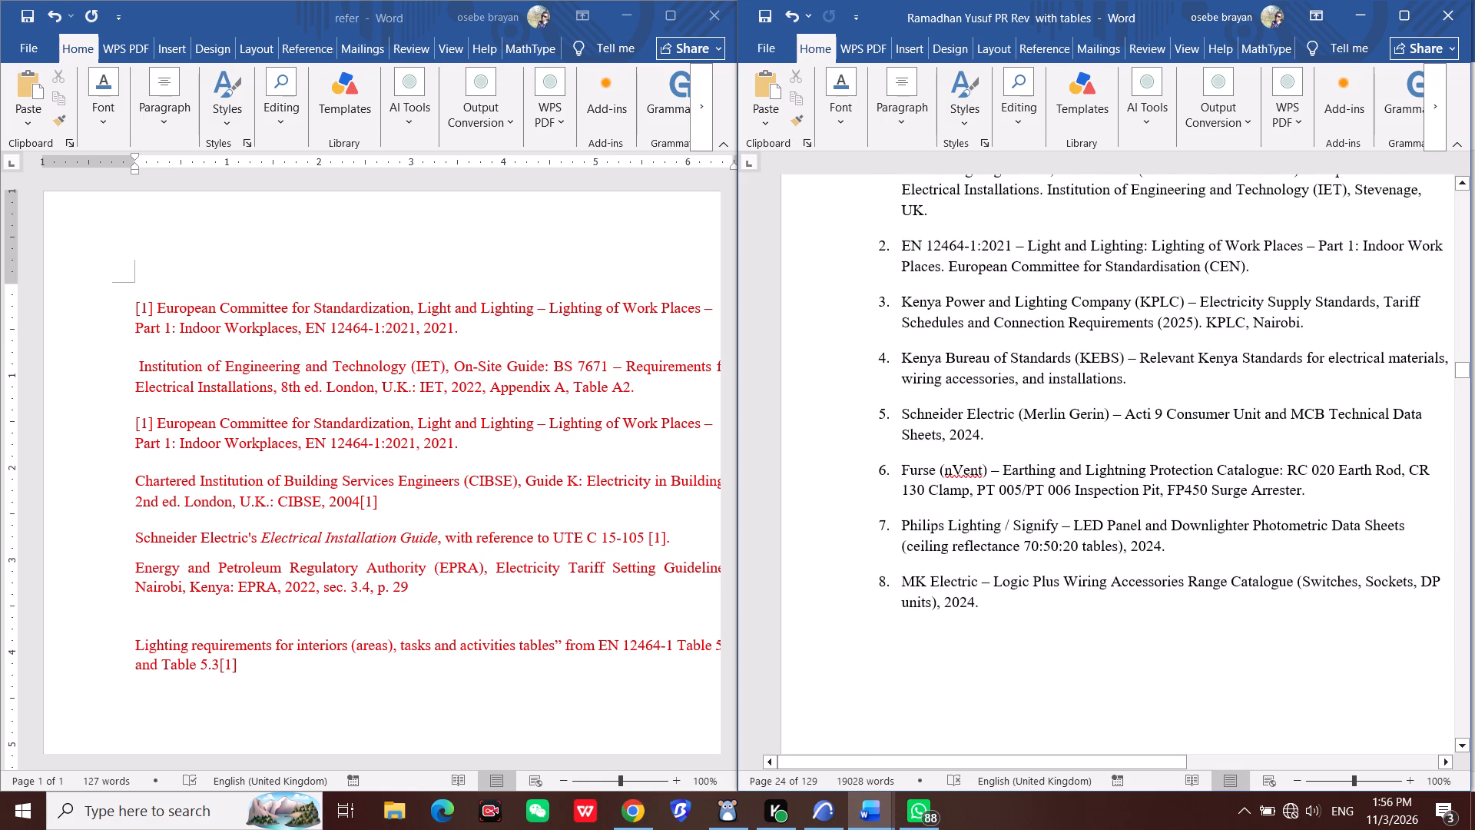
pyautogui.scroll(3, 1023, 531)
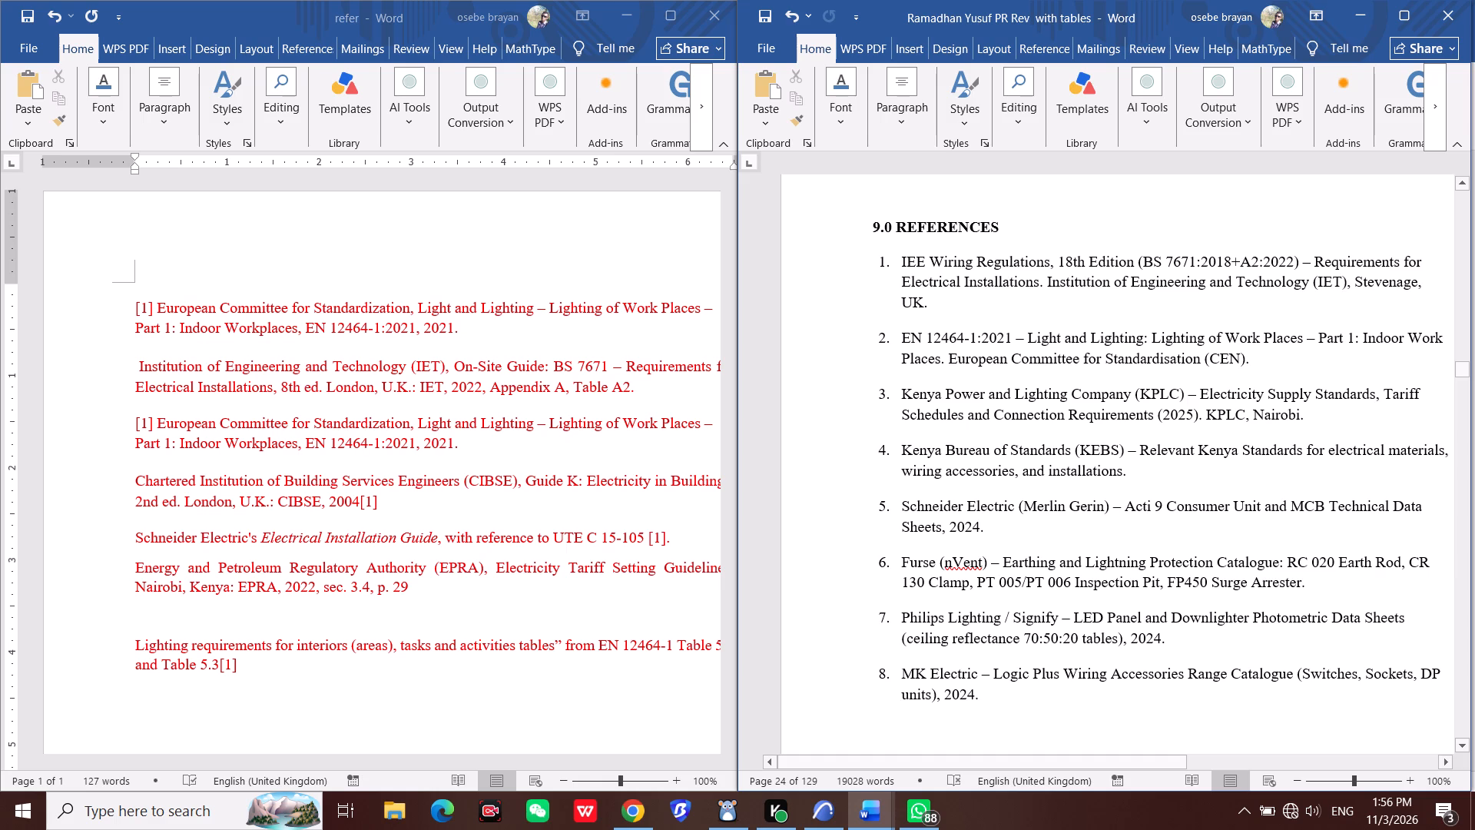
# Copy the Kenya Power and Lighting Company (KPLC) entry from 9.0 References to the end of the refer document's citations.
pyautogui.click(898, 383)
pyautogui.moveTo(900, 393); pyautogui.dragTo(1115, 435)
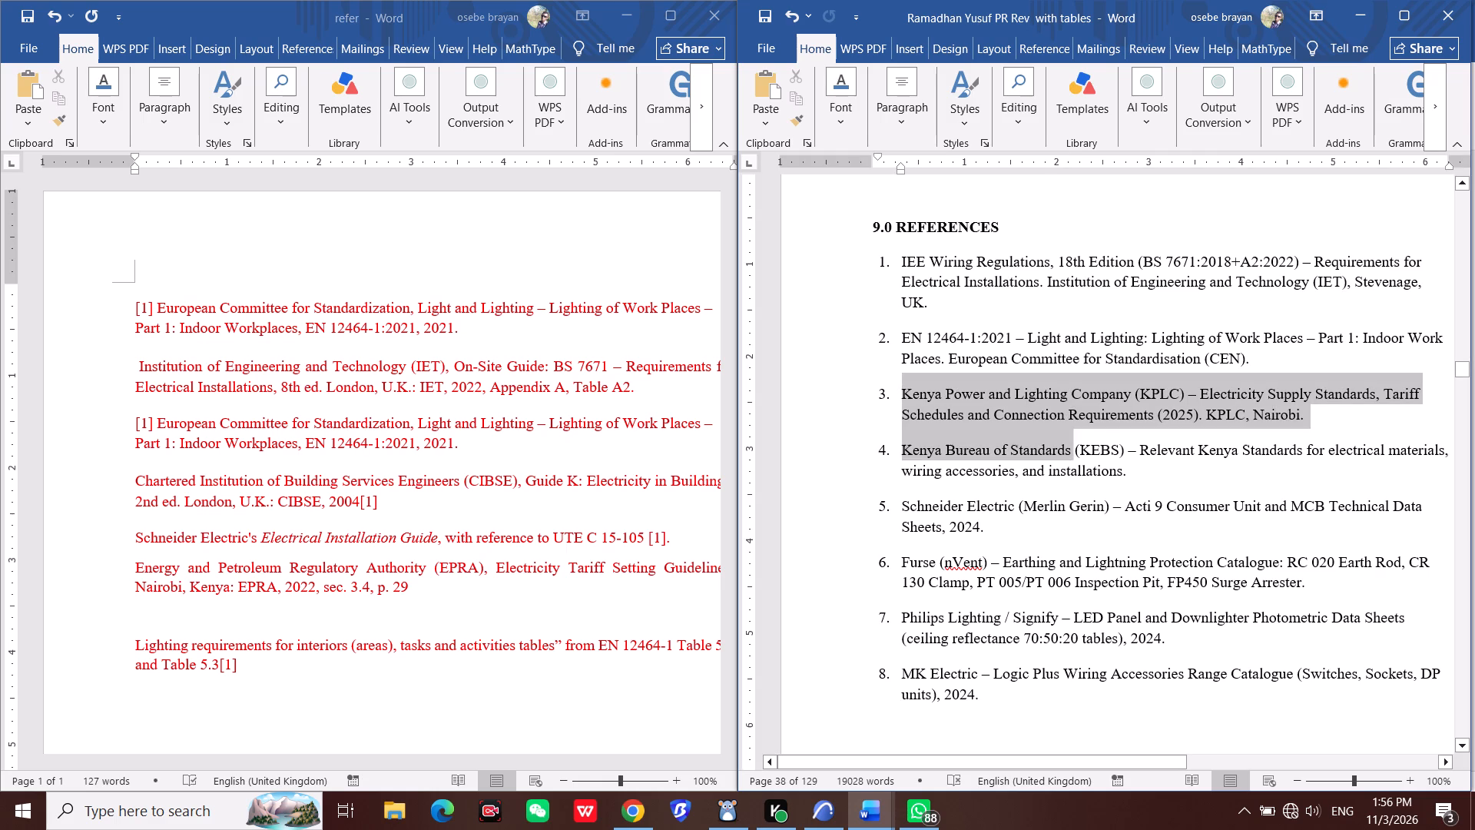
pyautogui.moveTo(1115, 435); pyautogui.dragTo(1336, 407)
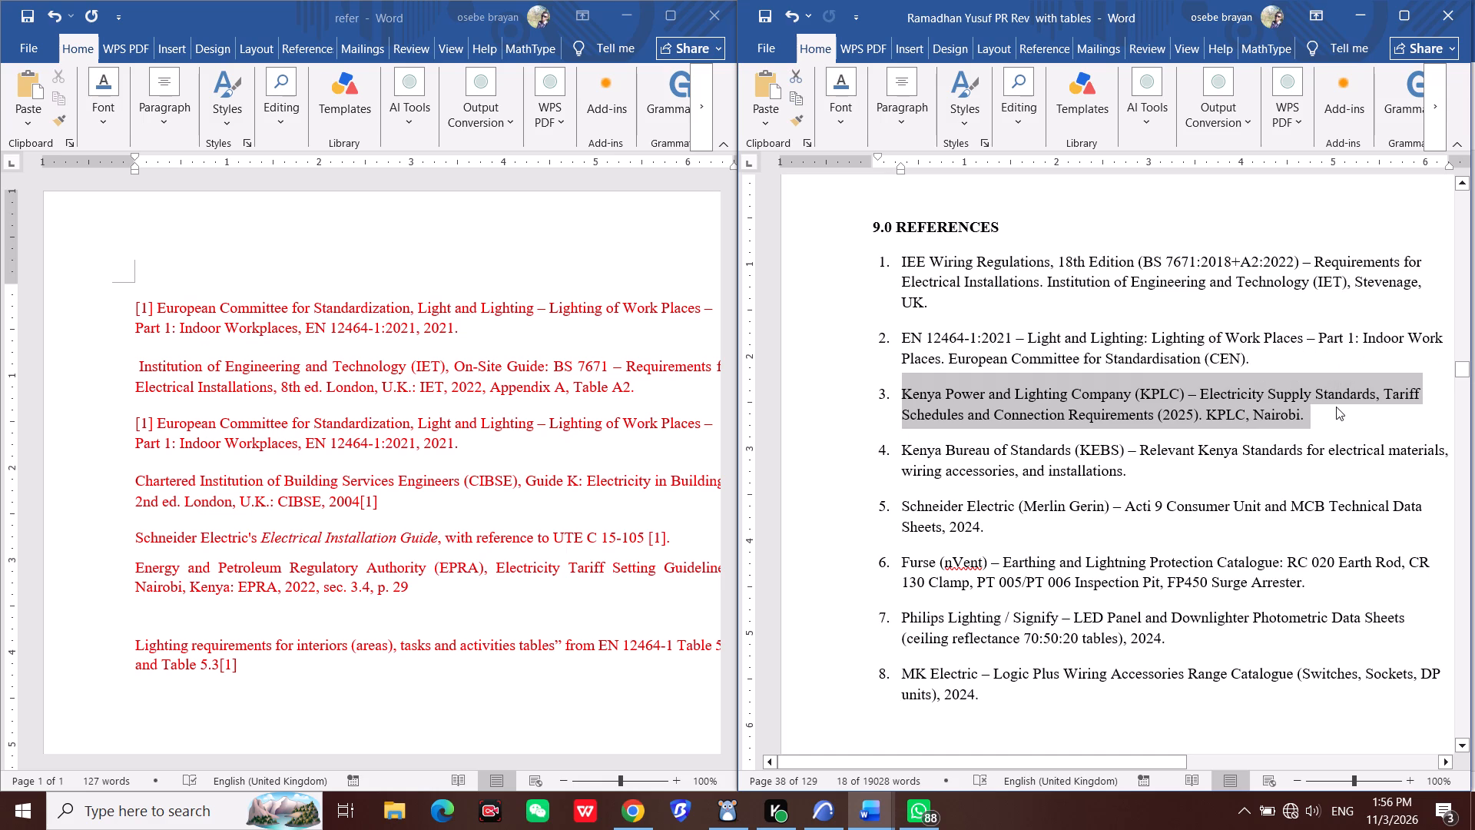
pyautogui.hotkey('ctrl', 'c')
pyautogui.scroll(-4, 254, 663)
pyautogui.click(267, 595)
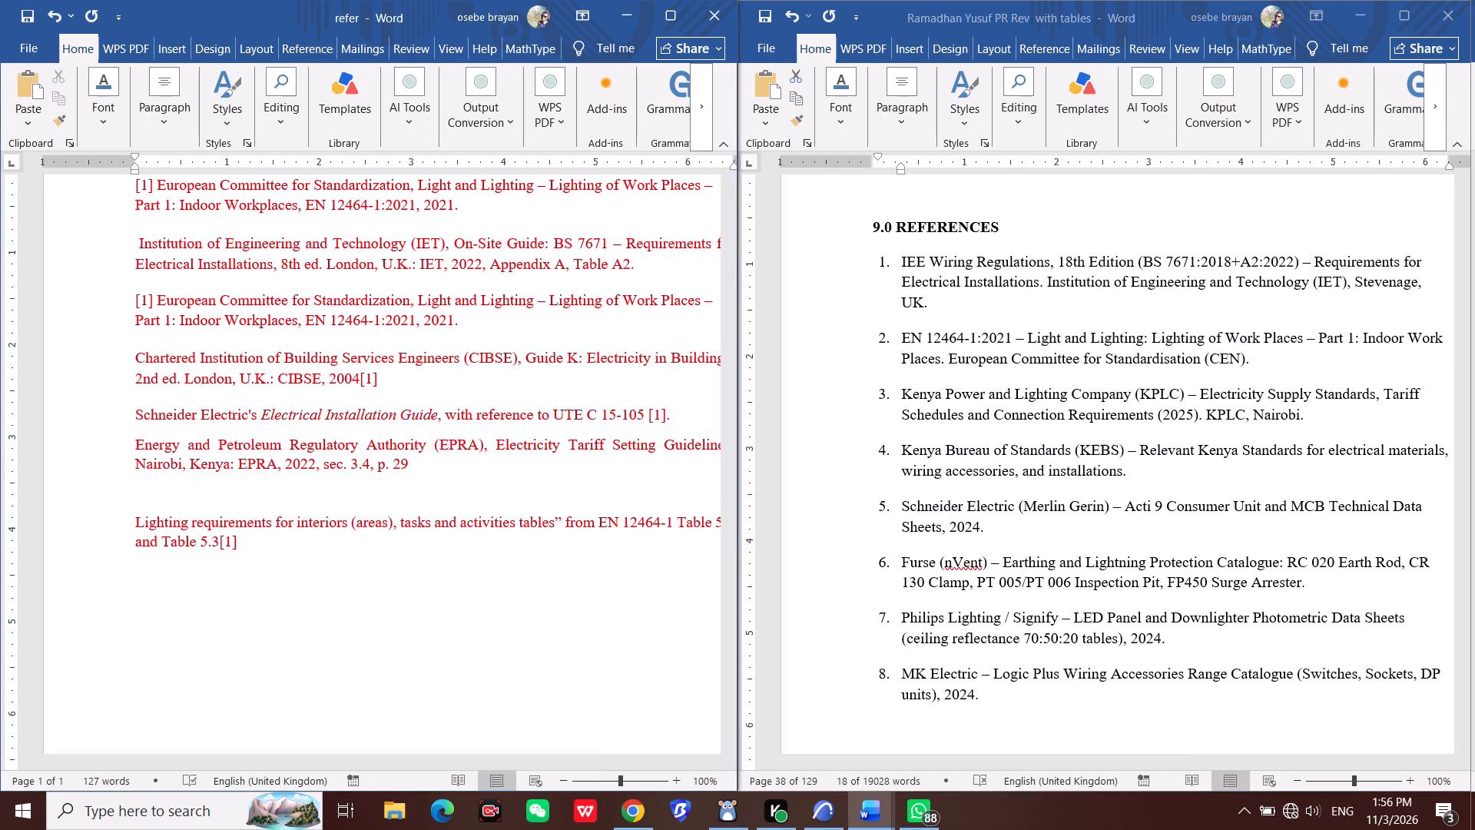
pyautogui.press('Return')
pyautogui.press('Return')
pyautogui.hotkey('ctrl', 'v')
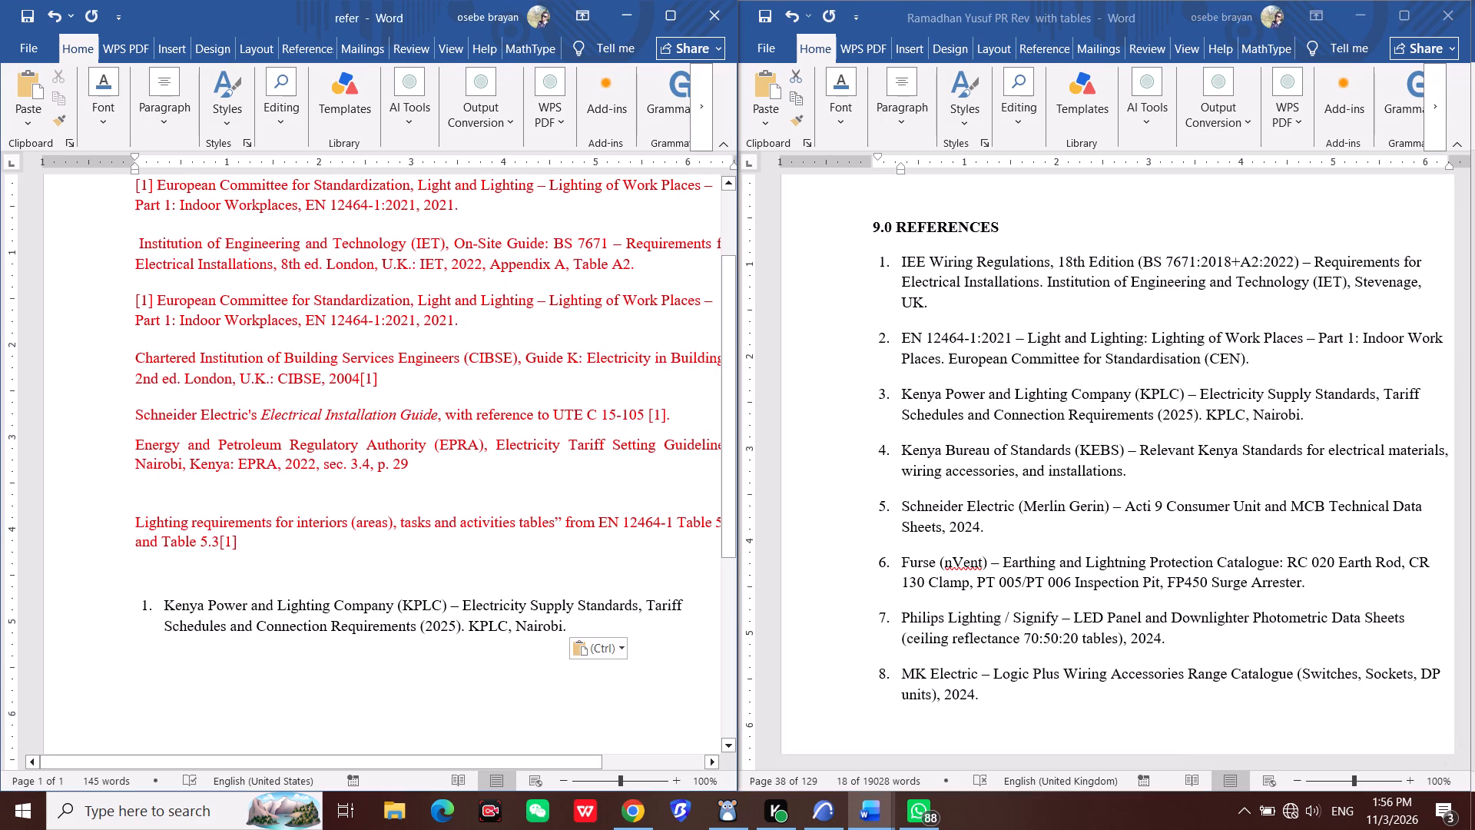
# Remove the list numbering and indent from the pasted KPLC entry and delete the blank line above it.
pyautogui.click(151, 616)
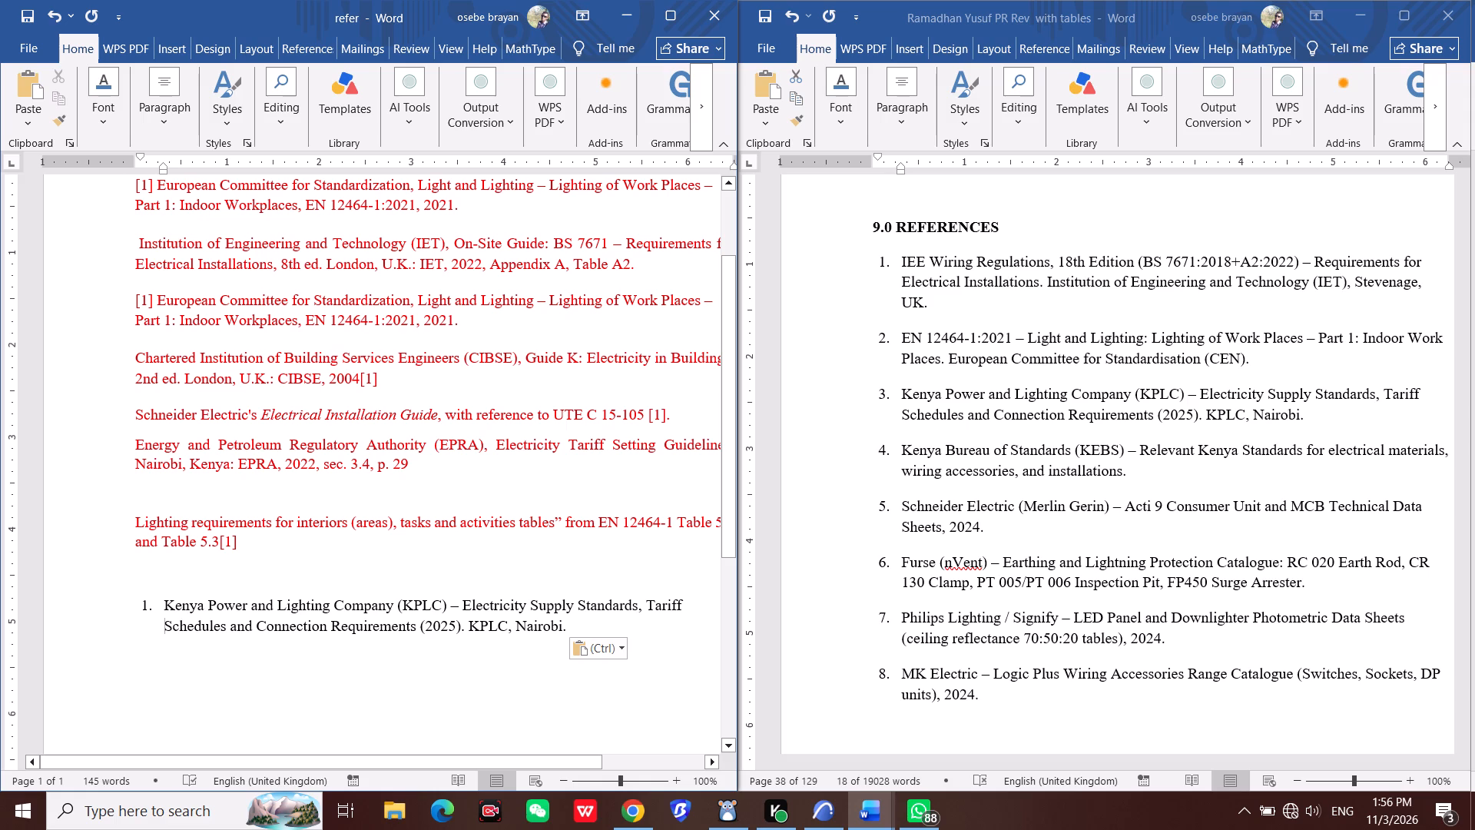
pyautogui.click(161, 610)
pyautogui.press('BackSpace')
pyautogui.press('BackSpace')
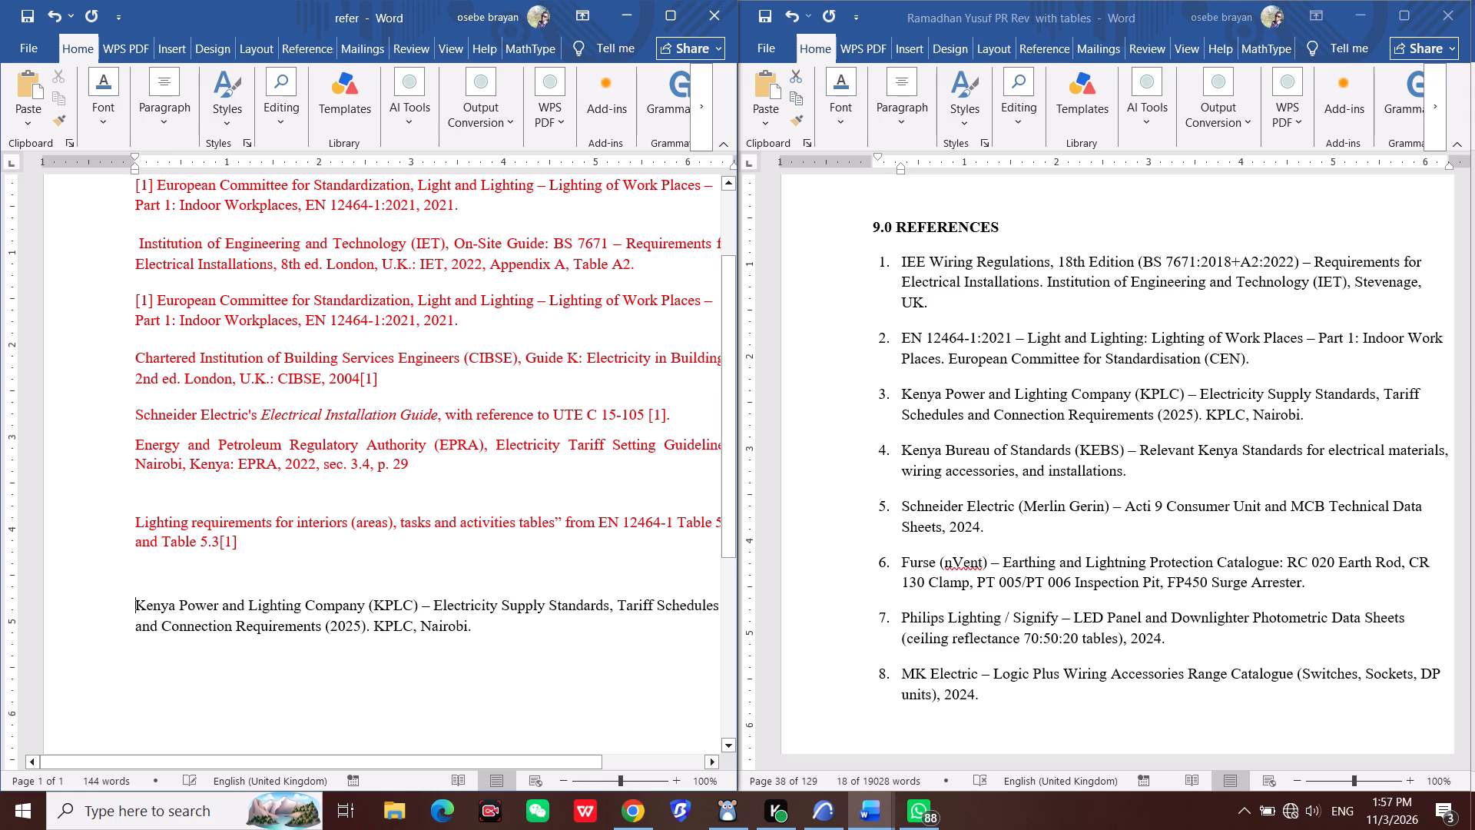
pyautogui.press('BackSpace')
# Check the report's 9.0 References list for further entries missing from the refer document.
pyautogui.scroll(-2, 1070, 545)
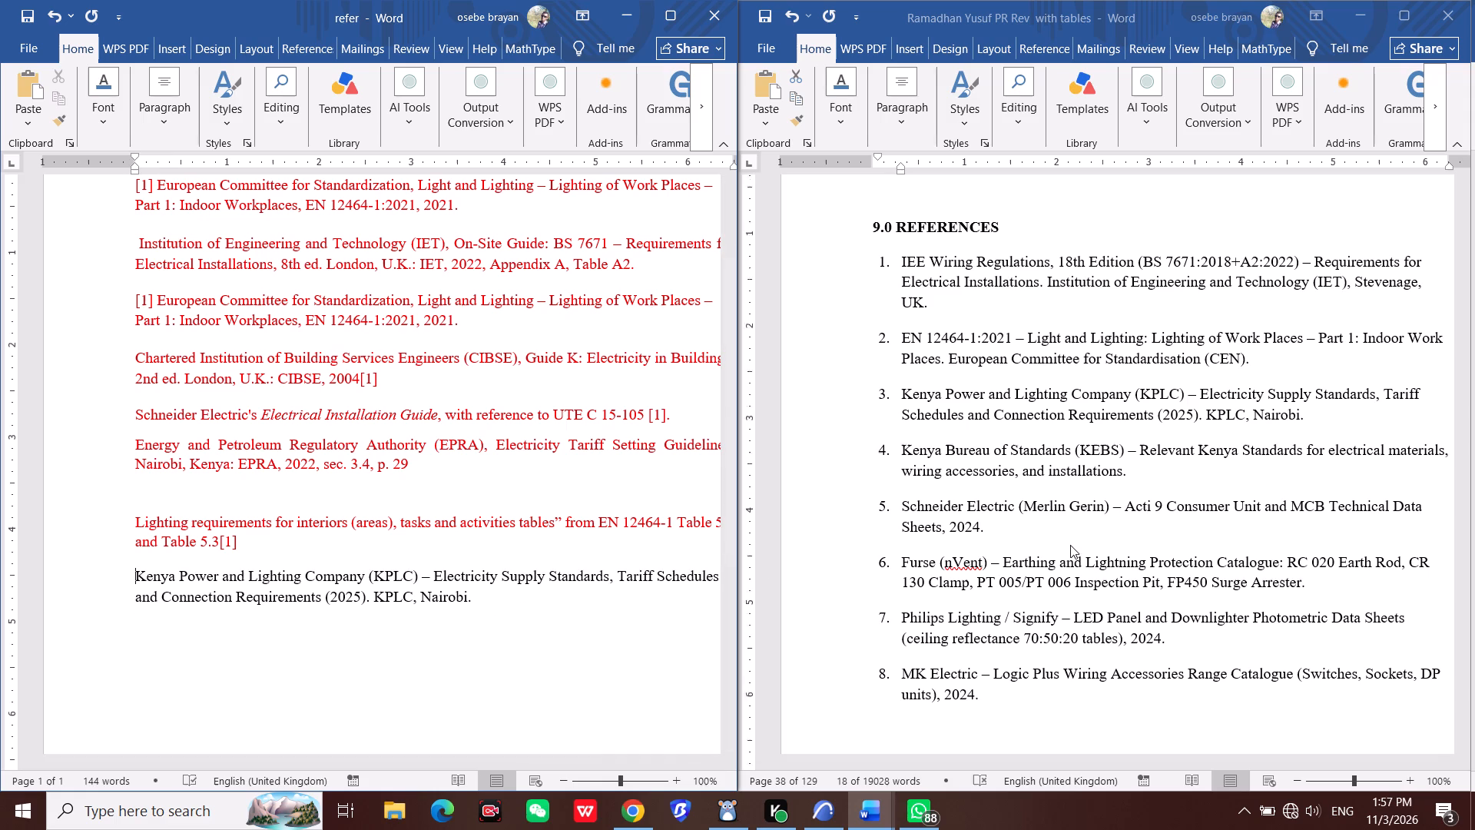
pyautogui.scroll(-5, 1070, 545)
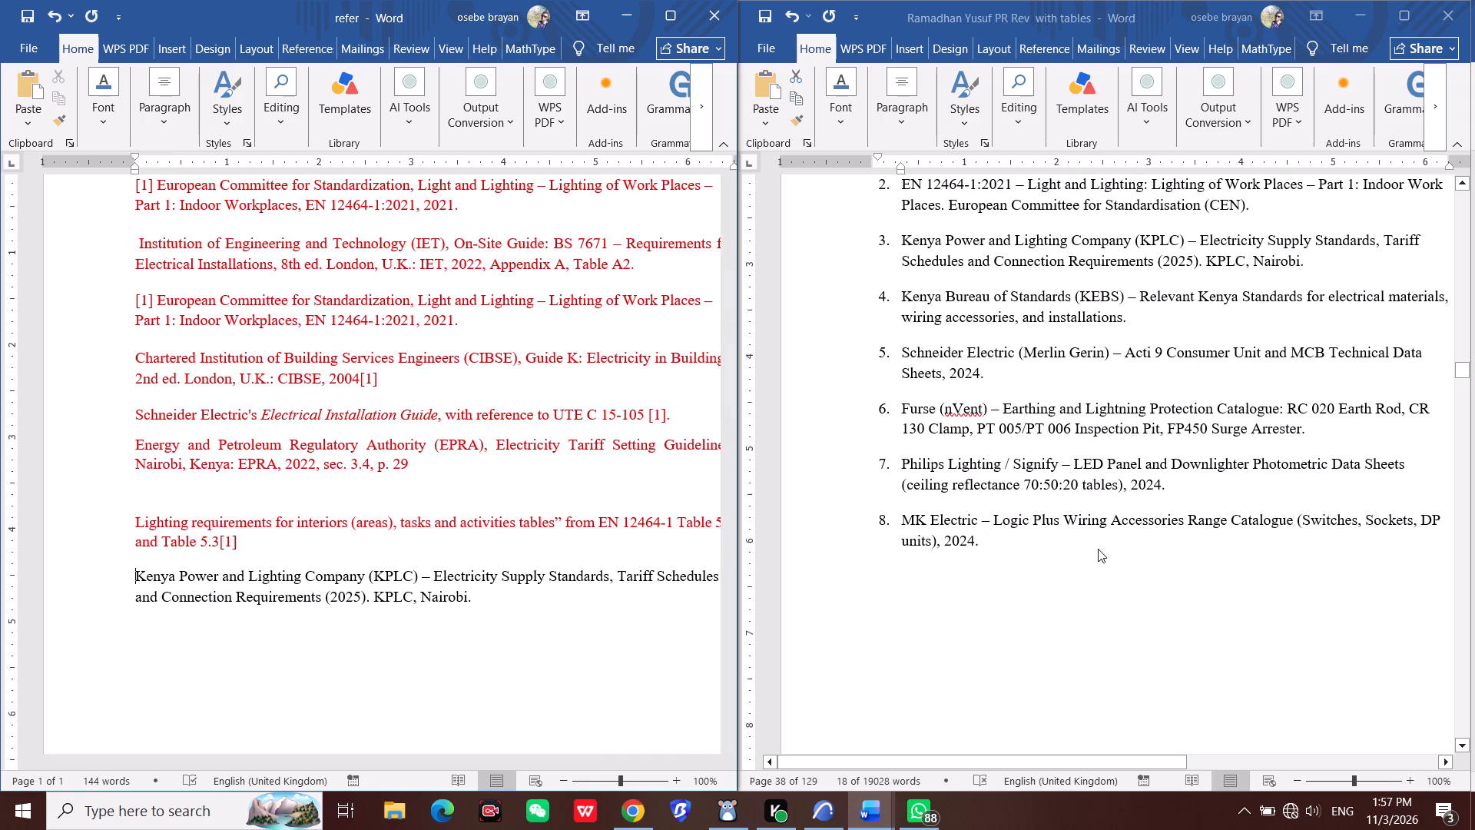
pyautogui.scroll(-3, 1098, 549)
pyautogui.scroll(9, 1098, 549)
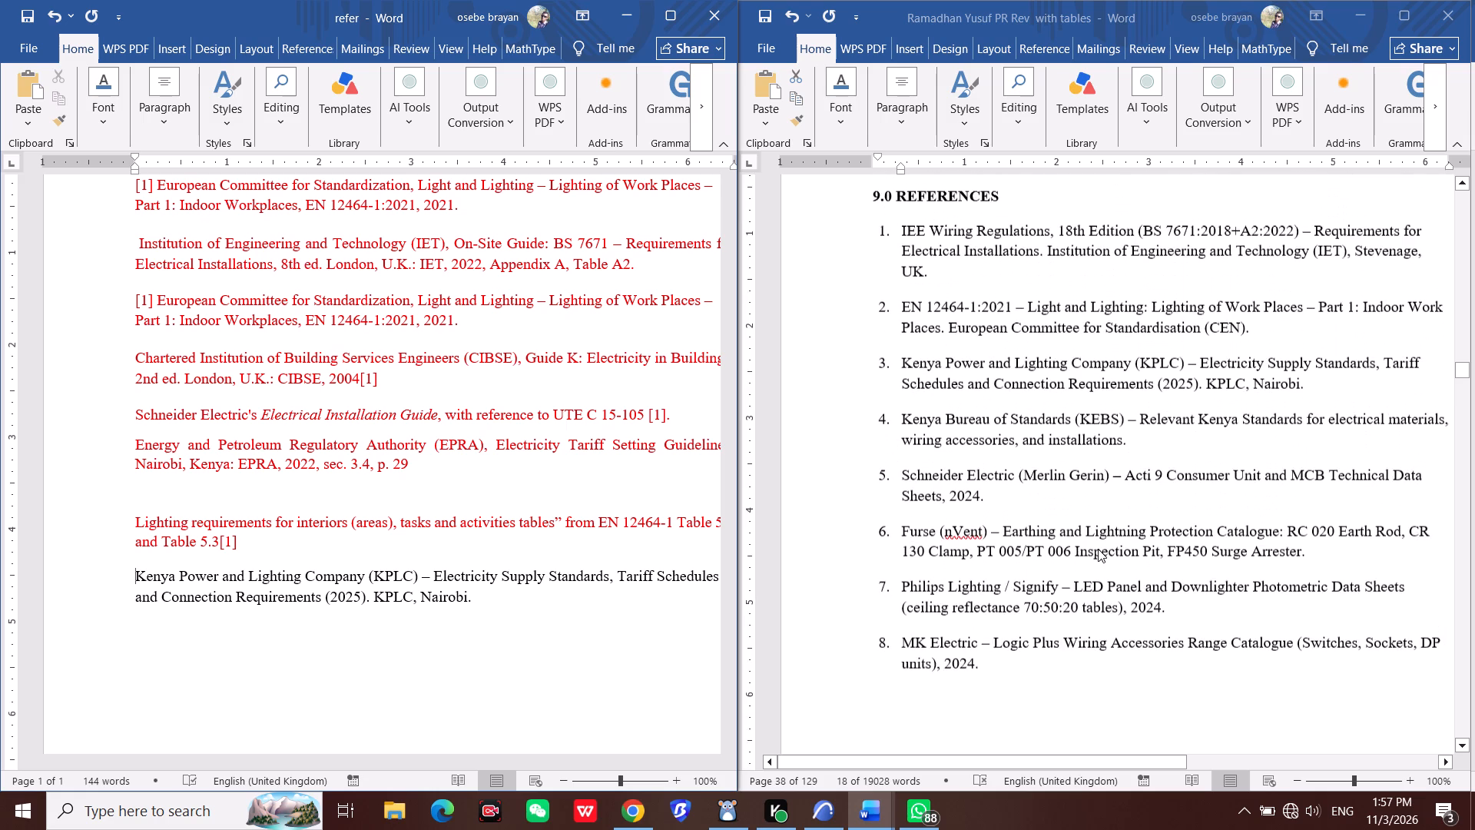
pyautogui.scroll(4, 1098, 549)
pyautogui.scroll(-1, 1040, 502)
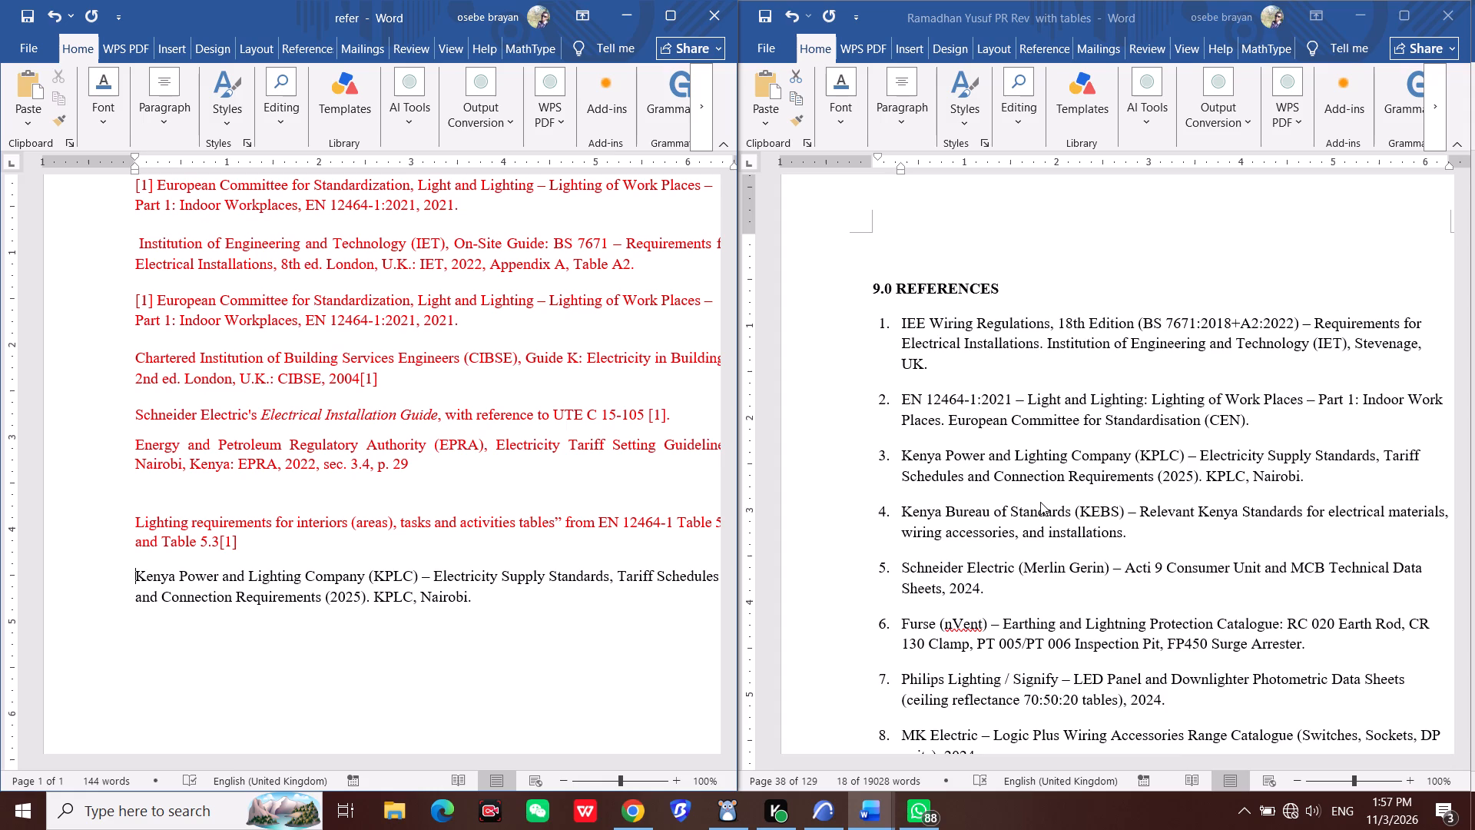
pyautogui.scroll(1, 1040, 502)
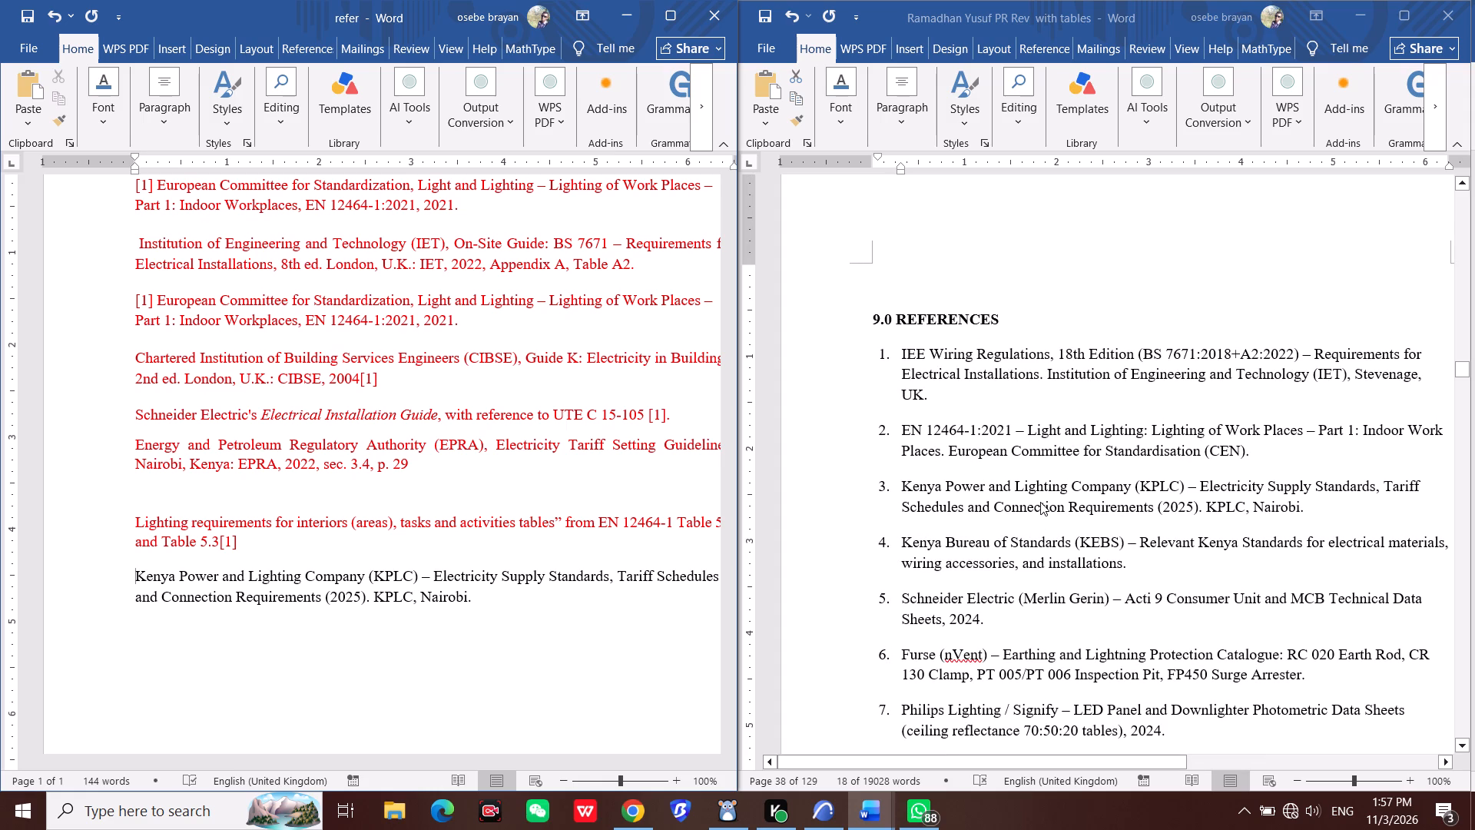
pyautogui.scroll(1, 1040, 502)
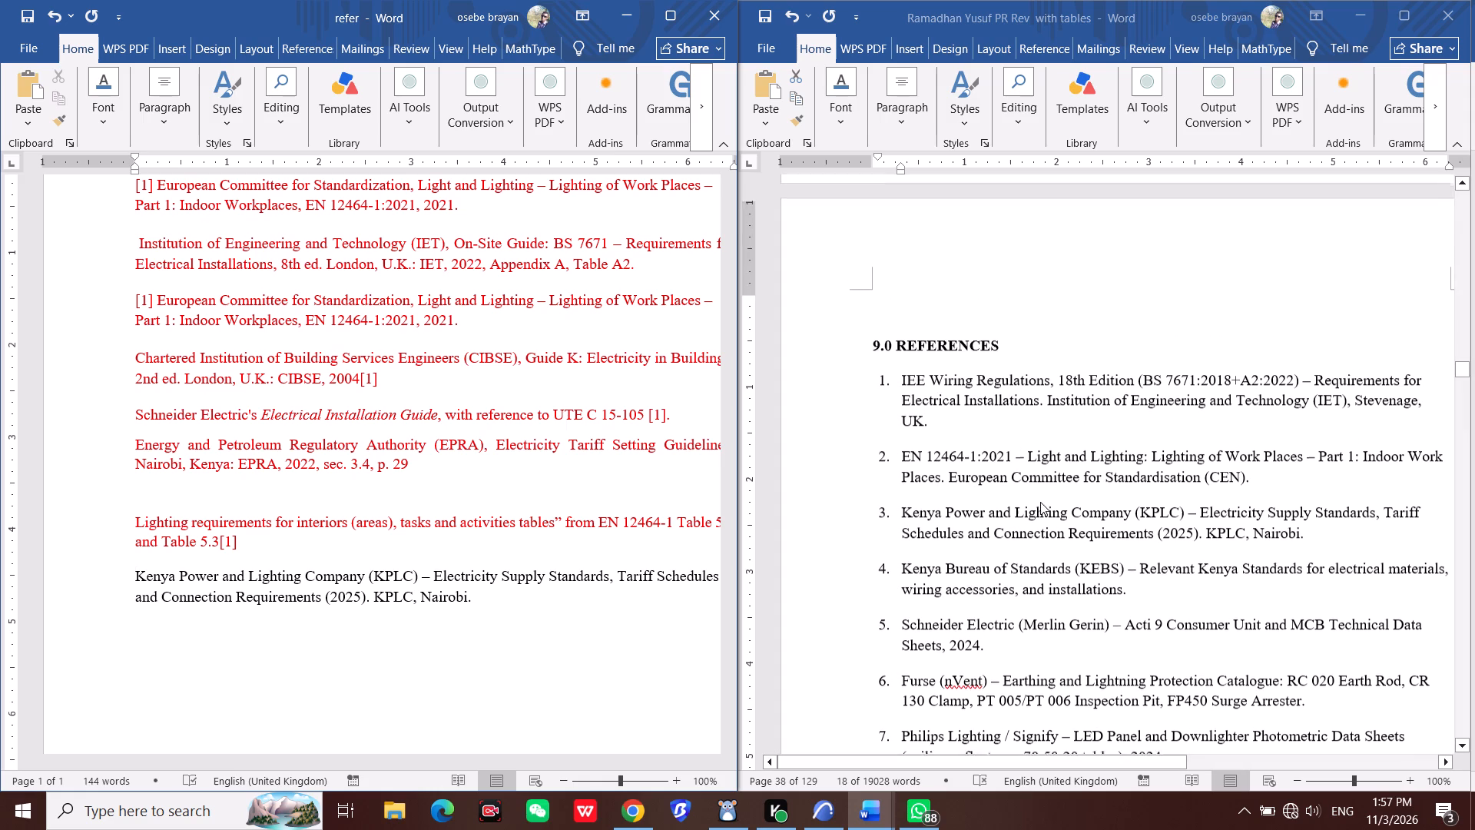
pyautogui.scroll(1, 1040, 502)
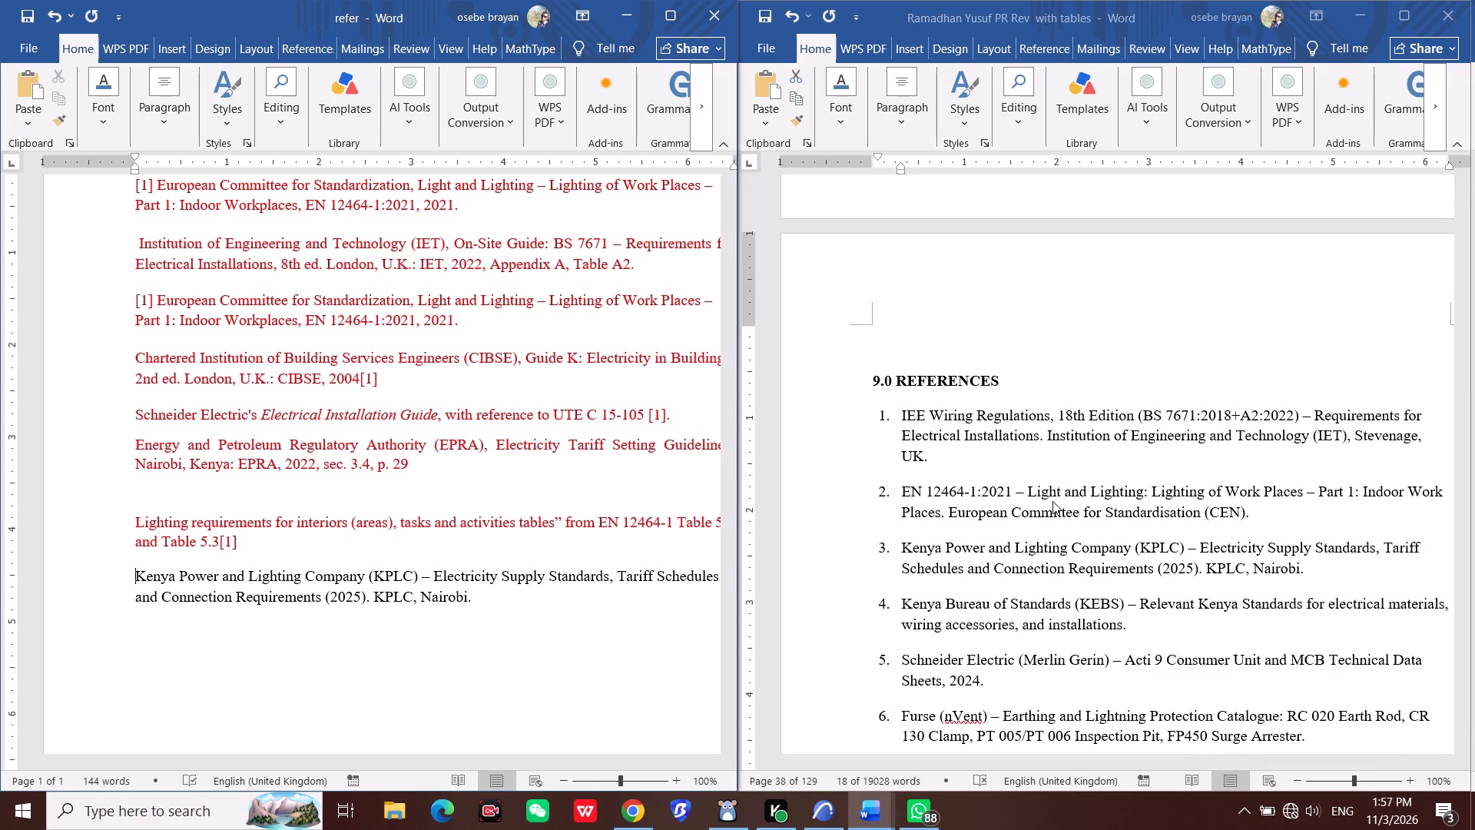
pyautogui.scroll(1, 993, 480)
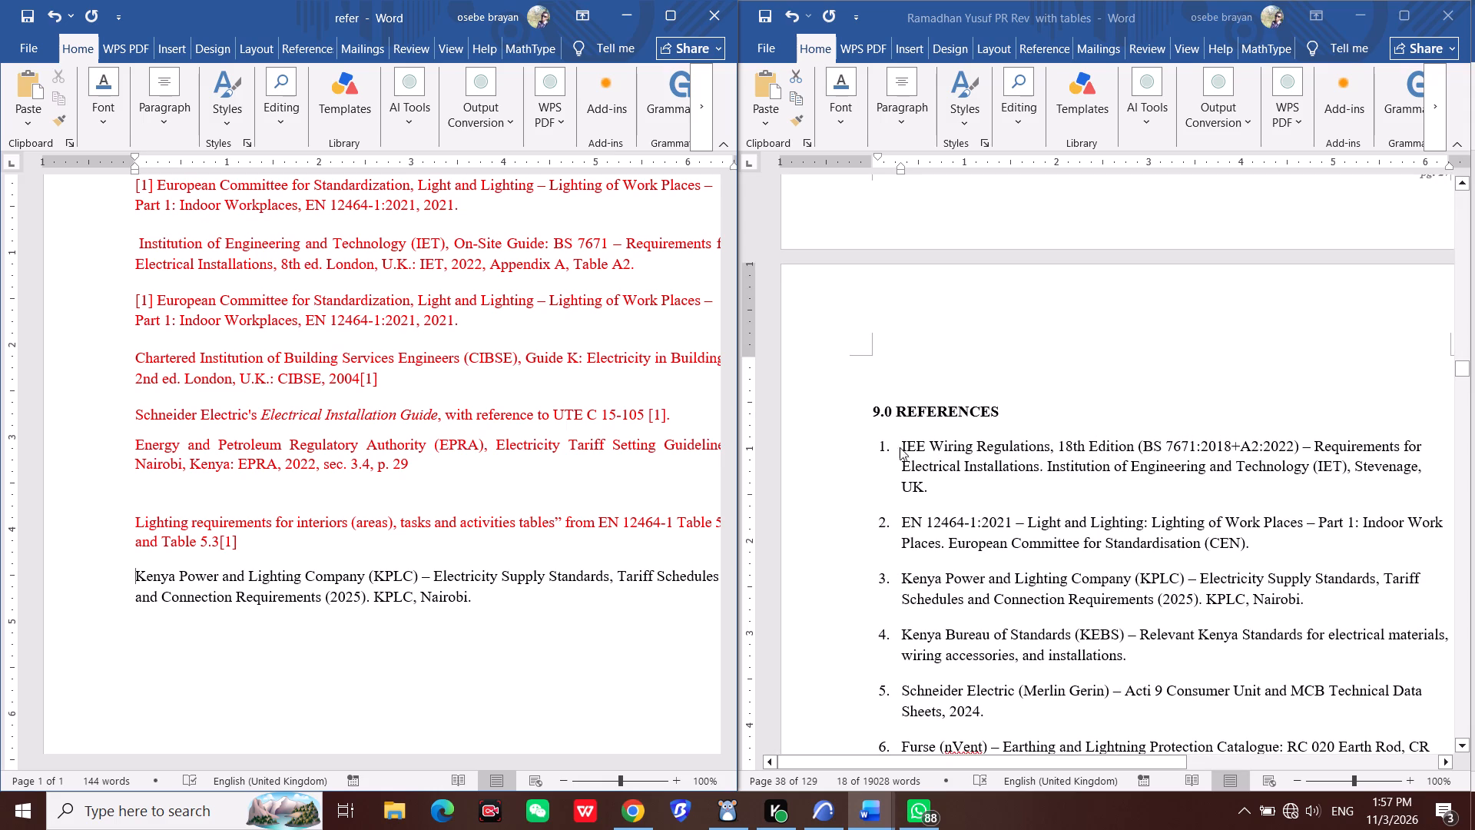
# Copy the IEE Wiring Regulations, 18th Edition (BS 7671:2018+A2:2022) entry from 9.0 References below the KPLC entry in the refer document.
pyautogui.click(889, 450)
pyautogui.moveTo(895, 448); pyautogui.dragTo(921, 484)
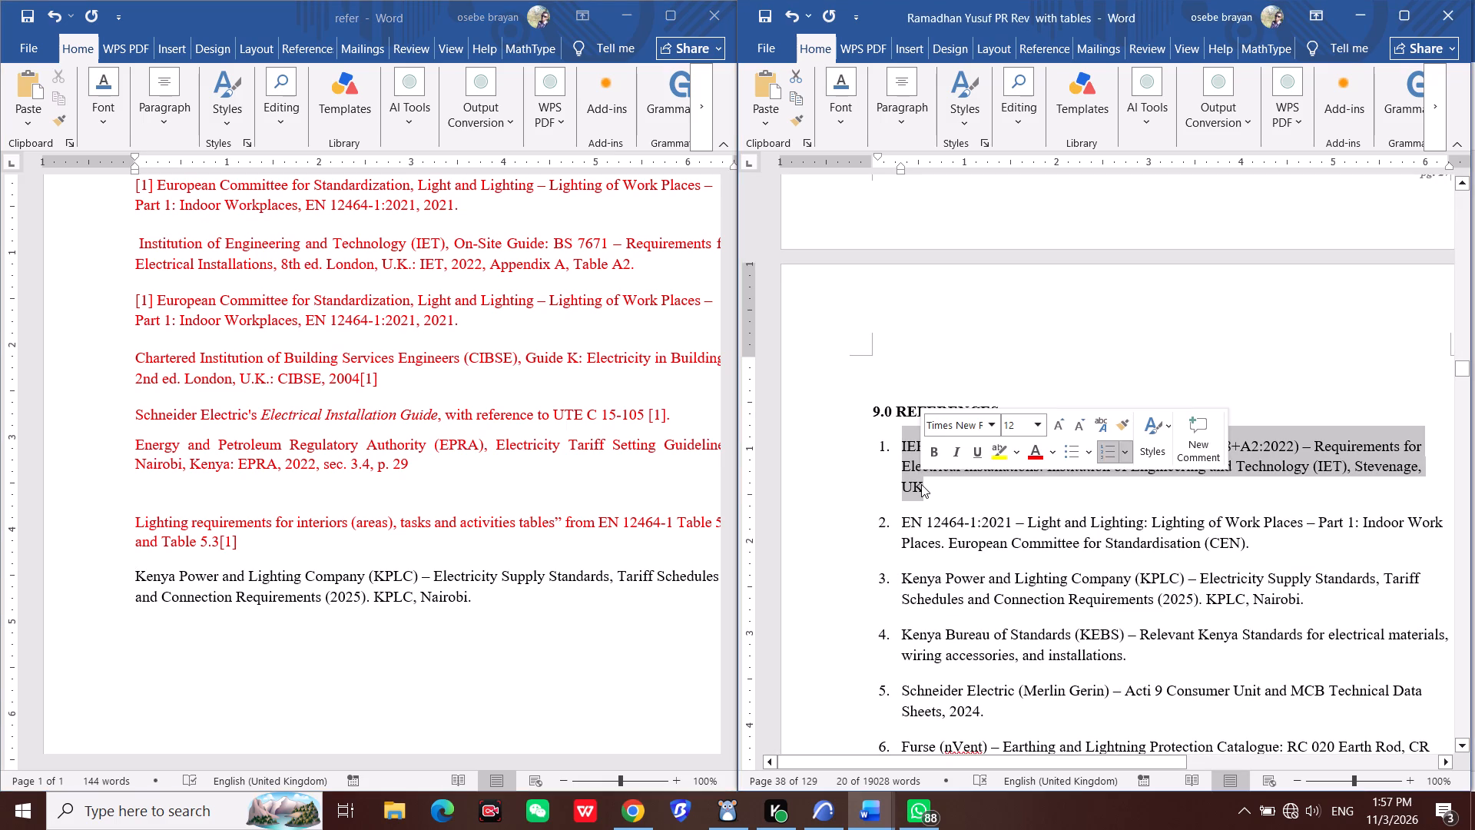
pyautogui.hotkey('ctrl', 'c')
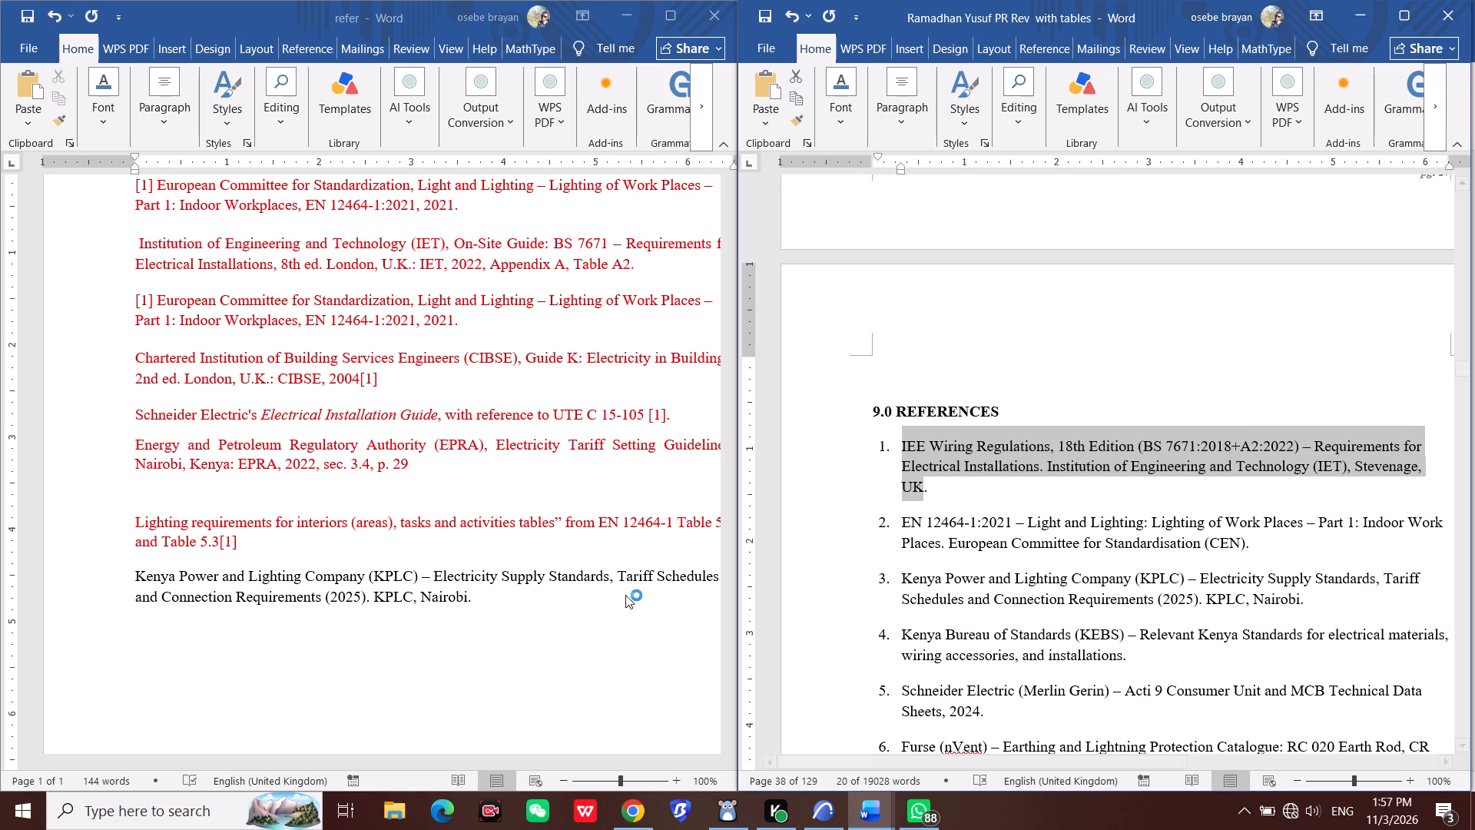
pyautogui.click(600, 620)
pyautogui.click(578, 626)
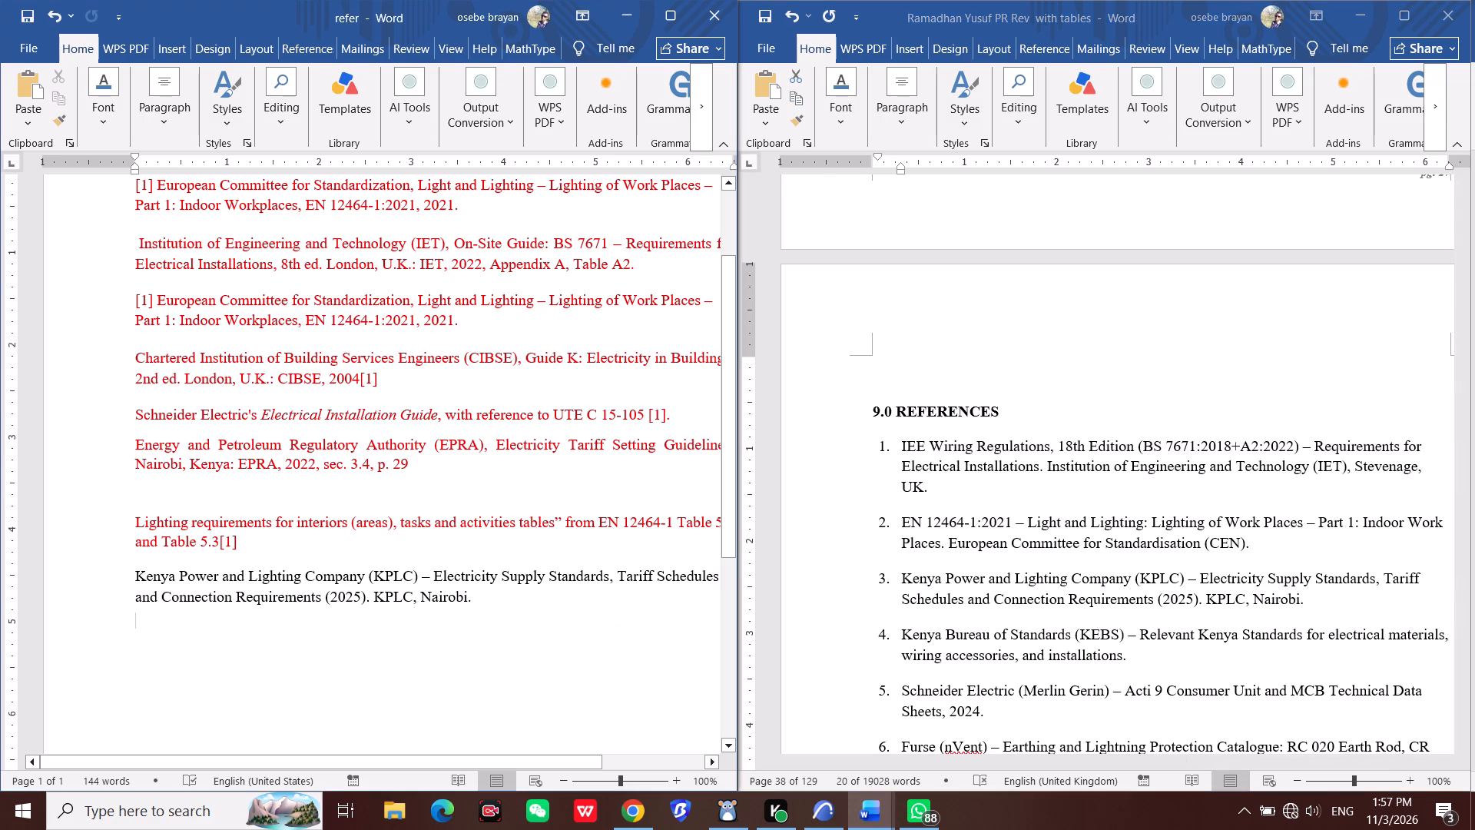
pyautogui.hotkey('ctrl', 'v')
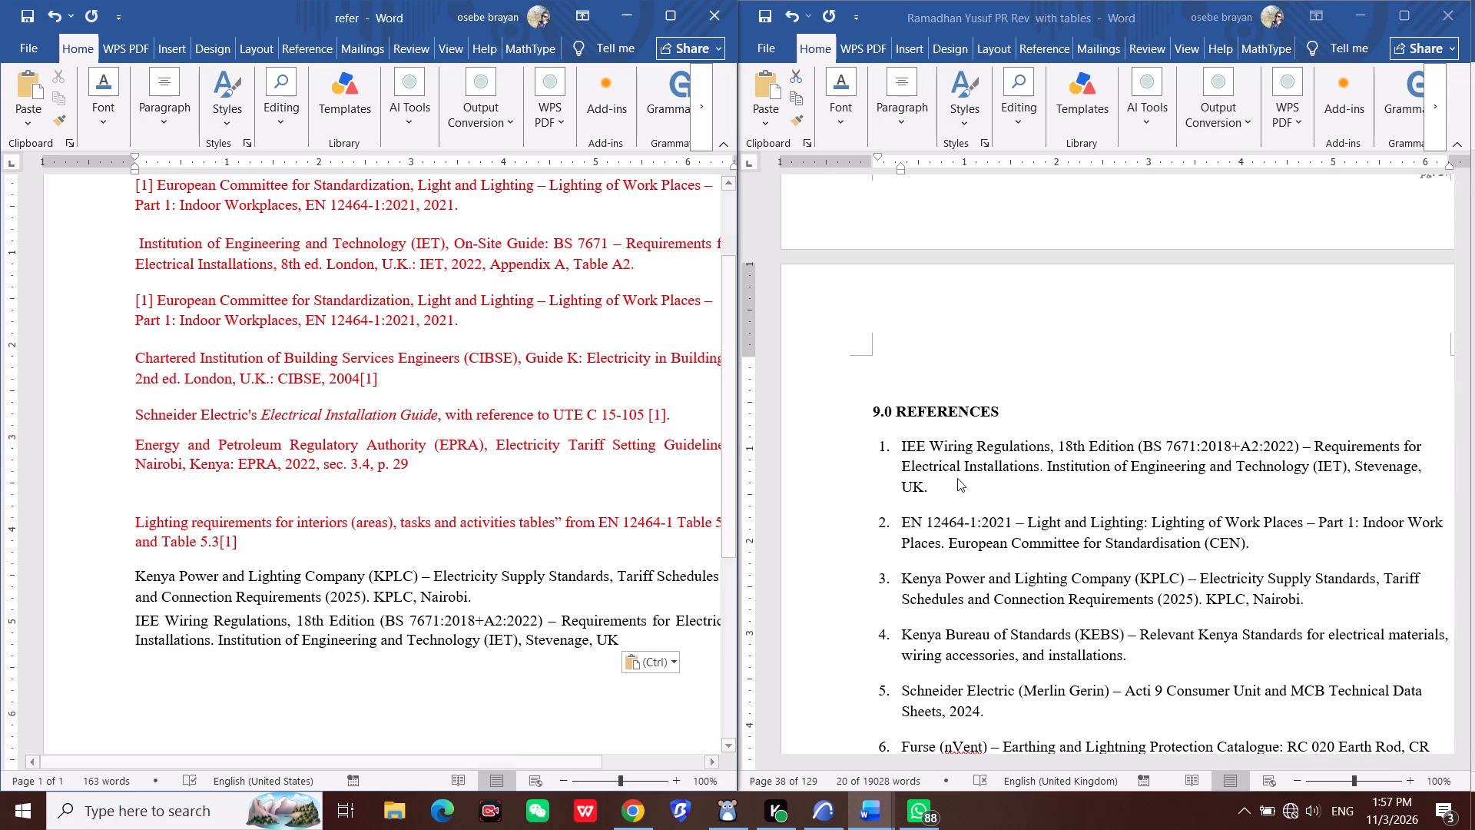
# Examine the tables at the report's end, including the BOQ Financial Summary and the Summary of Prospective short Circuit Currents.
pyautogui.scroll(20, 957, 478)
pyautogui.scroll(19, 957, 478)
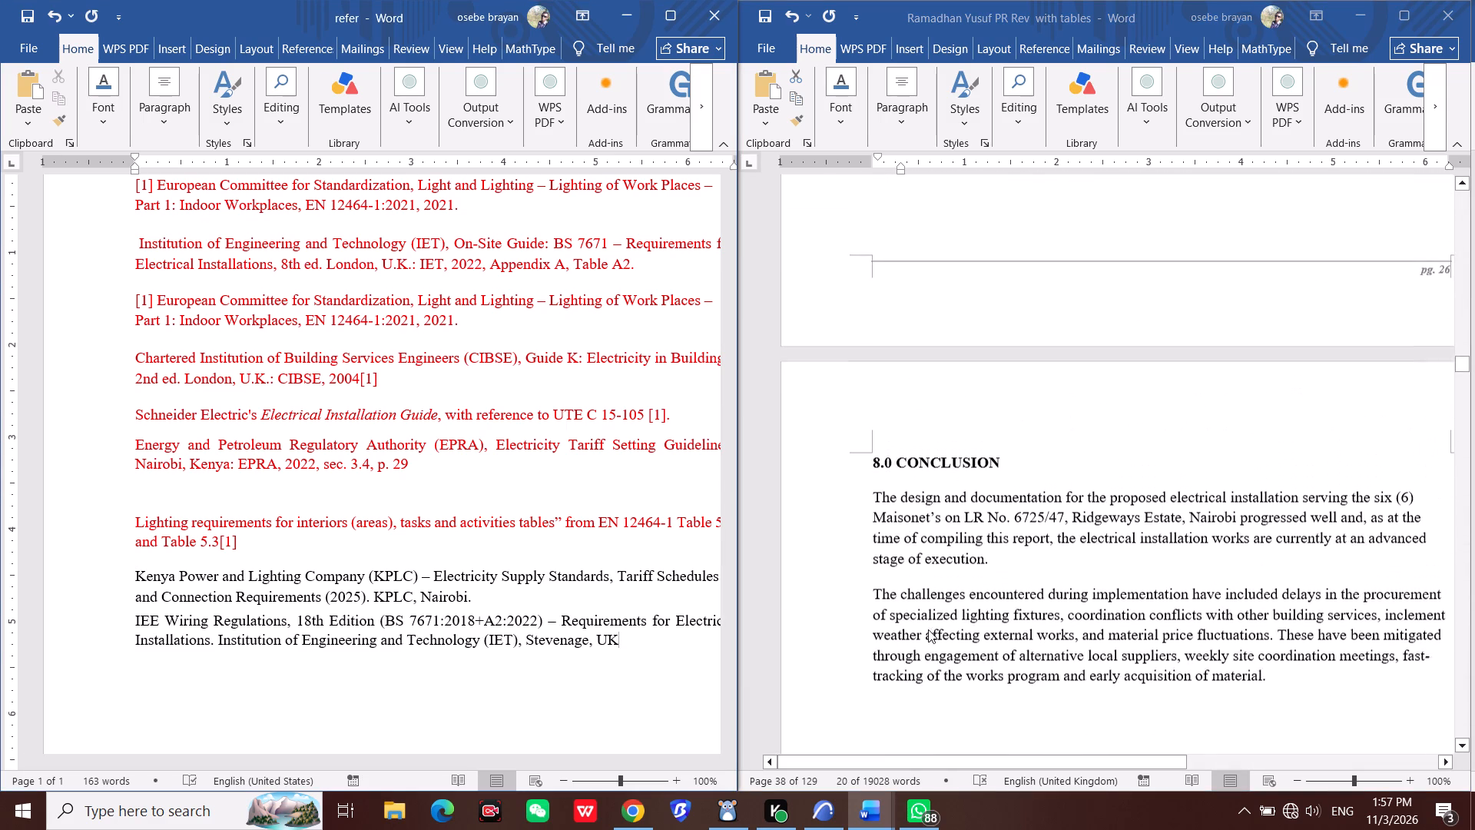
pyautogui.scroll(-5, 966, 594)
pyautogui.moveTo(1463, 366); pyautogui.dragTo(1473, 735)
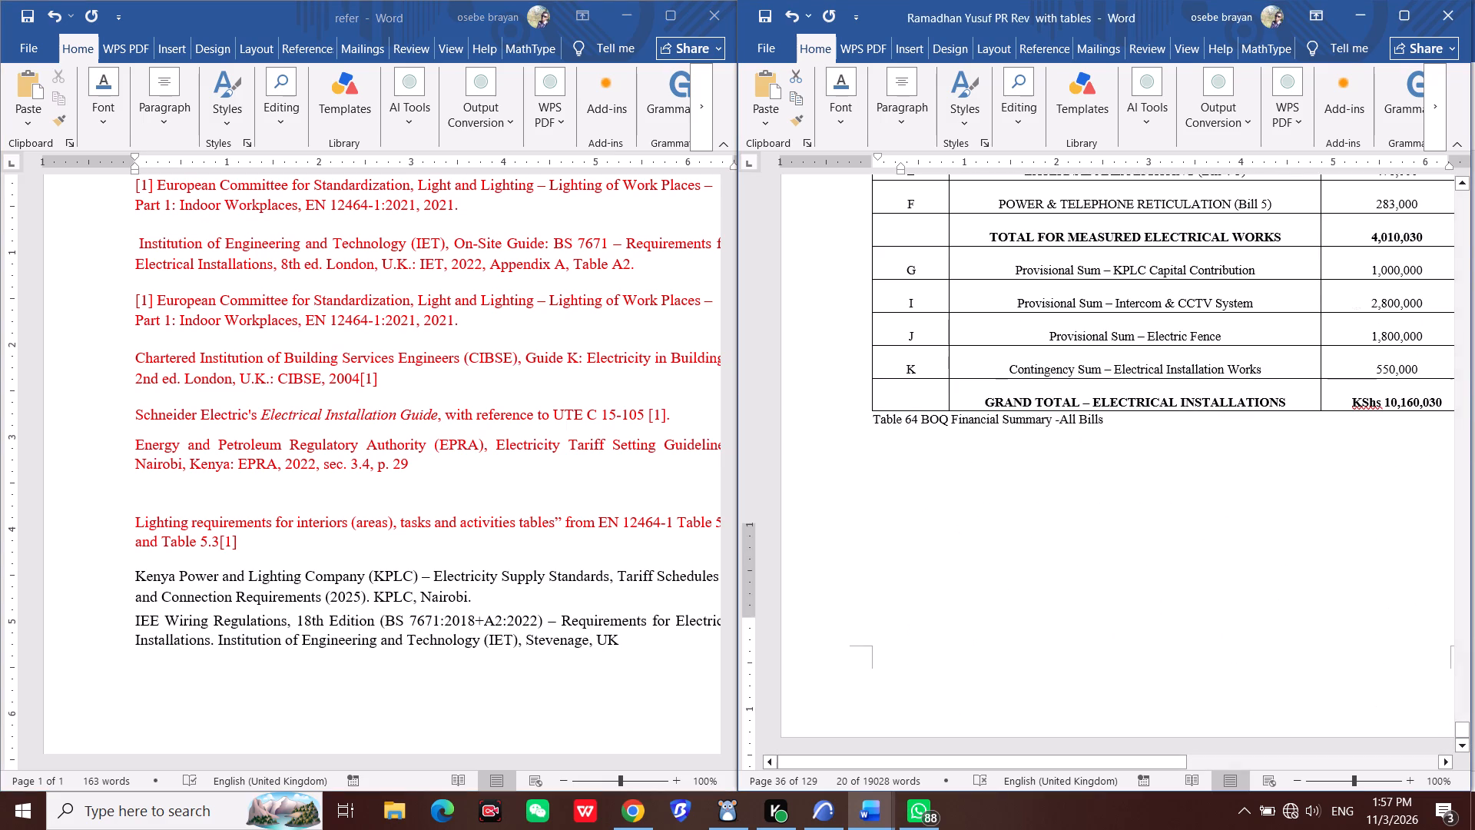
pyautogui.scroll(20, 1196, 588)
pyautogui.scroll(18, 1196, 588)
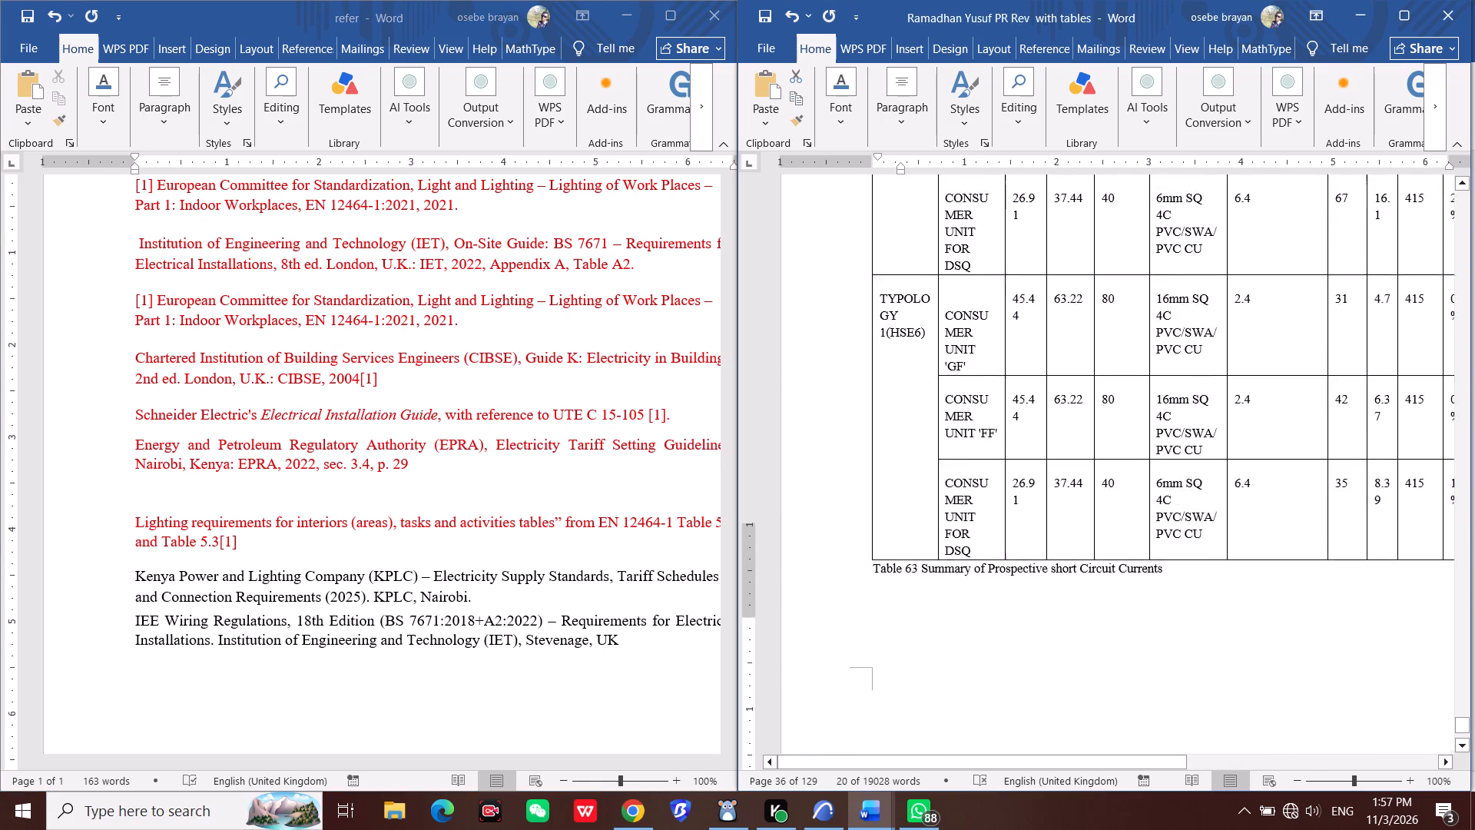
pyautogui.scroll(5, 1196, 588)
pyautogui.scroll(-11, 1196, 588)
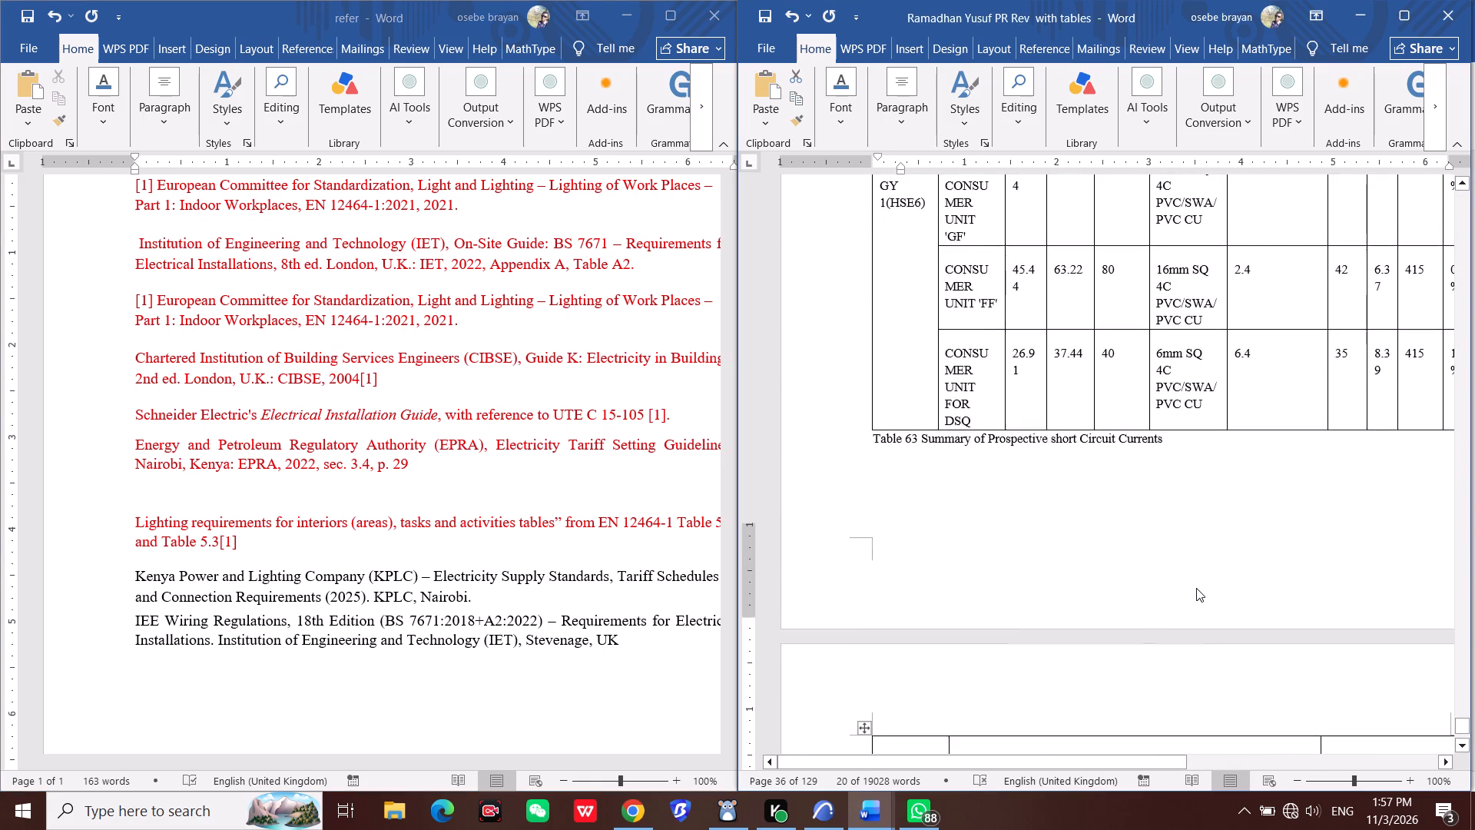
pyautogui.scroll(-20, 1196, 588)
pyautogui.scroll(-17, 1196, 588)
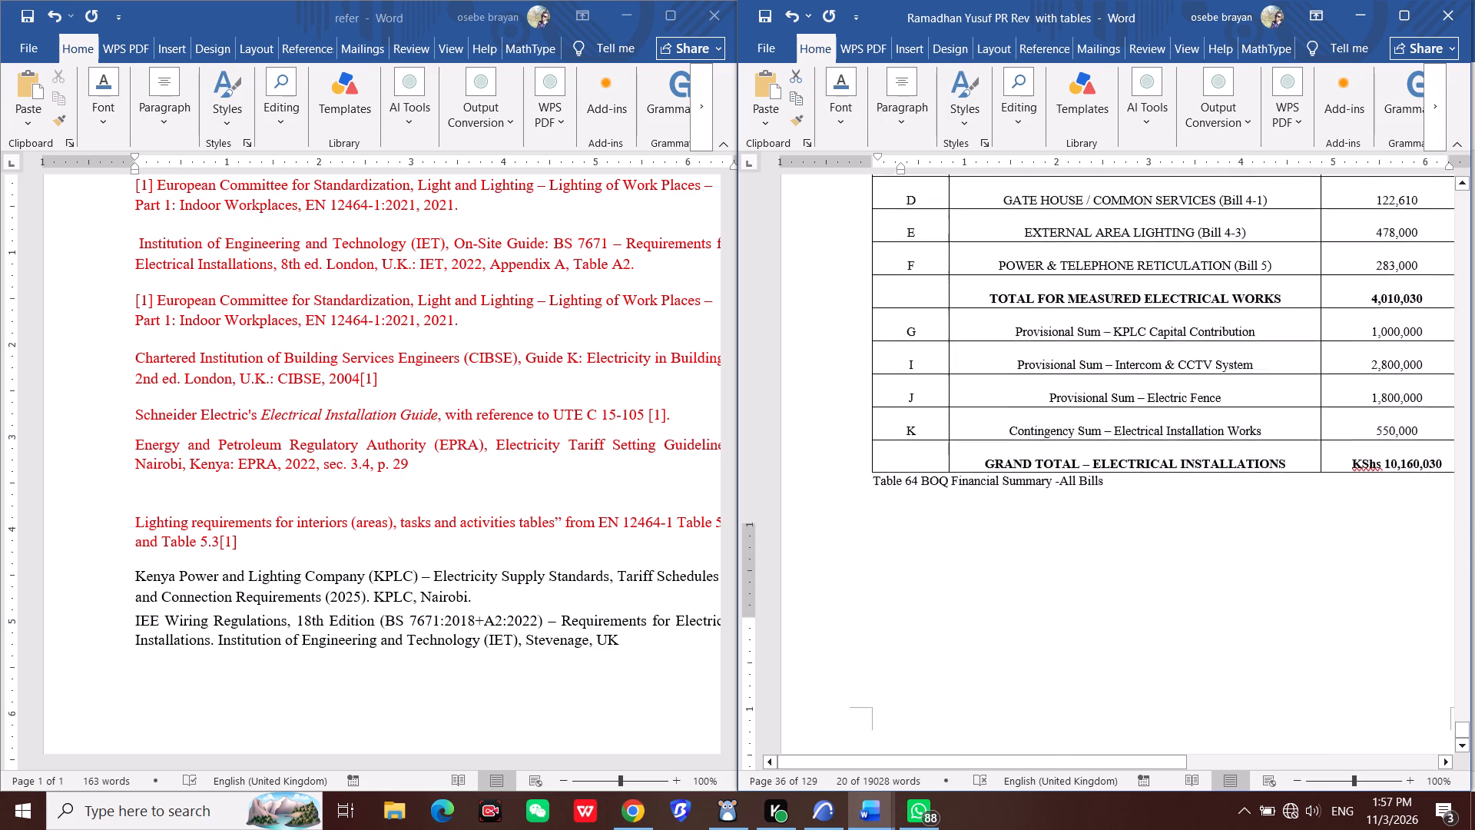
pyautogui.scroll(-10, 1202, 582)
pyautogui.scroll(20, 1202, 582)
pyautogui.scroll(7, 1202, 582)
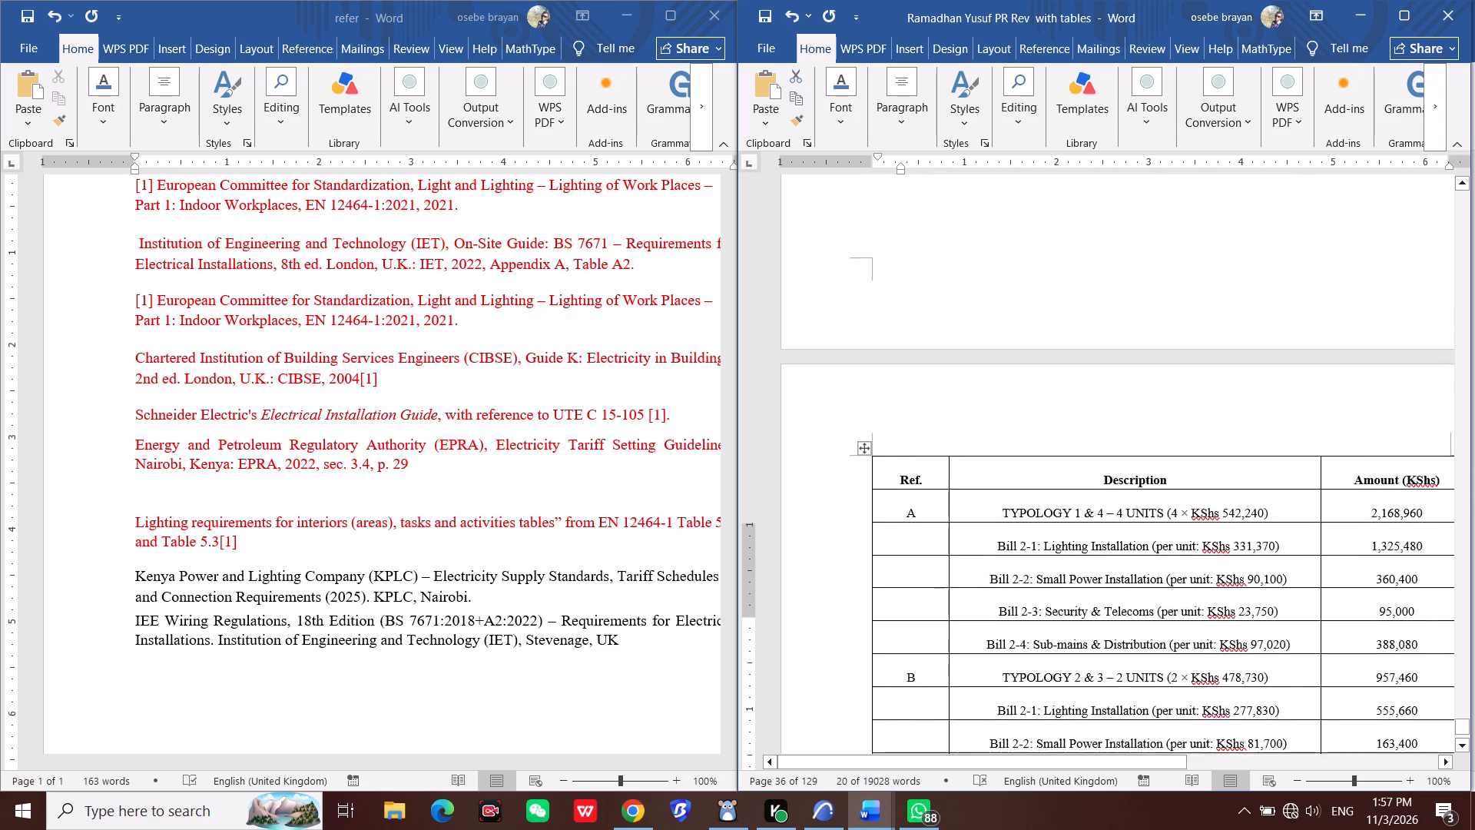
# Examine the report's load distribution schedules, the total power per typology table and the Table 62 cable and protective device summary.
pyautogui.scroll(20, 1202, 582)
pyautogui.scroll(20, 1202, 582)
pyautogui.scroll(9, 1202, 582)
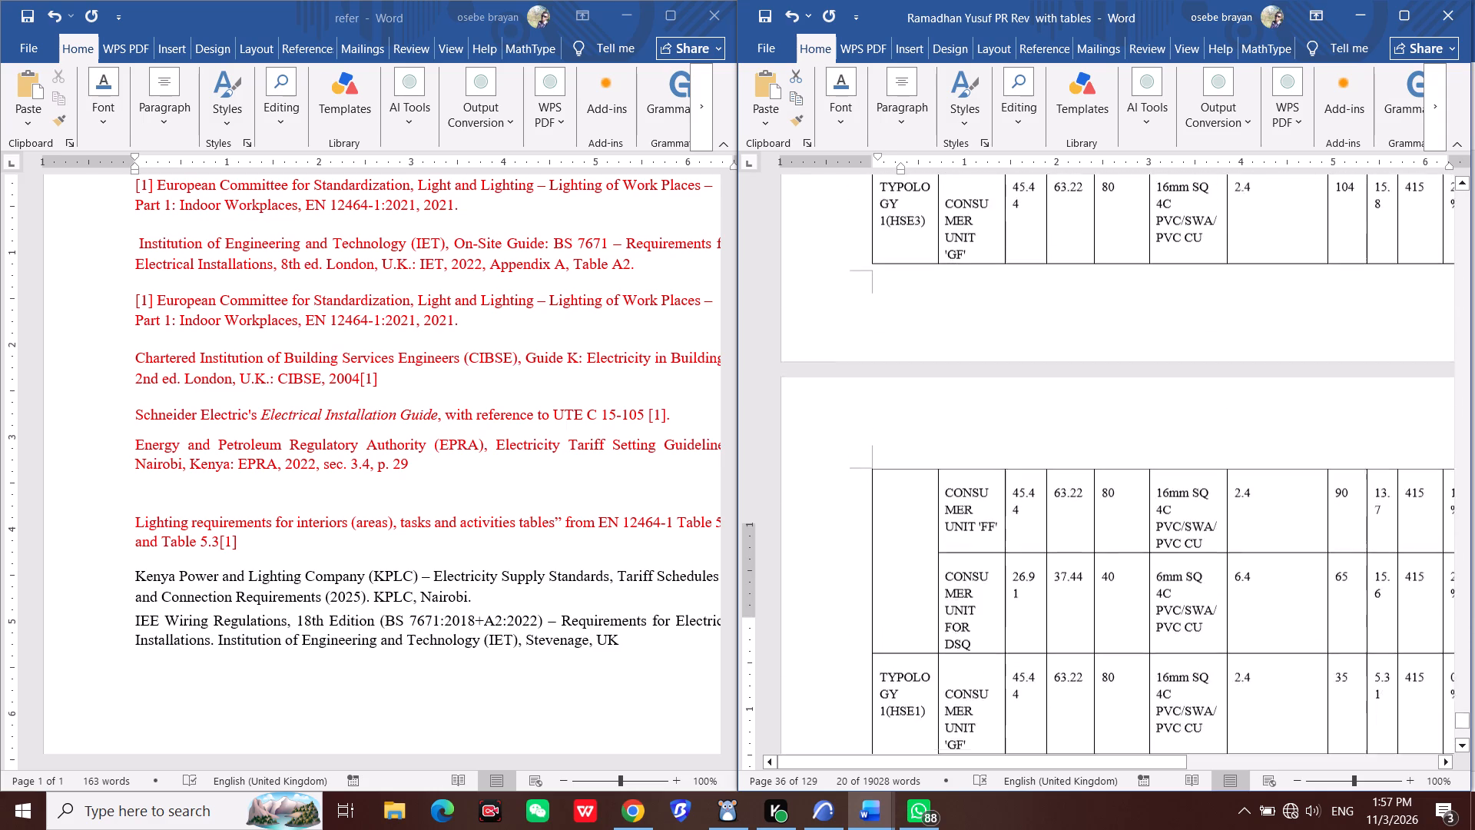
pyautogui.scroll(20, 1202, 582)
pyautogui.scroll(20, 1202, 582)
pyautogui.scroll(9, 1202, 582)
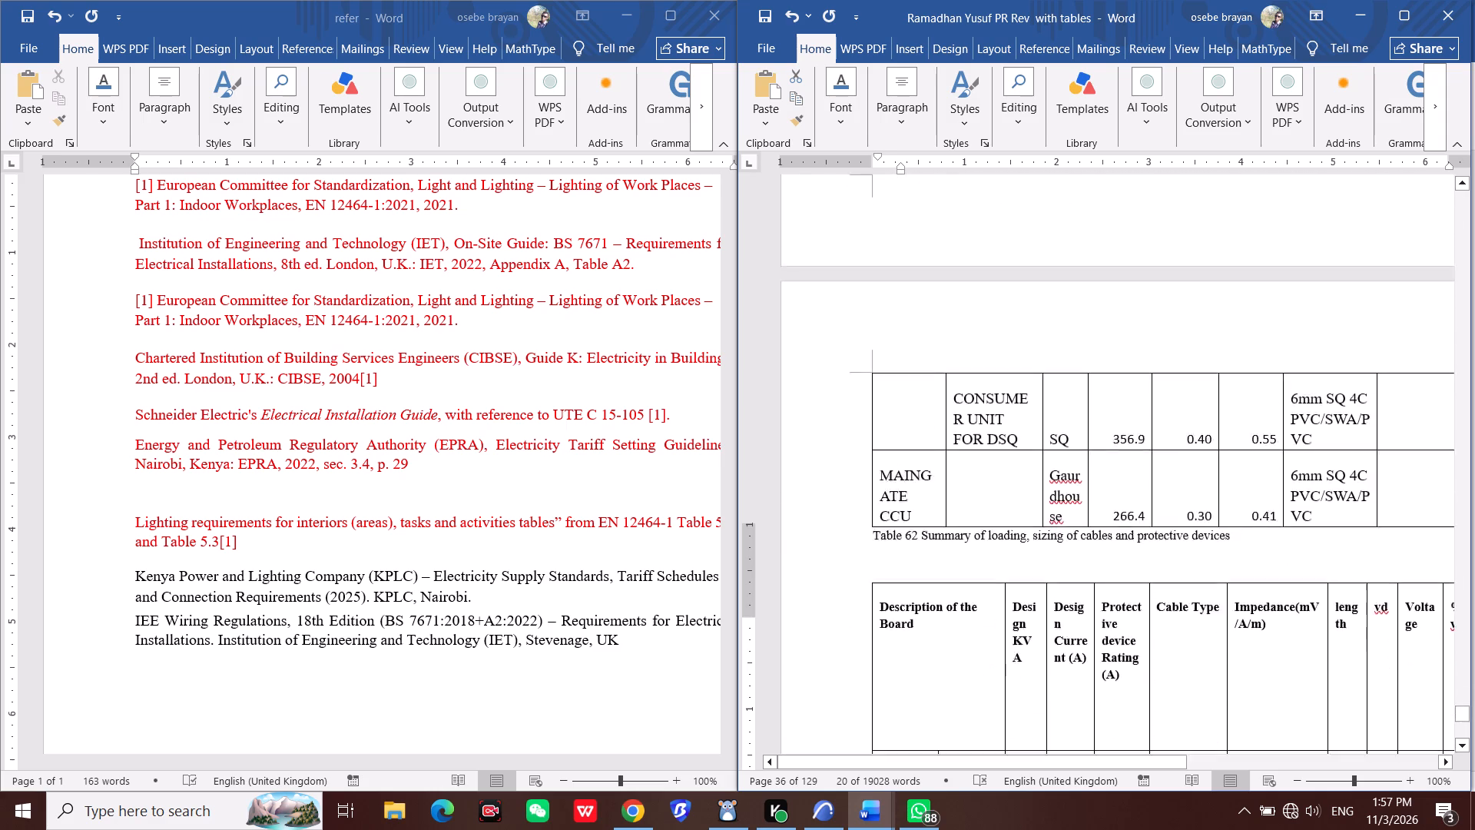
pyautogui.scroll(20, 1202, 582)
pyautogui.scroll(20, 1202, 582)
pyautogui.scroll(9, 1202, 582)
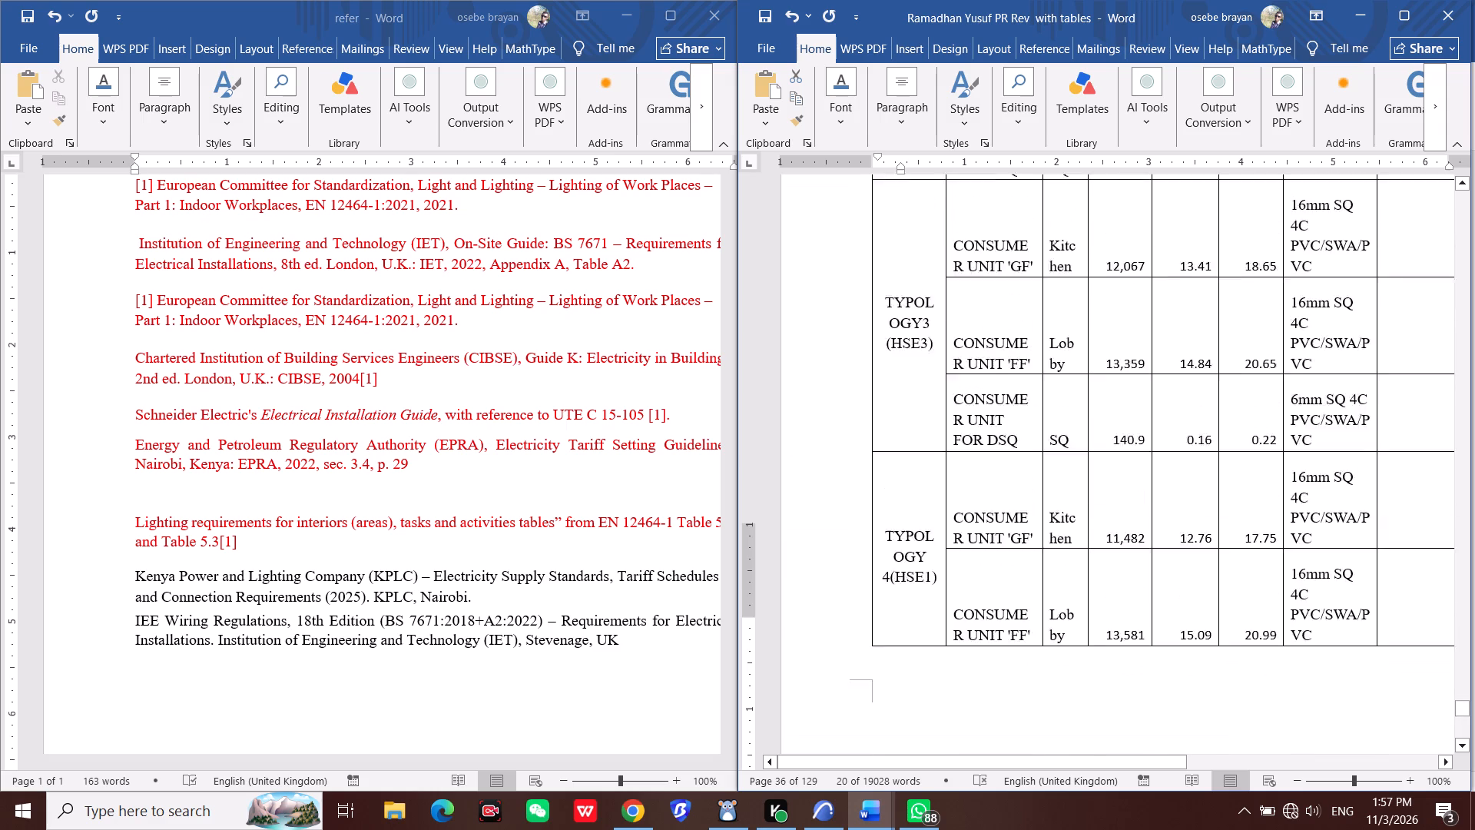
pyautogui.scroll(20, 1200, 582)
pyautogui.scroll(20, 1200, 582)
pyautogui.scroll(9, 1200, 582)
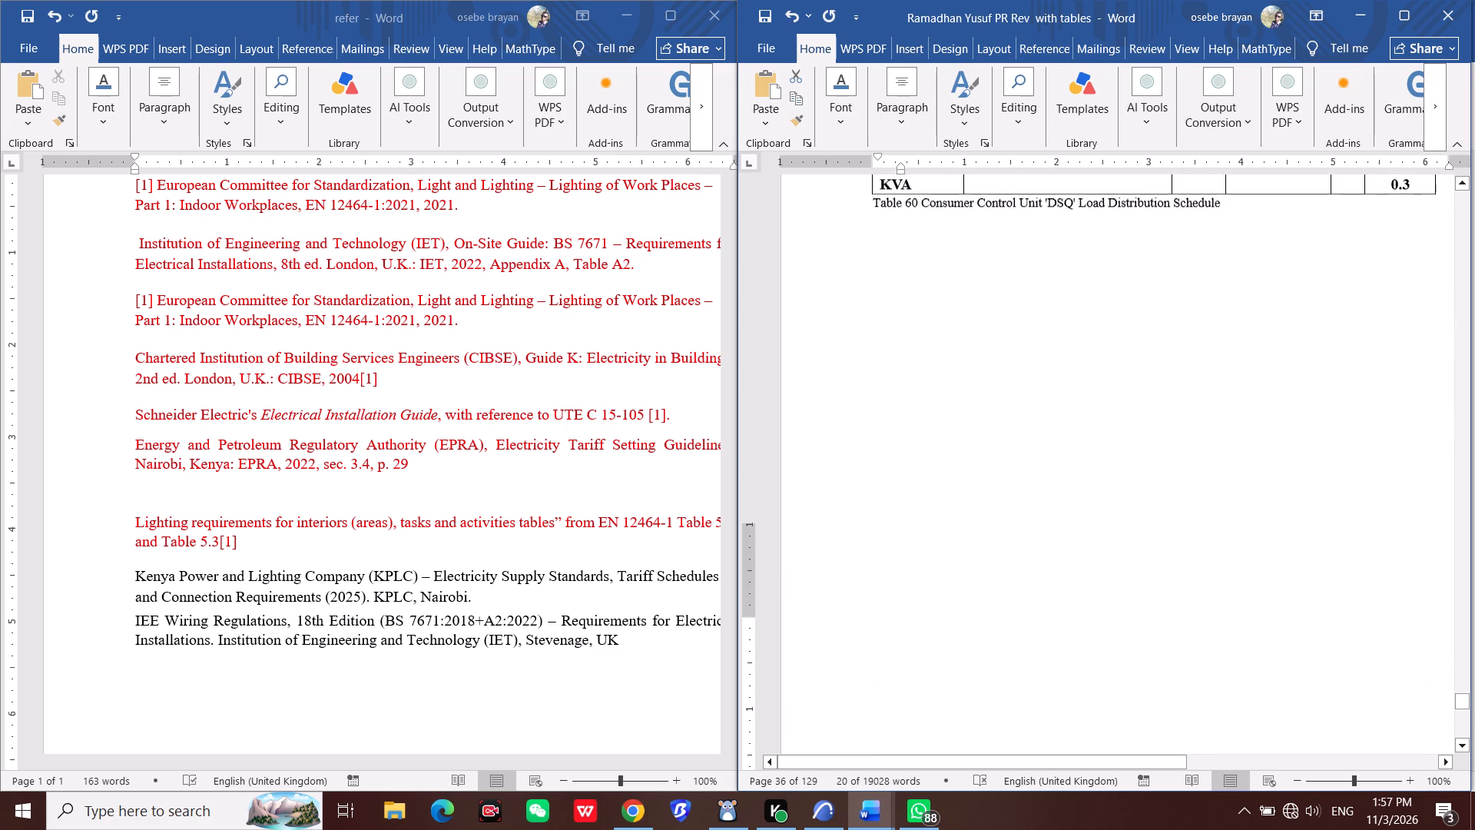
pyautogui.scroll(20, 1200, 582)
pyautogui.scroll(5, 1200, 582)
pyautogui.scroll(20, 1196, 583)
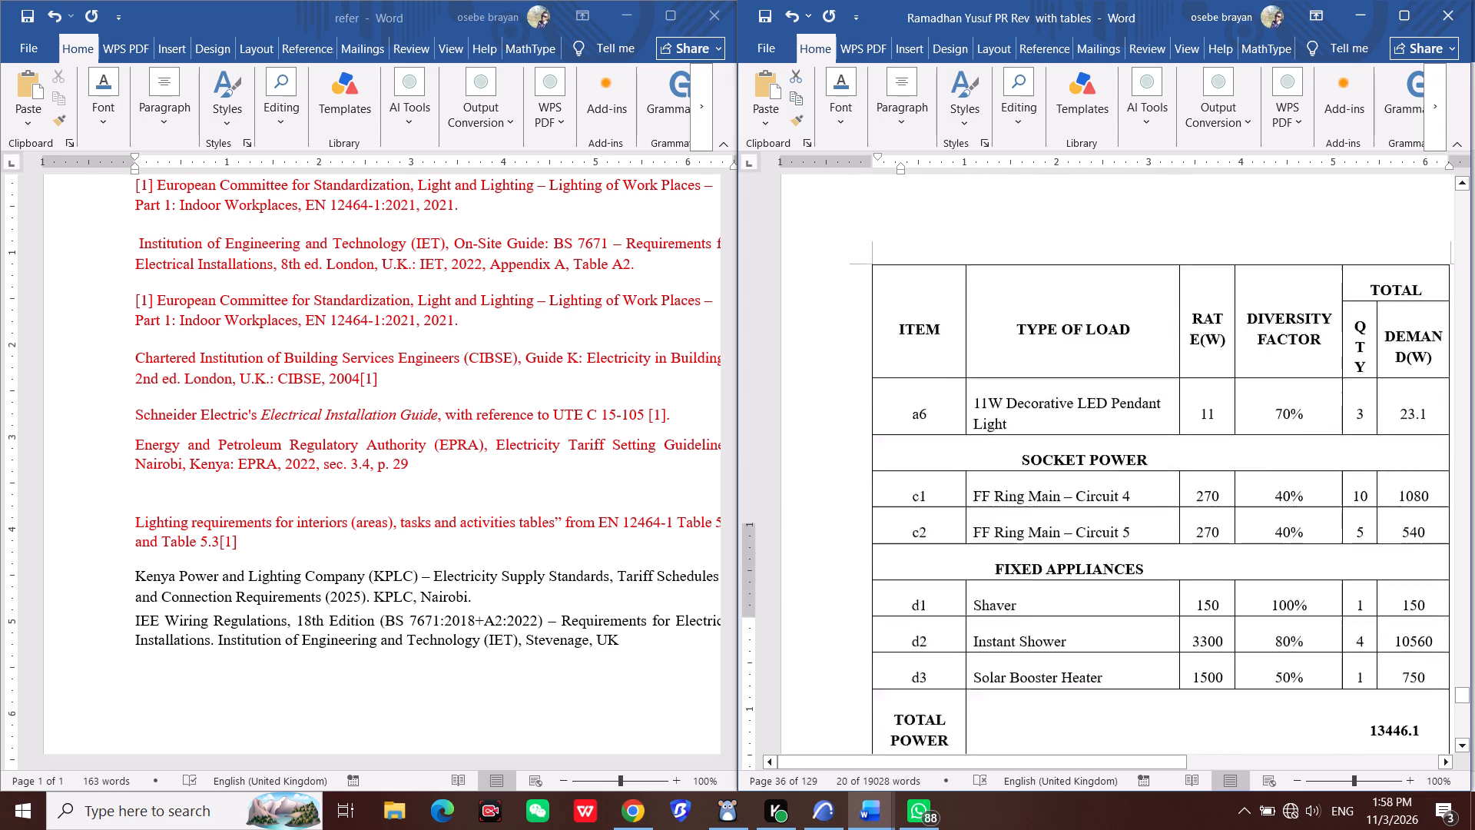
pyautogui.scroll(20, 1196, 583)
pyautogui.scroll(20, 1196, 583)
pyautogui.scroll(14, 1196, 583)
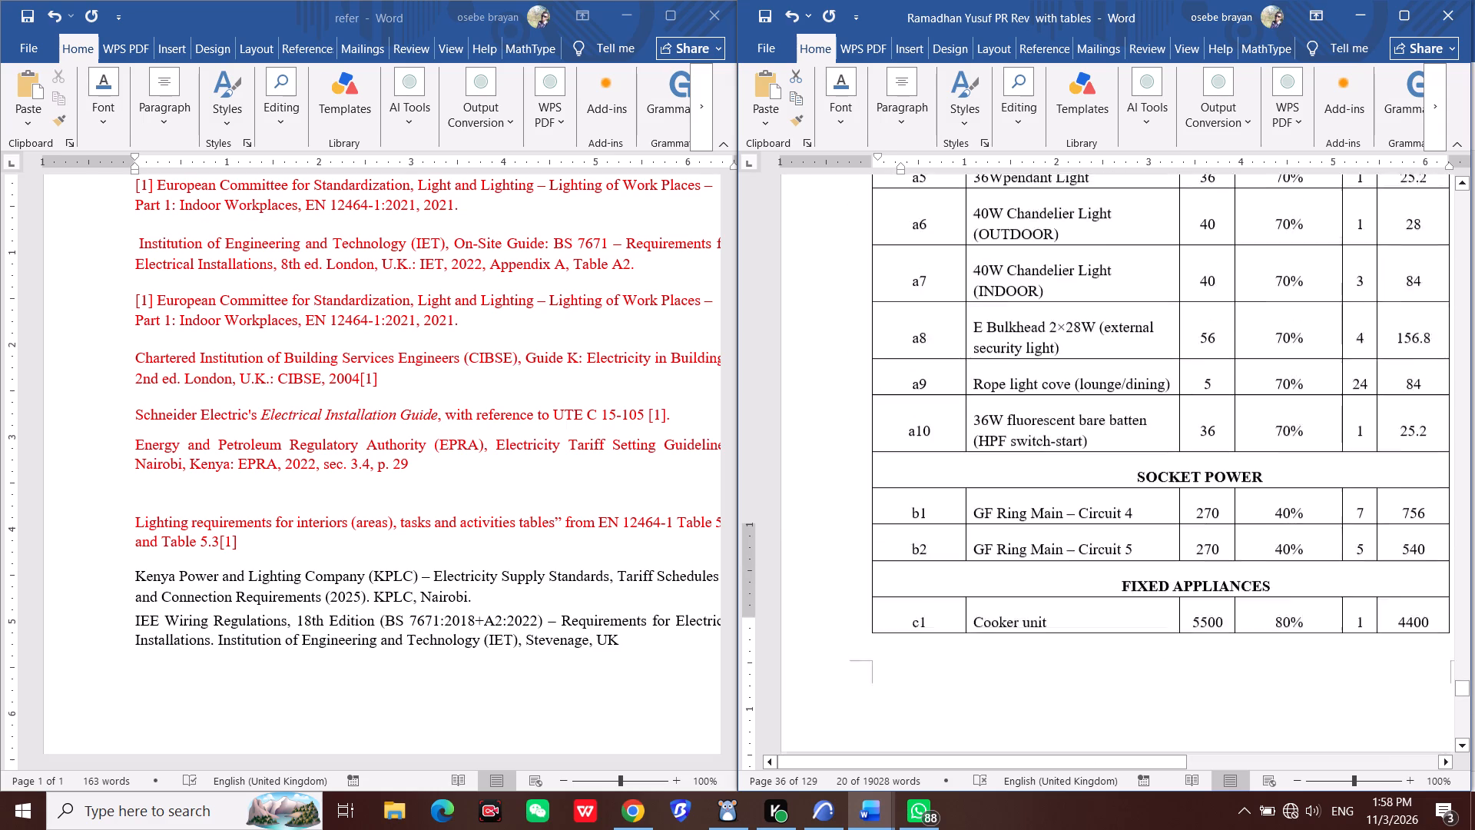
pyautogui.scroll(20, 1194, 583)
pyautogui.scroll(20, 1194, 583)
pyautogui.scroll(6, 1194, 583)
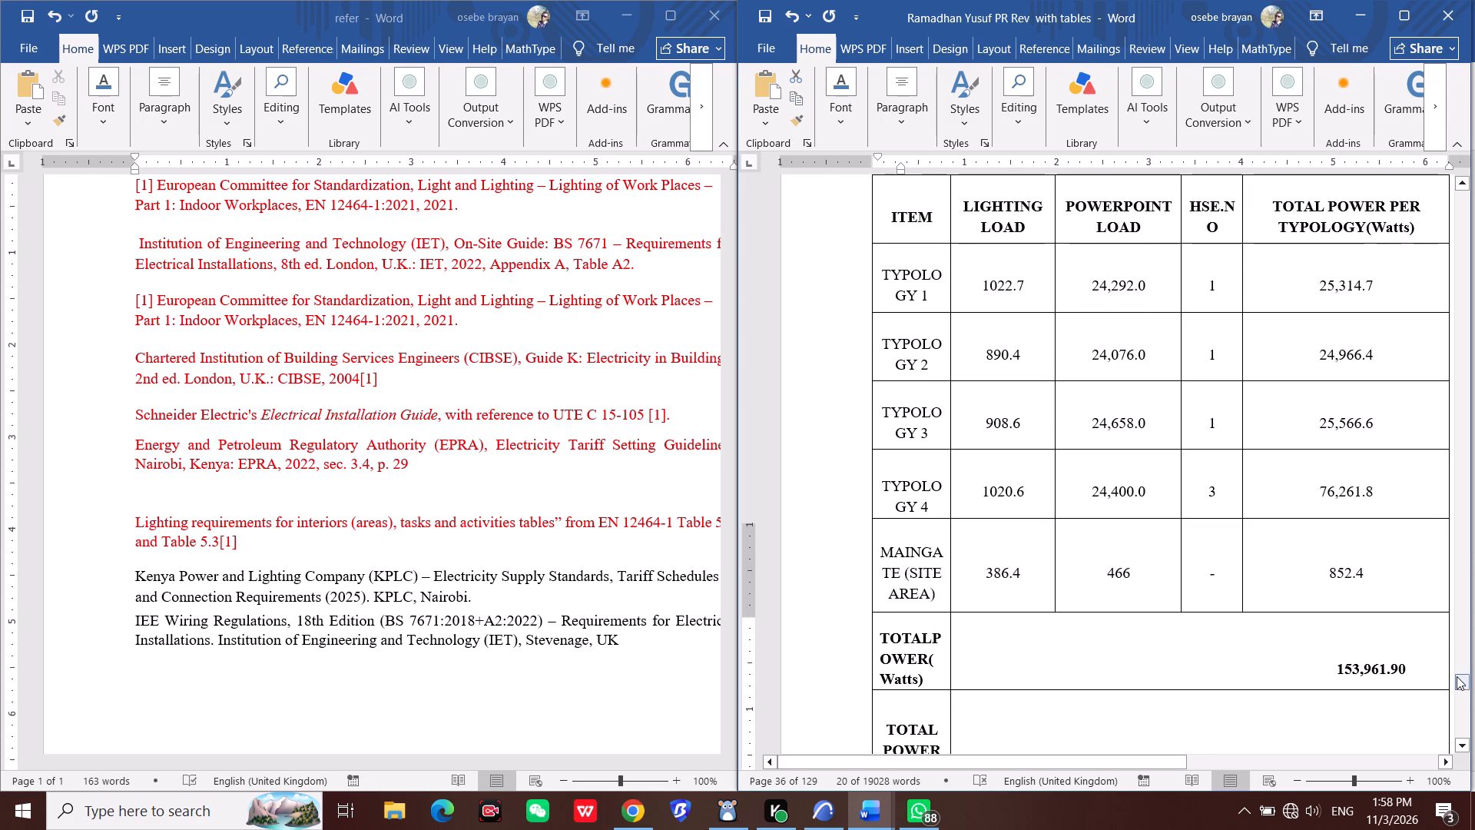
# Review section 6.6 Prospective Short Circuit Current, including the main incomer calculations and the start of 6.6.2.
pyautogui.moveTo(1461, 679); pyautogui.dragTo(1458, 413)
pyautogui.scroll(4, 1129, 443)
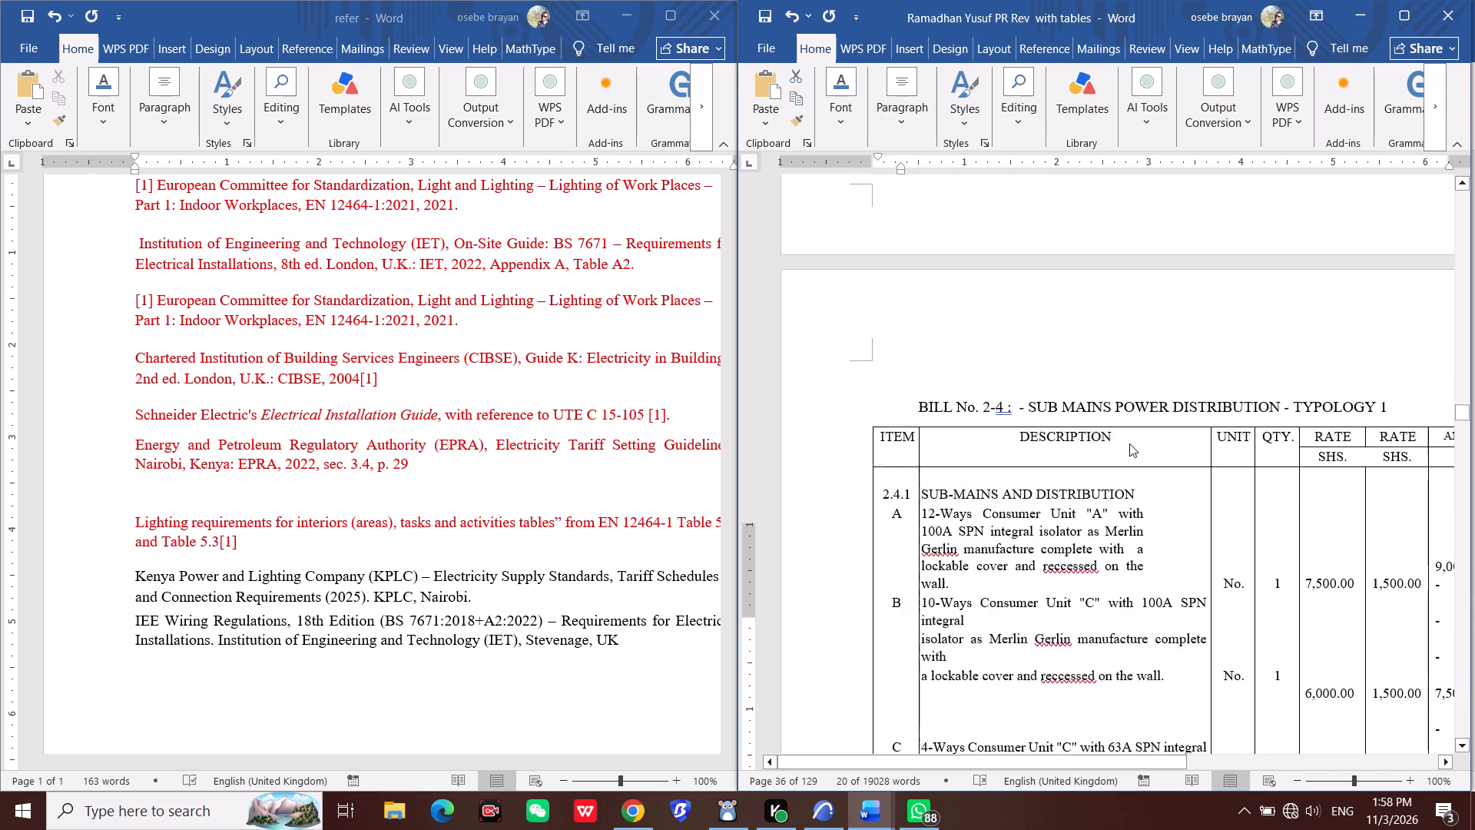
pyautogui.scroll(7, 1129, 443)
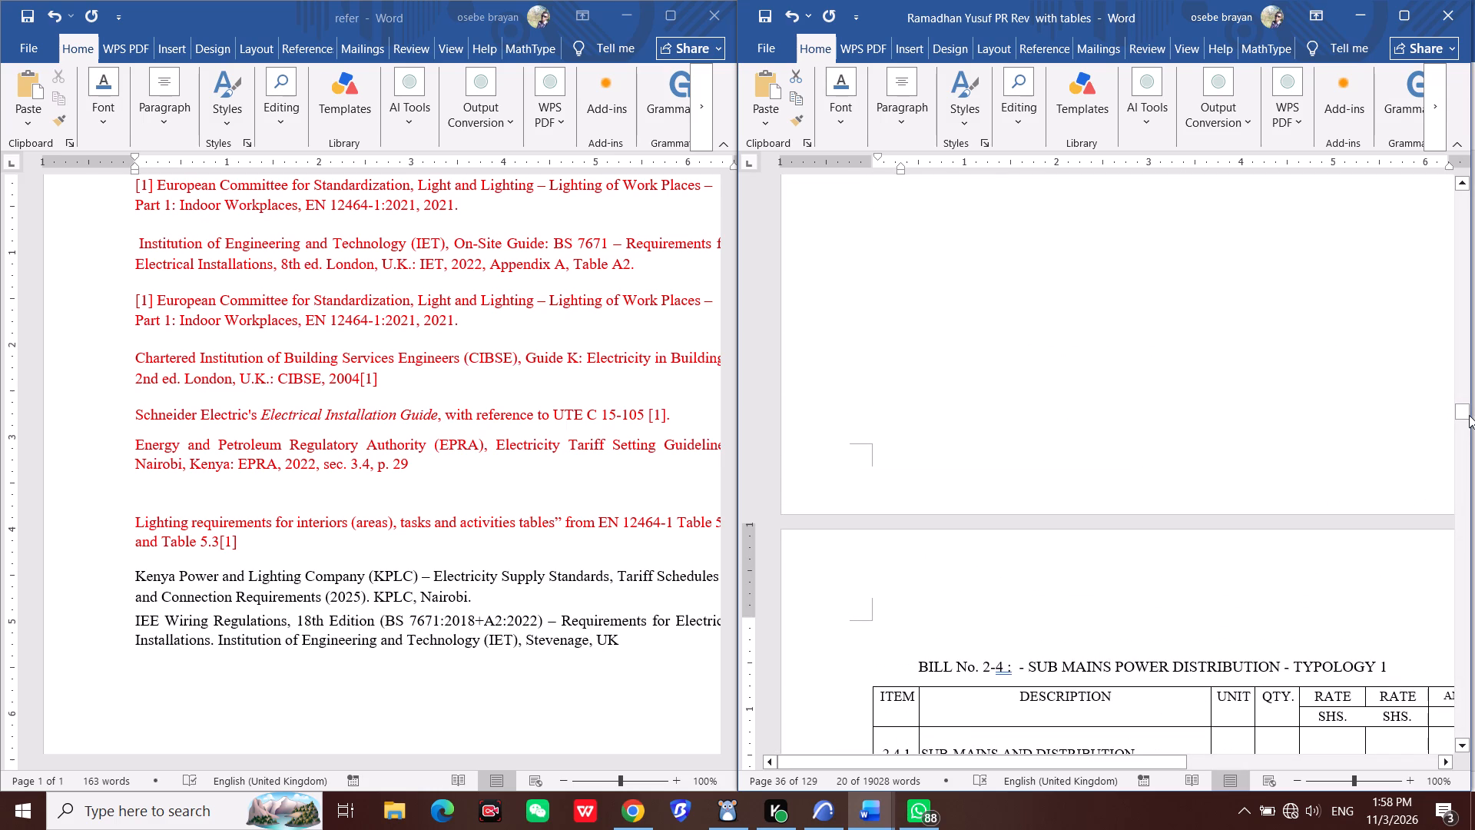
pyautogui.moveTo(1467, 409); pyautogui.dragTo(1453, 348)
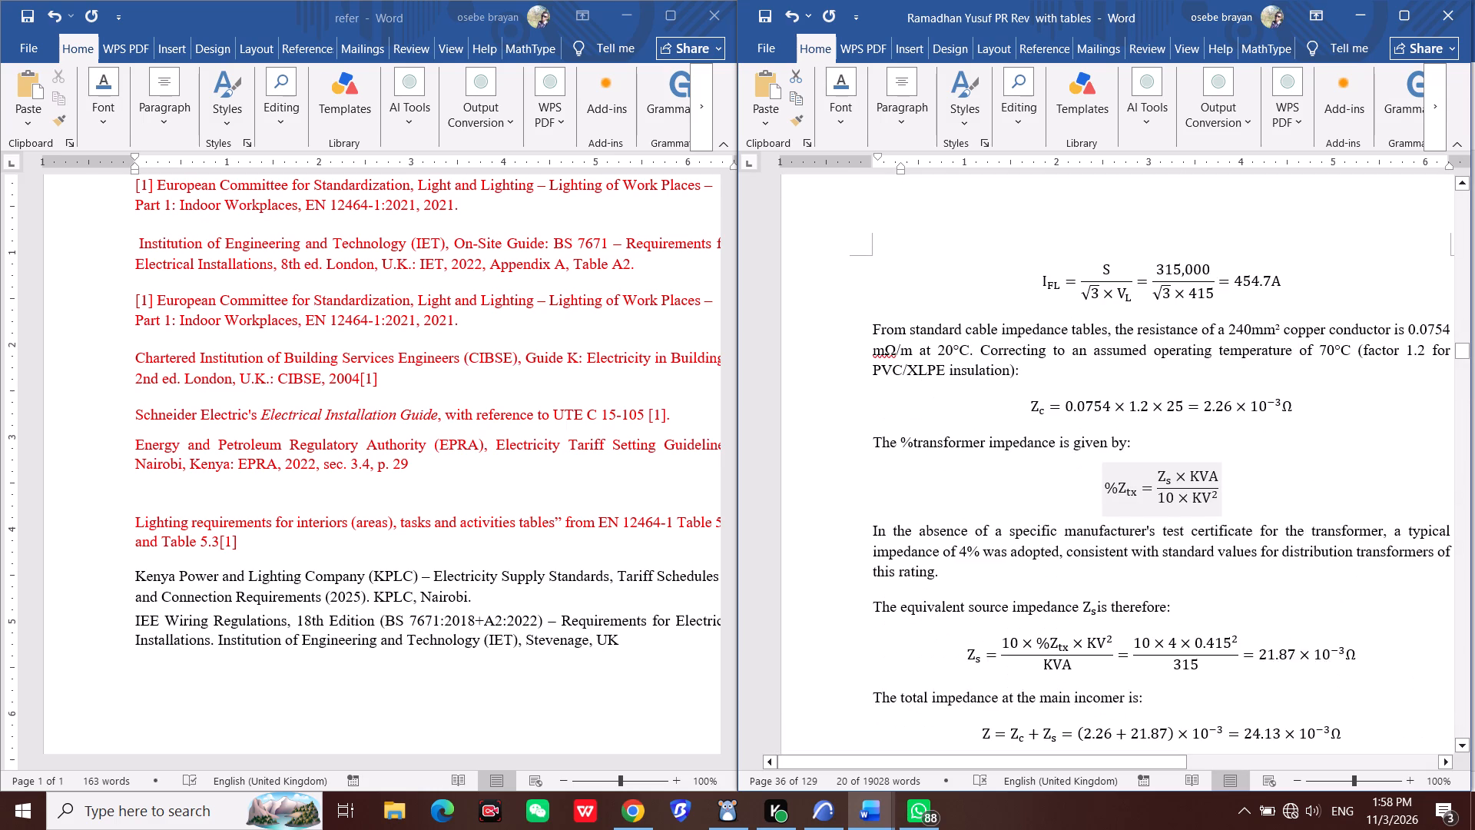
pyautogui.scroll(-16, 1166, 514)
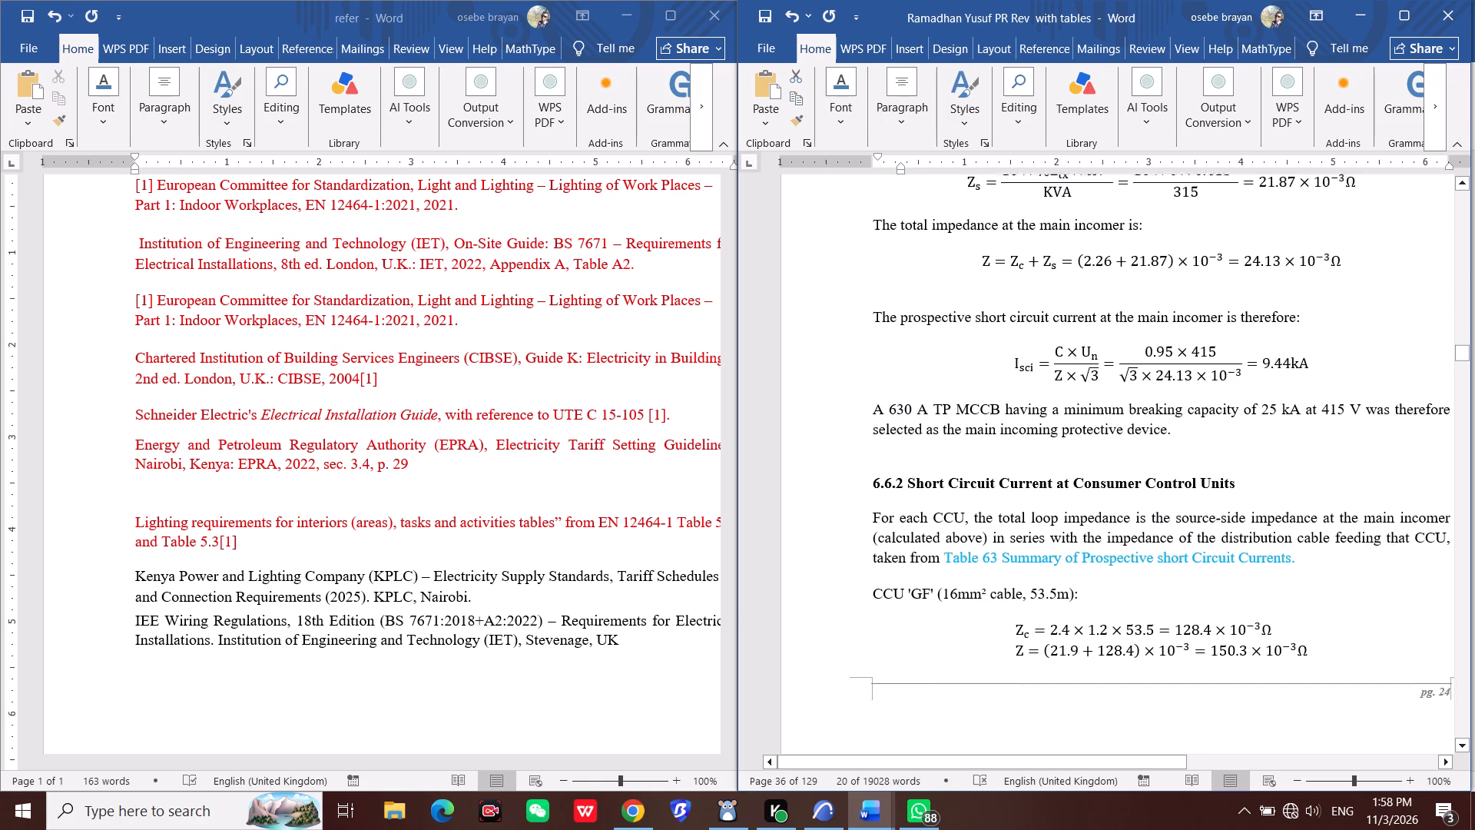
pyautogui.scroll(20, 1208, 506)
pyautogui.scroll(11, 1208, 506)
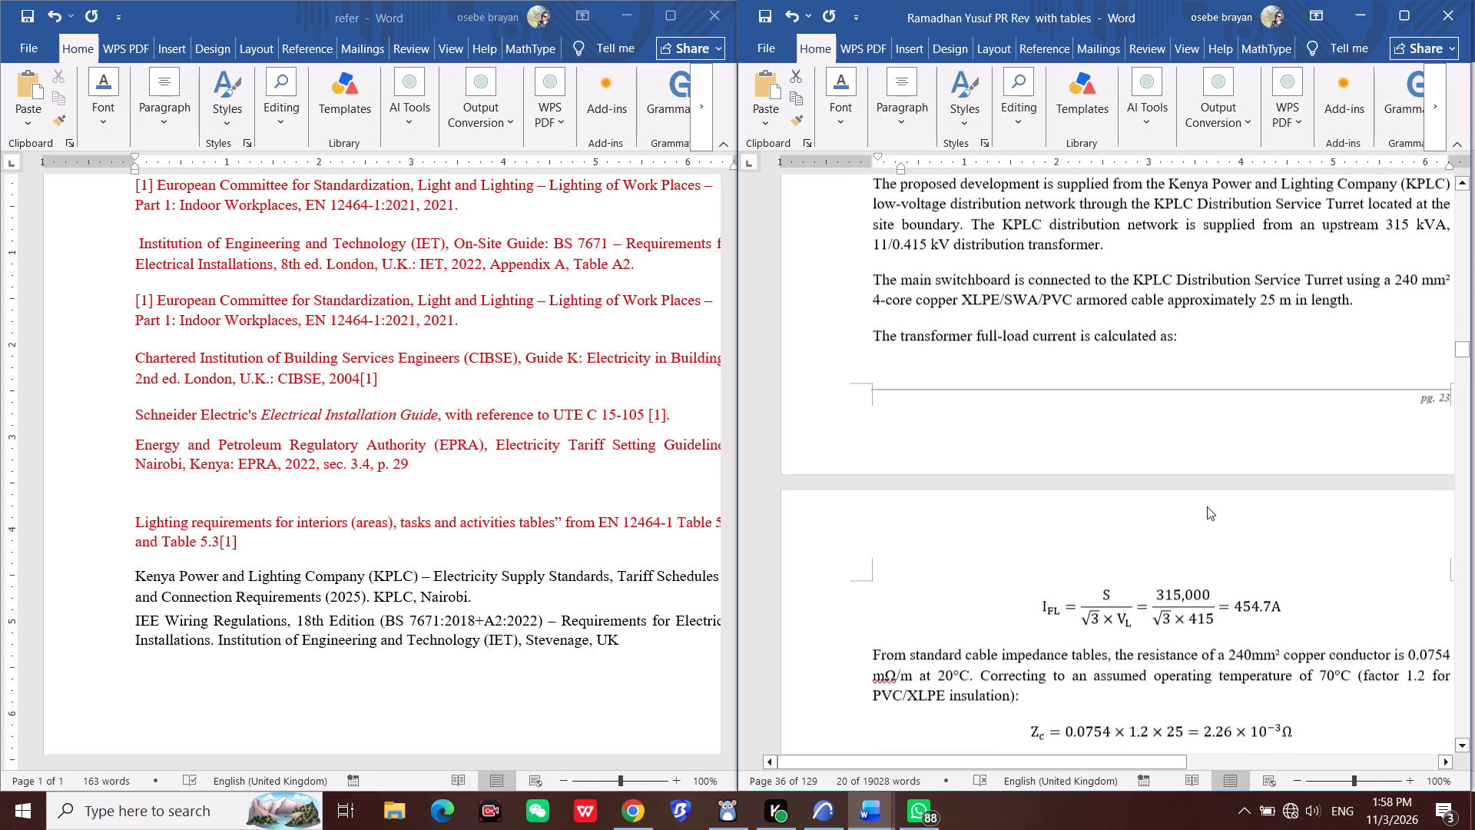
pyautogui.scroll(16, 1207, 506)
pyautogui.scroll(9, 1207, 506)
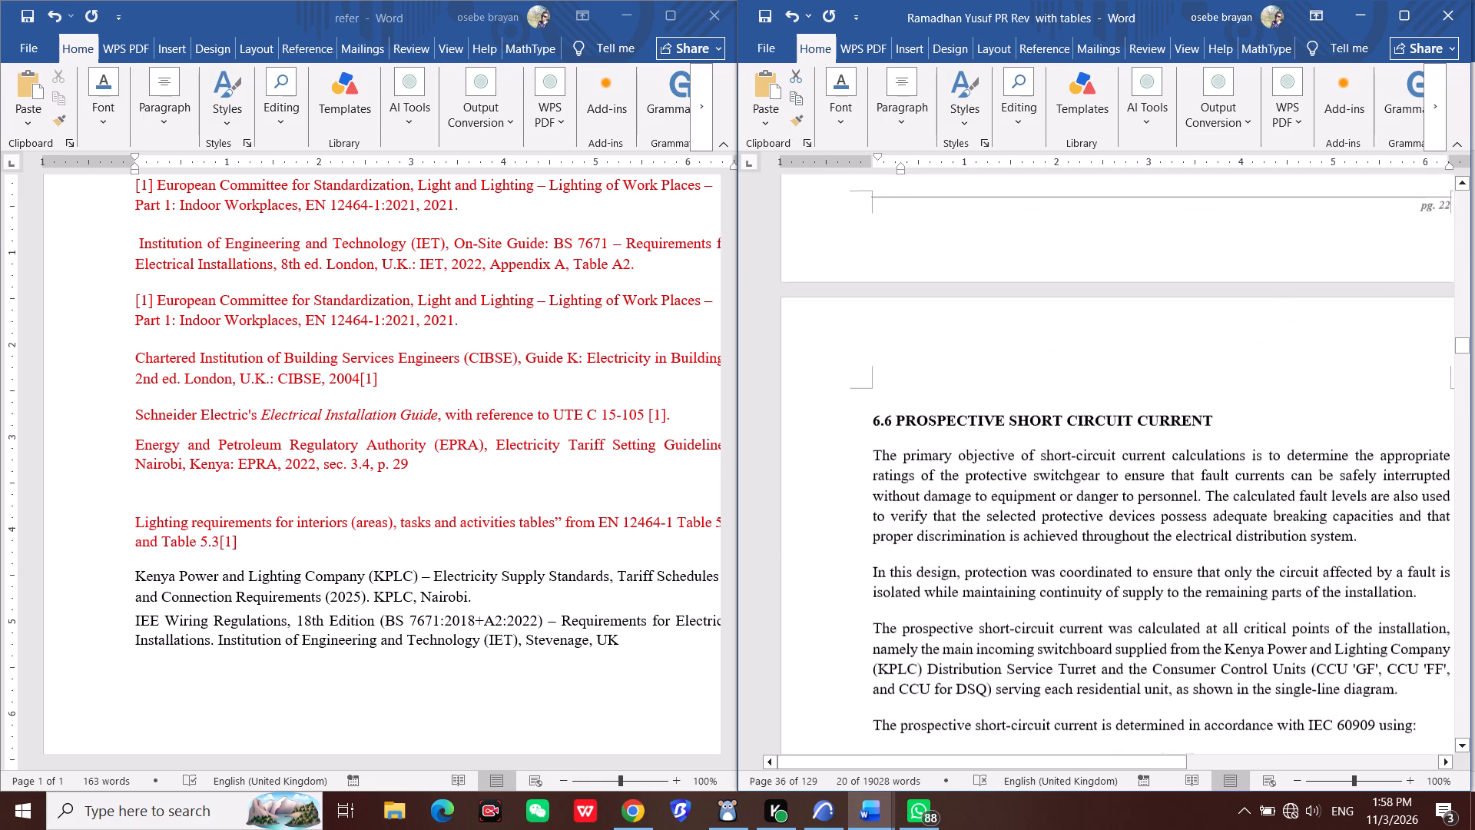
pyautogui.scroll(5, 1207, 506)
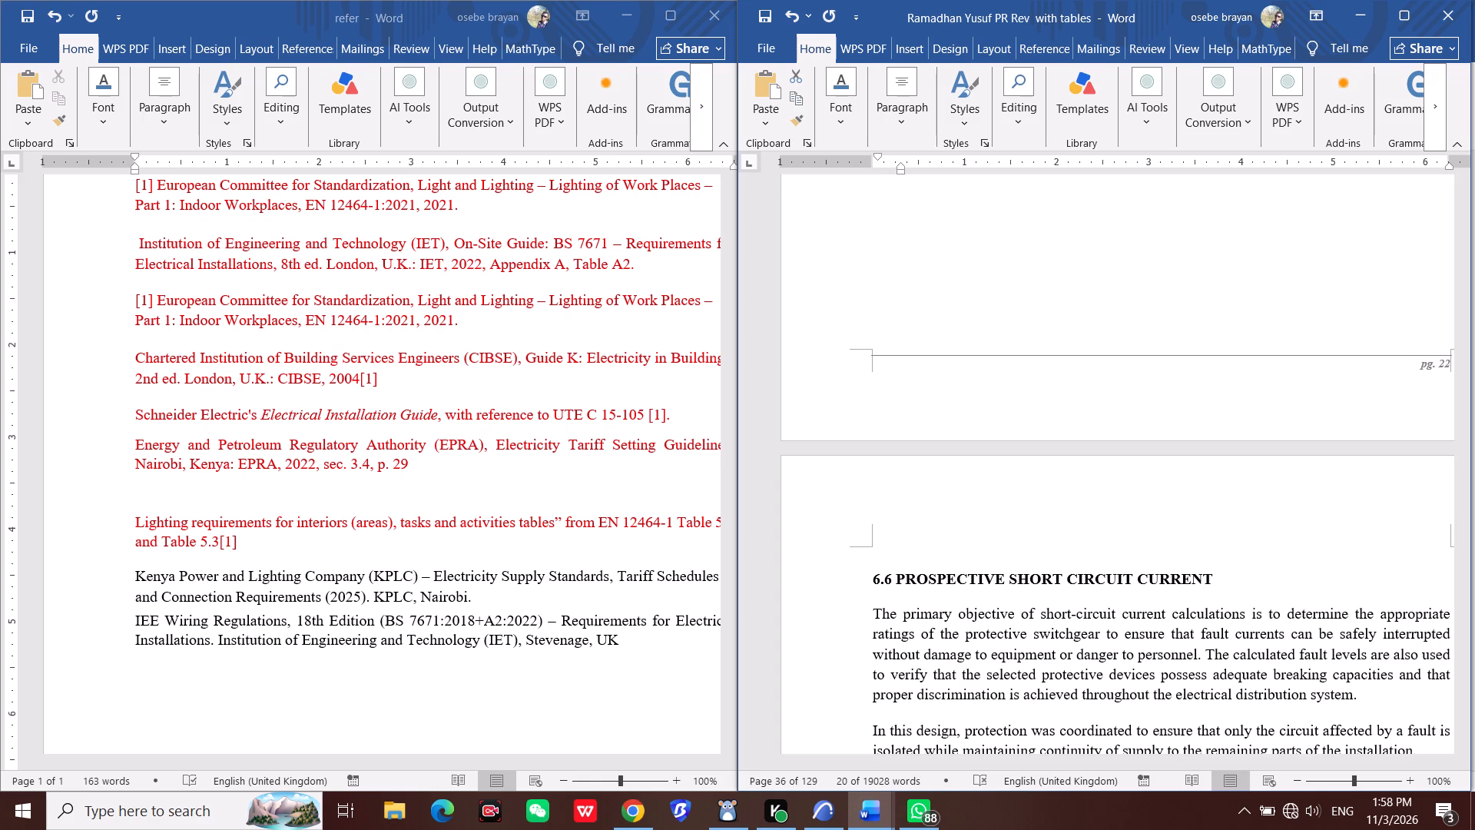
# Read back through the 6.5.5 Generator Sizing calculations and section 6.5.4 Outgoing Feeder Cables from The KPLC Meter Board.
pyautogui.scroll(3, 1207, 506)
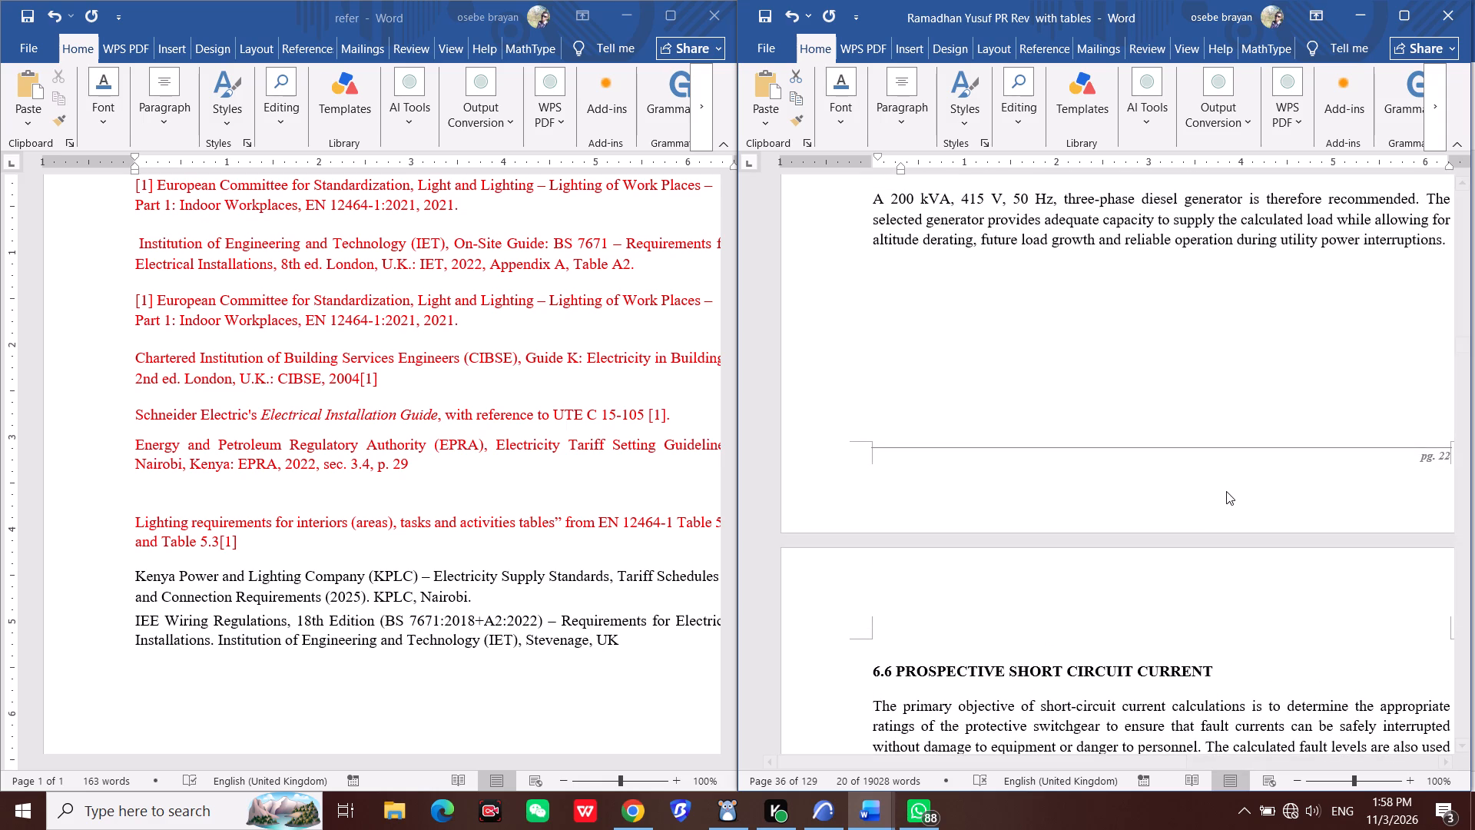
pyautogui.scroll(1, 1276, 437)
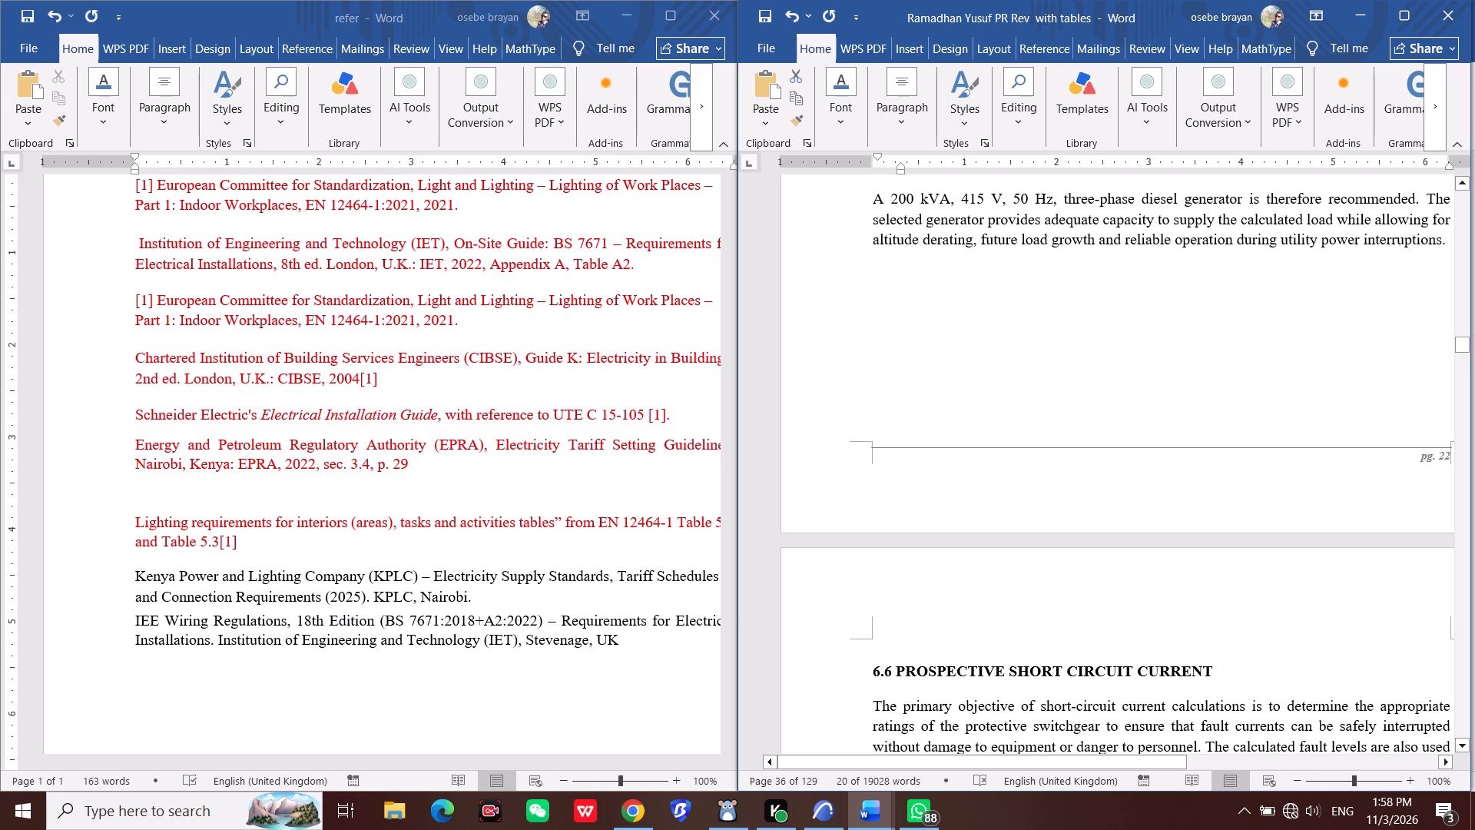
pyautogui.scroll(5, 1276, 437)
pyautogui.scroll(15, 1216, 469)
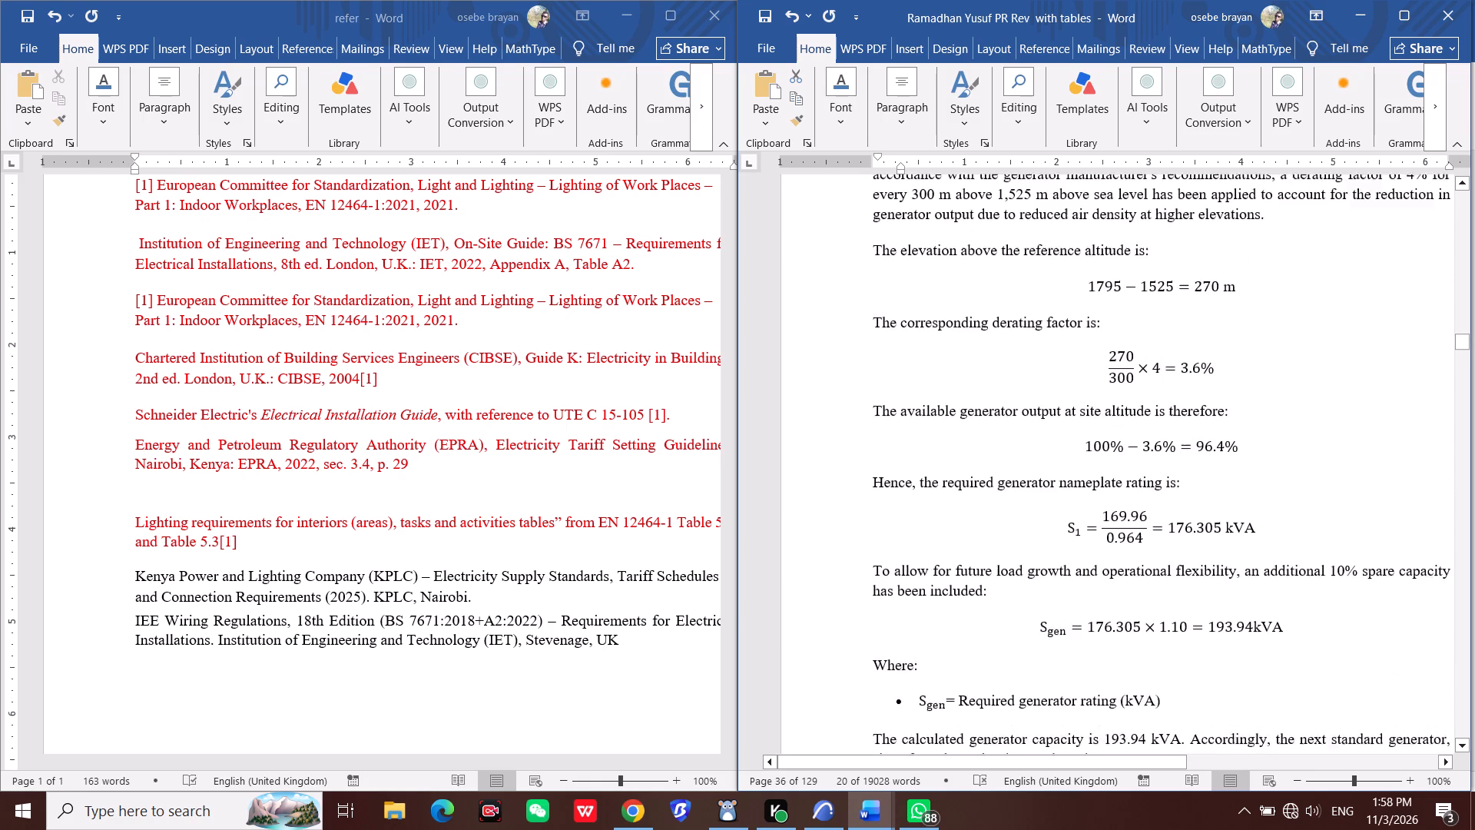
pyautogui.scroll(-5, 1216, 469)
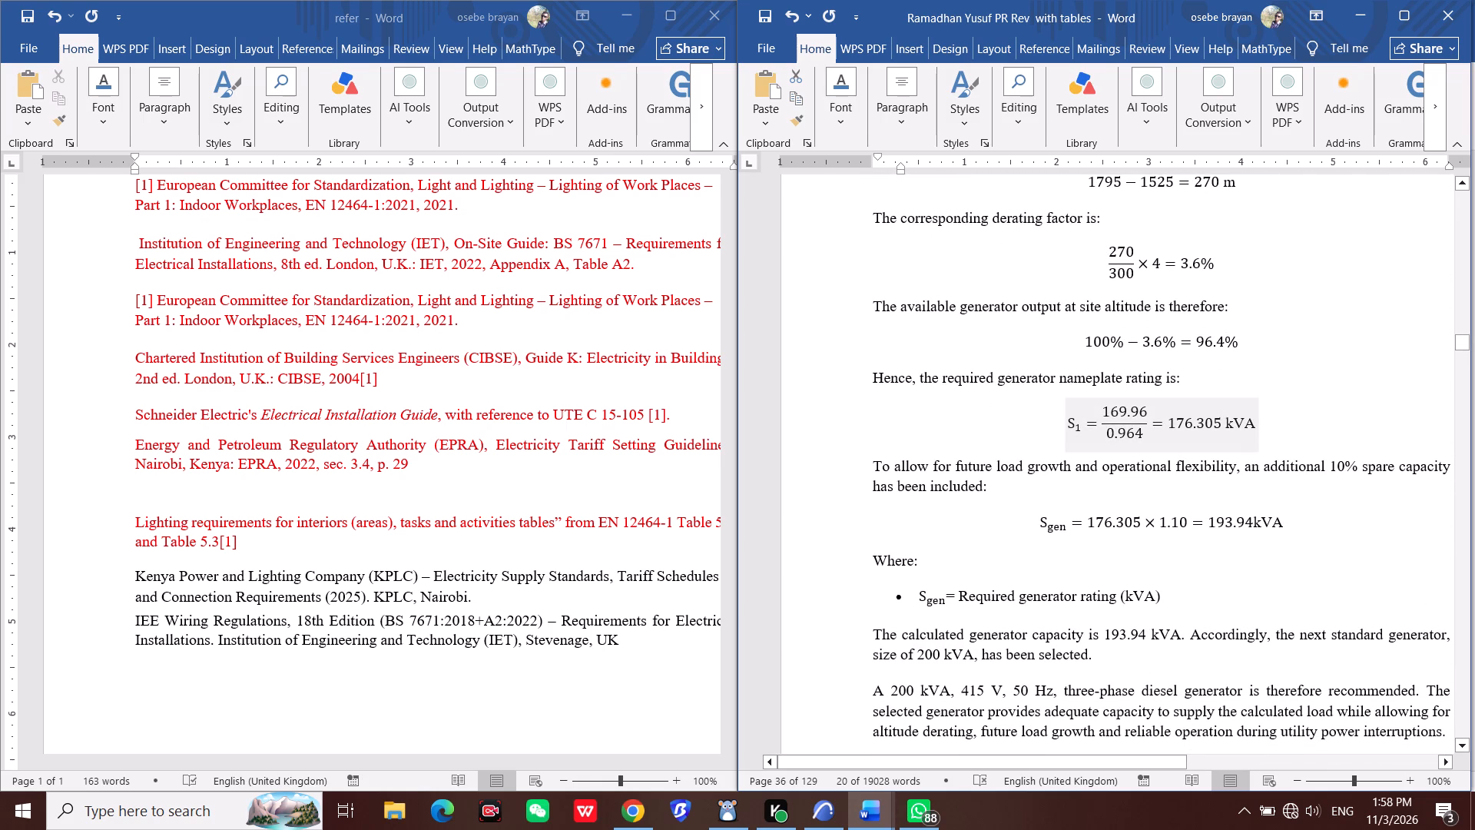
pyautogui.scroll(5, 1256, 541)
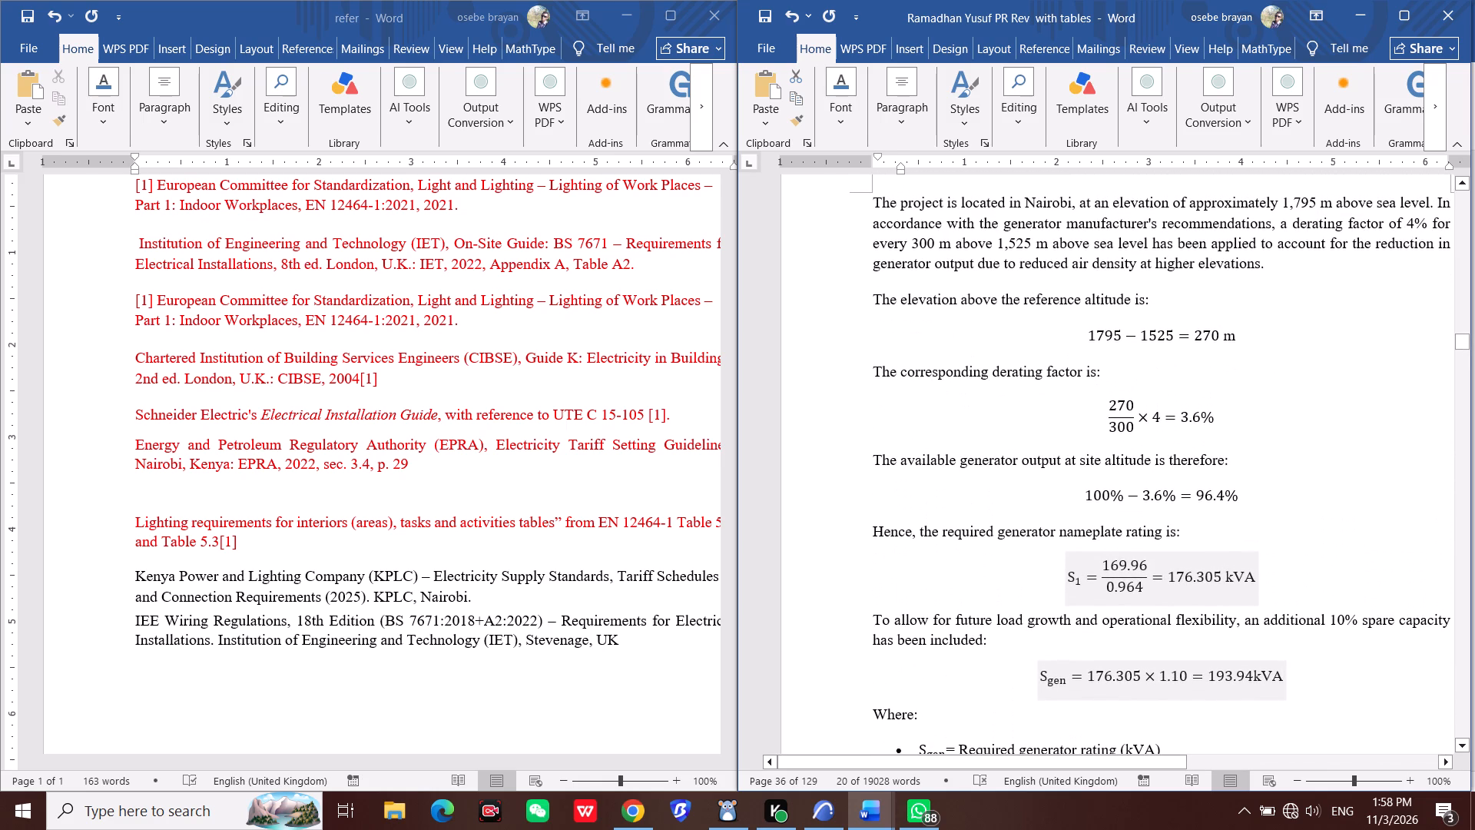
pyautogui.scroll(2, 1256, 541)
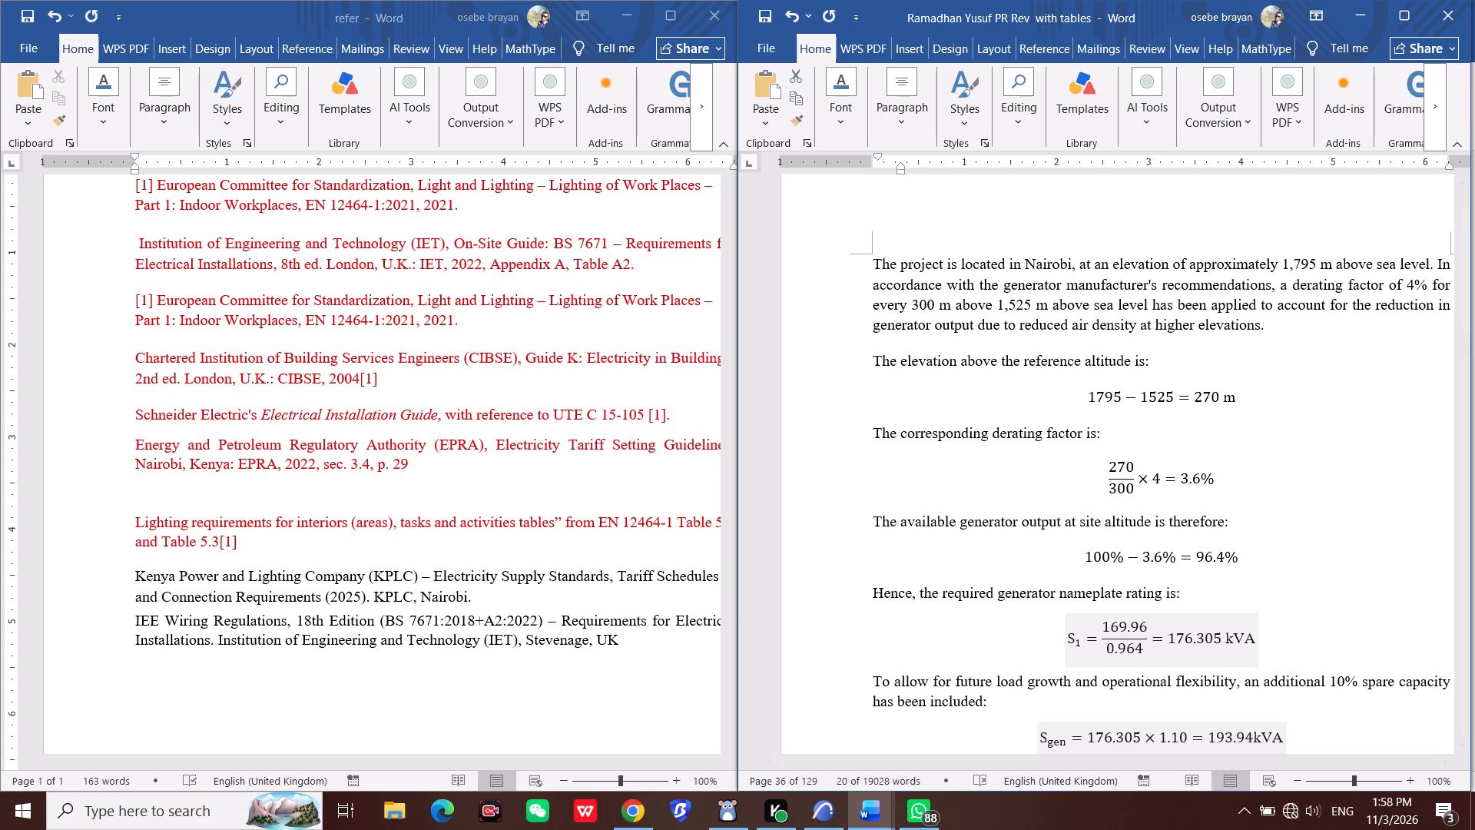
pyautogui.scroll(15, 1256, 541)
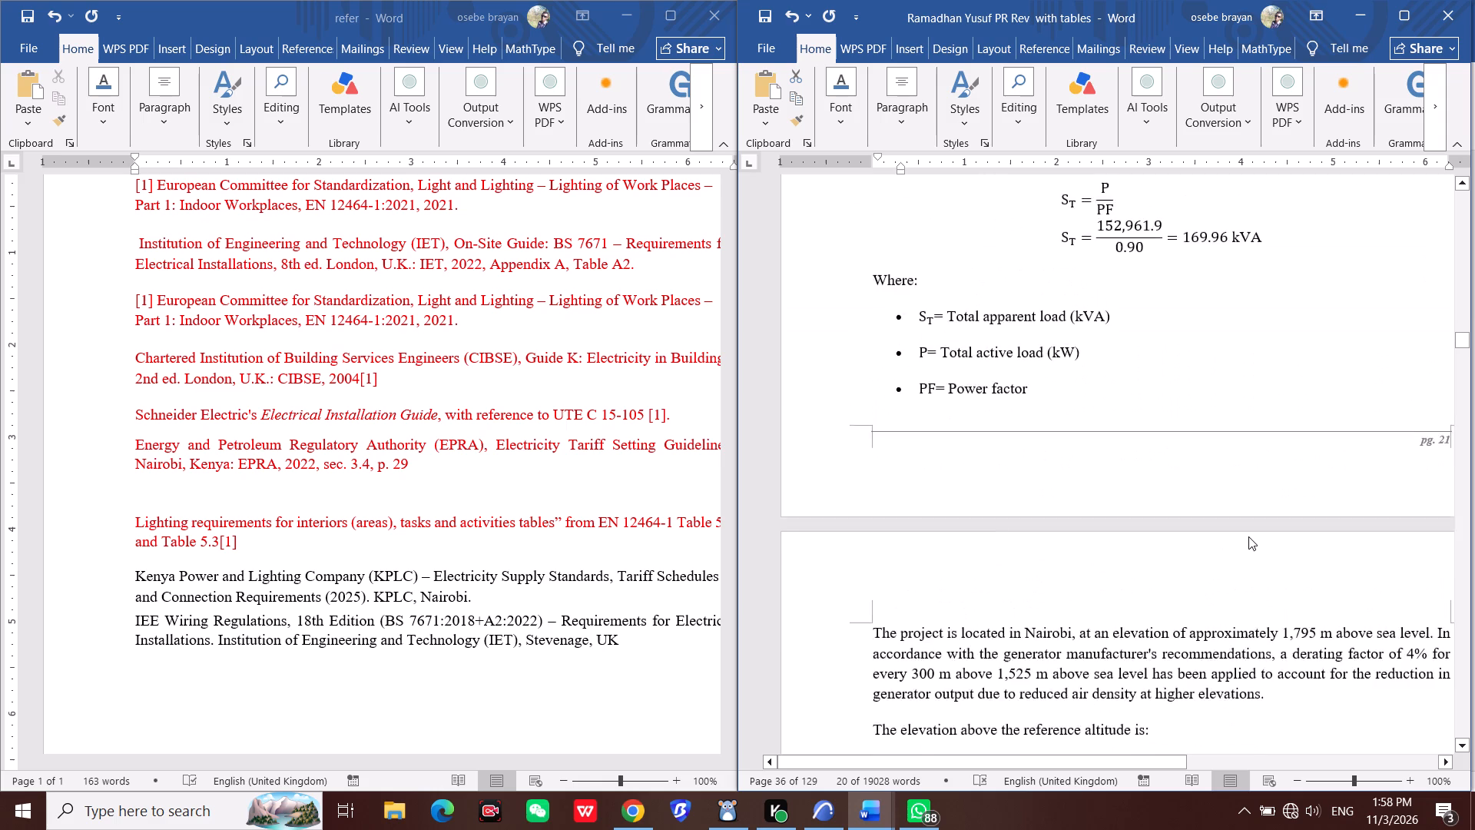
pyautogui.scroll(20, 1248, 536)
pyautogui.scroll(2, 1248, 536)
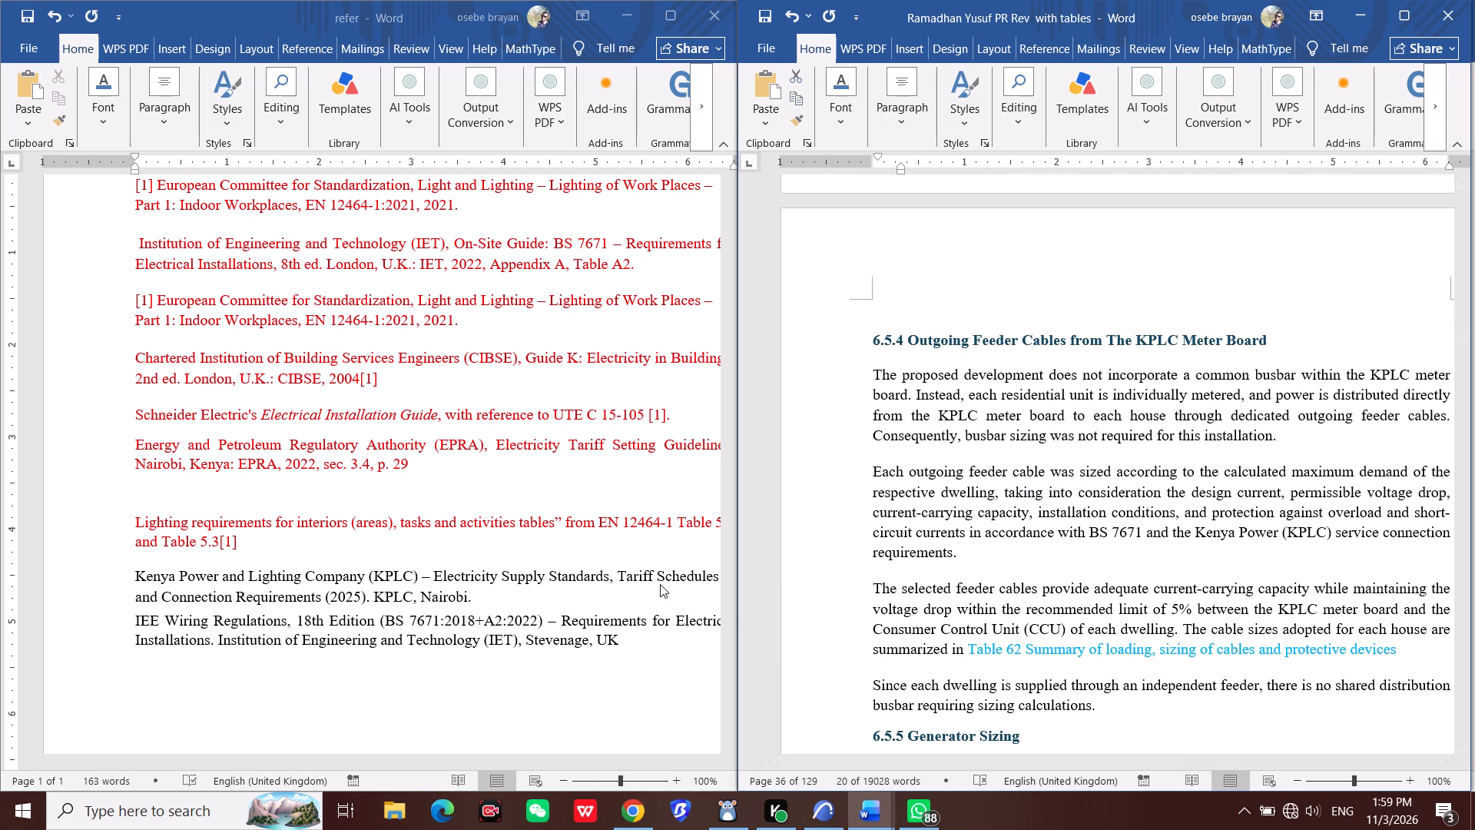
pyautogui.scroll(-1, 656, 586)
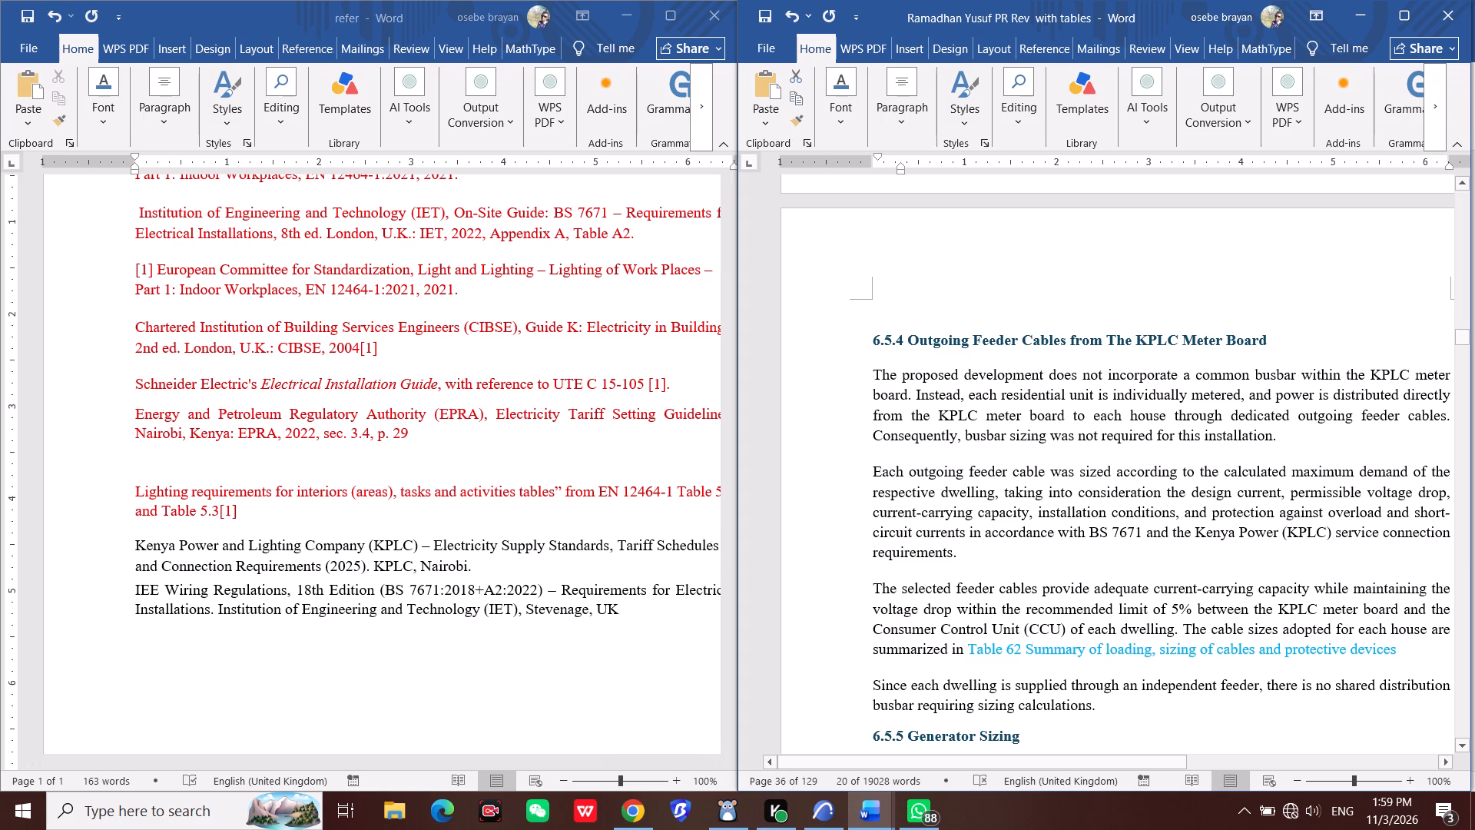
pyautogui.scroll(-1, 1254, 549)
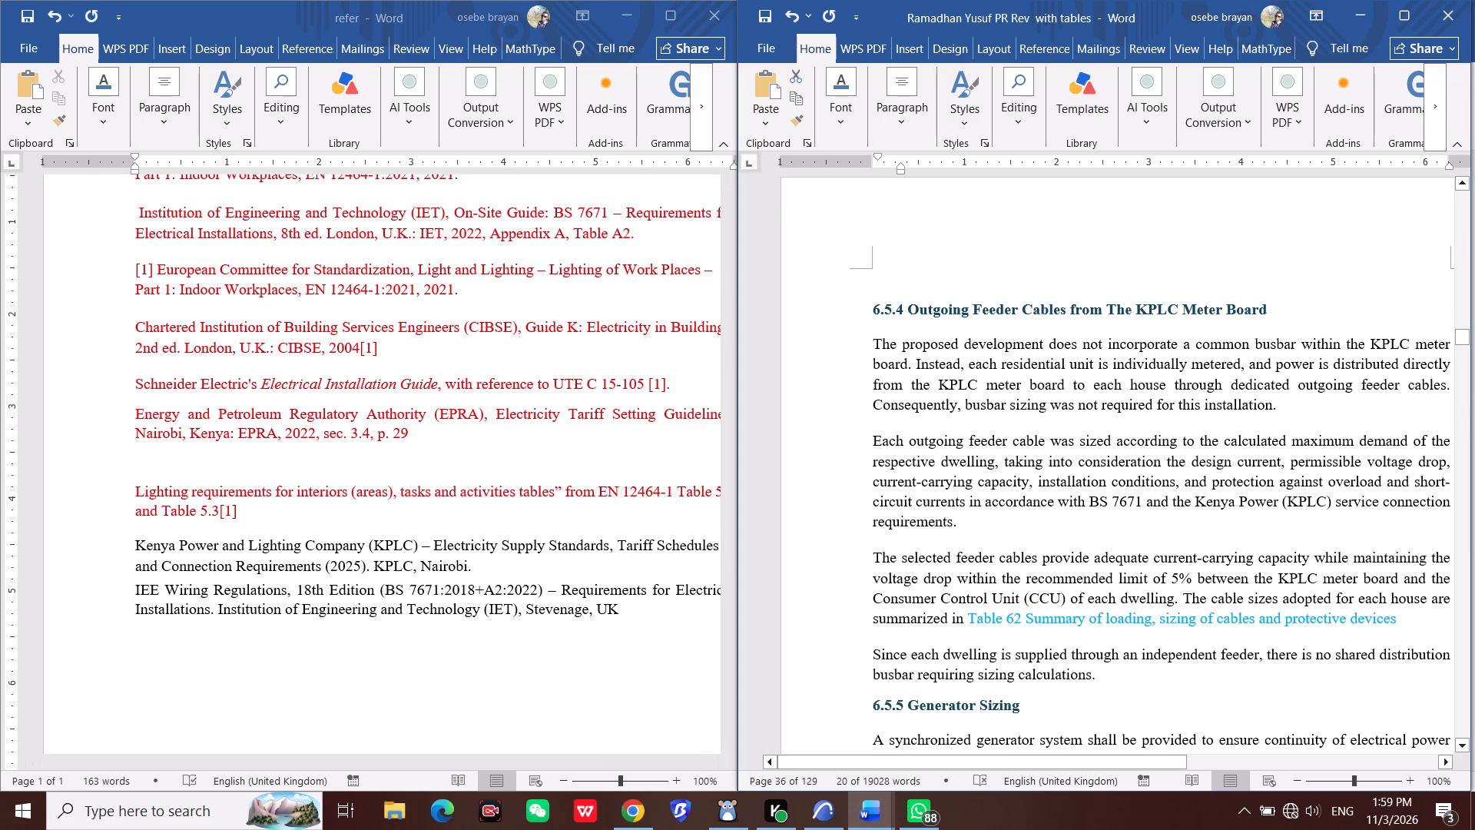
pyautogui.scroll(15, 1112, 452)
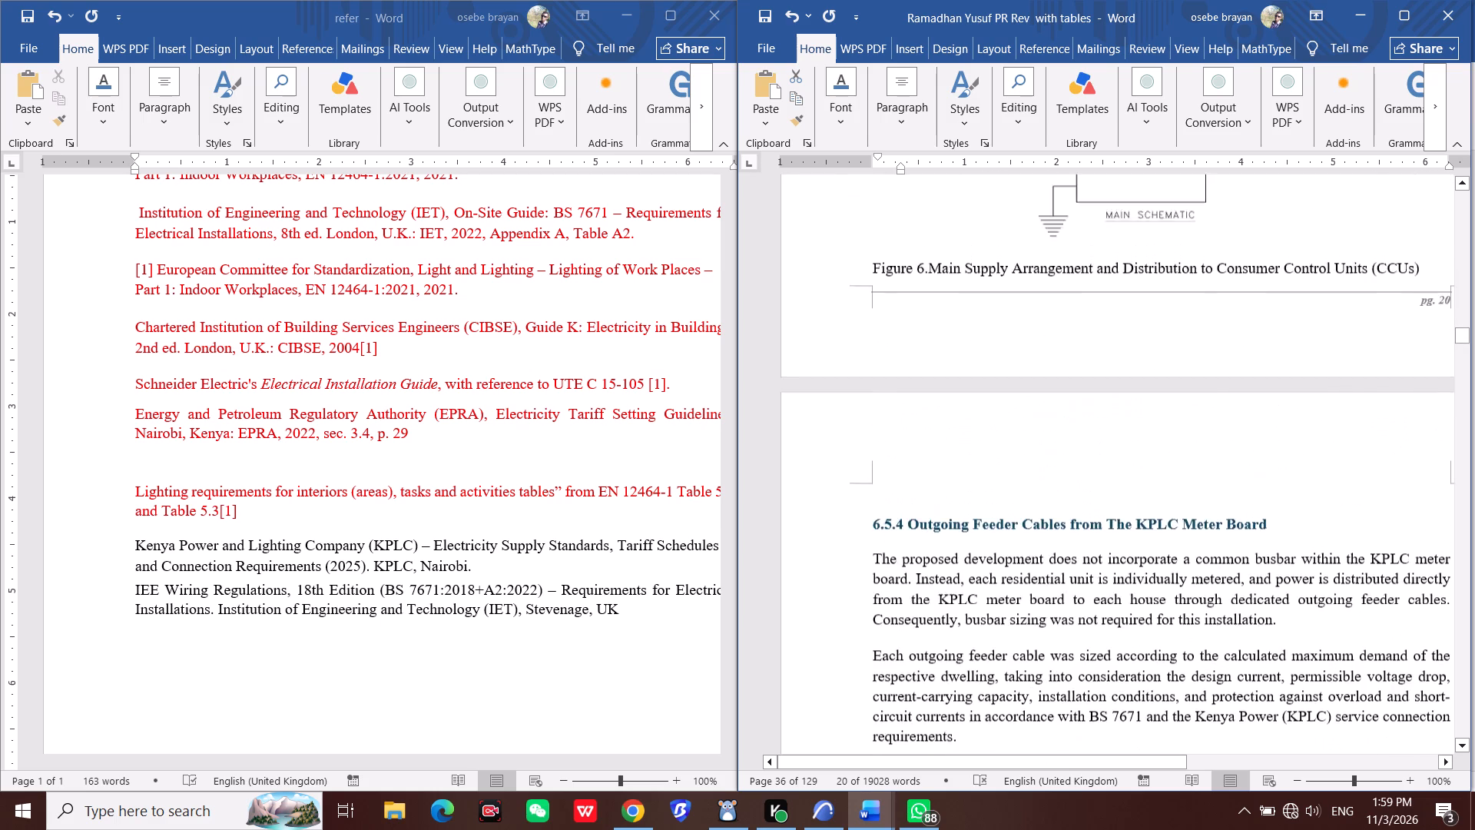
# Compare the consumer control unit single line diagrams and their captions with the figure references in section 6.5.3.
pyautogui.scroll(9, 1112, 452)
pyautogui.scroll(5, 1058, 400)
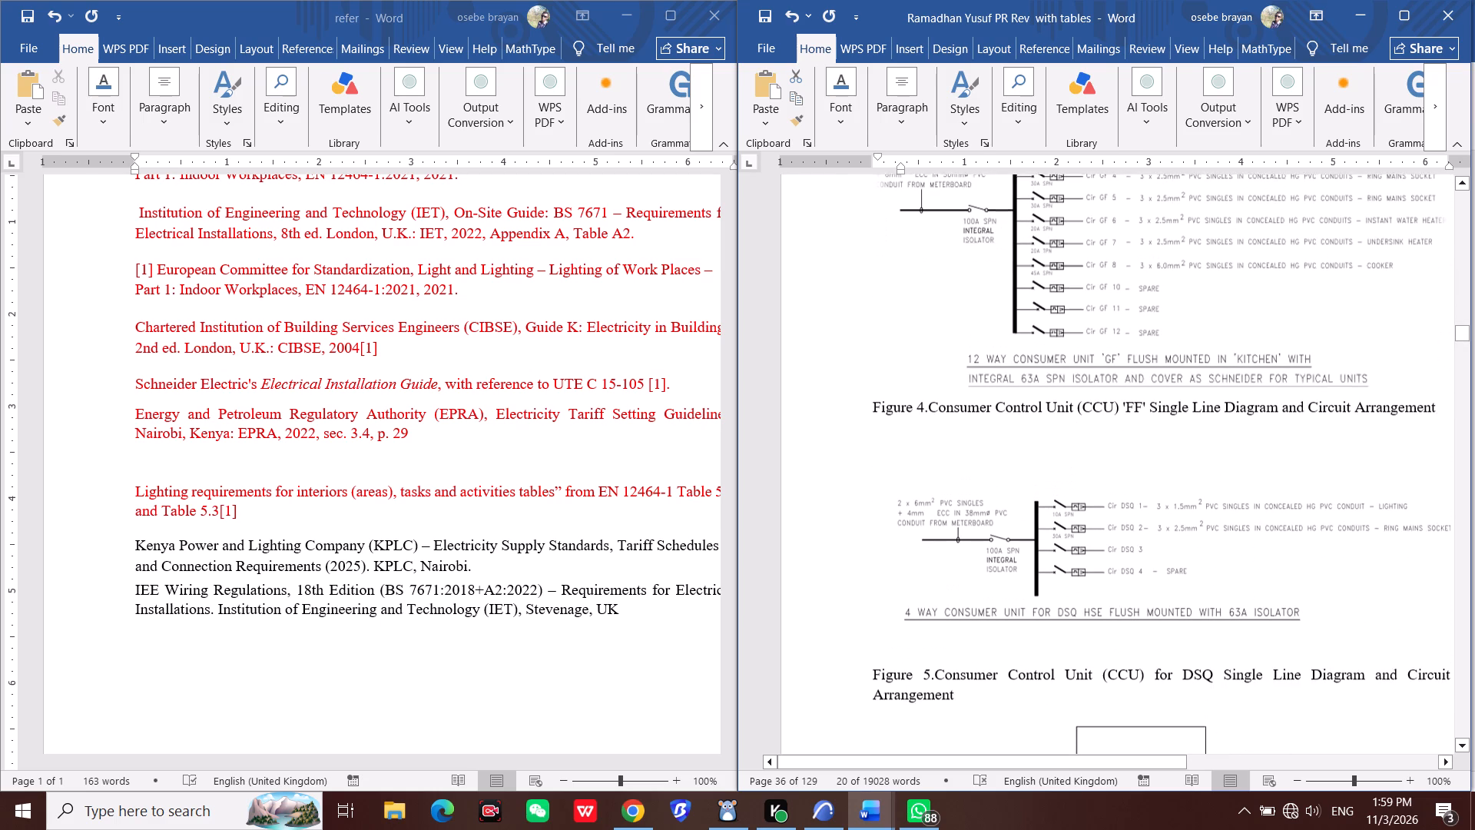
pyautogui.click(1092, 540)
pyautogui.scroll(12, 1108, 483)
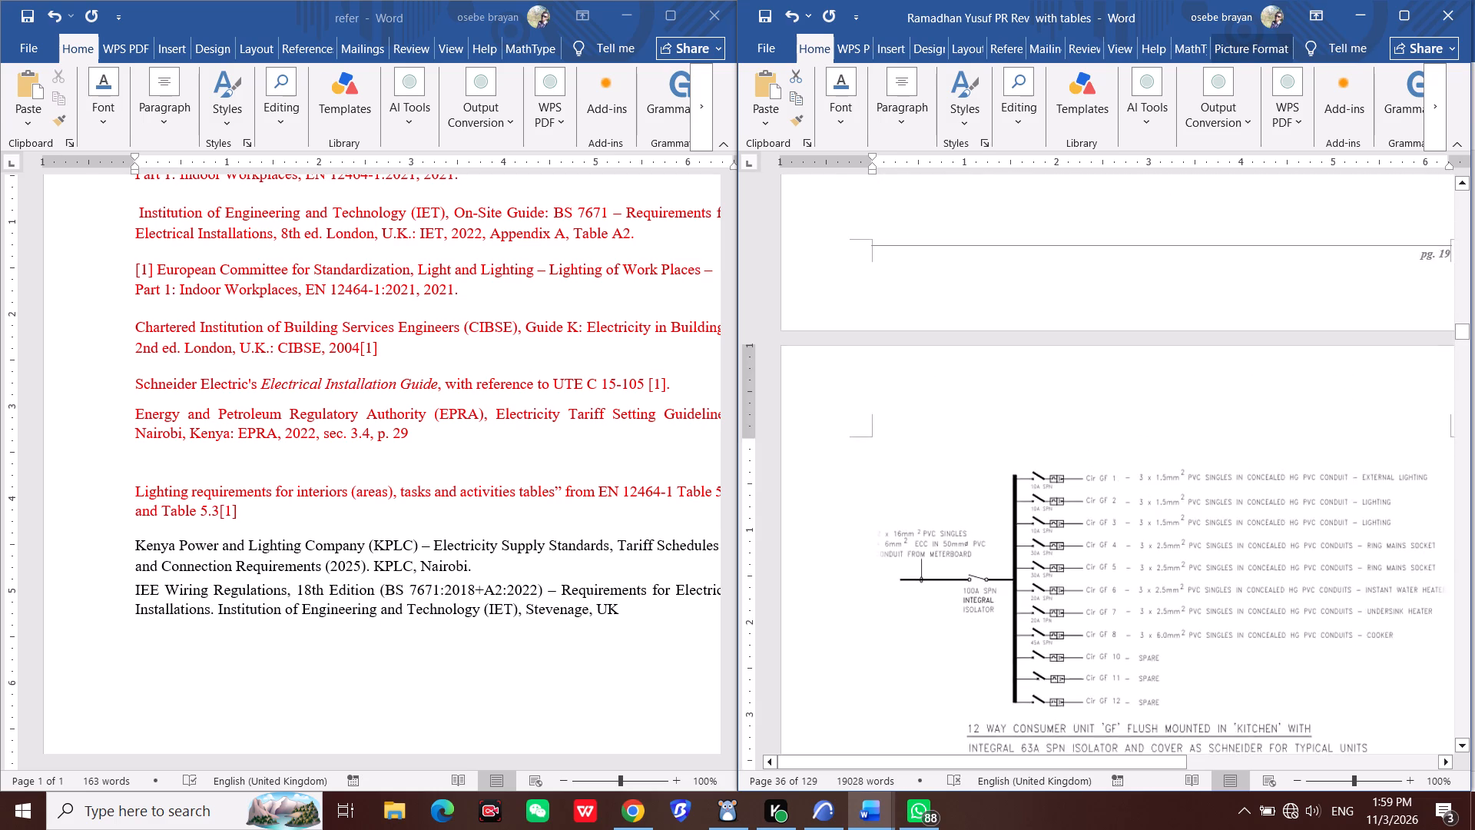
pyautogui.scroll(5, 1108, 483)
pyautogui.scroll(17, 1108, 483)
pyautogui.scroll(5, 1108, 483)
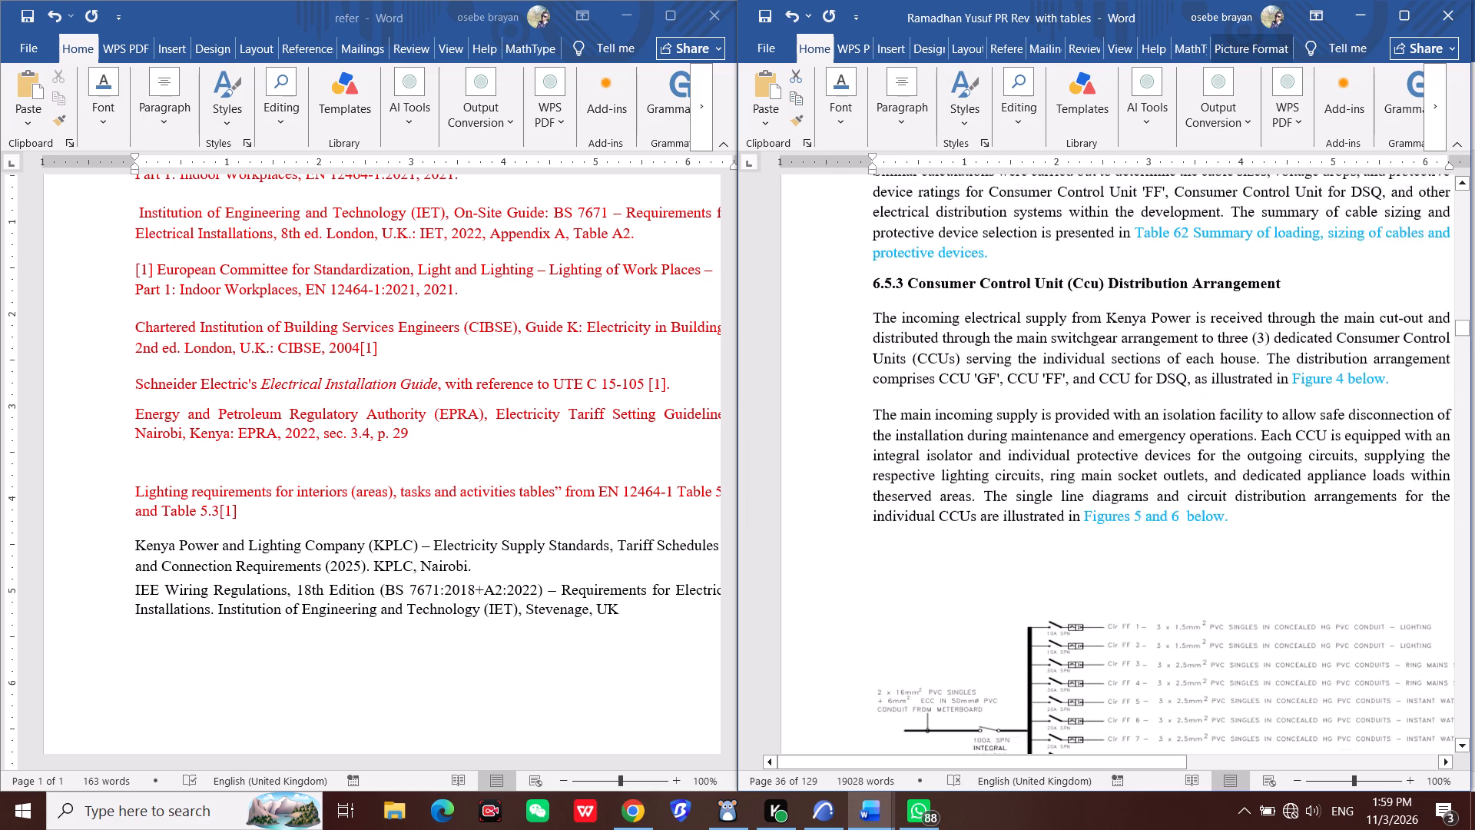
pyautogui.scroll(-4, 1200, 642)
pyautogui.click(1123, 579)
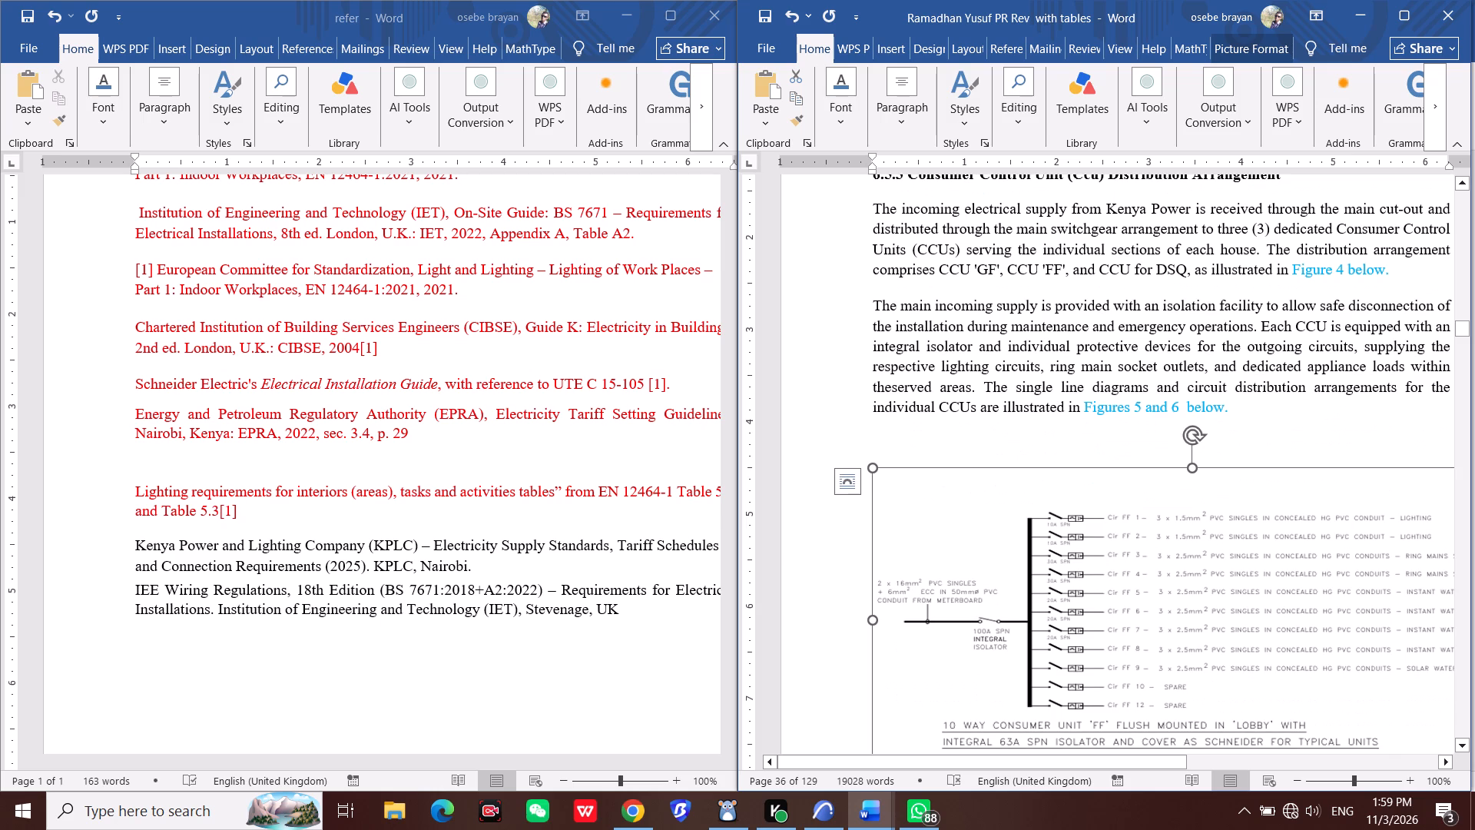
pyautogui.scroll(-3, 1119, 577)
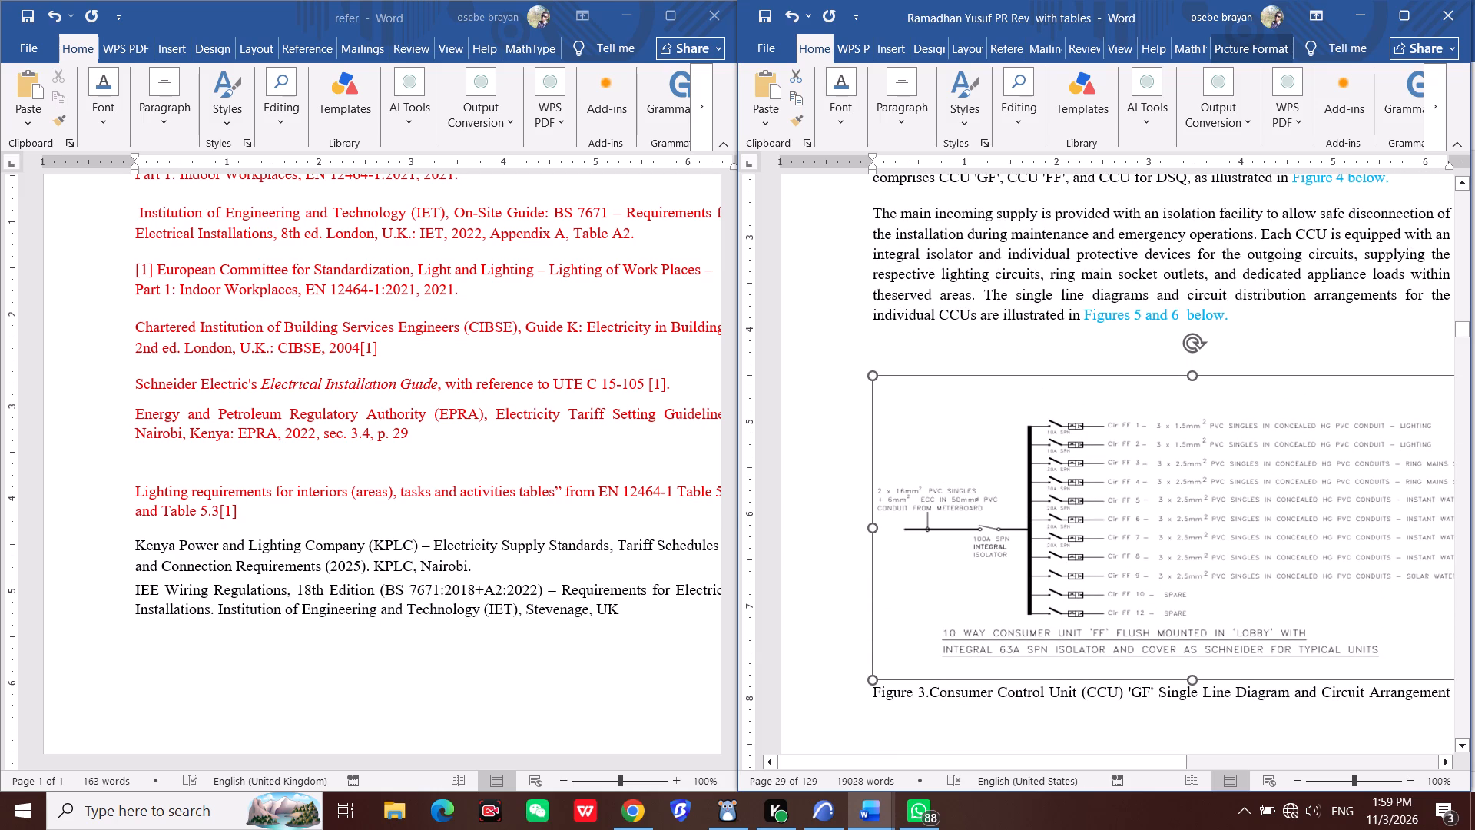
pyautogui.scroll(2, 1119, 577)
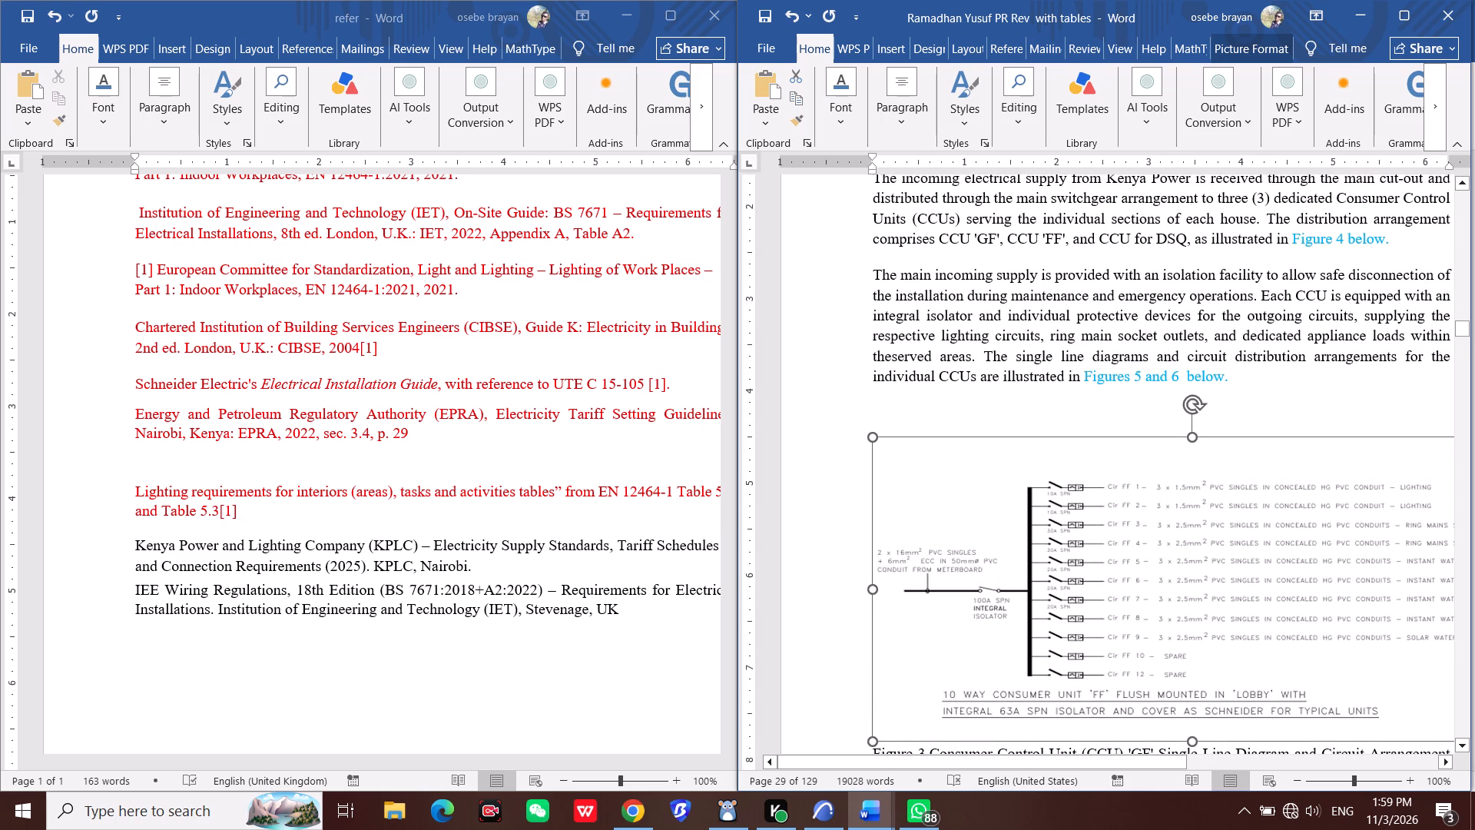
pyautogui.scroll(-2, 1119, 577)
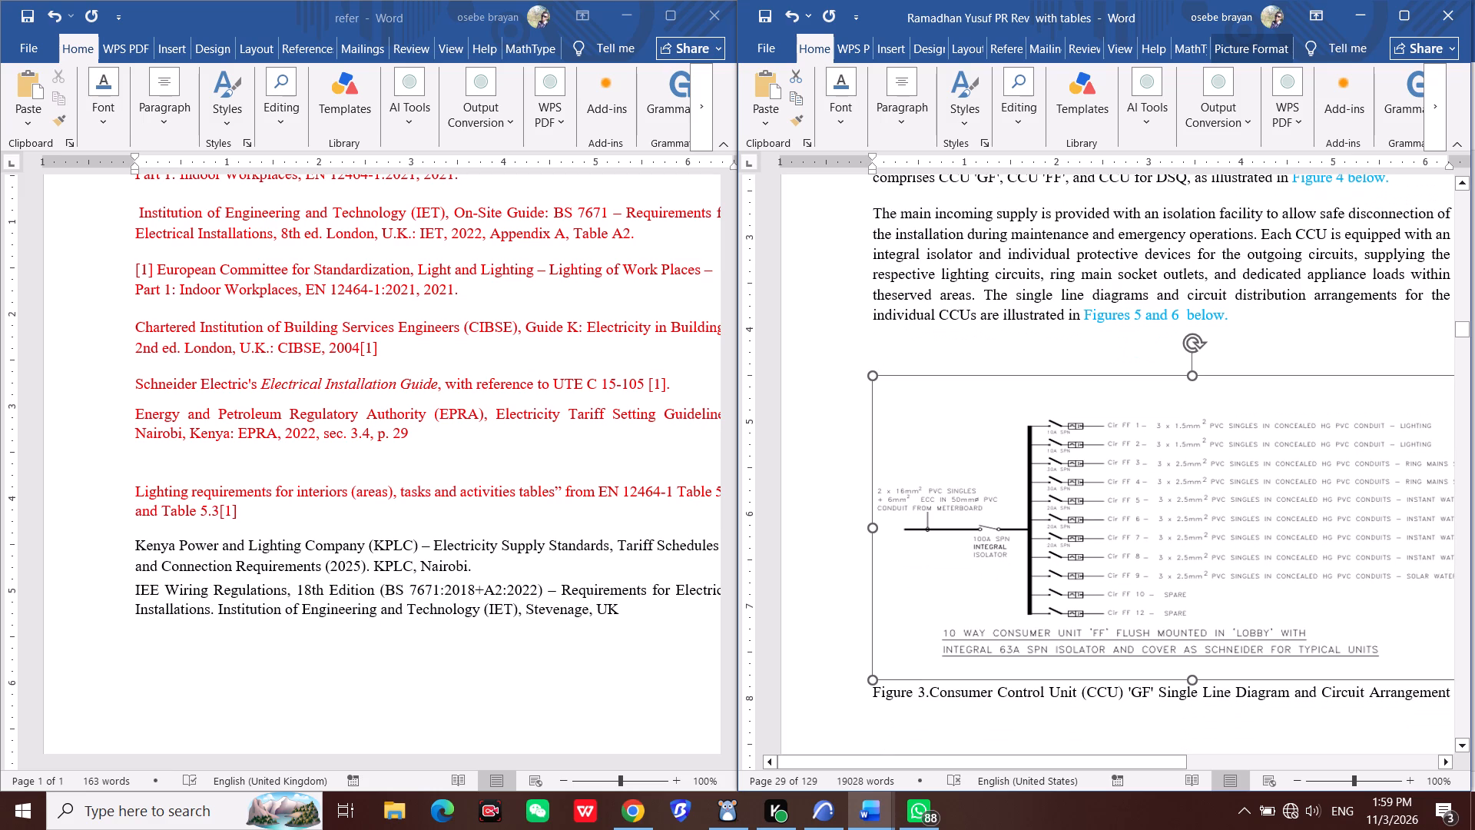
pyautogui.scroll(4, 1119, 577)
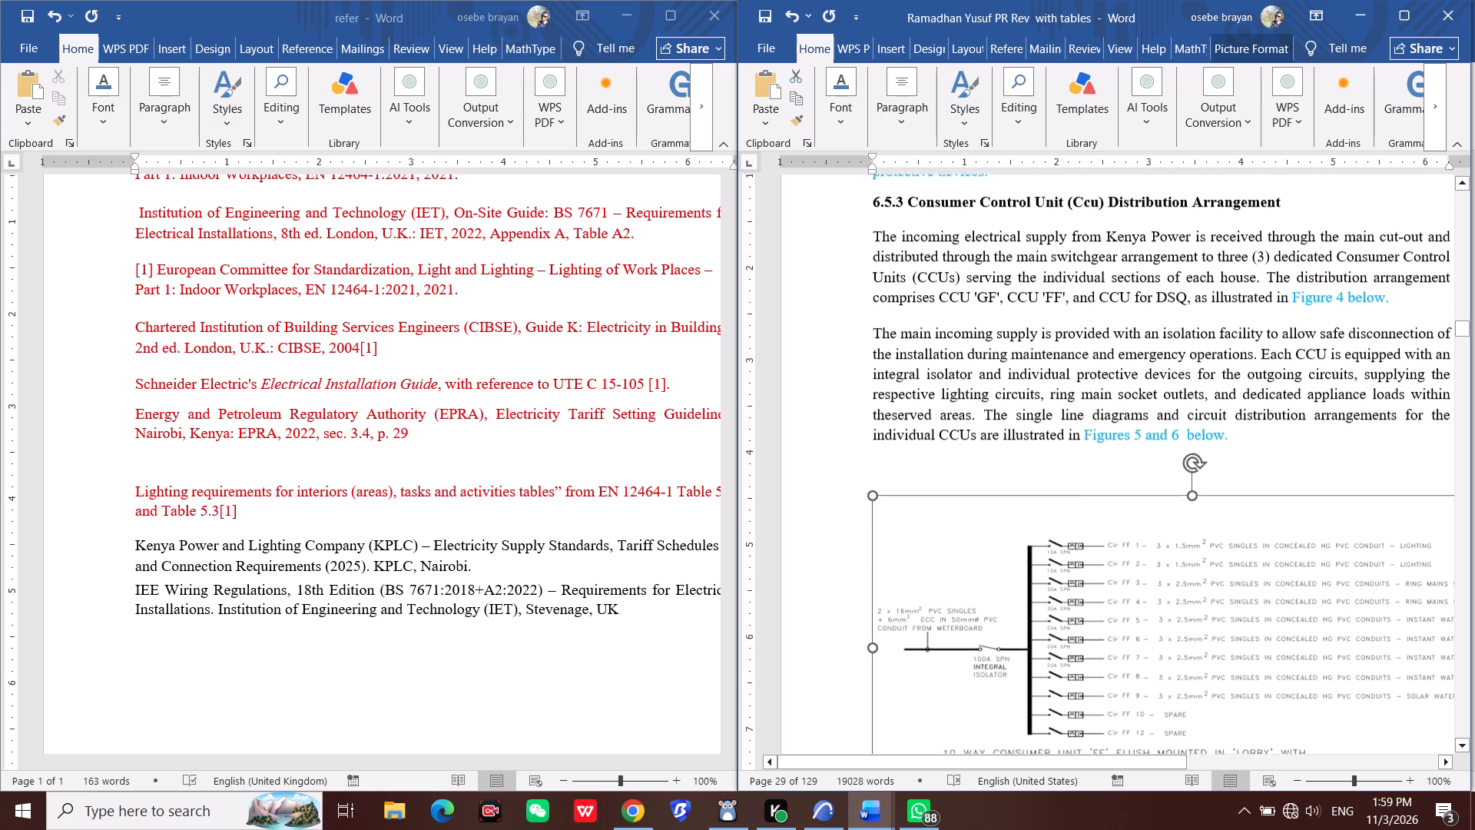
pyautogui.scroll(1, 1122, 583)
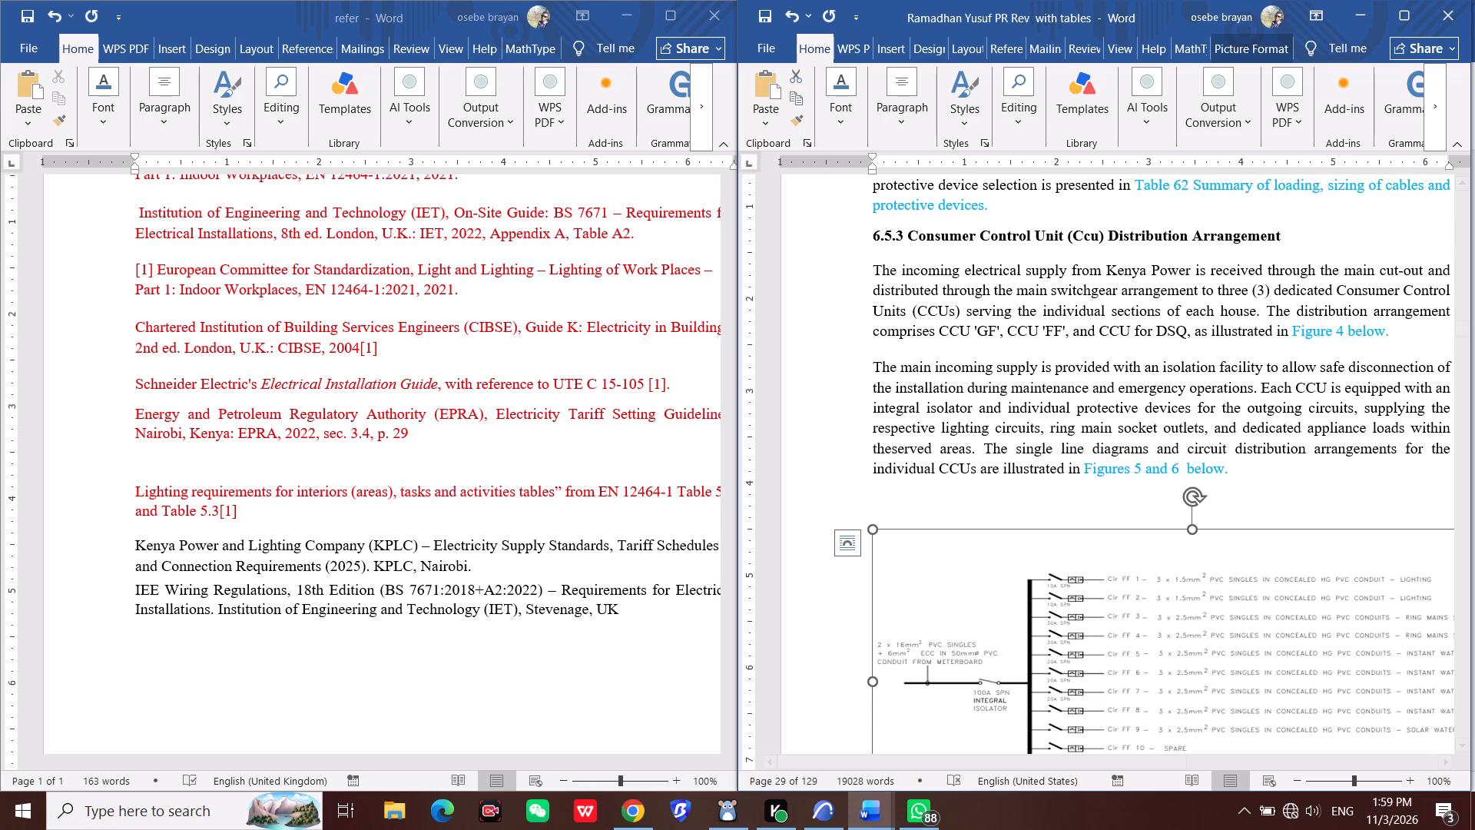
pyautogui.scroll(-1, 1122, 583)
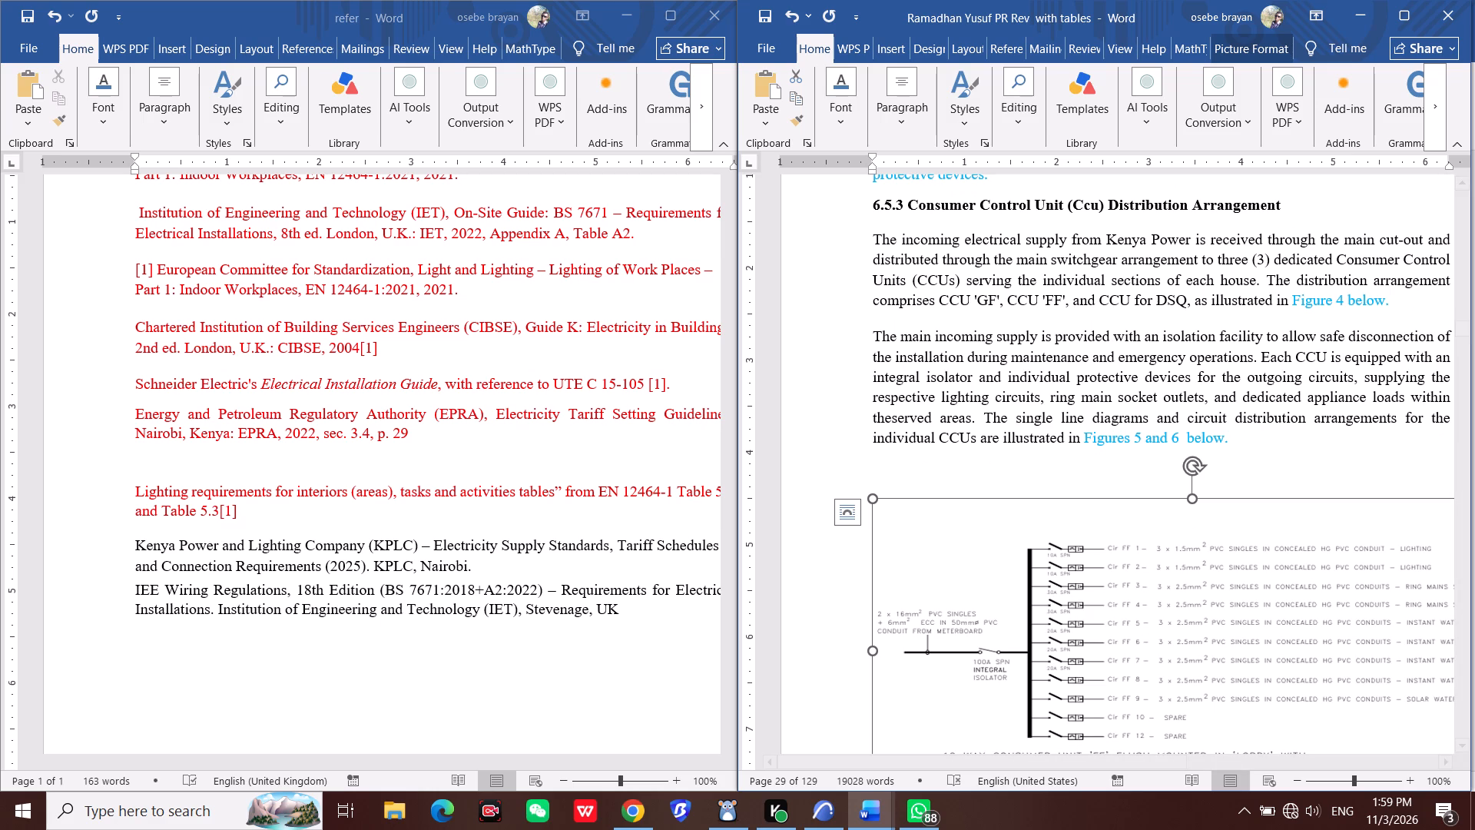
# Check the captions of the consumer control unit diagrams and main schematic, Figures 3 to 6, against the figure references in section 6.5.3.
pyautogui.scroll(-10, 1133, 577)
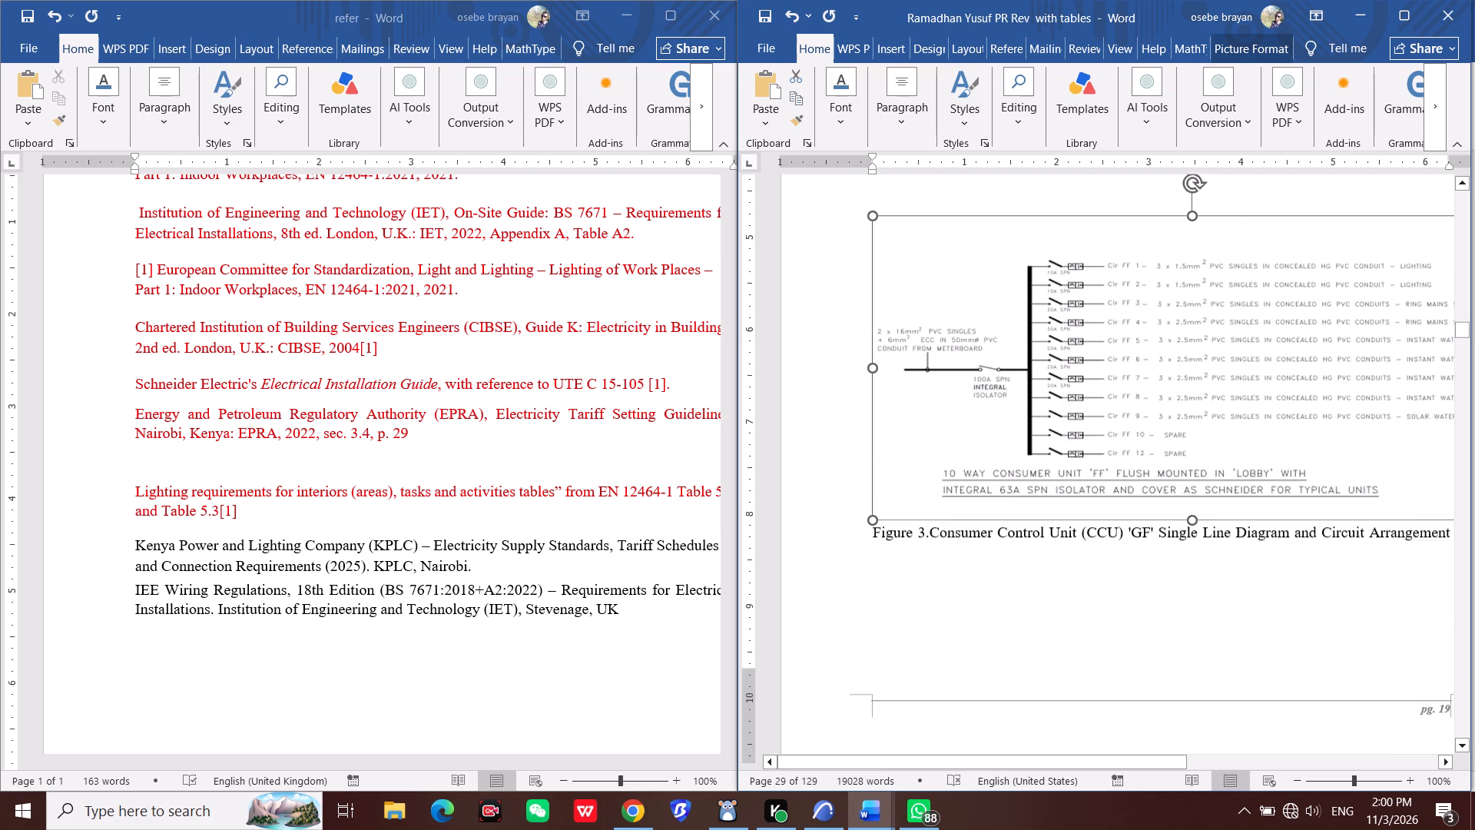
pyautogui.scroll(4, 1140, 577)
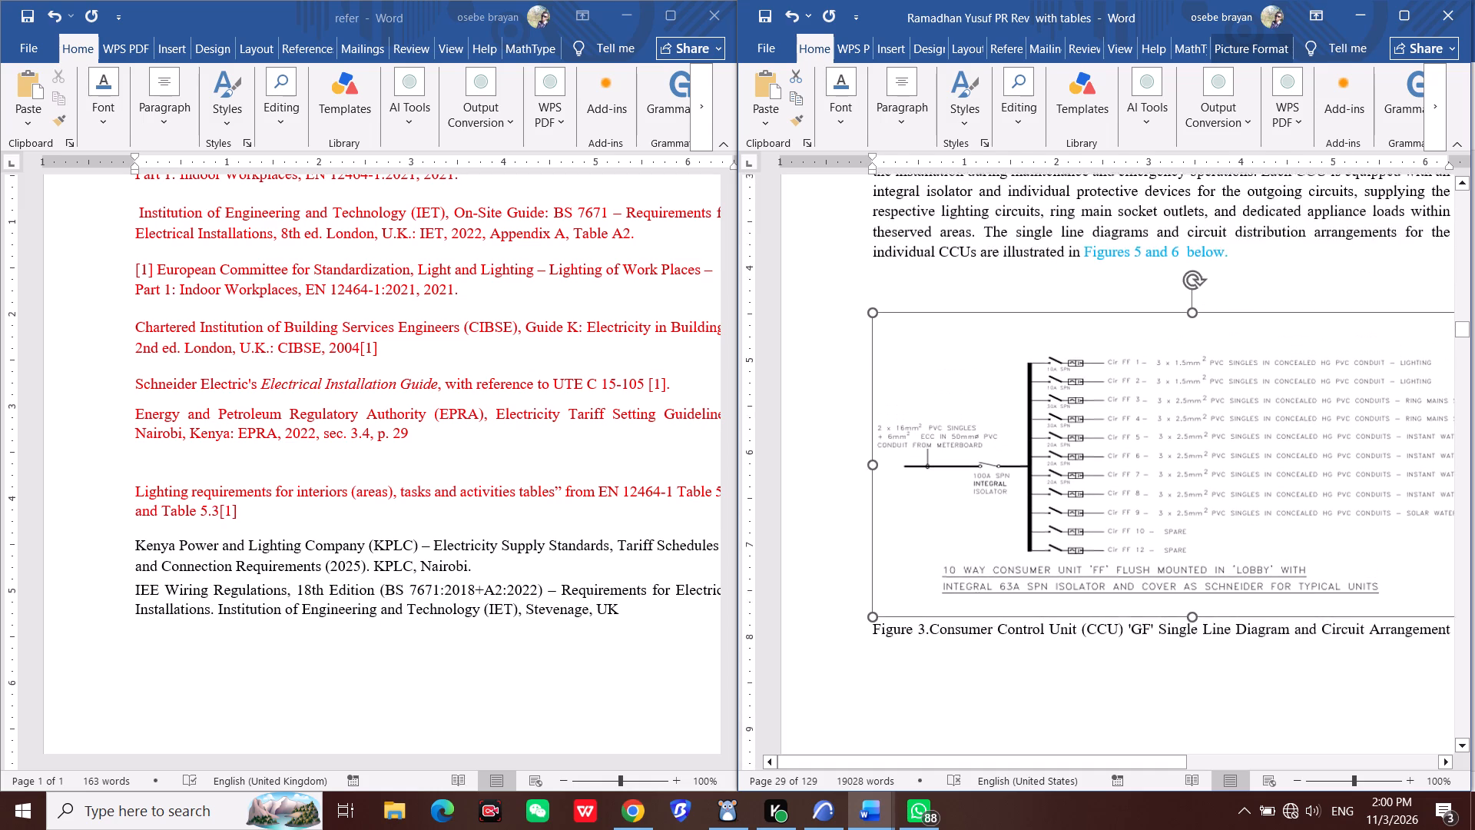
pyautogui.scroll(4, 1140, 577)
pyautogui.scroll(-4, 1140, 577)
pyautogui.scroll(4, 1140, 577)
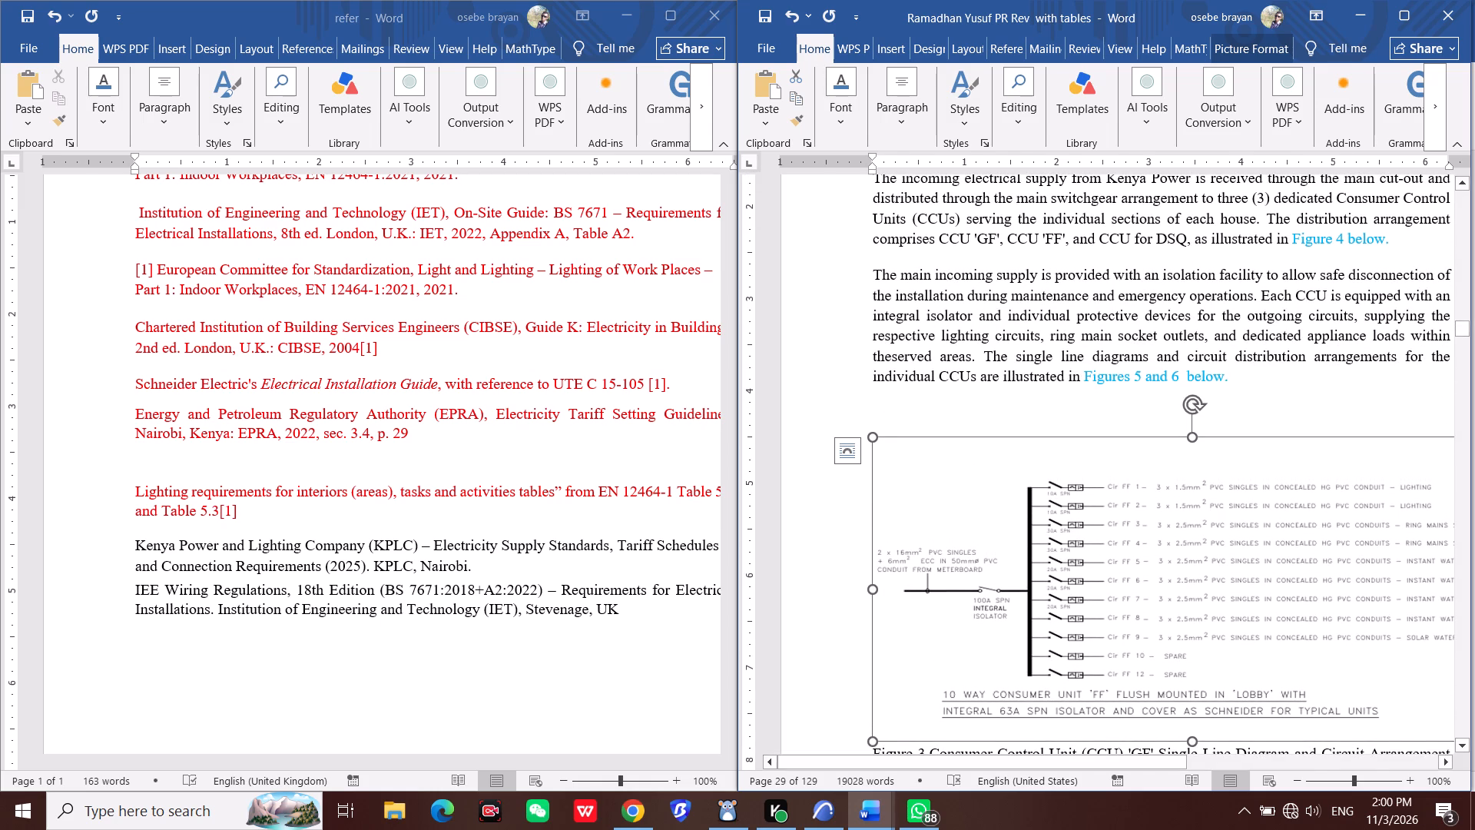
pyautogui.scroll(-15, 1140, 577)
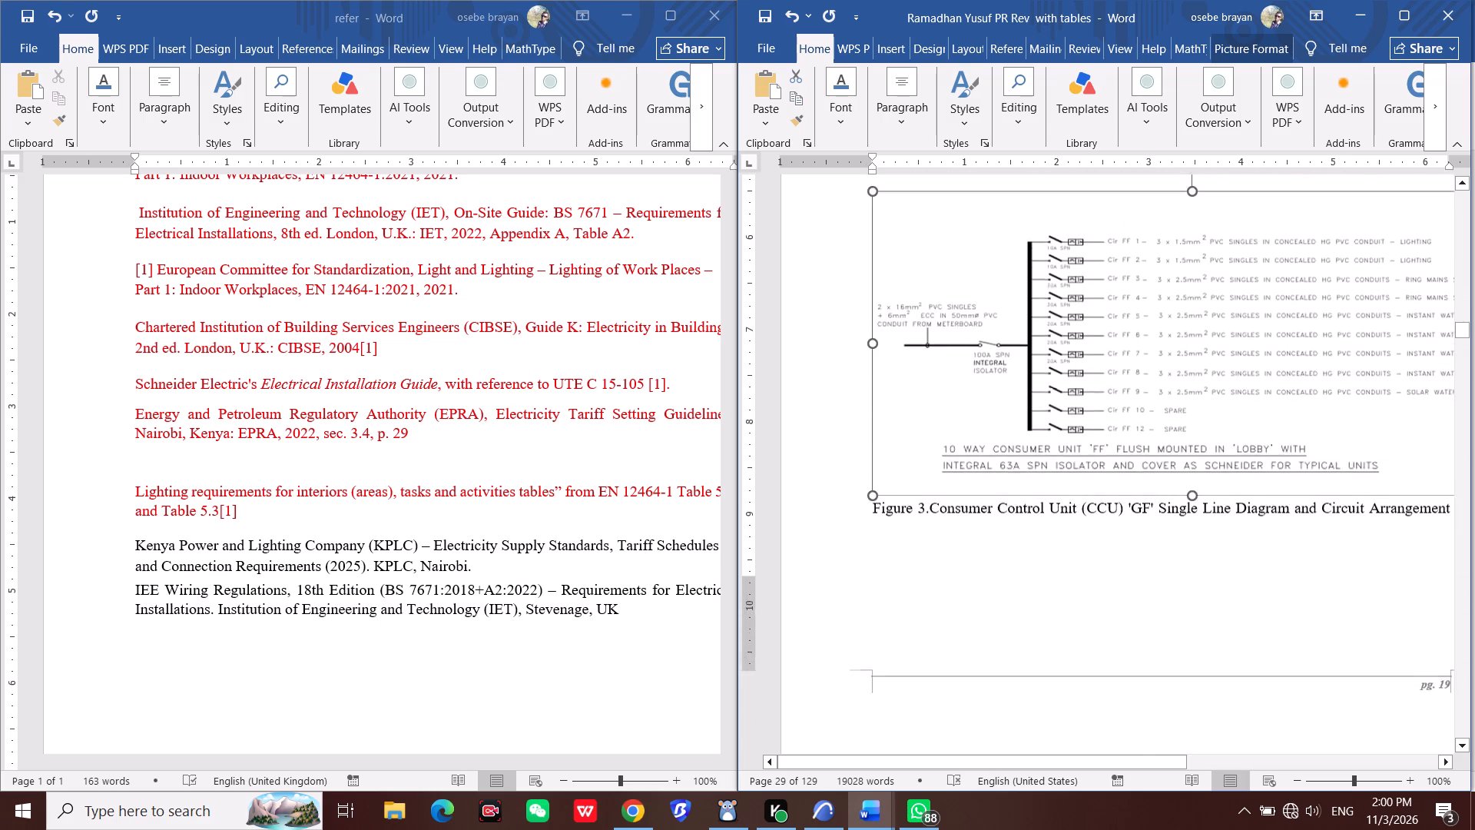
pyautogui.scroll(-18, 1136, 577)
pyautogui.scroll(-3, 1136, 577)
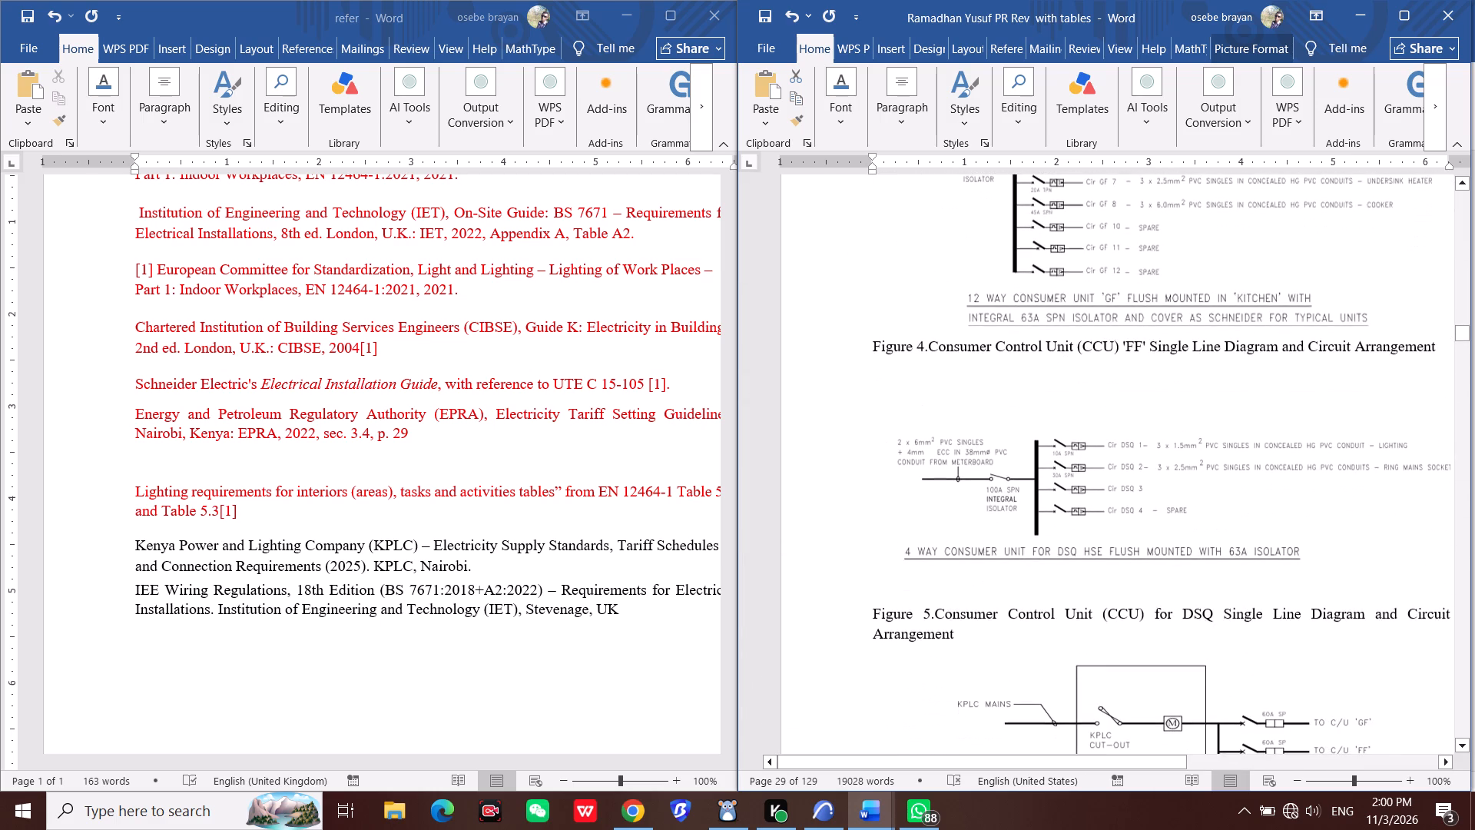
pyautogui.scroll(-8, 1136, 577)
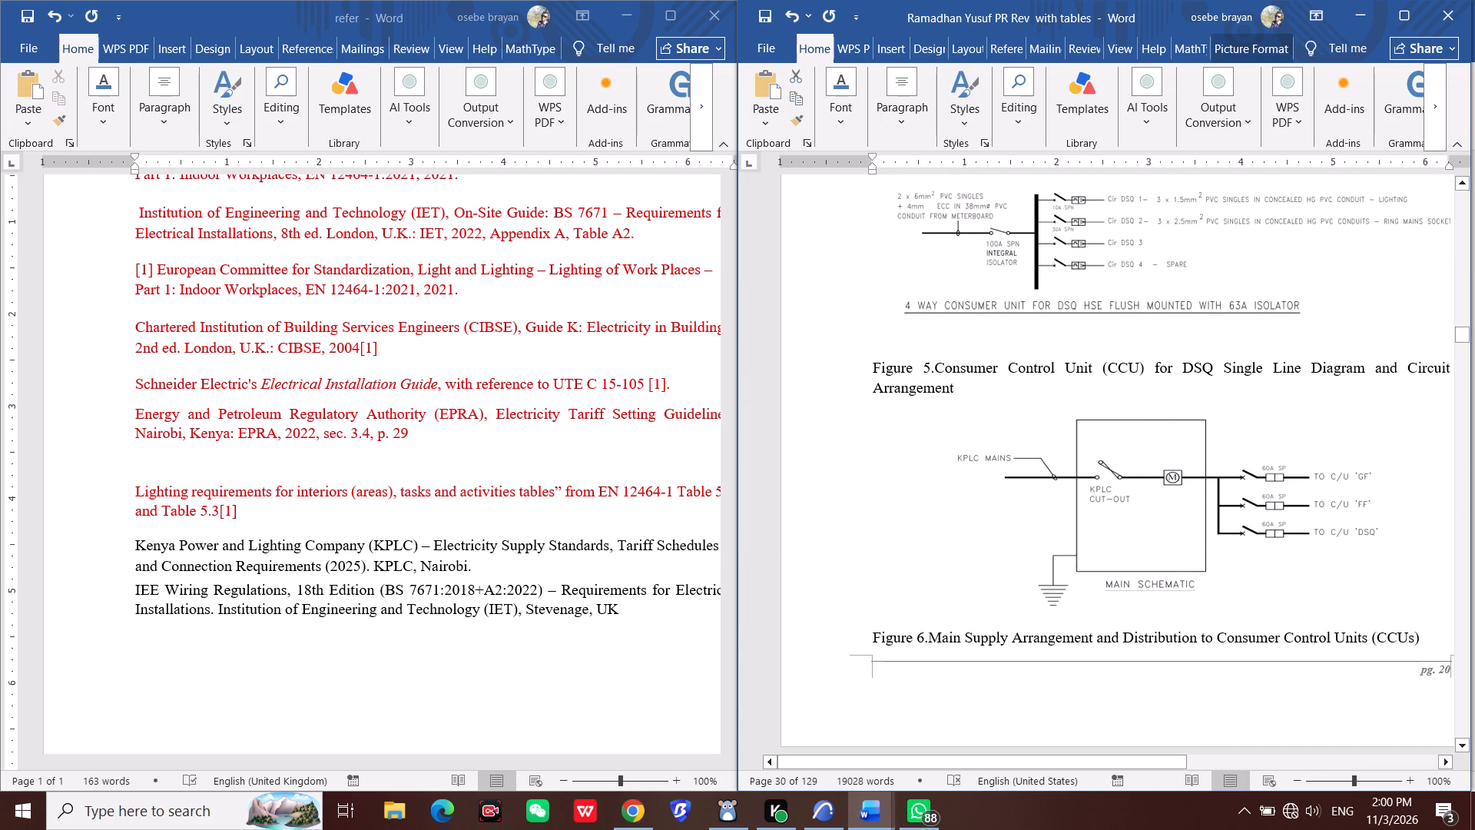
# Recheck the order of the 'FF' and 'GF' single line diagrams against the section 6.5.3 text and the Figure 3 caption.
pyautogui.scroll(18, 1136, 571)
pyautogui.scroll(10, 1136, 571)
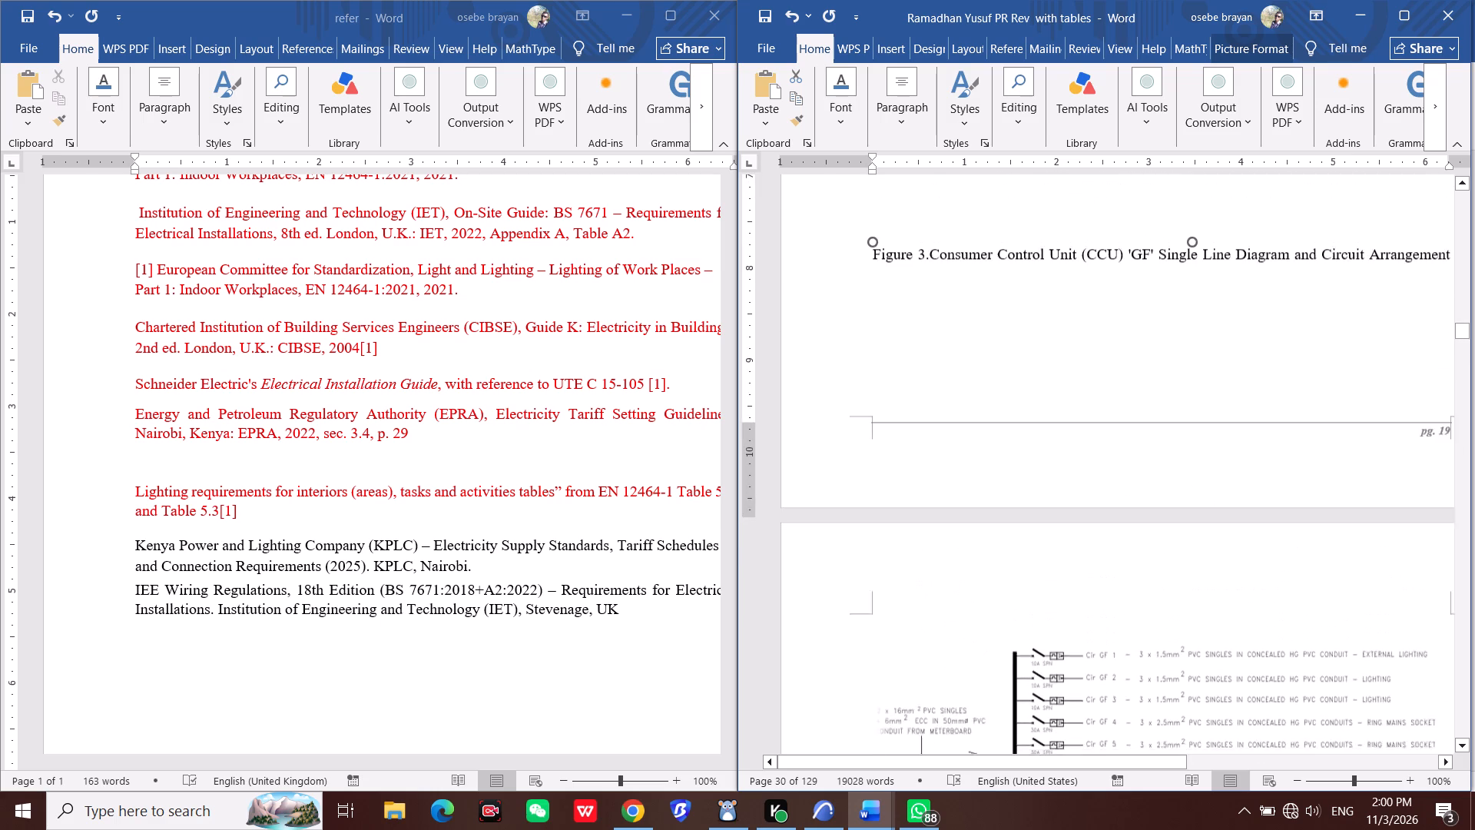
pyautogui.scroll(15, 1136, 571)
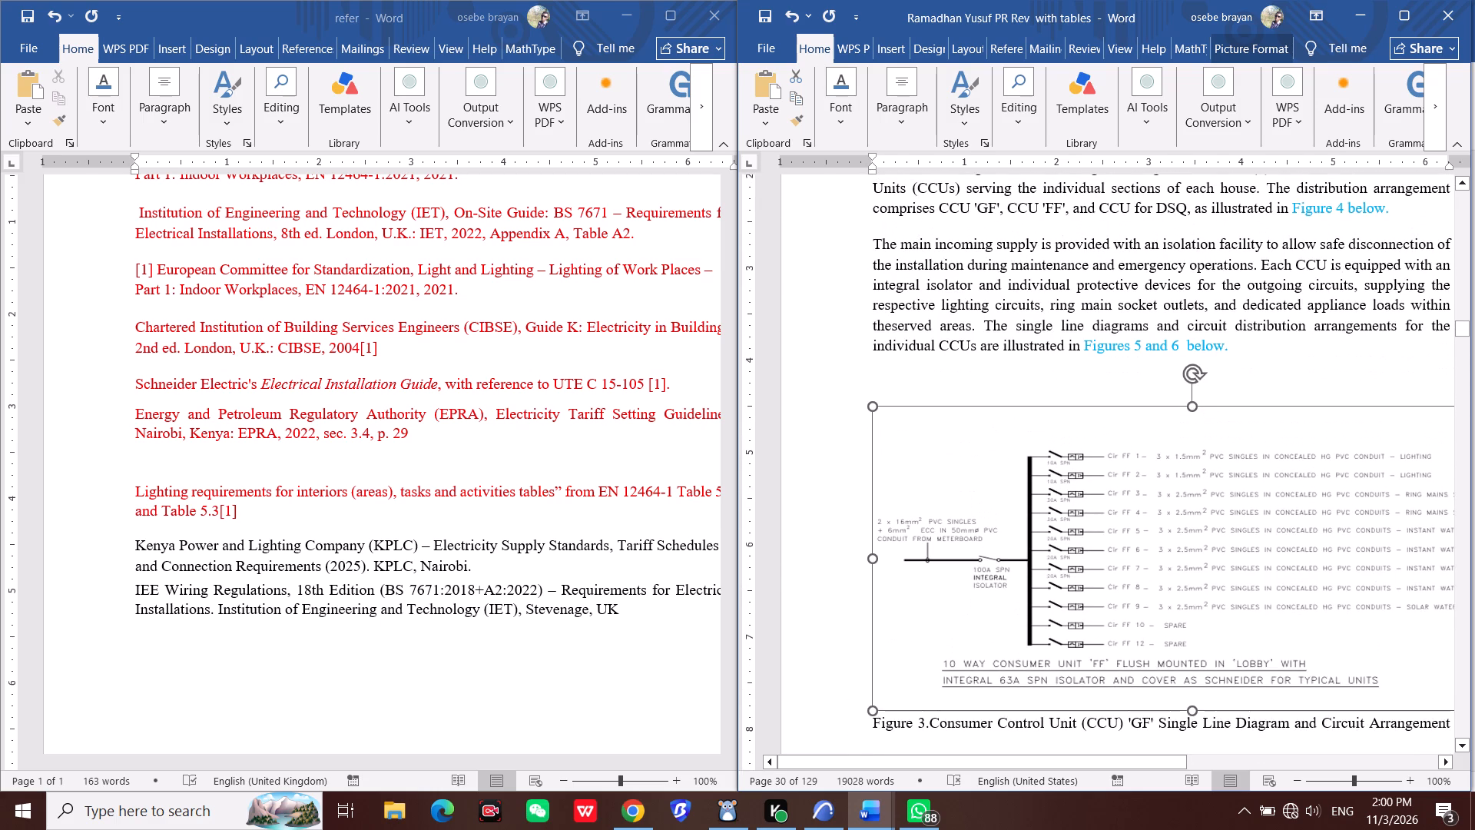
pyautogui.scroll(3, 1136, 571)
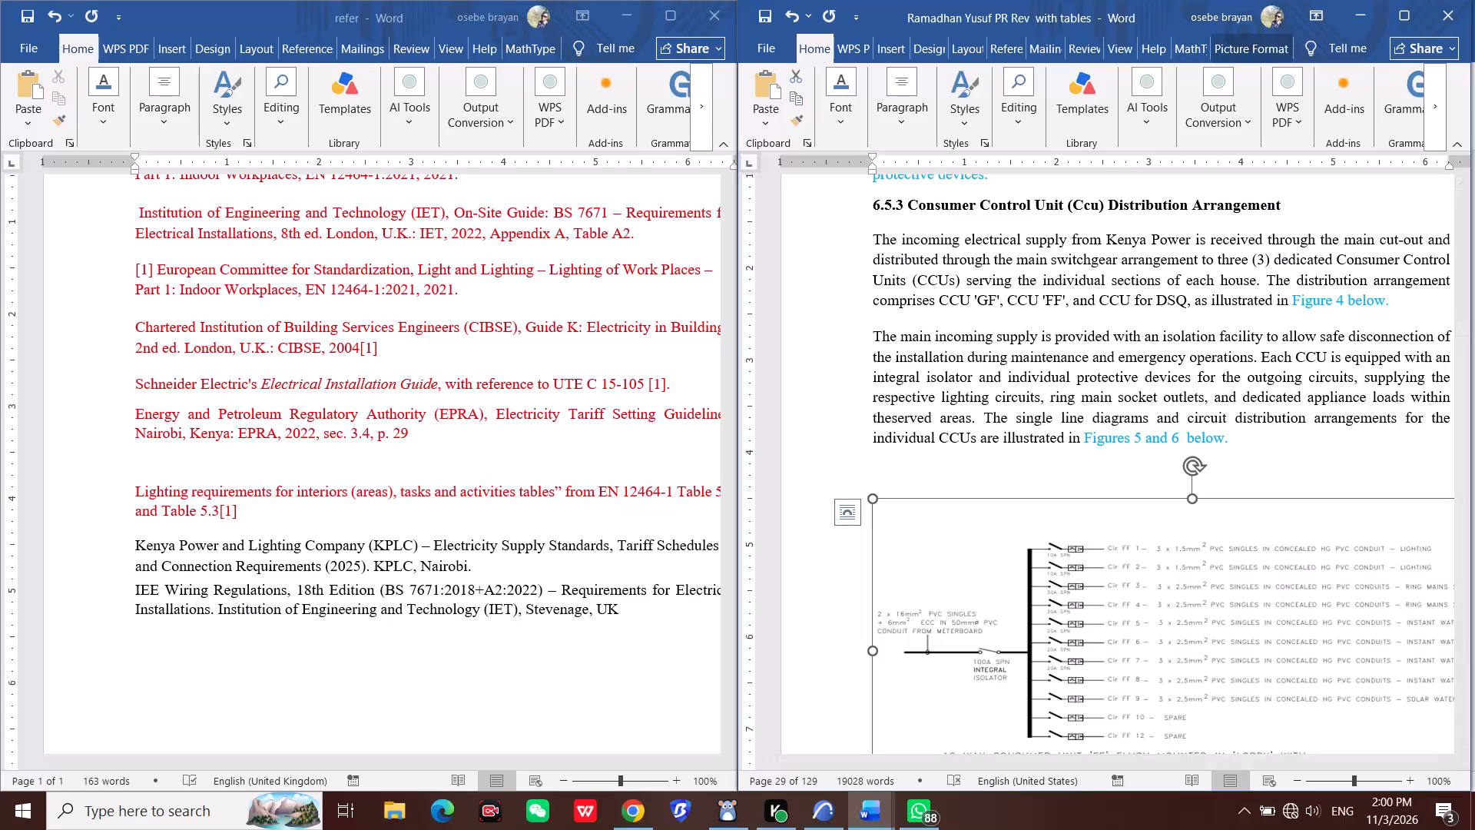
pyautogui.scroll(-2, 1136, 571)
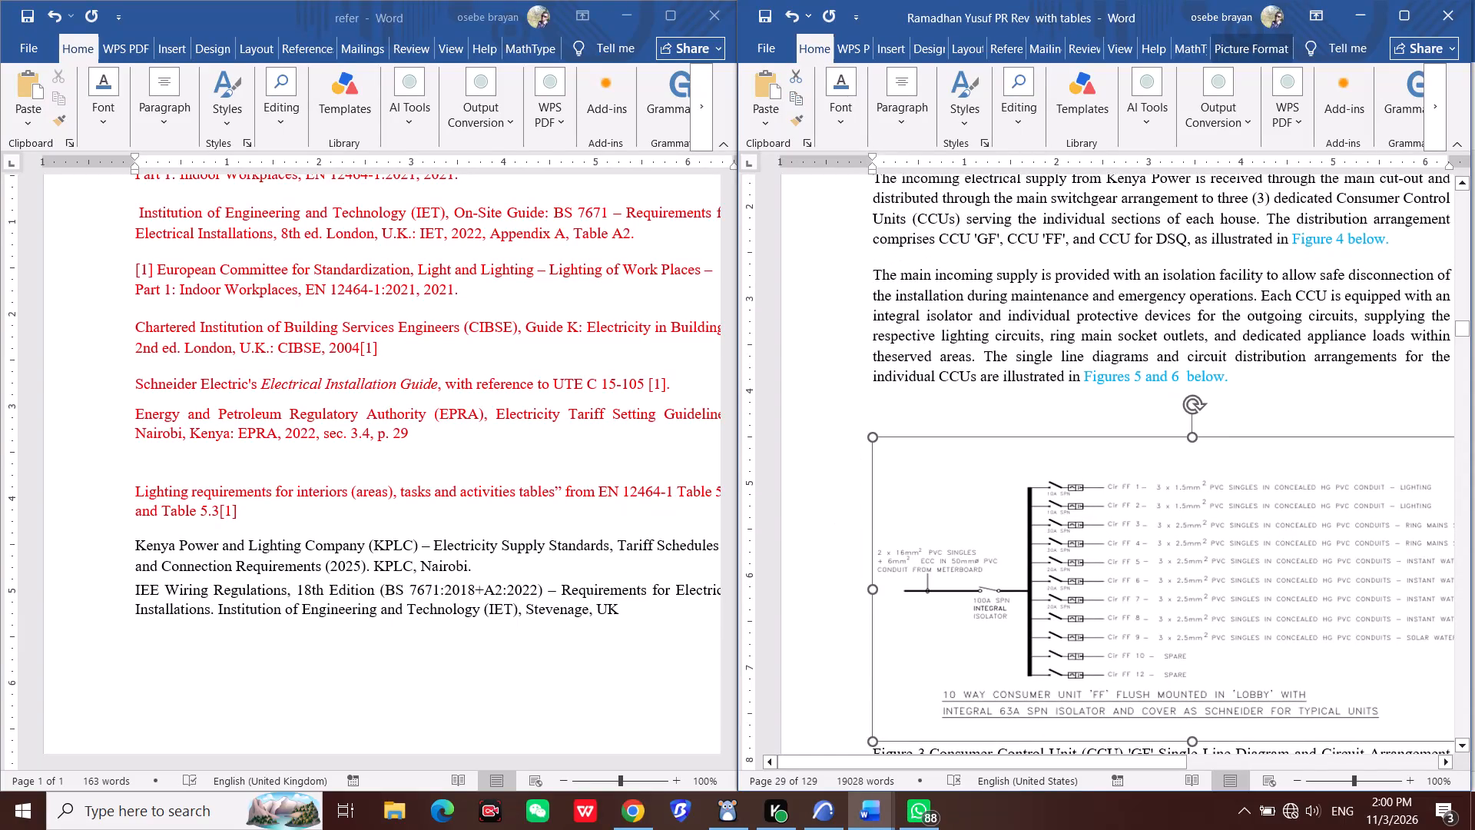
pyautogui.scroll(-5, 1136, 571)
pyautogui.scroll(-16, 1136, 571)
pyautogui.scroll(2, 1136, 571)
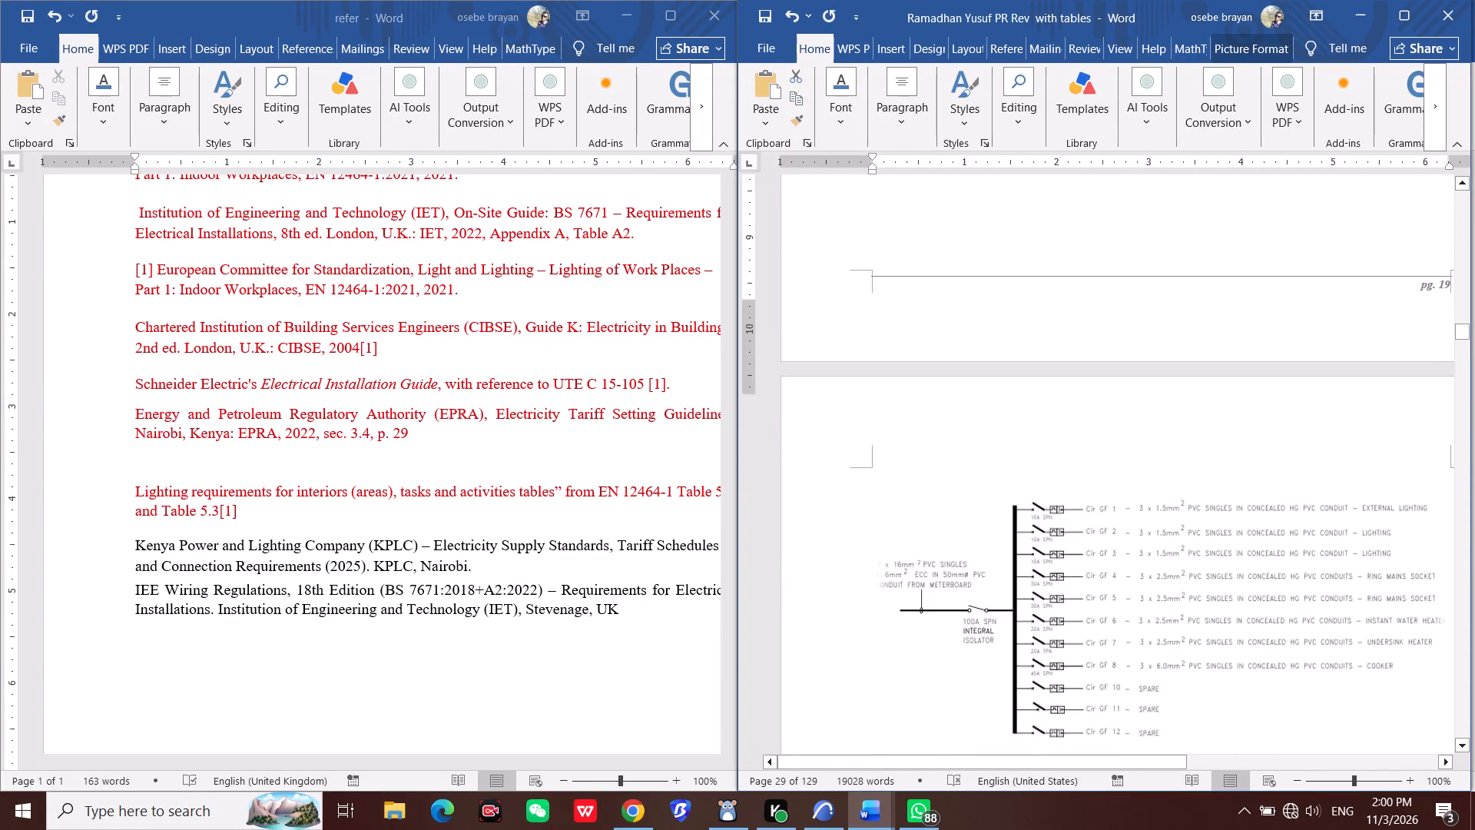
# Skim back through the protective device selection, 6.5.1 Cable Sizing, the total load calculations and section 6.4.2 Common Services Load.
pyautogui.scroll(20, 1136, 571)
pyautogui.scroll(20, 1136, 571)
pyautogui.scroll(9, 1136, 571)
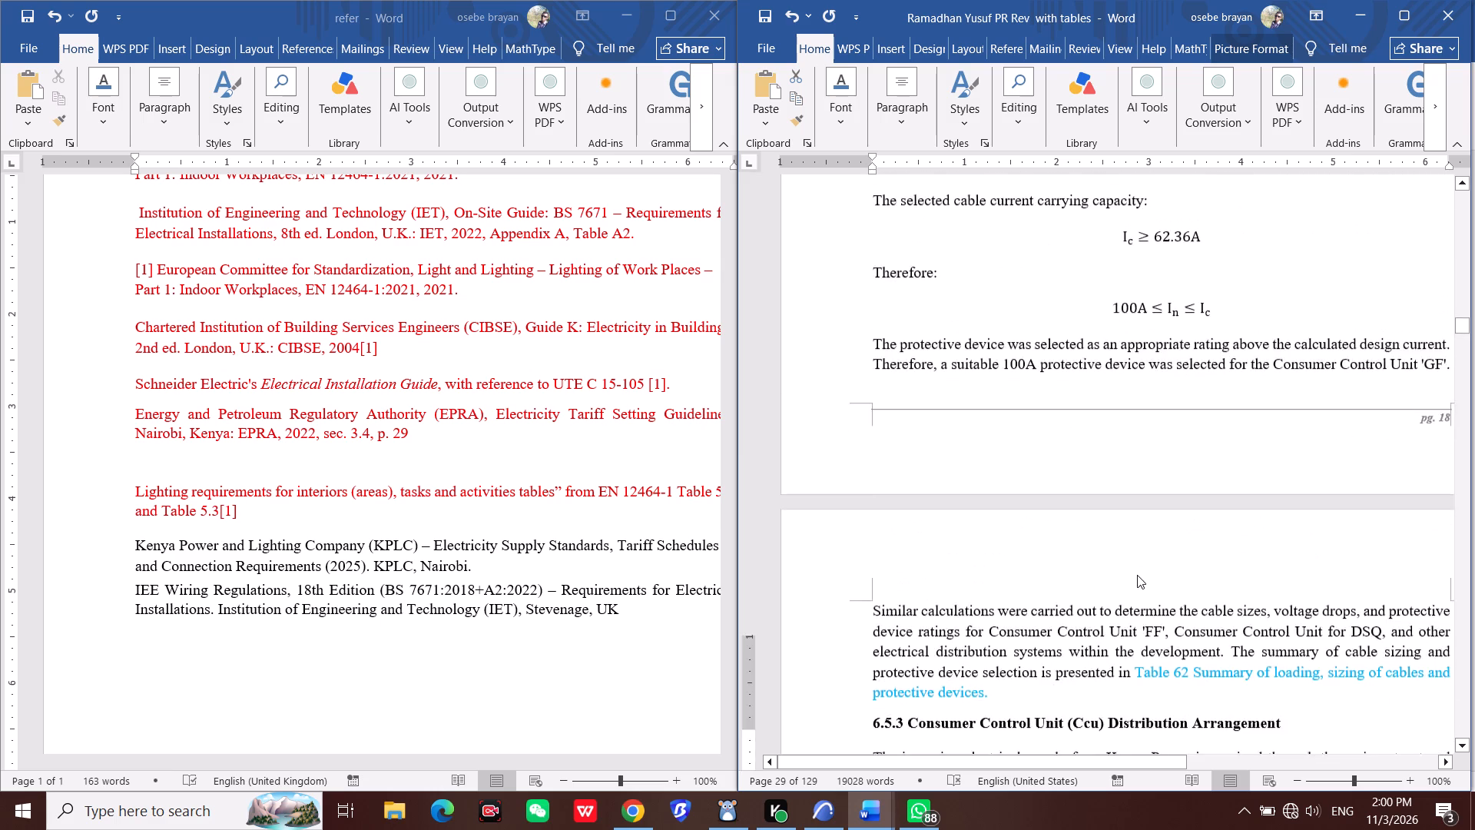
pyautogui.scroll(20, 1137, 575)
pyautogui.scroll(14, 1137, 575)
pyautogui.scroll(7, 1142, 579)
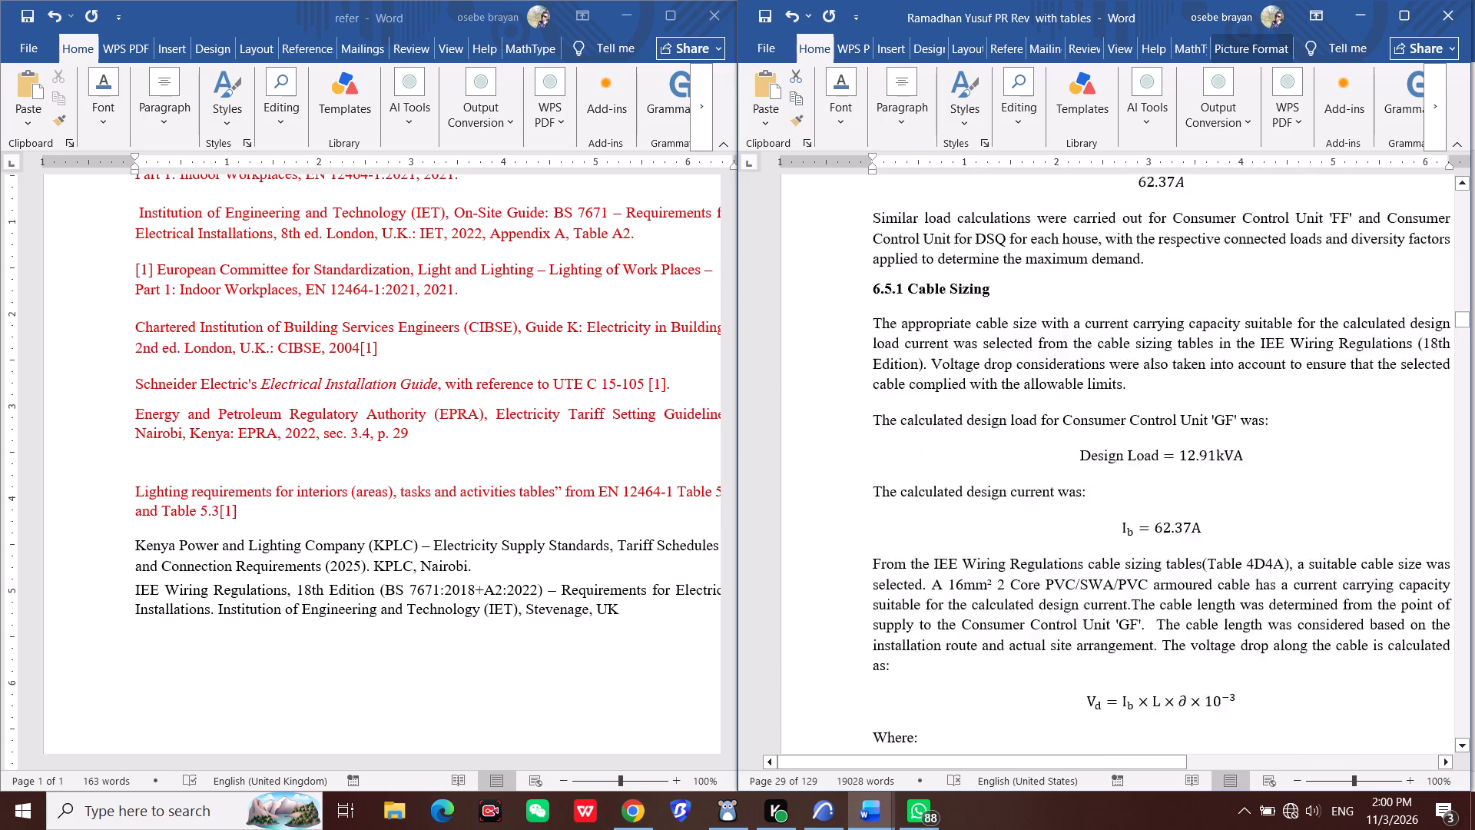
pyautogui.scroll(6, 1142, 579)
pyautogui.scroll(18, 1103, 605)
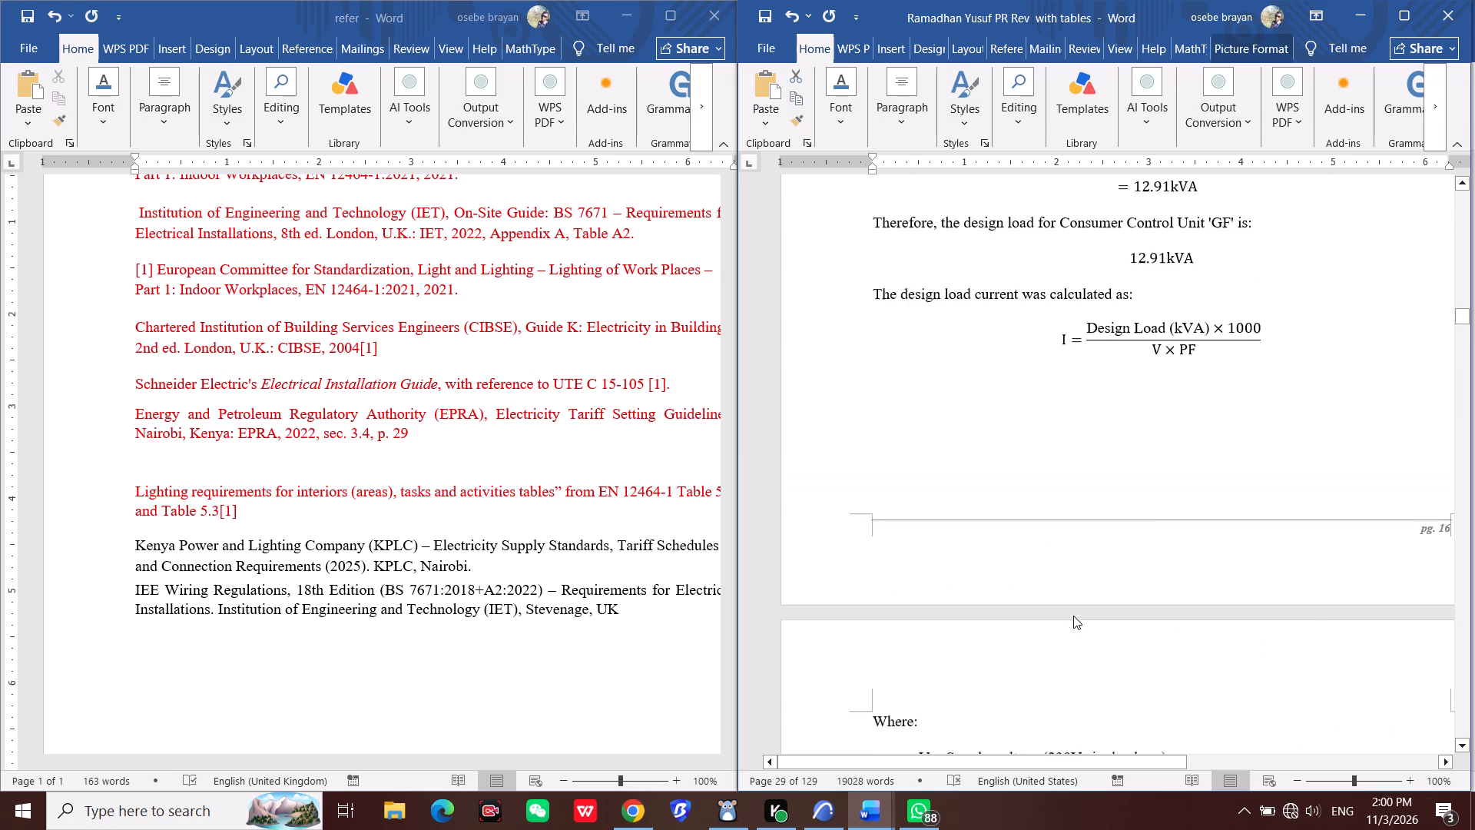
pyautogui.scroll(6, 1069, 618)
pyautogui.scroll(20, 1069, 618)
pyautogui.scroll(13, 1069, 618)
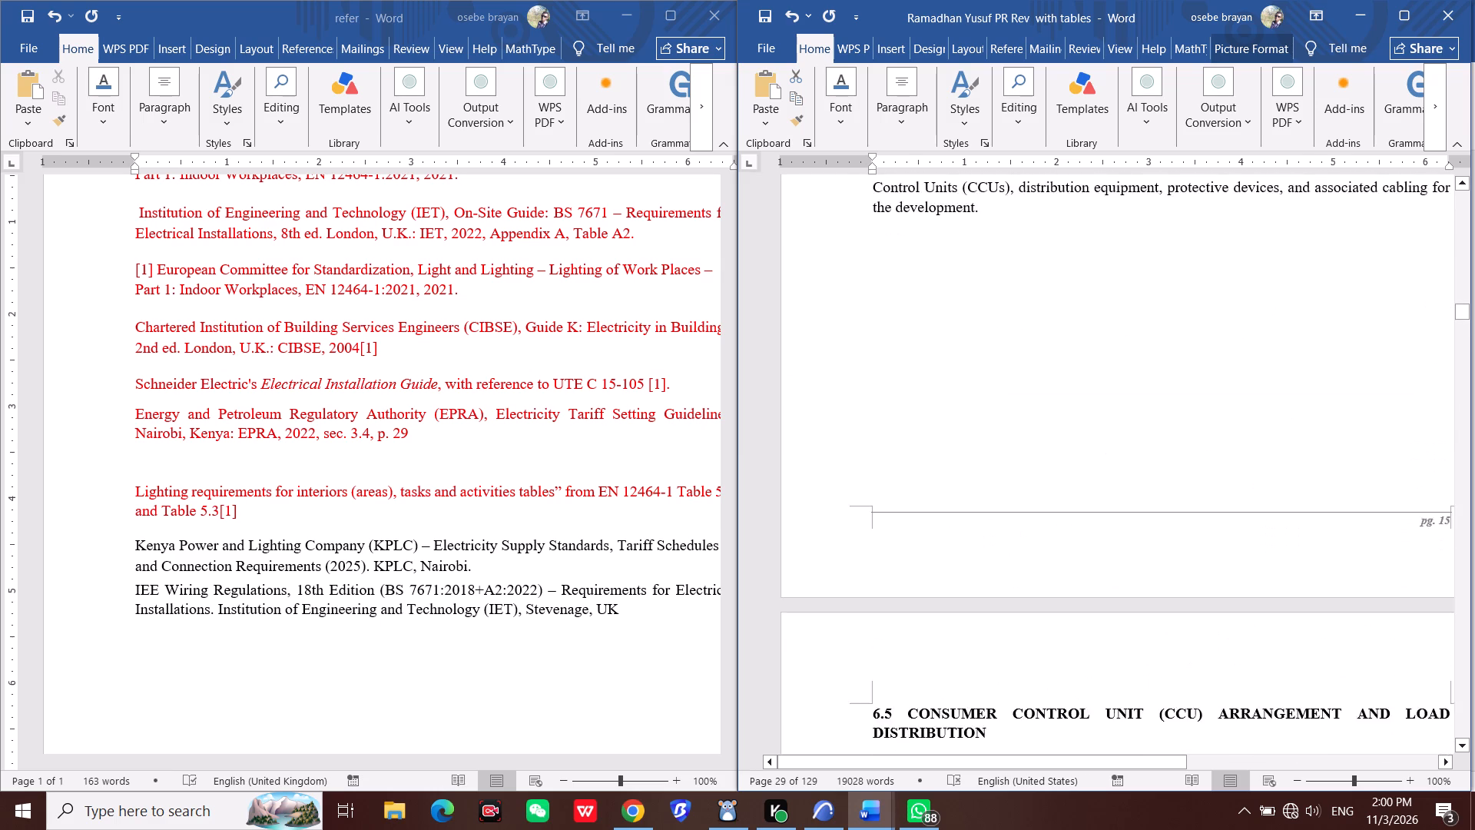
pyautogui.scroll(9, 972, 709)
pyautogui.scroll(12, 929, 829)
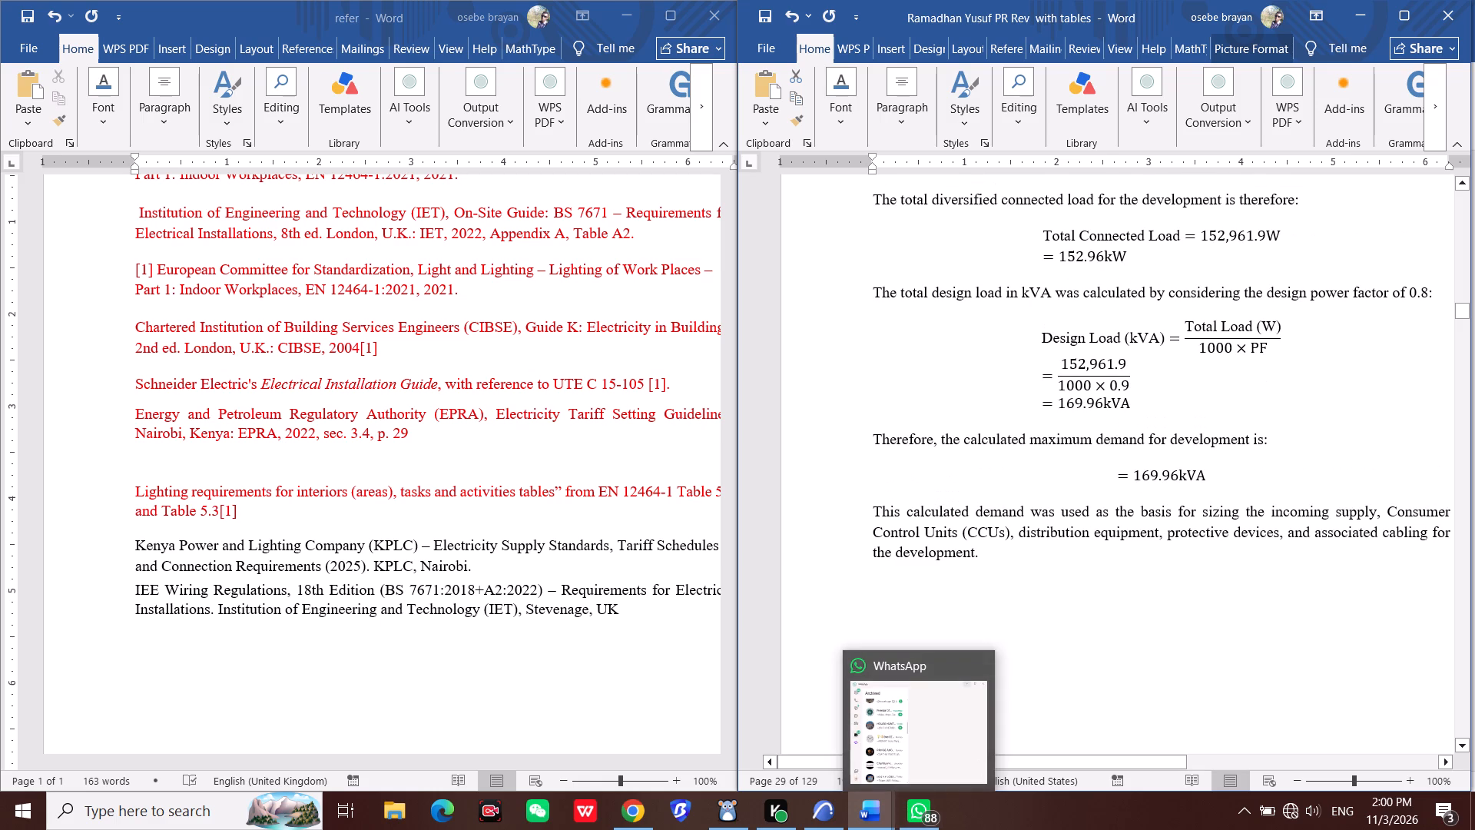
pyautogui.scroll(18, 1133, 473)
pyautogui.scroll(9, 1002, 373)
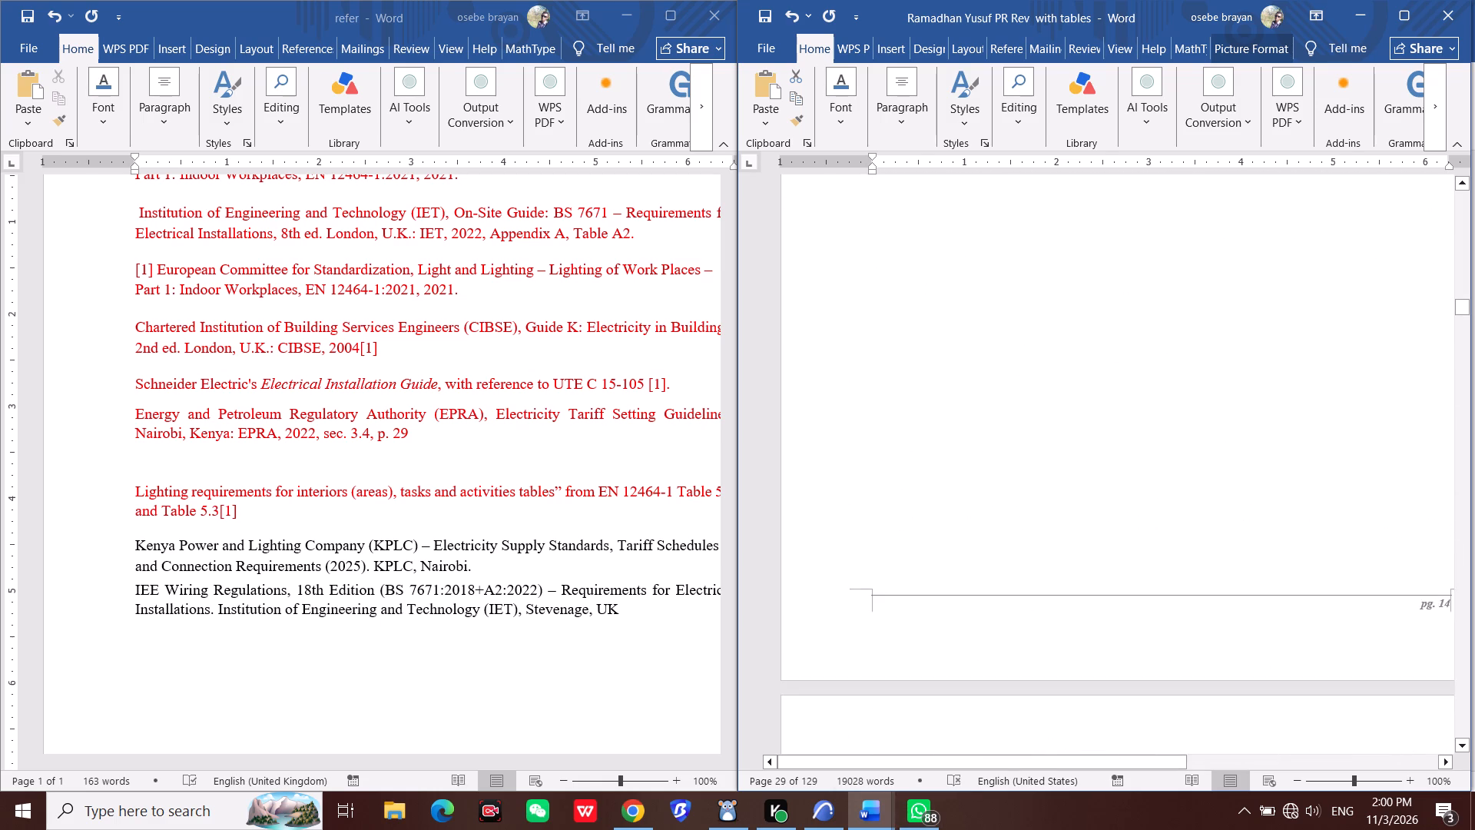
pyautogui.scroll(18, 1099, 402)
pyautogui.scroll(6, 1101, 402)
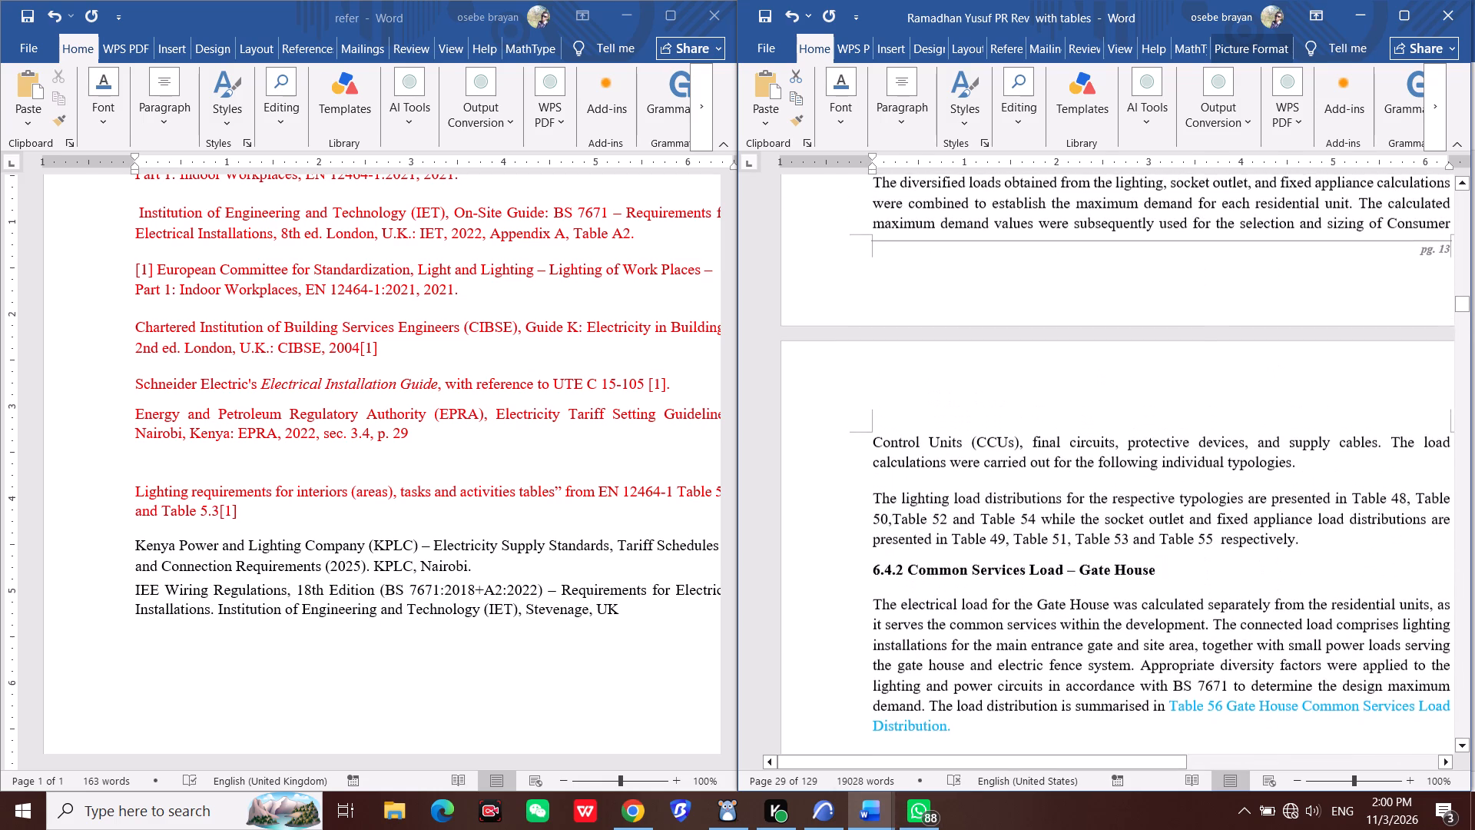
# Skim back through section 6.4.1 Typical Residential Unit Load Calculation and the 6.3.3 Lighting Design Calculations for the typical room.
pyautogui.scroll(18, 1101, 402)
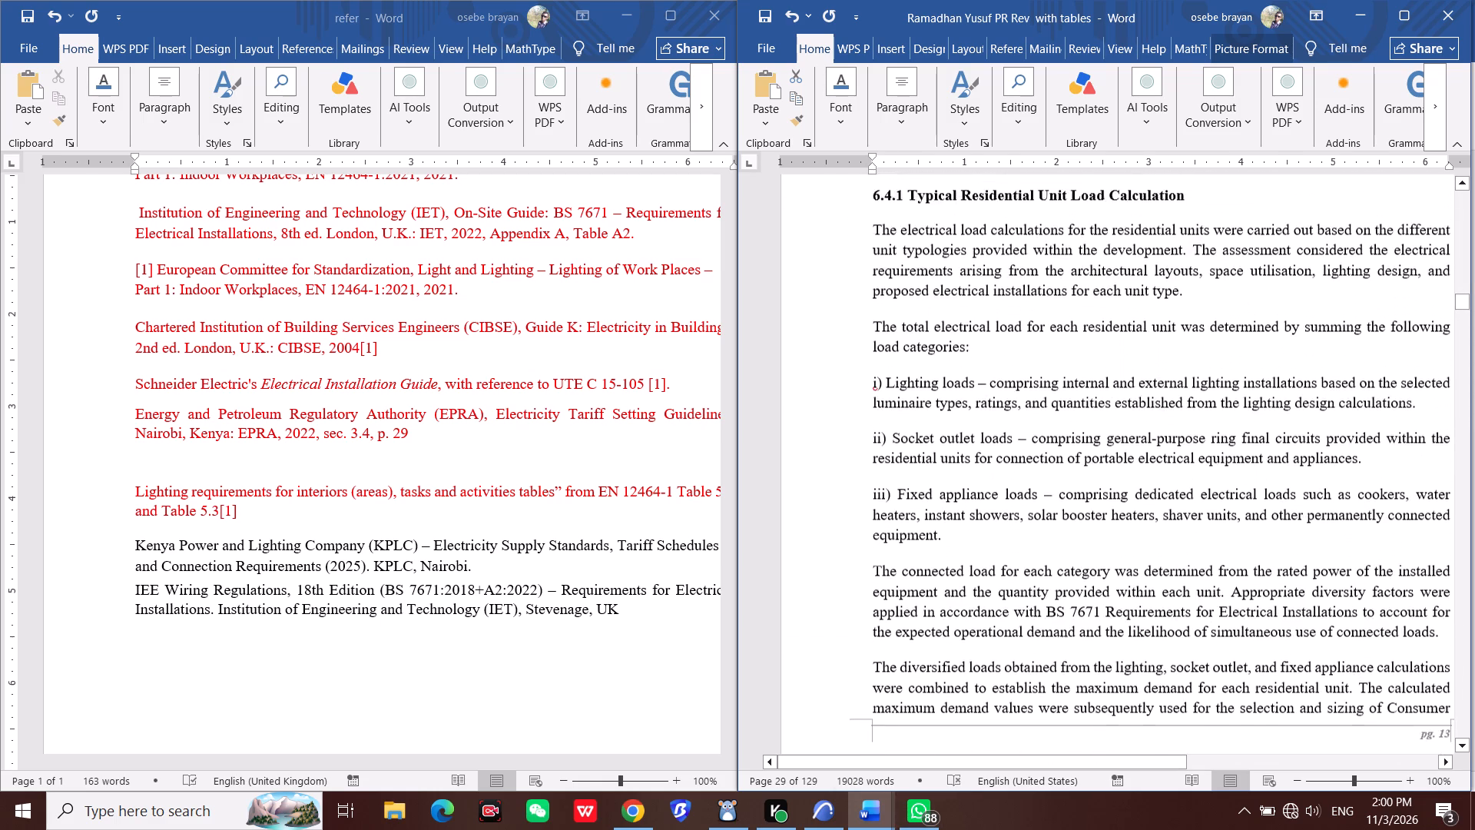
pyautogui.scroll(20, 1101, 402)
pyautogui.scroll(12, 1101, 402)
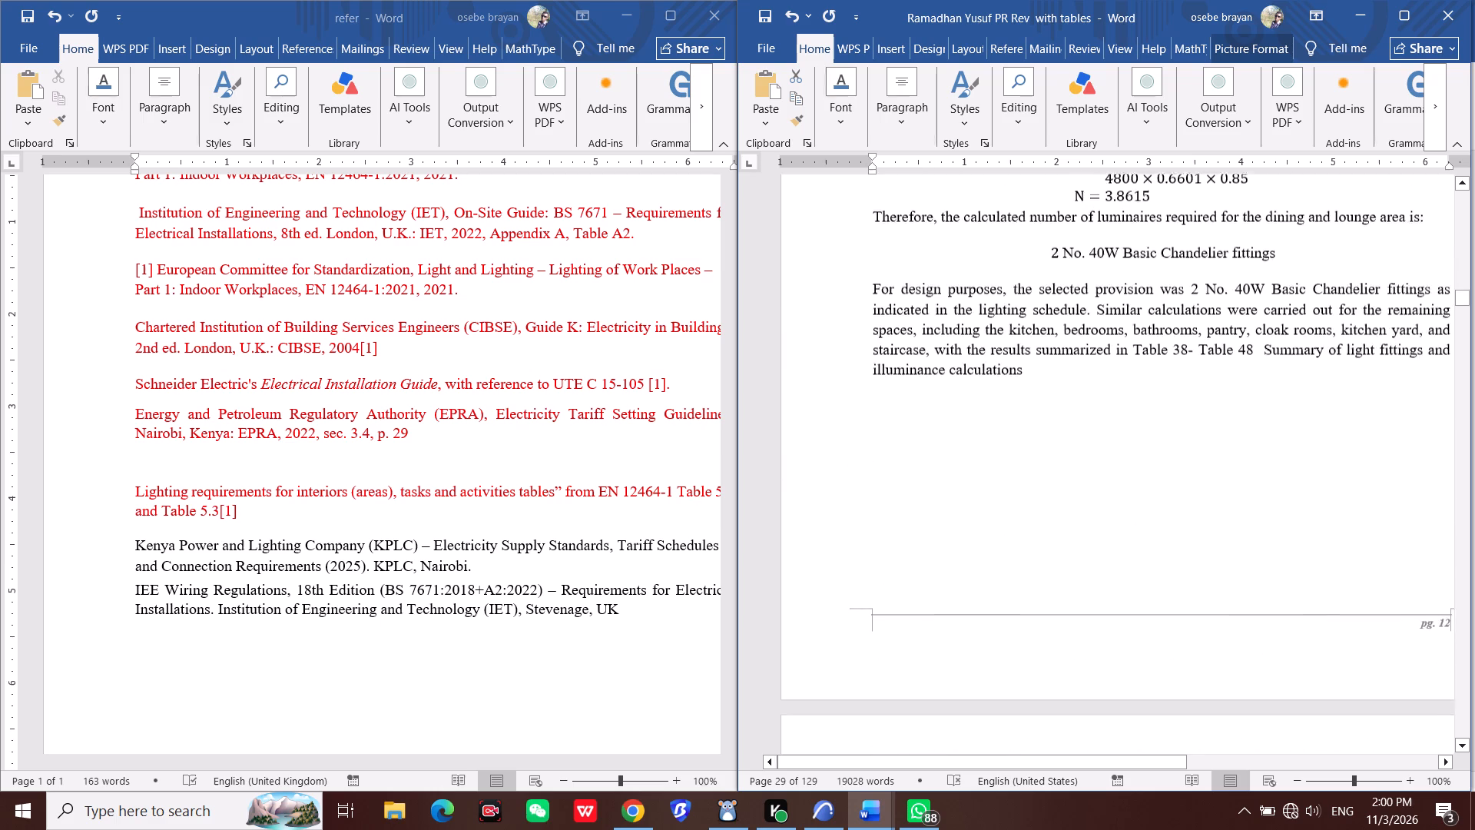
pyautogui.scroll(11, 1089, 425)
pyautogui.scroll(11, 1122, 487)
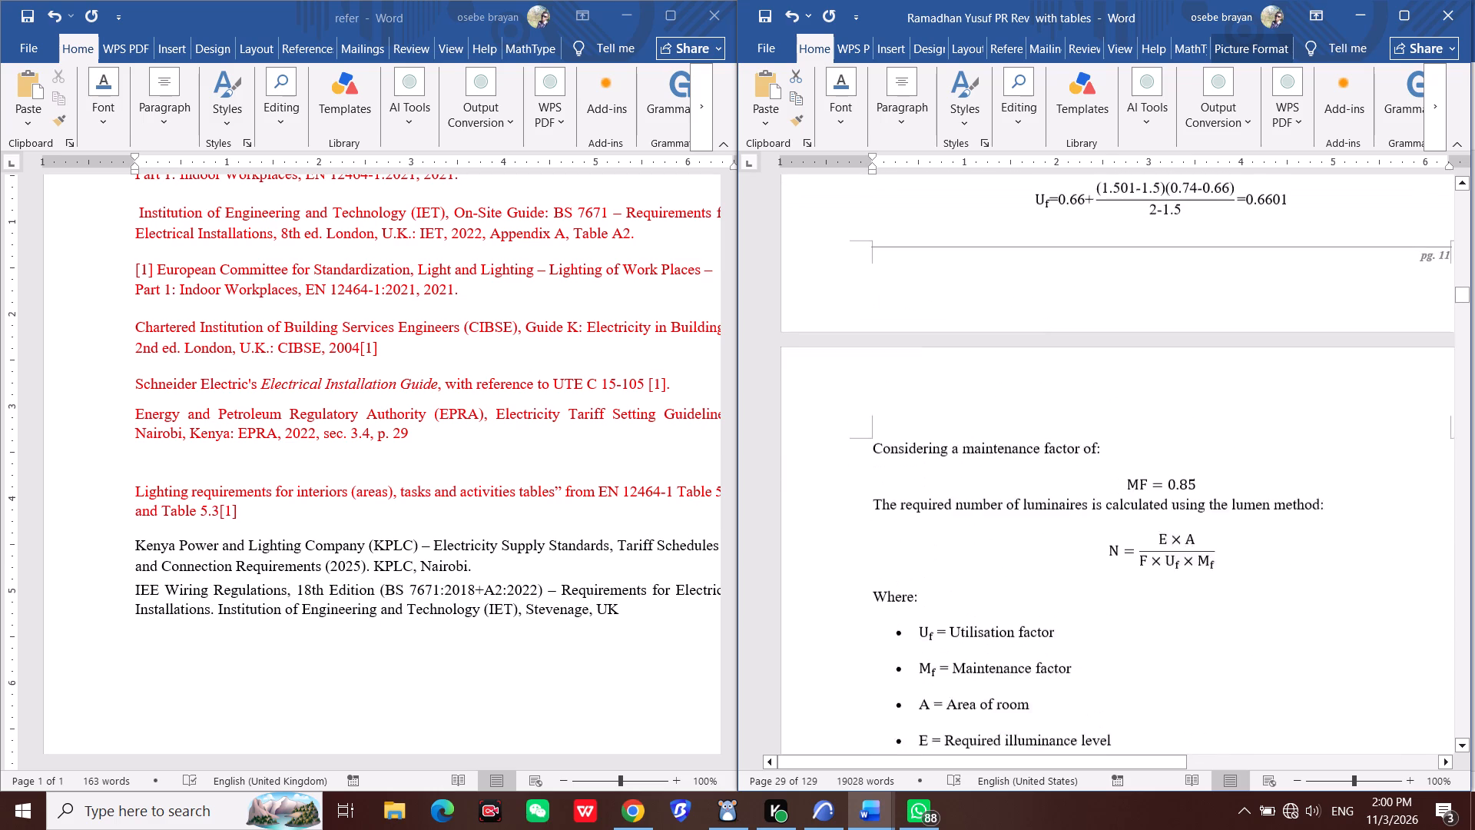
pyautogui.scroll(20, 1142, 477)
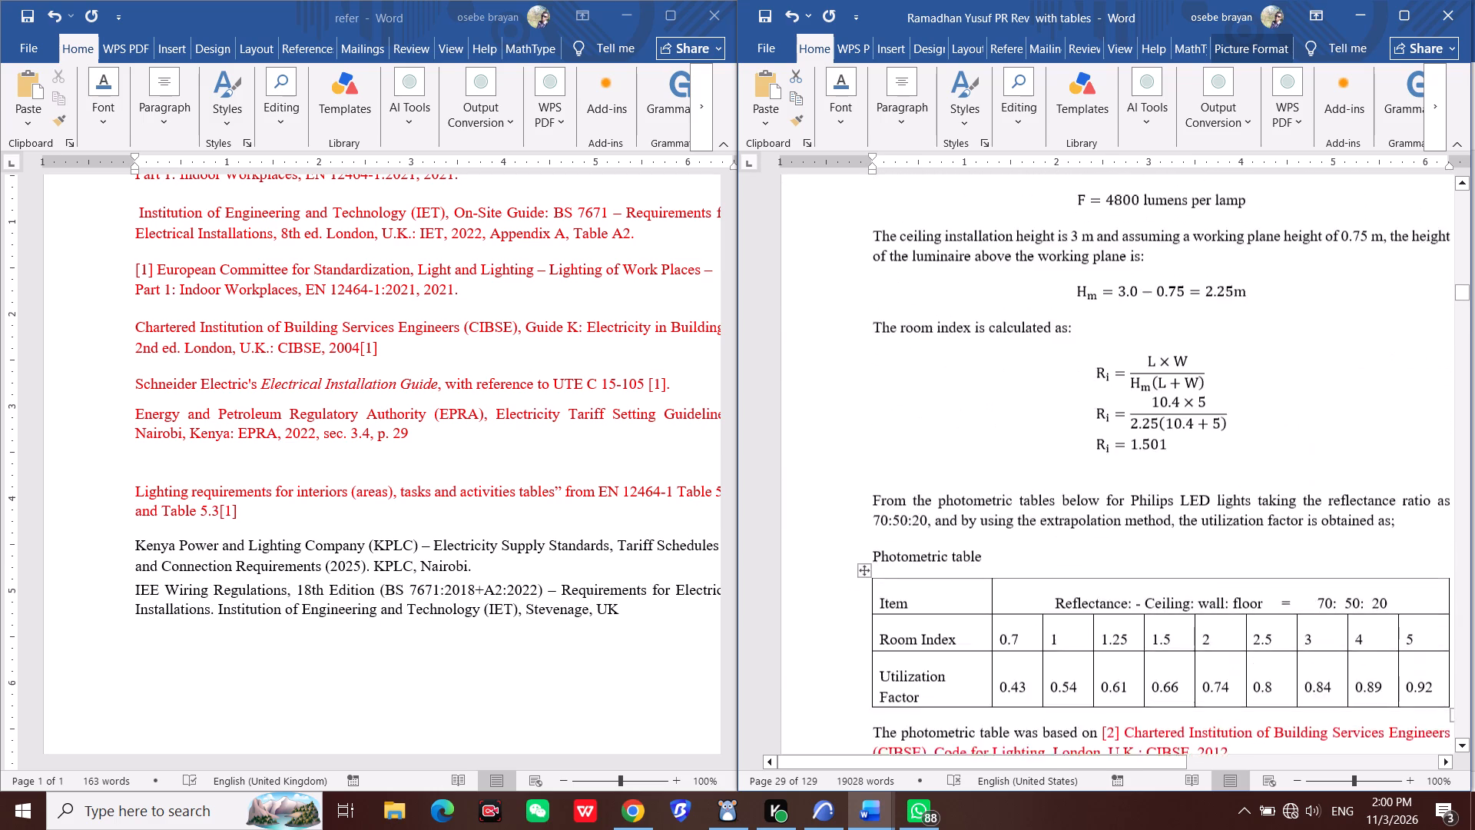
pyautogui.scroll(18, 1172, 458)
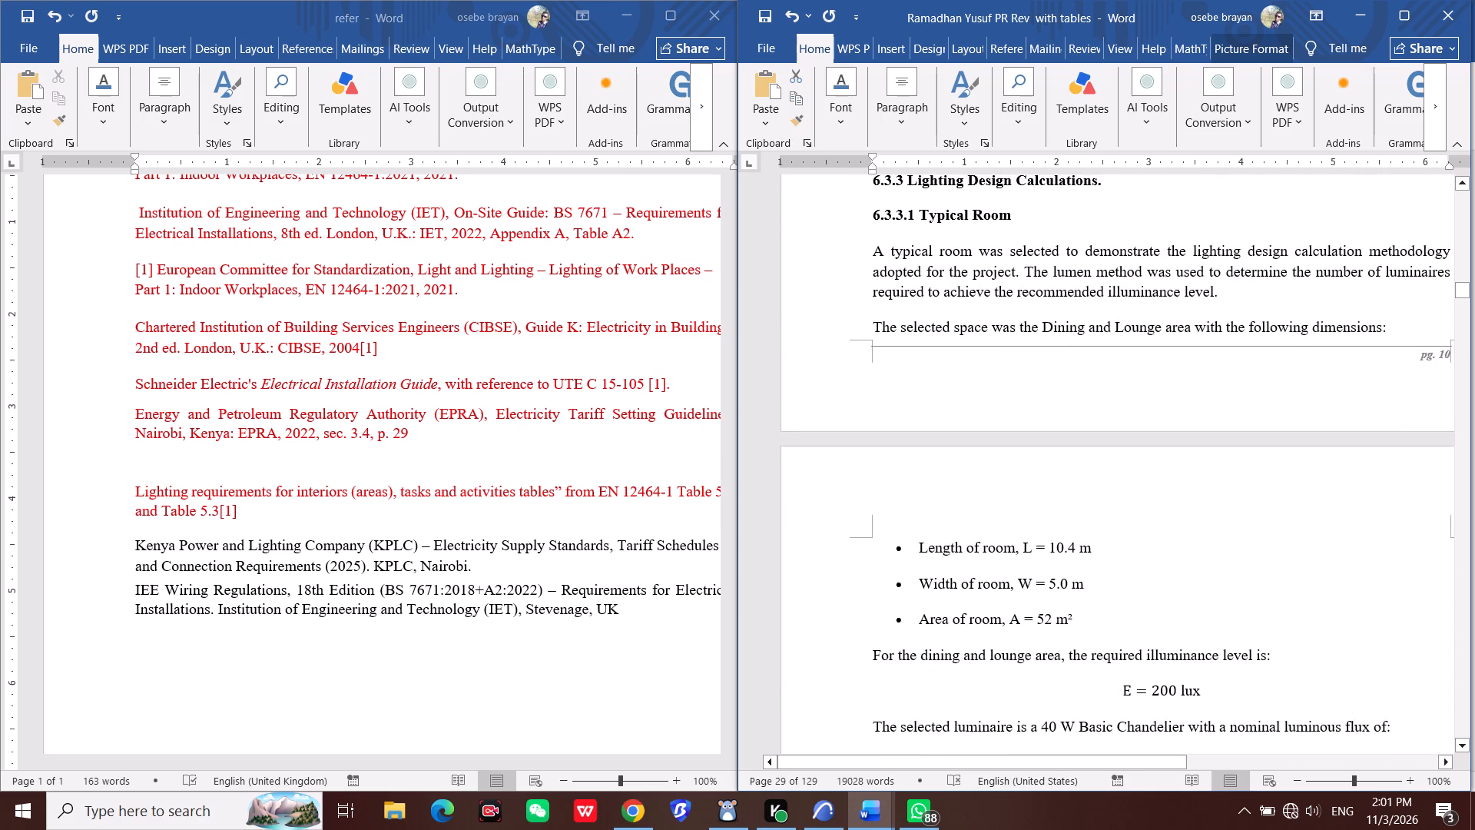
# Skim forward from the typical room lighting calculations through the load summary and cable sizing to the CCU 'GF' protective device selection.
pyautogui.scroll(-18, 1185, 451)
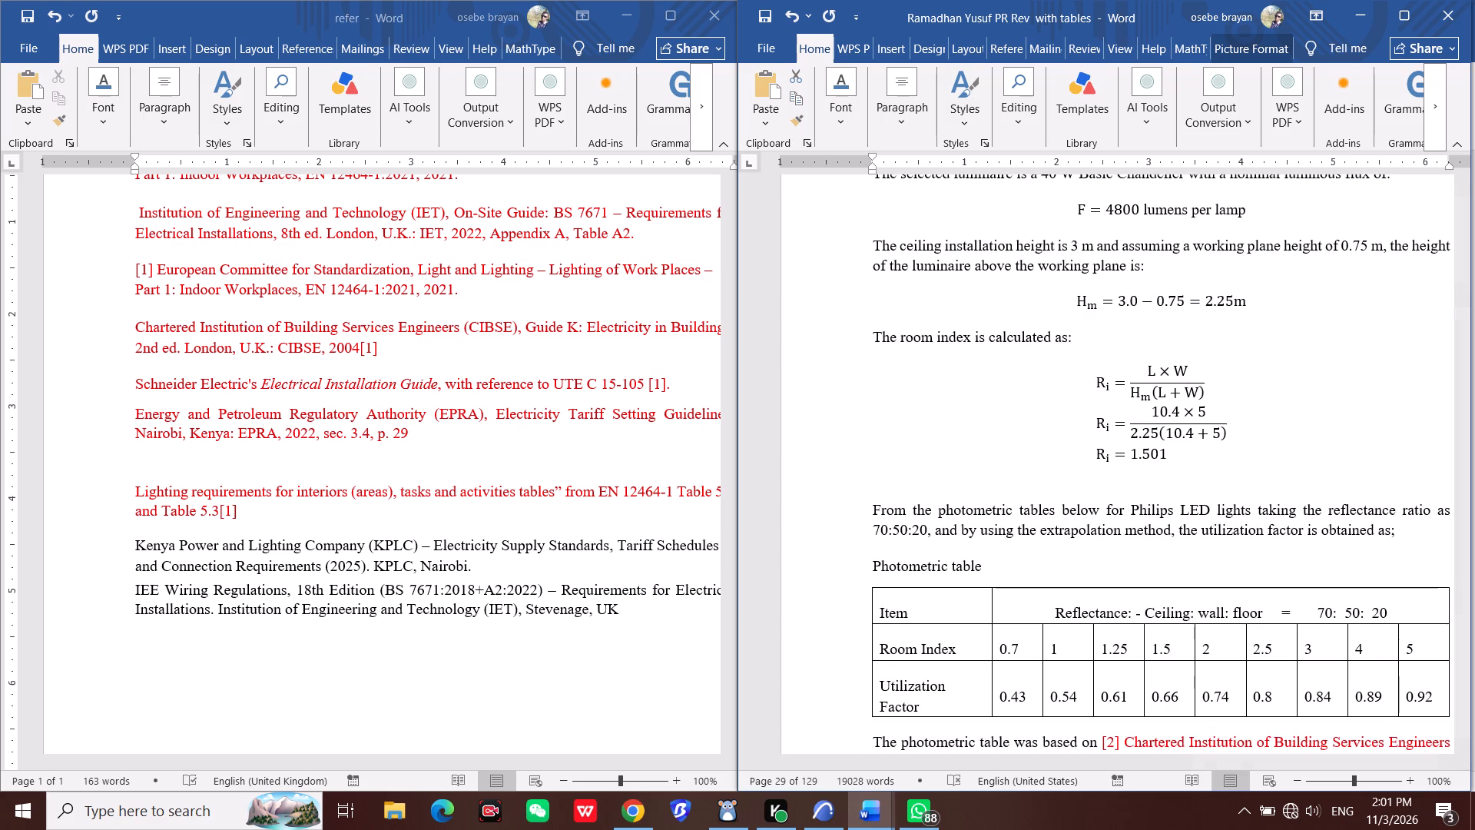
pyautogui.scroll(-20, 1233, 405)
pyautogui.scroll(-20, 1233, 405)
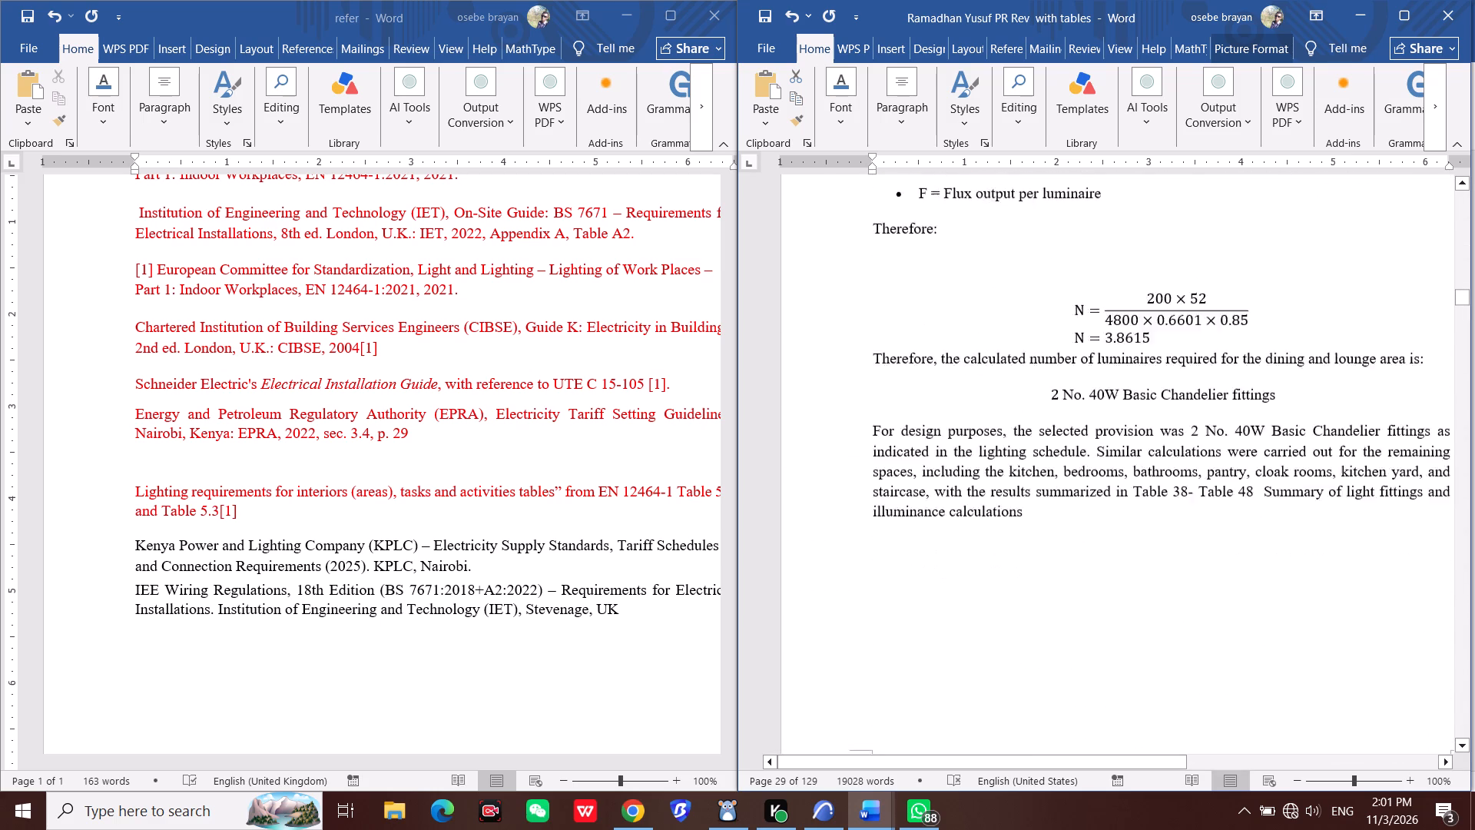
pyautogui.scroll(-20, 1245, 436)
pyautogui.scroll(-20, 1245, 436)
pyautogui.scroll(-4, 1245, 436)
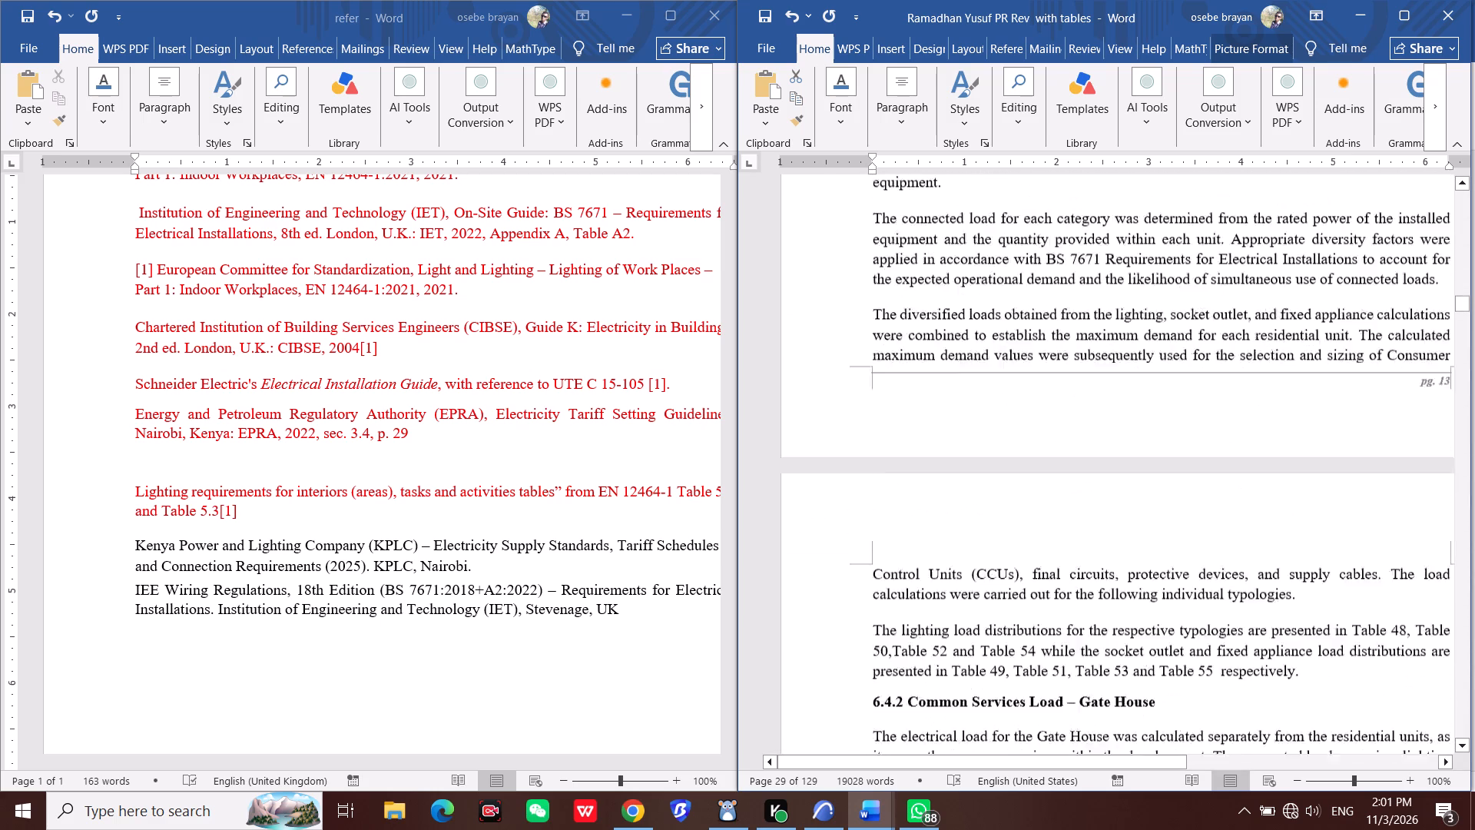
pyautogui.scroll(-20, 1264, 429)
pyautogui.scroll(-20, 1264, 429)
pyautogui.scroll(-4, 1264, 429)
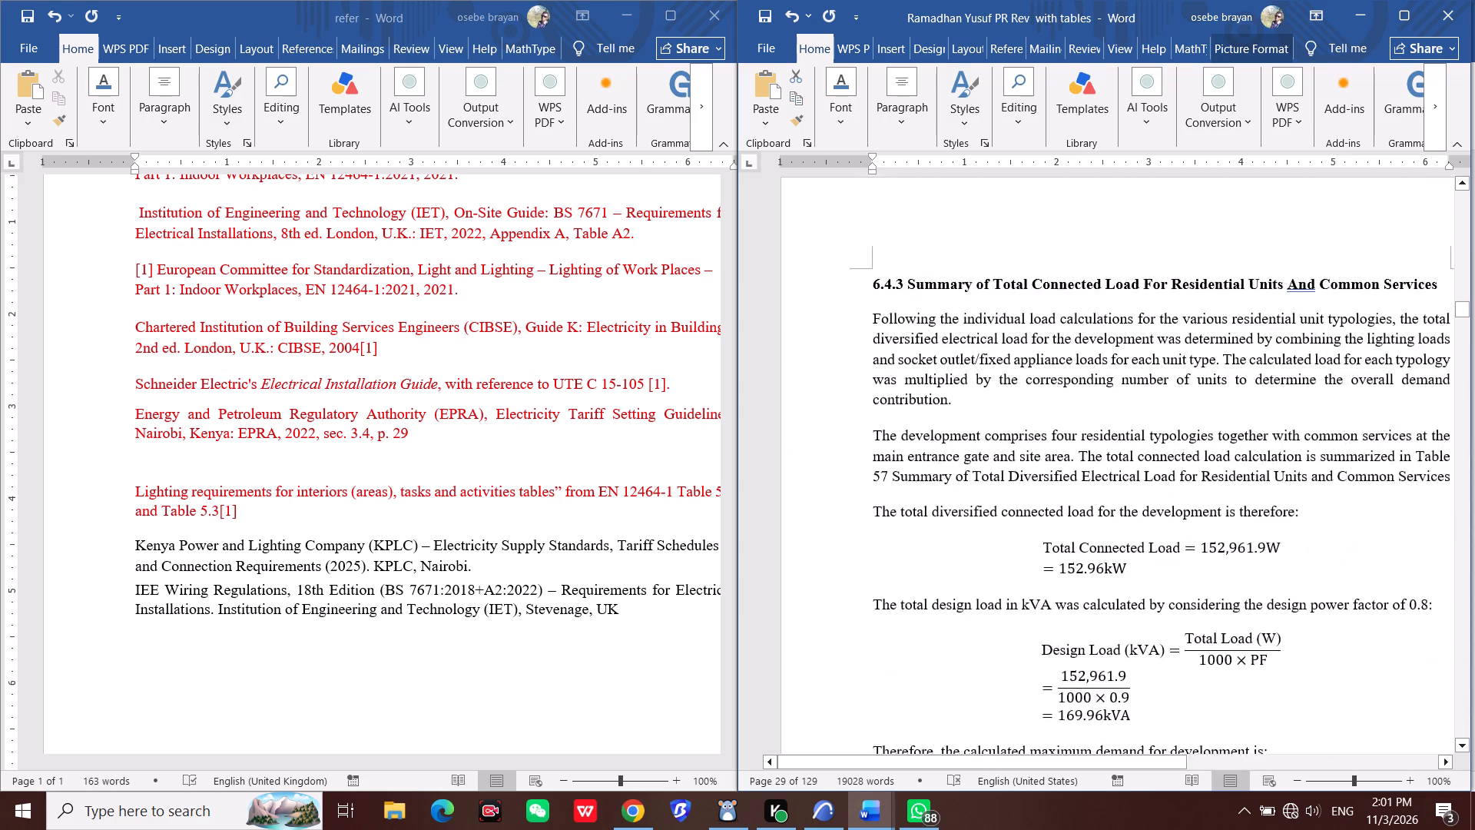
pyautogui.scroll(-20, 1257, 447)
pyautogui.scroll(-20, 1257, 447)
pyautogui.scroll(-4, 1257, 447)
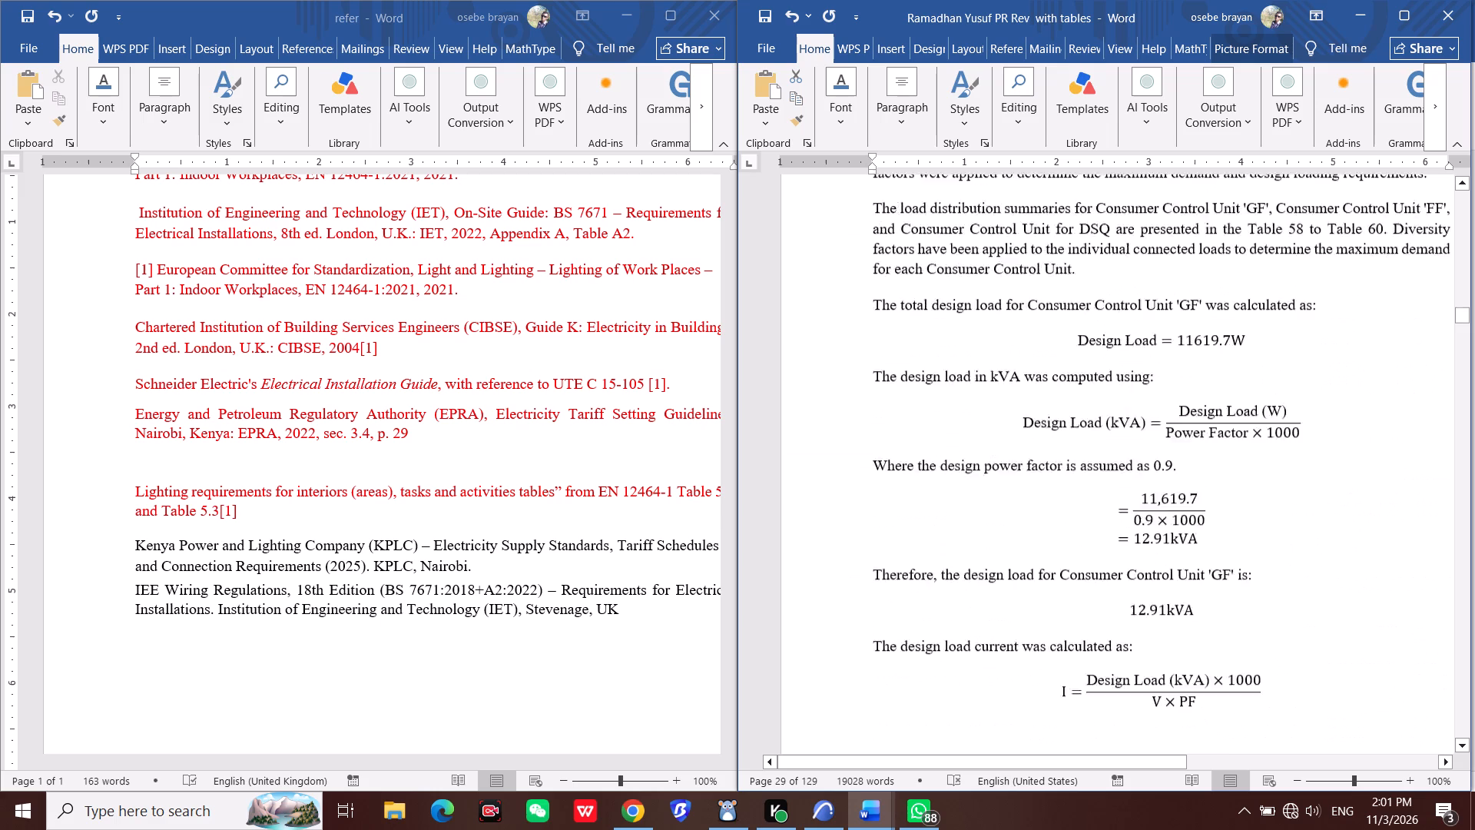
pyautogui.scroll(-20, 1228, 453)
pyautogui.scroll(-20, 1228, 453)
pyautogui.scroll(-3, 1228, 453)
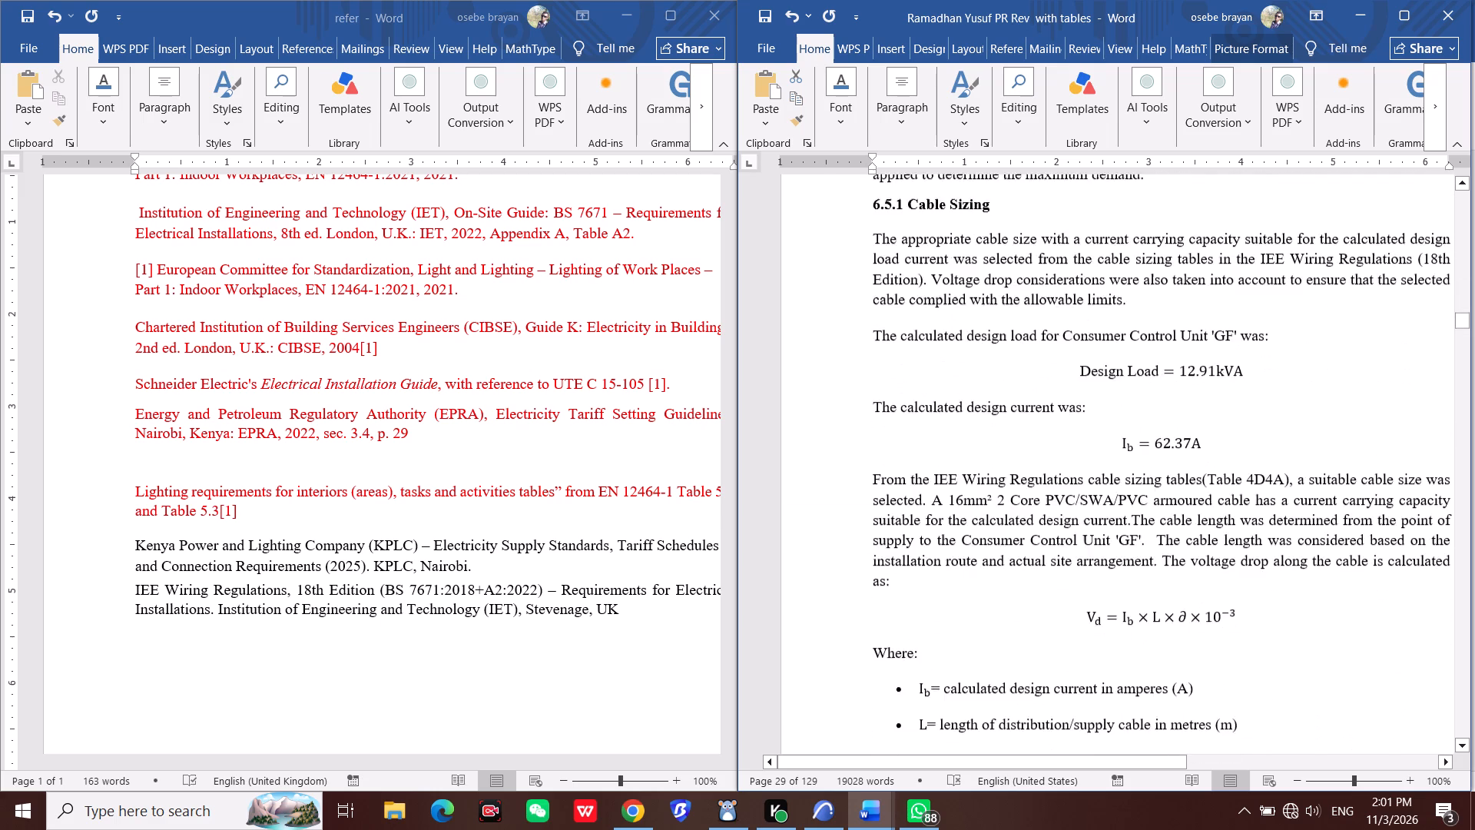
pyautogui.scroll(-20, 1228, 434)
pyautogui.scroll(-20, 1228, 434)
pyautogui.scroll(-3, 1228, 434)
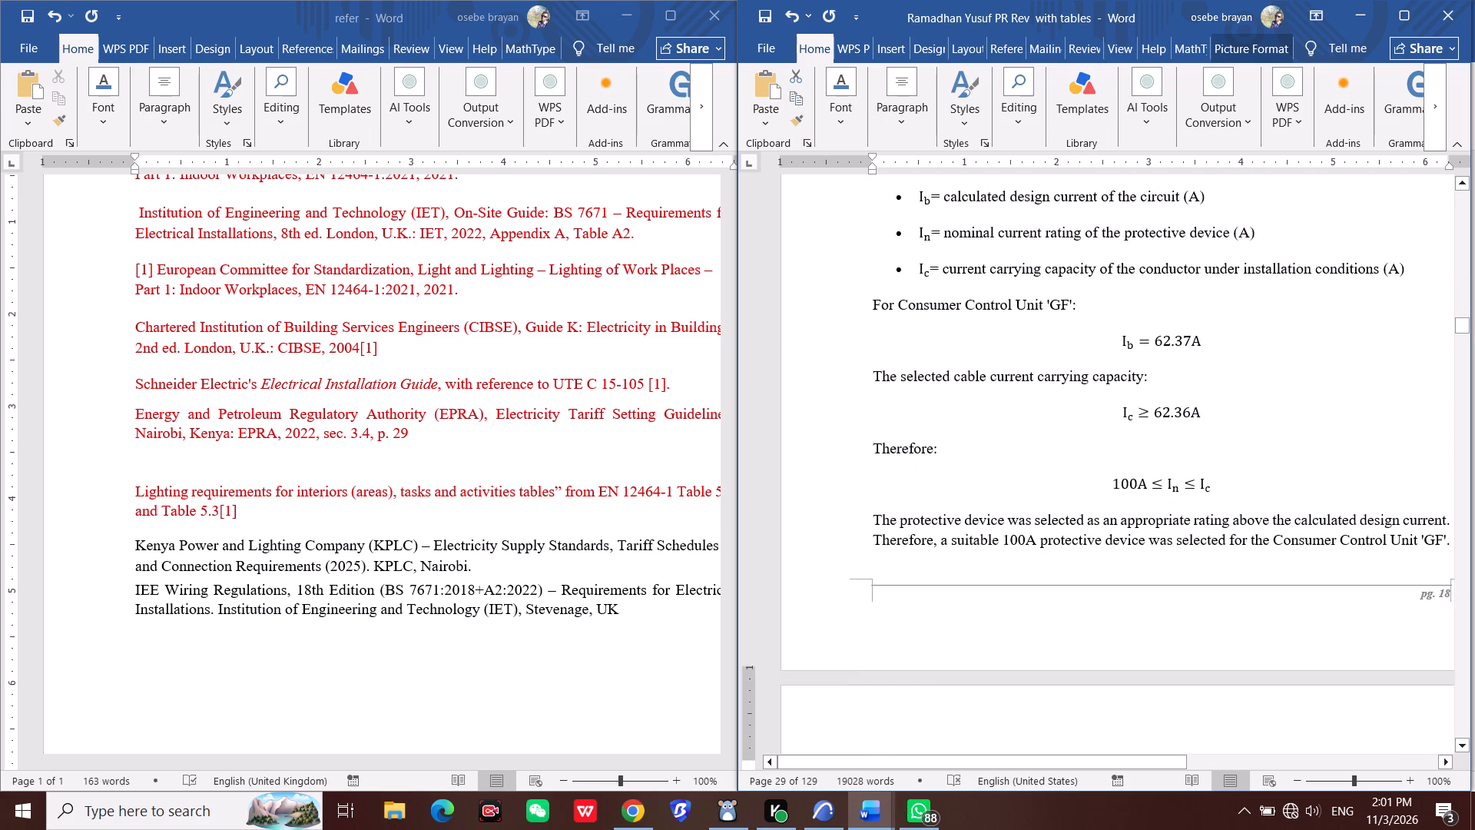
# Move the main schematic drawing from above the Figure 6 caption to above the DSQ consumer unit diagram.
pyautogui.scroll(-20, 1221, 440)
pyautogui.scroll(-20, 1221, 440)
pyautogui.scroll(-1, 1221, 440)
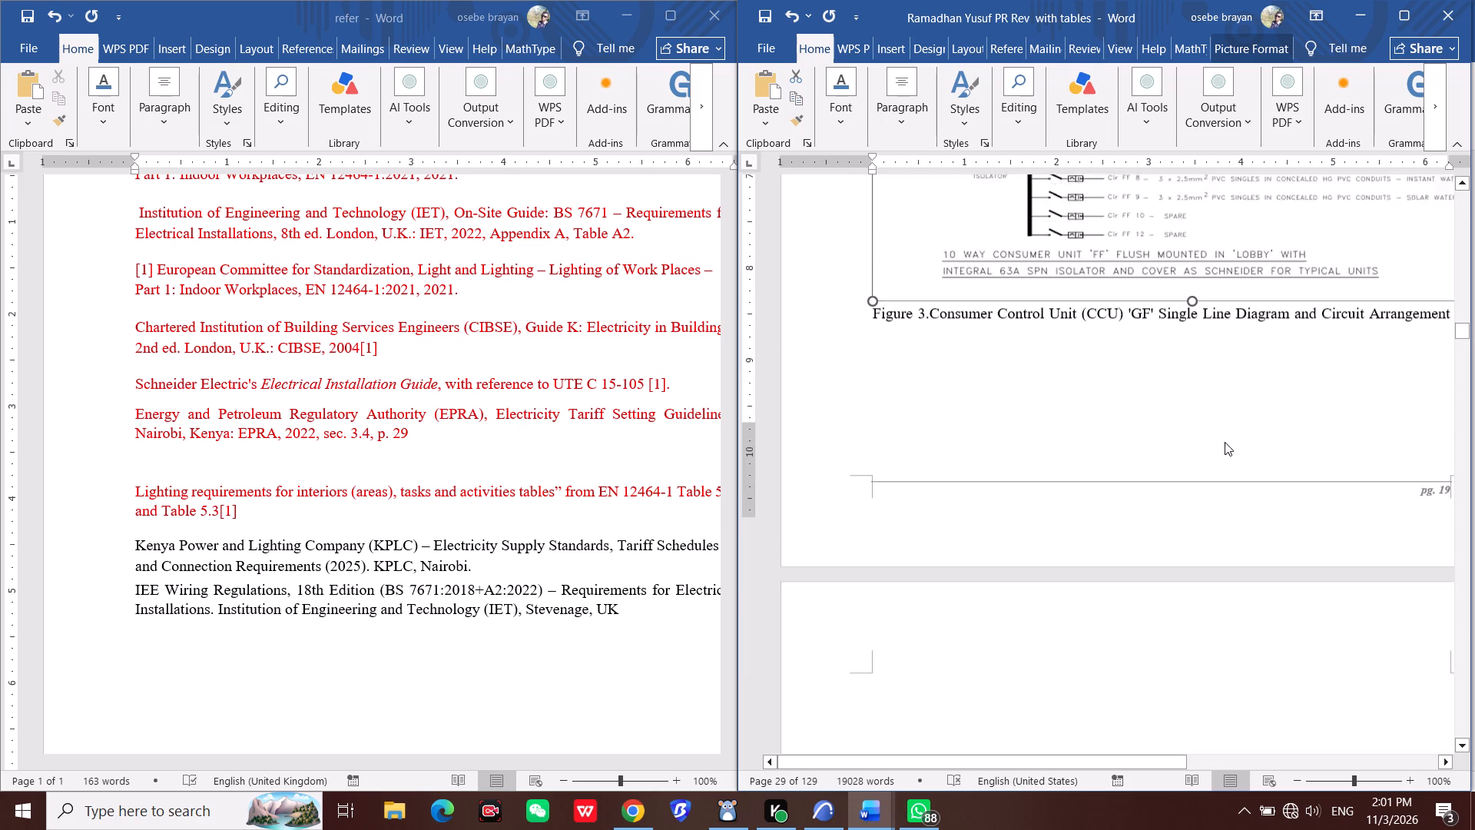
pyautogui.scroll(-20, 1225, 453)
pyautogui.scroll(-9, 1225, 453)
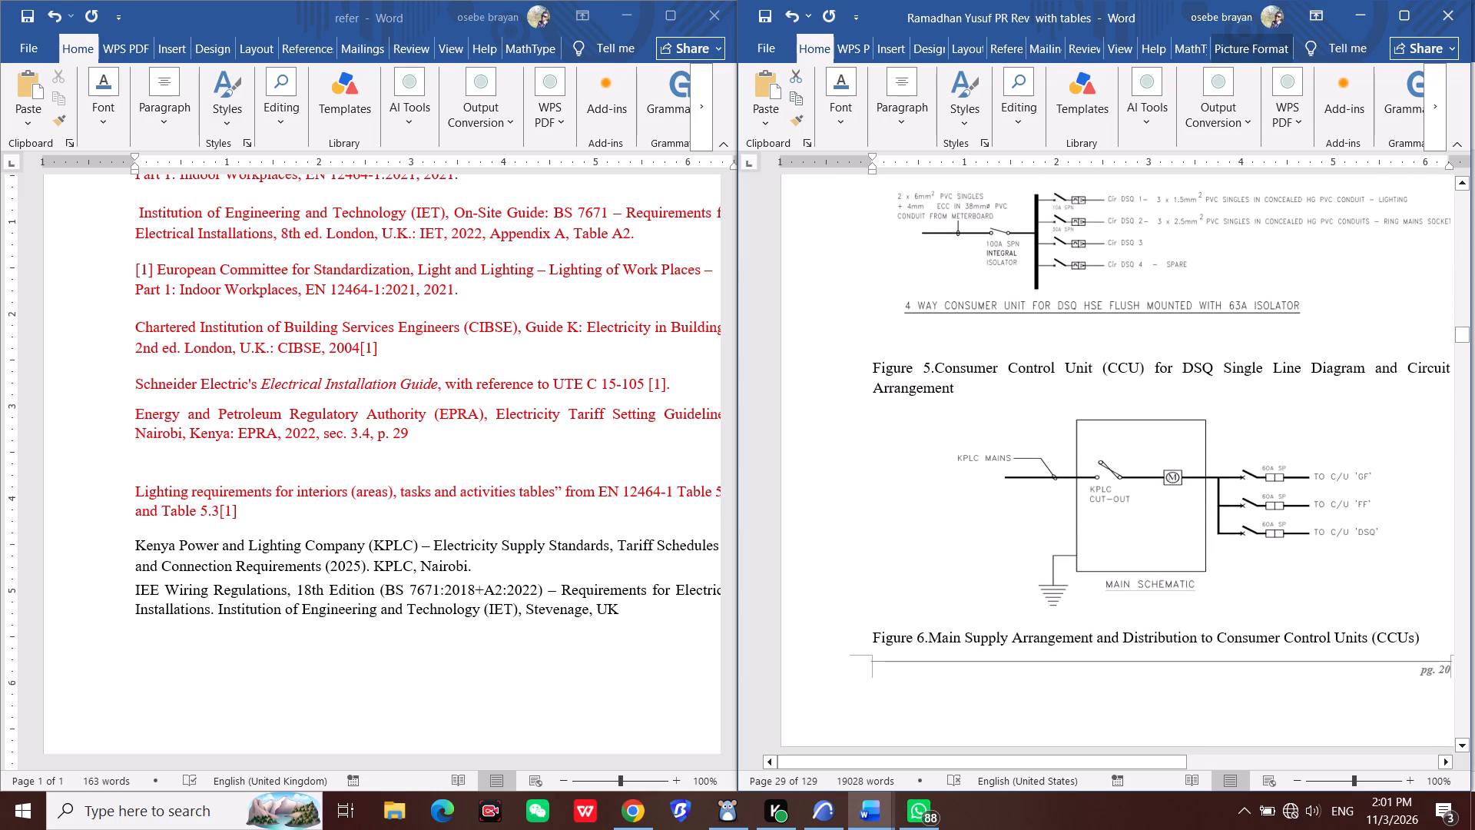
pyautogui.moveTo(1147, 538); pyautogui.dragTo(1150, 543)
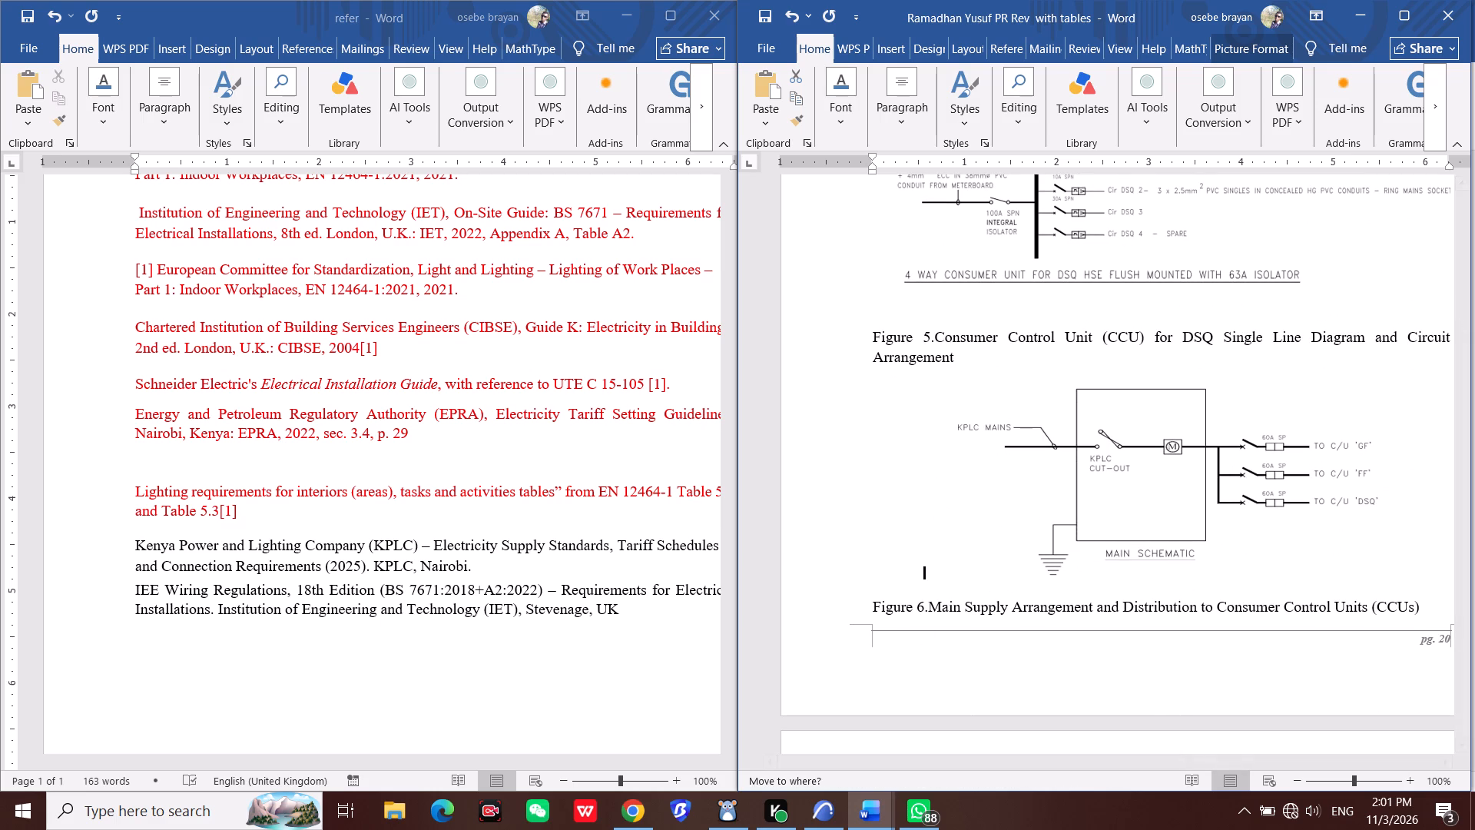
pyautogui.moveTo(1150, 543); pyautogui.dragTo(1134, 309)
pyautogui.moveTo(1134, 309); pyautogui.dragTo(1123, 194)
pyautogui.scroll(2, 1115, 327)
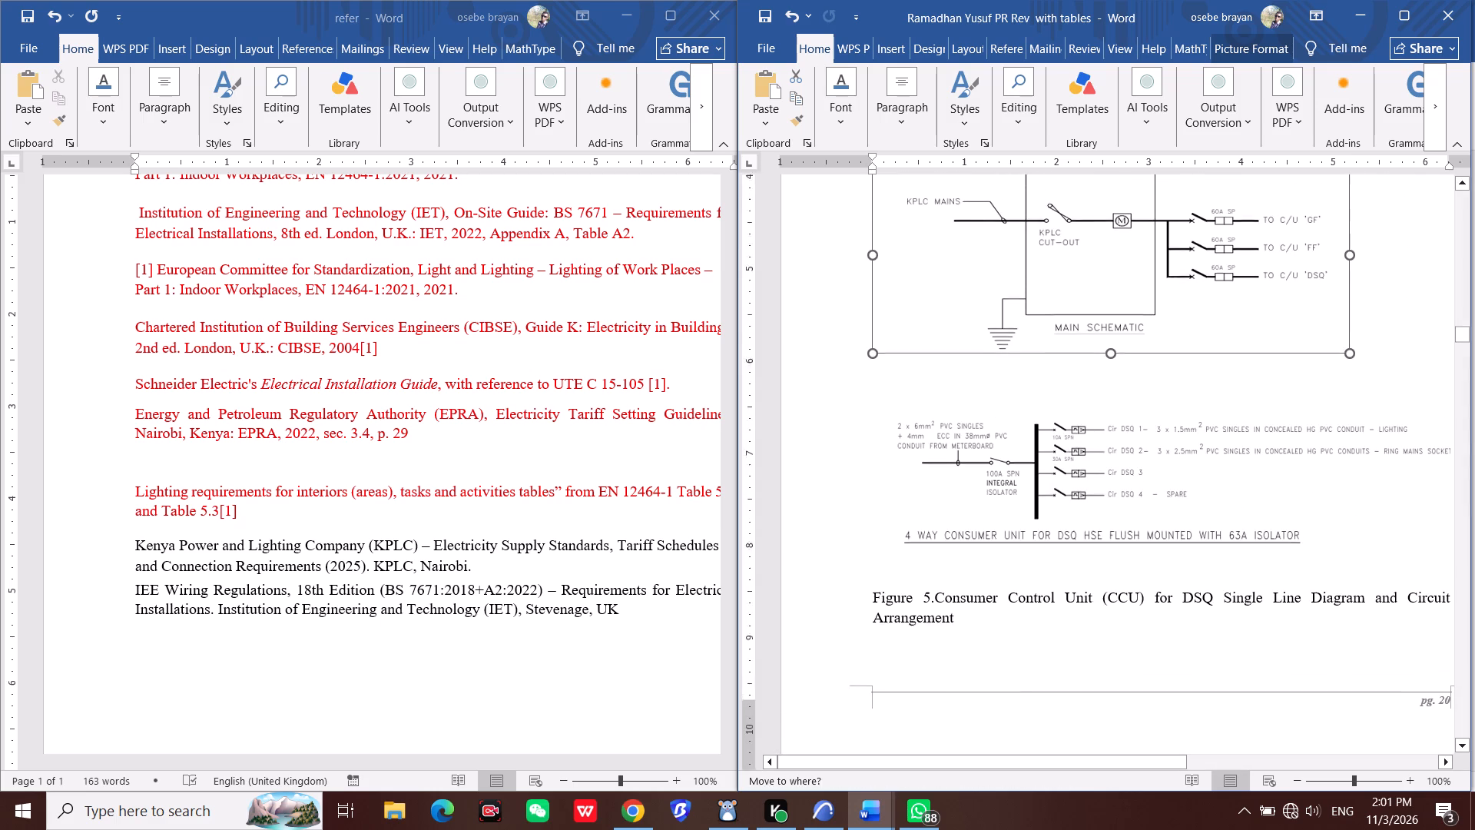
# Move the main schematic drawing to above the 12-way 'GF' consumer unit diagram.
pyautogui.scroll(10, 1115, 327)
pyautogui.scroll(6, 1112, 511)
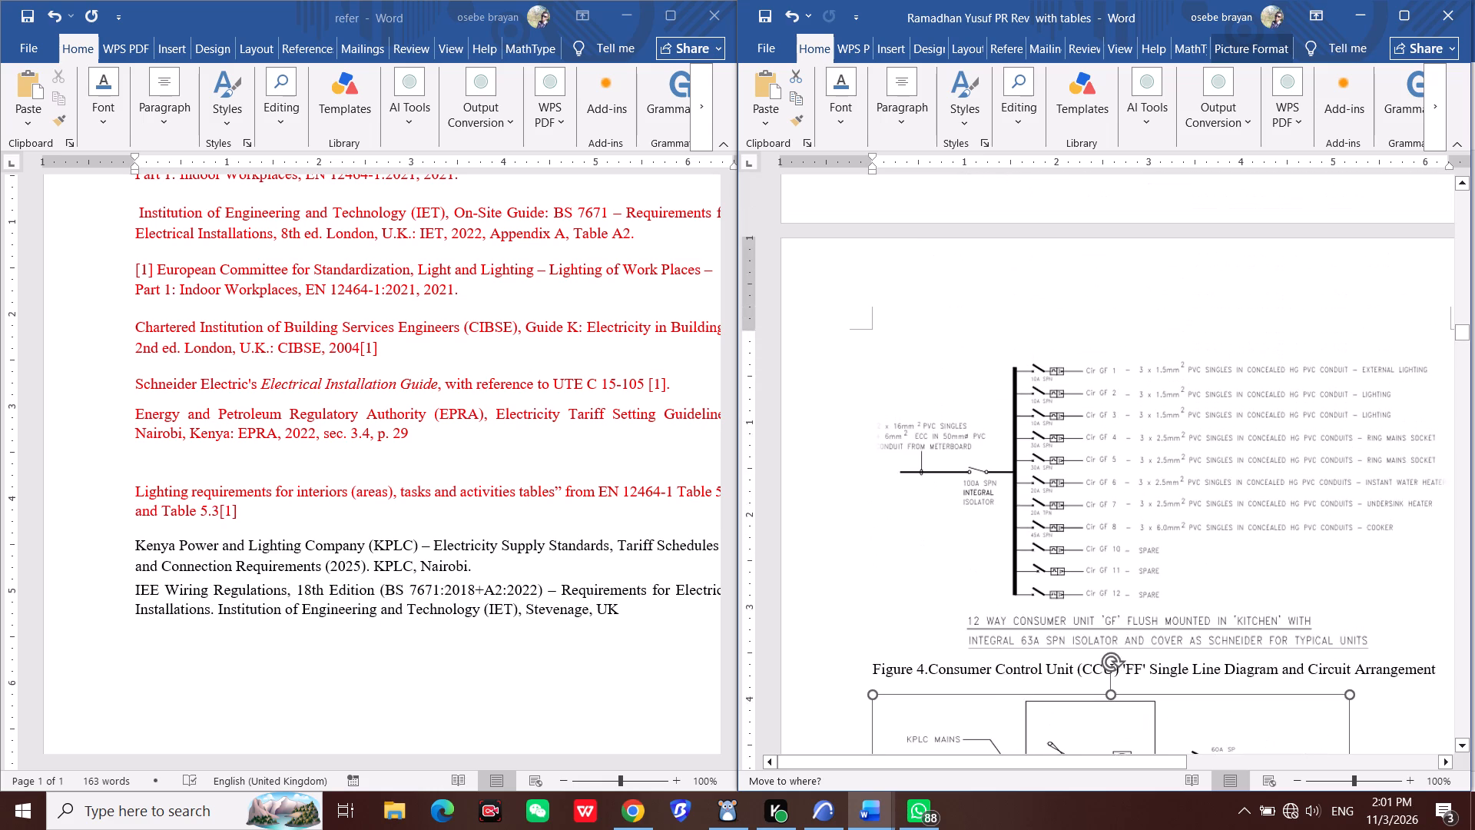
pyautogui.scroll(-5, 1086, 611)
pyautogui.moveTo(1102, 630); pyautogui.dragTo(1142, 291)
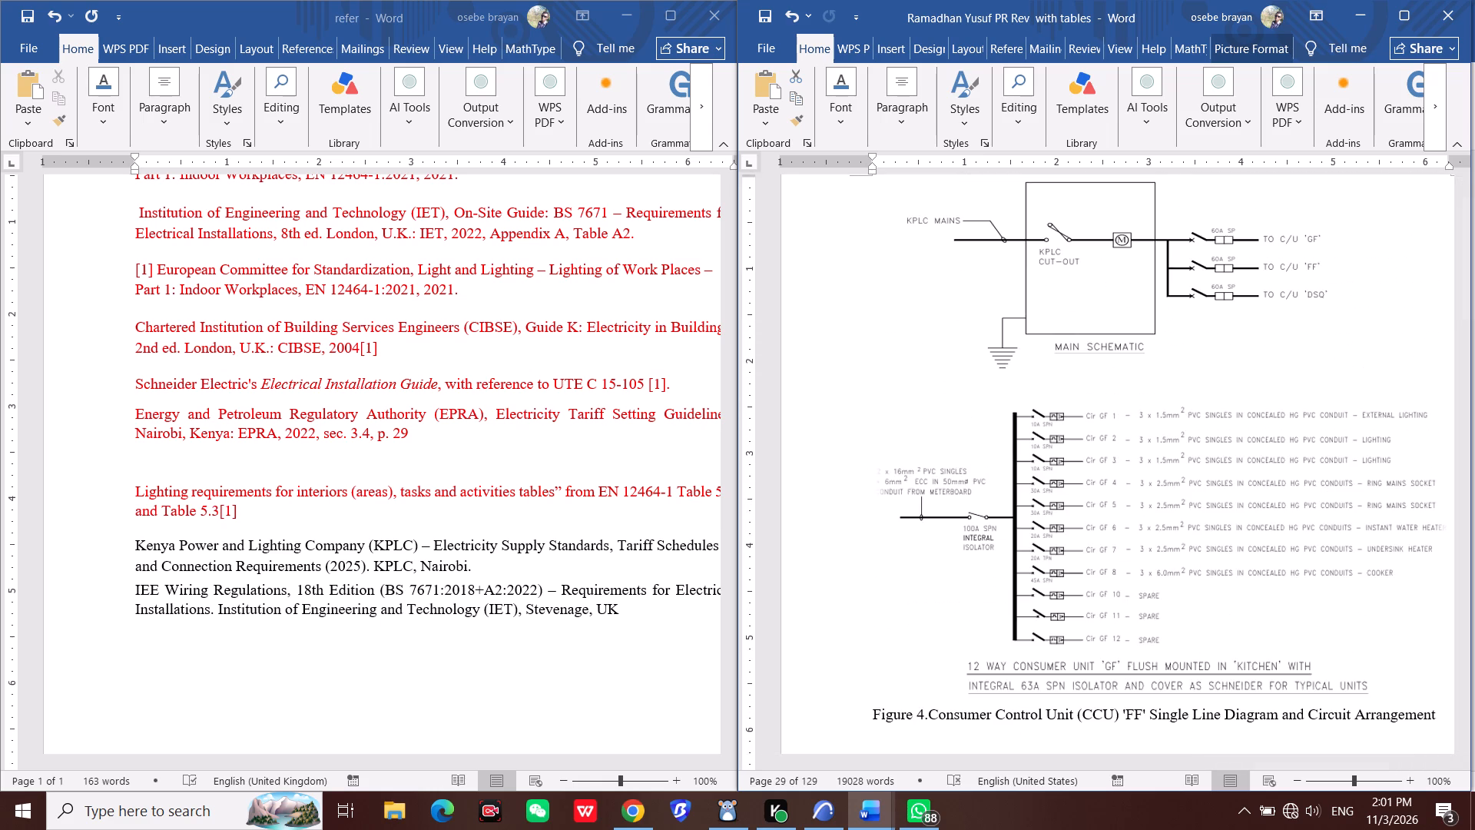
# Move the main schematic drawing further up, to above the 10-way 'FF' consumer unit diagram.
pyautogui.scroll(6, 1136, 282)
pyautogui.scroll(12, 1116, 369)
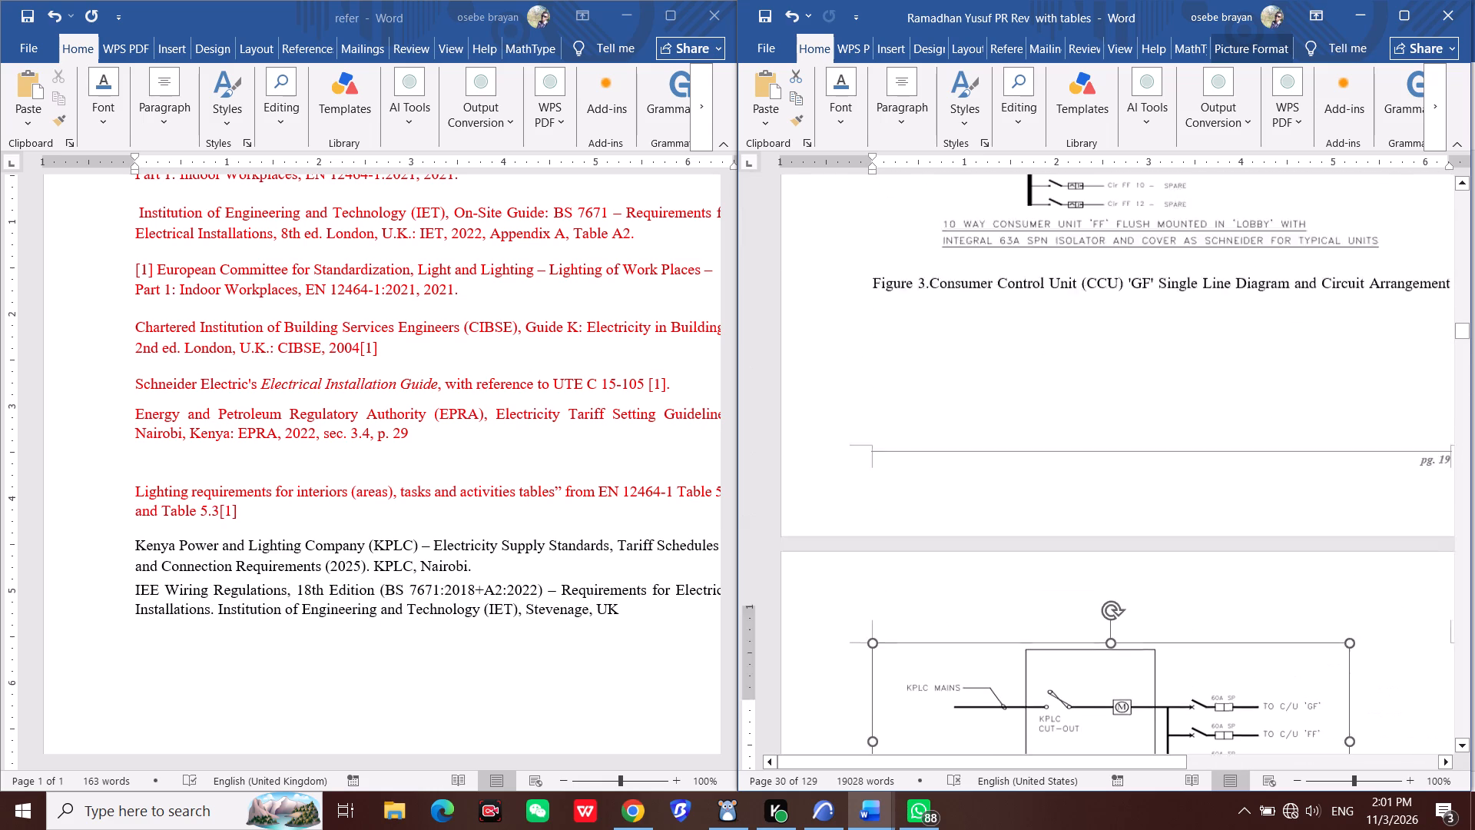
pyautogui.scroll(4, 1116, 369)
pyautogui.scroll(-6, 1116, 369)
pyautogui.moveTo(1102, 705); pyautogui.dragTo(1102, 609)
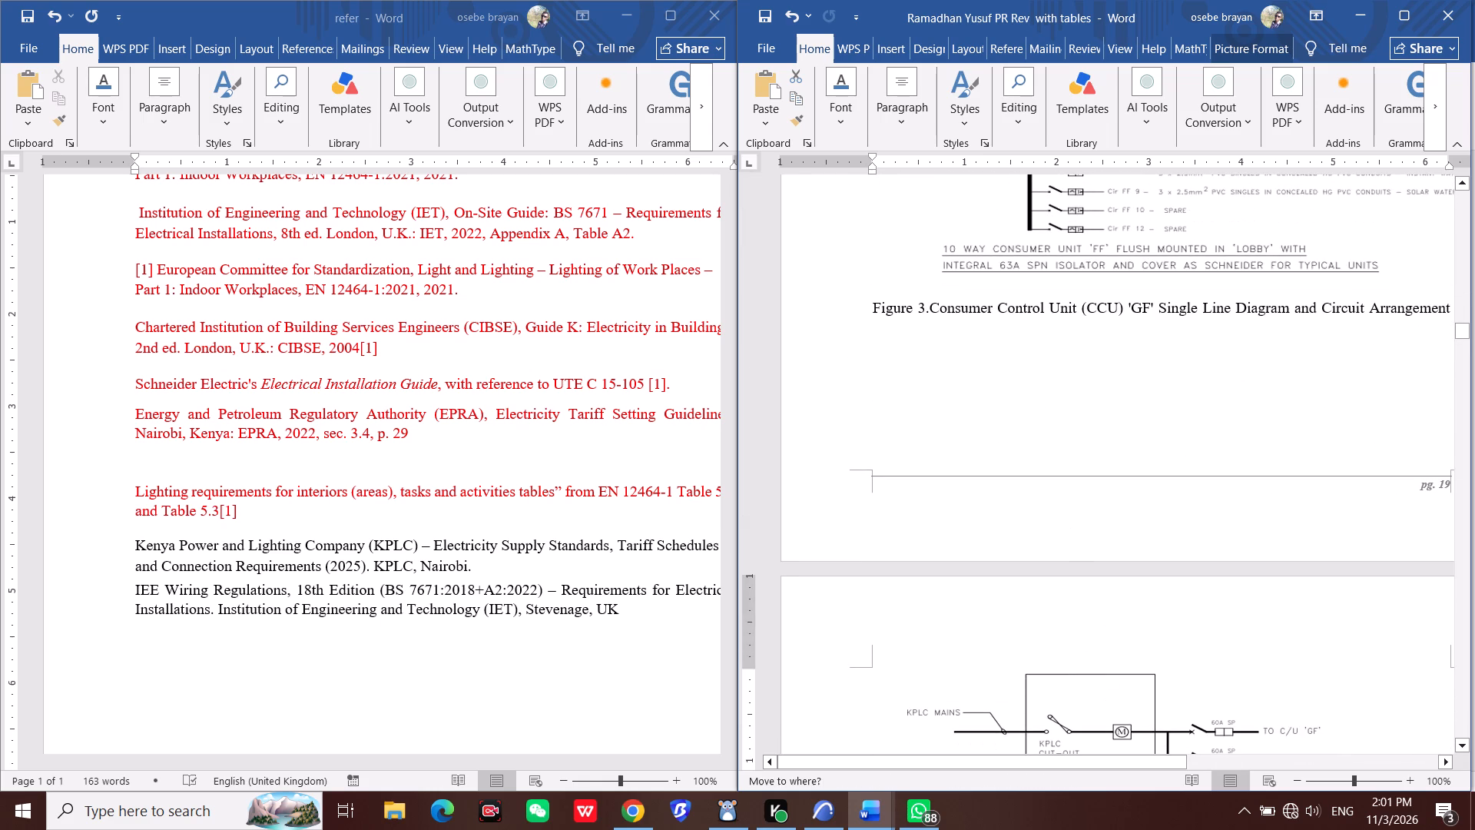
pyautogui.moveTo(1102, 609); pyautogui.dragTo(1147, 257)
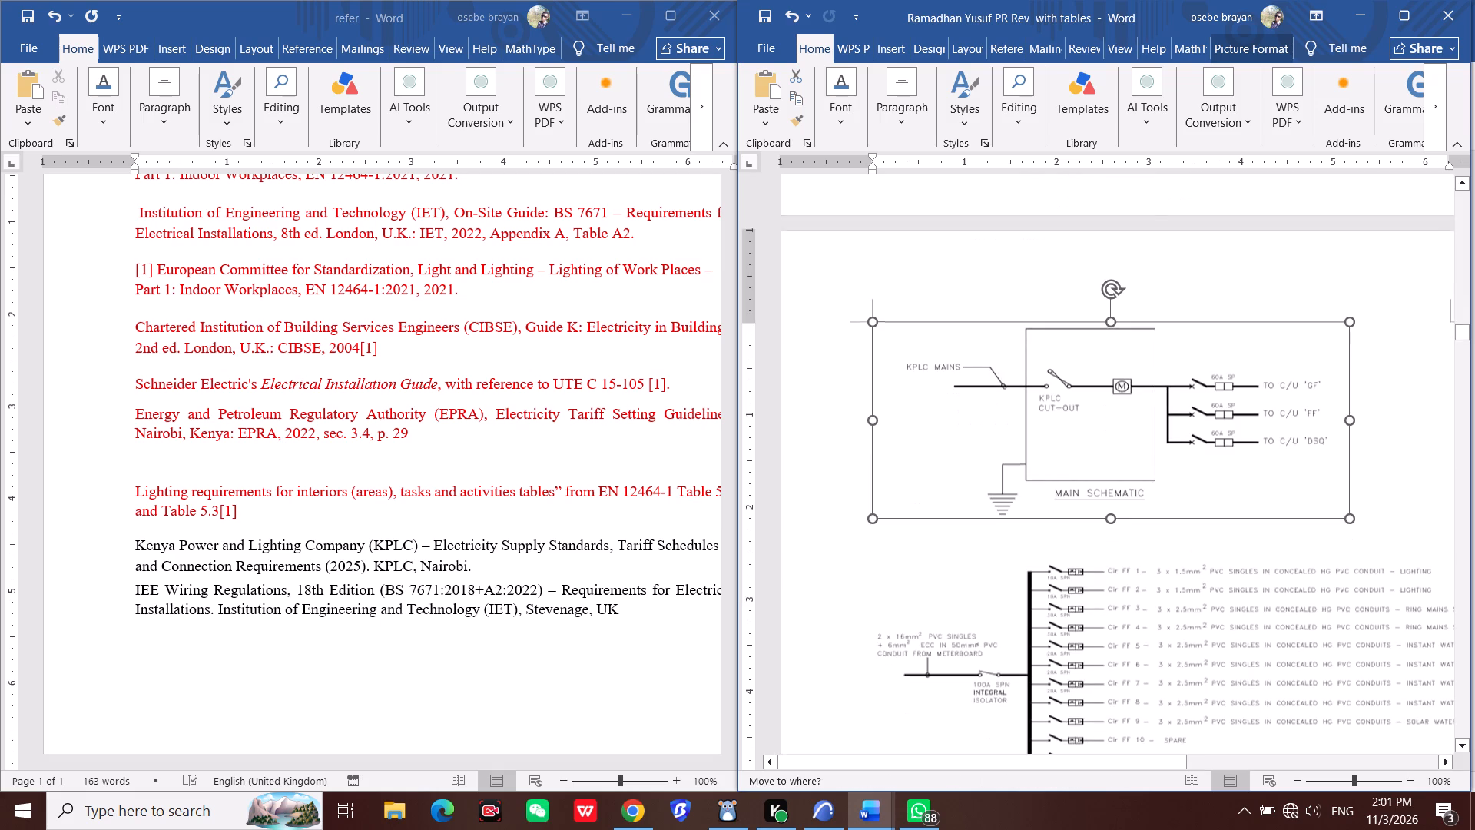
# Move the main schematic drawing to directly below the 6.5.3 paragraph that ends with "Figures 5 and 6 below".
pyautogui.scroll(19, 1110, 425)
pyautogui.scroll(7, 1092, 443)
pyautogui.scroll(-19, 1092, 443)
pyautogui.moveTo(1133, 611); pyautogui.dragTo(1172, 531)
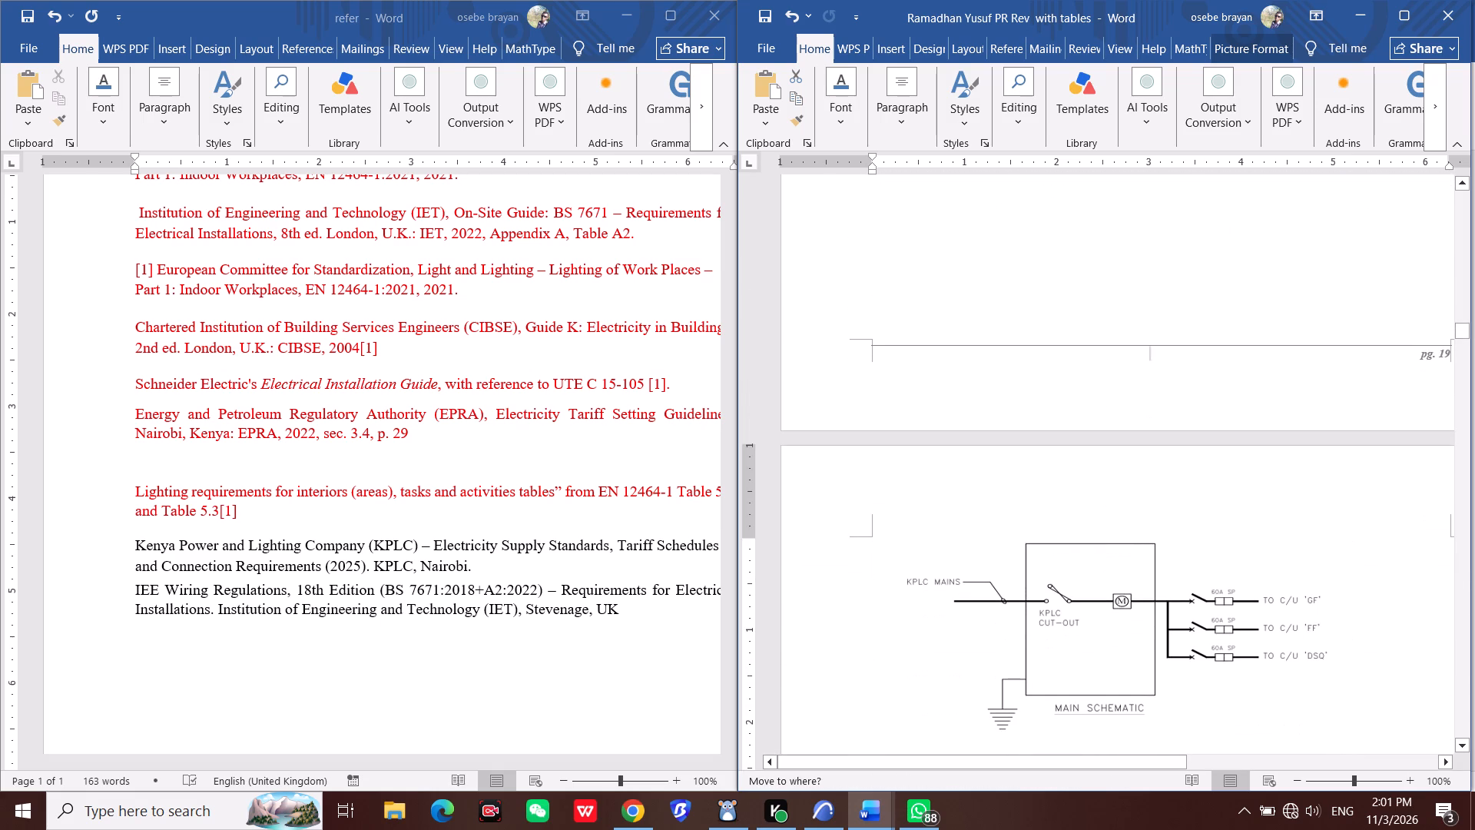
pyautogui.moveTo(1172, 531); pyautogui.dragTo(1257, 0)
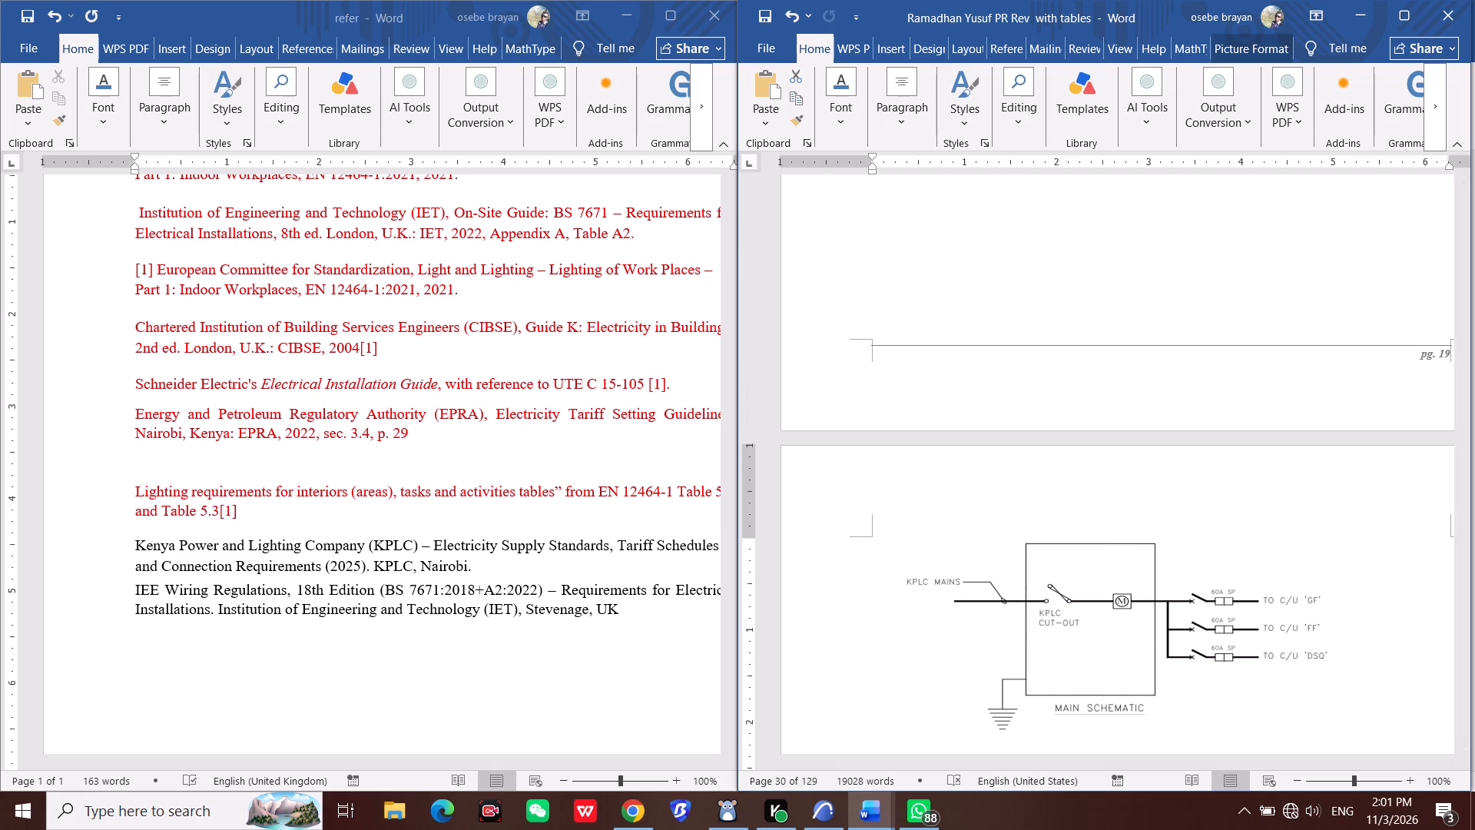
pyautogui.moveTo(1257, 0); pyautogui.dragTo(1105, 254)
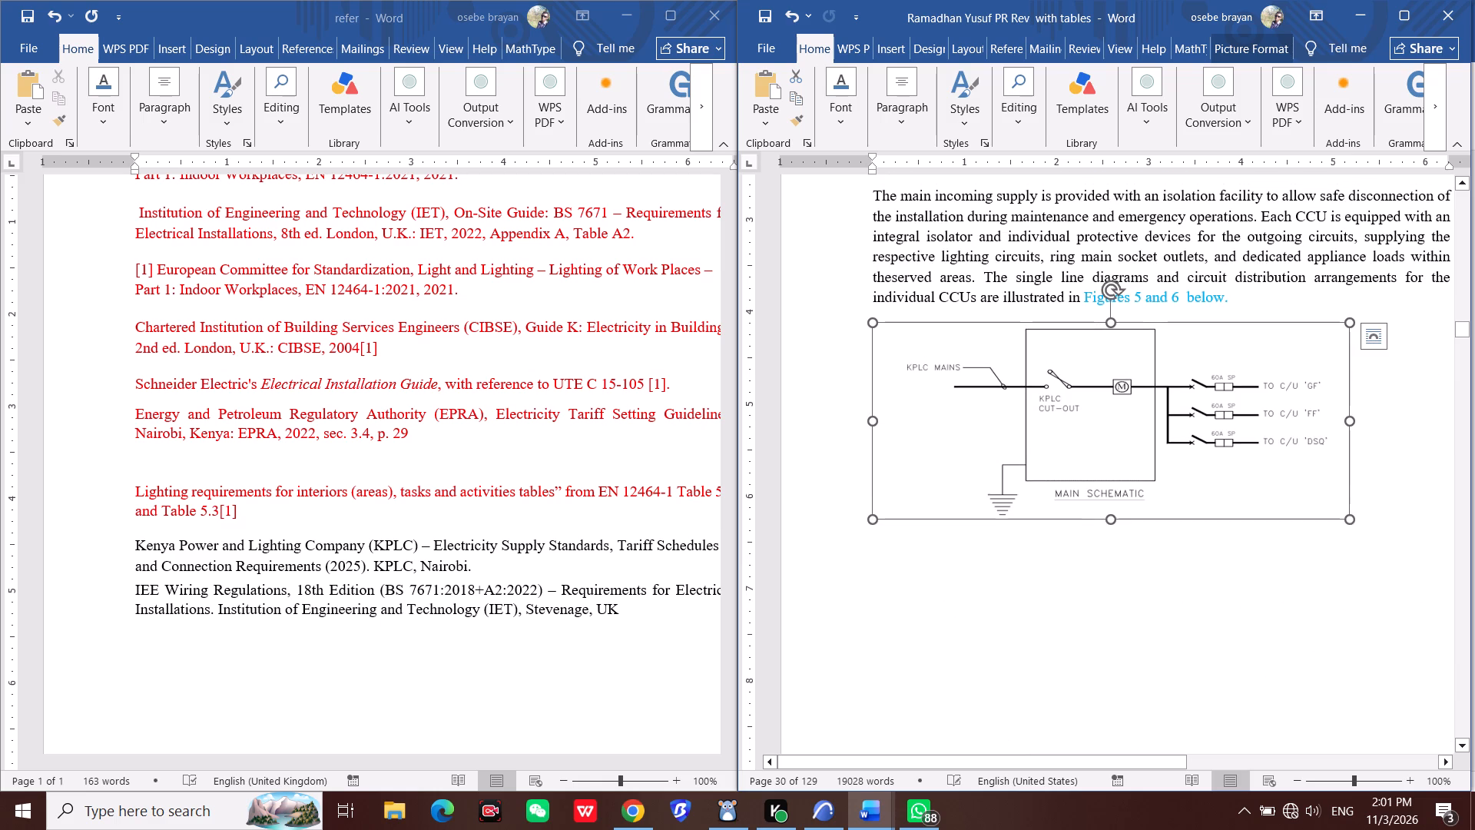
# Centre the main schematic drawing horizontally on the page.
pyautogui.scroll(-3, 1049, 447)
pyautogui.scroll(3, 1056, 441)
pyautogui.moveTo(1070, 428); pyautogui.dragTo(1112, 501)
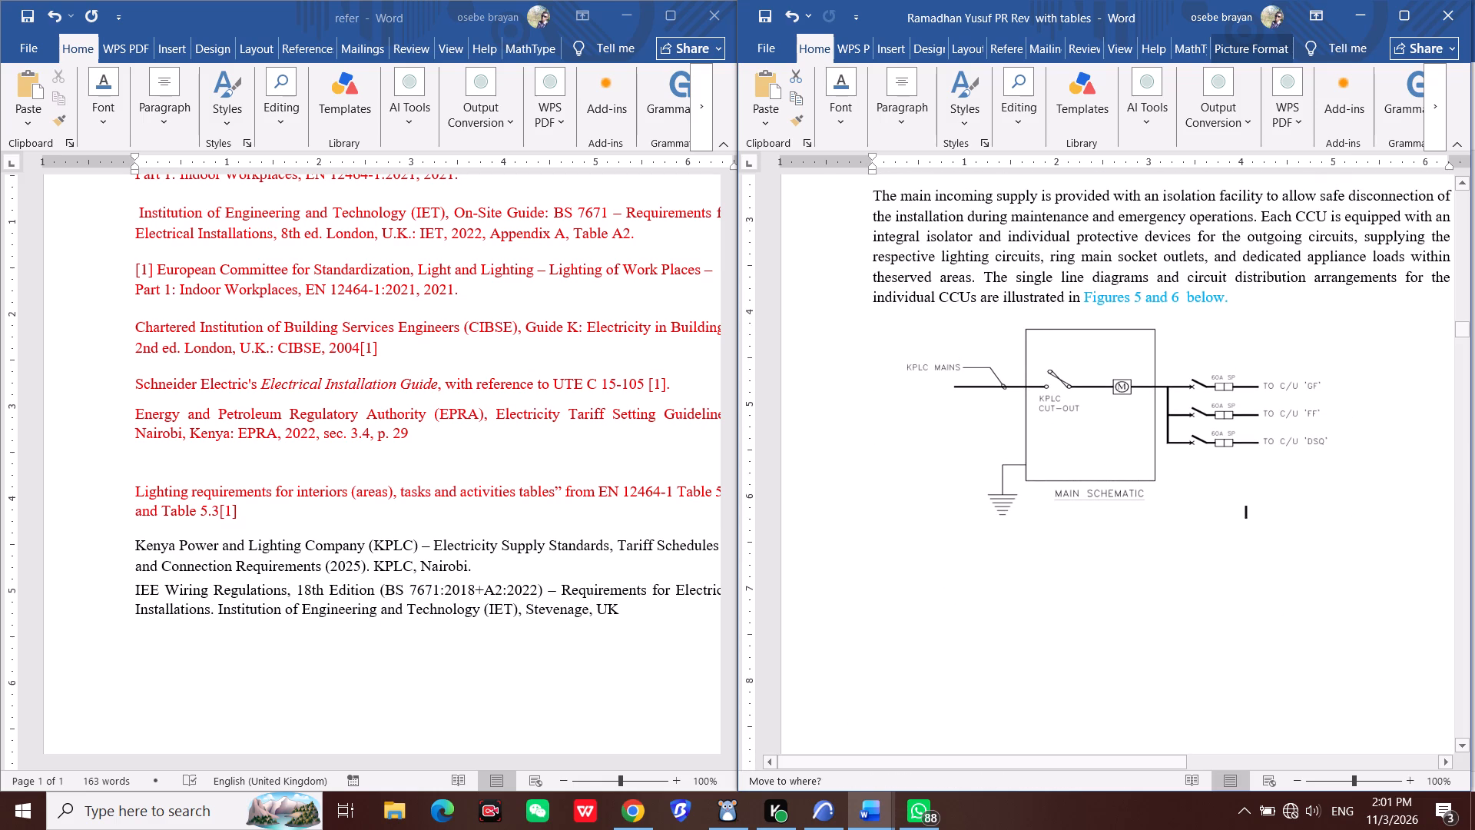
pyautogui.moveTo(1112, 501); pyautogui.dragTo(1131, 489)
pyautogui.moveTo(1103, 426); pyautogui.dragTo(1163, 470)
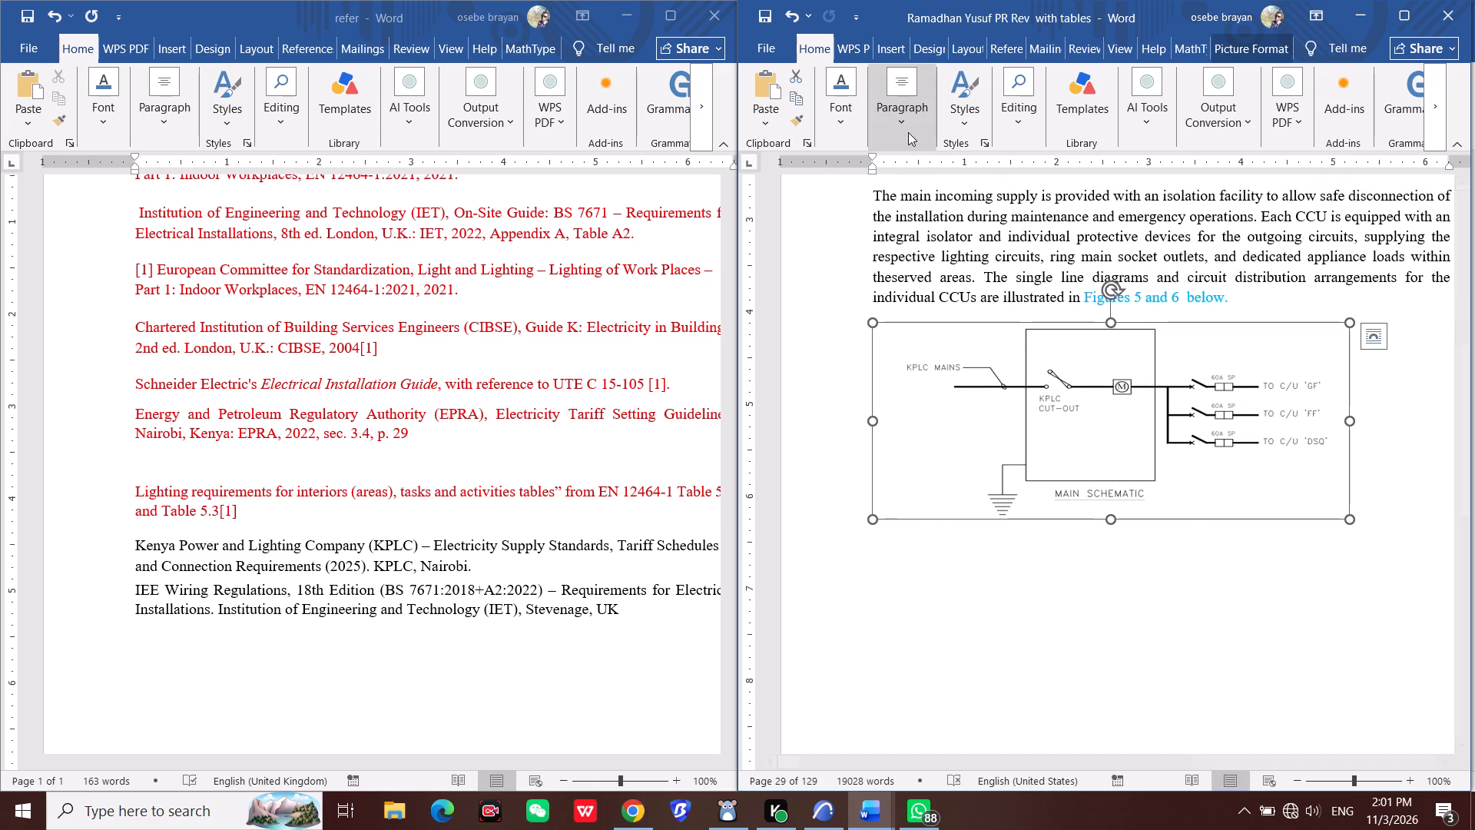
pyautogui.click(850, 127)
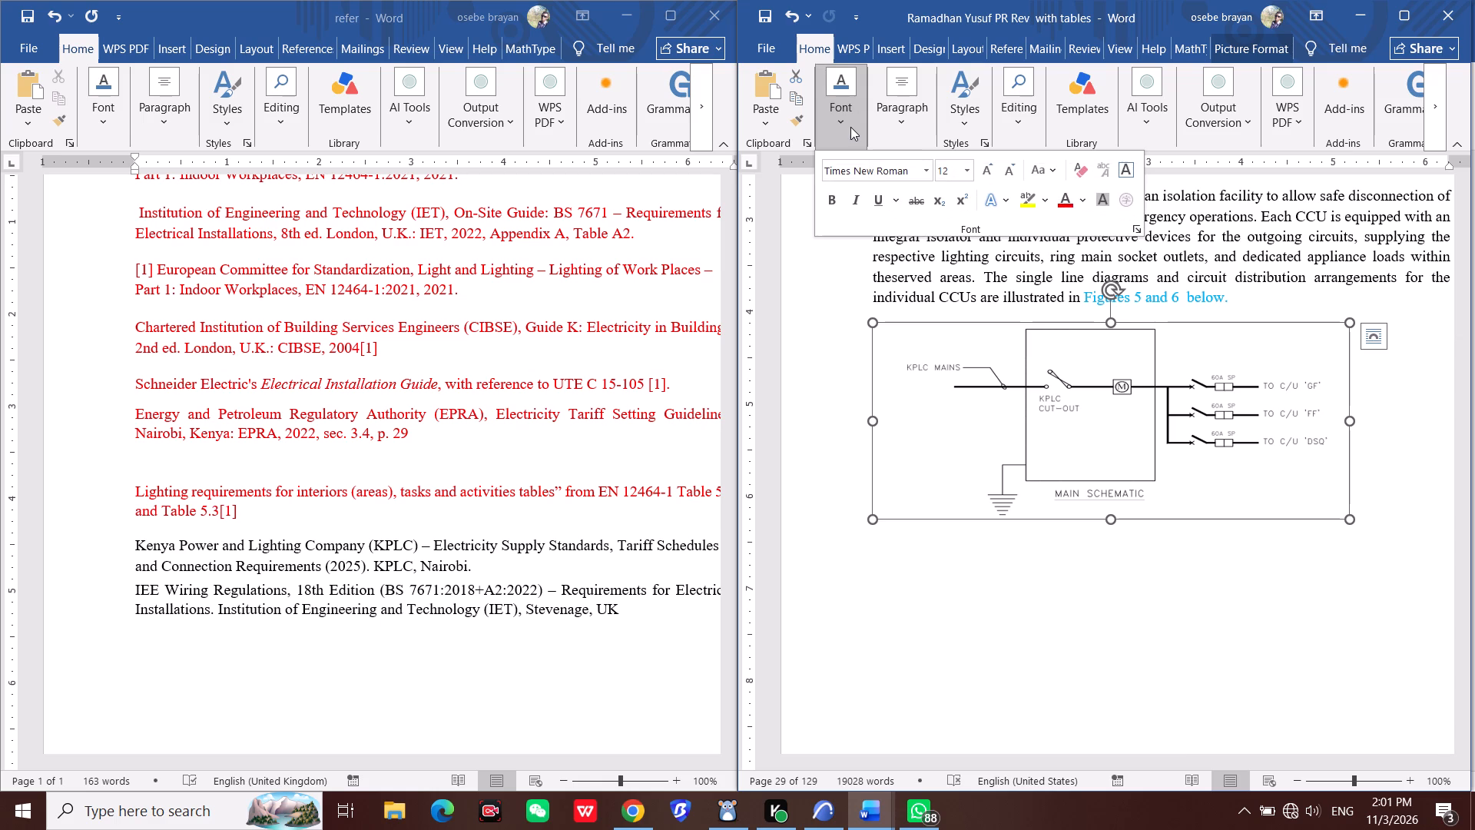
pyautogui.click(913, 124)
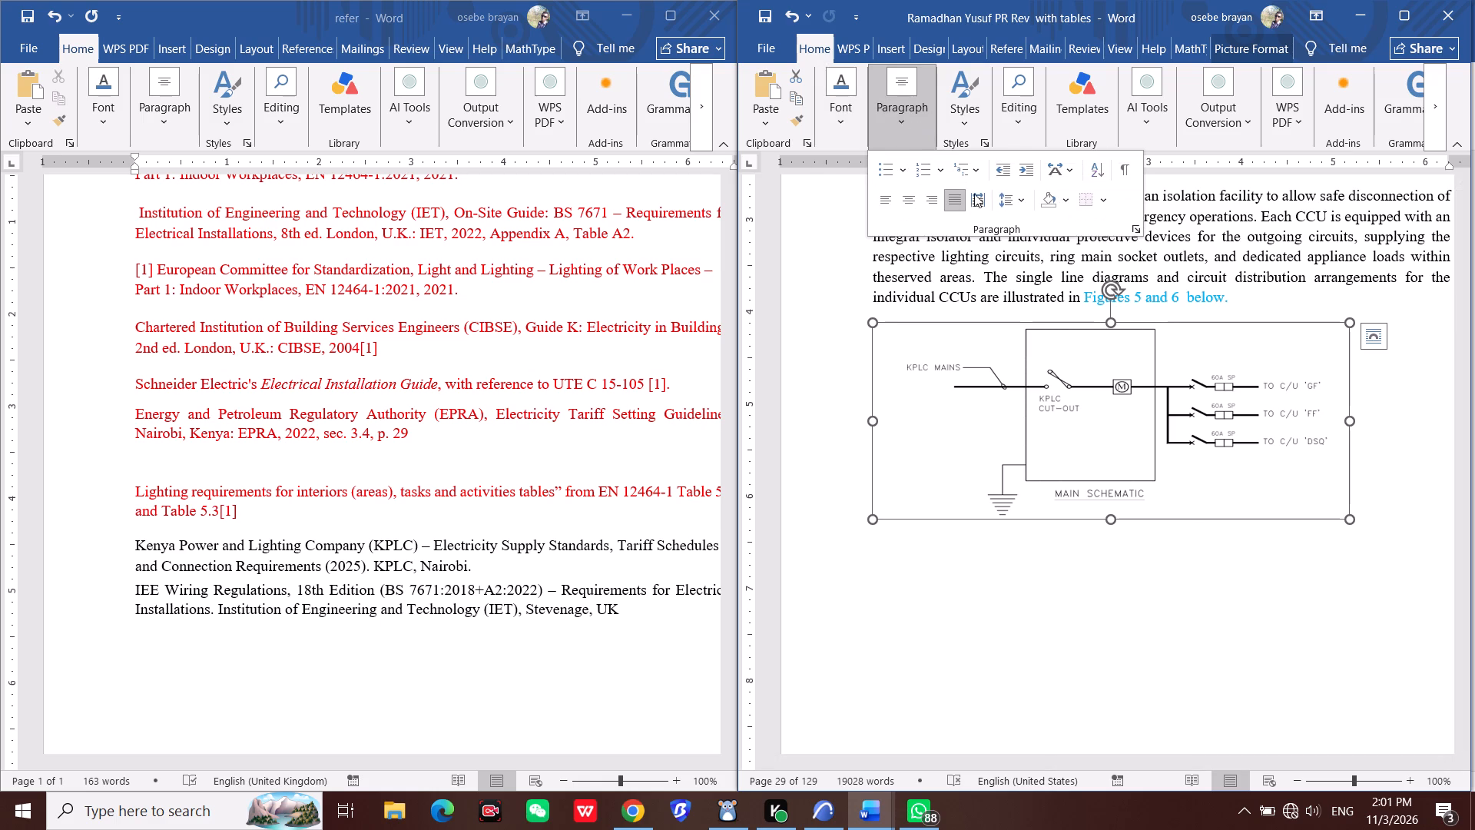
pyautogui.click(913, 204)
pyautogui.click(1157, 462)
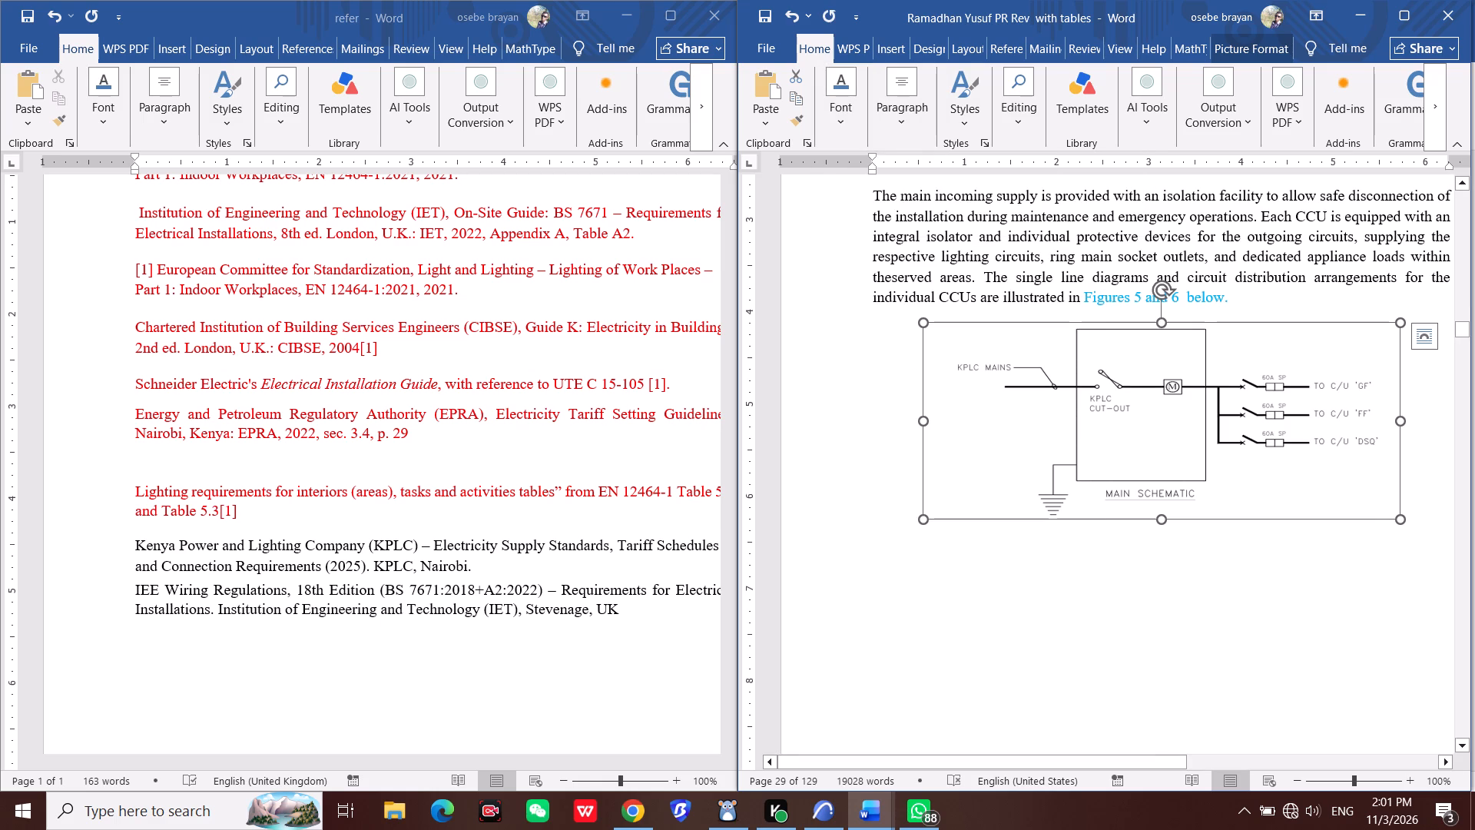
# Copy the text "Main Supply Arrangement and Distribution to Consumer Control Units (CCUs)" from the Figure 6 caption, and delete that whole caption.
pyautogui.scroll(-20, 1151, 477)
pyautogui.scroll(-10, 1151, 477)
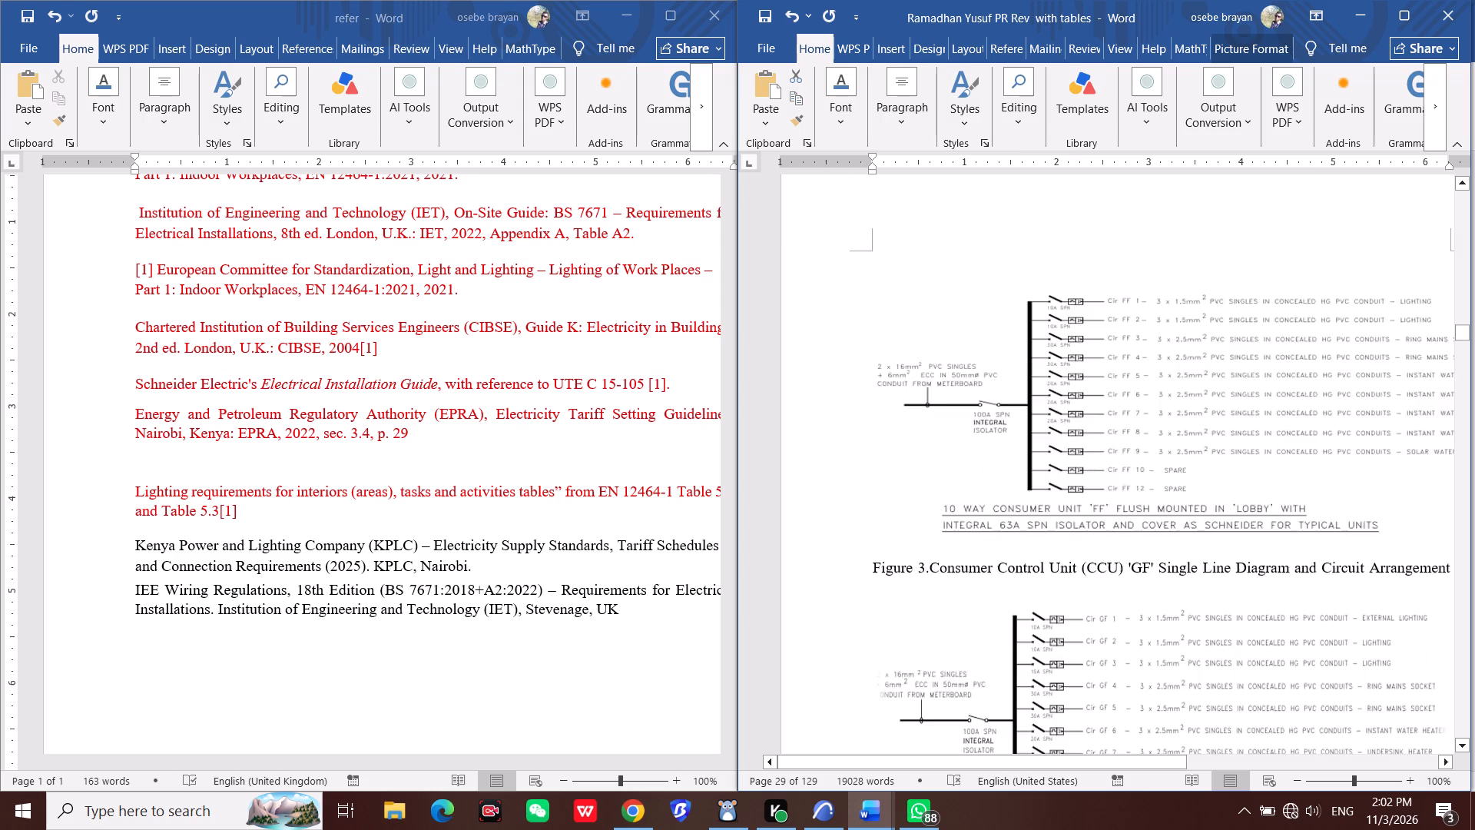
pyautogui.scroll(-20, 1152, 473)
pyautogui.scroll(-9, 1152, 473)
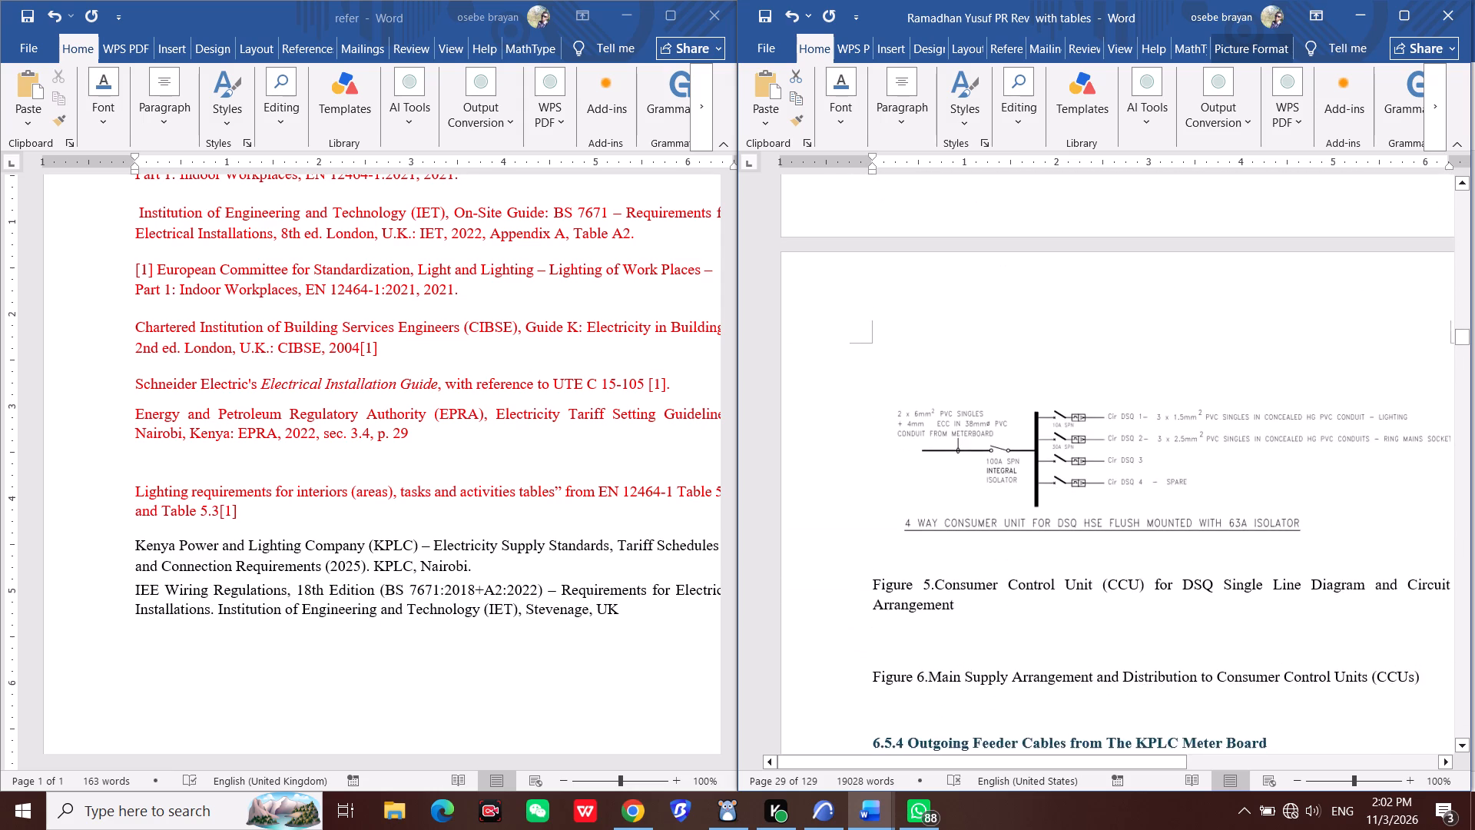
pyautogui.scroll(-5, 1147, 463)
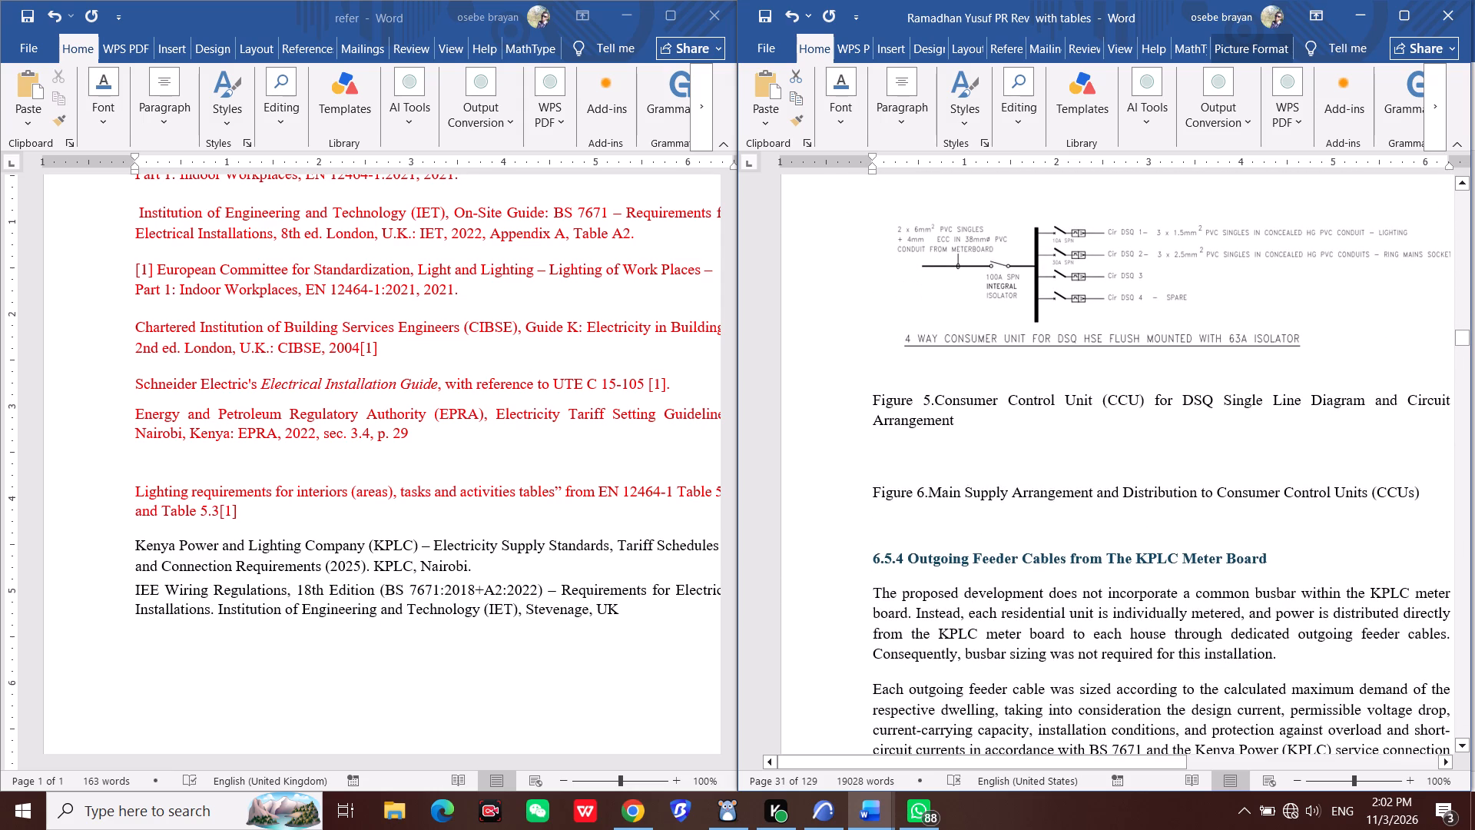
pyautogui.moveTo(936, 488); pyautogui.dragTo(1431, 504)
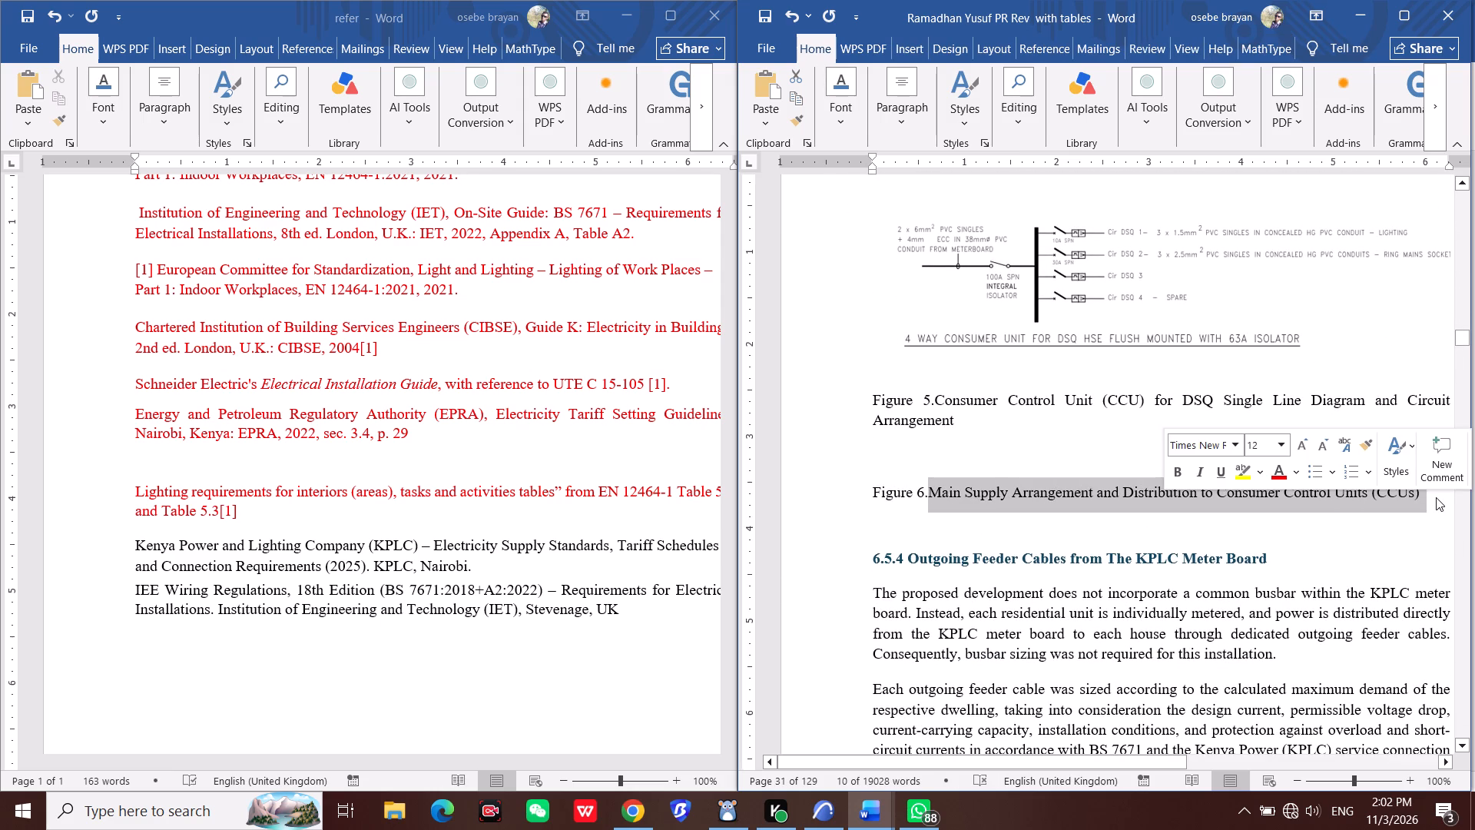
pyautogui.hotkey('ctrl', 'c')
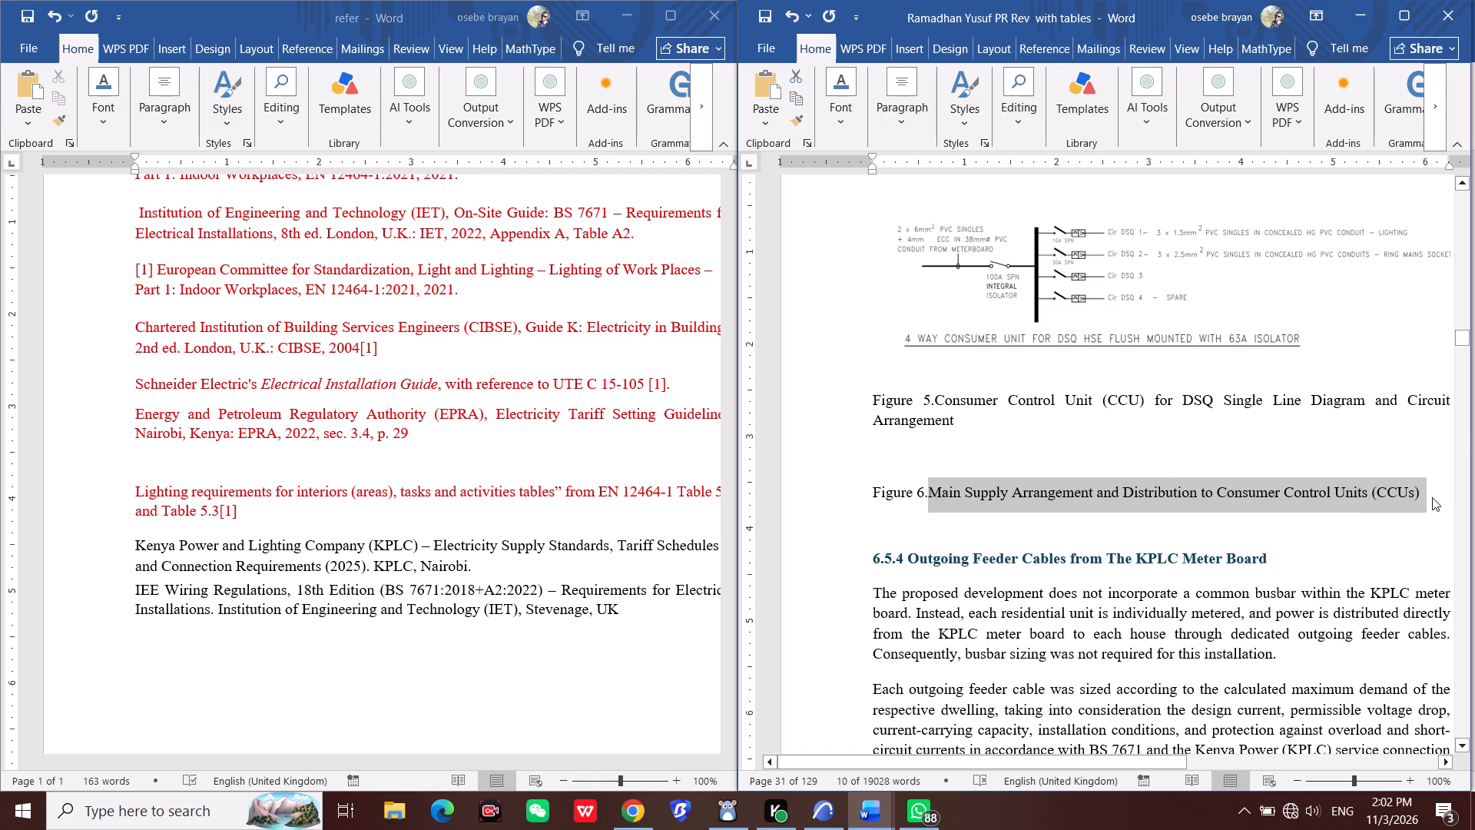
pyautogui.click(1432, 497)
pyautogui.moveTo(1432, 497); pyautogui.dragTo(972, 456)
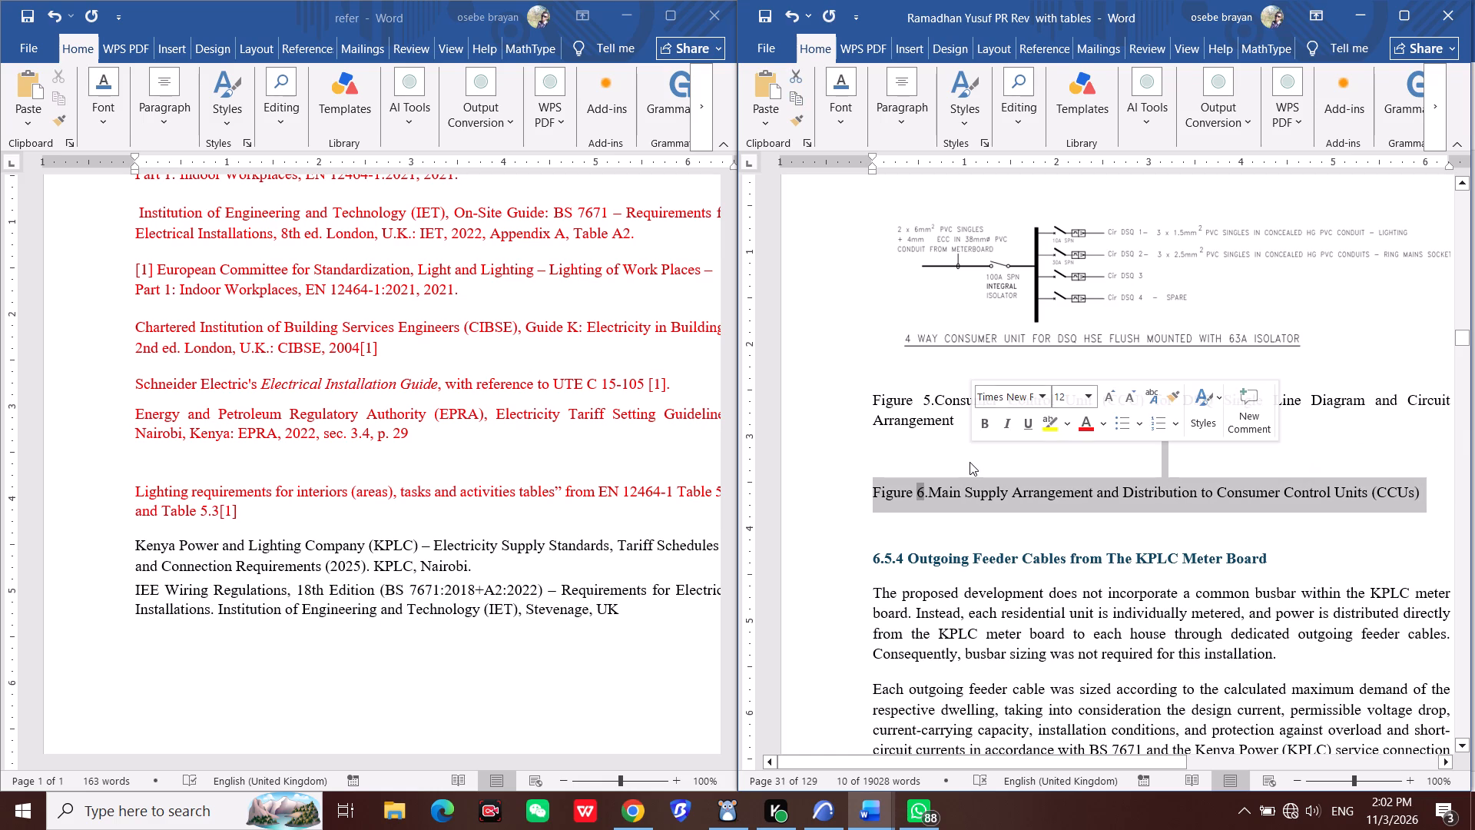
pyautogui.press('Delete')
# Insert a Figure caption below the main schematic, adding a period and the copied text "Main Supply Arrangement and Distribution to Consumer Control Units (CCUs)".
pyautogui.scroll(20, 1010, 426)
pyautogui.scroll(1, 1010, 426)
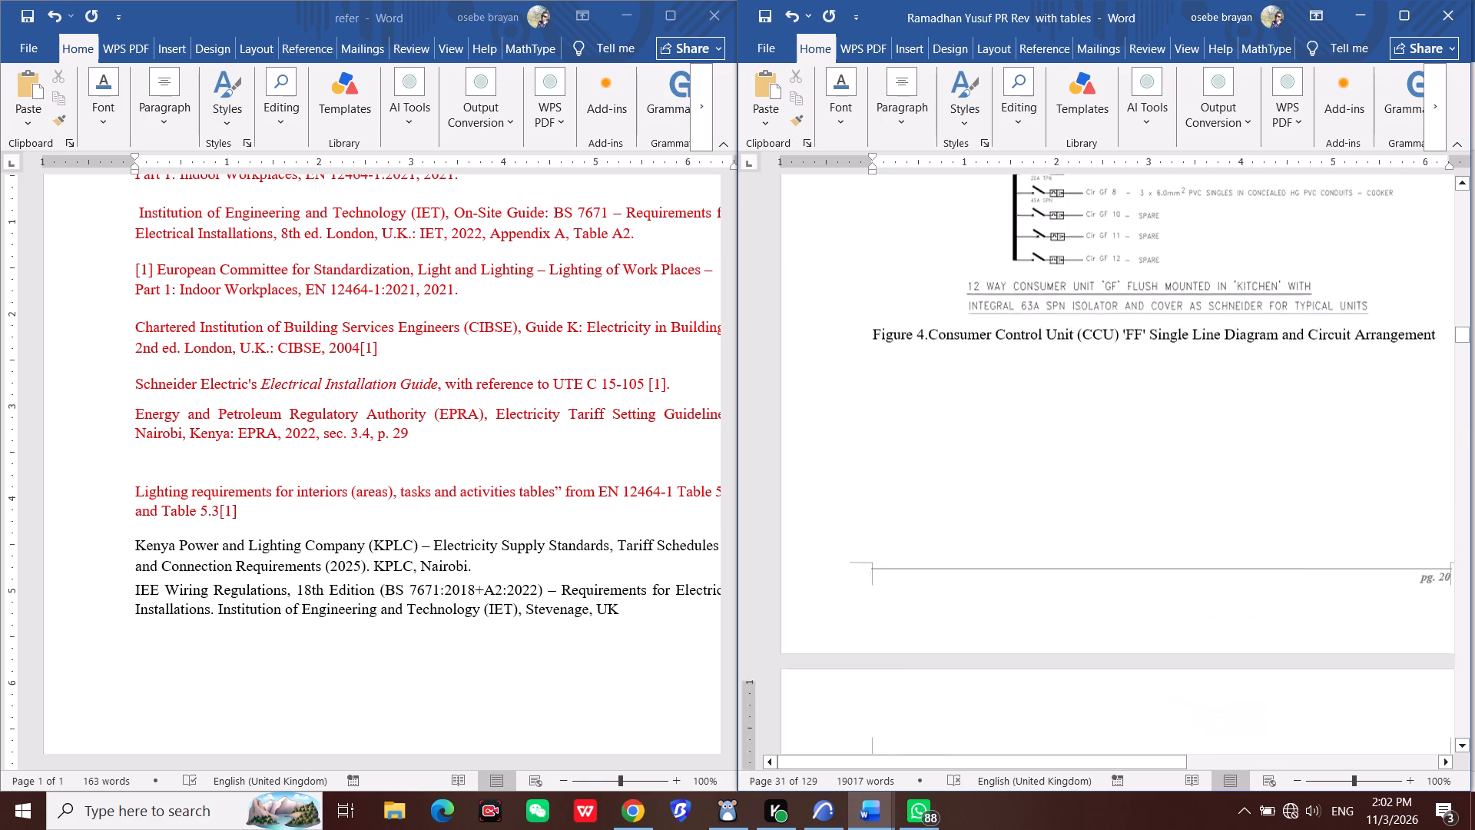
pyautogui.scroll(20, 1023, 411)
pyautogui.scroll(6, 1052, 430)
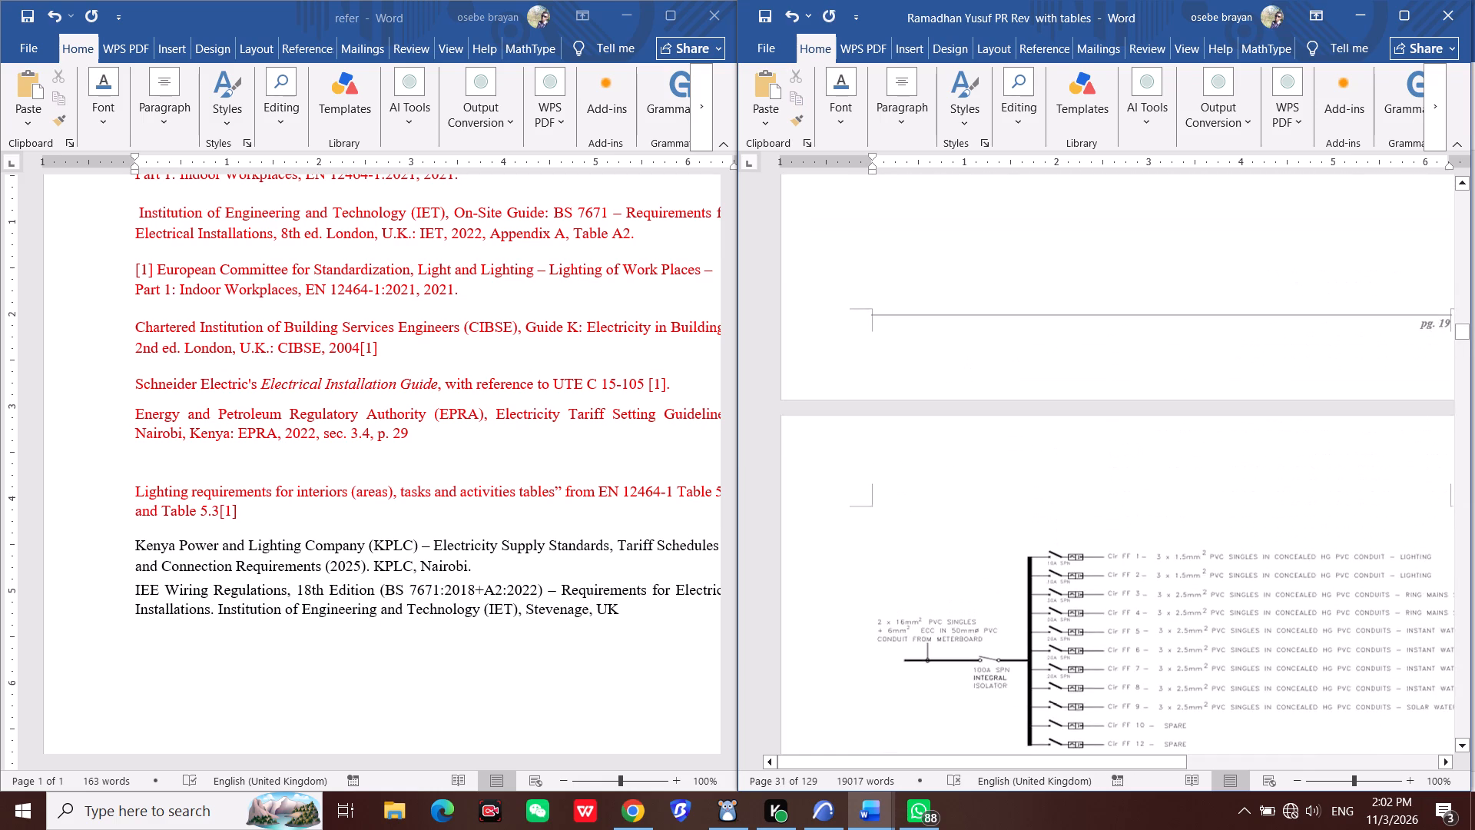
pyautogui.scroll(17, 1052, 430)
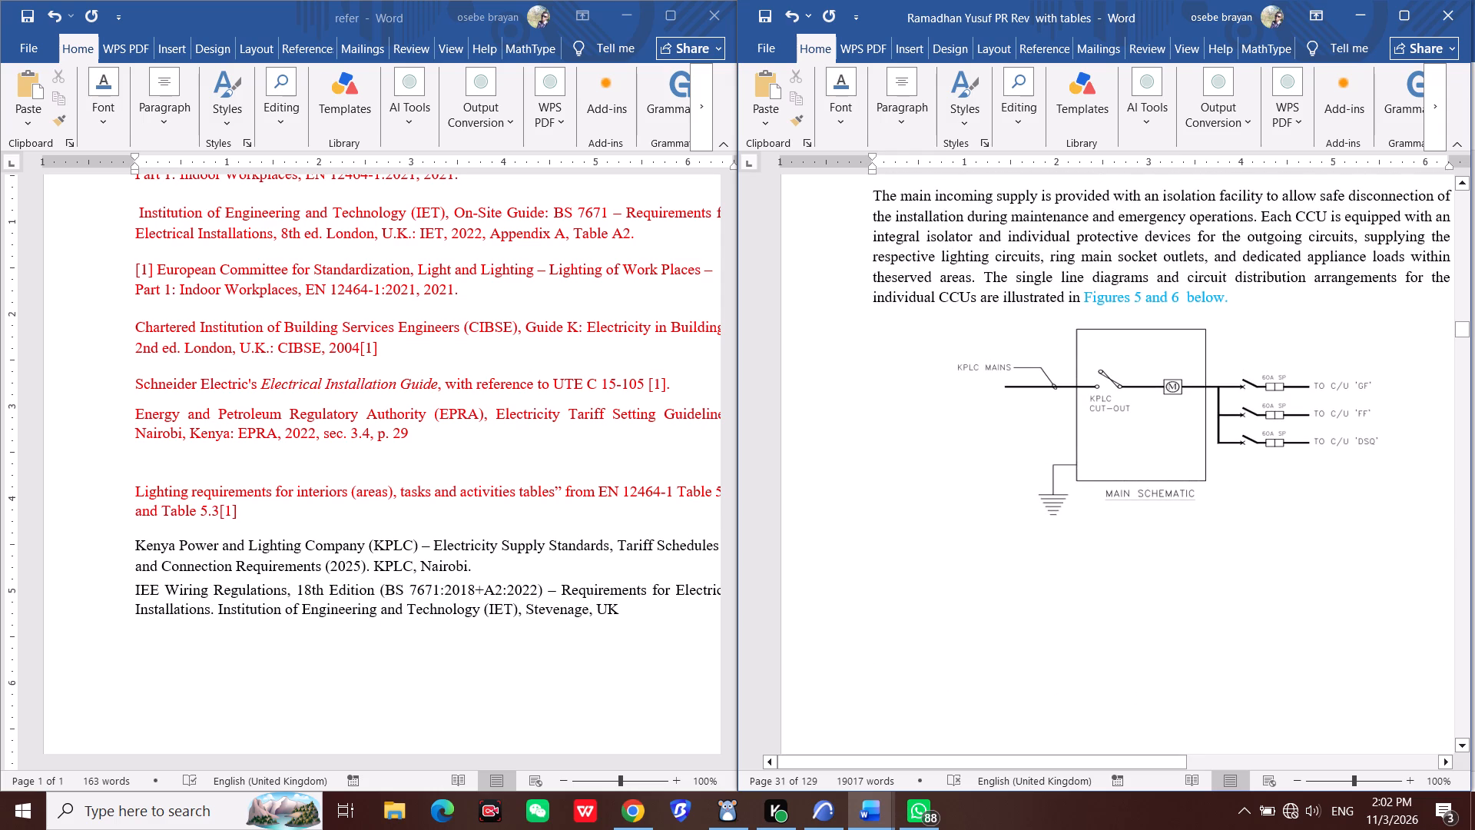
pyautogui.scroll(6, 1146, 467)
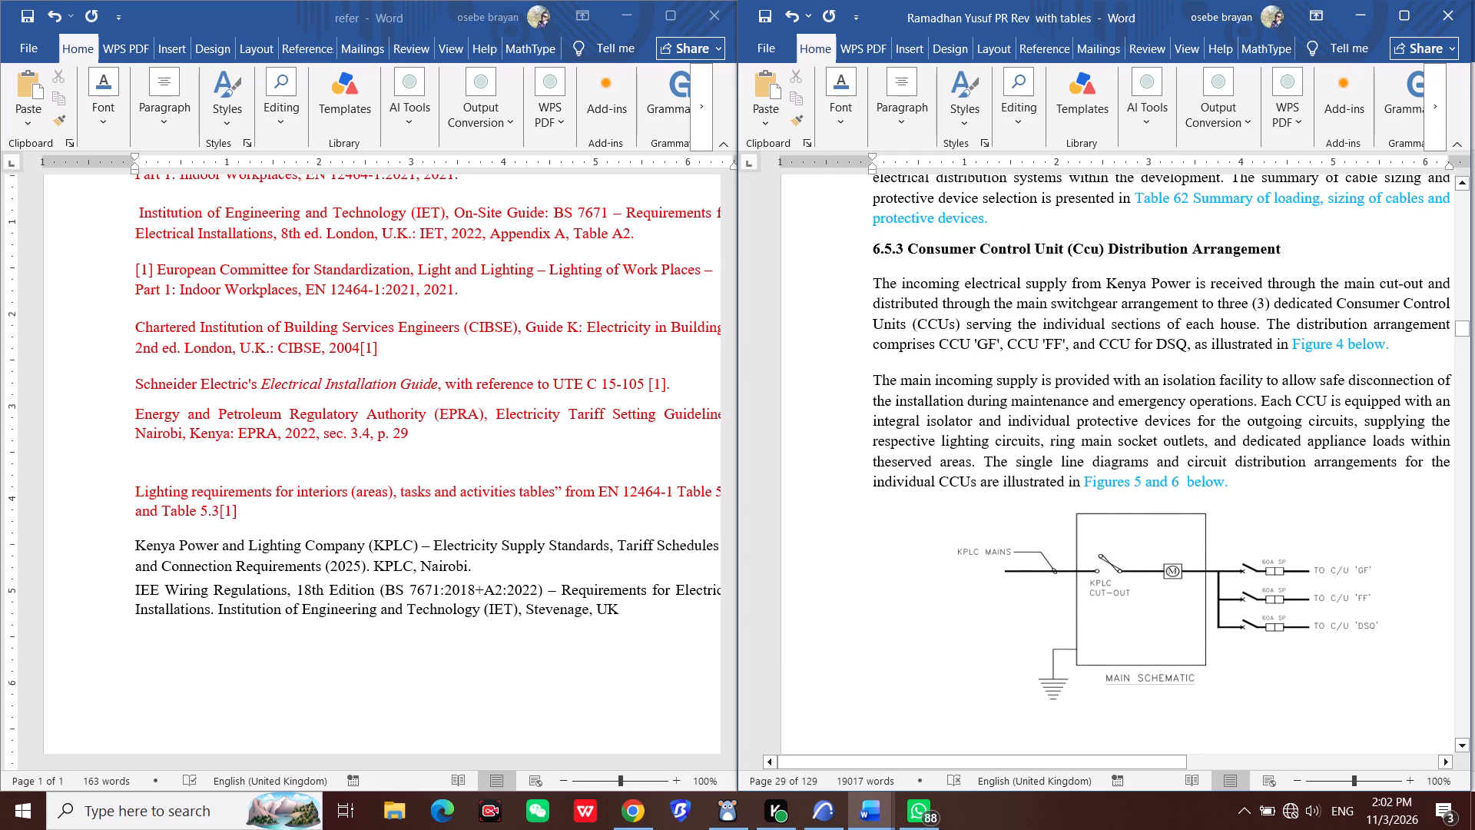
pyautogui.rightClick(1168, 581)
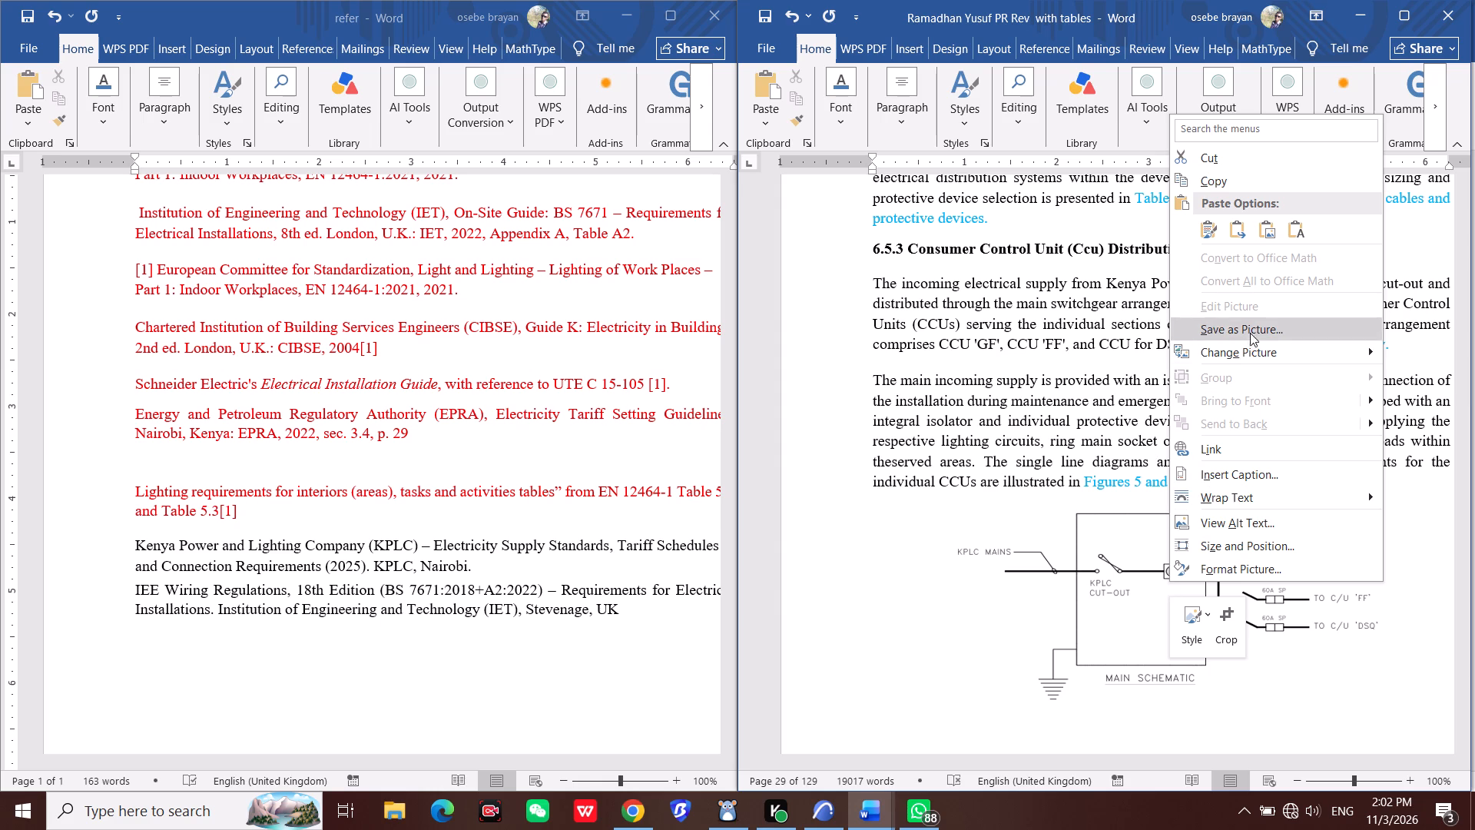
pyautogui.click(1224, 473)
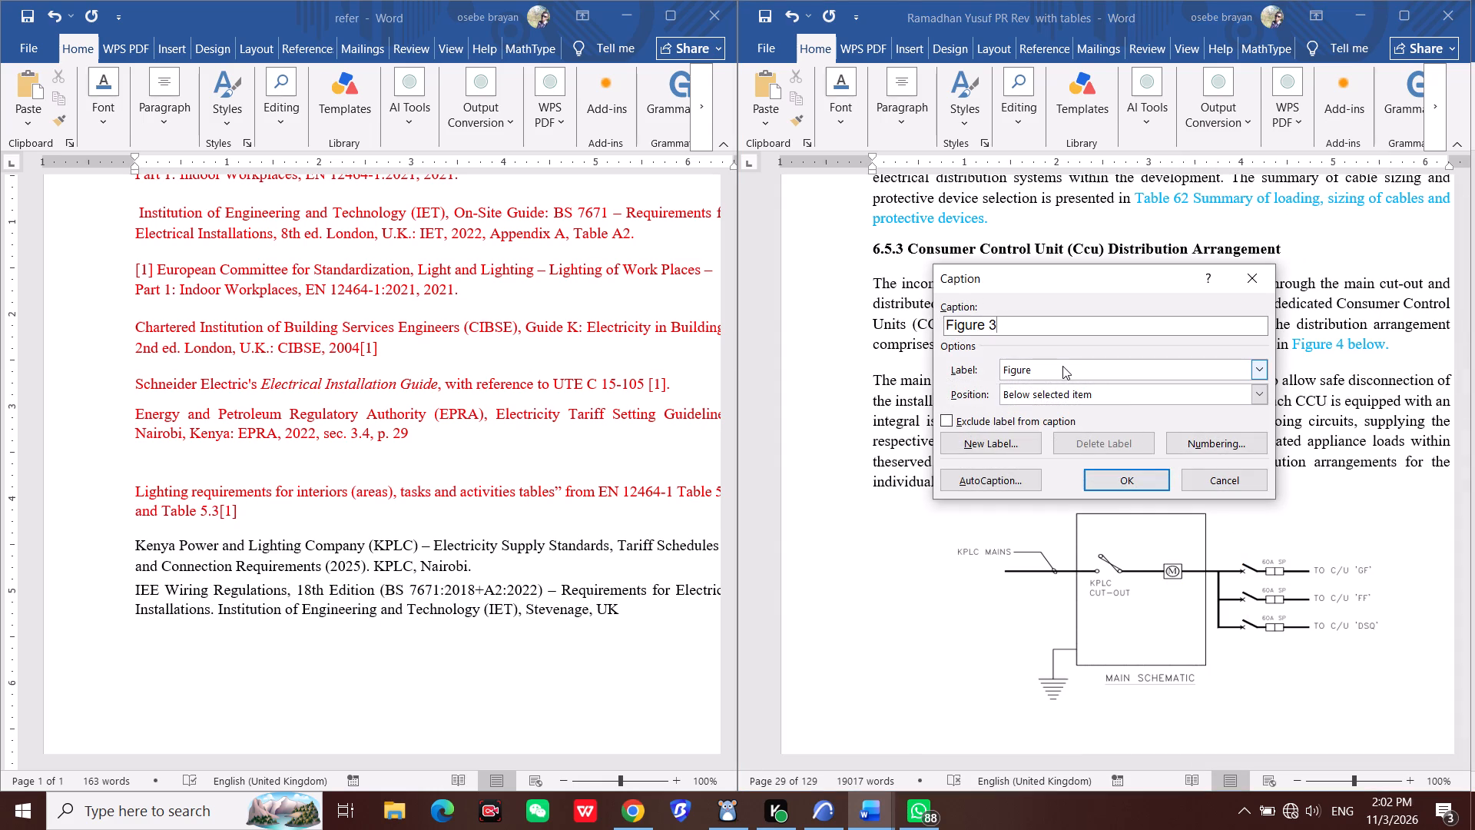
pyautogui.press('.')
pyautogui.hotkey('ctrl', 'v')
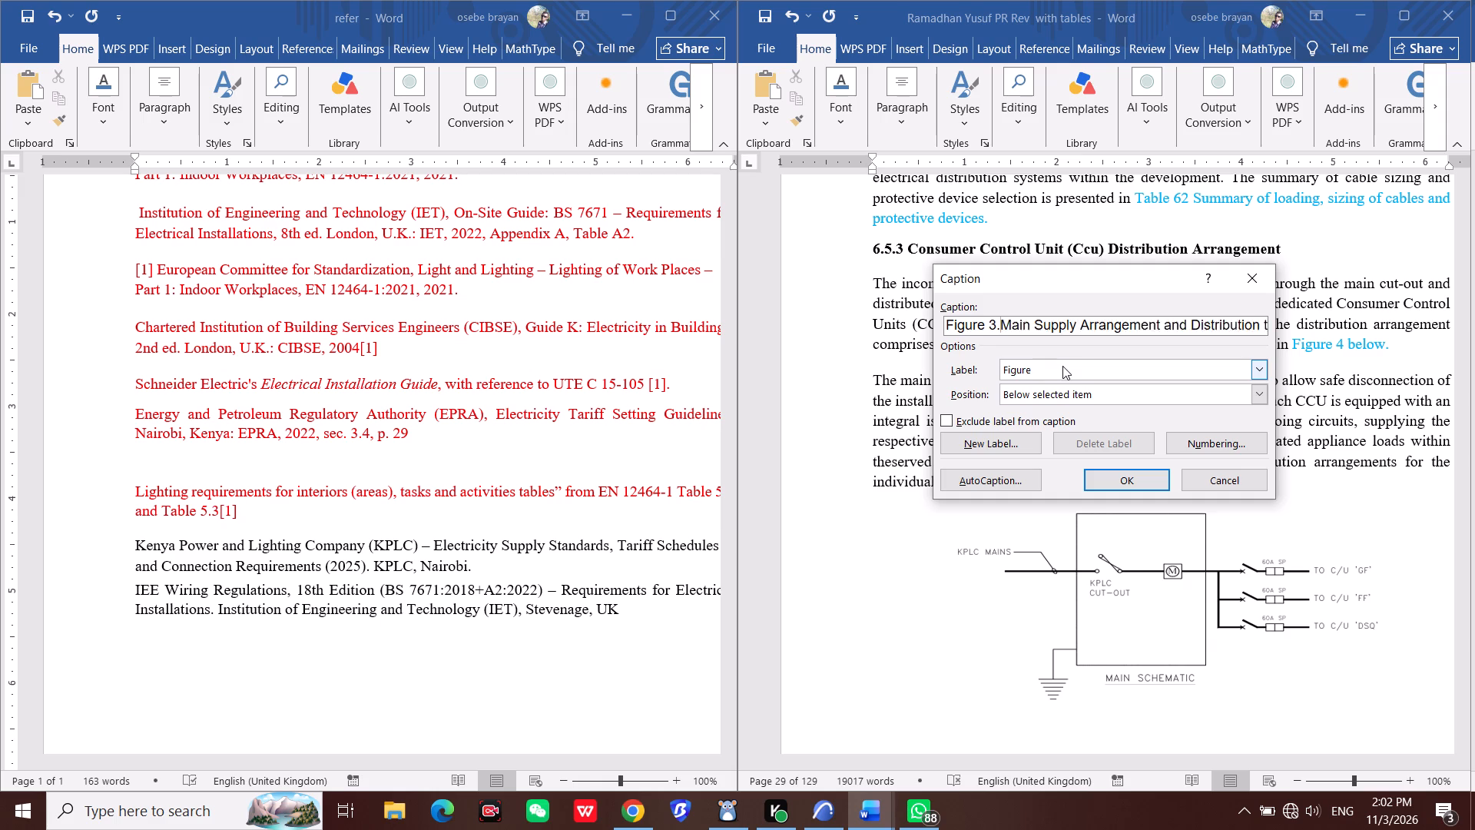
pyautogui.press('Left')
pyautogui.press('Left')
pyautogui.press('Left')
pyautogui.press('Left')
pyautogui.press('Left')
pyautogui.press('Left')
pyautogui.press('Left')
pyautogui.press('Left')
pyautogui.press('Left')
pyautogui.press('Left')
pyautogui.press('Left')
pyautogui.press('Left')
pyautogui.press('Left')
pyautogui.press('Left')
pyautogui.press('Left')
pyautogui.press('Left')
pyautogui.press('Left')
pyautogui.press('Left')
pyautogui.press('Left')
pyautogui.press('Left')
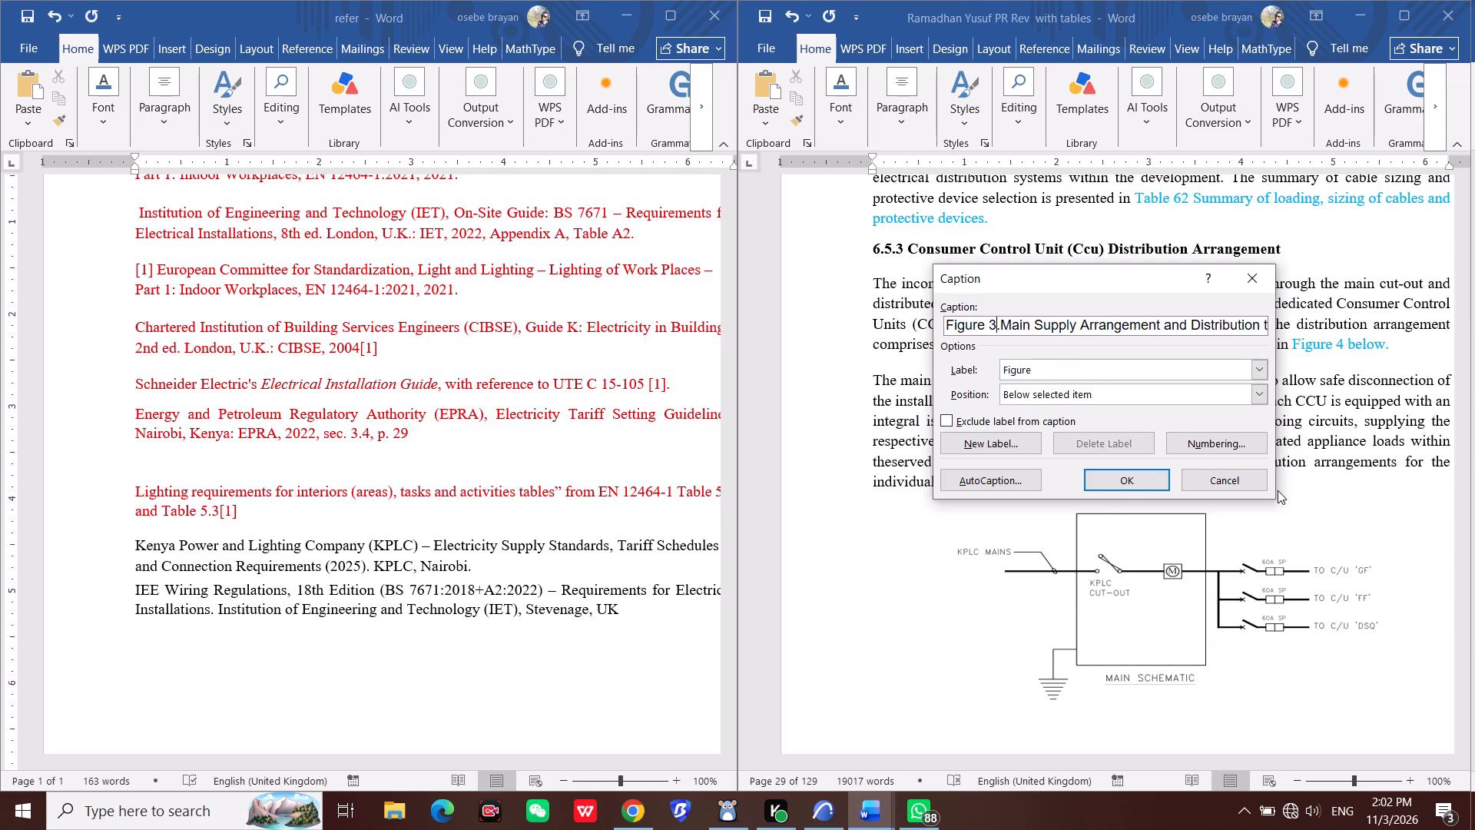
pyautogui.click(1131, 478)
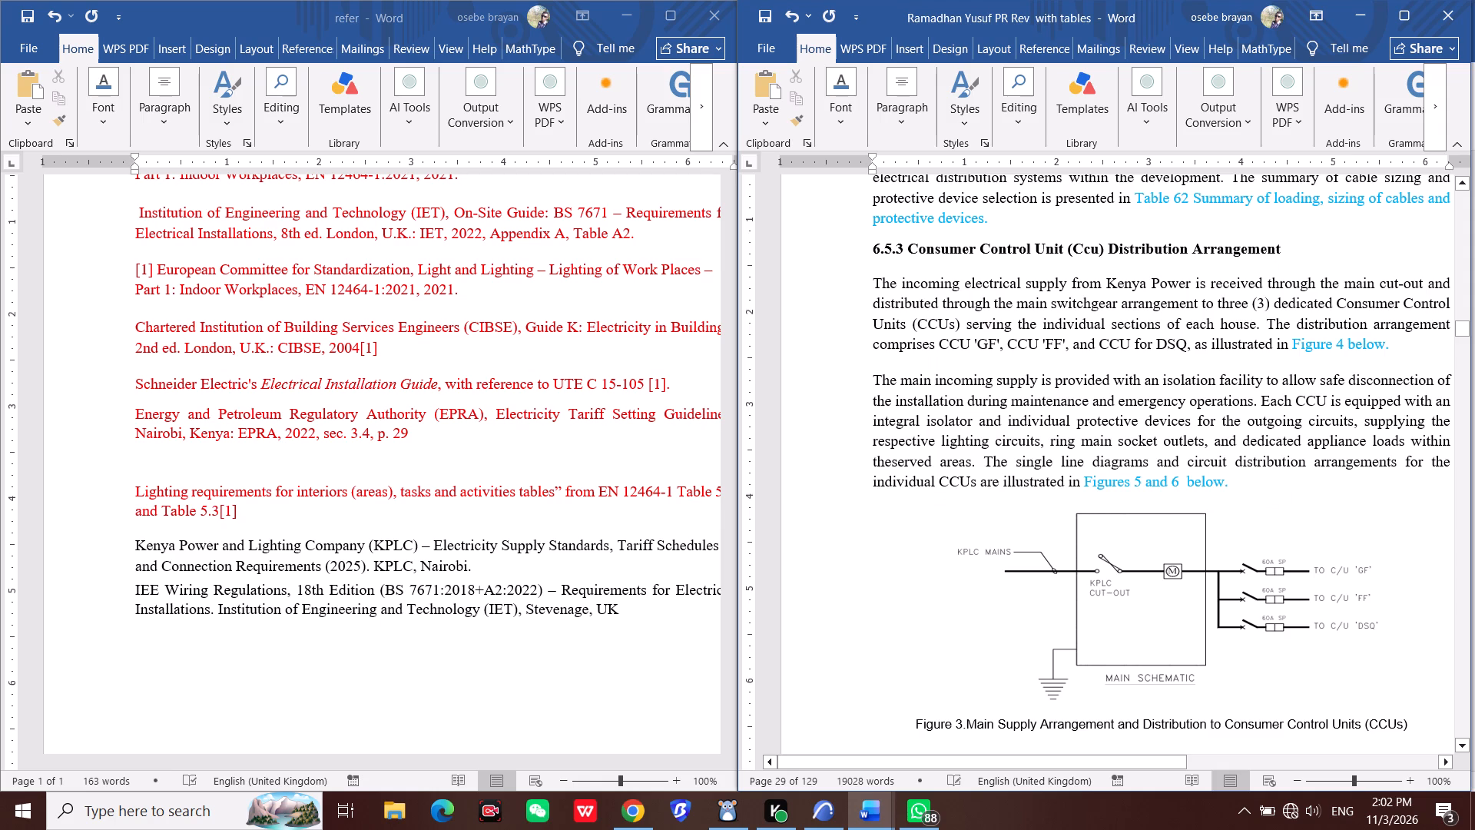
# Change the figure reference at the end of the first 6.5.3 paragraph to "Figure 3 below".
pyautogui.click(1344, 346)
pyautogui.press('BackSpace')
pyautogui.press('3')
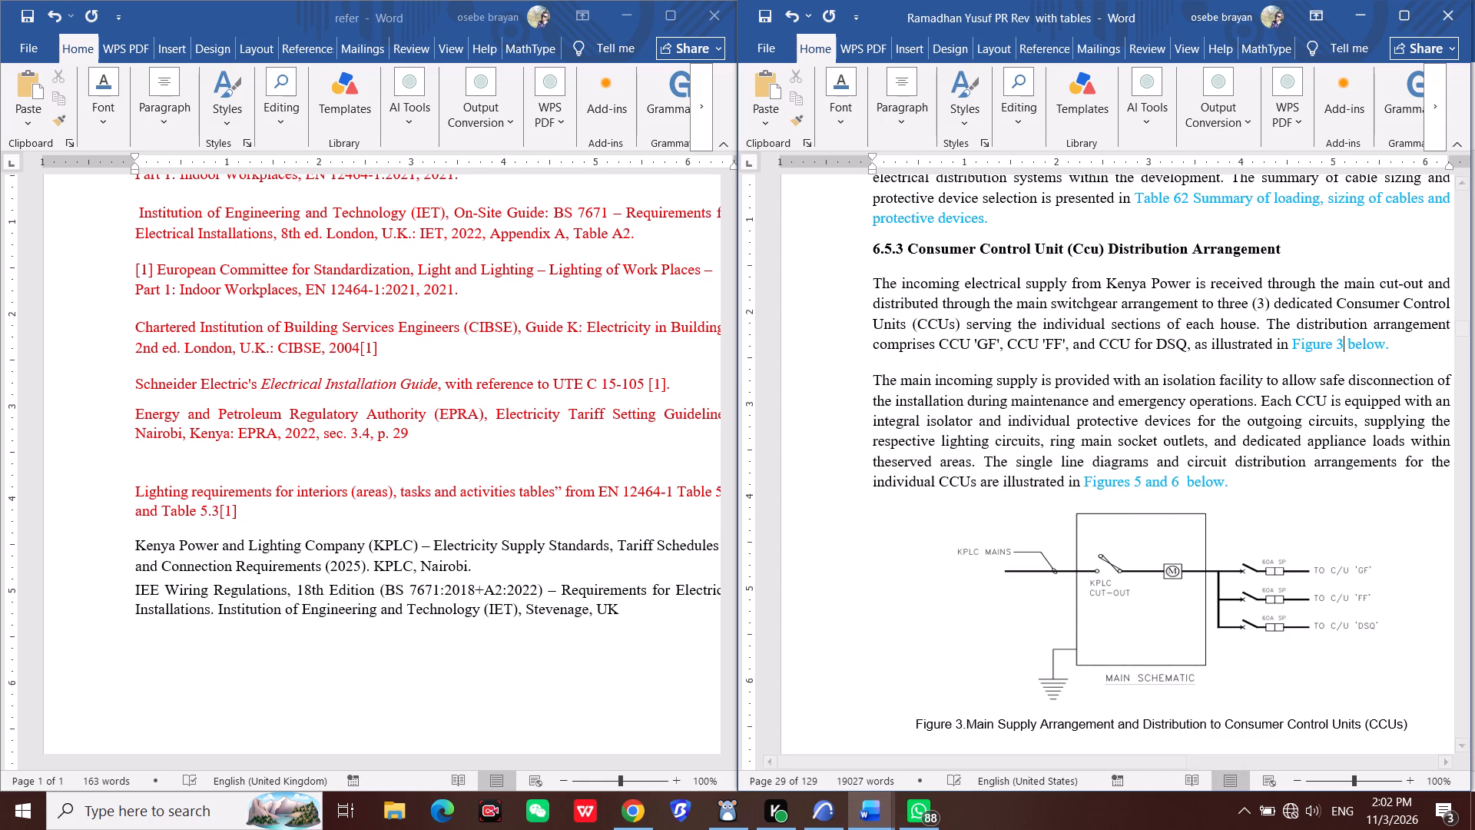
# Review the main schematic and the CCU diagrams with their captions against the figure references in section 6.5.3.
pyautogui.scroll(-5, 1196, 507)
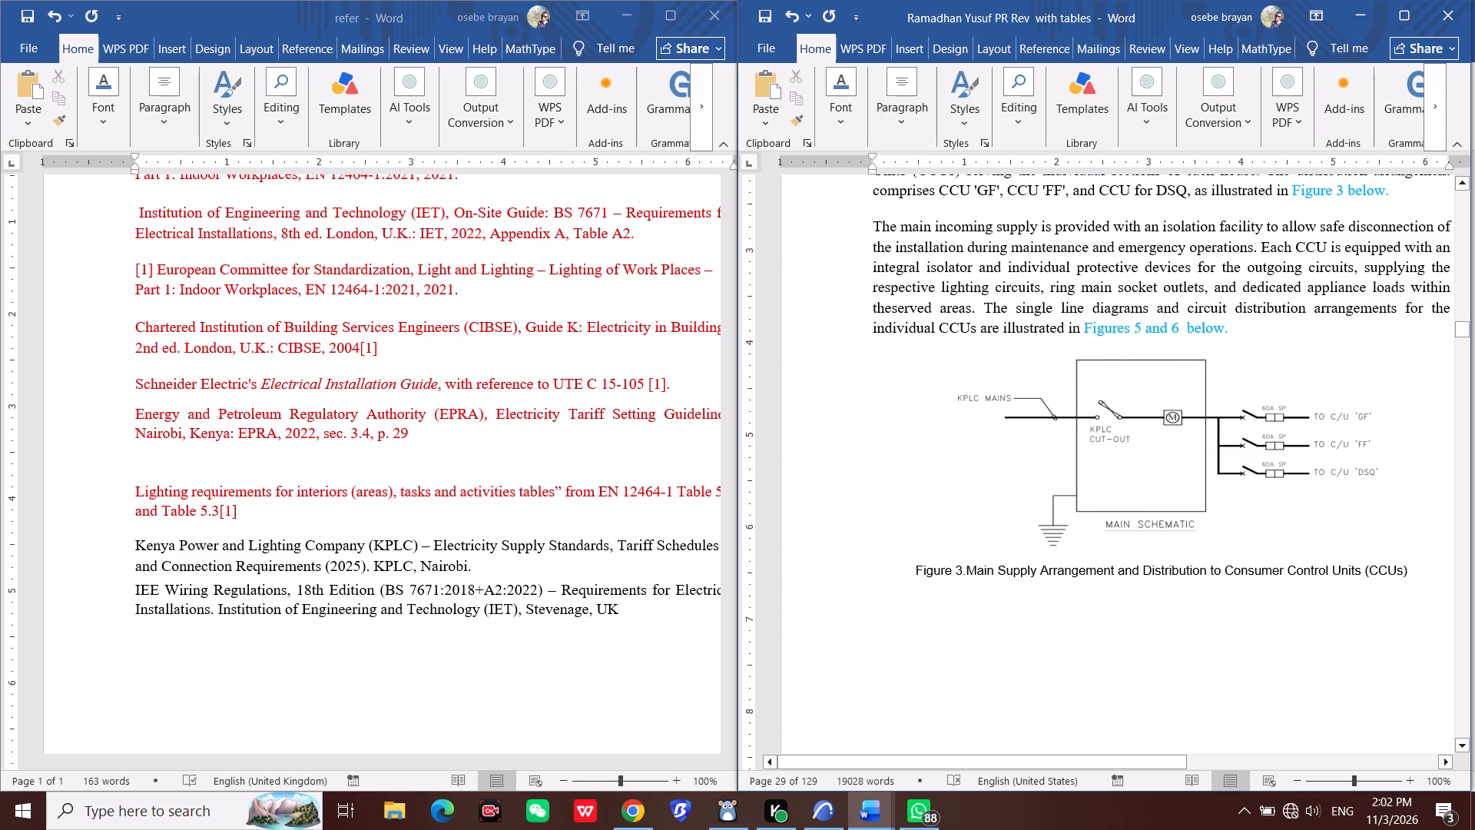
pyautogui.scroll(2, 1228, 450)
pyautogui.scroll(-1, 1228, 450)
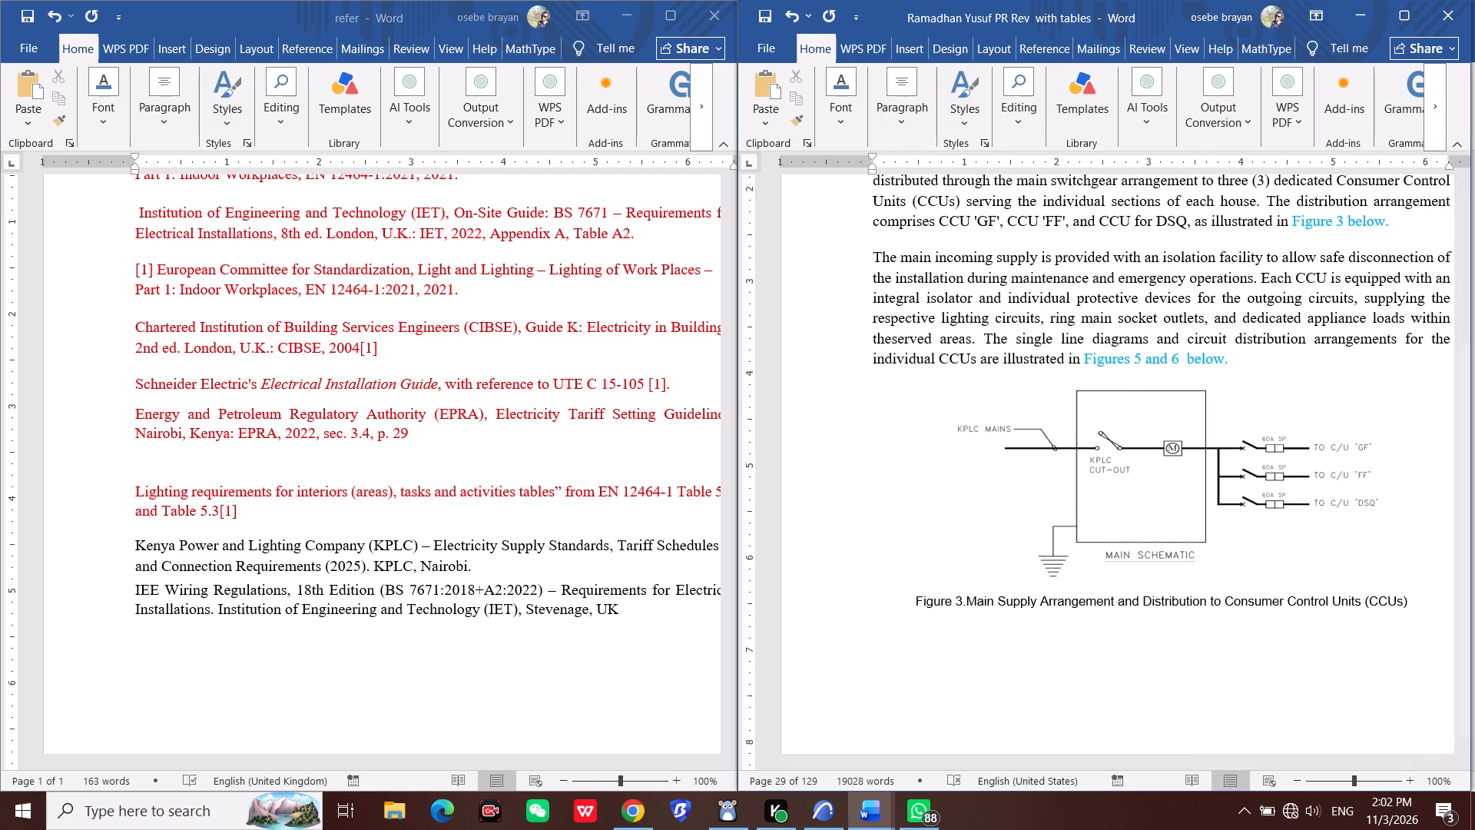
pyautogui.scroll(-5, 1171, 533)
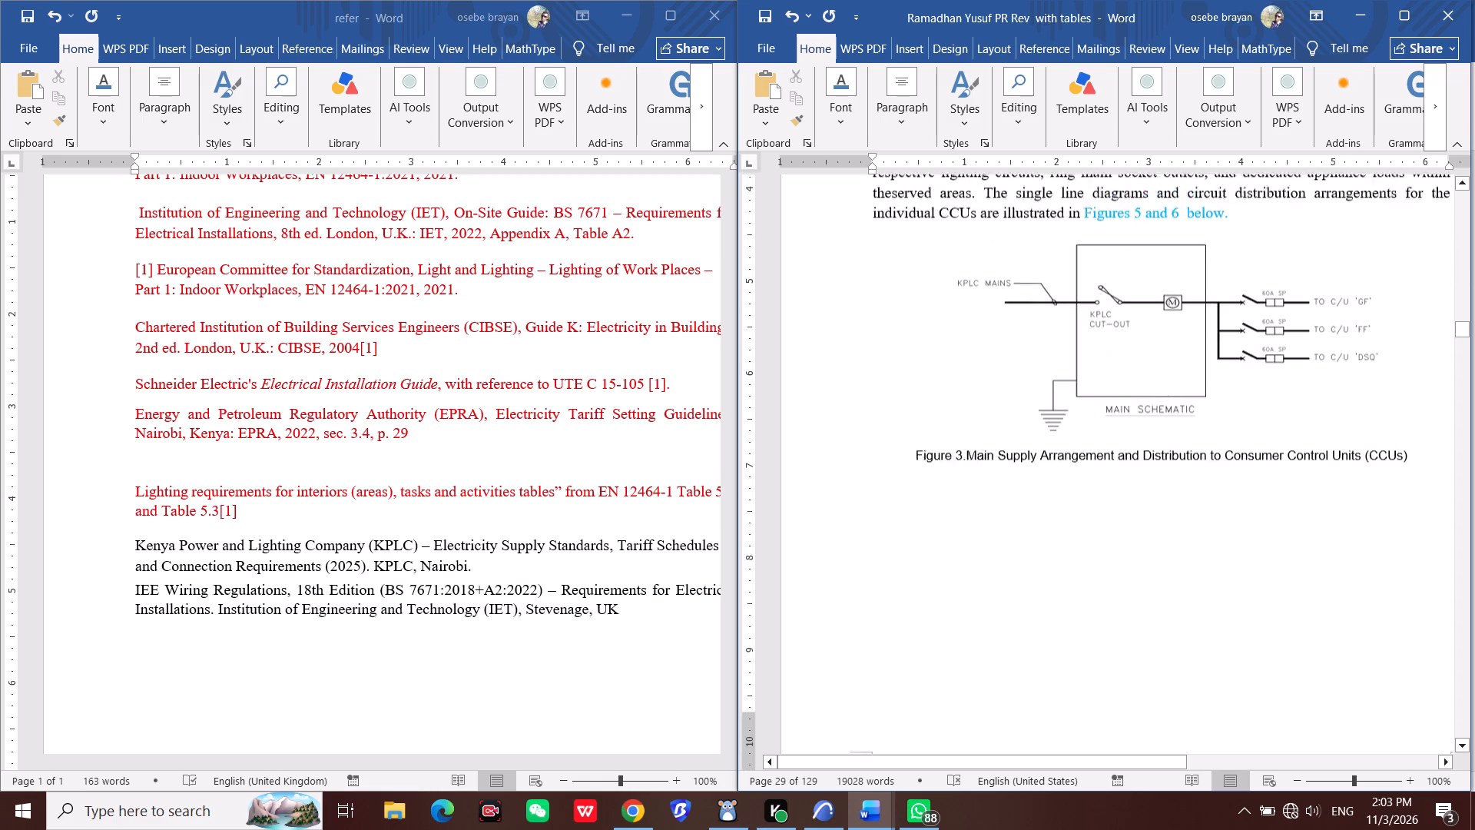
pyautogui.scroll(-20, 1171, 539)
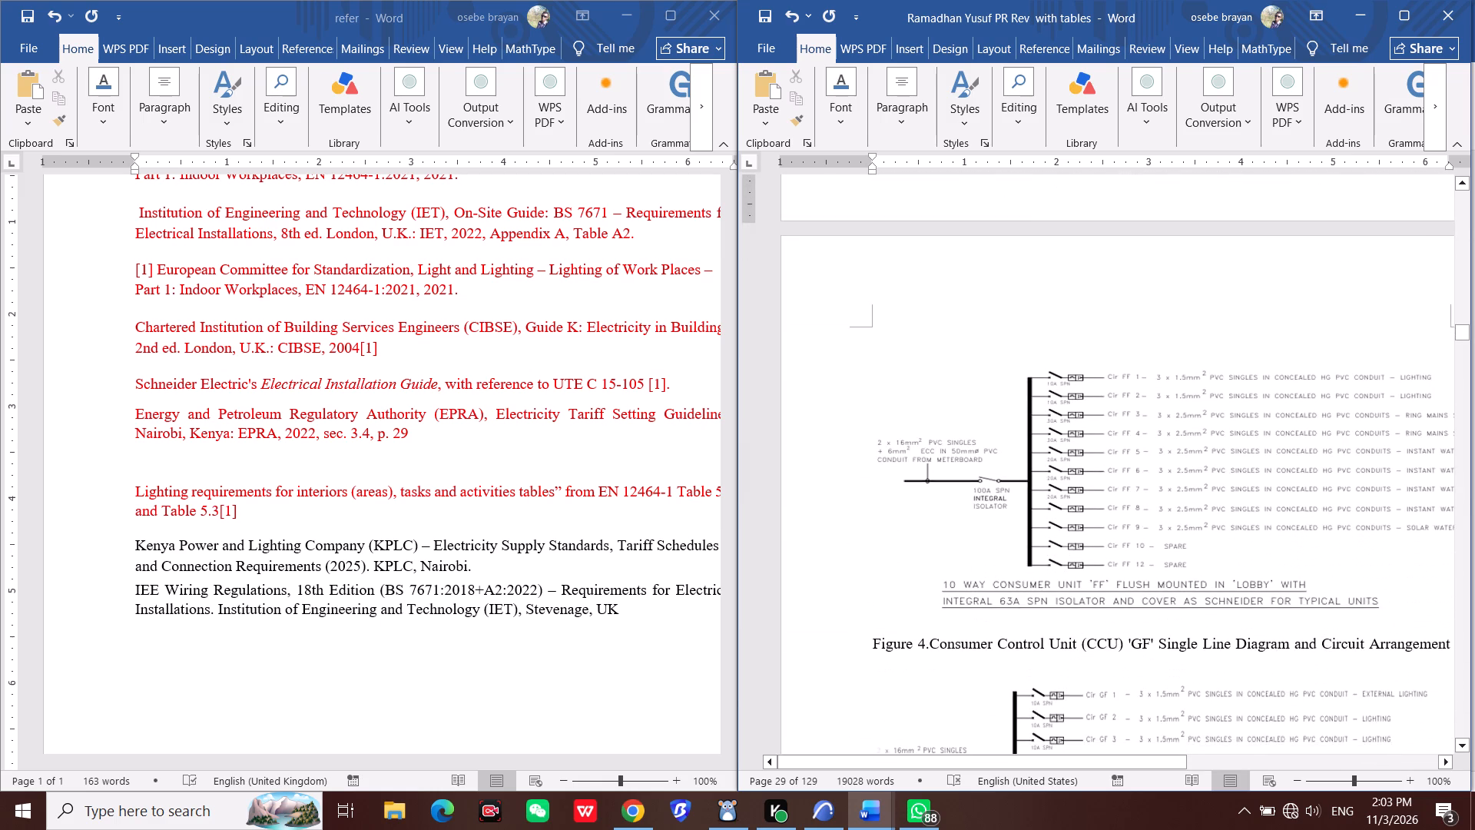
pyautogui.scroll(-3, 1171, 536)
pyautogui.scroll(12, 1105, 473)
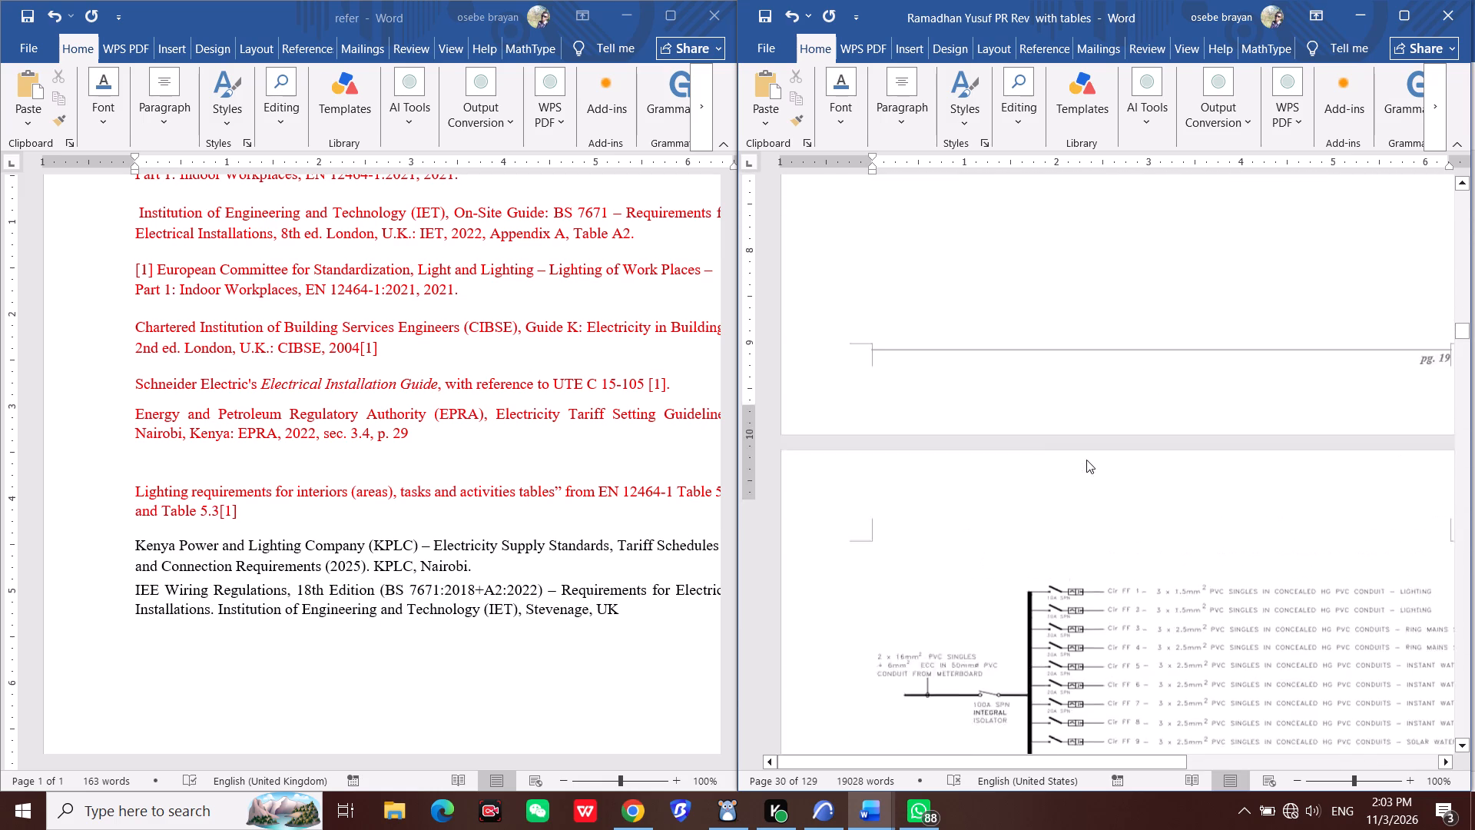
pyautogui.scroll(12, 1086, 460)
pyautogui.scroll(-5, 1029, 640)
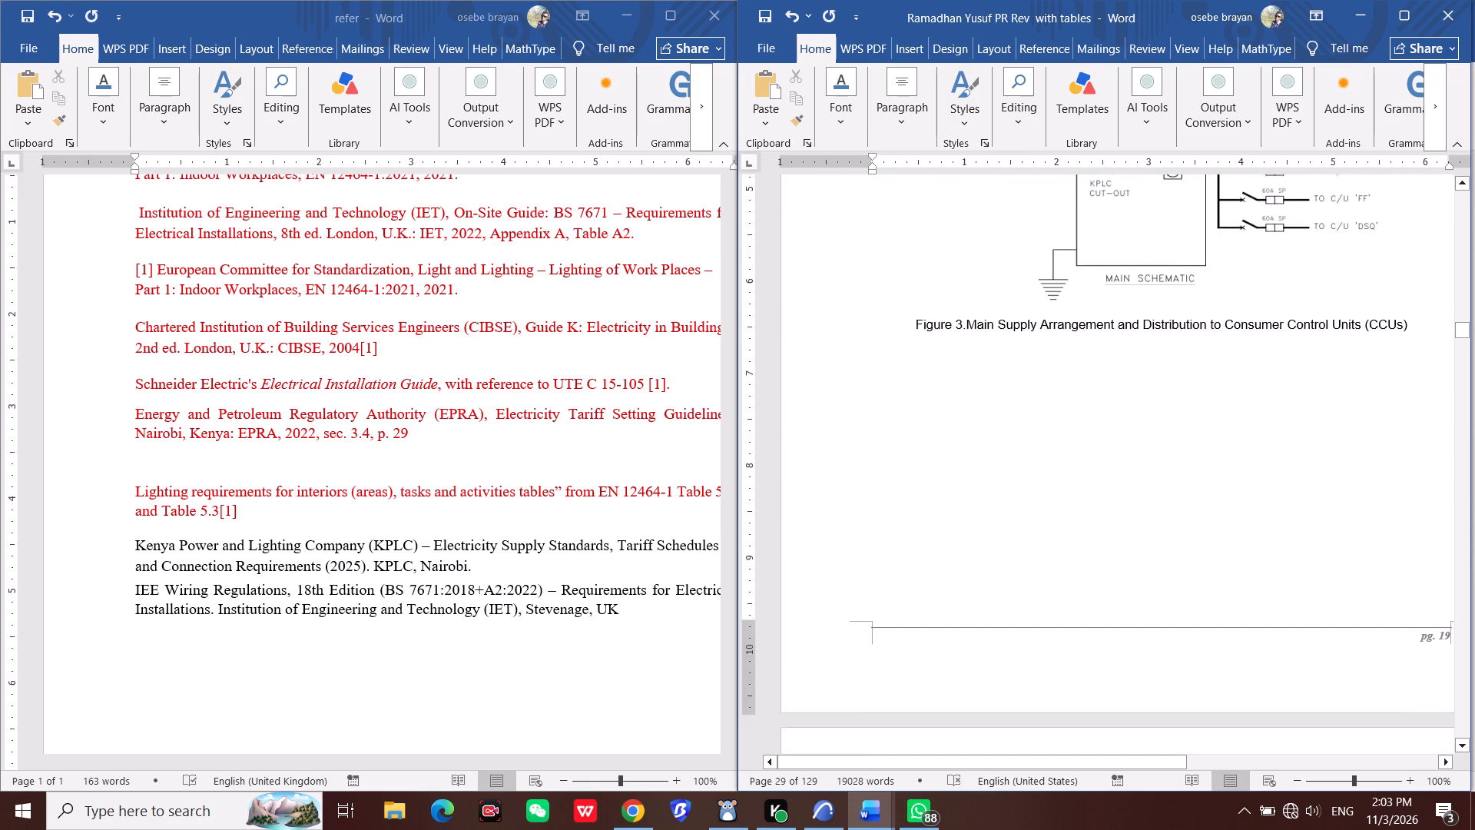
pyautogui.scroll(-20, 1096, 540)
pyautogui.scroll(-14, 1096, 540)
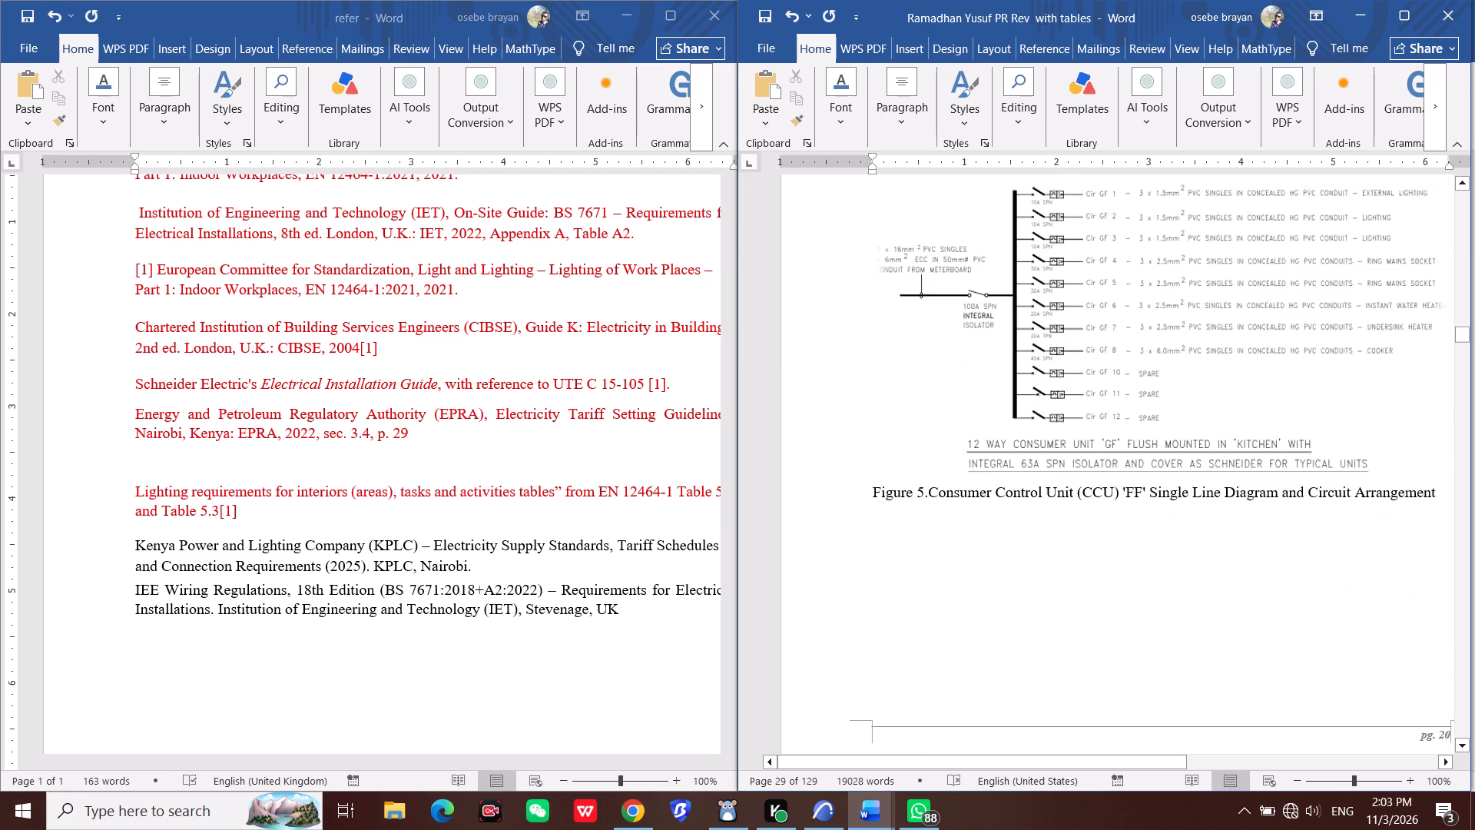
pyautogui.scroll(-16, 1096, 540)
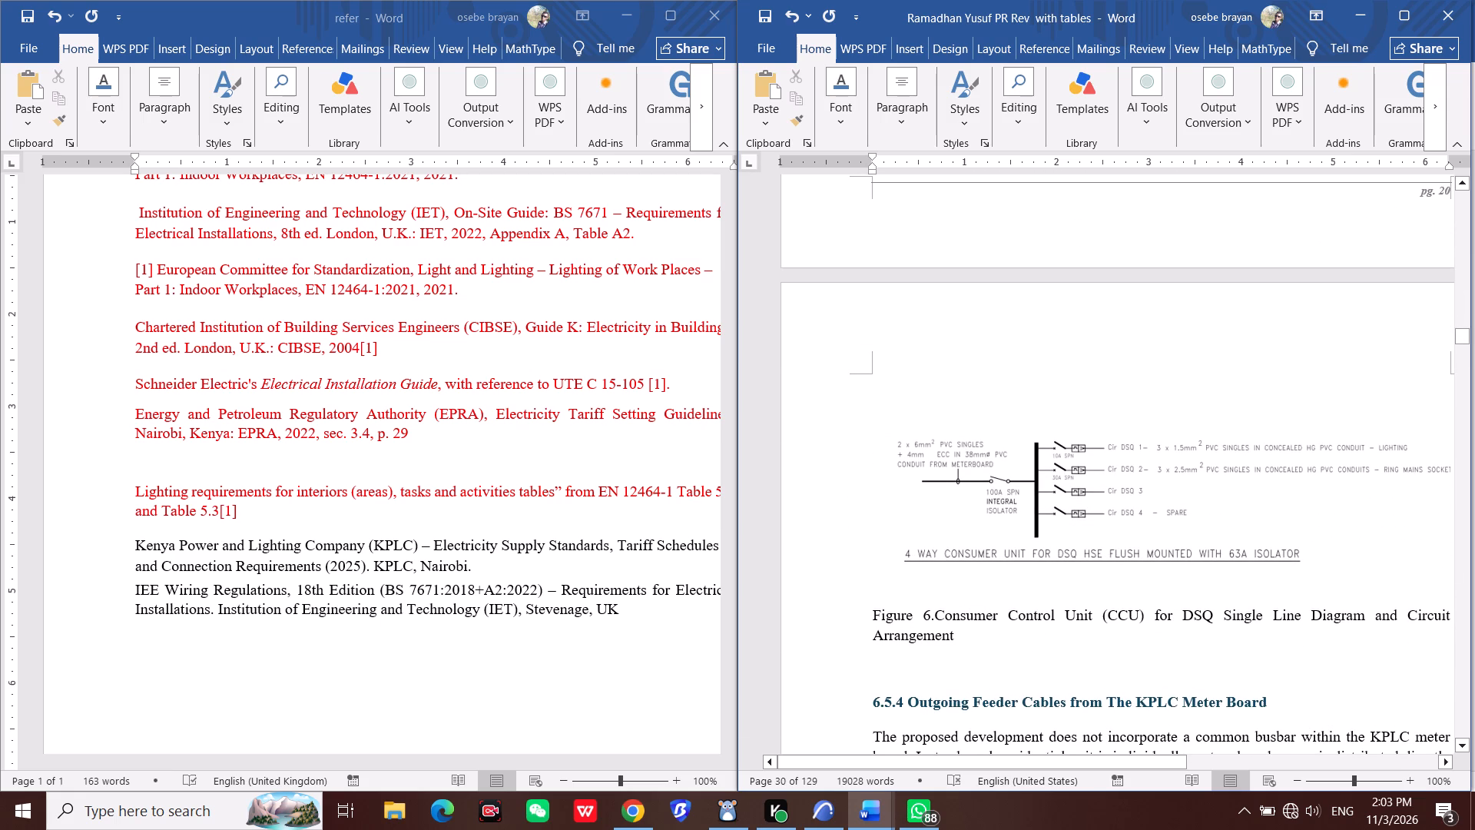
pyautogui.scroll(-2, 1096, 540)
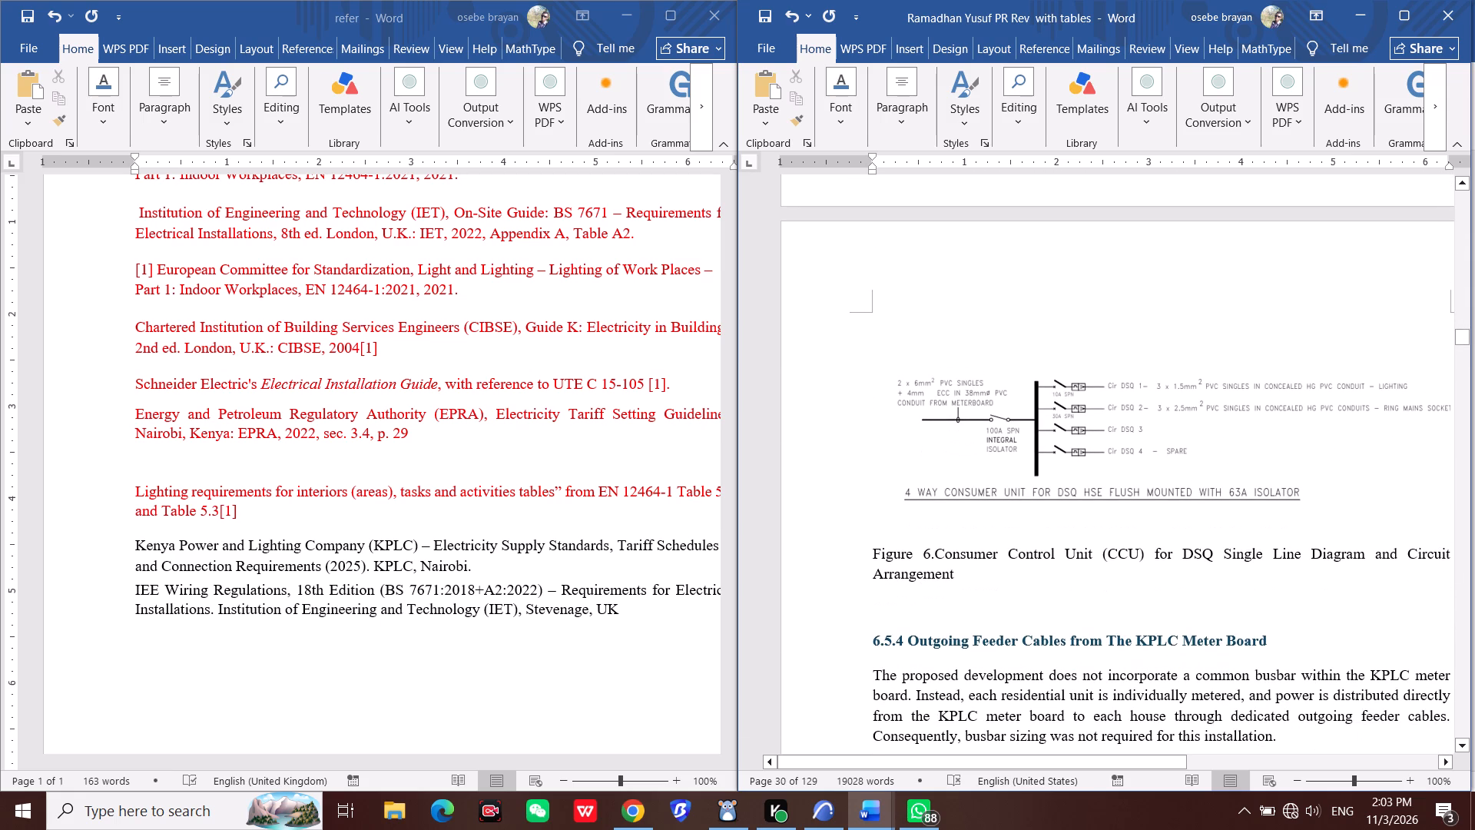
pyautogui.scroll(6, 997, 516)
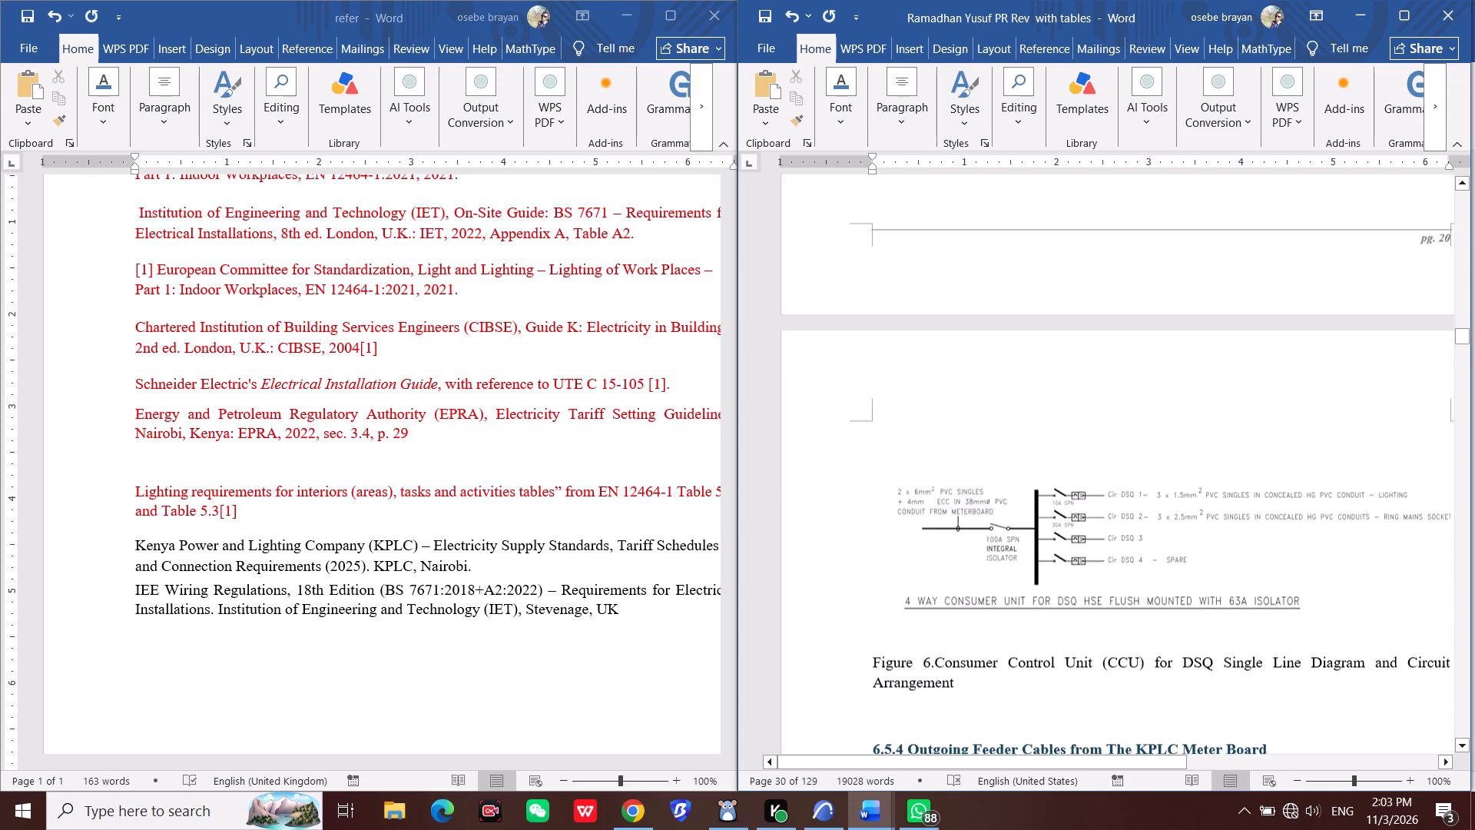
pyautogui.scroll(20, 997, 516)
pyautogui.scroll(19, 997, 516)
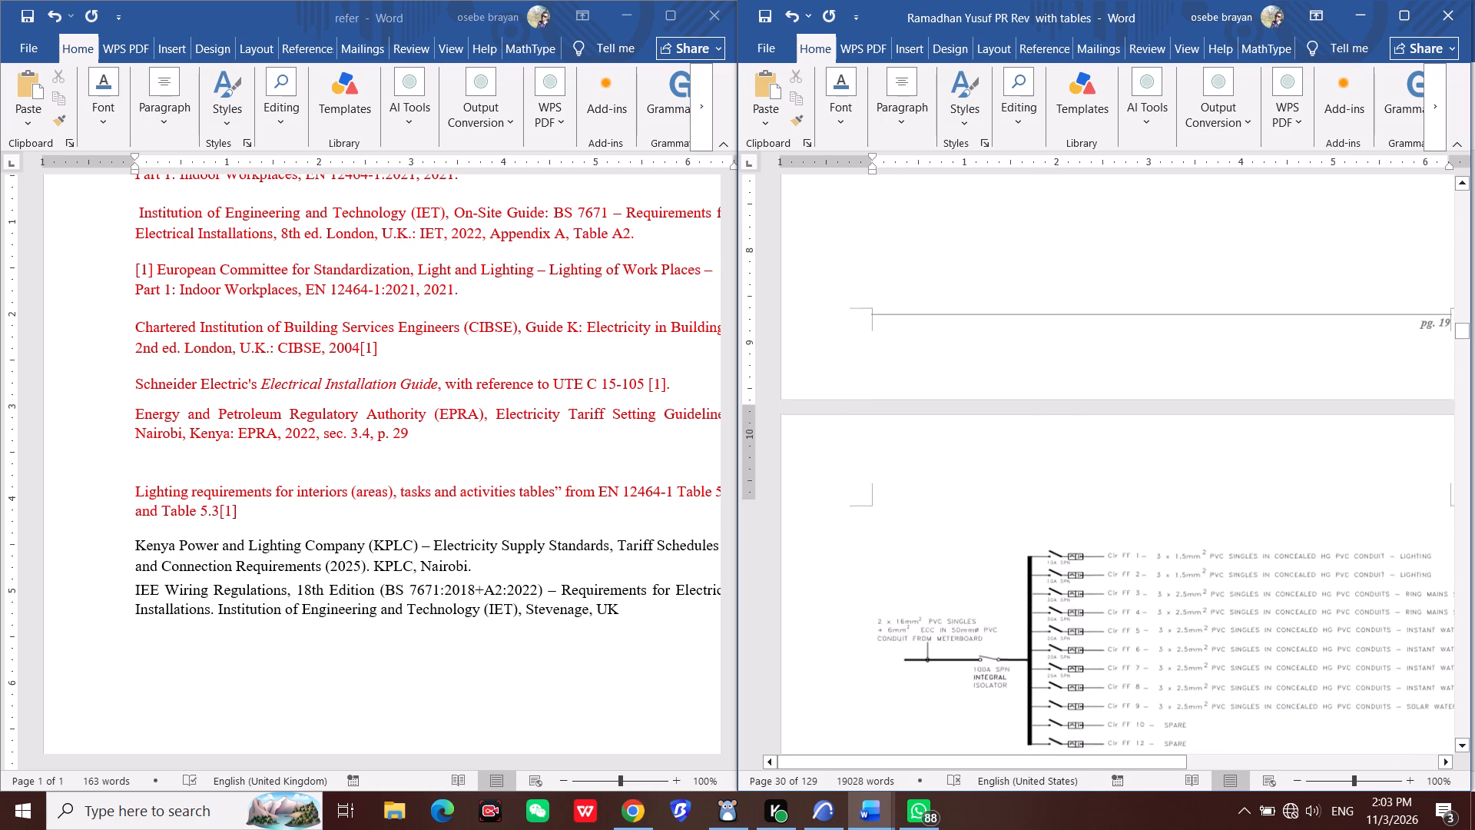
pyautogui.scroll(14, 997, 516)
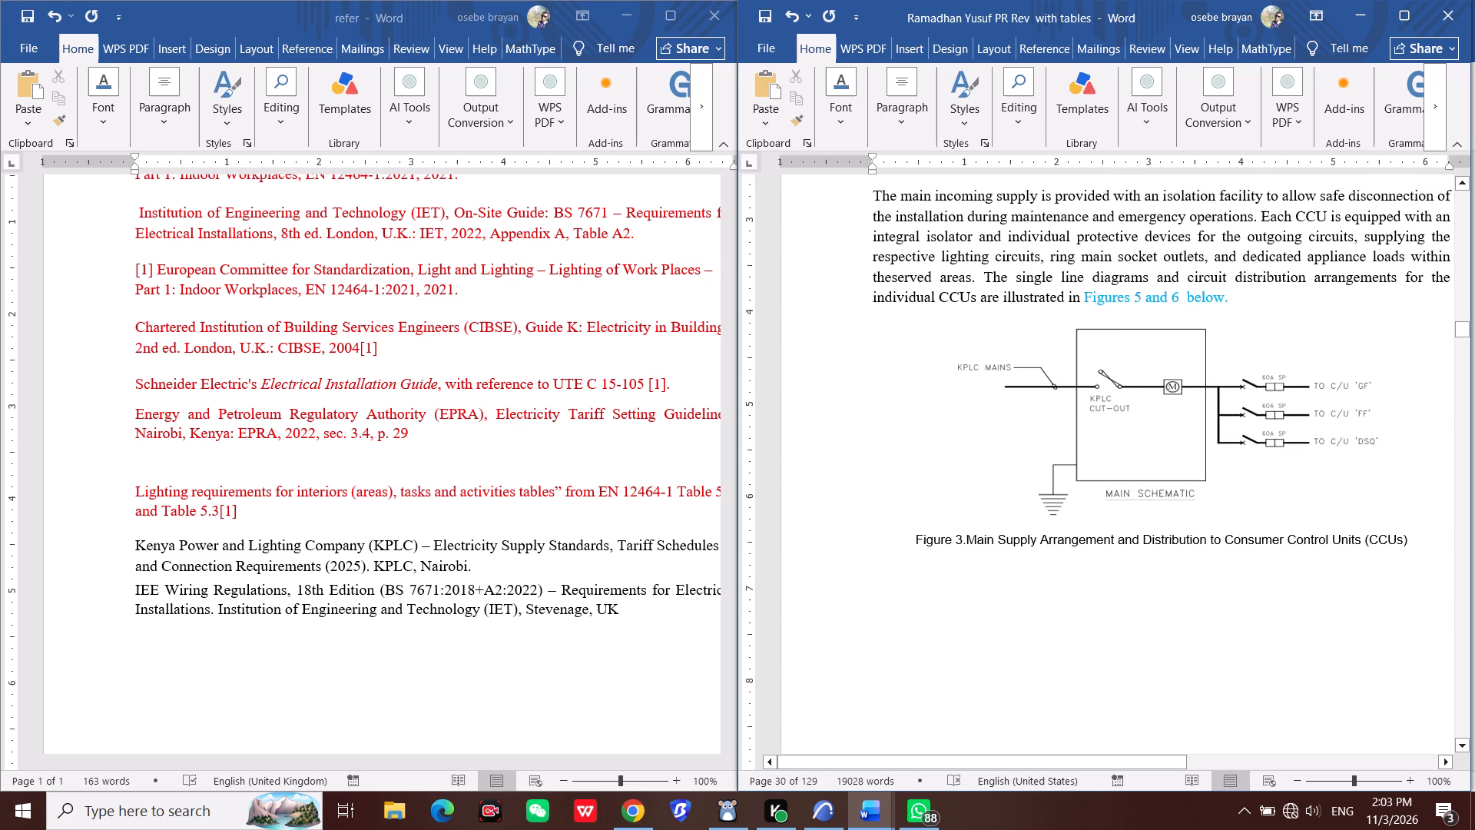
pyautogui.scroll(-7, 1115, 544)
pyautogui.scroll(5, 1110, 532)
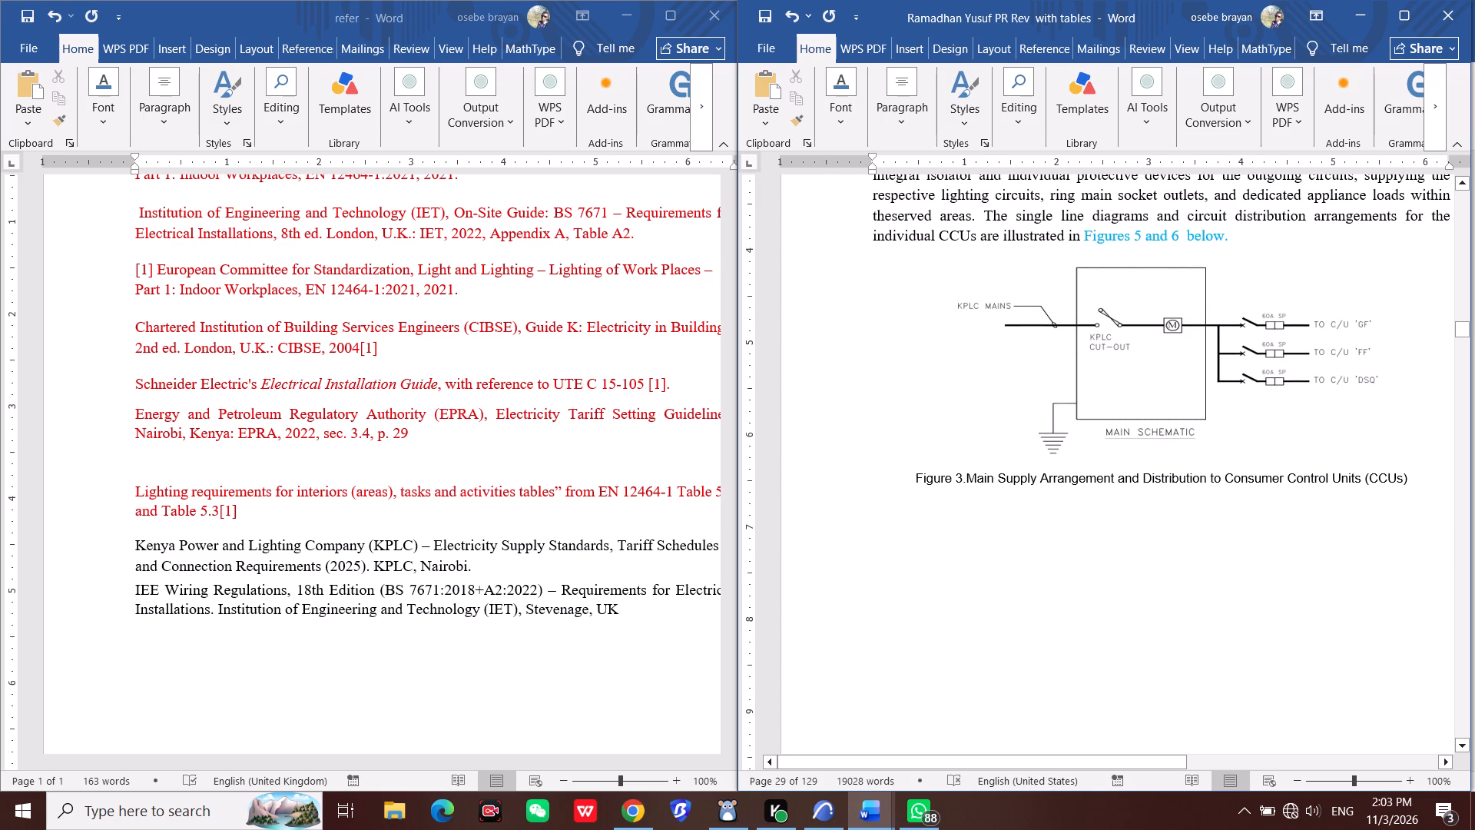
# Stretch the main schematic above the Figure 3 caption to about one and a half times its height, keeping roughly the same width.
pyautogui.click(1138, 364)
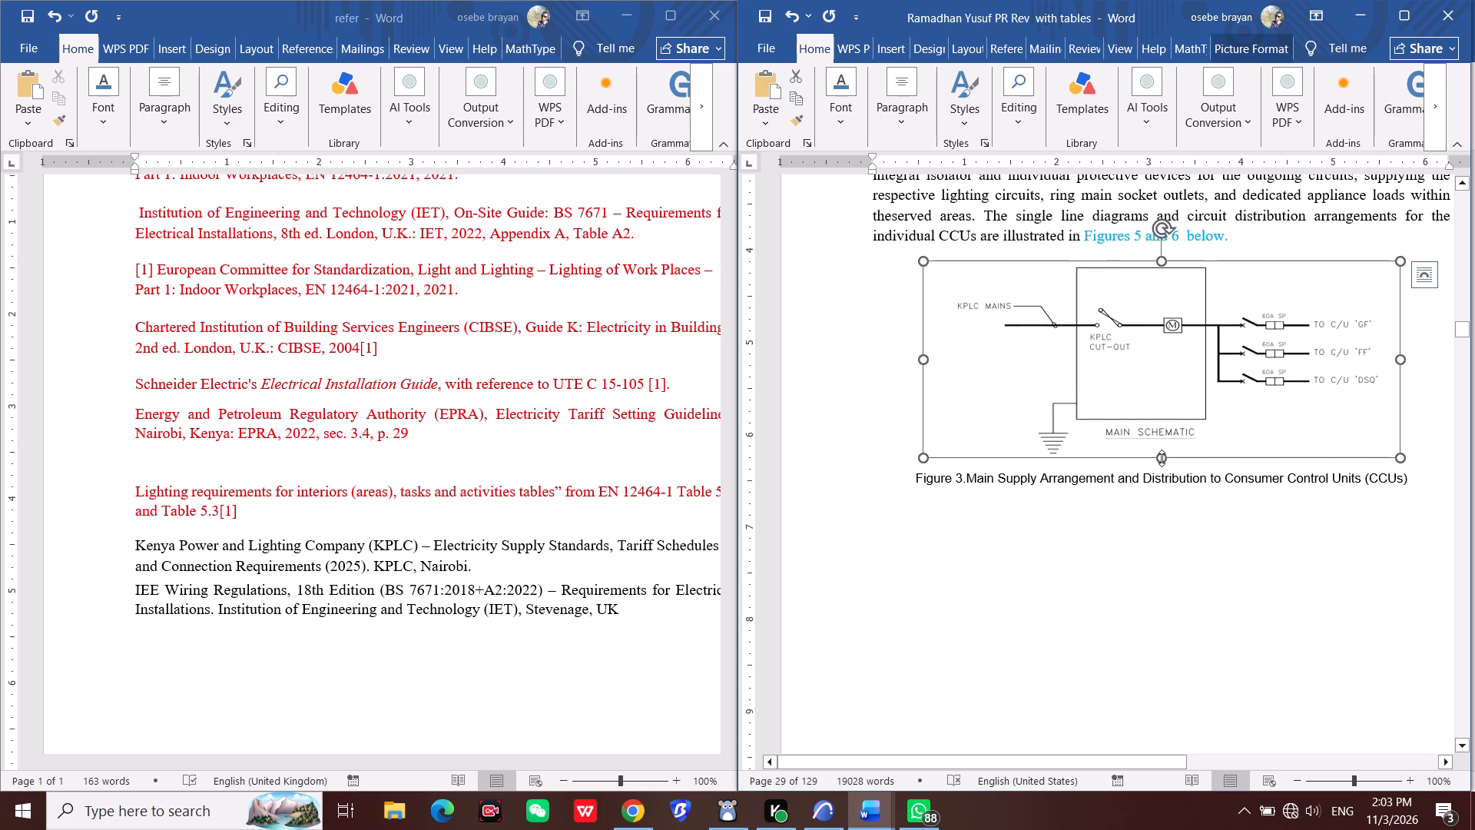
pyautogui.moveTo(1162, 458); pyautogui.dragTo(1158, 499)
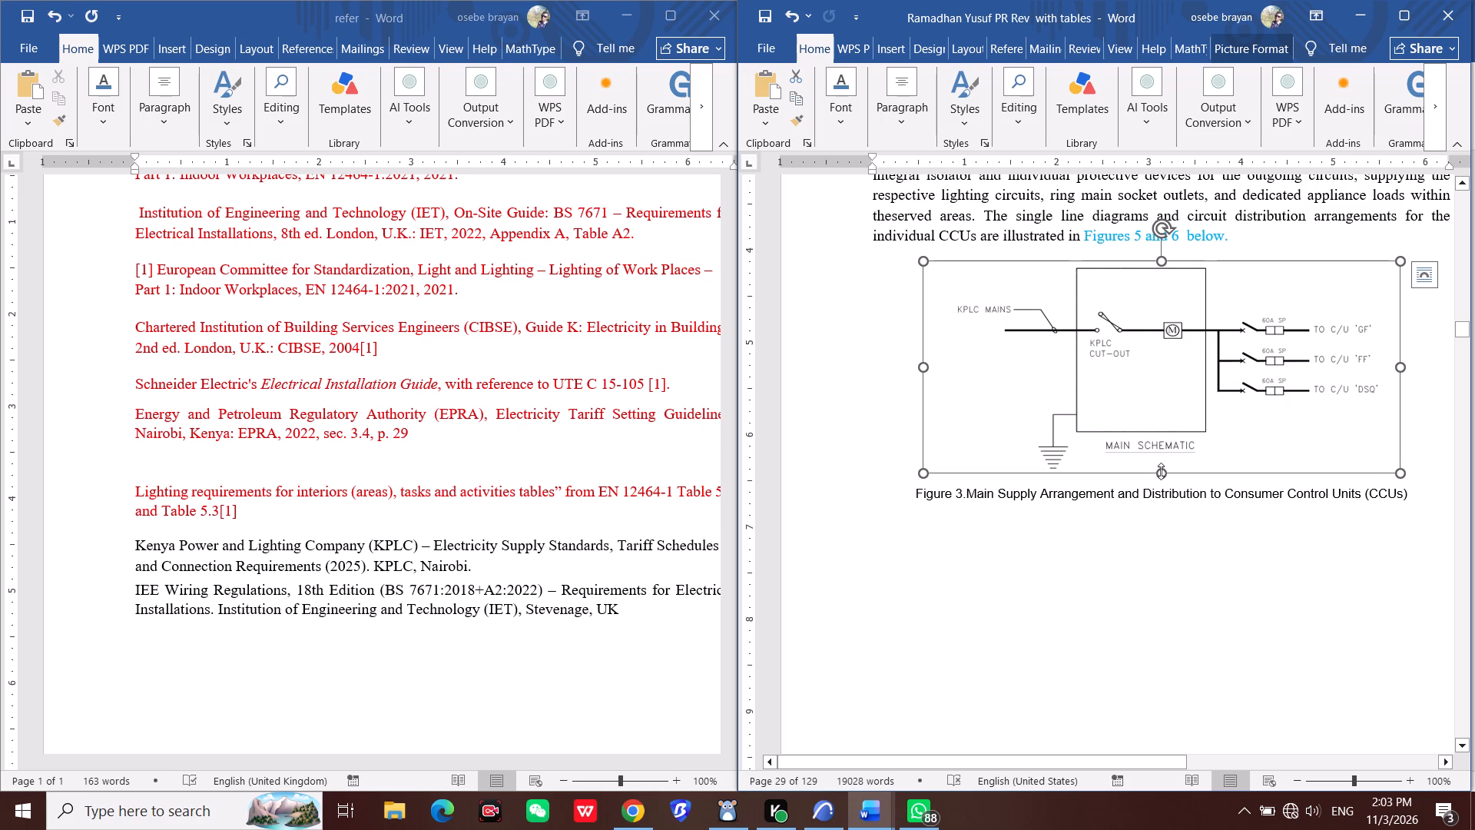
pyautogui.moveTo(1161, 471); pyautogui.dragTo(1163, 527)
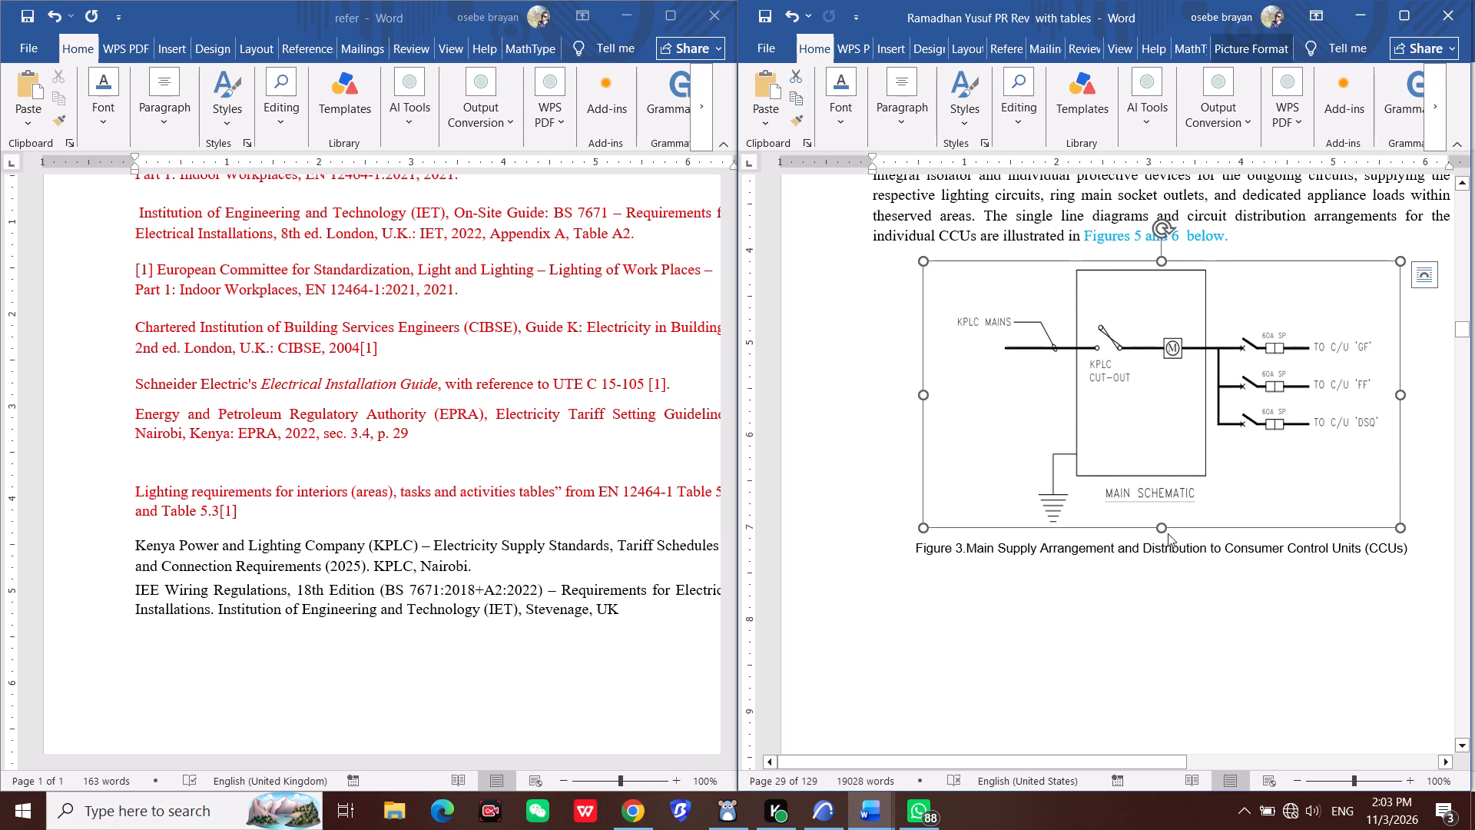
pyautogui.moveTo(1160, 527); pyautogui.dragTo(1168, 525)
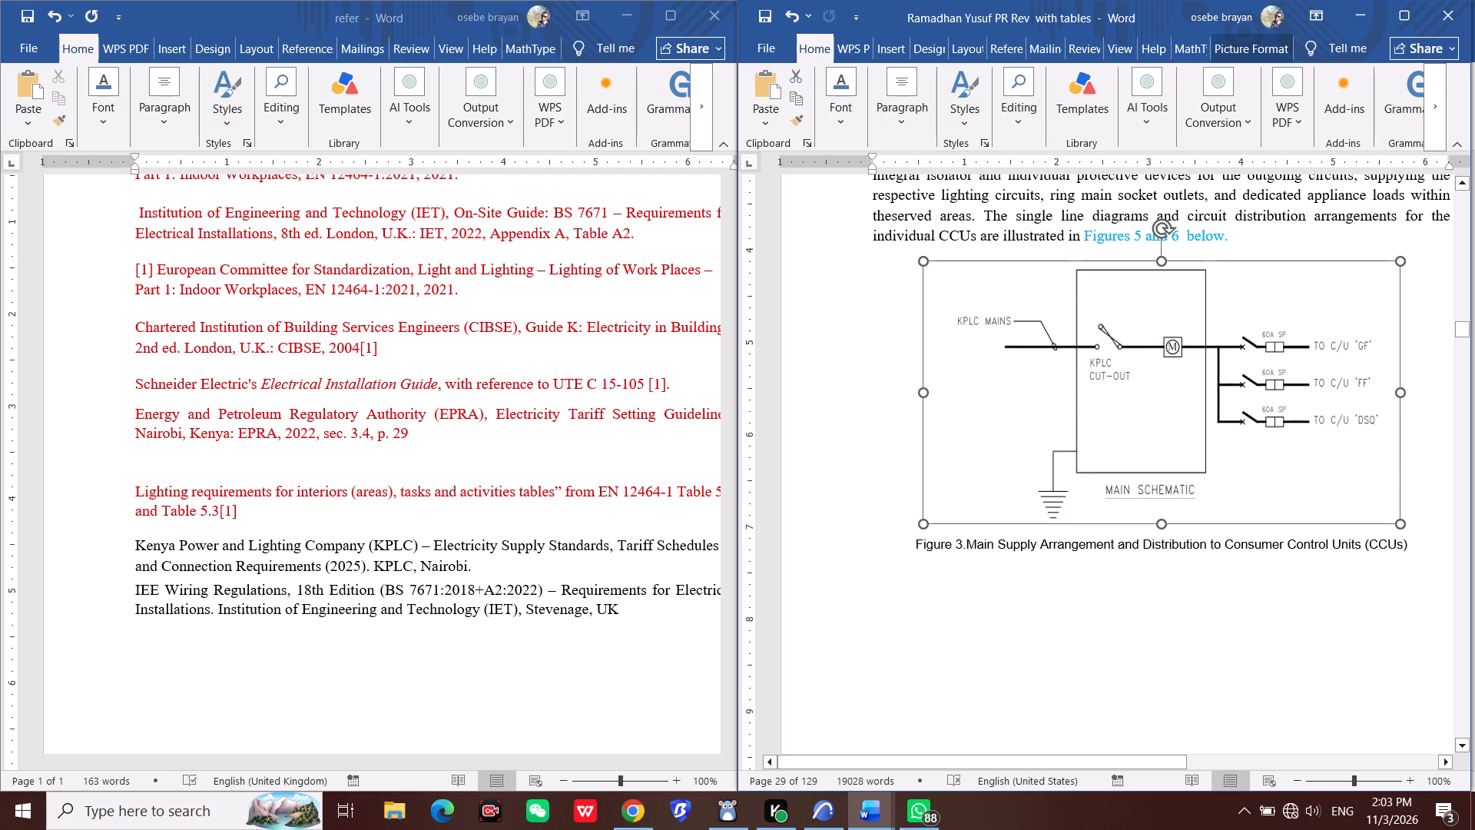
pyautogui.moveTo(1168, 525); pyautogui.dragTo(1164, 539)
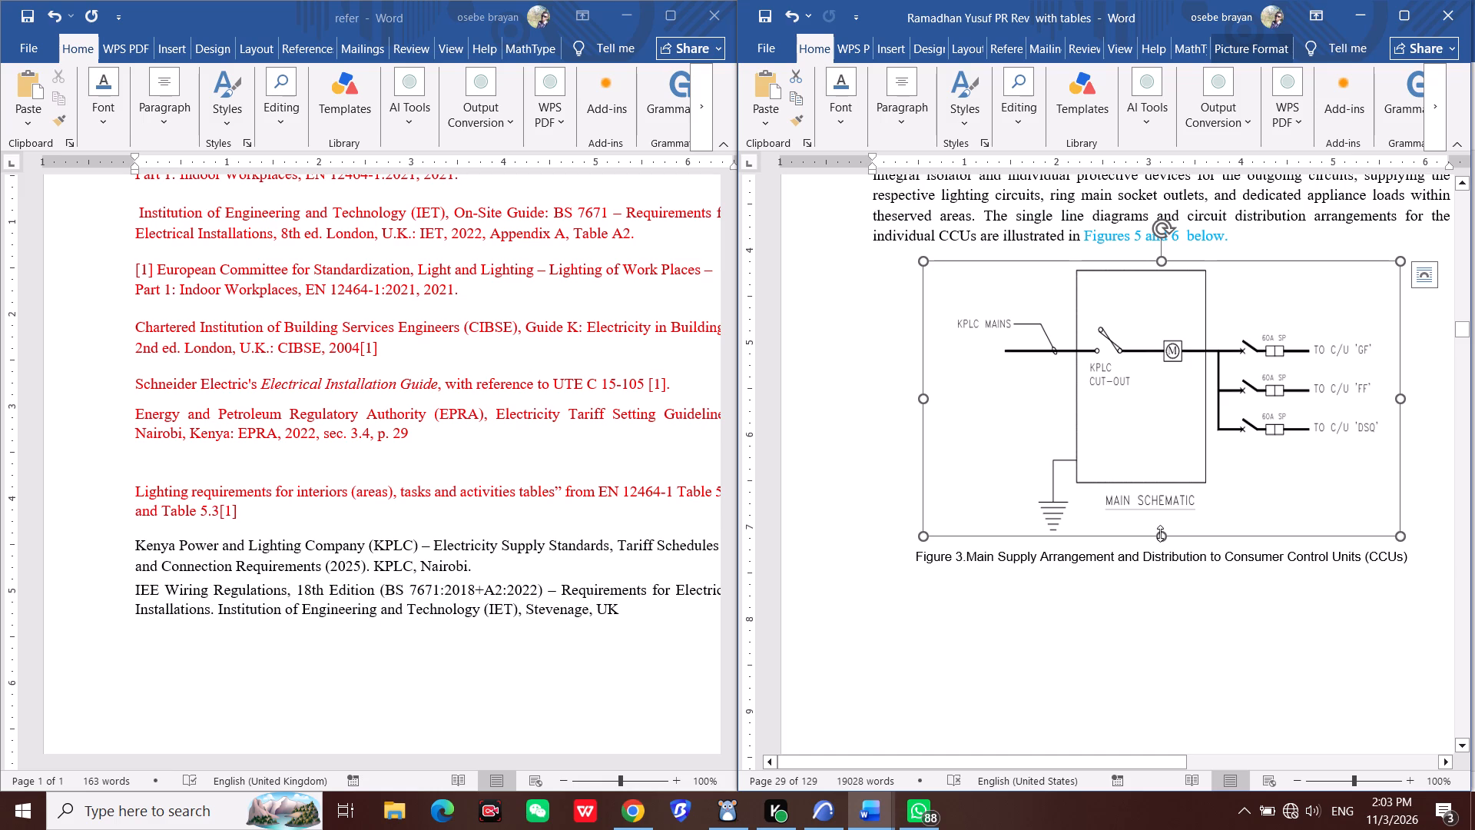
pyautogui.moveTo(1160, 536); pyautogui.dragTo(1165, 573)
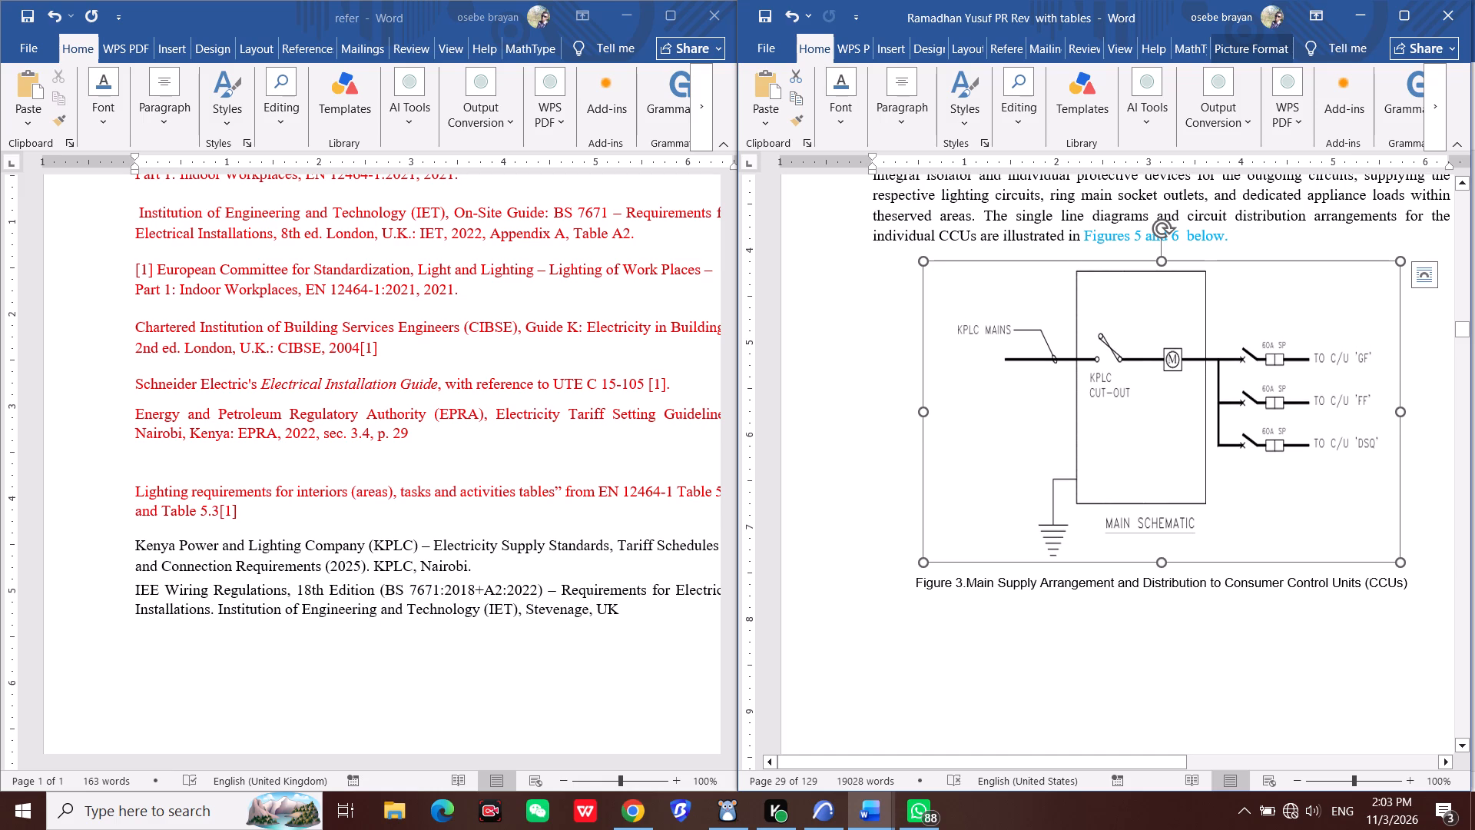
pyautogui.moveTo(922, 413); pyautogui.dragTo(970, 409)
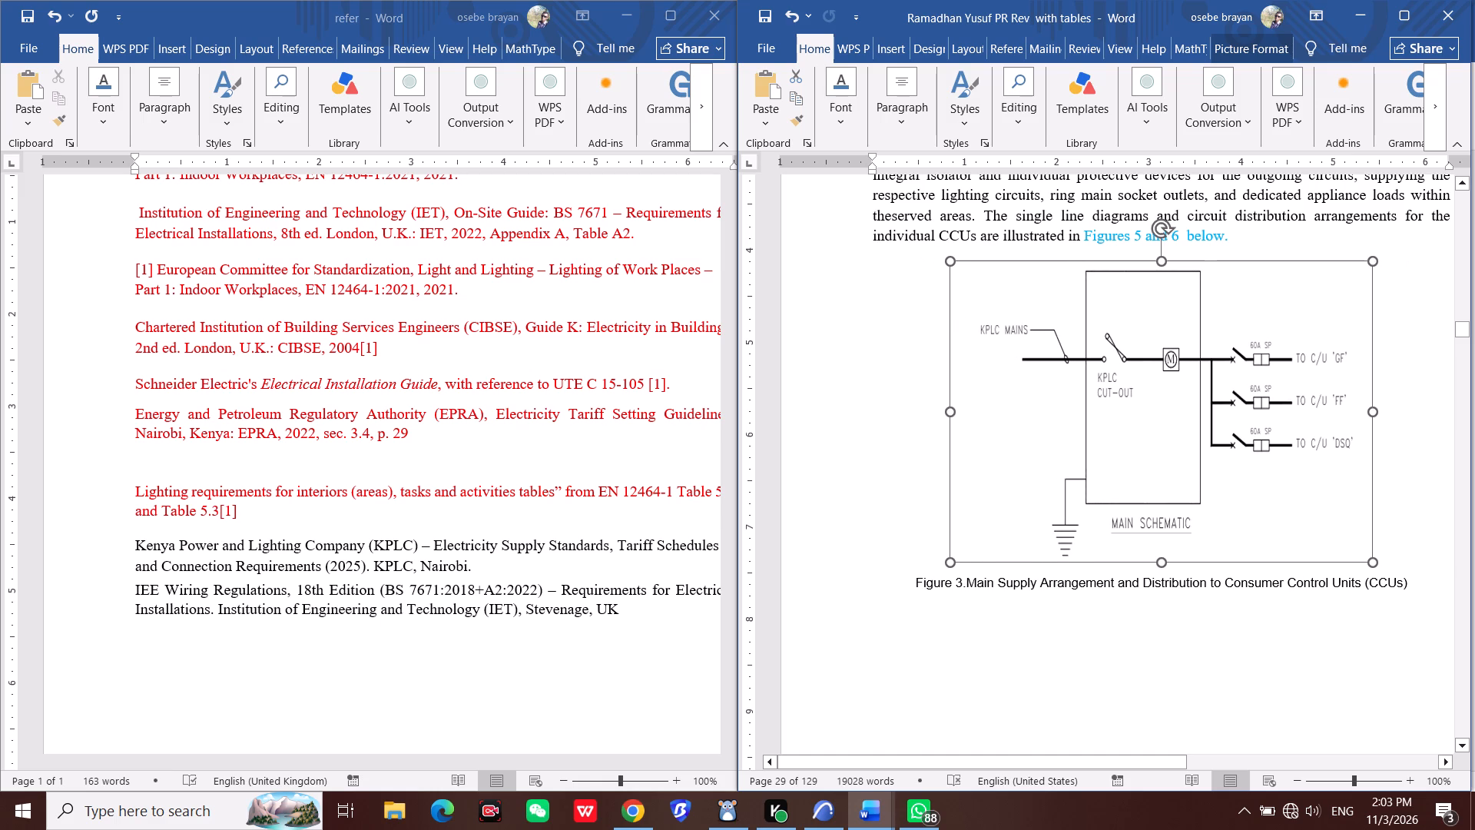
pyautogui.moveTo(970, 409); pyautogui.dragTo(926, 396)
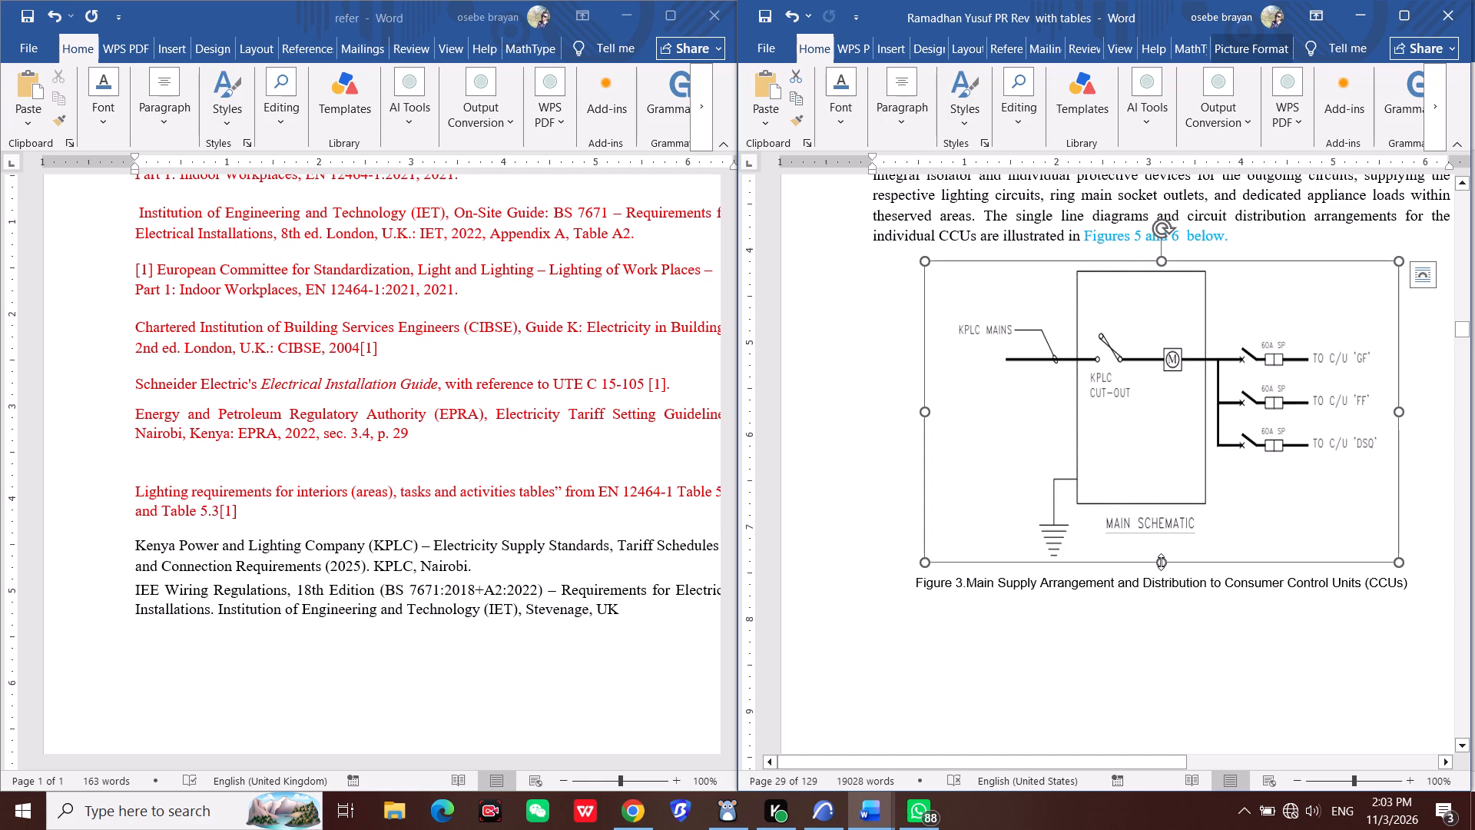
pyautogui.moveTo(1161, 562); pyautogui.dragTo(1163, 545)
pyautogui.click(1243, 433)
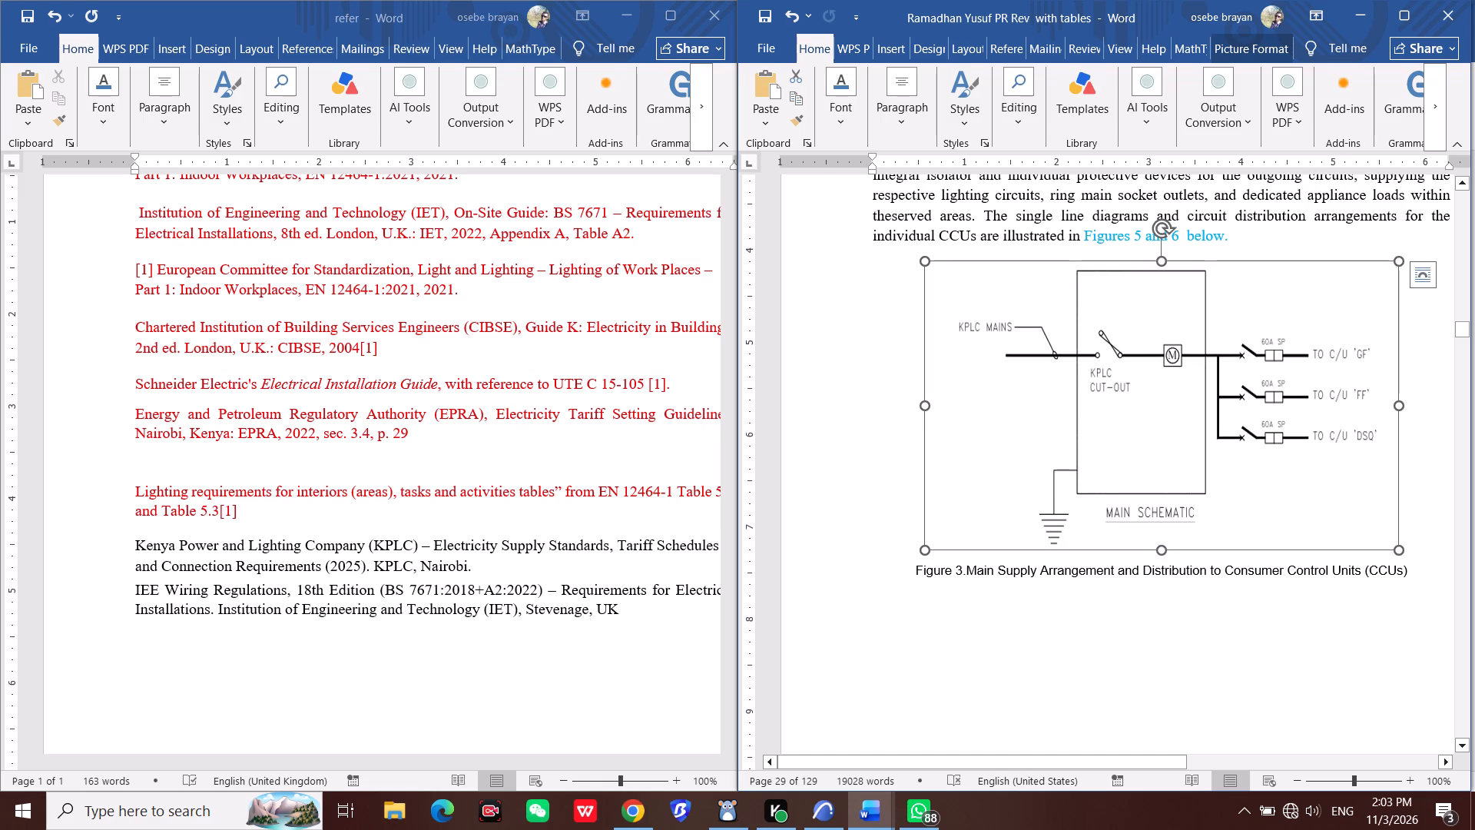
pyautogui.click(818, 369)
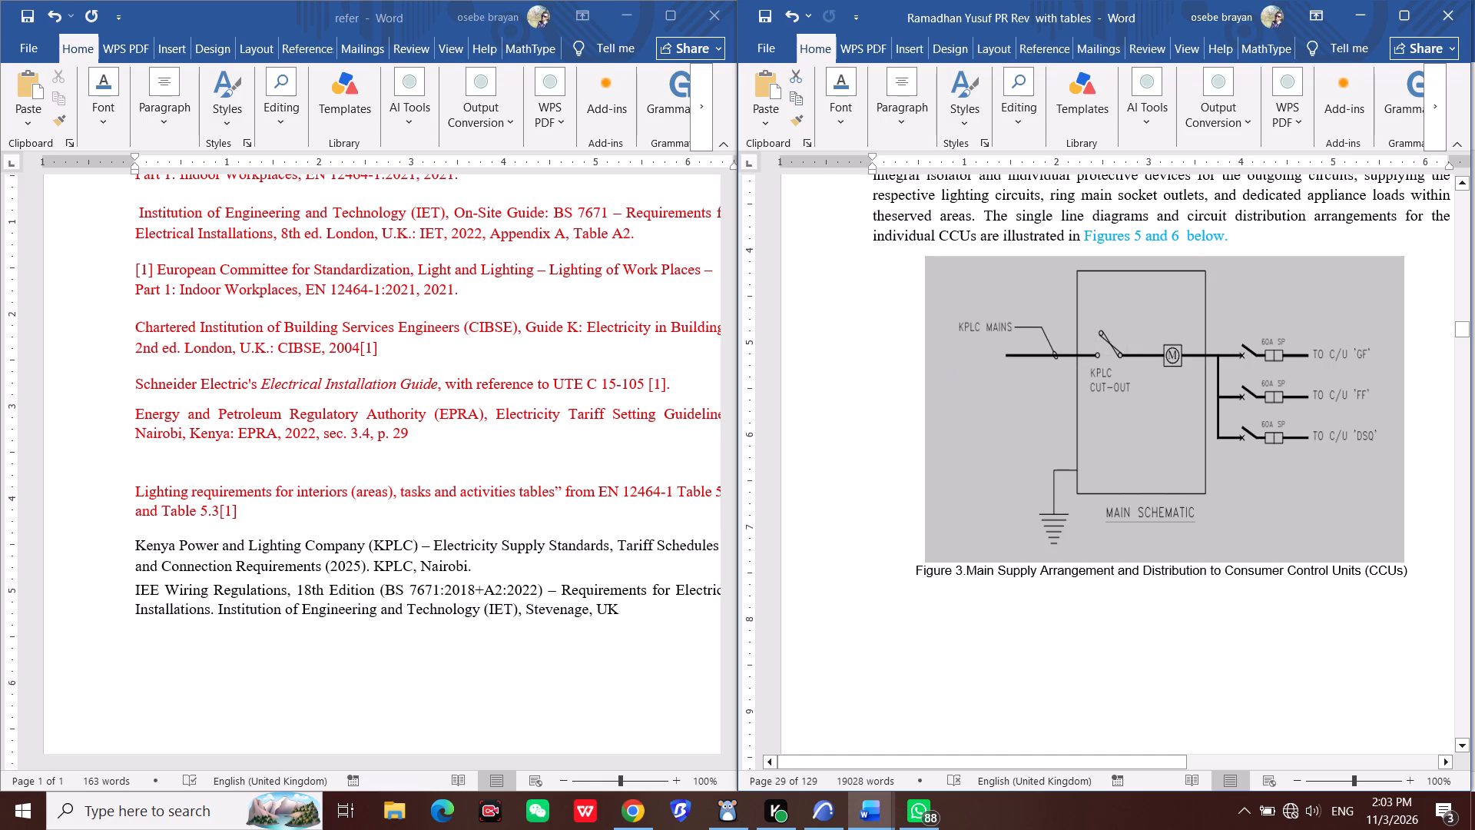
pyautogui.click(1006, 650)
pyautogui.click(1057, 497)
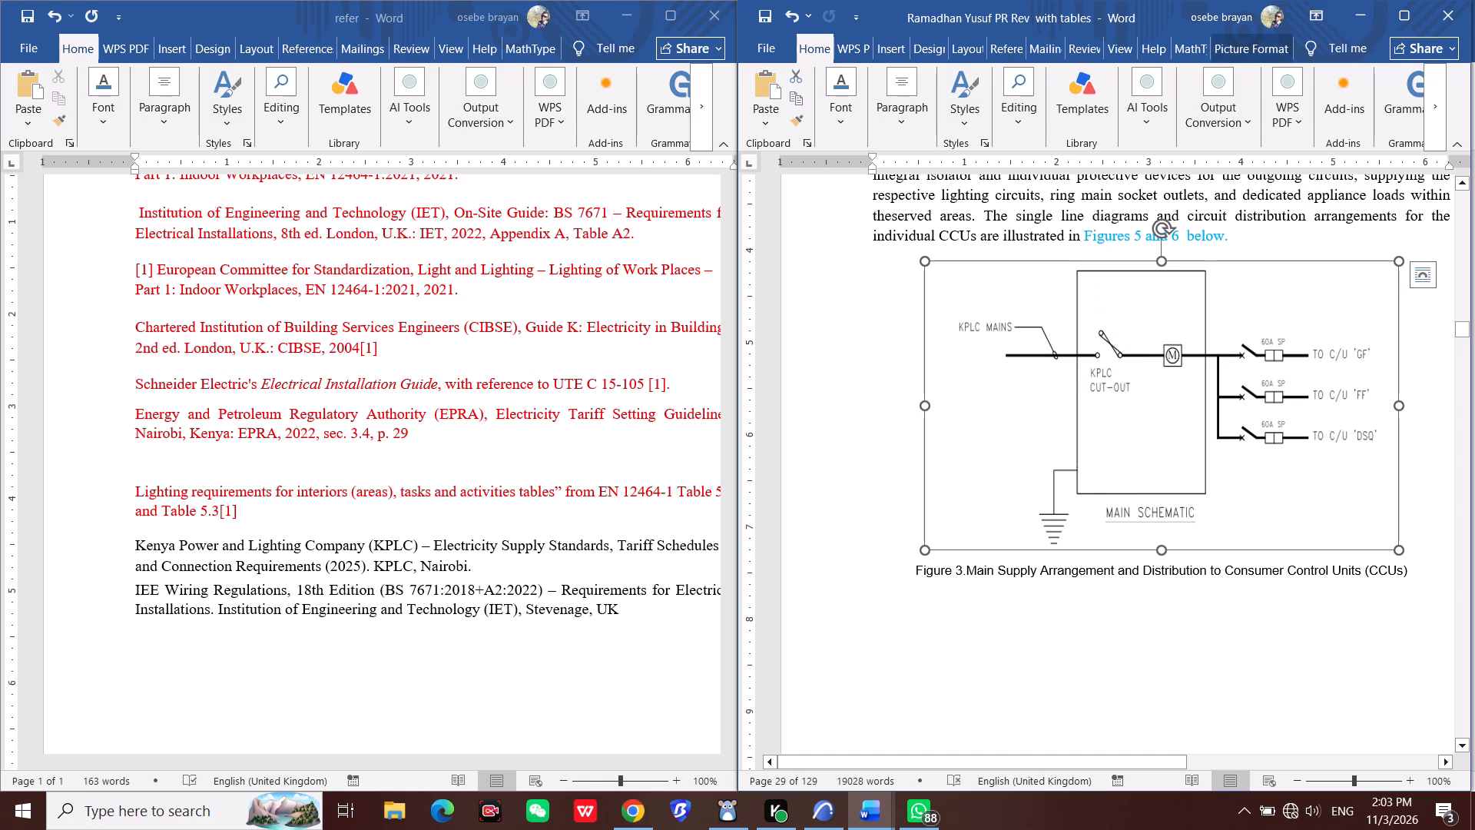
pyautogui.click(874, 426)
# Change the first figure number in the reference ending the second 6.5.3 paragraph to 4, giving "Figures 4 and 6 below".
pyautogui.click(1144, 242)
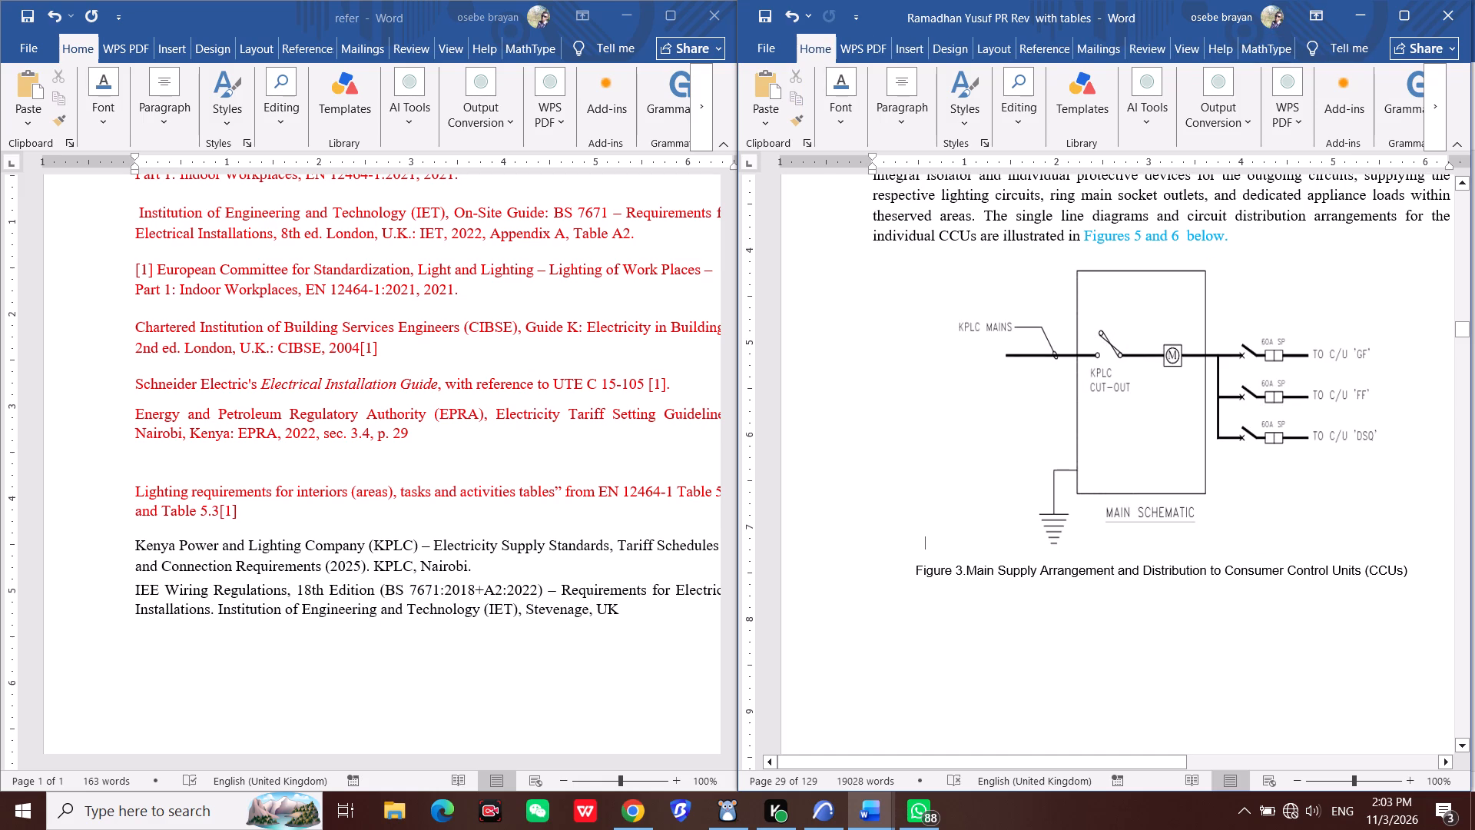
pyautogui.click(1142, 241)
pyautogui.press('BackSpace')
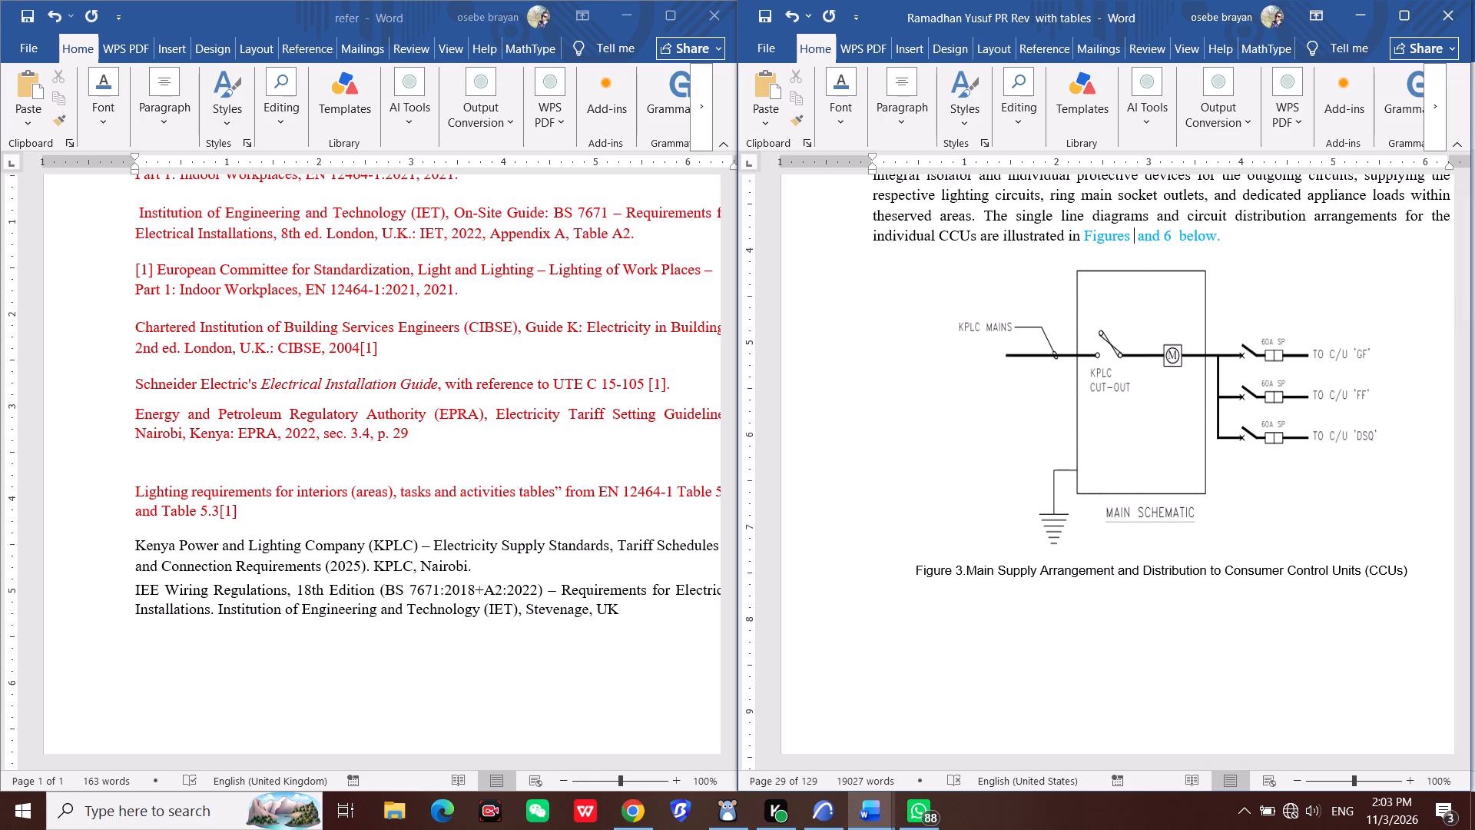
pyautogui.press('4')
# Review the main schematic and the CCU single line diagrams with their captions for Figures 3 to 5 and the DSQ unit.
pyautogui.scroll(-10, 1140, 248)
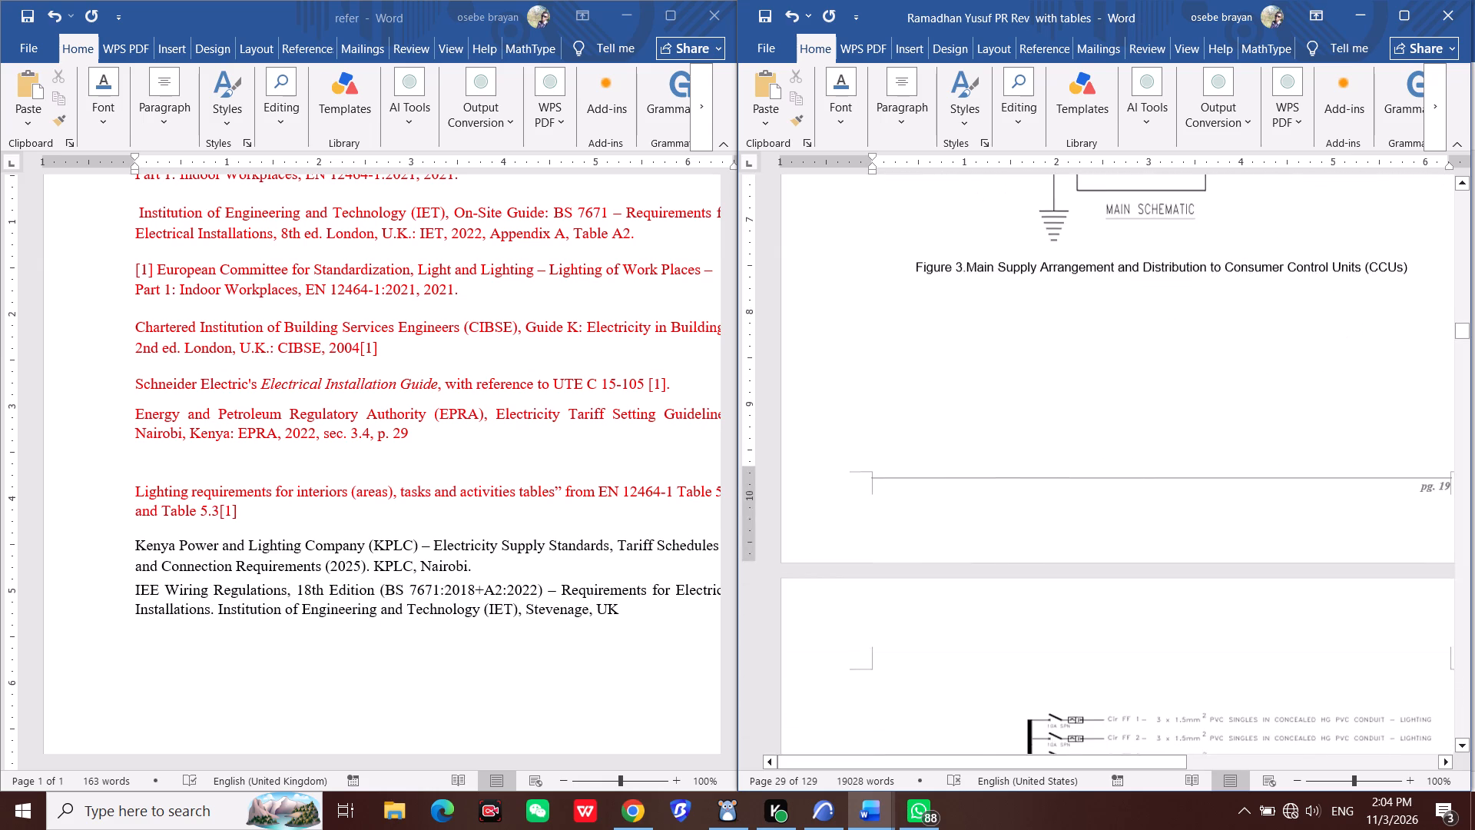
pyautogui.scroll(-20, 1172, 326)
pyautogui.scroll(-3, 1172, 326)
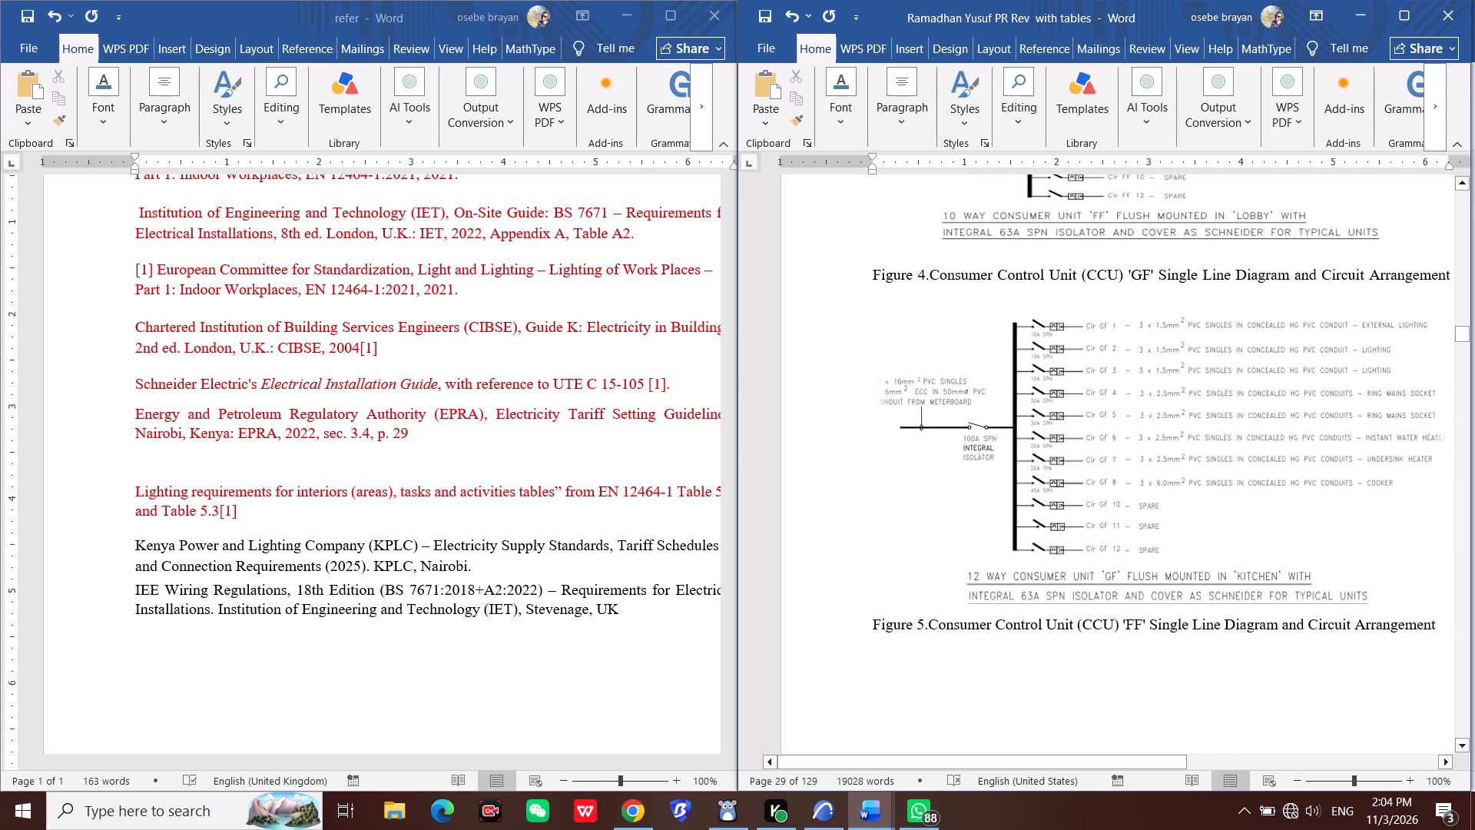
pyautogui.scroll(-14, 1198, 350)
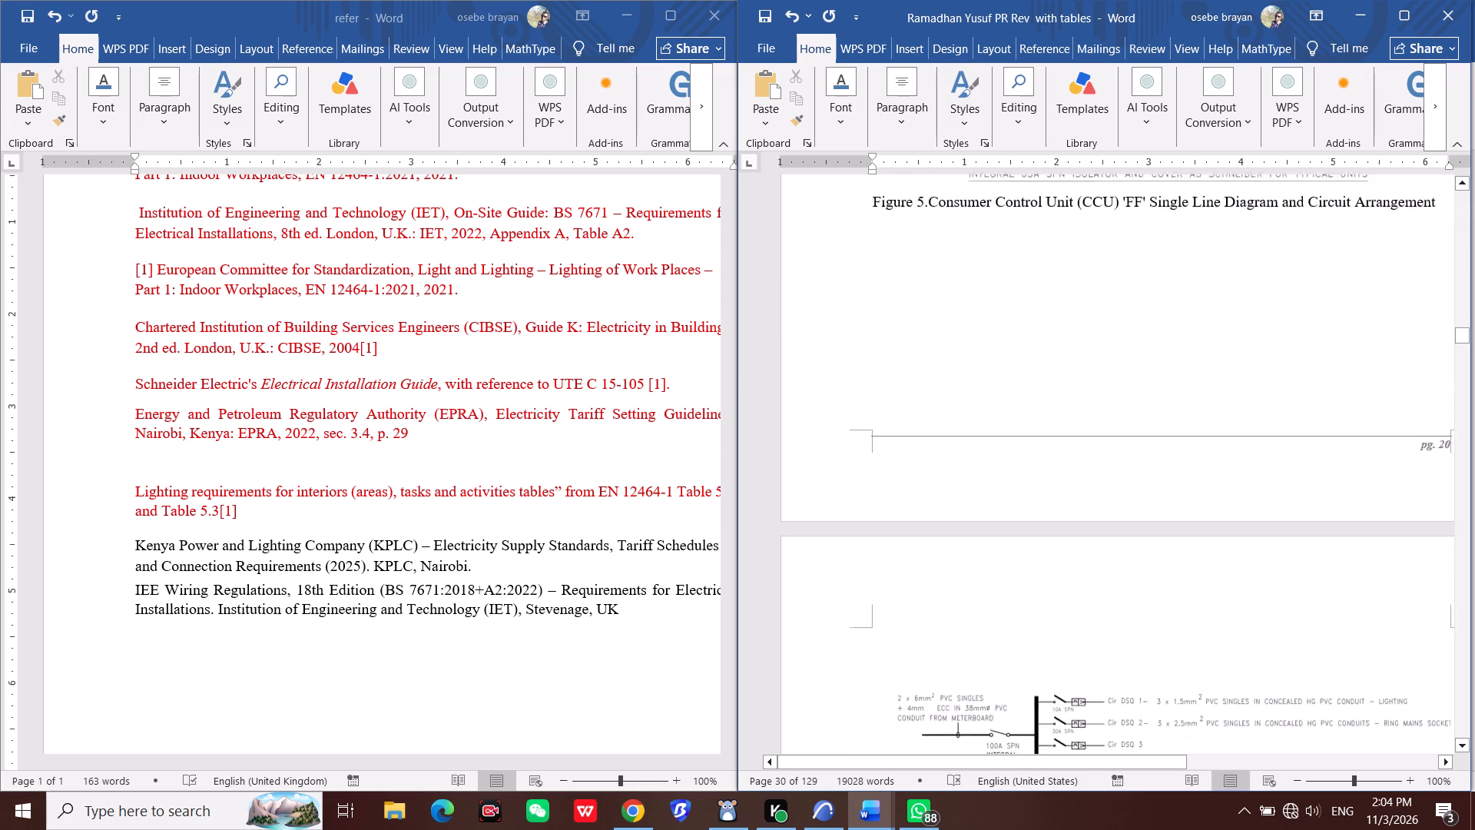
pyautogui.scroll(-10, 1198, 356)
pyautogui.scroll(13, 1198, 356)
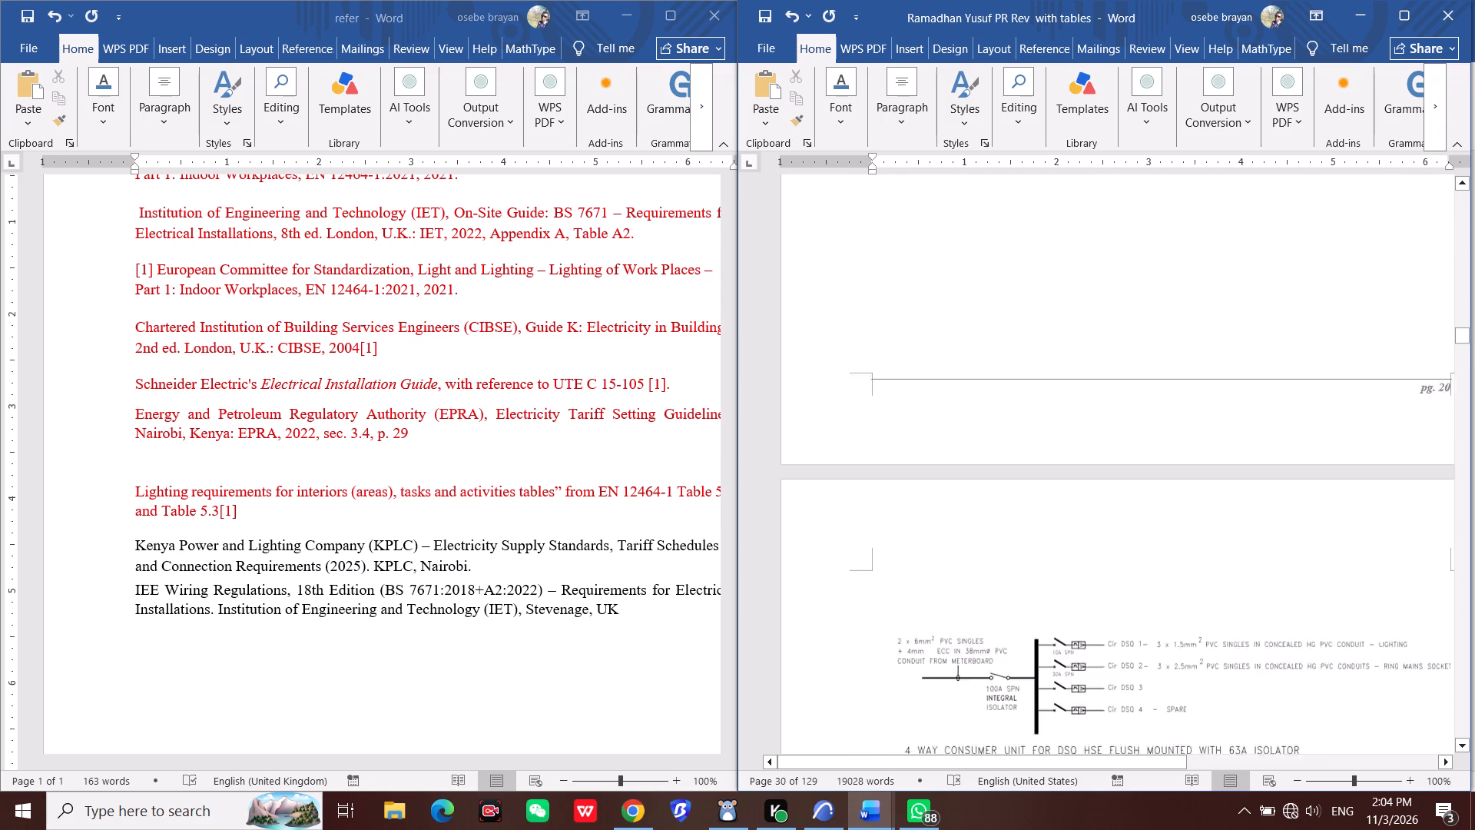
pyautogui.scroll(20, 1198, 356)
pyautogui.scroll(19, 1198, 356)
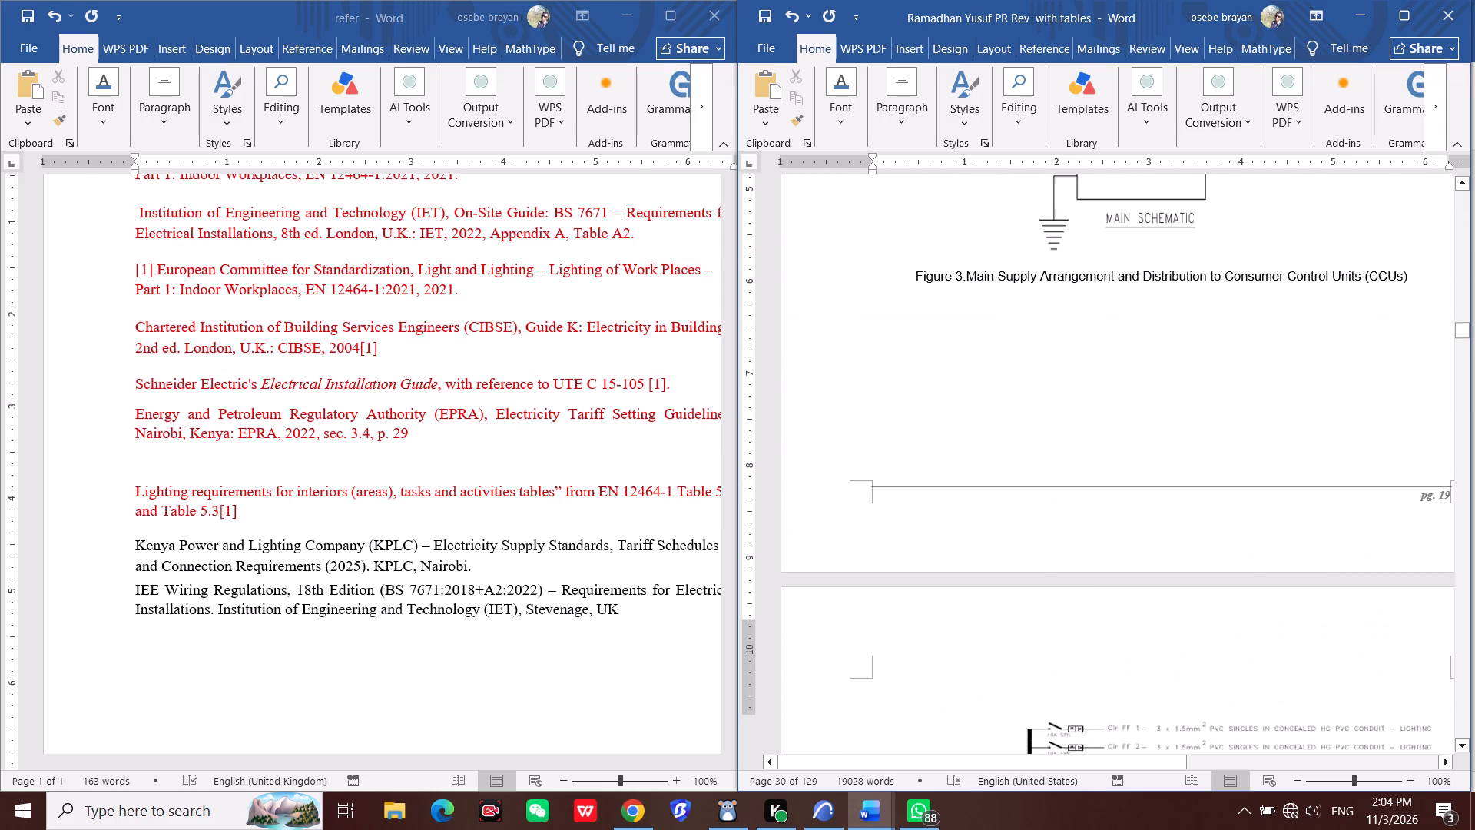
pyautogui.scroll(10, 1198, 356)
pyautogui.scroll(-4, 1158, 412)
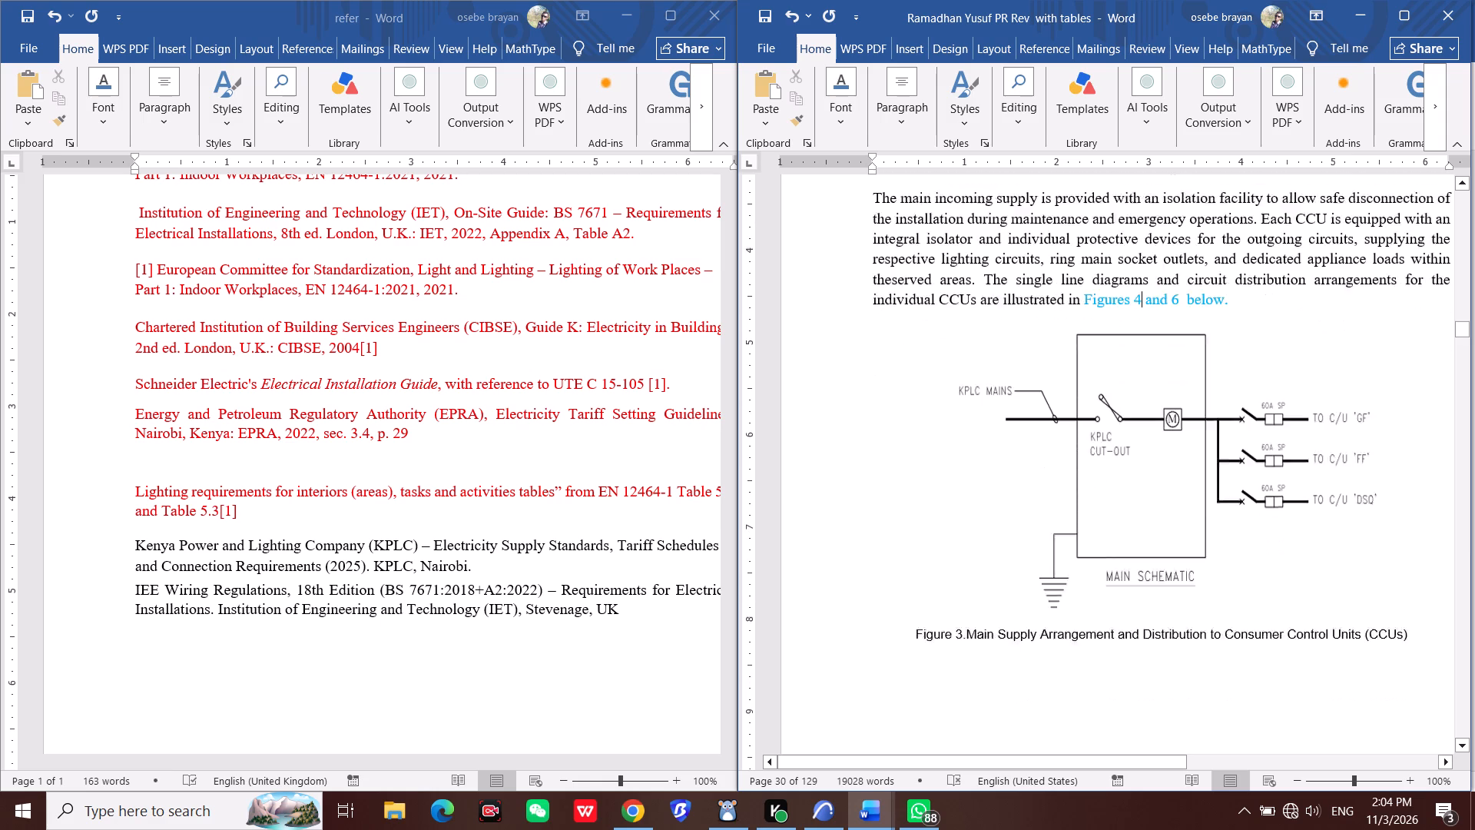
pyautogui.scroll(-20, 1153, 419)
pyautogui.scroll(-13, 1153, 419)
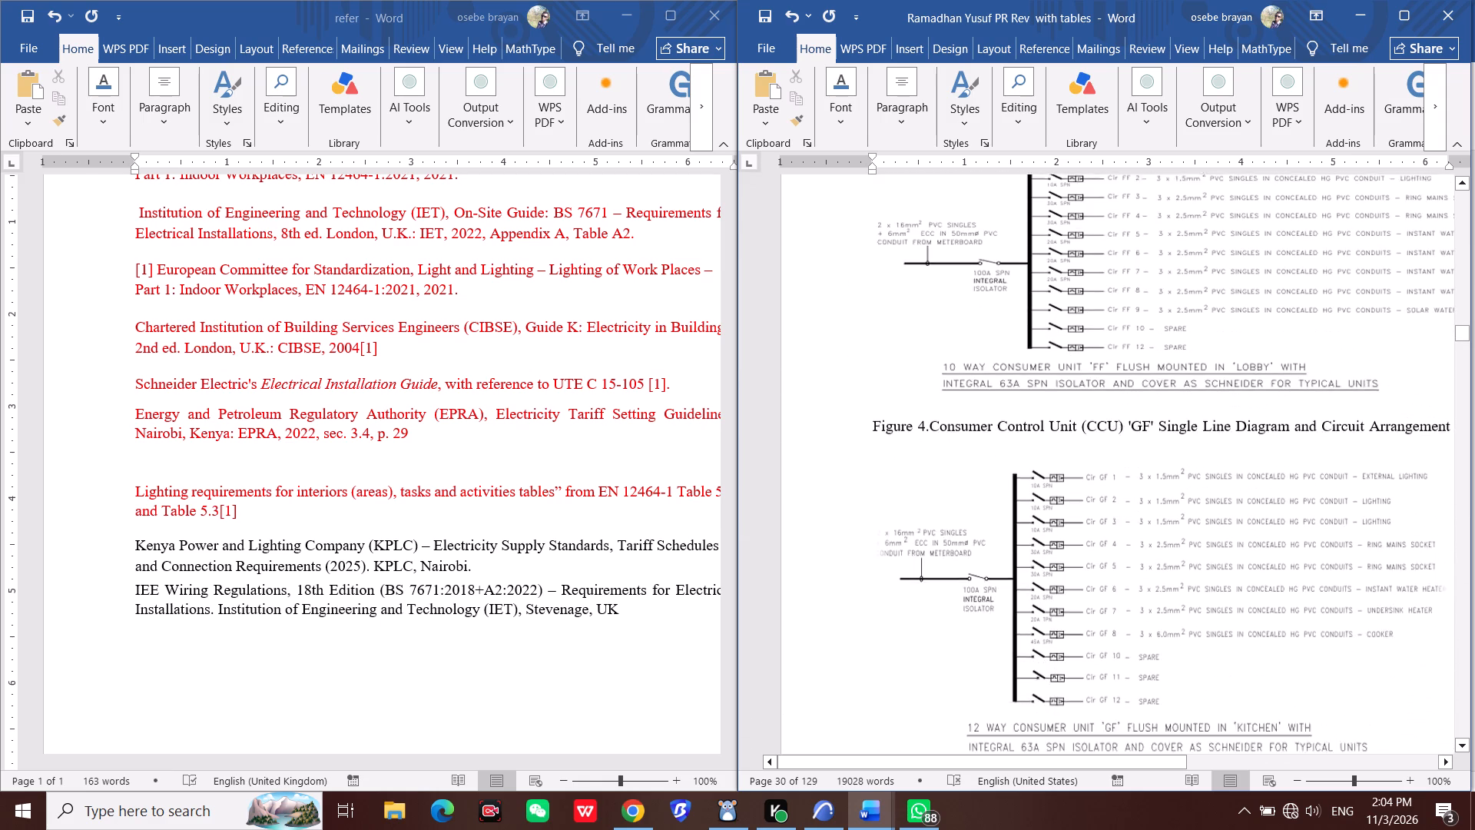
# Save the report.
pyautogui.hotkey('ctrl', 's')
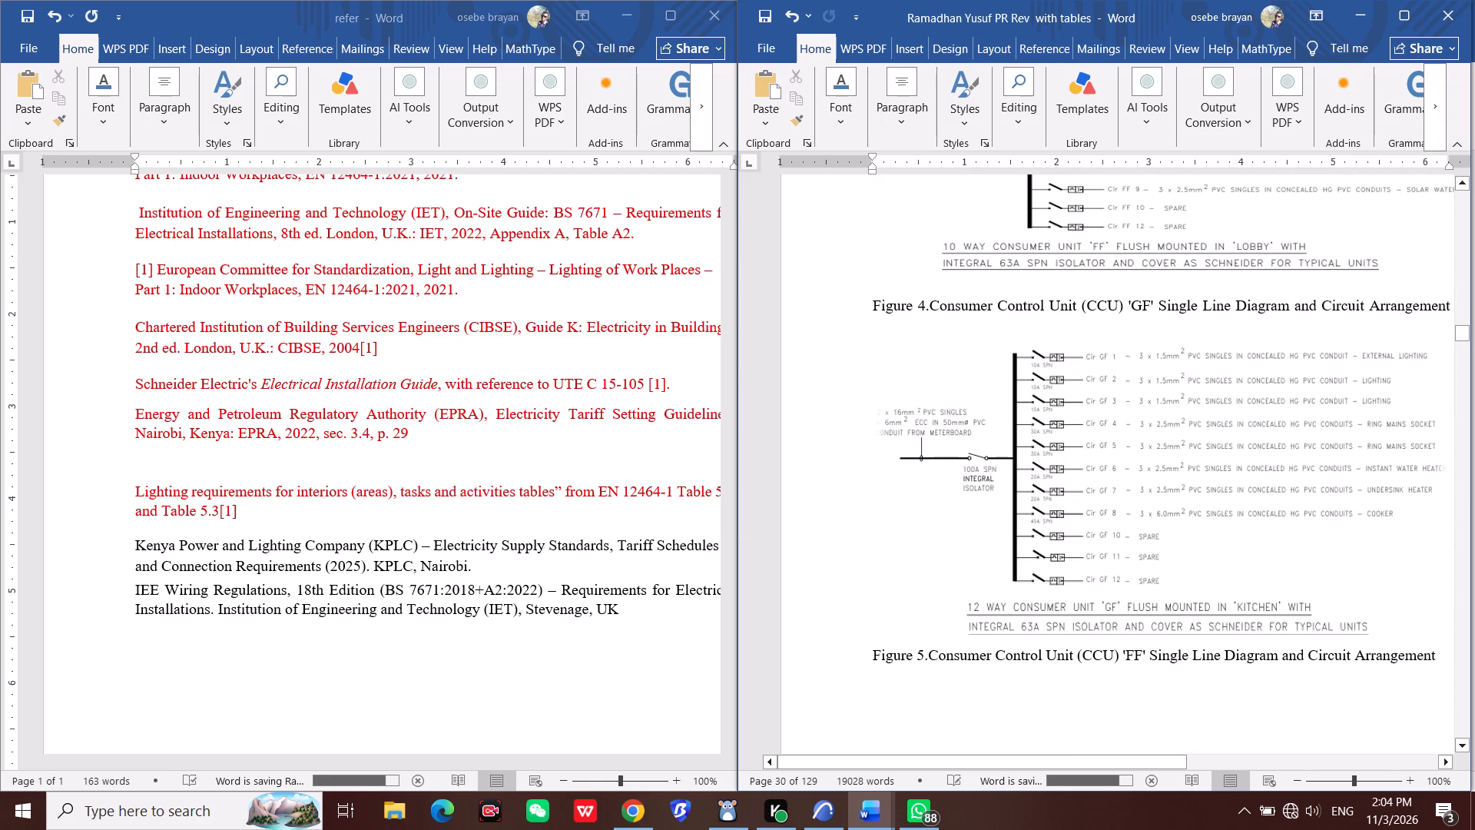
# Read back through the report from the CCU diagrams to section 6.4.1, checking the table and figure references.
pyautogui.scroll(3, 1147, 419)
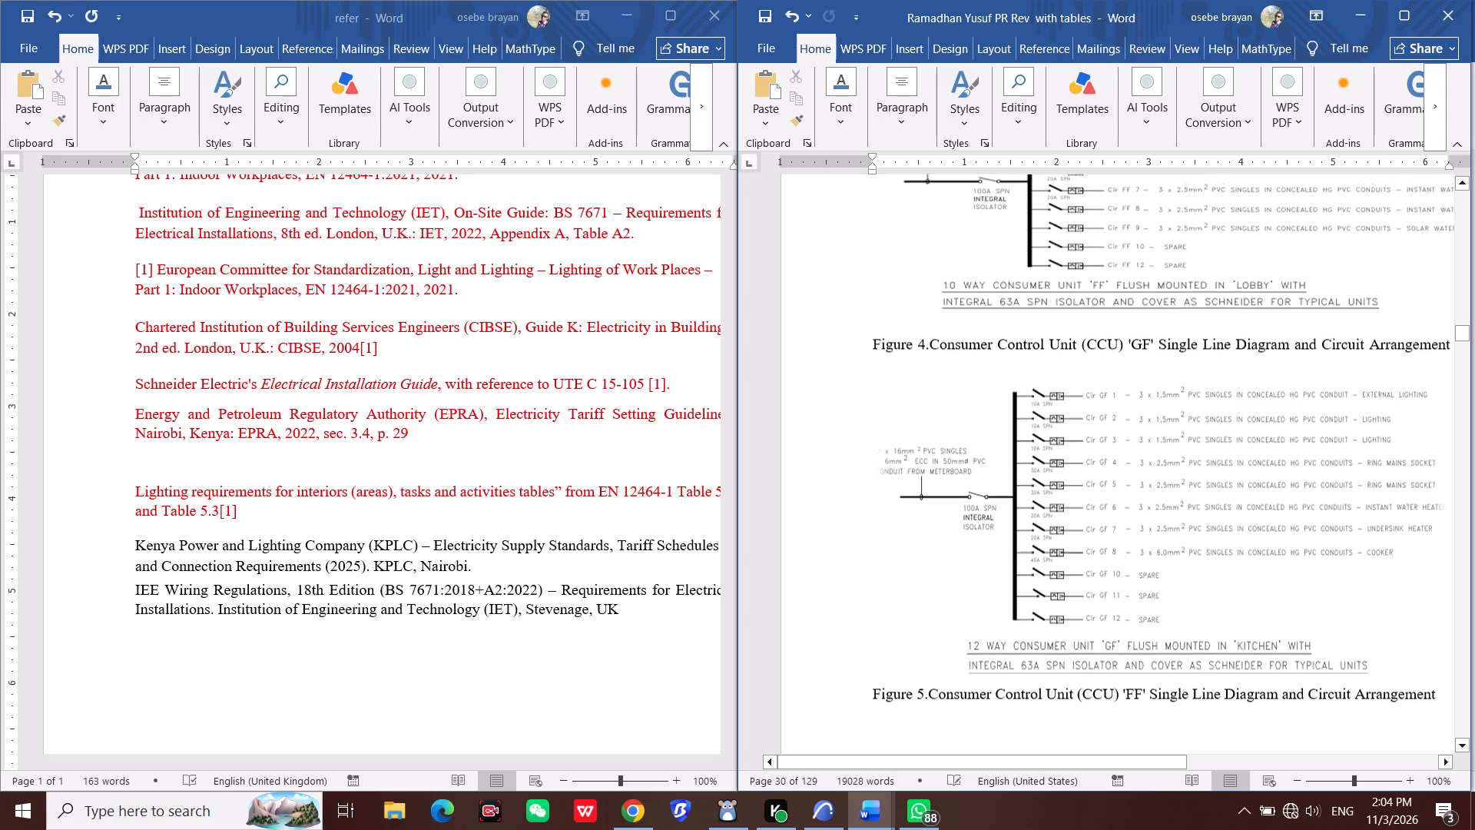
pyautogui.scroll(2, 1147, 419)
pyautogui.scroll(20, 1147, 419)
pyautogui.scroll(16, 1147, 419)
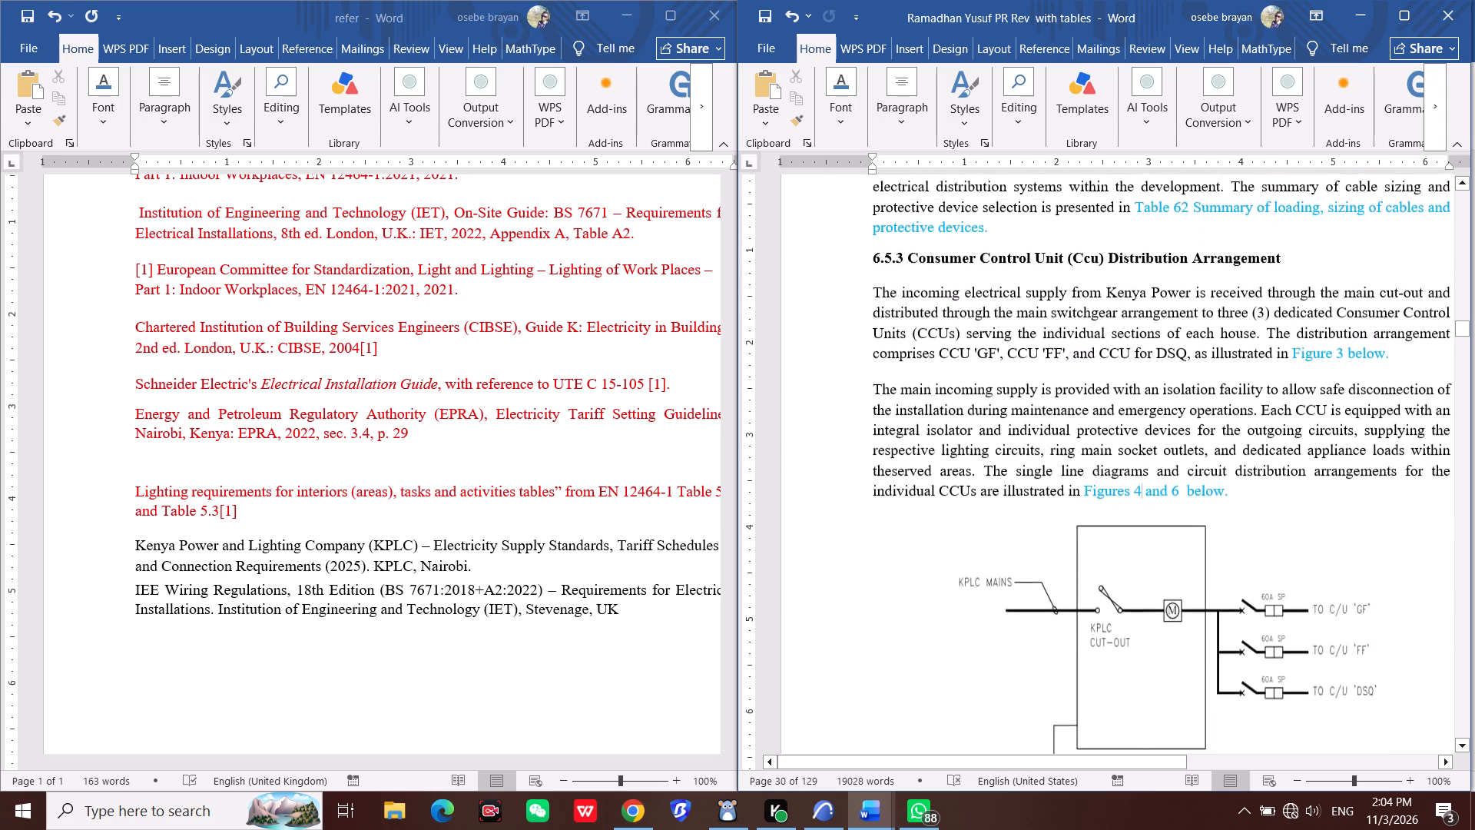
pyautogui.scroll(14, 1140, 396)
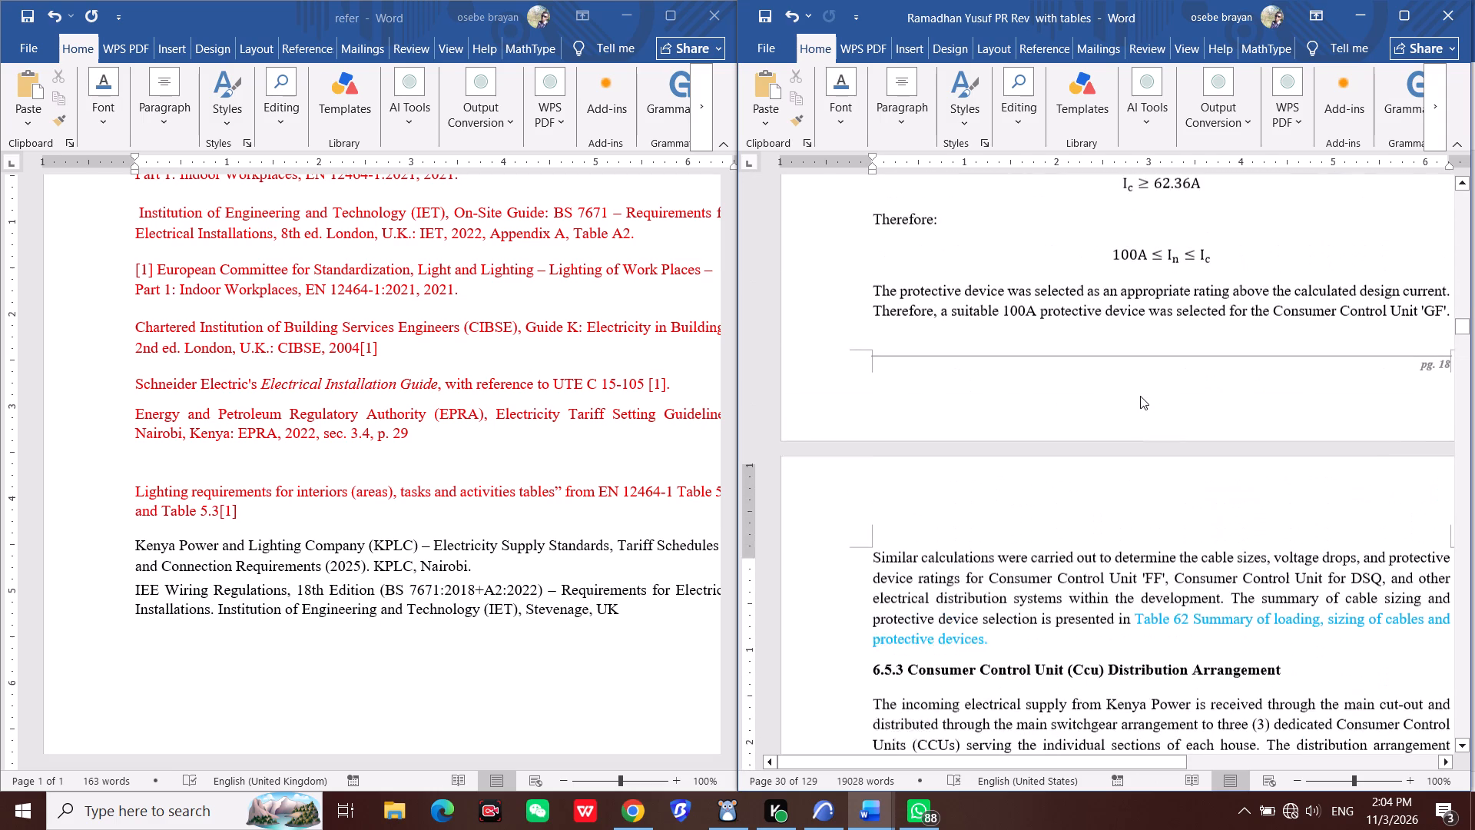
pyautogui.scroll(-6, 1140, 395)
pyautogui.scroll(12, 1146, 393)
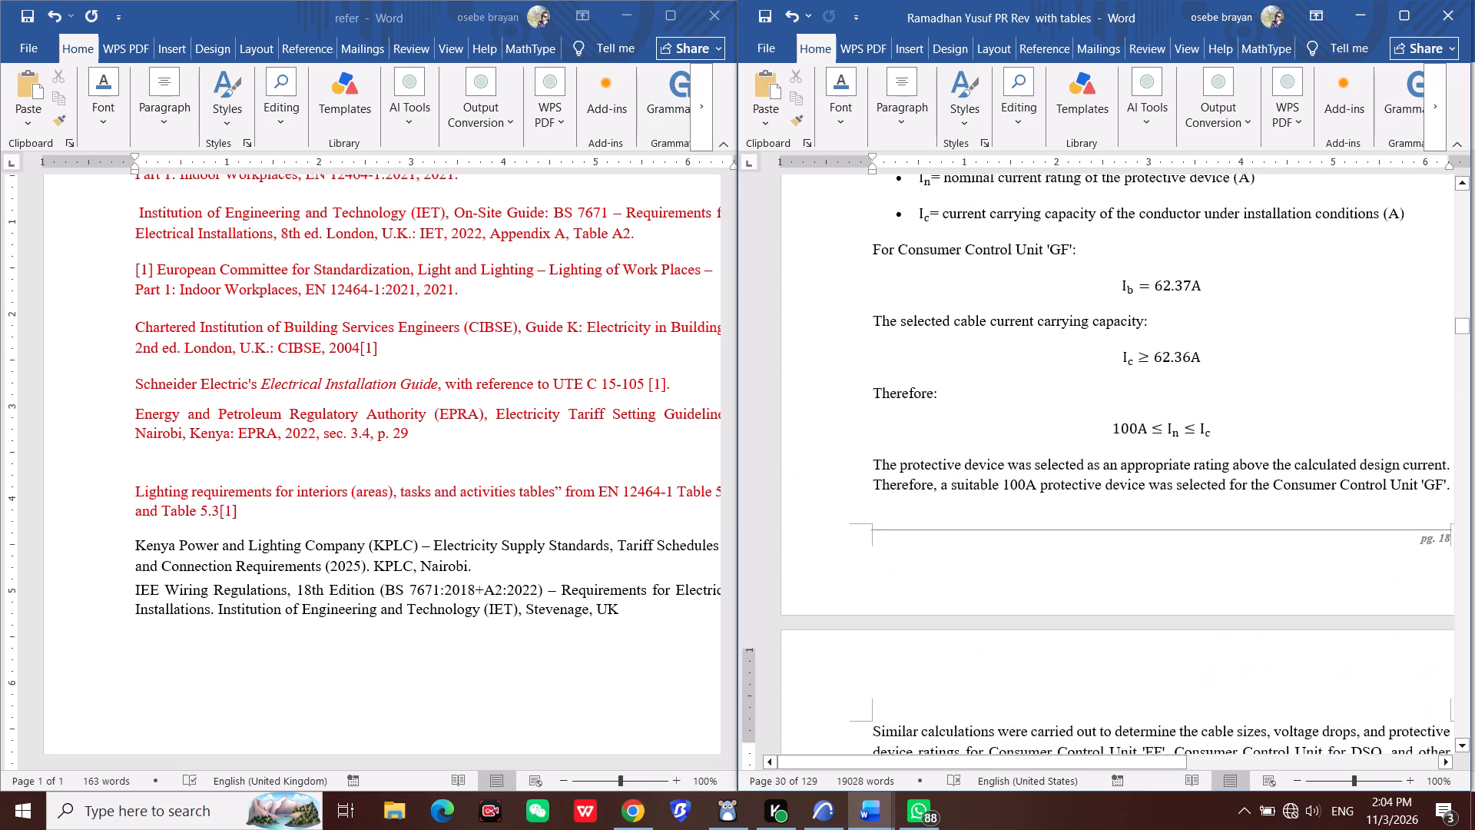
pyautogui.scroll(3, 1146, 393)
pyautogui.scroll(20, 1146, 393)
pyautogui.scroll(14, 1146, 393)
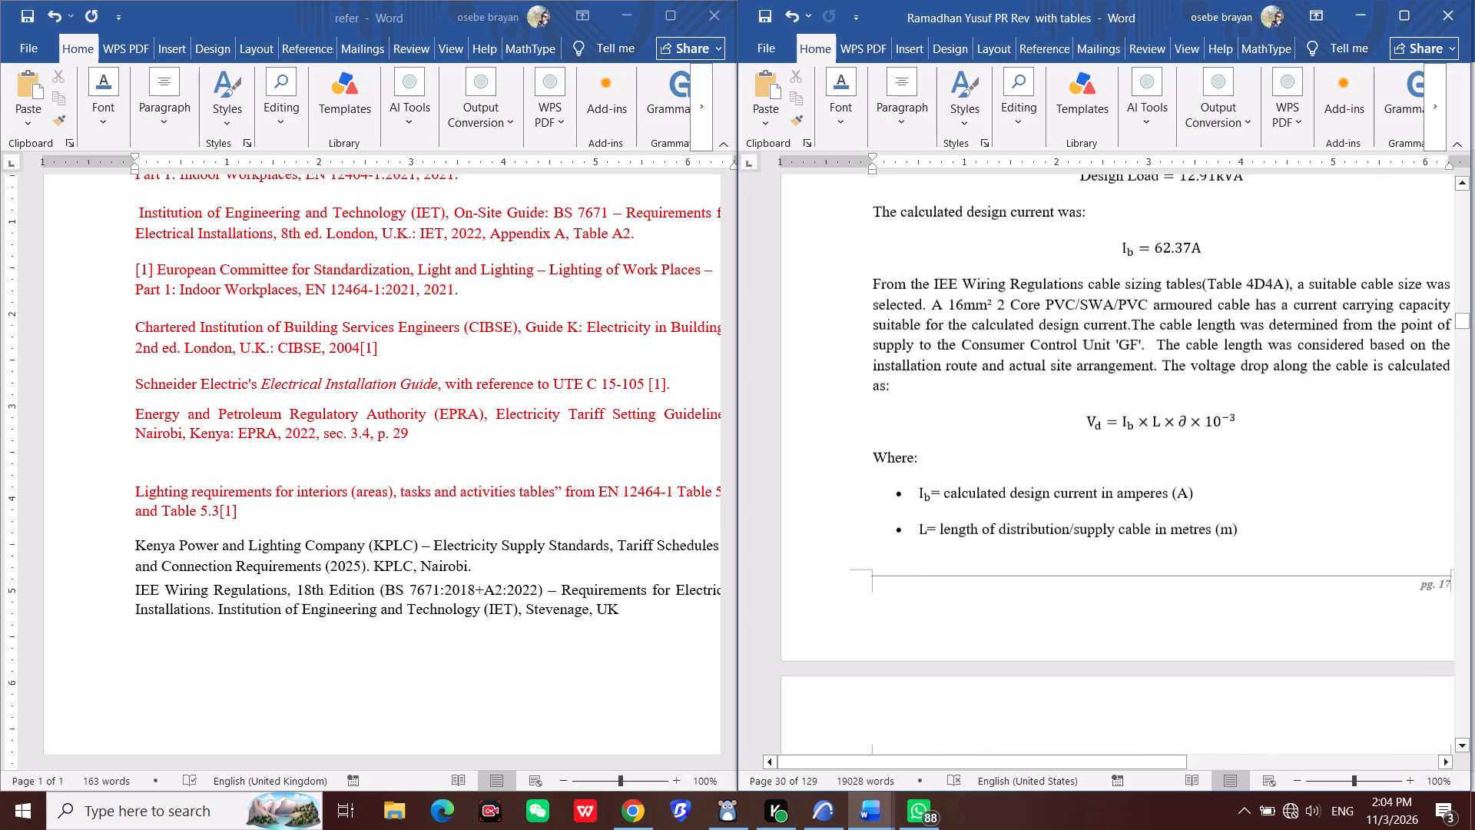
pyautogui.scroll(15, 1054, 499)
pyautogui.scroll(11, 1054, 499)
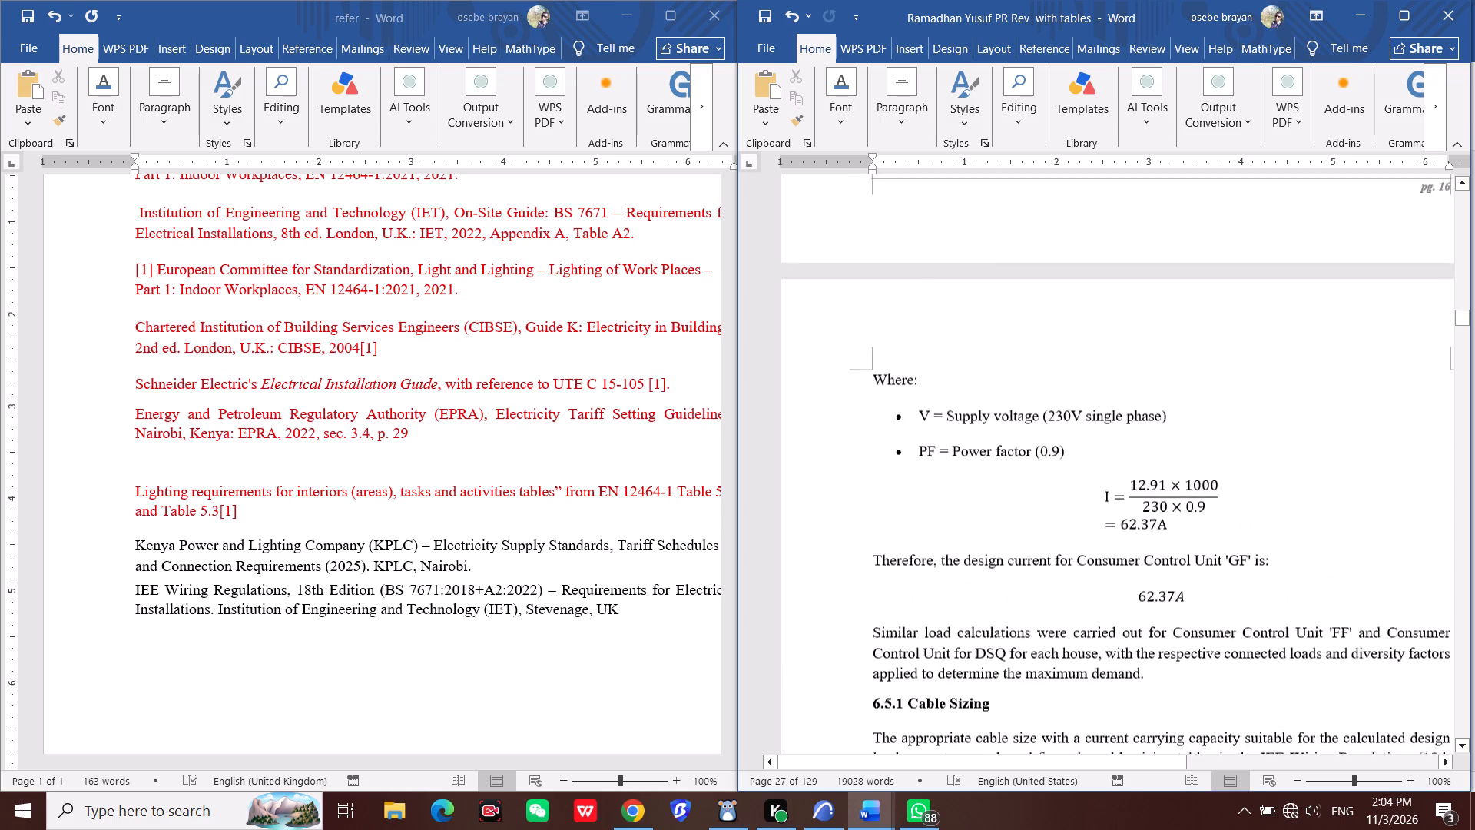
pyautogui.scroll(20, 1049, 503)
pyautogui.scroll(4, 1049, 503)
pyautogui.scroll(19, 1049, 503)
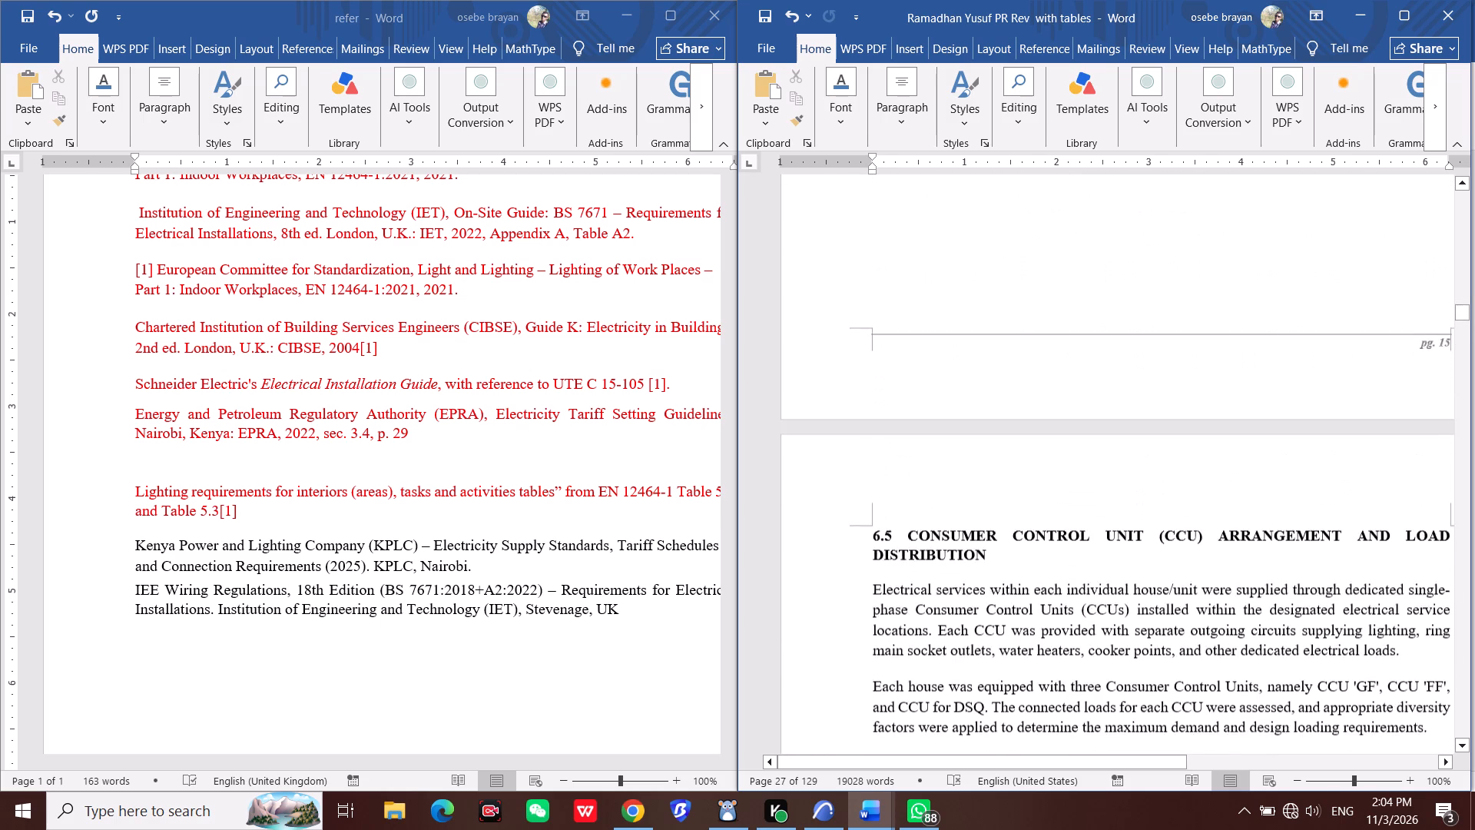
pyautogui.scroll(13, 1049, 505)
pyautogui.scroll(8, 1049, 505)
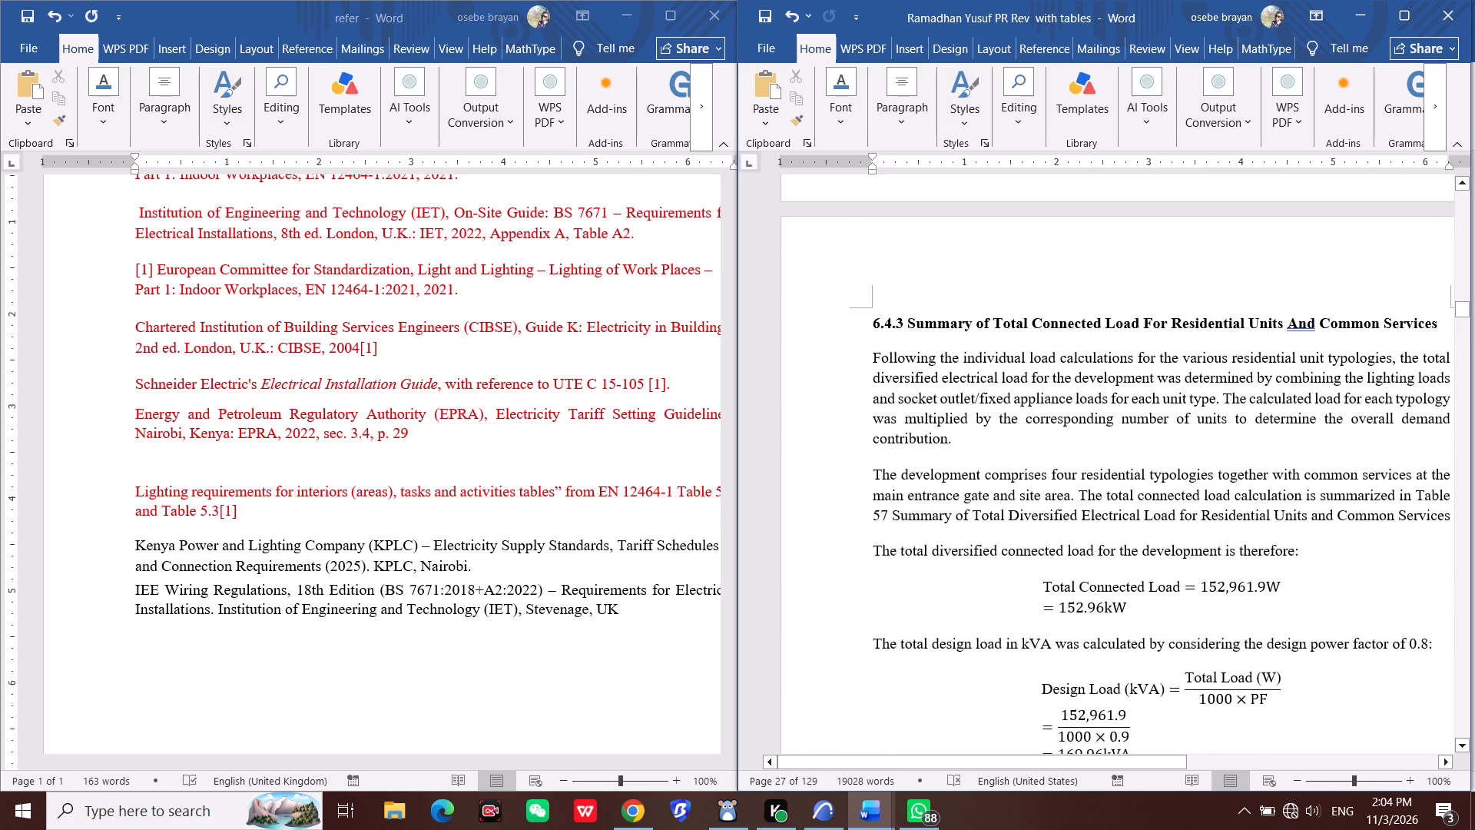
pyautogui.scroll(4, 1059, 523)
pyautogui.scroll(20, 1206, 385)
pyautogui.scroll(17, 1206, 385)
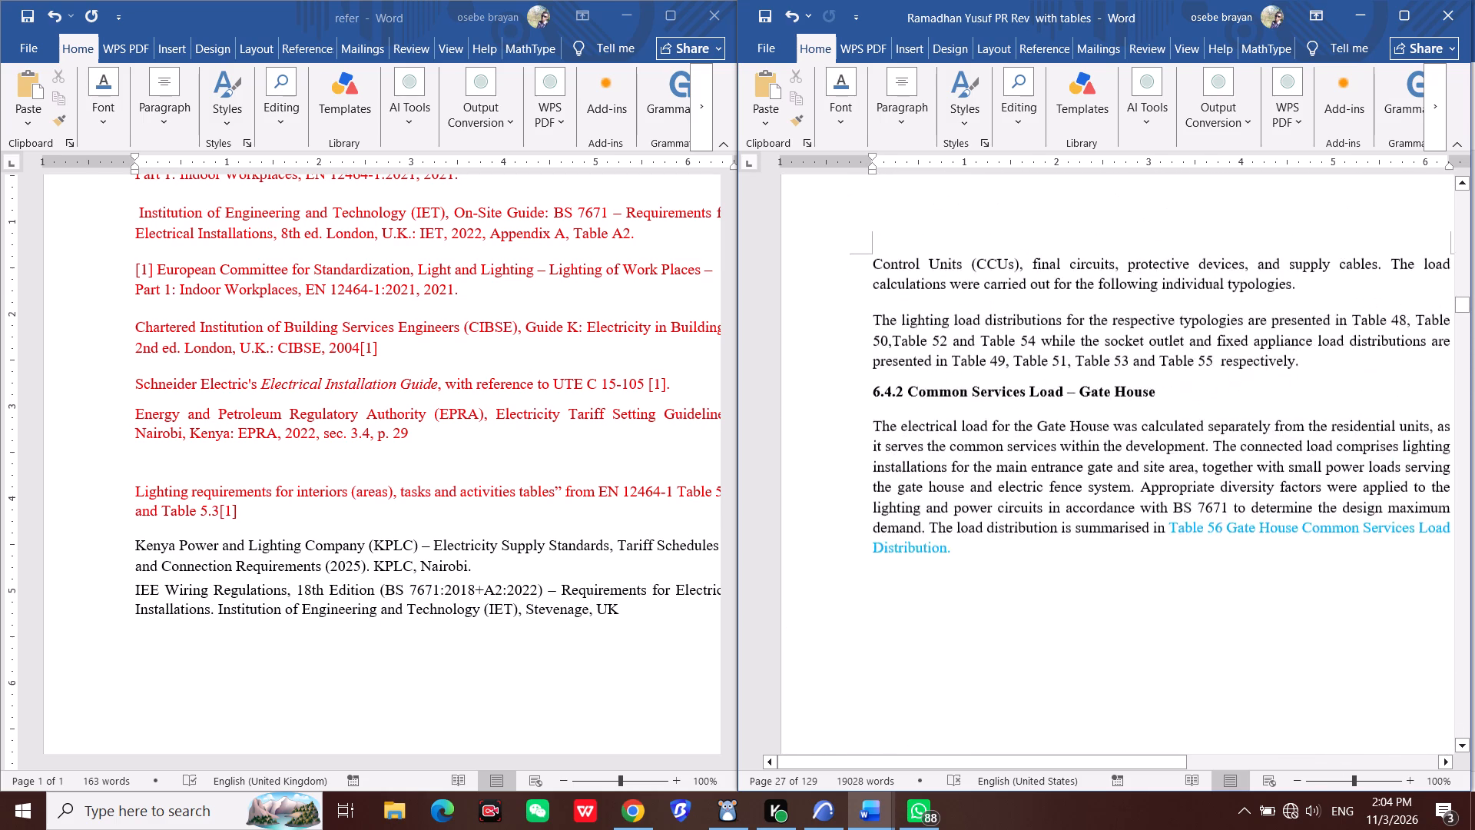
pyautogui.scroll(17, 1206, 385)
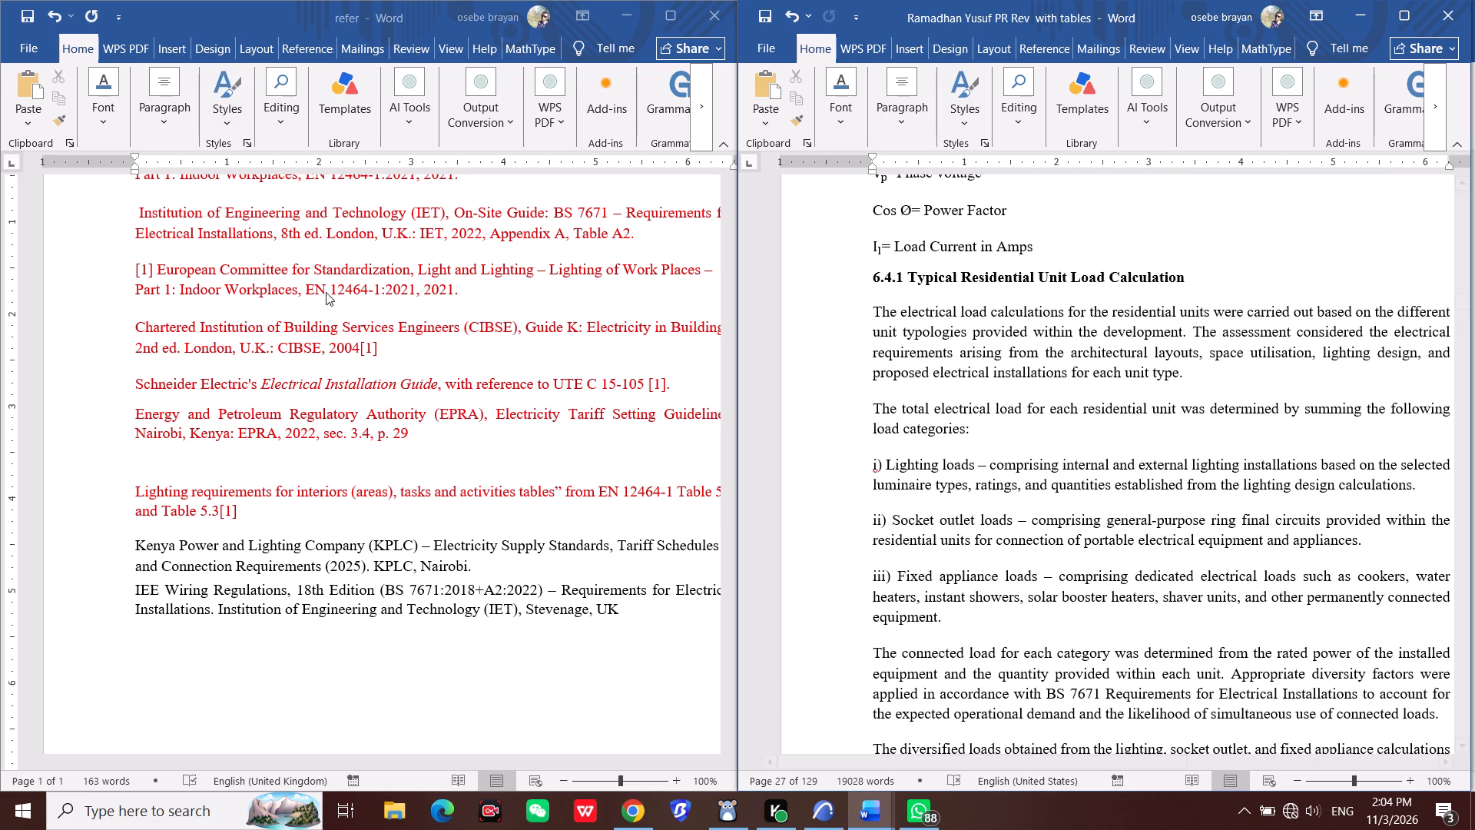
# Review the lighting design, socket load and fixed appliance sections back to 6.2.2, with their citations and the refer list.
pyautogui.scroll(5, 283, 307)
pyautogui.scroll(-2, 310, 387)
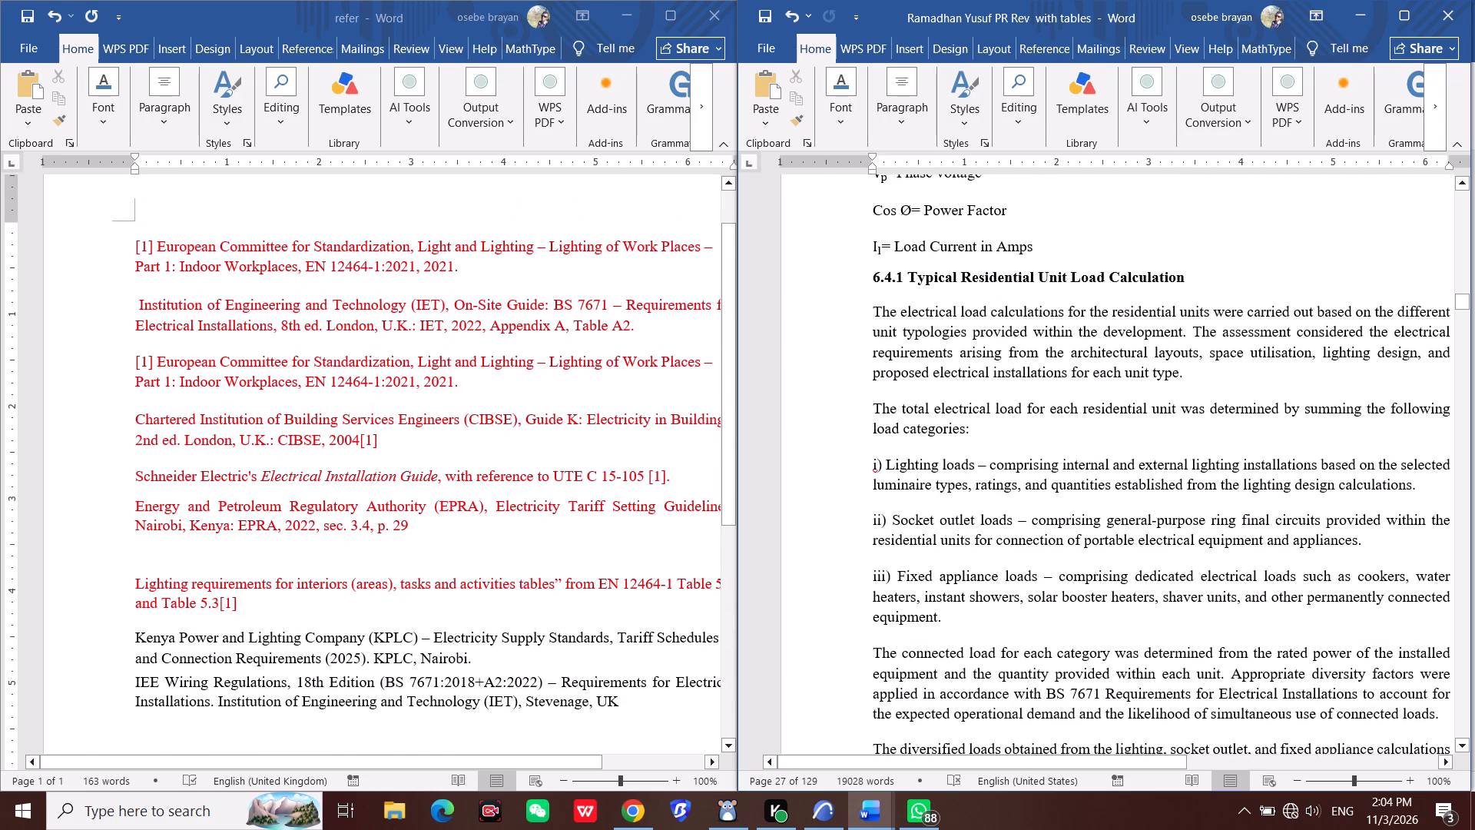
pyautogui.scroll(20, 1299, 555)
pyautogui.scroll(7, 1299, 555)
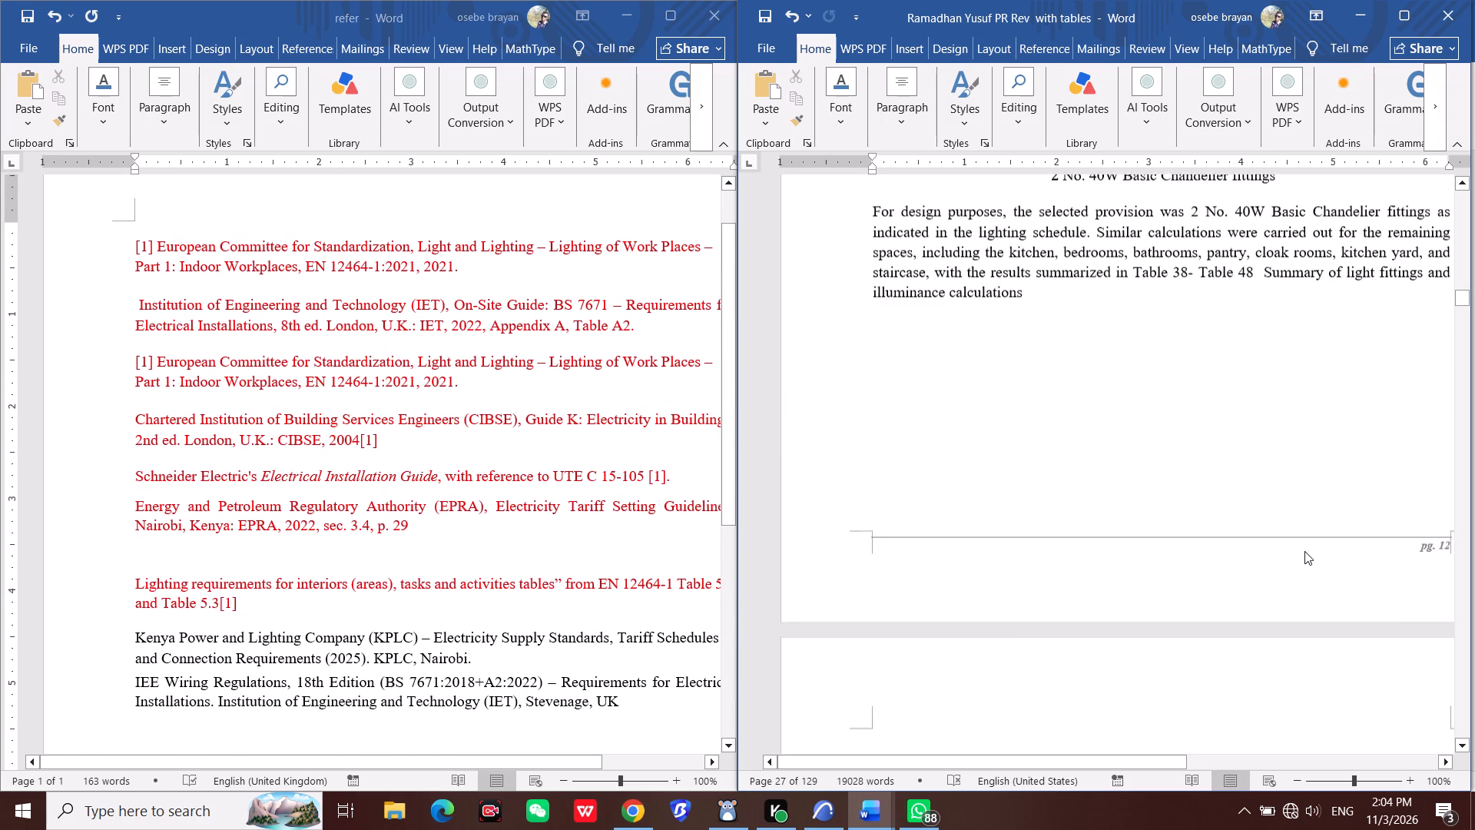
pyautogui.scroll(16, 1304, 551)
pyautogui.scroll(5, 1310, 545)
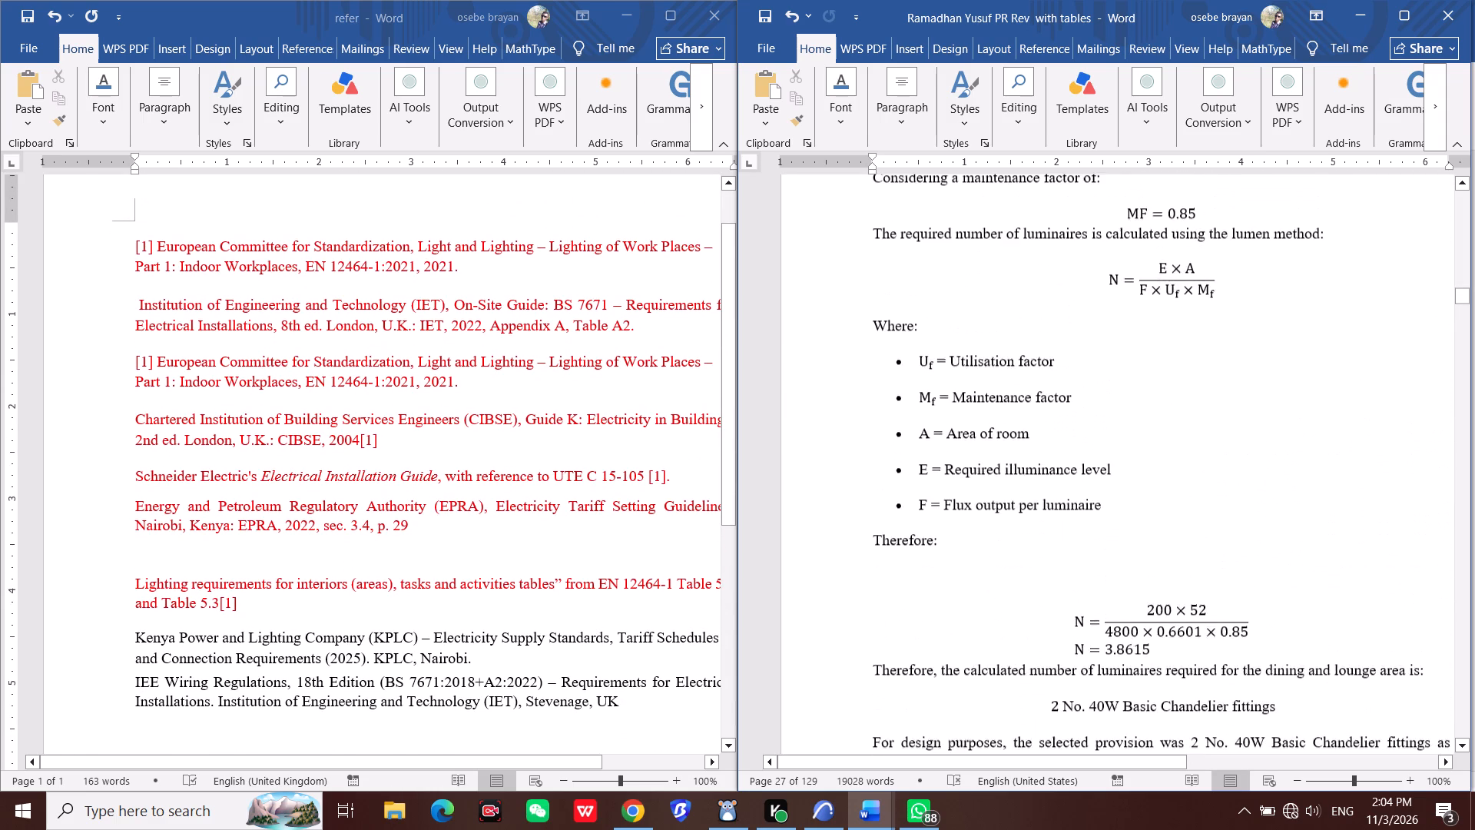
pyautogui.scroll(1, 1310, 545)
pyautogui.scroll(20, 1291, 549)
pyautogui.scroll(1, 1291, 549)
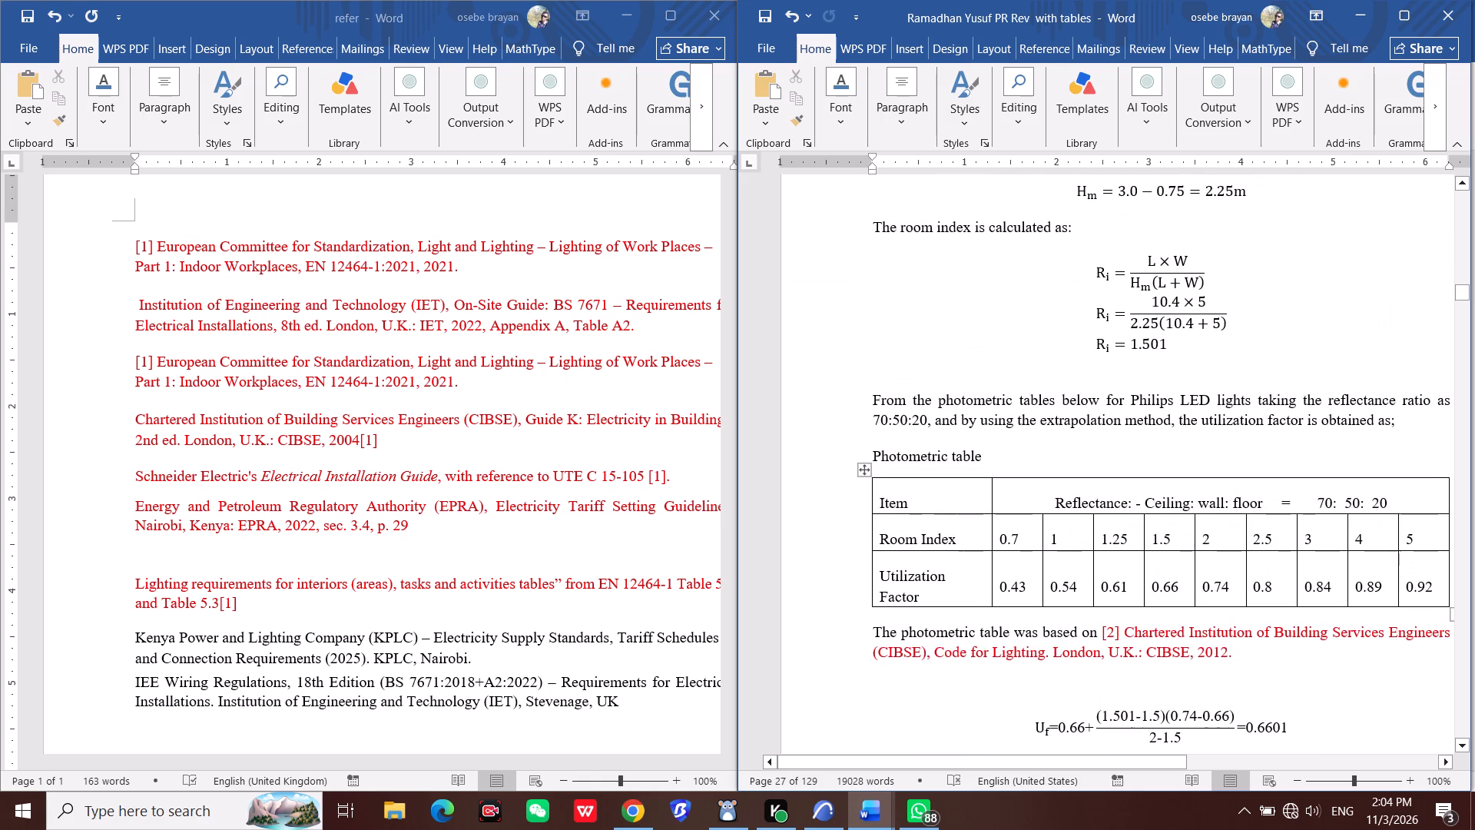
pyautogui.scroll(5, 1291, 549)
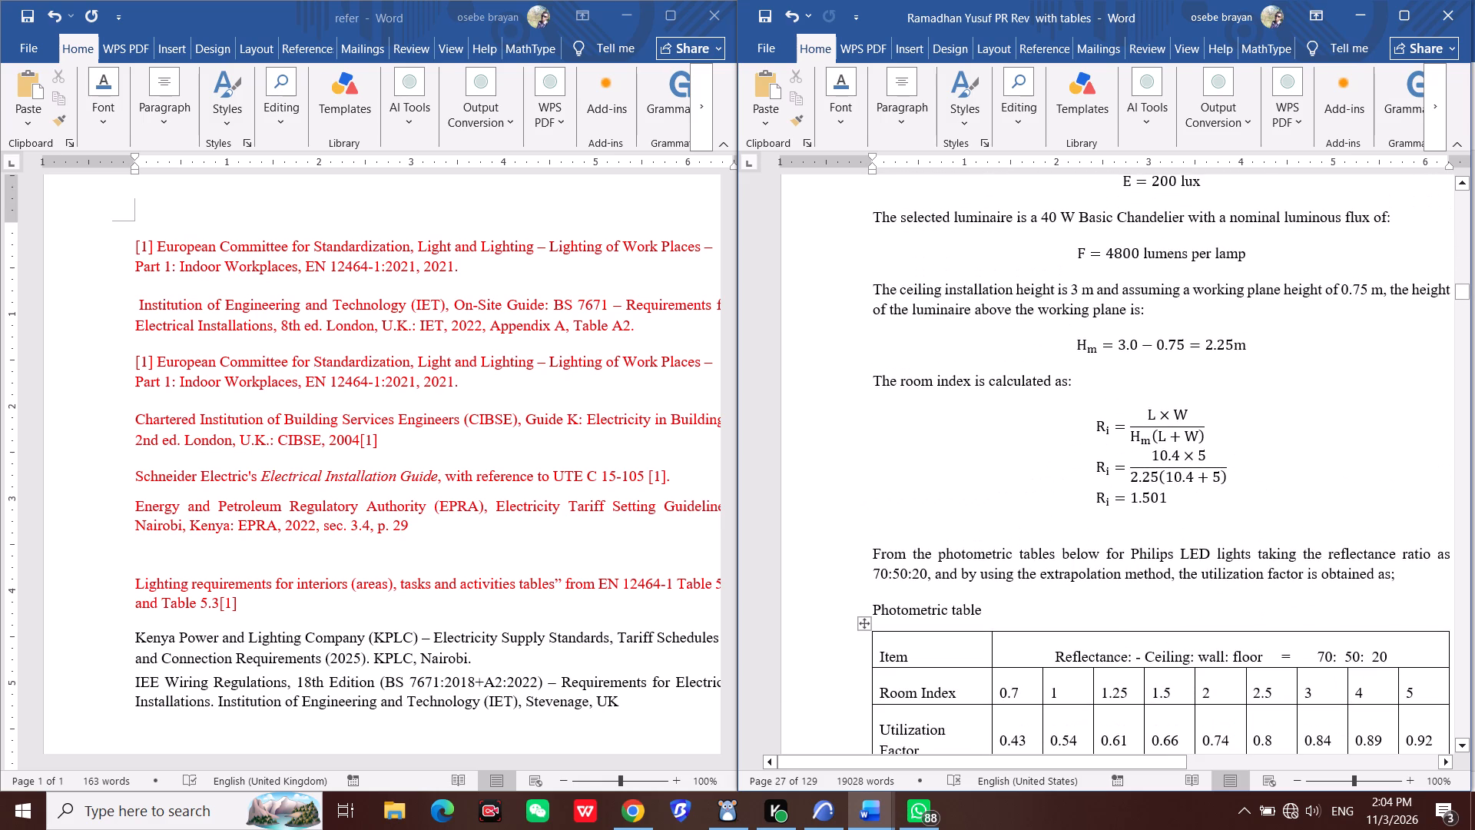
pyautogui.scroll(20, 1291, 549)
pyautogui.scroll(20, 1291, 549)
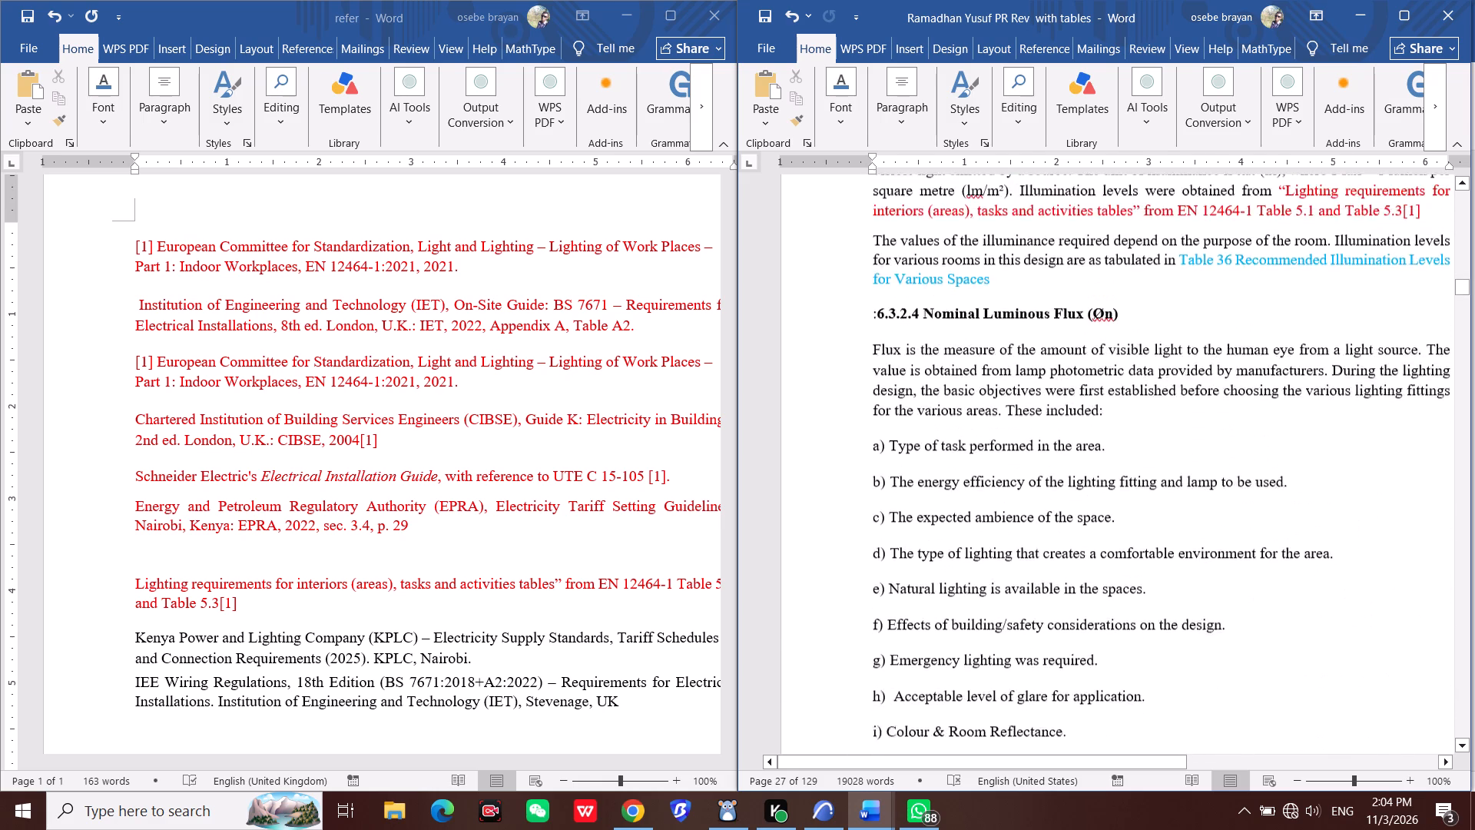
pyautogui.scroll(8, 1289, 566)
pyautogui.scroll(20, 1289, 566)
pyautogui.scroll(2, 1289, 566)
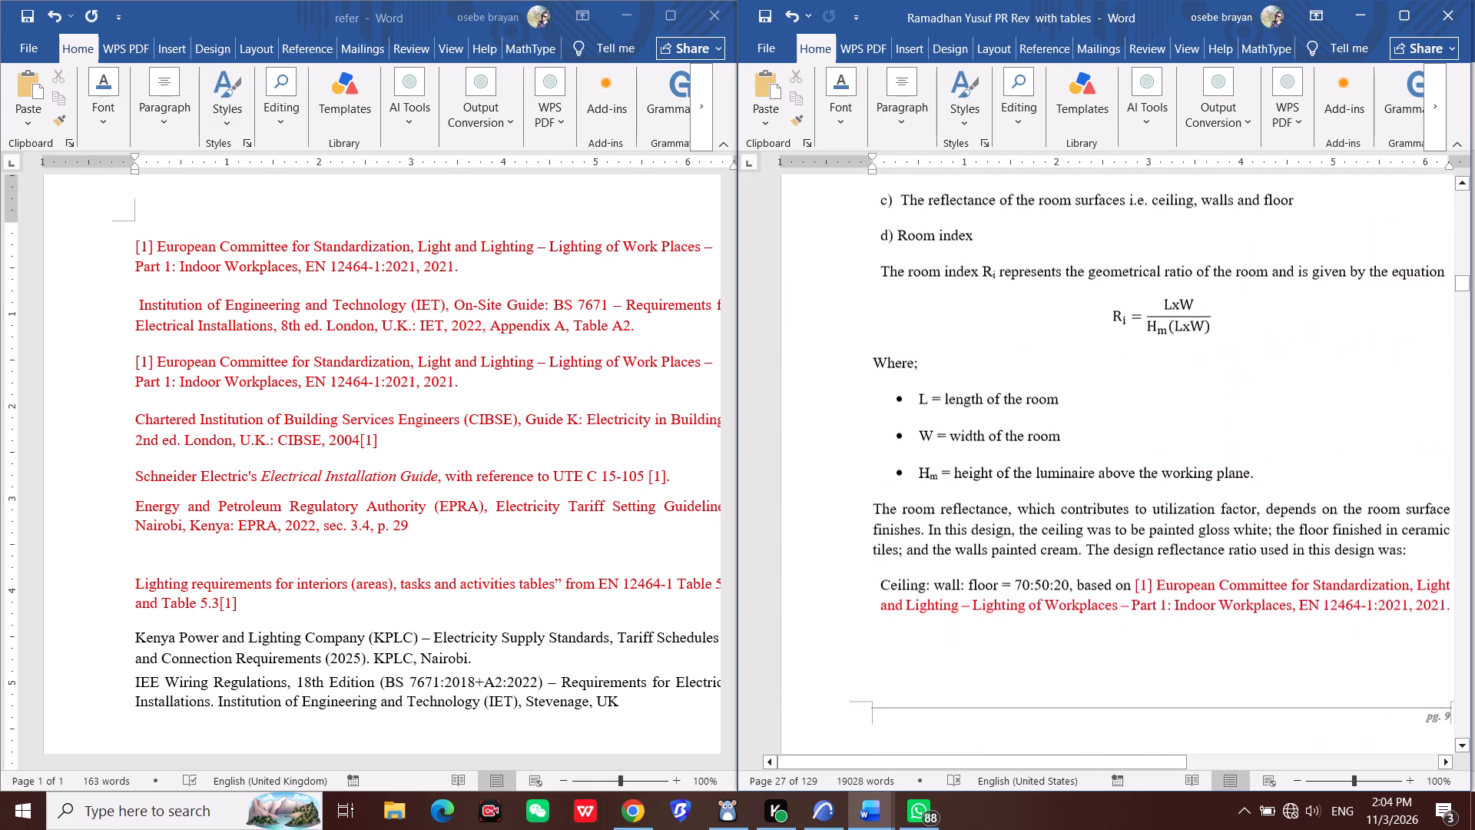
pyautogui.scroll(12, 1289, 566)
pyautogui.scroll(15, 1289, 566)
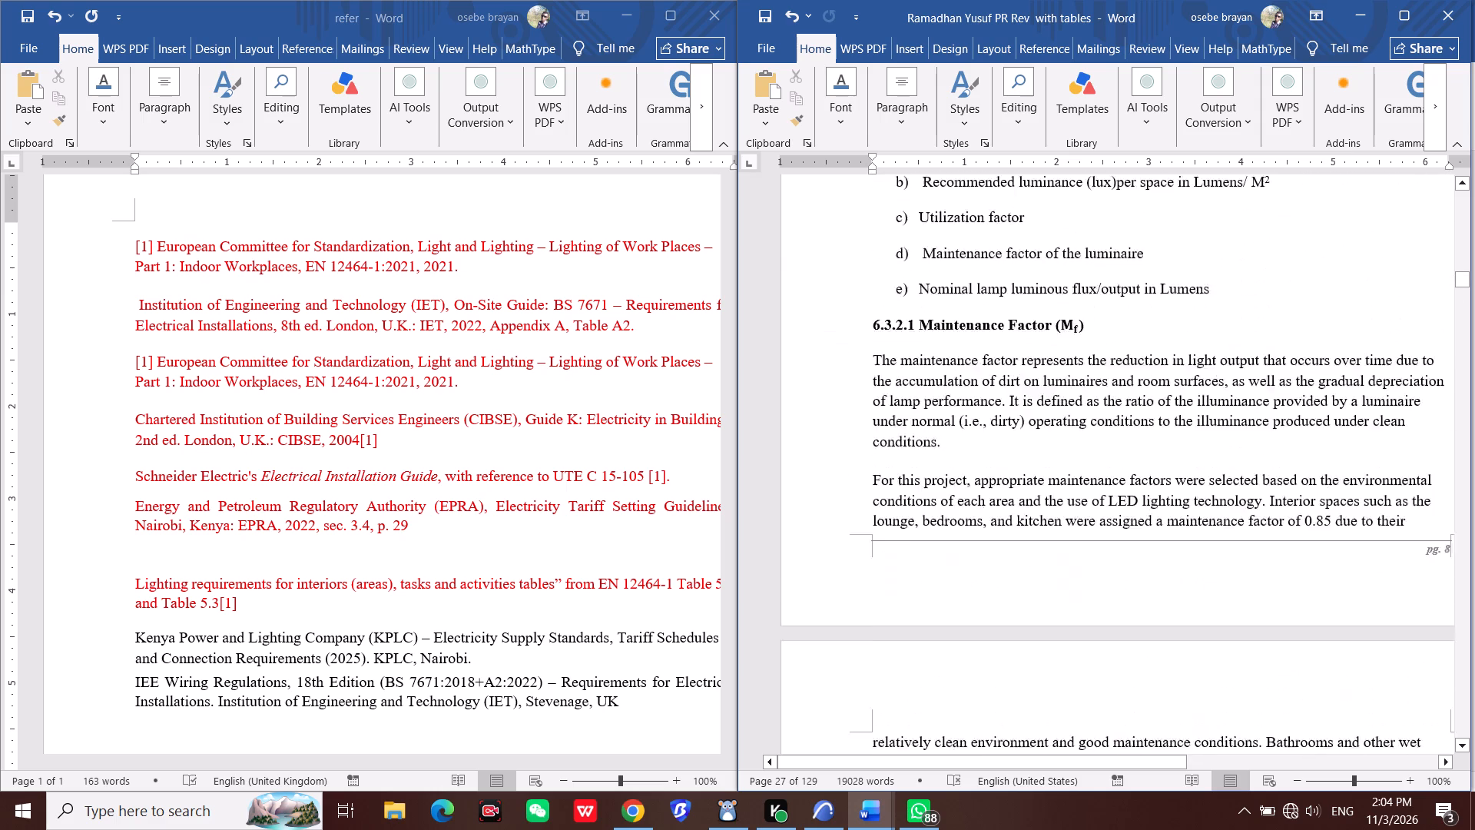
pyautogui.scroll(20, 1289, 566)
pyautogui.scroll(16, 1289, 566)
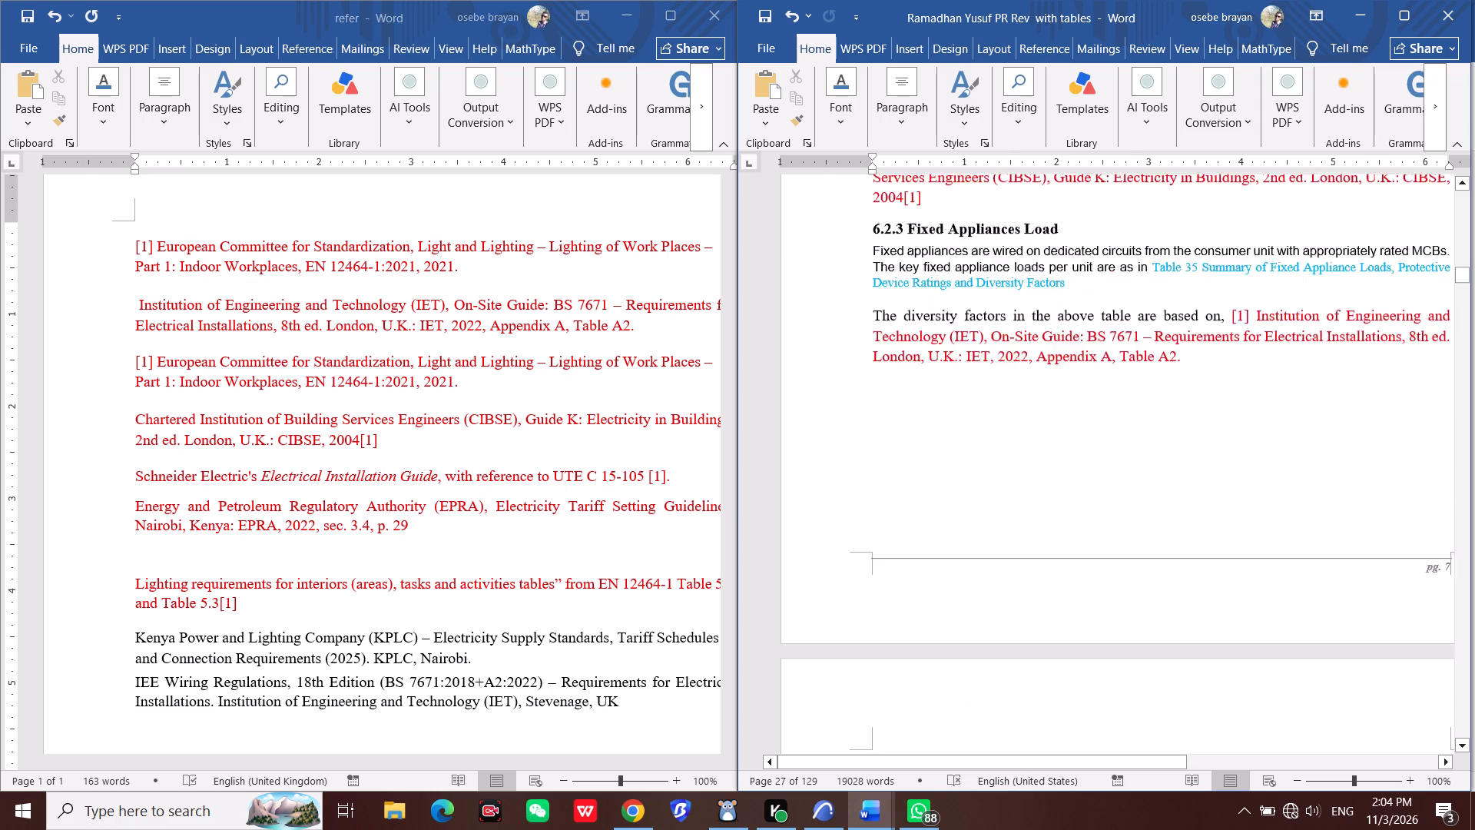
pyautogui.scroll(8, 1289, 566)
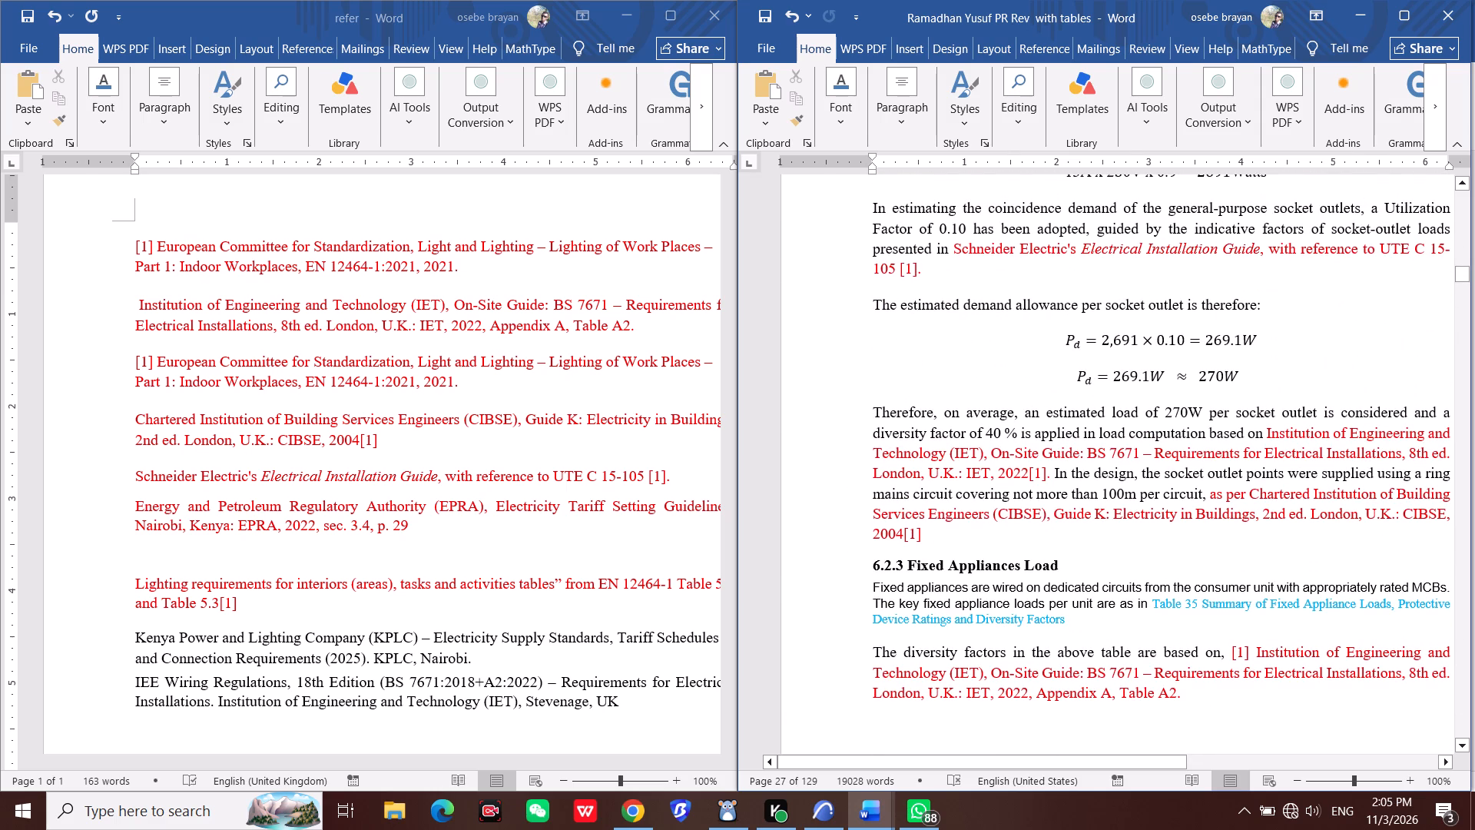
# Set the first paragraph of section 6.2.3 Fixed Appliances Load to font size 12.
pyautogui.moveTo(877, 595); pyautogui.dragTo(1062, 622)
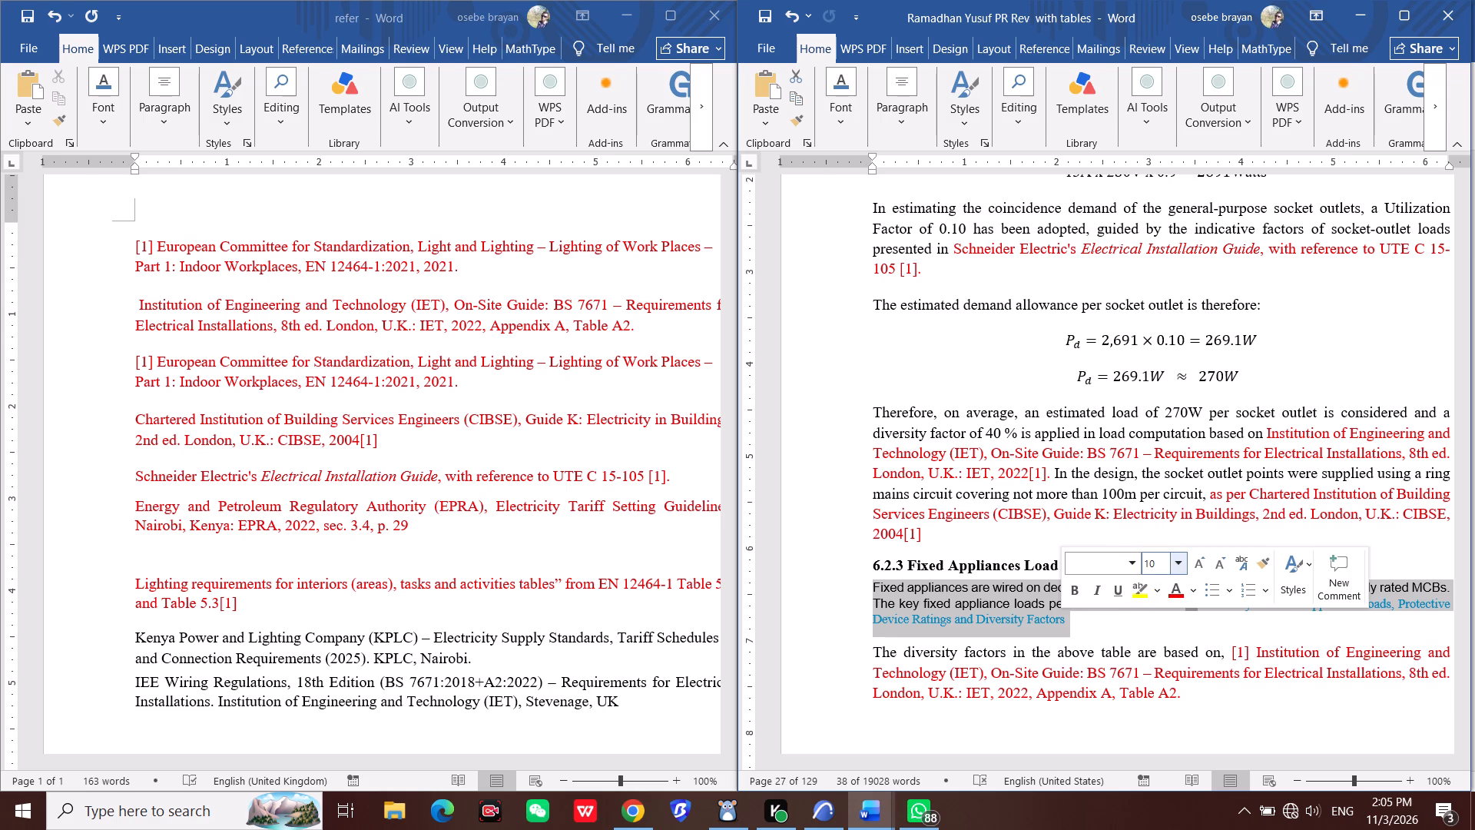
pyautogui.click(1181, 566)
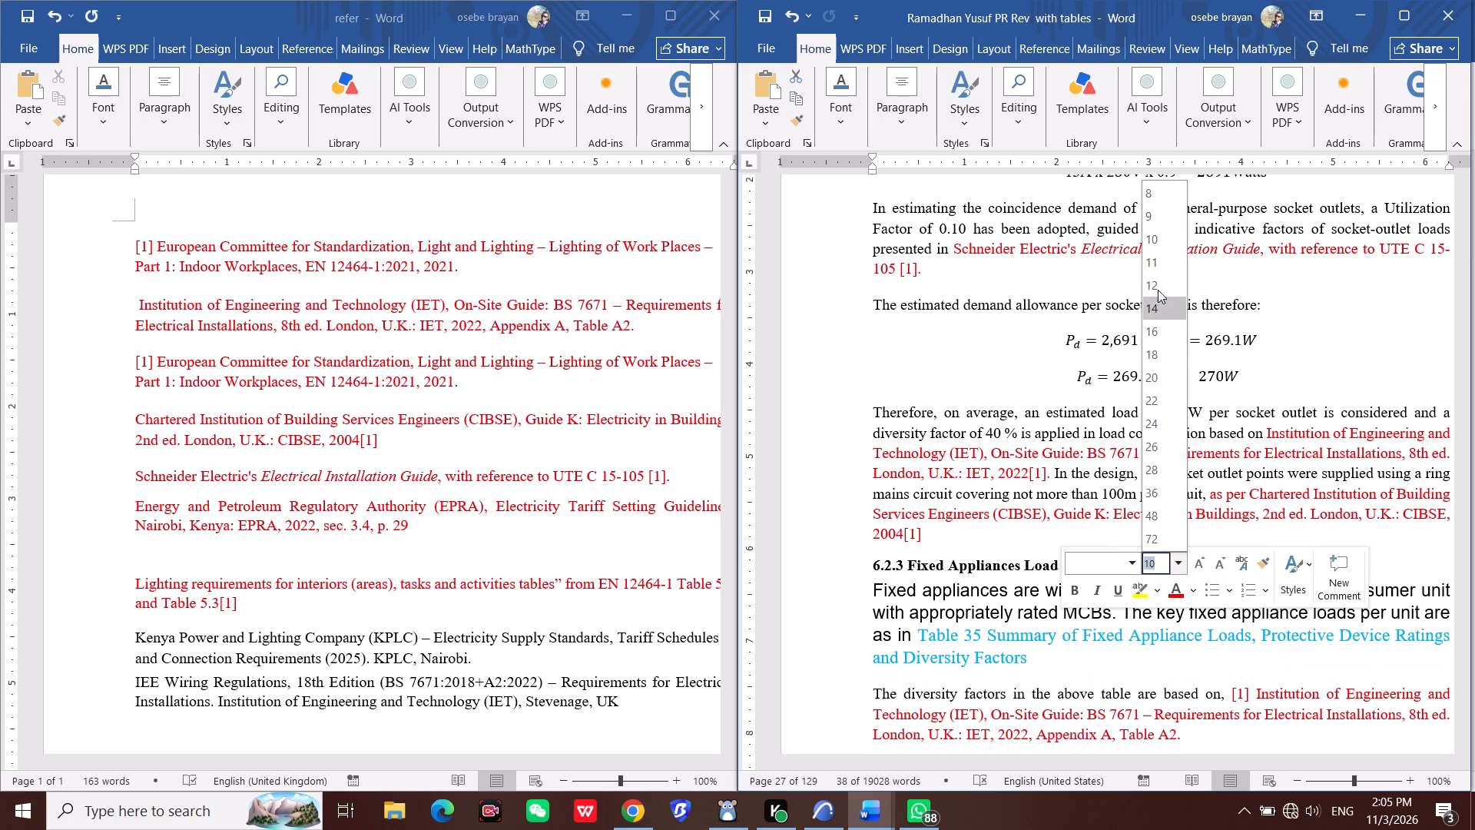
pyautogui.click(1158, 290)
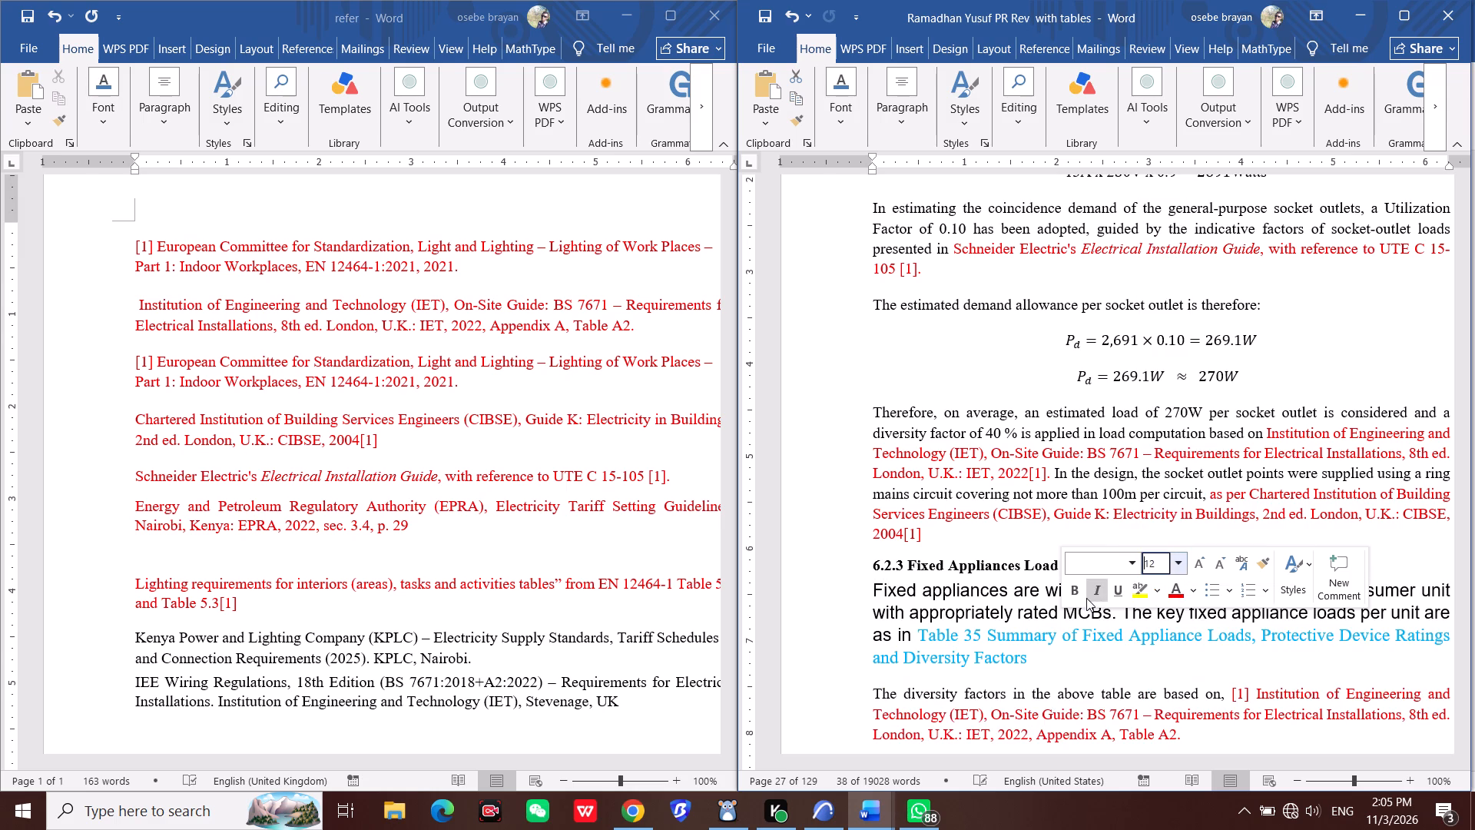
pyautogui.click(1039, 391)
# Read back from section 6.2.2 through the preferred solution and options comparison to the solar and diesel generator options.
pyautogui.scroll(20, 1039, 389)
pyautogui.scroll(8, 1039, 389)
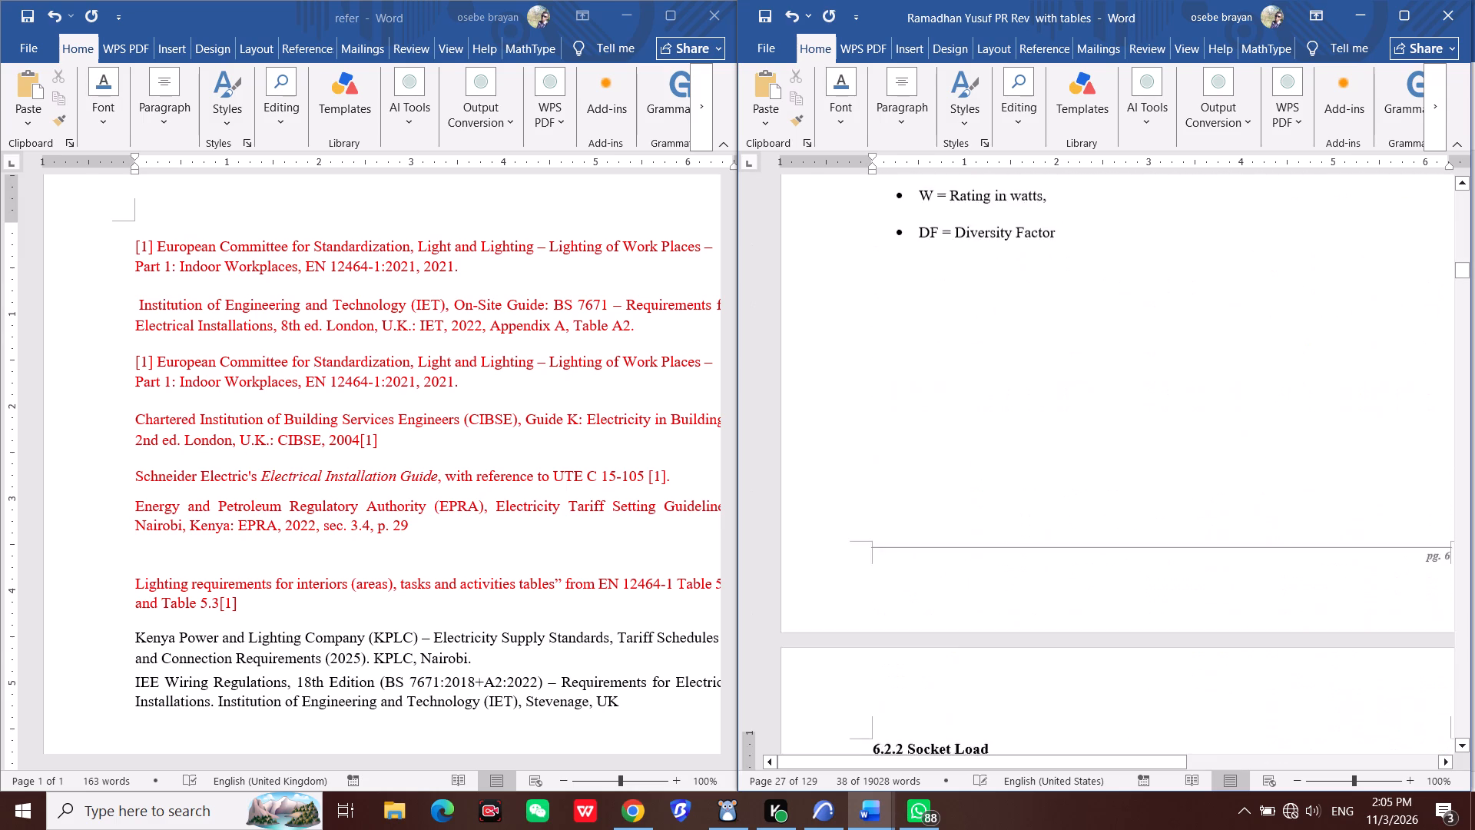
pyautogui.scroll(4, 941, 497)
pyautogui.scroll(9, 920, 607)
pyautogui.scroll(9, 849, 627)
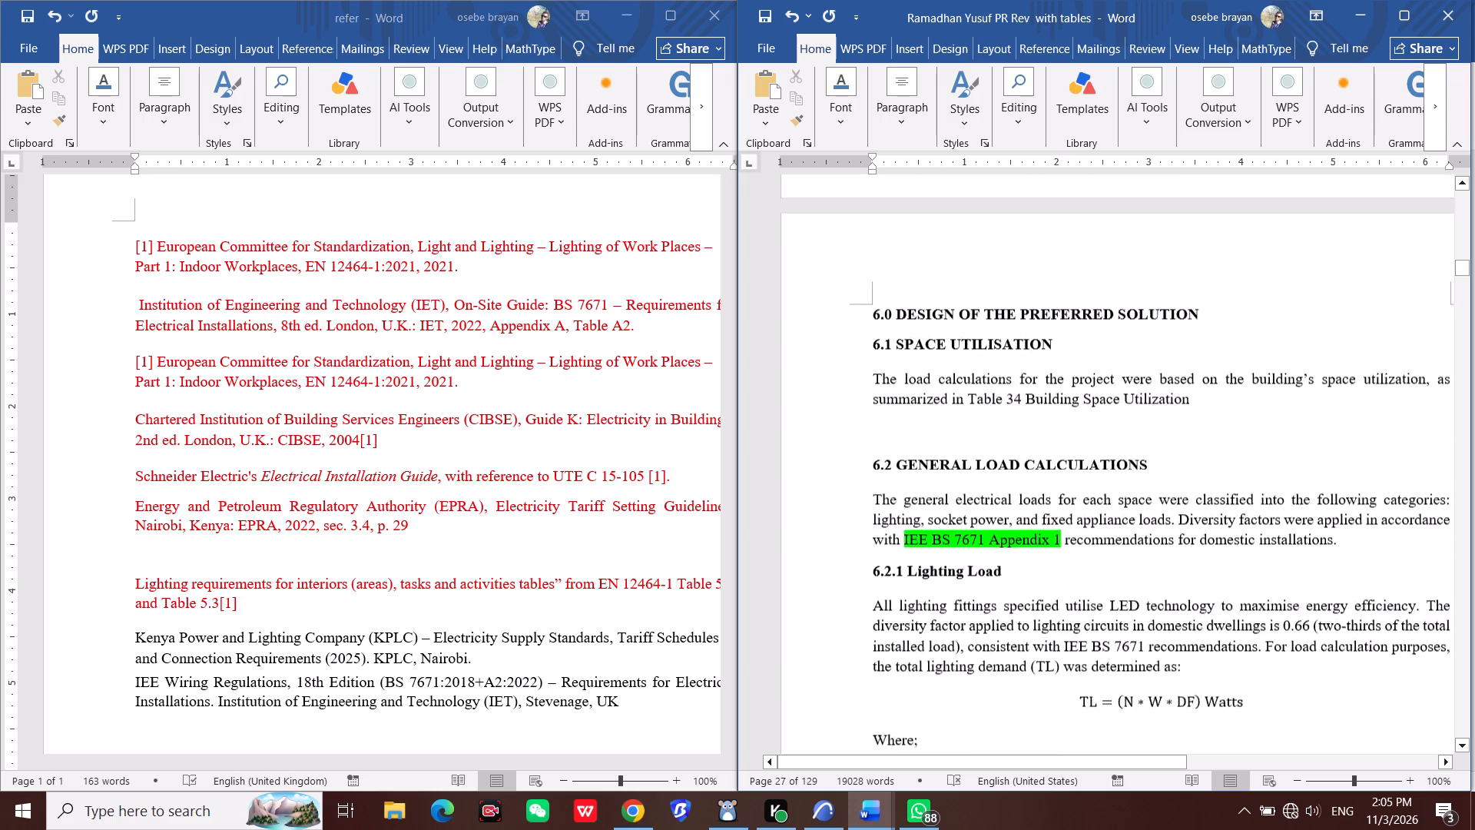
pyautogui.scroll(16, 849, 627)
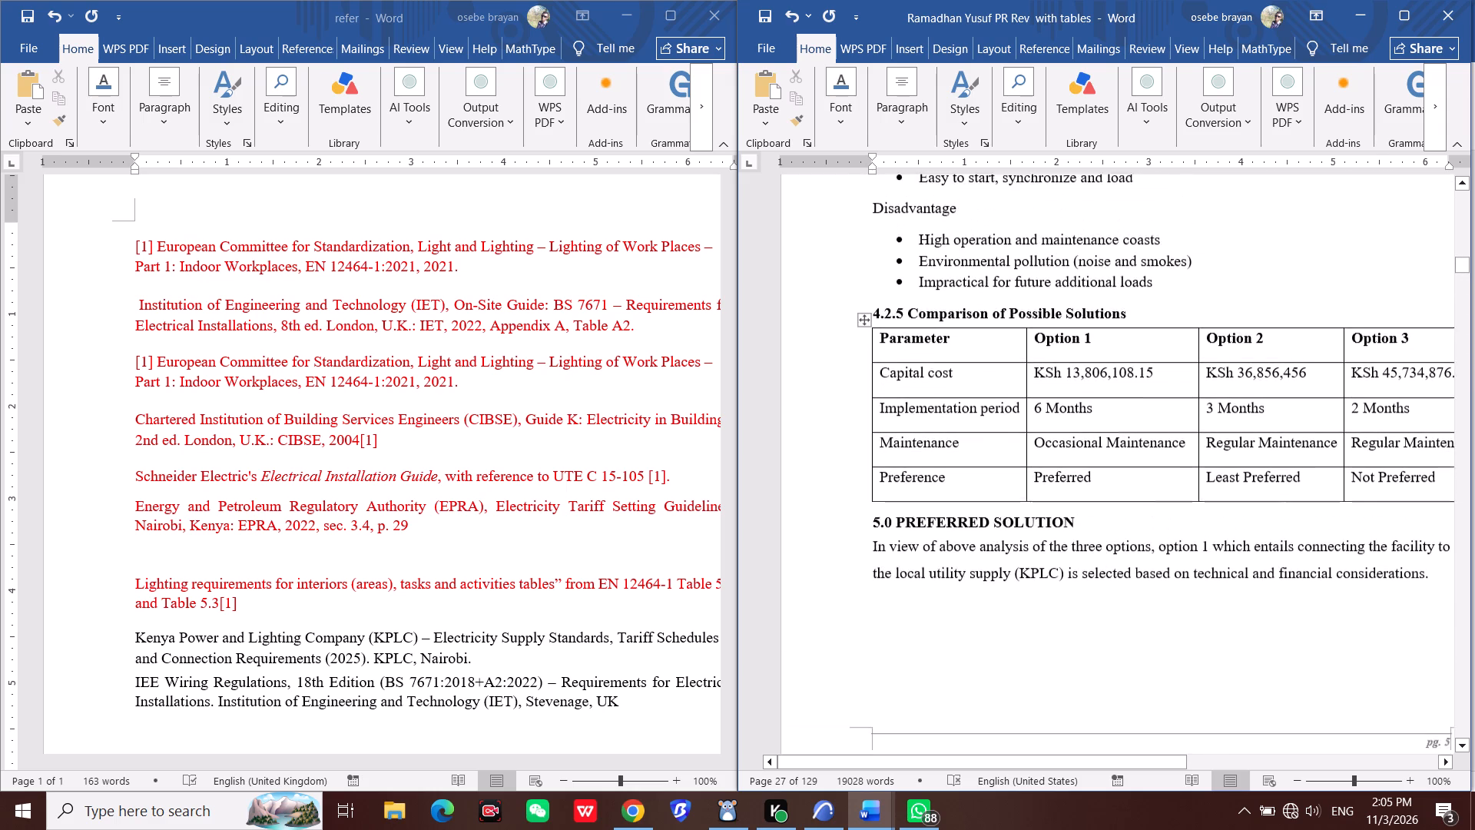
pyautogui.scroll(8, 987, 464)
pyautogui.scroll(5, 982, 553)
pyautogui.scroll(11, 1003, 411)
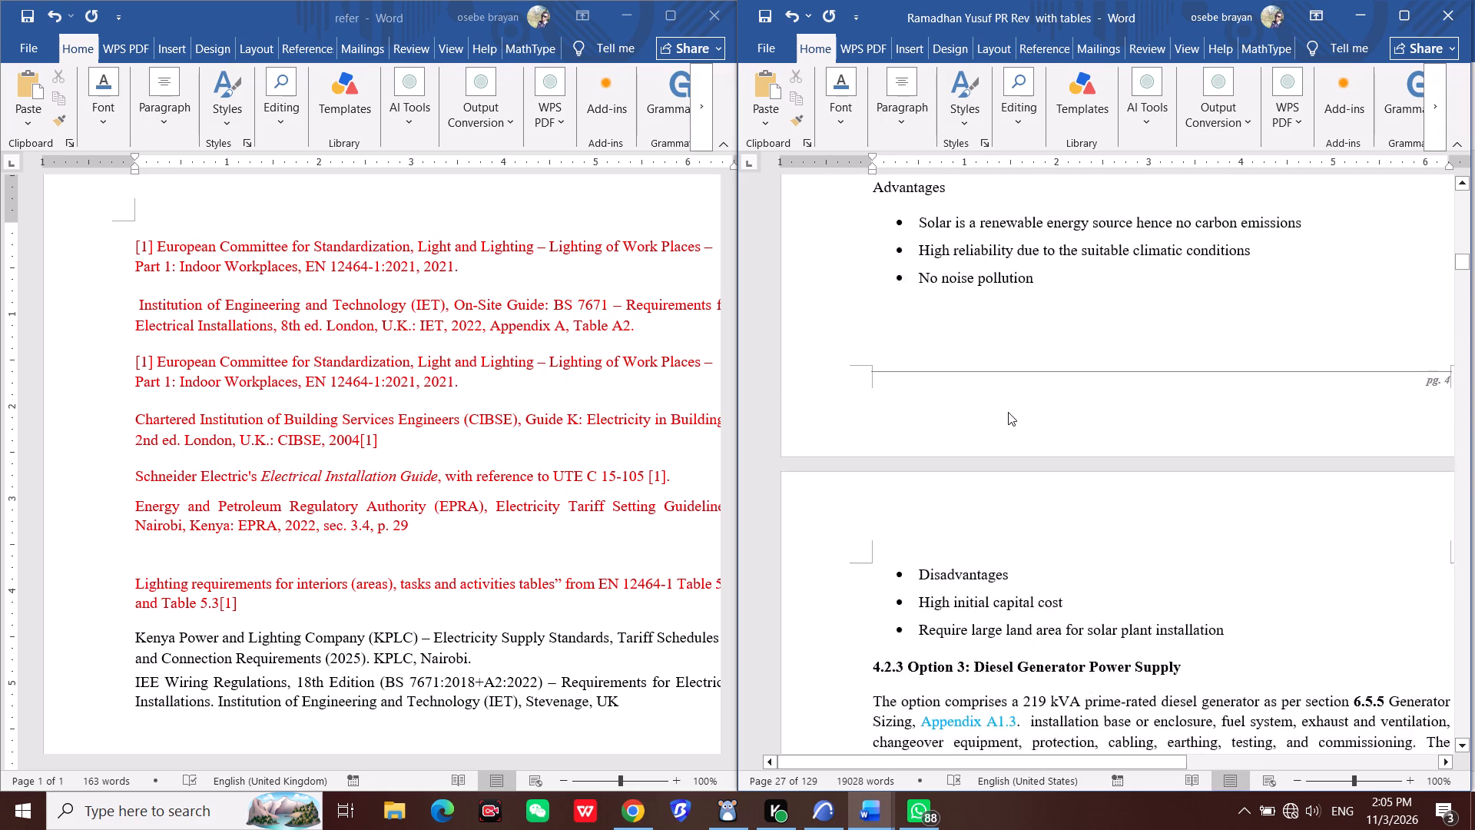
# Read back from the solar option through the load assessment text to the Figure 1 and Figure 2 site images.
pyautogui.scroll(20, 1066, 366)
pyautogui.scroll(1, 1066, 366)
pyautogui.scroll(10, 982, 329)
pyautogui.scroll(17, 1072, 277)
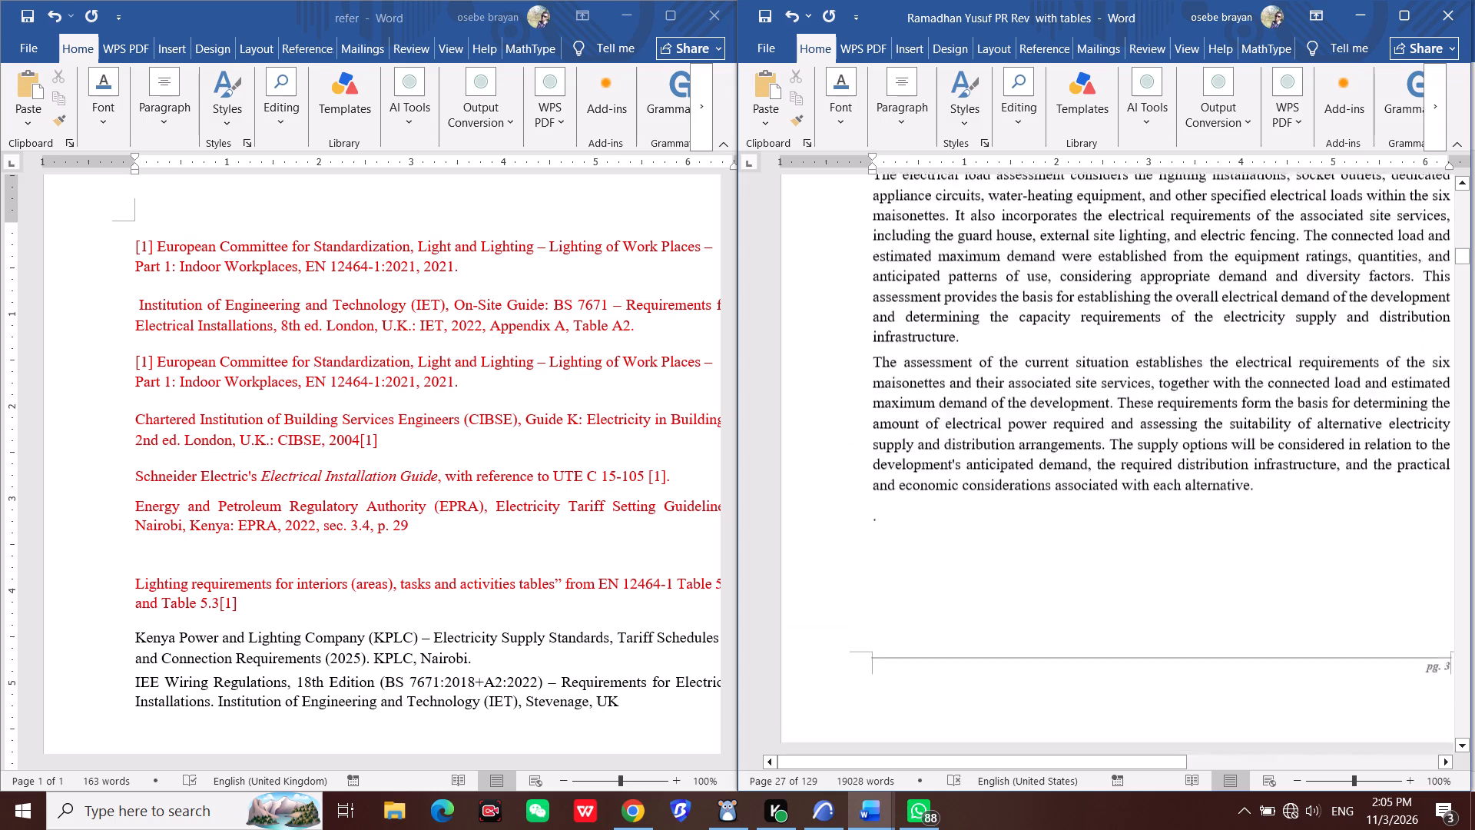
pyautogui.scroll(20, 1072, 277)
pyautogui.scroll(9, 1051, 377)
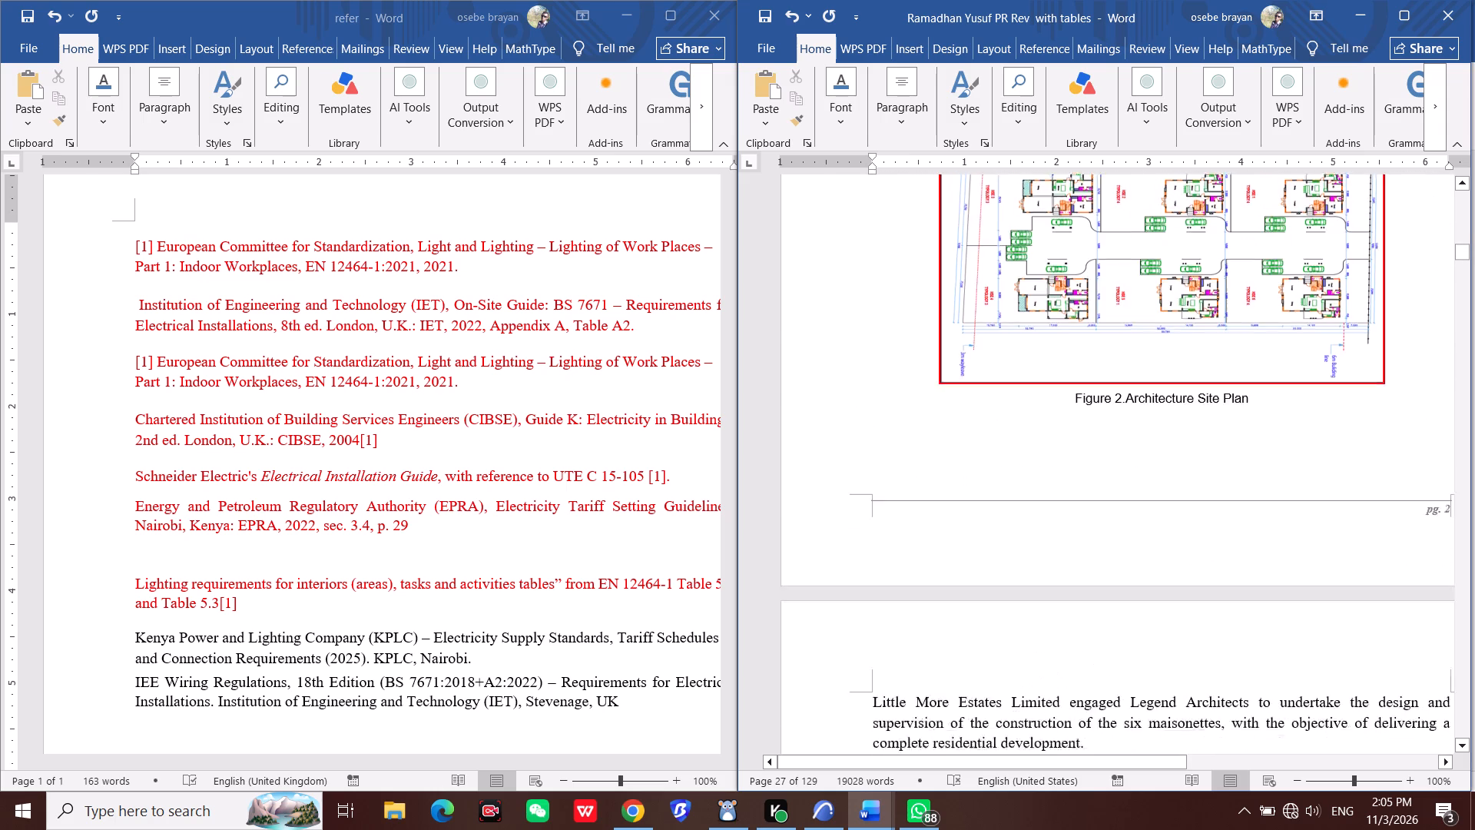
pyautogui.scroll(3, 1051, 377)
pyautogui.scroll(5, 1083, 432)
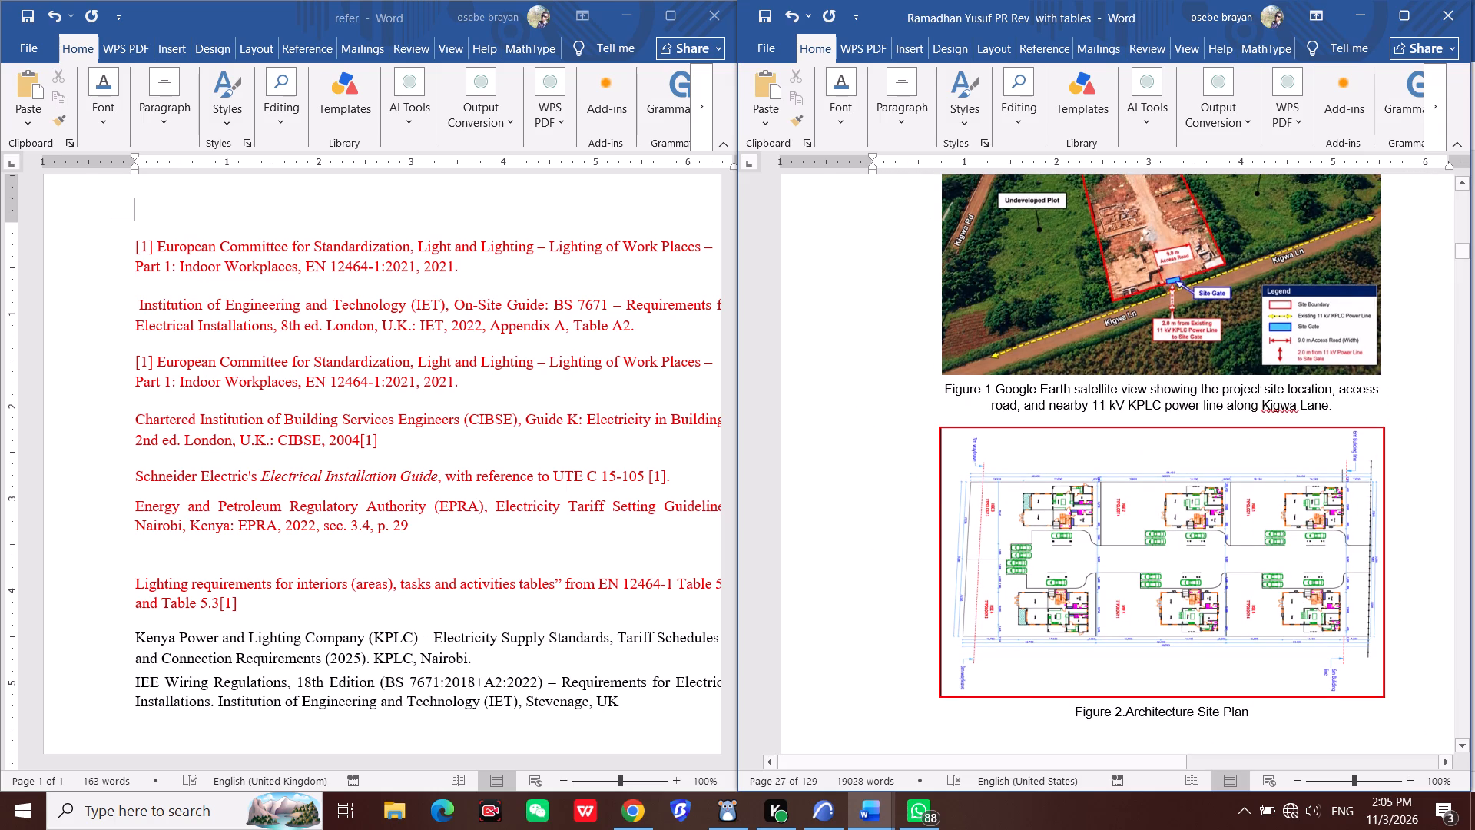
pyautogui.scroll(10, 1064, 333)
# Read forward from Figure 2 through the supply options and section 6.0 to 6.2.2 Socket Load, checking for citations.
pyautogui.scroll(-18, 995, 377)
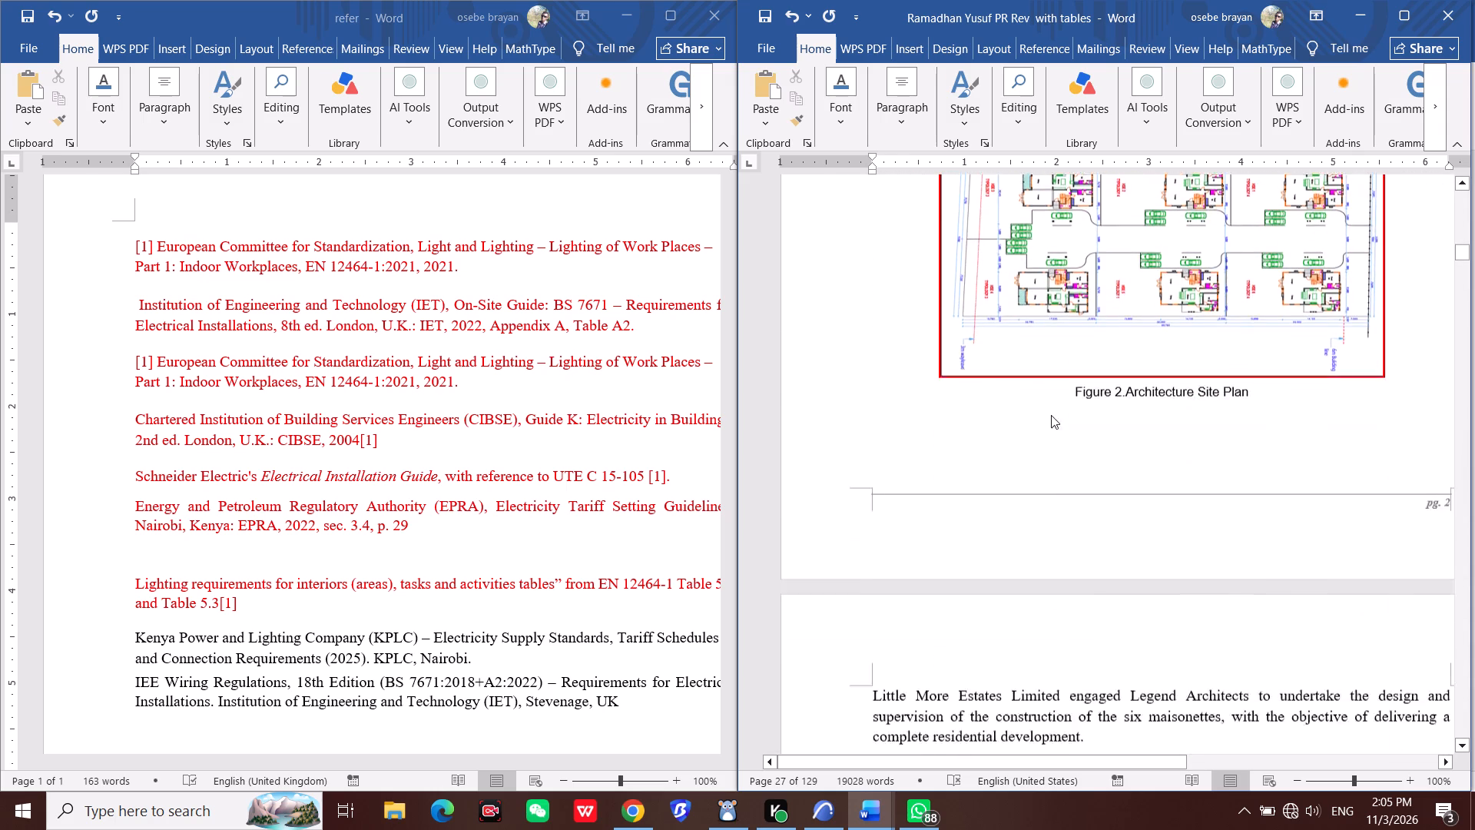
pyautogui.scroll(-20, 1051, 415)
pyautogui.scroll(-17, 1051, 415)
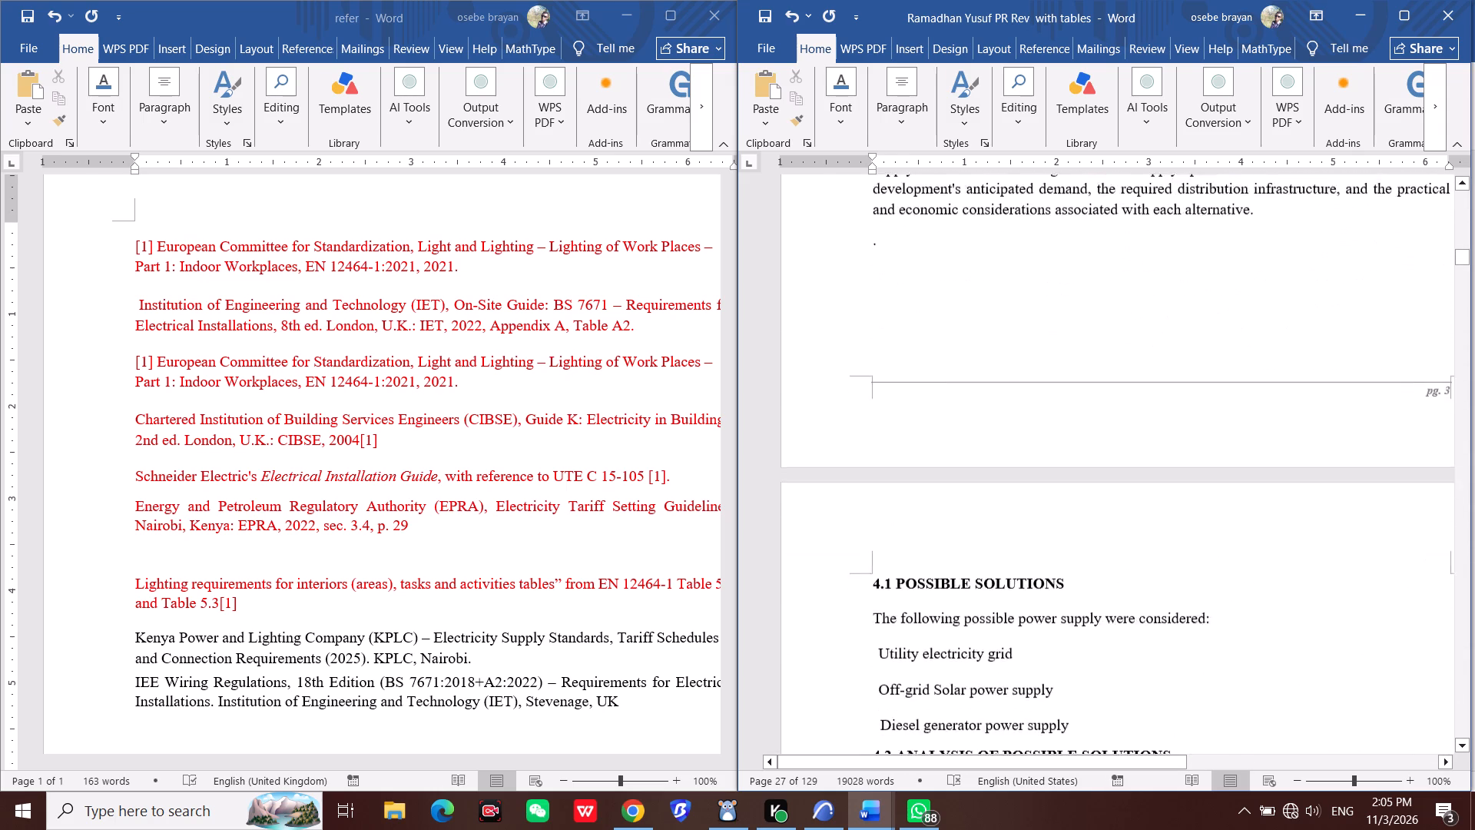
pyautogui.scroll(-20, 1064, 354)
pyautogui.scroll(-5, 1064, 354)
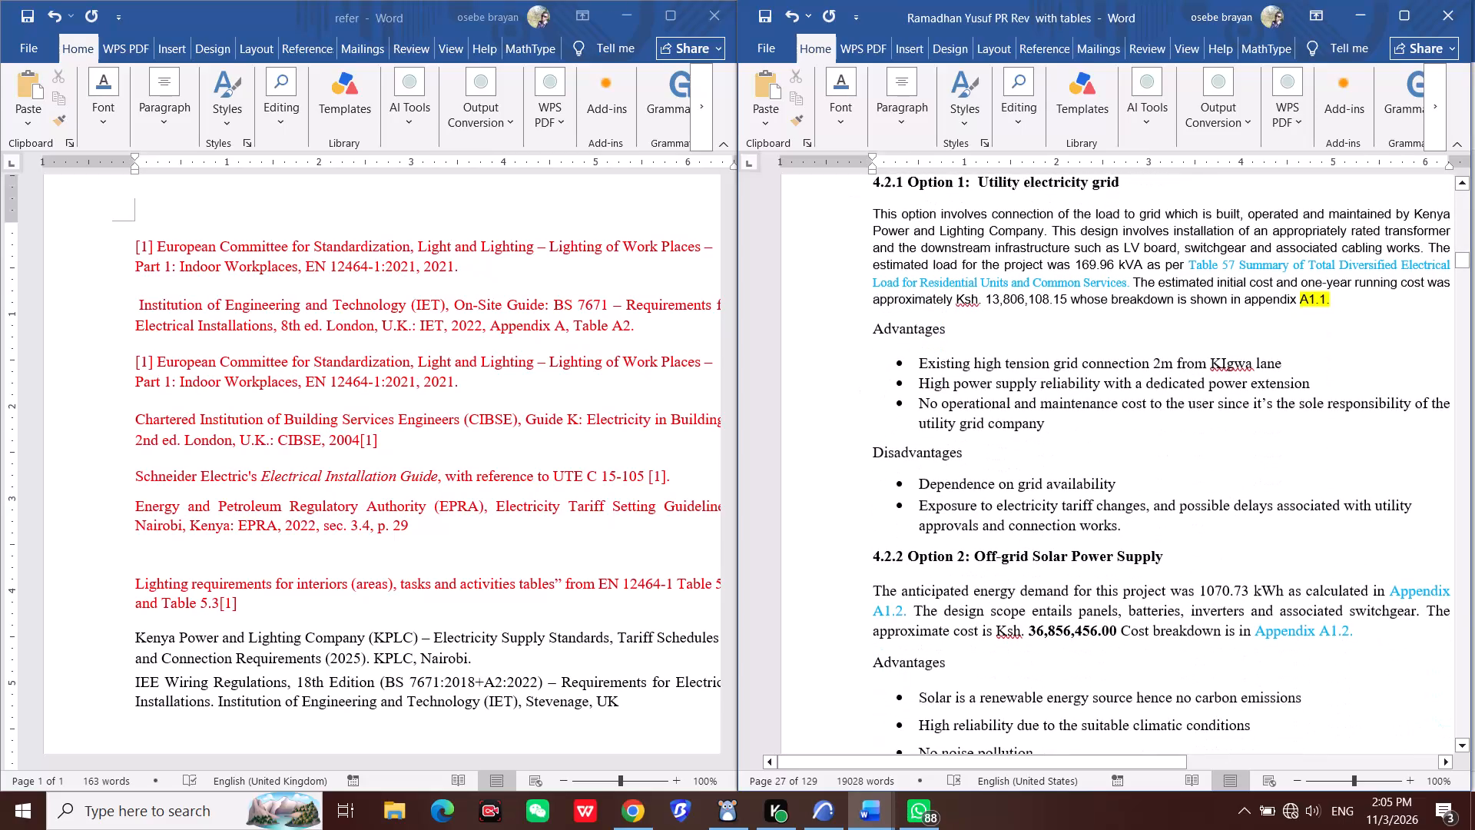
pyautogui.scroll(-20, 1092, 397)
pyautogui.scroll(-12, 1092, 397)
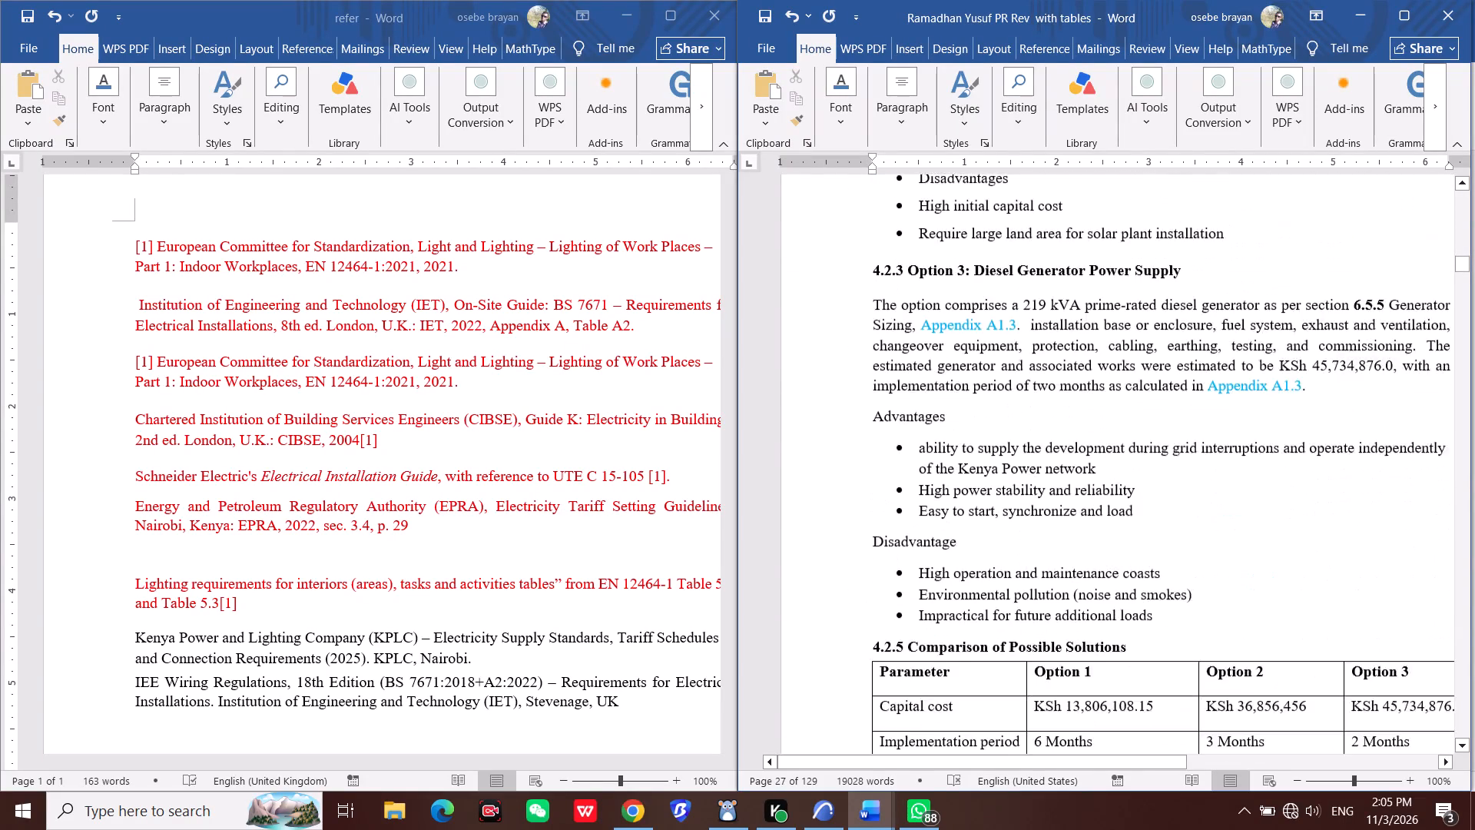
pyautogui.scroll(-14, 1124, 438)
pyautogui.scroll(1, 1133, 430)
pyautogui.scroll(-18, 1133, 430)
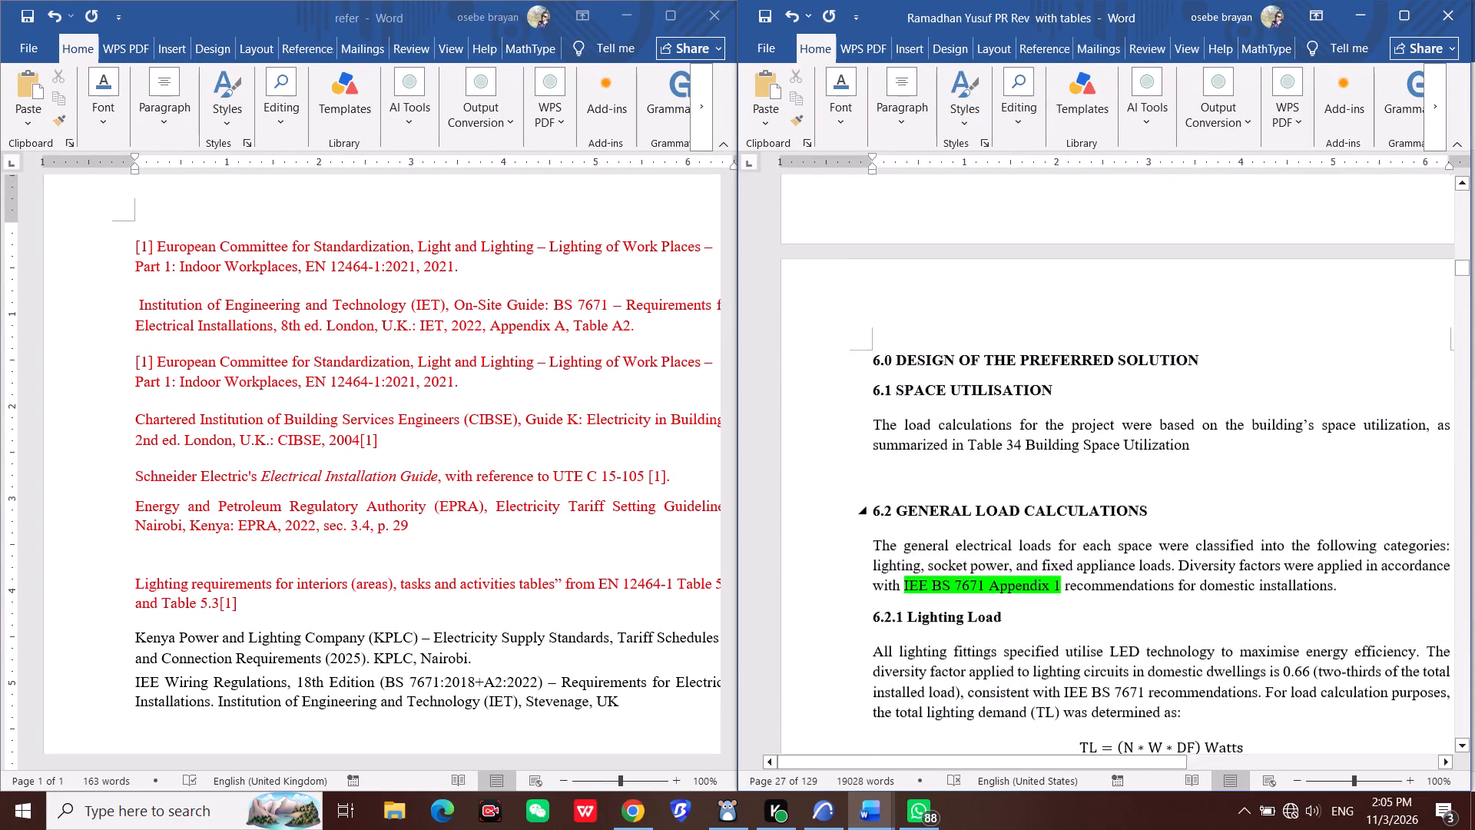
pyautogui.scroll(-9, 1137, 420)
pyautogui.scroll(-20, 1152, 499)
pyautogui.scroll(-1, 1152, 499)
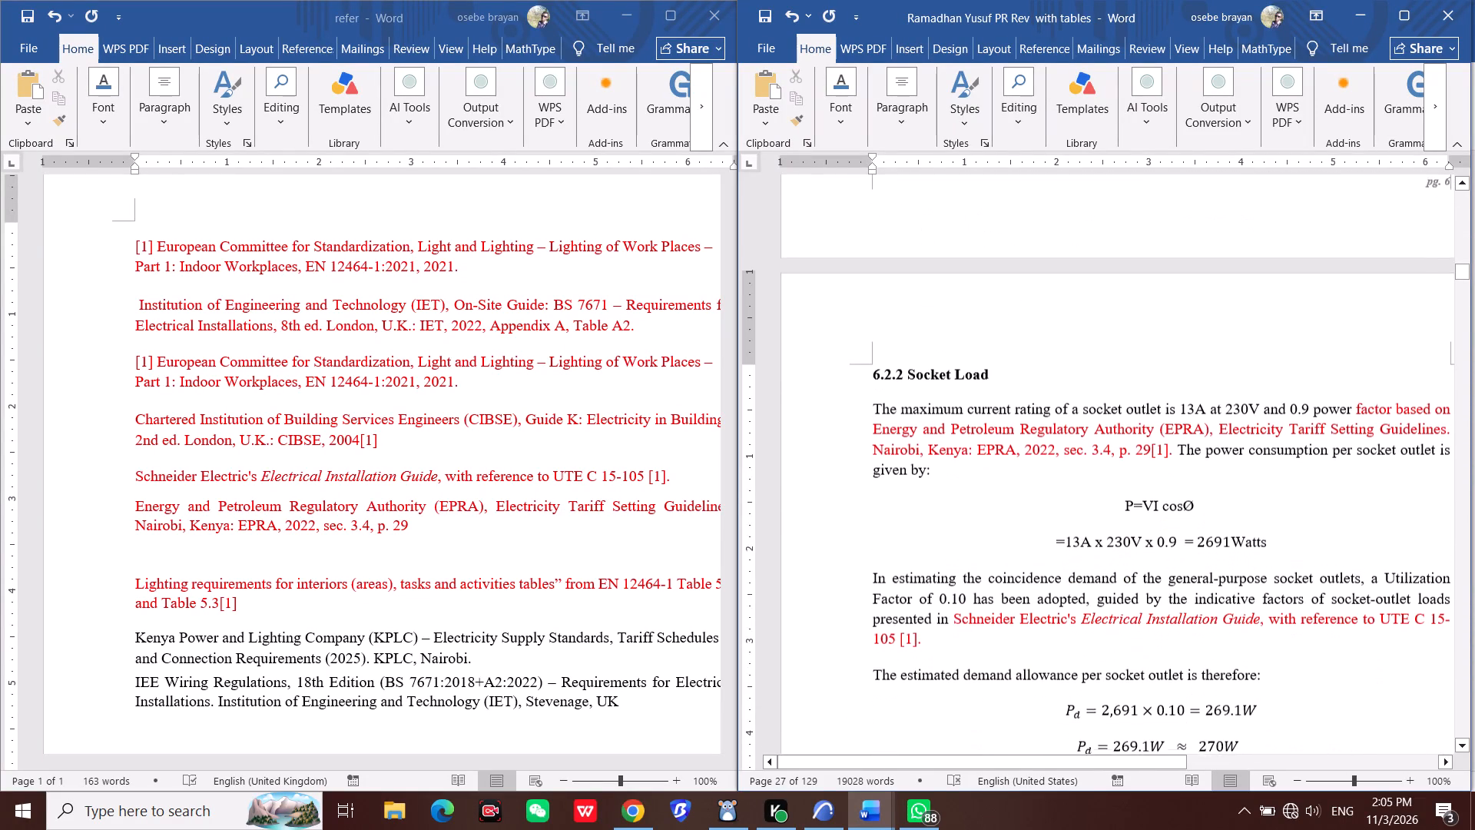
# Renumber the Schneider Electric Electrical Installation Guide citation in section 6.2.2 as [2].
pyautogui.click(1163, 454)
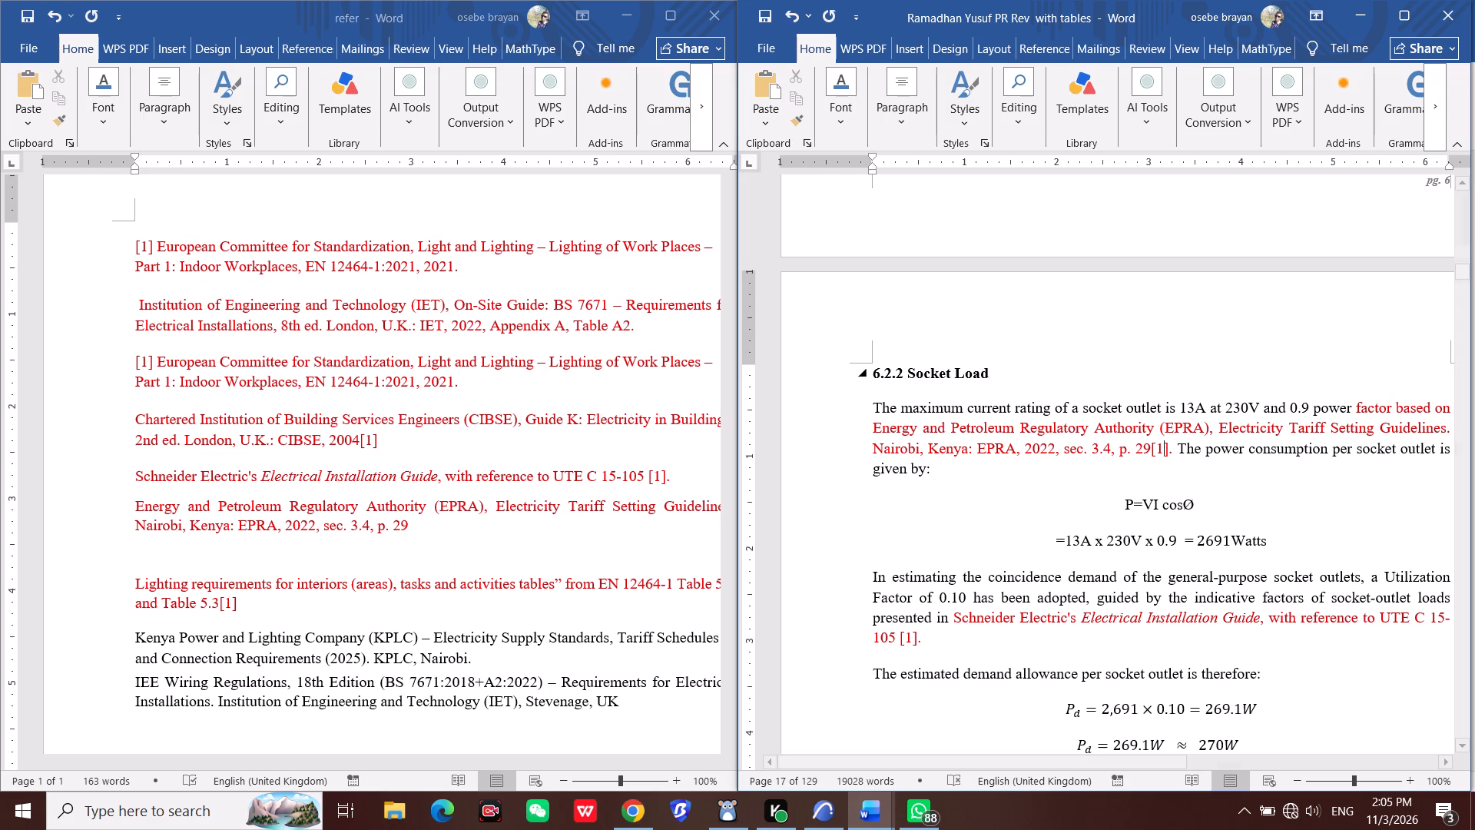
pyautogui.scroll(-2, 1168, 493)
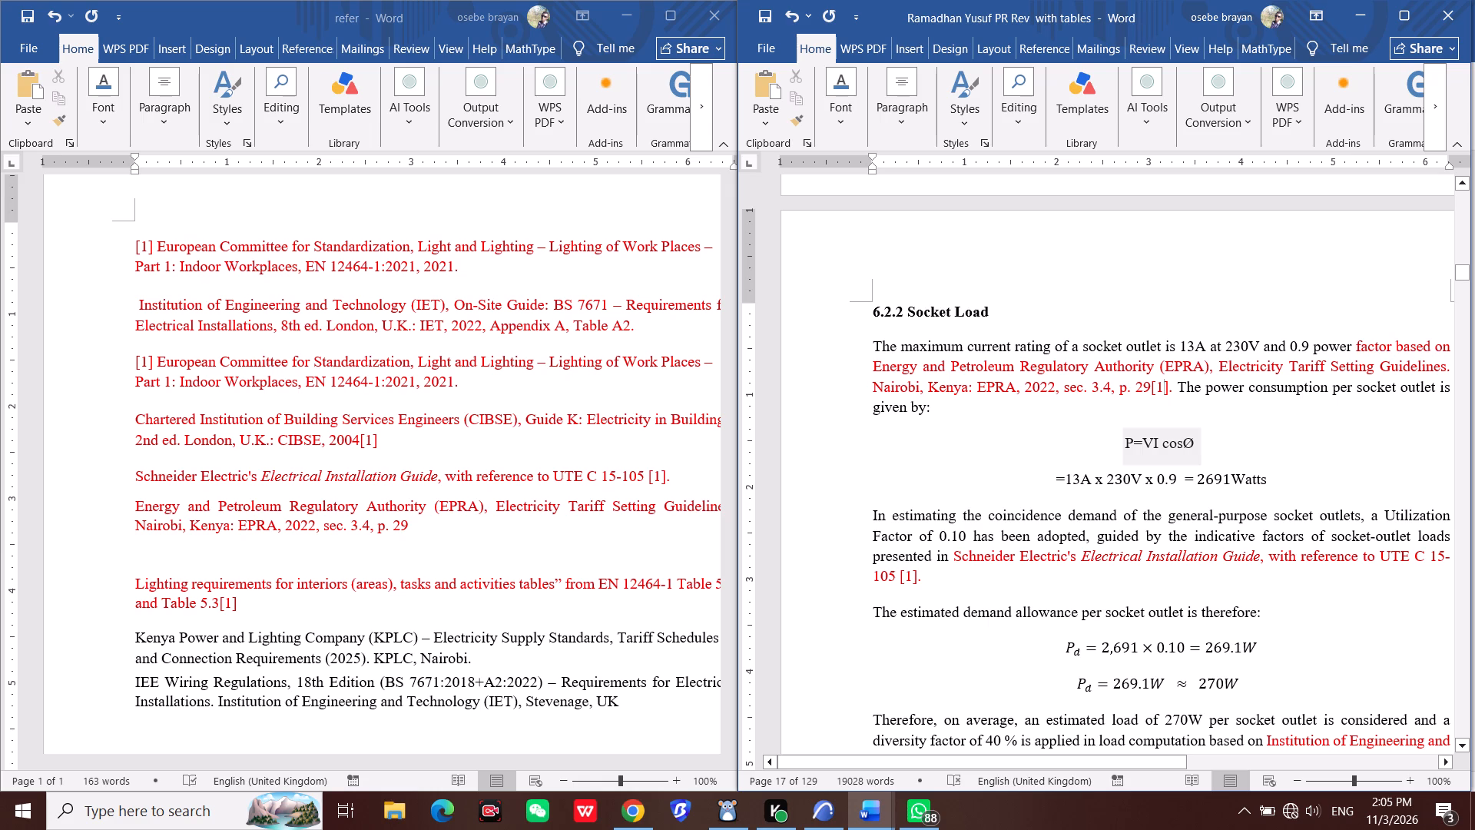
pyautogui.click(907, 575)
pyautogui.press('Right')
pyautogui.press('\\')
pyautogui.press('BackSpace')
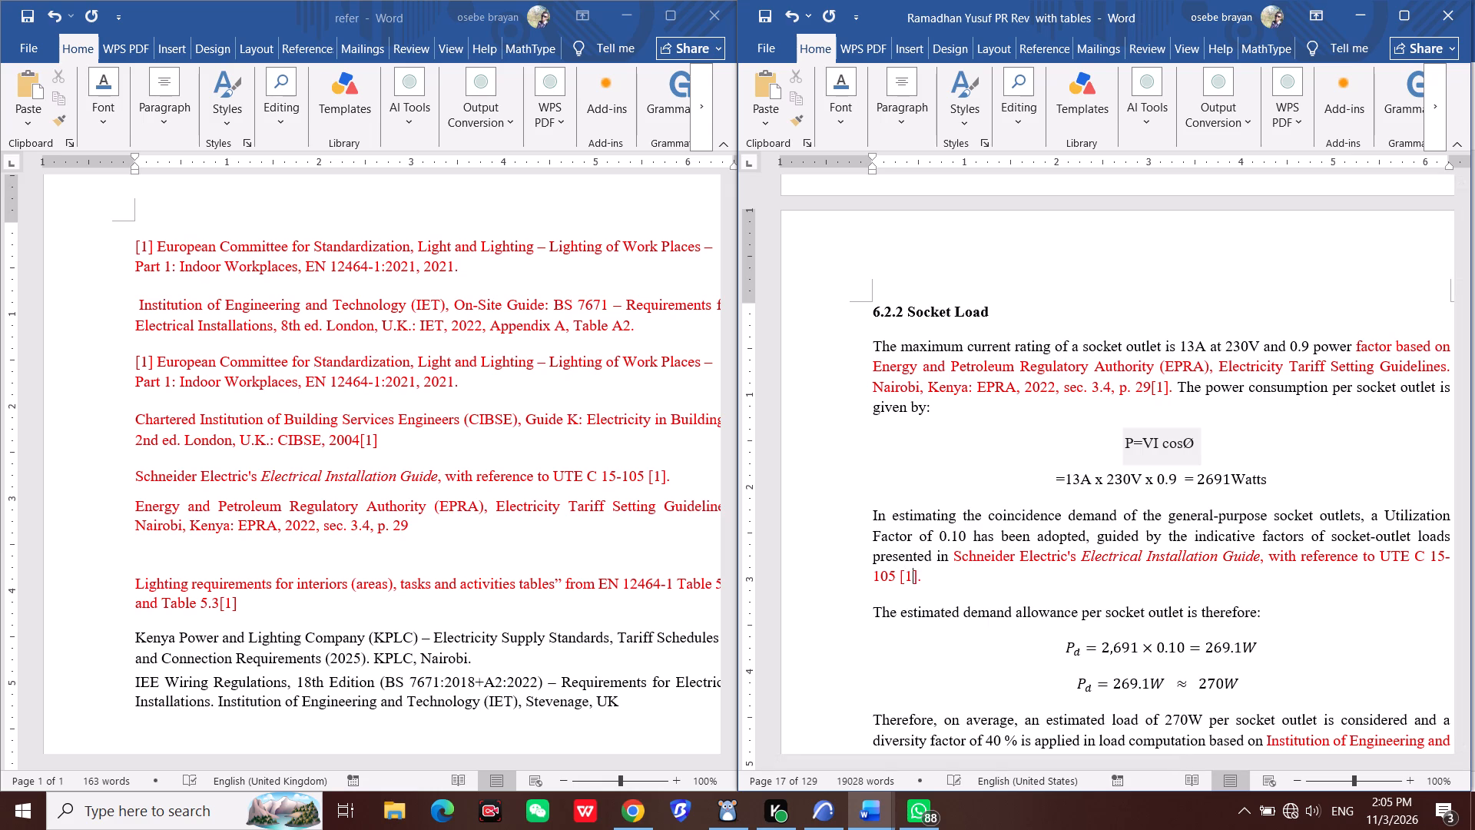
pyautogui.press('BackSpace')
pyautogui.press('2')
# Number the Schneider Electric entry in the refer document by adding "[2]." at its start.
pyautogui.click(142, 466)
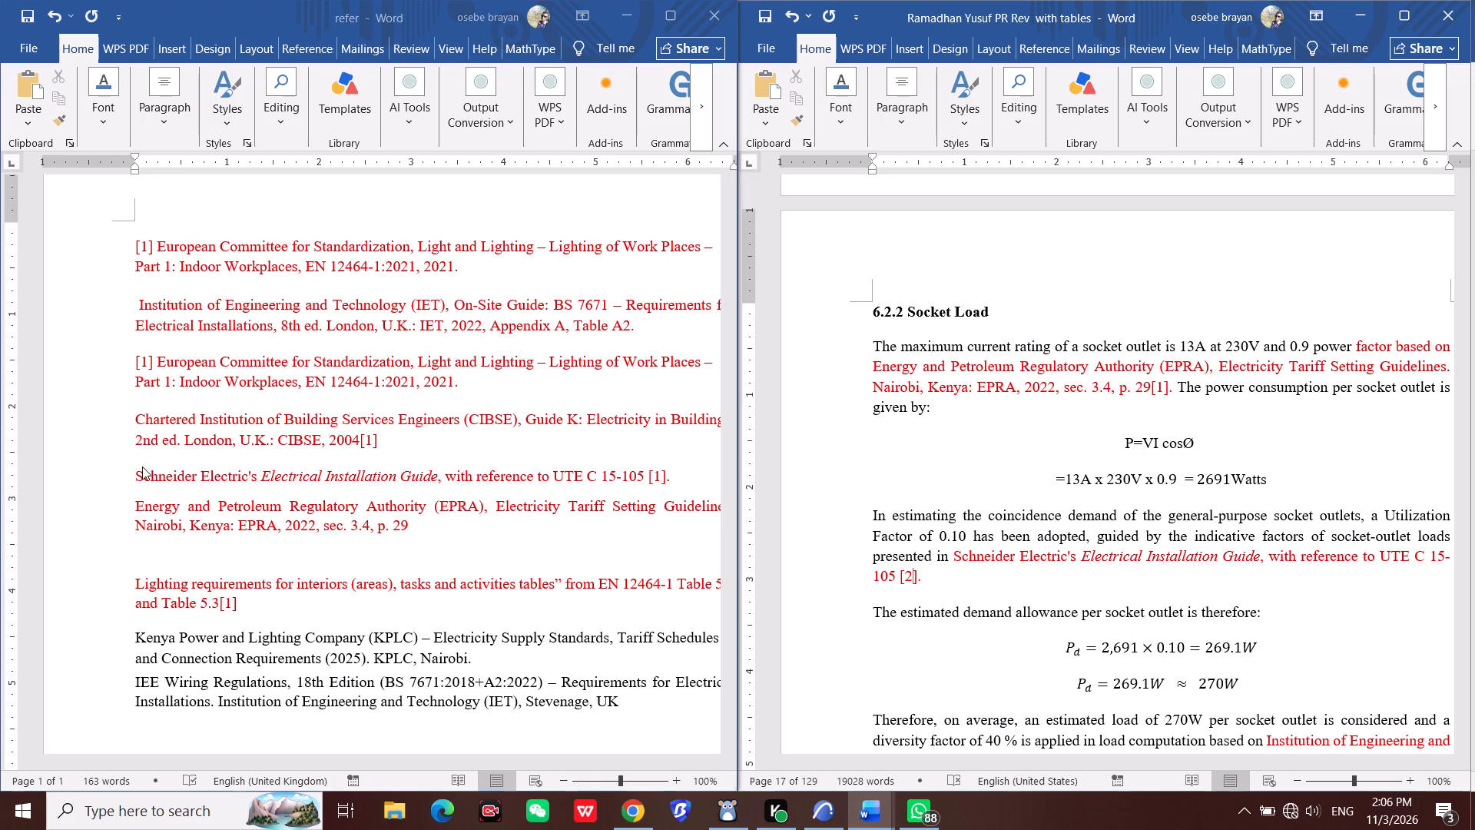
pyautogui.click(129, 477)
pyautogui.press('2')
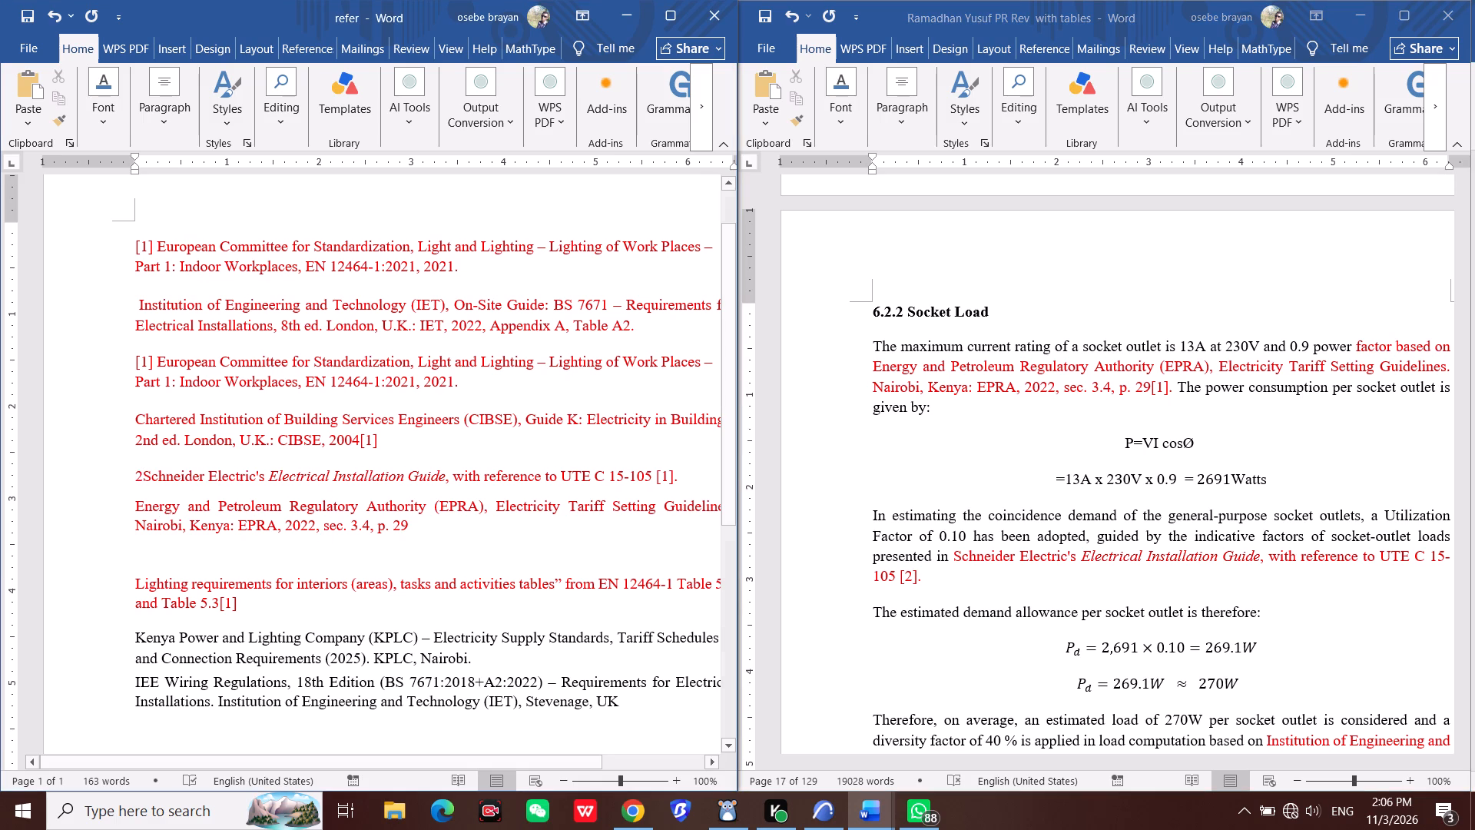
pyautogui.press(']')
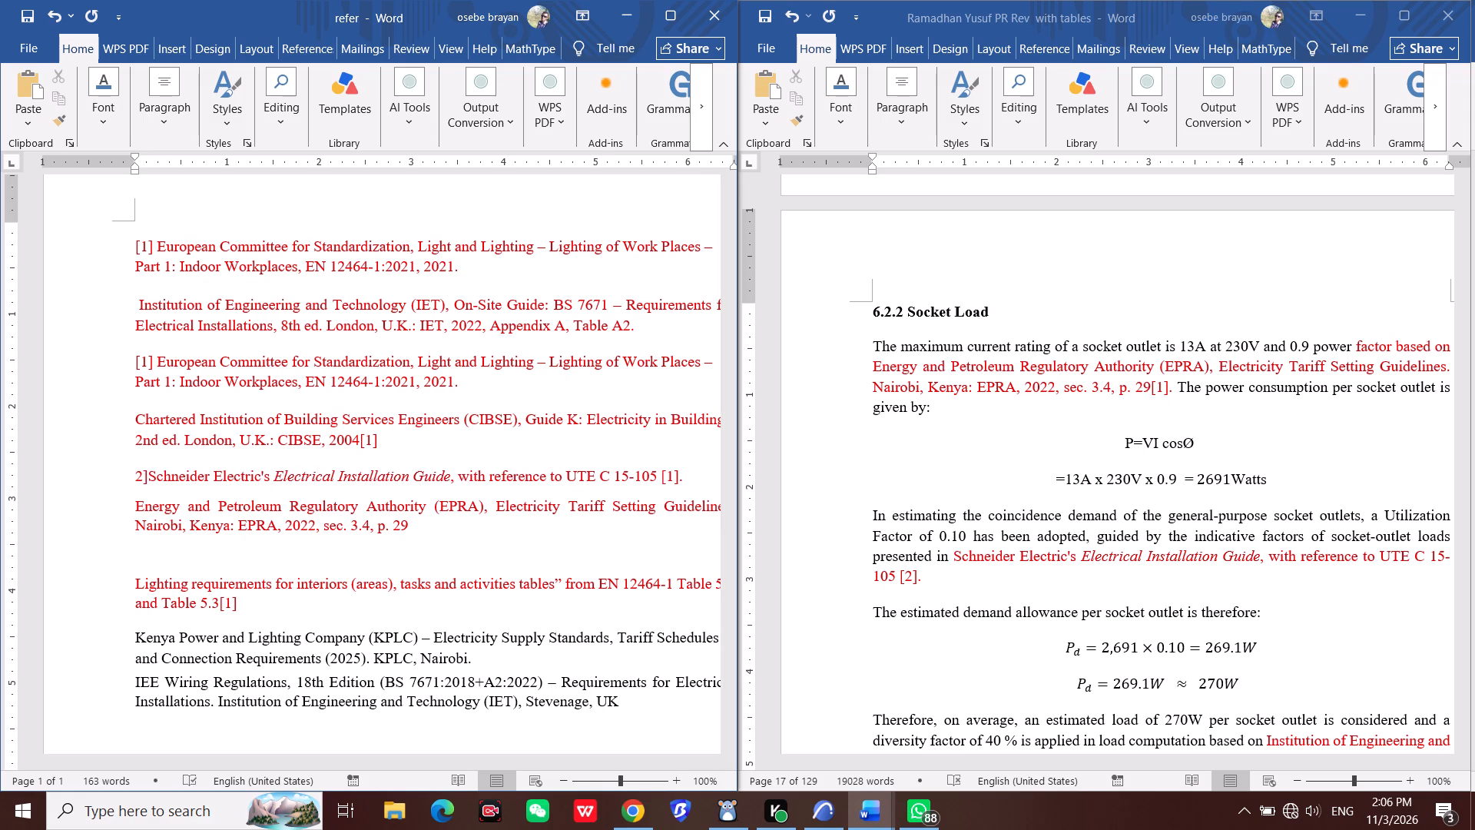
pyautogui.press('Left')
pyautogui.press('Left')
pyautogui.press('[')
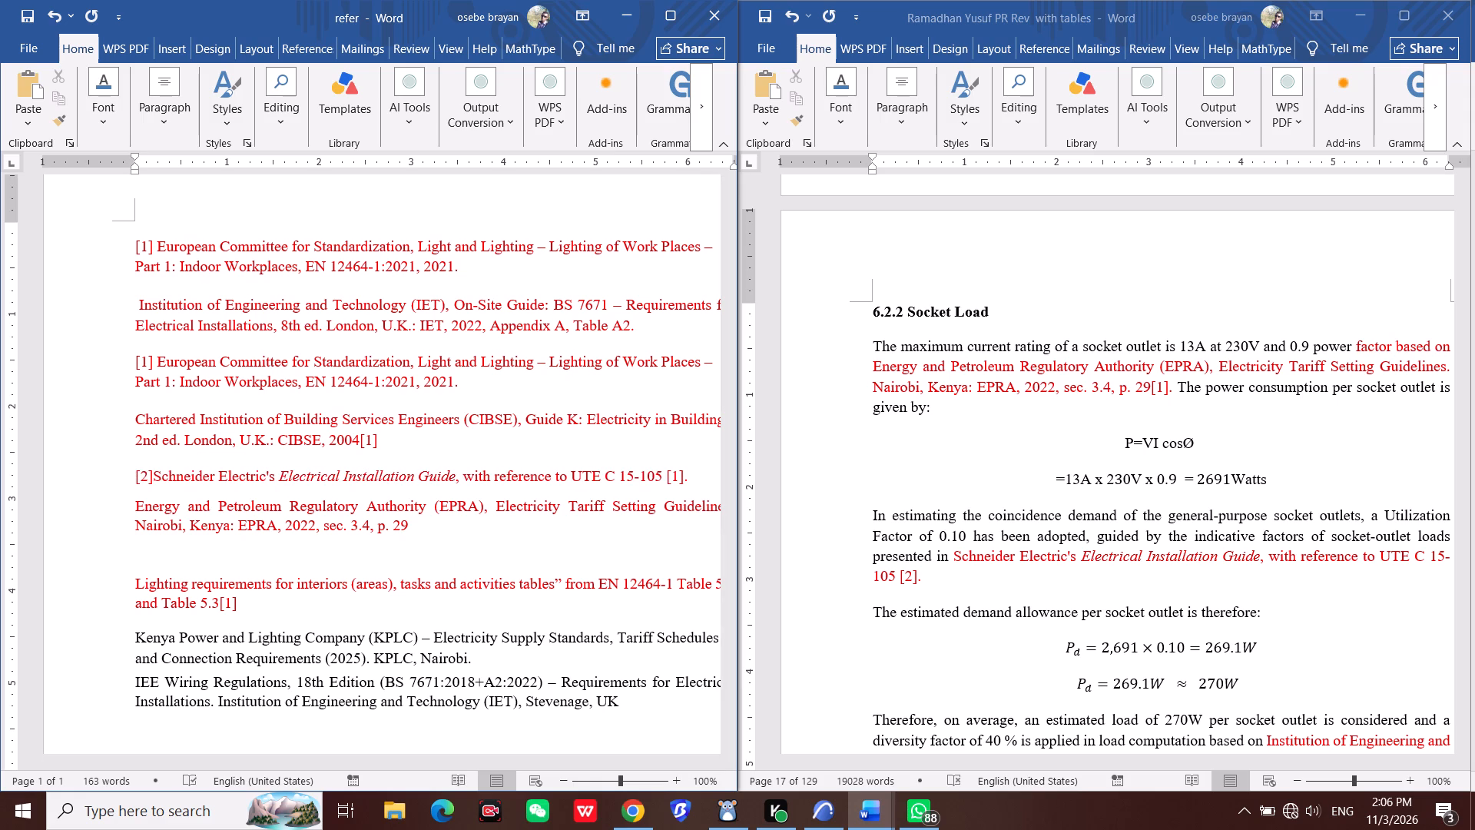
pyautogui.press('Right')
pyautogui.press('Right')
pyautogui.press('.')
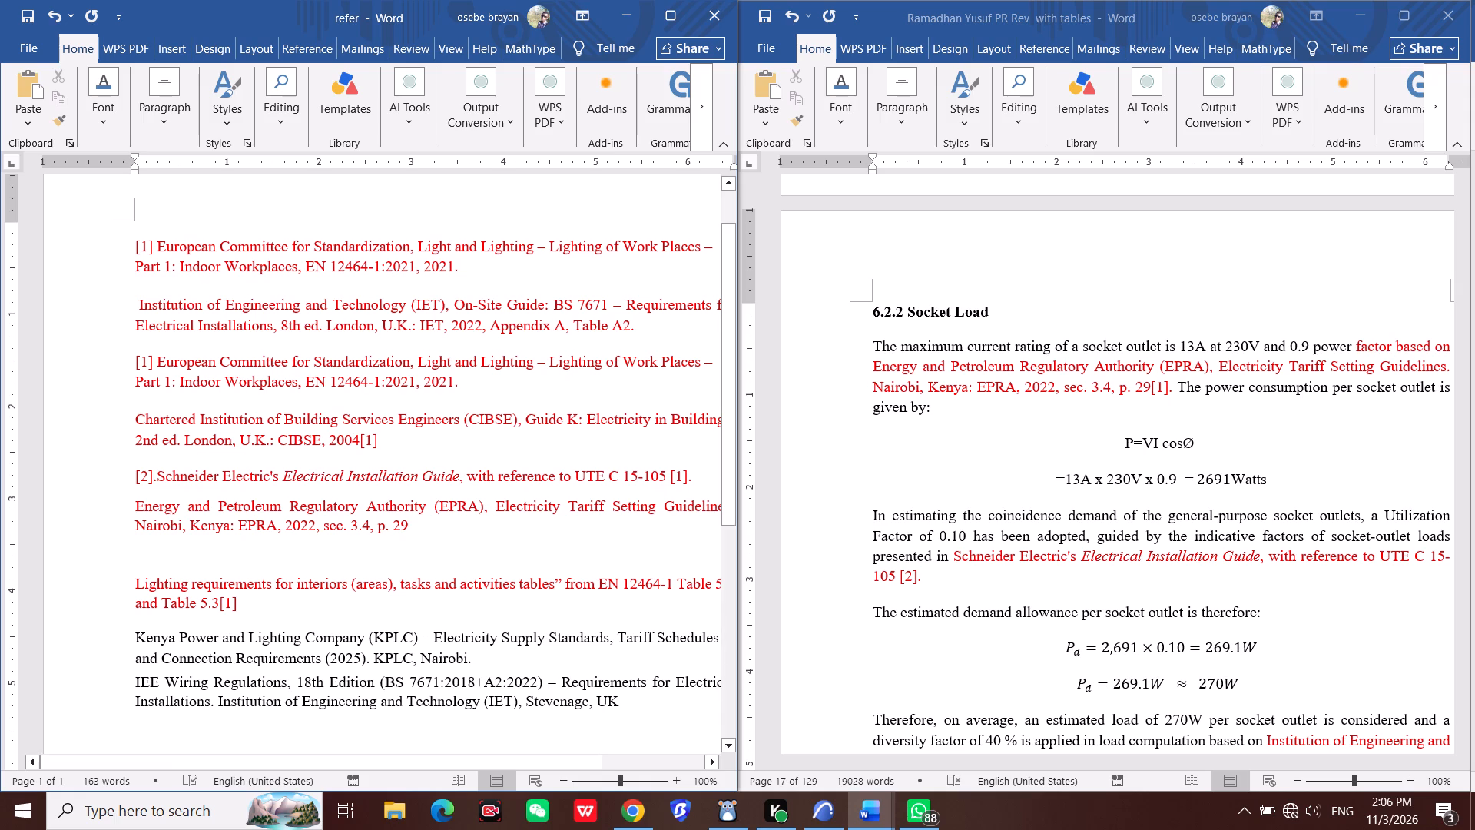
# Delete the [1] number from the second, repeated European Committee for Standardization entry in the refer document.
pyautogui.click(159, 359)
pyautogui.press('BackSpace')
pyautogui.press('BackSpace')
pyautogui.press('BackSpace')
pyautogui.press('BackSpace')
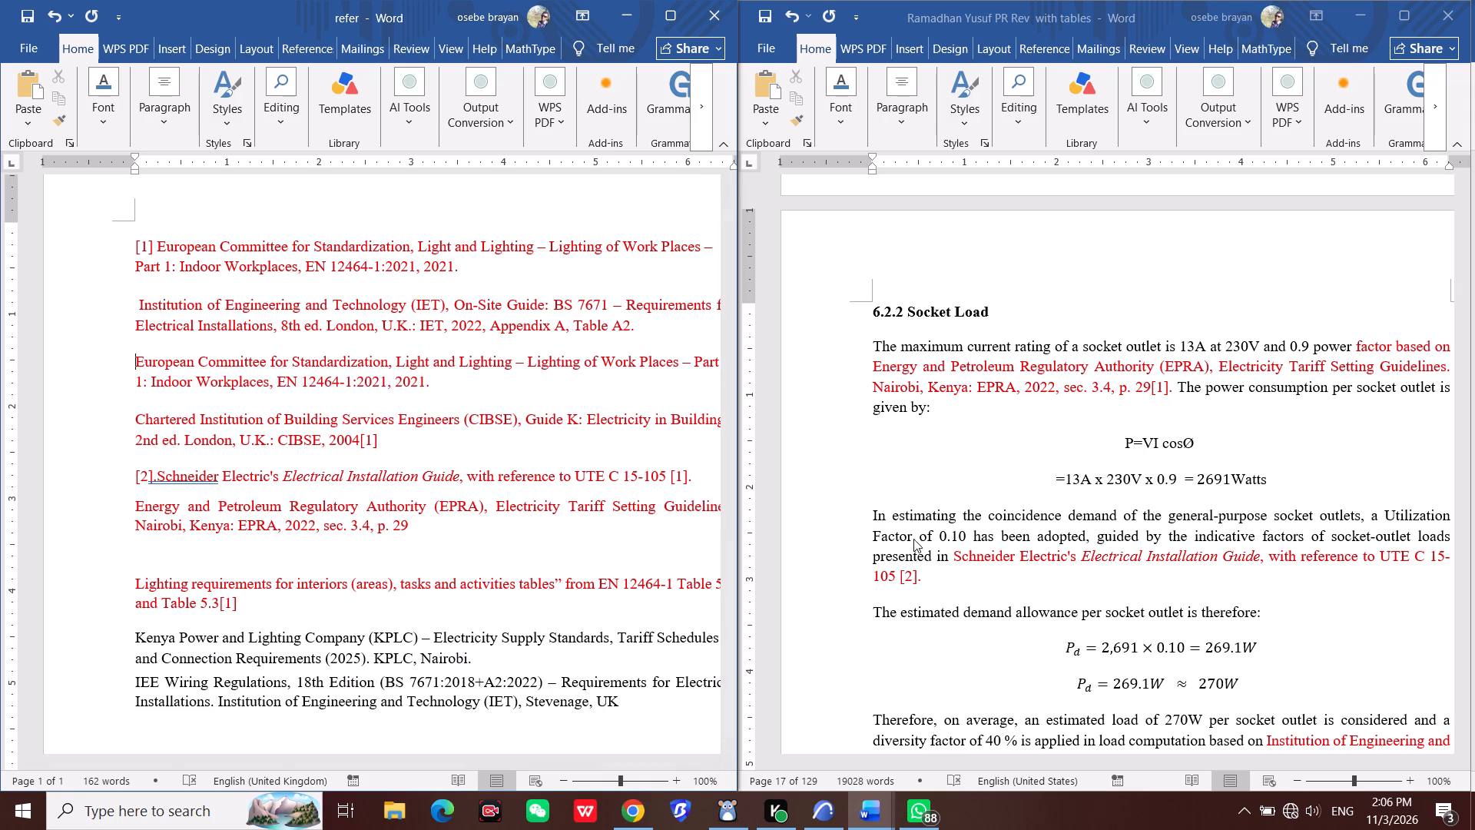
# Renumber the IET On-Site Guide citation in the report's section 6.2.2 diversity factor paragraph as [3].
pyautogui.scroll(-5, 1214, 434)
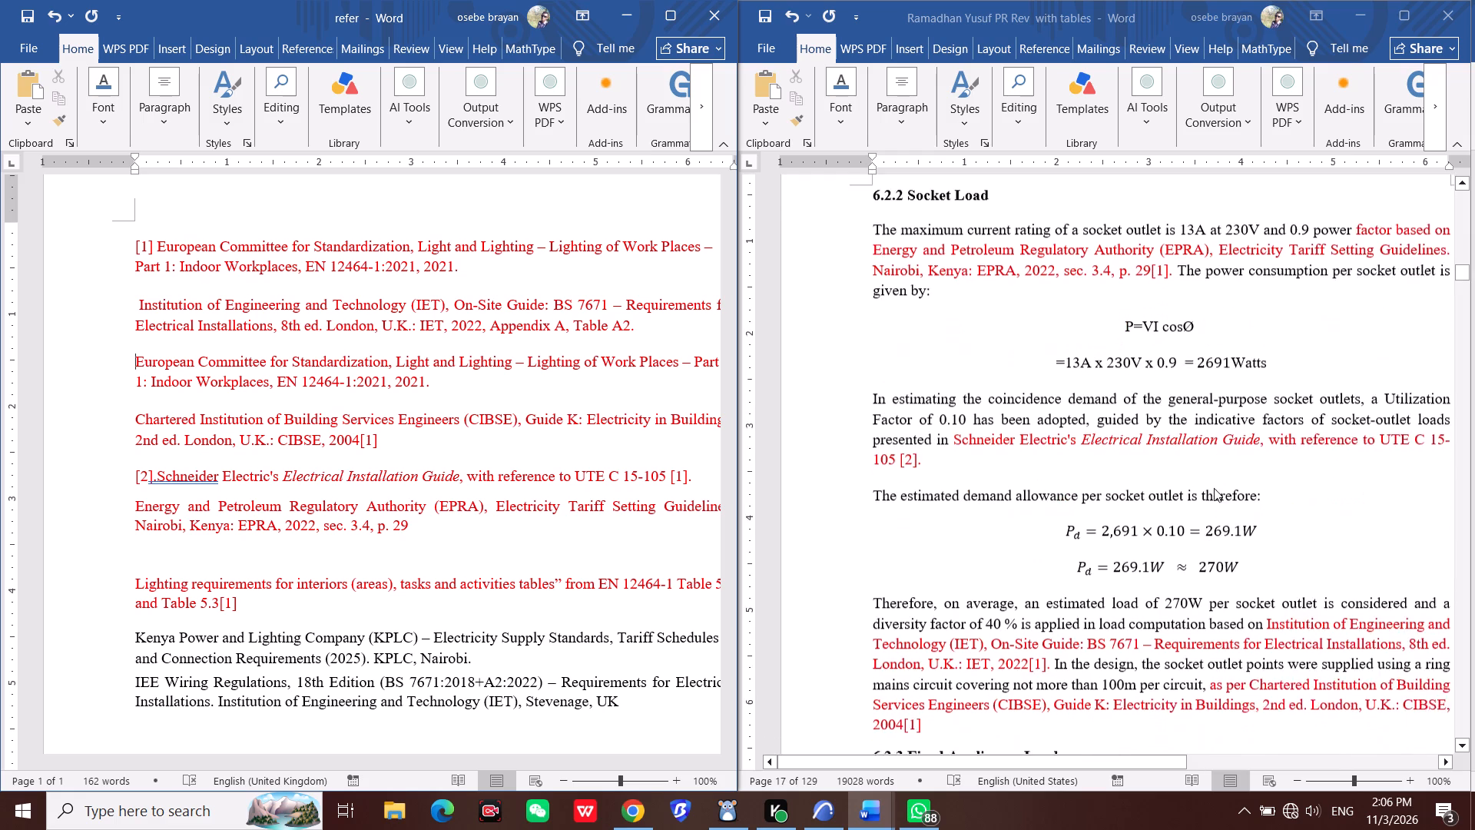
pyautogui.scroll(-2, 1159, 507)
pyautogui.scroll(-3, 1025, 559)
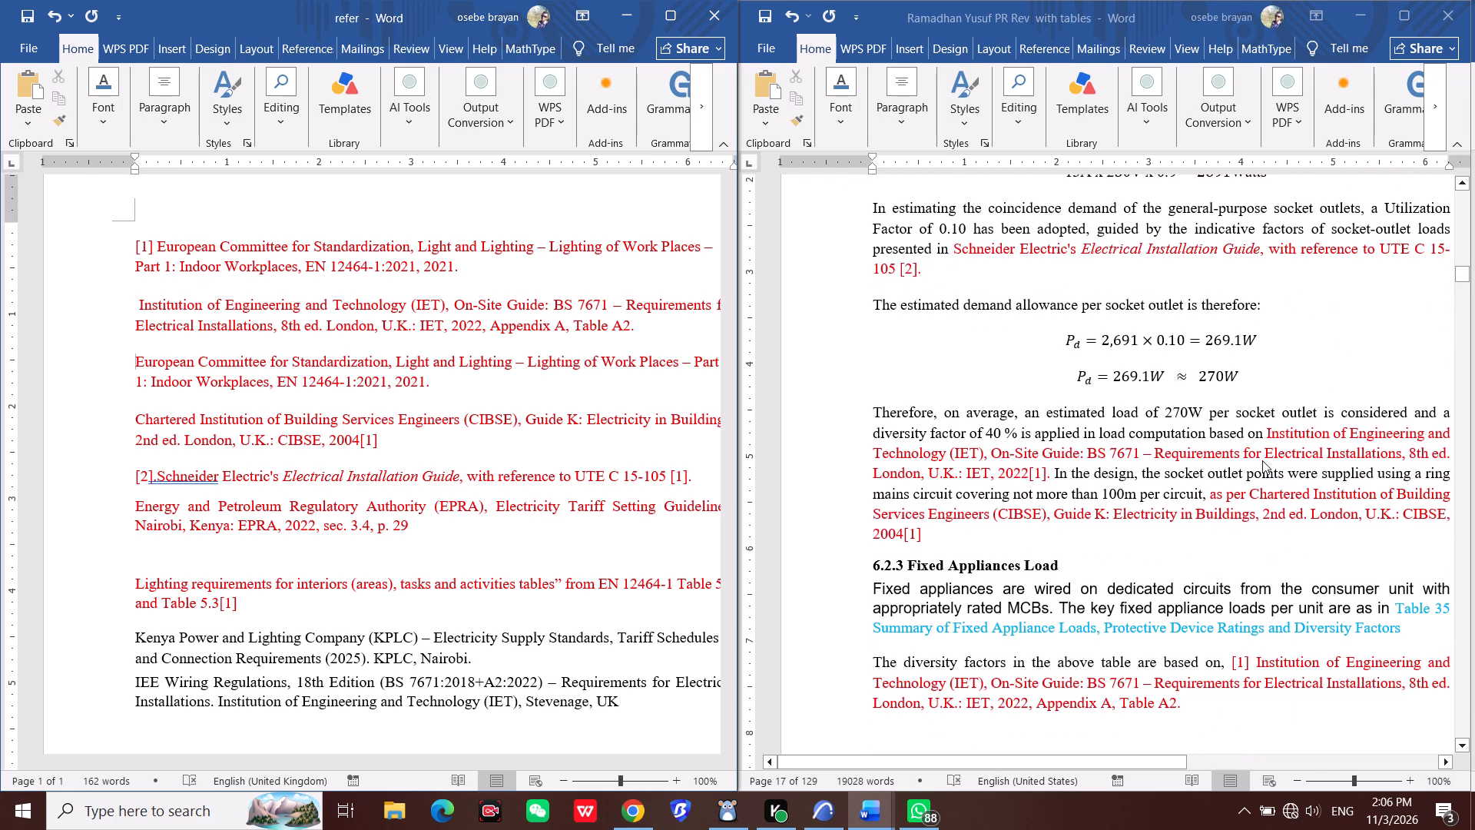
pyautogui.click(979, 476)
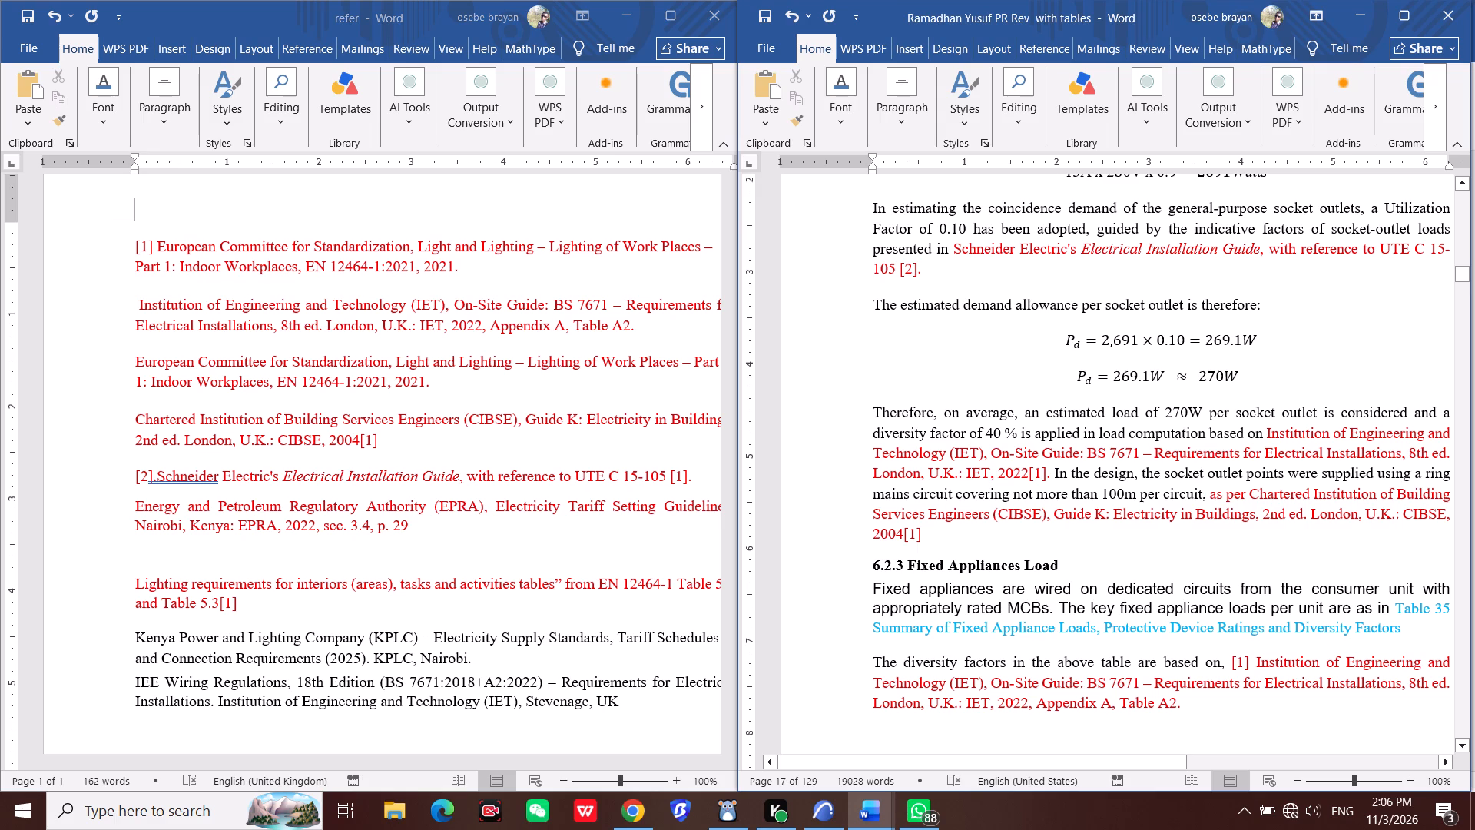
pyautogui.click(1046, 470)
pyautogui.click(1036, 470)
pyautogui.press('Right')
pyautogui.press('BackSpace')
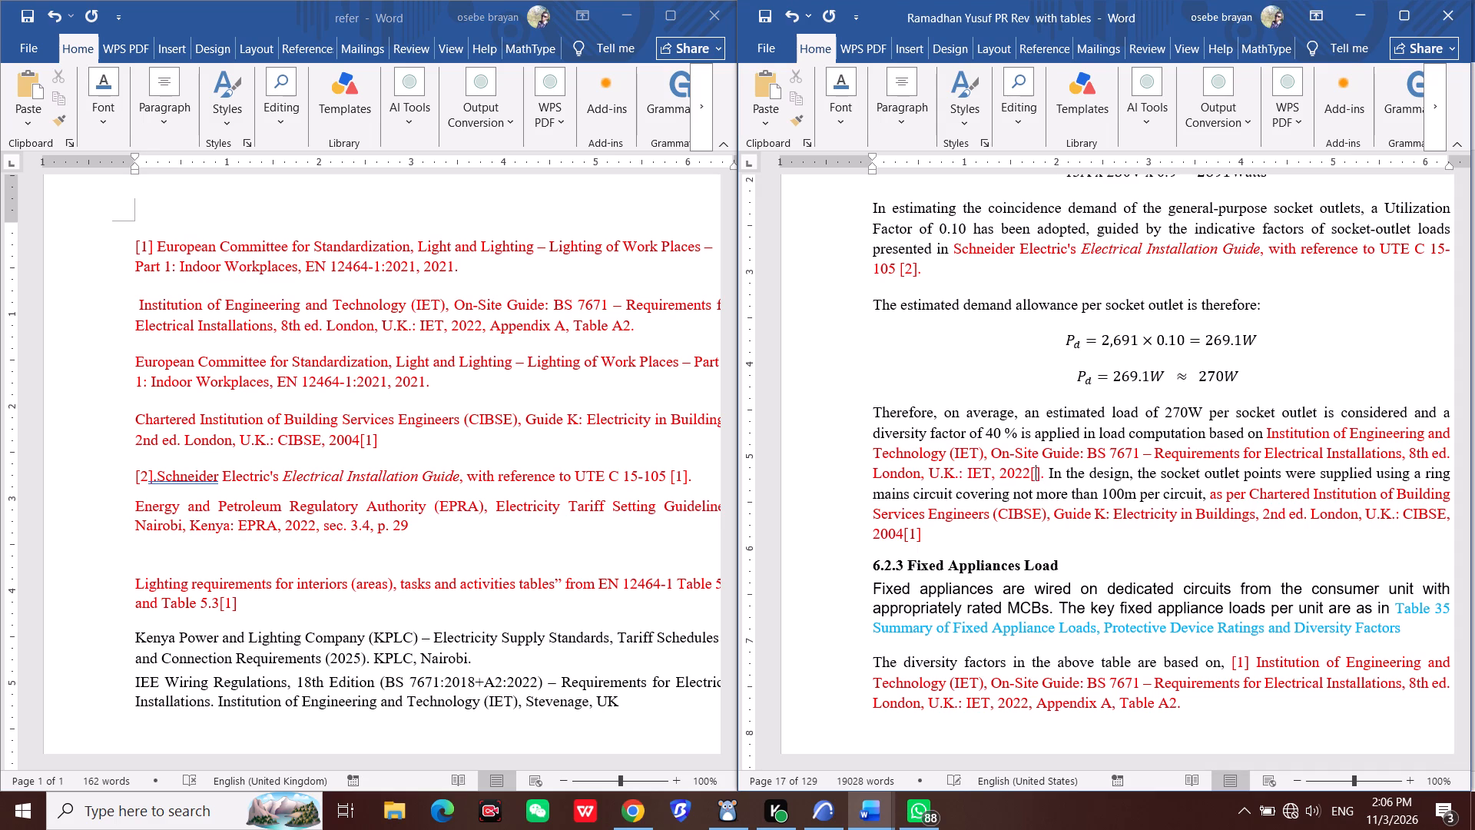
pyautogui.press('3')
# Number the Institution of Engineering and Technology entry in the refer document by adding "[3]." at its start.
pyautogui.scroll(-3, 1006, 481)
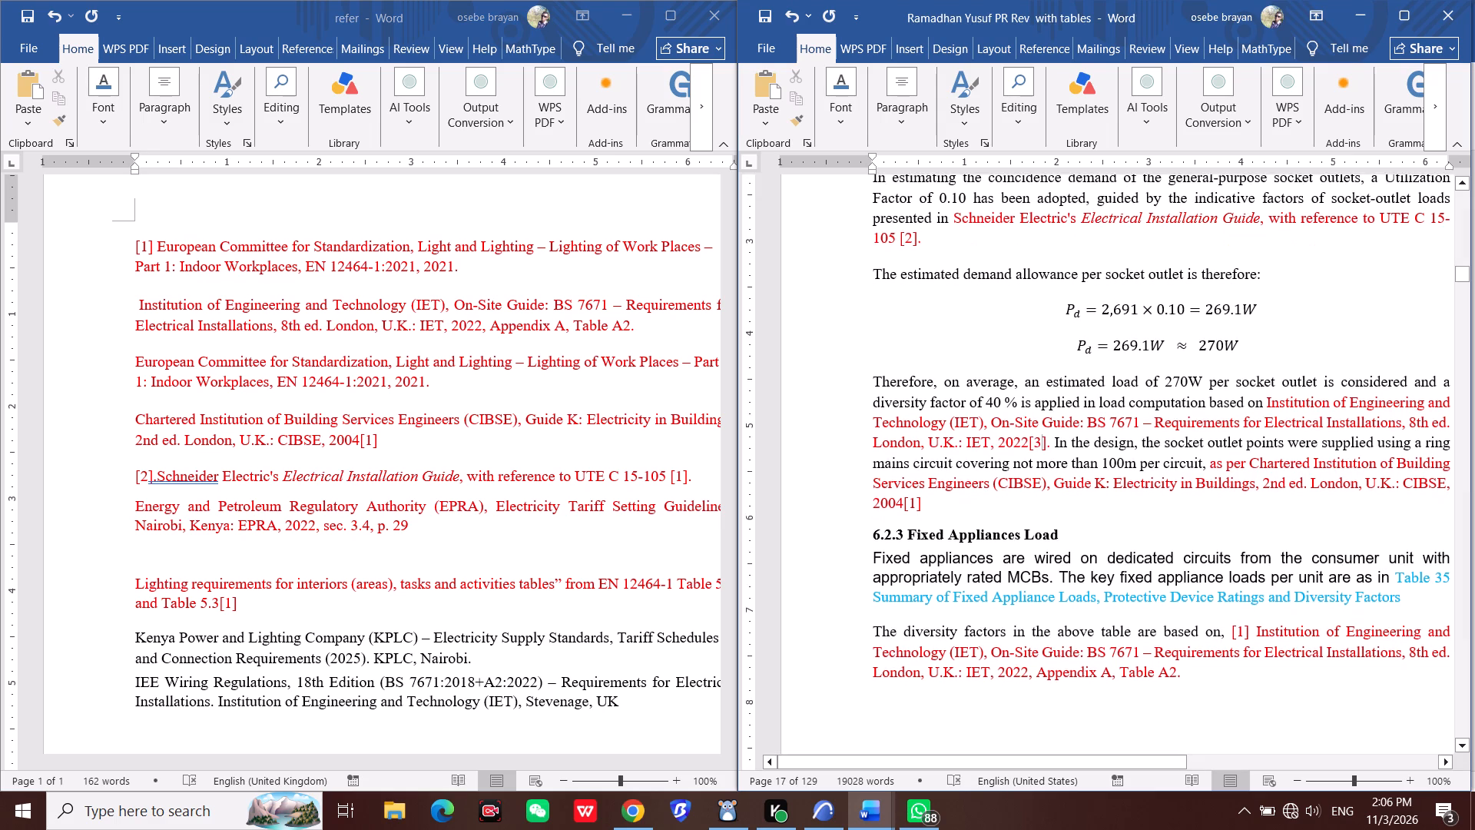
pyautogui.scroll(-1, 1007, 490)
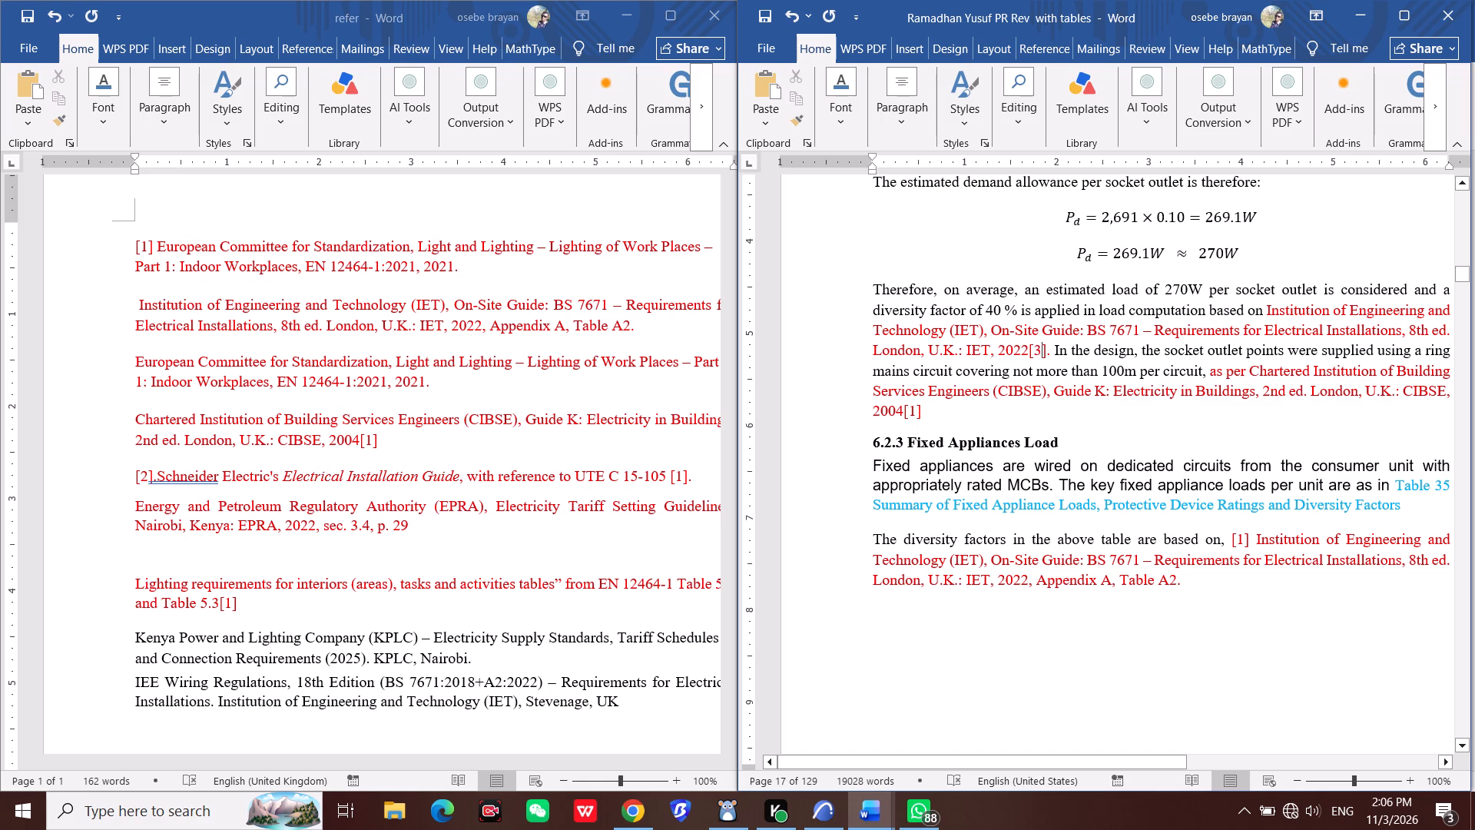
pyautogui.click(128, 316)
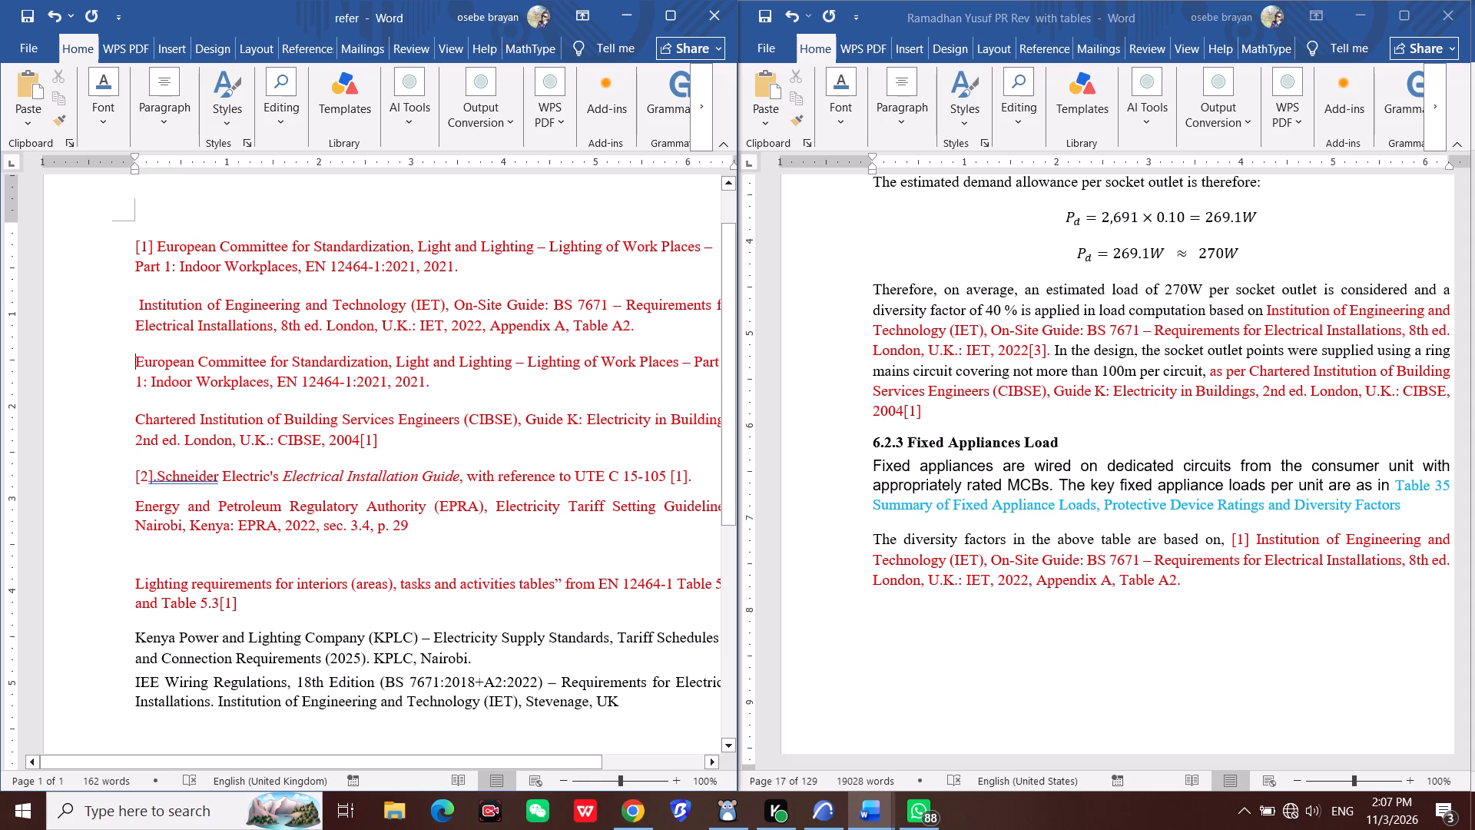
pyautogui.click(128, 309)
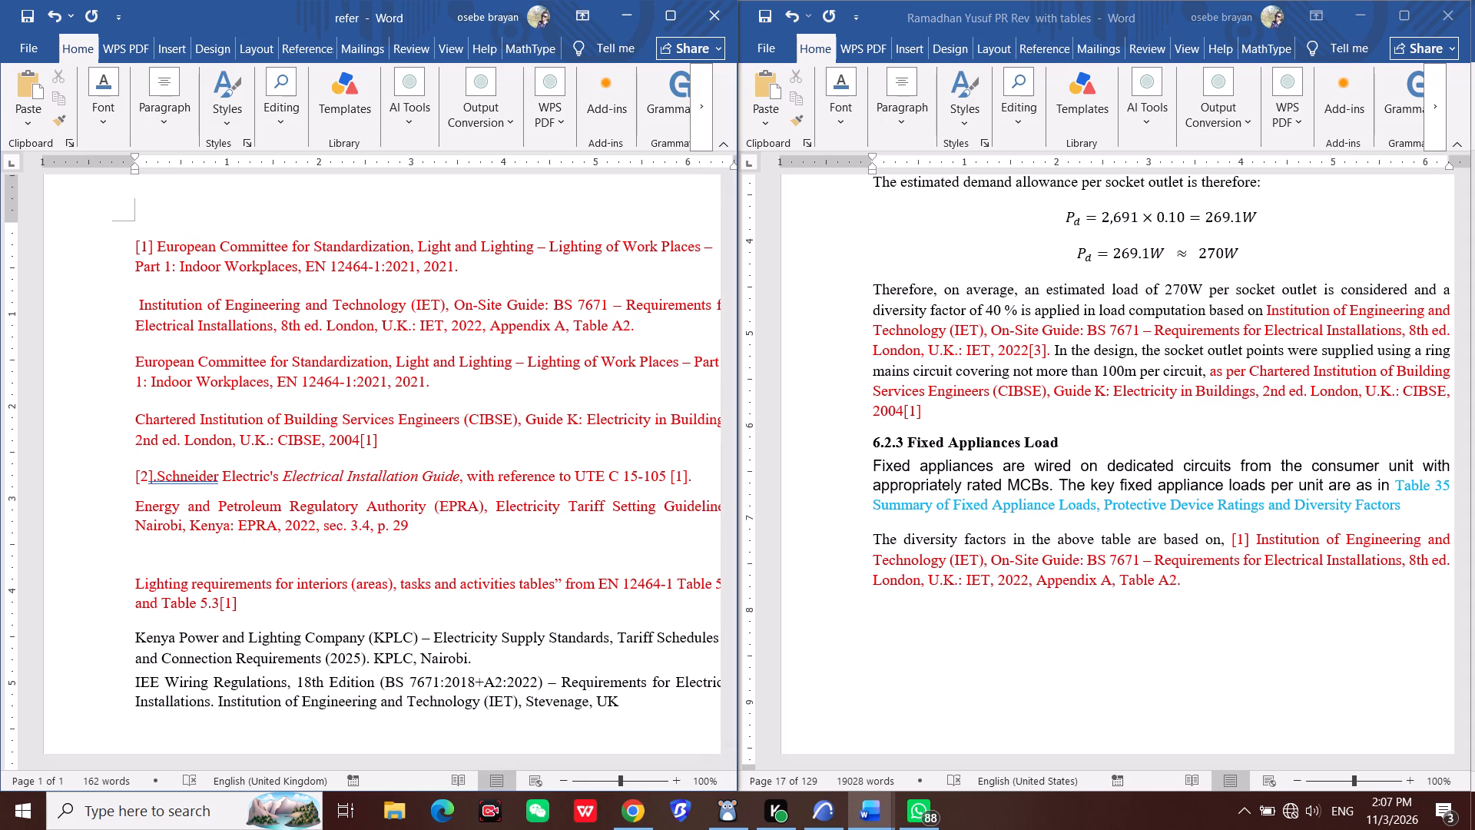
pyautogui.write('[3')
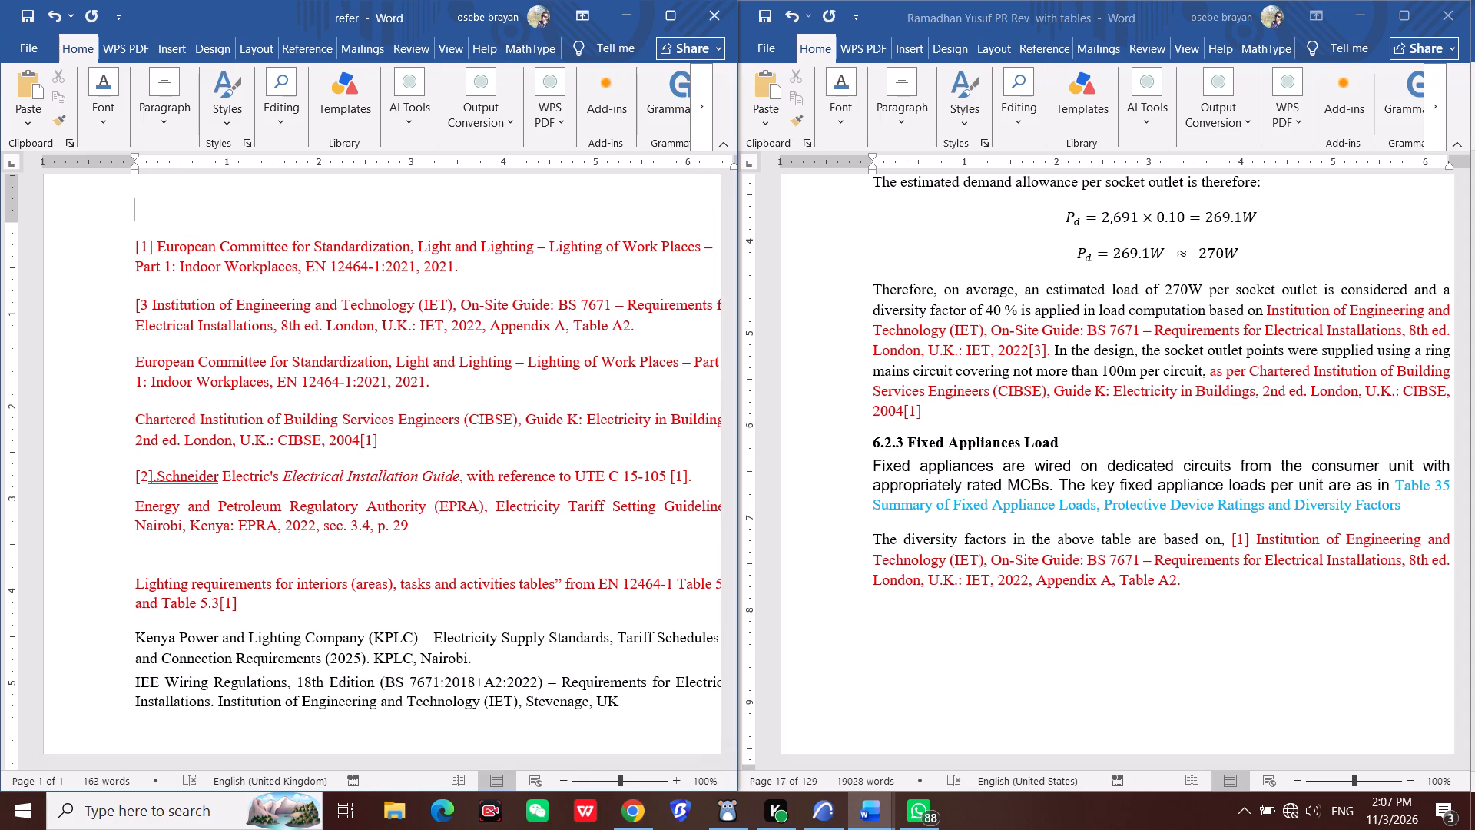
pyautogui.press(']')
pyautogui.press('.')
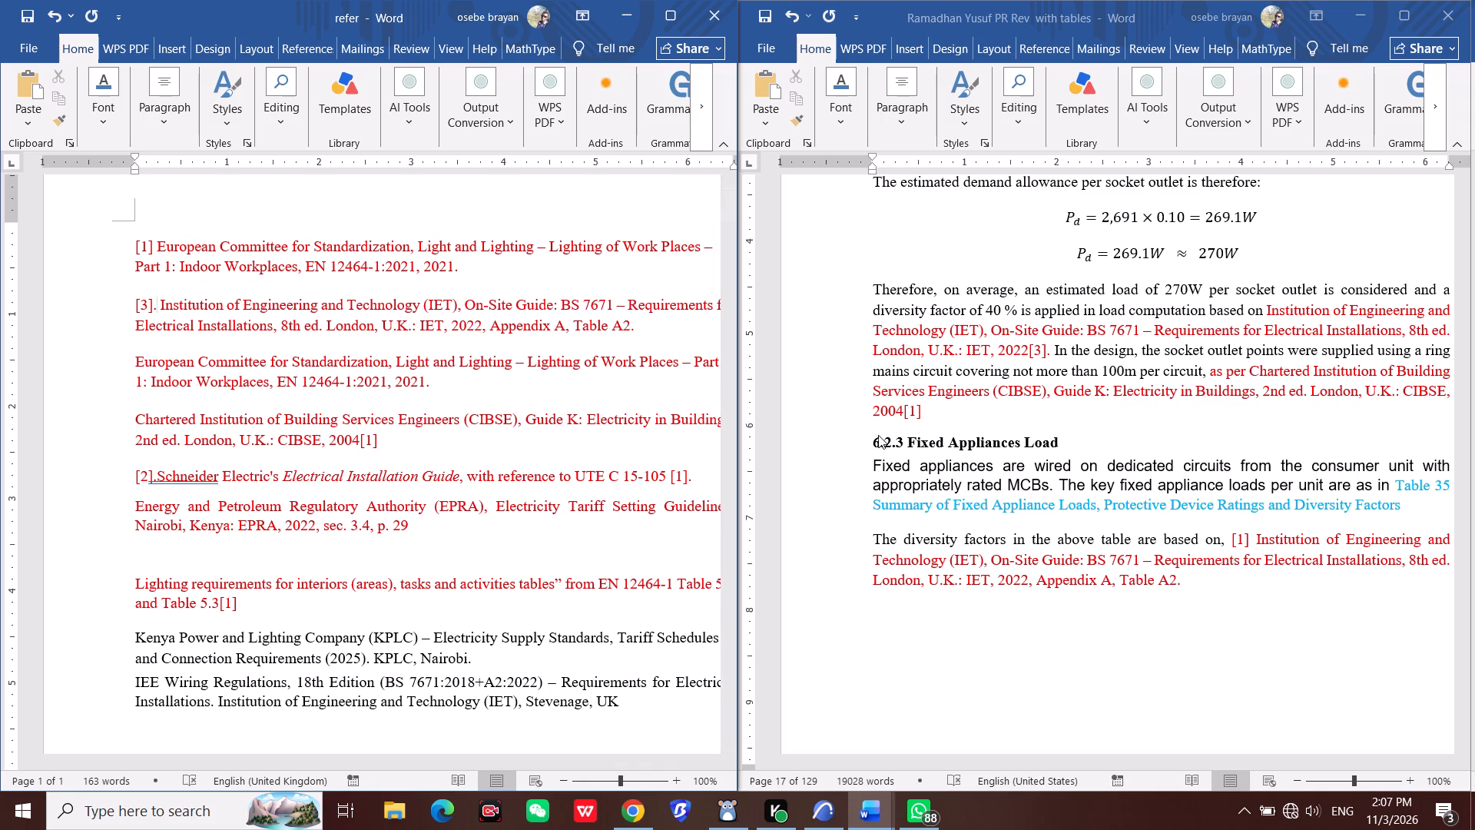
# Renumber the CIBSE Guide K citation at the end of the report's section 6.2.2 ring mains paragraph as [4].
pyautogui.click(908, 417)
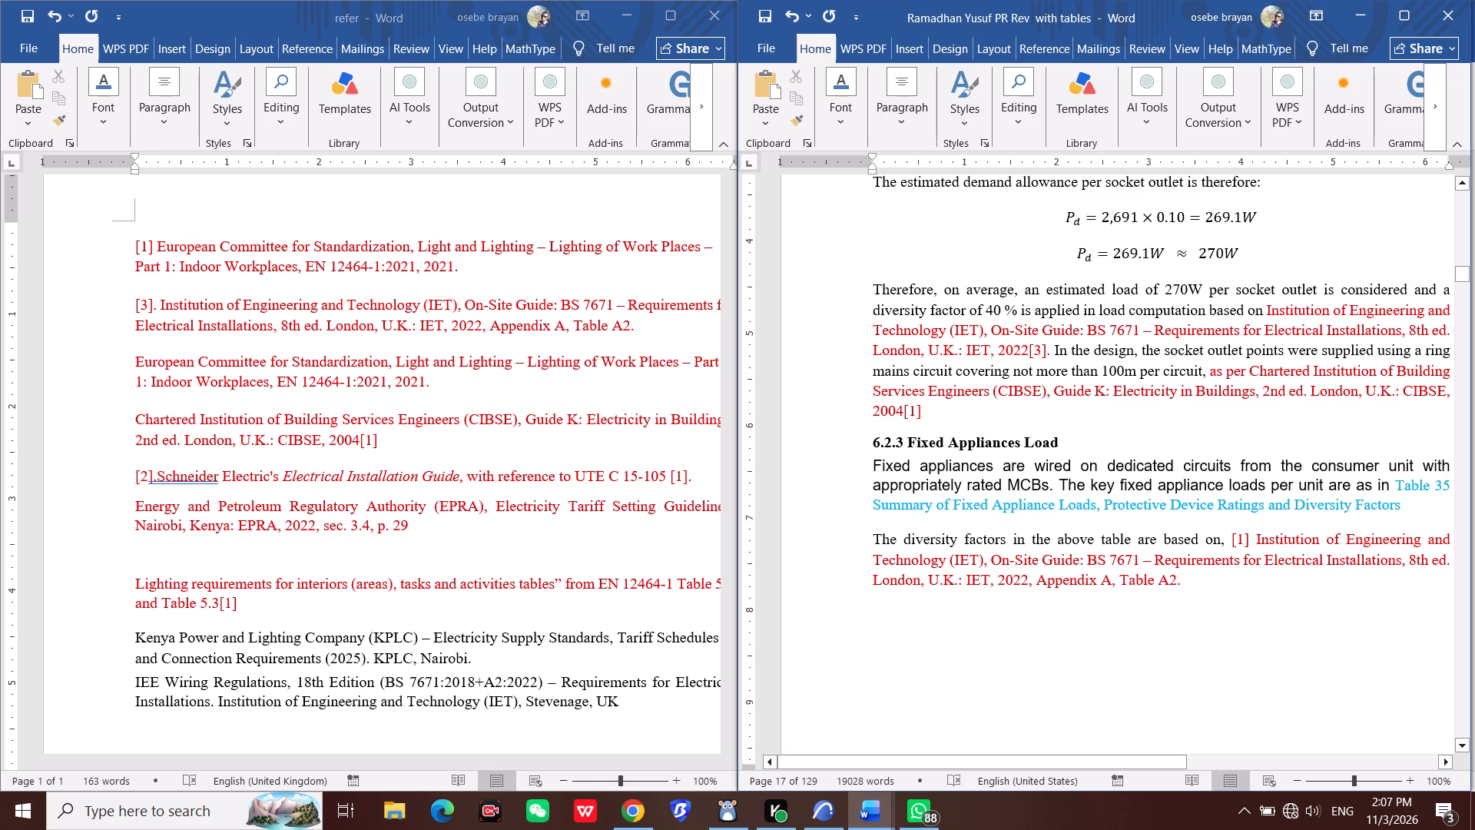
pyautogui.click(916, 407)
pyautogui.press('BackSpace')
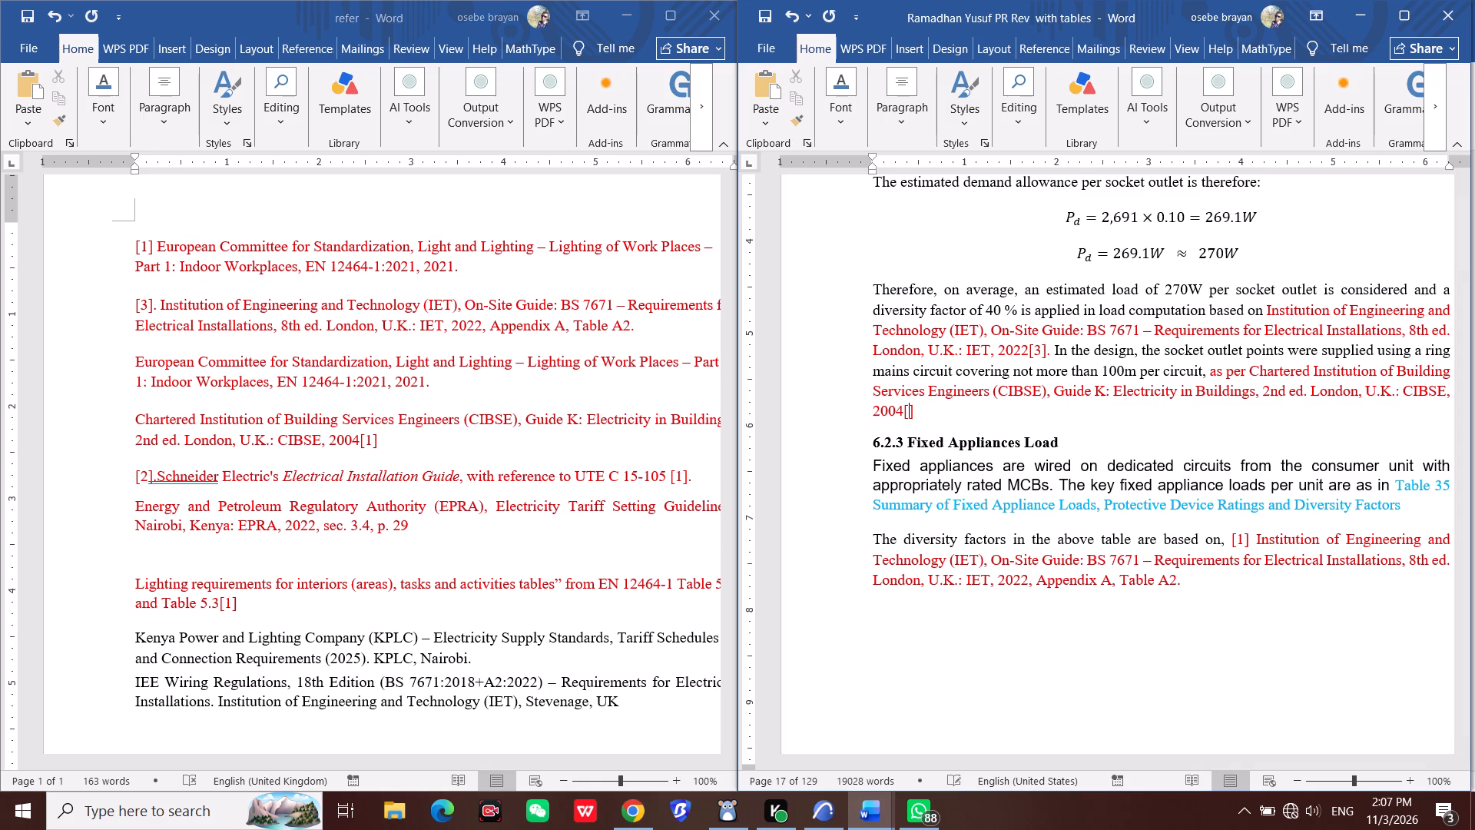
pyautogui.press('4')
# Number the Chartered Institution of Building Services Engineers entry in the refer document by adding "[4]" at its start.
pyautogui.click(140, 421)
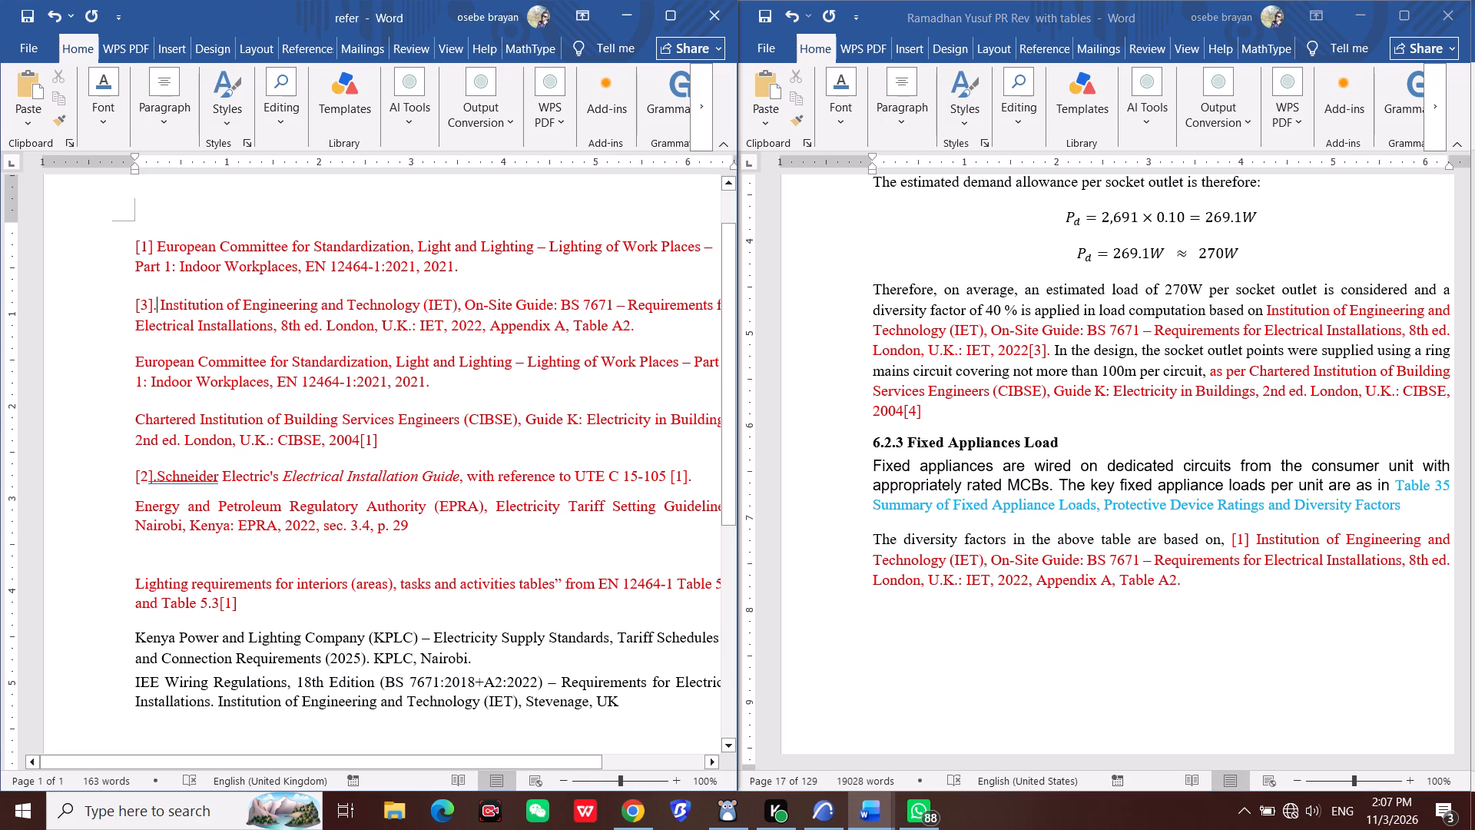
pyautogui.click(140, 421)
pyautogui.press('[')
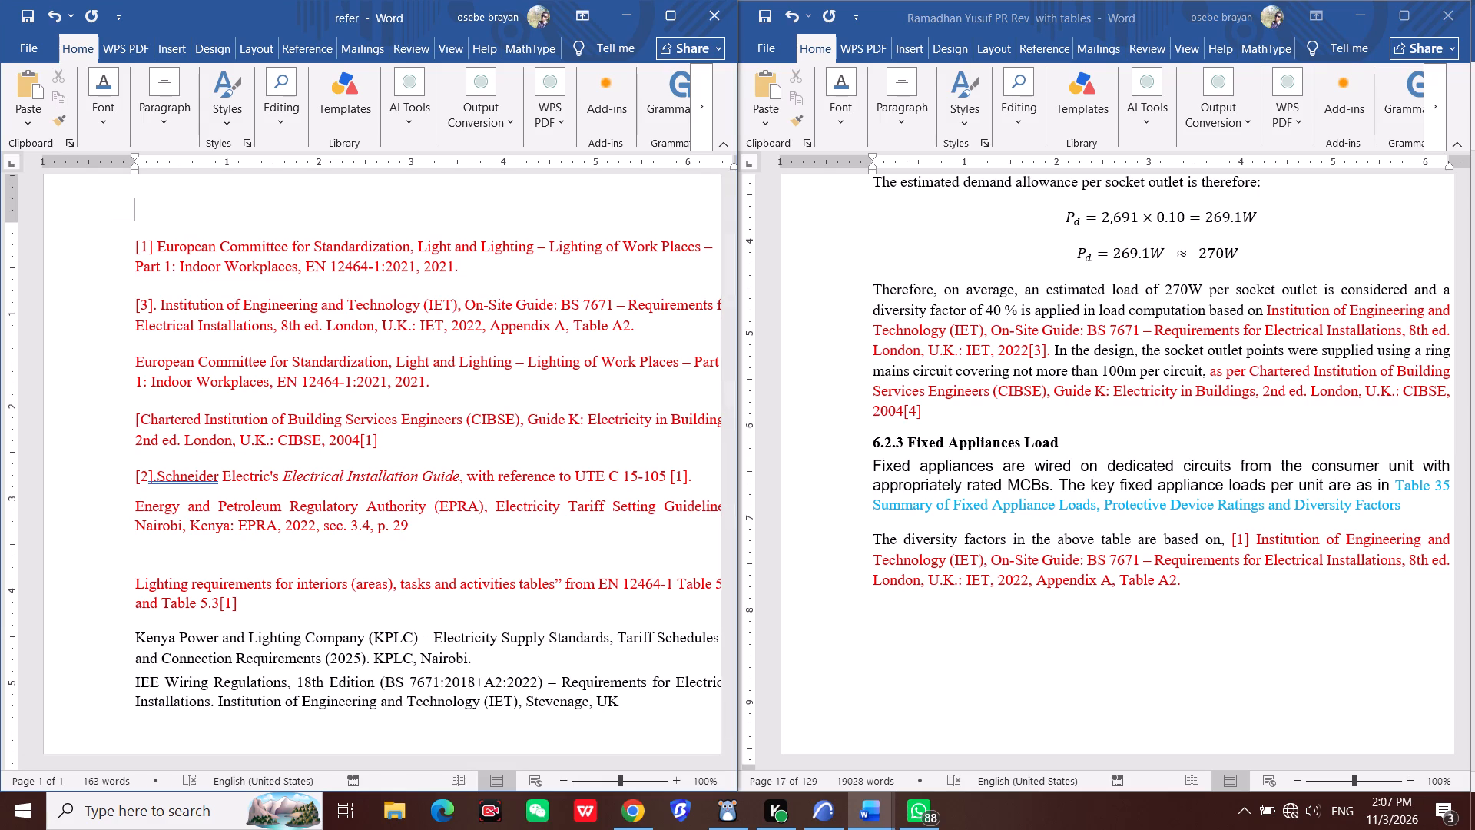
pyautogui.write('4]')
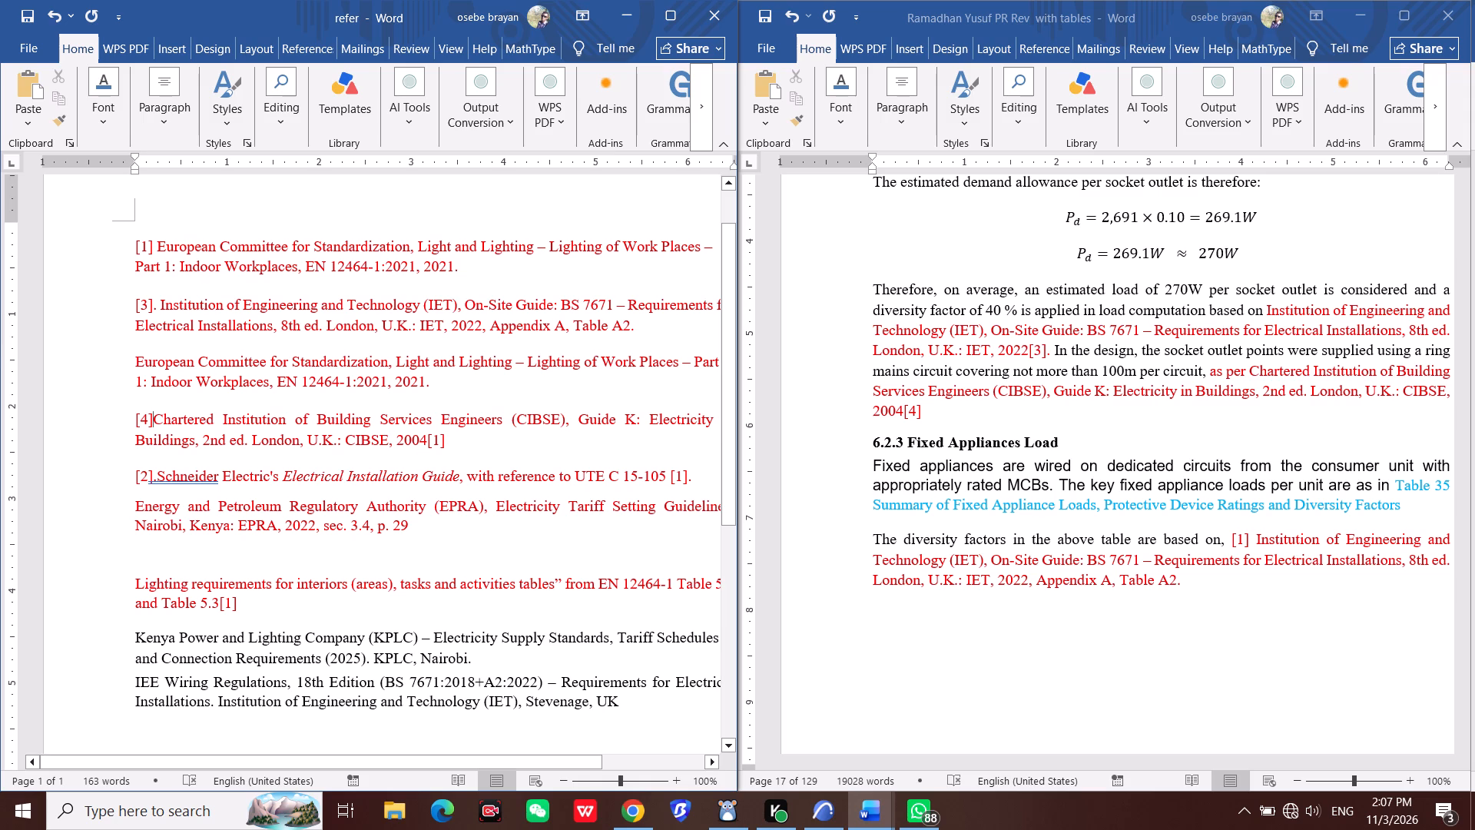
# Delete the repeated, unnumbered European Committee for Standardization entry from the refer document.
pyautogui.moveTo(125, 364); pyautogui.dragTo(462, 390)
pyautogui.press('Delete')
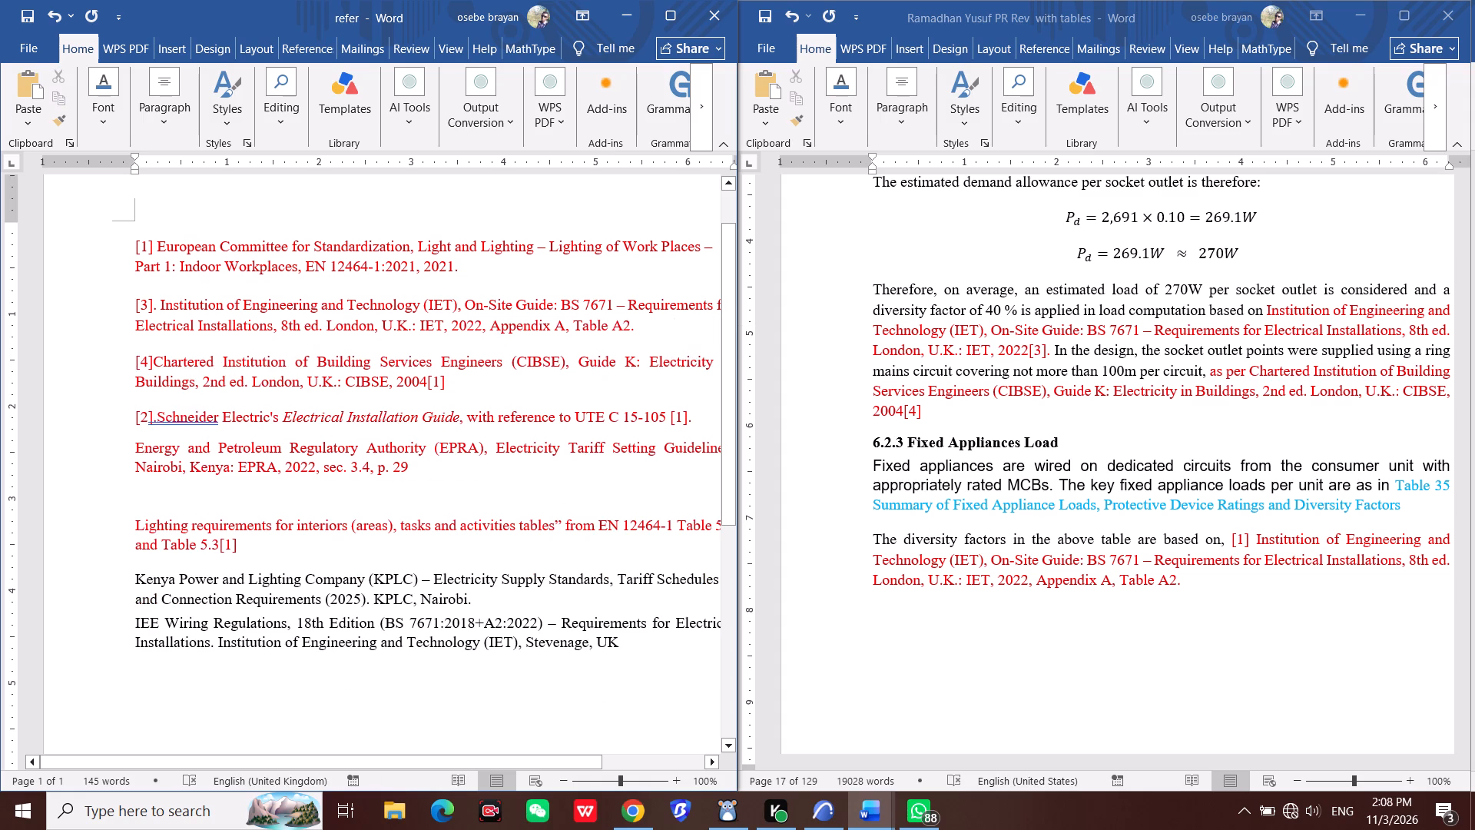
# Add the citation number [5] after "Table A2" in the report's section 6.2.3 diversity factors sentence.
pyautogui.scroll(-2, 187, 529)
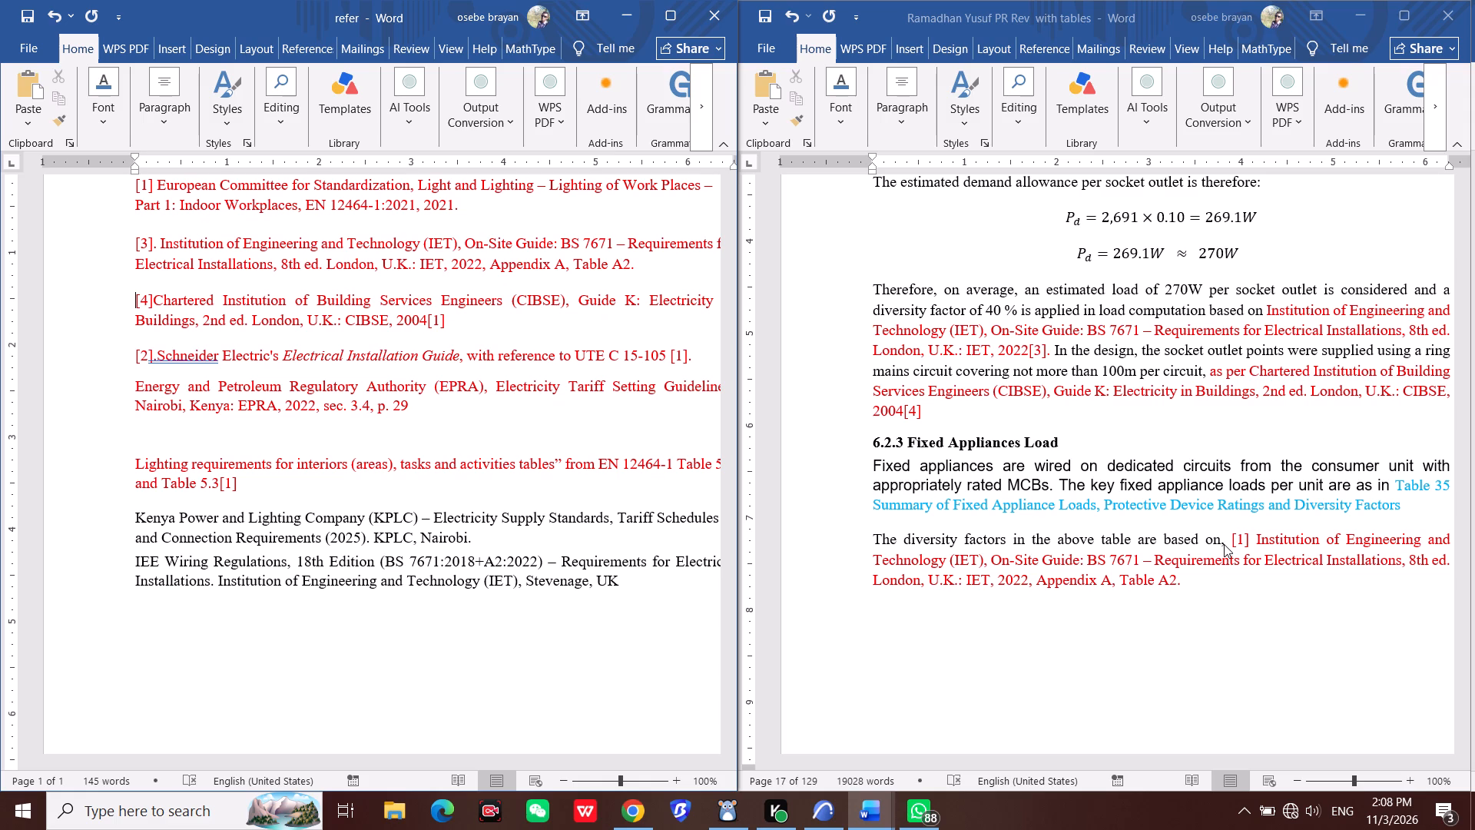
pyautogui.scroll(6, 1166, 470)
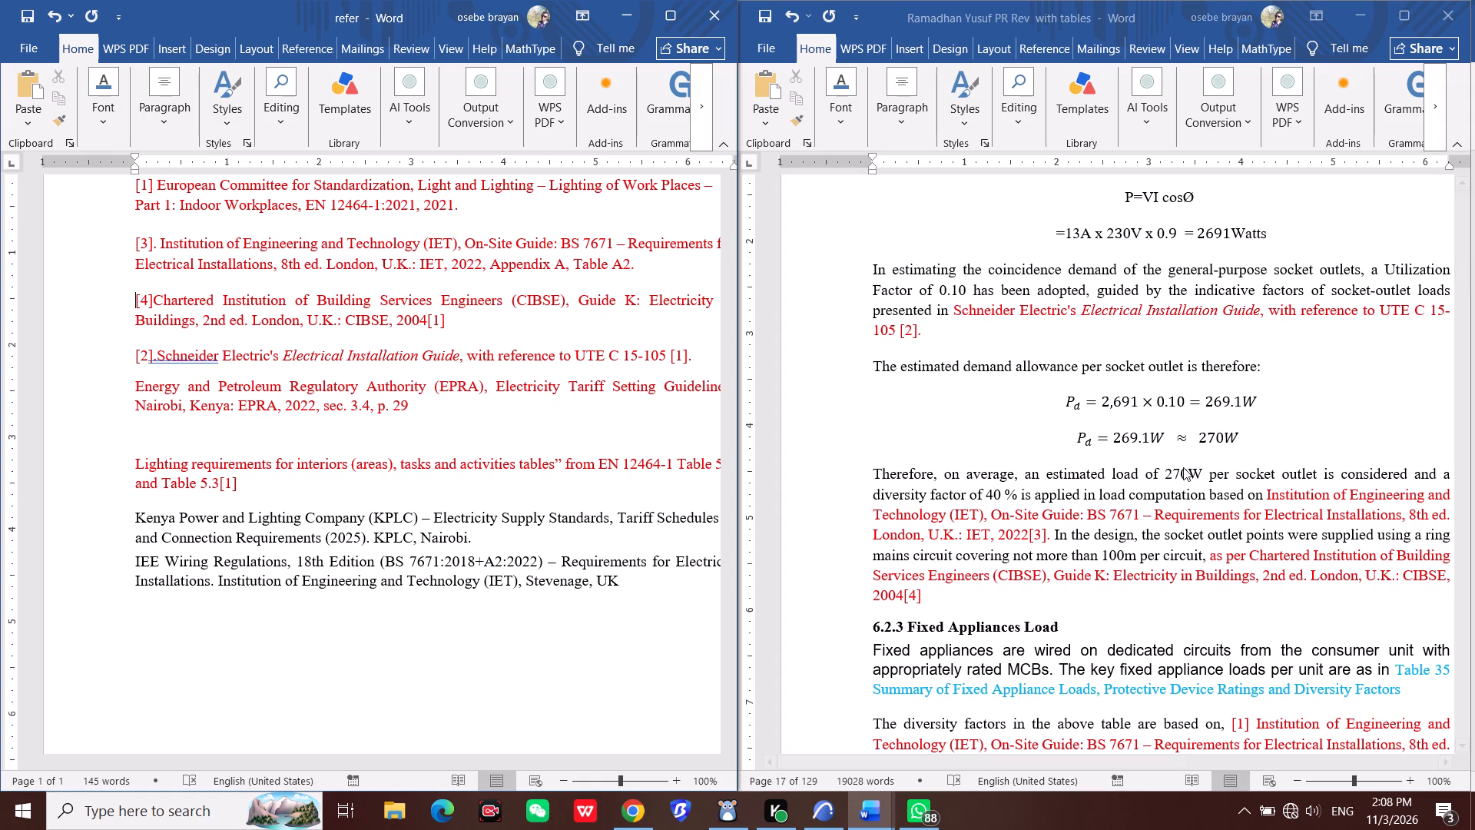
pyautogui.scroll(-9, 1183, 467)
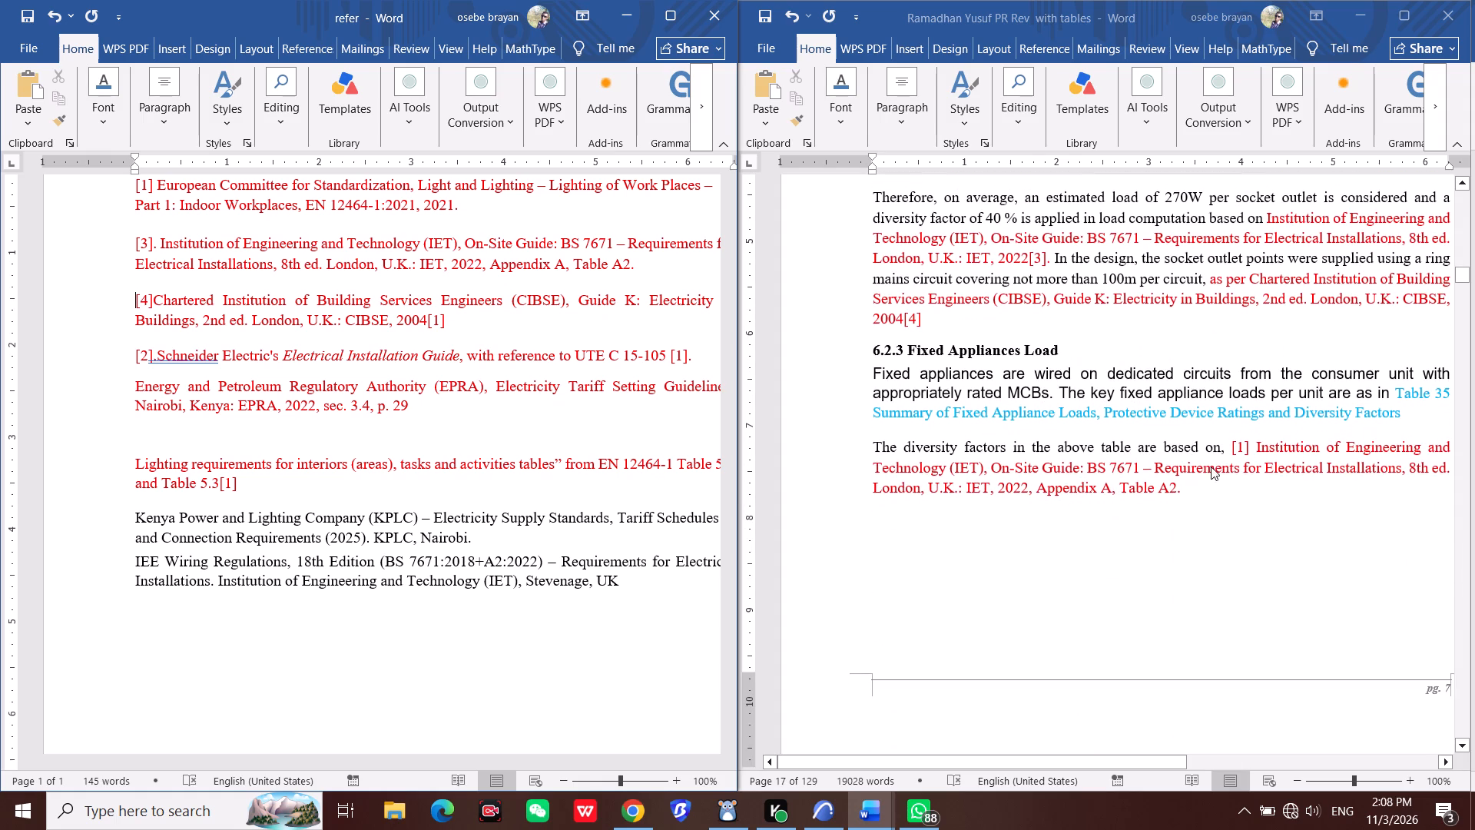
pyautogui.click(1244, 454)
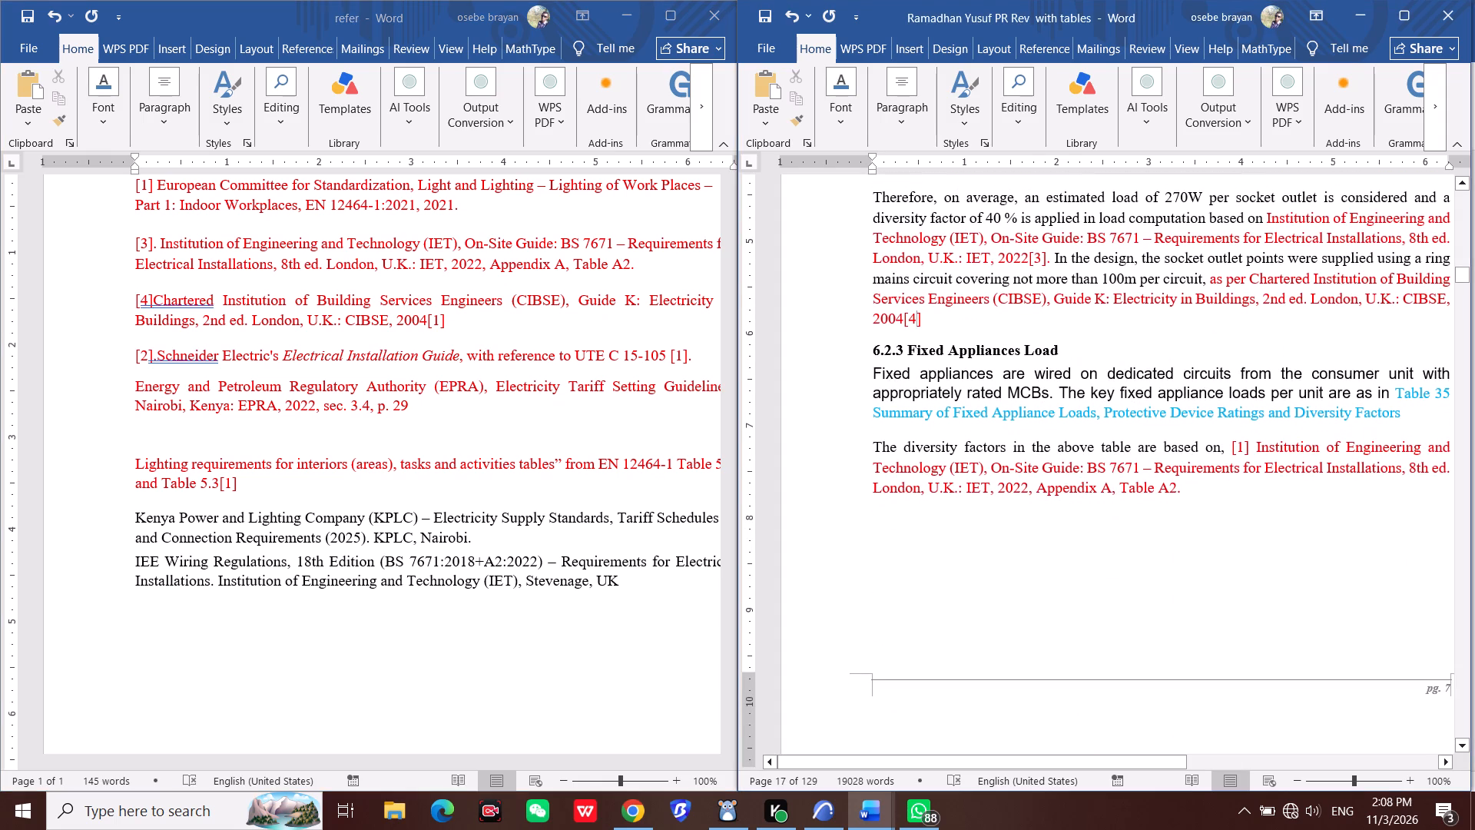
pyautogui.moveTo(1257, 443); pyautogui.dragTo(1227, 443)
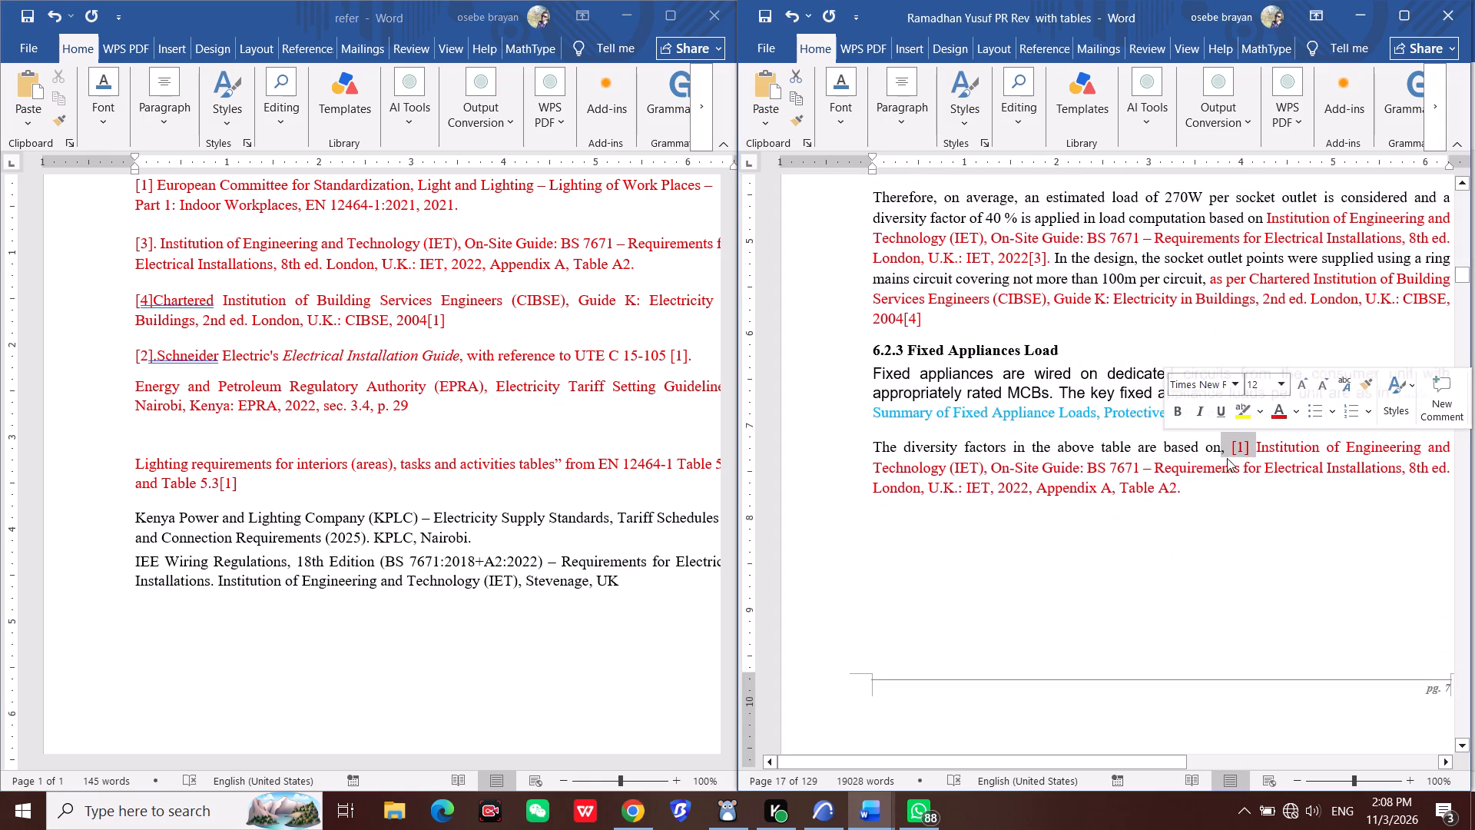
pyautogui.click(1186, 488)
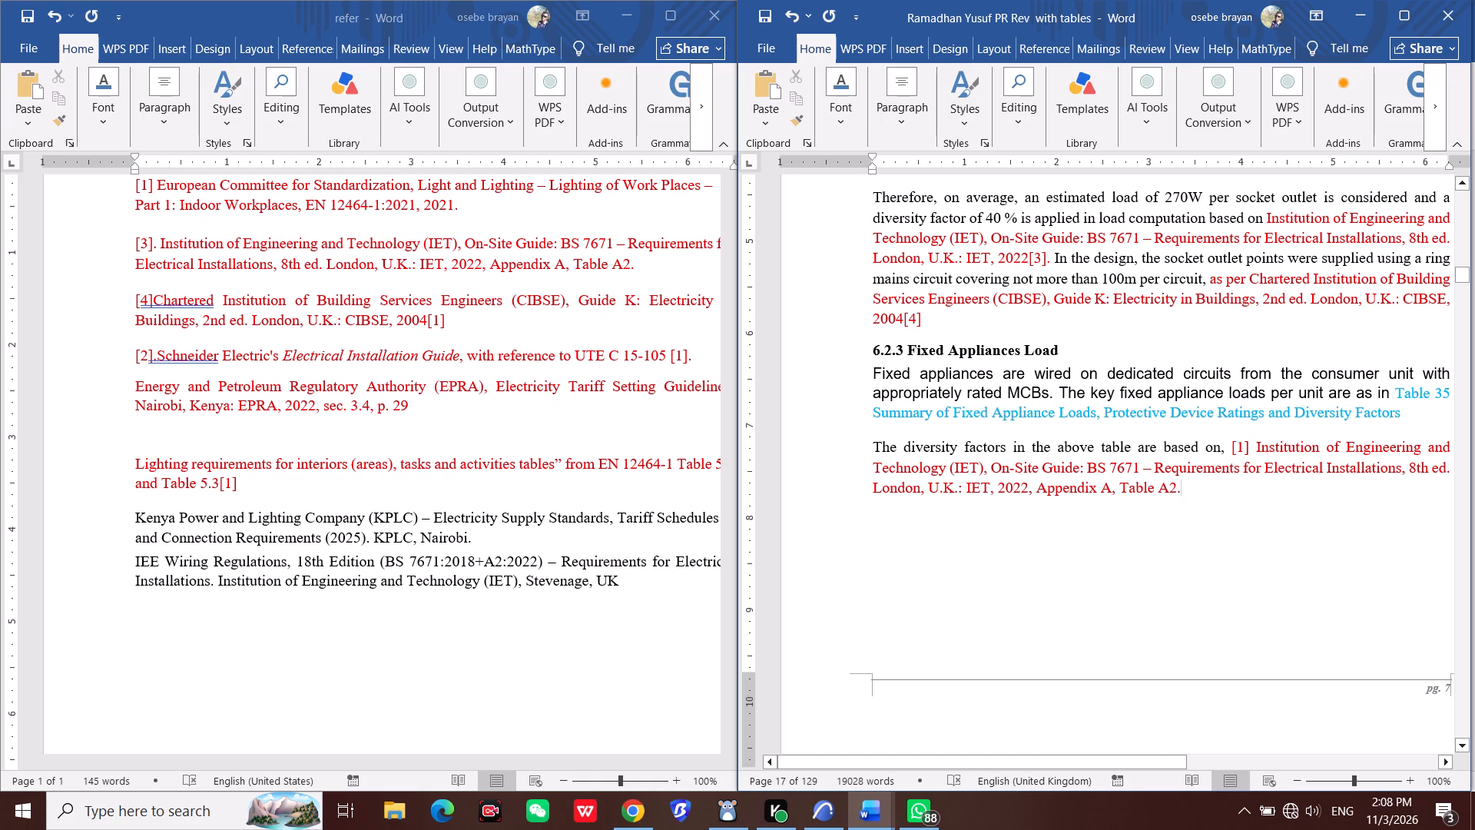
pyautogui.click(1175, 490)
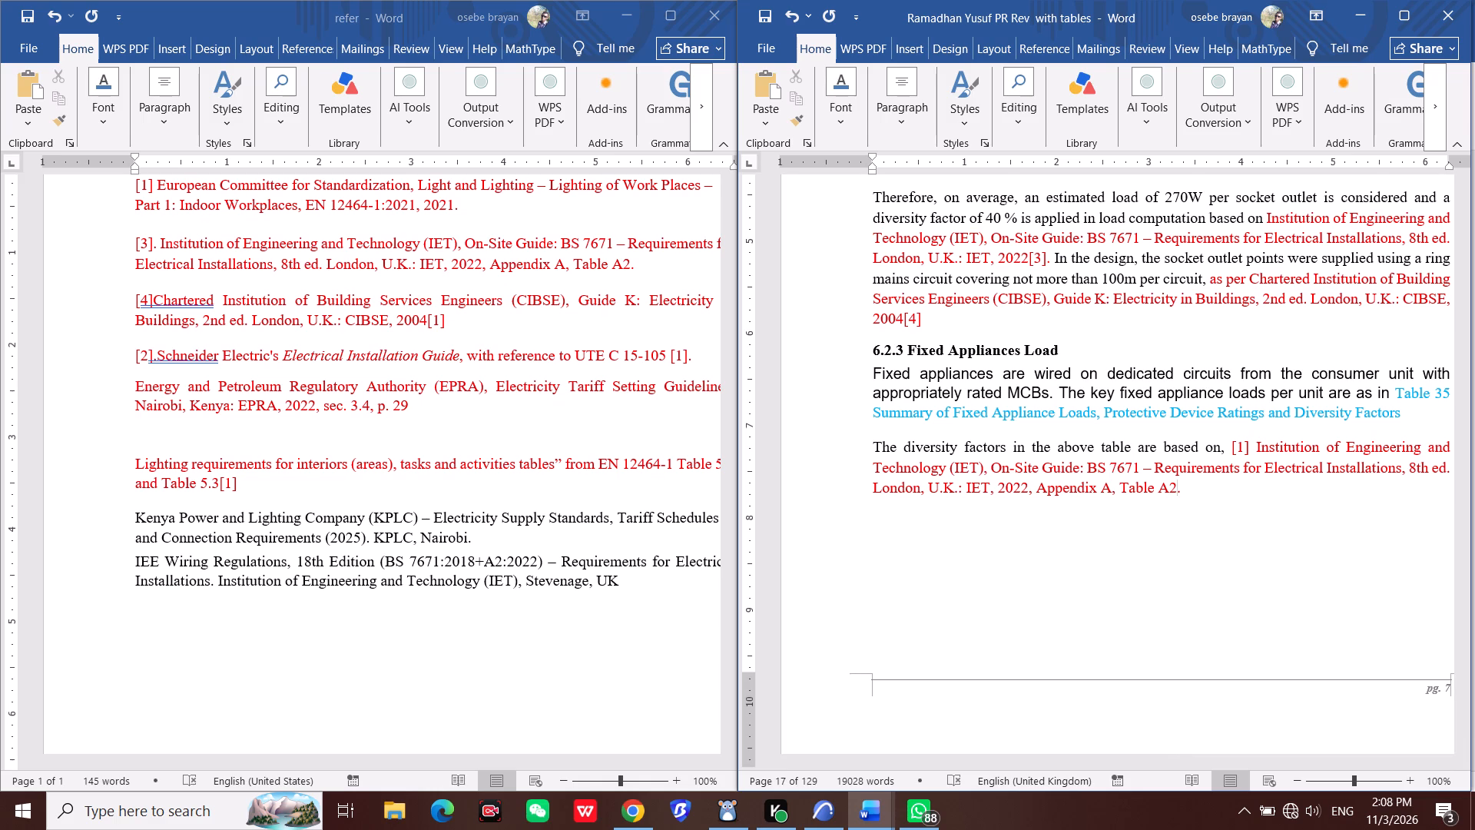
pyautogui.press('[')
pyautogui.press('5')
pyautogui.press(']')
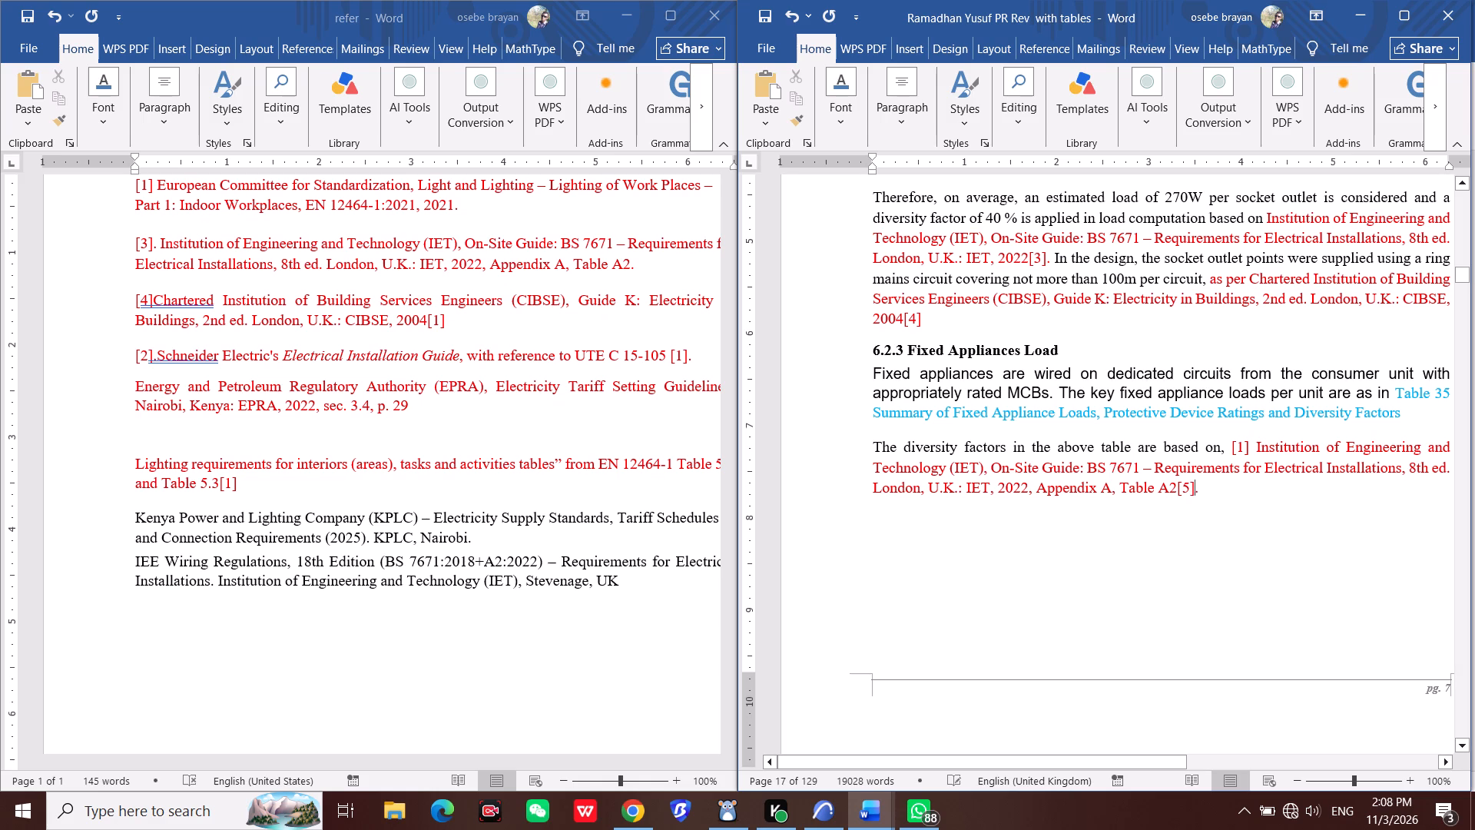
# Delete the [1] number preceding the Institution of Engineering and Technology citation in the report's section 6.2.3.
pyautogui.click(1261, 439)
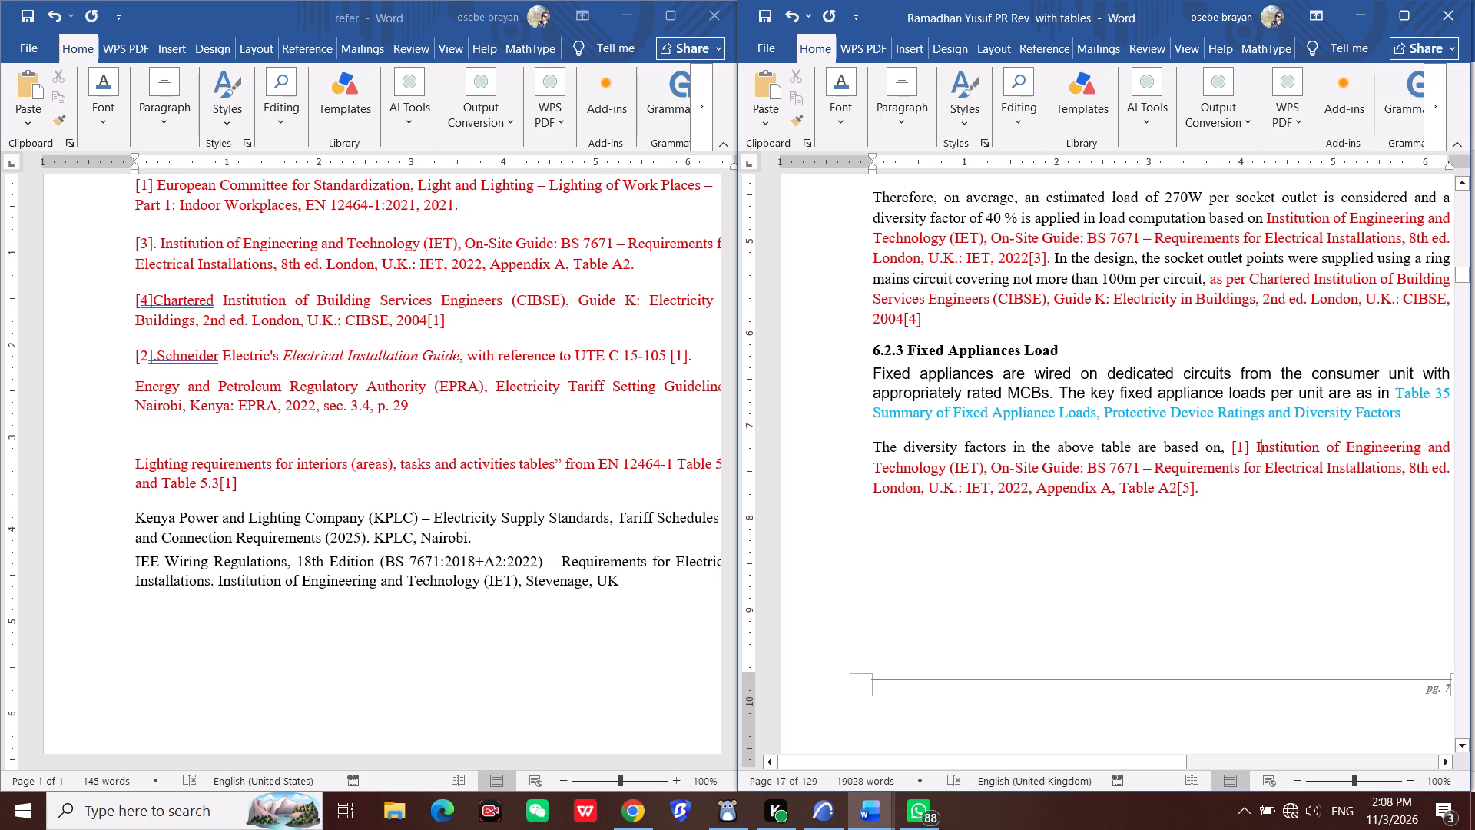
pyautogui.click(1255, 435)
pyautogui.press('BackSpace')
pyautogui.press('BackSpace')
pyautogui.press('BackSpace')
pyautogui.press('BackSpace')
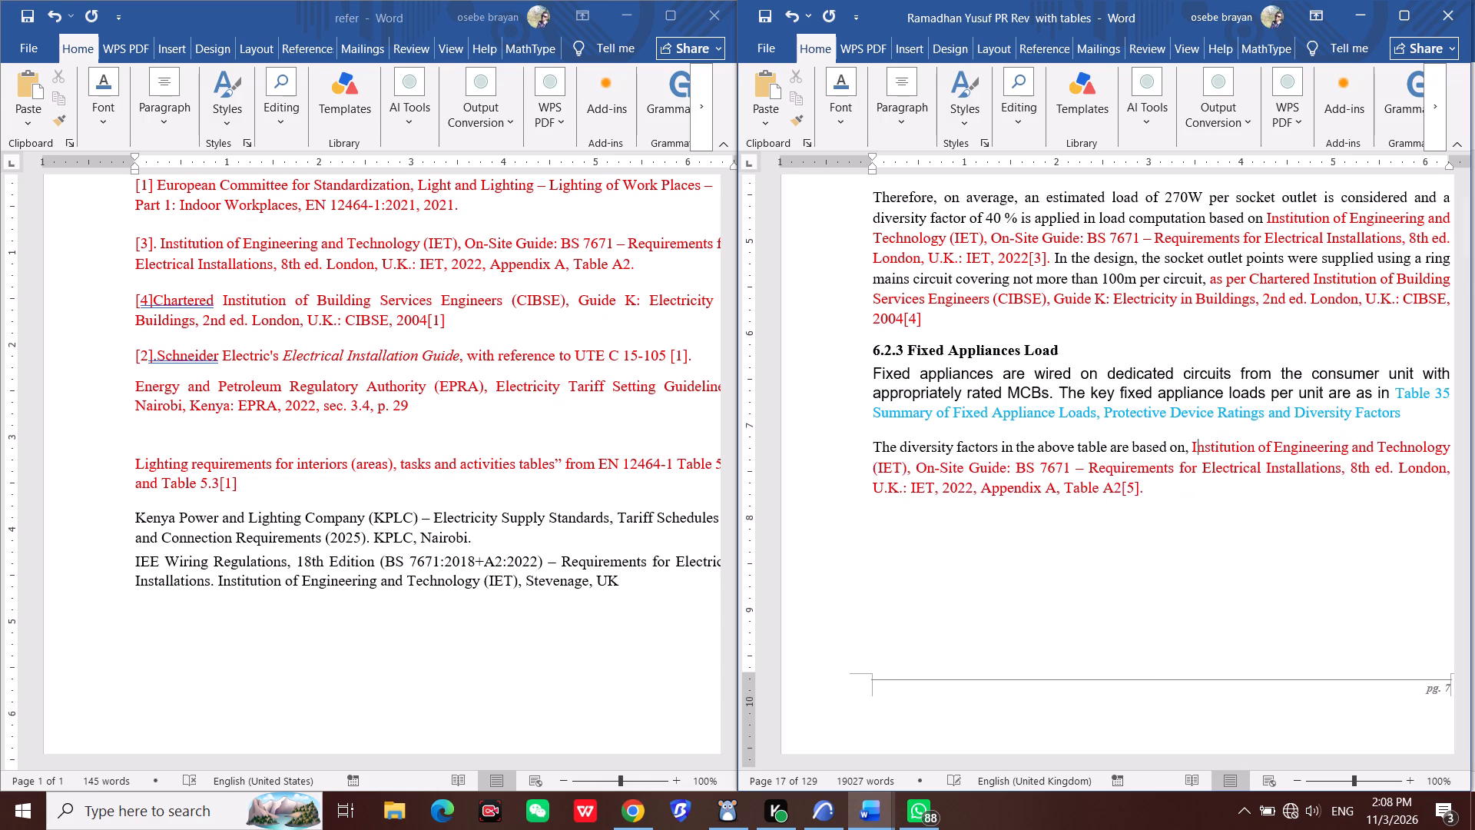
# Check the report's citation numbering back through the socket-outlet section and onward from 6.2.3 to the maintenance factor section.
pyautogui.scroll(3, 1141, 493)
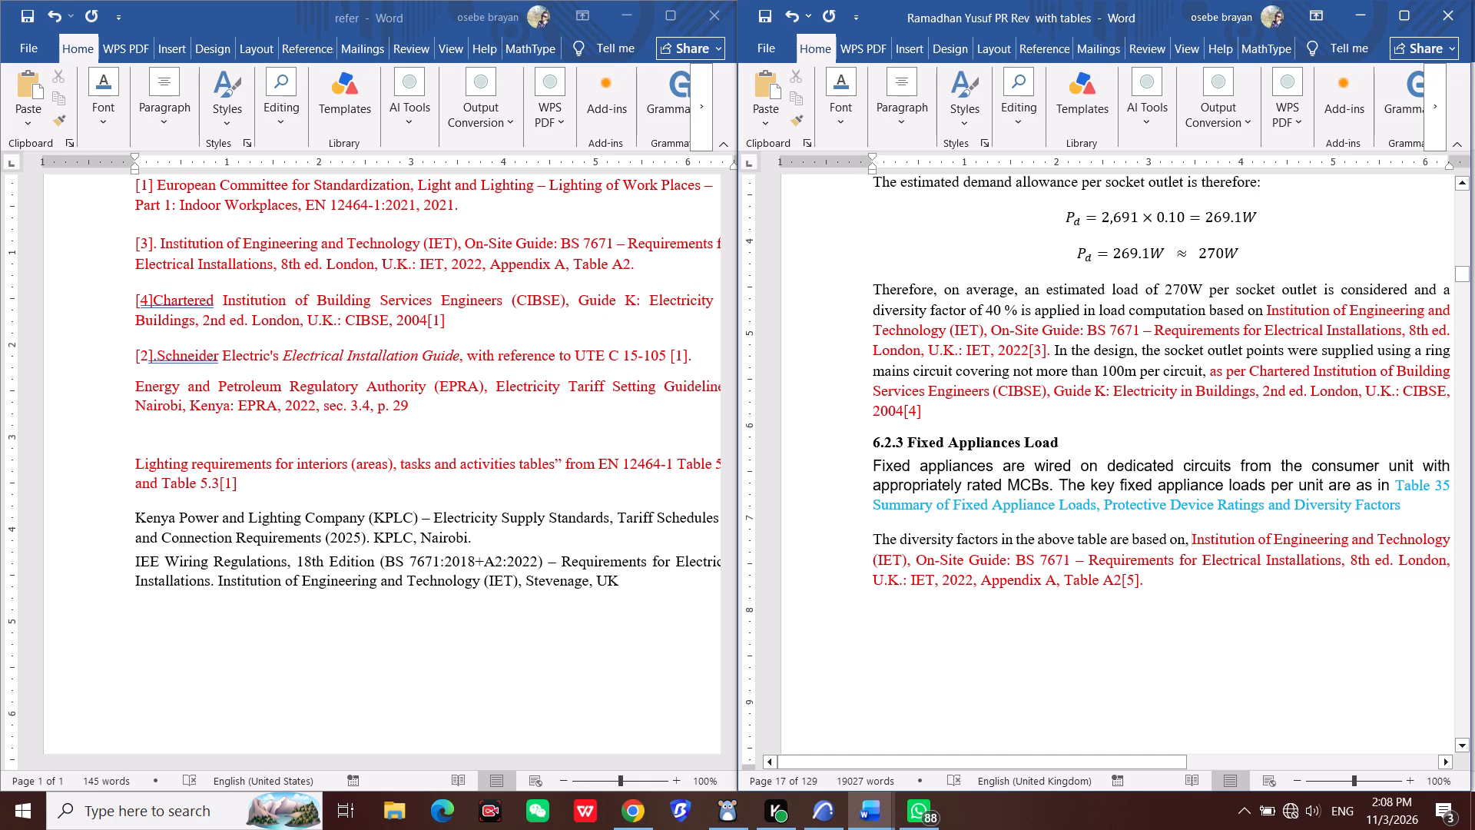
pyautogui.scroll(3, 976, 484)
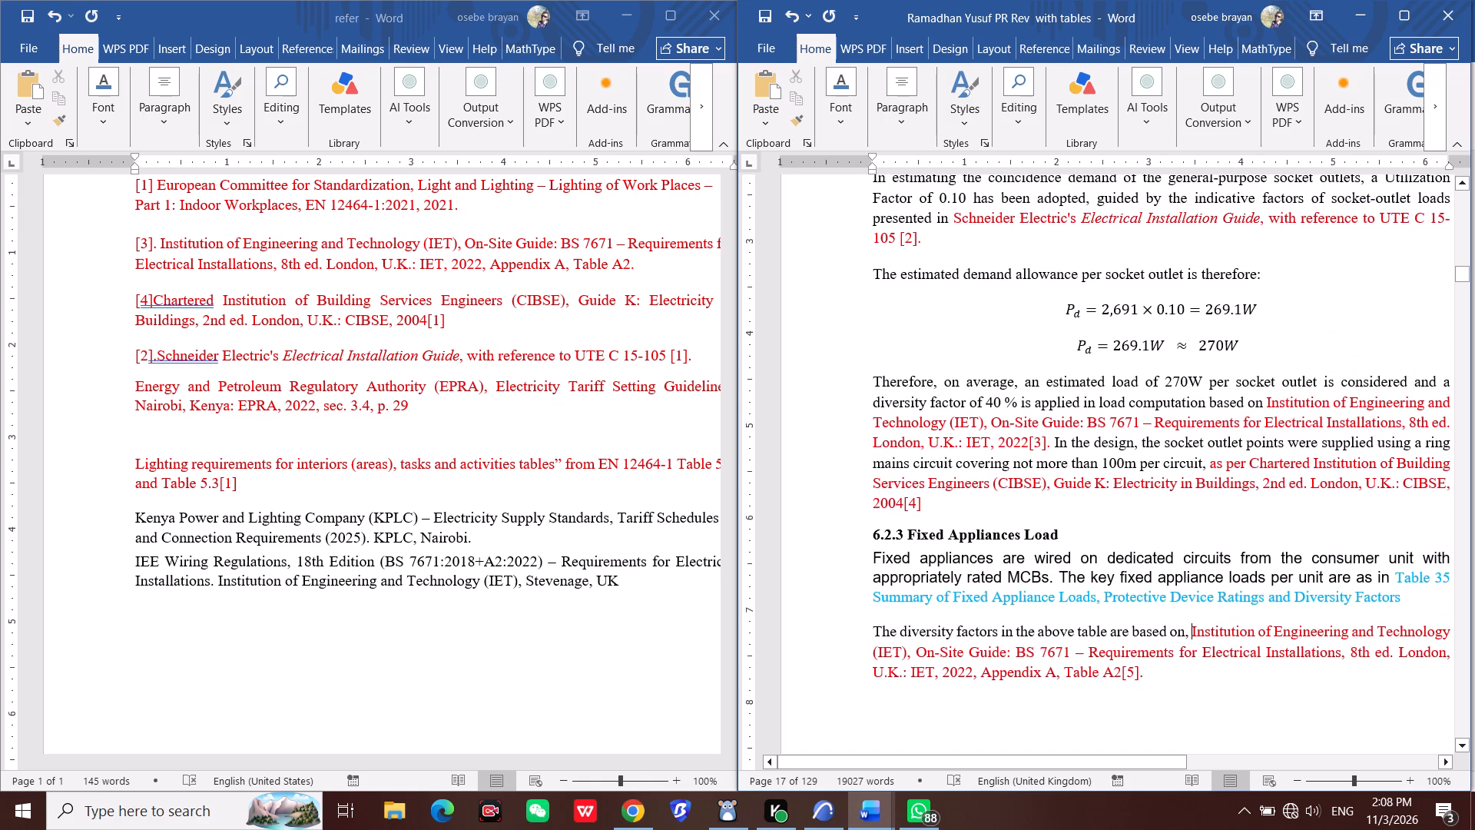
pyautogui.scroll(2, 976, 484)
pyautogui.scroll(3, 1060, 452)
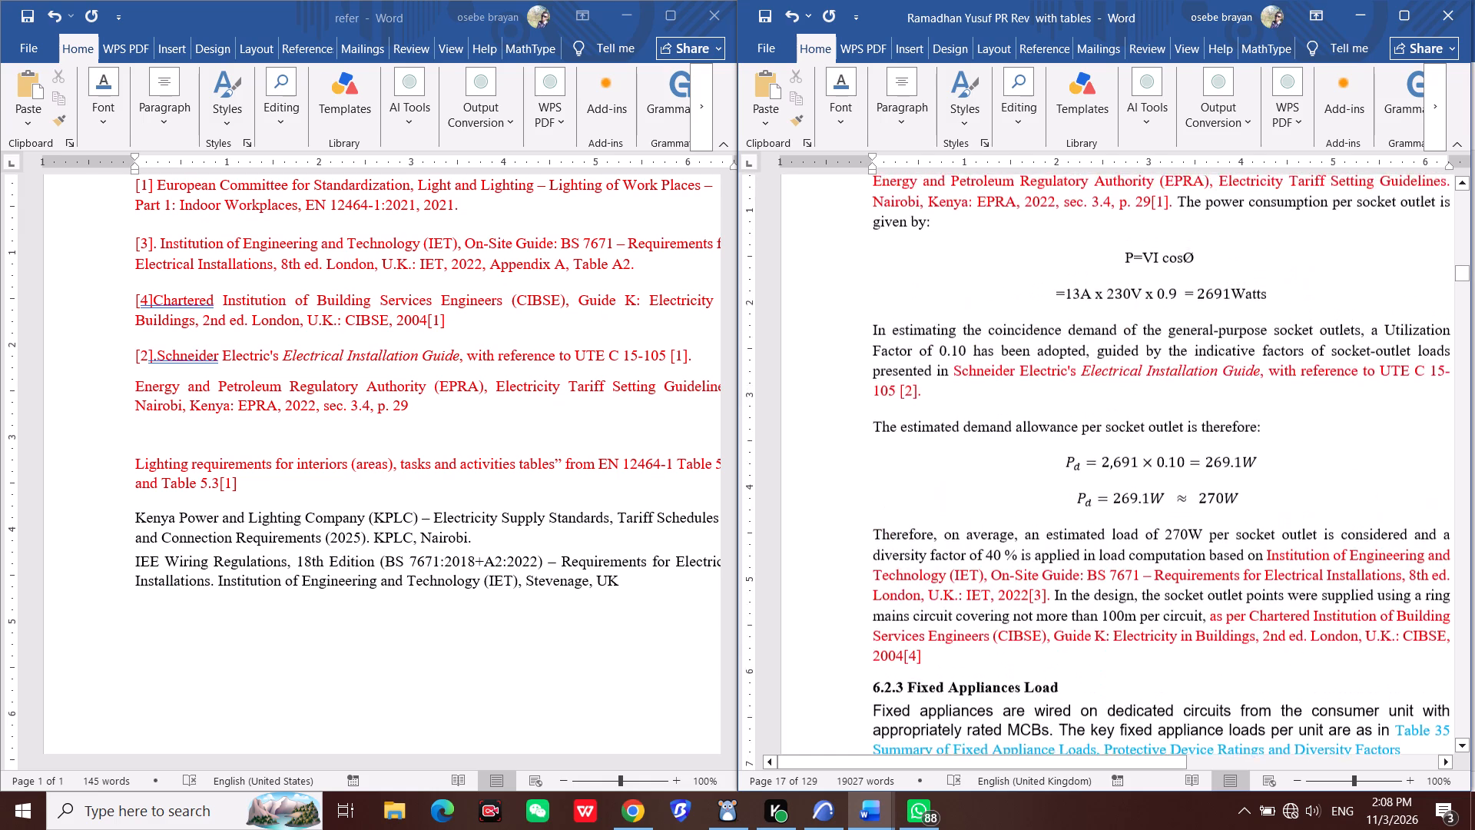
pyautogui.scroll(5, 1060, 452)
pyautogui.scroll(-16, 1061, 456)
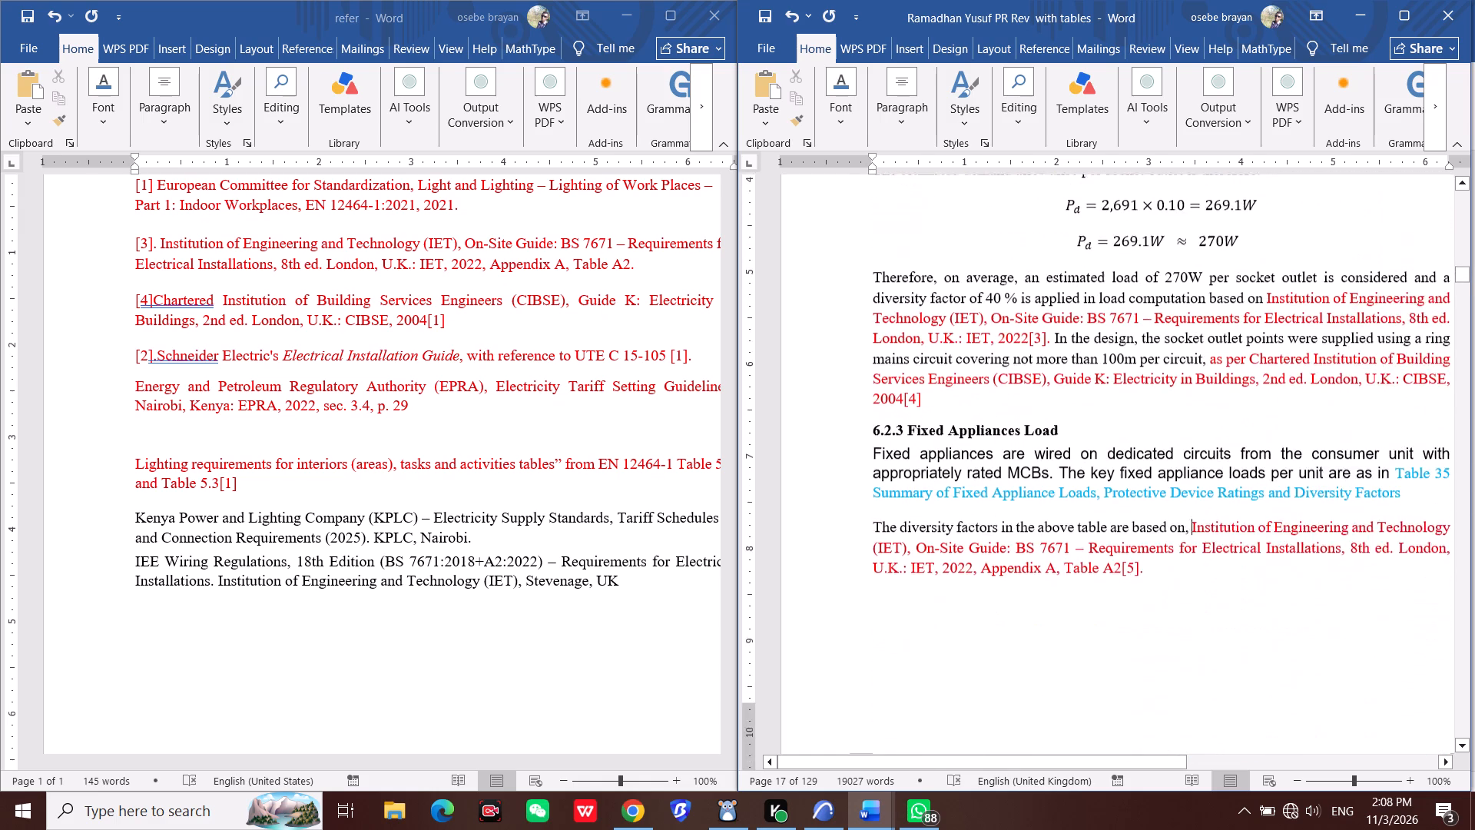
pyautogui.scroll(-16, 1061, 447)
pyautogui.scroll(-6, 1061, 447)
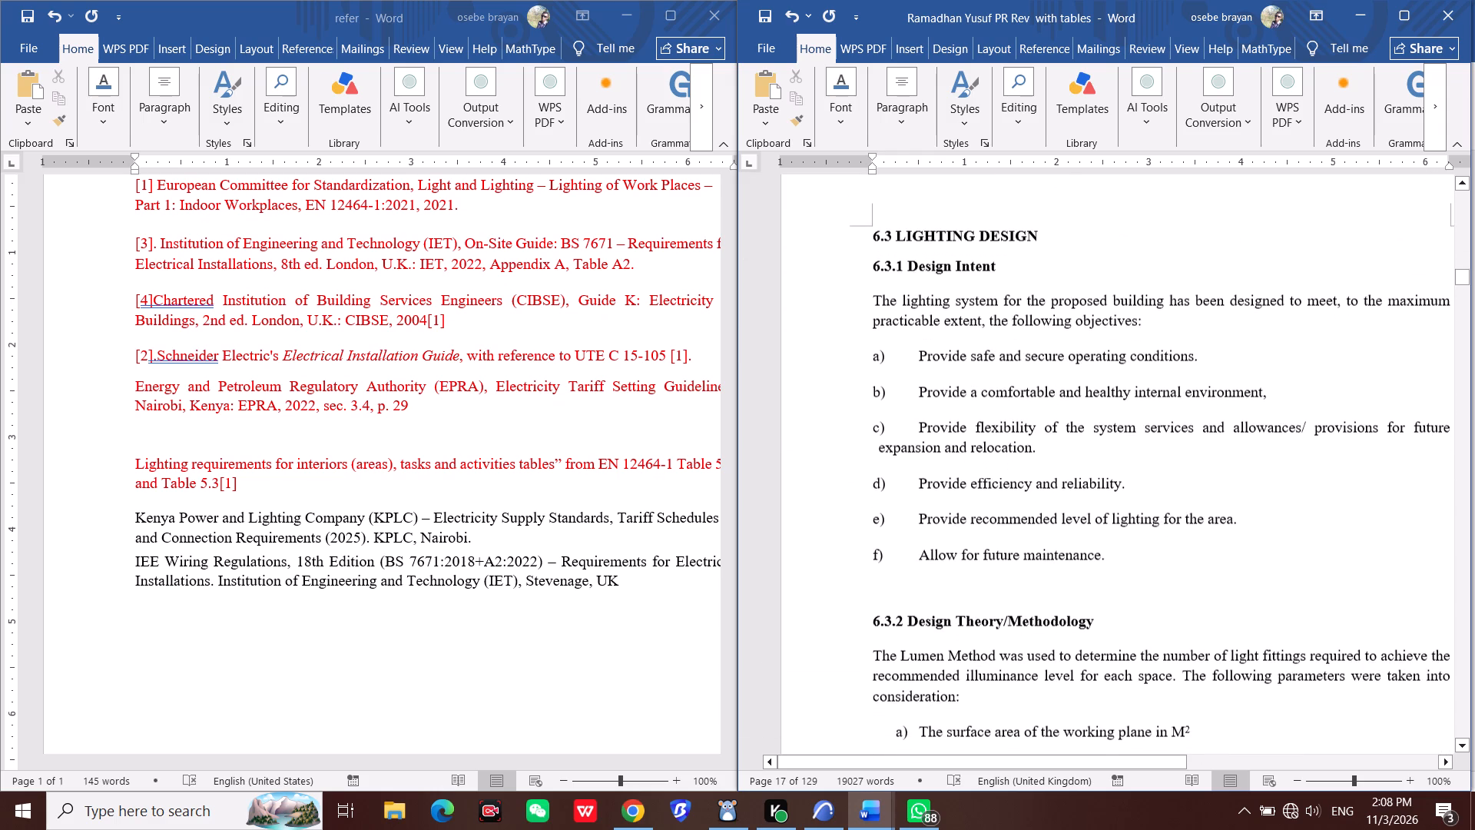
pyautogui.scroll(-14, 1061, 447)
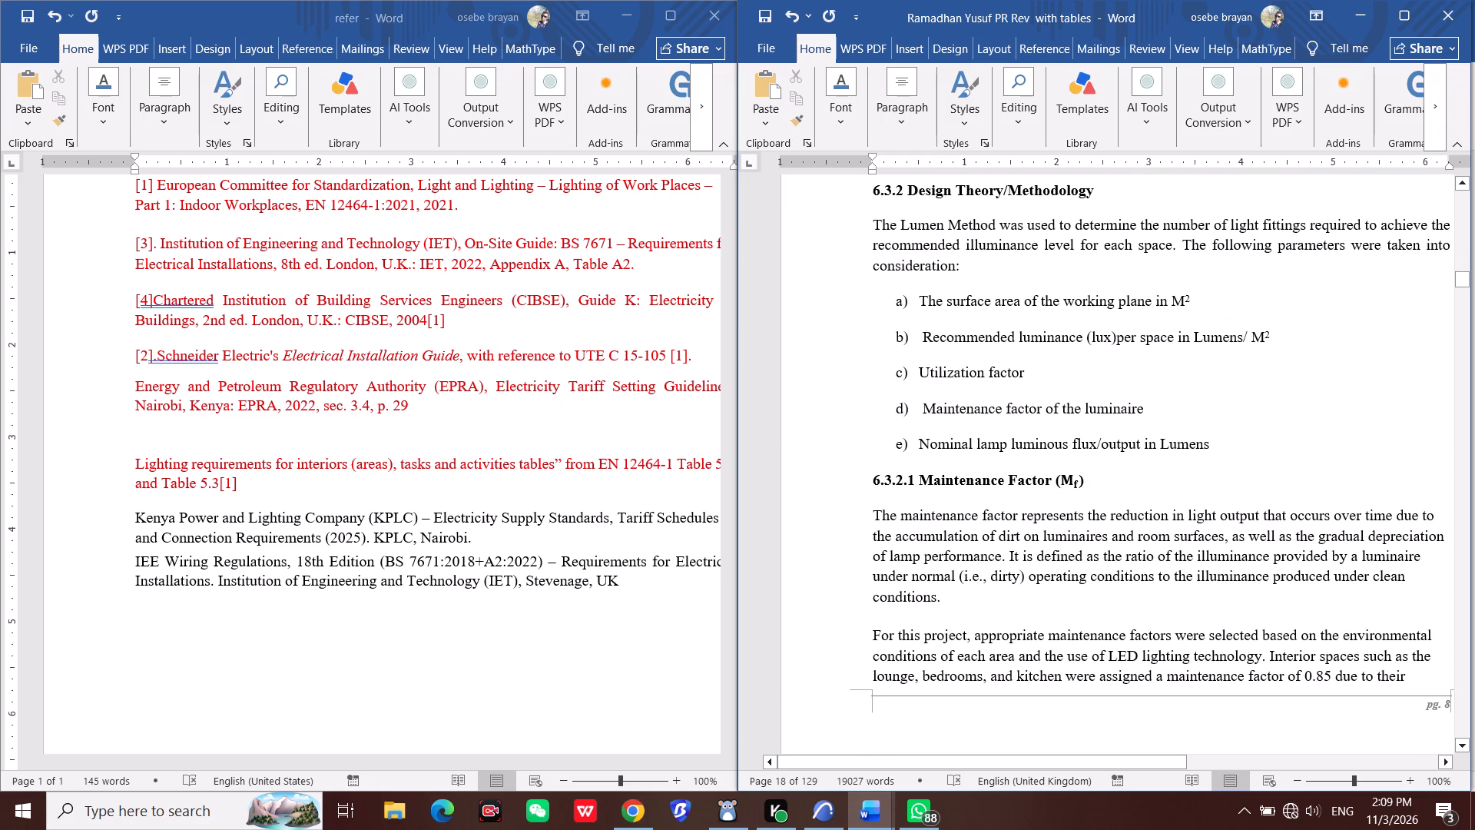
pyautogui.scroll(-11, 1054, 447)
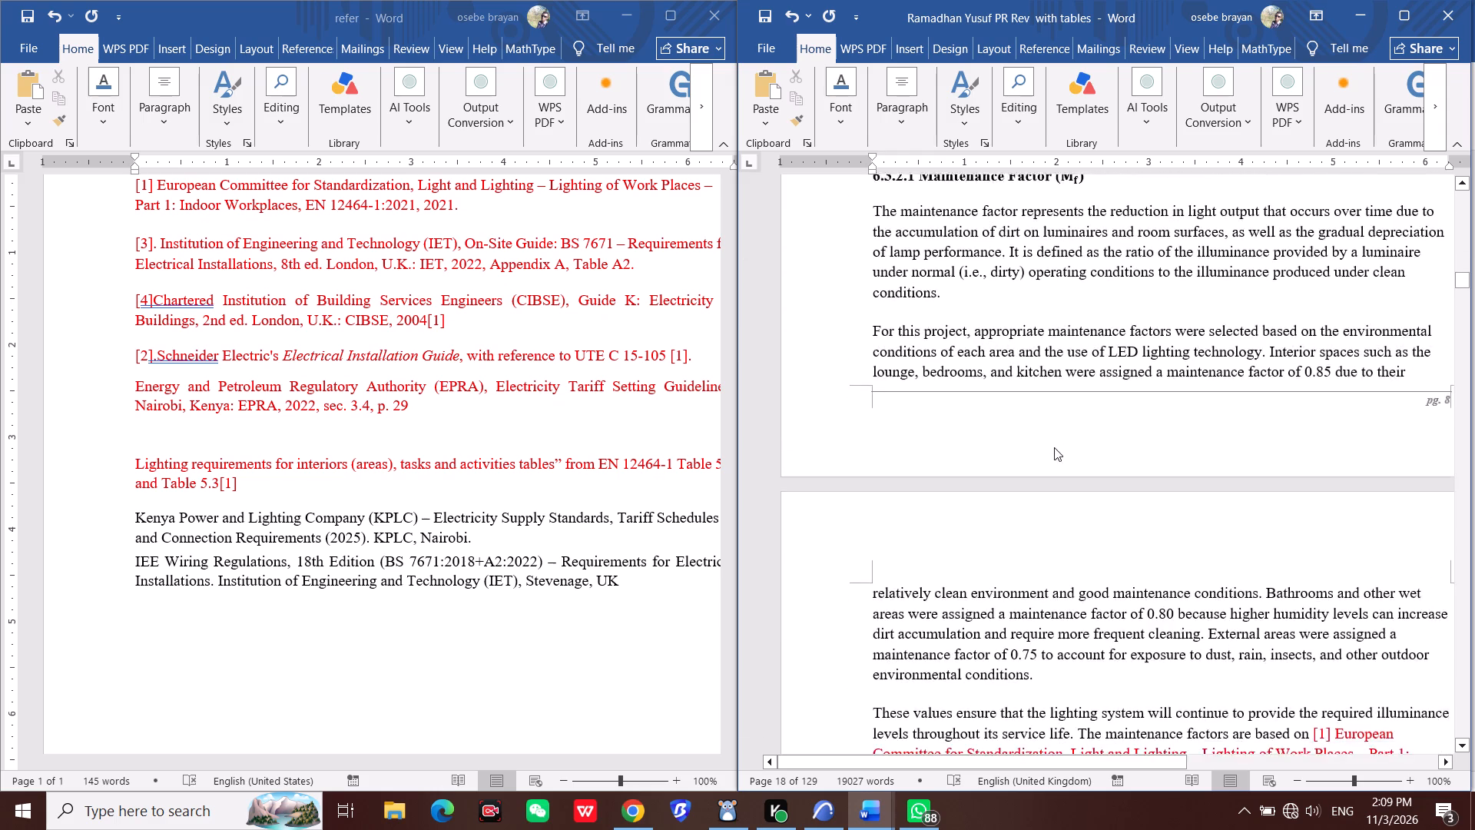
pyautogui.scroll(-4, 1054, 447)
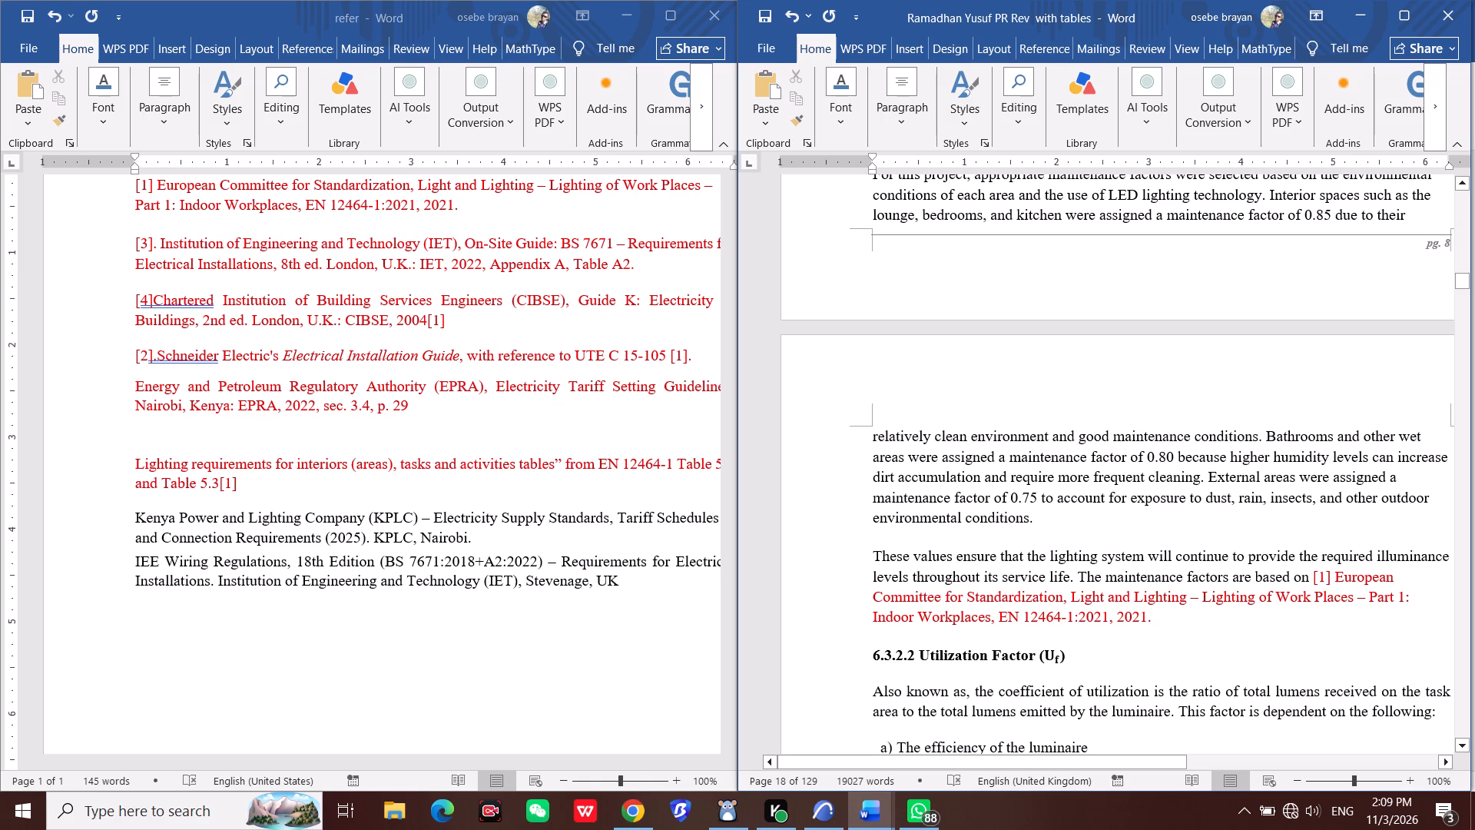
# Move the [1] in section 6.3.2.1's maintenance factors sentence from before "European Committee for Standardization" to after the closing "2021".
pyautogui.scroll(-6, 1237, 546)
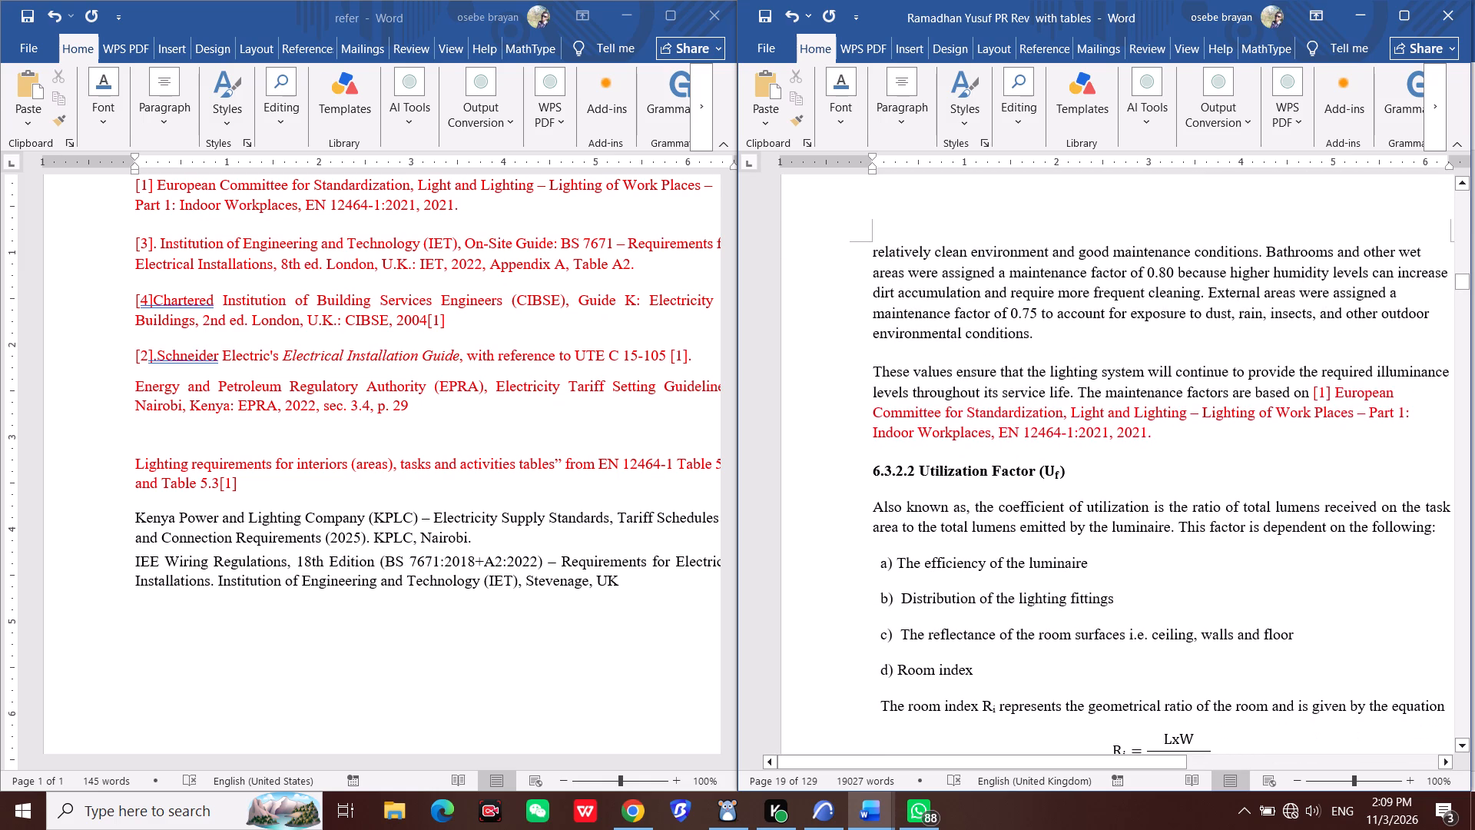
pyautogui.scroll(-3, 1238, 543)
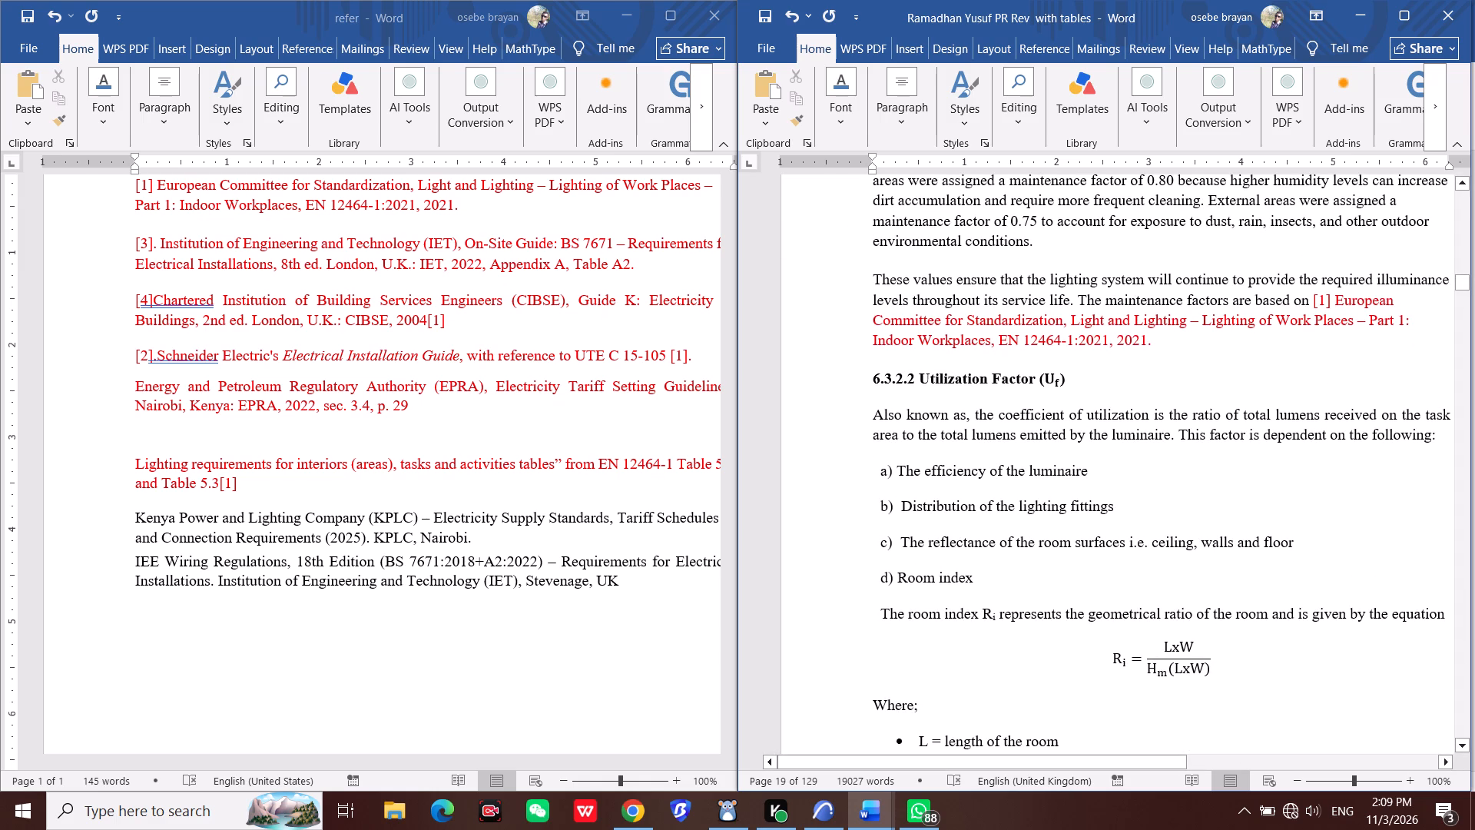
pyautogui.click(1331, 300)
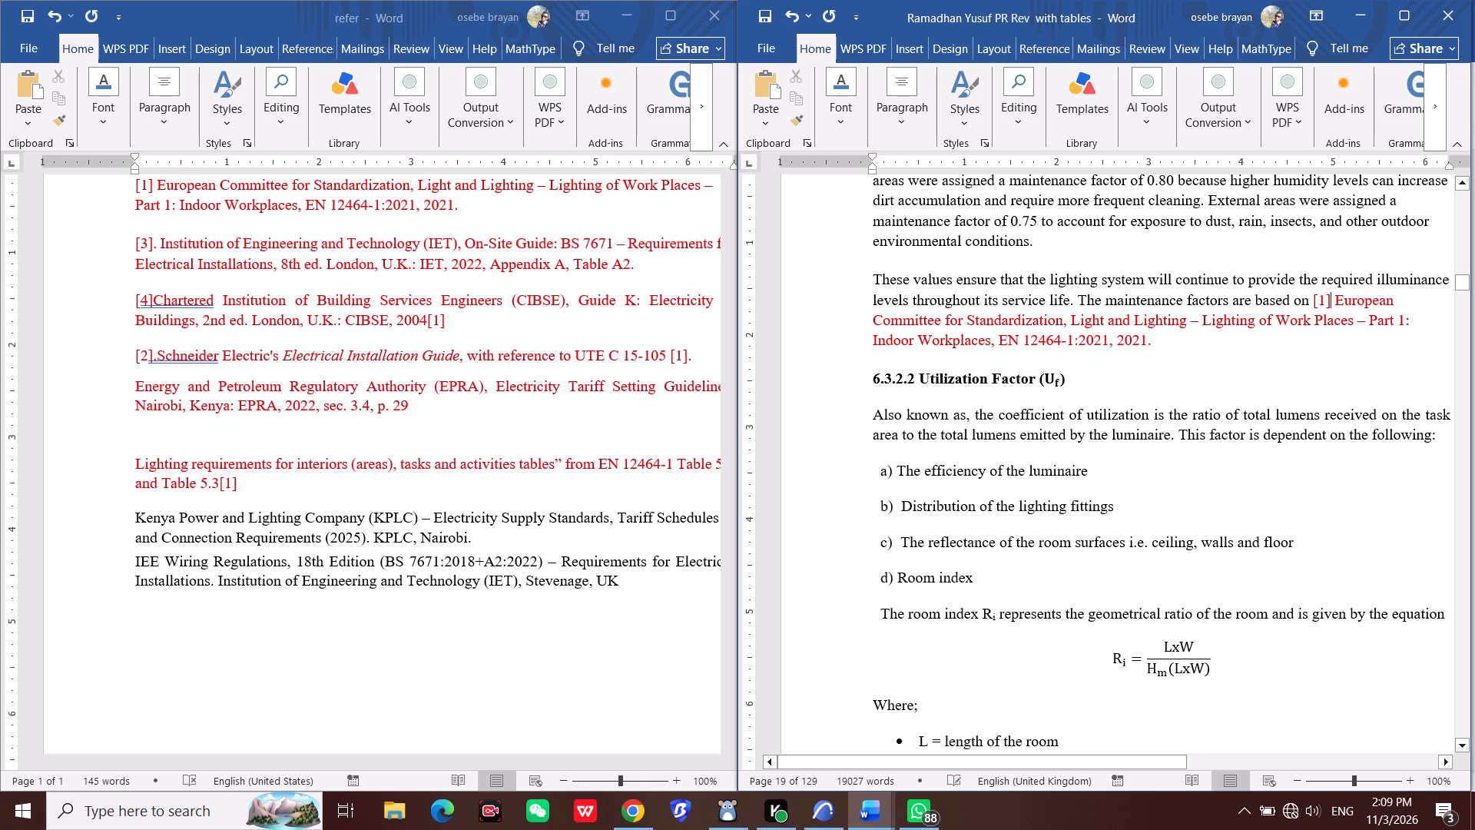
pyautogui.press('Right')
pyautogui.press('BackSpace')
pyautogui.press('BackSpace')
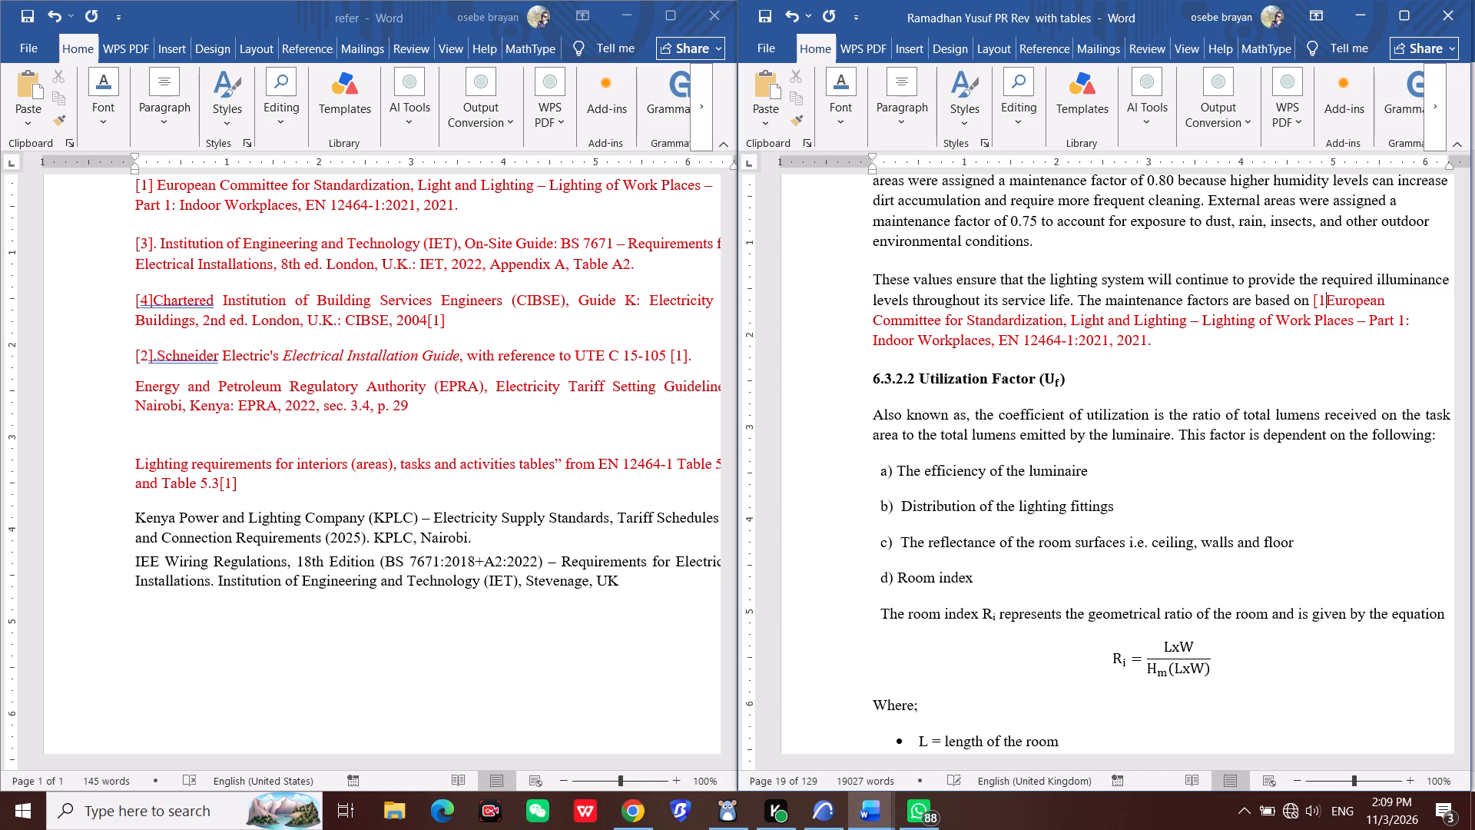
pyautogui.press('BackSpace')
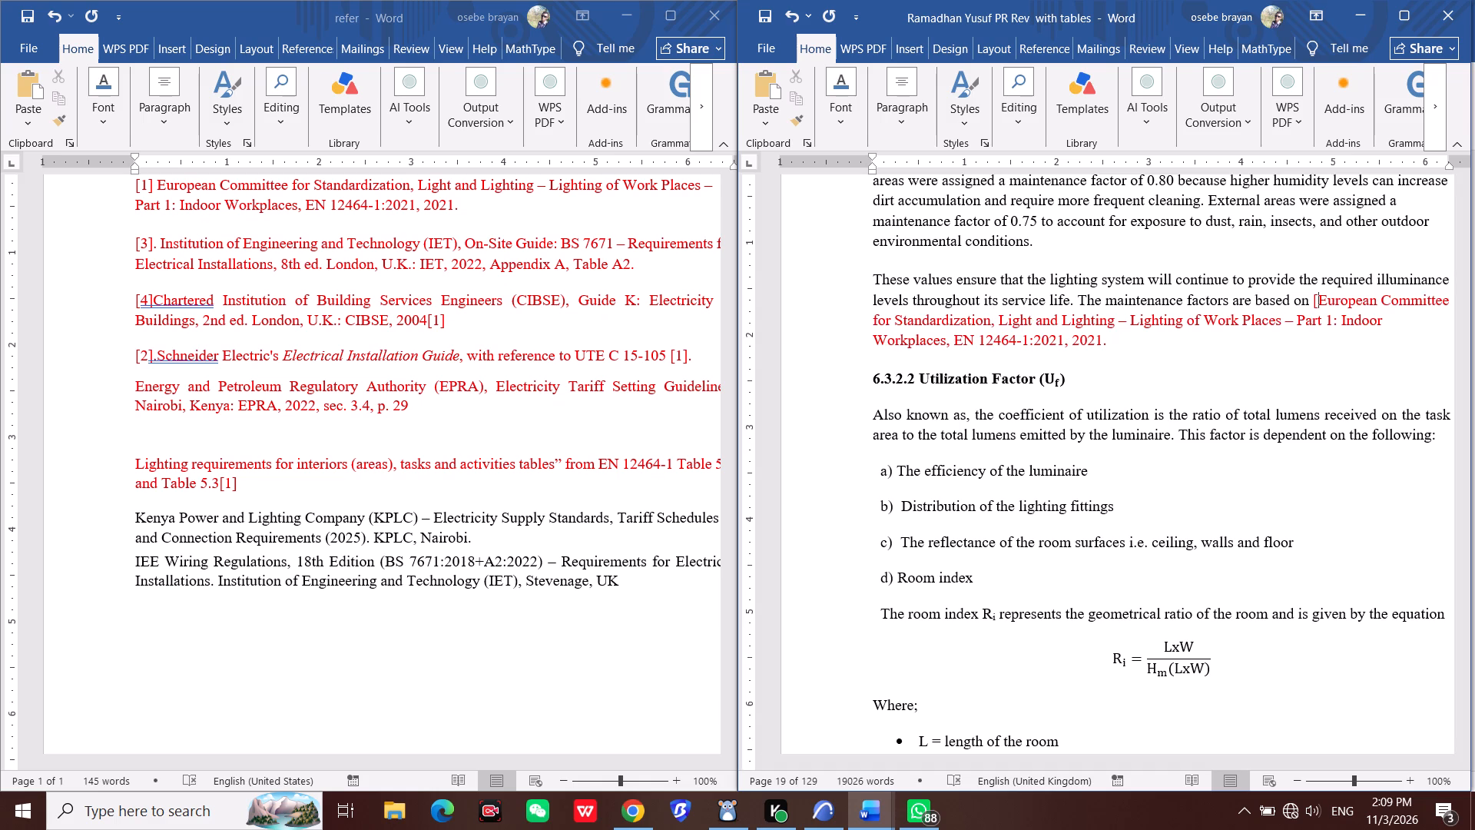
pyautogui.scroll(3, 1055, 365)
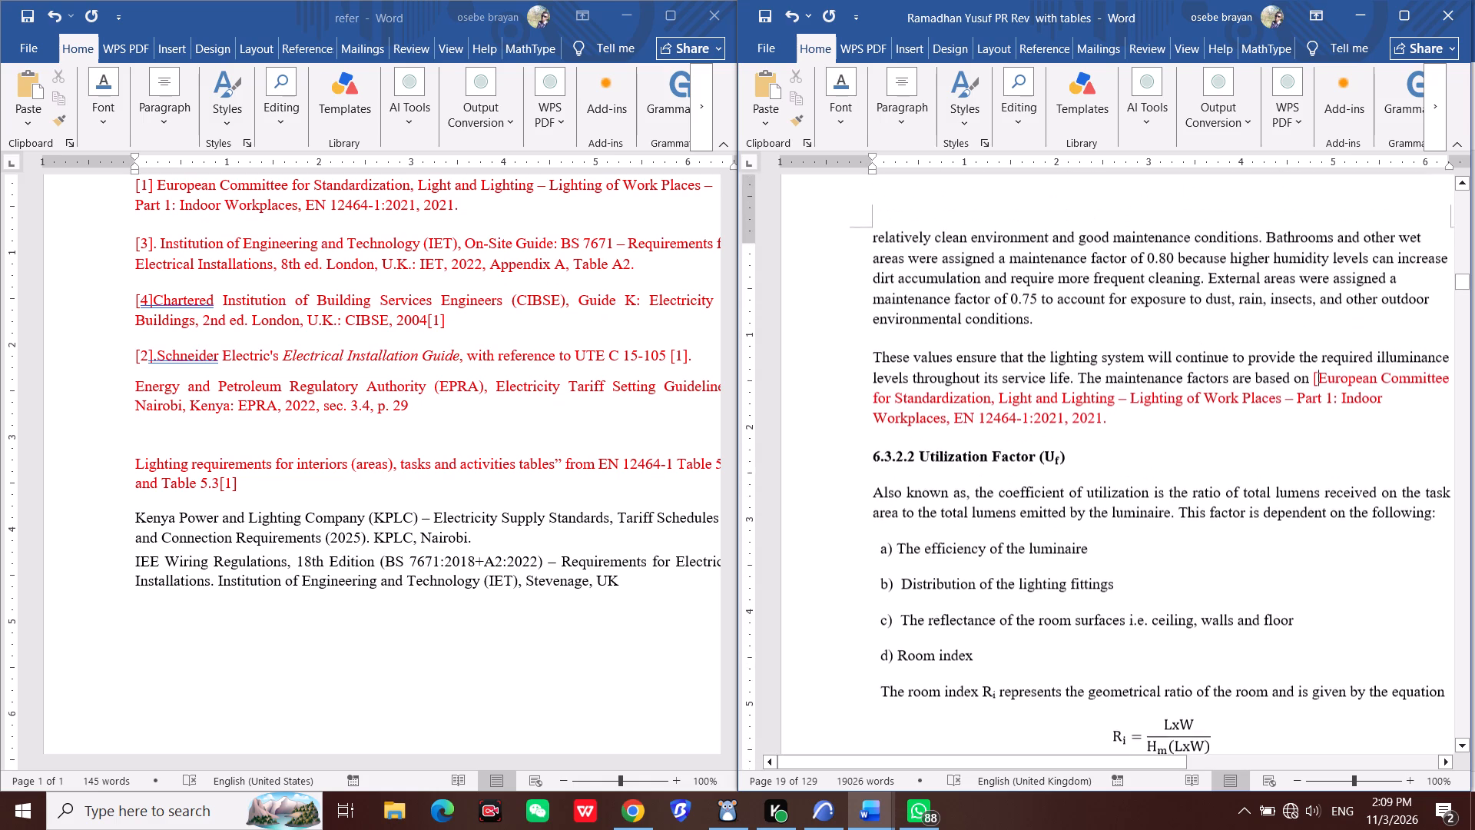
pyautogui.scroll(1, 1055, 365)
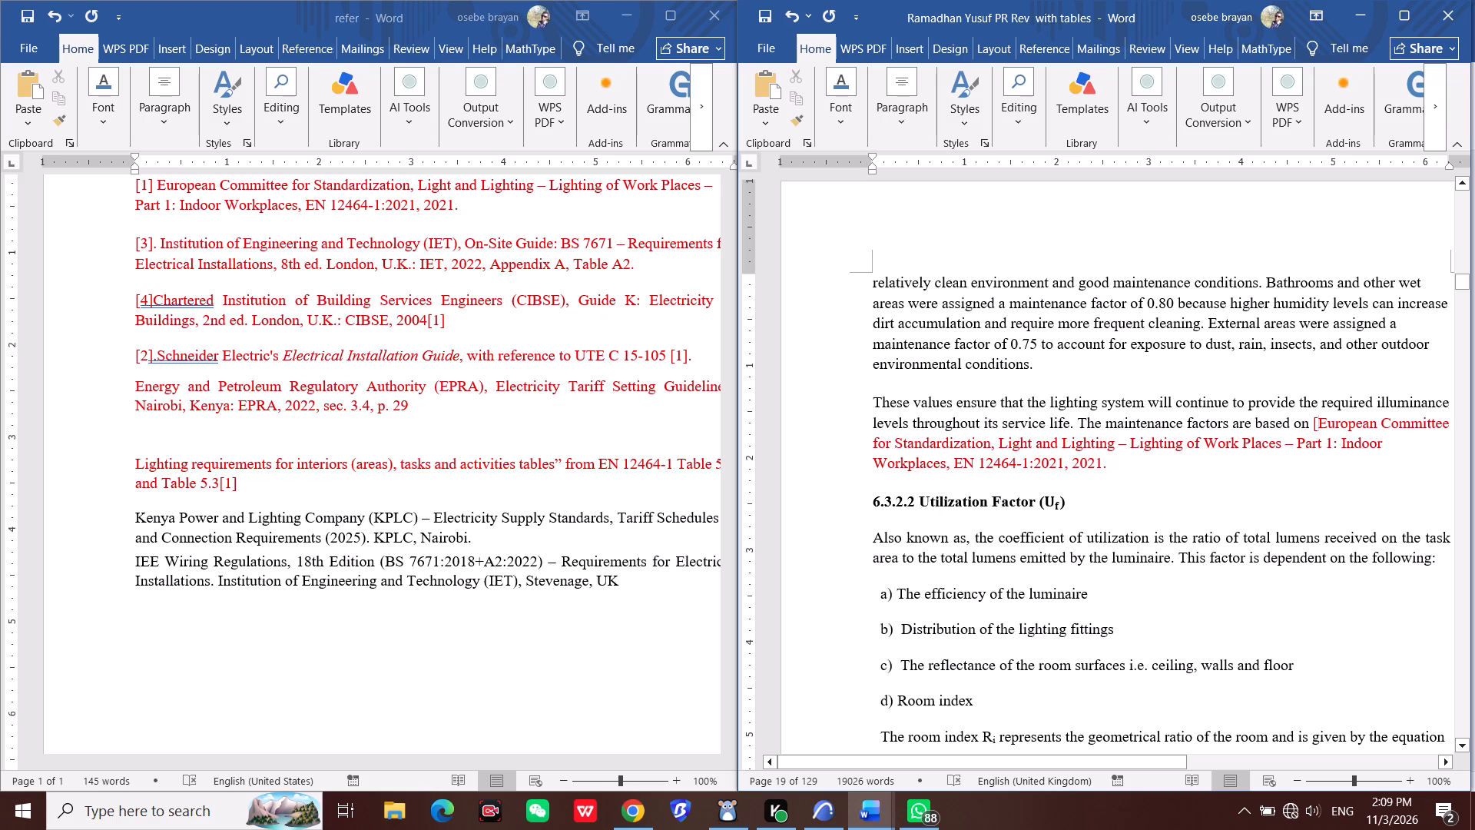
pyautogui.press('BackSpace')
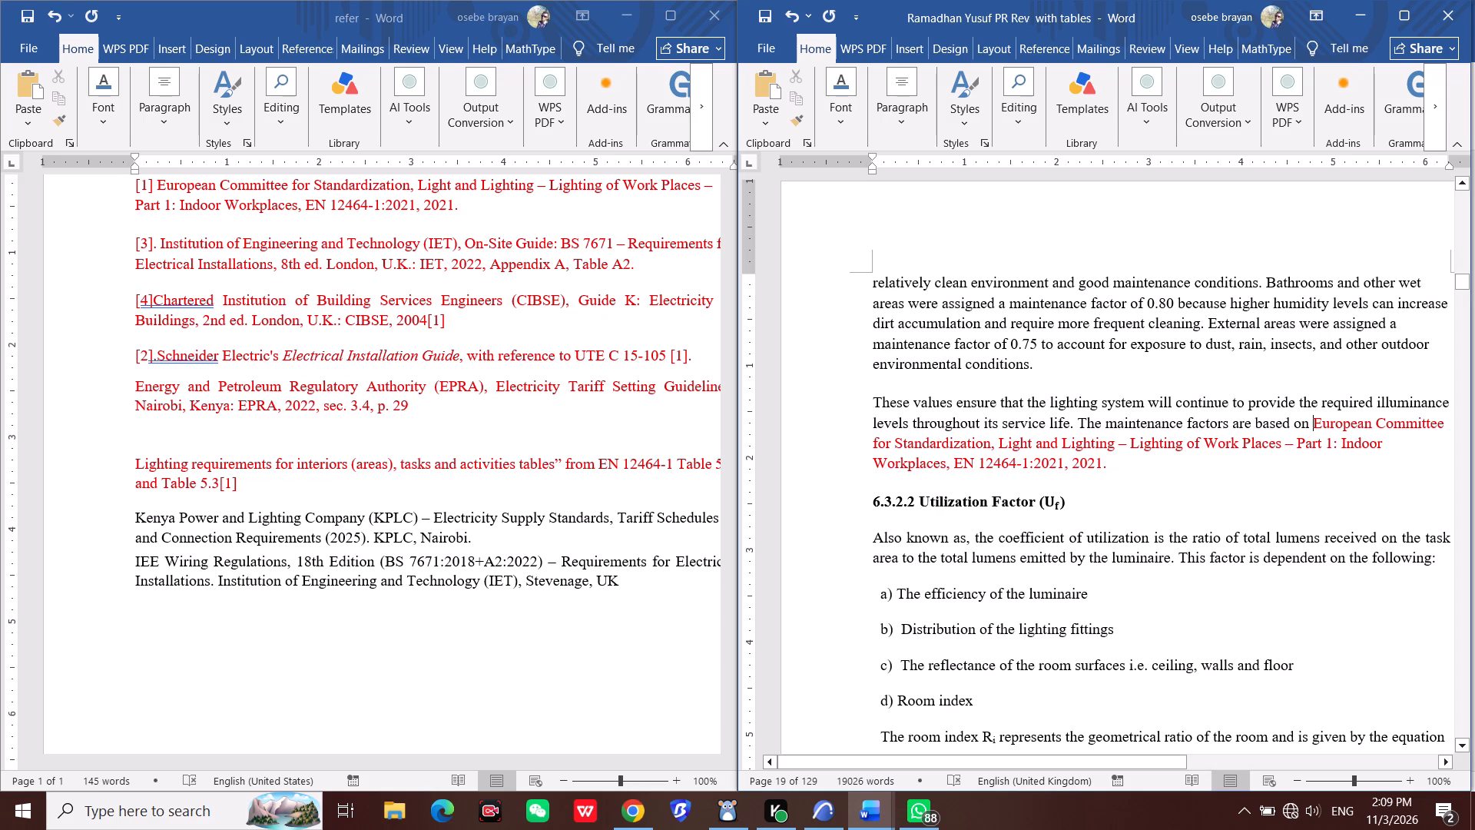
pyautogui.click(1101, 462)
pyautogui.write('[1]')
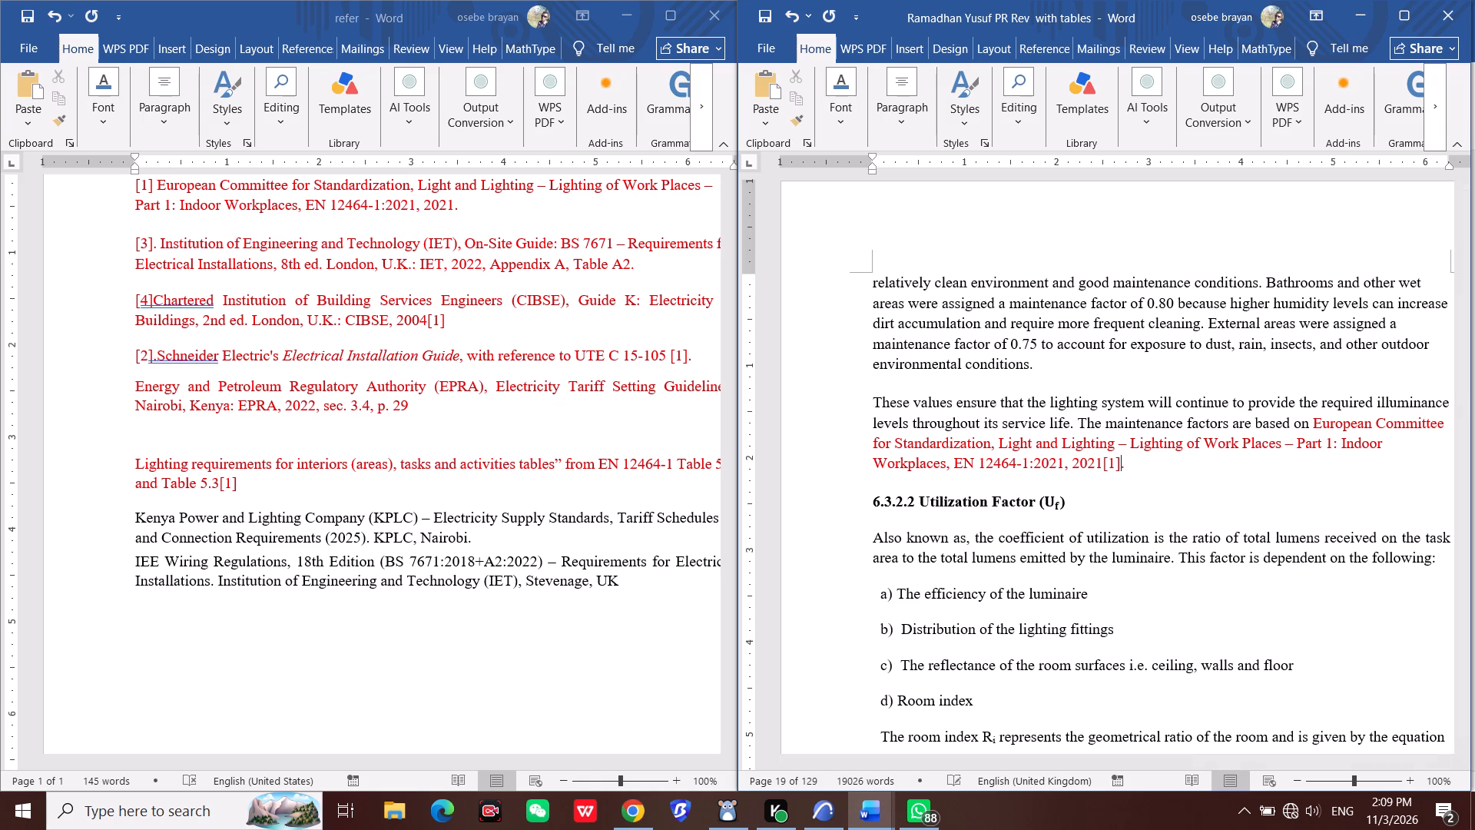
# Move the [1] in section 6.3.2.2's ceiling, wall and floor reflectance citation to after its closing "2021", and save the report.
pyautogui.scroll(-11, 1028, 499)
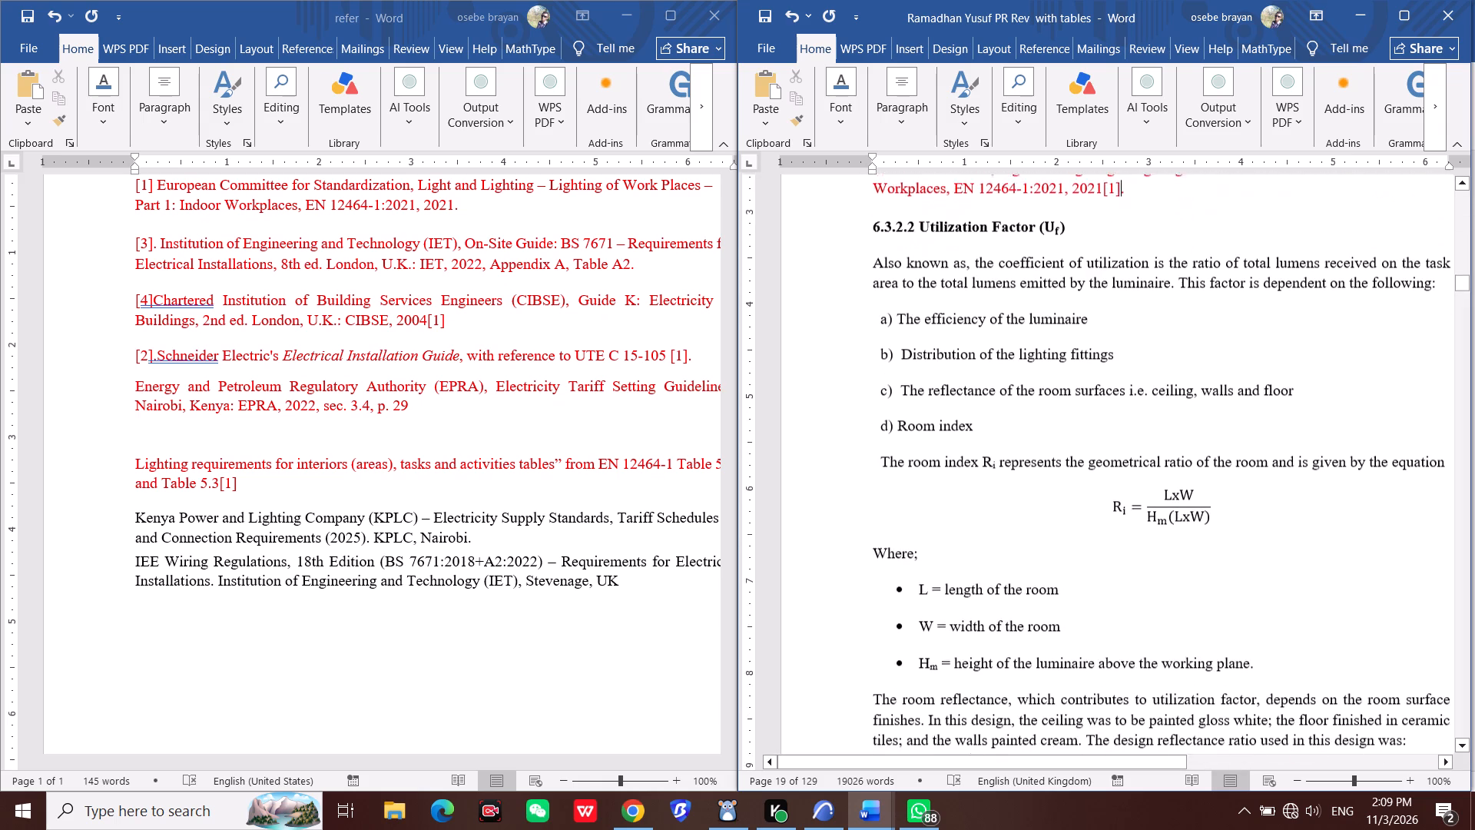
pyautogui.scroll(-6, 1021, 516)
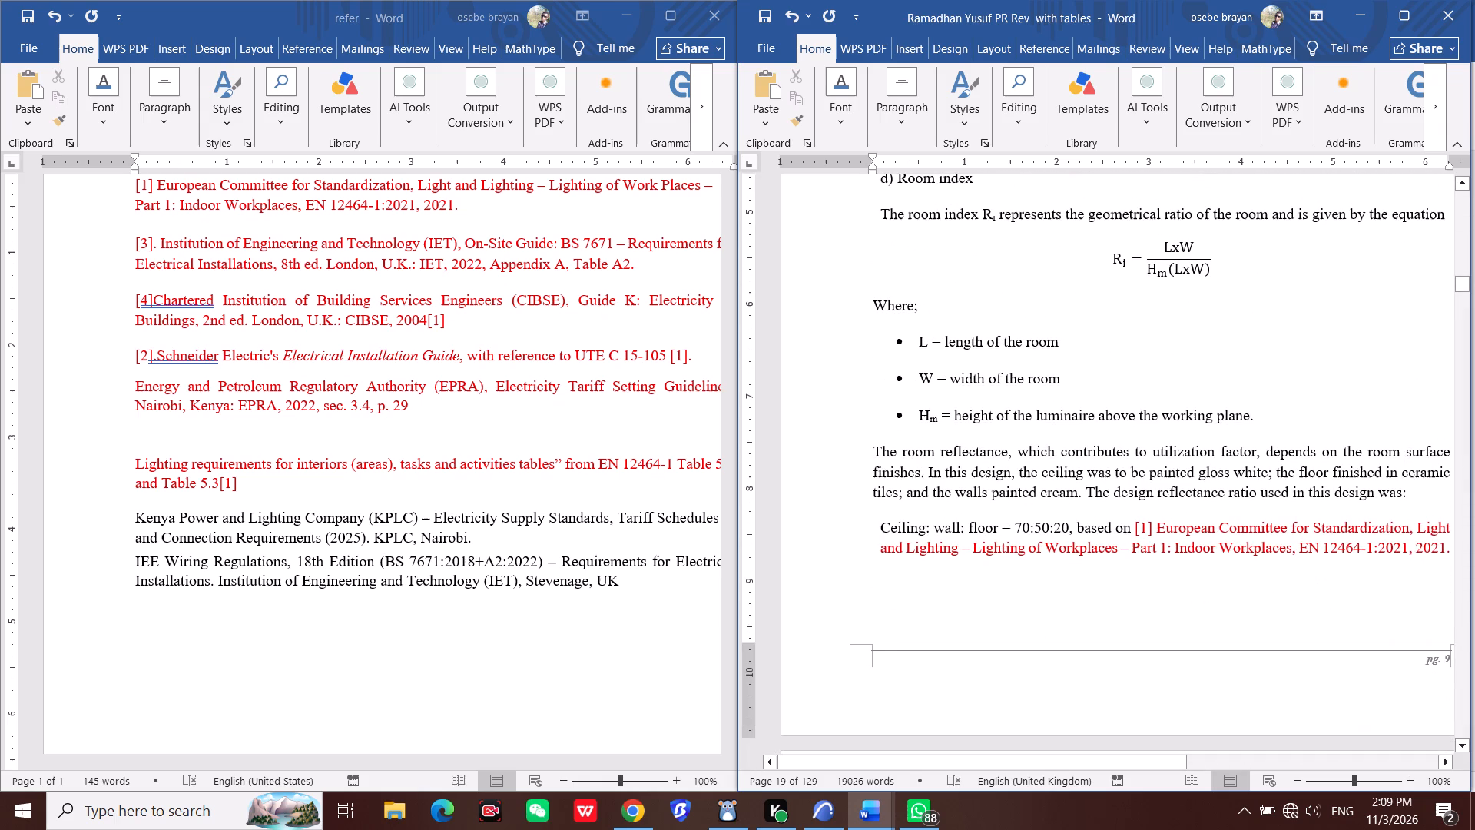
pyautogui.scroll(-2, 1092, 542)
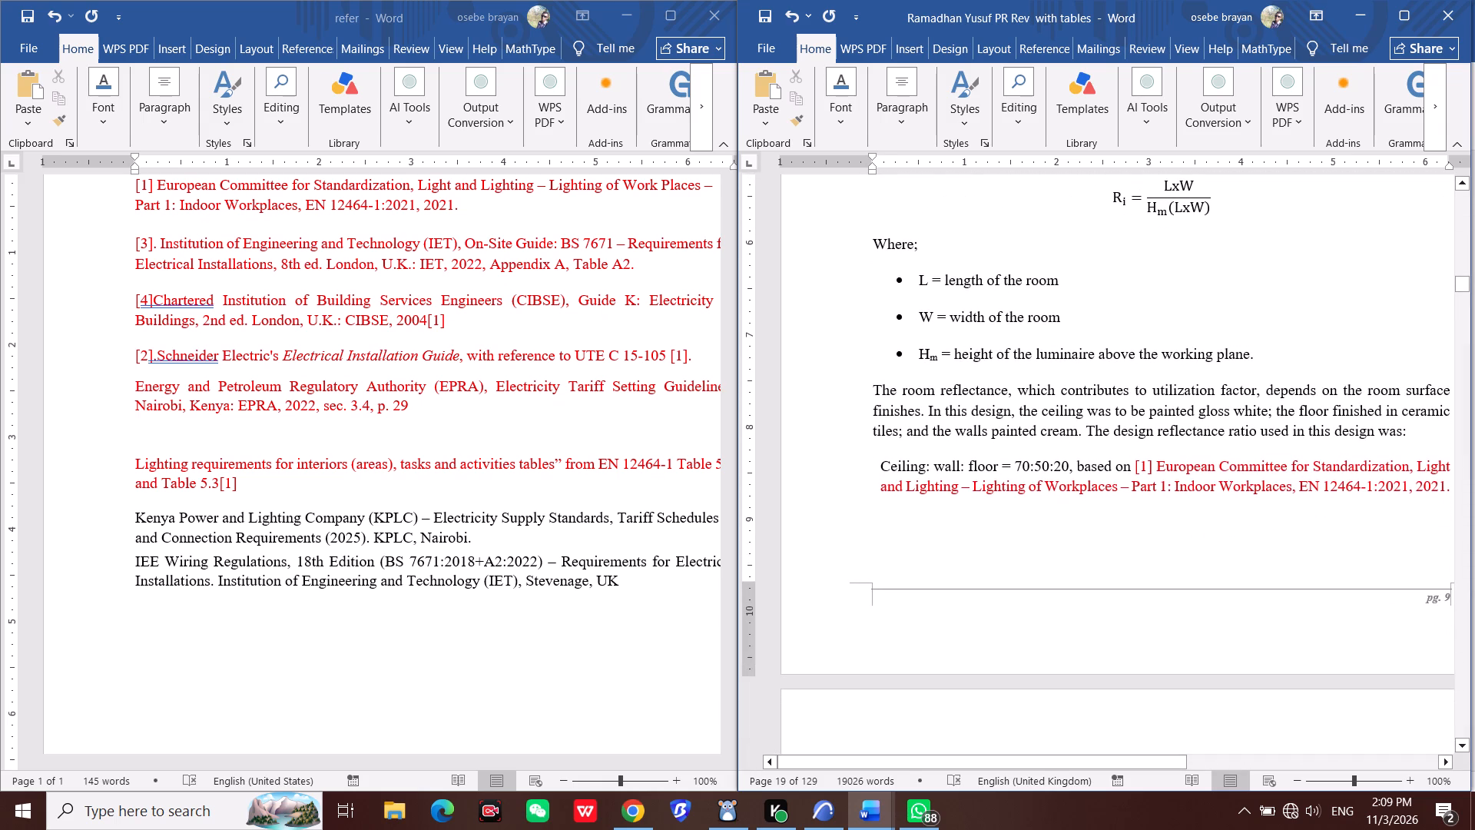
pyautogui.click(1155, 471)
pyautogui.press('BackSpace')
pyautogui.press('BackSpace')
pyautogui.press('BackSpace')
pyautogui.press('BackSpace')
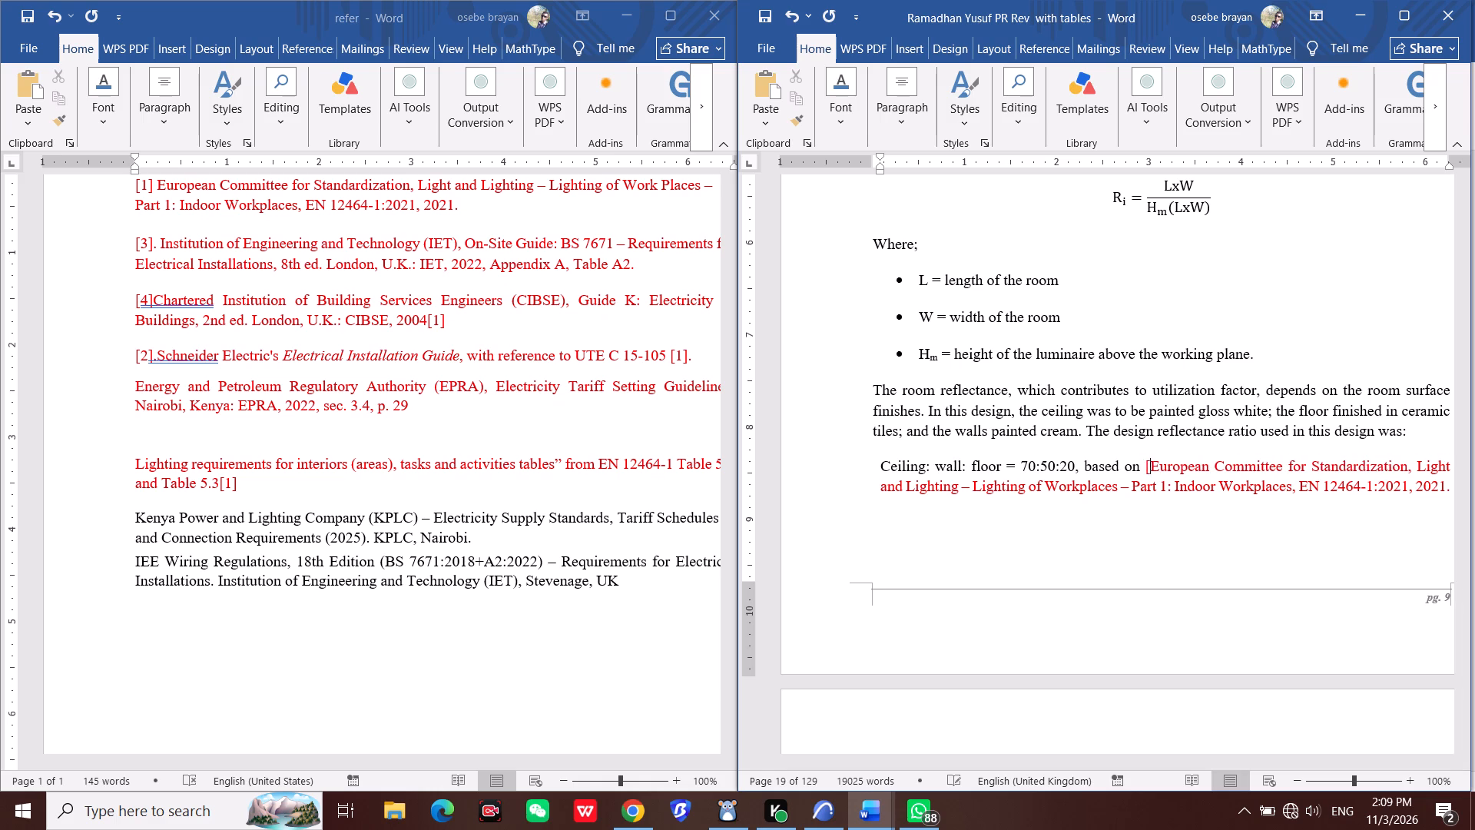
pyautogui.scroll(-2, 1135, 510)
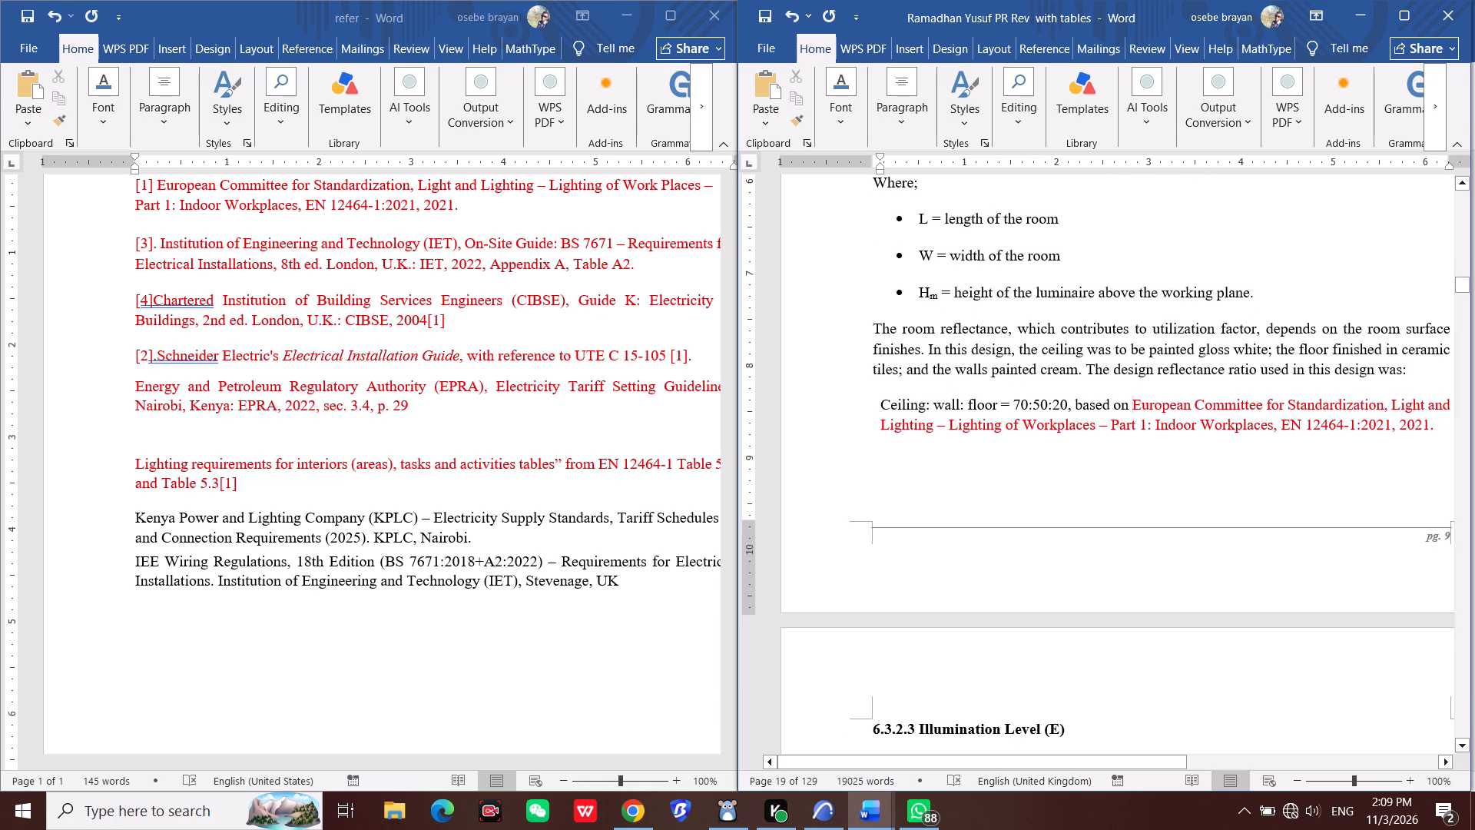
pyautogui.click(1430, 428)
pyautogui.write('[1]')
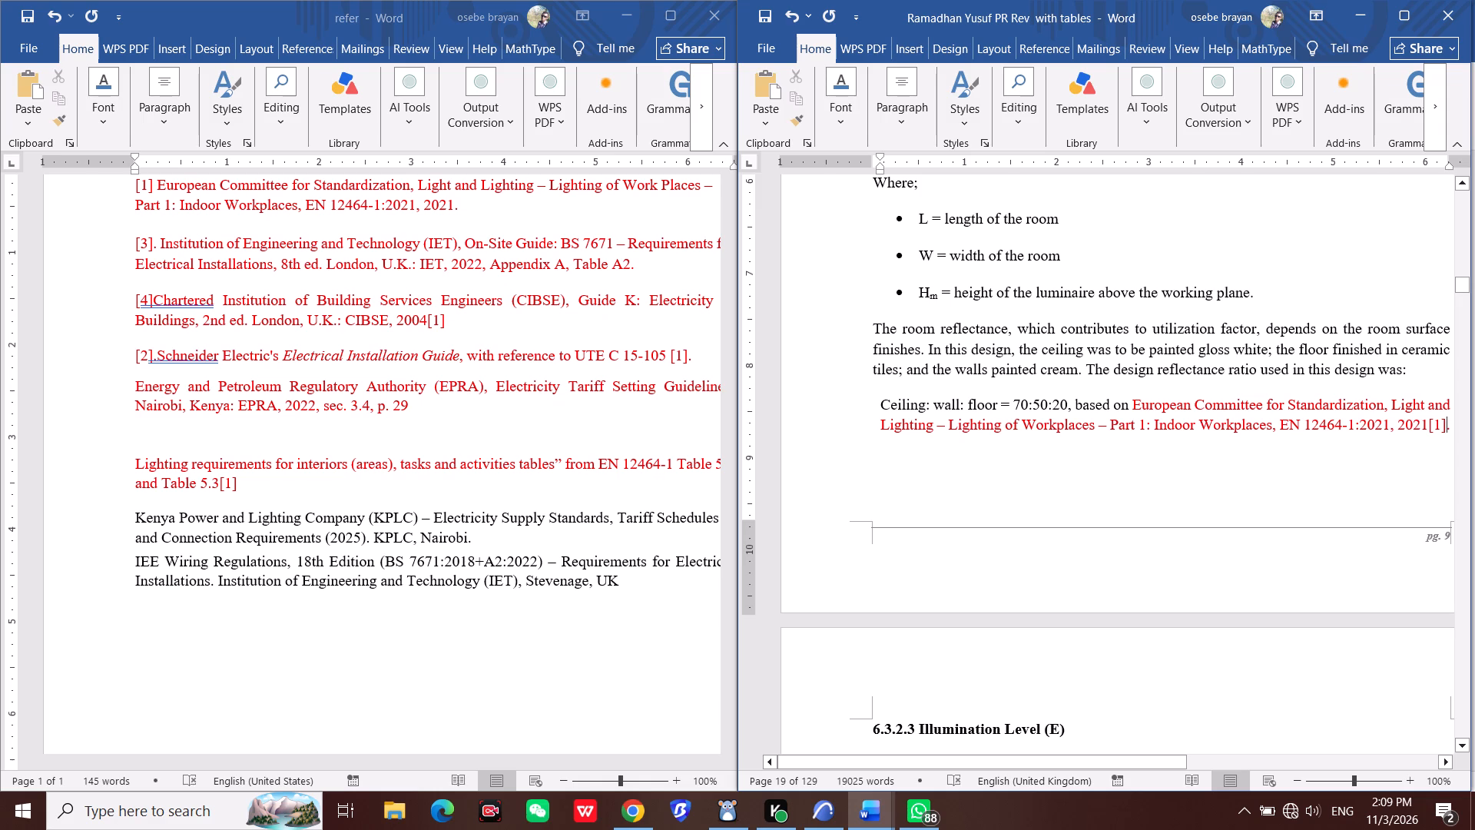
pyautogui.hotkey('ctrl', 's')
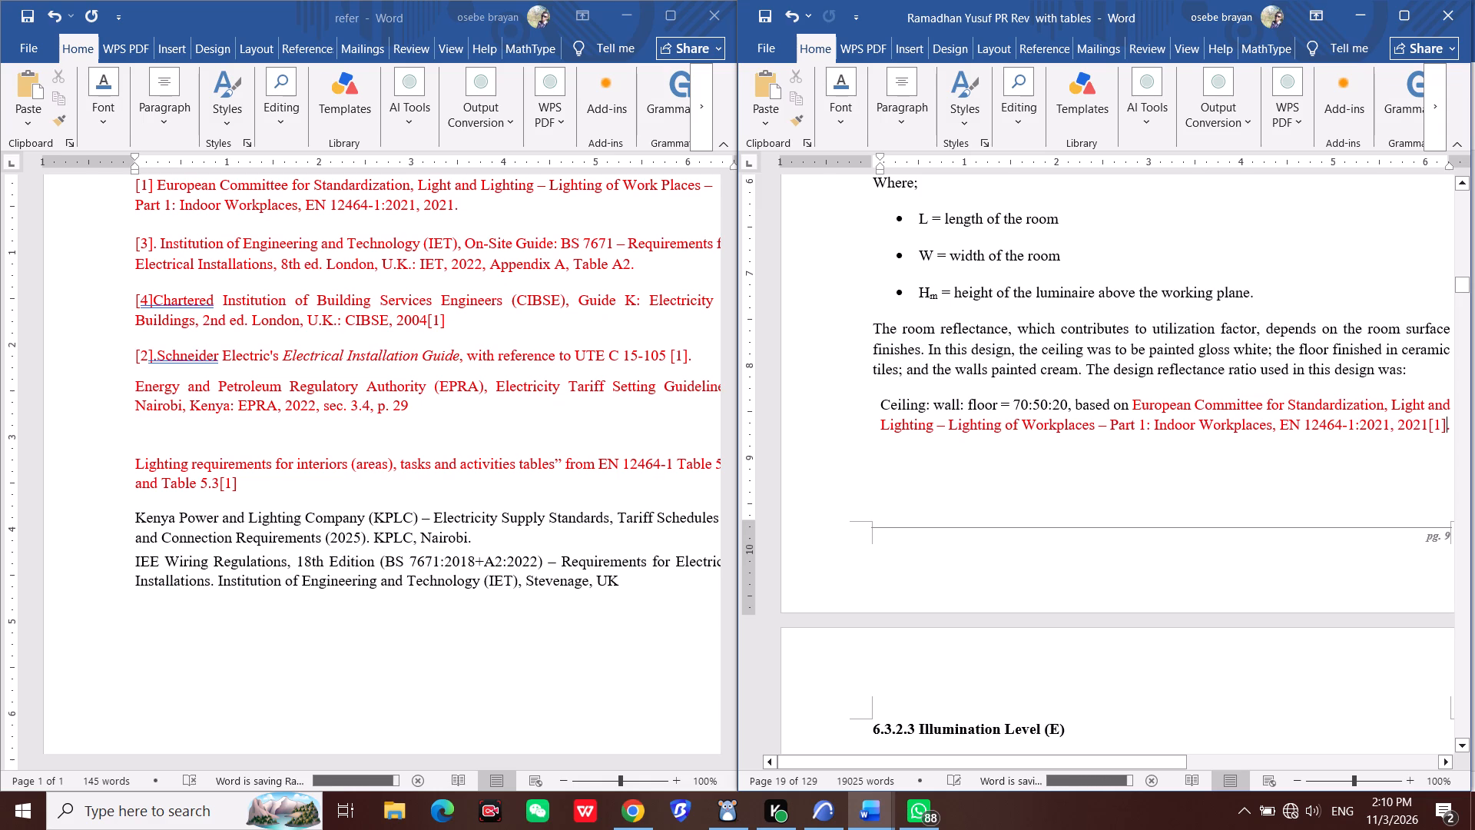
# Change the citation number after "Table 5.3" in the report's section 6.3.2.3 Illumination Level to [5] and save.
pyautogui.scroll(-9, 1265, 507)
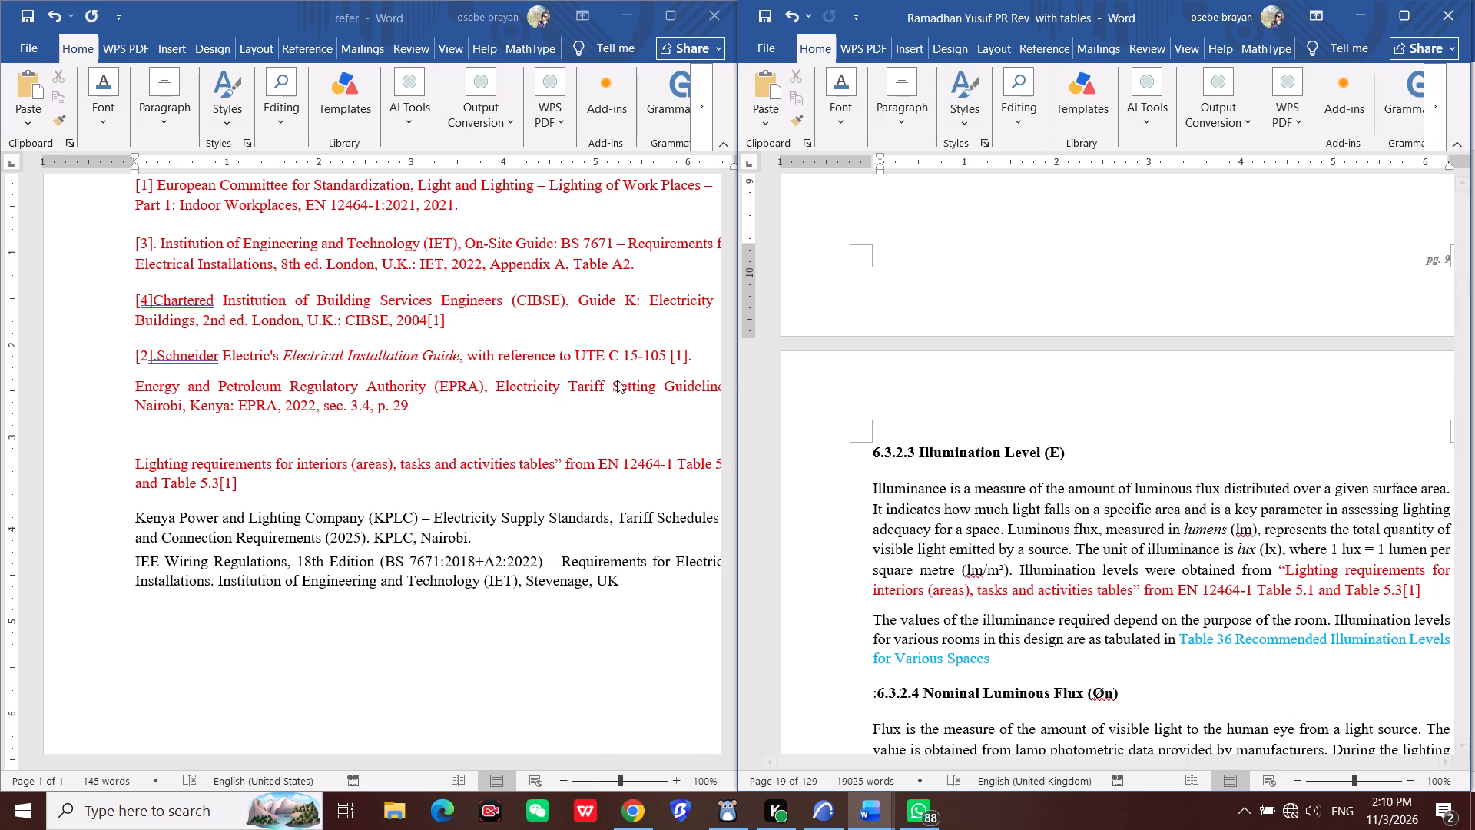
pyautogui.scroll(3, 617, 380)
pyautogui.scroll(-1, 617, 380)
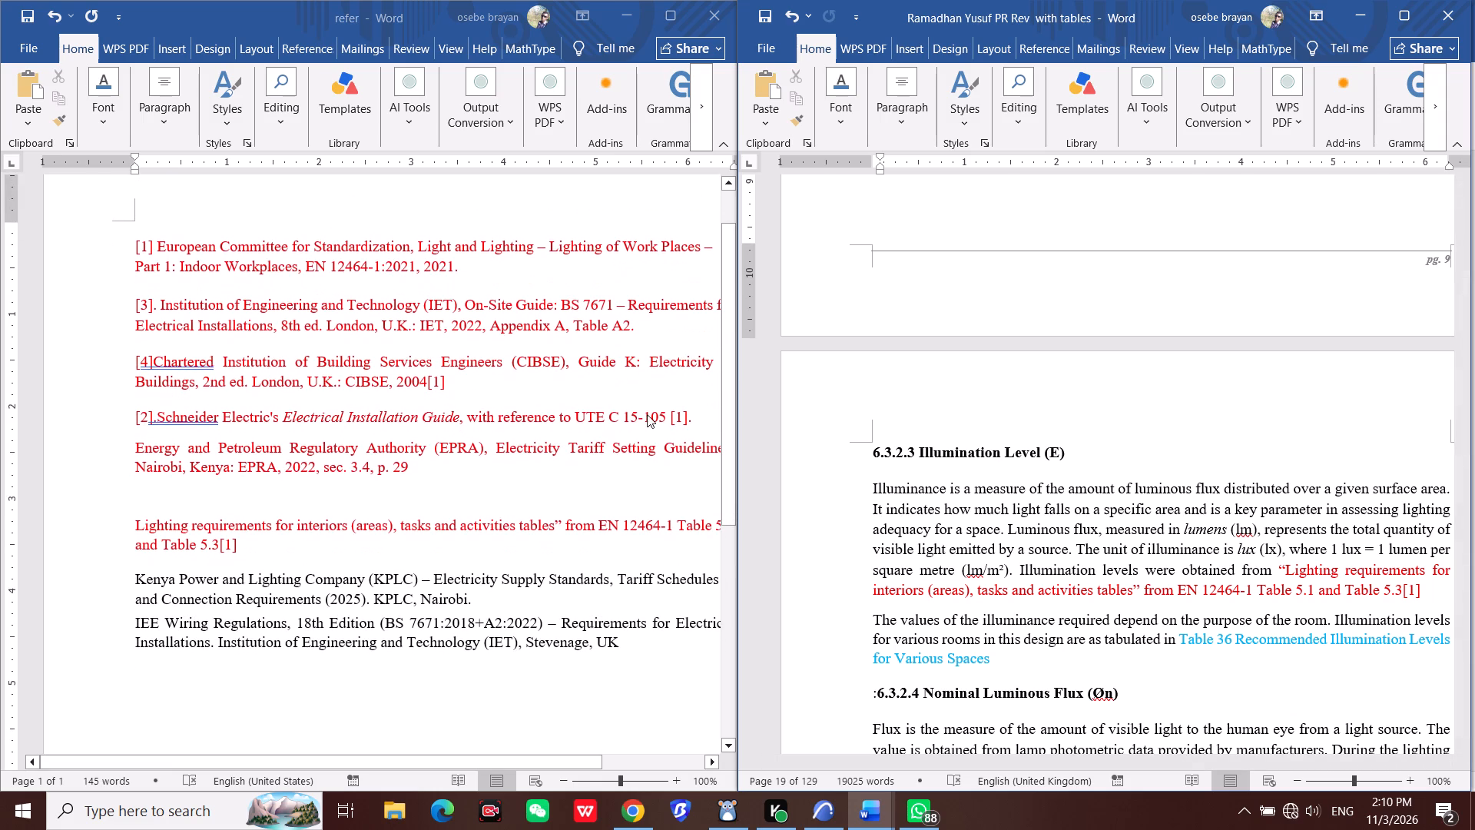
pyautogui.scroll(-2, 677, 427)
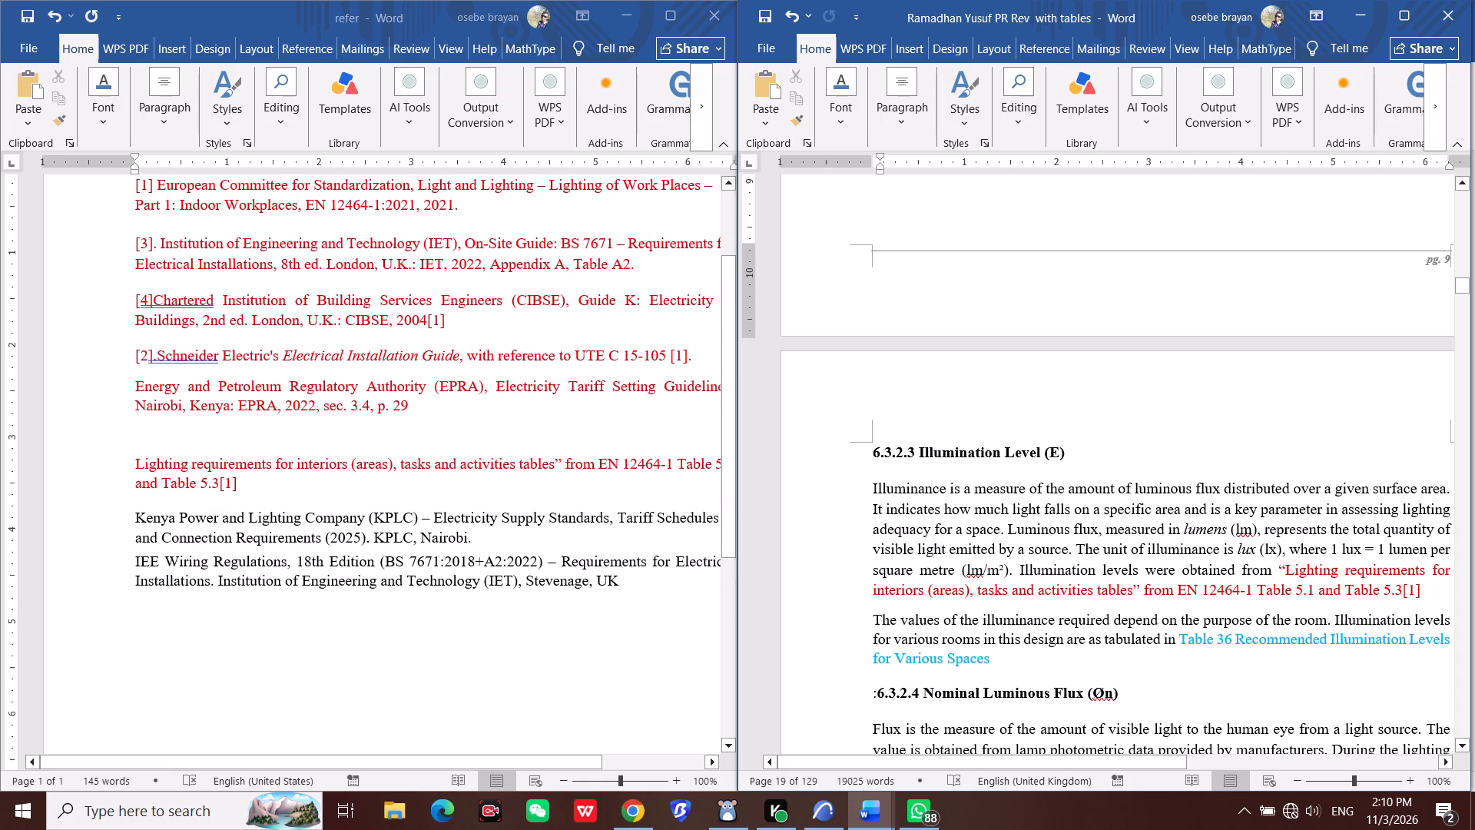
pyautogui.click(1416, 593)
pyautogui.press('BackSpace')
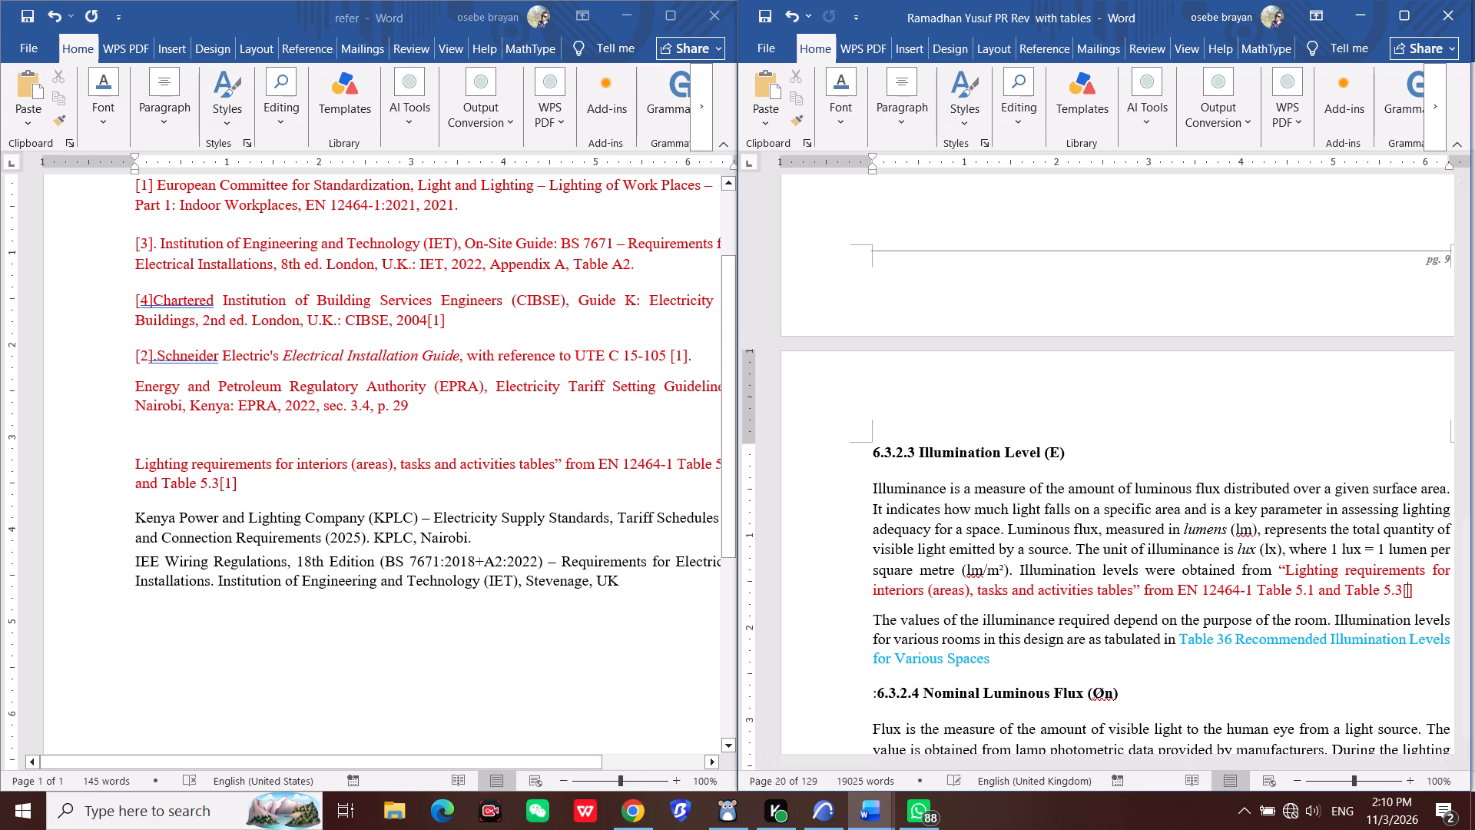
pyautogui.press('5')
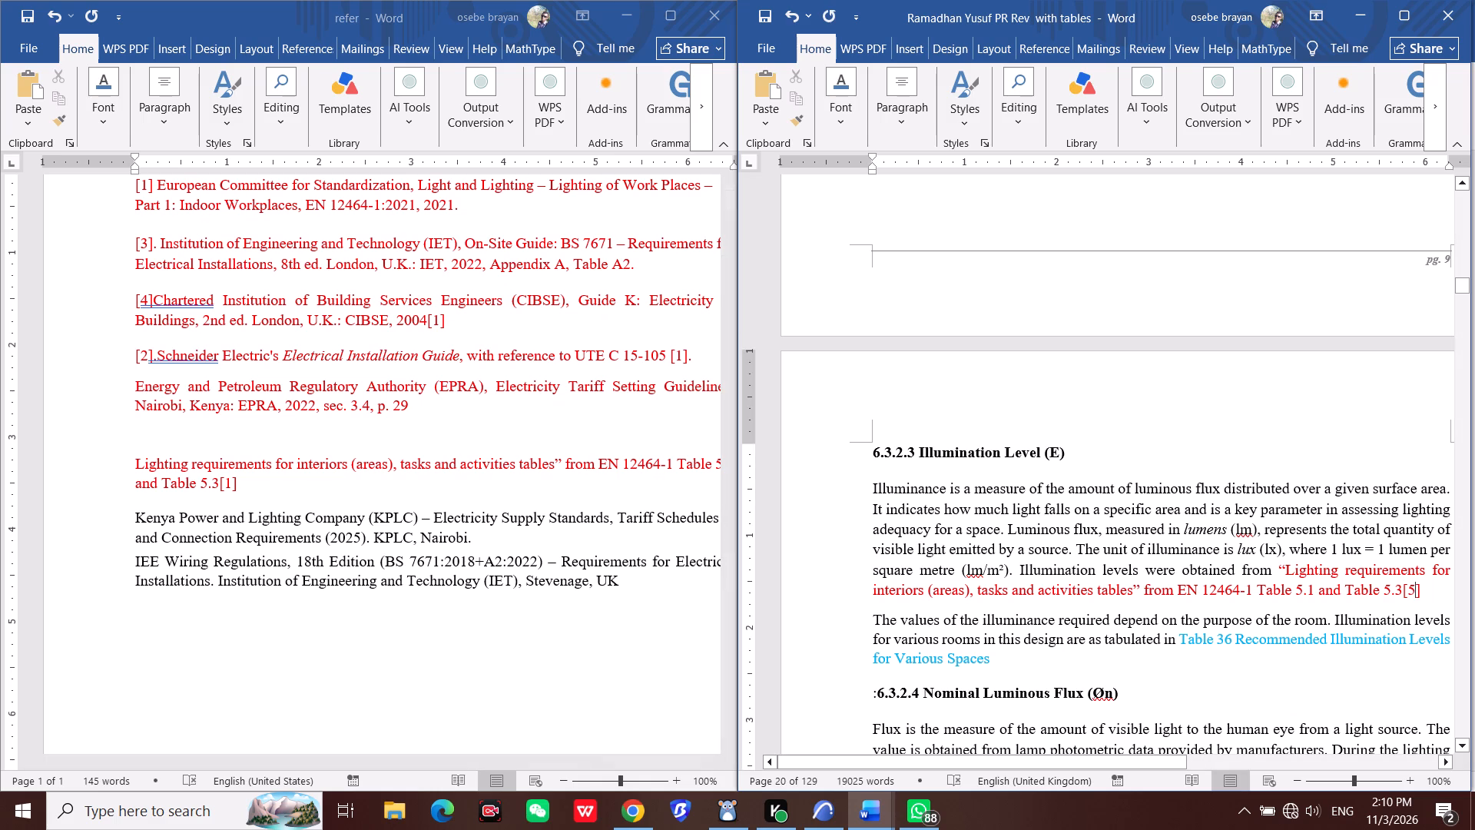
pyautogui.scroll(-3, 1271, 633)
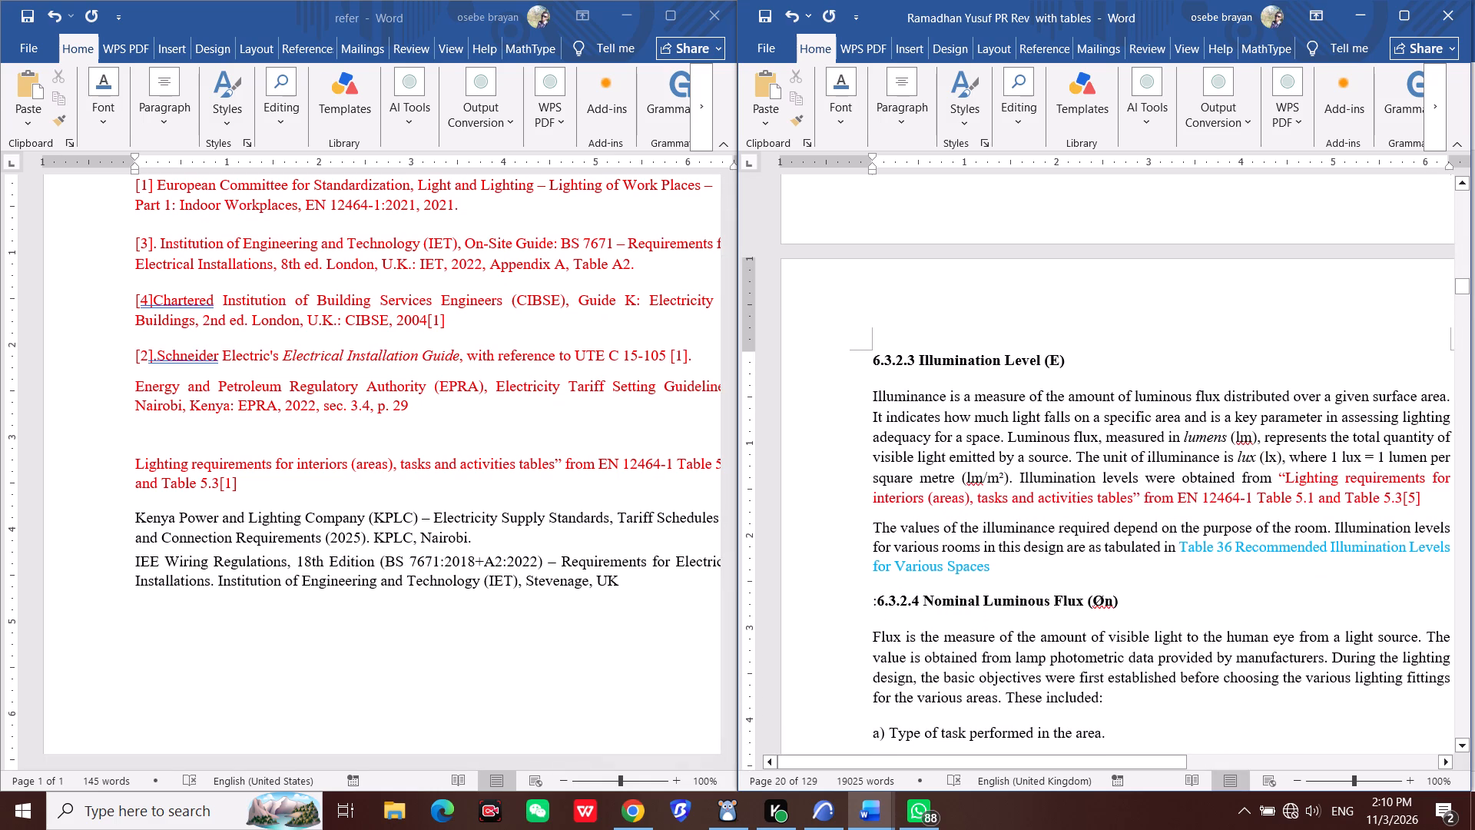
pyautogui.hotkey('ctrl', 's')
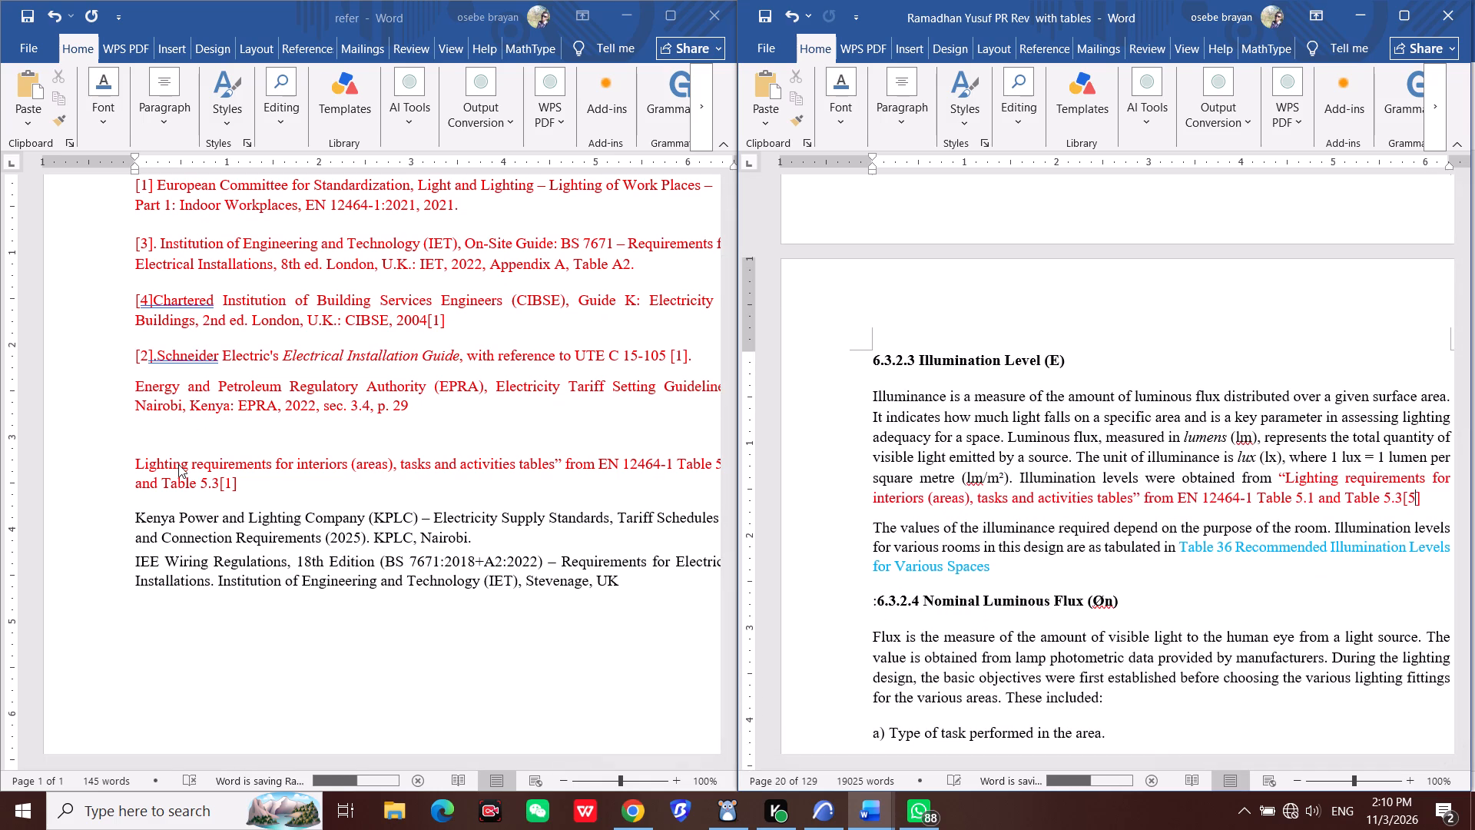
# Insert "[5]." before the "Lighting requirements for interiors (areas)" entry in the refer document's reference list.
pyautogui.click(129, 470)
pyautogui.click(132, 465)
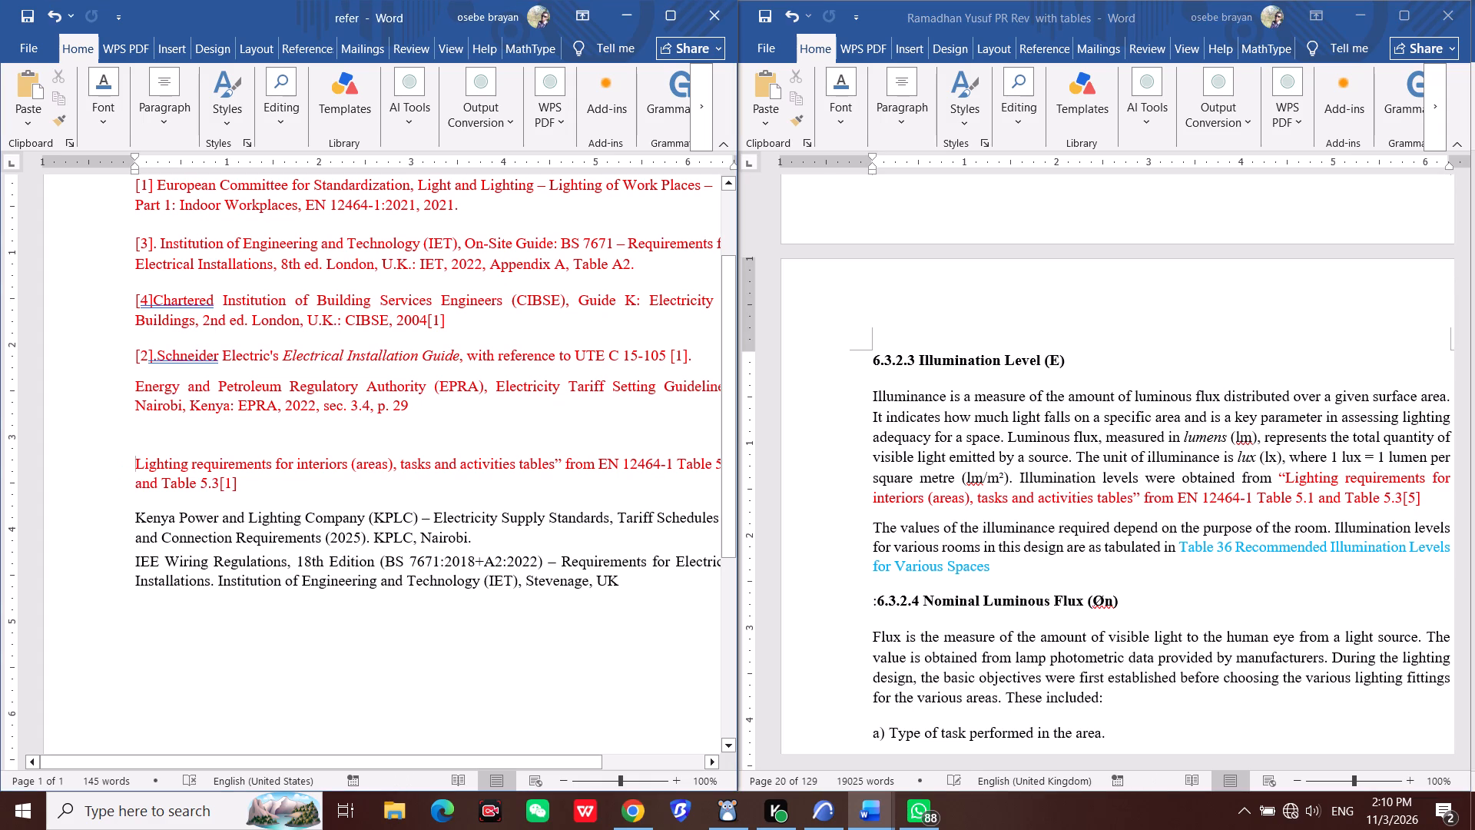
pyautogui.press('[')
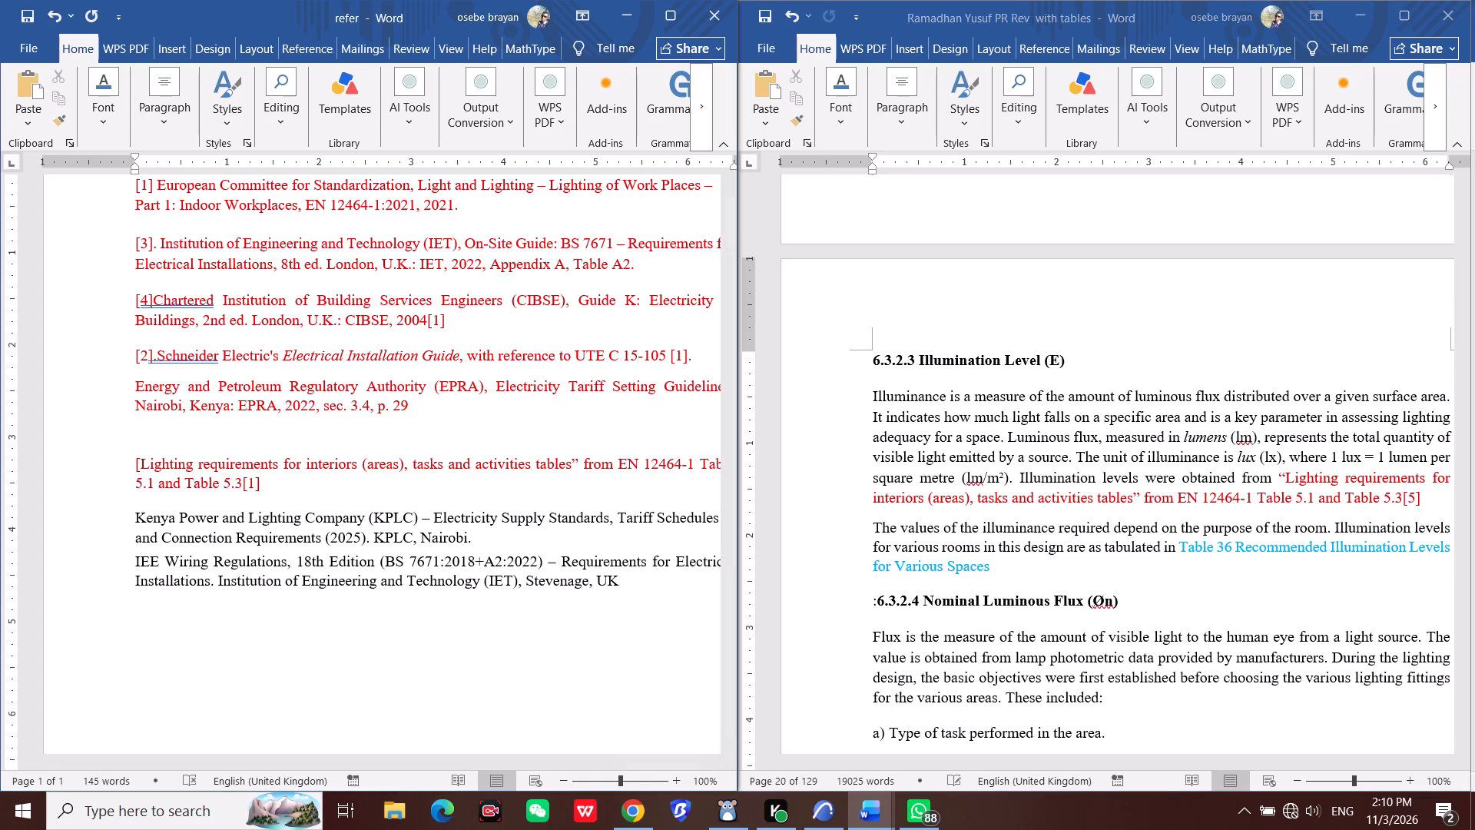
pyautogui.press('5')
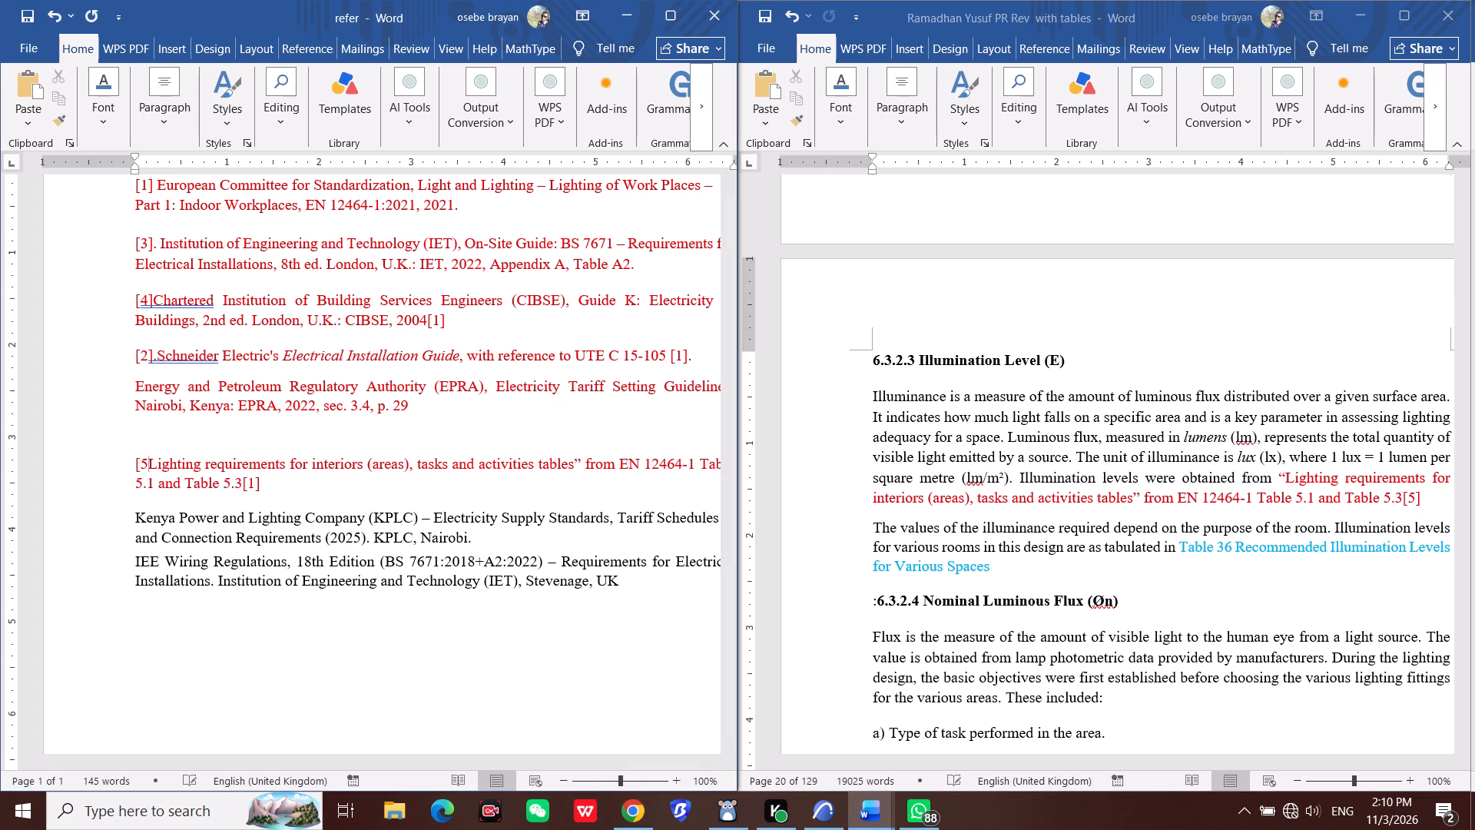
pyautogui.press(']')
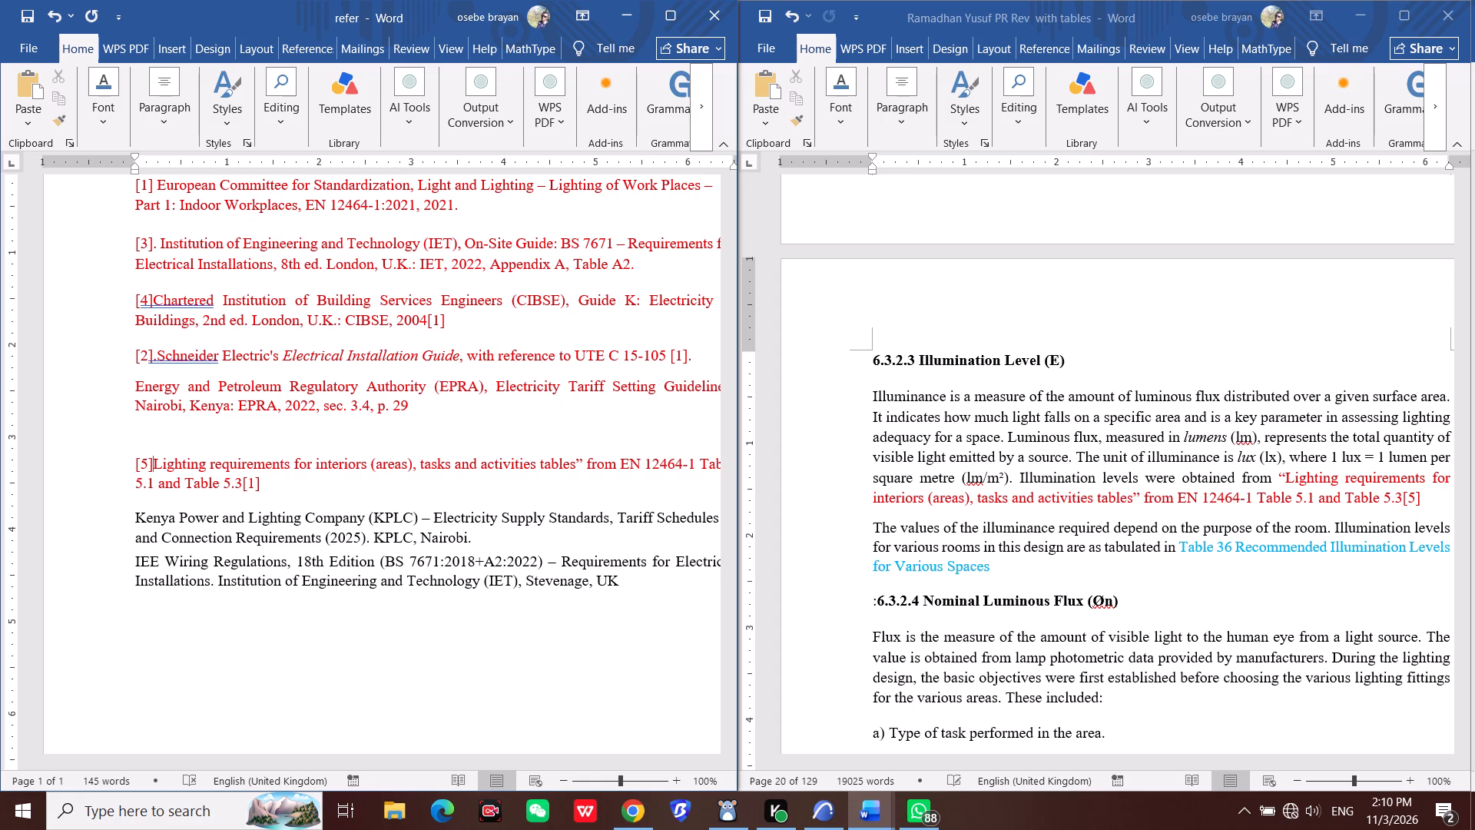
pyautogui.press('.')
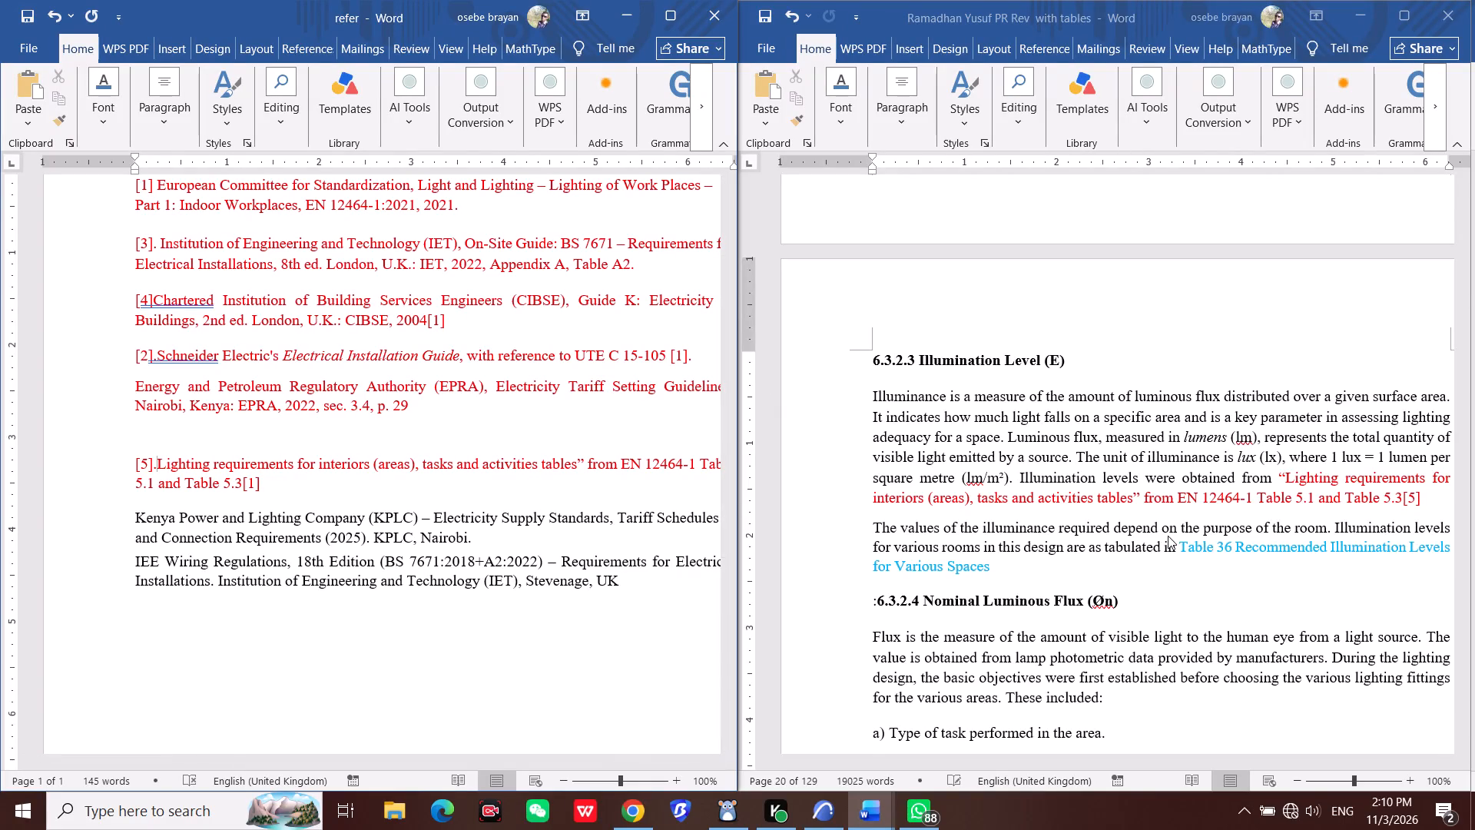
# Check the report for further citations from section 6.3.2.4 Nominal Luminous Flux through the total connected load summary in section 6.4.3.
pyautogui.scroll(-19, 1168, 536)
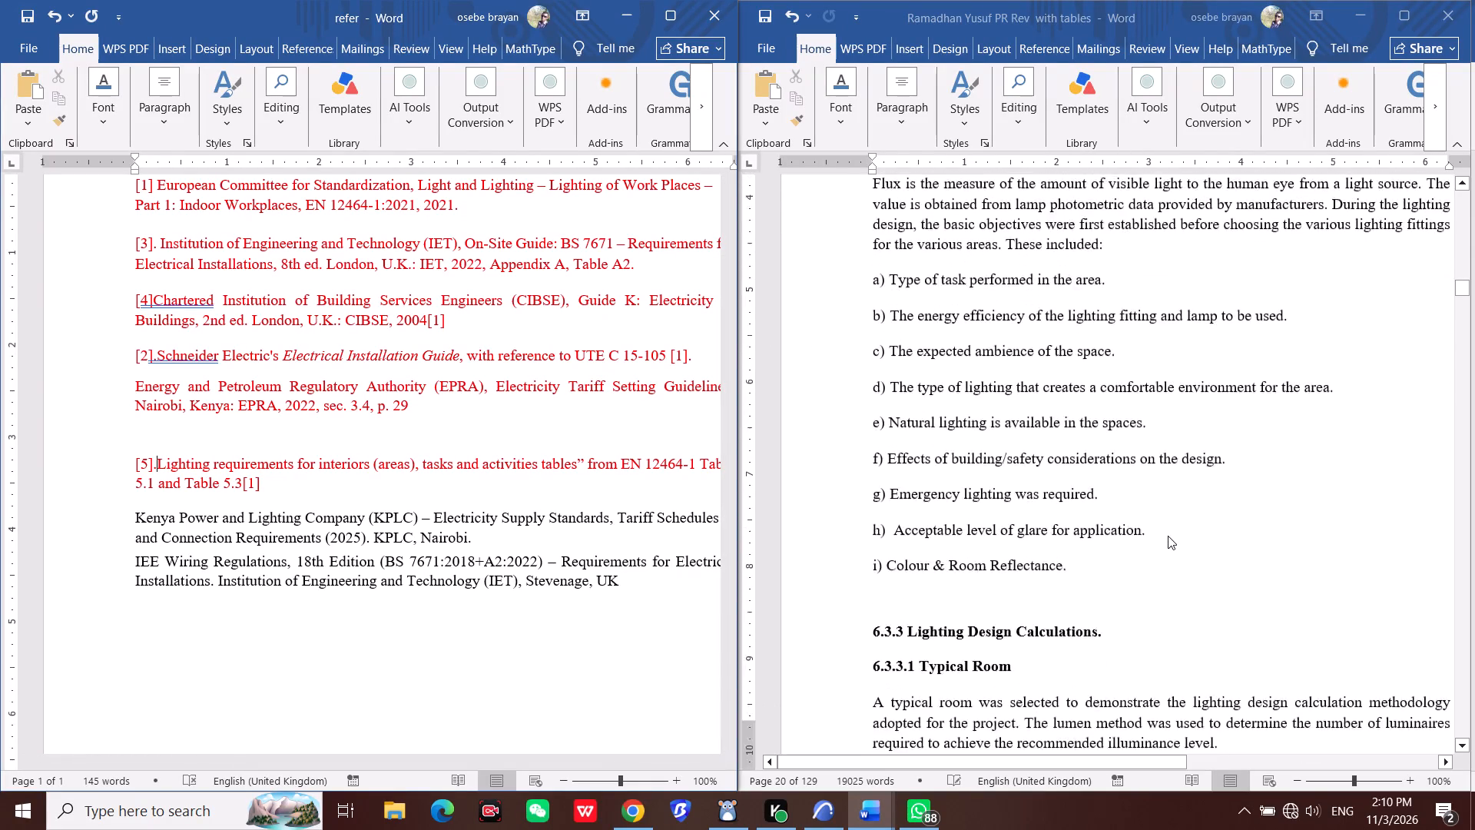
pyautogui.scroll(-19, 1168, 536)
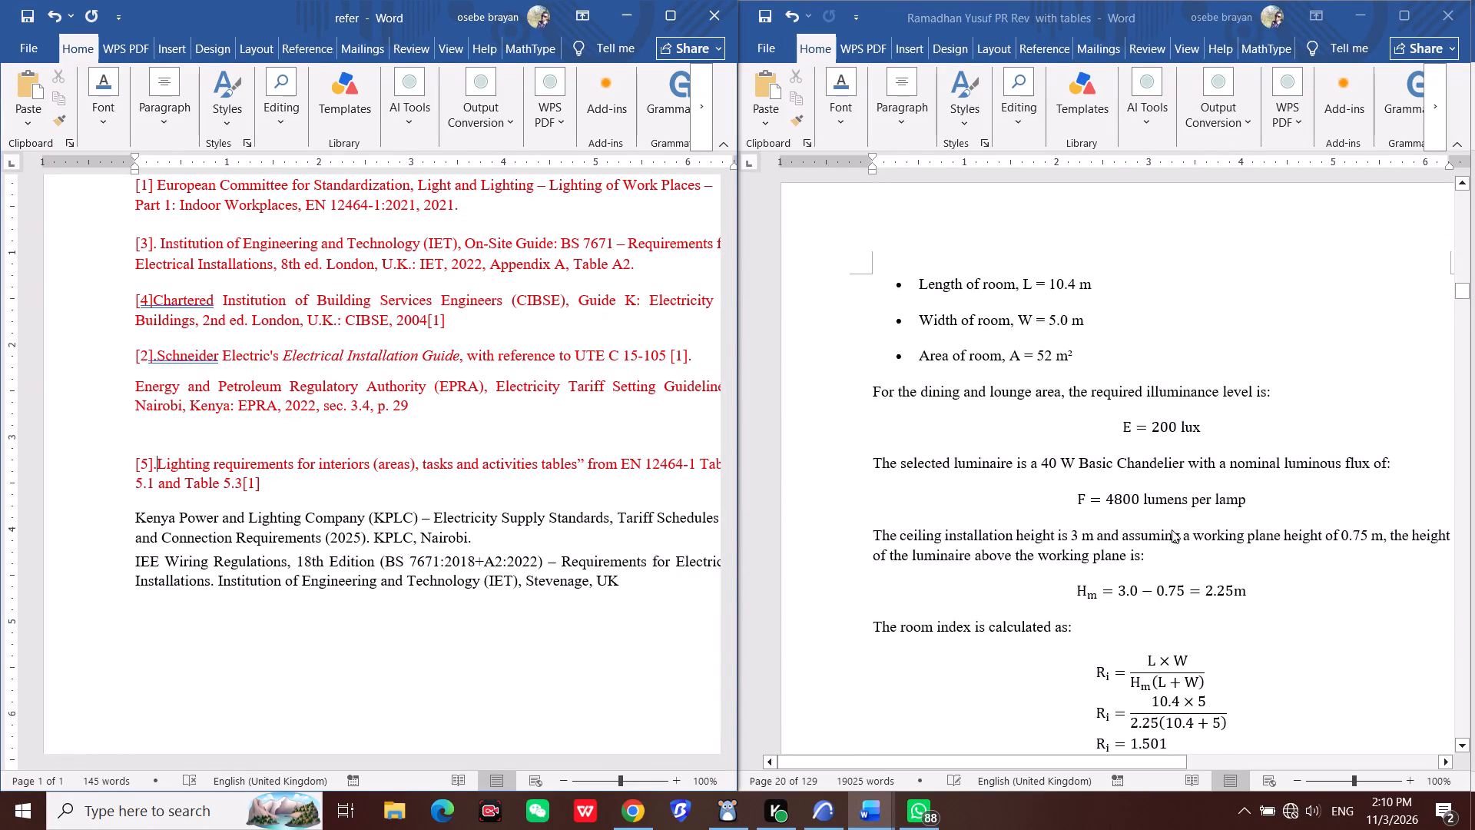
pyautogui.scroll(12, 1172, 530)
pyautogui.scroll(-16, 1172, 530)
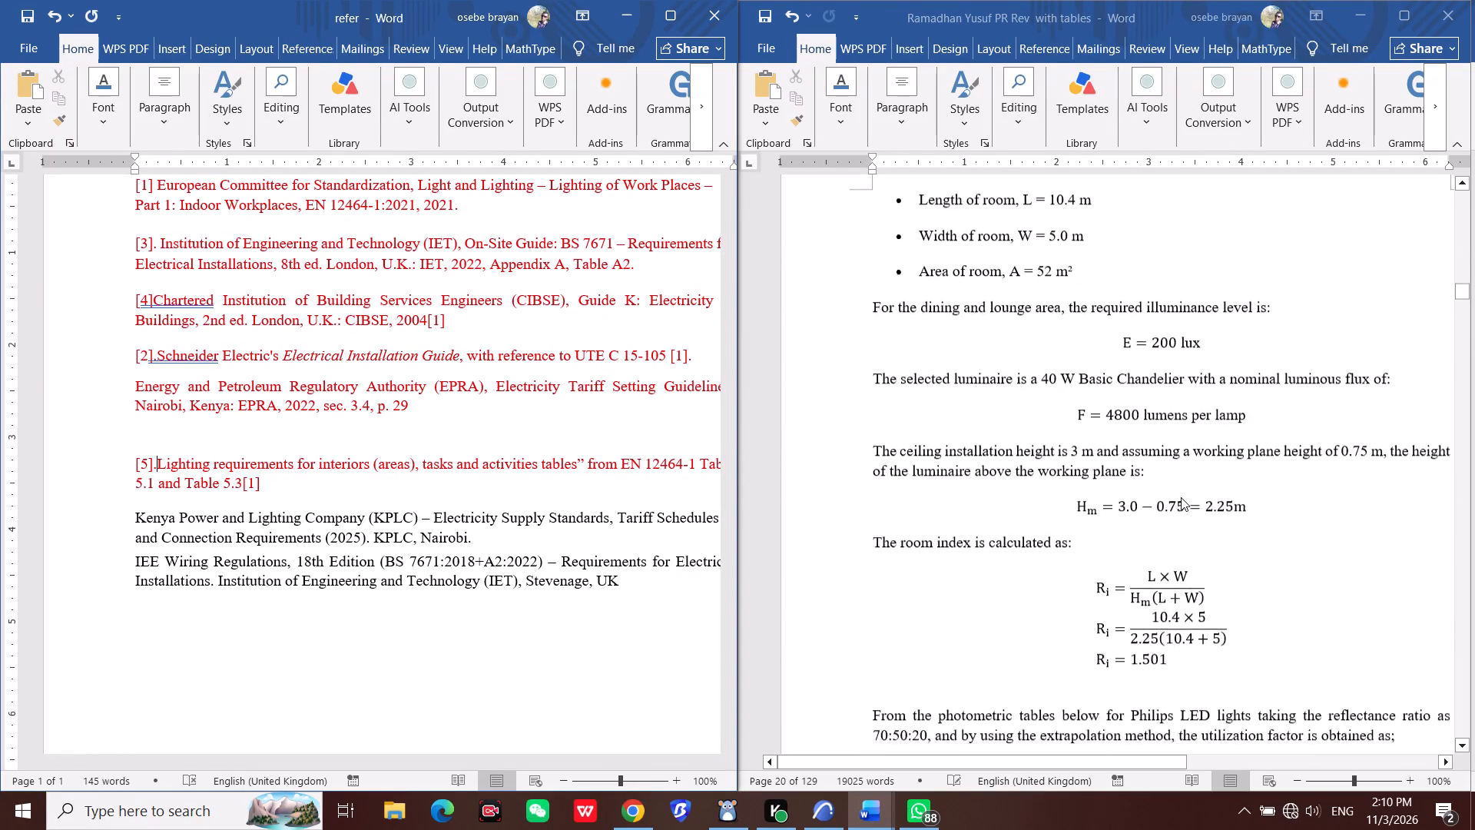
pyautogui.scroll(-17, 1181, 497)
pyautogui.scroll(-4, 1181, 497)
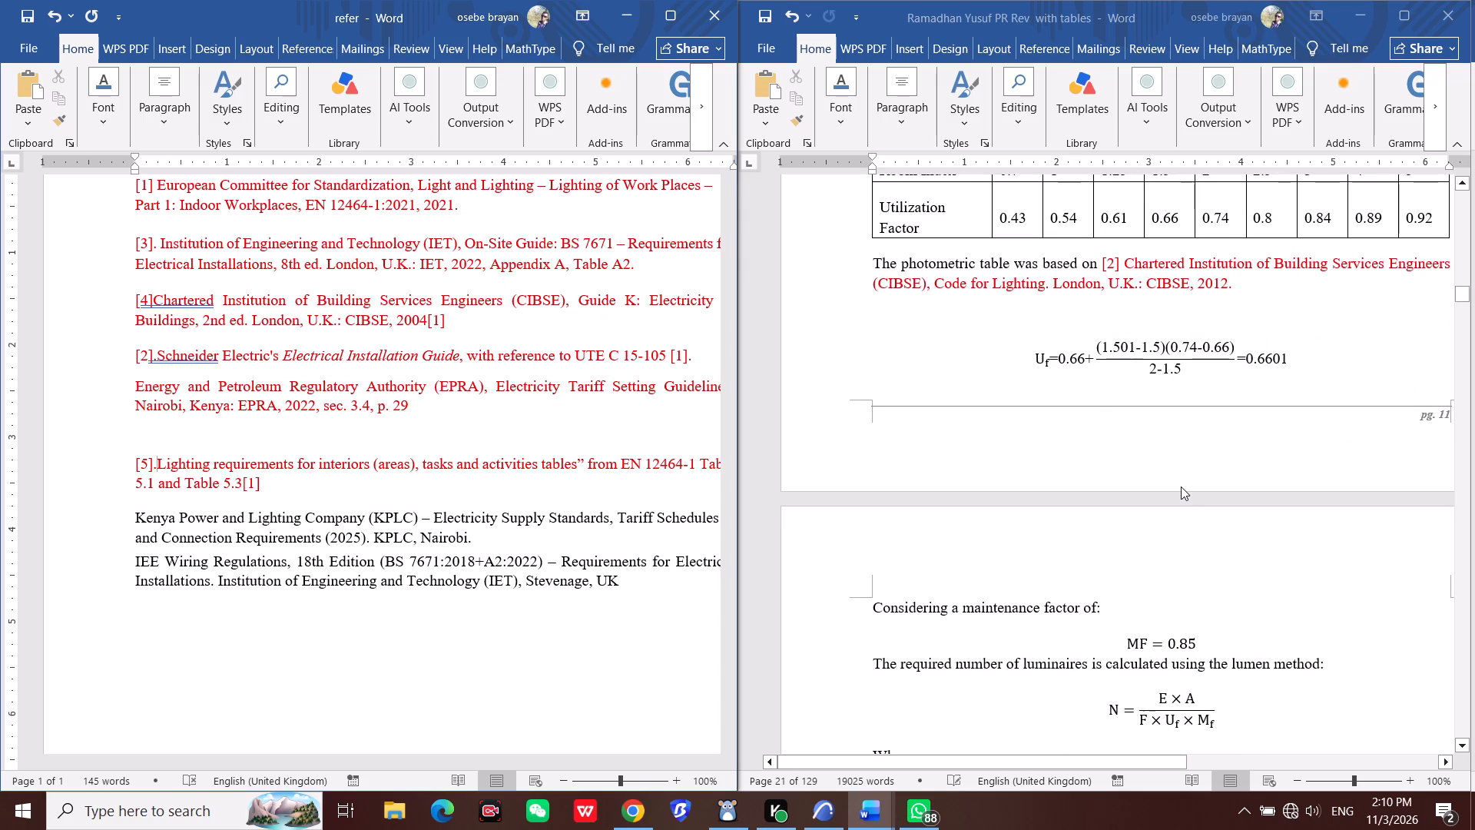
pyautogui.scroll(-20, 1179, 496)
pyautogui.scroll(-3, 1179, 496)
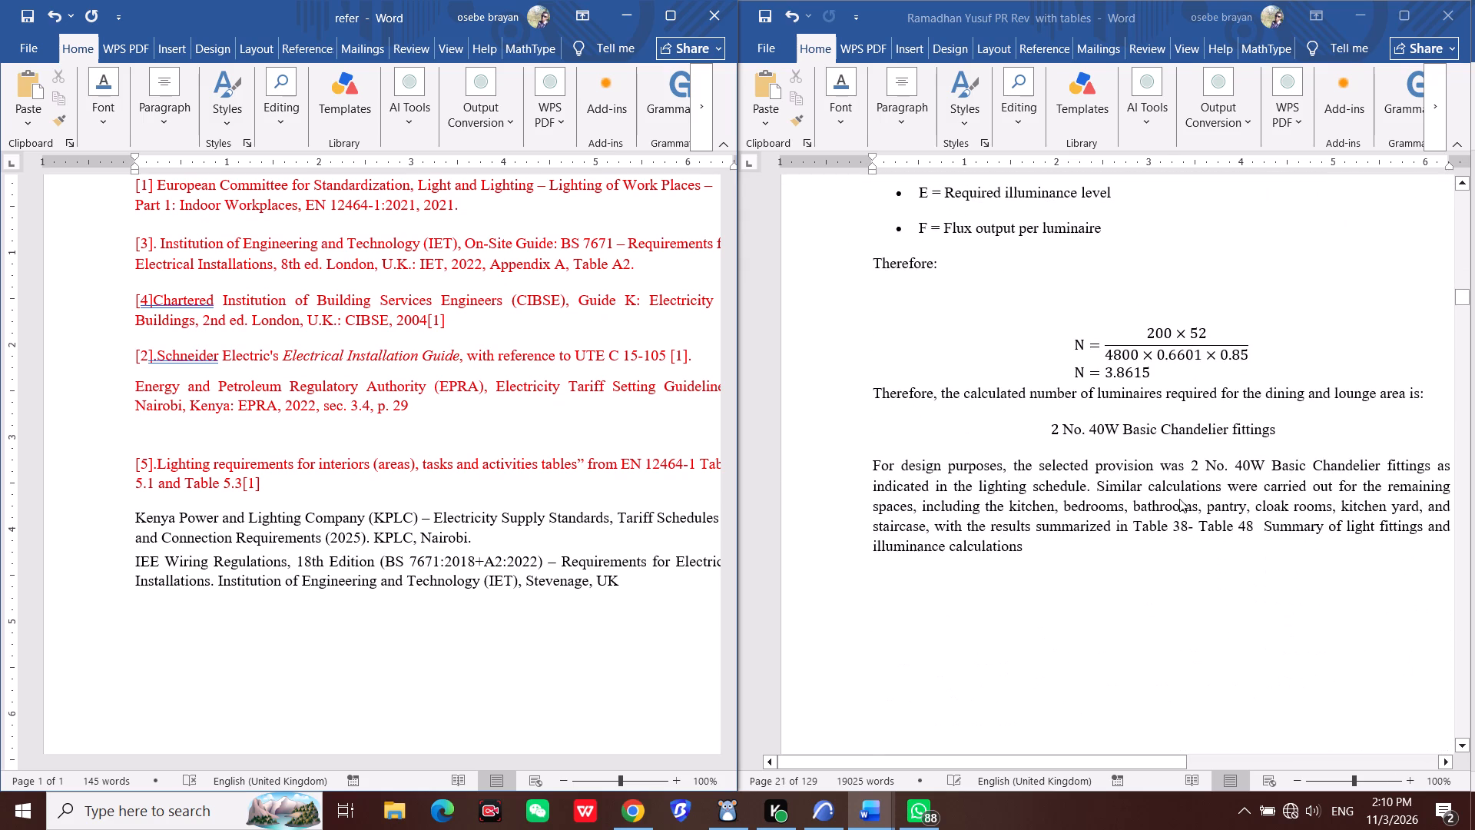
pyautogui.scroll(-17, 1179, 499)
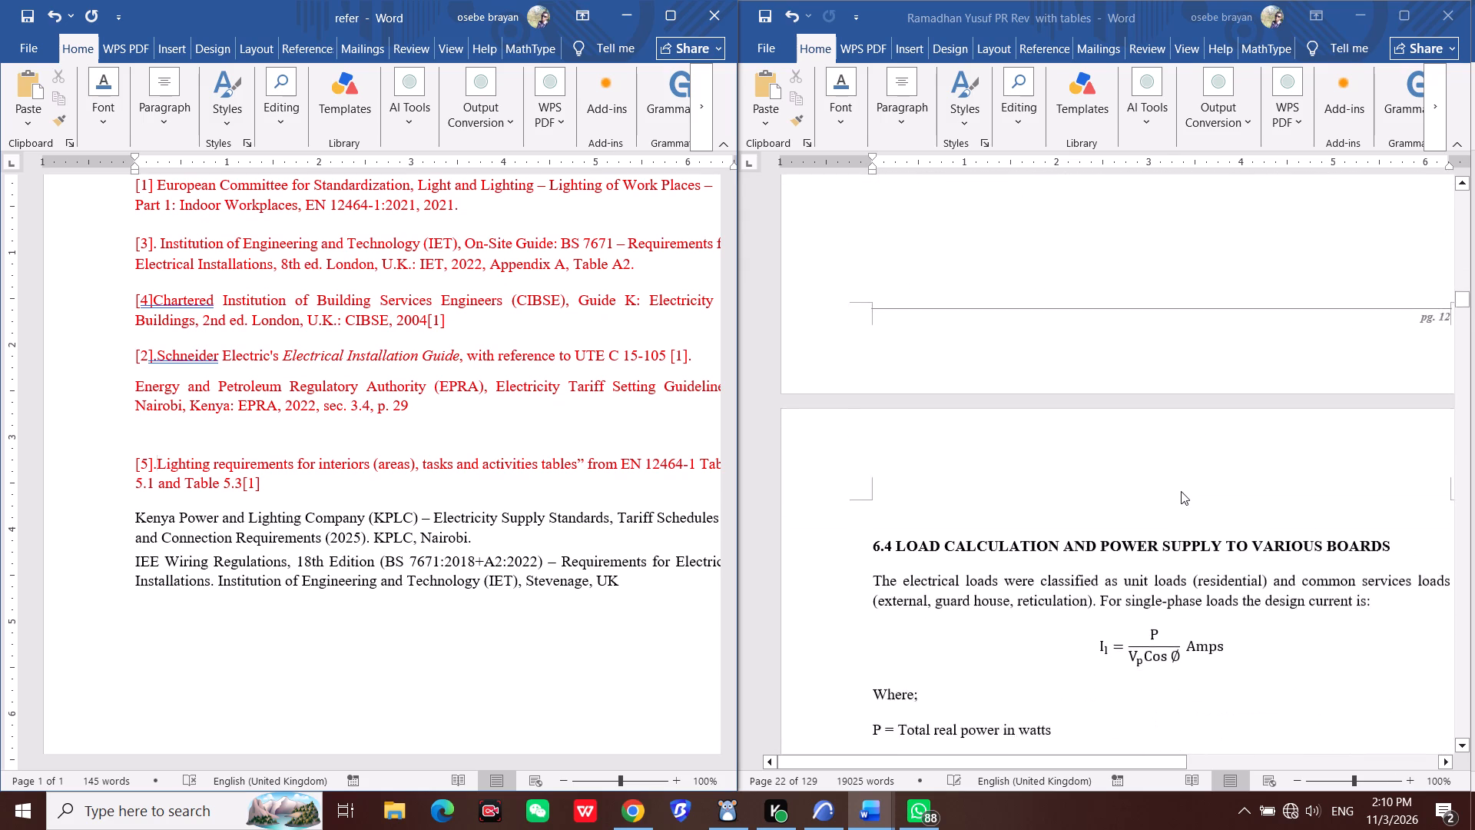
pyautogui.scroll(-20, 1181, 491)
pyautogui.scroll(-6, 1179, 486)
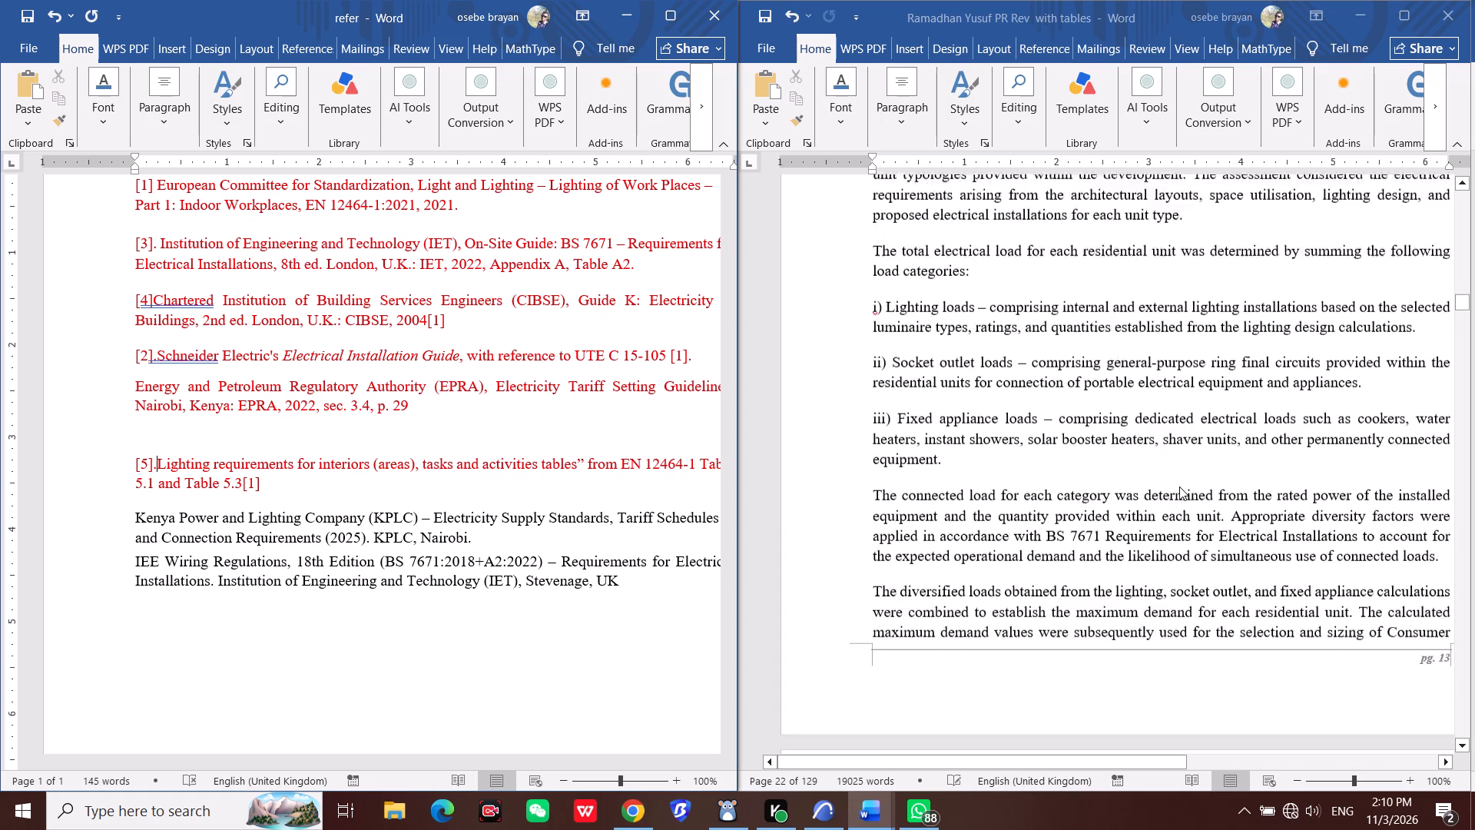
pyautogui.scroll(-16, 1179, 486)
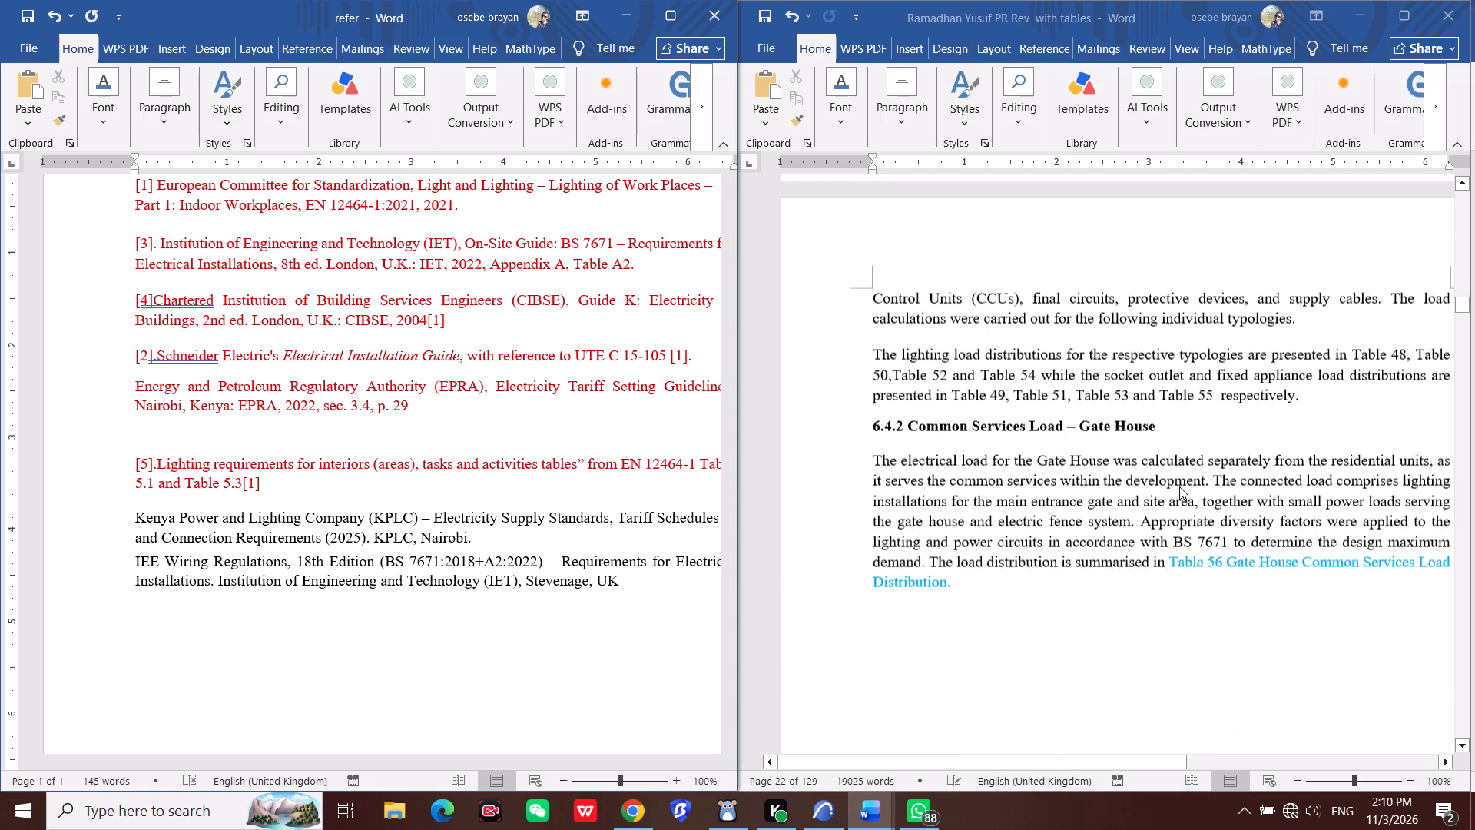
pyautogui.scroll(-20, 1179, 486)
pyautogui.scroll(-10, 1179, 486)
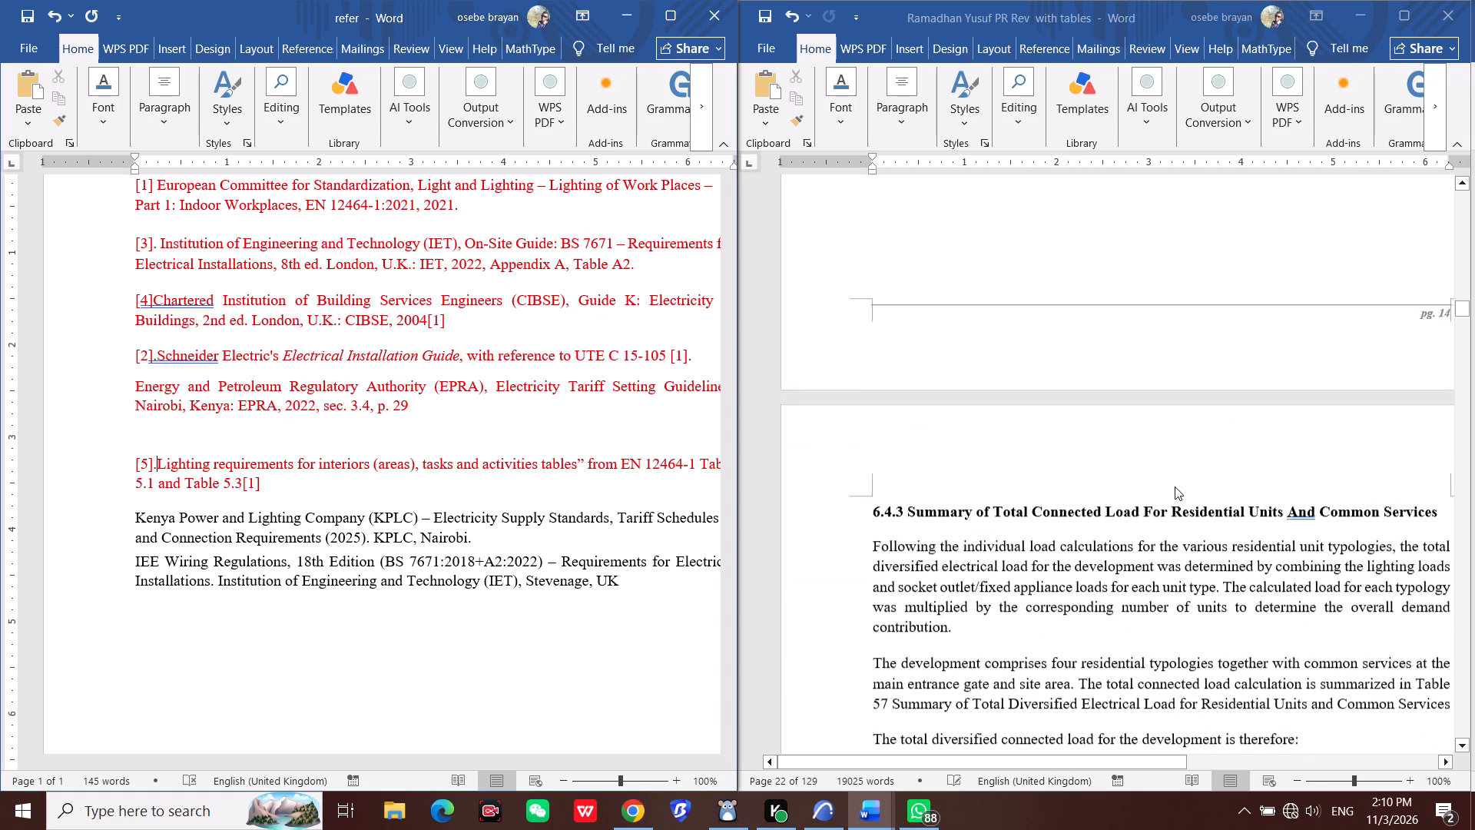
pyautogui.scroll(-10, 1175, 486)
pyautogui.scroll(1, 1175, 486)
pyautogui.scroll(-5, 1175, 486)
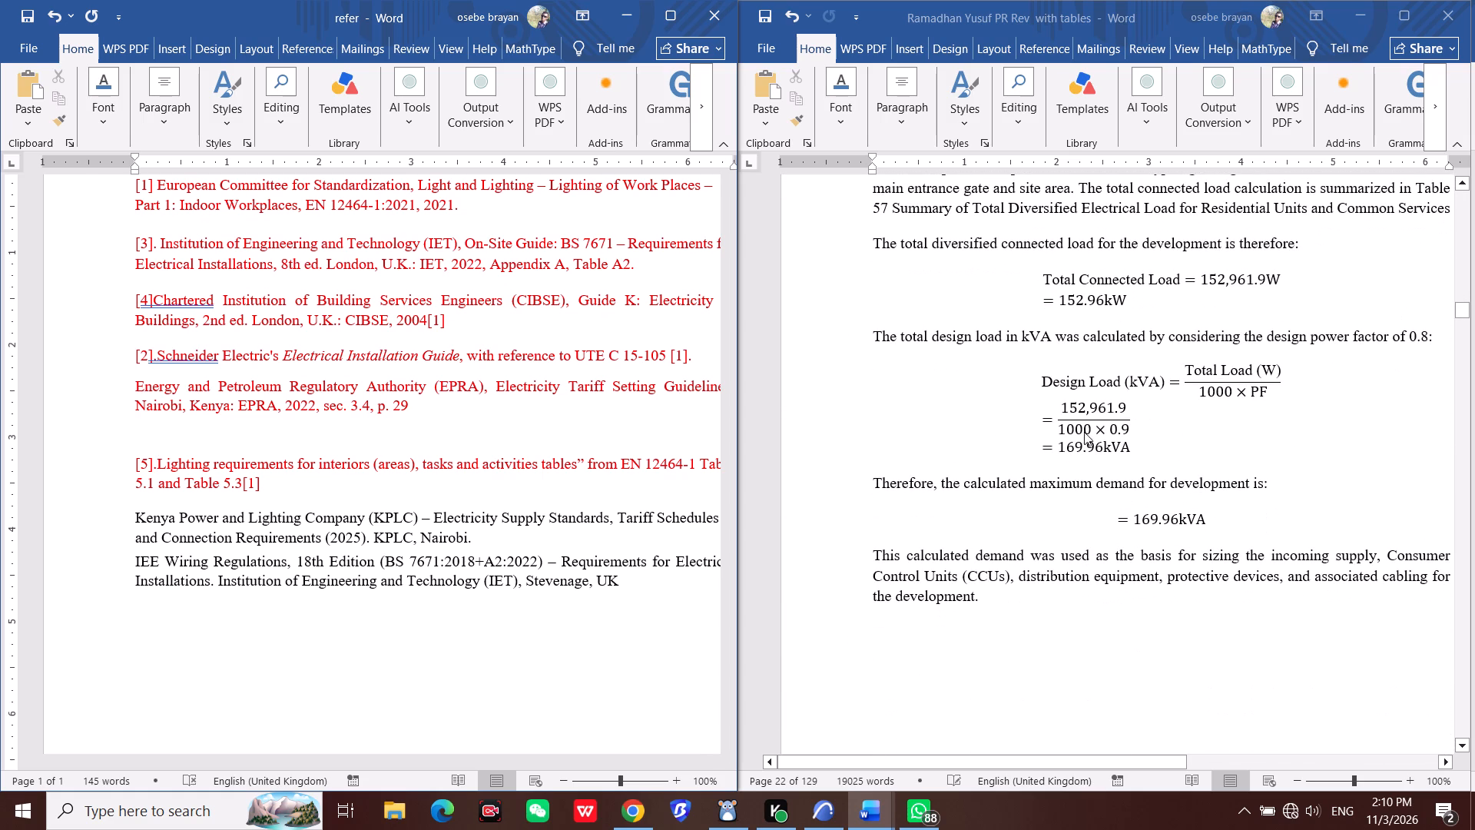
# Save both the refer document and the report.
pyautogui.click(466, 385)
pyautogui.hotkey('ctrl', 's')
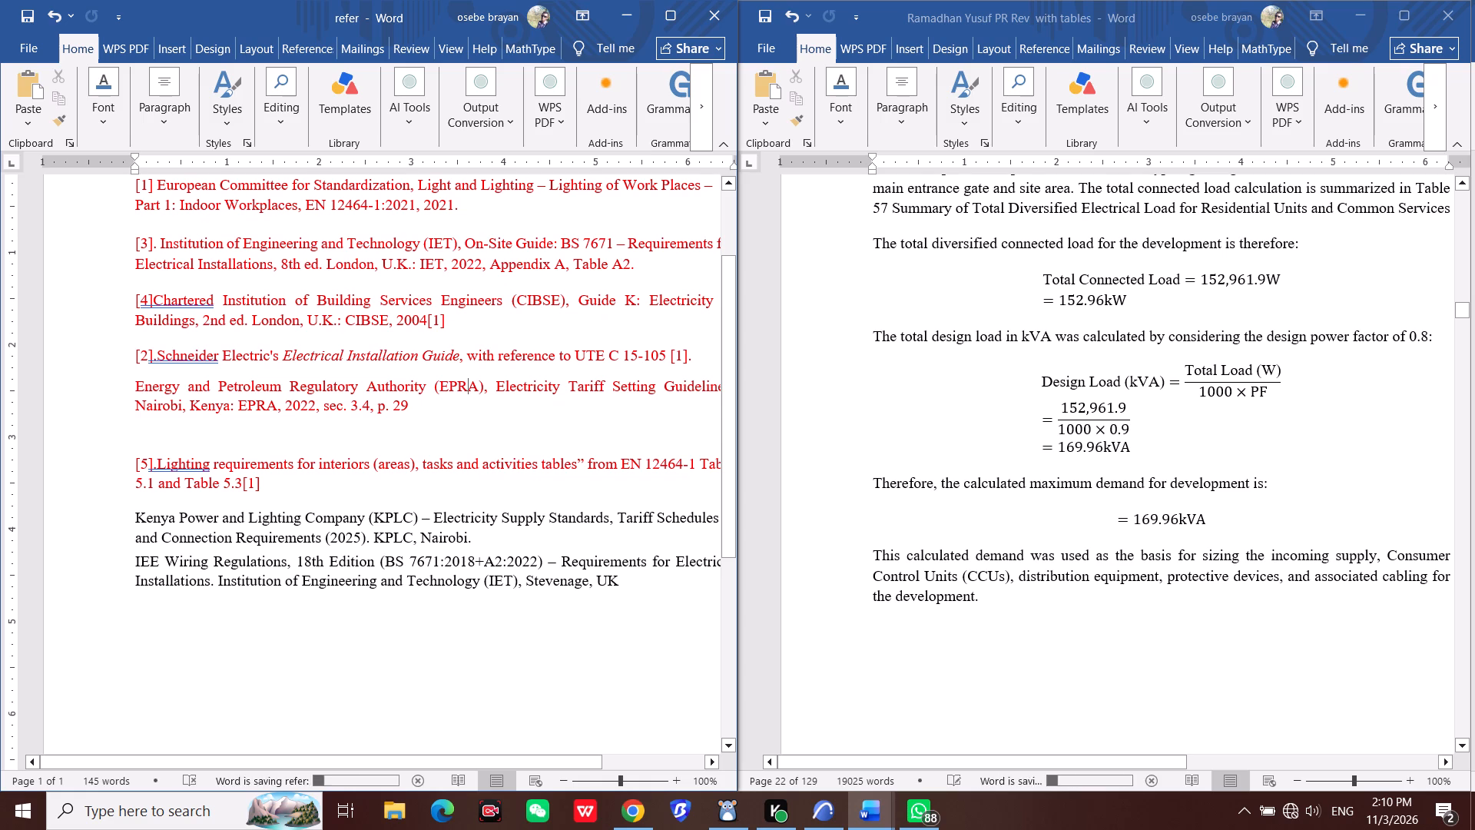
pyautogui.click(1105, 403)
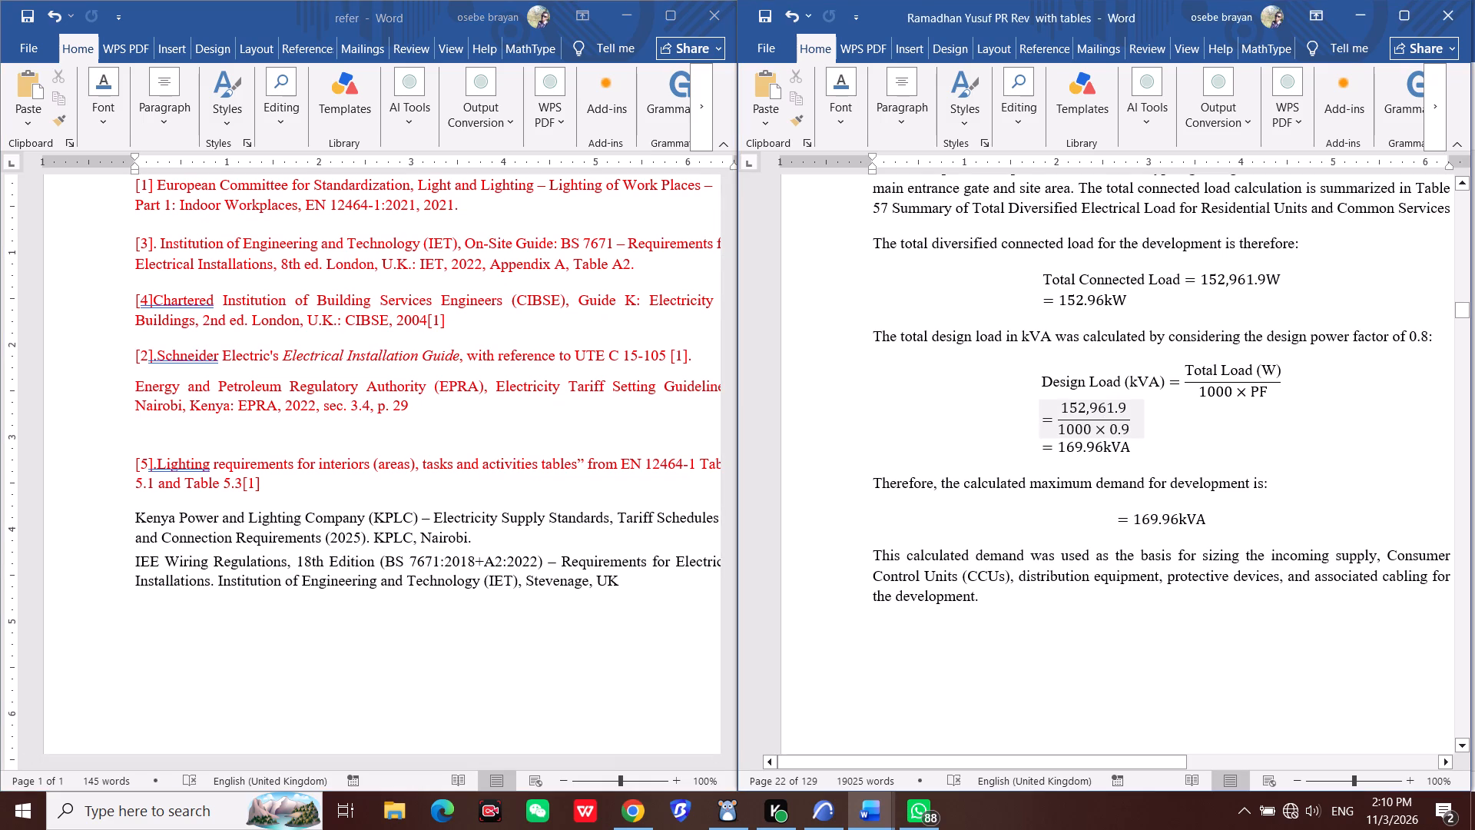
pyautogui.hotkey('ctrl', 's')
# Search the report for "Energy and Petroleum Regulatory Authority", copied from the refer document's unnumbered EPRA entry, and close the search.
pyautogui.click(881, 412)
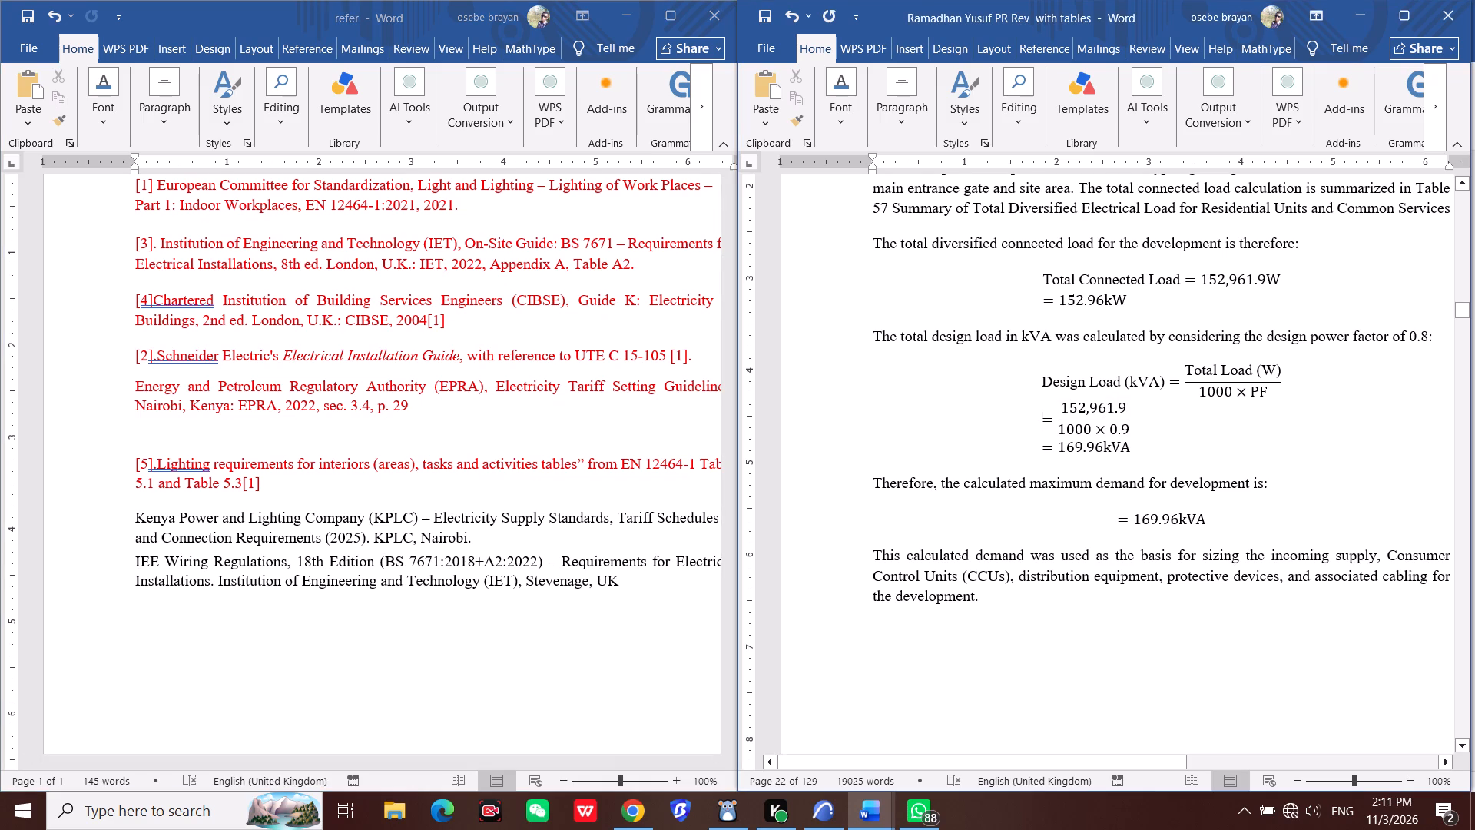
pyautogui.hotkey('ctrl', 'f')
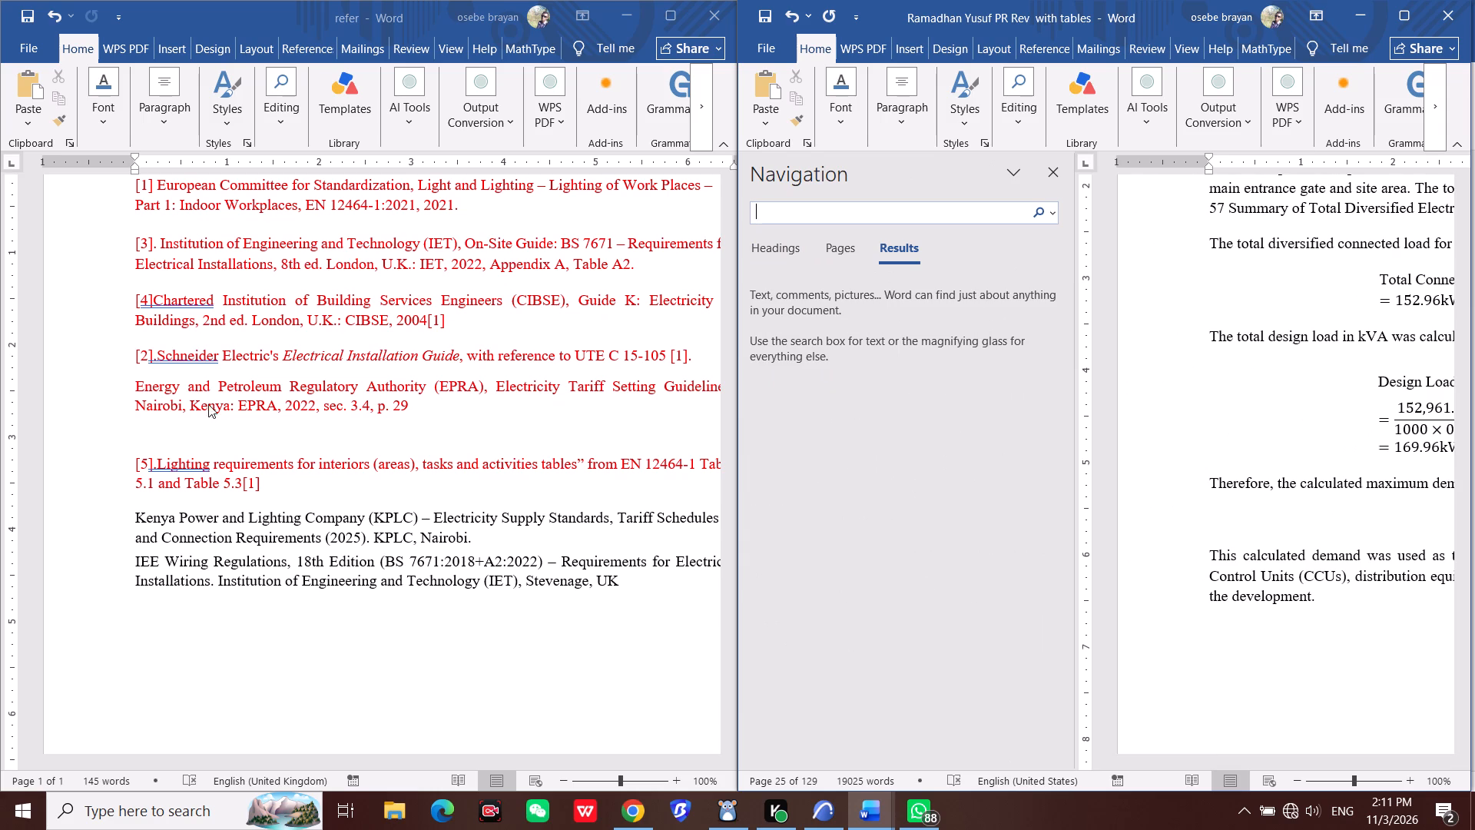
pyautogui.click(109, 397)
pyautogui.moveTo(131, 395); pyautogui.dragTo(418, 393)
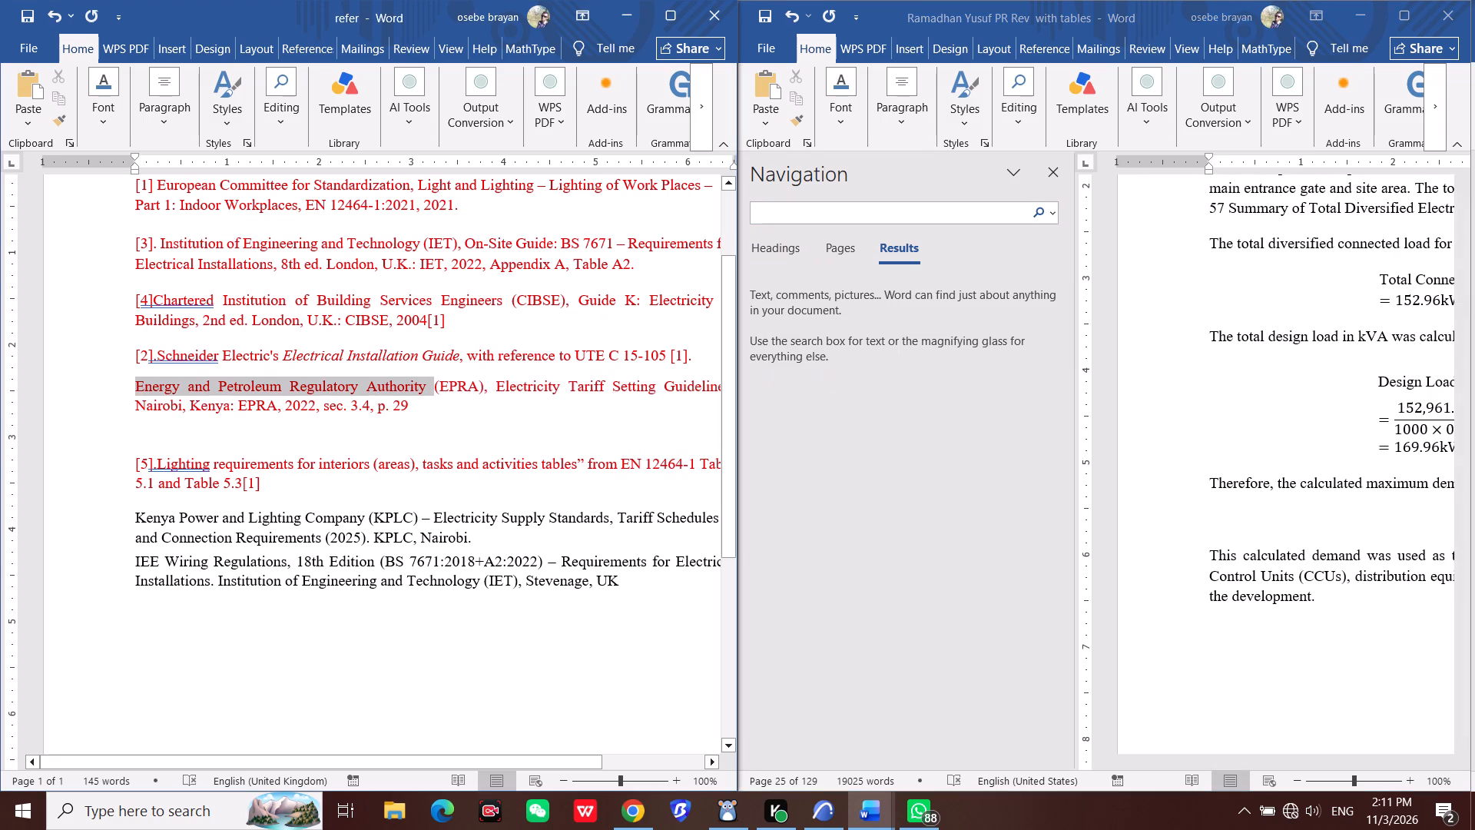
pyautogui.moveTo(418, 393); pyautogui.dragTo(422, 391)
pyautogui.hotkey('ctrl', 'c')
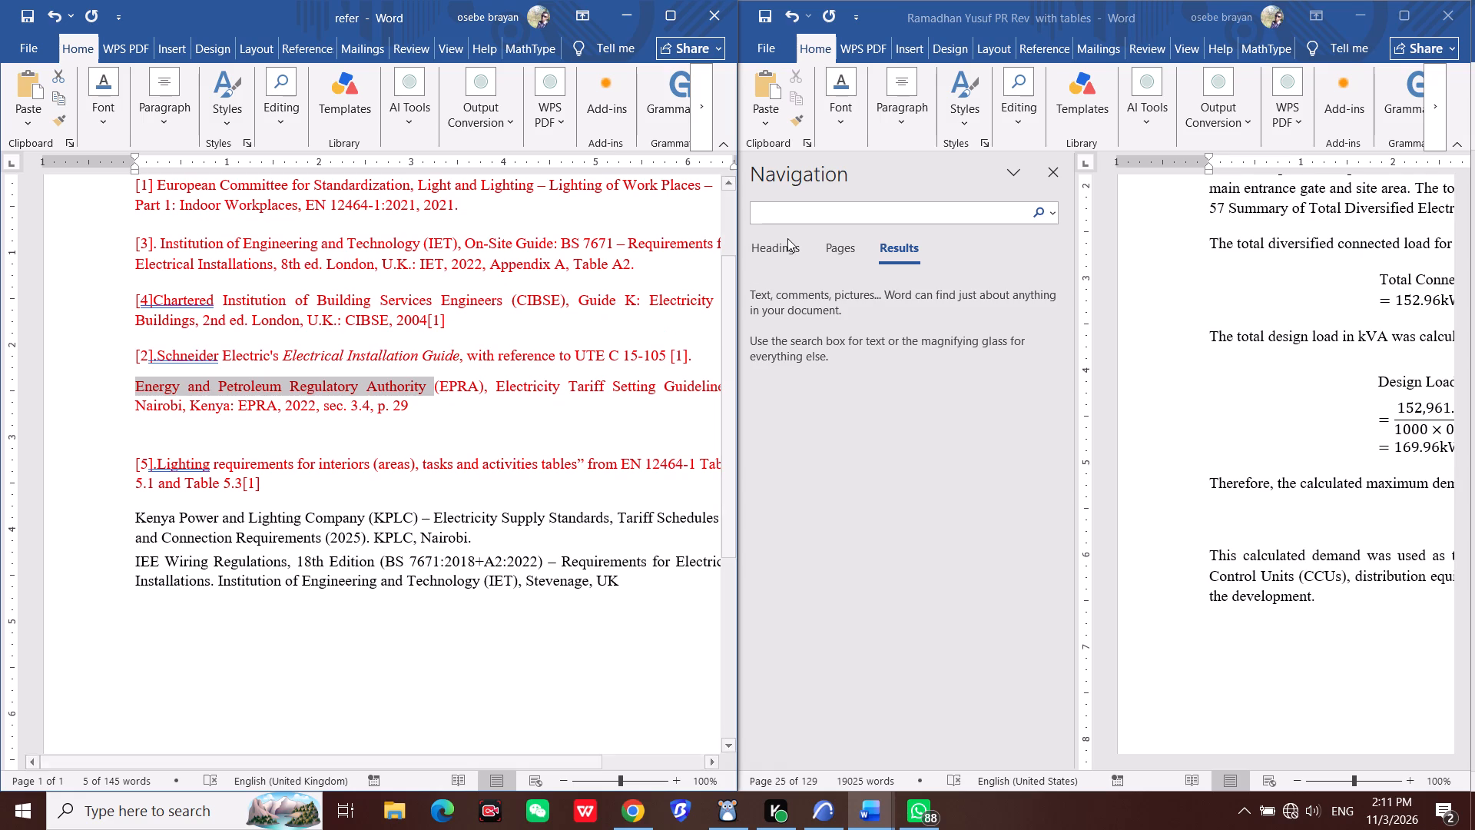
pyautogui.click(789, 201)
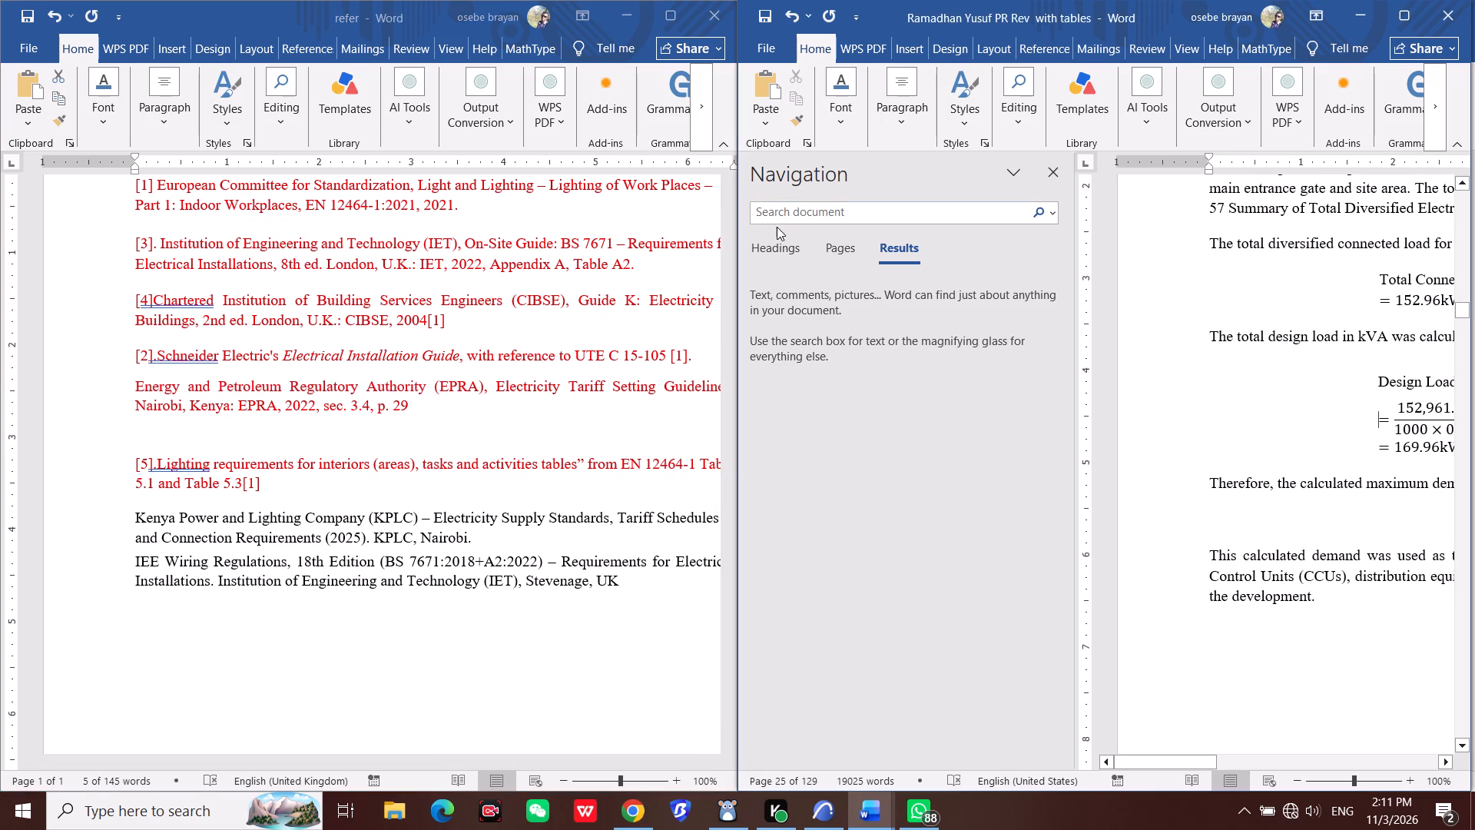
pyautogui.click(777, 212)
pyautogui.hotkey('ctrl', 'v')
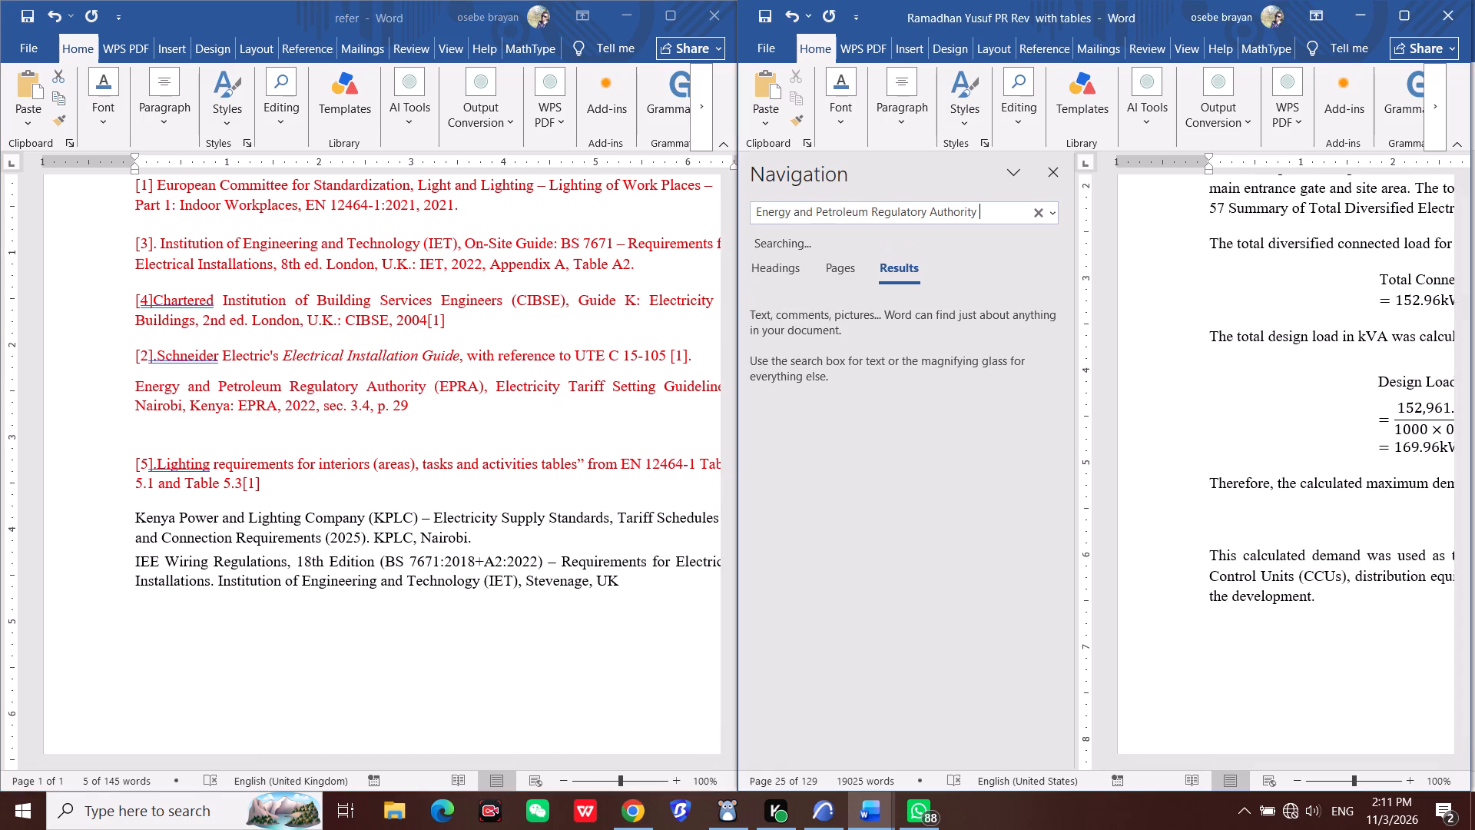
pyautogui.press('Return')
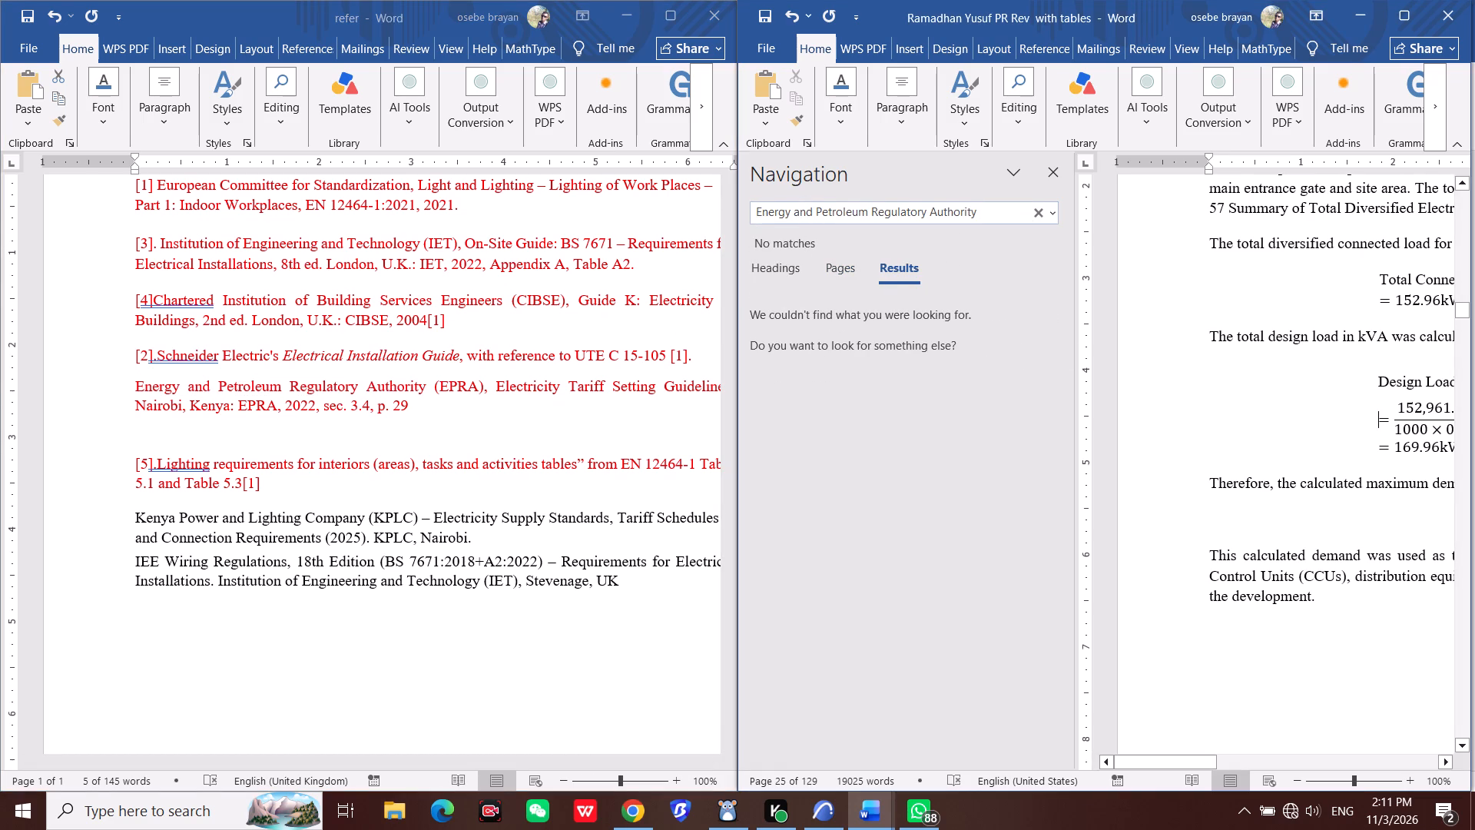
pyautogui.click(1049, 173)
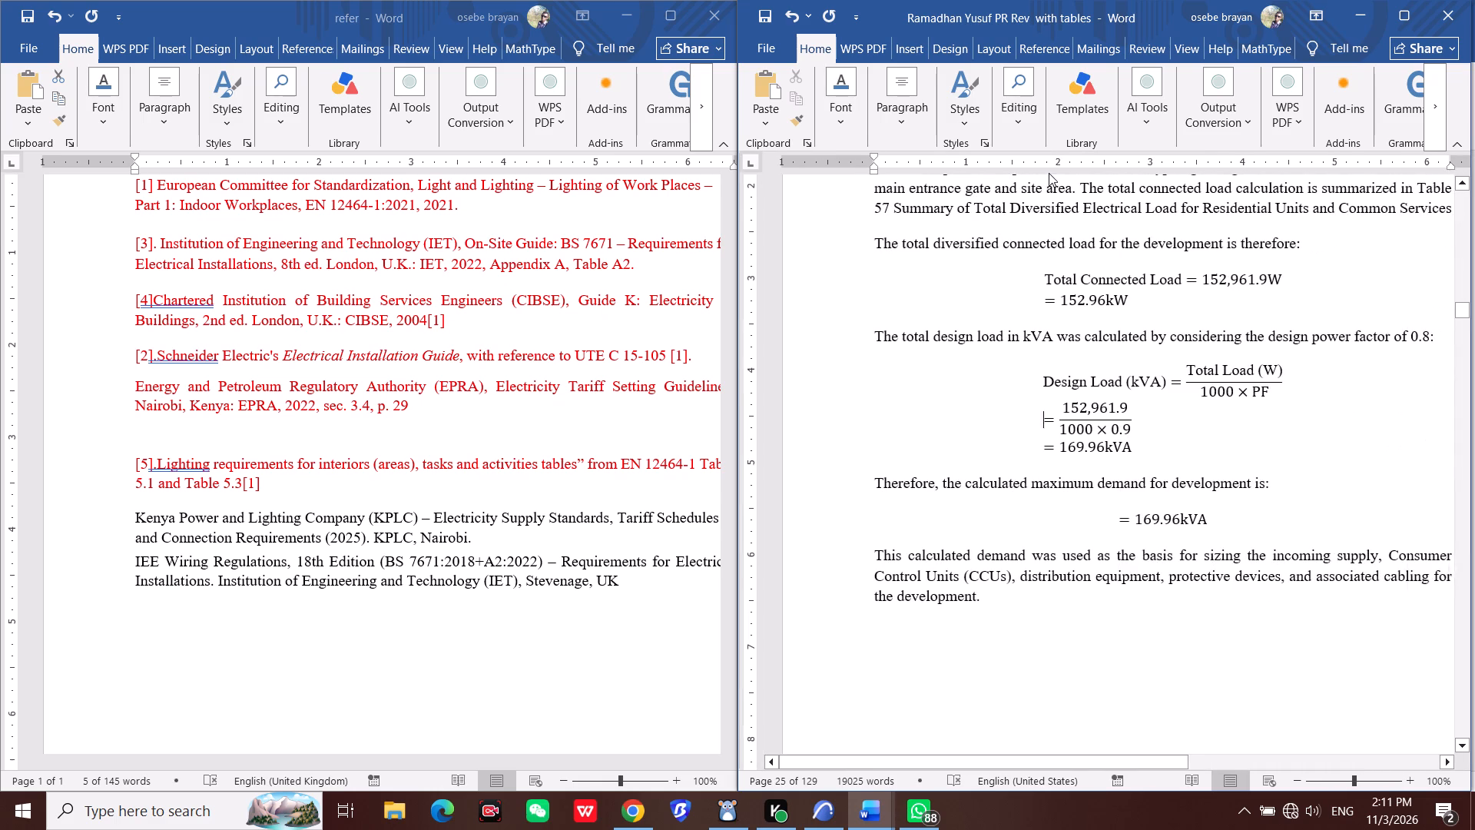
# Check the report for further citations from the total design load calculation in section 6.4.3 through section 6.5.5 Generator Sizing.
pyautogui.scroll(4, 941, 417)
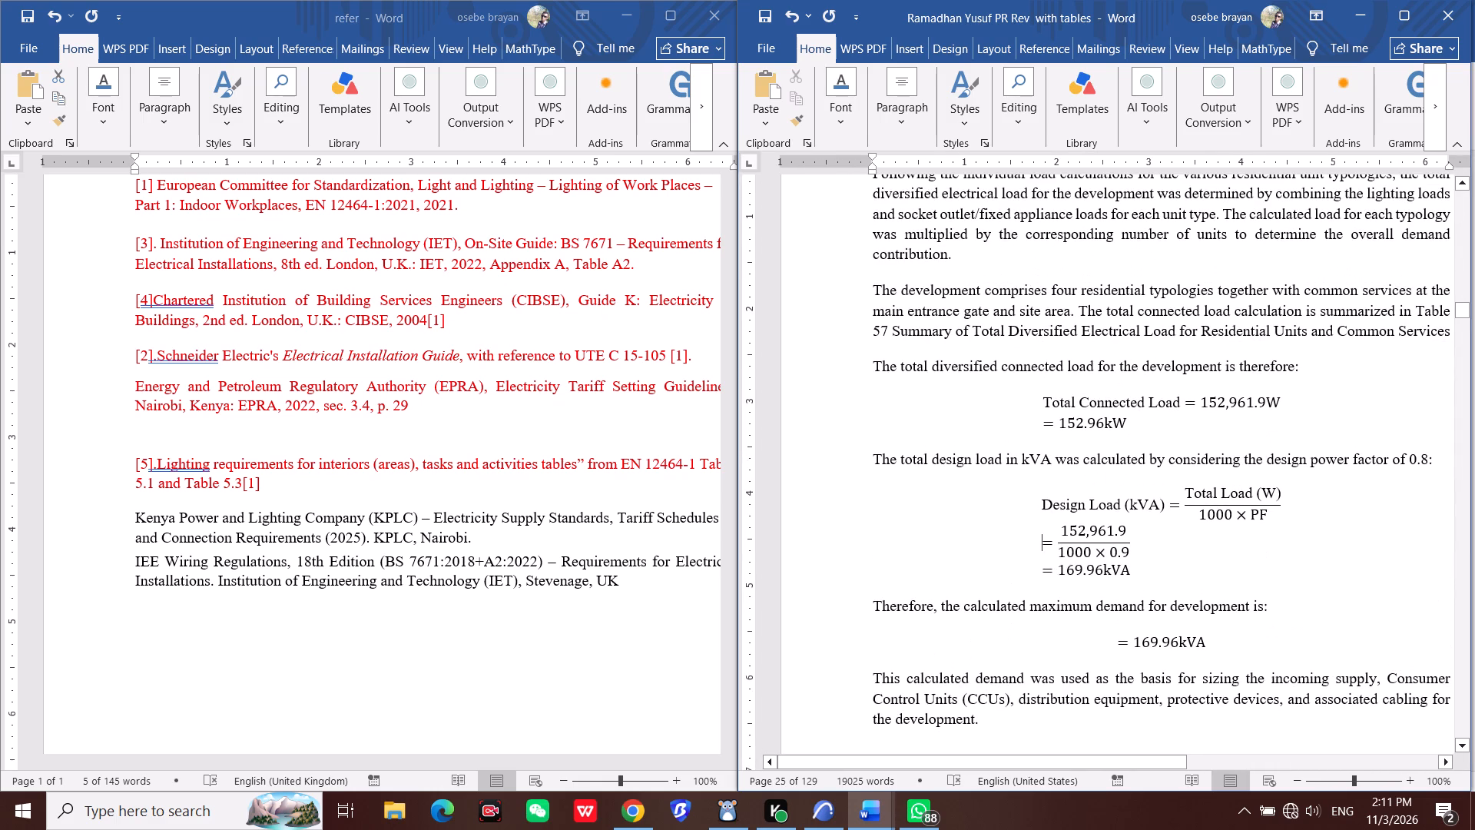
pyautogui.scroll(-3, 1033, 494)
pyautogui.click(334, 434)
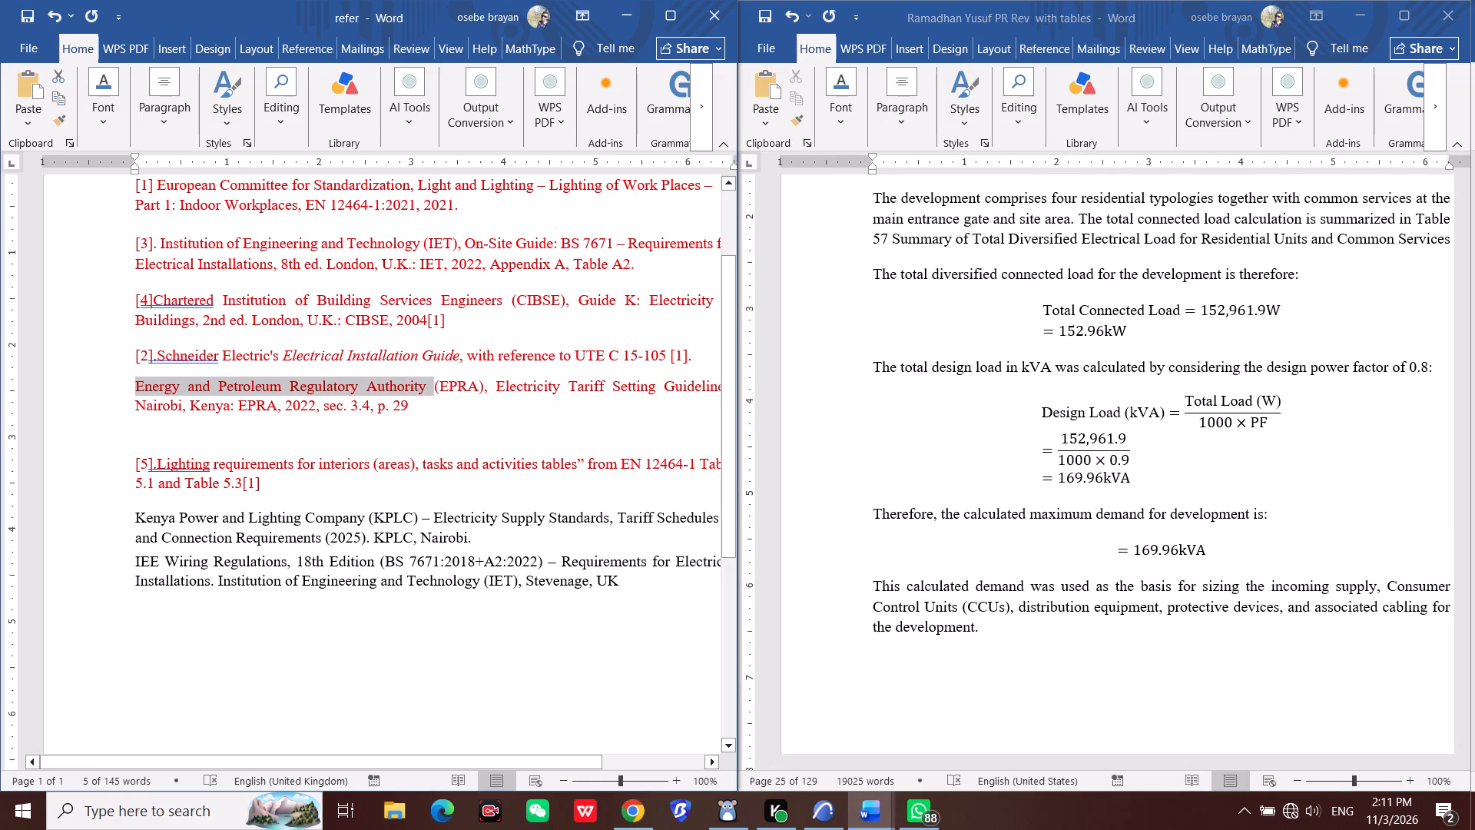
pyautogui.click(486, 443)
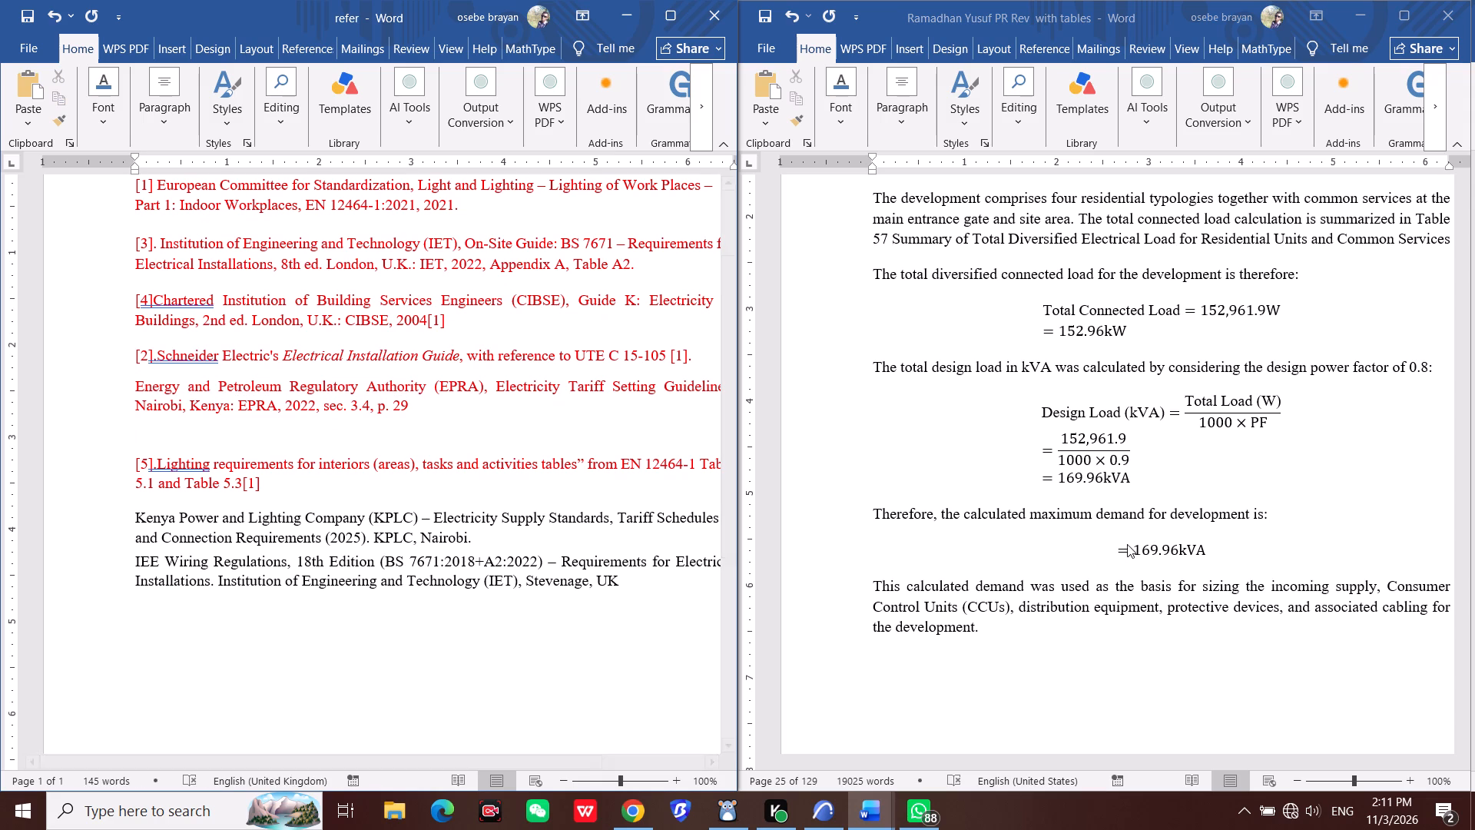
pyautogui.scroll(-20, 1125, 549)
pyautogui.scroll(-10, 1125, 549)
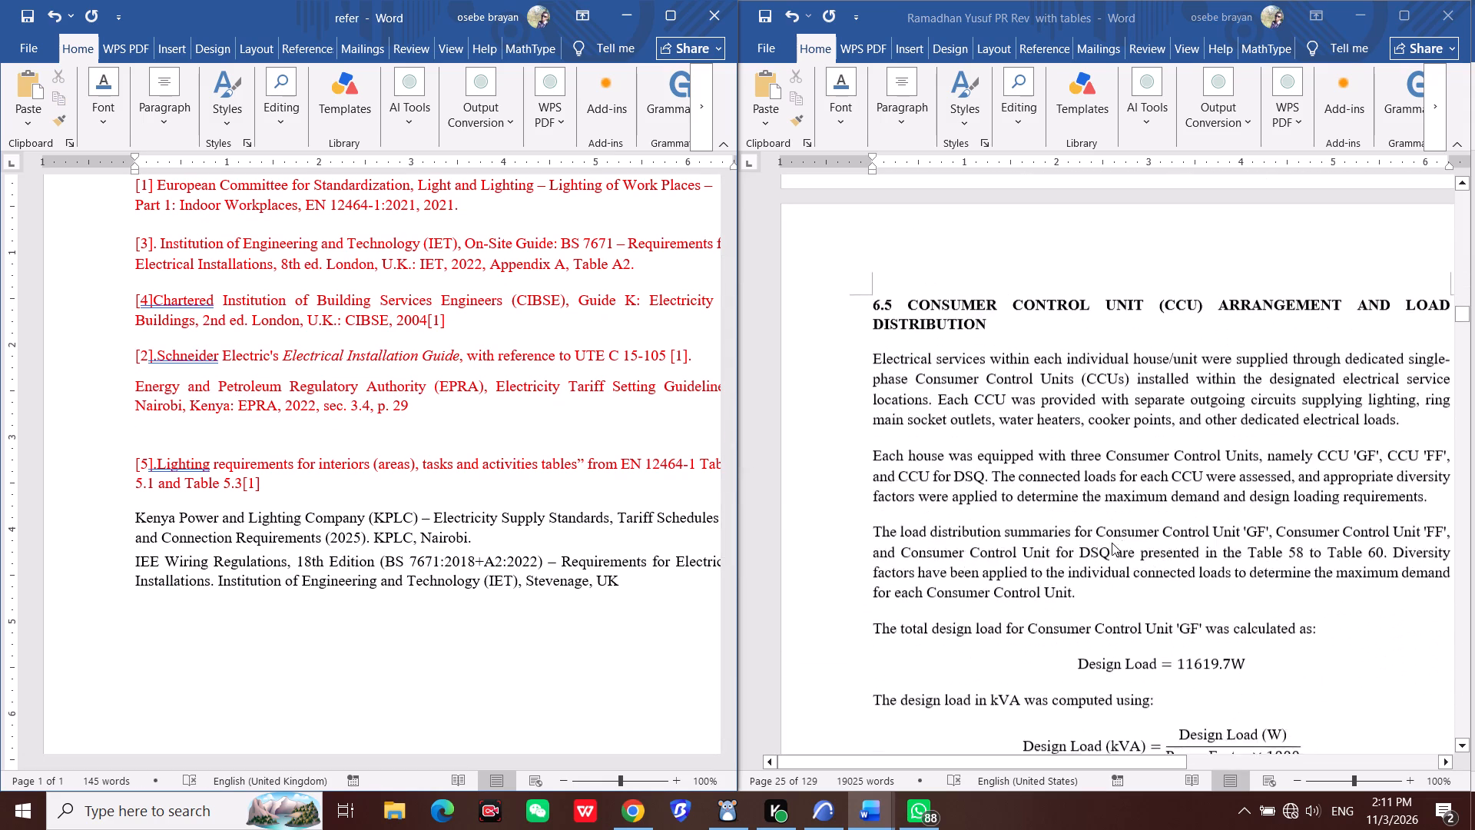
pyautogui.scroll(-13, 1112, 543)
pyautogui.scroll(-15, 1144, 486)
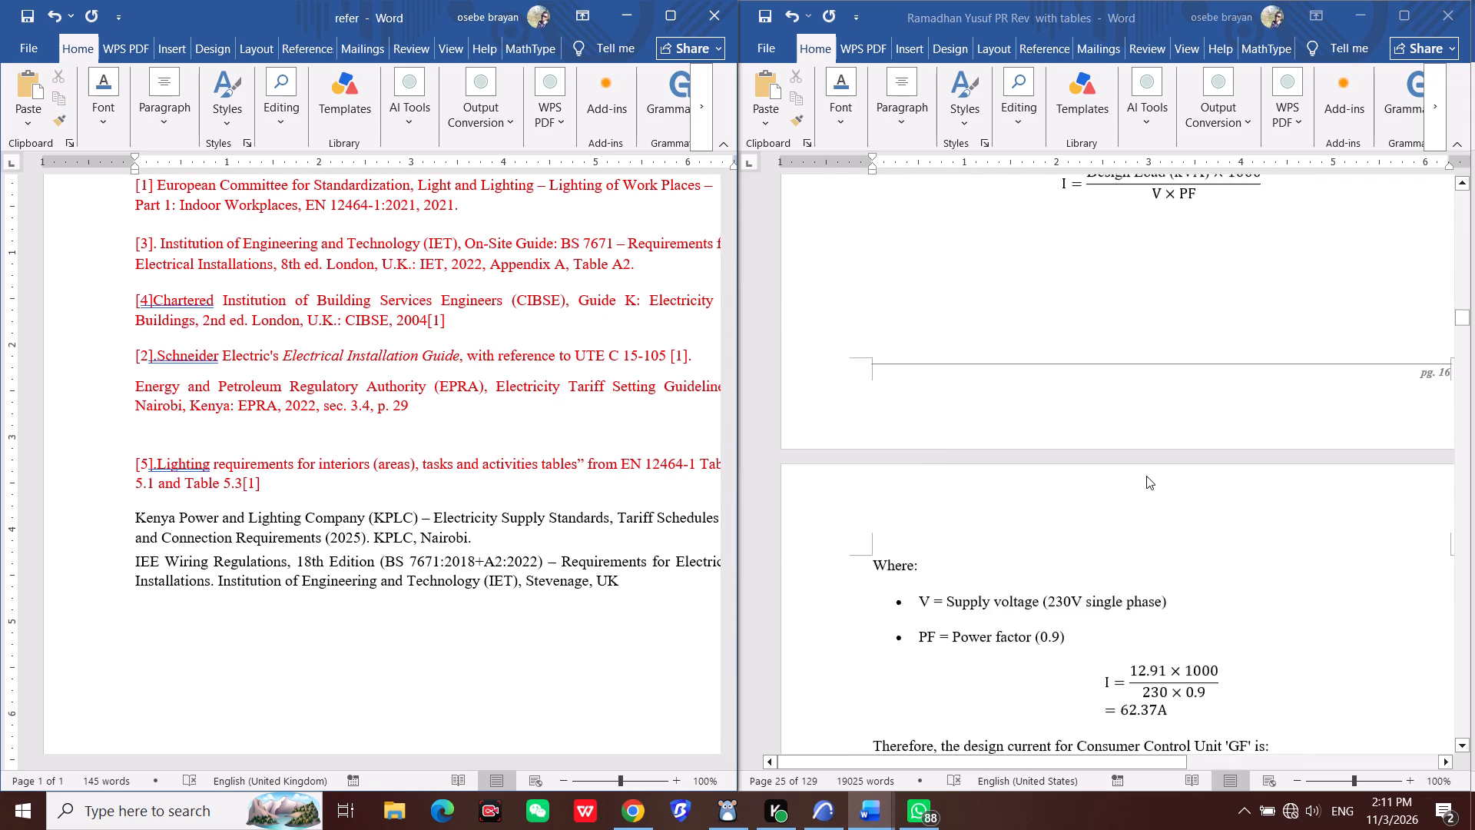
pyautogui.scroll(-13, 1146, 476)
pyautogui.scroll(-14, 1145, 476)
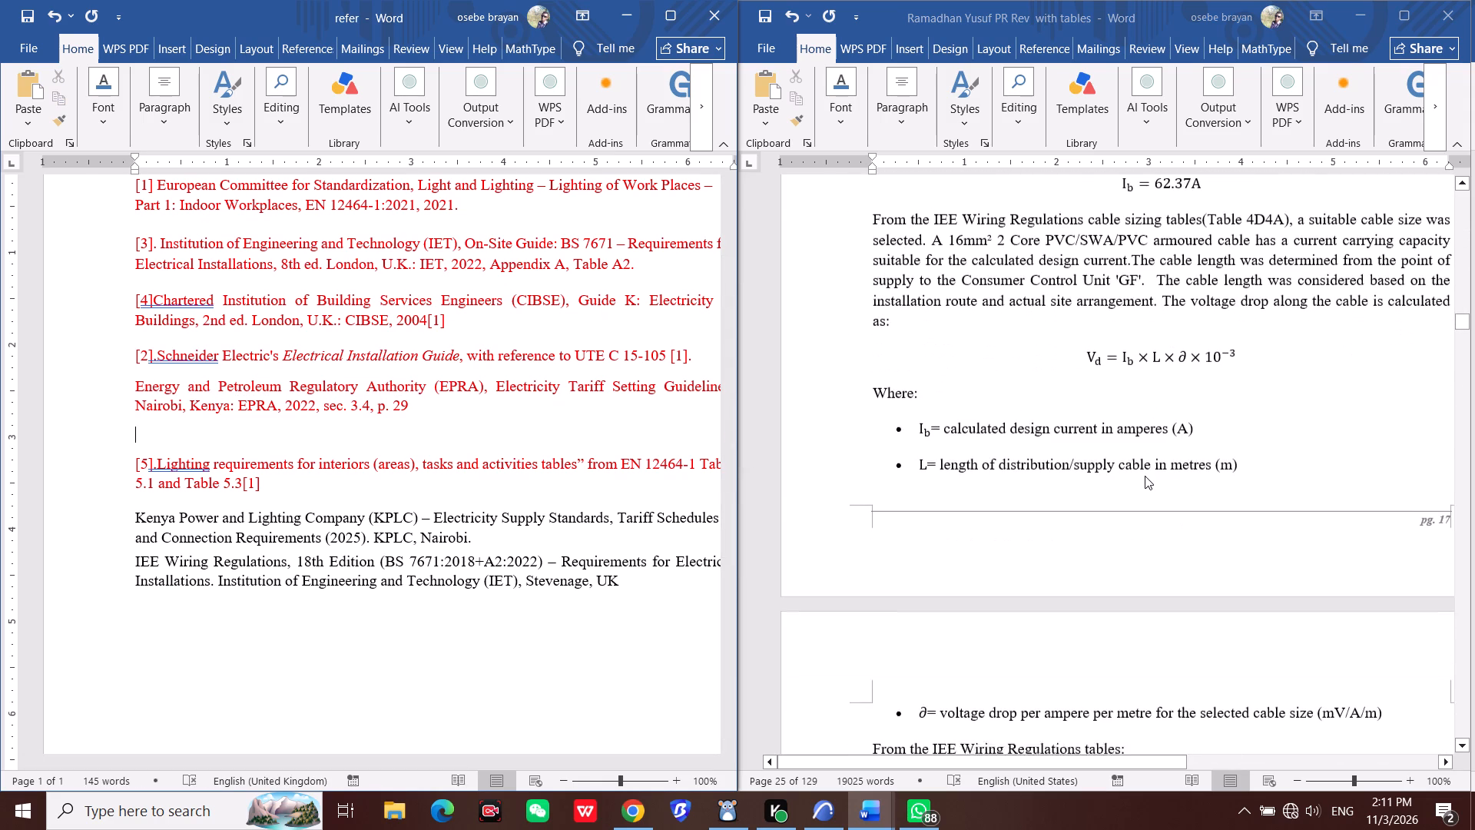
pyautogui.scroll(-9, 1145, 476)
pyautogui.scroll(15, 1140, 476)
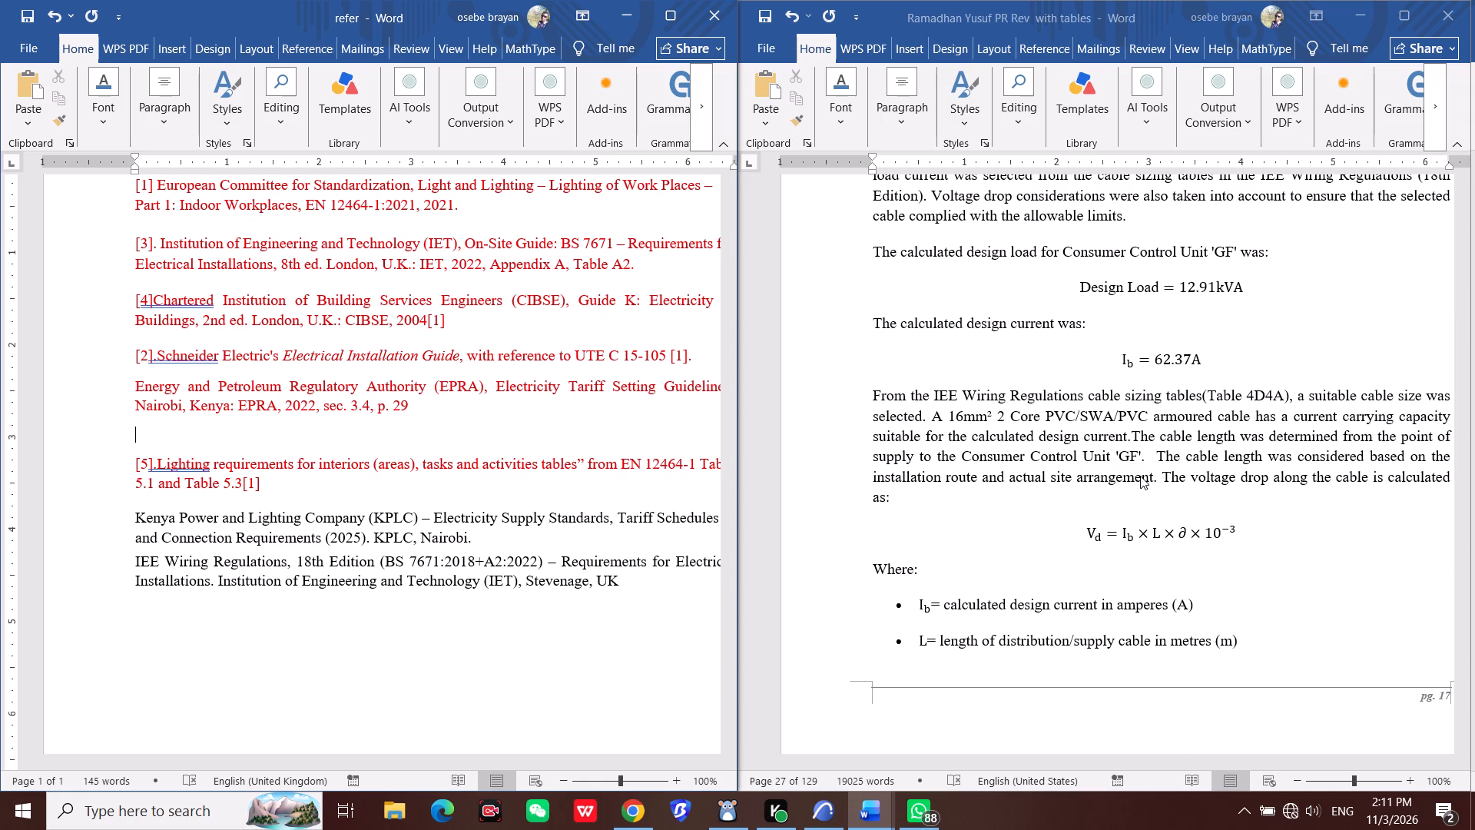
pyautogui.scroll(-18, 1140, 476)
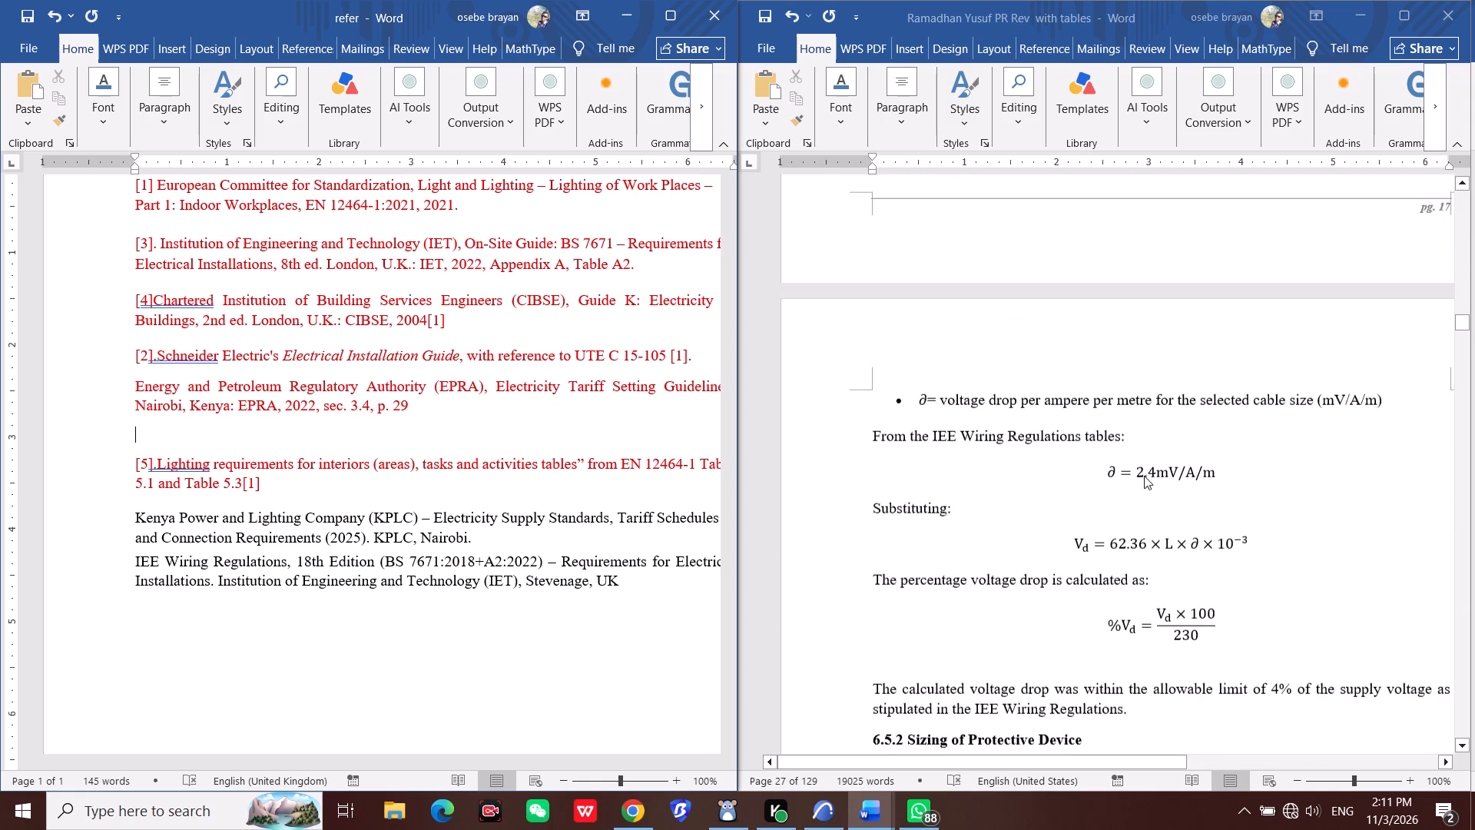
pyautogui.scroll(-12, 1144, 476)
pyautogui.scroll(-10, 1146, 481)
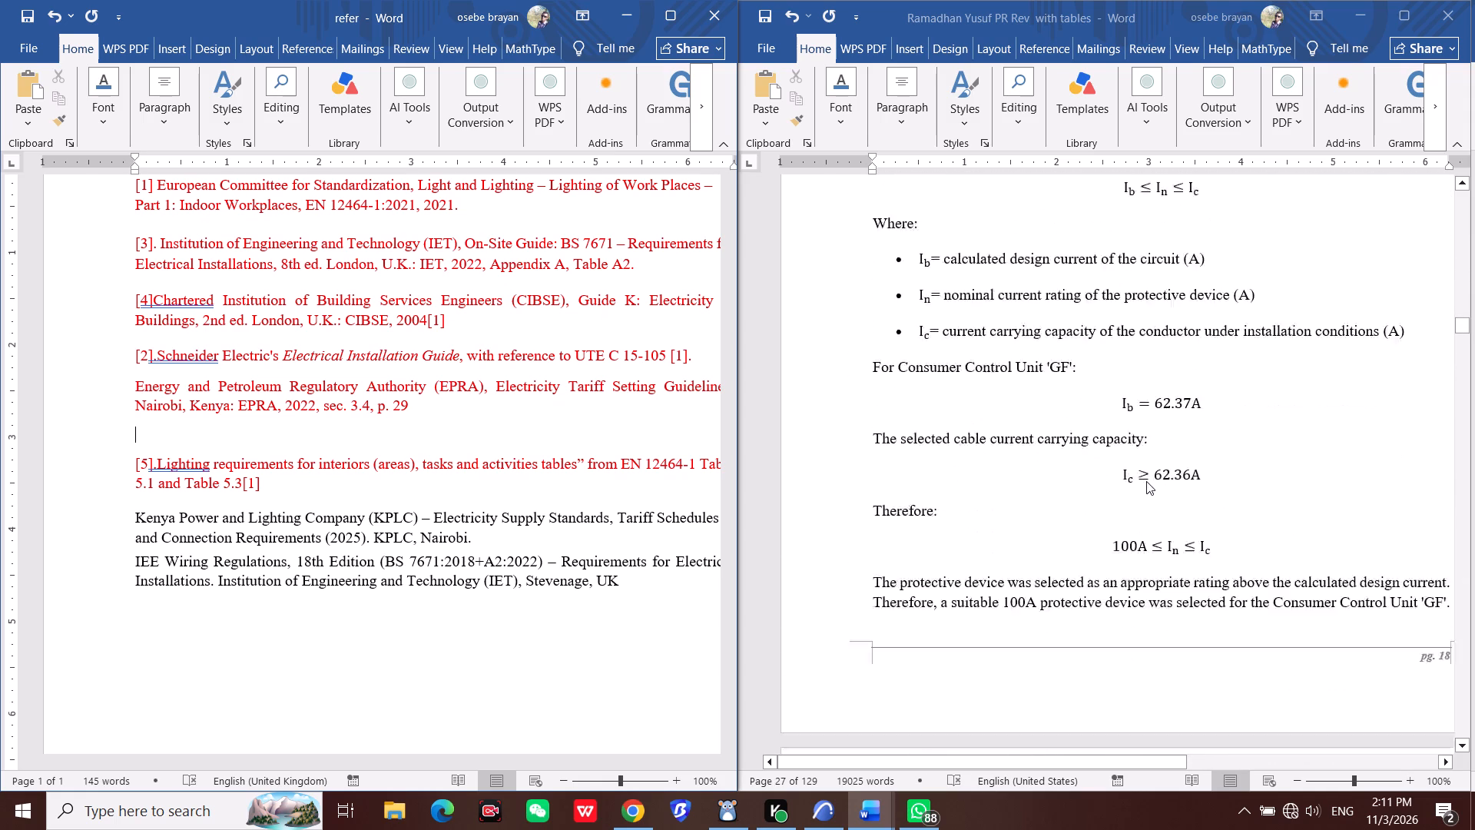
pyautogui.scroll(-15, 1146, 481)
pyautogui.scroll(-9, 1146, 481)
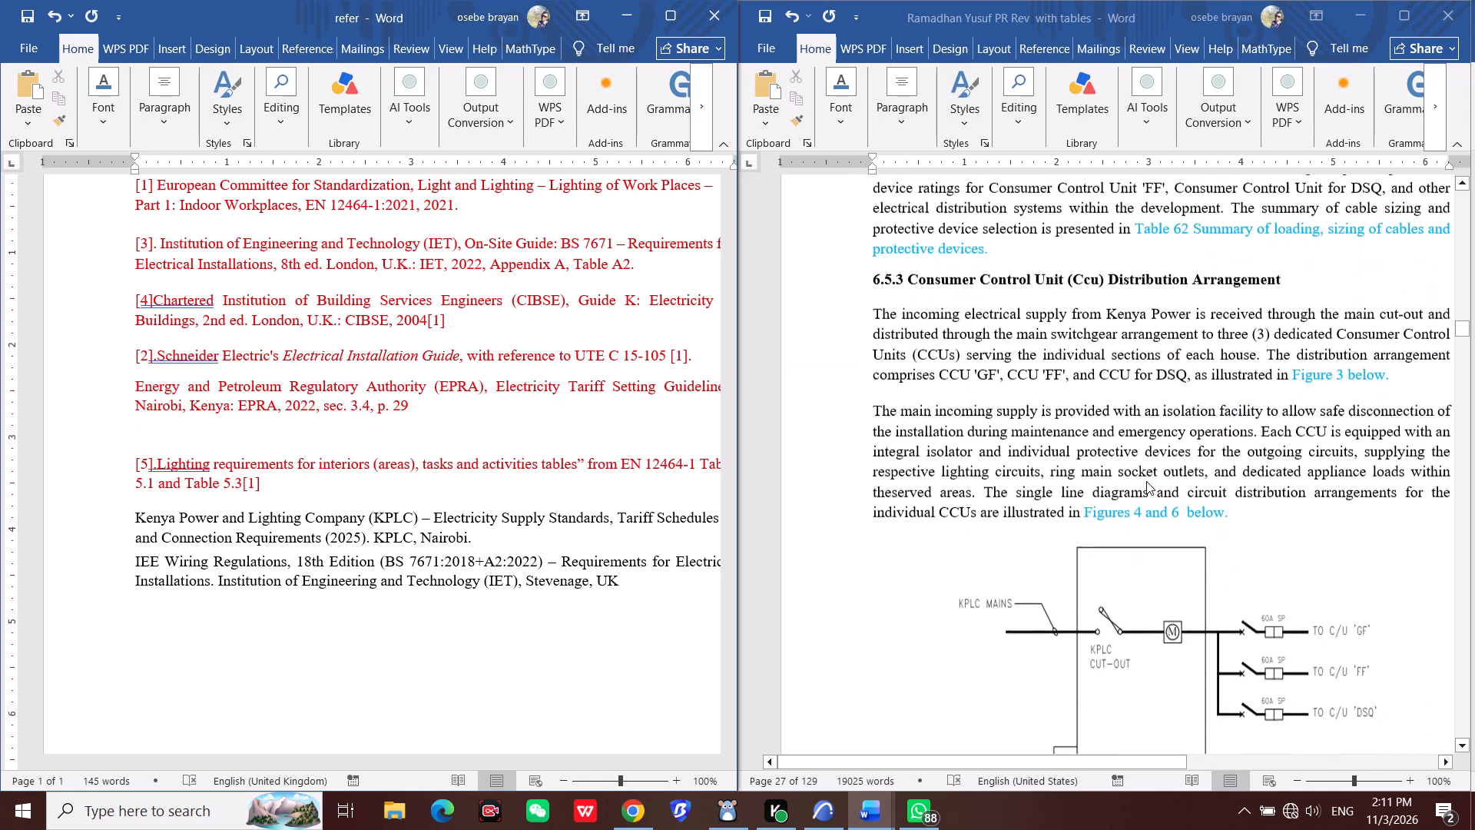
pyautogui.scroll(-20, 1146, 481)
pyautogui.scroll(-12, 1146, 481)
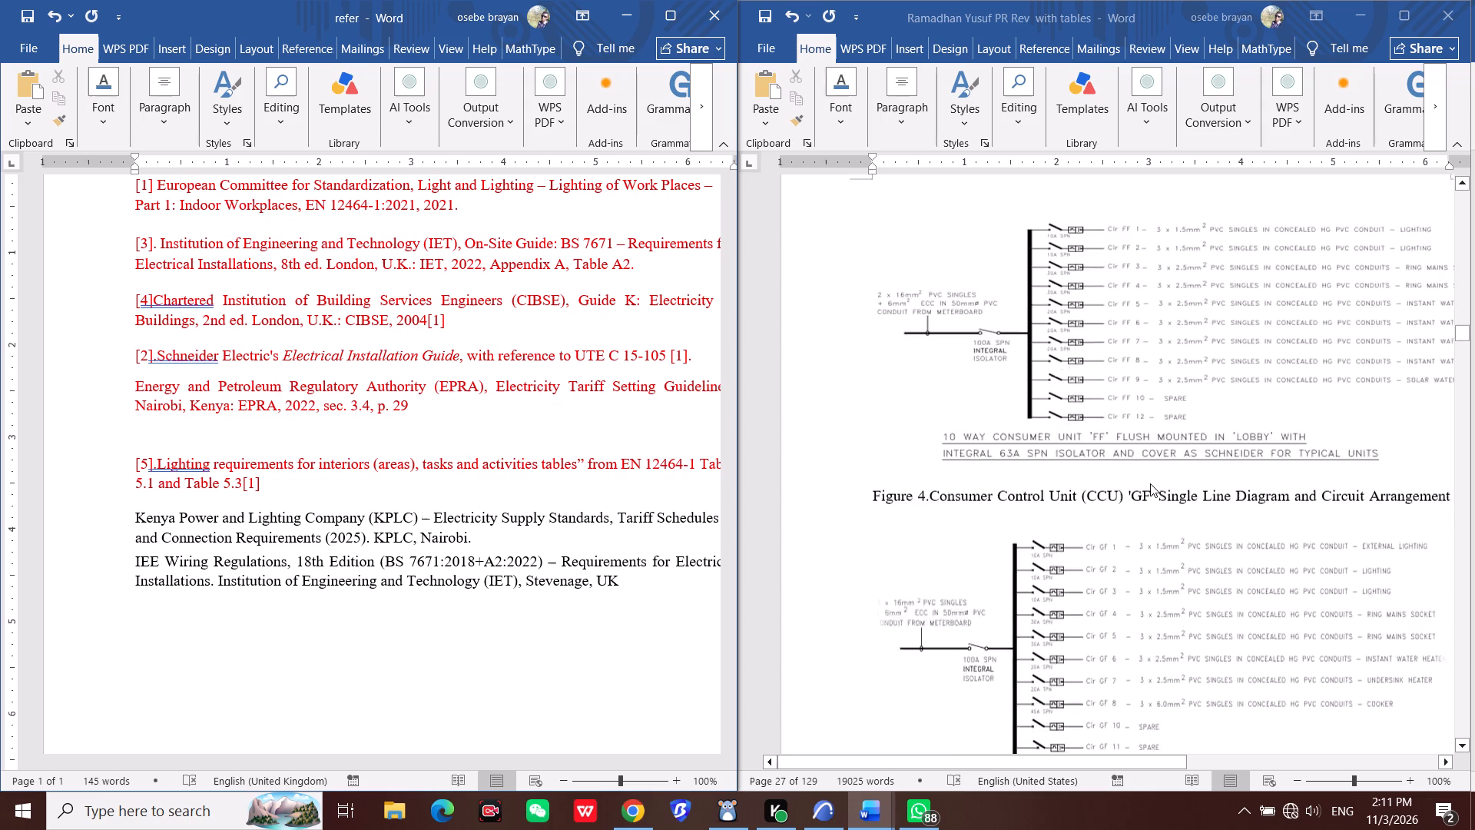
pyautogui.scroll(-20, 1150, 483)
pyautogui.scroll(-12, 1150, 483)
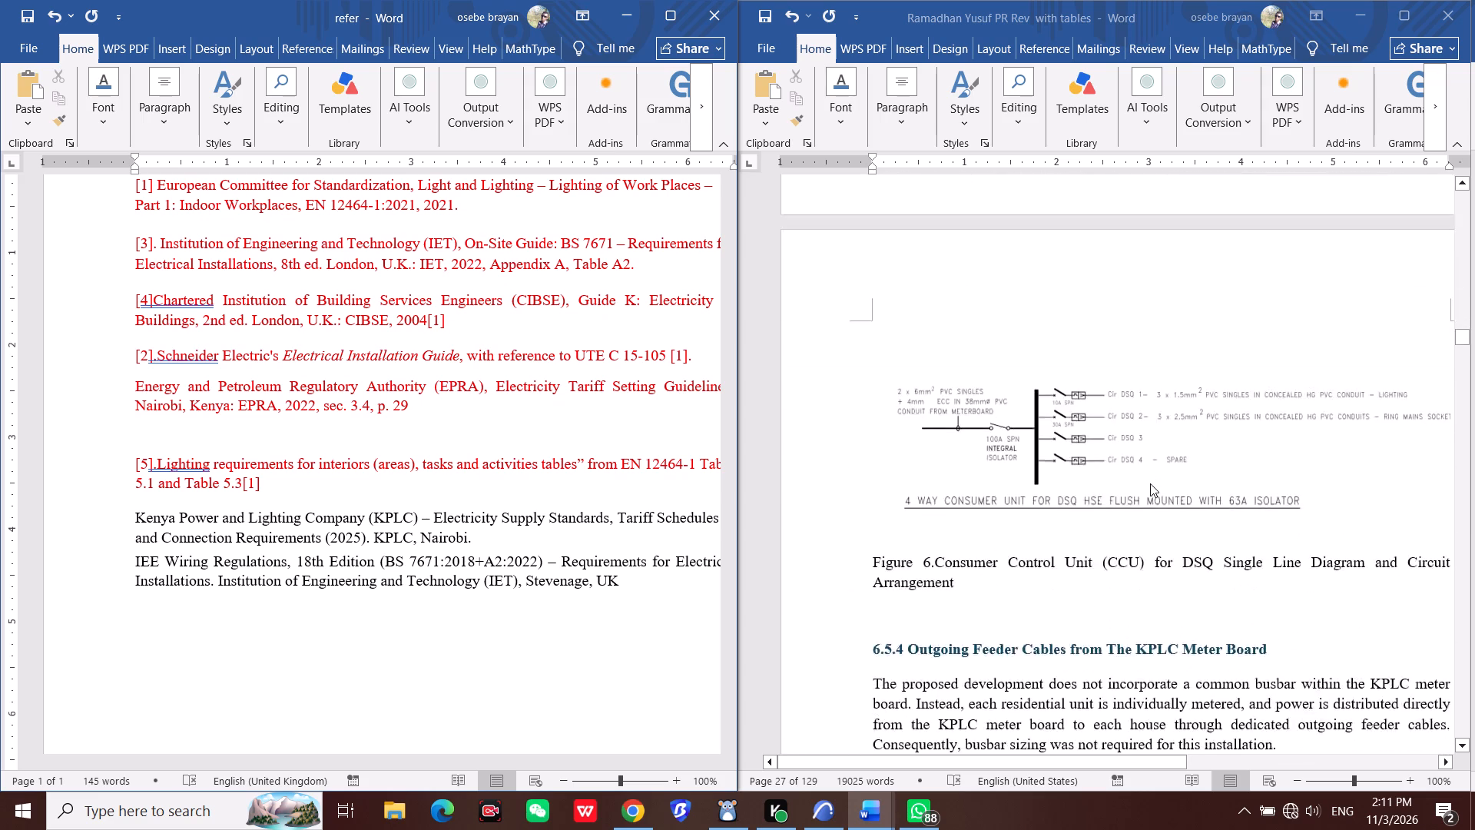
pyautogui.scroll(-11, 1150, 483)
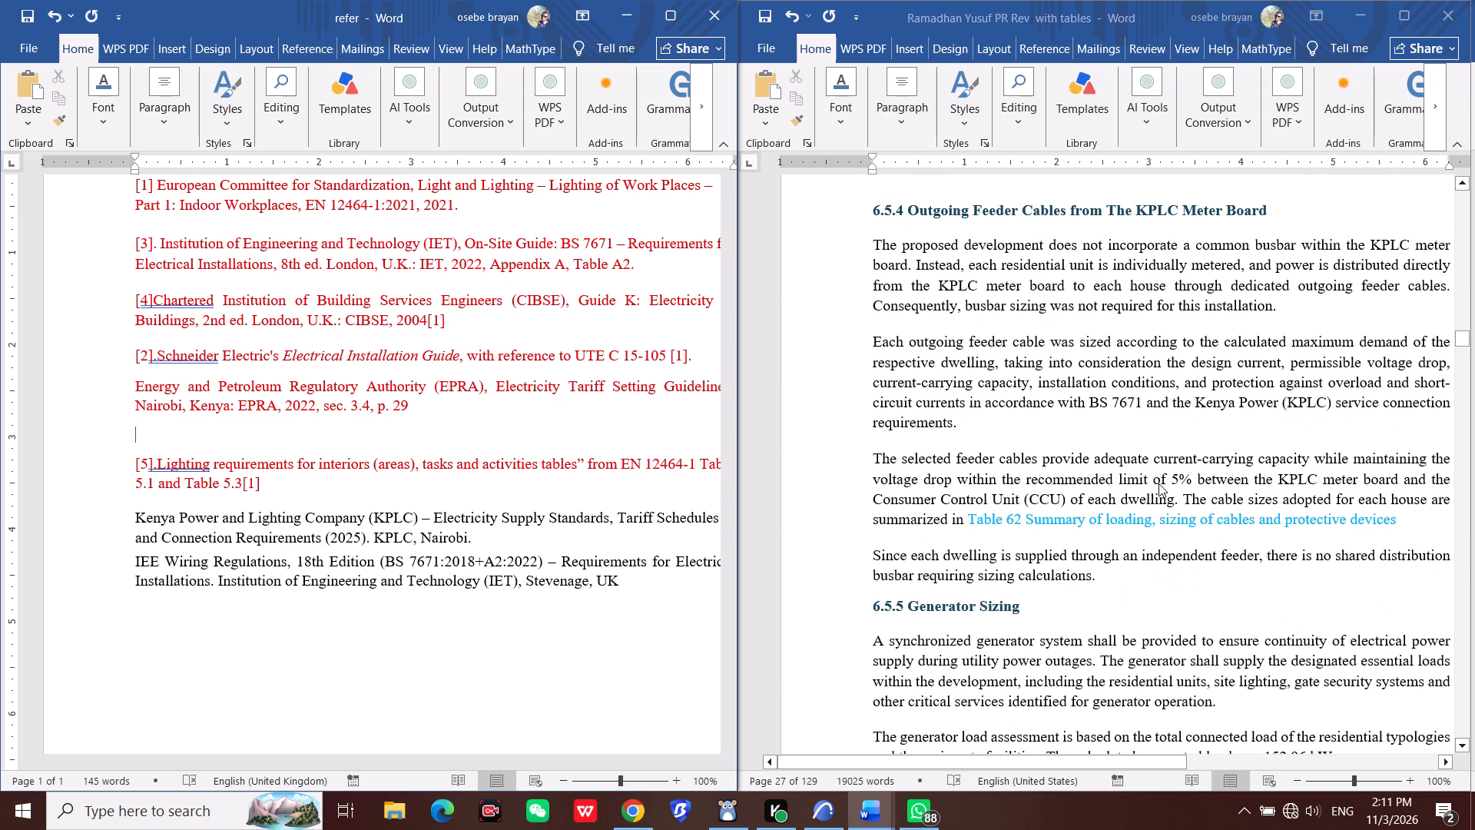
pyautogui.scroll(-17, 1153, 490)
pyautogui.scroll(1, 1183, 514)
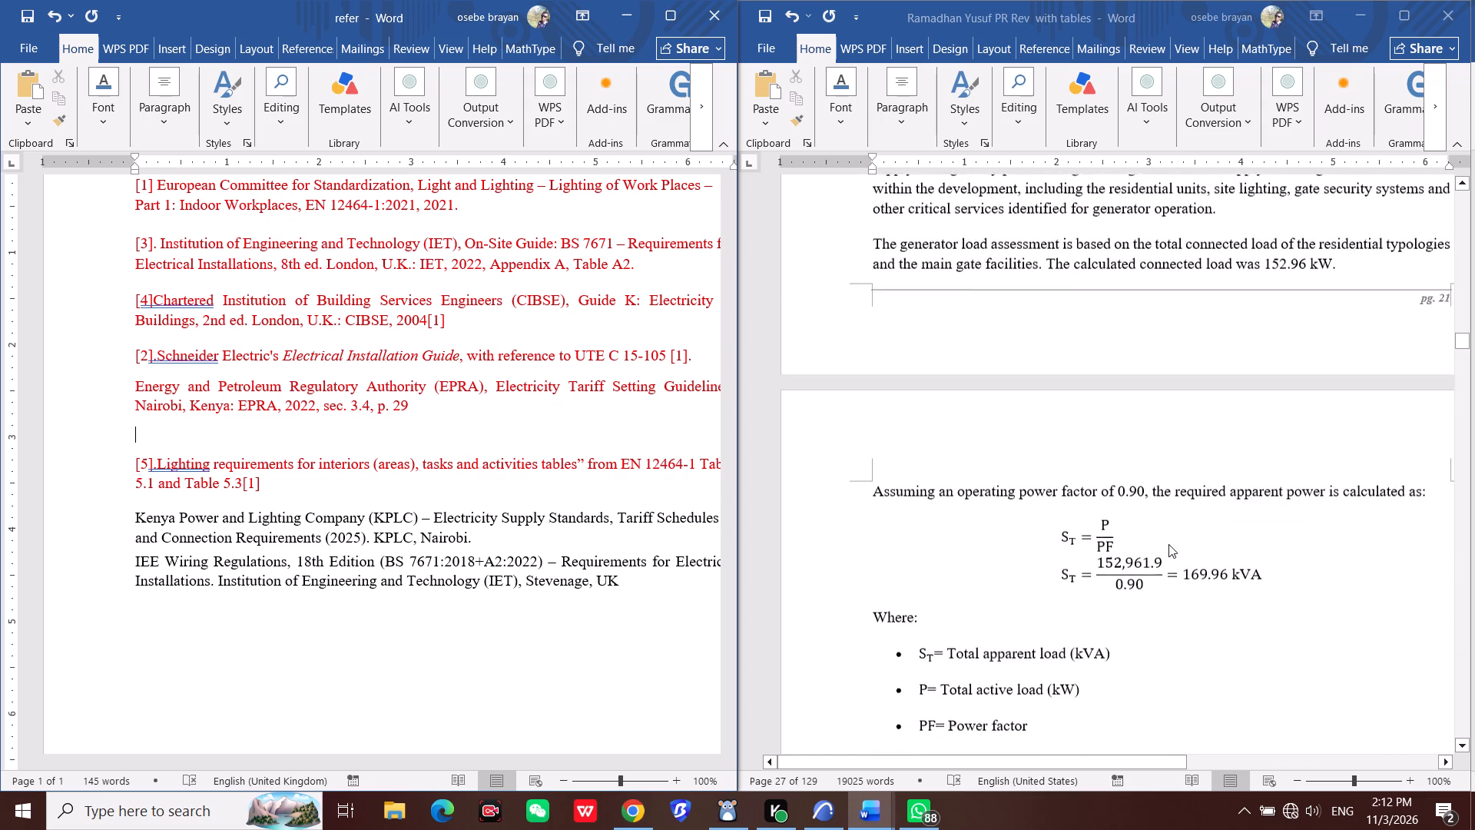
pyautogui.scroll(-20, 1155, 562)
pyautogui.scroll(-8, 1155, 562)
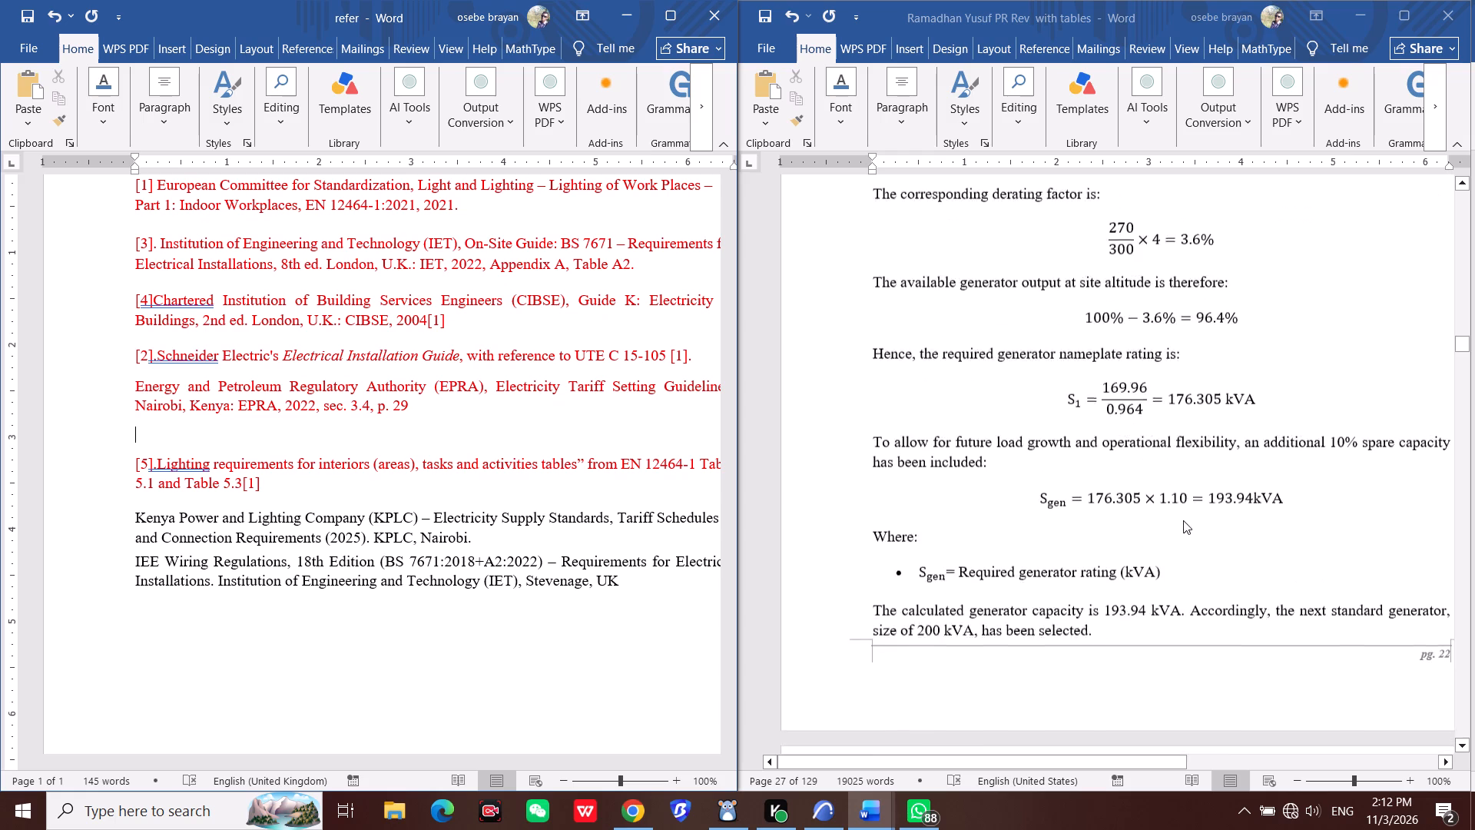
pyautogui.scroll(-7, 1183, 520)
# Review the report again from section 6.5.5 Generator Sizing back to section 6.4.2 Common Services Load – Gate House.
pyautogui.scroll(20, 1232, 447)
pyautogui.scroll(17, 1232, 447)
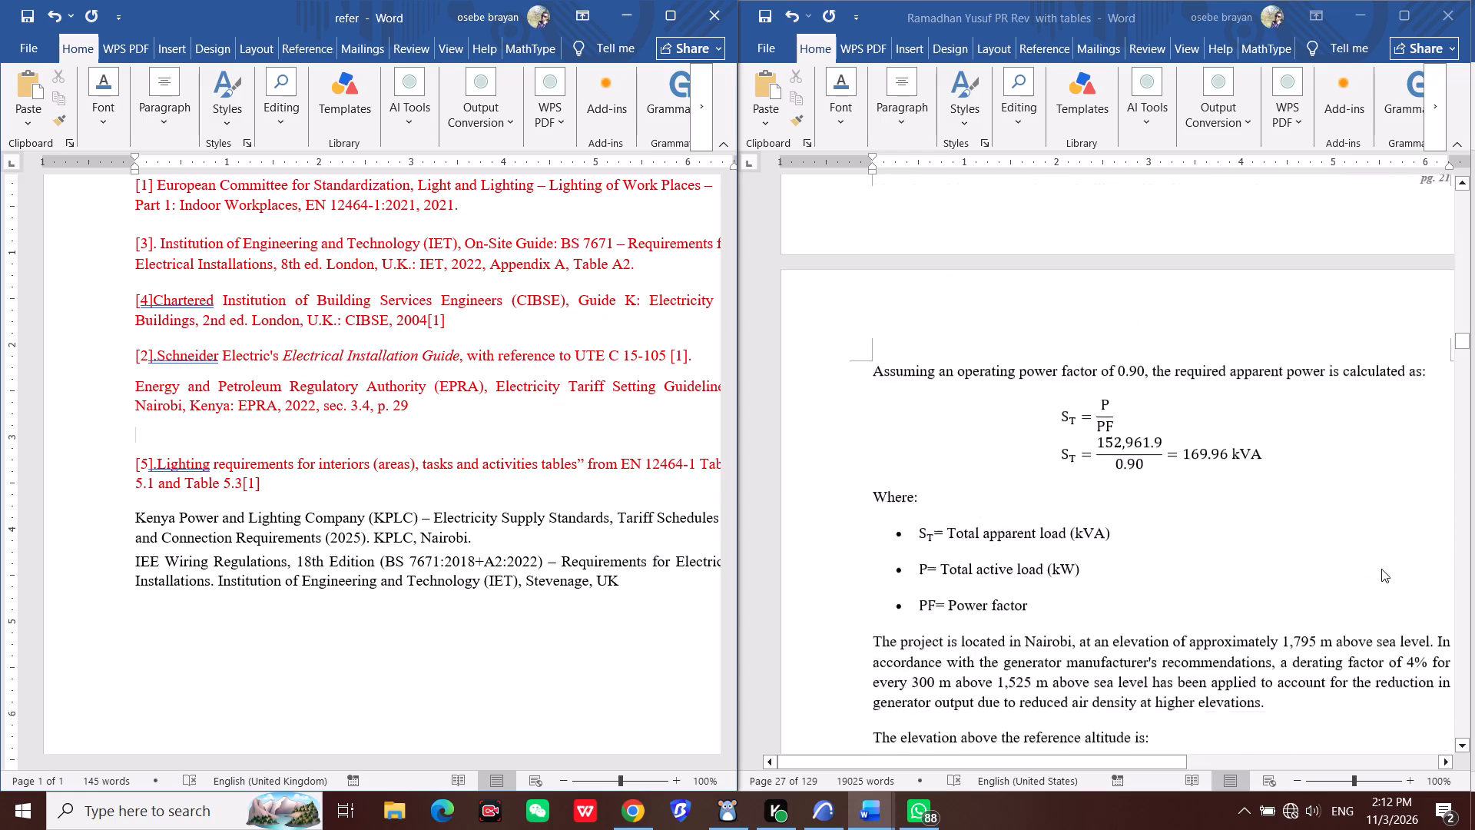
pyautogui.scroll(20, 1381, 569)
pyautogui.scroll(20, 1381, 569)
pyautogui.scroll(15, 1381, 569)
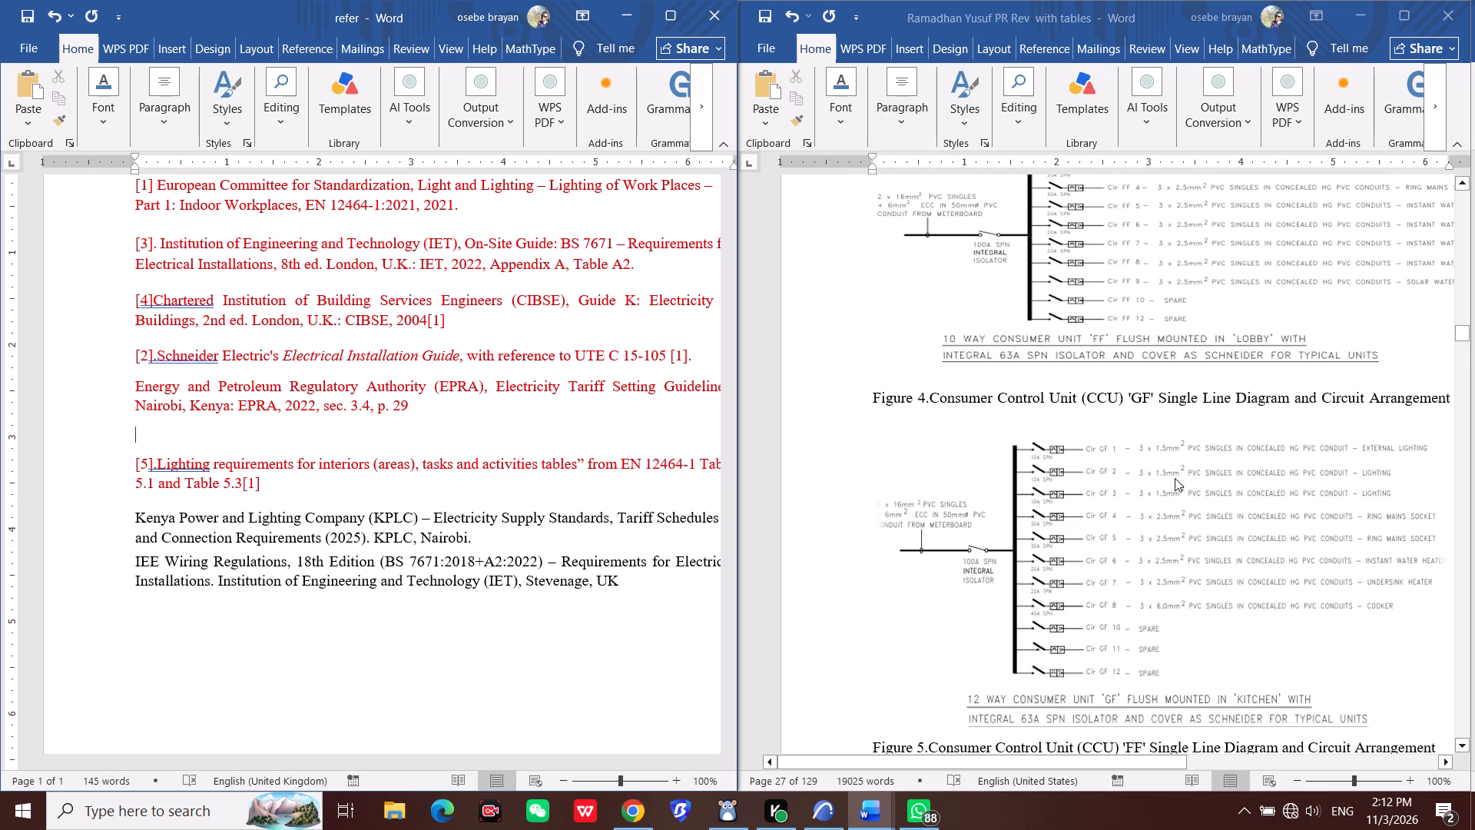
pyautogui.scroll(20, 1175, 478)
pyautogui.scroll(5, 1175, 478)
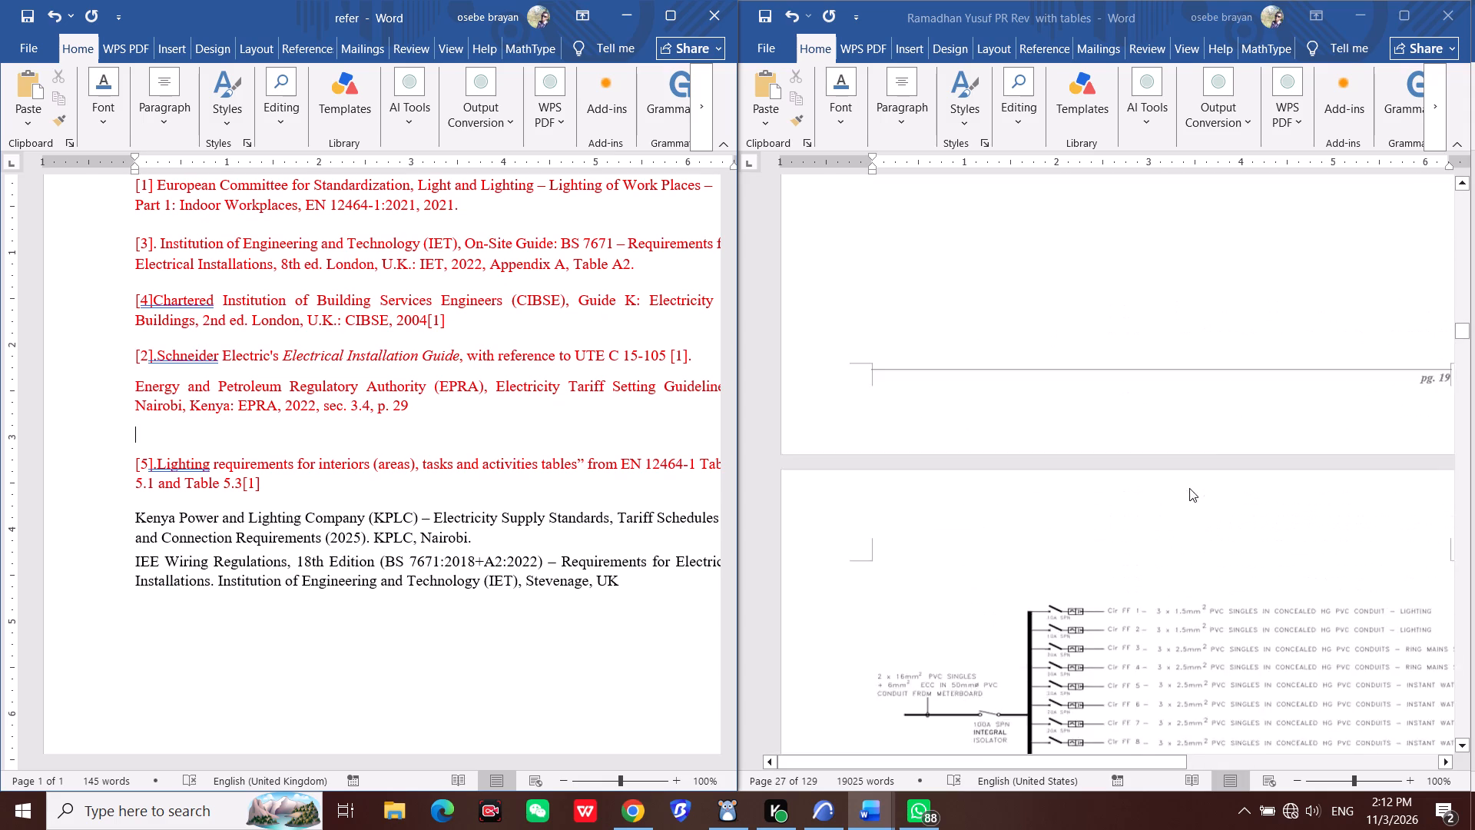
pyautogui.scroll(20, 1189, 488)
pyautogui.scroll(20, 1189, 488)
pyautogui.scroll(10, 1189, 488)
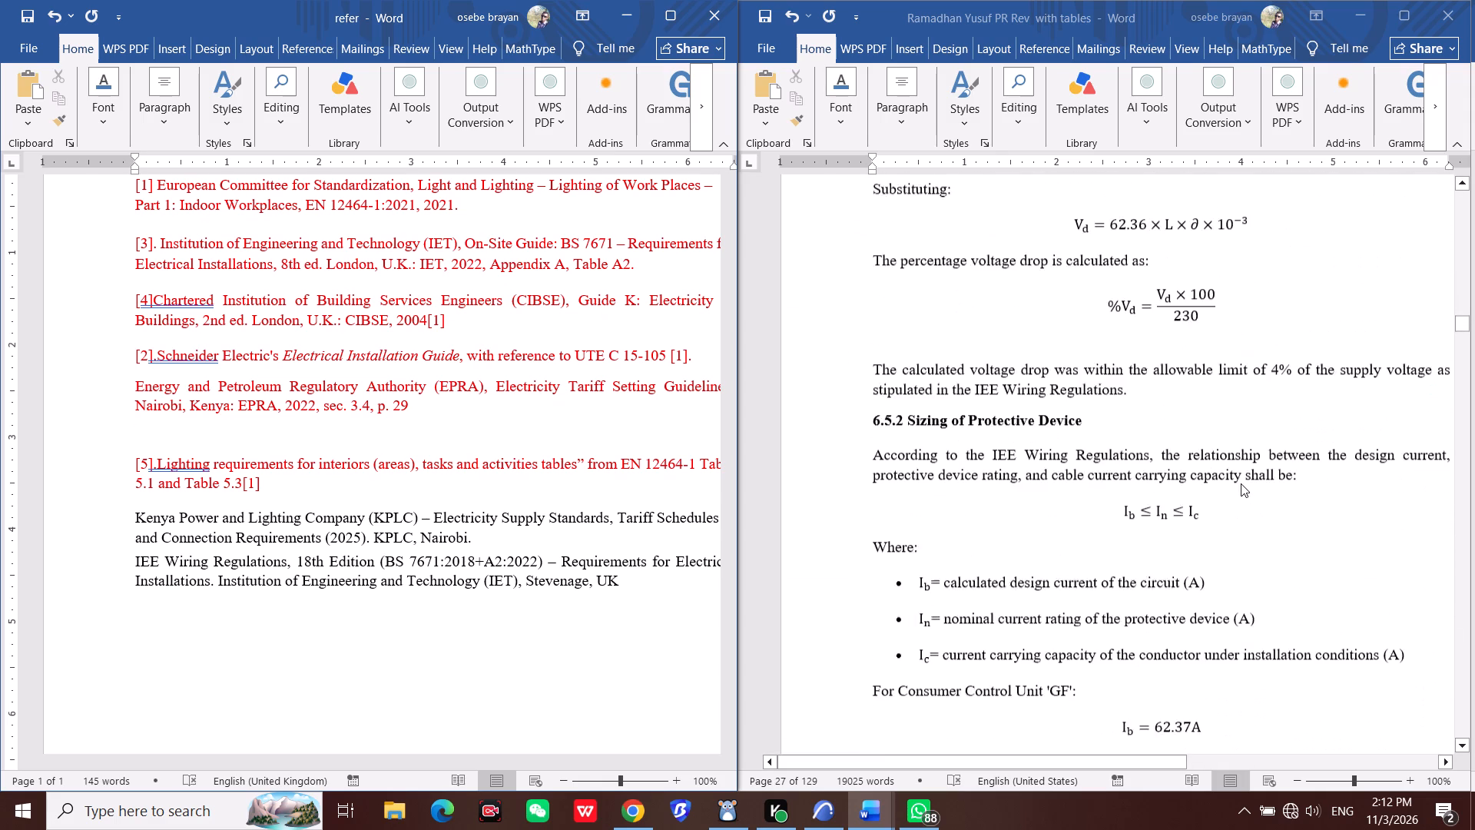
pyautogui.scroll(20, 1241, 483)
pyautogui.scroll(20, 1241, 483)
pyautogui.scroll(10, 1241, 483)
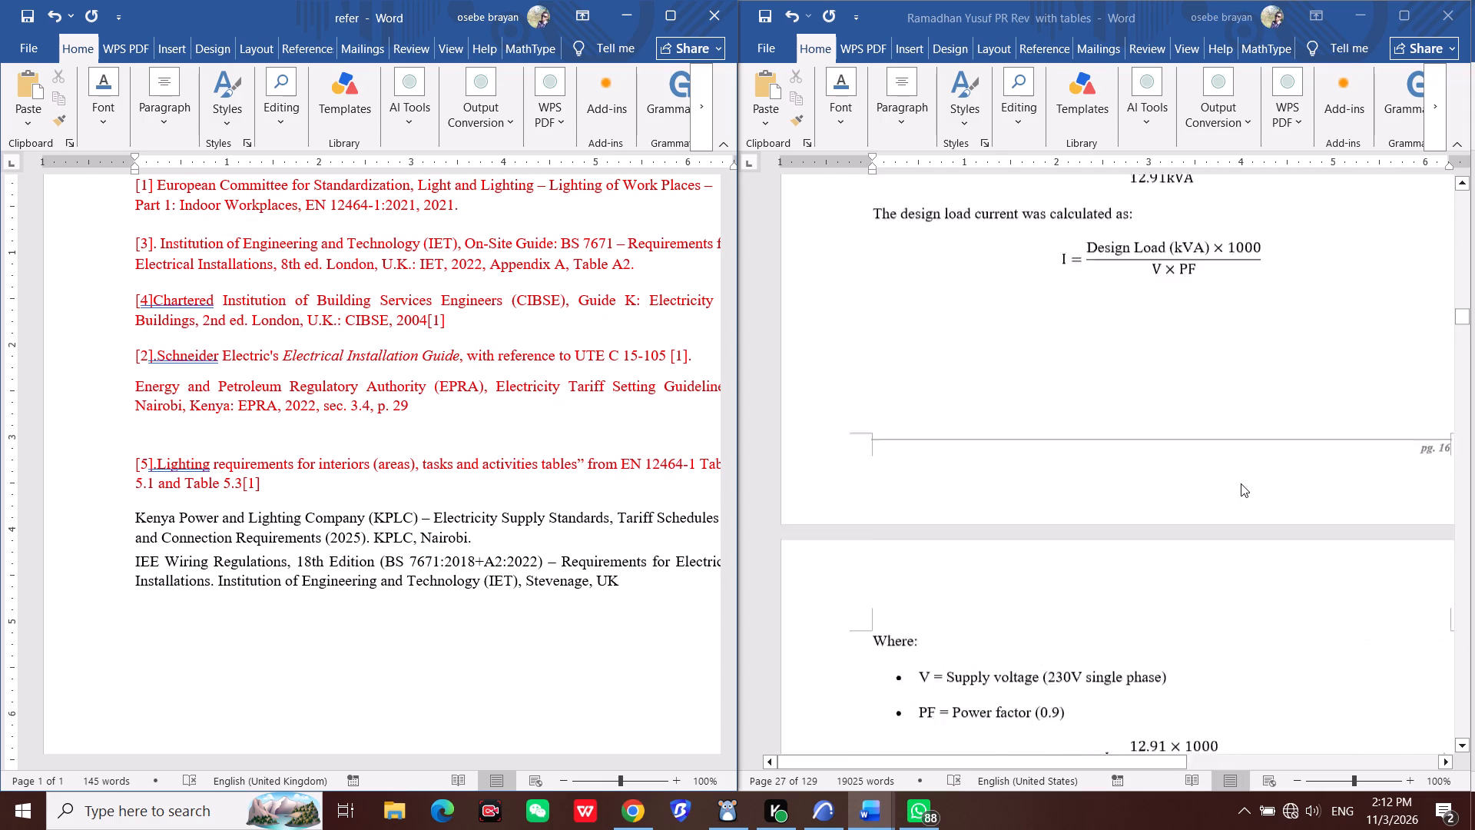
pyautogui.scroll(20, 1241, 483)
pyautogui.scroll(20, 1241, 483)
pyautogui.scroll(9, 1241, 483)
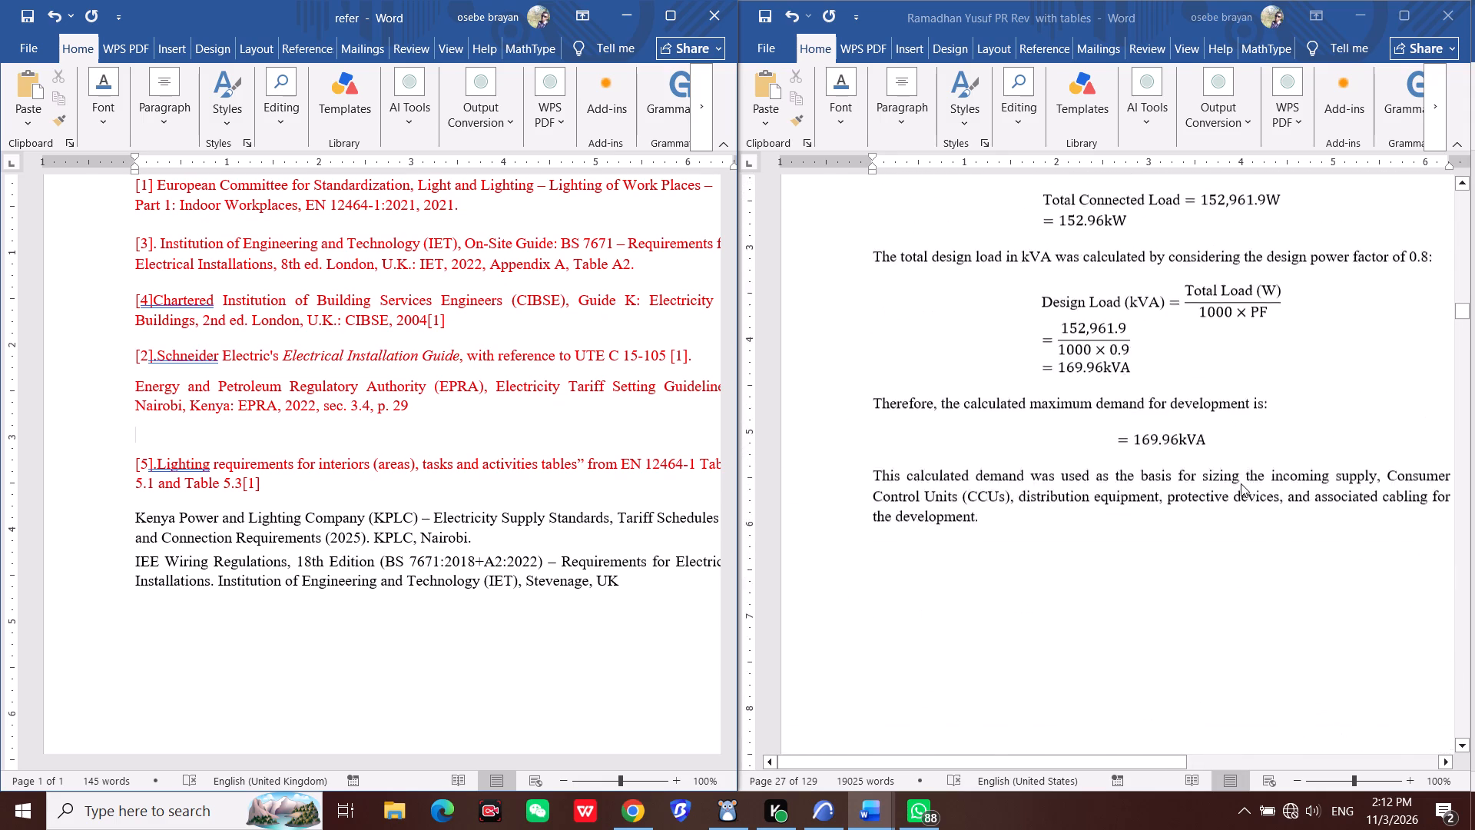
pyautogui.scroll(7, 1241, 483)
pyautogui.scroll(20, 1241, 483)
pyautogui.scroll(16, 1241, 483)
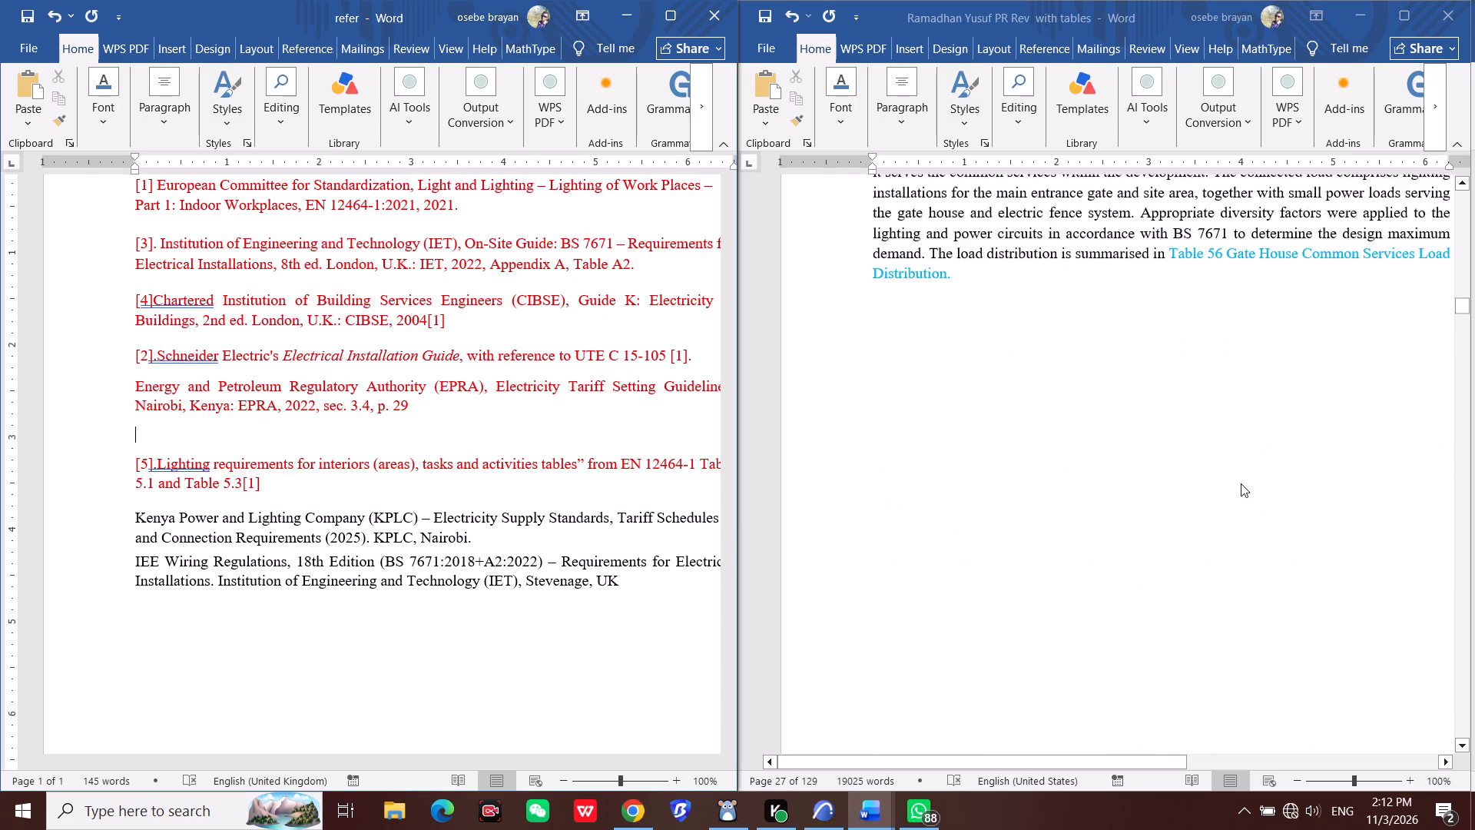
pyautogui.scroll(6, 1241, 483)
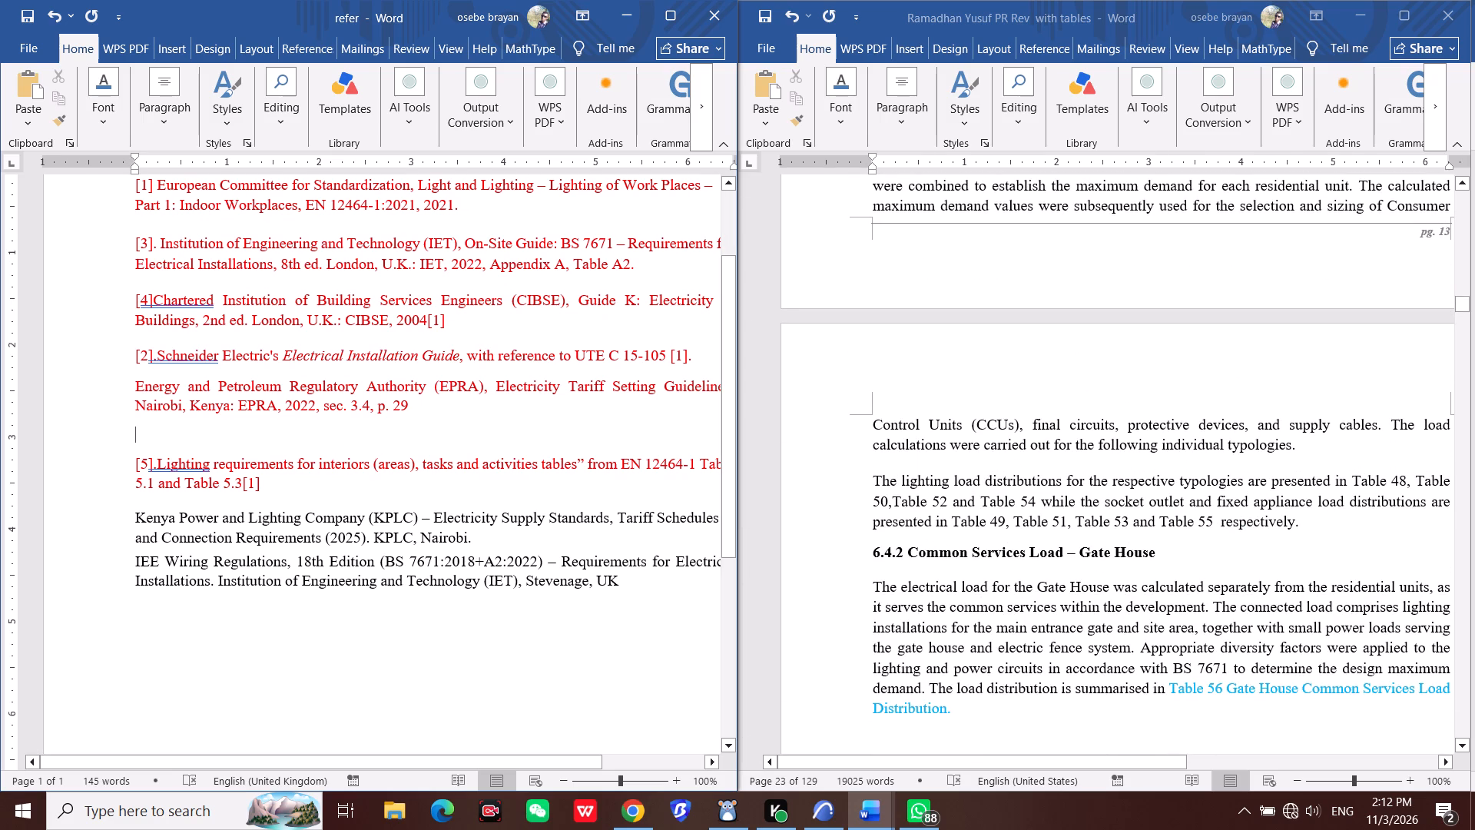
# Replace the trailing "[1]" of the CIBSE Guide K entry in the refer document with a full stop after 2004.
pyautogui.click(451, 340)
pyautogui.press('BackSpace')
pyautogui.press('BackSpace')
pyautogui.press('BackSpace')
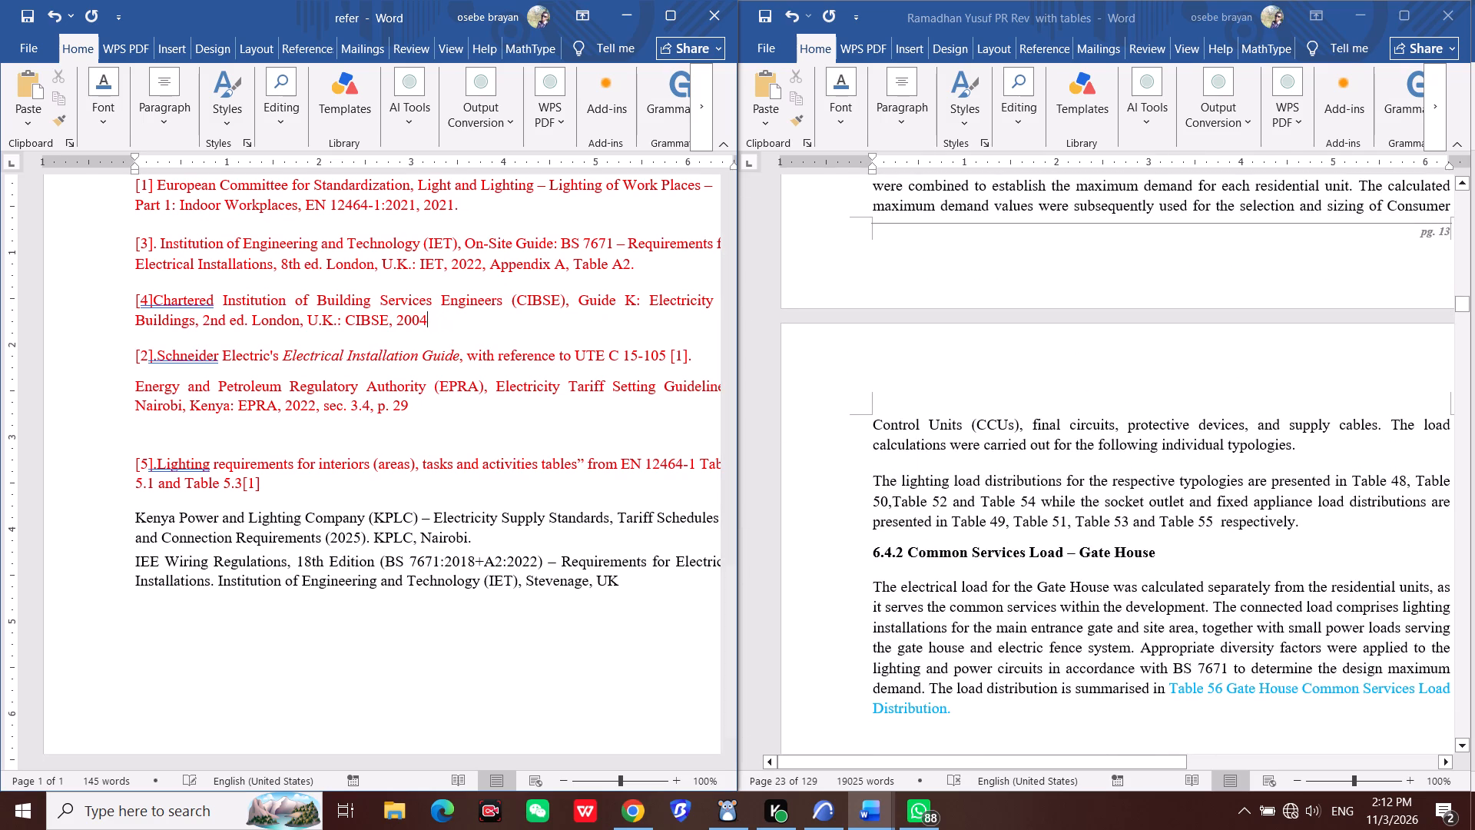
pyautogui.press('.')
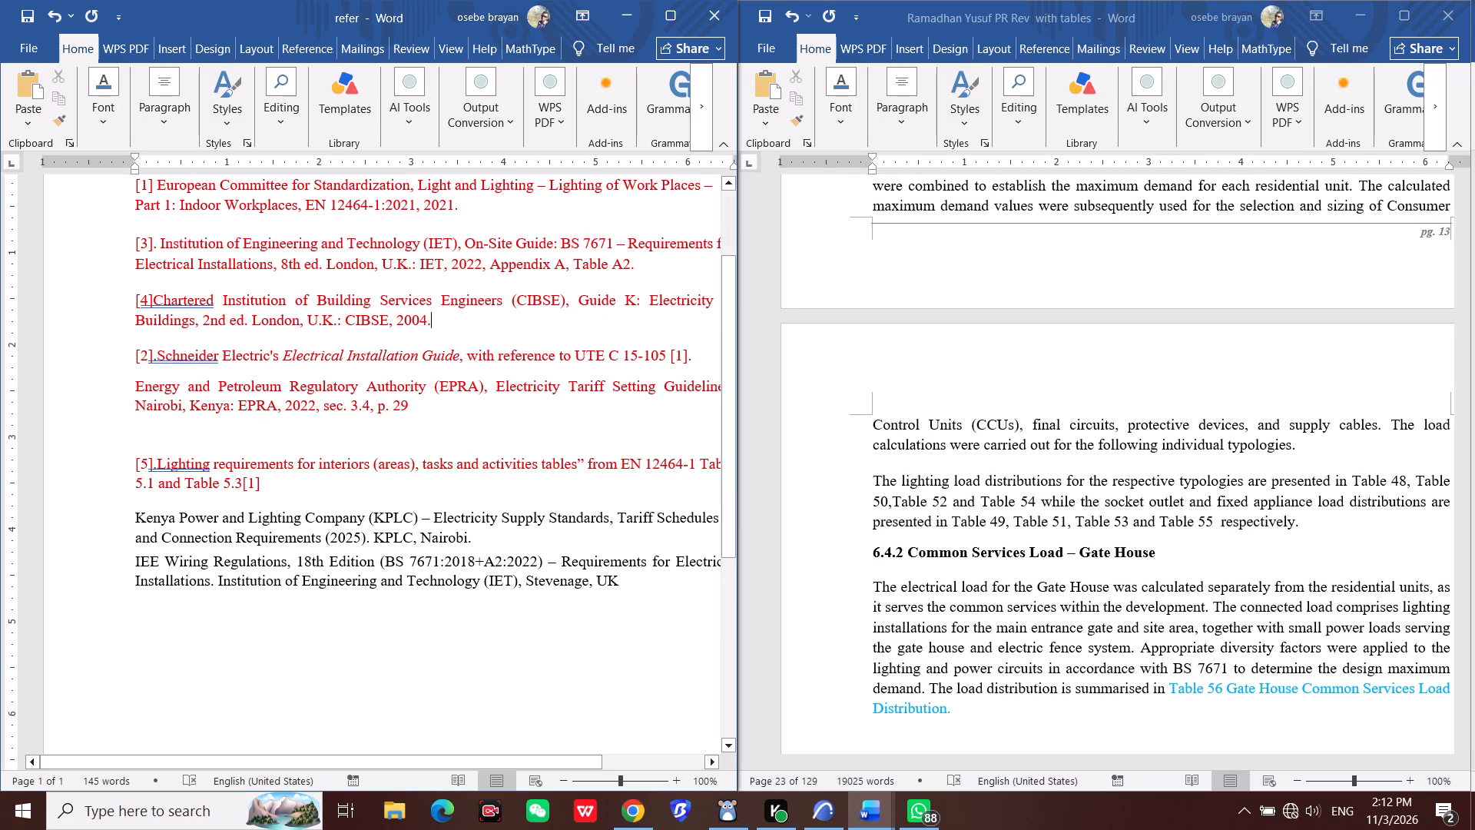
# Move the "[2].Schneider Electric's Electrical Installation Guide" entry between entries [1] and [3] of the refer list, removing the extra blank line.
pyautogui.scroll(5, 326, 360)
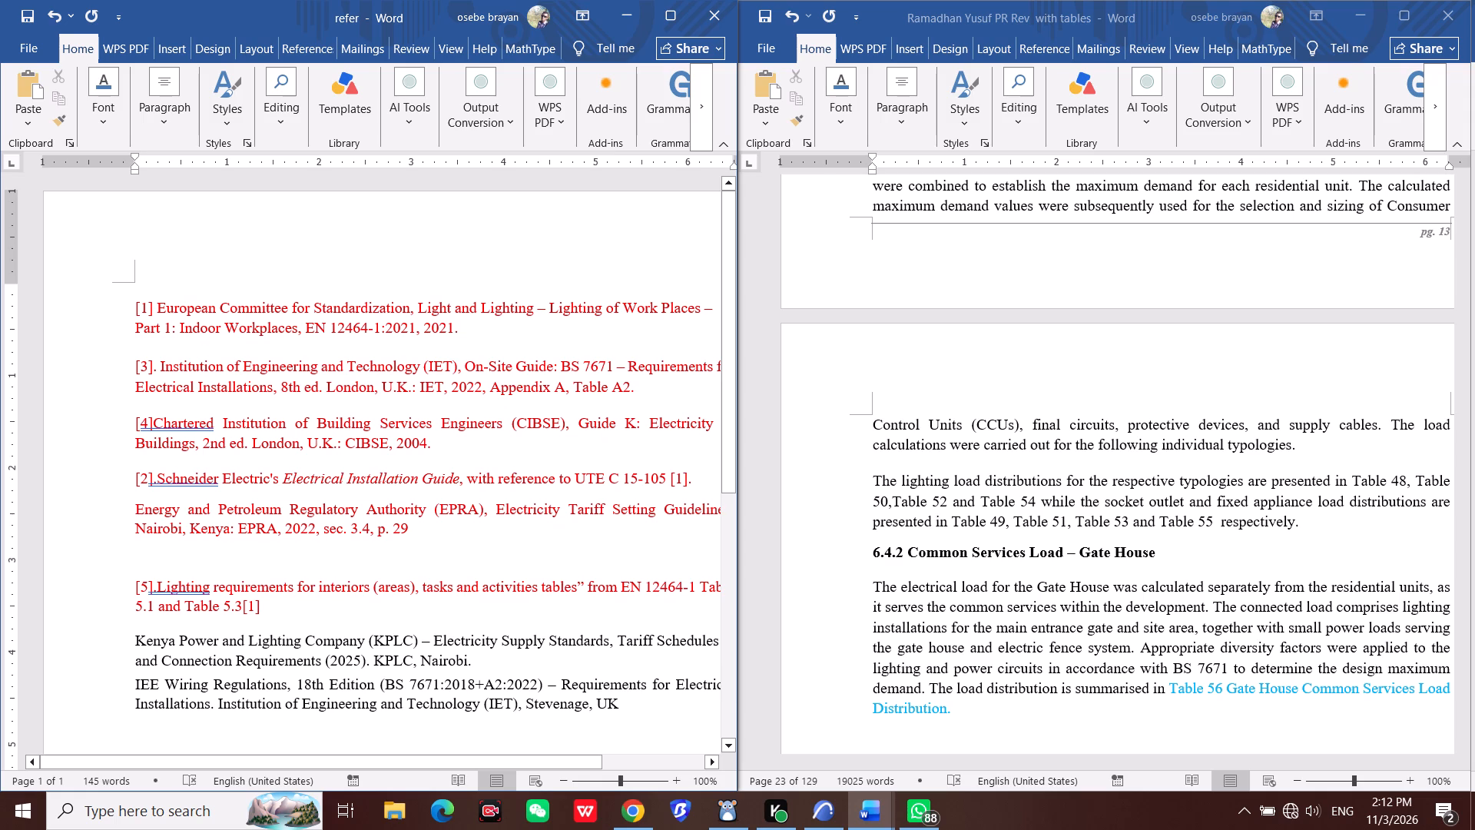
pyautogui.moveTo(124, 486); pyautogui.dragTo(575, 508)
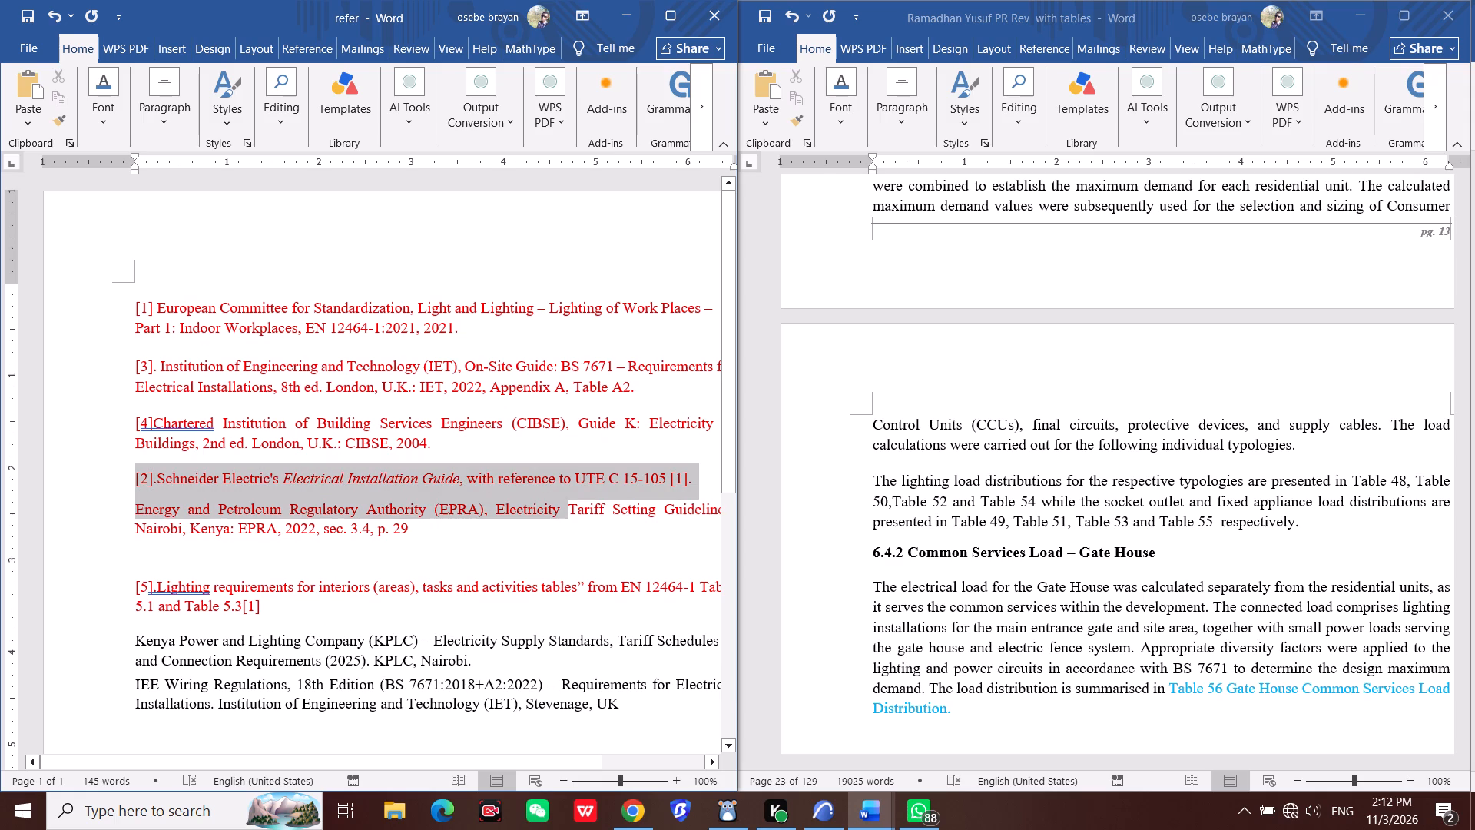
pyautogui.moveTo(575, 508); pyautogui.dragTo(701, 469)
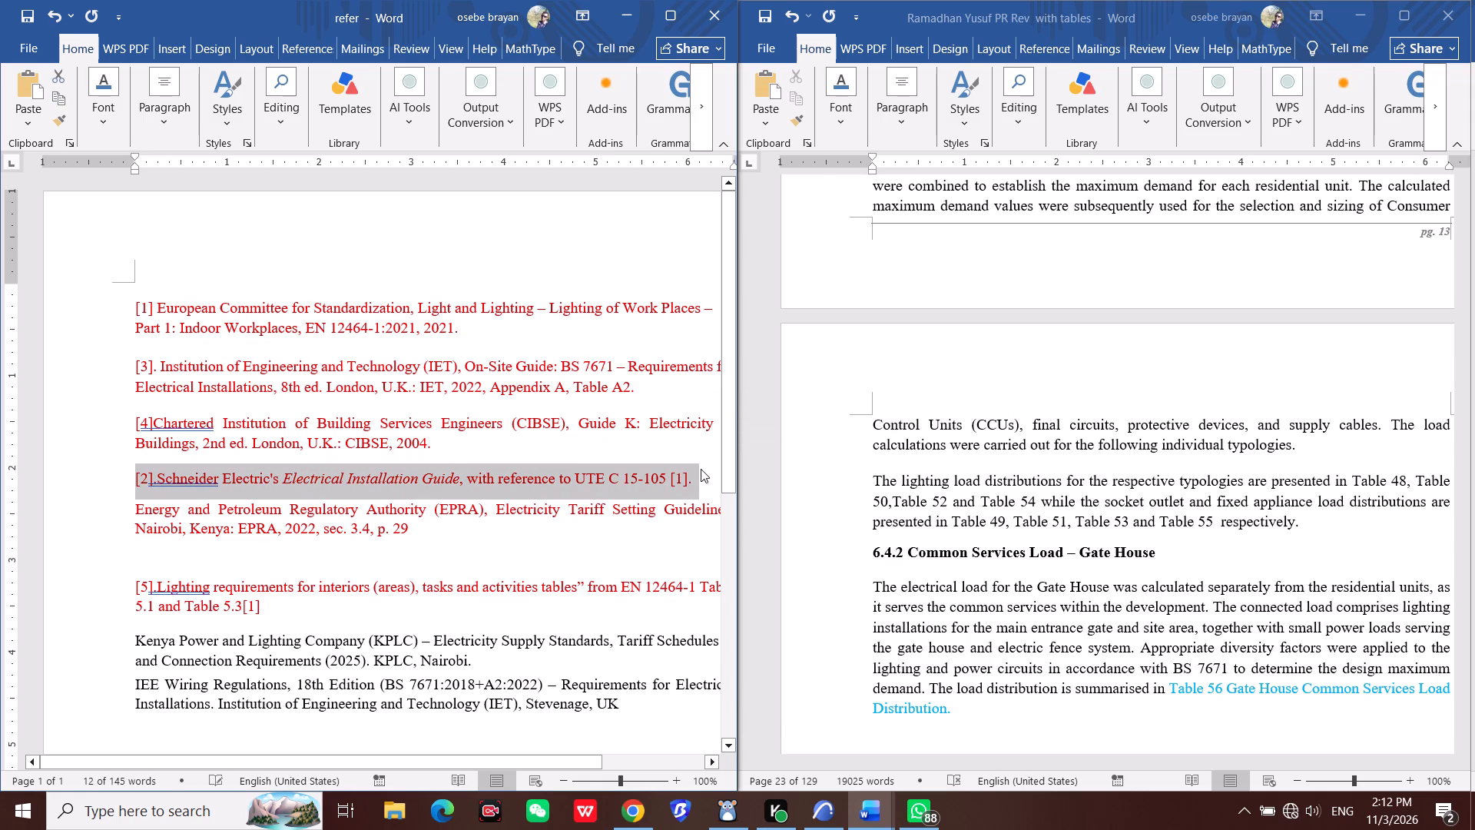
pyautogui.hotkey('ctrl', 'c')
pyautogui.click(483, 342)
pyautogui.press('Return')
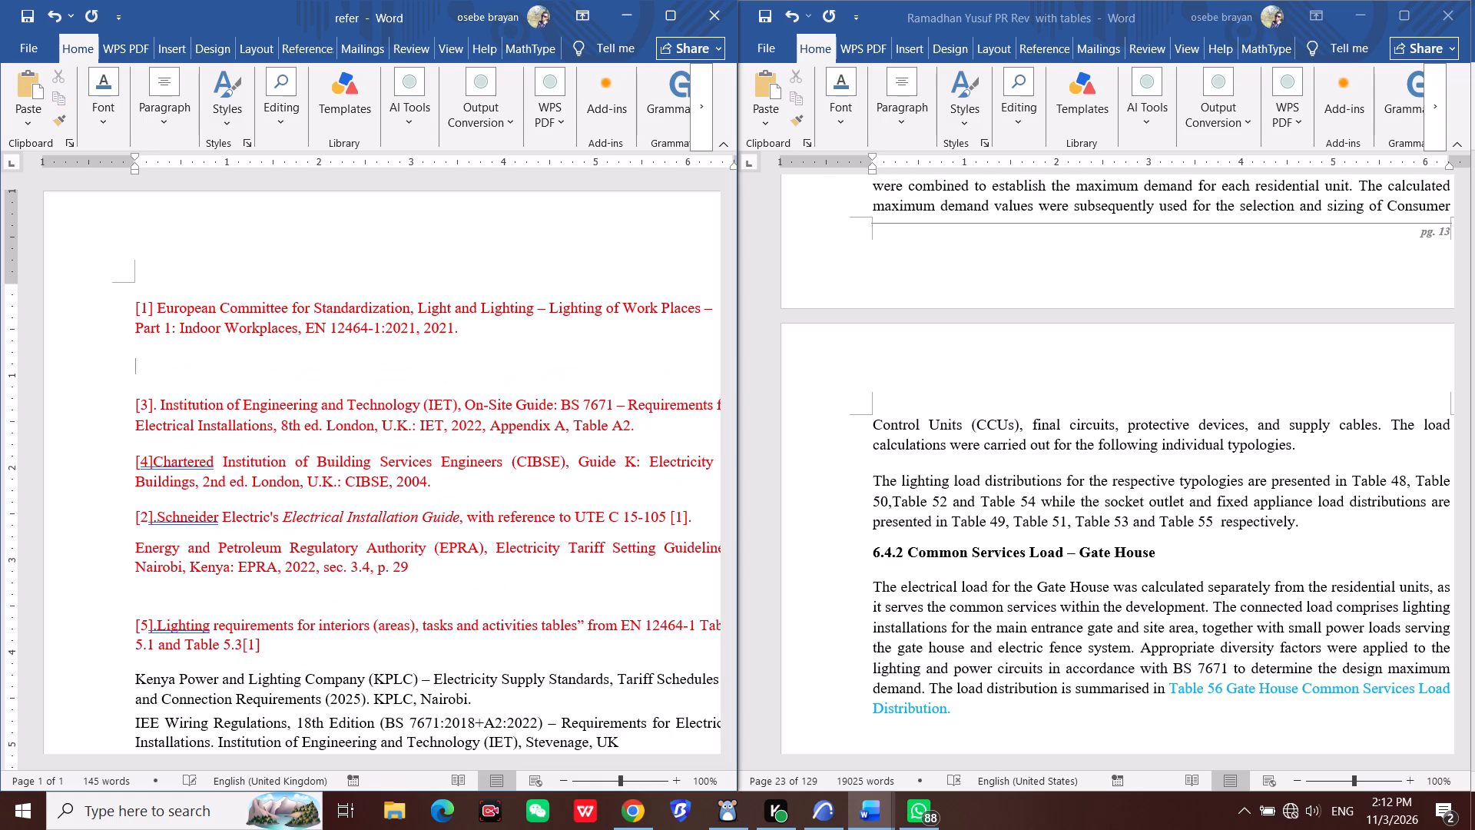
pyautogui.hotkey('ctrl', 'v')
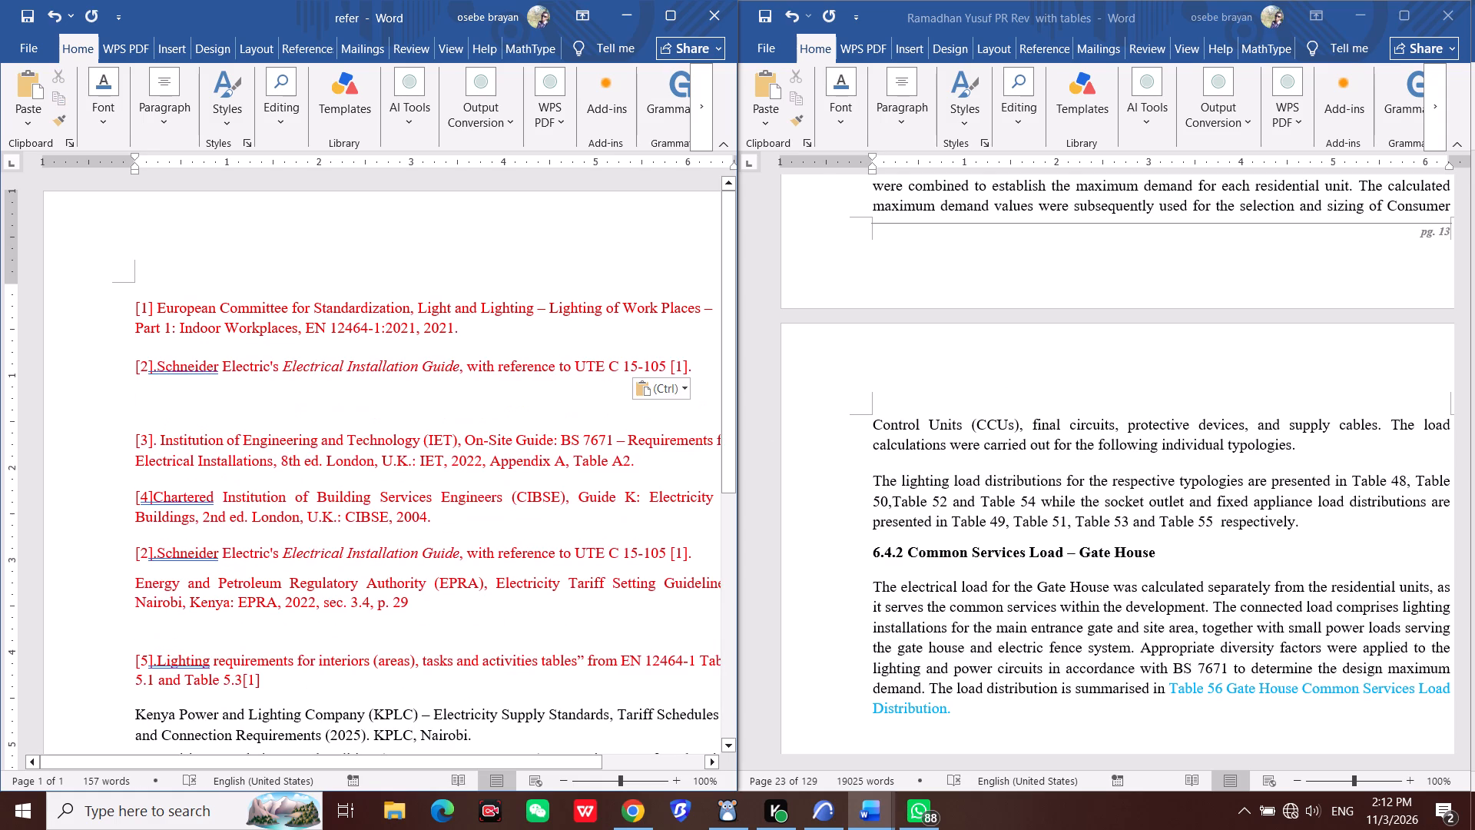
pyautogui.moveTo(699, 547); pyautogui.dragTo(515, 550)
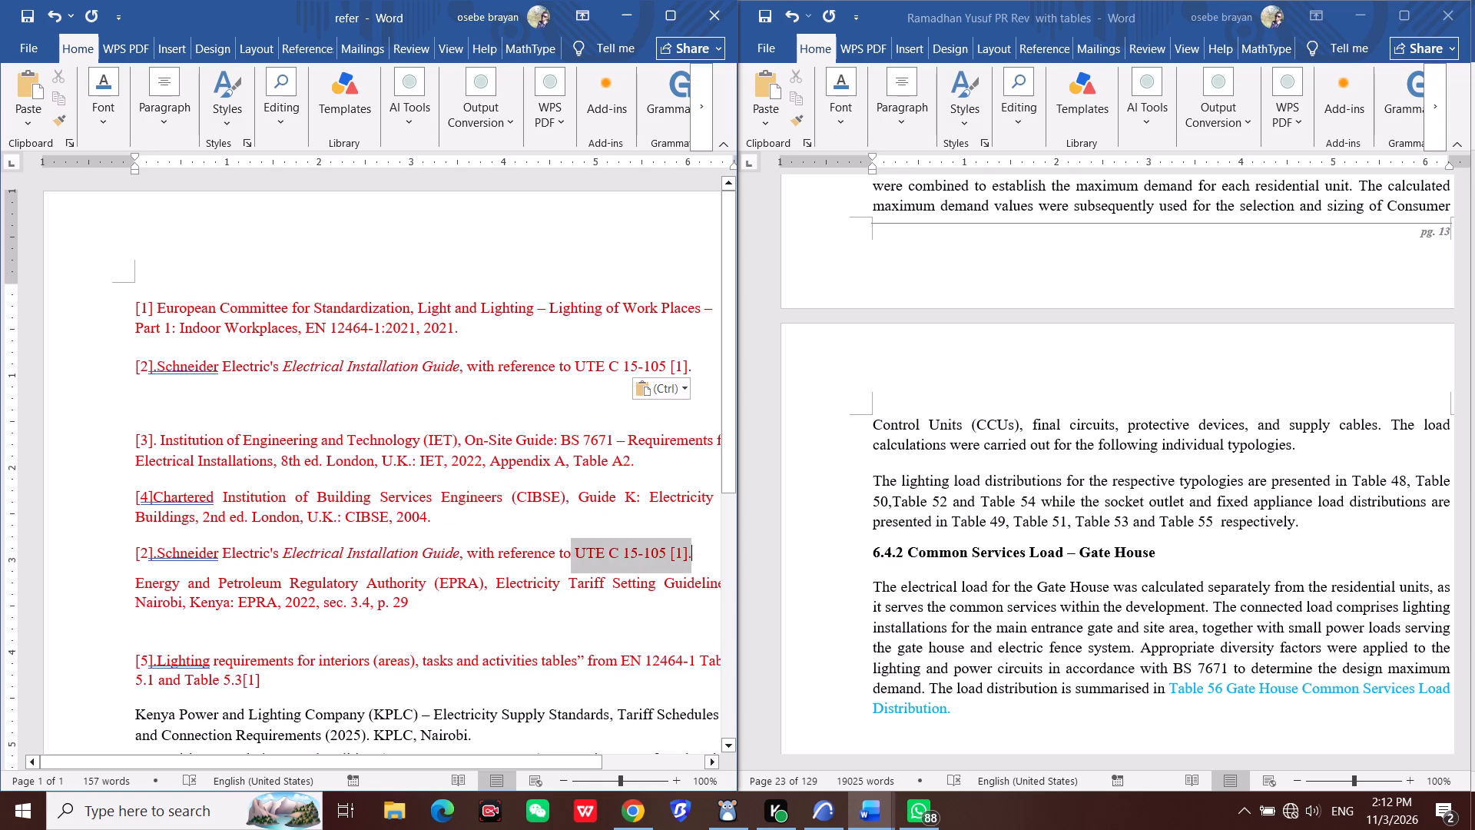
pyautogui.moveTo(515, 550); pyautogui.dragTo(122, 550)
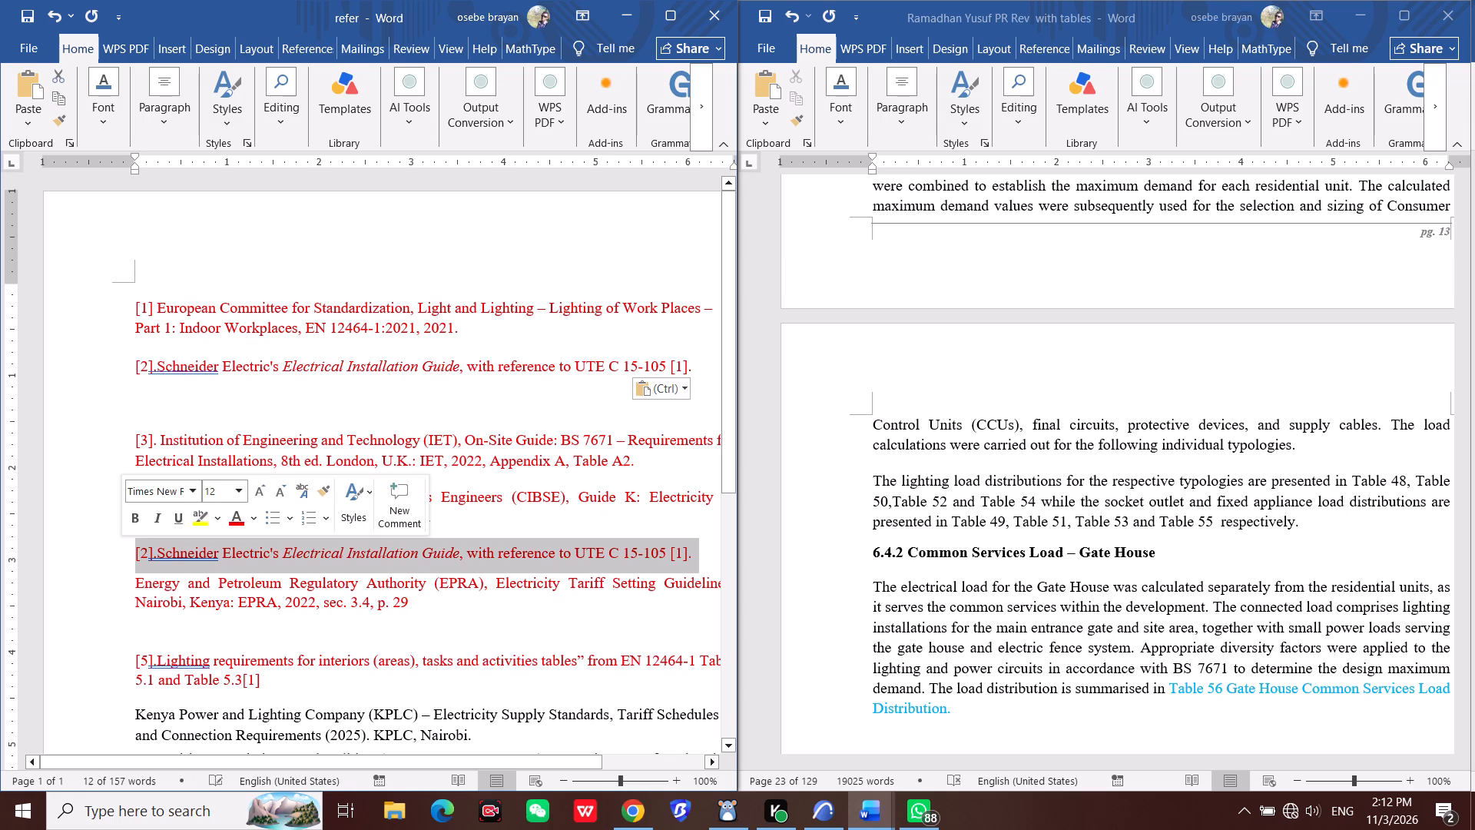
pyautogui.press('Delete')
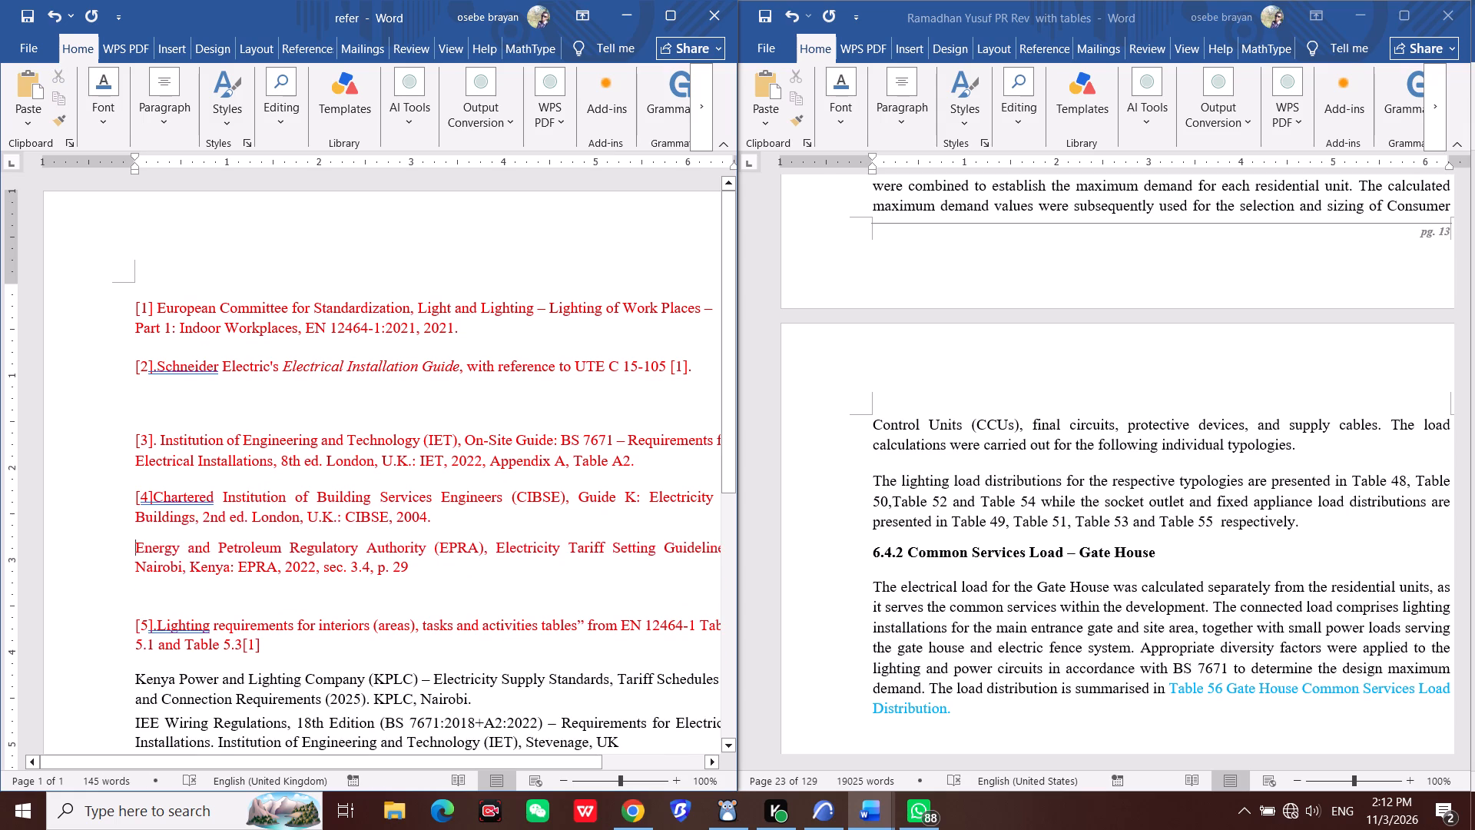
pyautogui.click(164, 426)
pyautogui.press('BackSpace')
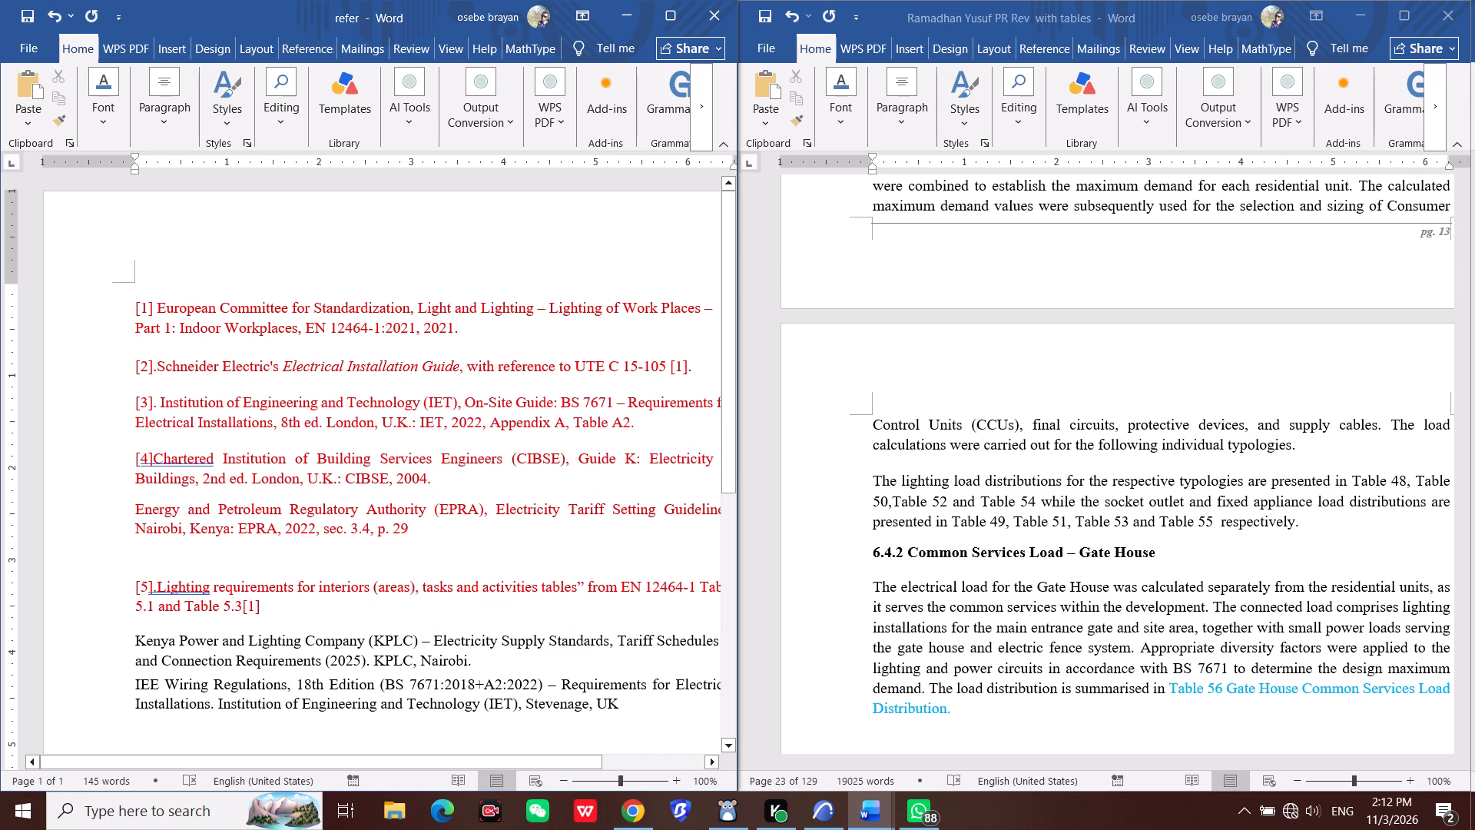
# Move the unnumbered Energy and Petroleum Regulatory Authority (EPRA) entry of the refer list below entry [5], on its own line.
pyautogui.moveTo(122, 515); pyautogui.dragTo(418, 559)
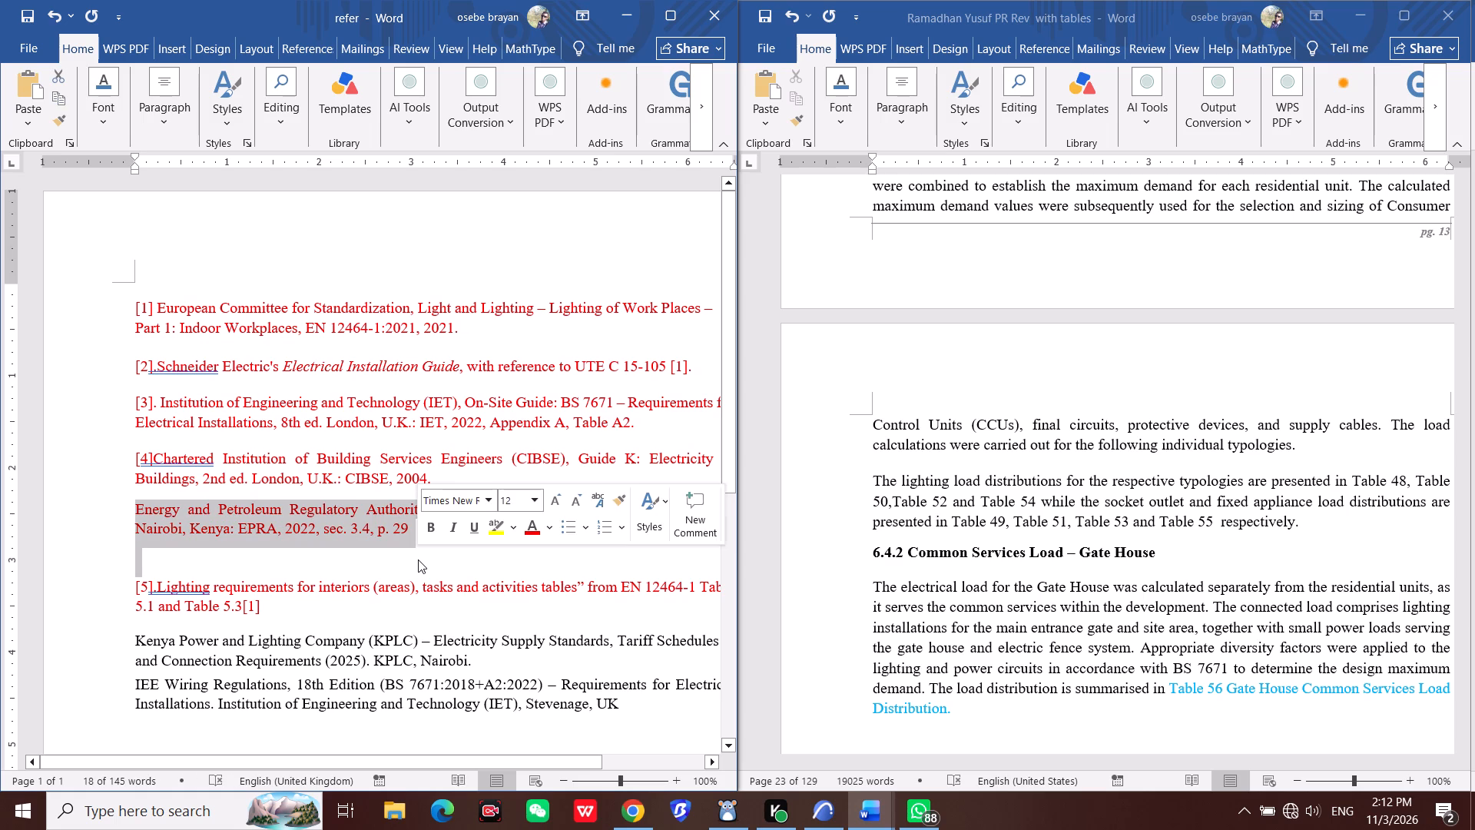
pyautogui.hotkey('ctrl', 'c')
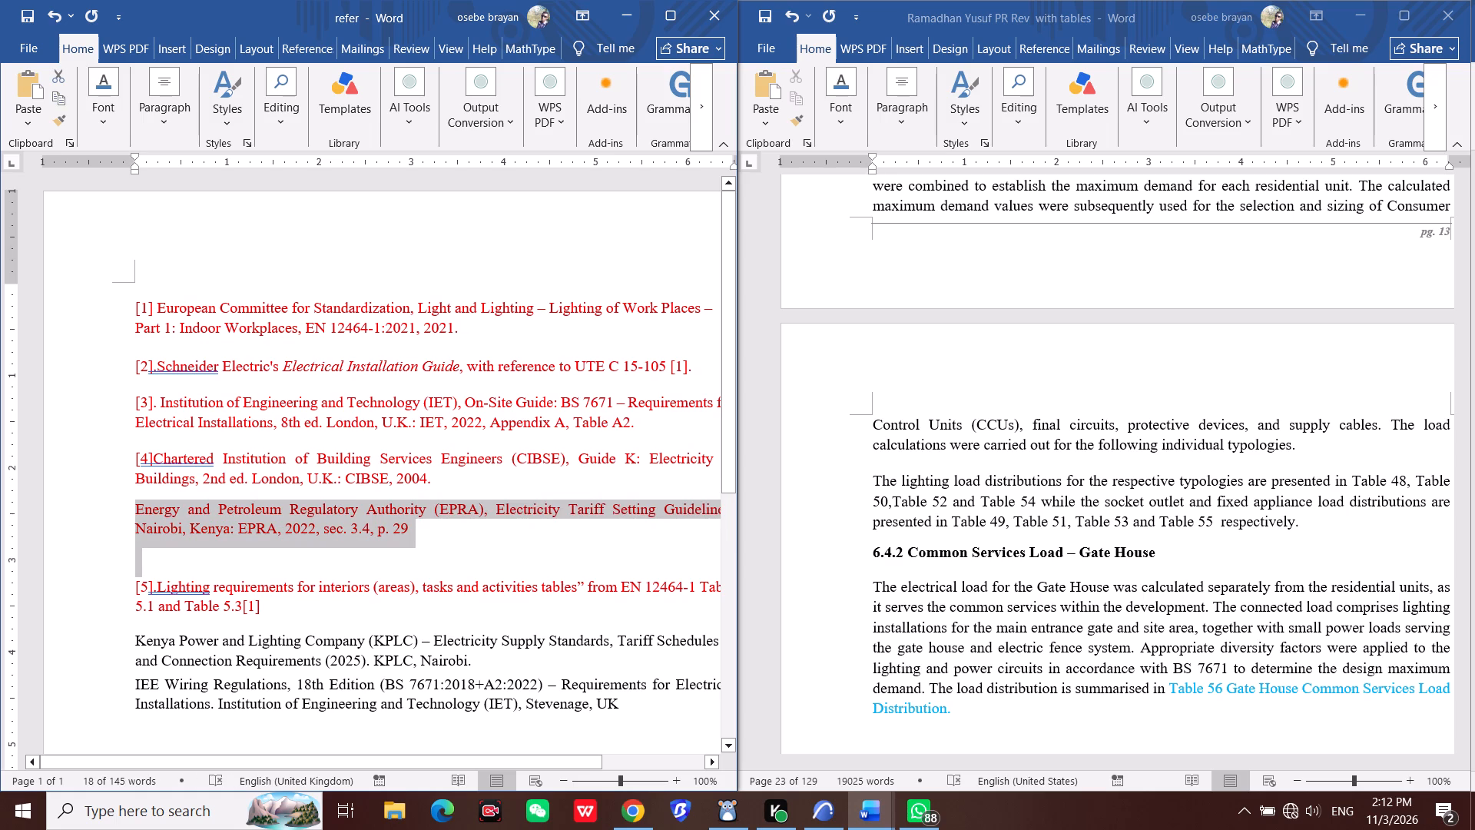
pyautogui.hotkey('ctrl', 'x')
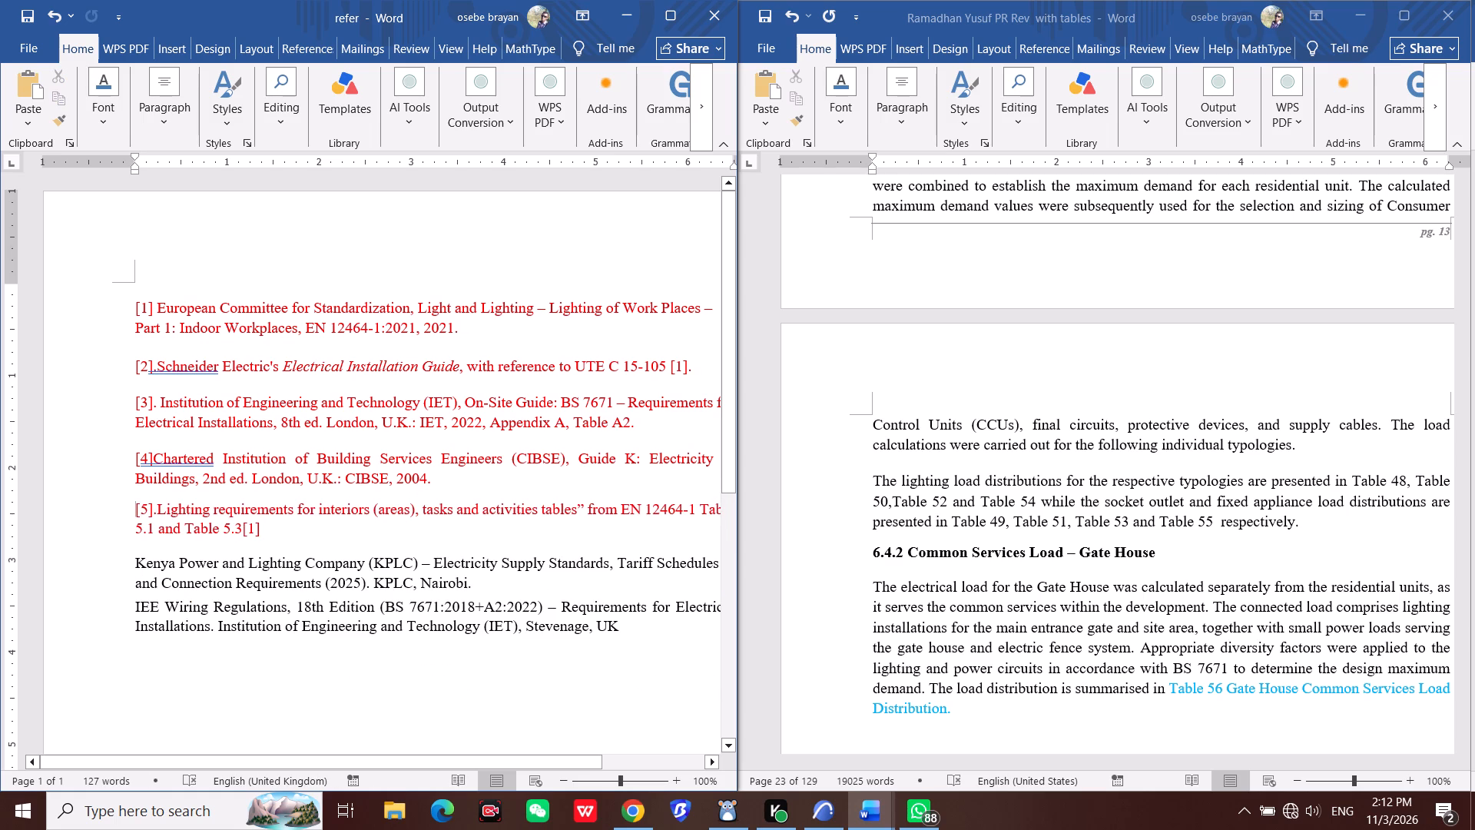
pyautogui.click(294, 534)
pyautogui.press('Return')
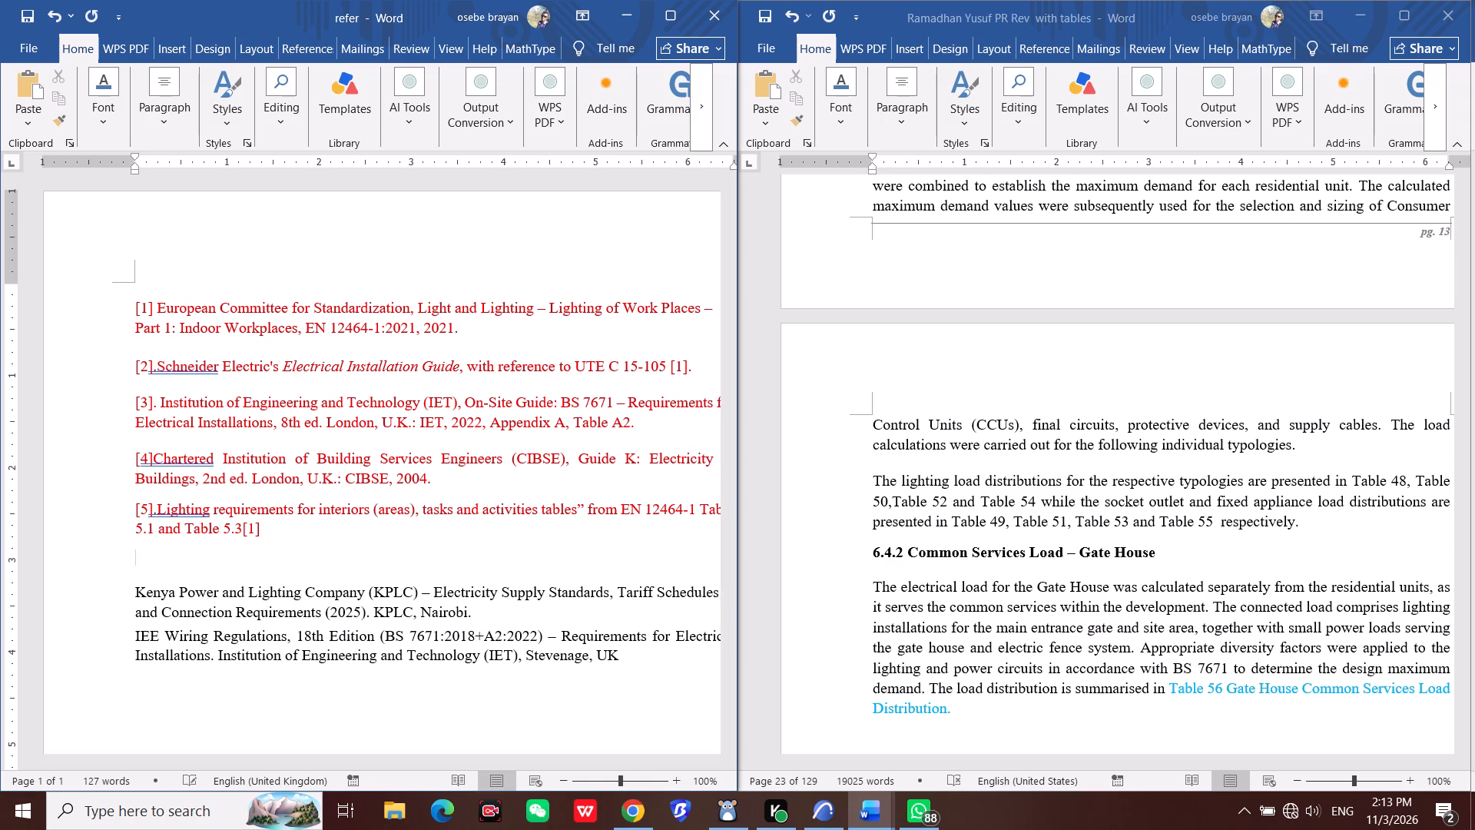
pyautogui.hotkey('ctrl', 'v')
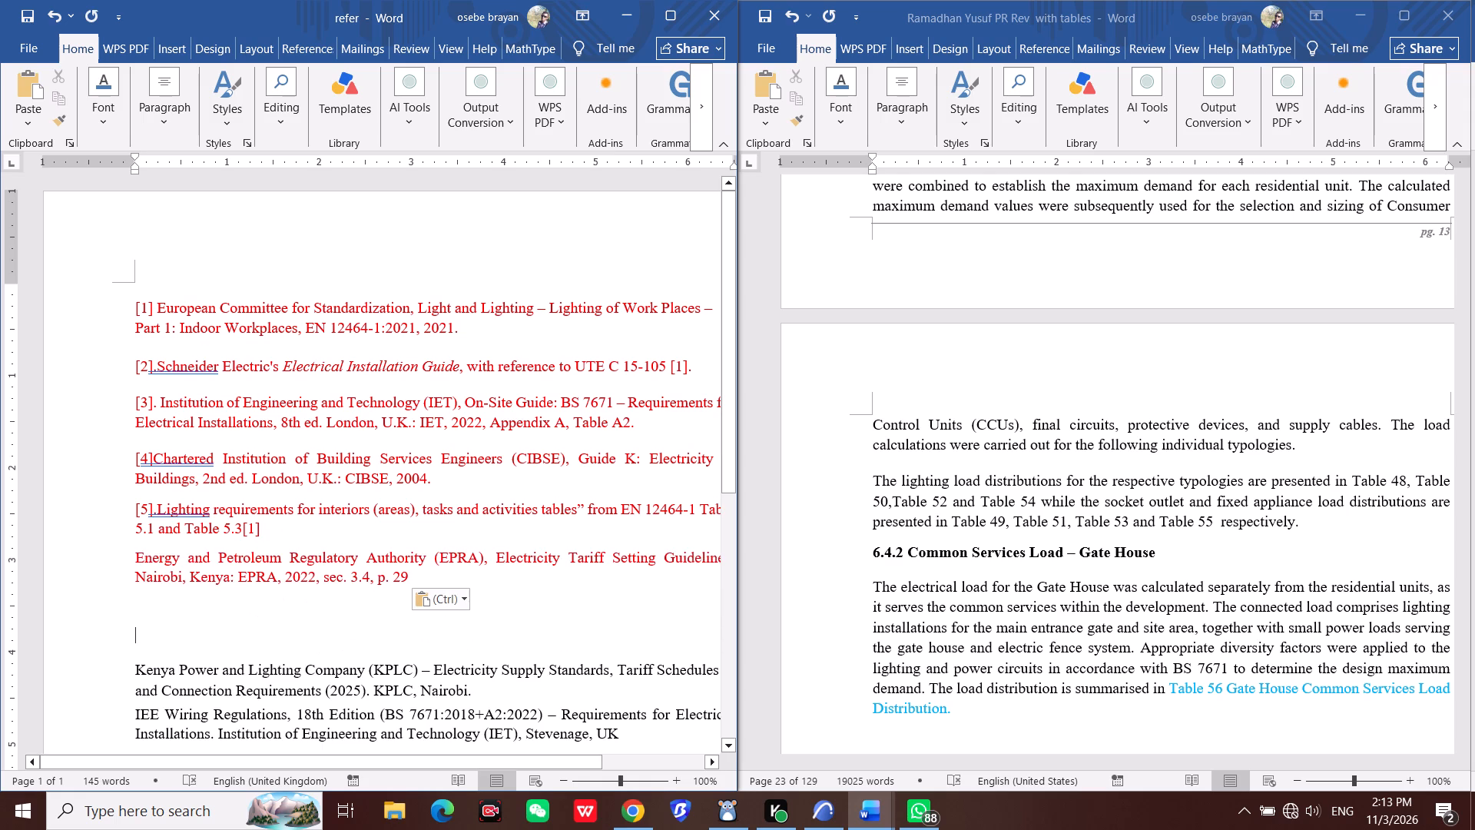
# Replace the trailing "[1]" of entry [5] in the refer list with a full stop after "Table 5.3".
pyautogui.click(259, 534)
pyautogui.press('BackSpace')
pyautogui.press('BackSpace')
pyautogui.press('BackSpace')
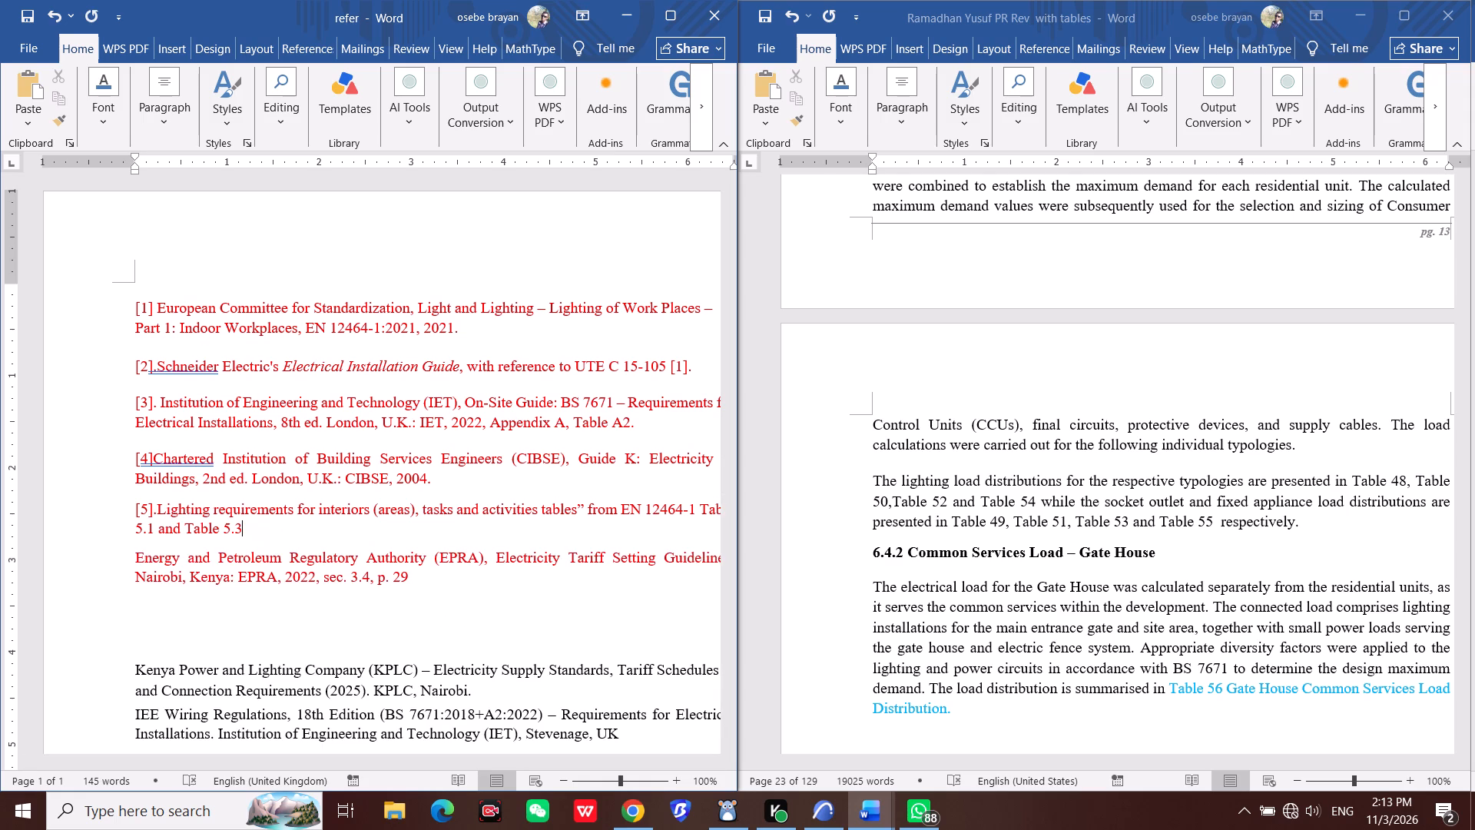
pyautogui.press('.')
# Apply the suggested spacing corrections before "Chartered", "Lighting" and "Schneider" in refer entries [4], [5] and [2], and save the document.
pyautogui.scroll(-2, 349, 417)
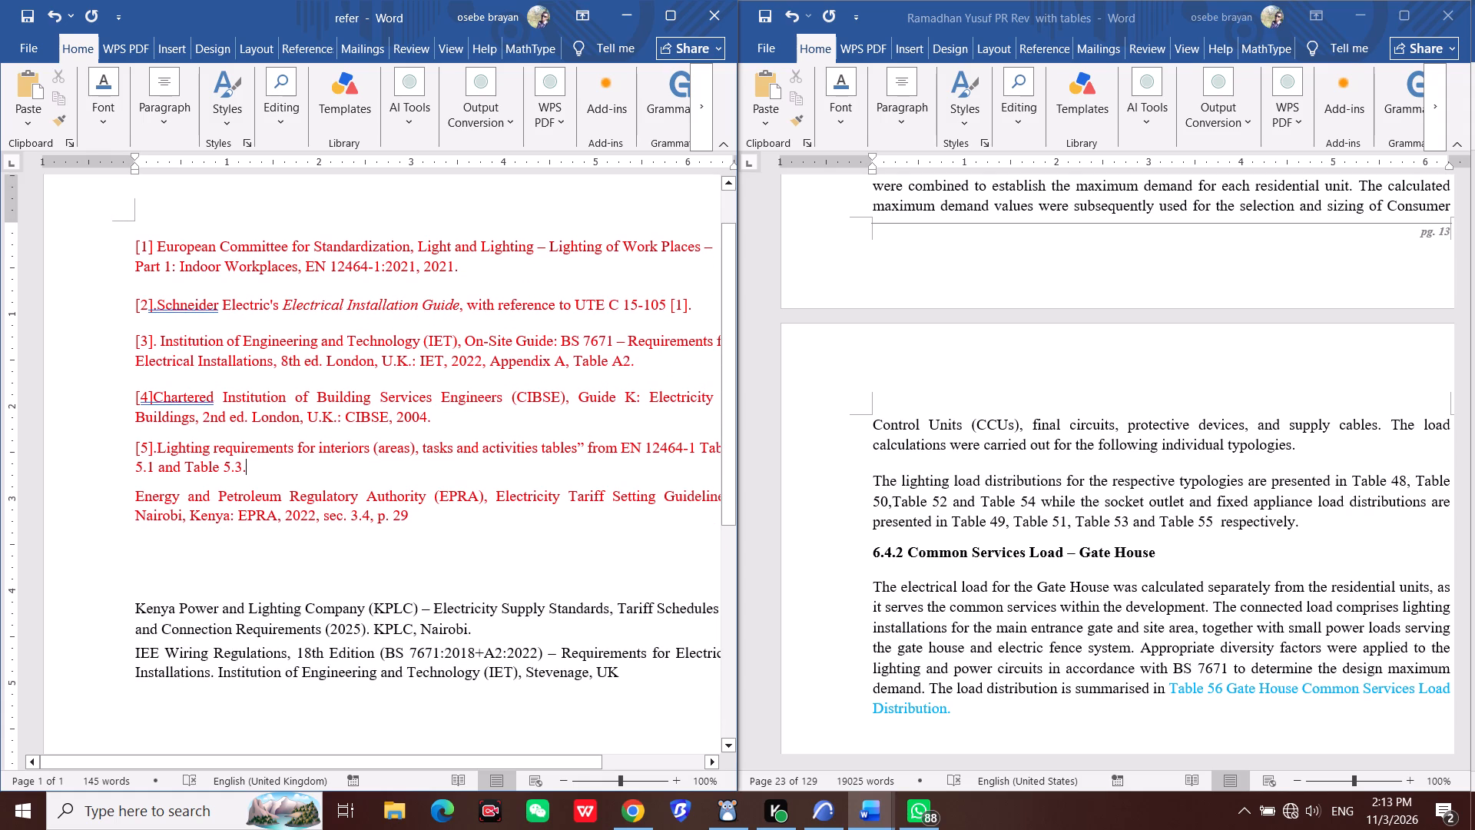
pyautogui.click(180, 407)
pyautogui.rightClick(180, 407)
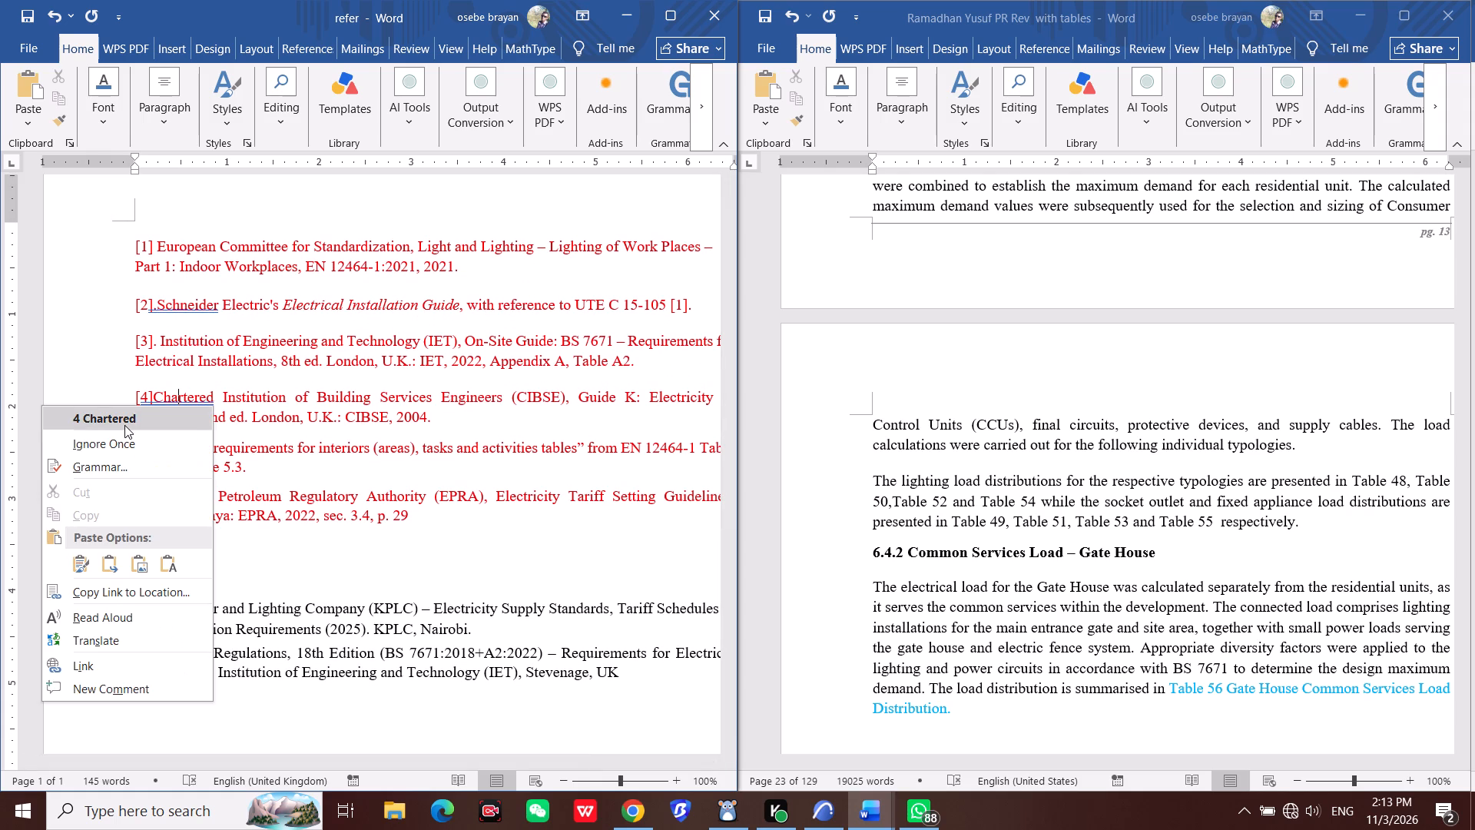
pyautogui.click(124, 425)
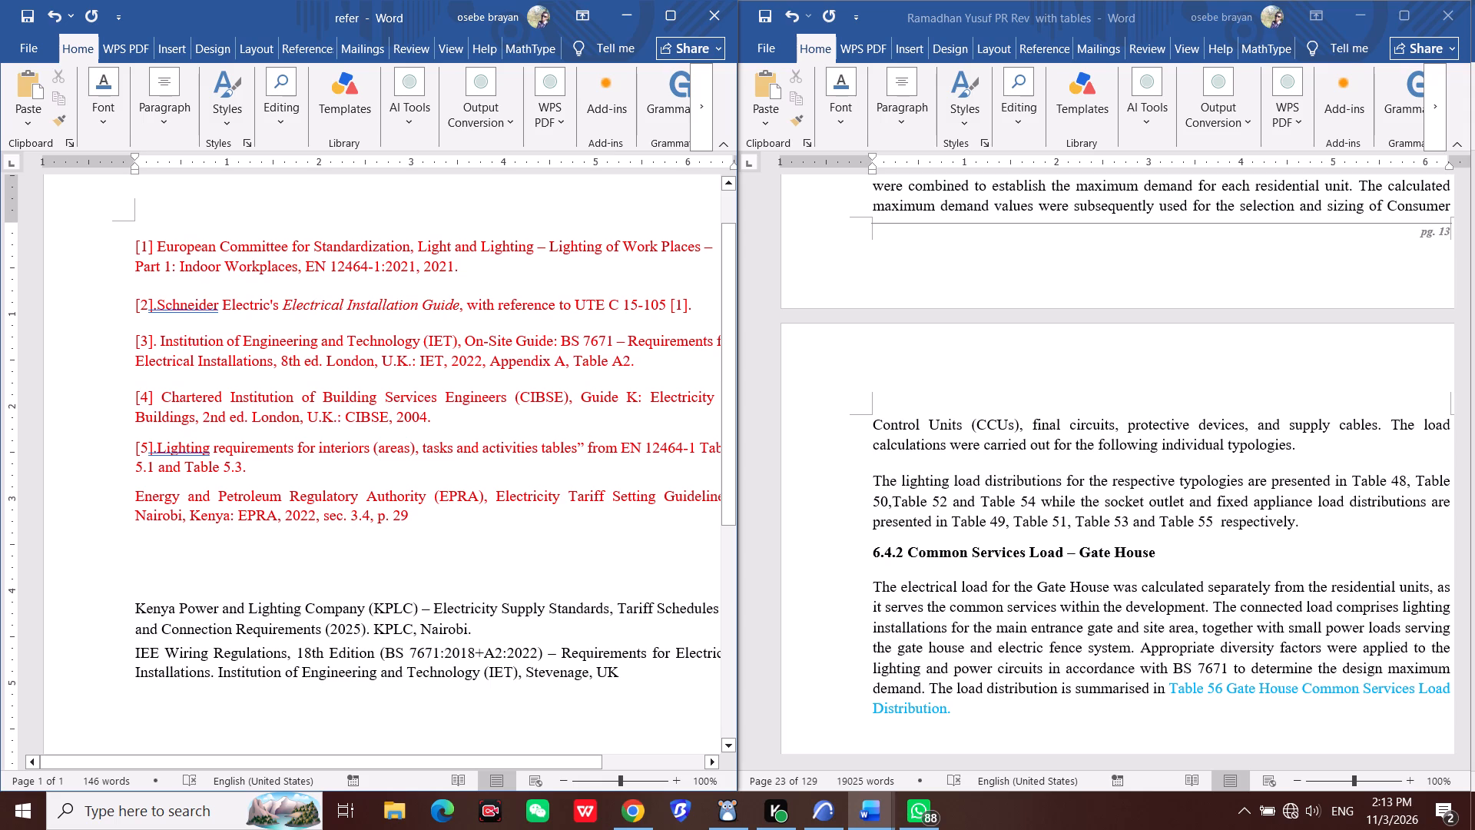
pyautogui.click(180, 452)
pyautogui.rightClick(180, 452)
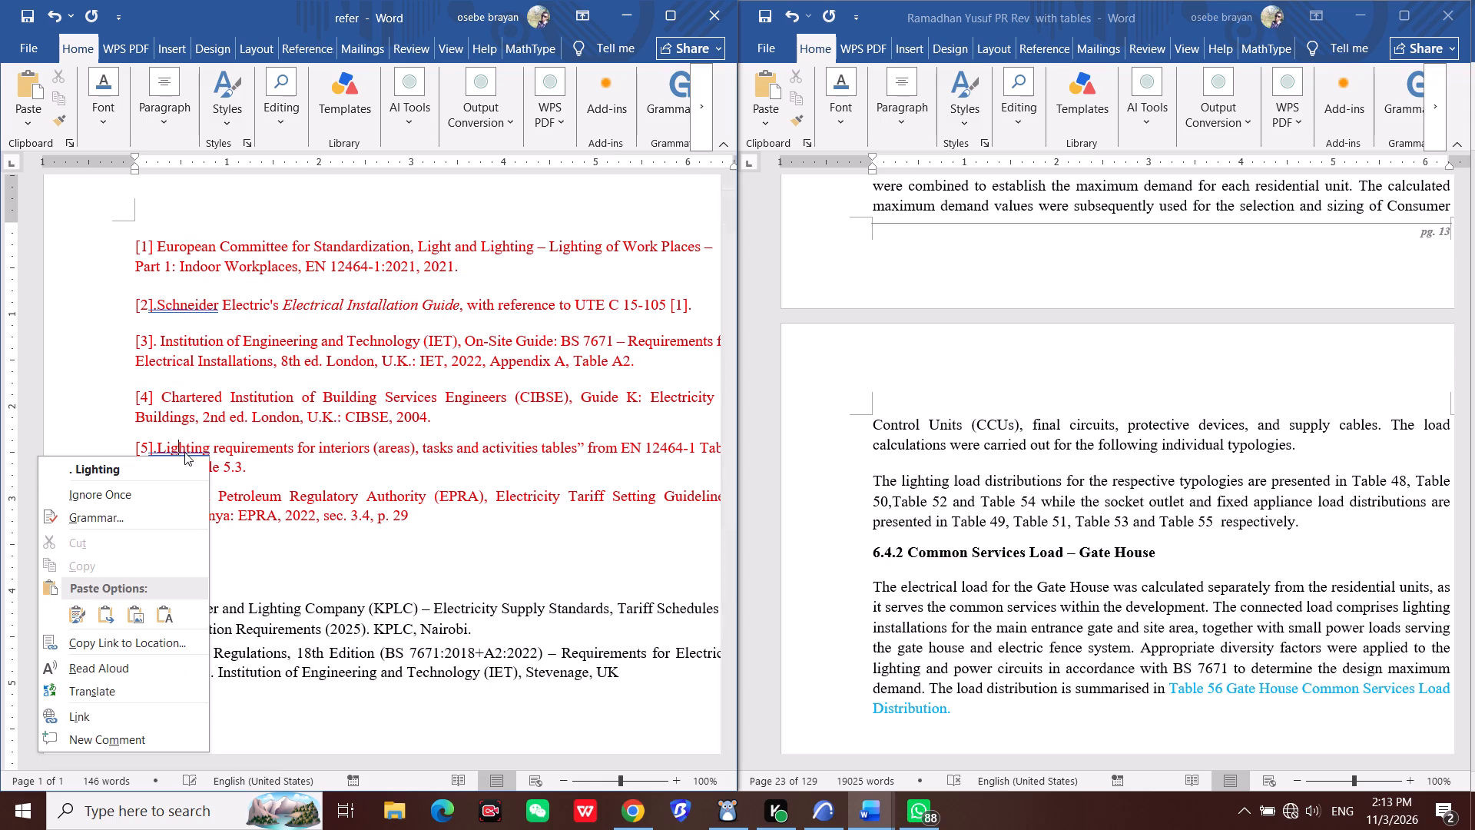
pyautogui.click(144, 473)
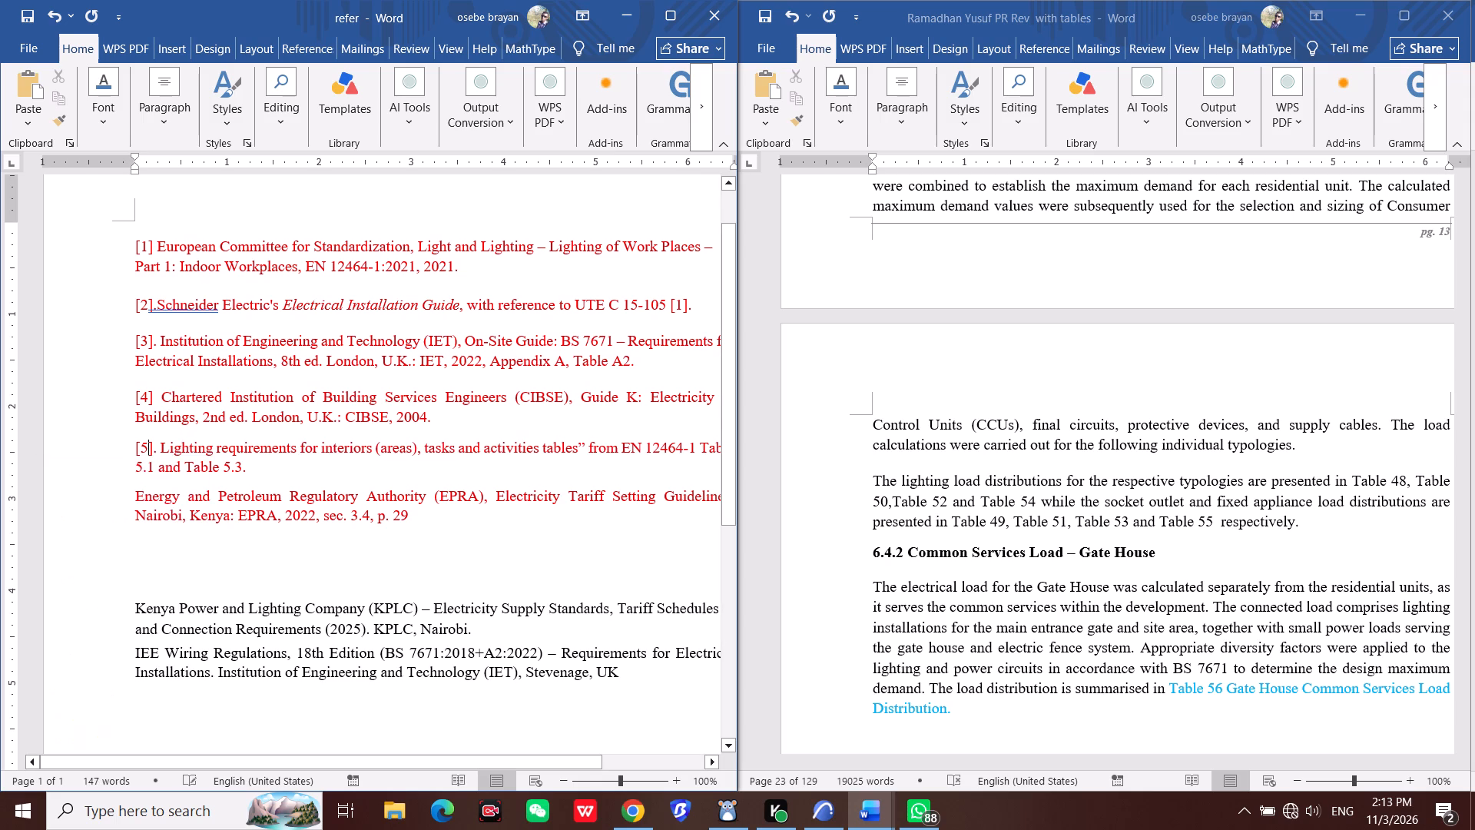
pyautogui.click(191, 316)
pyautogui.rightClick(191, 316)
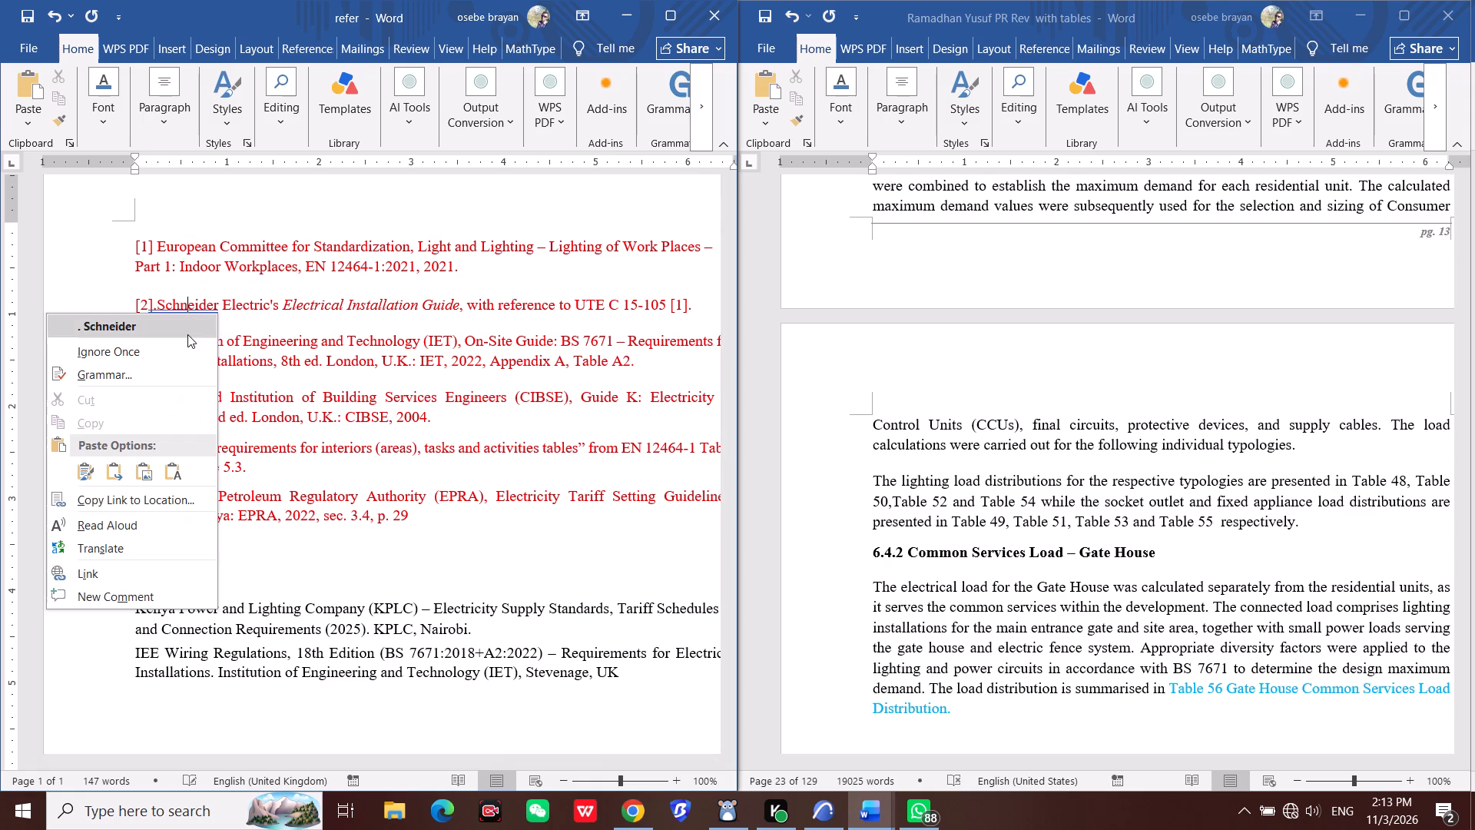
pyautogui.click(187, 334)
pyautogui.hotkey('ctrl', 's')
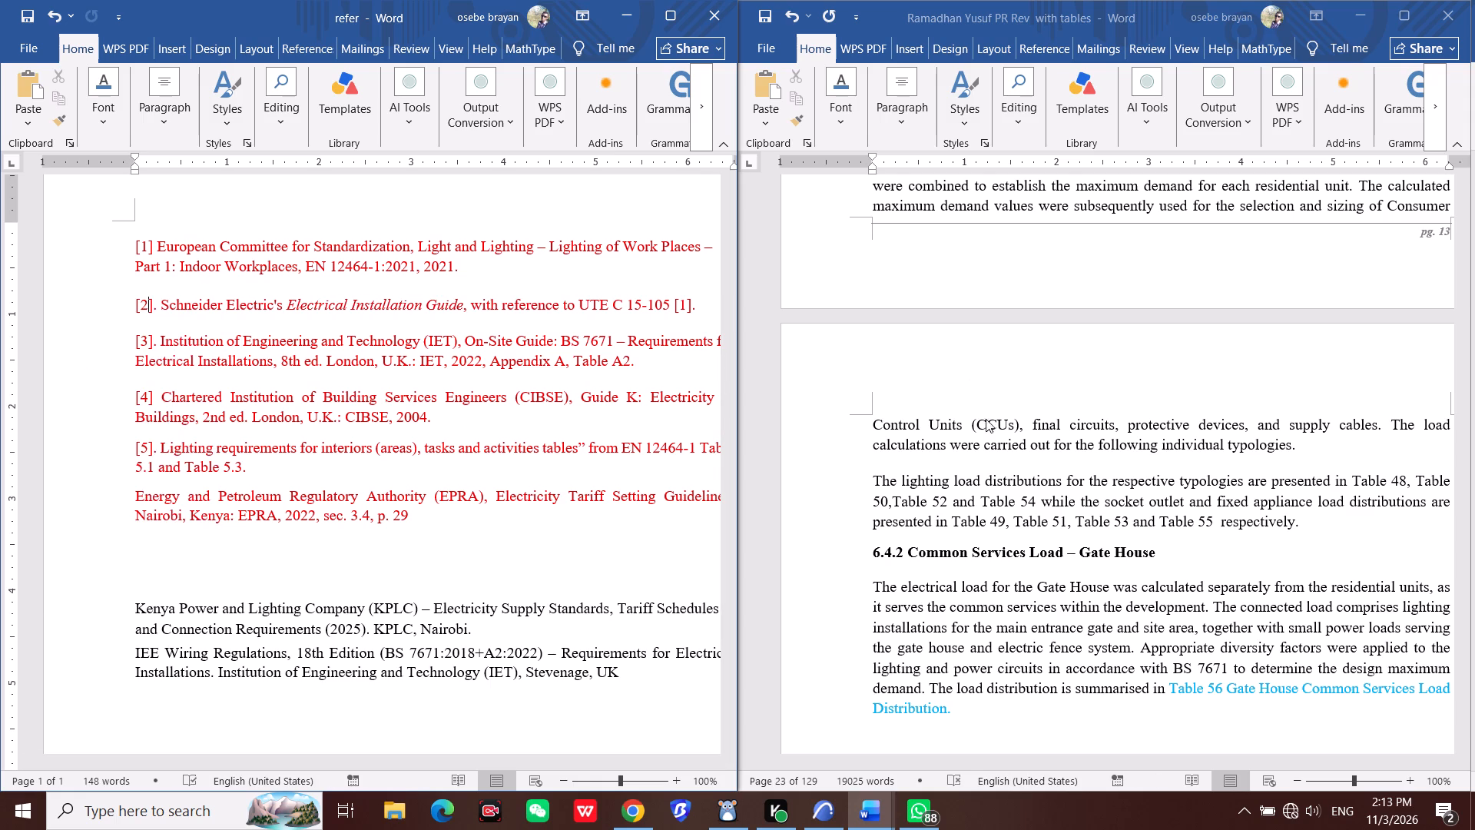
# Return to the report's title page and check the front matter through the contents, abbreviations, list of tables and list of figures.
pyautogui.scroll(20, 1006, 420)
pyautogui.scroll(11, 1006, 420)
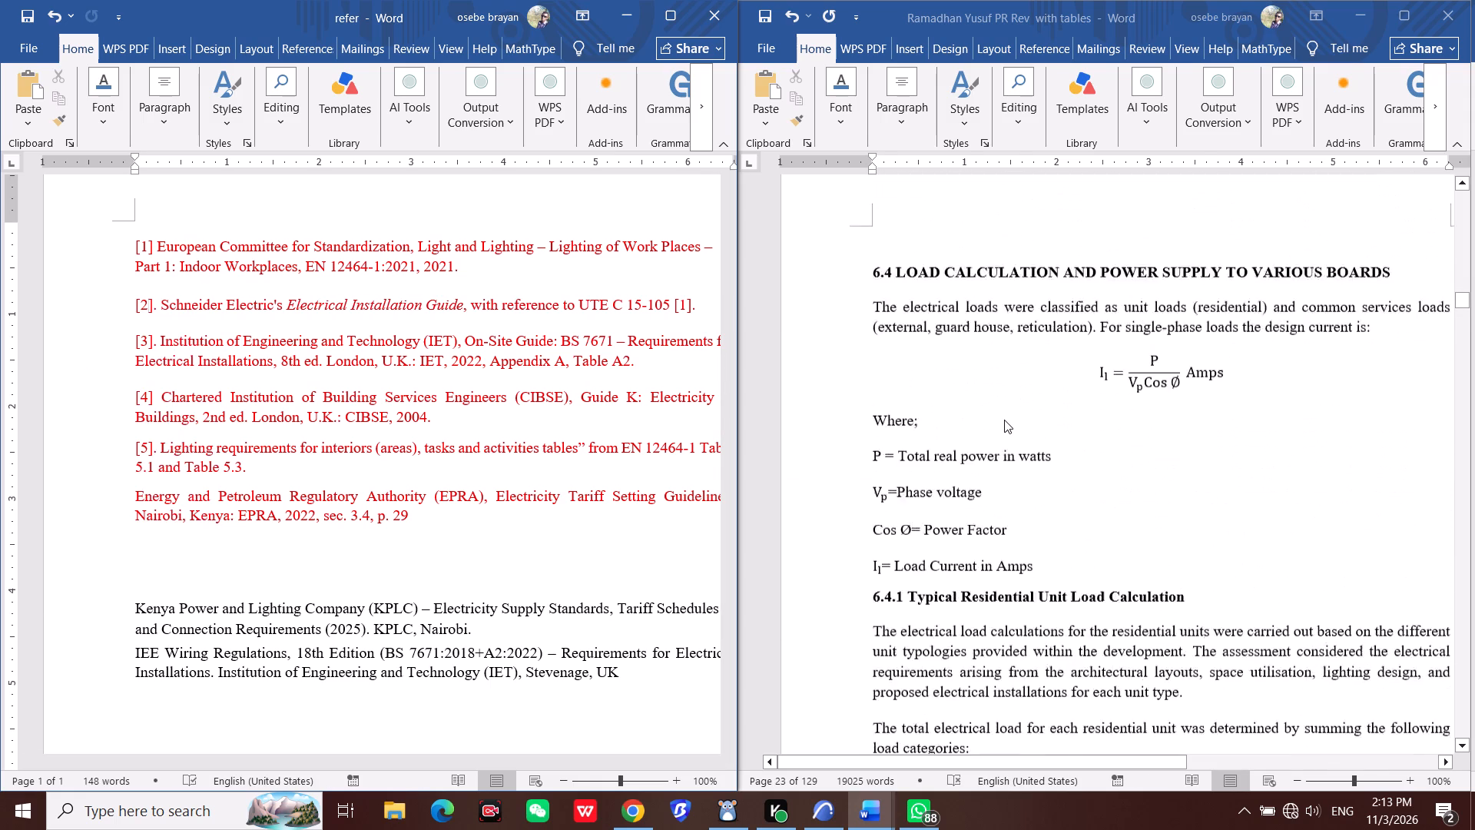
pyautogui.scroll(-10, 1004, 420)
pyautogui.scroll(8, 1016, 404)
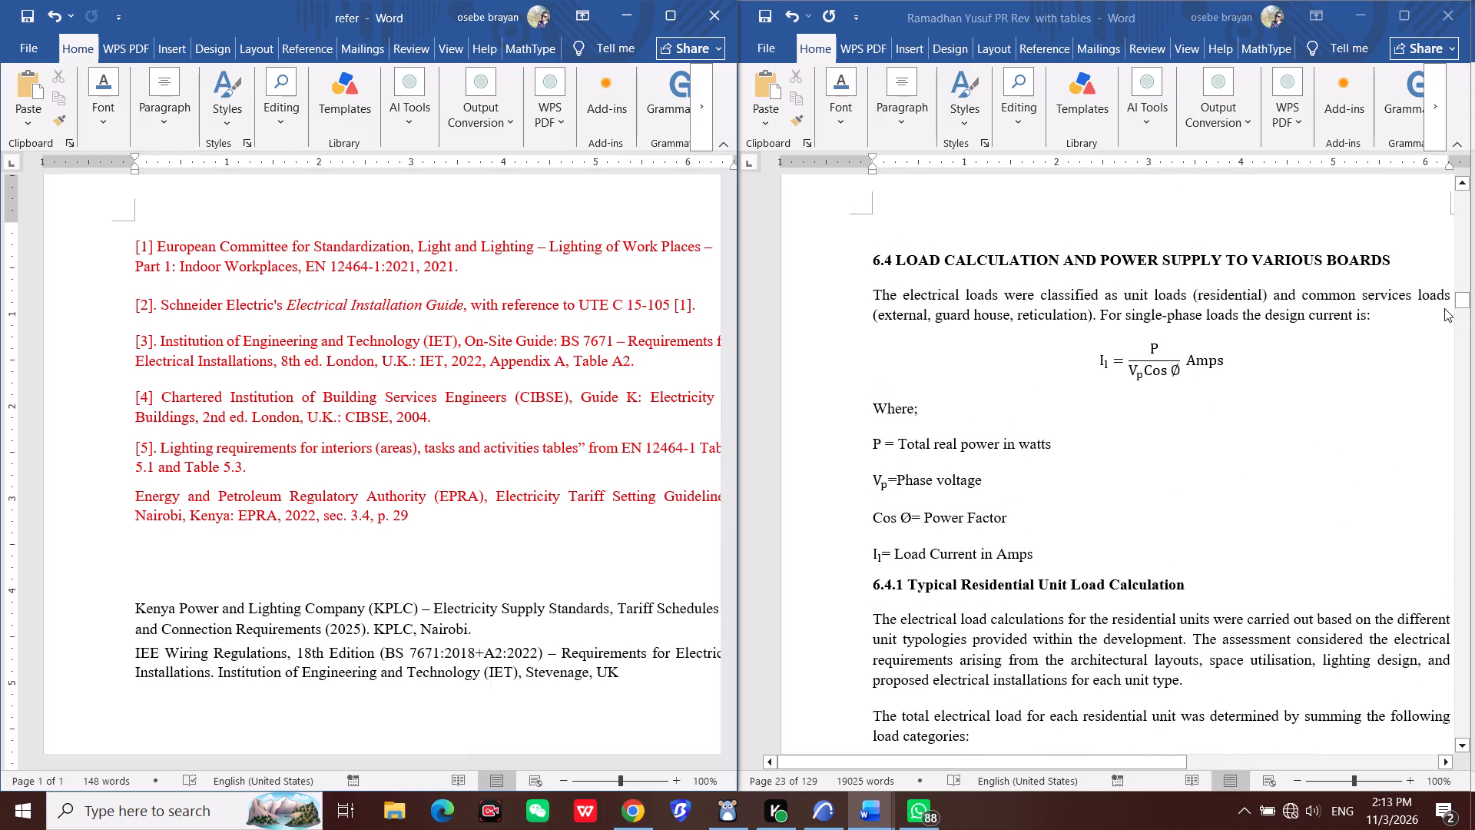
pyautogui.moveTo(1463, 303); pyautogui.dragTo(1457, 186)
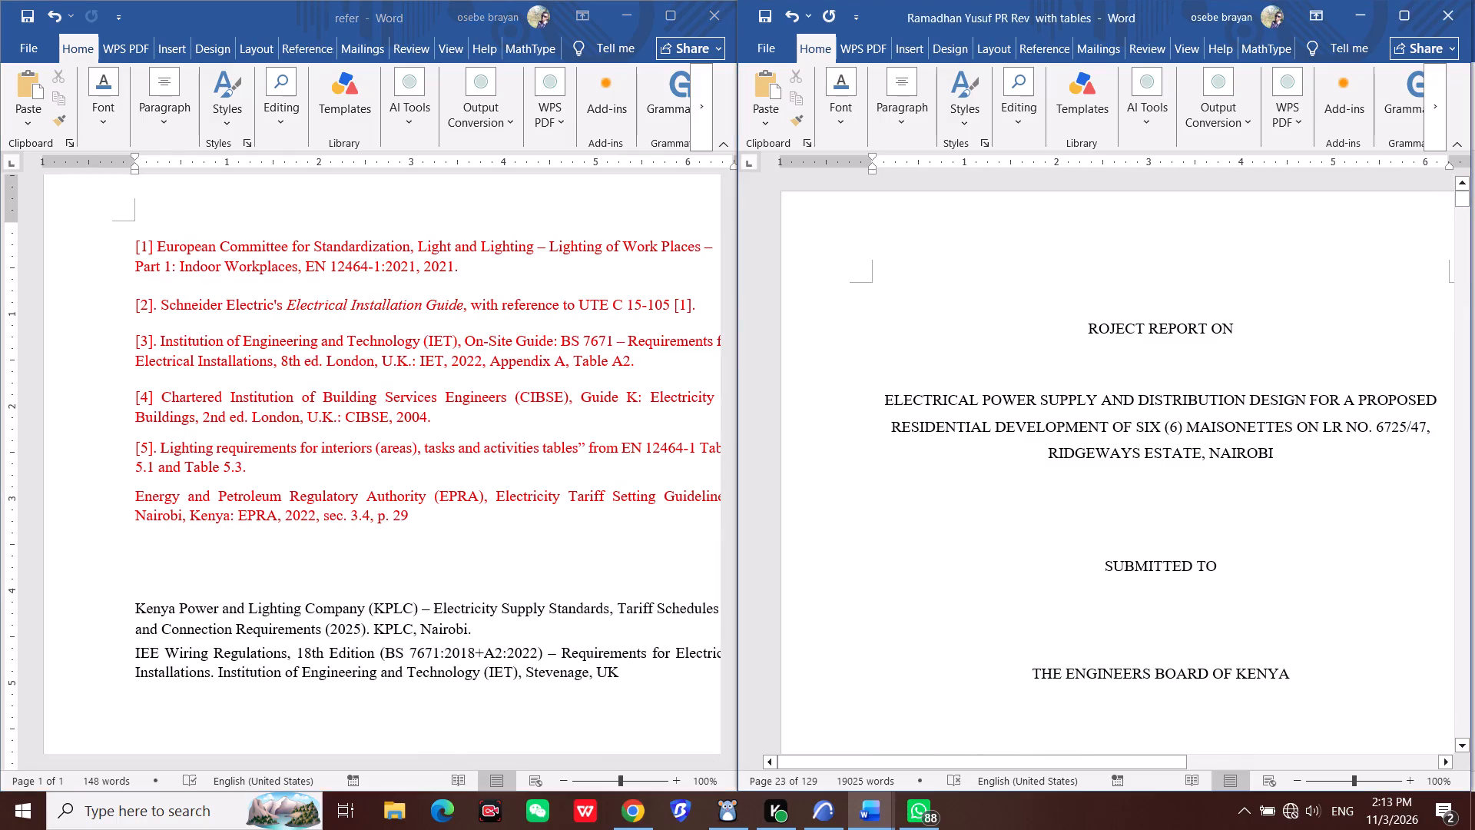
pyautogui.scroll(-20, 1008, 447)
pyautogui.scroll(-20, 1008, 447)
pyautogui.scroll(-4, 1008, 447)
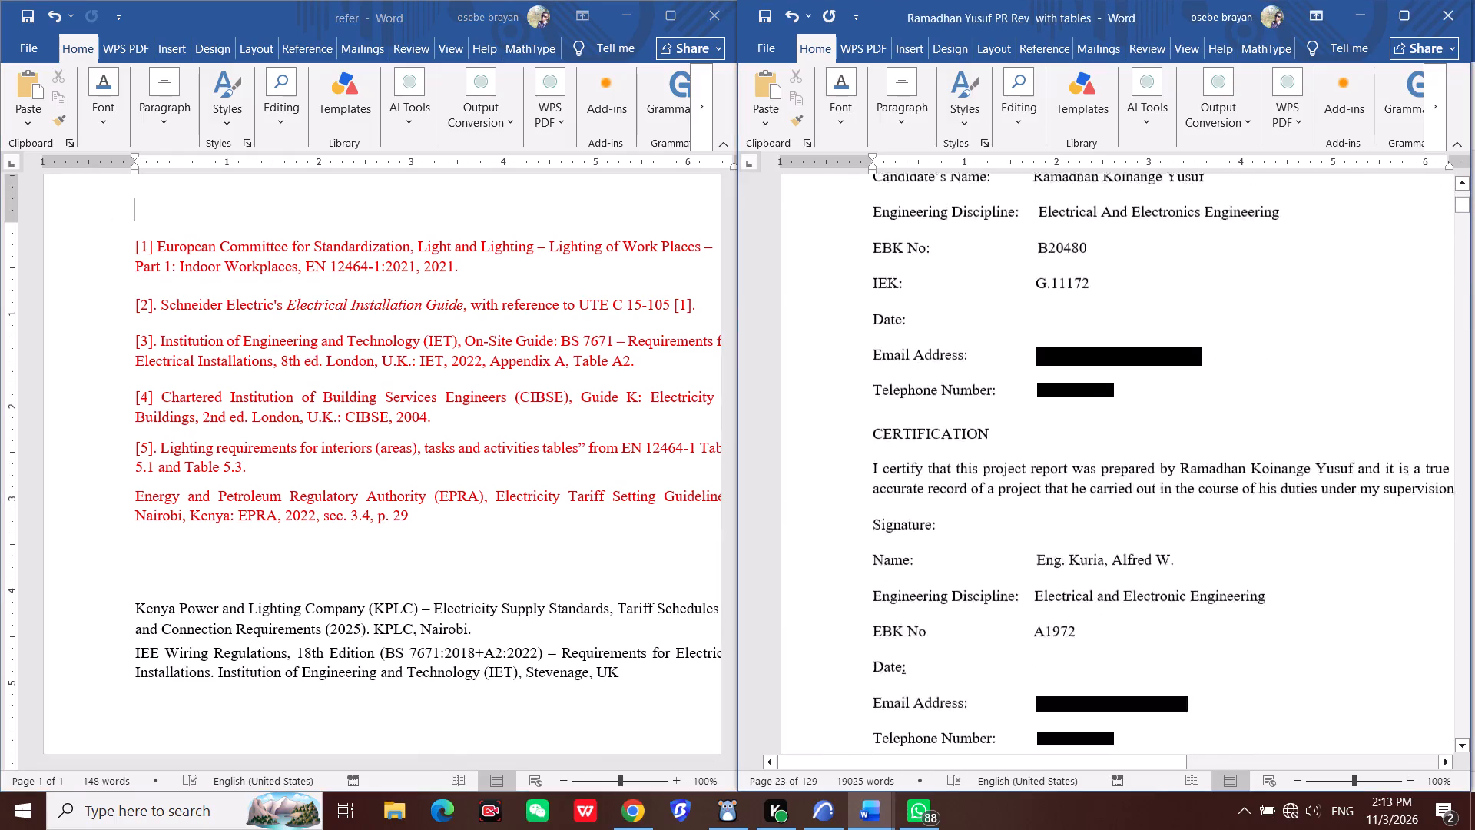
pyautogui.scroll(-20, 1087, 441)
pyautogui.scroll(-20, 1087, 441)
pyautogui.scroll(-5, 1087, 441)
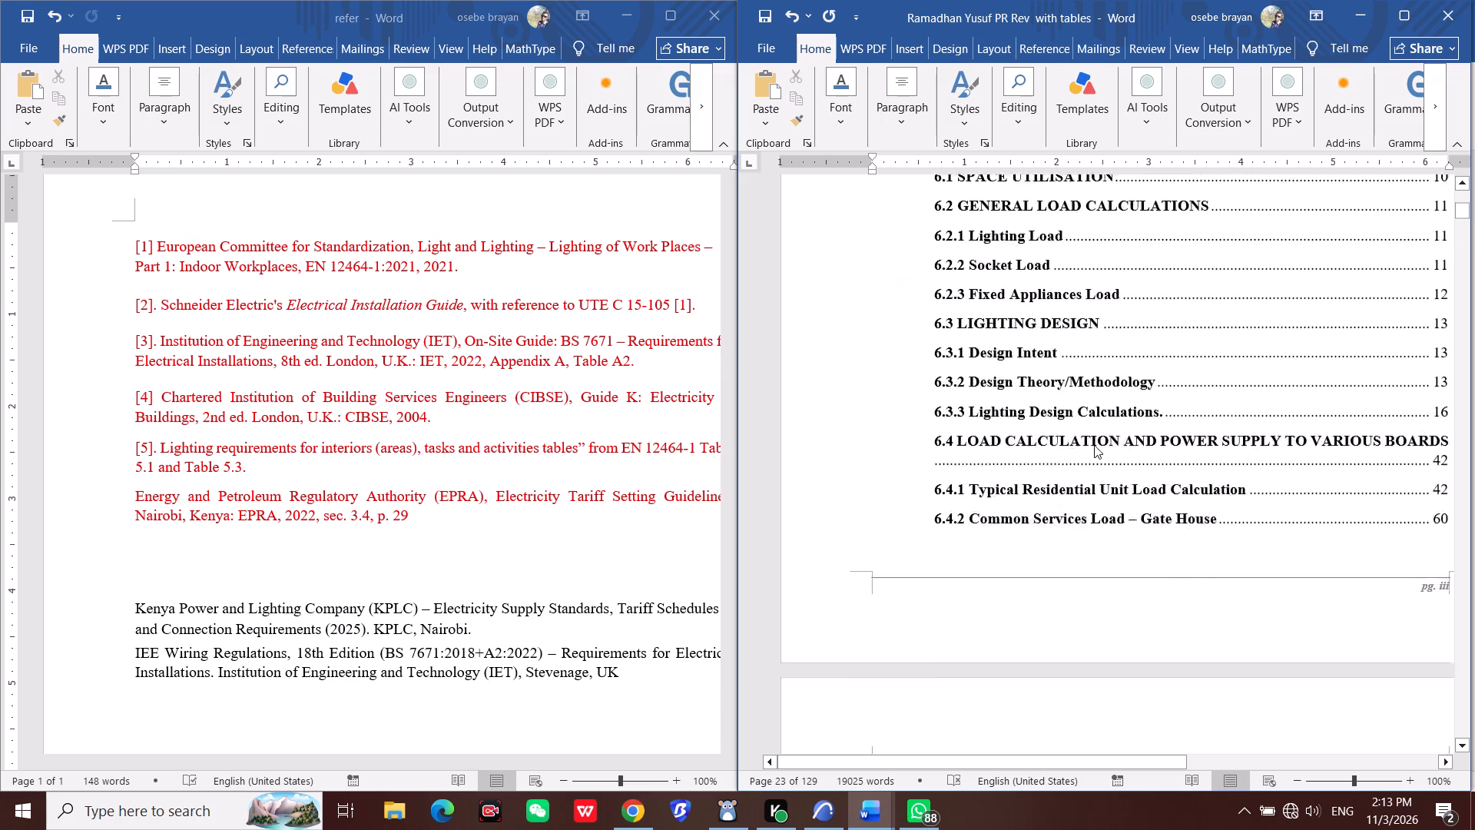
pyautogui.scroll(-20, 1094, 445)
pyautogui.scroll(-20, 1094, 445)
pyautogui.scroll(-5, 1094, 445)
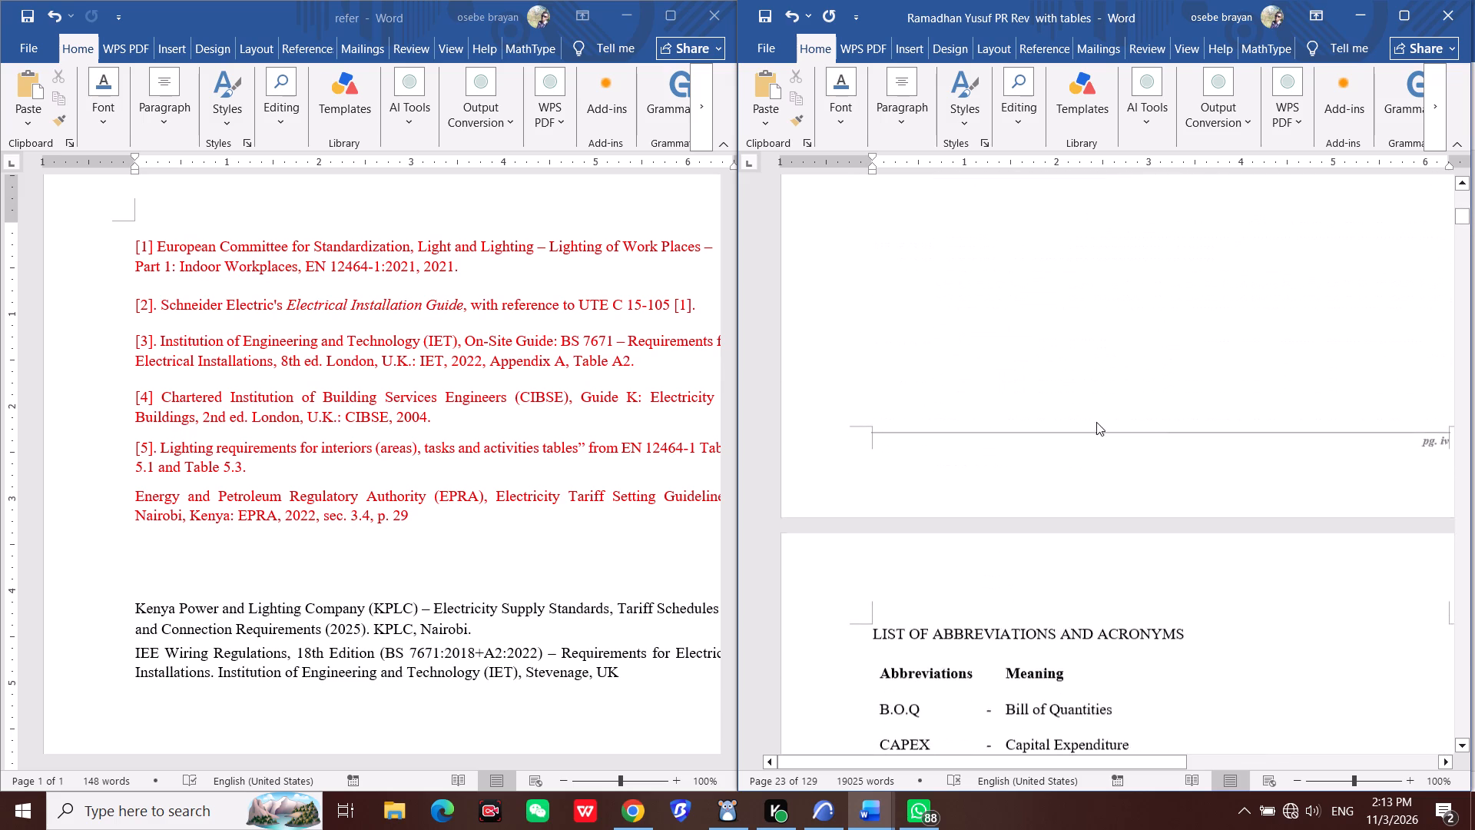
pyautogui.scroll(-20, 1096, 422)
pyautogui.scroll(-20, 1096, 422)
pyautogui.scroll(-5, 1096, 422)
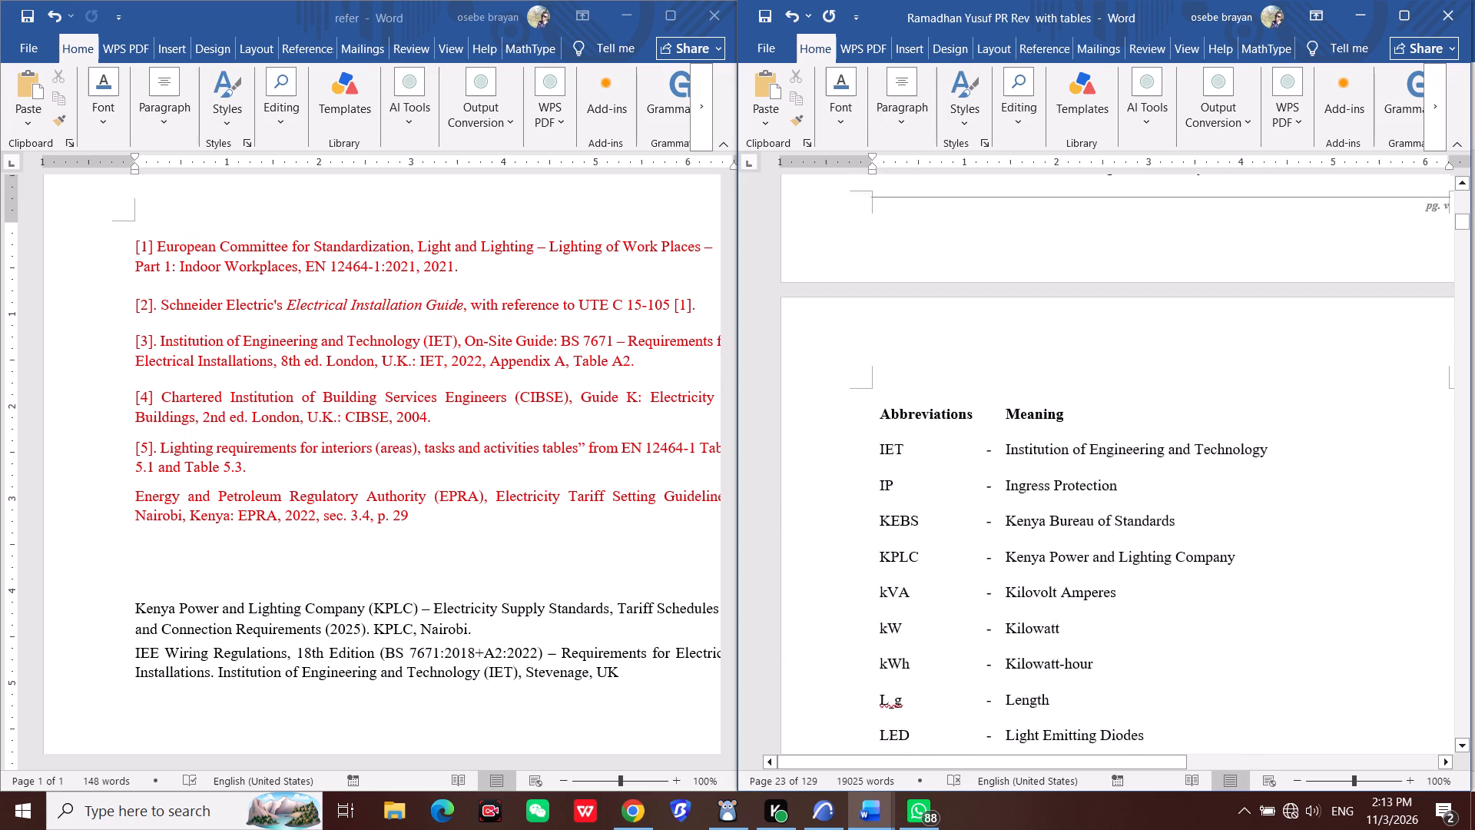
pyautogui.scroll(-4, 1096, 409)
pyautogui.scroll(-14, 1001, 488)
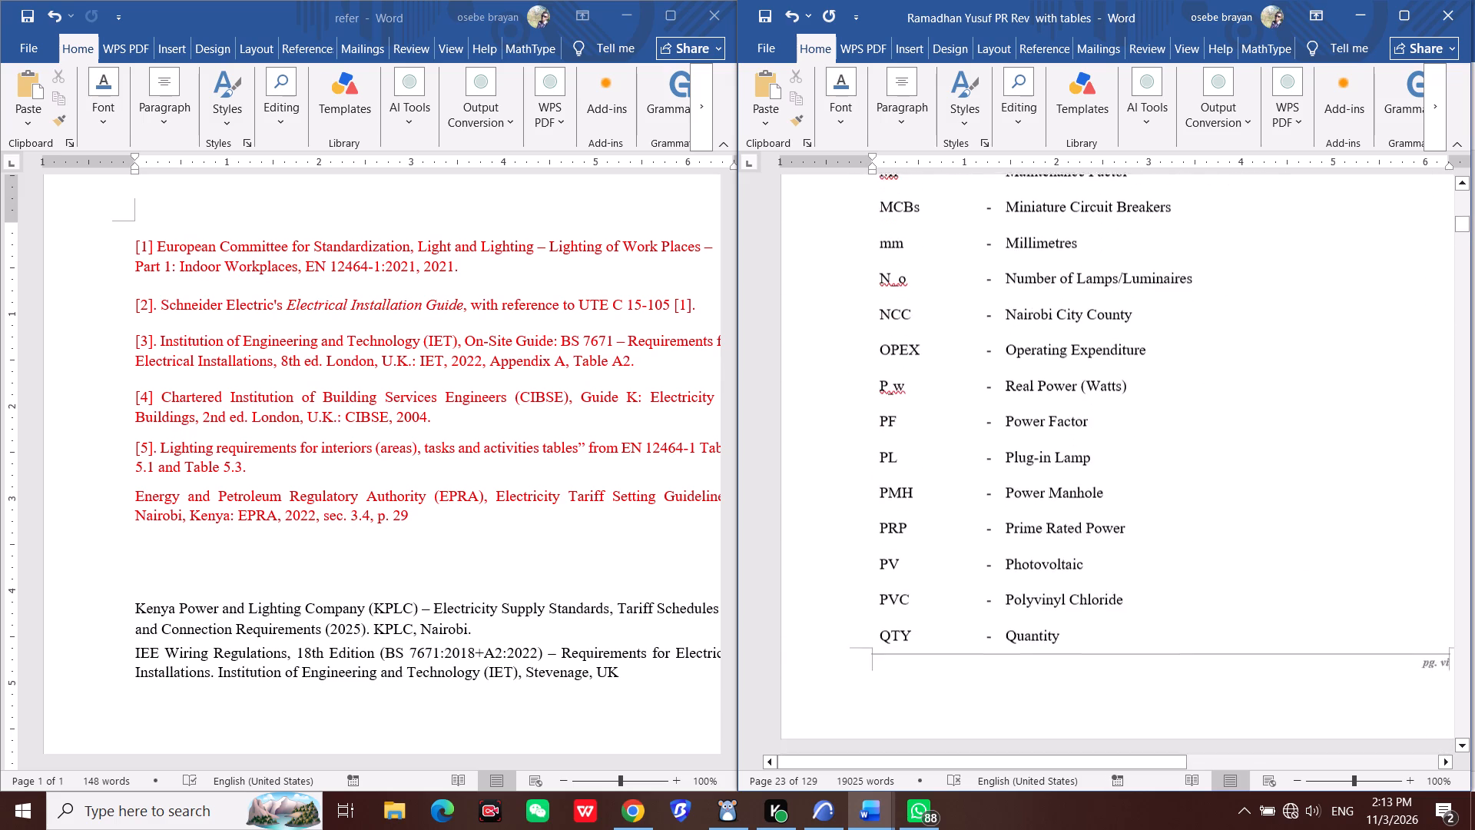
pyautogui.scroll(-20, 1031, 456)
pyautogui.scroll(-20, 1031, 456)
pyautogui.scroll(-2, 1031, 456)
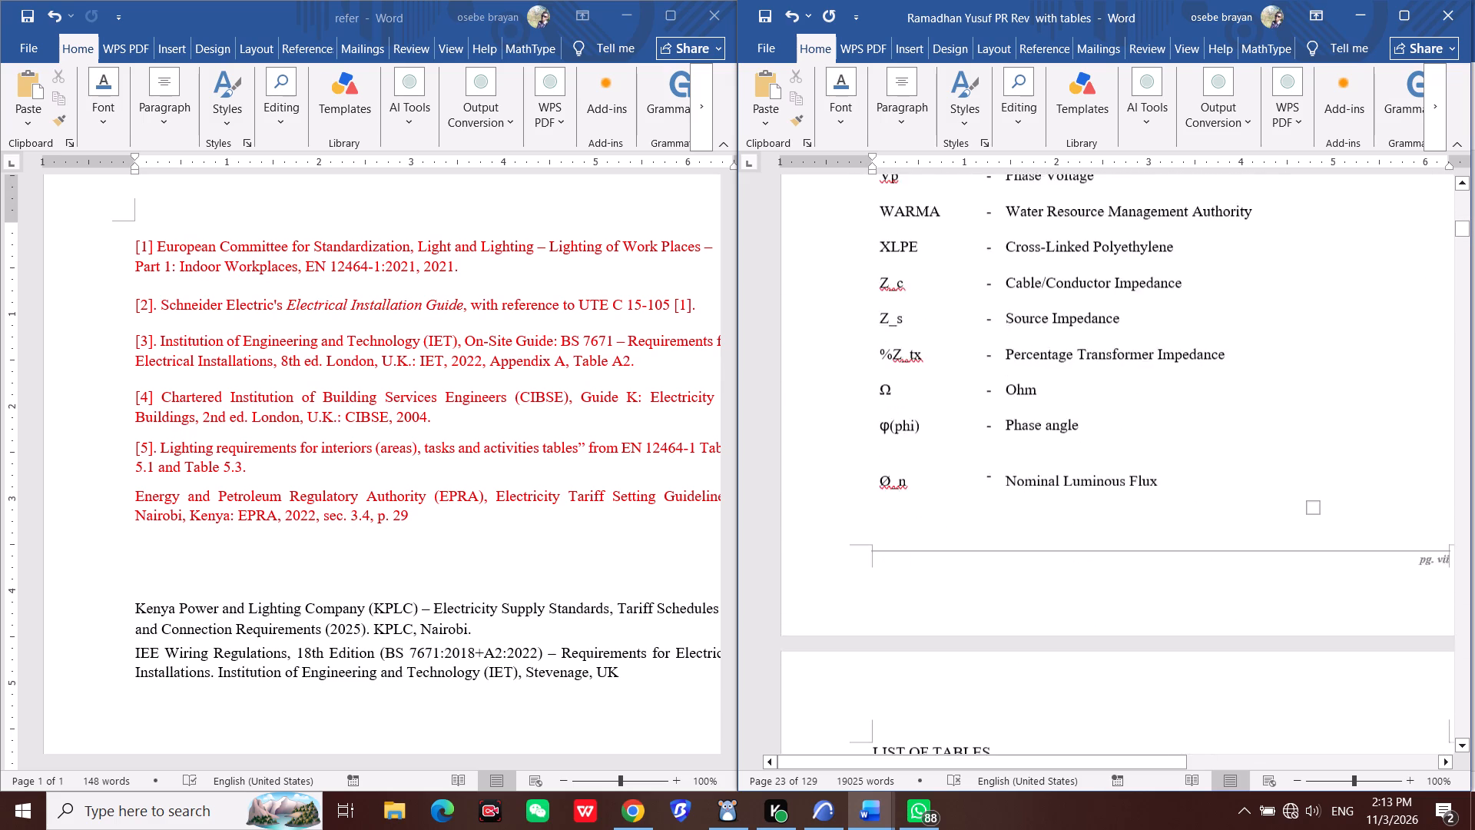
pyautogui.scroll(-17, 1034, 456)
pyautogui.scroll(-12, 1034, 456)
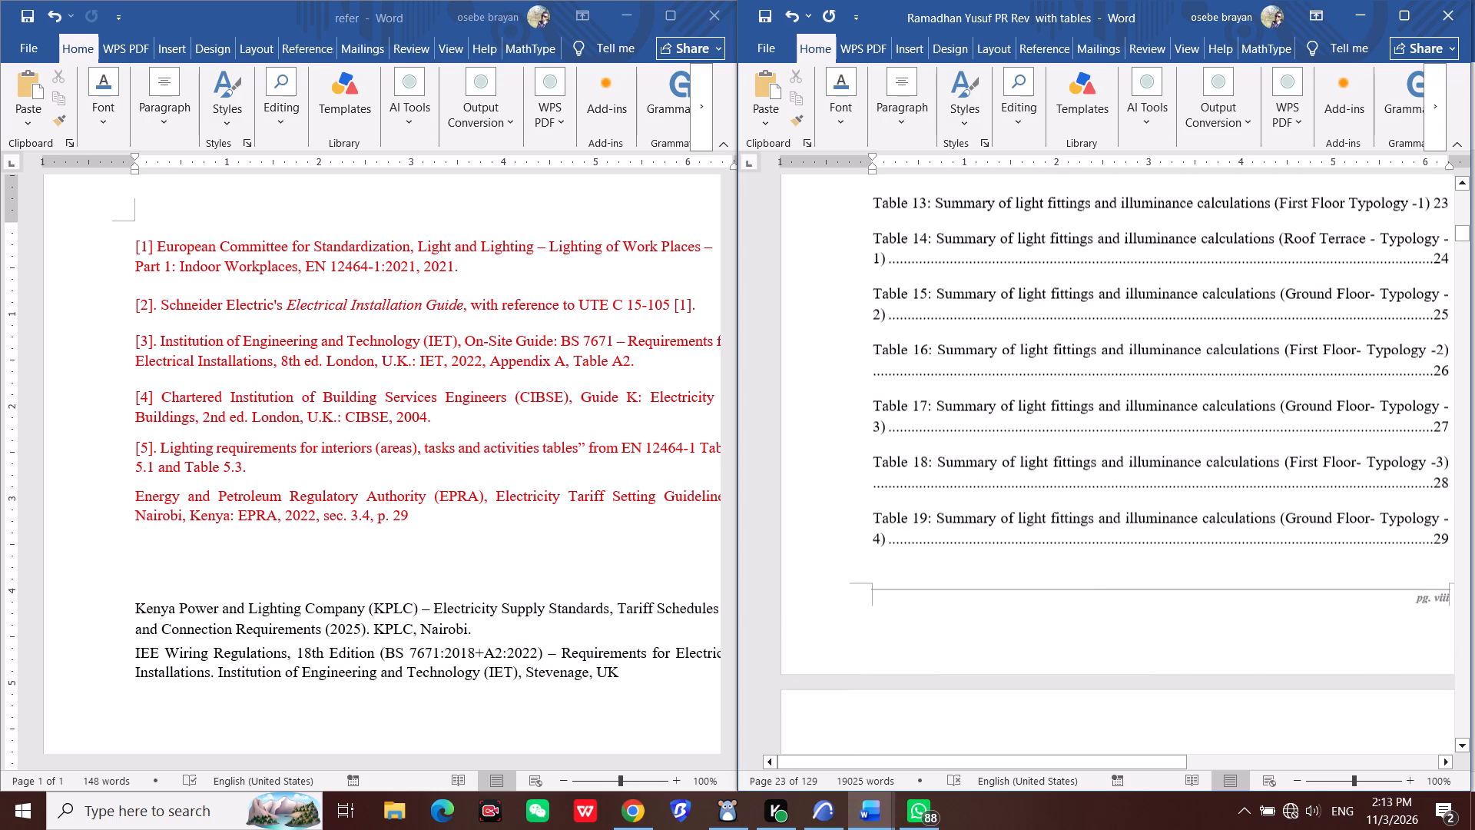
pyautogui.scroll(6, 1034, 456)
pyautogui.scroll(-2, 1034, 456)
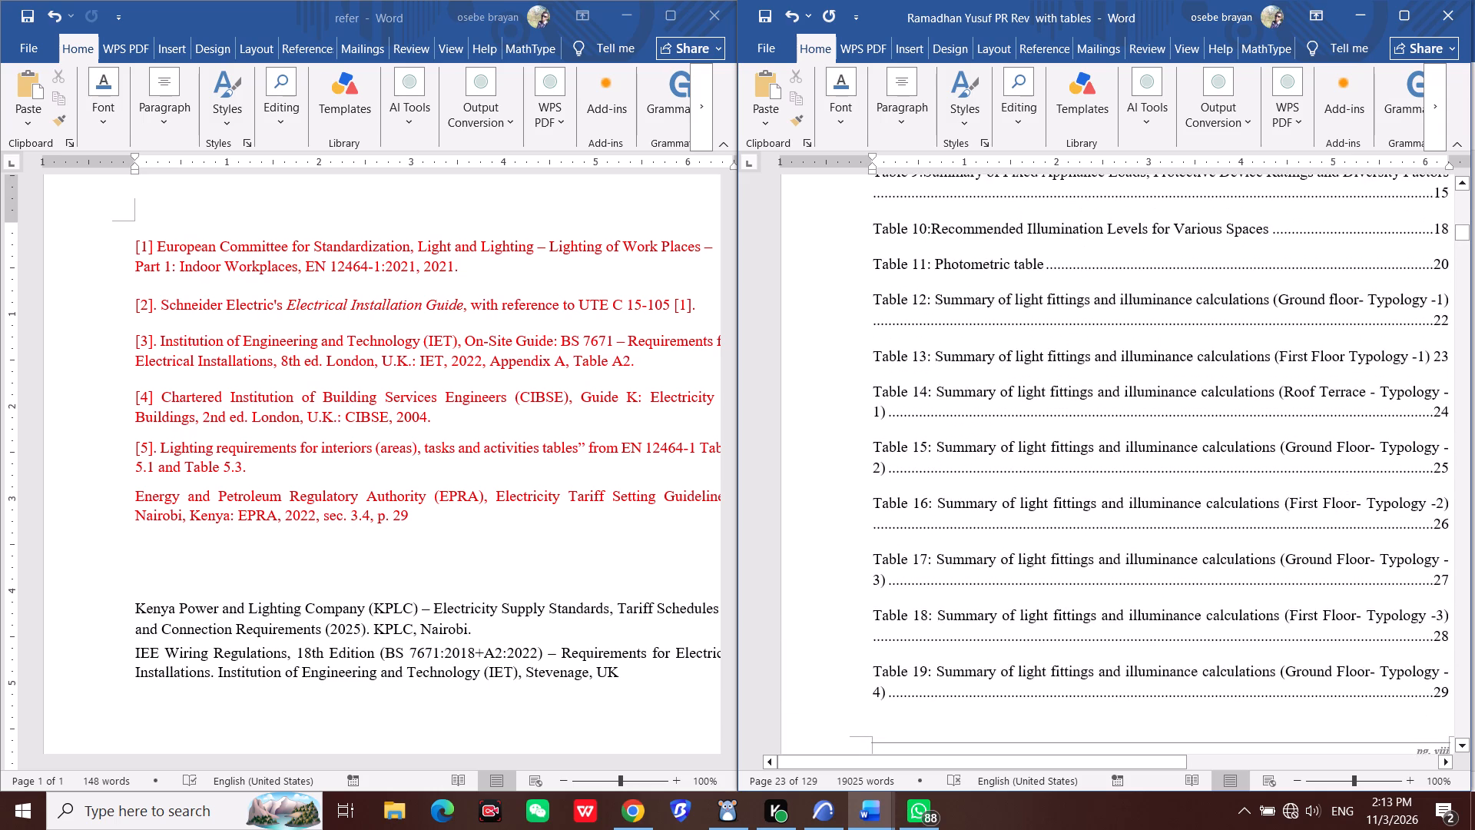
pyautogui.scroll(-4, 1034, 456)
pyautogui.scroll(17, 1034, 456)
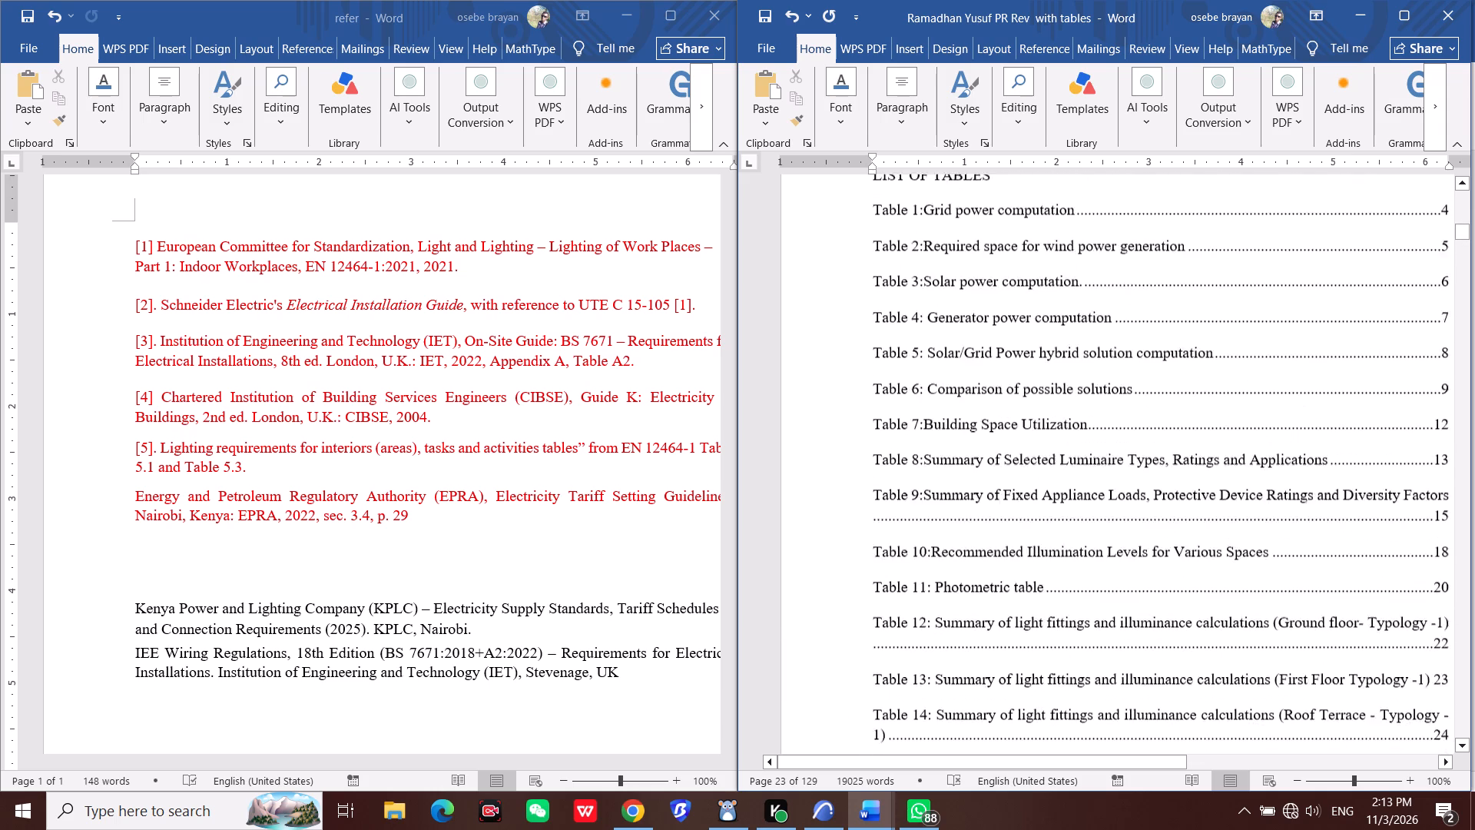
pyautogui.scroll(-20, 1034, 456)
pyautogui.scroll(-3, 1034, 456)
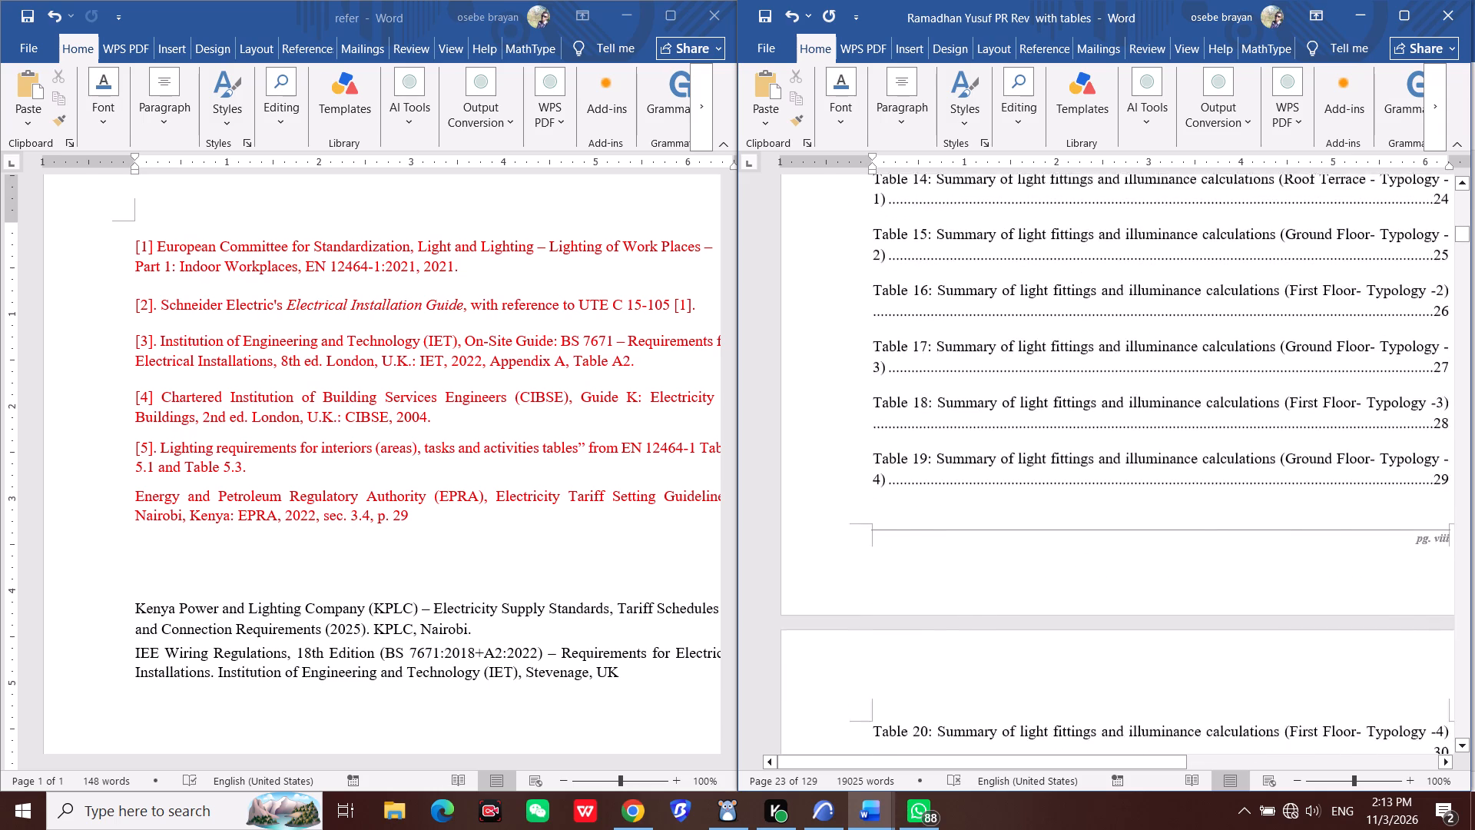
pyautogui.scroll(-20, 1034, 456)
pyautogui.scroll(-11, 1034, 456)
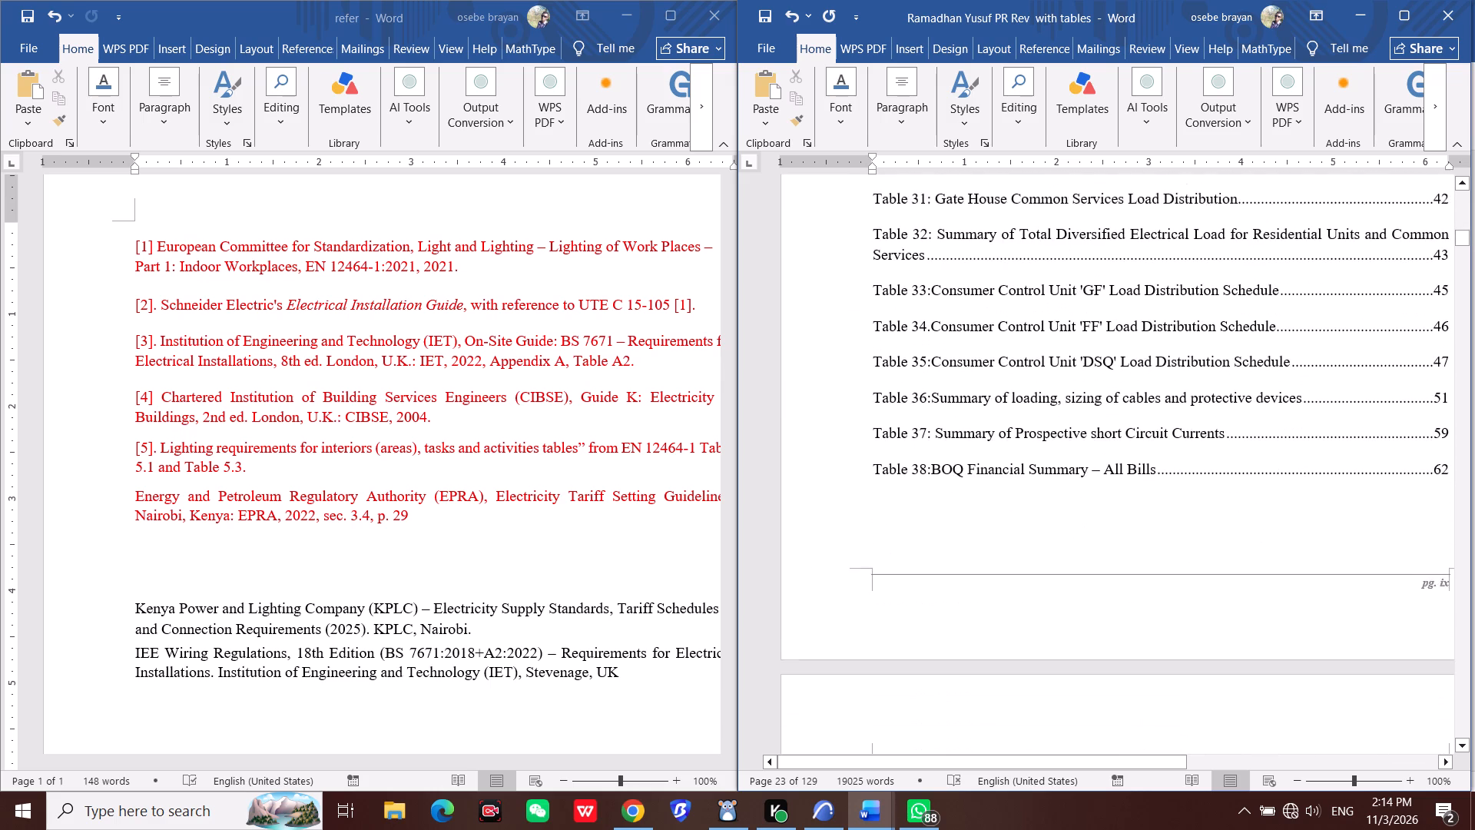
pyautogui.scroll(-5, 1034, 458)
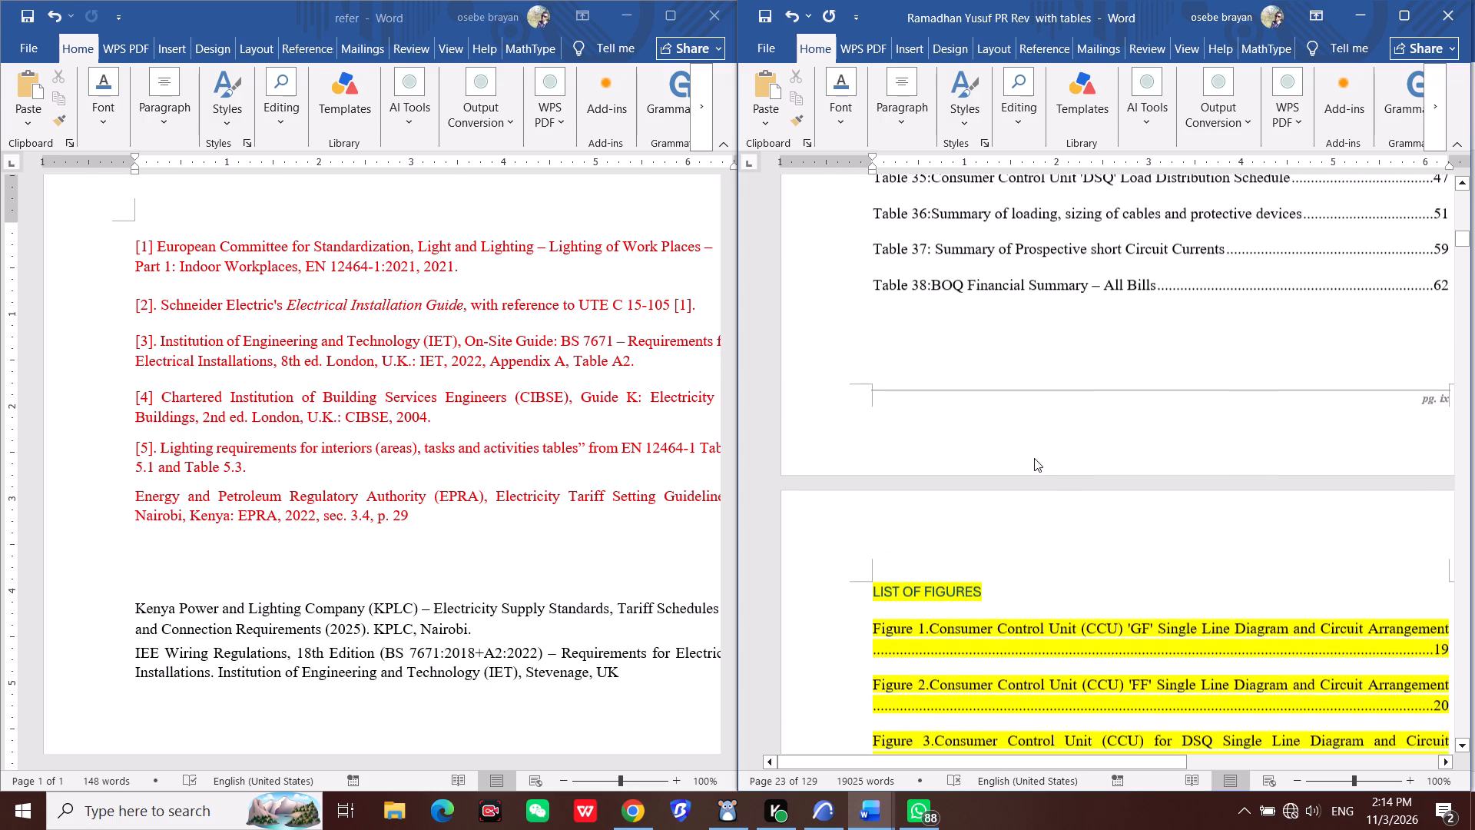
pyautogui.scroll(-2, 1034, 458)
pyautogui.scroll(-19, 1034, 458)
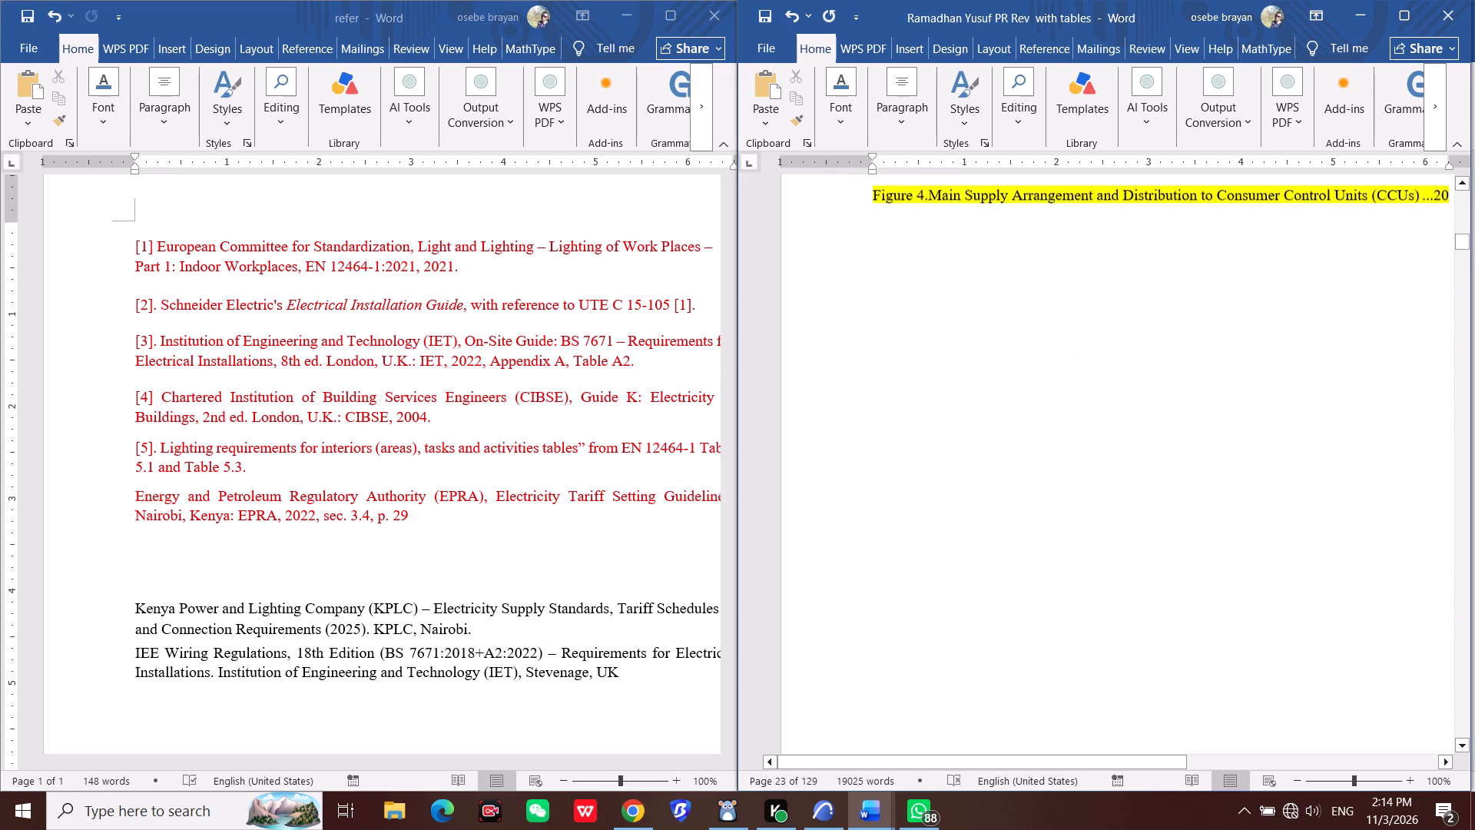
# Read the report body from section 1.0 Introduction to section 6.2.2 Socket Load to find the first numbered citation.
pyautogui.scroll(-20, 1034, 458)
pyautogui.scroll(-4, 1034, 458)
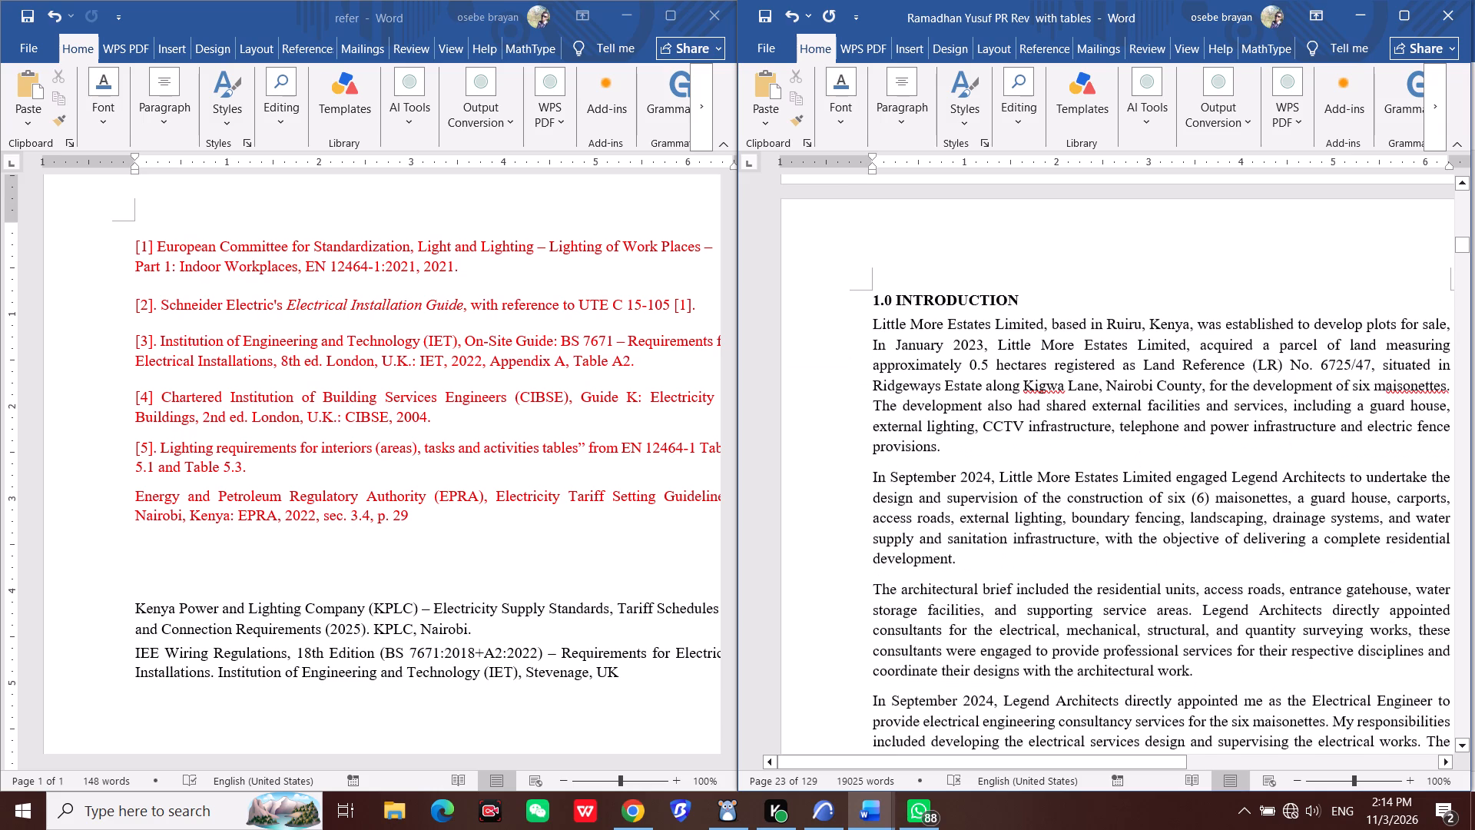
pyautogui.scroll(-9, 1034, 458)
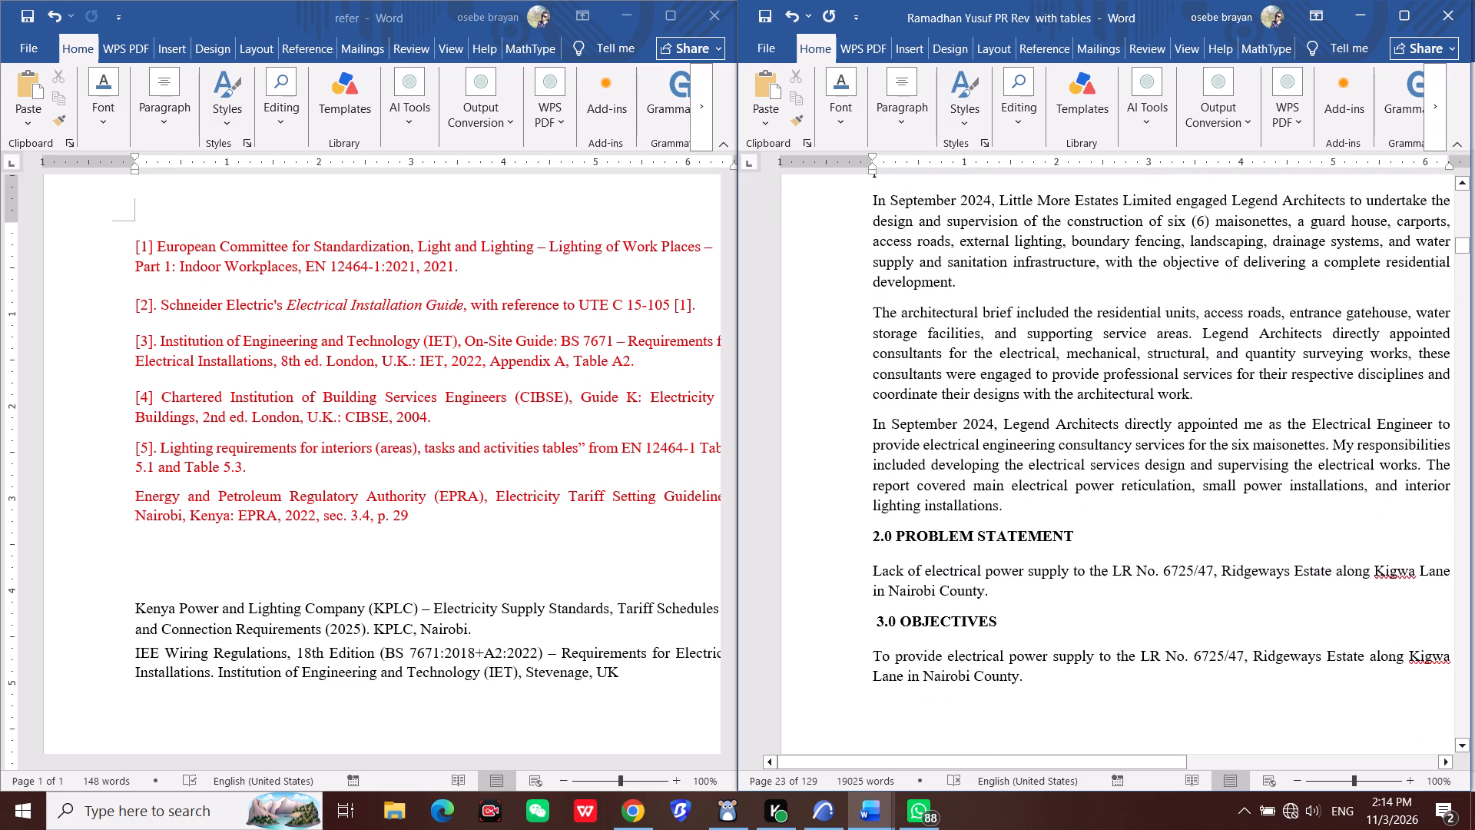
pyautogui.scroll(-12, 1034, 458)
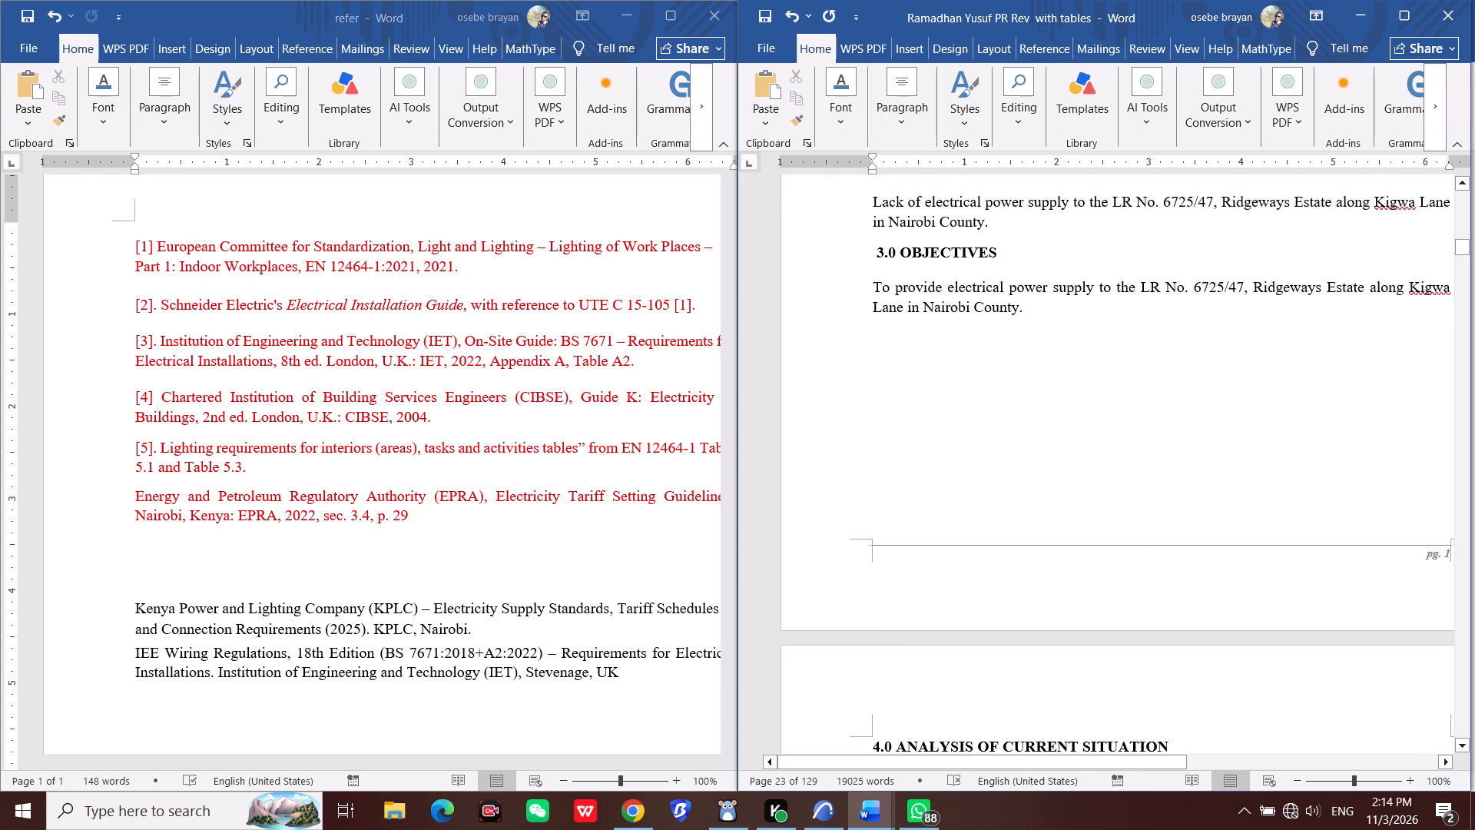
pyautogui.scroll(-16, 1034, 458)
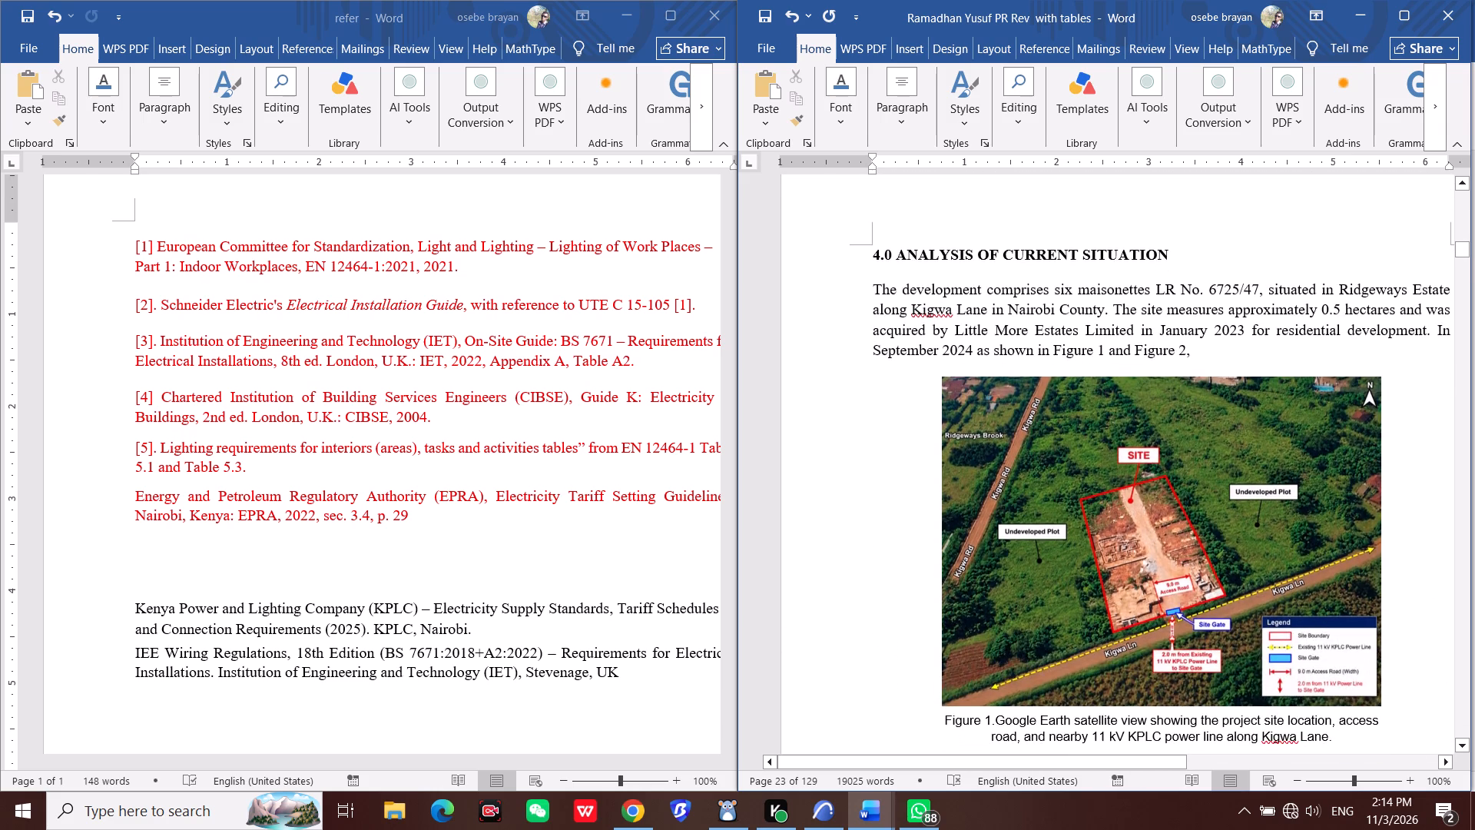
pyautogui.scroll(-18, 1034, 458)
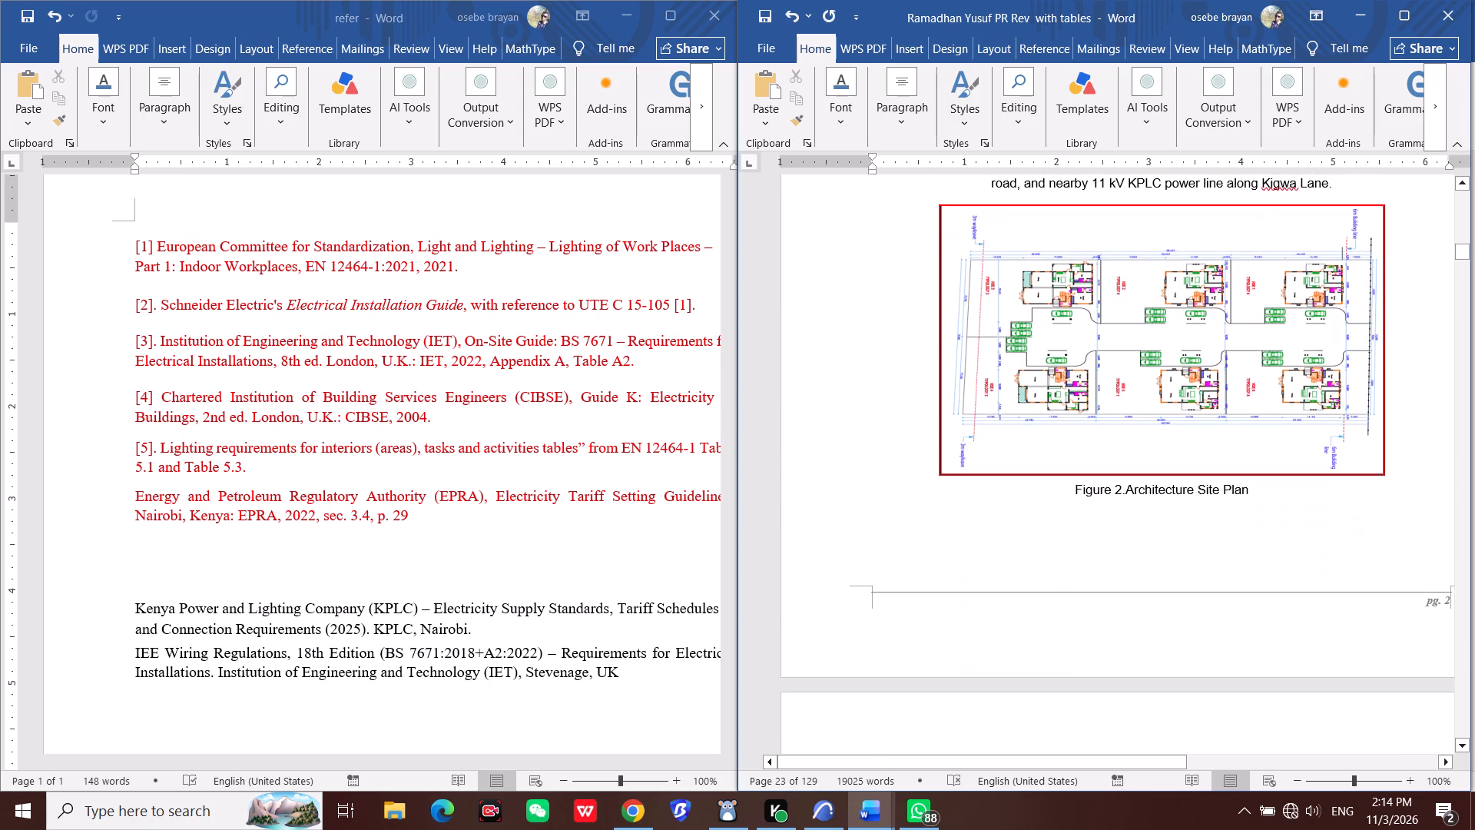
pyautogui.scroll(-18, 1034, 458)
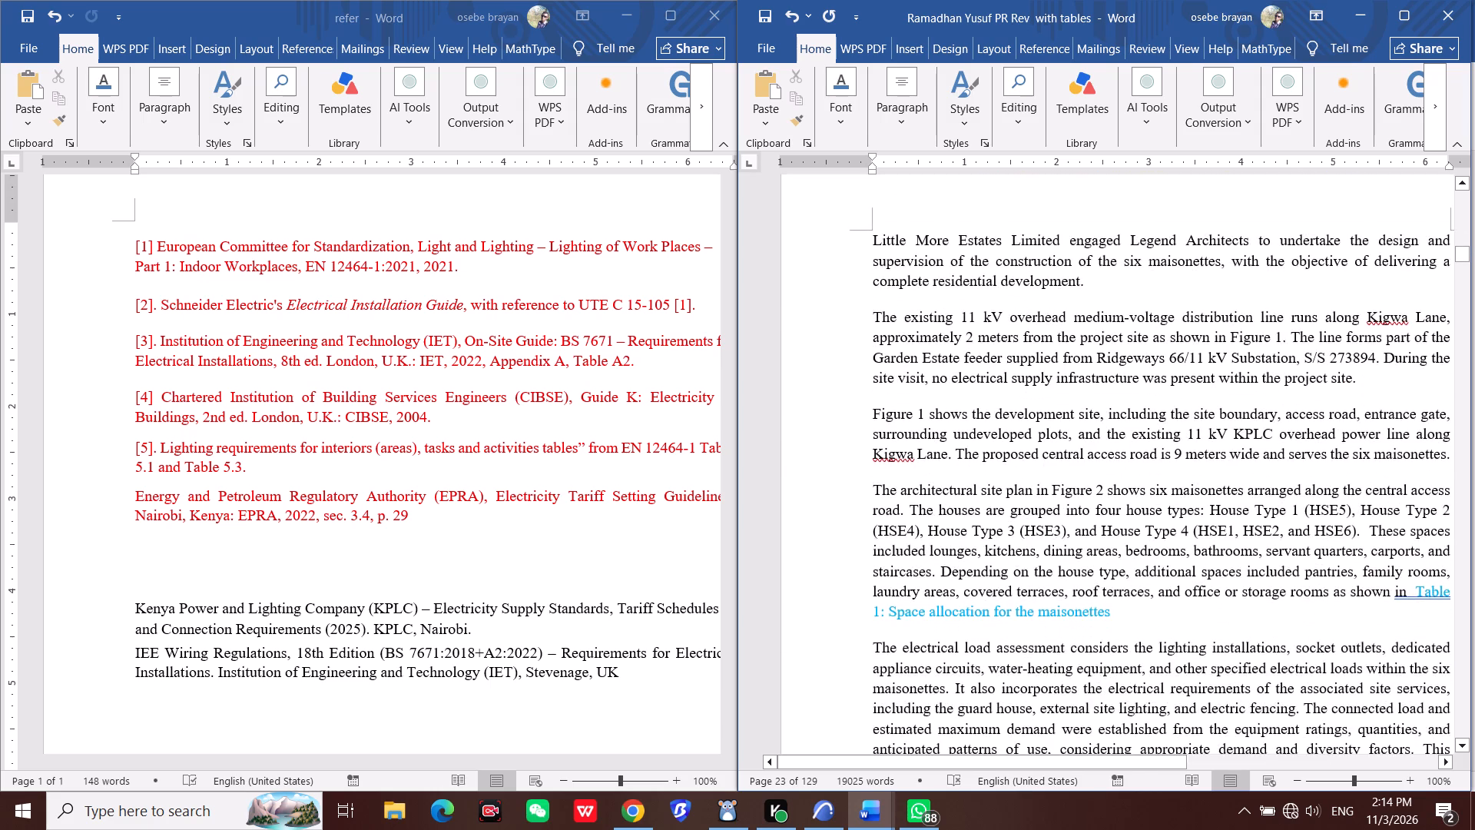
pyautogui.scroll(-16, 1034, 458)
pyautogui.scroll(-11, 1034, 458)
pyautogui.scroll(-13, 1034, 458)
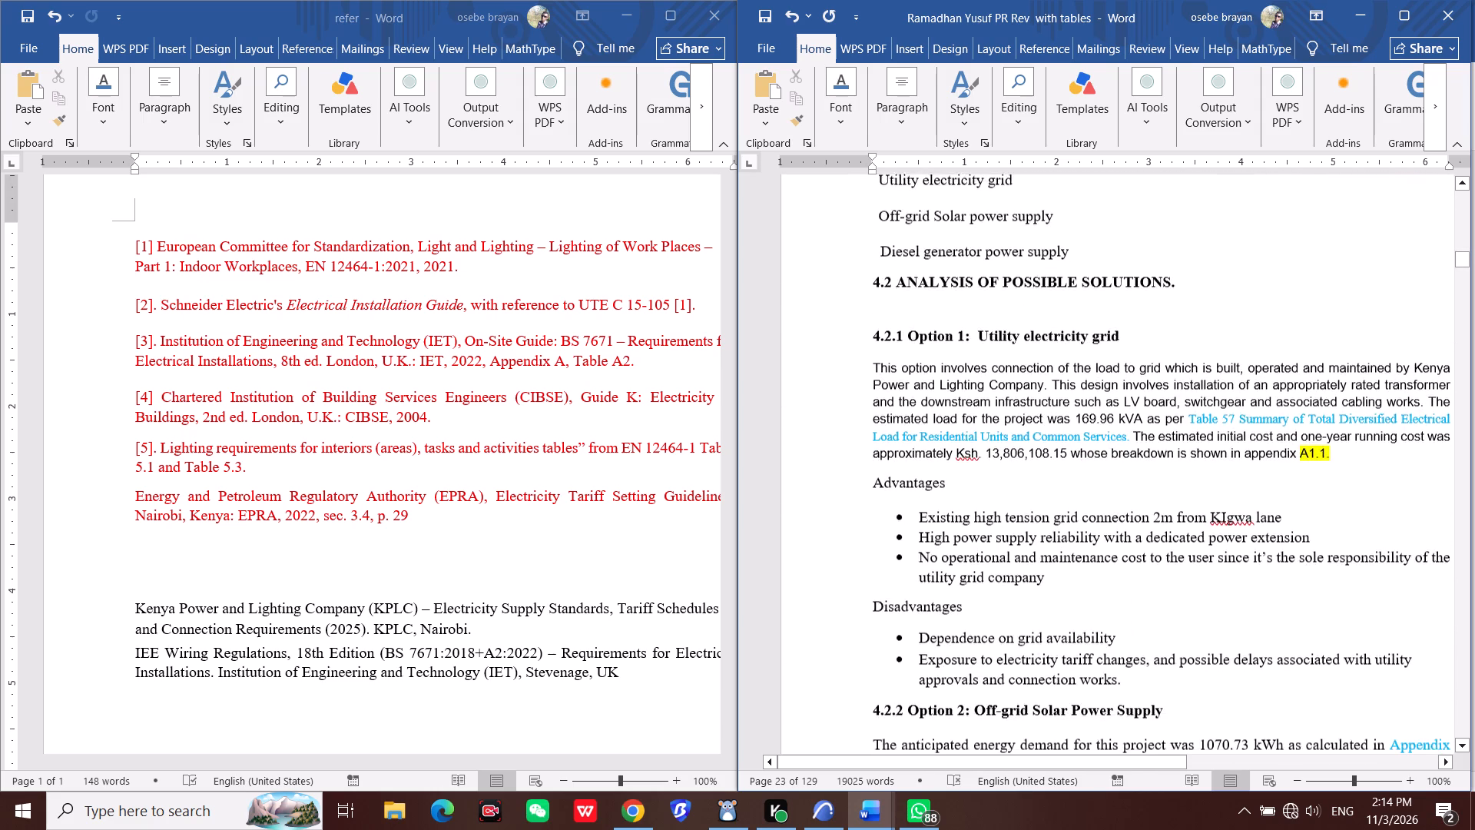
pyautogui.scroll(-12, 1034, 458)
pyautogui.scroll(1, 1034, 458)
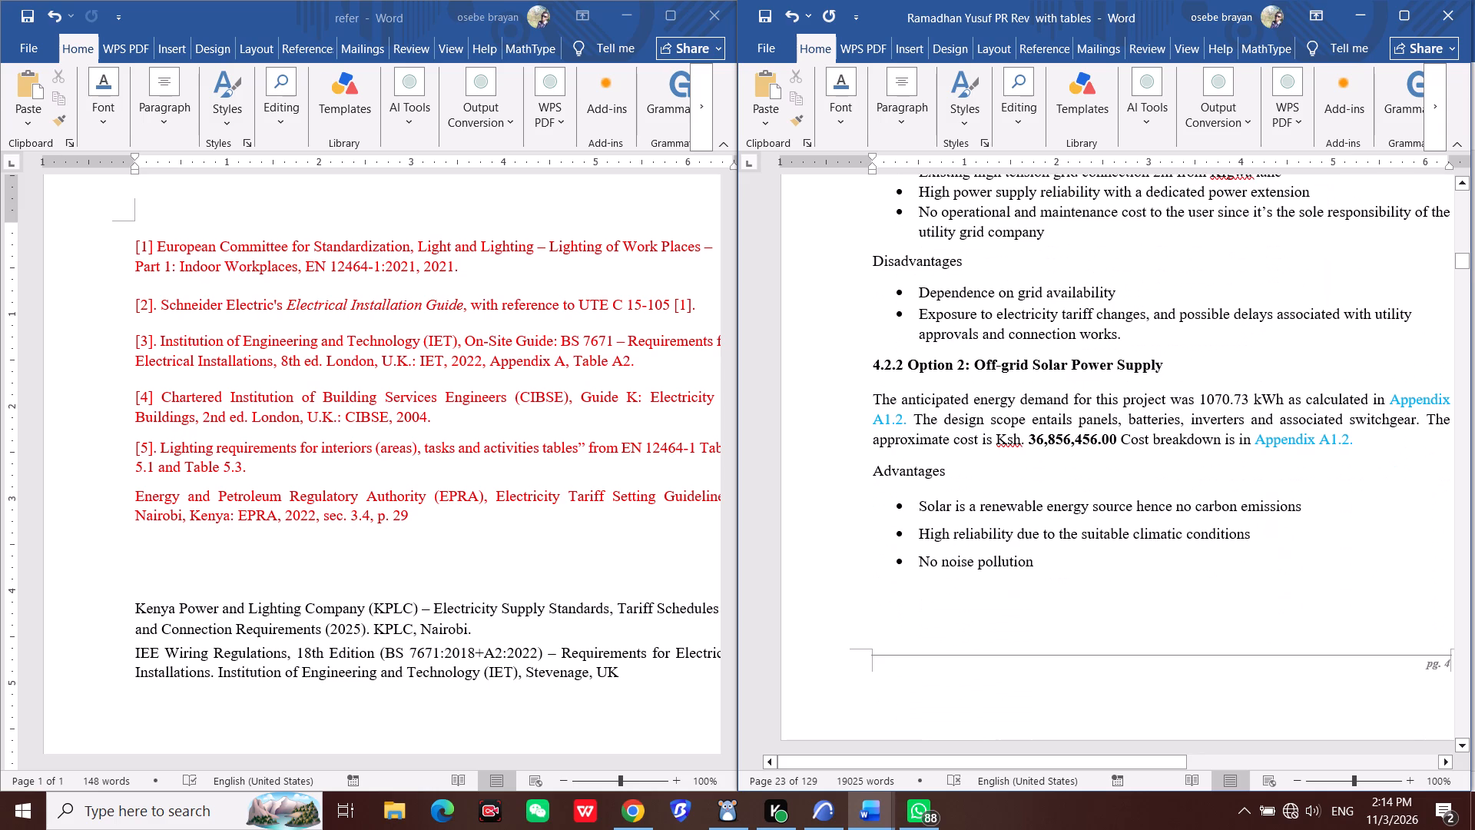
pyautogui.scroll(-17, 1034, 458)
pyautogui.scroll(-8, 1034, 458)
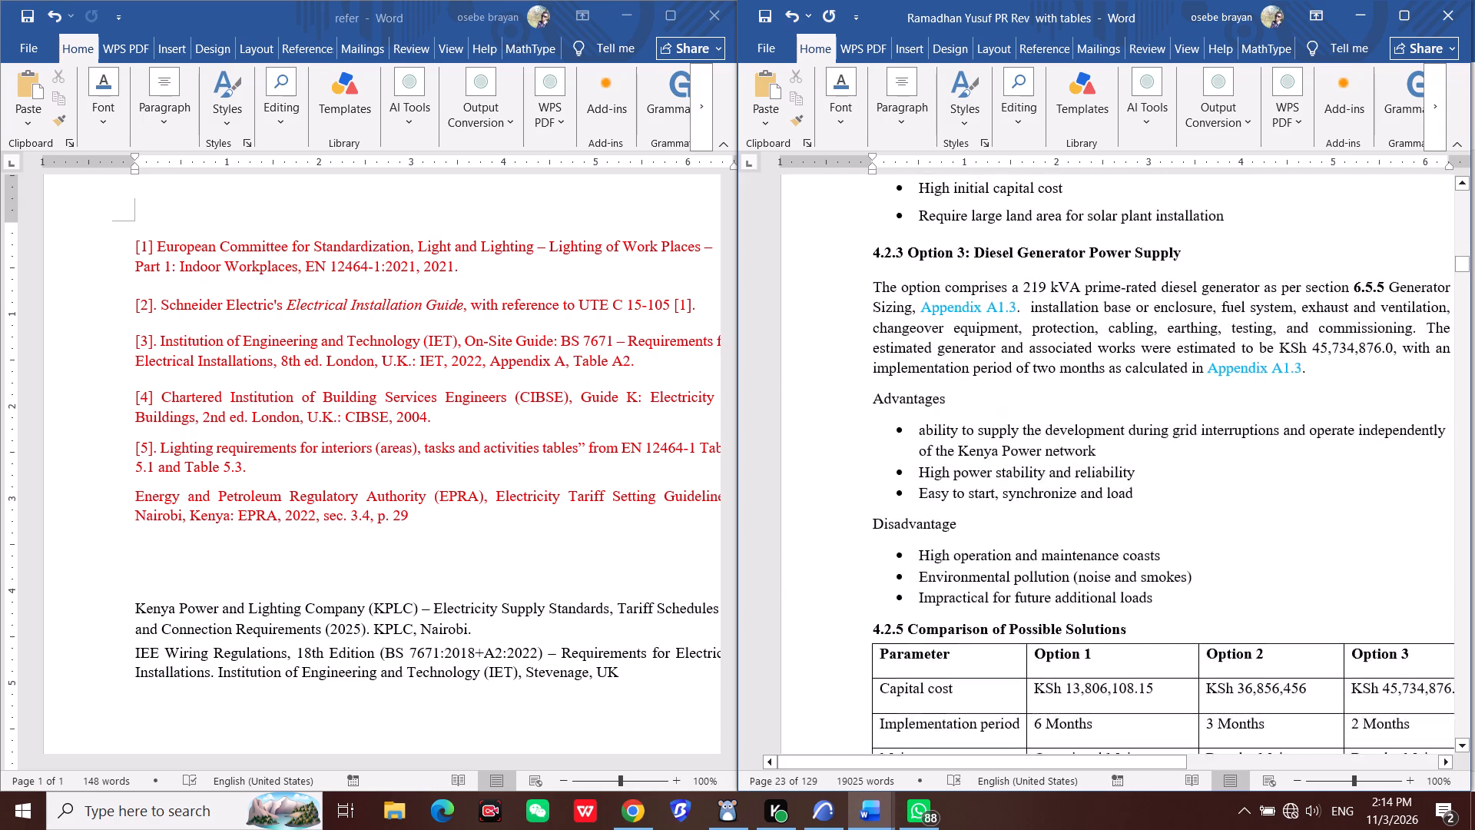
pyautogui.scroll(-20, 1034, 458)
pyautogui.scroll(-10, 1034, 458)
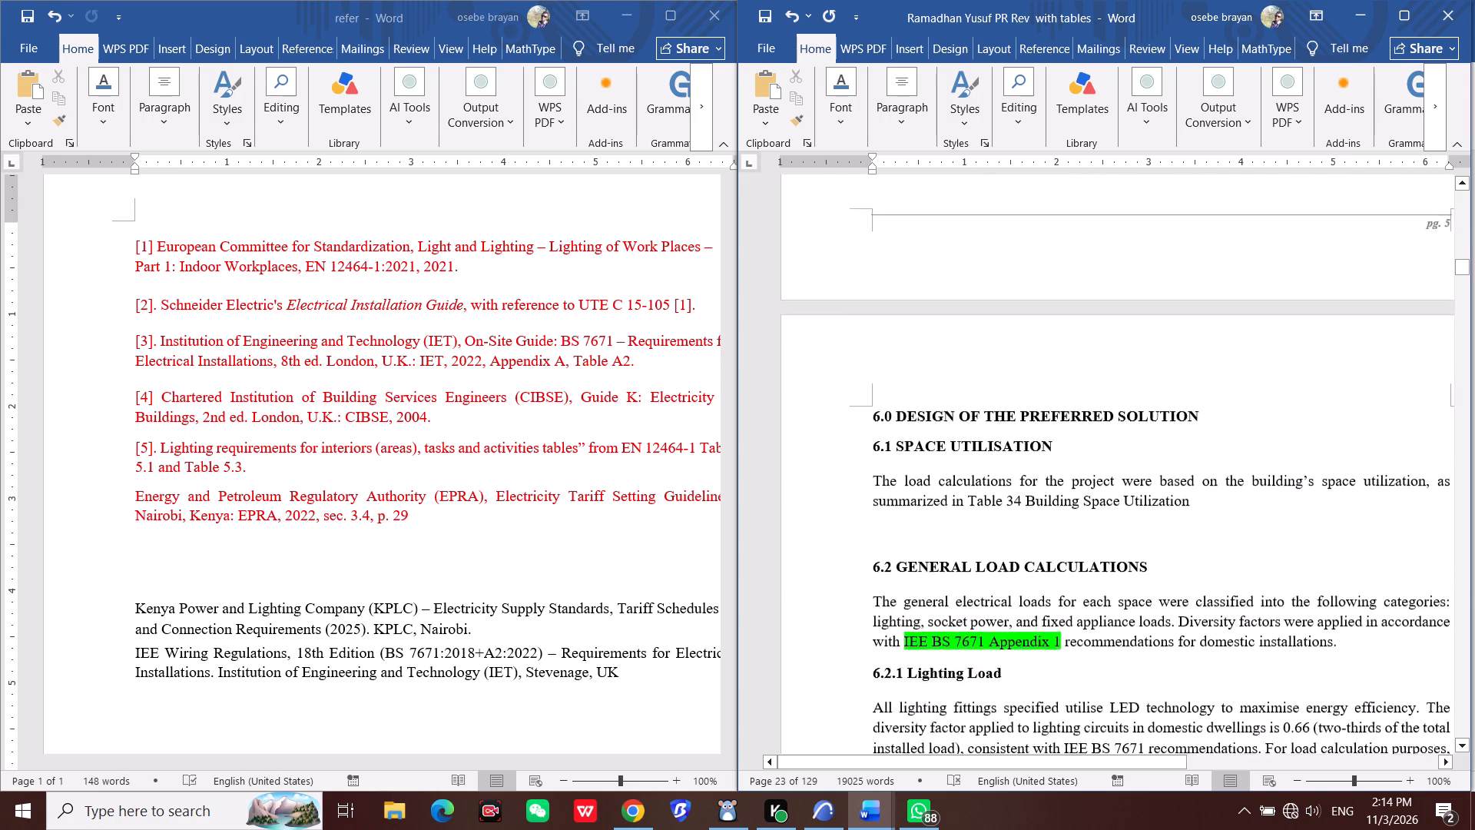
pyautogui.scroll(-7, 1034, 458)
pyautogui.scroll(-20, 1034, 458)
pyautogui.scroll(-3, 1034, 458)
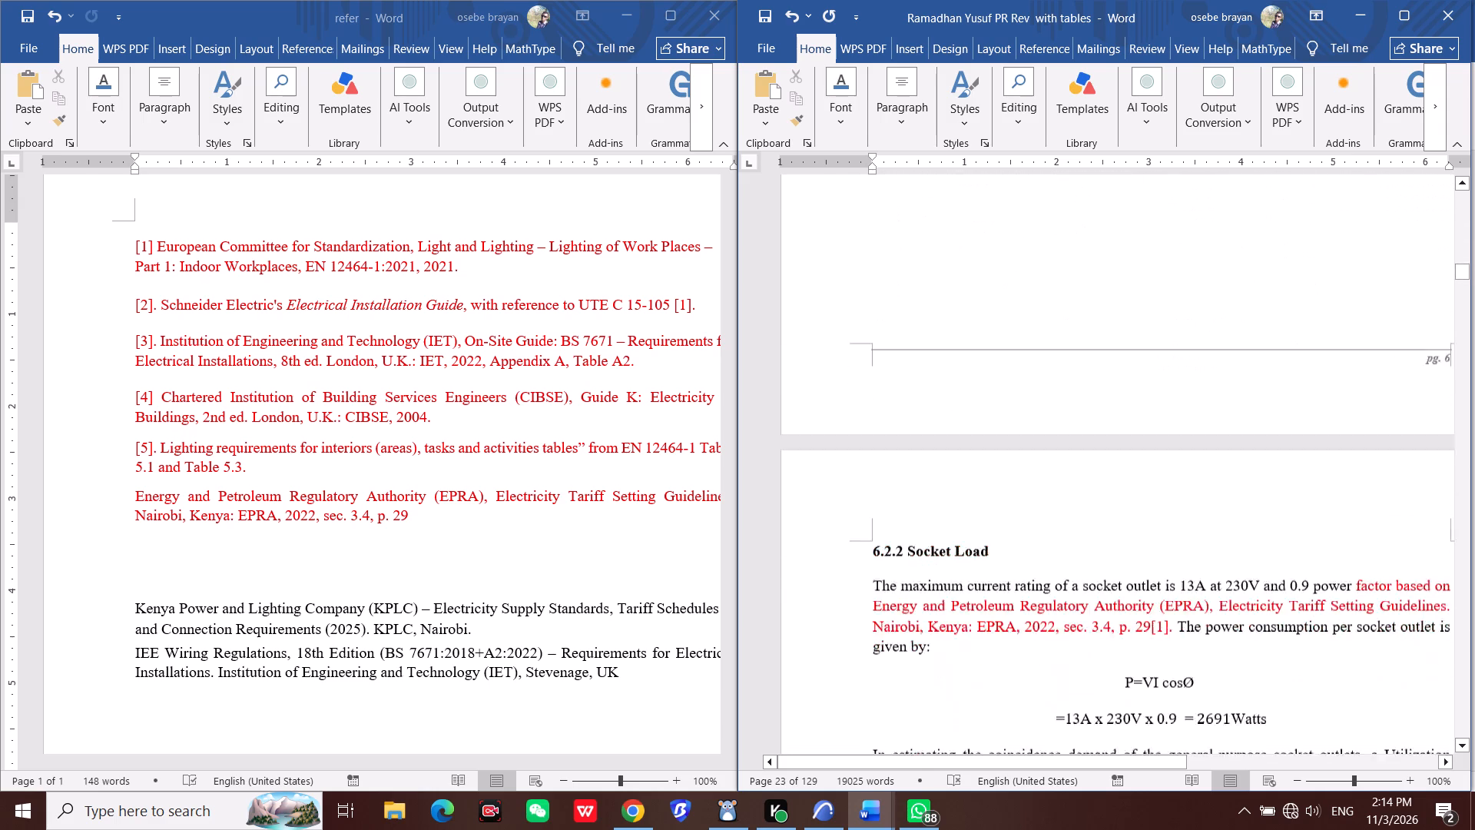
# Number the Energy and Petroleum Regulatory Authority (EPRA) entry of the refer list as [1], matching its citation in section 6.2.2.
pyautogui.scroll(-2, 1034, 458)
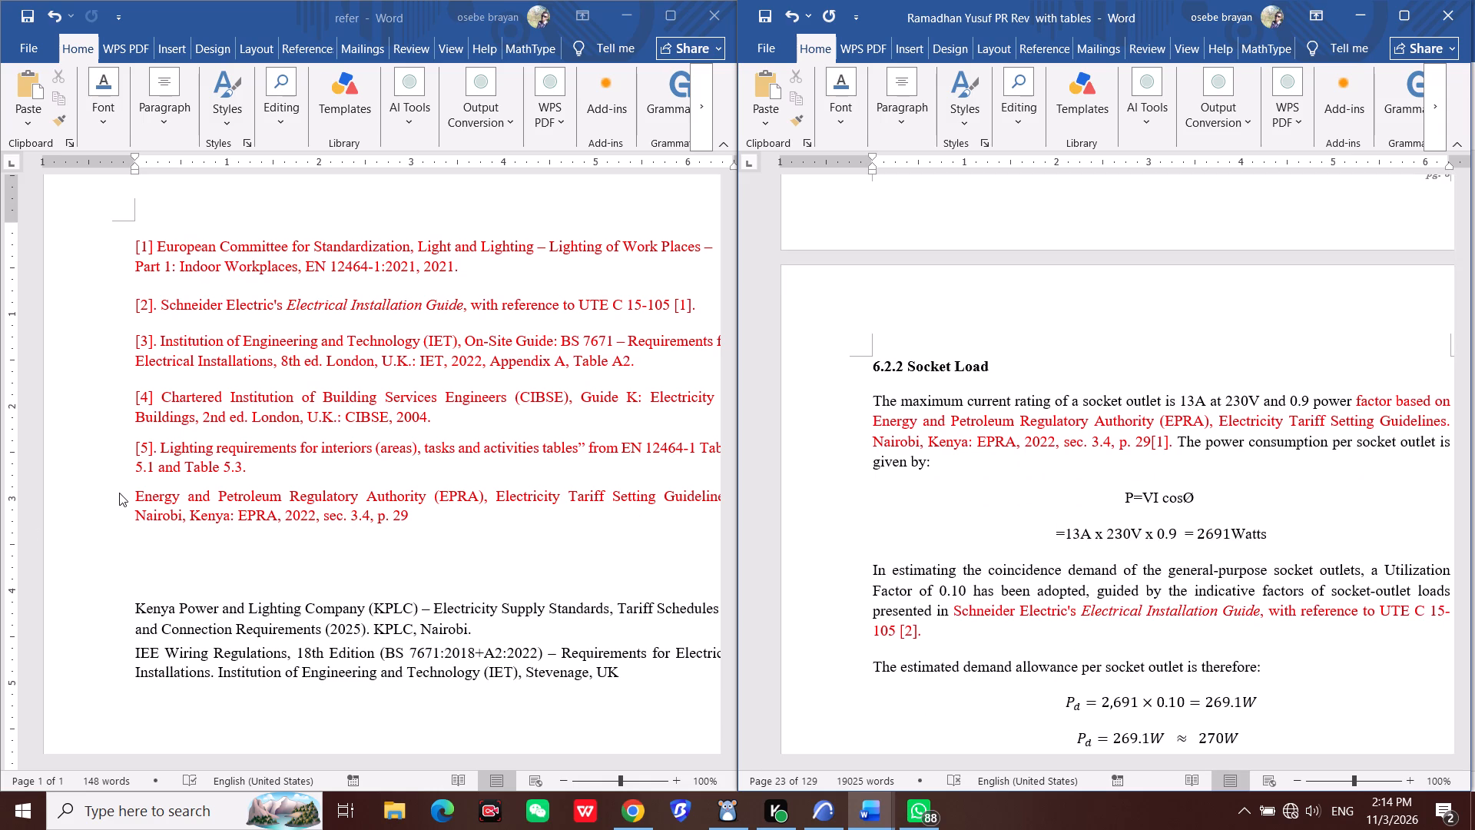
pyautogui.scroll(-5, 1172, 433)
pyautogui.scroll(-3, 1099, 373)
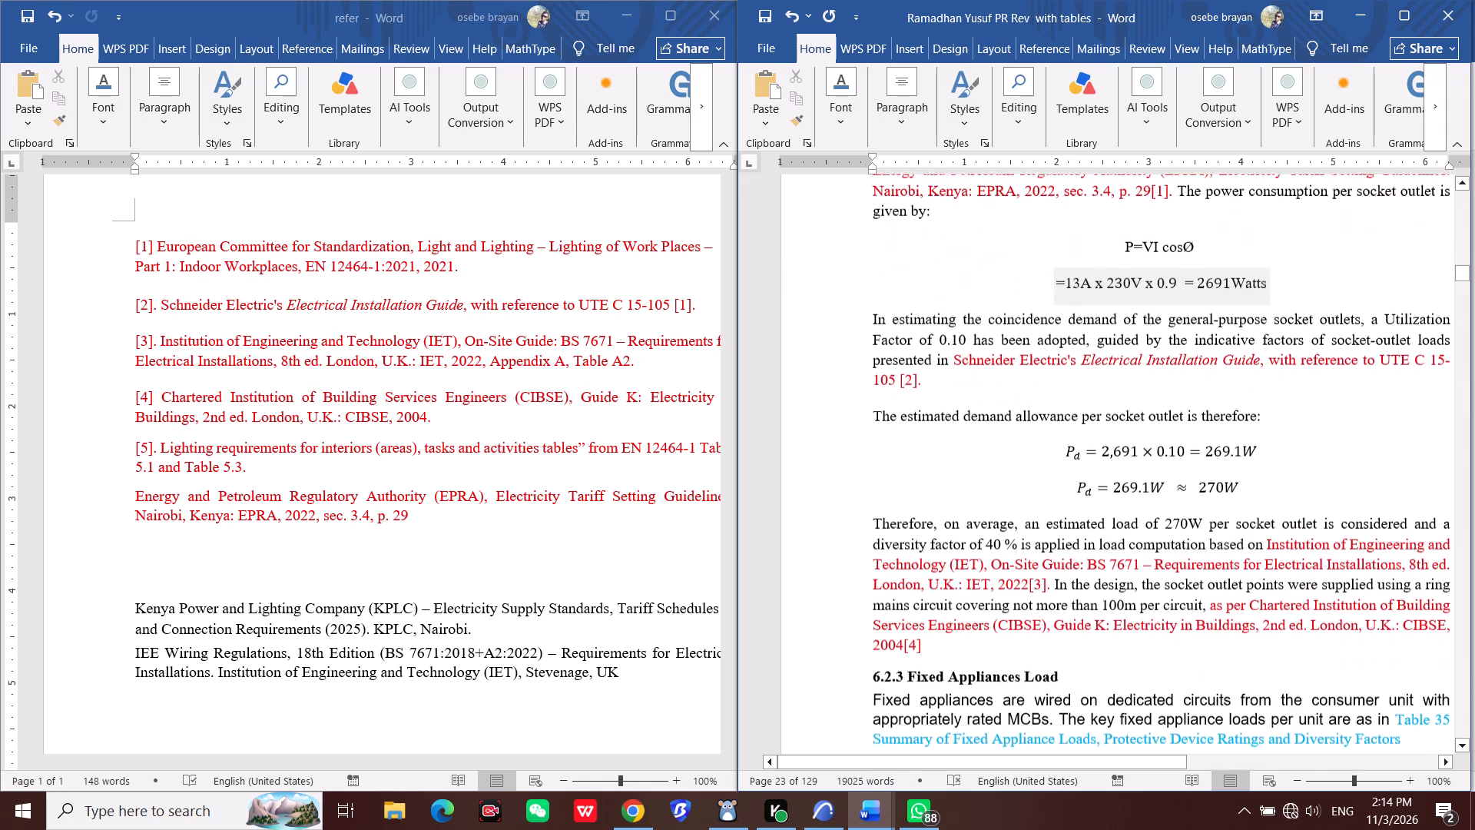
pyautogui.scroll(-5, 1099, 393)
pyautogui.scroll(5, 1013, 464)
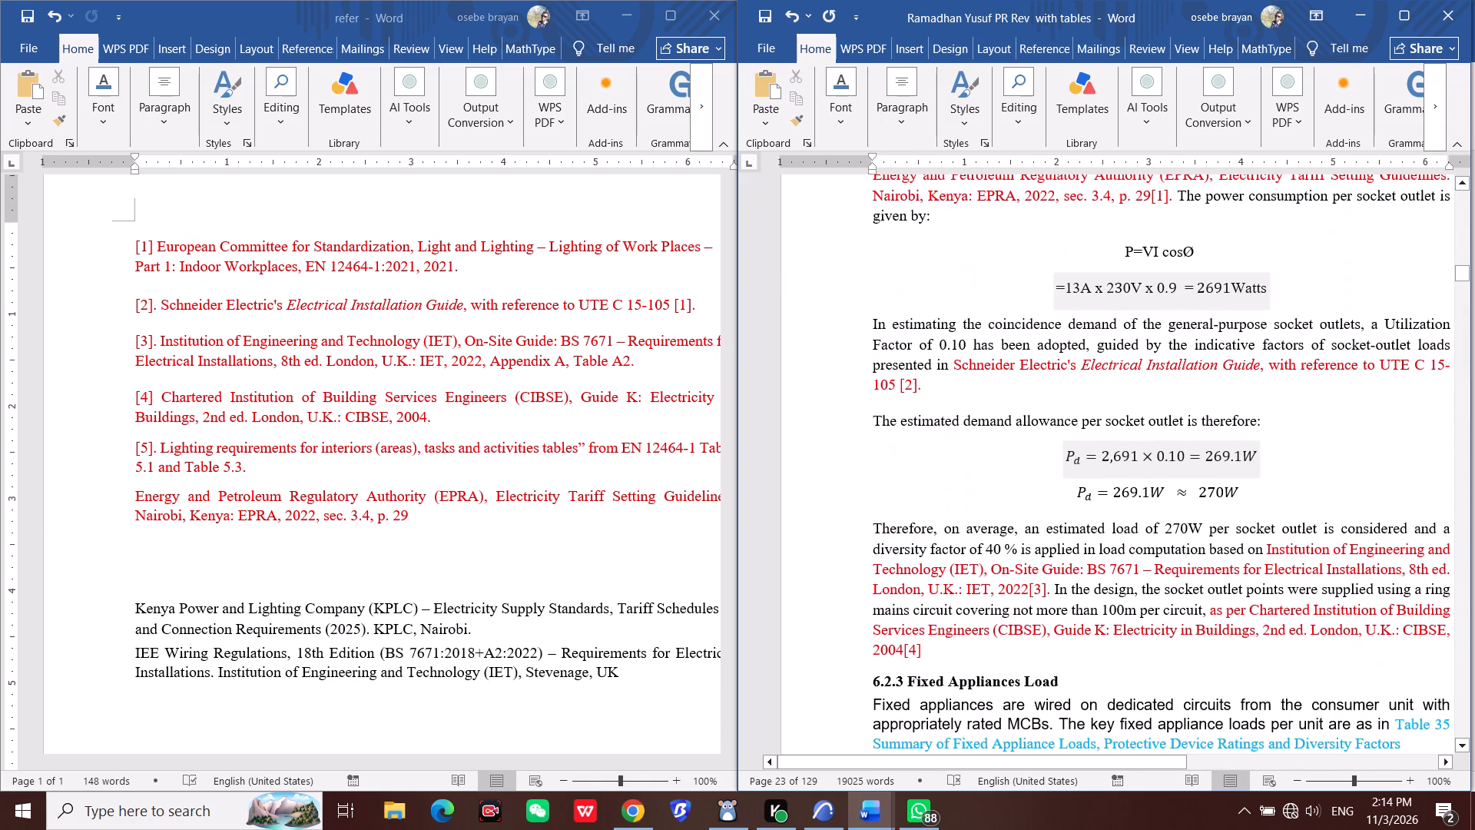
pyautogui.scroll(5, 1153, 352)
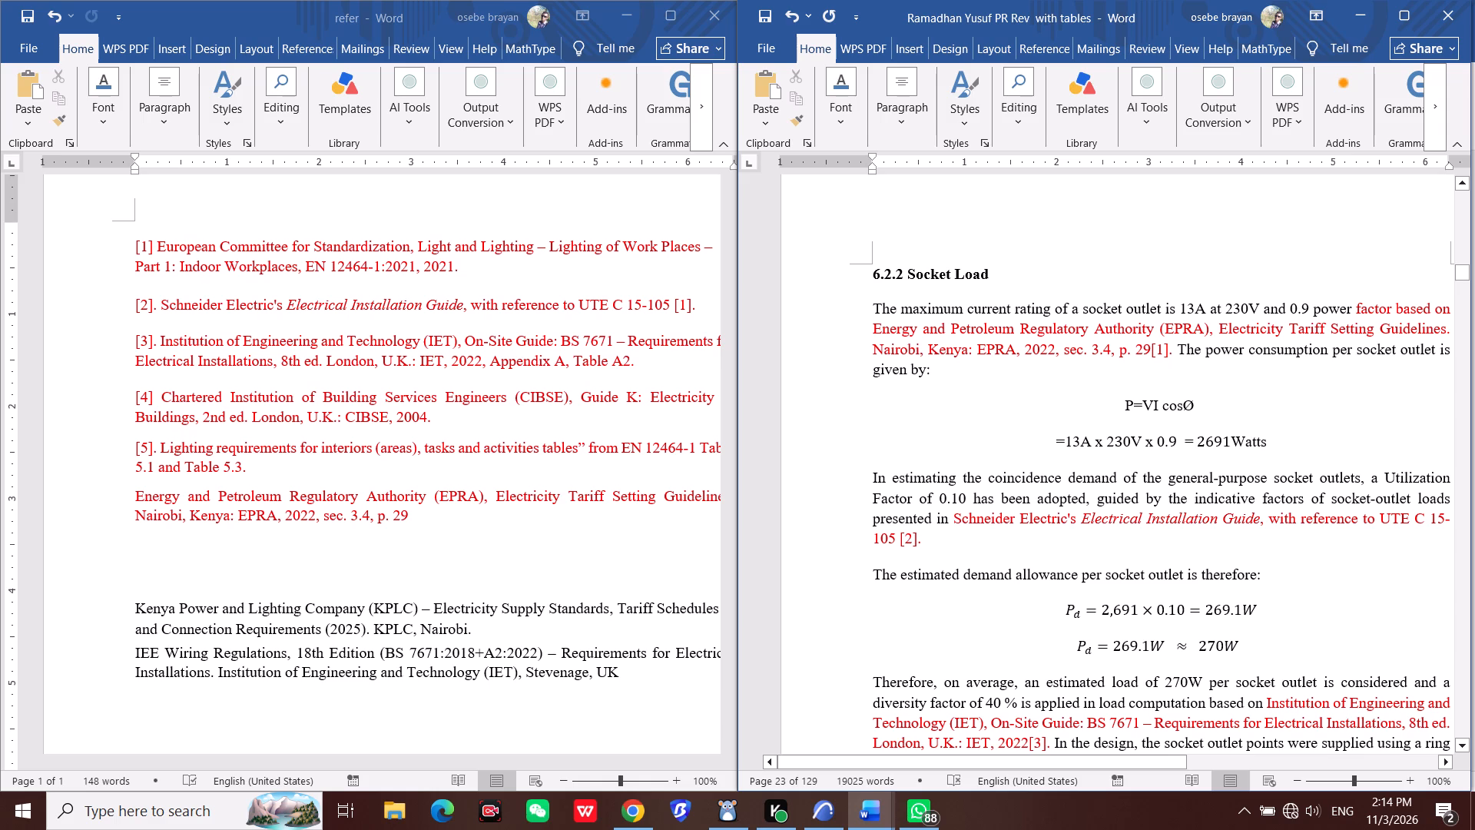
pyautogui.click(134, 508)
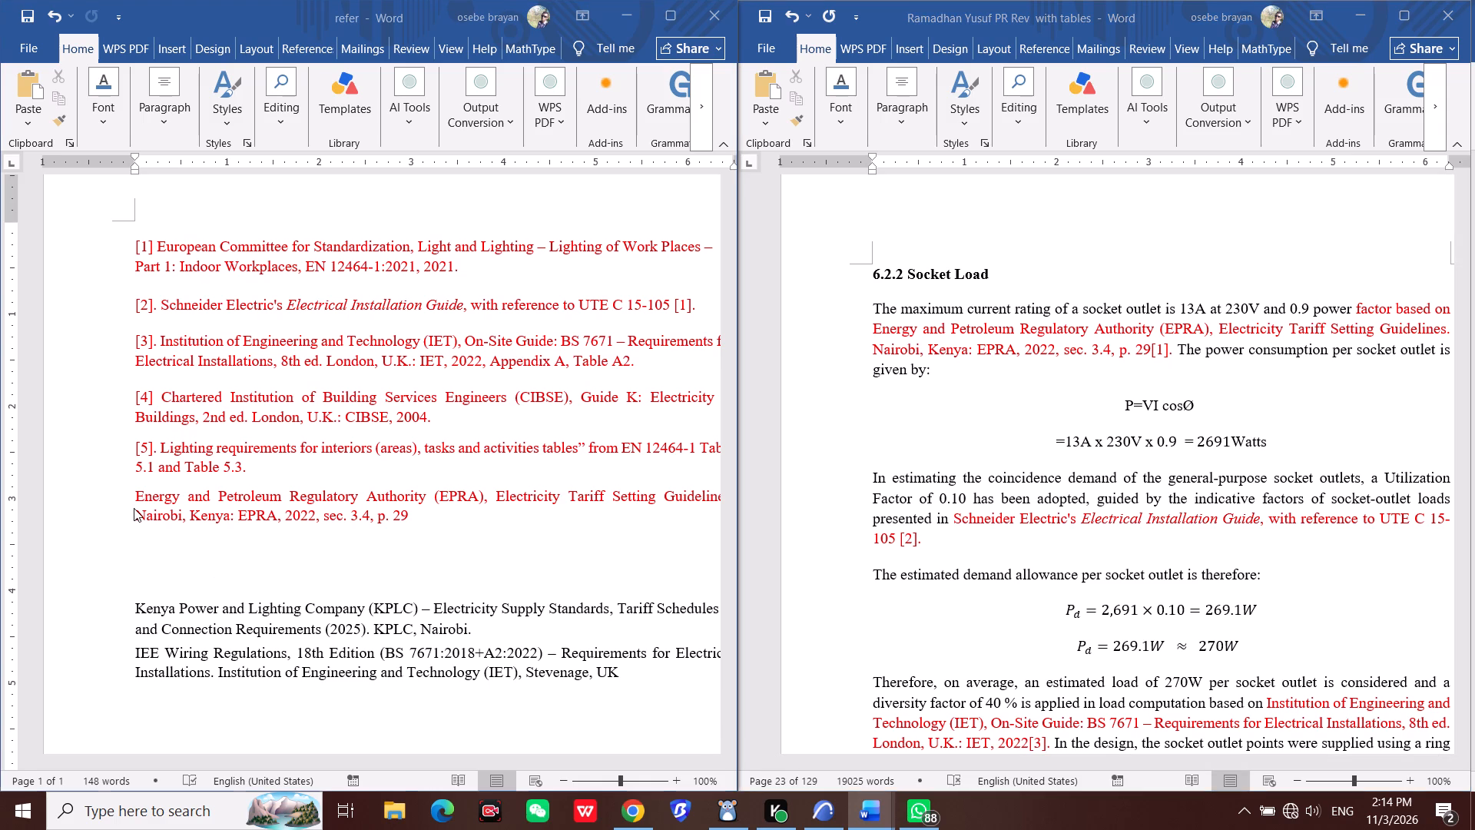
pyautogui.click(134, 508)
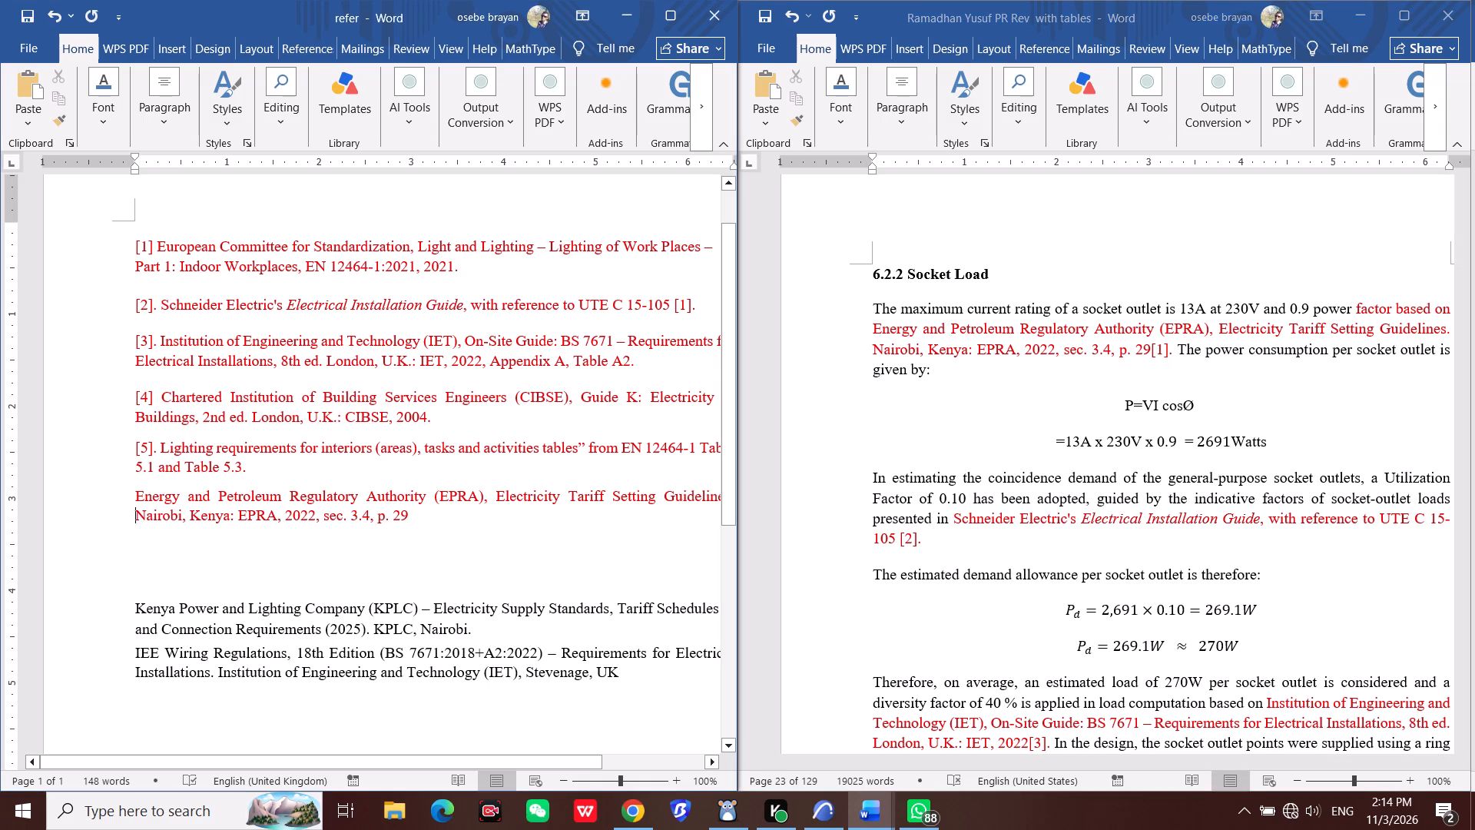
pyautogui.click(142, 500)
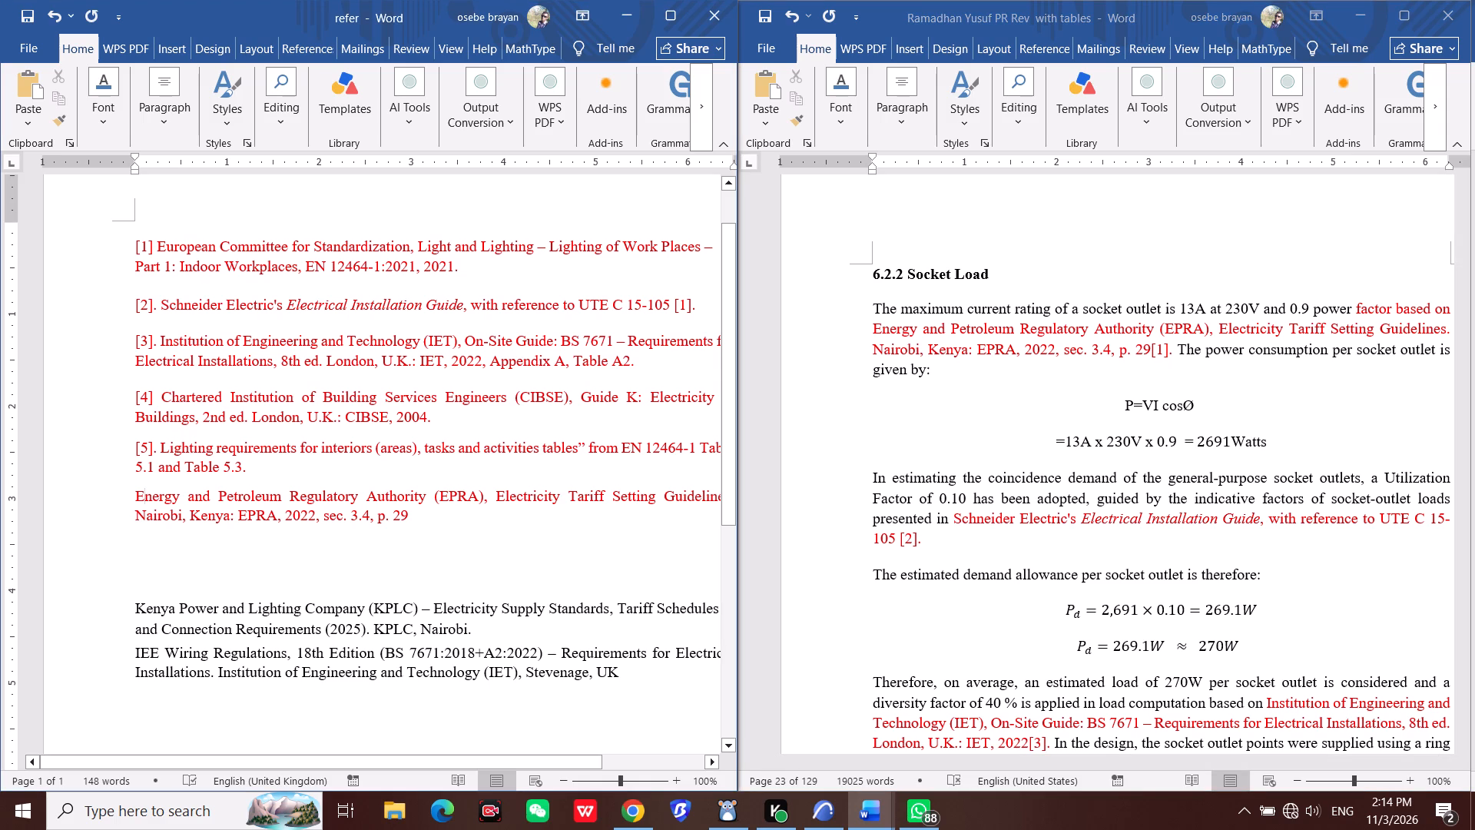
pyautogui.click(140, 507)
pyautogui.press('Up')
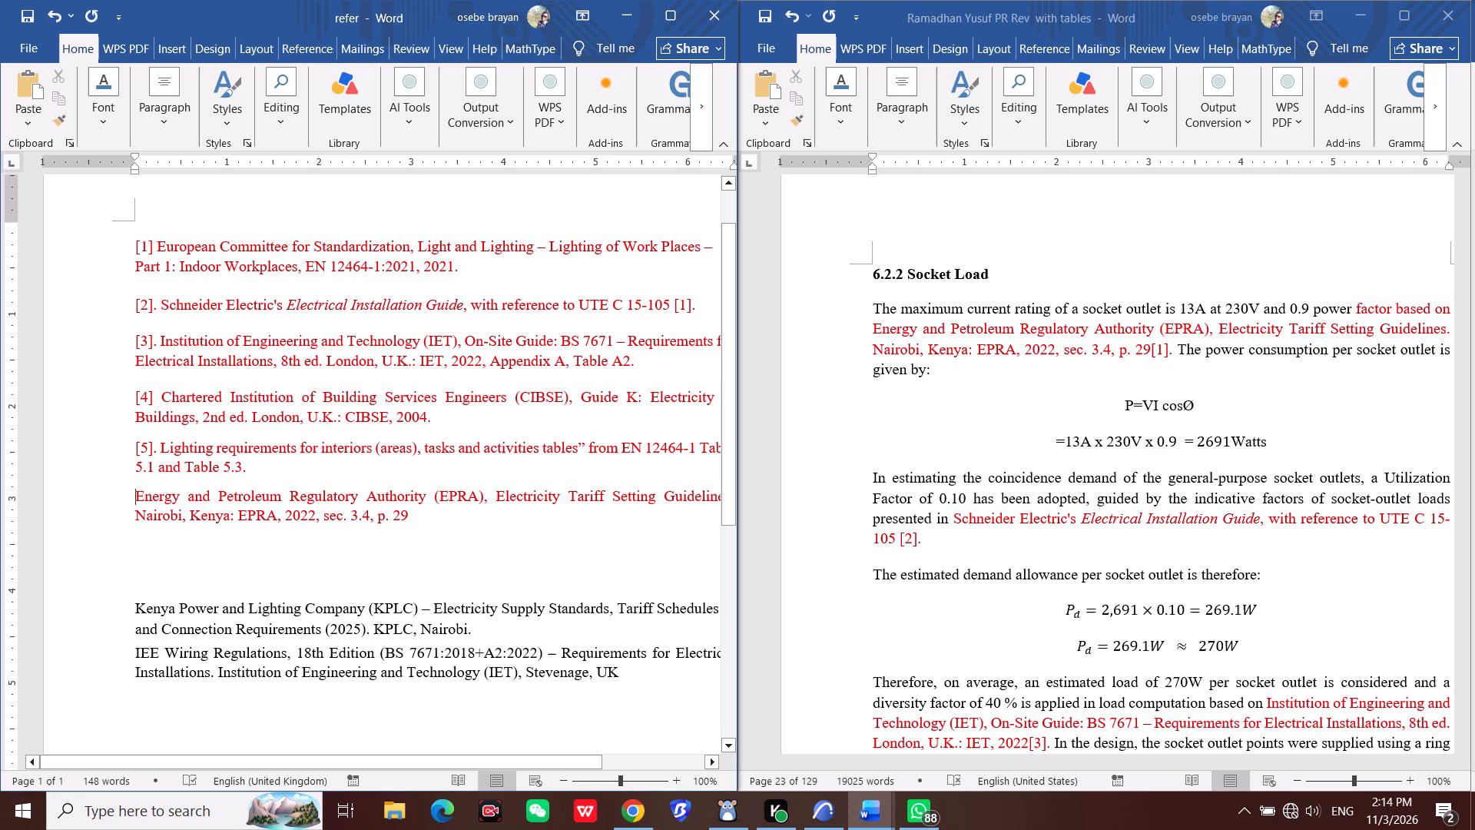
pyautogui.write('[1')
pyautogui.press(']')
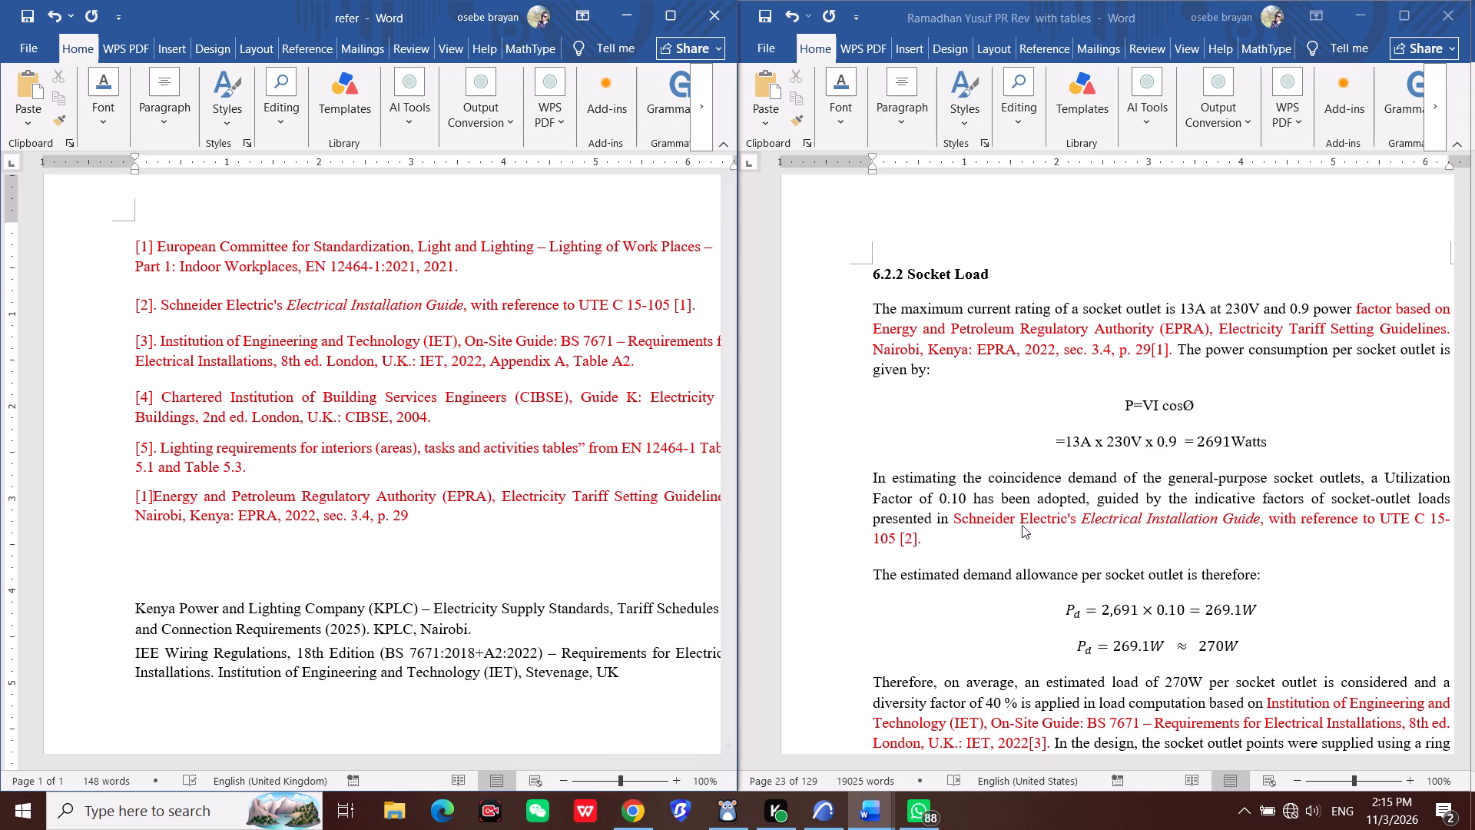
# Check the order of the report's citation numbers from section 6.2.2 Socket Load through section 6.3.2.1 Maintenance Factor.
pyautogui.scroll(-6, 1000, 566)
pyautogui.scroll(-2, 1257, 553)
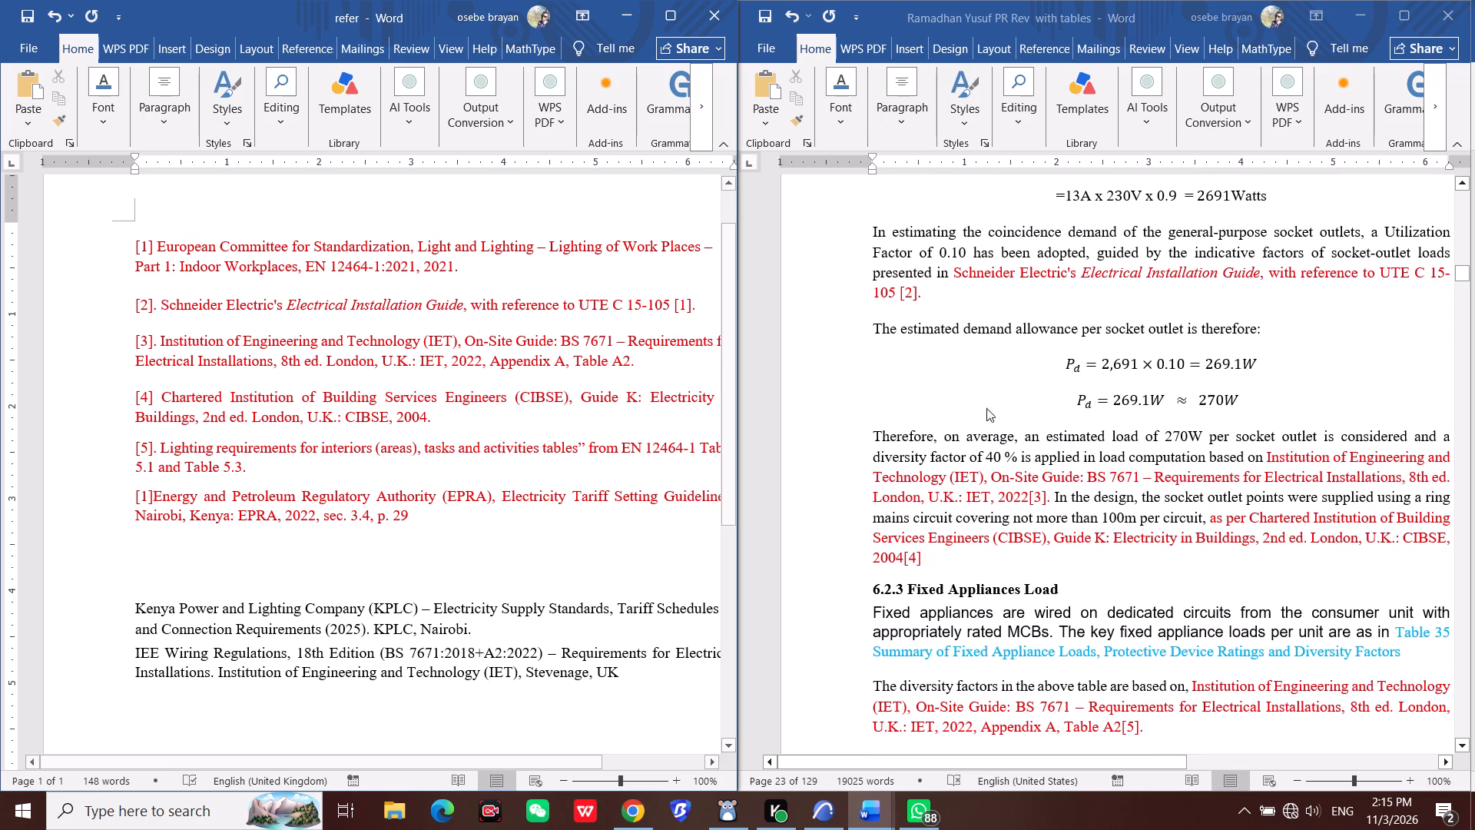
pyautogui.scroll(2, 1175, 463)
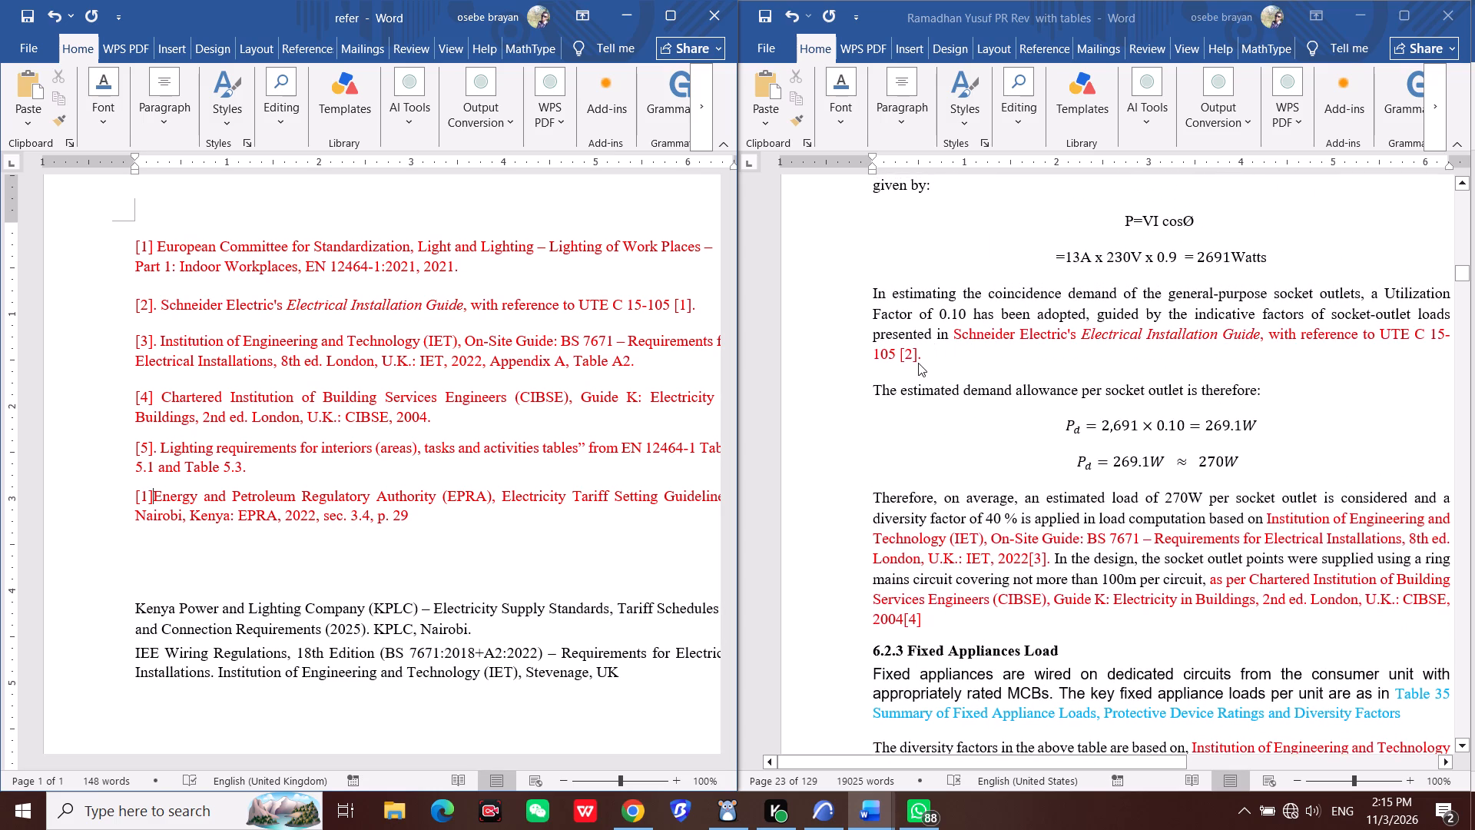
pyautogui.scroll(4, 922, 373)
pyautogui.scroll(6, 1105, 430)
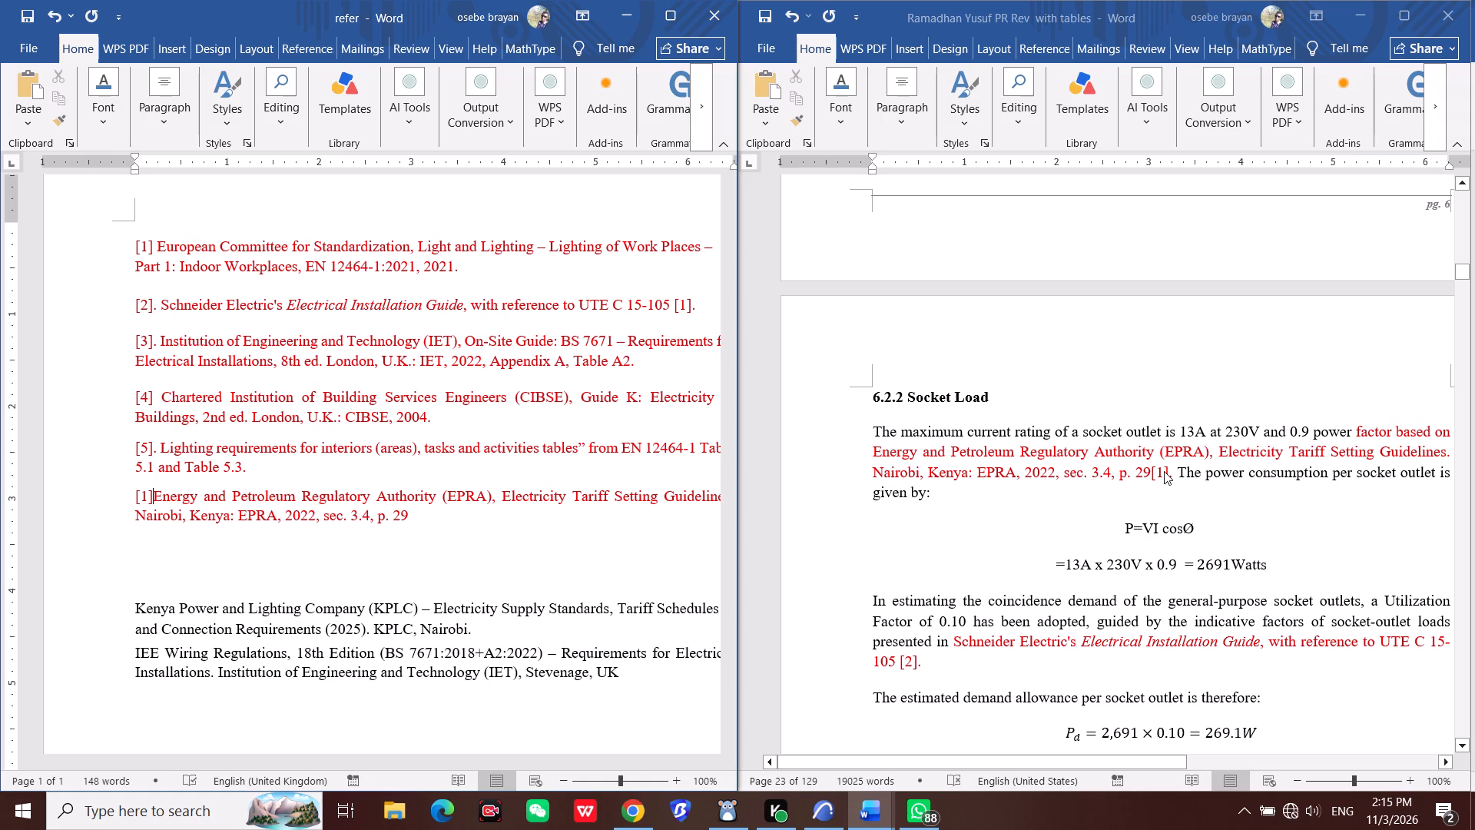
pyautogui.scroll(-2, 1030, 603)
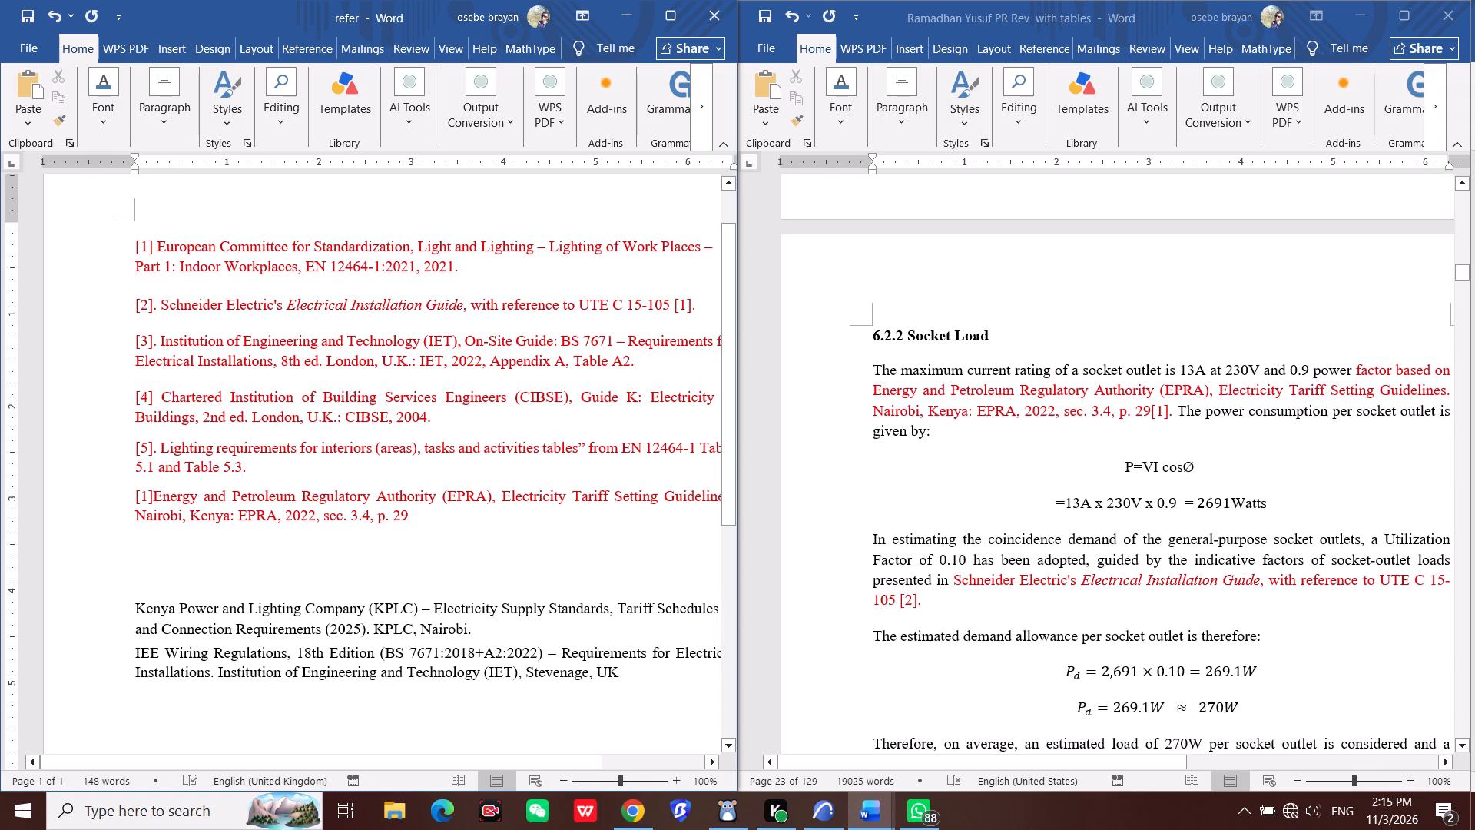
pyautogui.scroll(-4, 1115, 436)
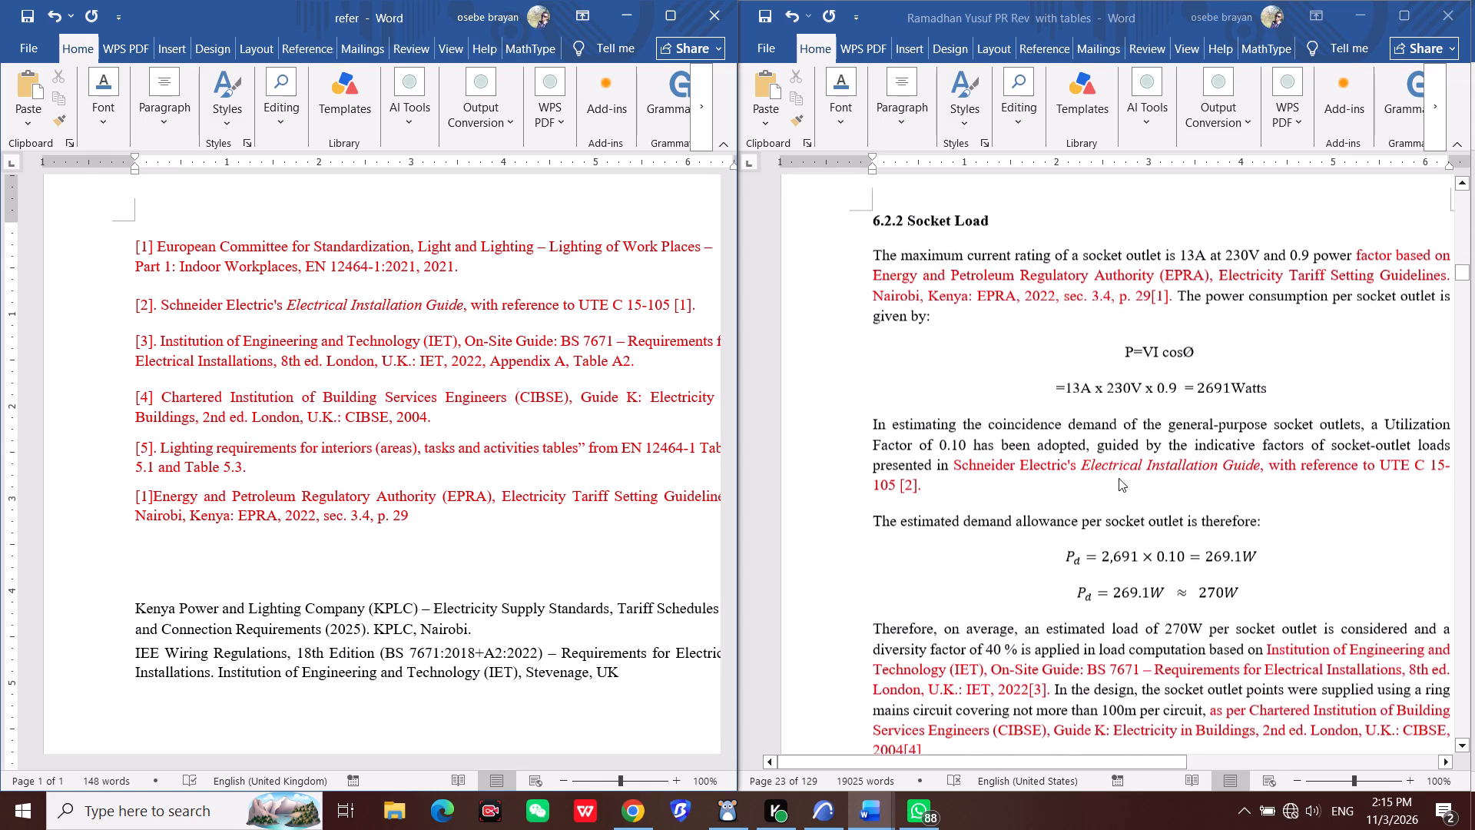
pyautogui.scroll(-3, 1119, 478)
pyautogui.scroll(-3, 967, 507)
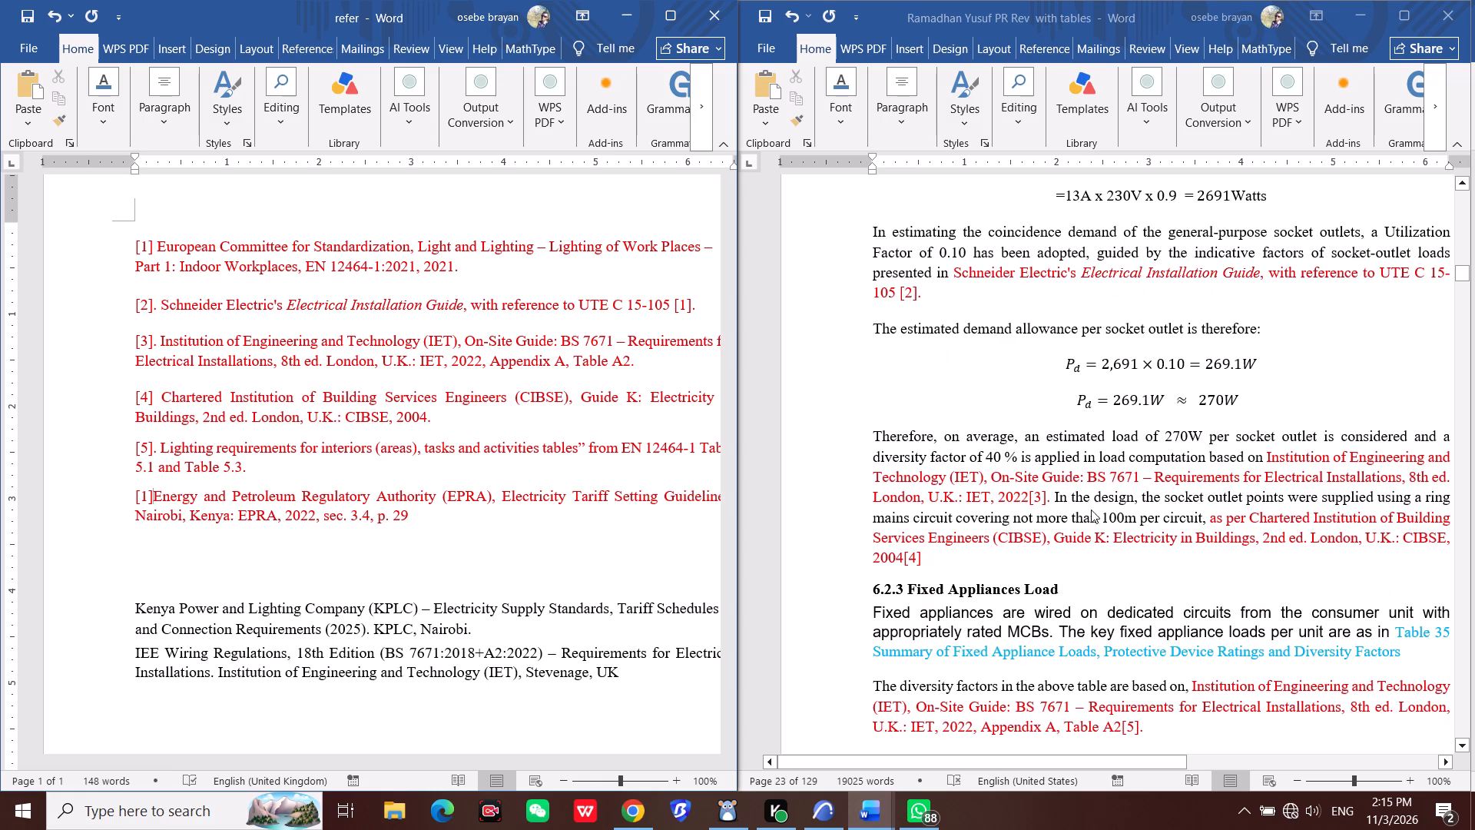
pyautogui.scroll(-7, 1019, 513)
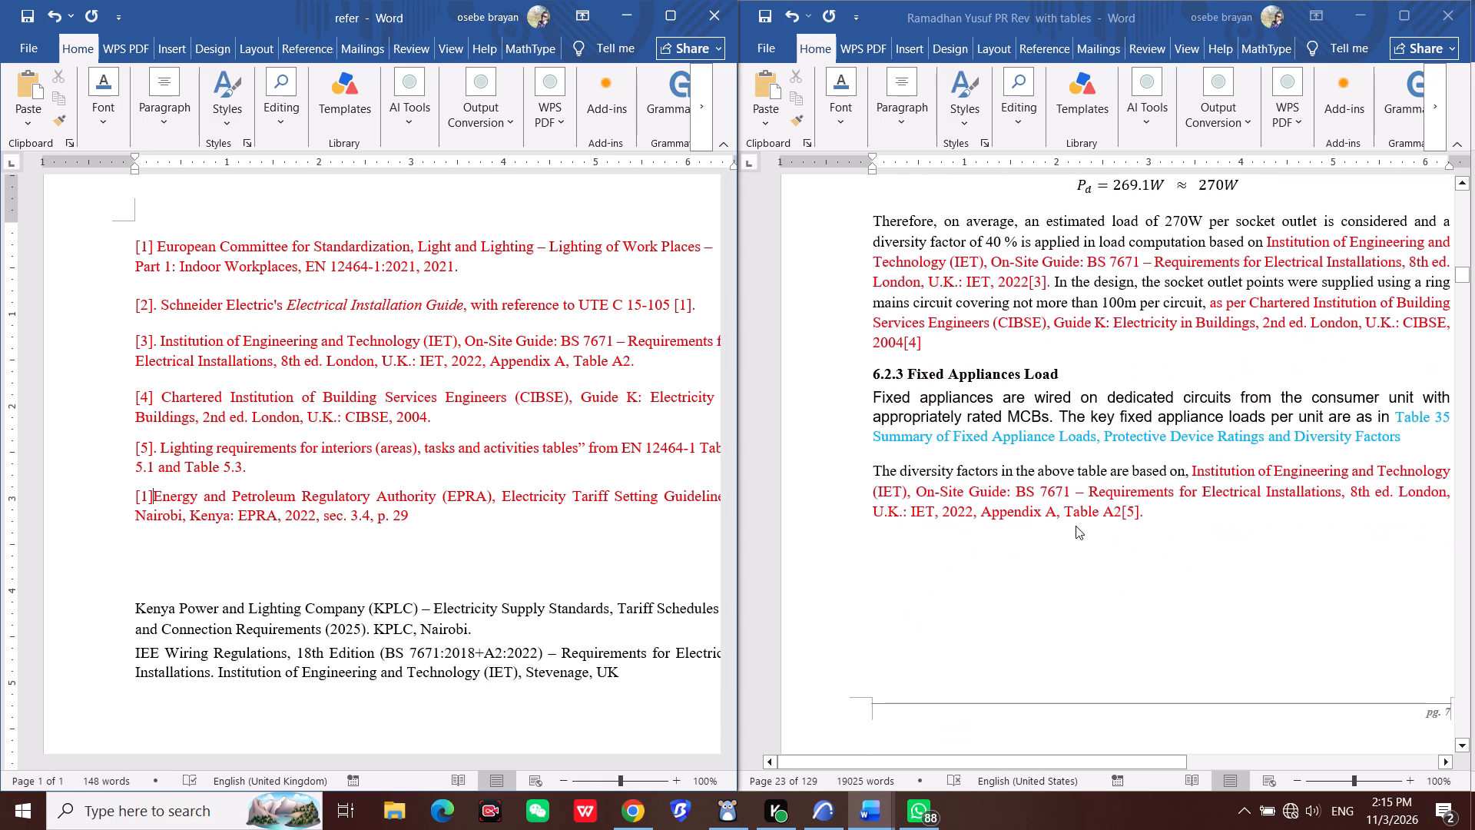
pyautogui.scroll(-6, 1134, 508)
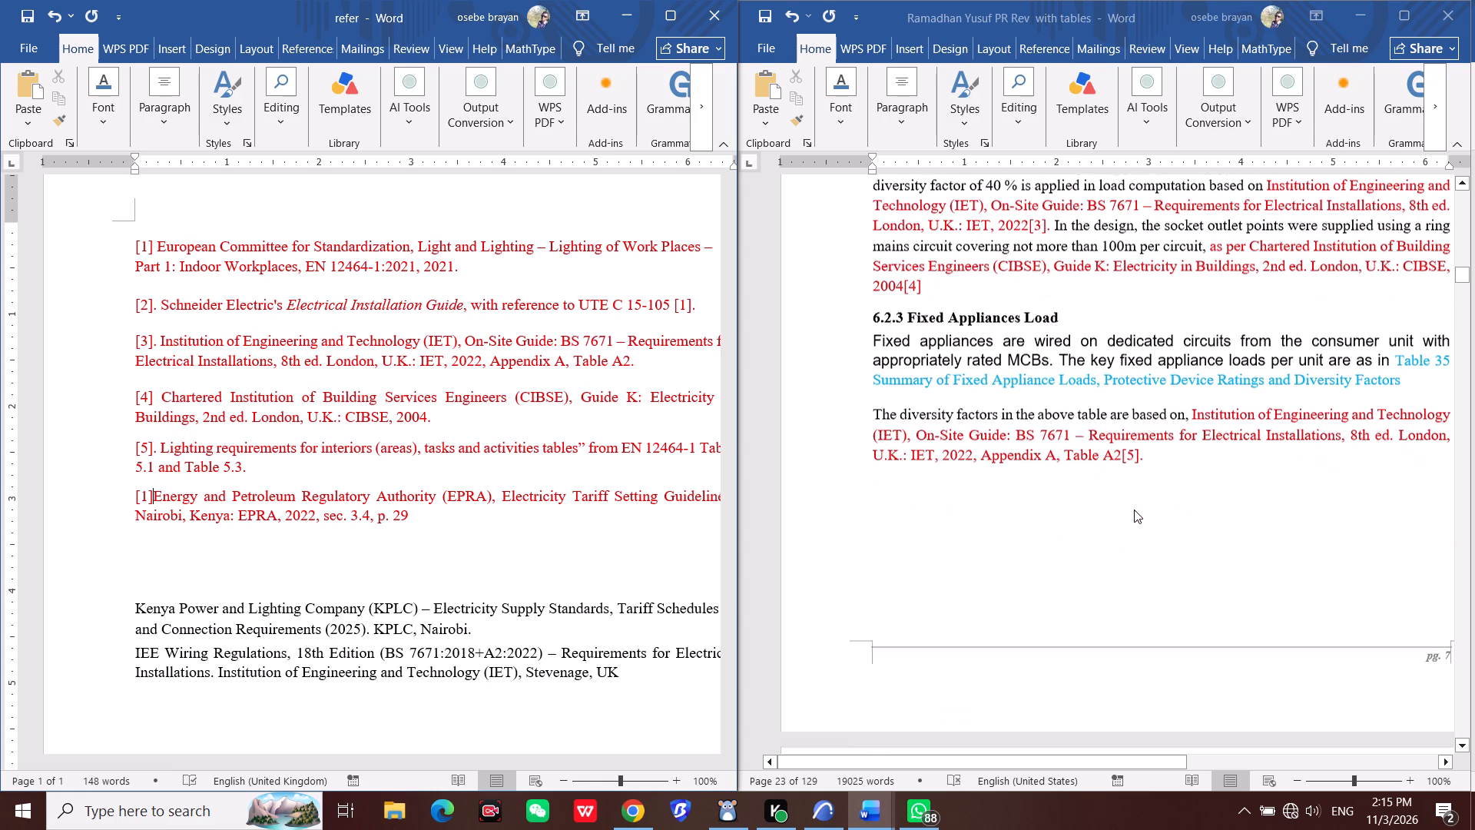
pyautogui.scroll(-20, 1134, 510)
pyautogui.scroll(-20, 1134, 510)
pyautogui.scroll(-1, 1134, 510)
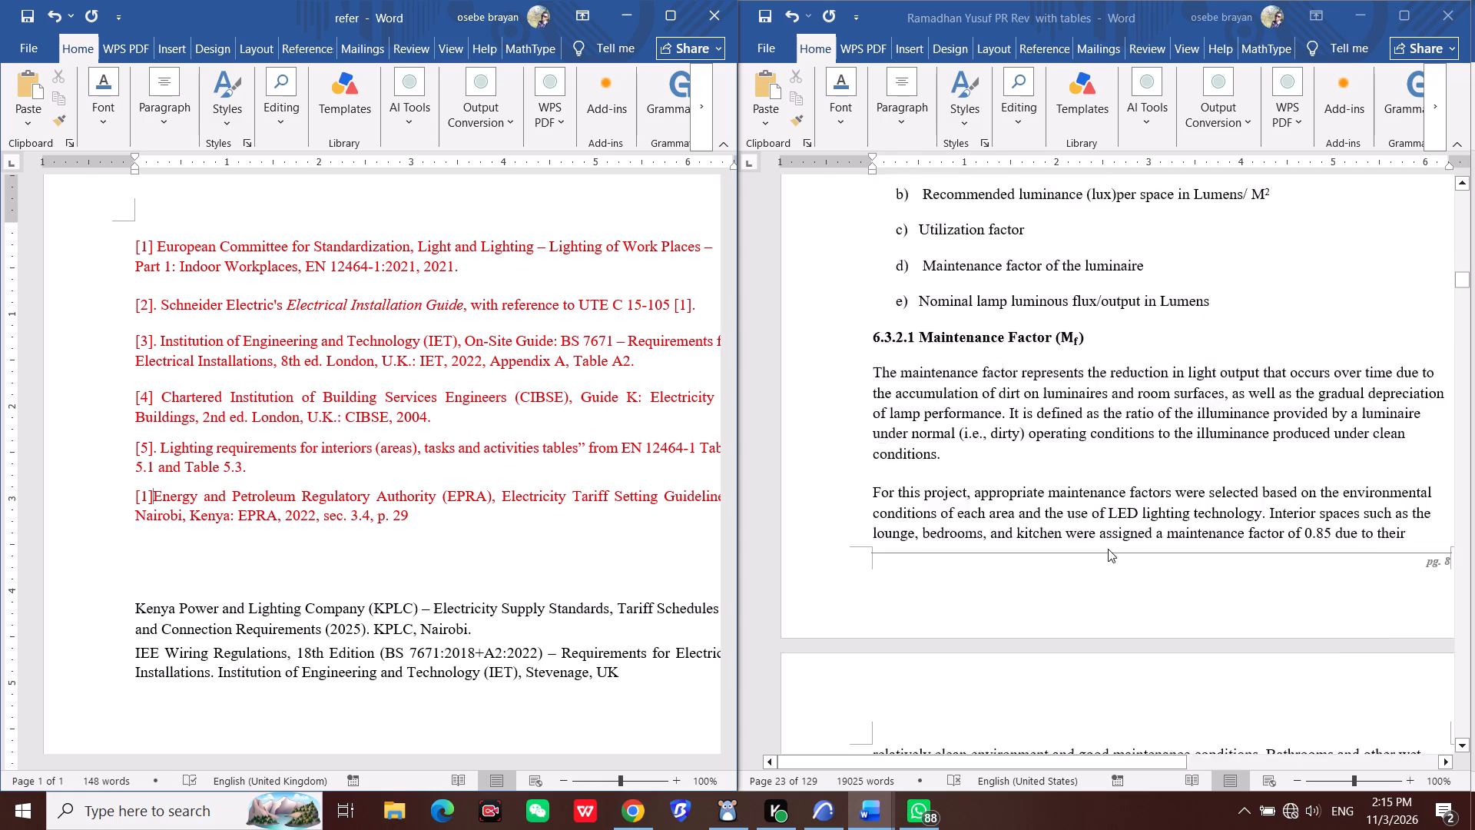
pyautogui.scroll(-11, 1108, 549)
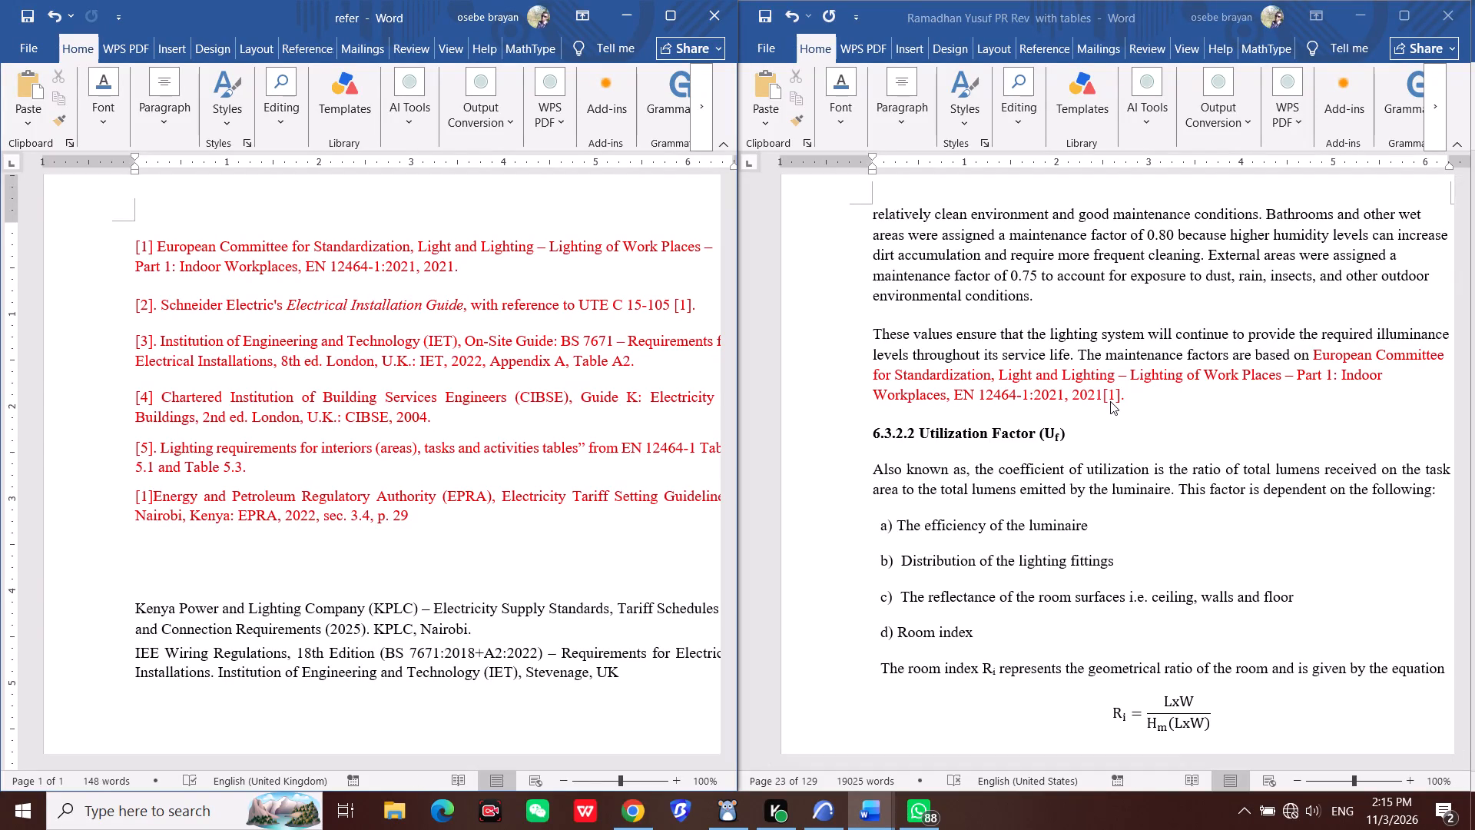
# Change the European Committee for Standardization citation number at the end of section 6.3.2.1 Maintenance Factor to [6].
pyautogui.click(1110, 401)
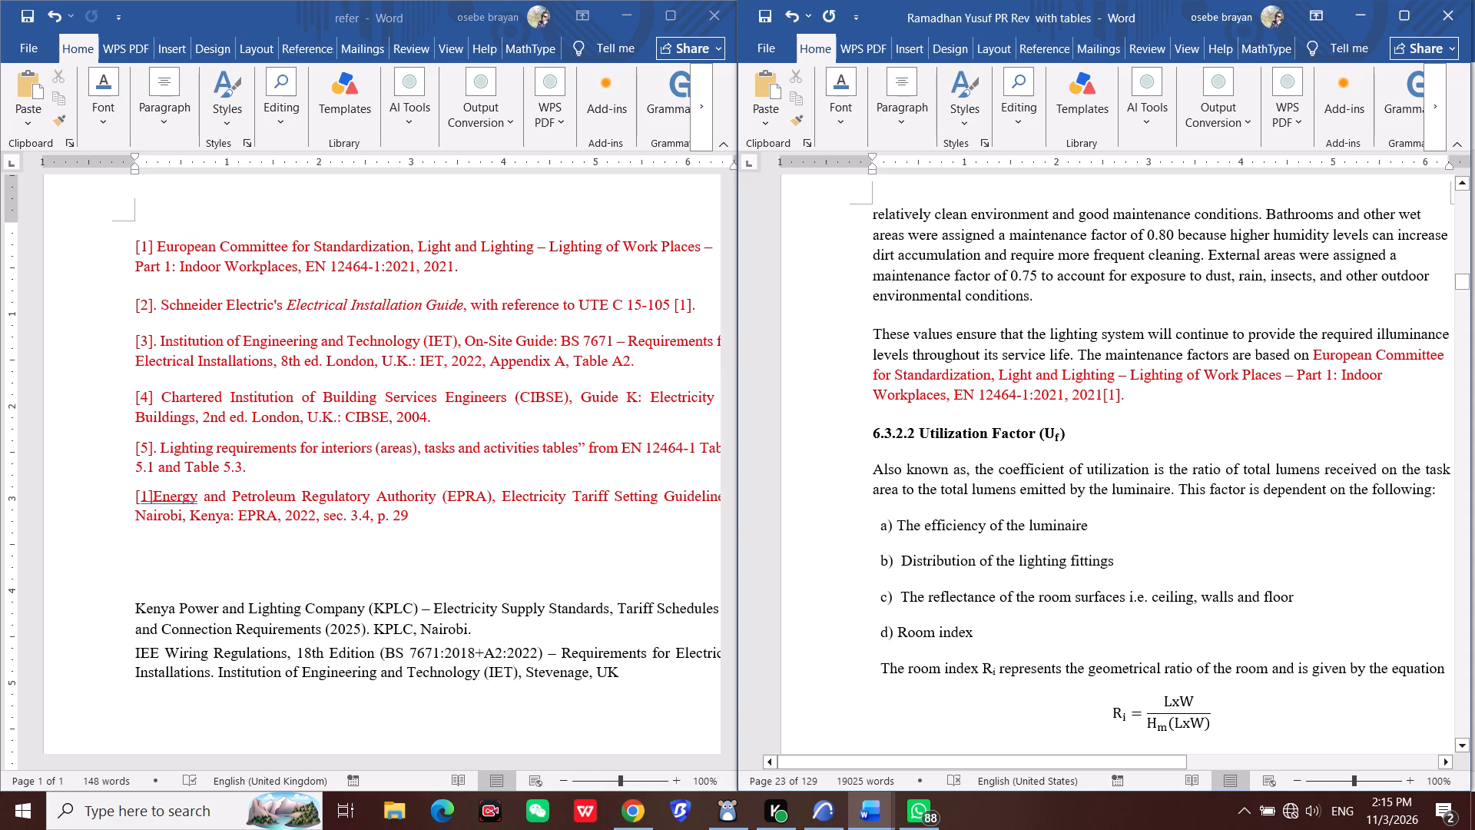
pyautogui.click(1115, 401)
pyautogui.press('BackSpace')
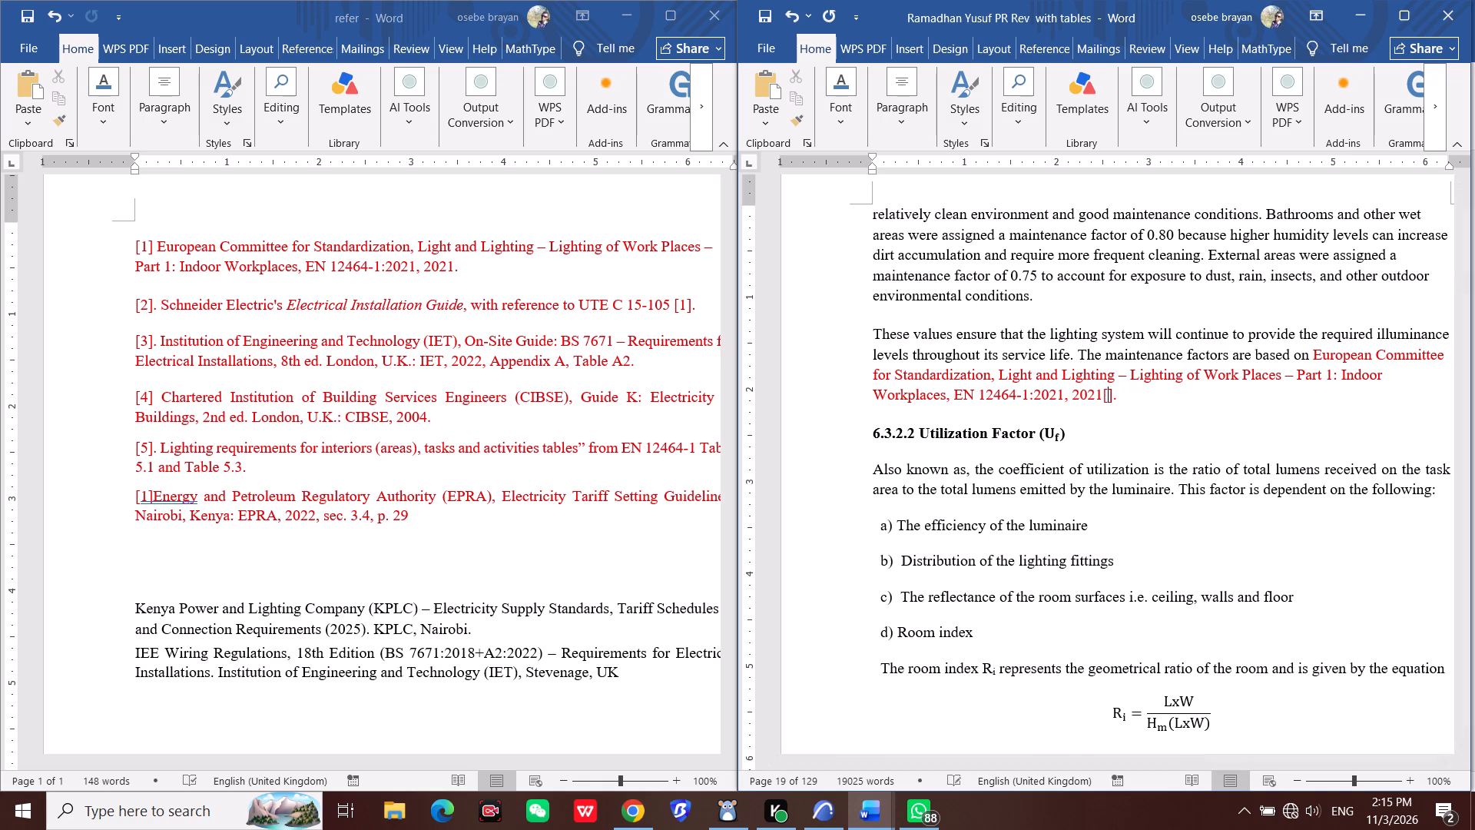
pyautogui.press('7')
pyautogui.press('BackSpace')
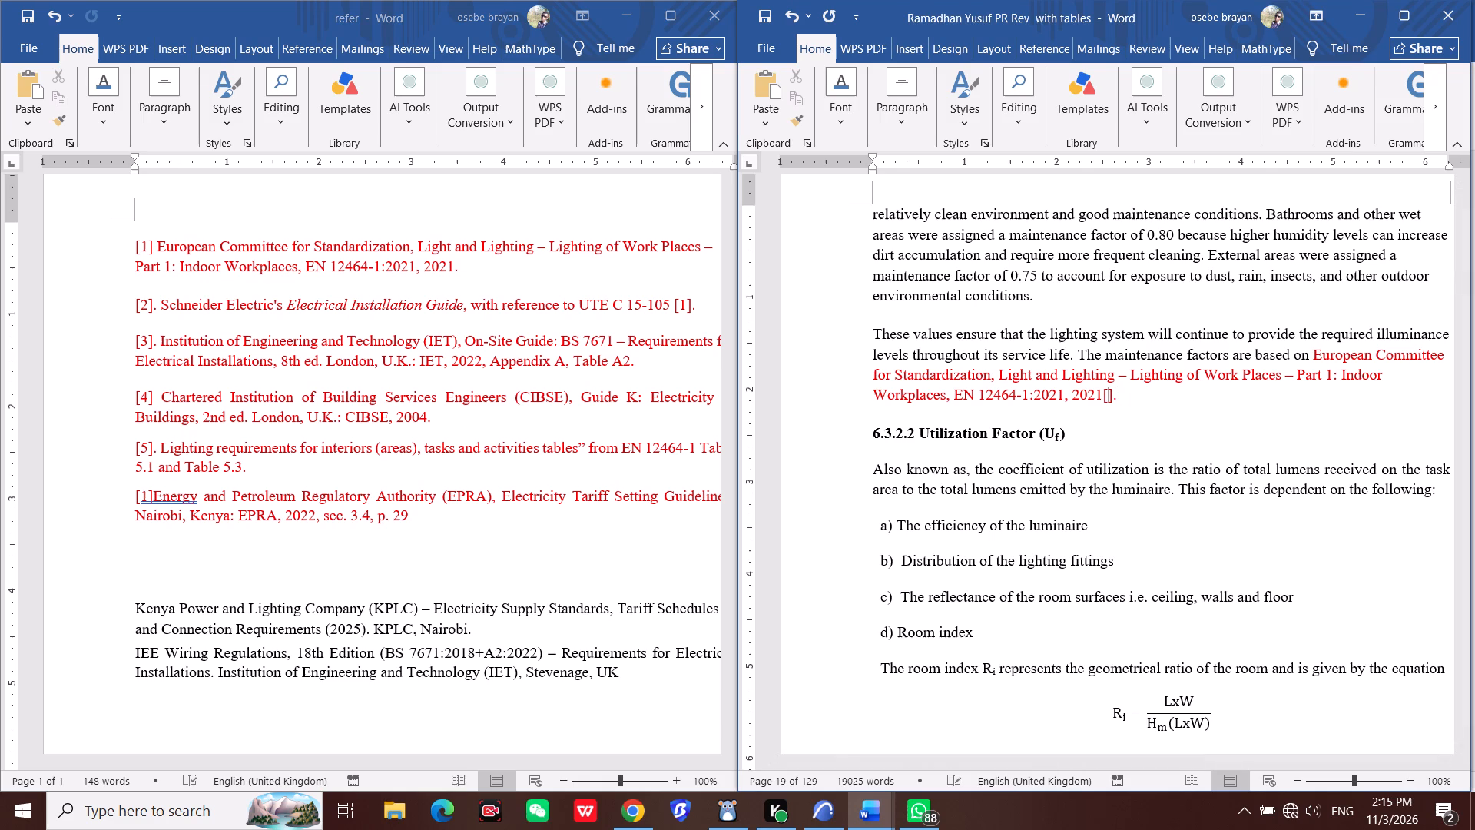
pyautogui.press('6')
# Recheck the citation numbers from section 6.2.3 onward, through the reflectance ratio citation in section 6.3.2.2.
pyautogui.scroll(3, 1101, 421)
pyautogui.scroll(16, 1281, 353)
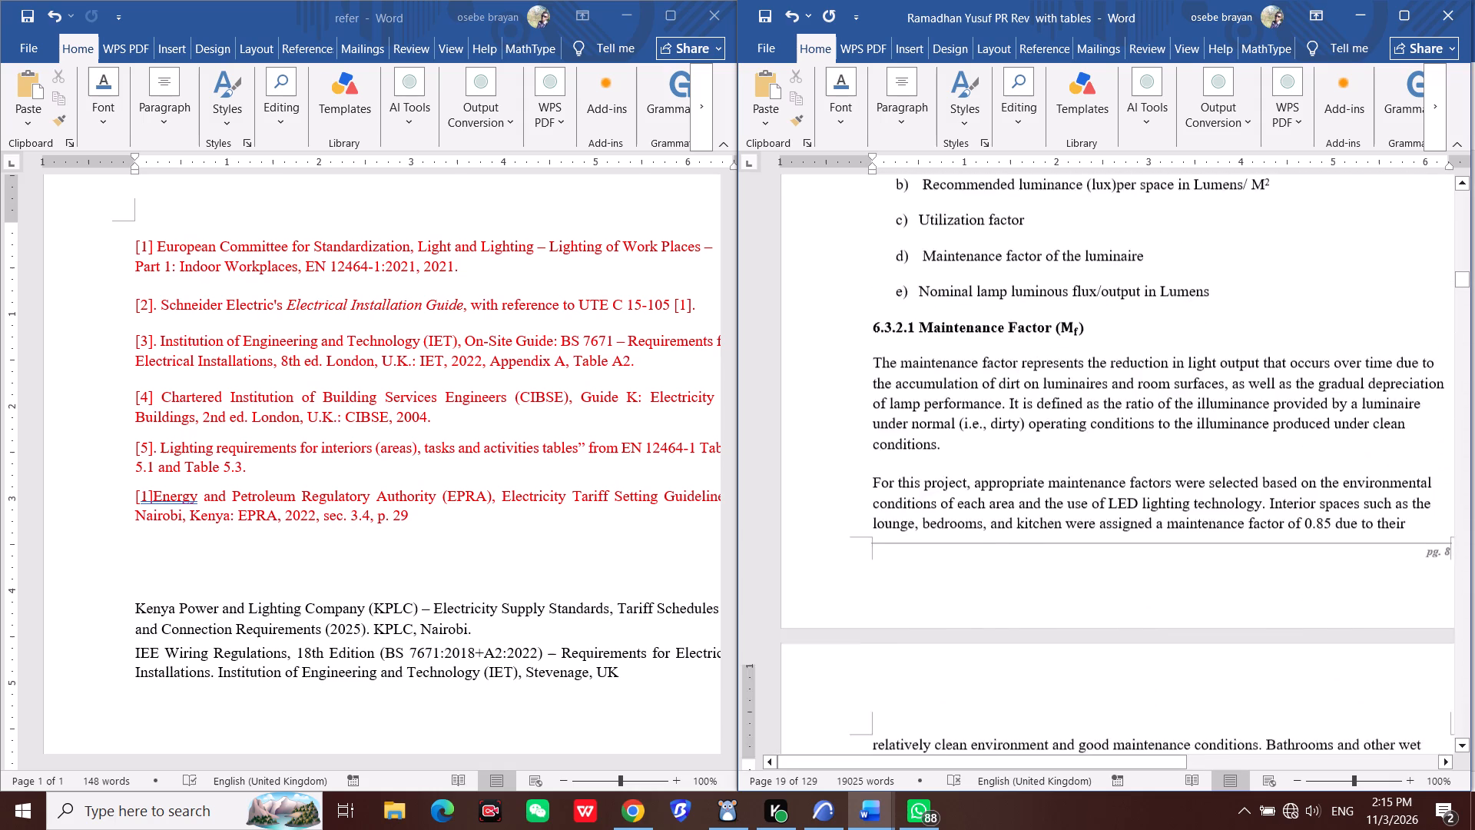
pyautogui.scroll(20, 1294, 346)
pyautogui.scroll(17, 1294, 346)
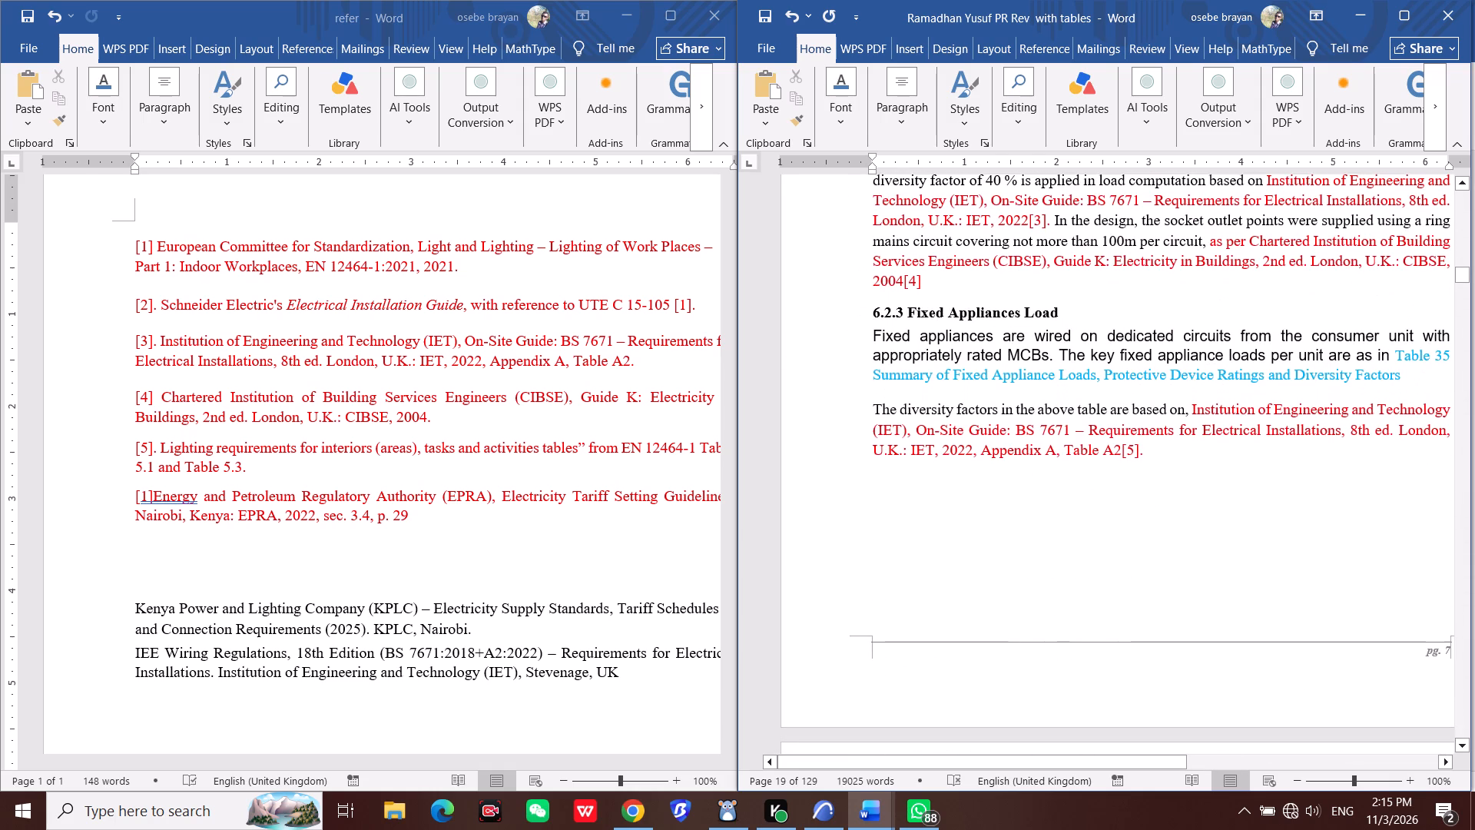
pyautogui.scroll(-20, 1138, 458)
pyautogui.scroll(-4, 1138, 458)
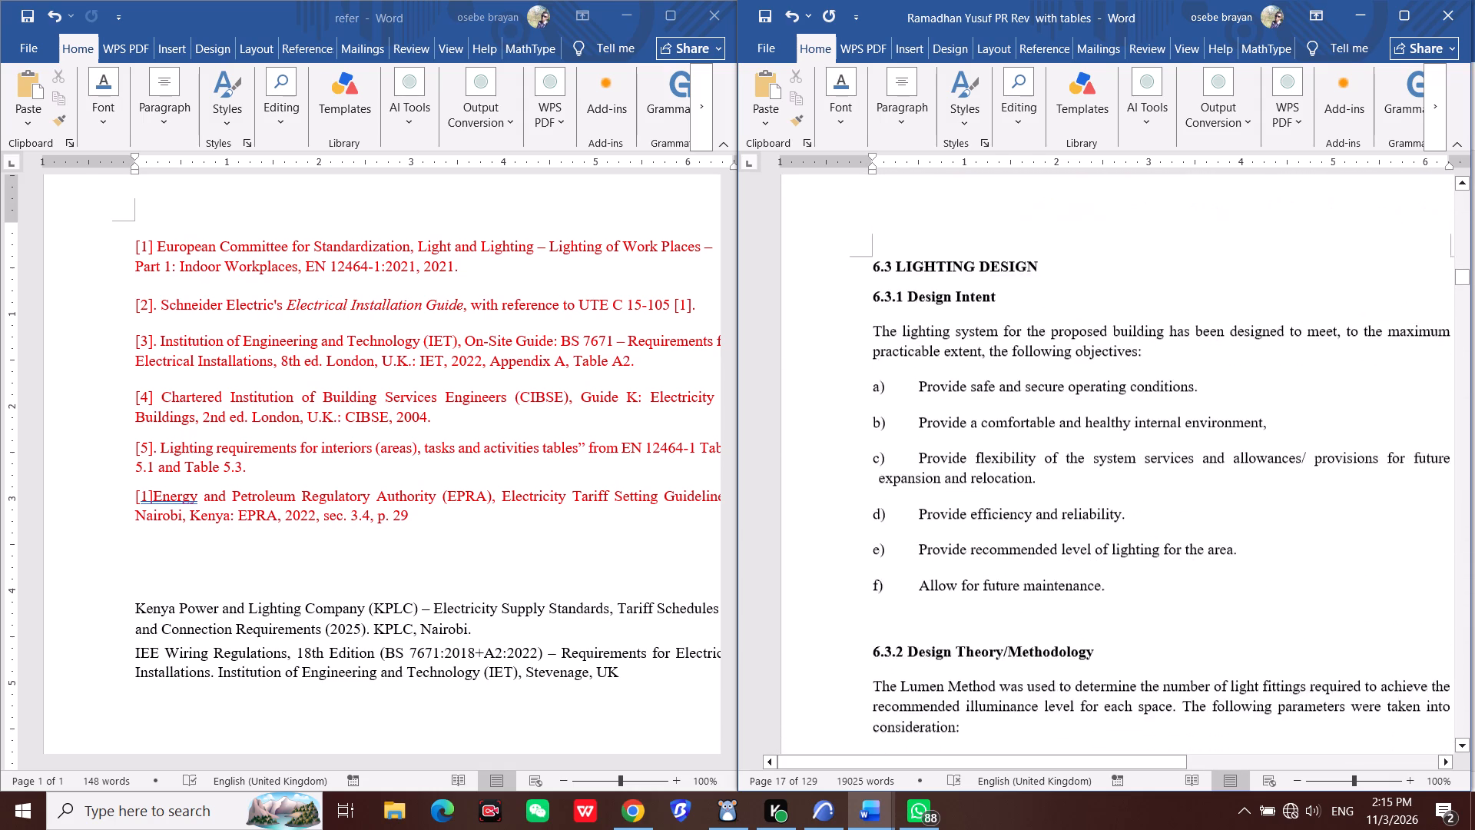
pyautogui.scroll(-20, 1157, 525)
pyautogui.scroll(-12, 1157, 525)
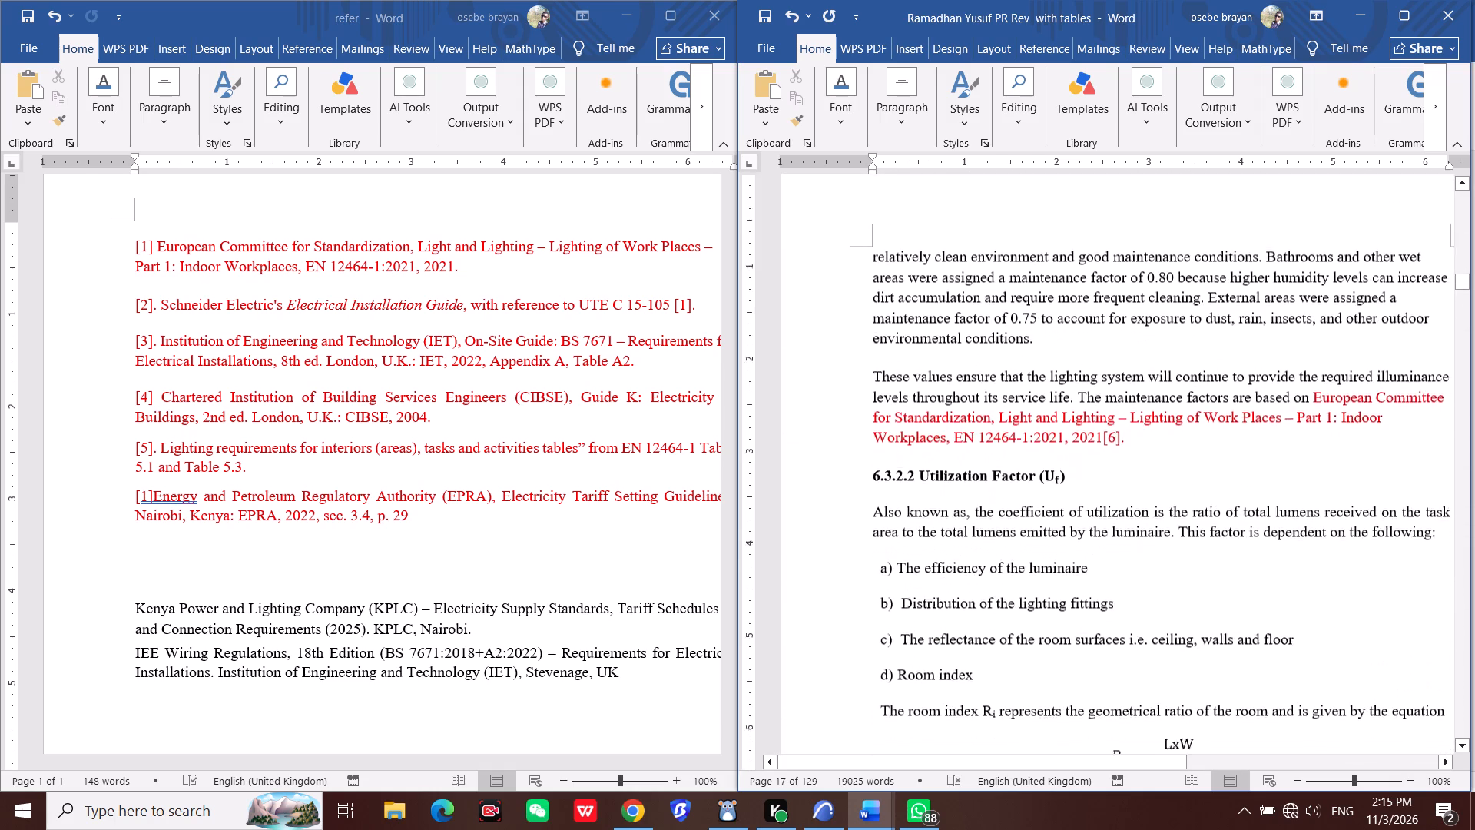
pyautogui.scroll(-11, 1157, 570)
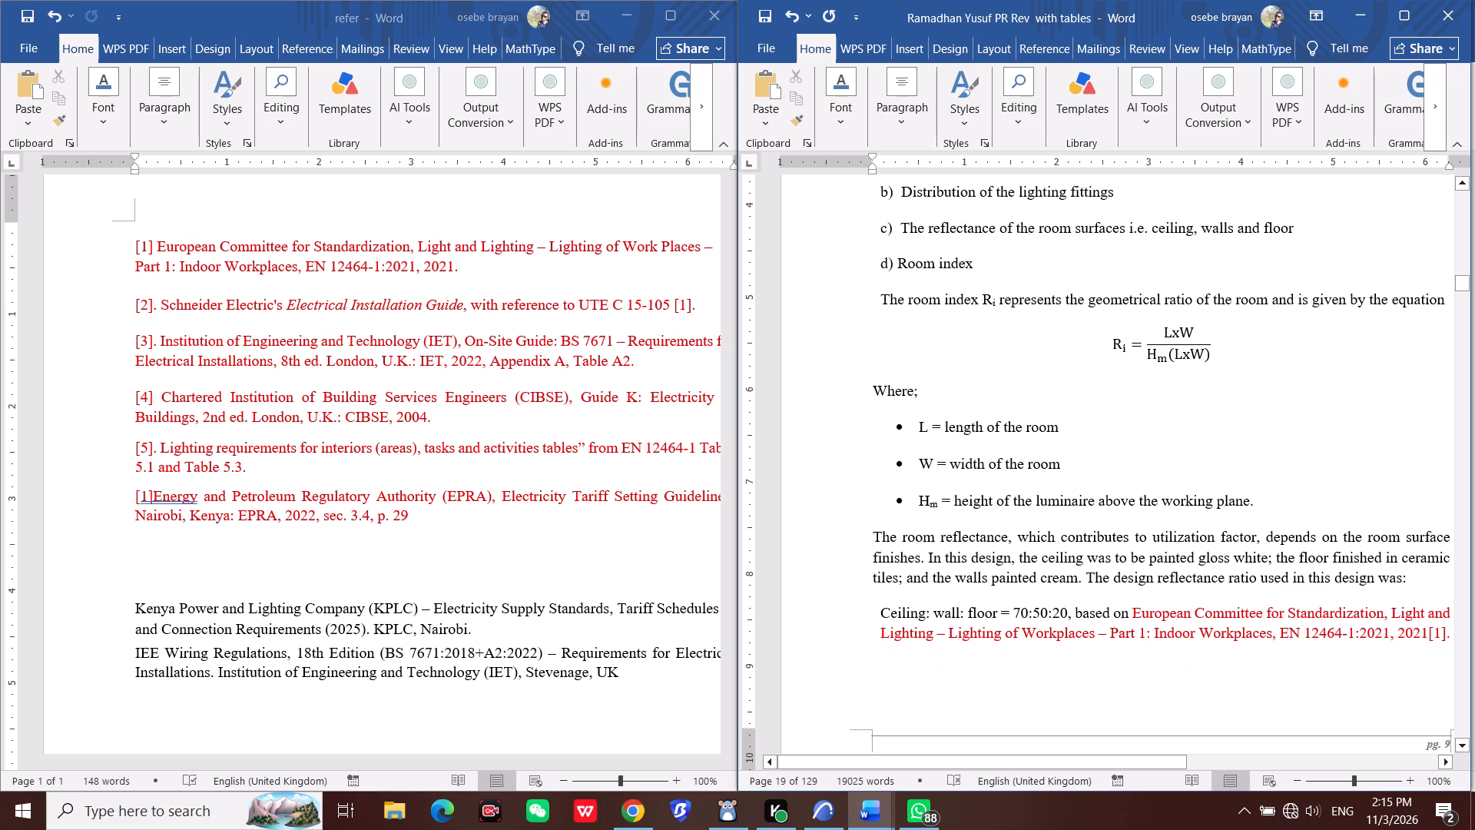
pyautogui.scroll(-6, 1162, 564)
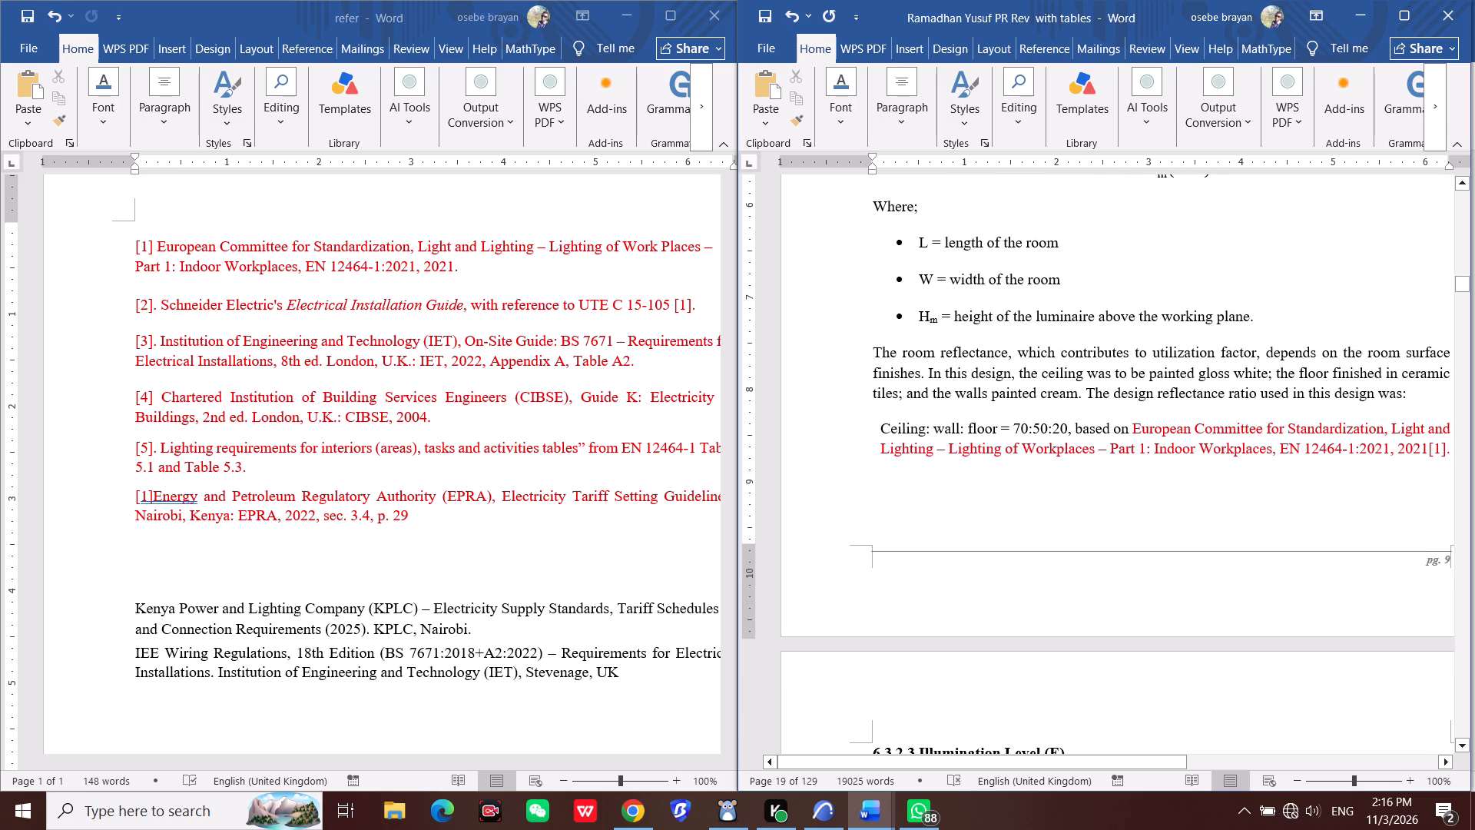
# Change the citation number after EN 12464-1:2021 in the ceiling, wall and floor reflectance line to [6].
pyautogui.scroll(-1, 1112, 557)
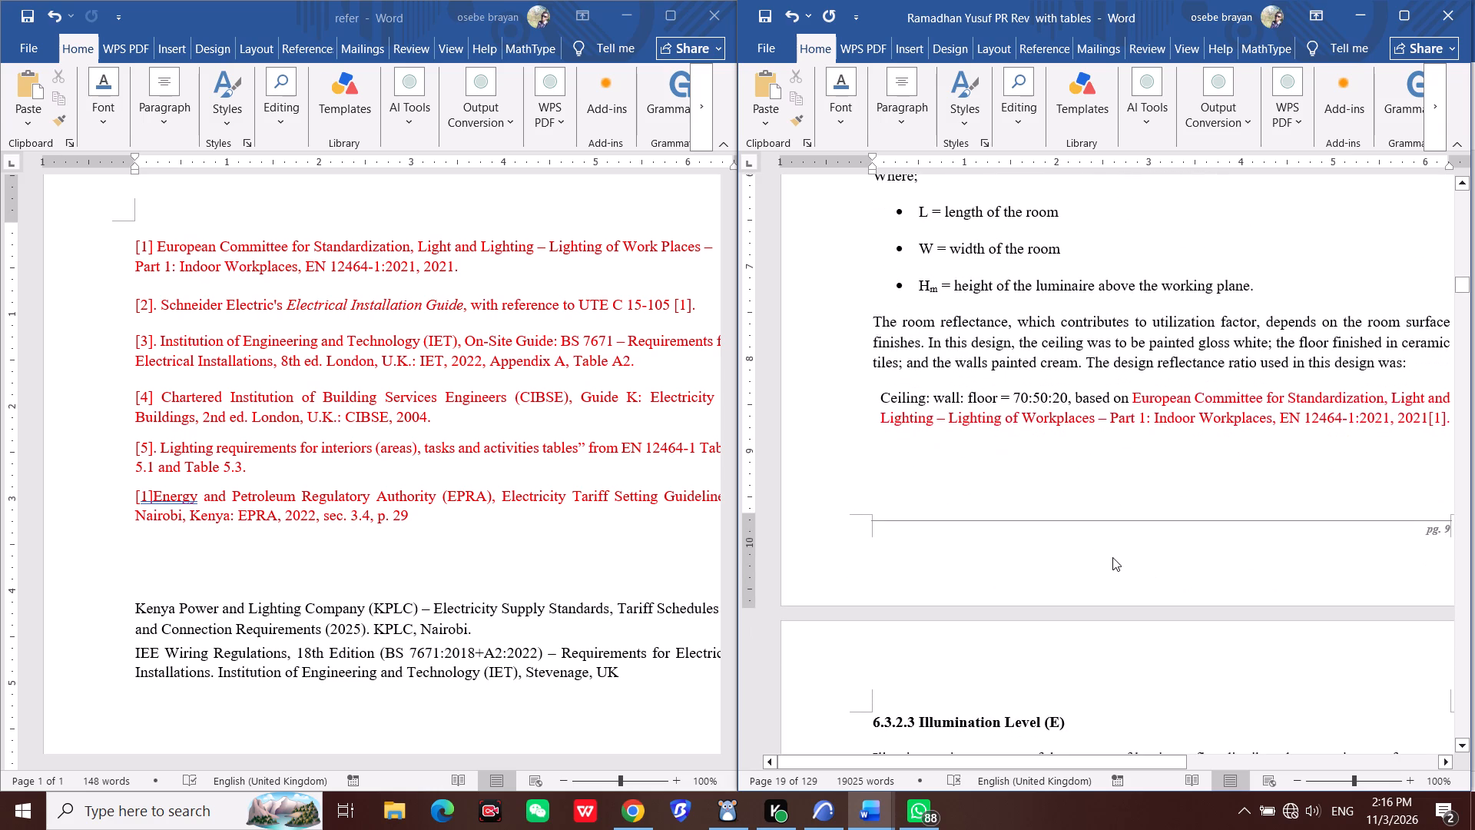
pyautogui.click(1438, 420)
pyautogui.press('BackSpace')
pyautogui.press('6')
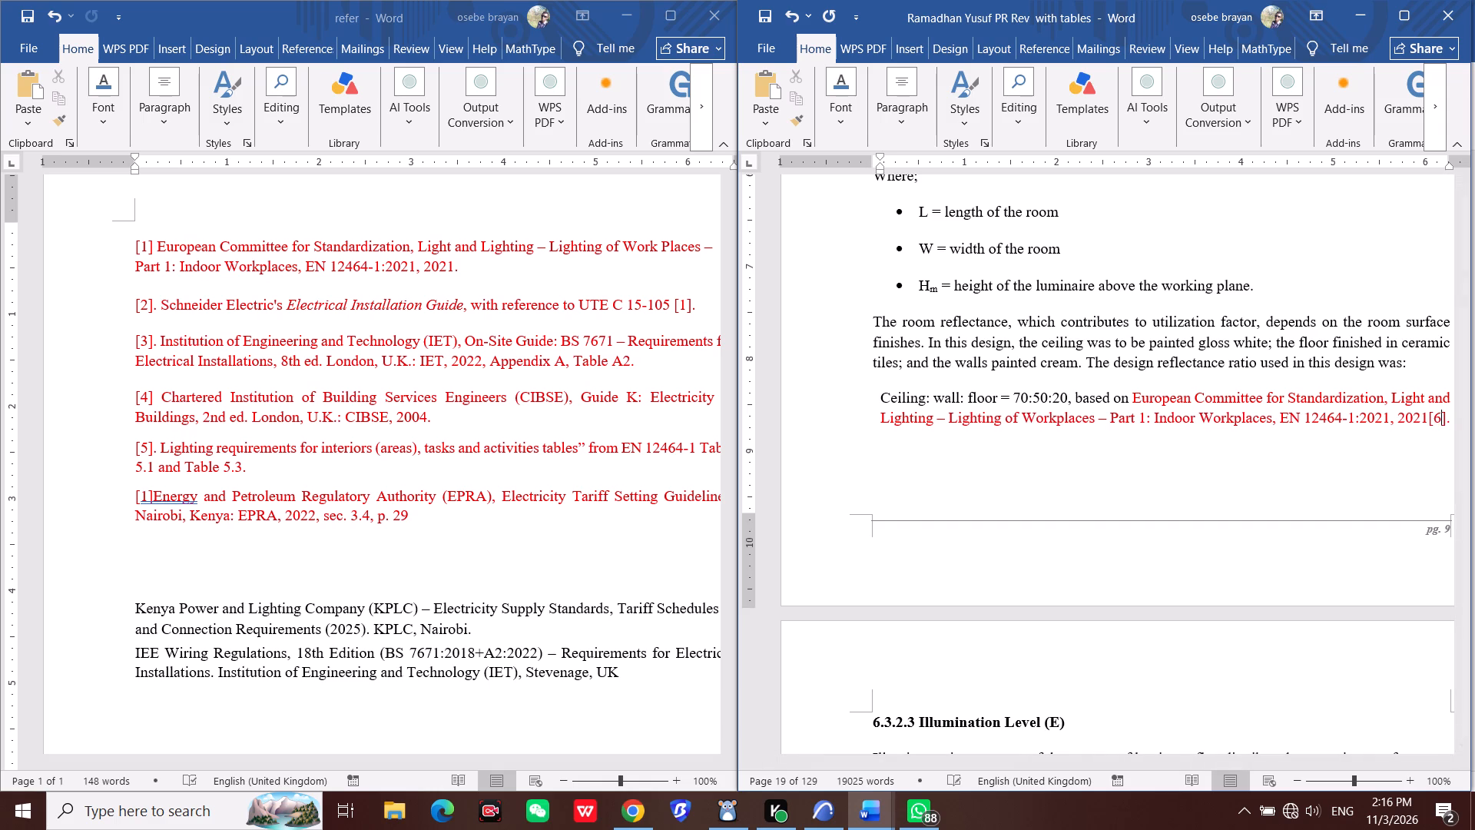
# Add the citation [4] after "CIBSE, 2012" in the sentence below the photometric table, before the full stop.
pyautogui.scroll(-6, 1426, 456)
pyautogui.scroll(-1, 1421, 553)
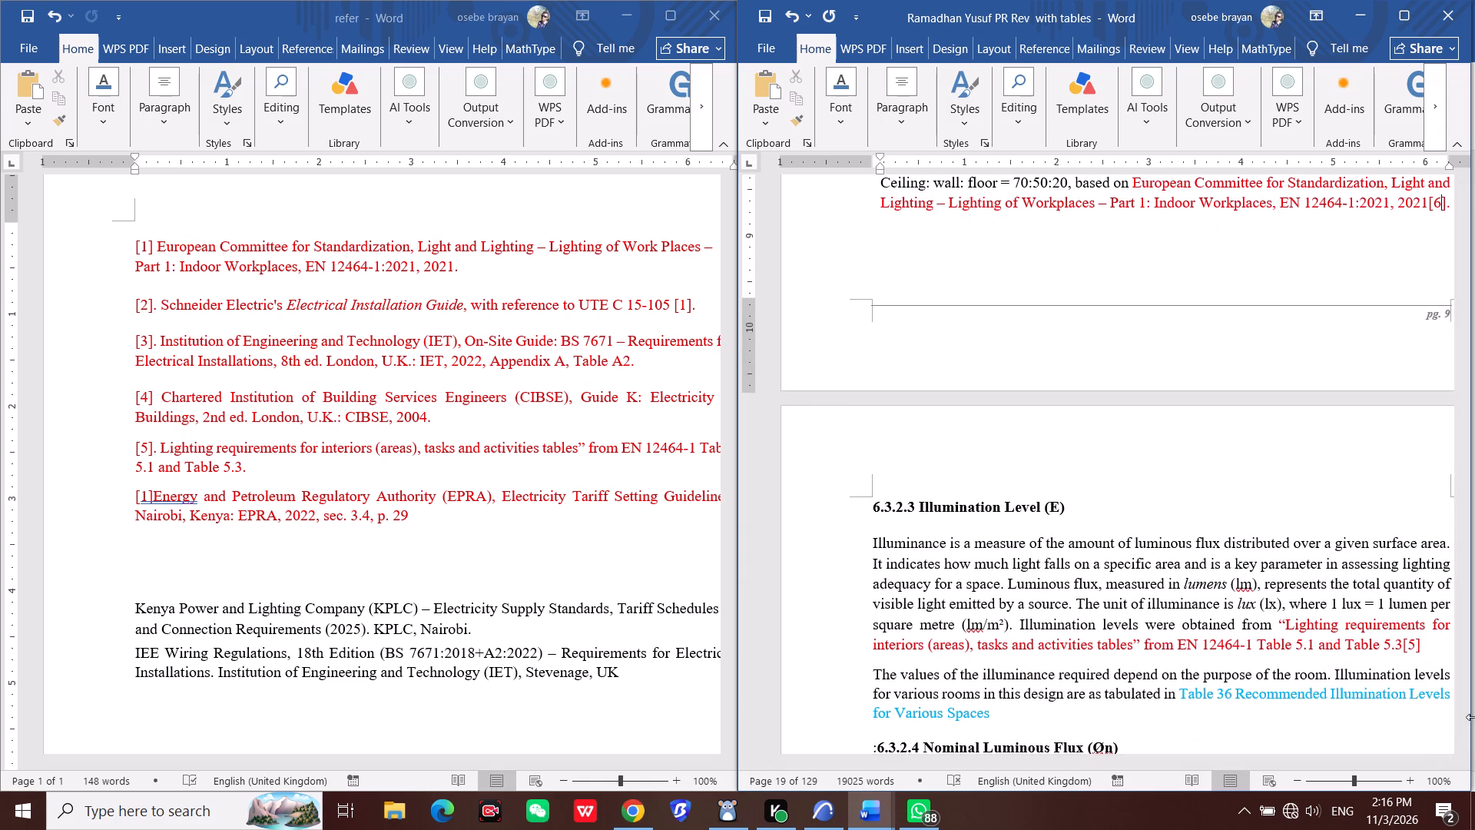
pyautogui.scroll(-7, 1289, 595)
pyautogui.scroll(-5, 1202, 599)
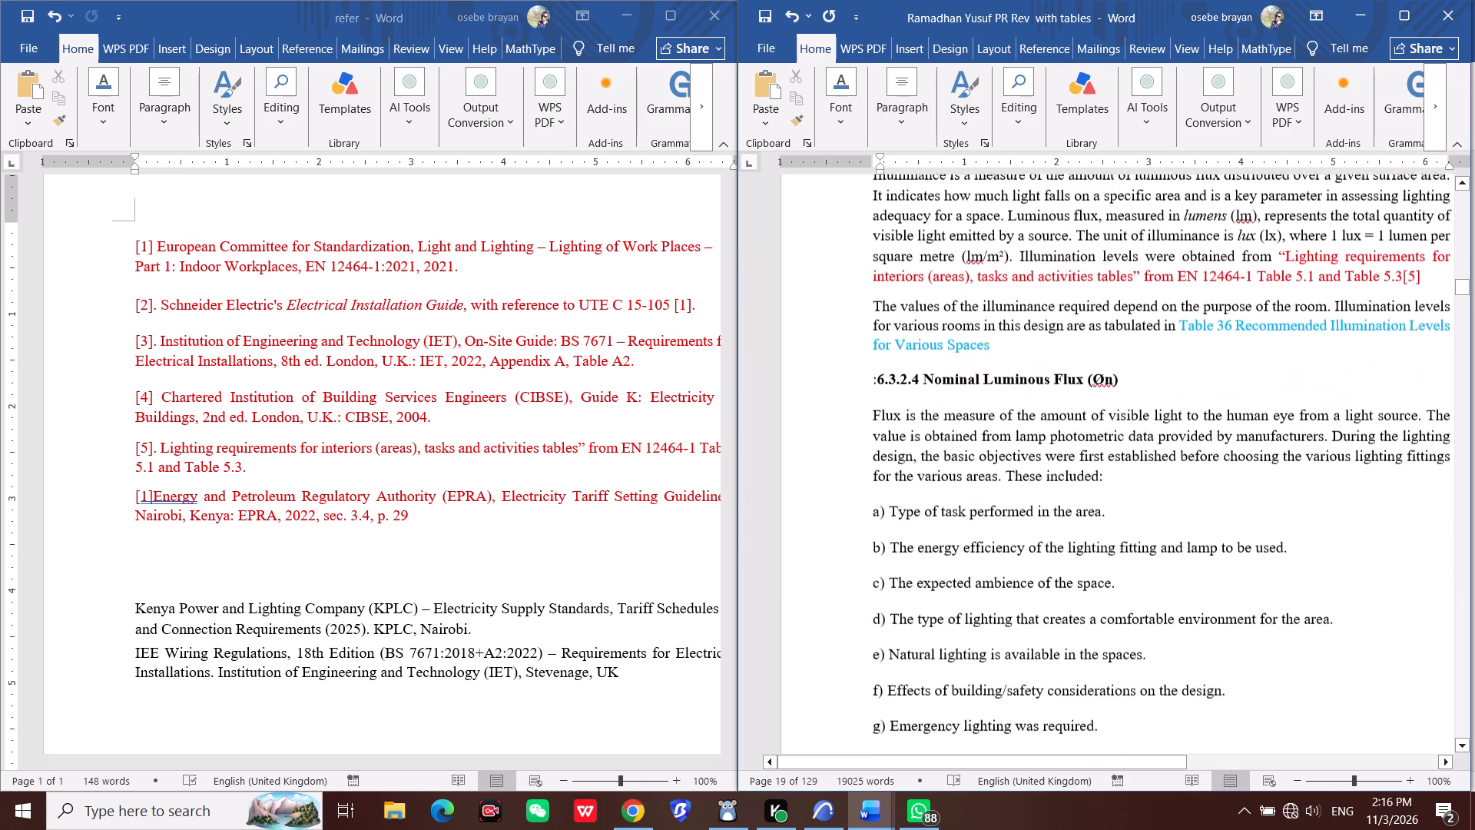
pyautogui.scroll(-20, 1190, 624)
pyautogui.scroll(-13, 1190, 624)
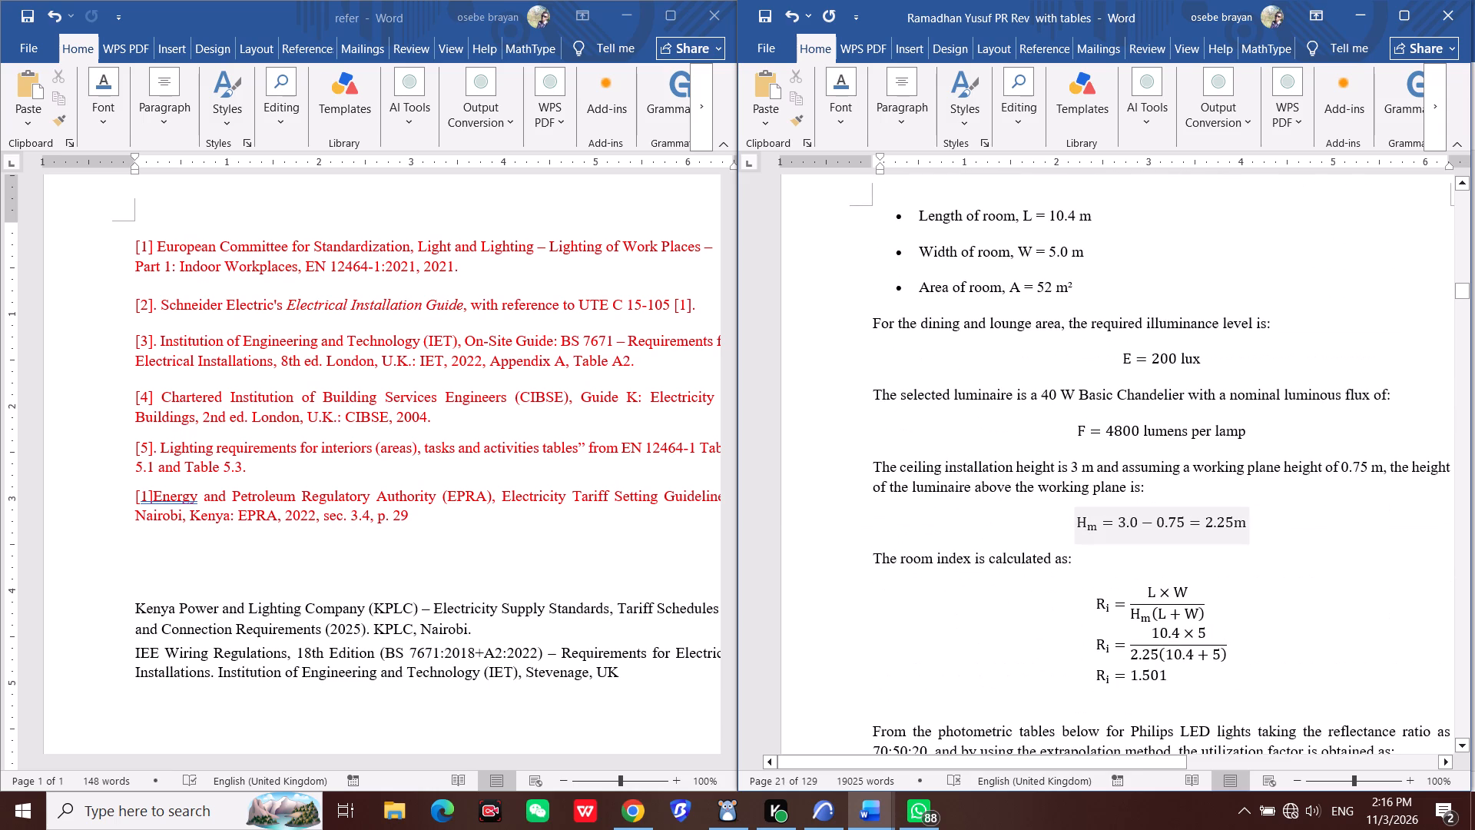
pyautogui.scroll(-7, 1096, 585)
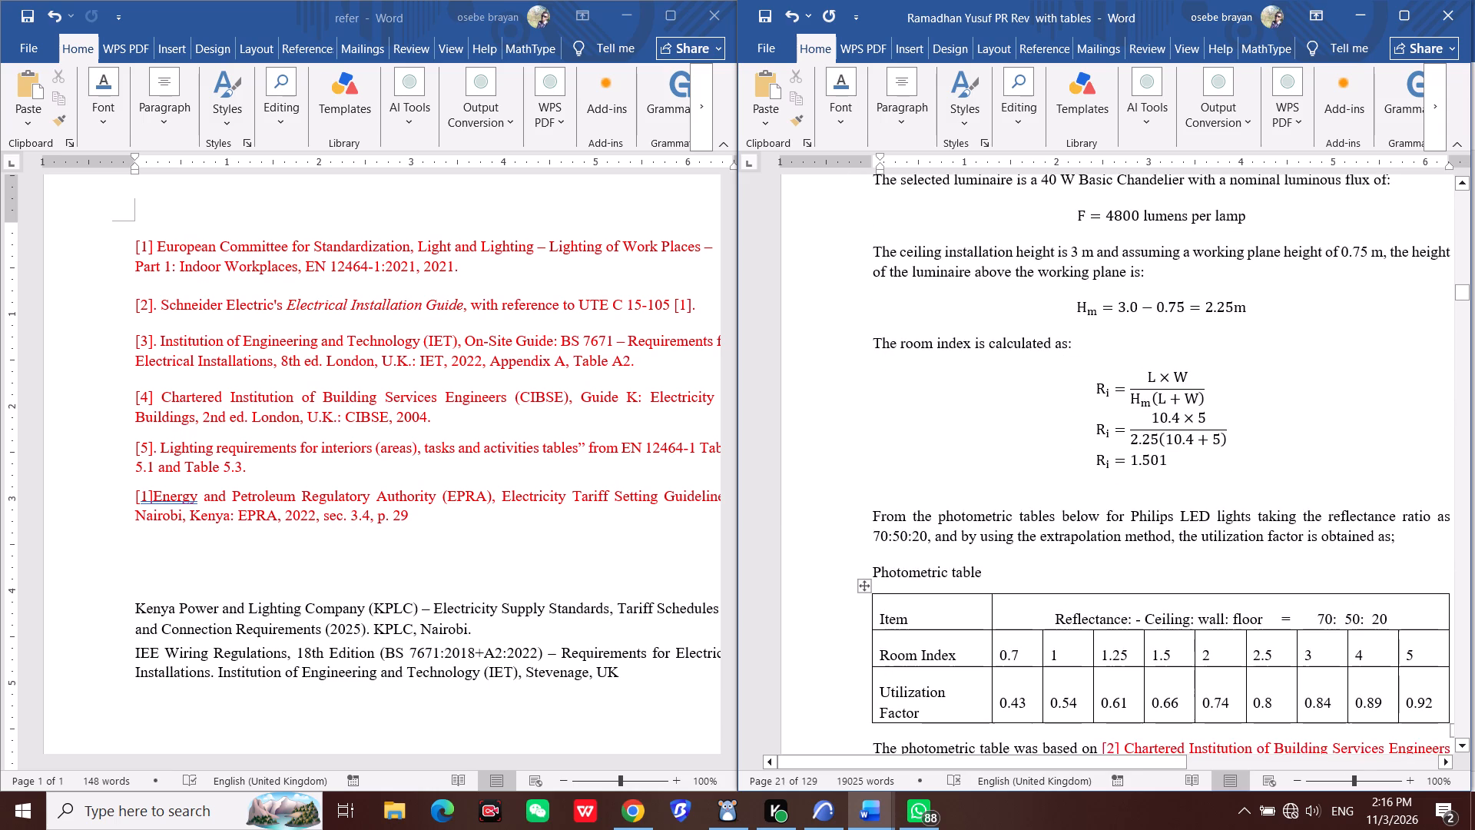
pyautogui.scroll(-10, 1090, 605)
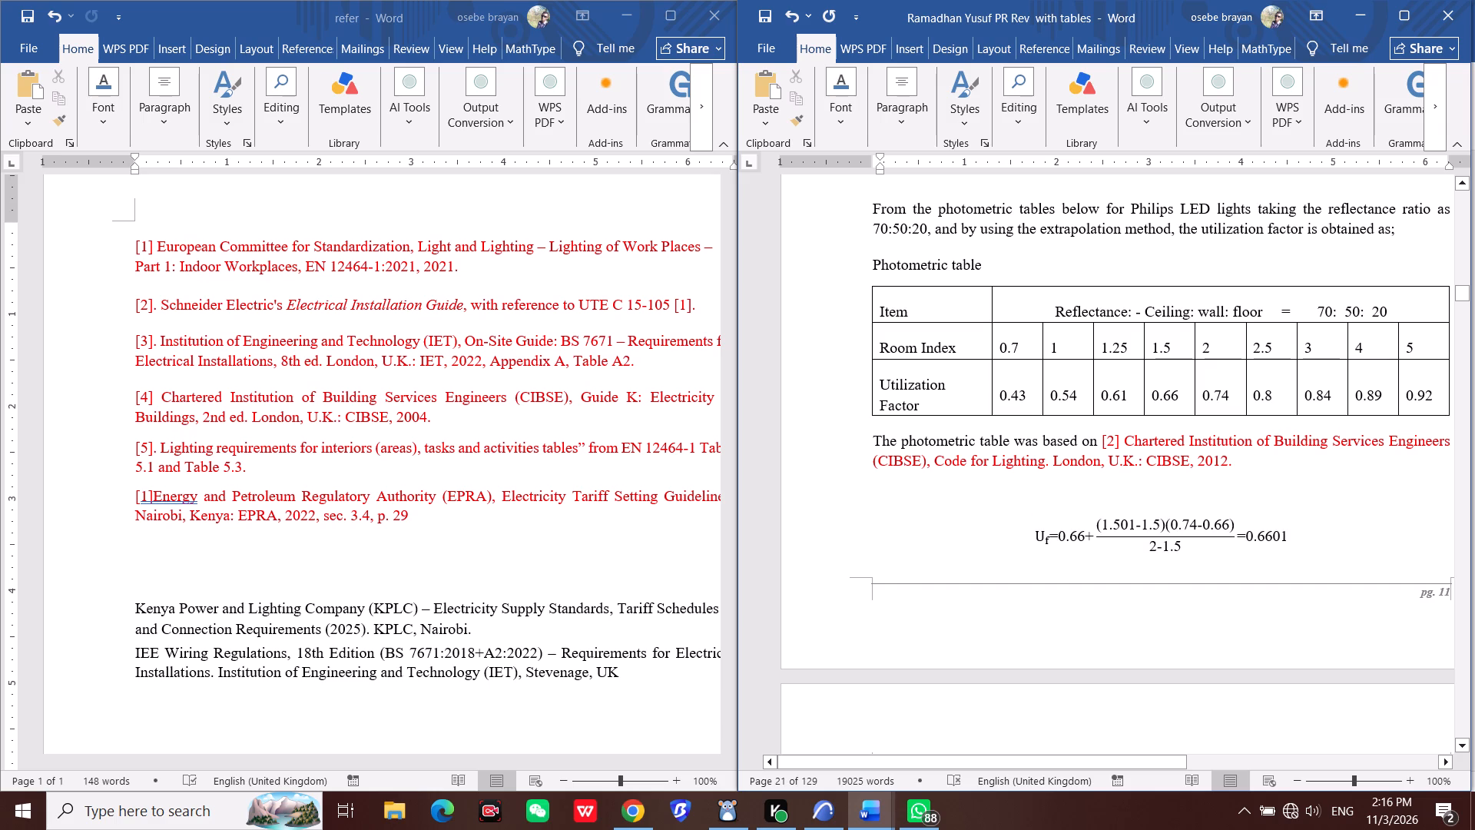
pyautogui.click(1232, 469)
pyautogui.click(1232, 463)
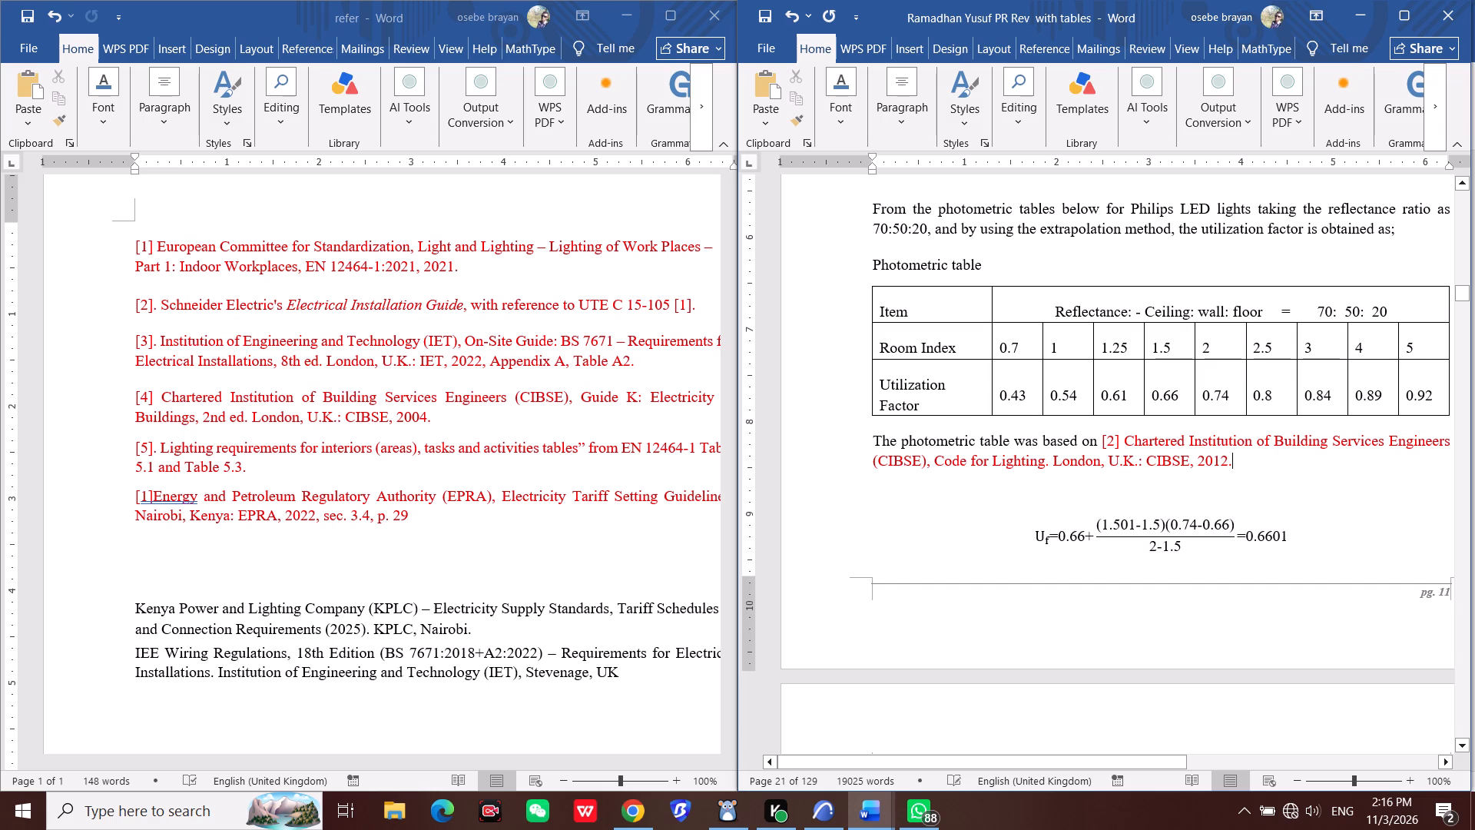
pyautogui.press('Left')
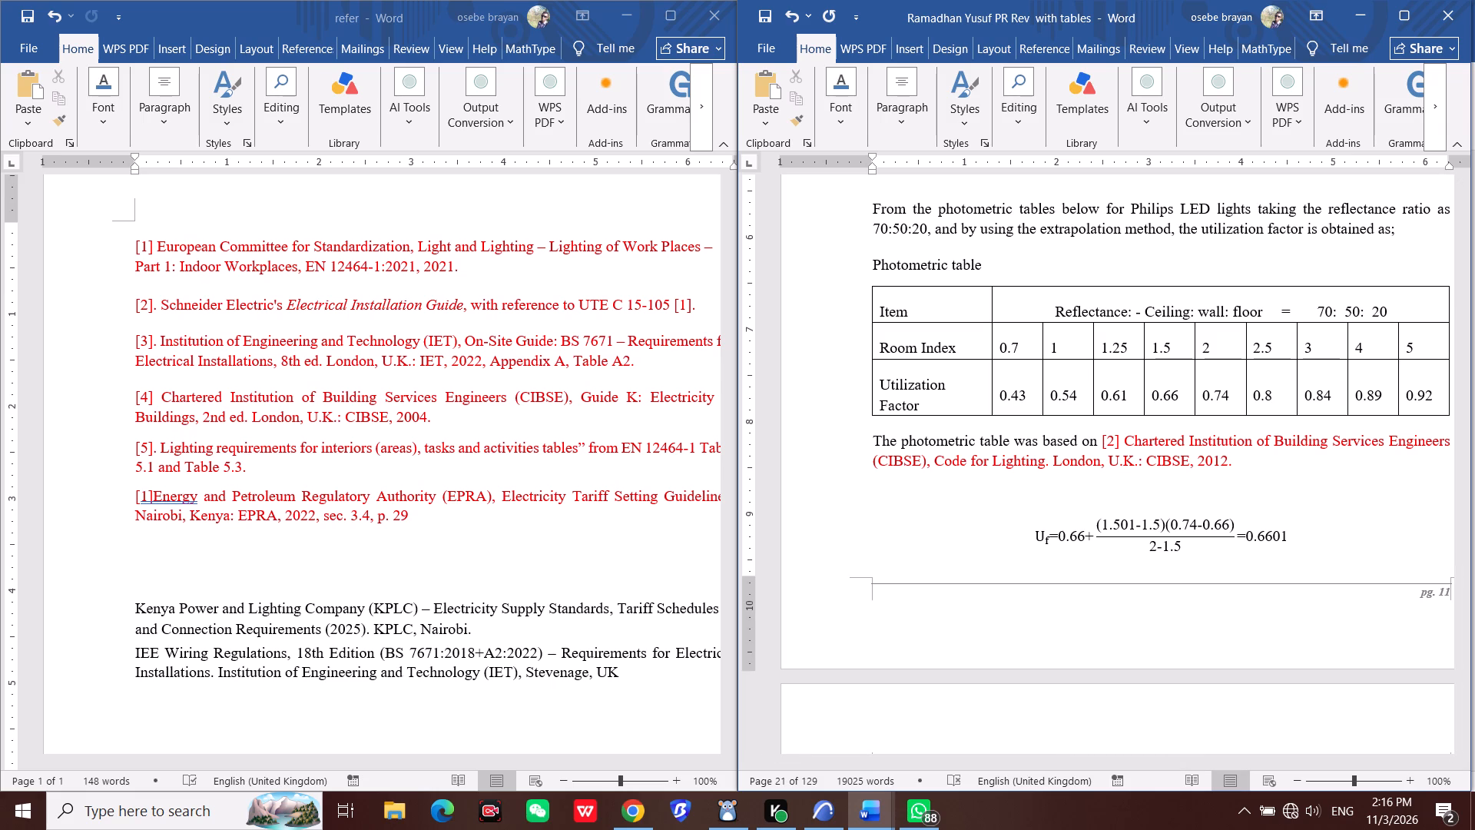
pyautogui.write('[4]')
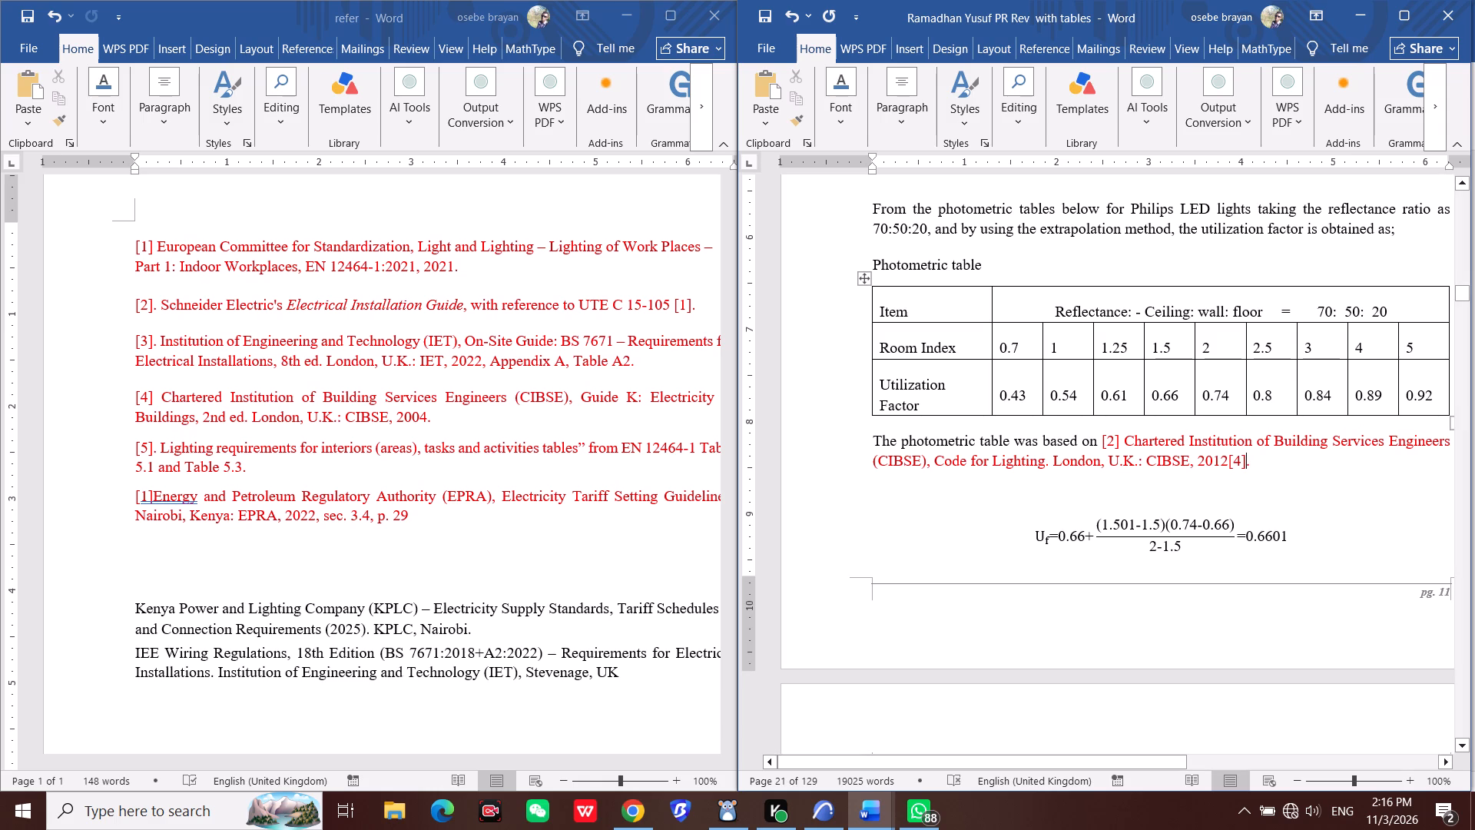
# Delete the leading [2] before "Chartered Institution of Building Services Engineers" in the sentence below the photometric table.
pyautogui.click(1125, 435)
pyautogui.press('BackSpace')
pyautogui.press('BackSpace')
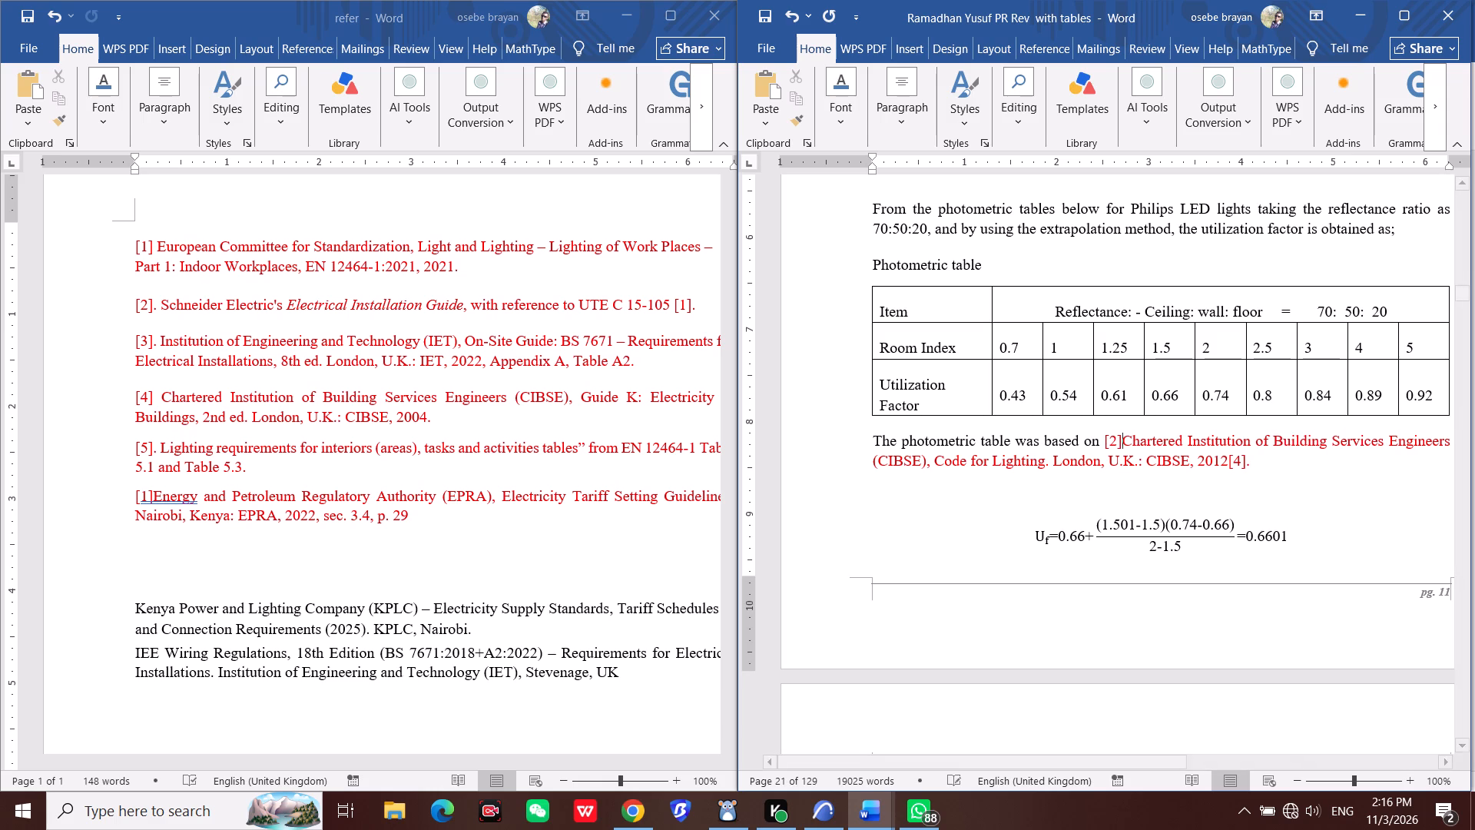
pyautogui.press('BackSpace')
pyautogui.press('BackSpace')
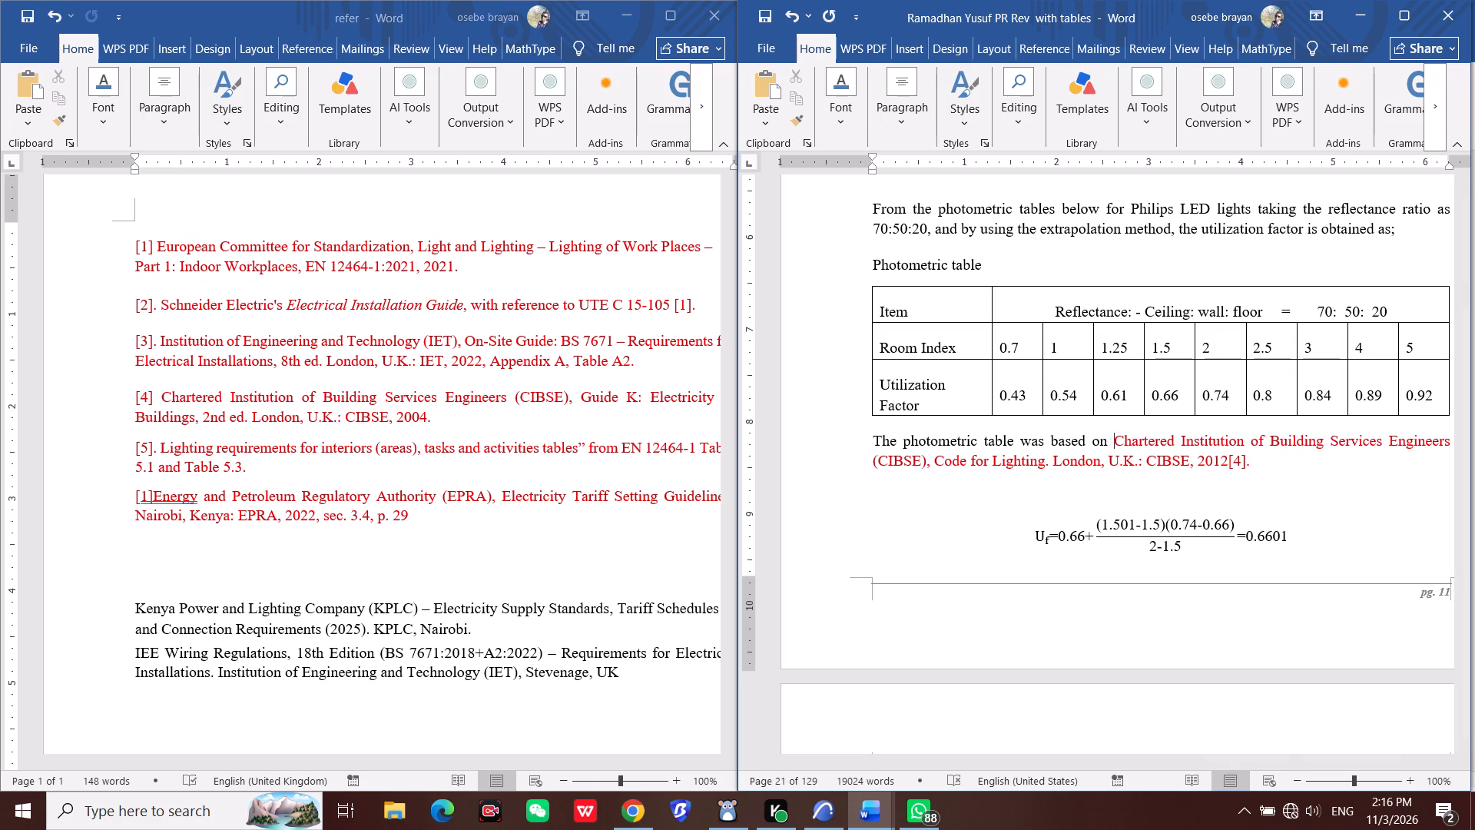
# Look through the report from the photometric table to section 6.4 for further citations.
pyautogui.scroll(-5, 959, 458)
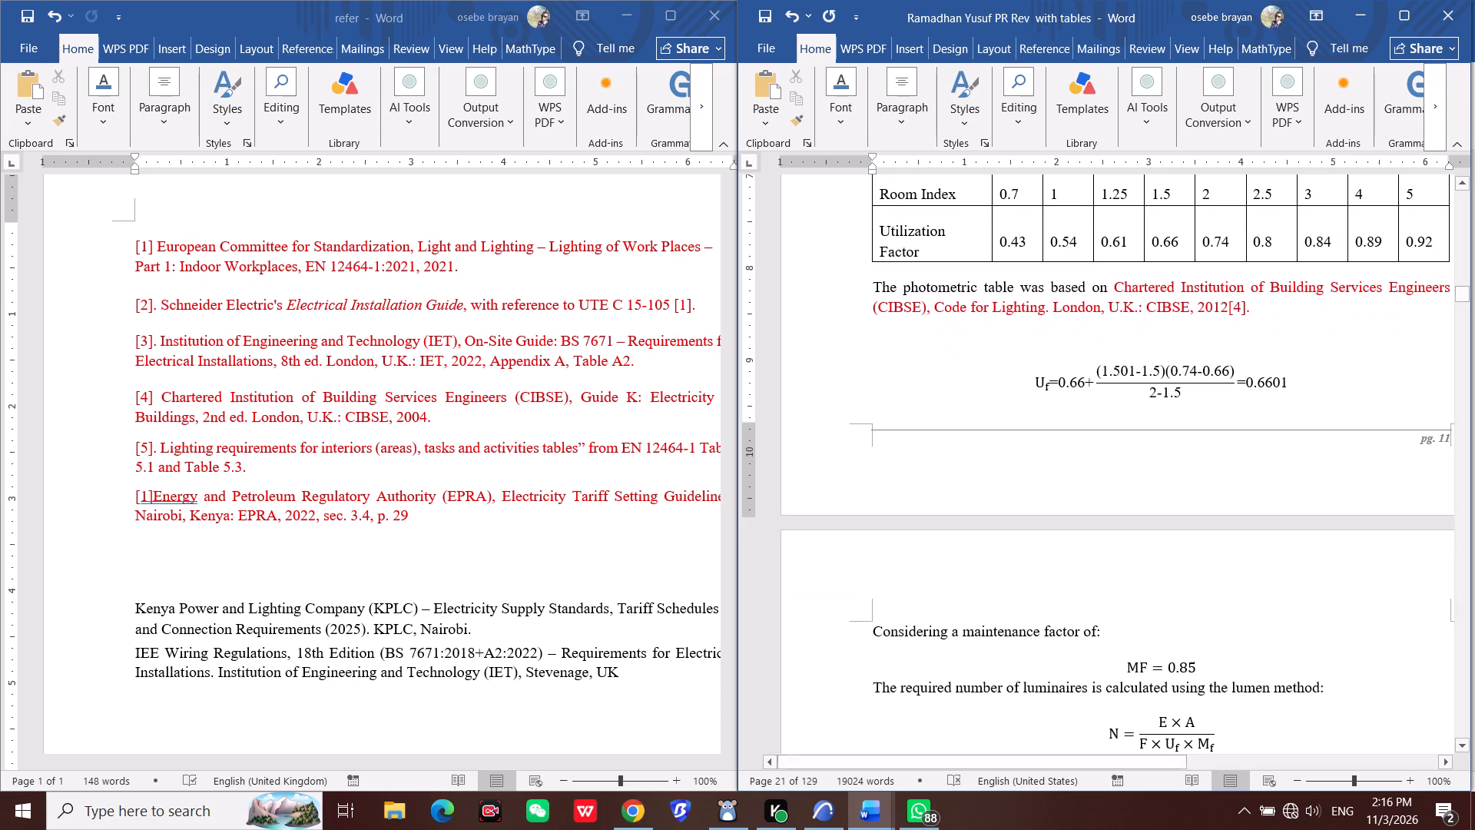
pyautogui.scroll(-20, 990, 521)
pyautogui.scroll(-18, 990, 521)
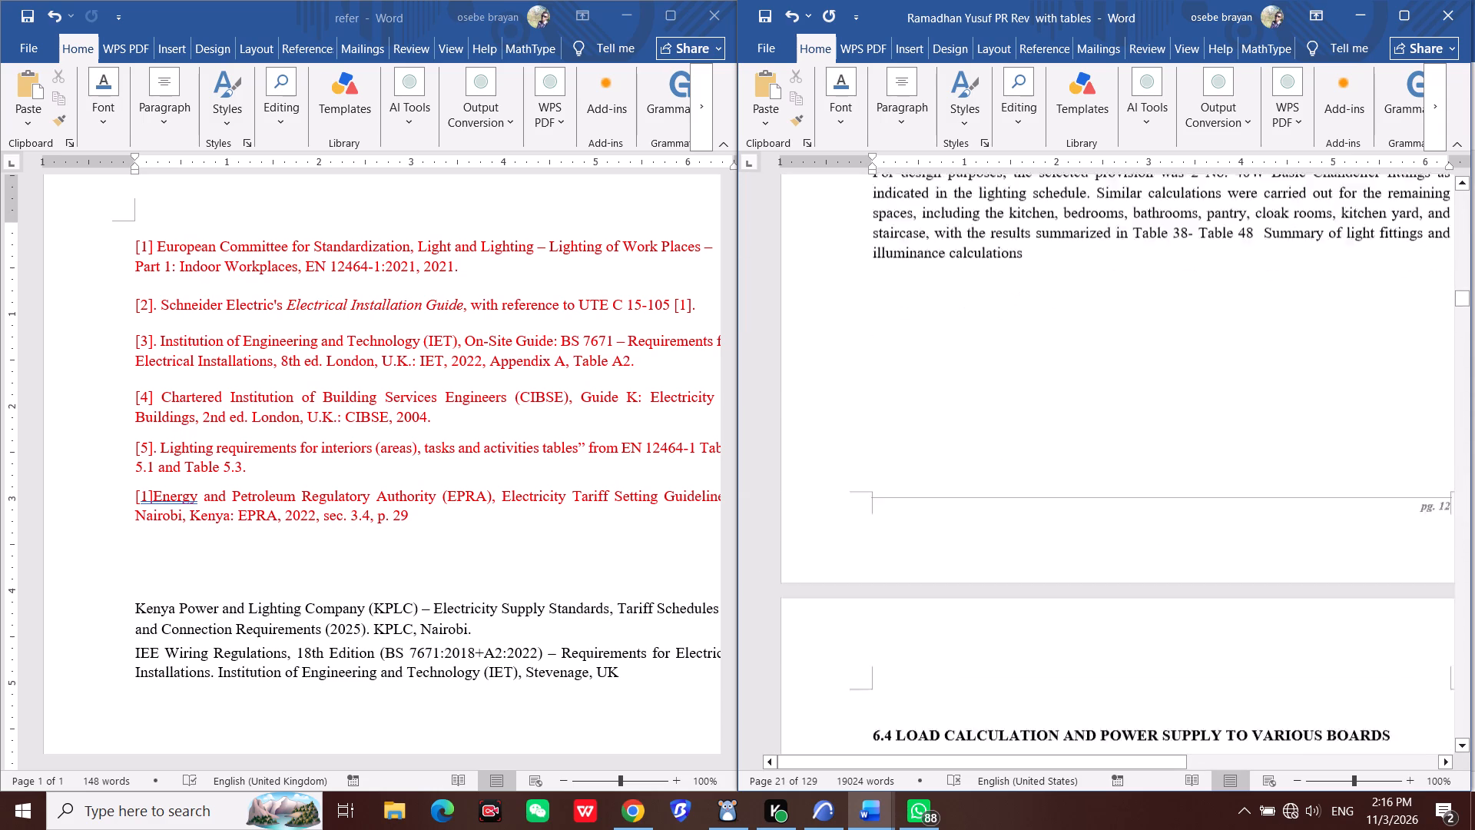
pyautogui.scroll(-10, 1023, 546)
pyautogui.scroll(15, 1023, 546)
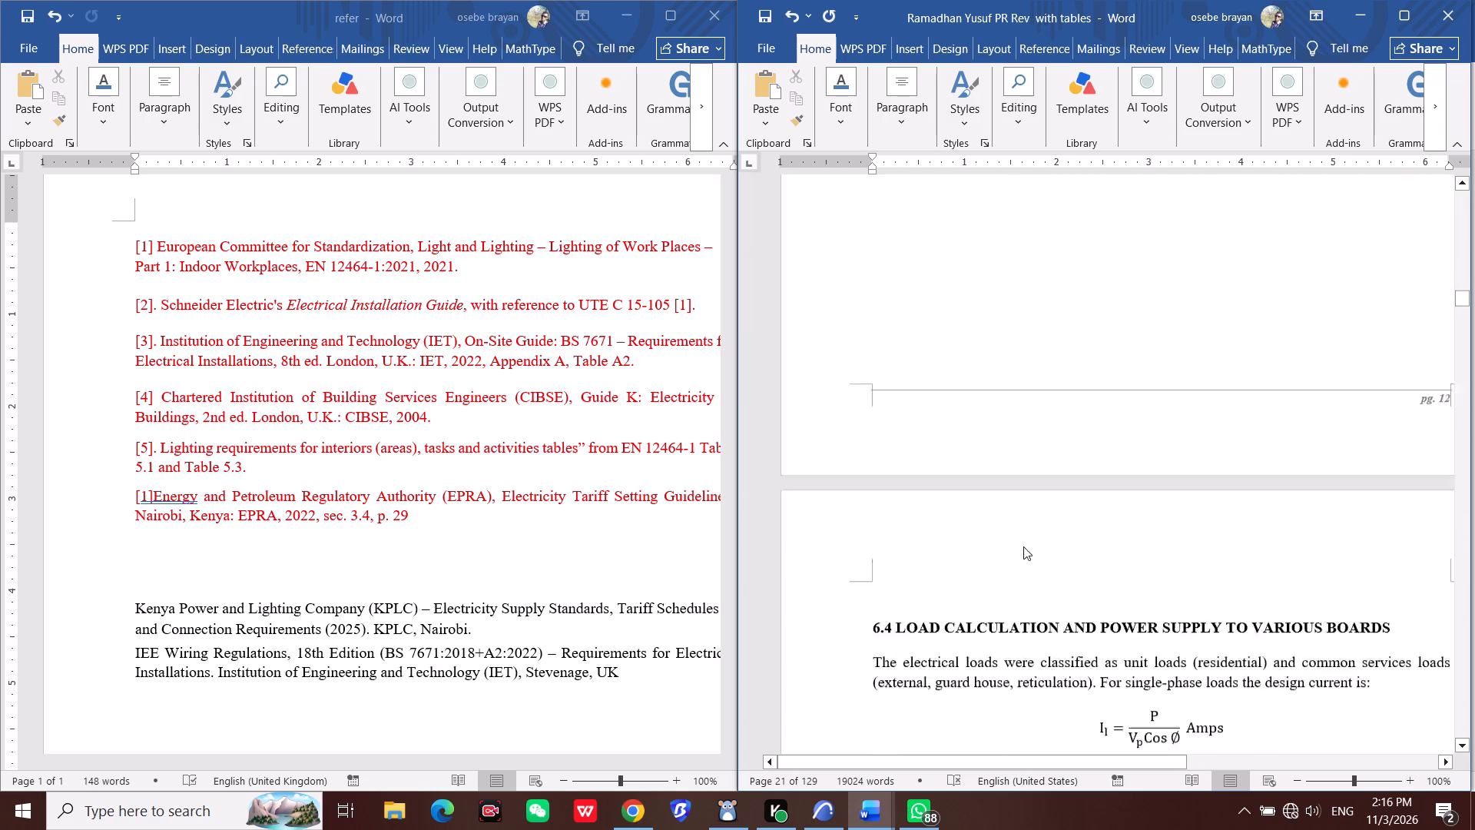
pyautogui.scroll(11, 1023, 546)
pyautogui.scroll(6, 935, 659)
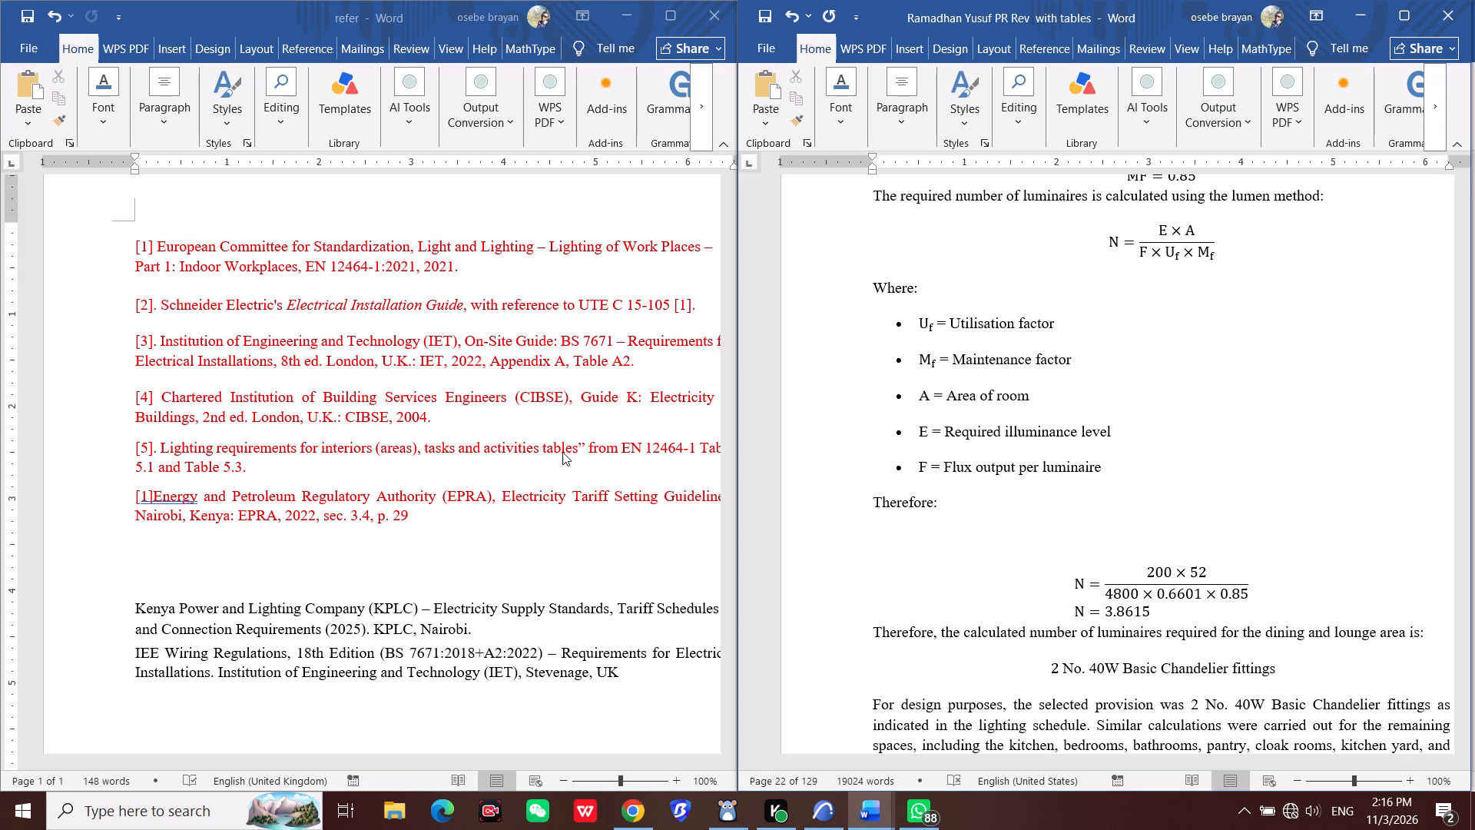
# Renumber the European Committee for Standardization entry as [6] in the refer document's reference list.
pyautogui.doubleClick(144, 244)
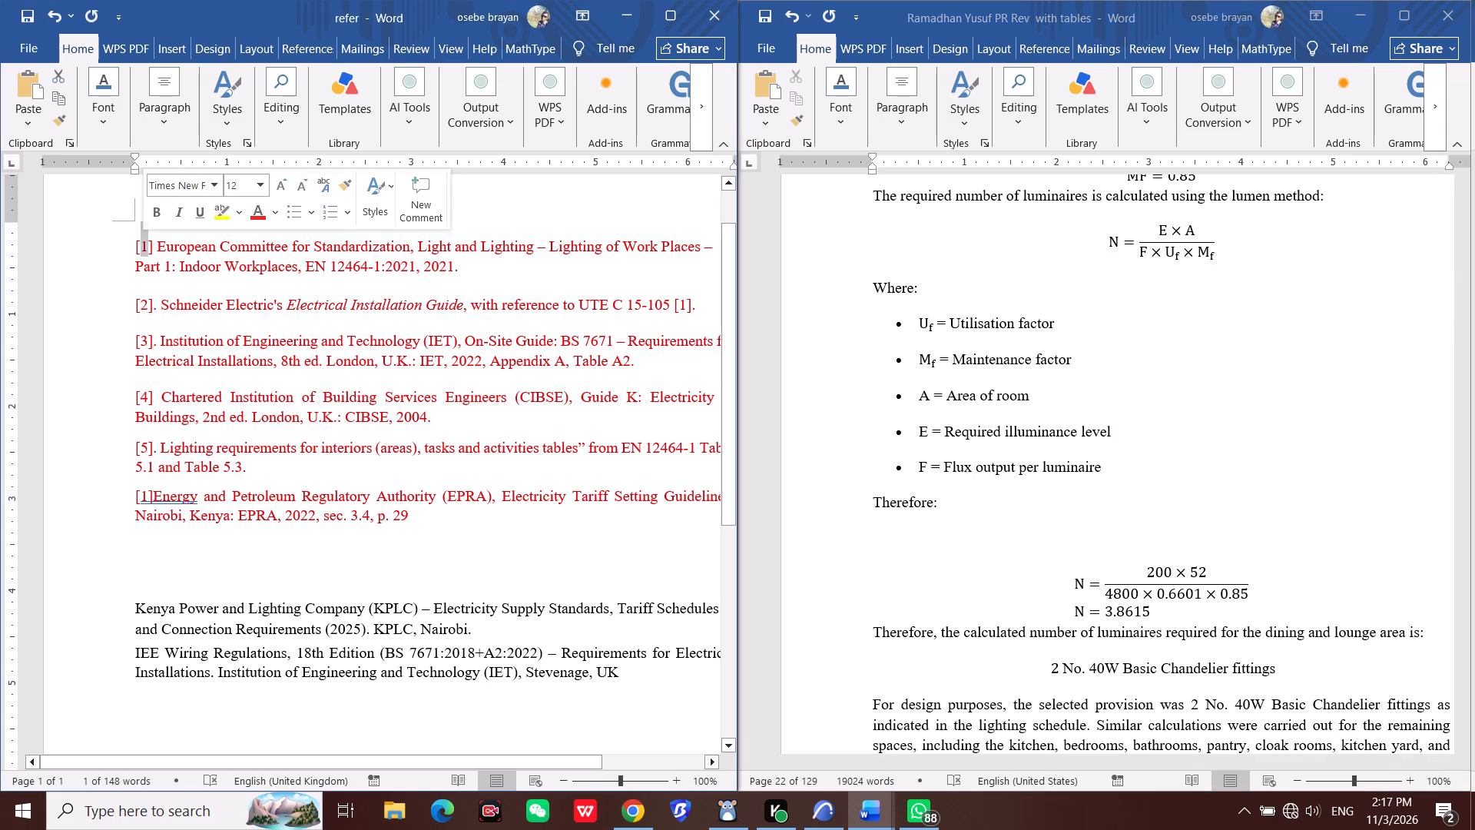
pyautogui.press('6')
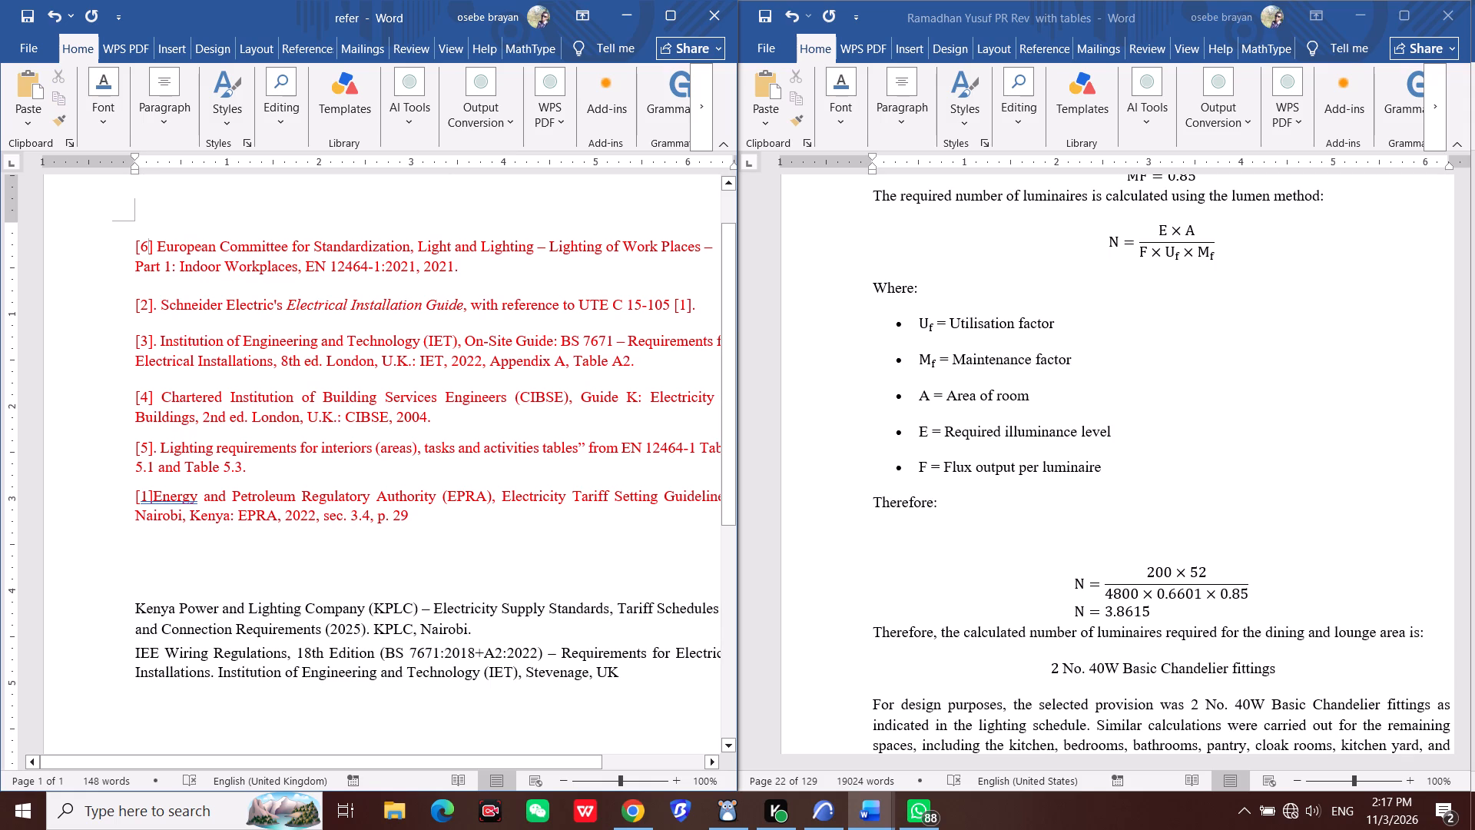
# Move the European Committee for Standardization entry [6] to a new line directly below entry [5].
pyautogui.moveTo(127, 249); pyautogui.dragTo(482, 259)
pyautogui.click(482, 259)
pyautogui.moveTo(133, 244); pyautogui.dragTo(474, 266)
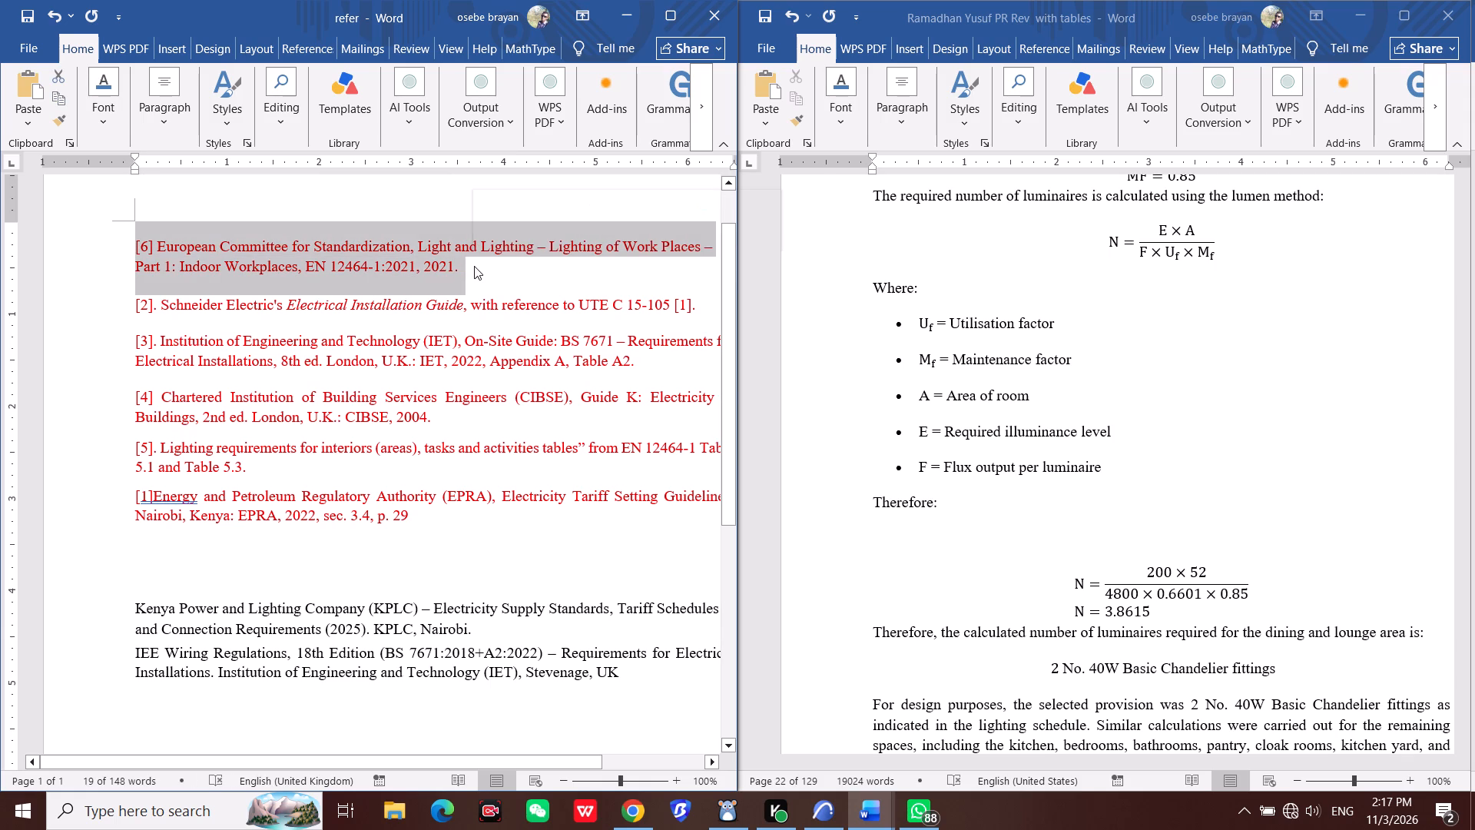
pyautogui.hotkey('ctrl', 'c')
pyautogui.press('Delete')
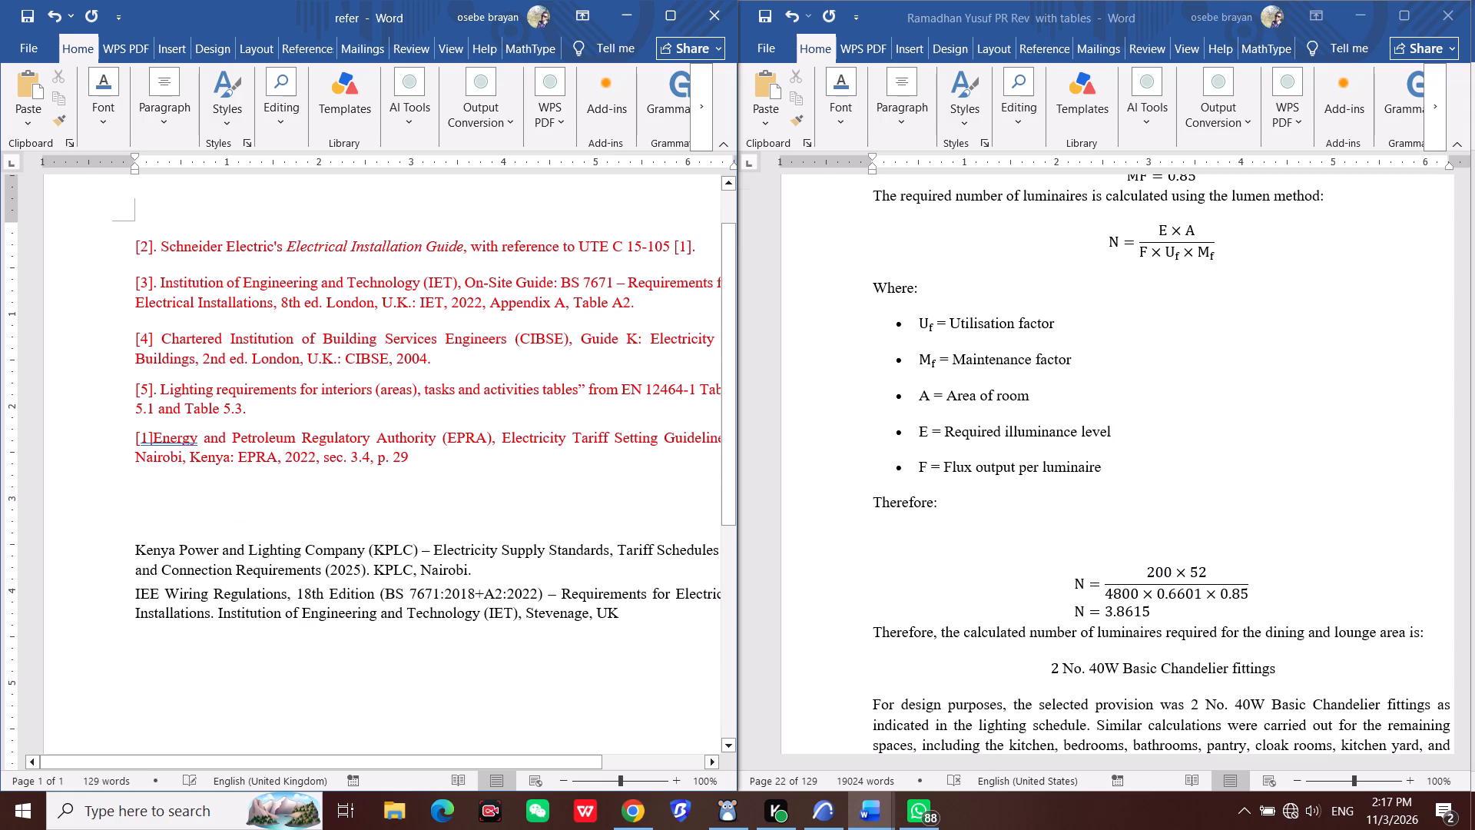
pyautogui.click(283, 413)
pyautogui.press('Return')
pyautogui.hotkey('ctrl', 'v')
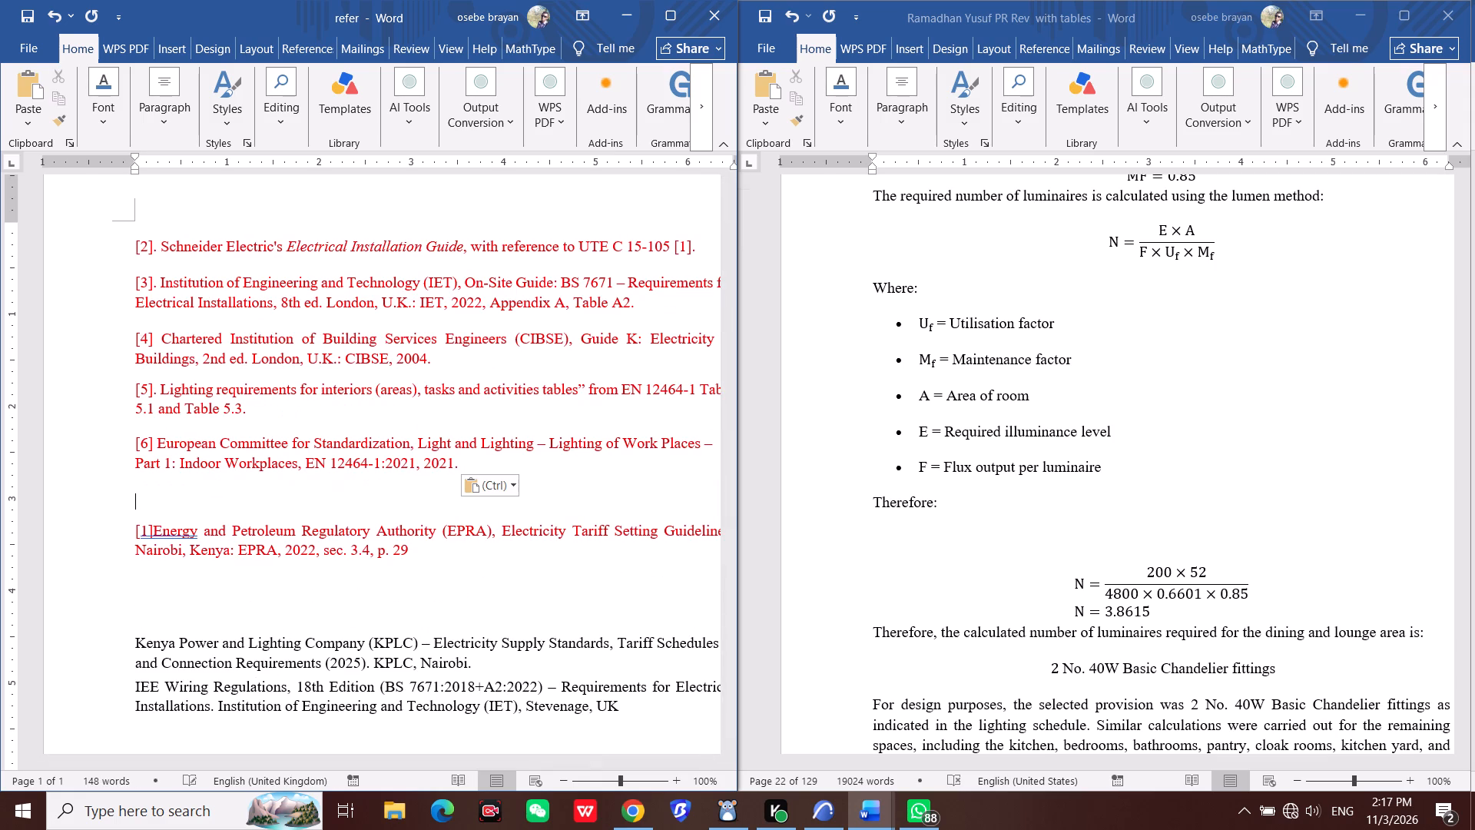
# Move the Energy and Petroleum Regulatory Authority entry [1] to the start of the reference list, above entry [2], and remove the original copy.
pyautogui.moveTo(134, 519); pyautogui.dragTo(353, 566)
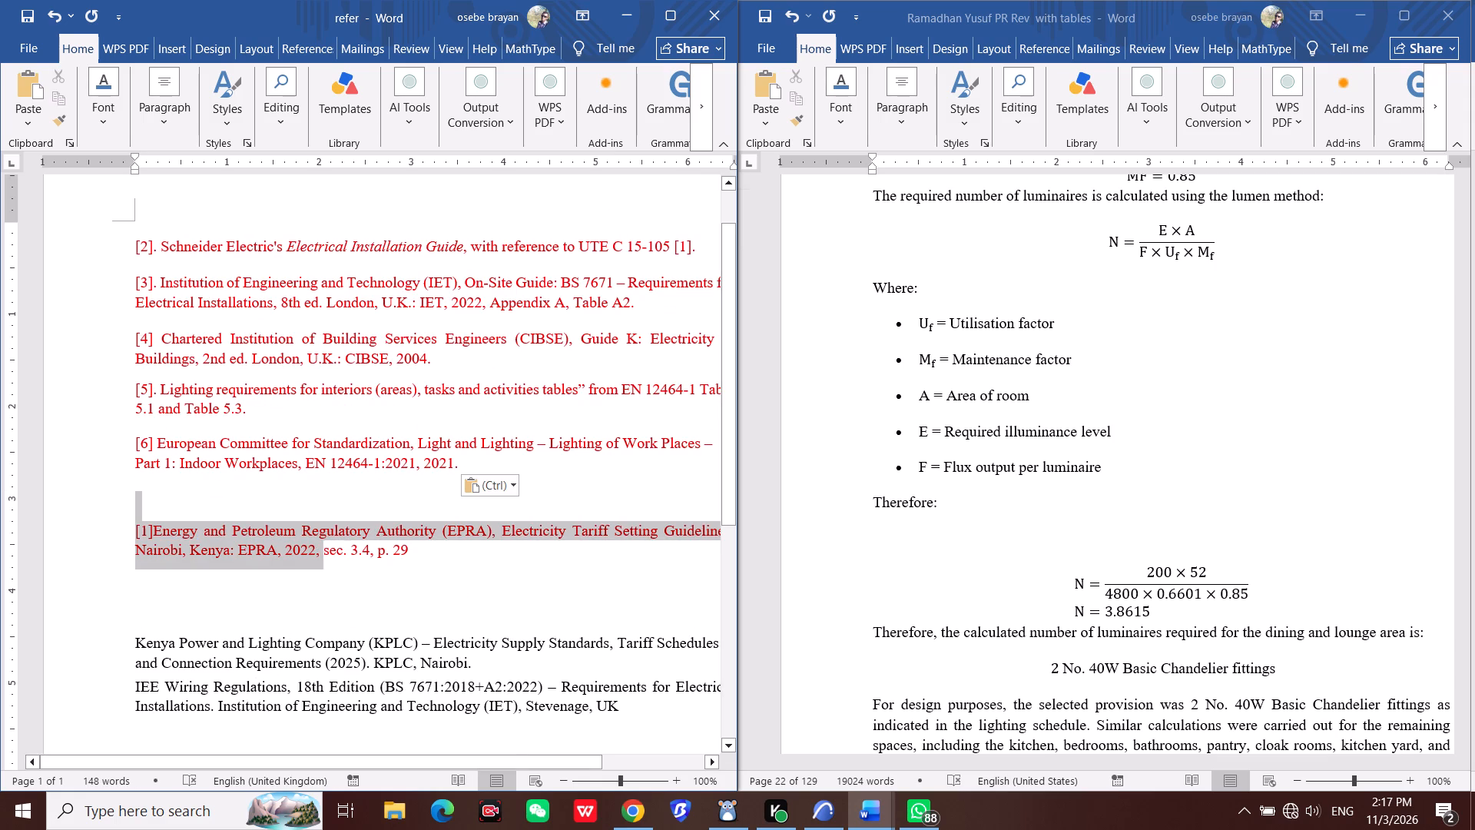
pyautogui.moveTo(353, 566); pyautogui.dragTo(416, 563)
pyautogui.hotkey('ctrl', 'c')
pyautogui.click(184, 225)
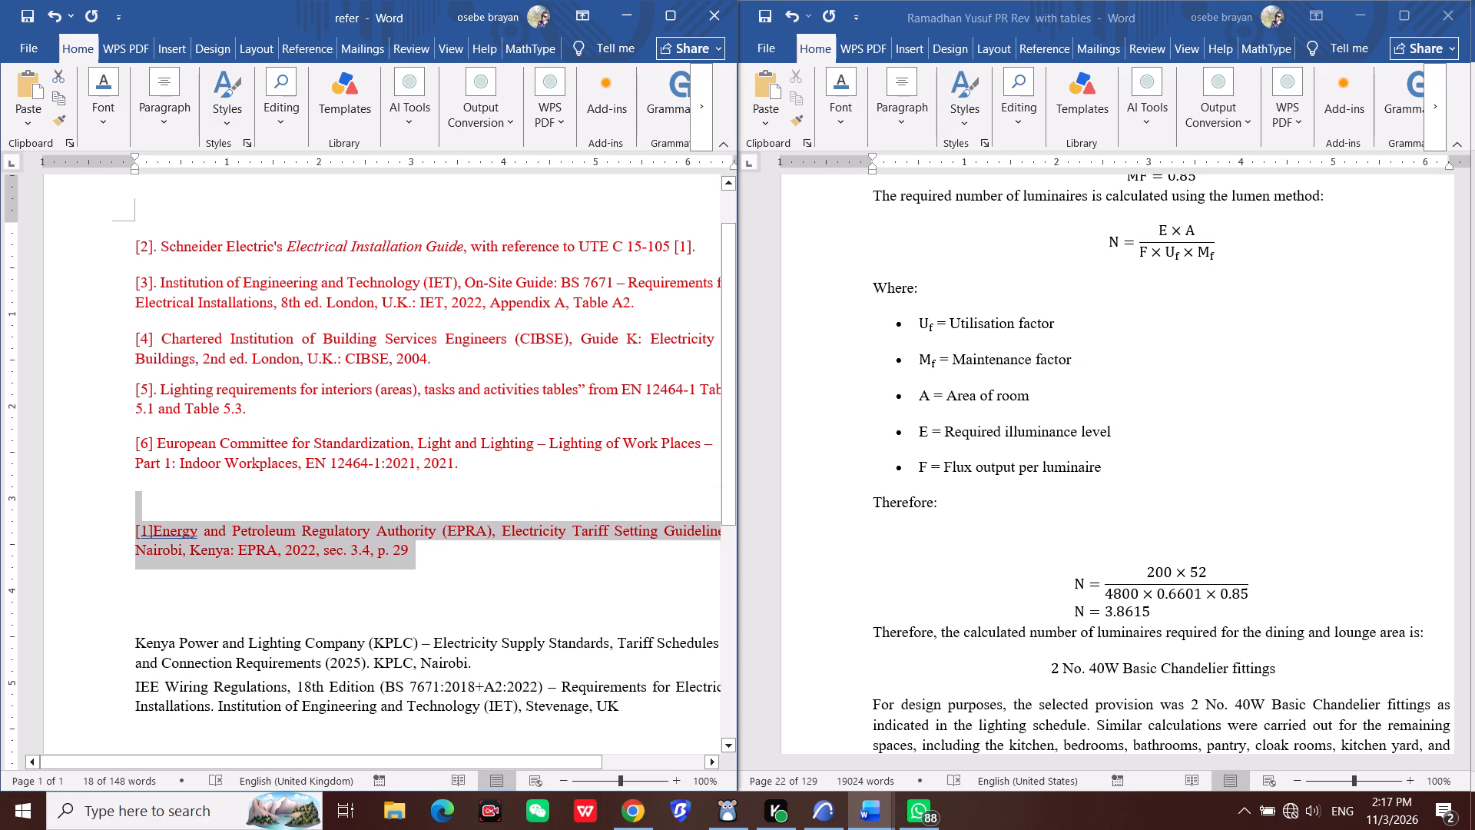
pyautogui.click(167, 210)
pyautogui.click(128, 237)
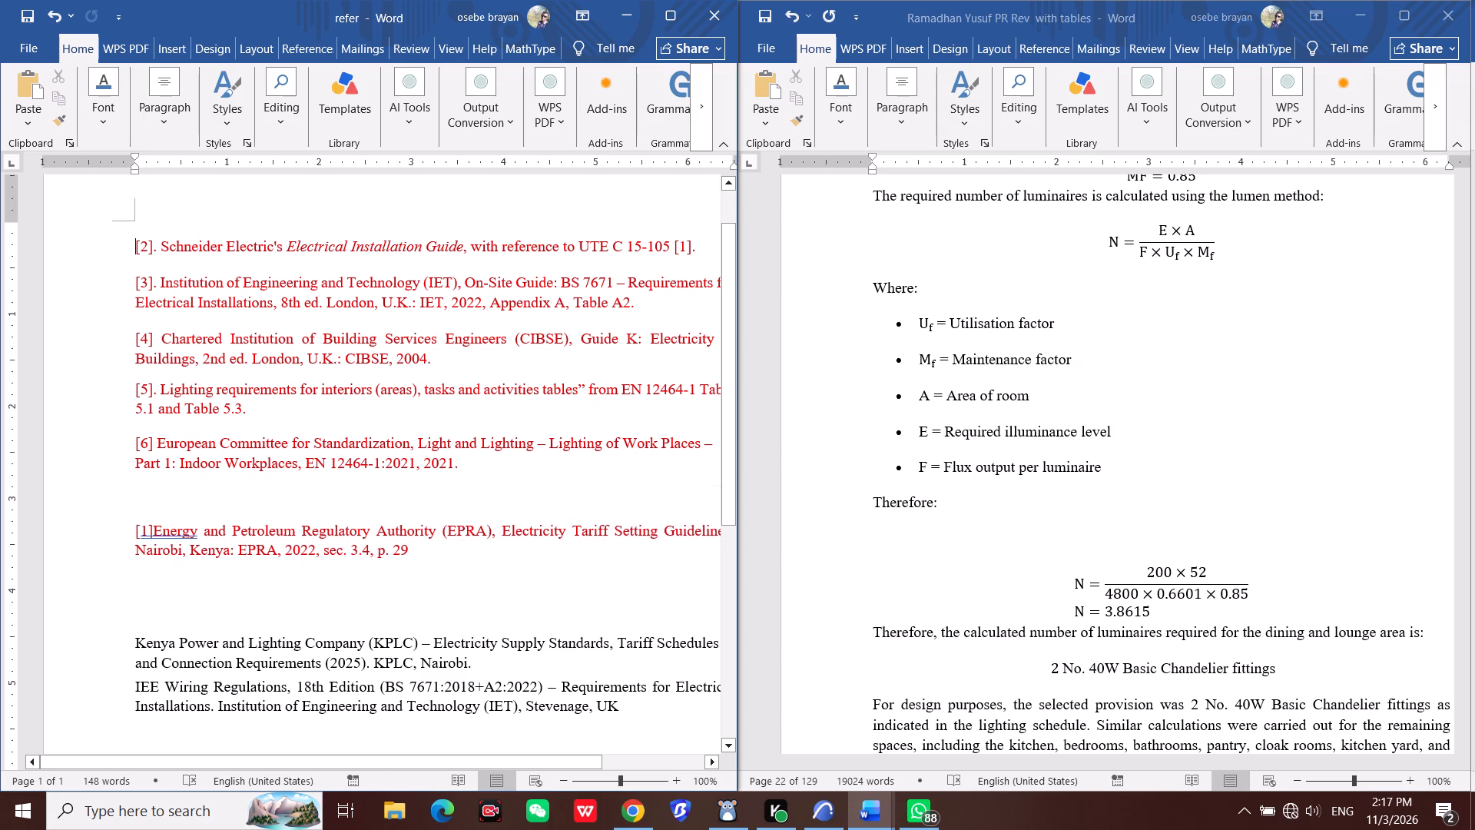
pyautogui.press('Return')
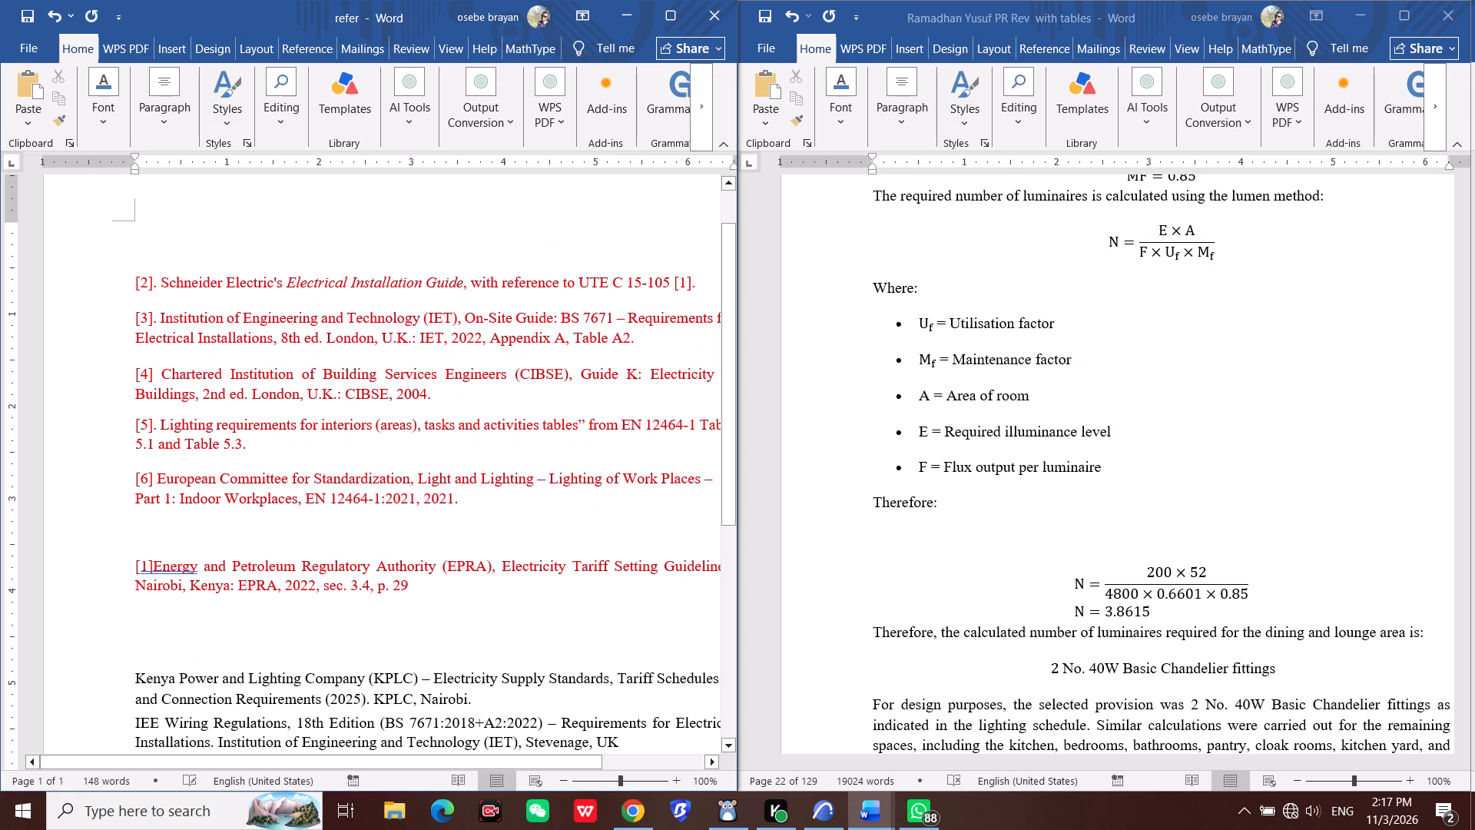
pyautogui.click(138, 237)
pyautogui.hotkey('ctrl', 'v')
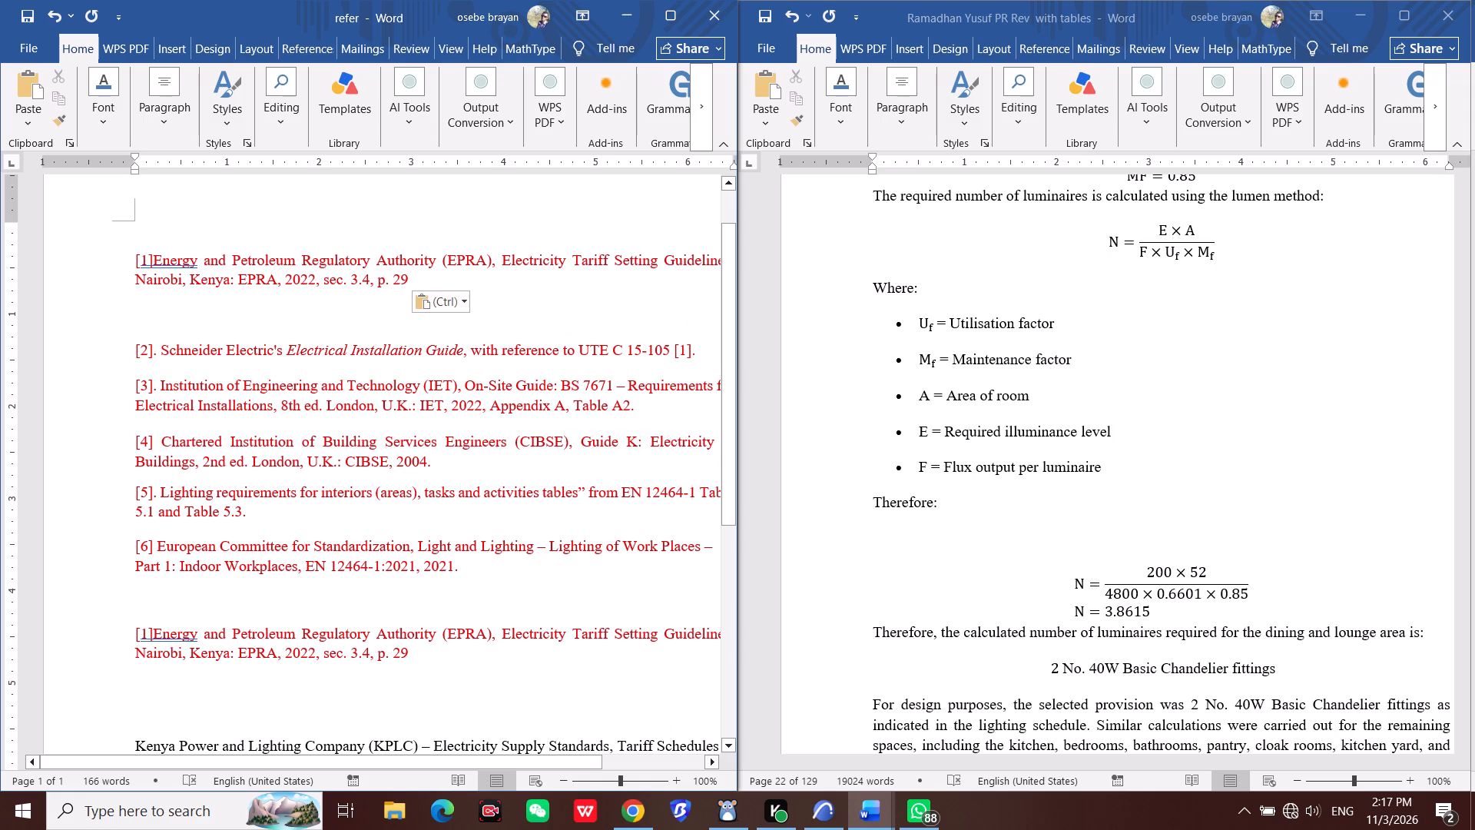
pyautogui.press('BackSpace')
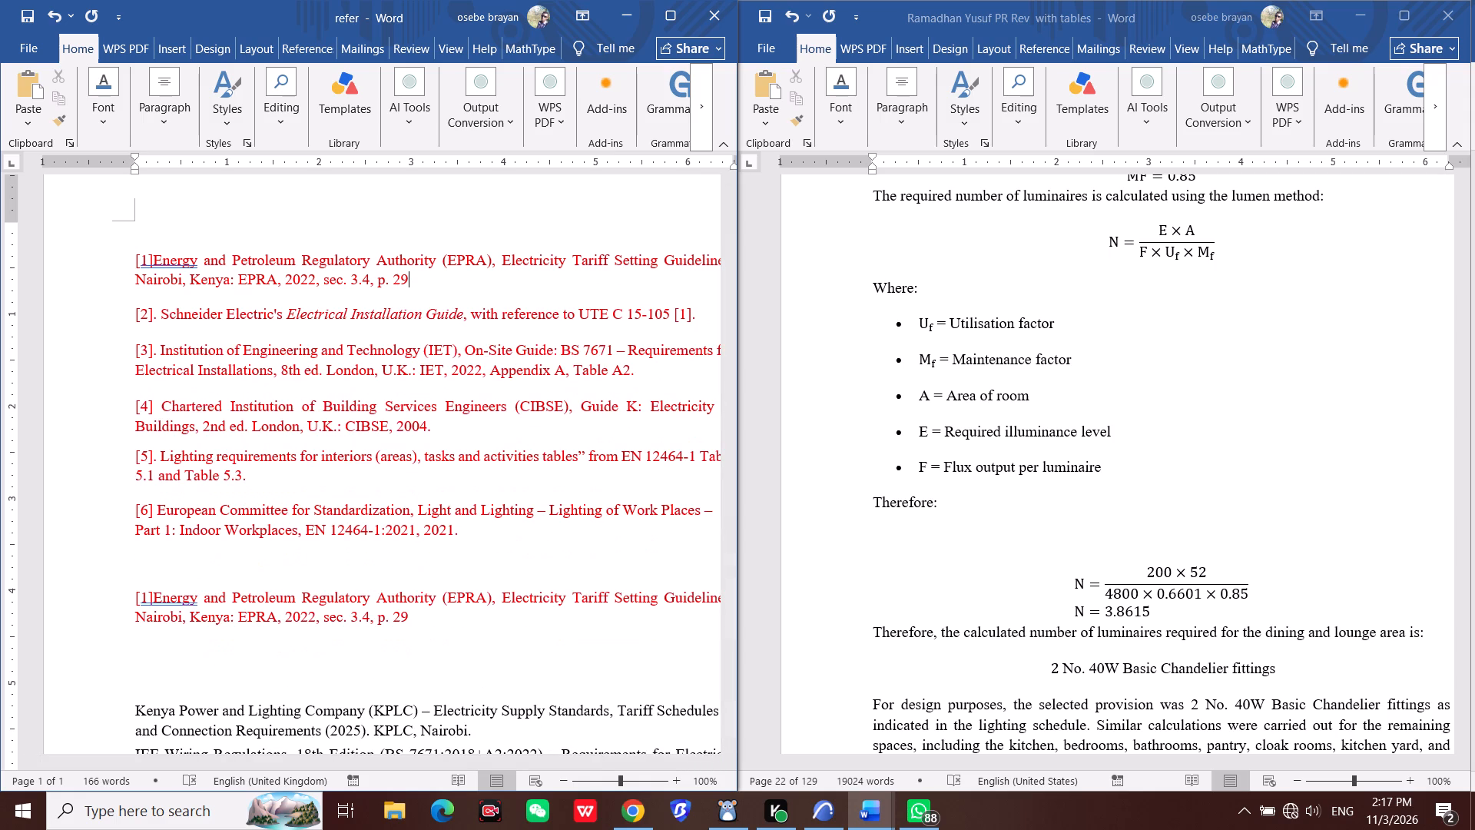
pyautogui.scroll(-1, 185, 379)
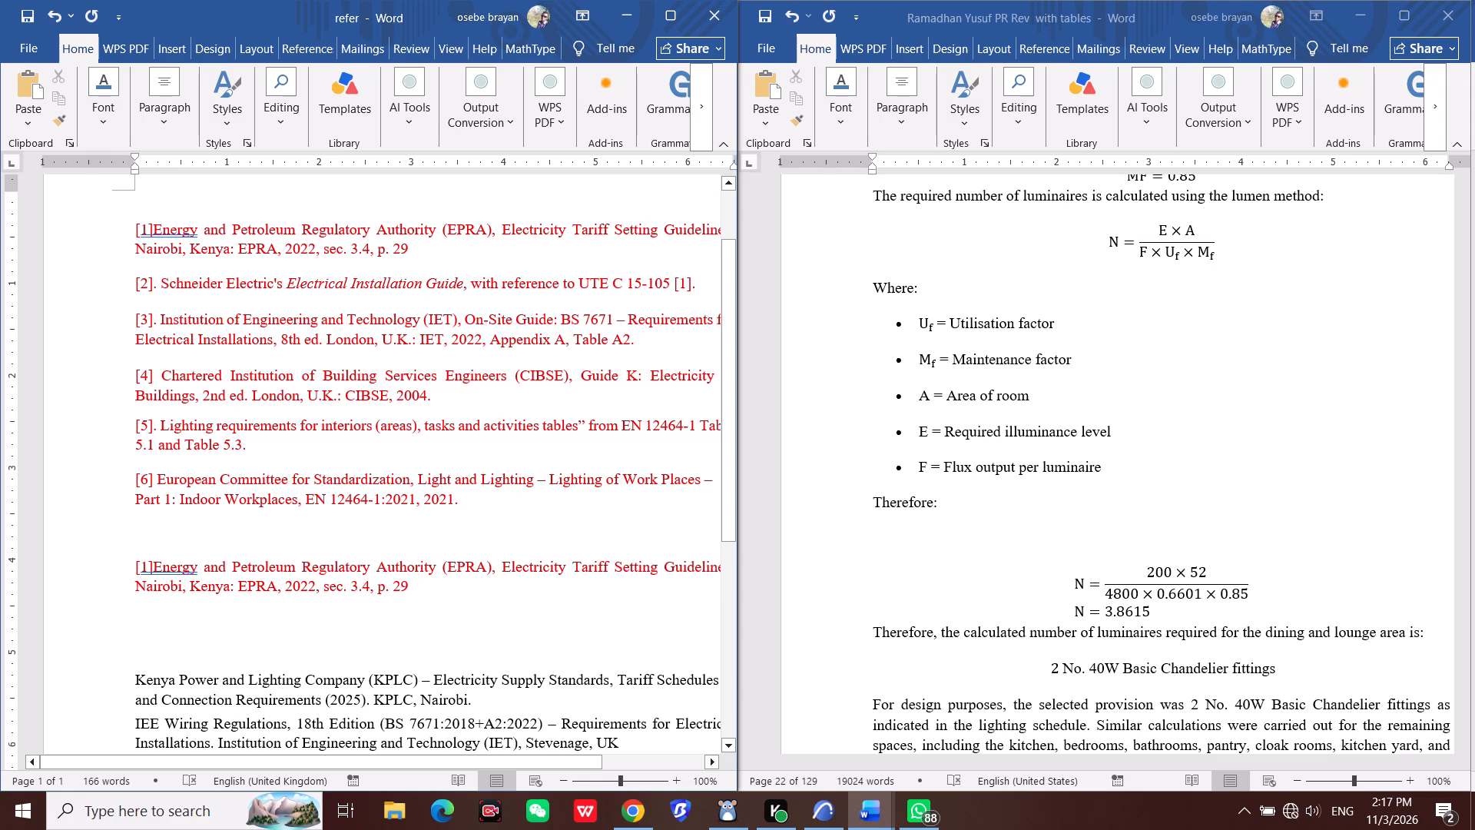
pyautogui.moveTo(429, 602); pyautogui.dragTo(135, 561)
pyautogui.press('Delete')
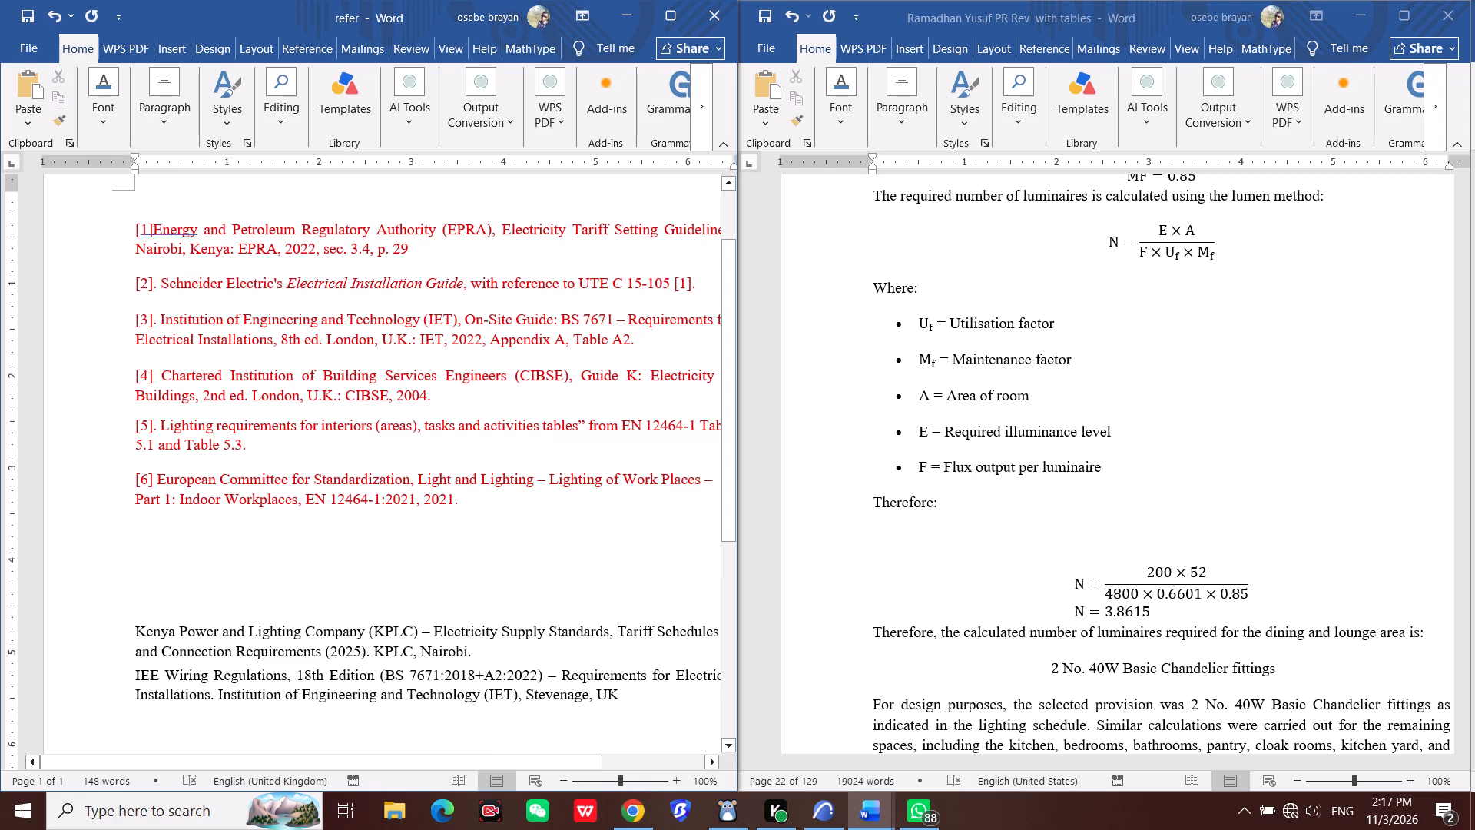
# Apply automatic bracketed numbering in the [1], [2], [3] format to all entries of the refer document's reference list.
pyautogui.moveTo(143, 224); pyautogui.dragTo(353, 642)
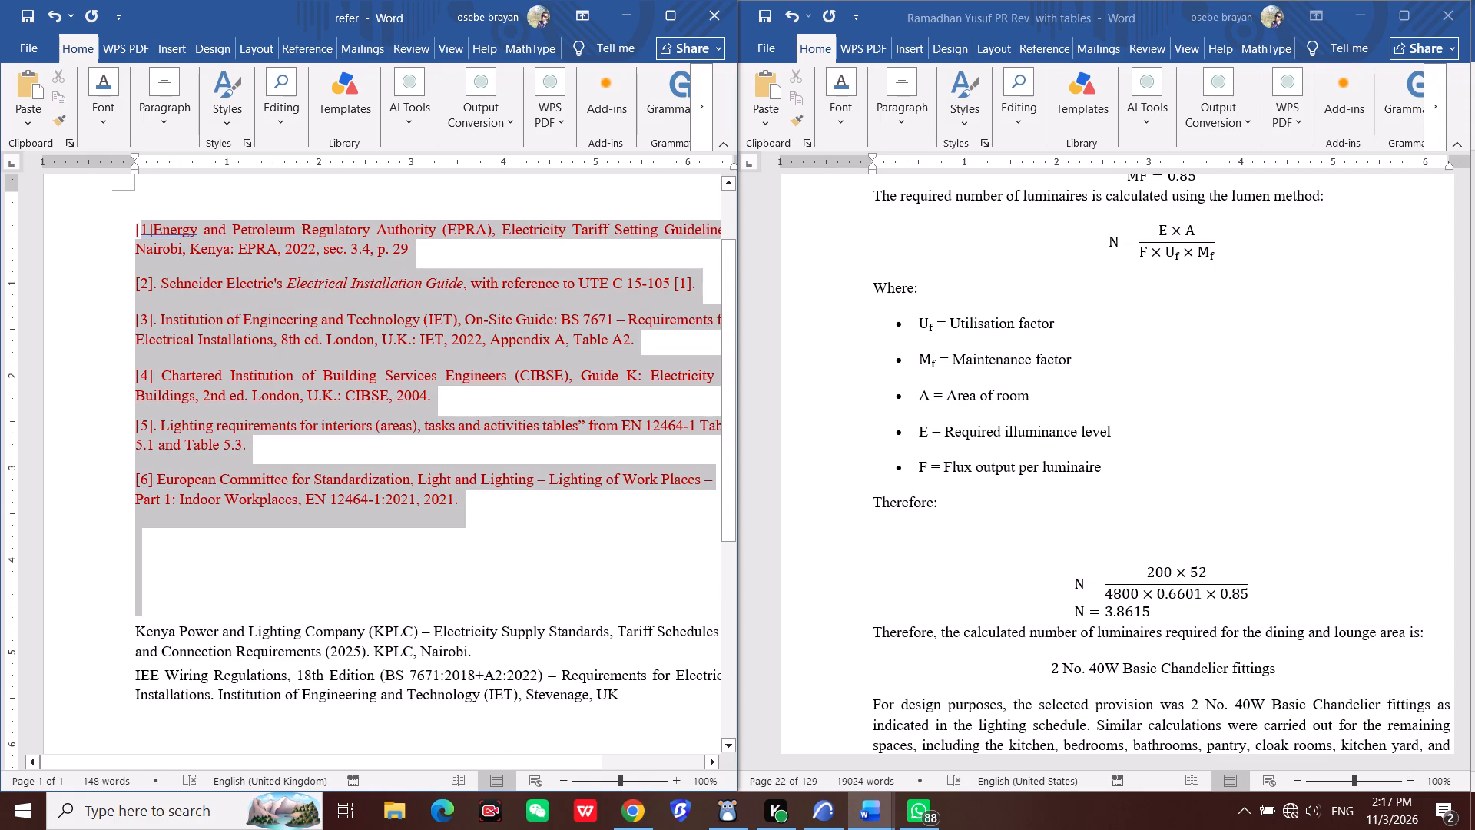
pyautogui.moveTo(353, 642); pyautogui.dragTo(621, 714)
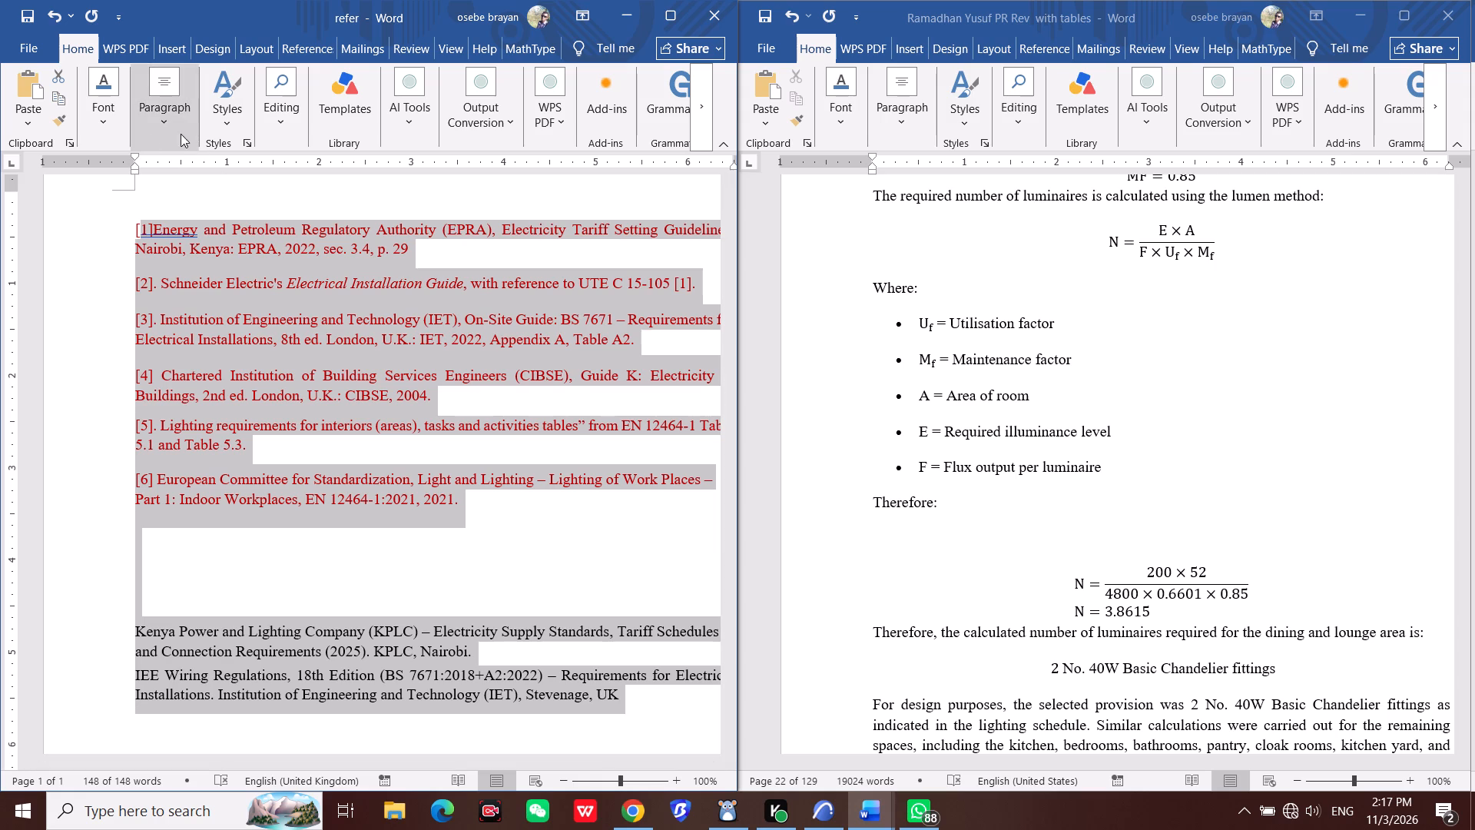
pyautogui.click(105, 123)
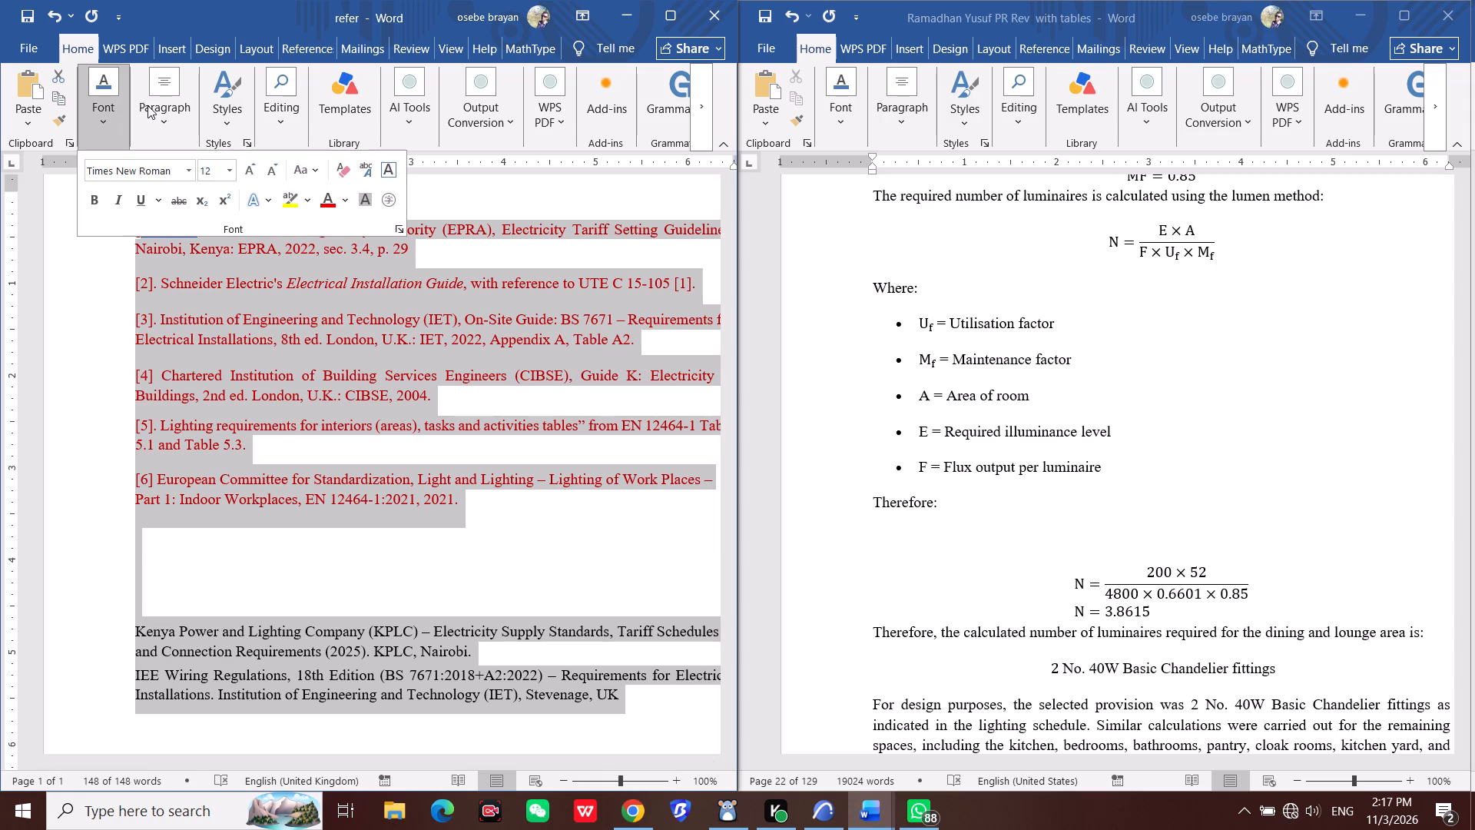
pyautogui.click(156, 118)
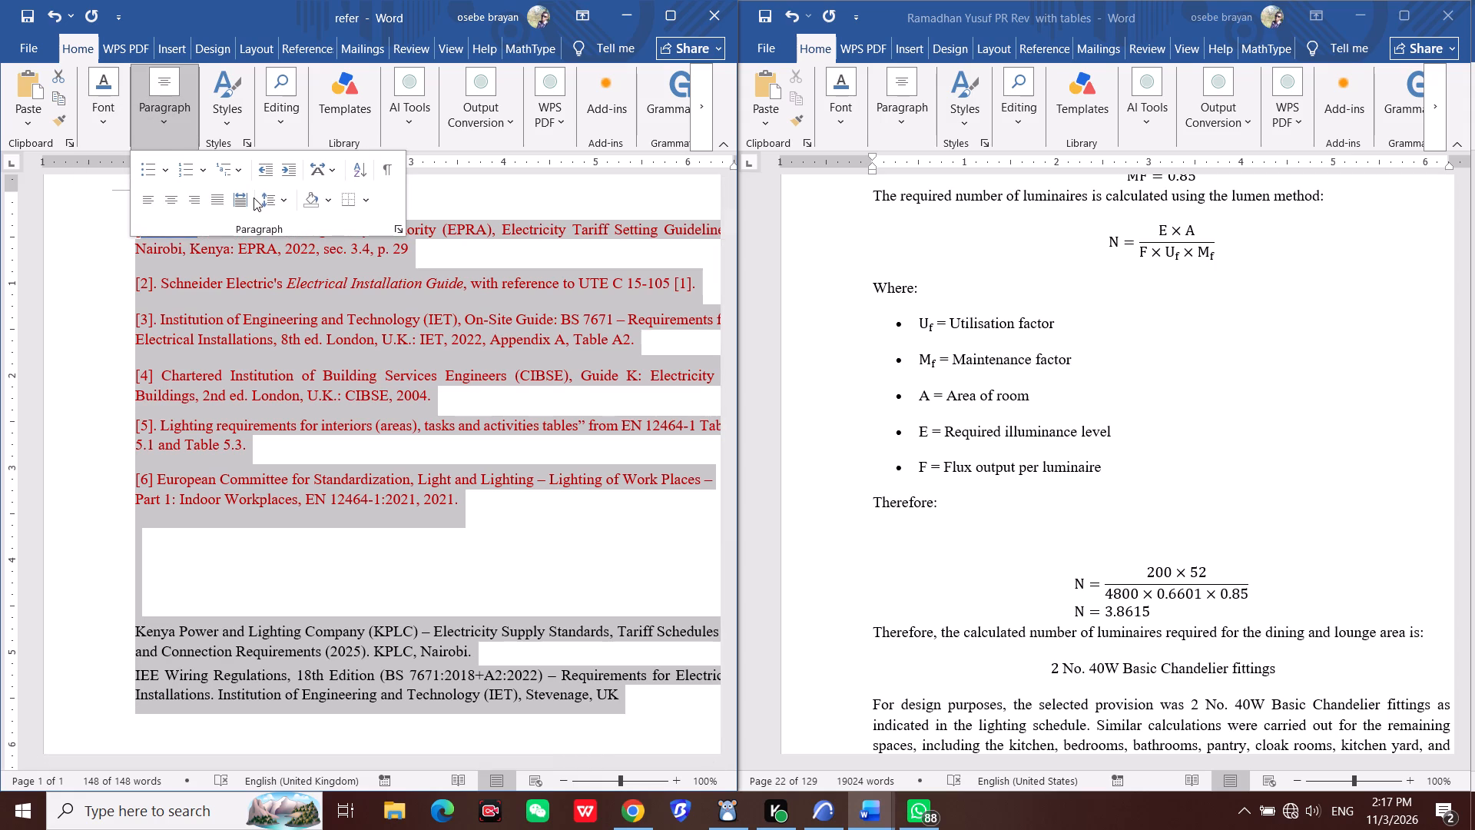
pyautogui.click(197, 174)
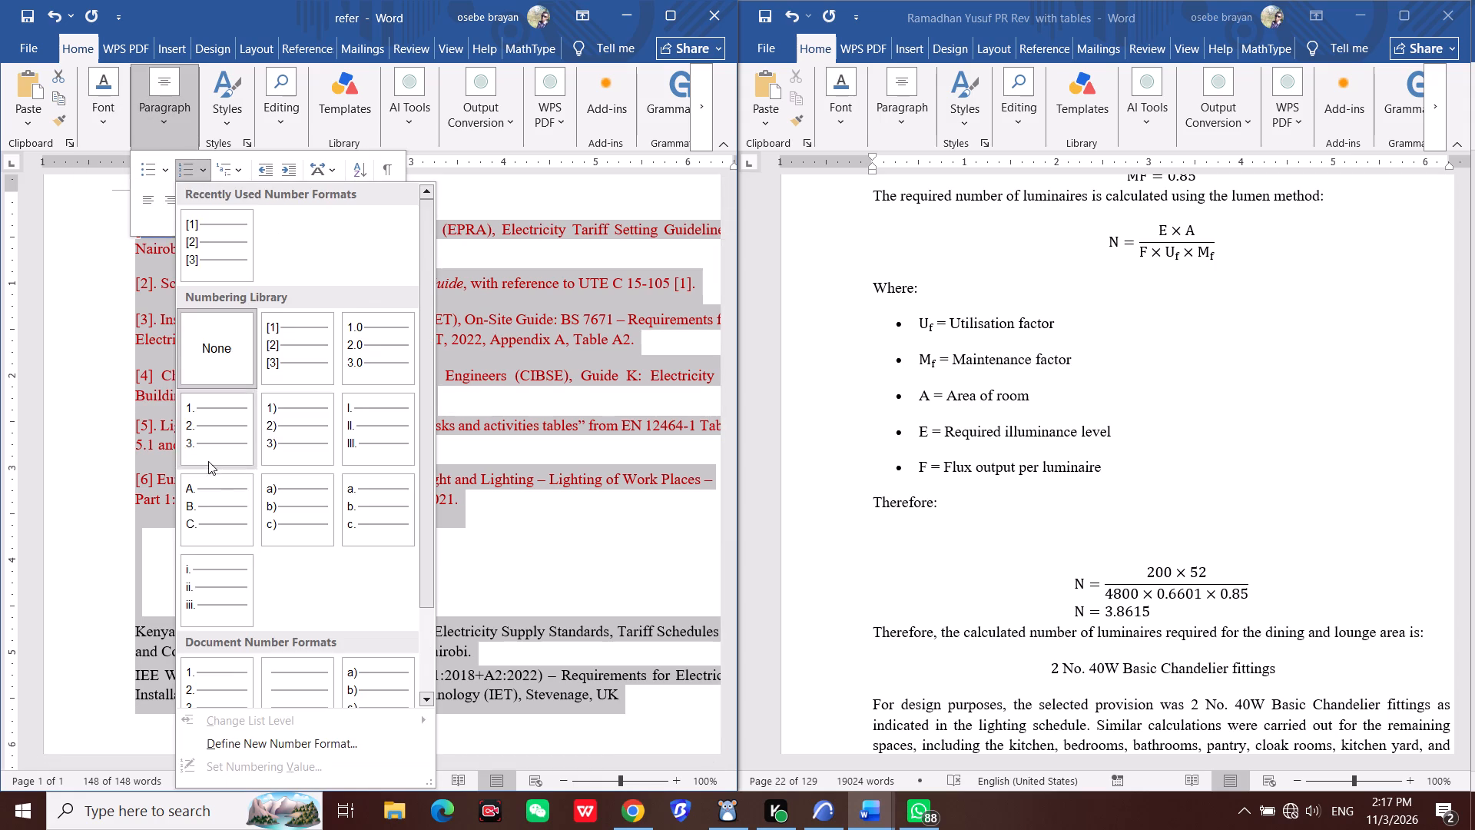
pyautogui.scroll(-5, 219, 485)
pyautogui.click(281, 656)
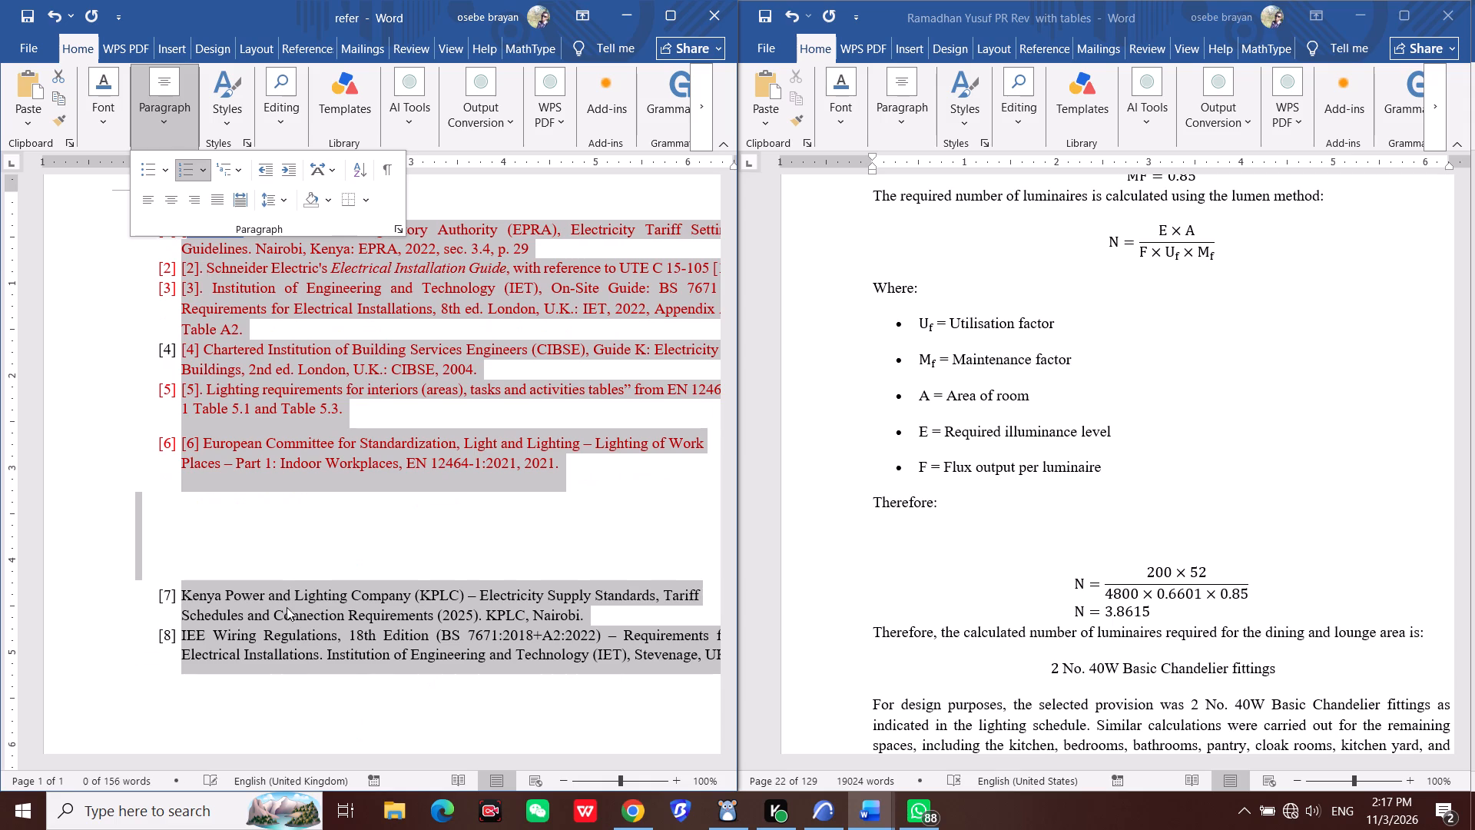
pyautogui.click(280, 544)
pyautogui.click(280, 544)
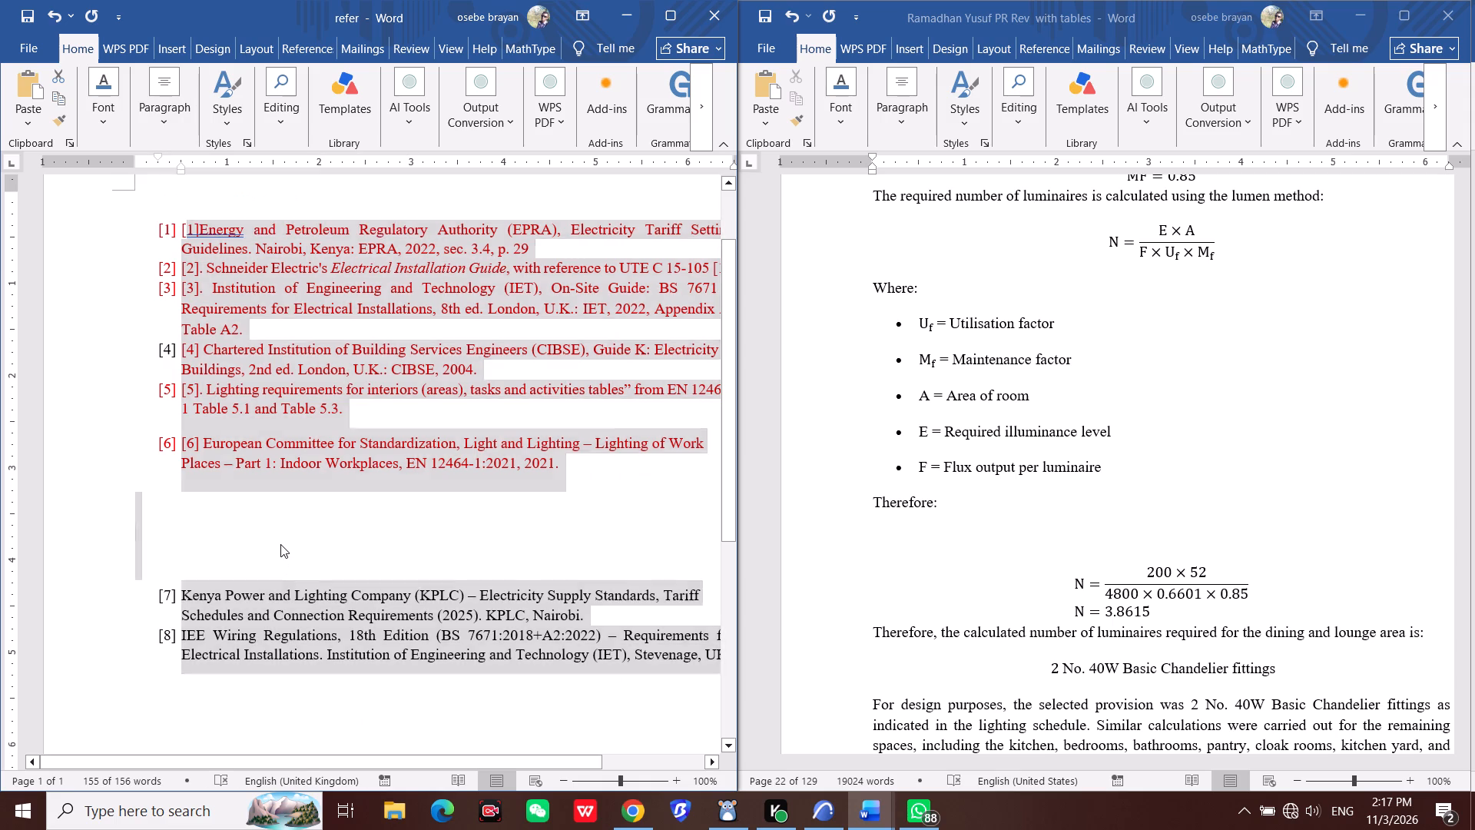
# Delete the duplicate hand-typed [1] from the start of the Energy and Petroleum Regulatory Authority entry.
pyautogui.scroll(5, 228, 460)
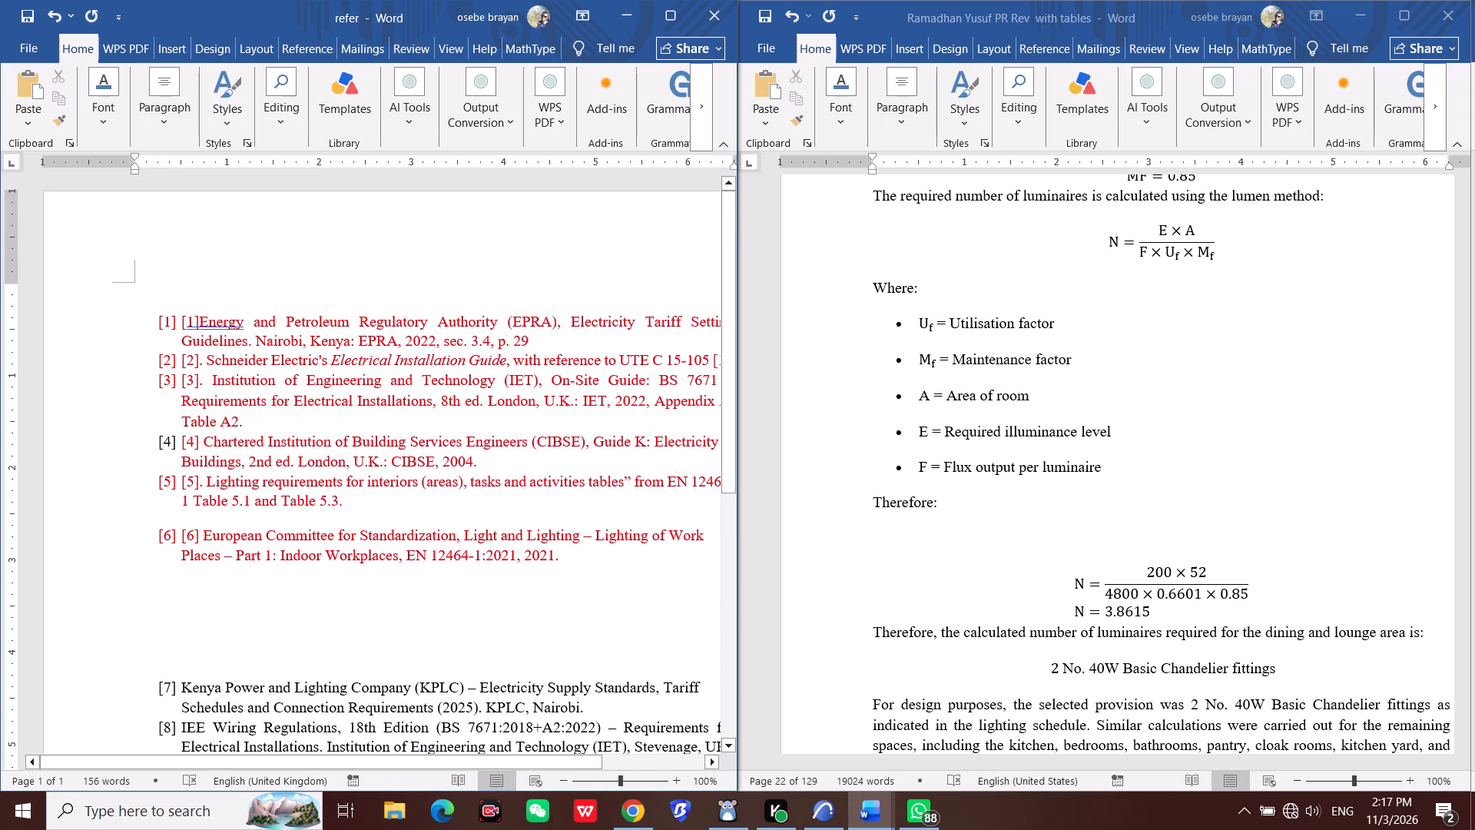
pyautogui.click(194, 319)
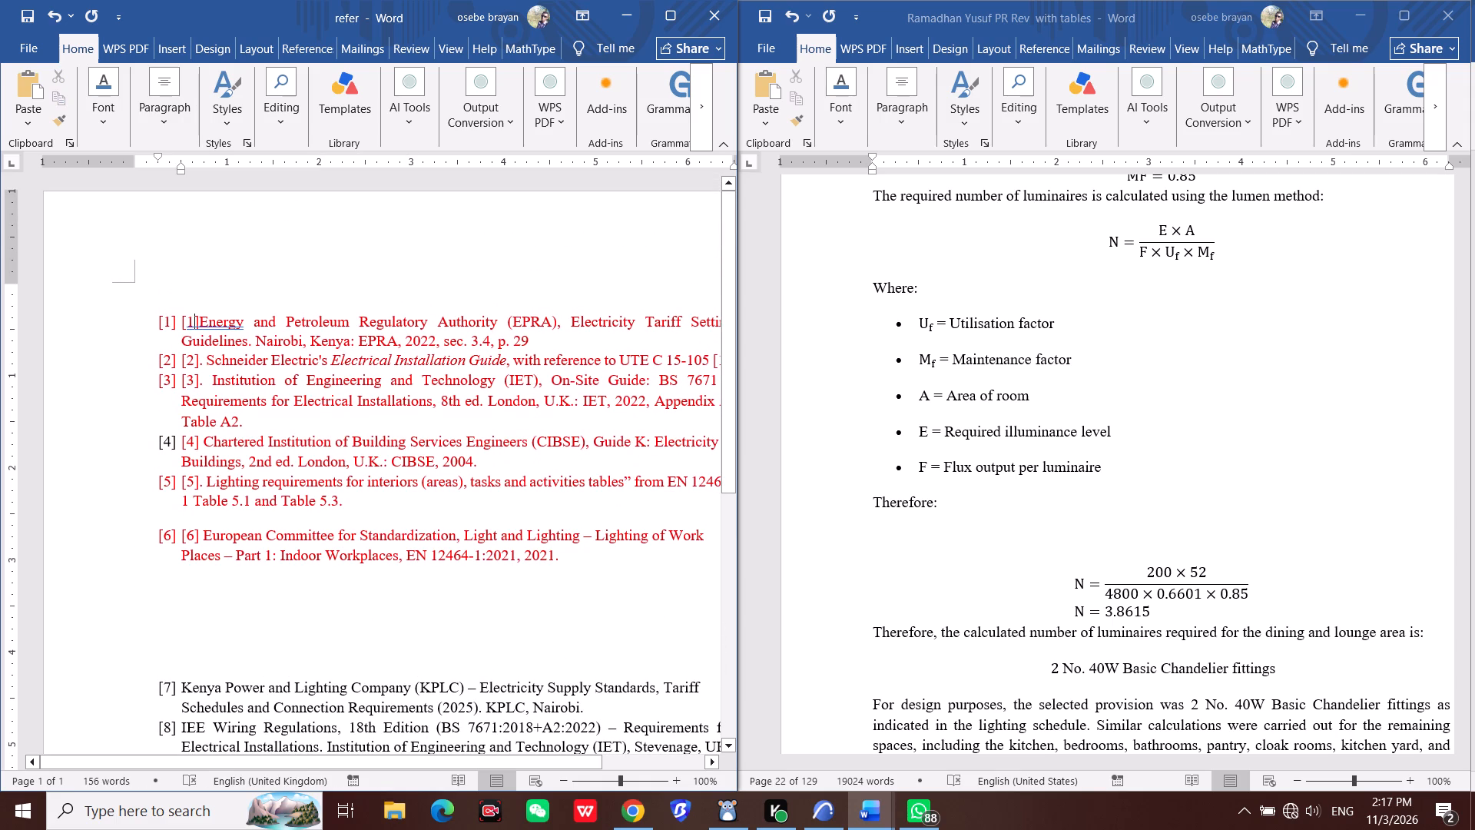
pyautogui.click(200, 310)
pyautogui.click(200, 320)
pyautogui.press('BackSpace')
pyautogui.press('BackSpace')
pyautogui.press('BackSpace')
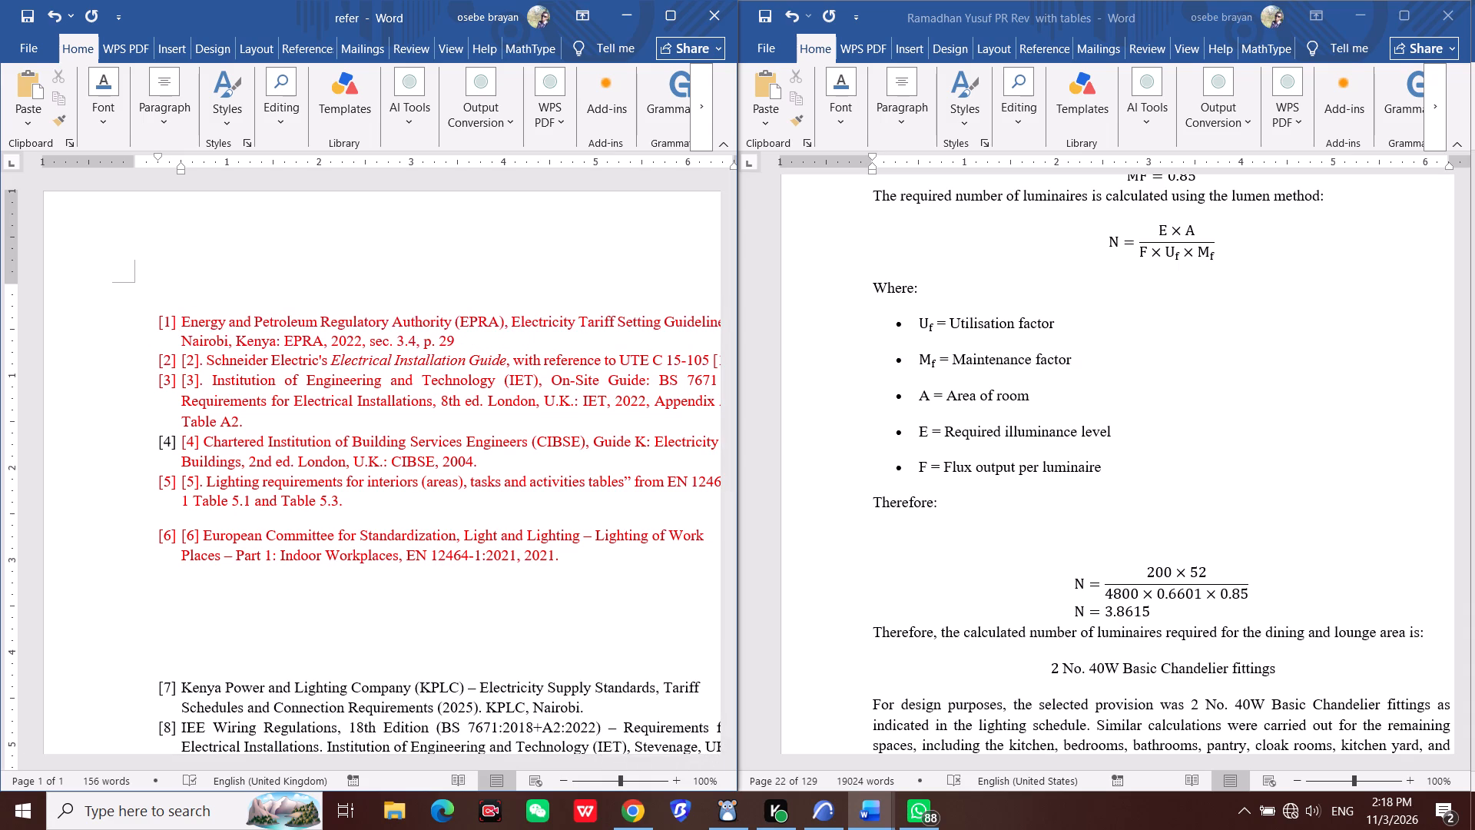
# Delete the duplicate hand-typed [2] and its full stop from the Schneider Electric entry, keeping the automatic number.
pyautogui.press('Down')
pyautogui.press('Down')
pyautogui.press('Right')
pyautogui.press('Right')
pyautogui.press('Right')
pyautogui.press('Right')
pyautogui.press('BackSpace')
pyautogui.press('BackSpace')
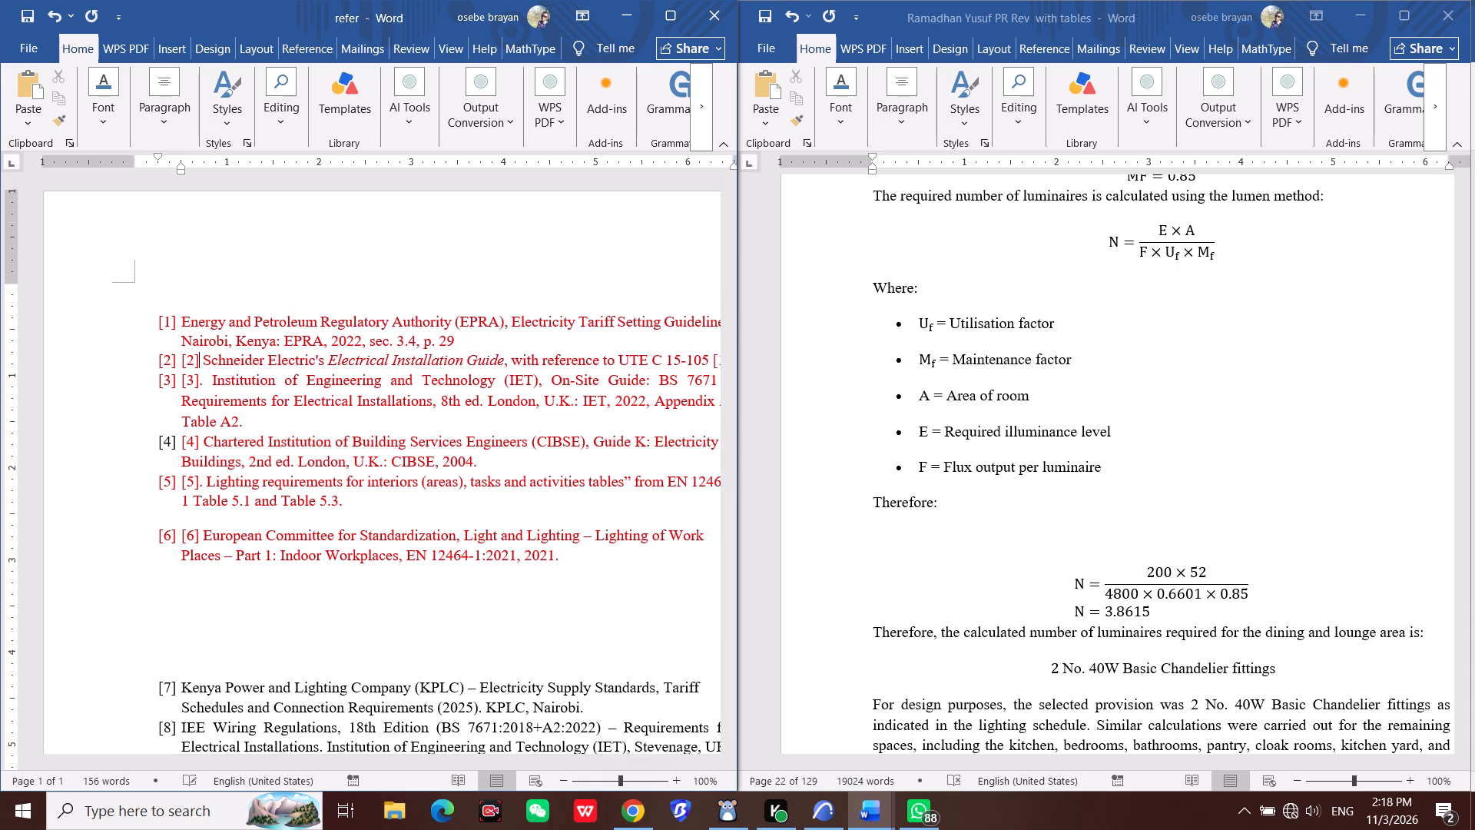
pyautogui.press('BackSpace')
pyautogui.press('BackSpace')
pyautogui.press('Right')
pyautogui.press('BackSpace')
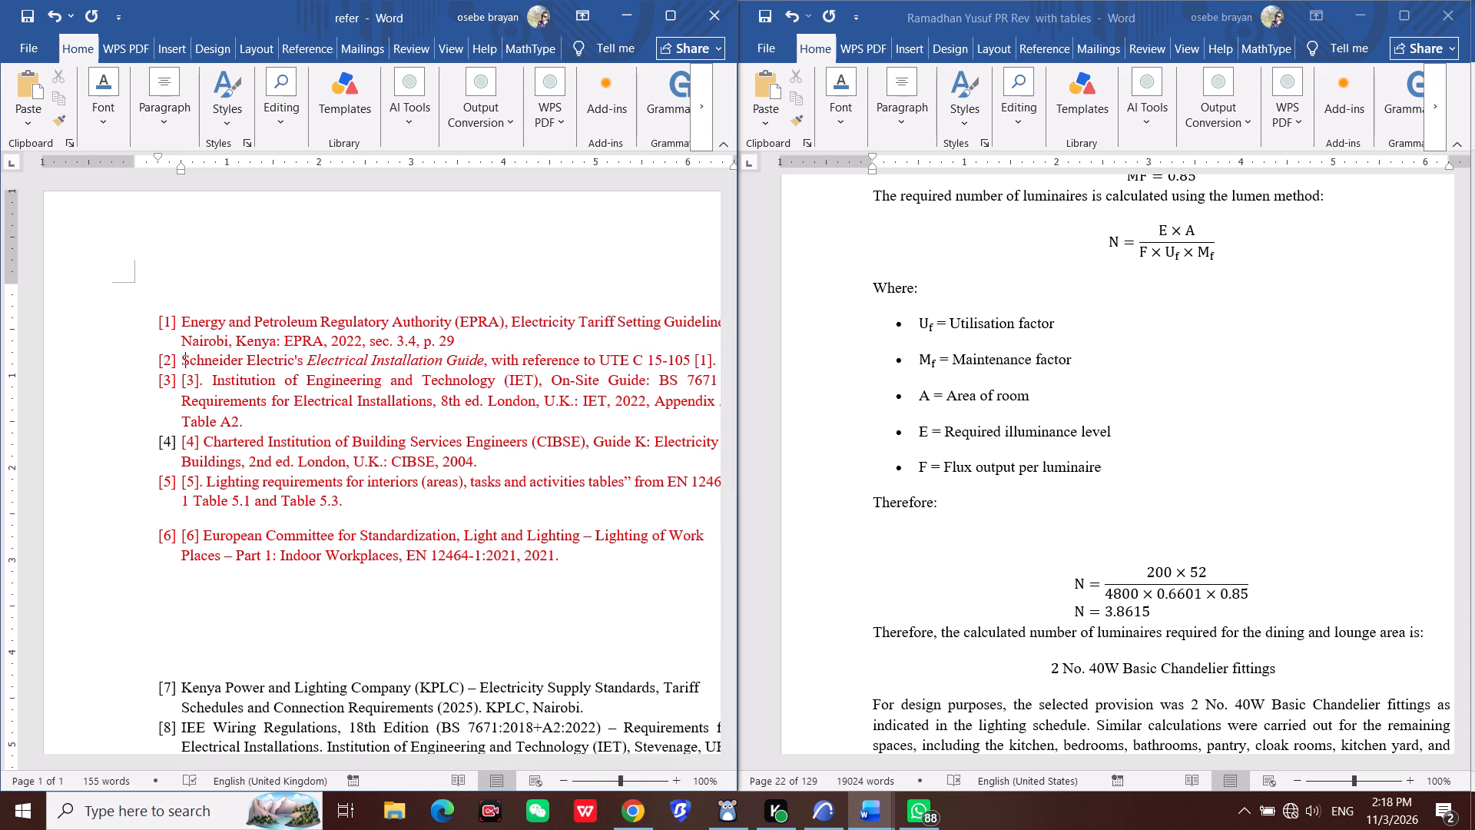
pyautogui.press('BackSpace')
pyautogui.hotkey('ctrl', 'z')
# Delete the duplicate hand-typed [3] and [4] from the Institution of Engineering and Technology and CIBSE entries.
pyautogui.click(211, 386)
pyautogui.press('BackSpace')
pyautogui.press('BackSpace')
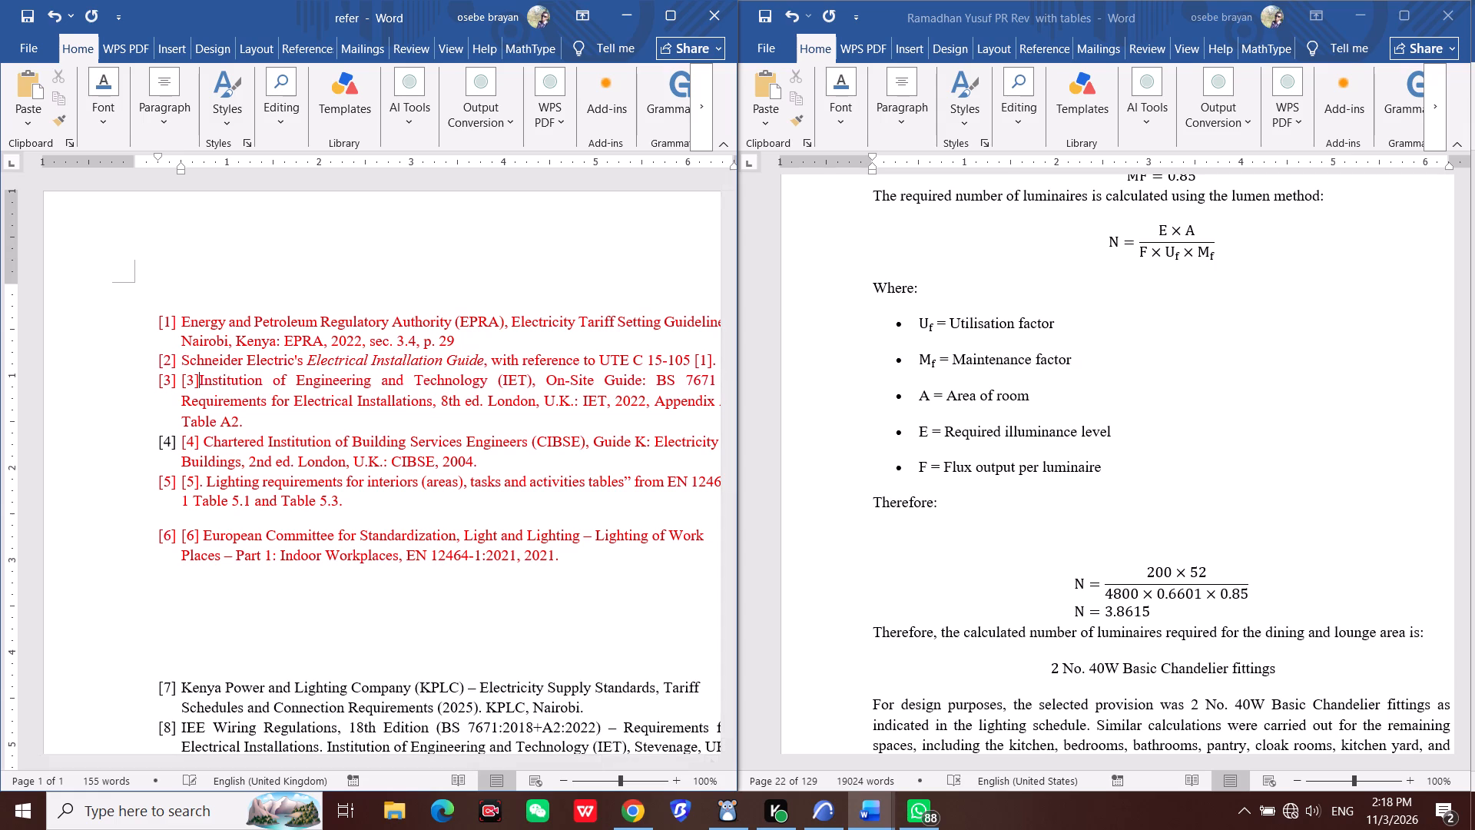
pyautogui.press('BackSpace')
pyautogui.press('BackSpace')
pyautogui.press('BackSpace')
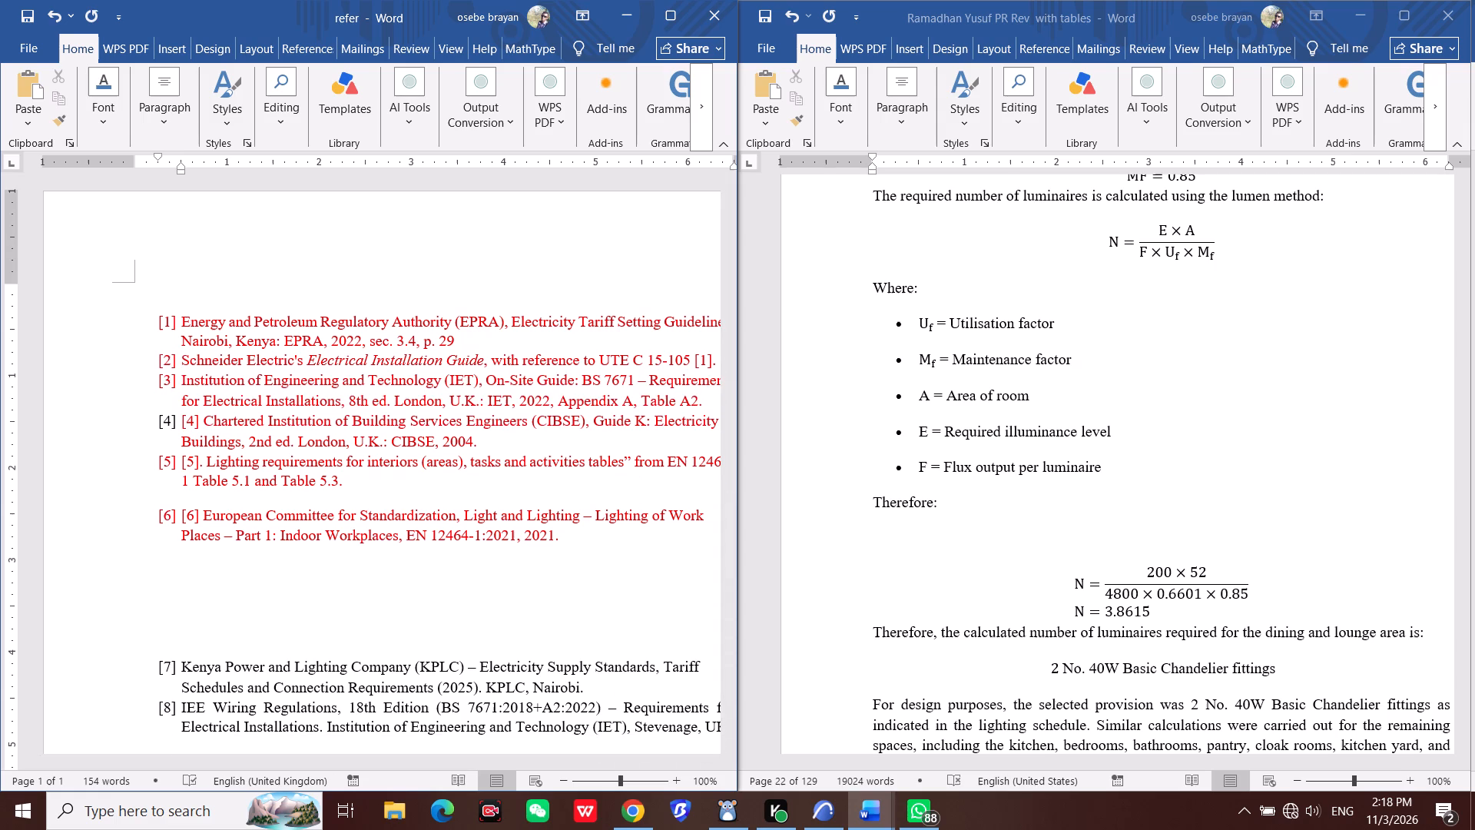
pyautogui.click(207, 427)
pyautogui.press('BackSpace')
pyautogui.press('BackSpace')
pyautogui.press('BackSpace')
pyautogui.press('BackSpace')
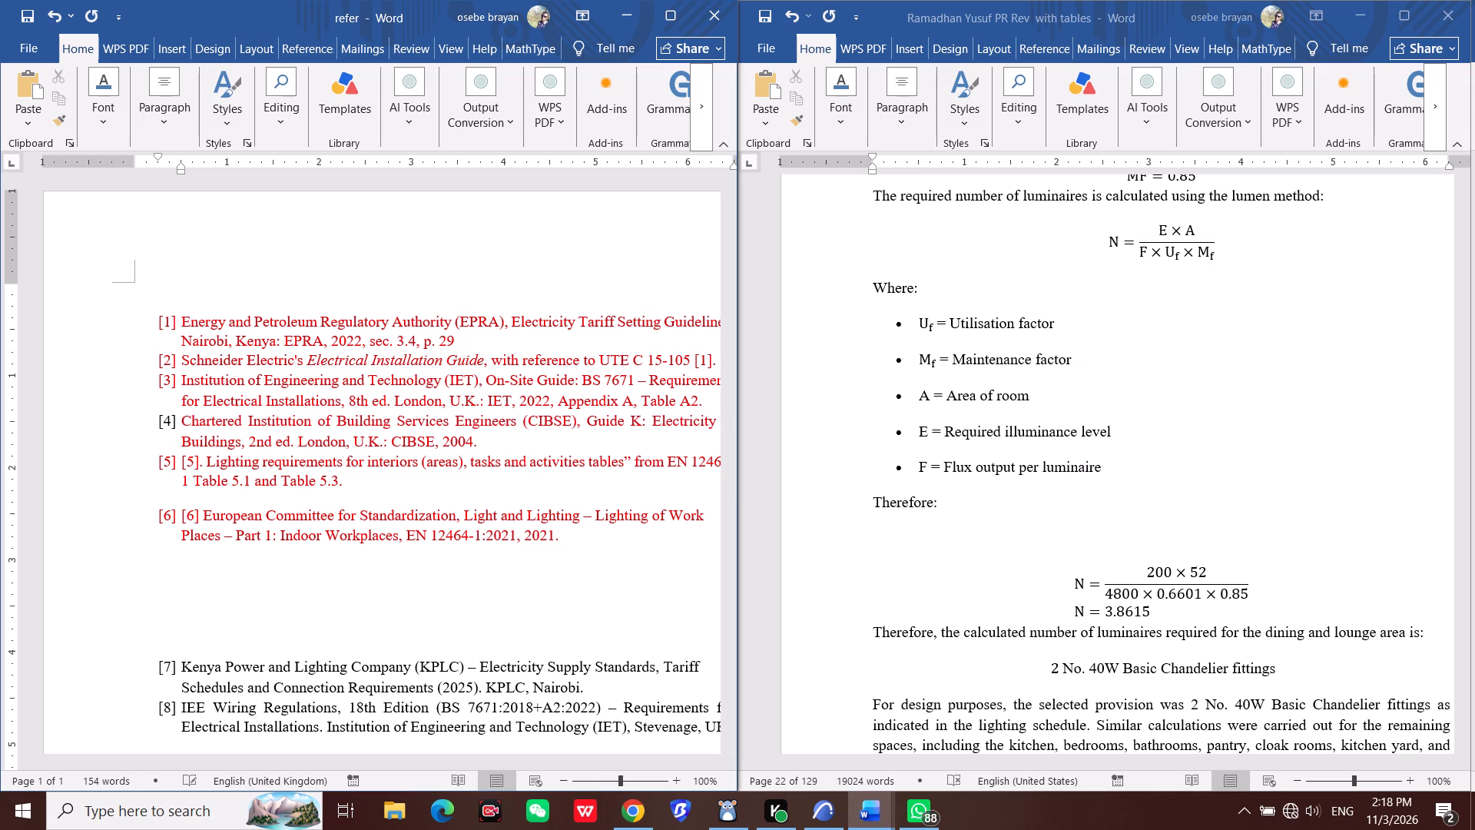
# Delete the duplicate hand-typed [5] and [6] from the lighting requirements and European Committee for Standardization entries.
pyautogui.click(210, 466)
pyautogui.press('BackSpace')
pyautogui.press('BackSpace')
pyautogui.press('BackSpace')
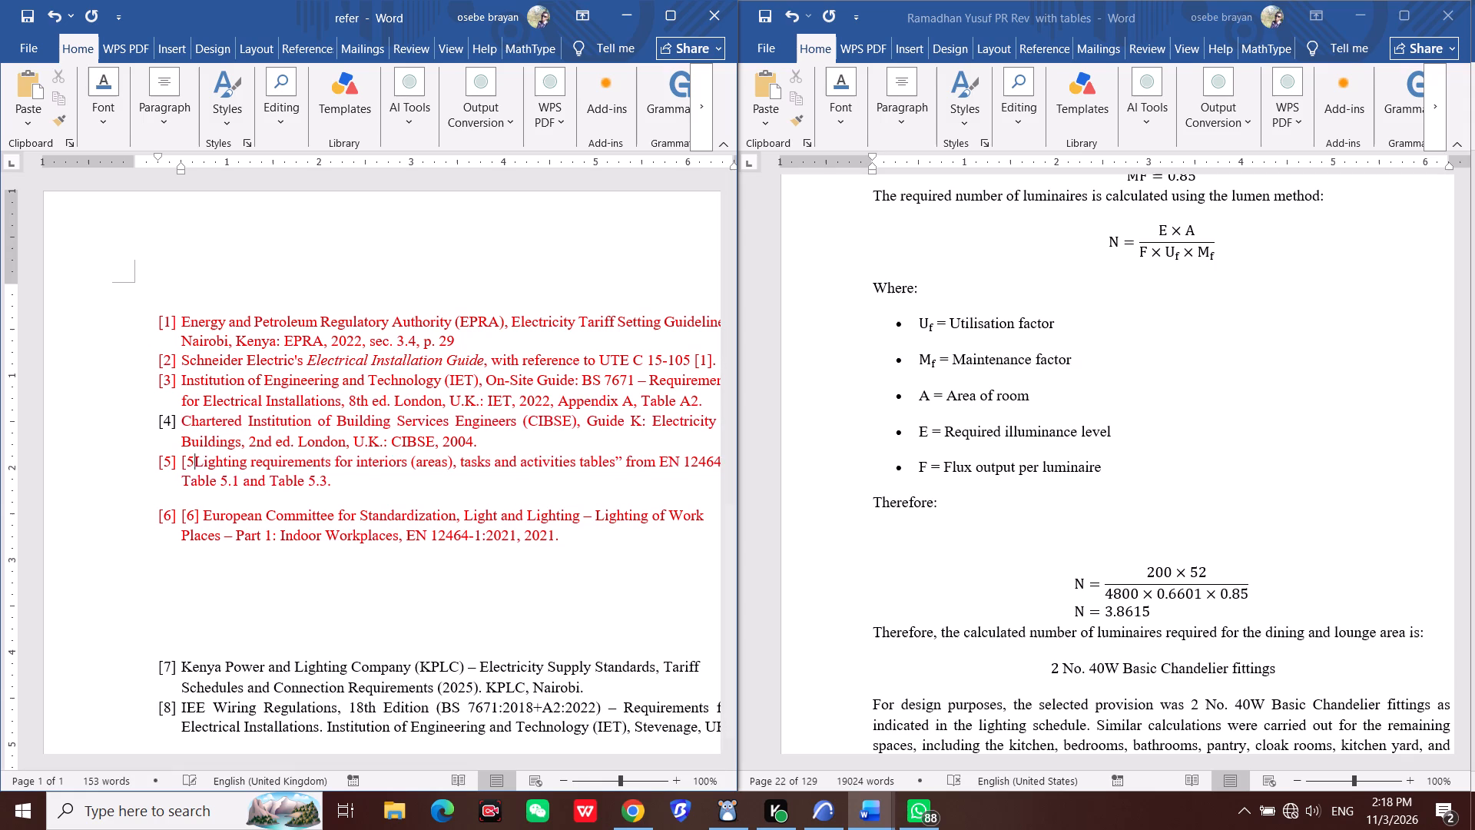
pyautogui.press('BackSpace')
pyautogui.press('BackSpace')
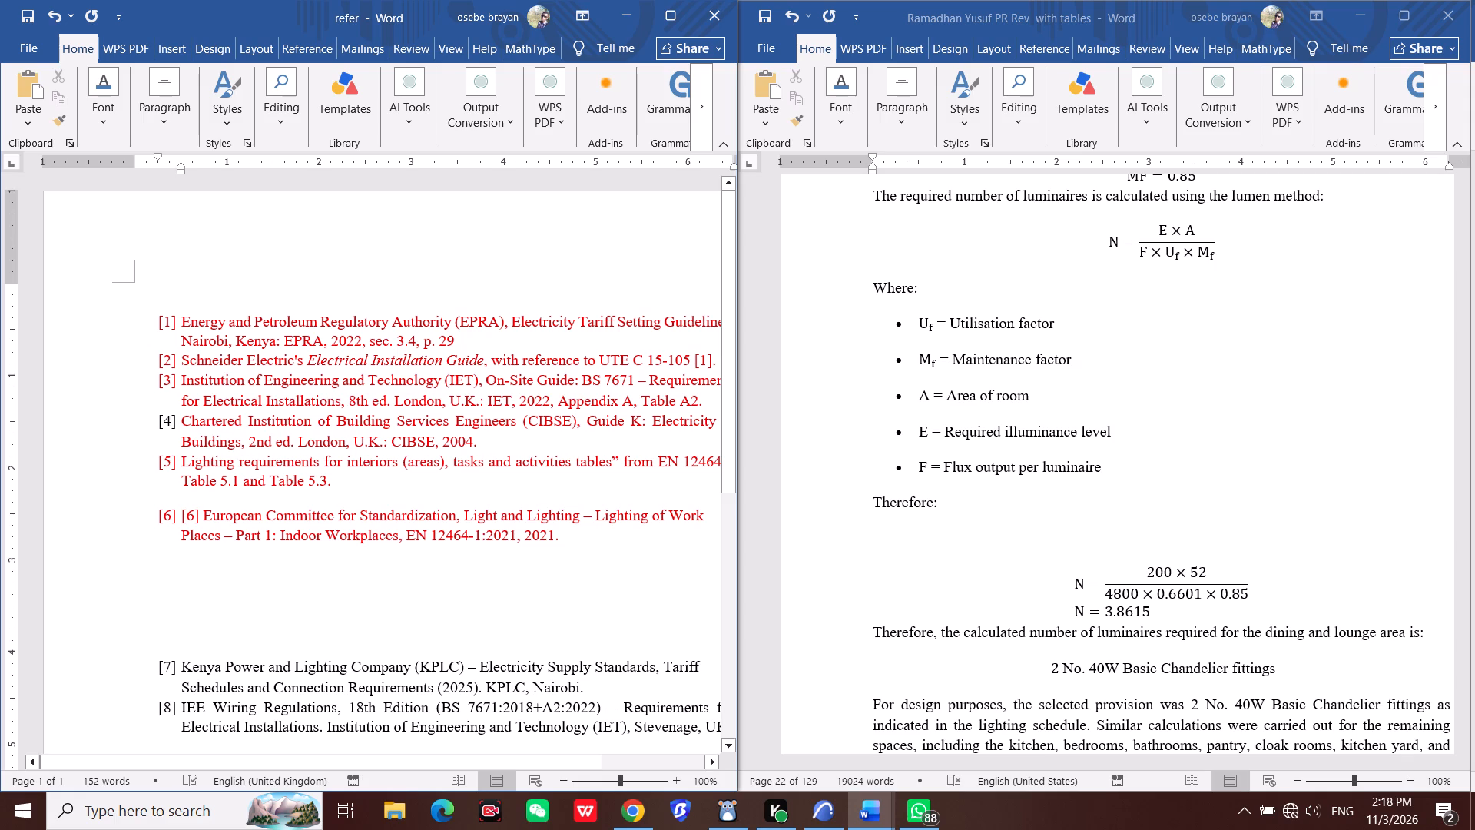
pyautogui.click(203, 517)
pyautogui.press('BackSpace')
pyautogui.press('BackSpace')
pyautogui.press('BackSpace')
pyautogui.press('BackSpace')
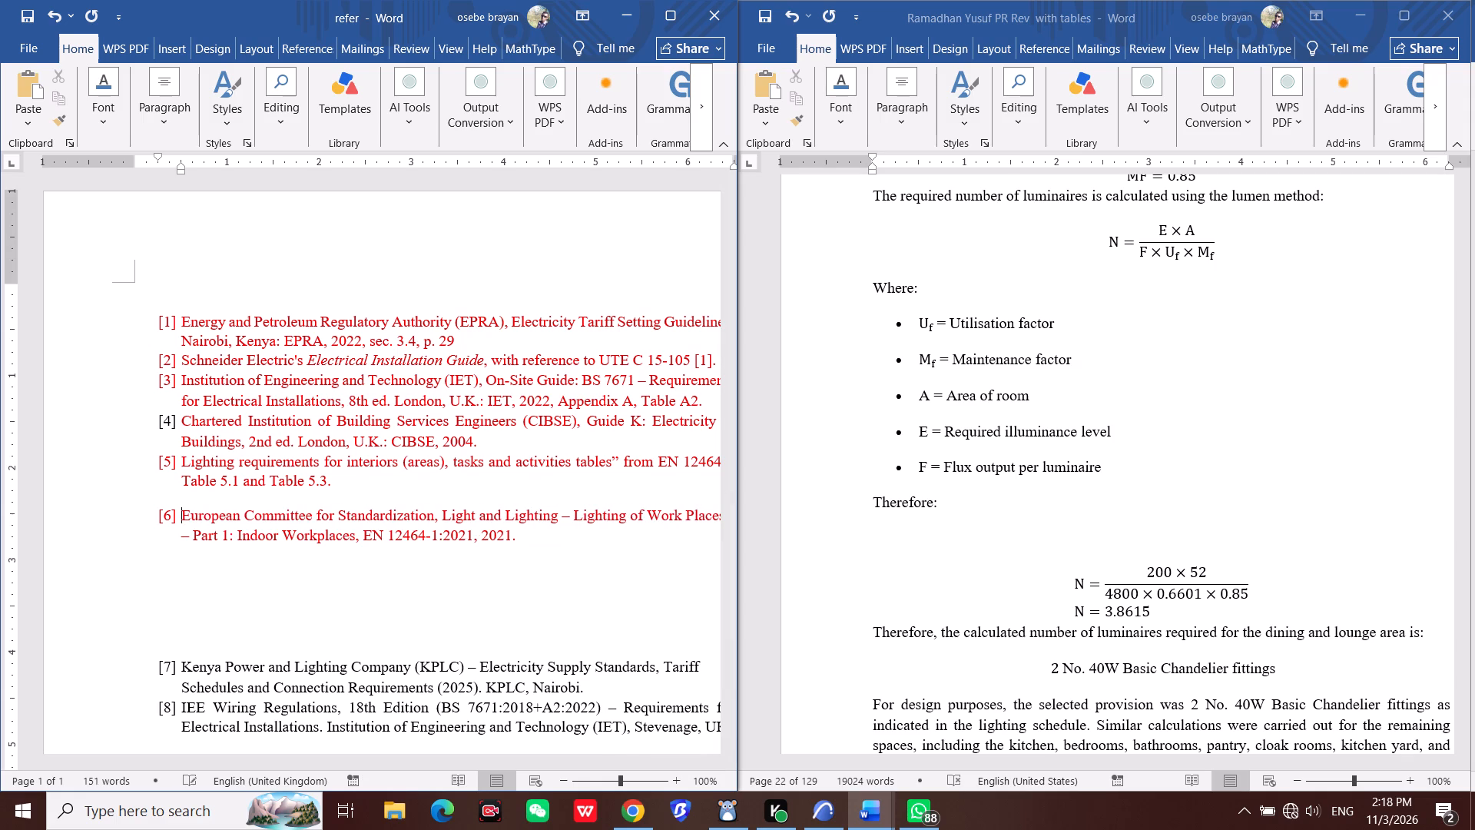
# Remove the blank lines between reference entries [6] and [7].
pyautogui.click(164, 626)
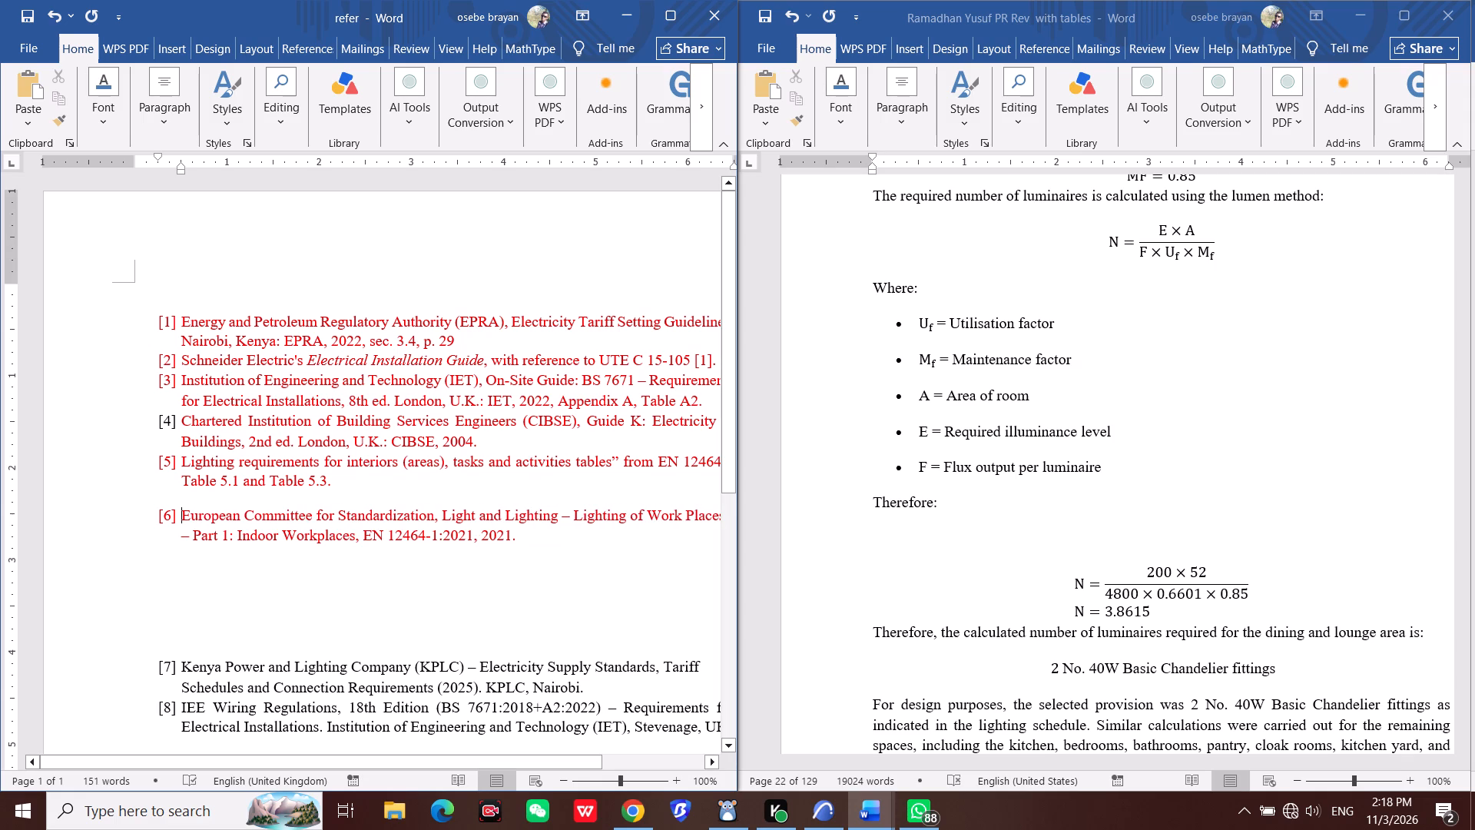
pyautogui.press('BackSpace')
pyautogui.press('BackSpace')
pyautogui.press('BackSpace')
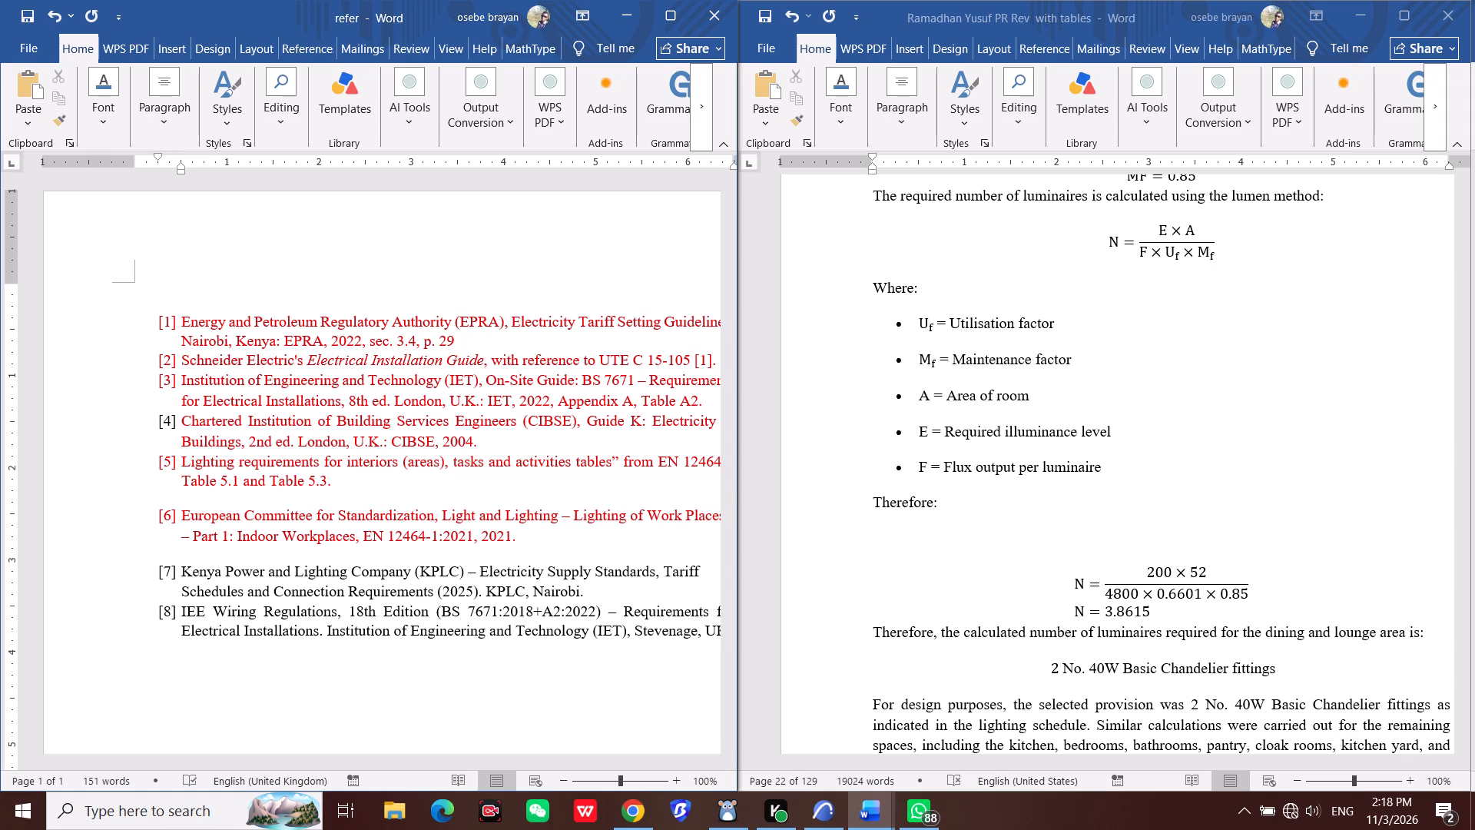
# Save the refer document with the renumbered reference list.
pyautogui.scroll(-2, 258, 576)
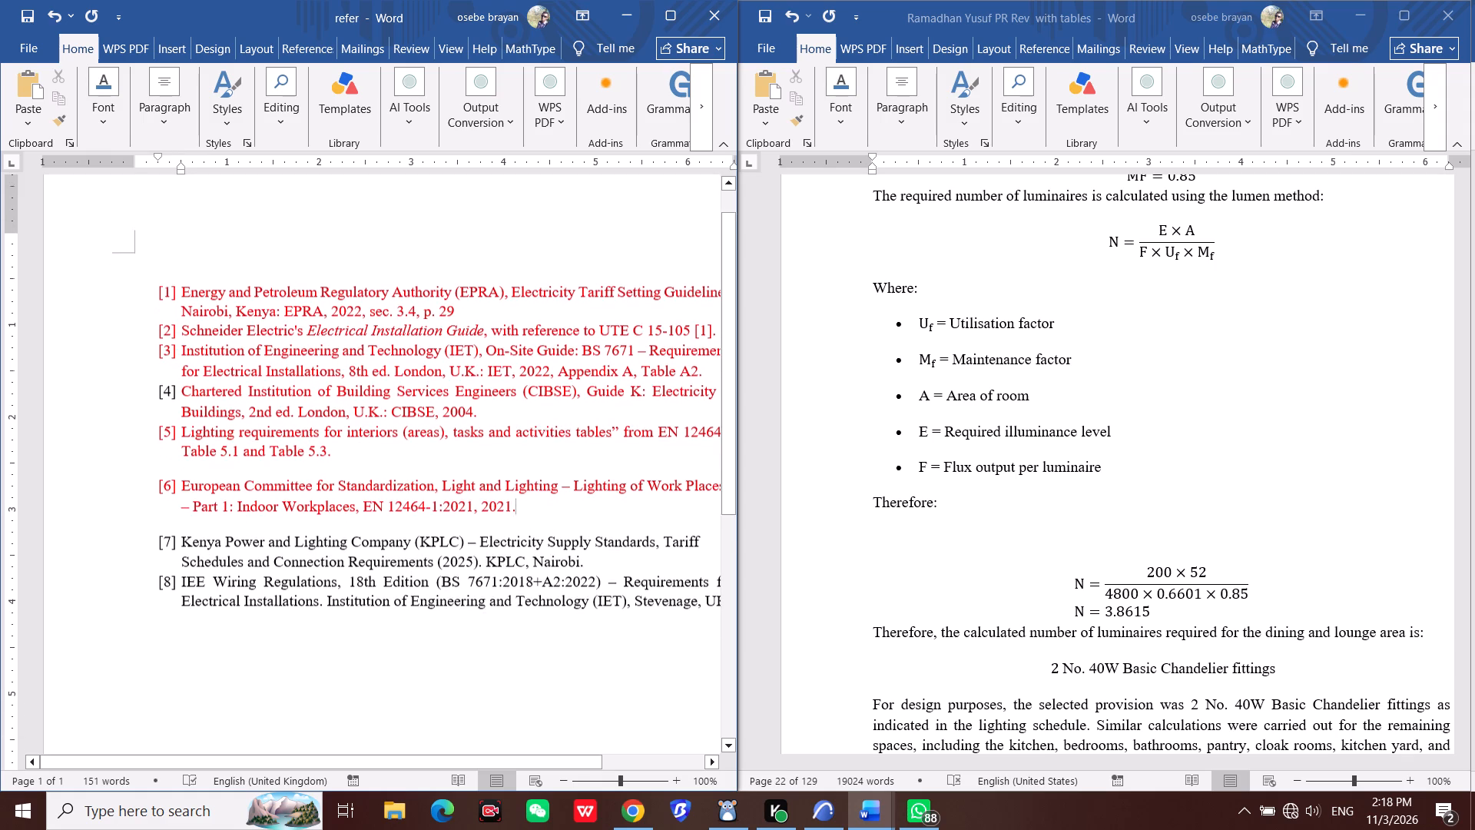
pyautogui.scroll(-1, 258, 576)
pyautogui.hscroll(-1, 258, 576)
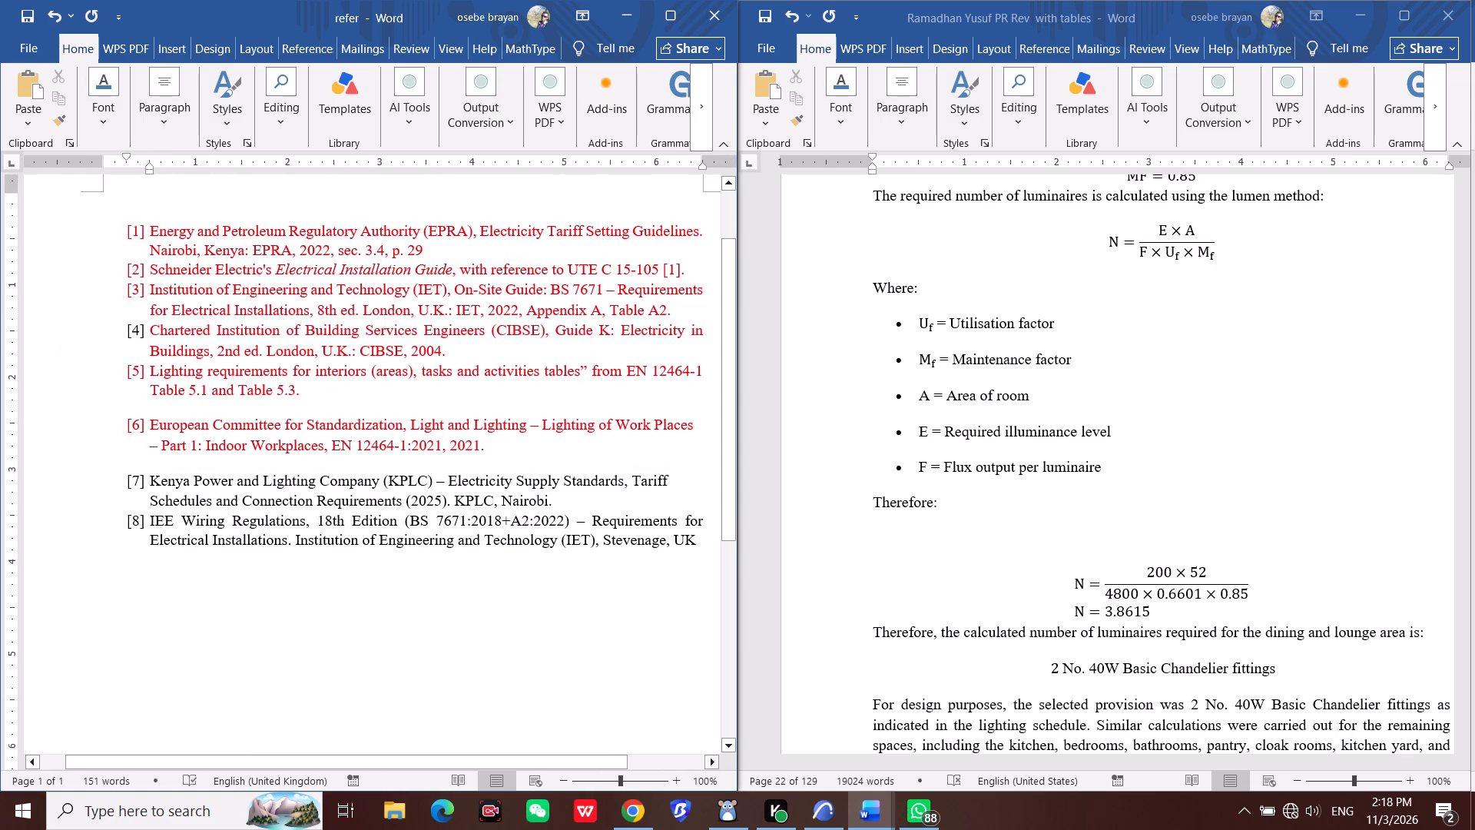
pyautogui.hotkey('ctrl', 's')
# Check the reference list against the citations in the report's utilisation factor and lumen method calculations, reading on into section 6.4.
pyautogui.scroll(4, 494, 515)
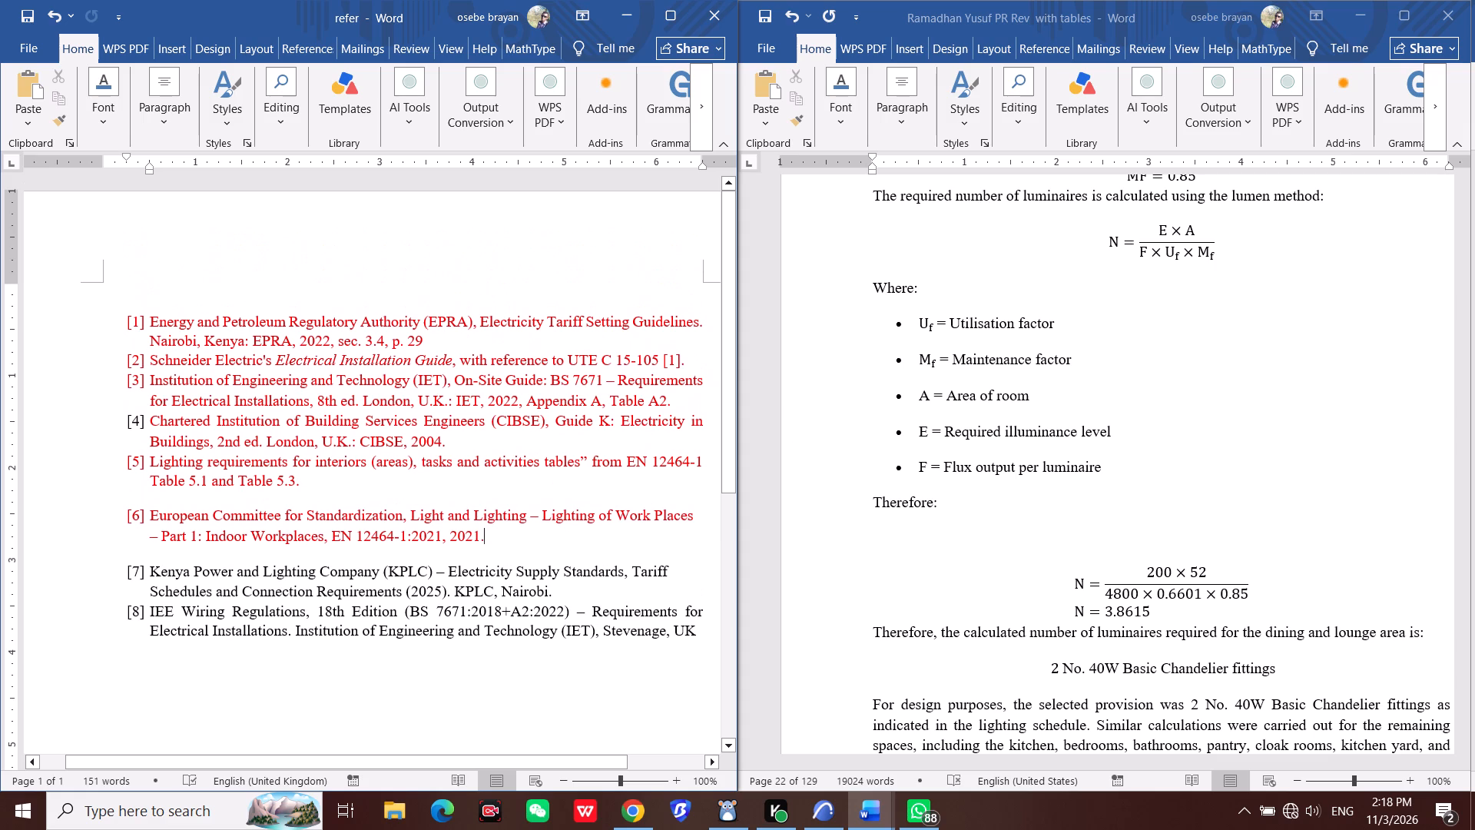
pyautogui.scroll(4, 494, 521)
pyautogui.scroll(-3, 490, 528)
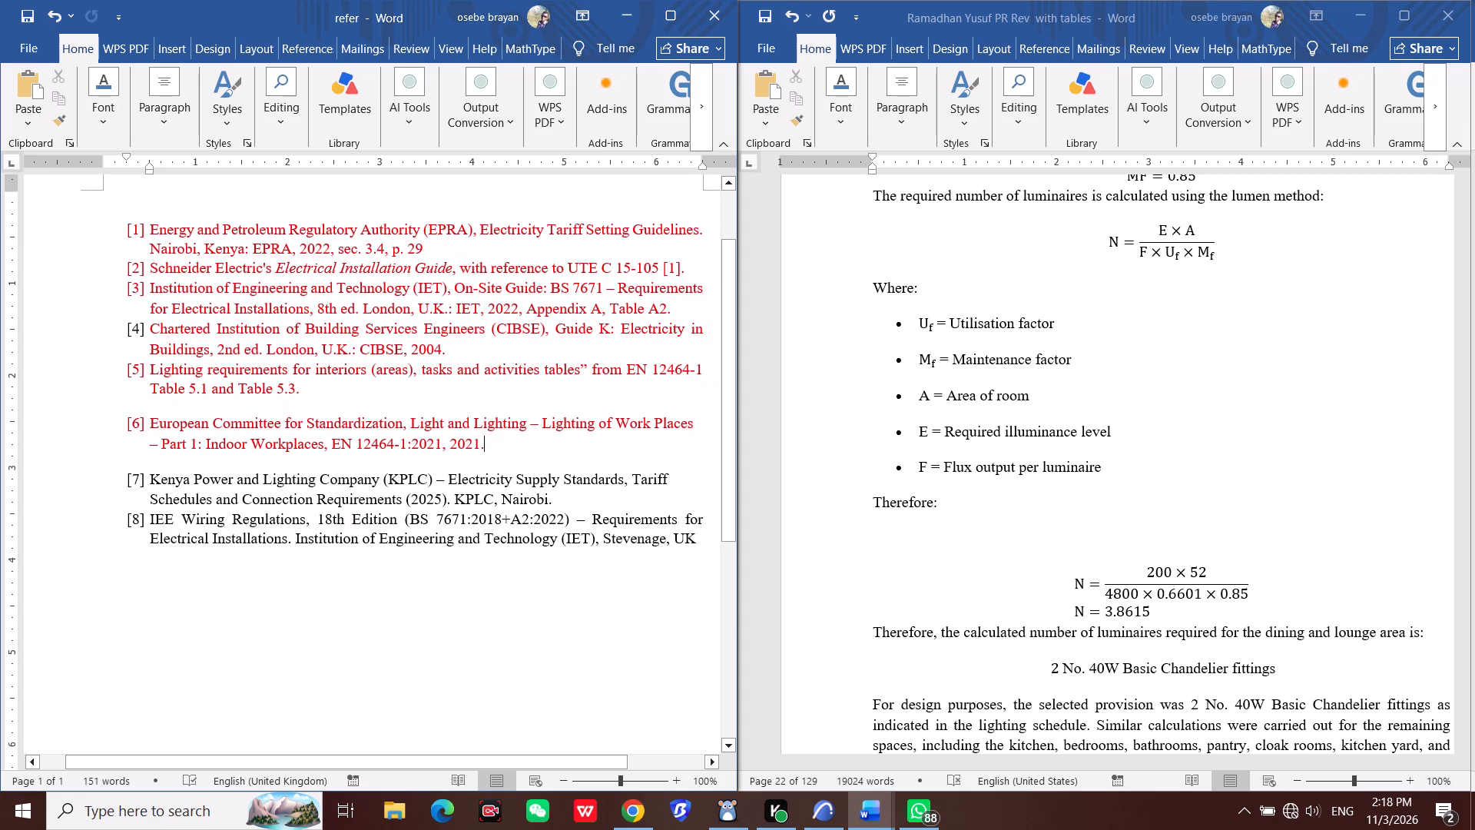
pyautogui.scroll(-3, 1126, 444)
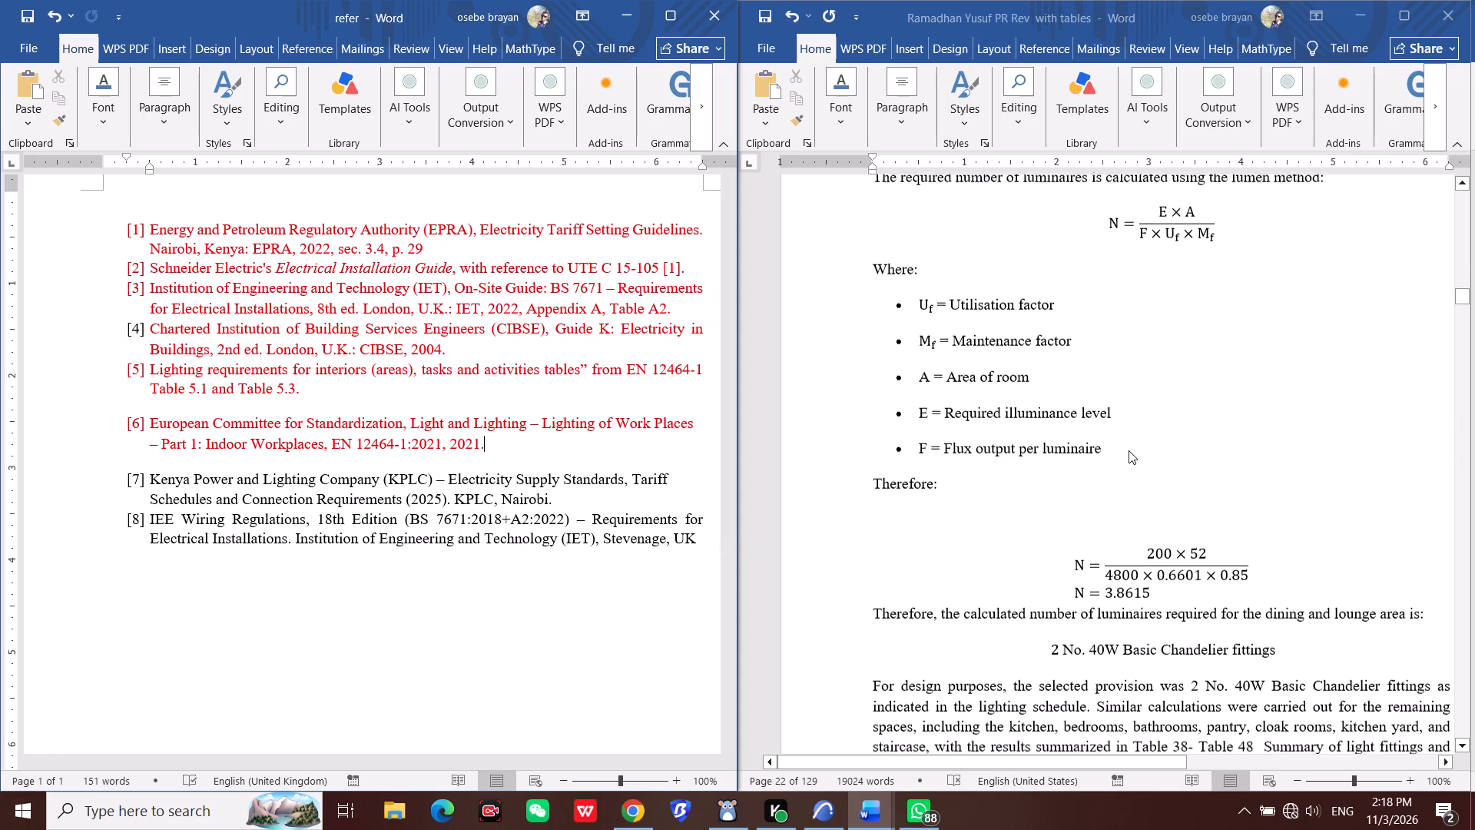
pyautogui.scroll(-14, 1129, 450)
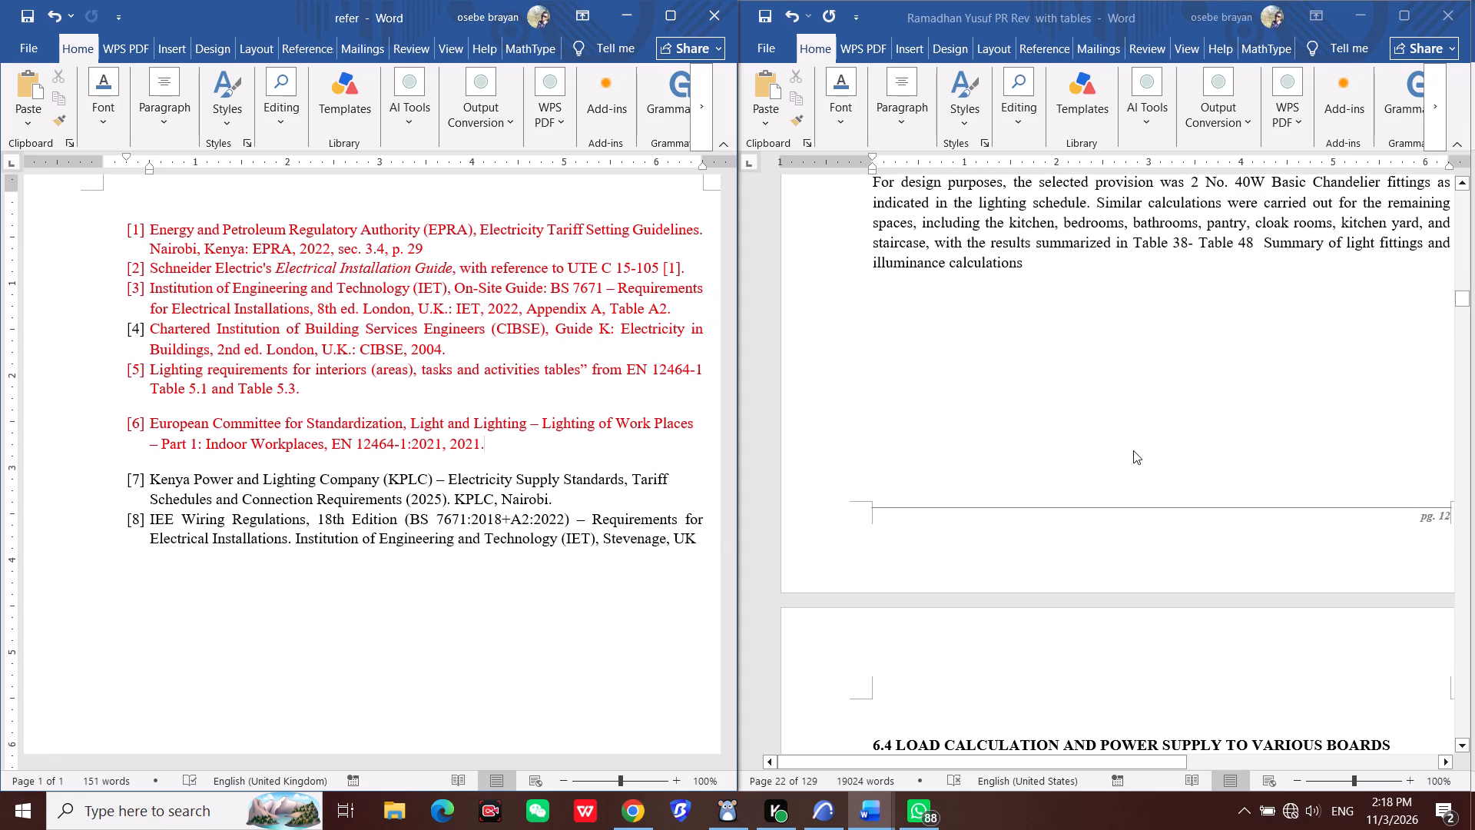
pyautogui.scroll(6, 1133, 450)
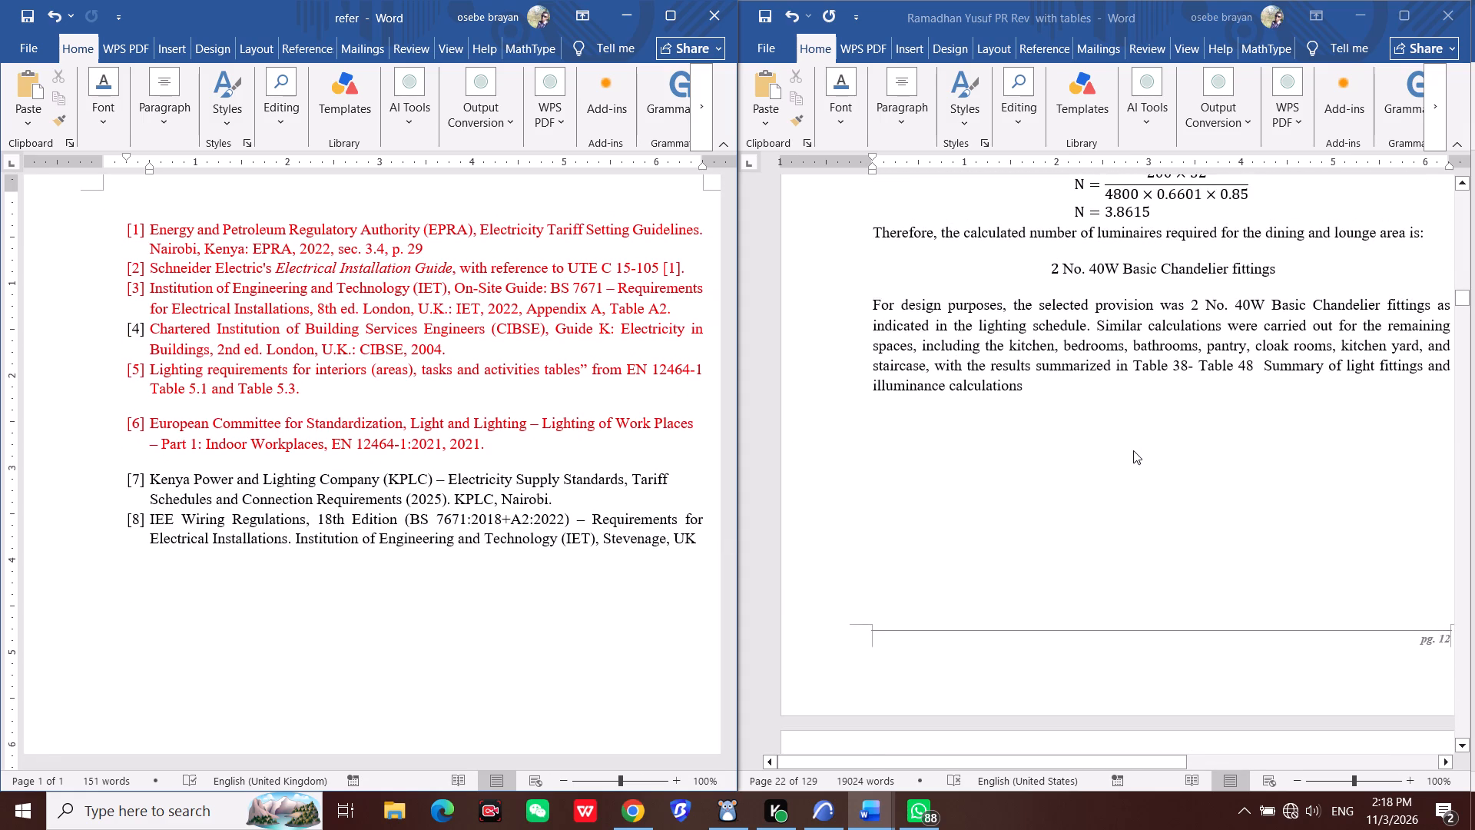
pyautogui.scroll(14, 1133, 450)
pyautogui.scroll(11, 1062, 476)
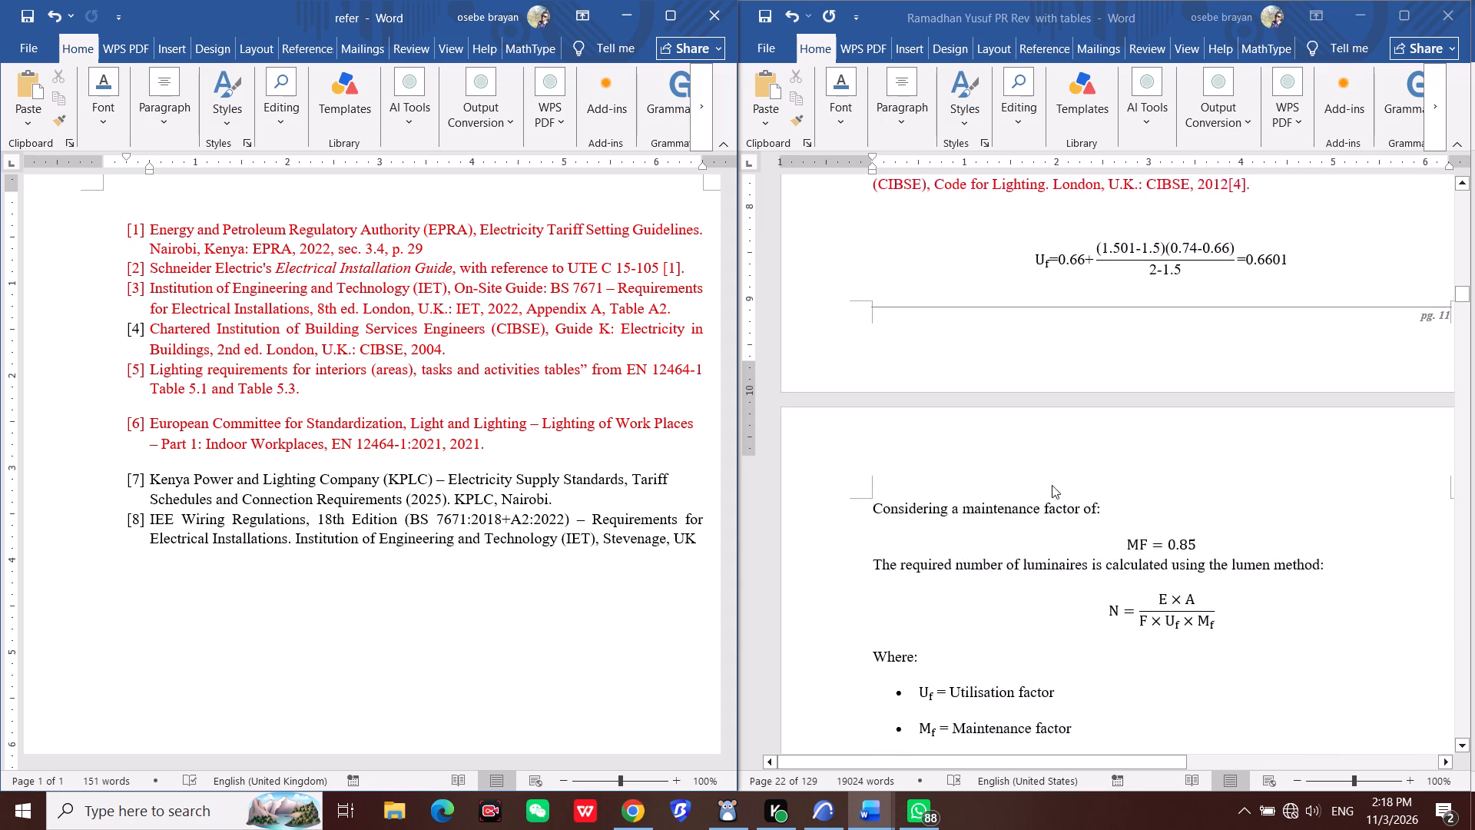
pyautogui.scroll(18, 1047, 491)
pyautogui.scroll(-8, 1077, 521)
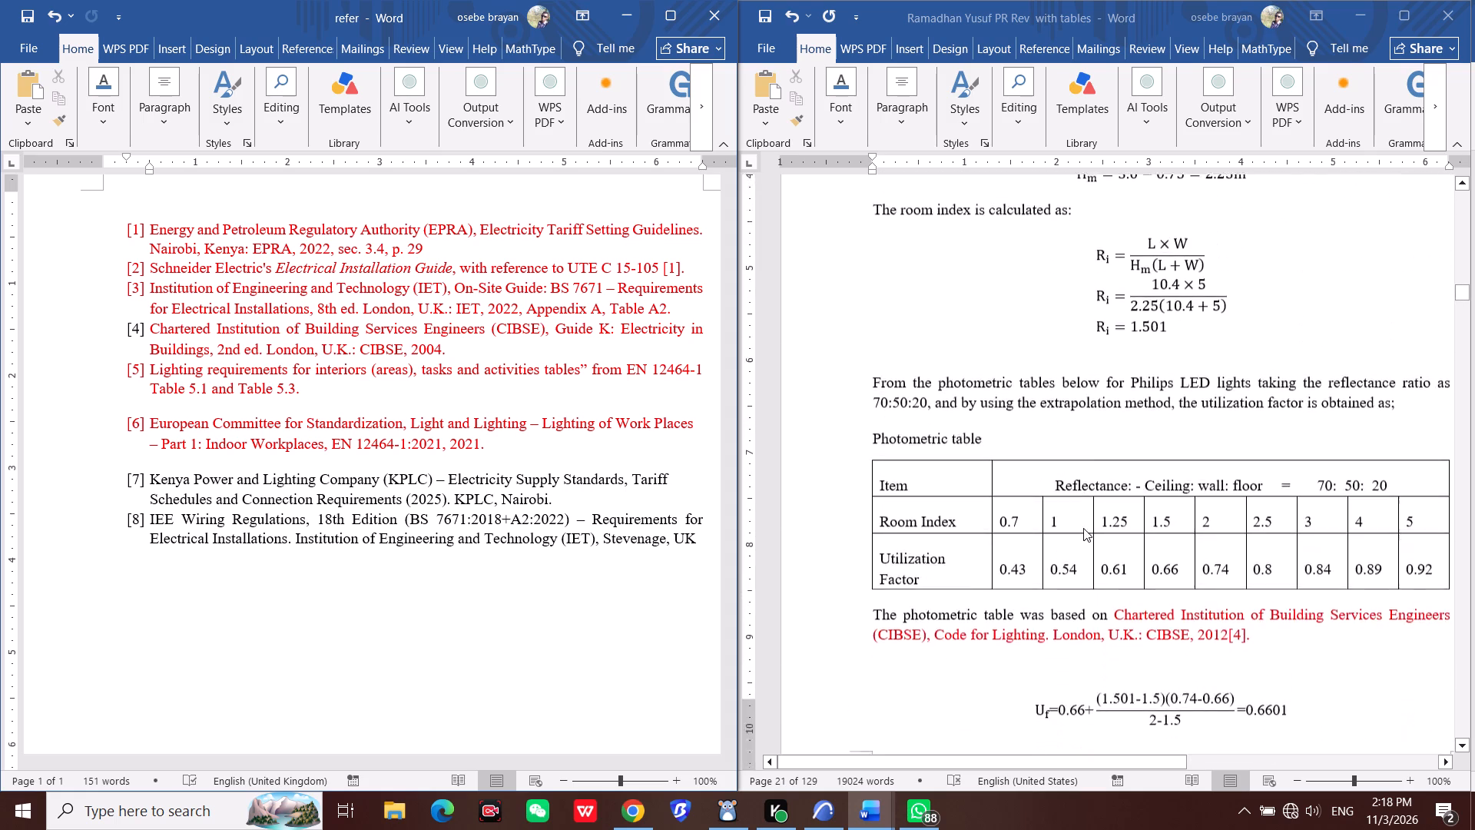
pyautogui.scroll(-14, 1083, 528)
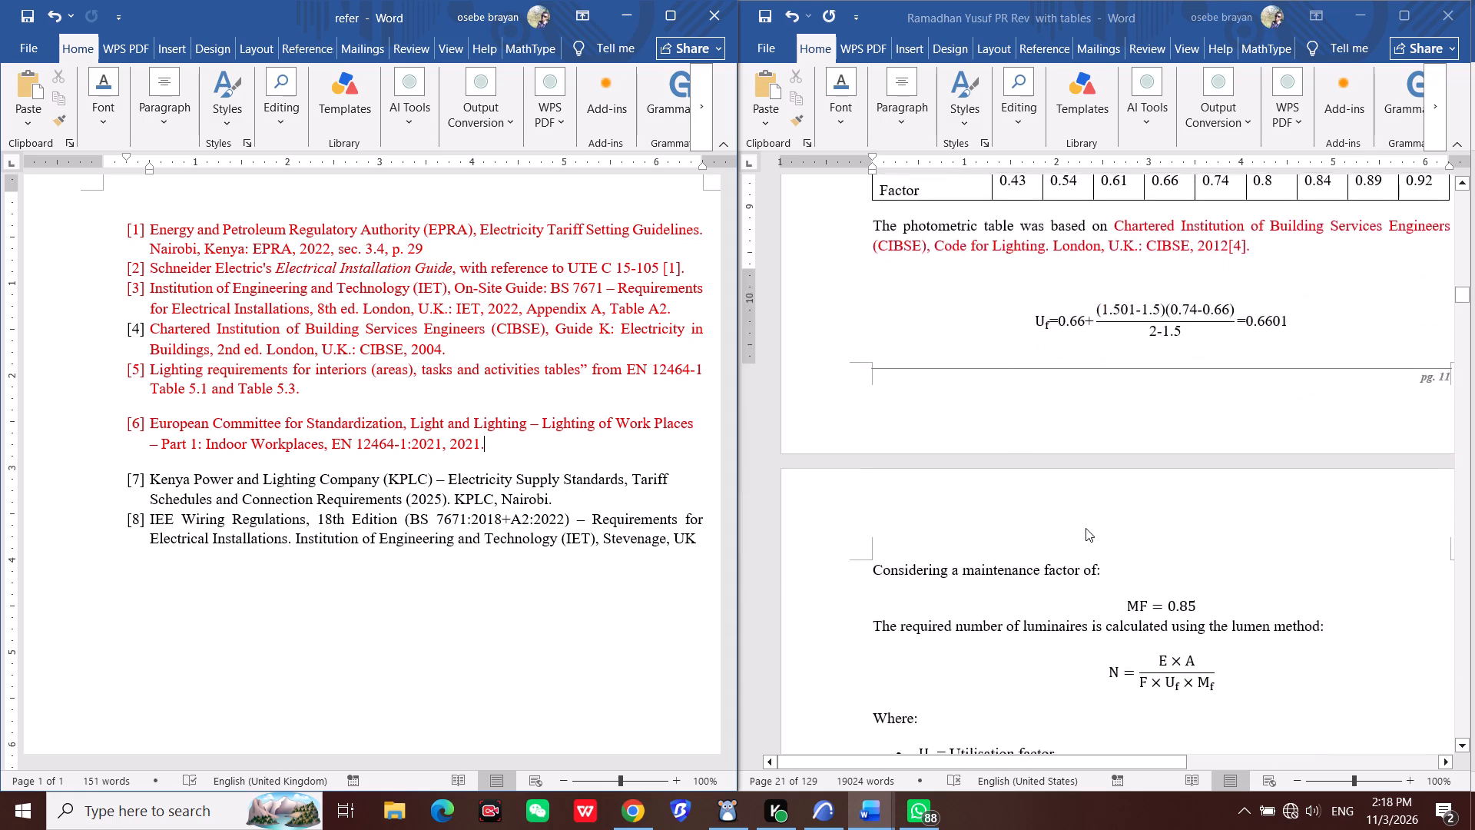
pyautogui.scroll(-19, 1086, 528)
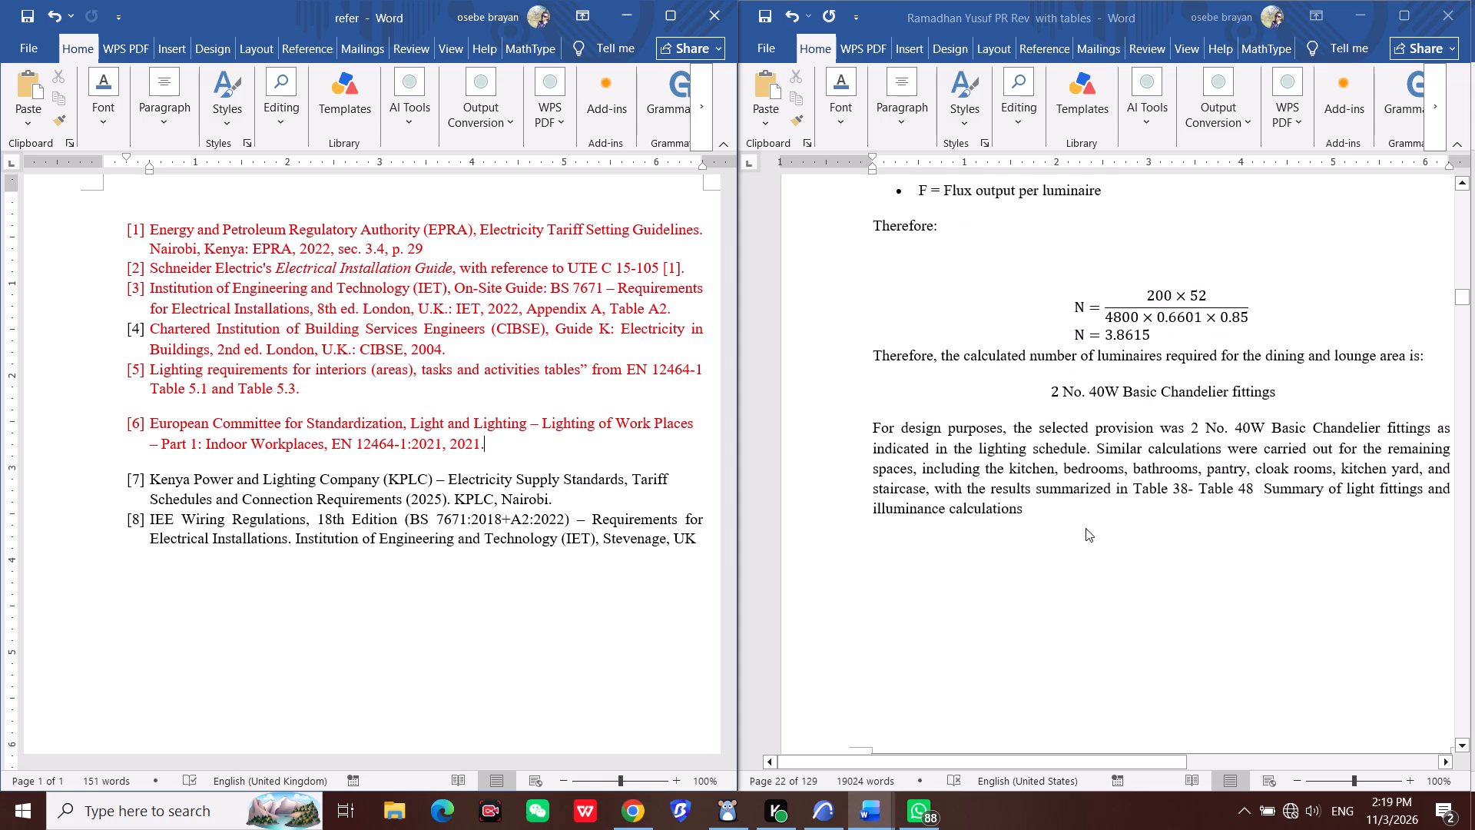
pyautogui.scroll(-2, 1198, 513)
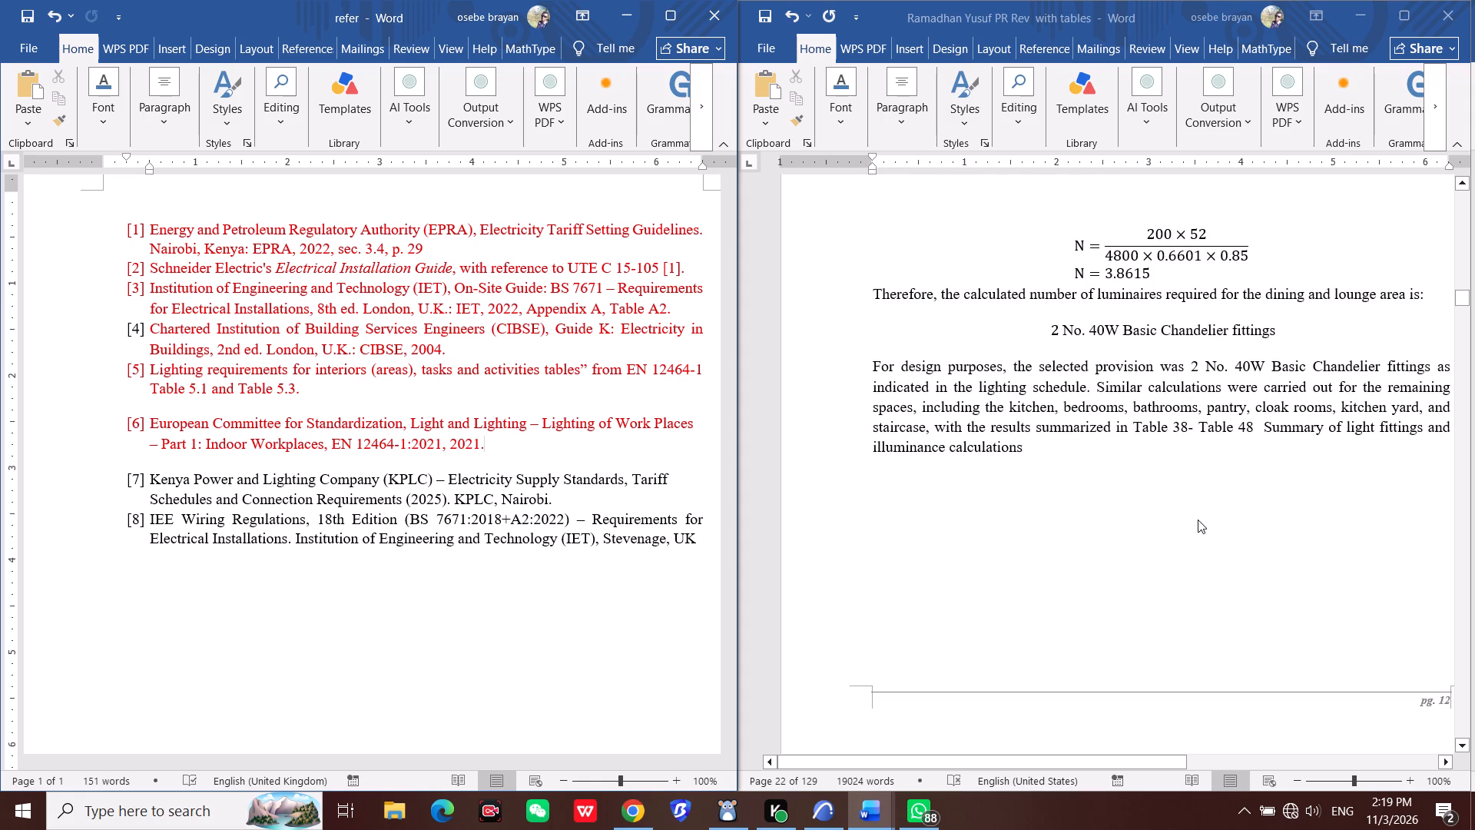
pyautogui.scroll(-19, 1198, 520)
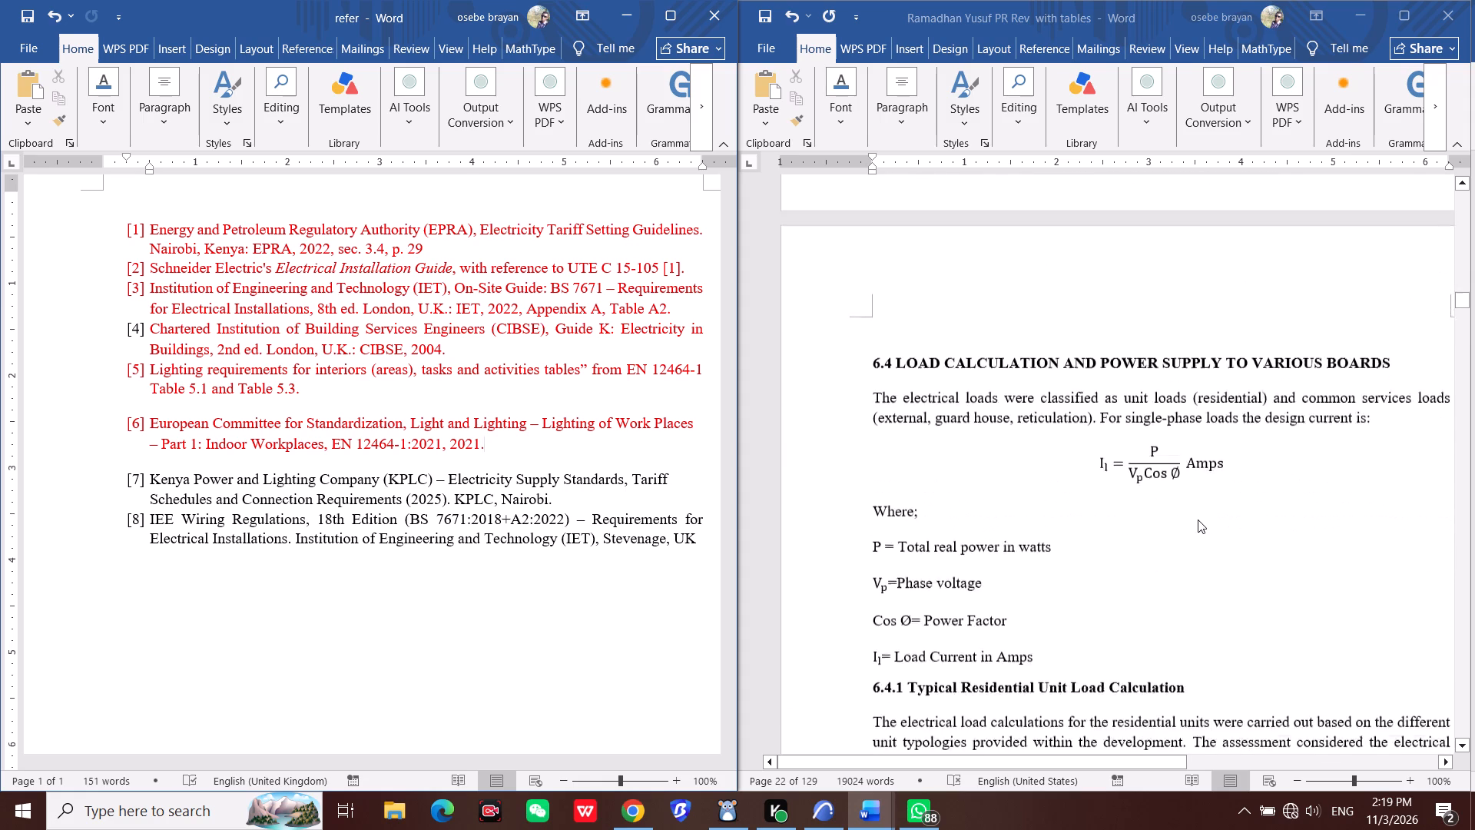
pyautogui.scroll(-5, 1198, 520)
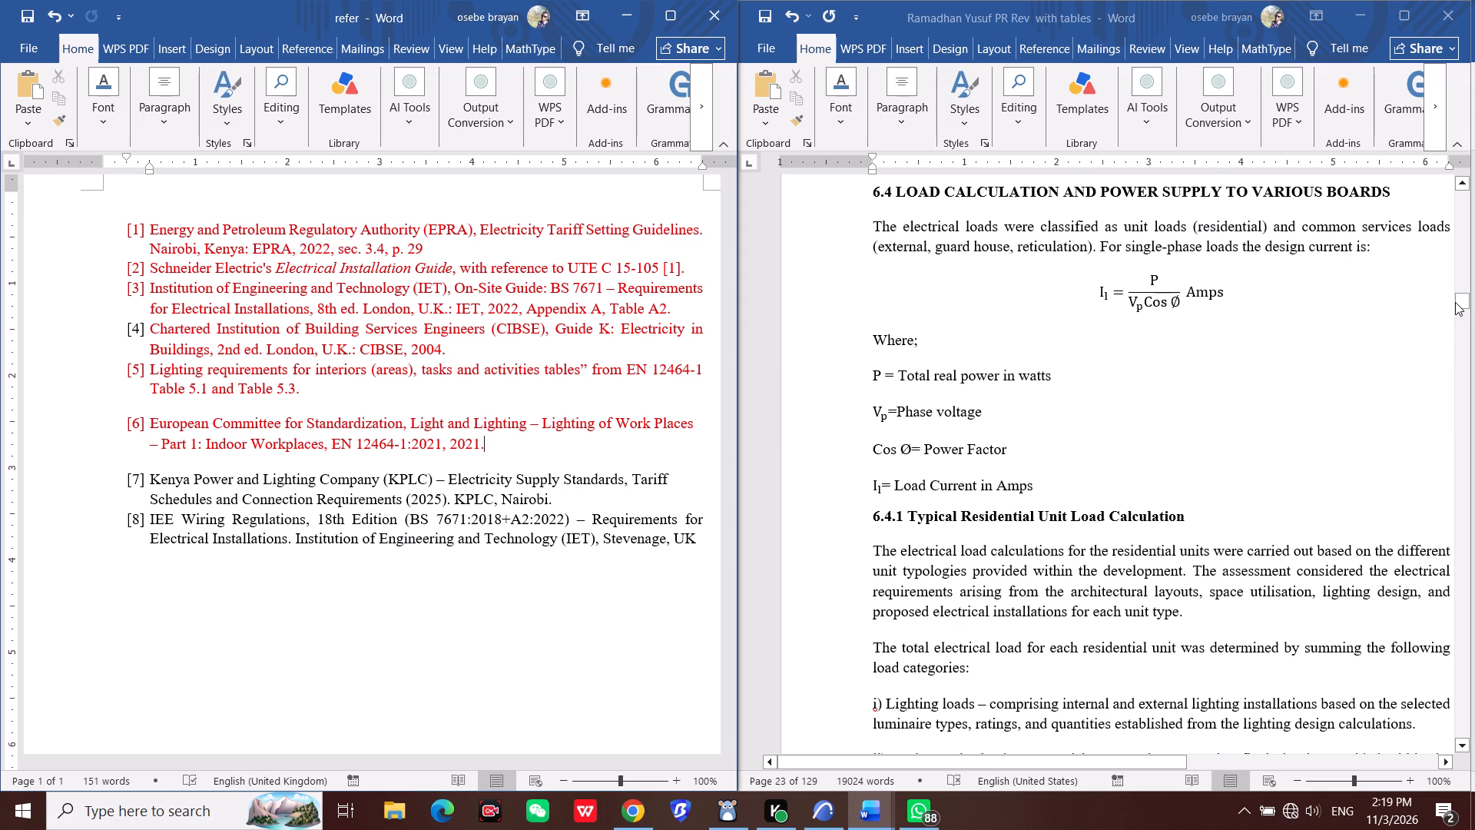
# Look through the report's appendices from the Appendix A drawings list to the end of the bills of quantities.
pyautogui.moveTo(1461, 297); pyautogui.dragTo(1420, 385)
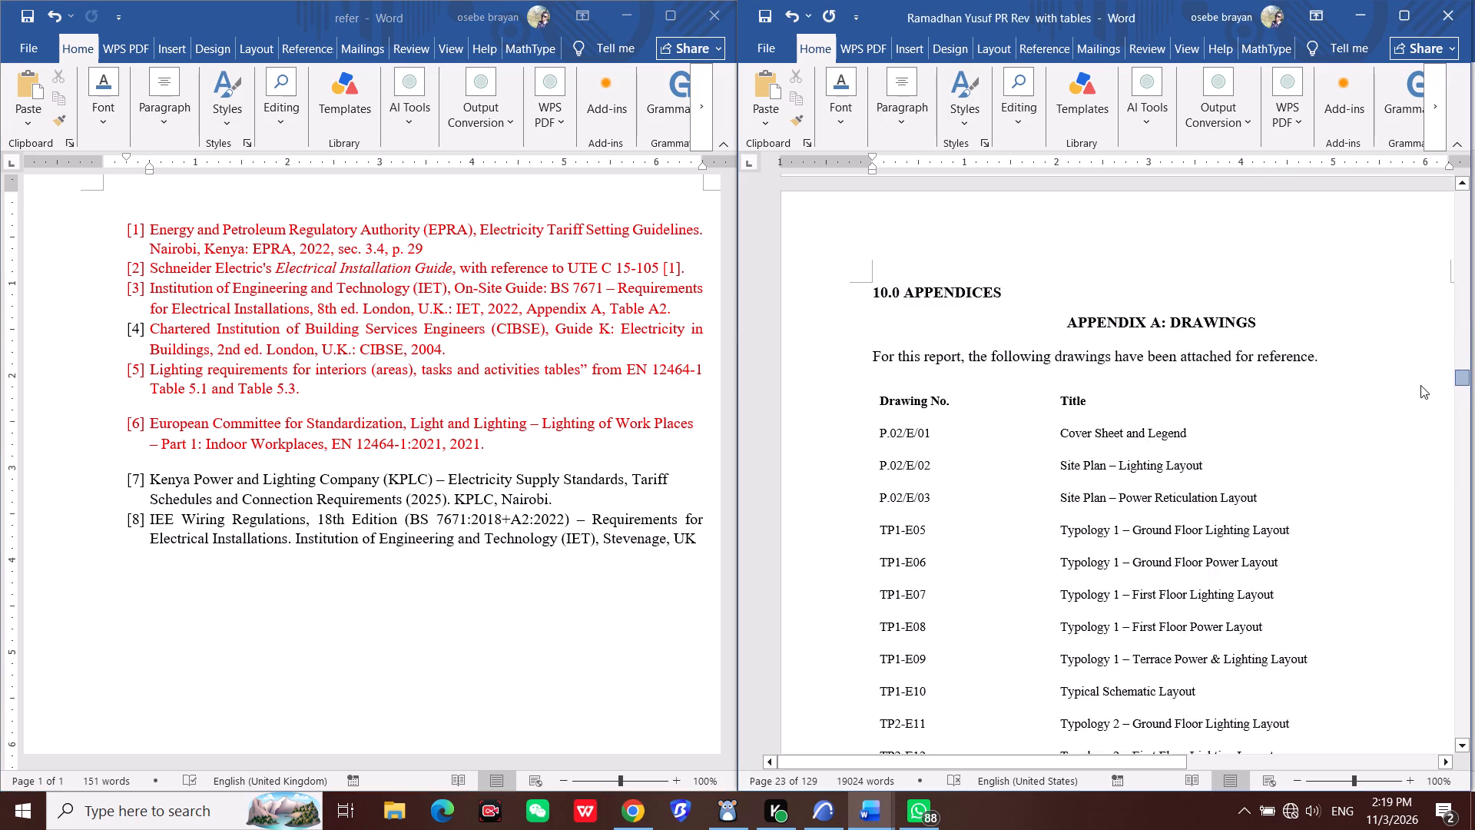
pyautogui.scroll(-16, 1162, 521)
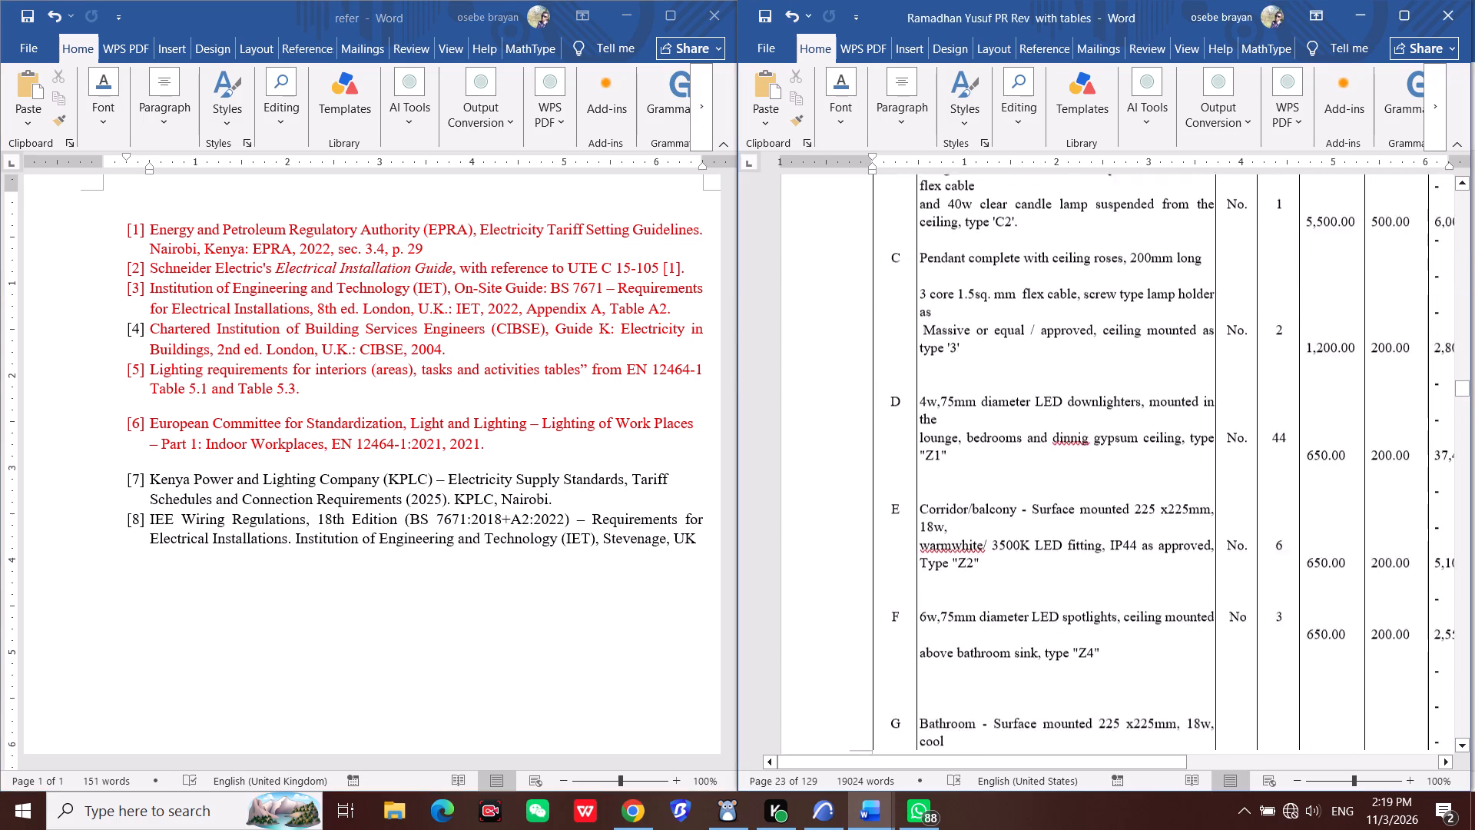
pyautogui.scroll(-20, 1162, 521)
pyautogui.scroll(-20, 1162, 521)
pyautogui.scroll(-1, 1162, 521)
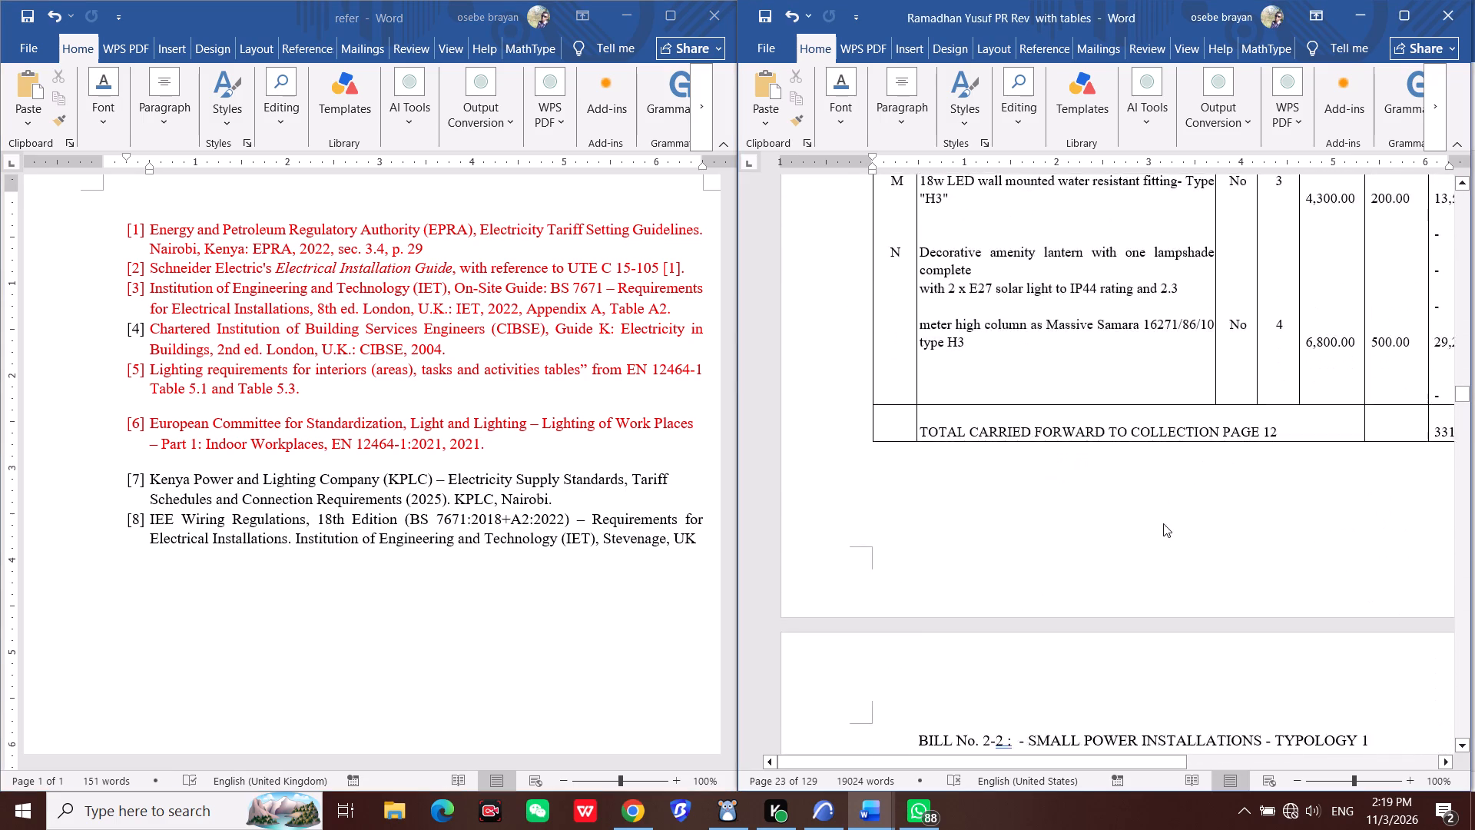
pyautogui.scroll(-20, 1163, 523)
pyautogui.scroll(-20, 1163, 523)
pyautogui.scroll(-1, 1163, 523)
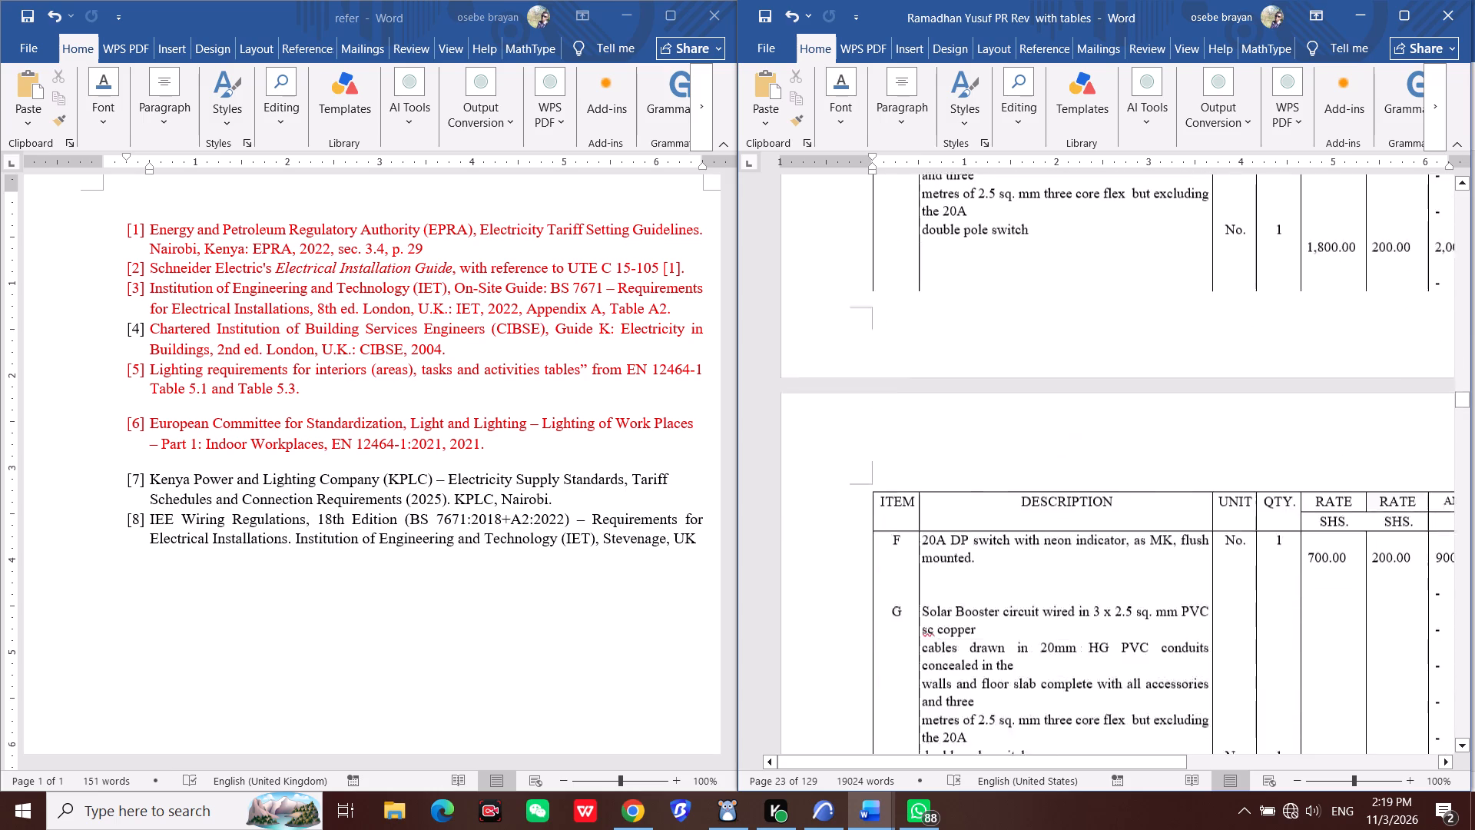
pyautogui.scroll(-13, 1164, 524)
pyautogui.scroll(-14, 1168, 530)
pyautogui.scroll(1, 1168, 529)
pyautogui.scroll(-6, 1168, 529)
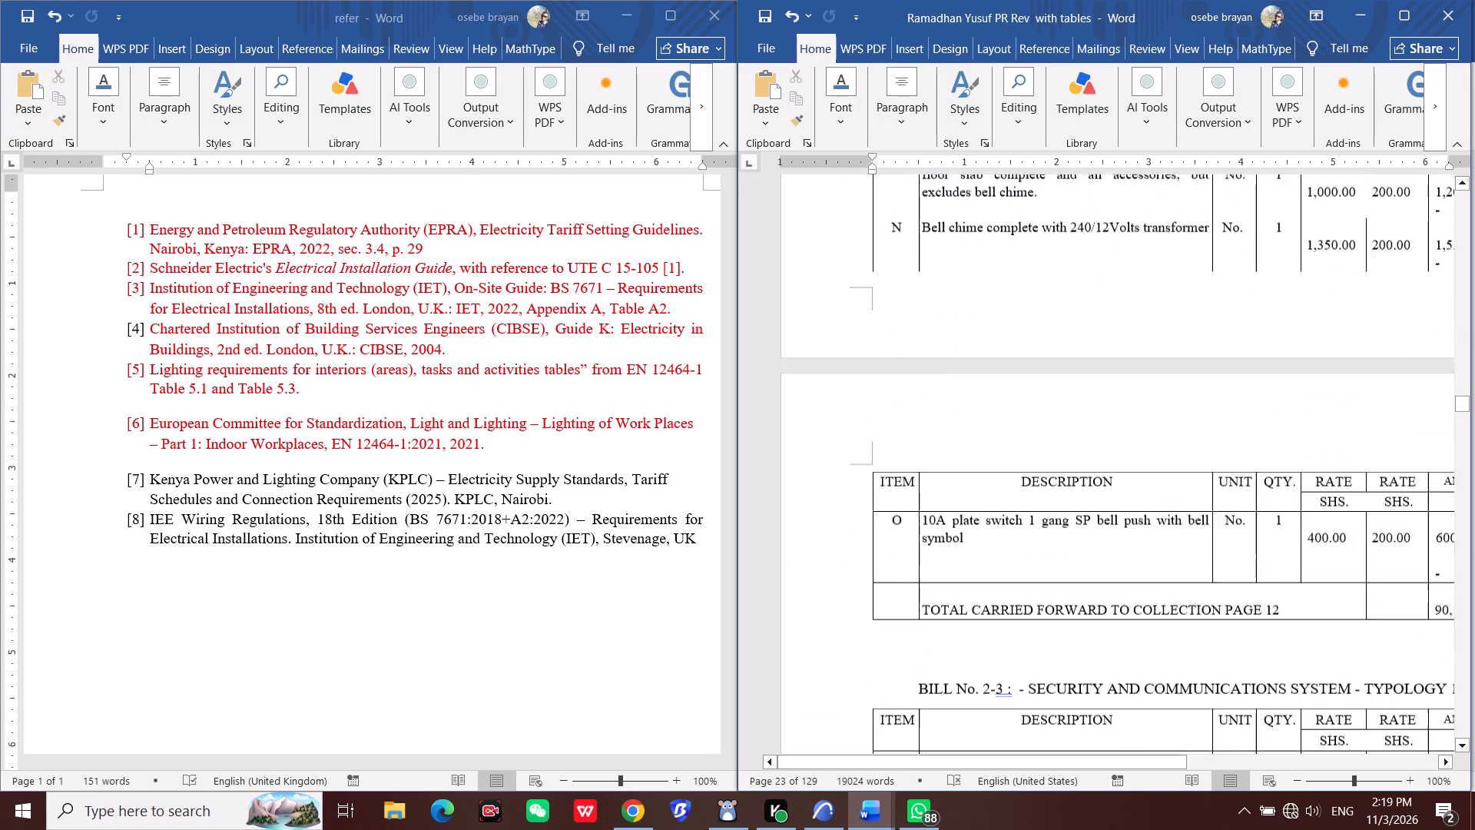
pyautogui.scroll(-7, 1168, 529)
pyautogui.moveTo(1463, 407); pyautogui.dragTo(1457, 461)
pyautogui.scroll(-20, 1073, 547)
pyautogui.scroll(-9, 1073, 547)
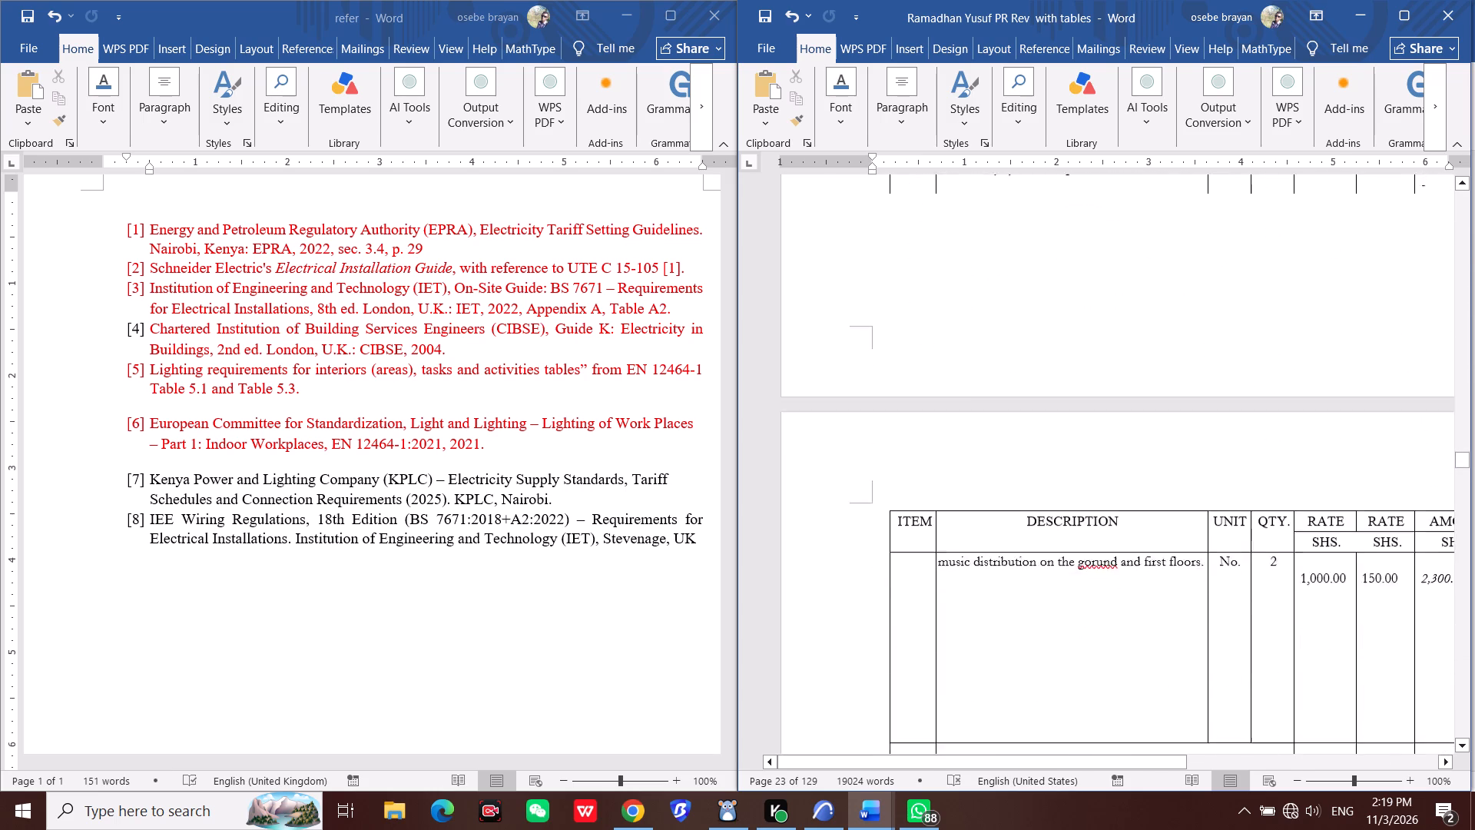
pyautogui.scroll(-20, 1067, 556)
pyautogui.scroll(-20, 1067, 556)
pyautogui.scroll(-5, 1067, 556)
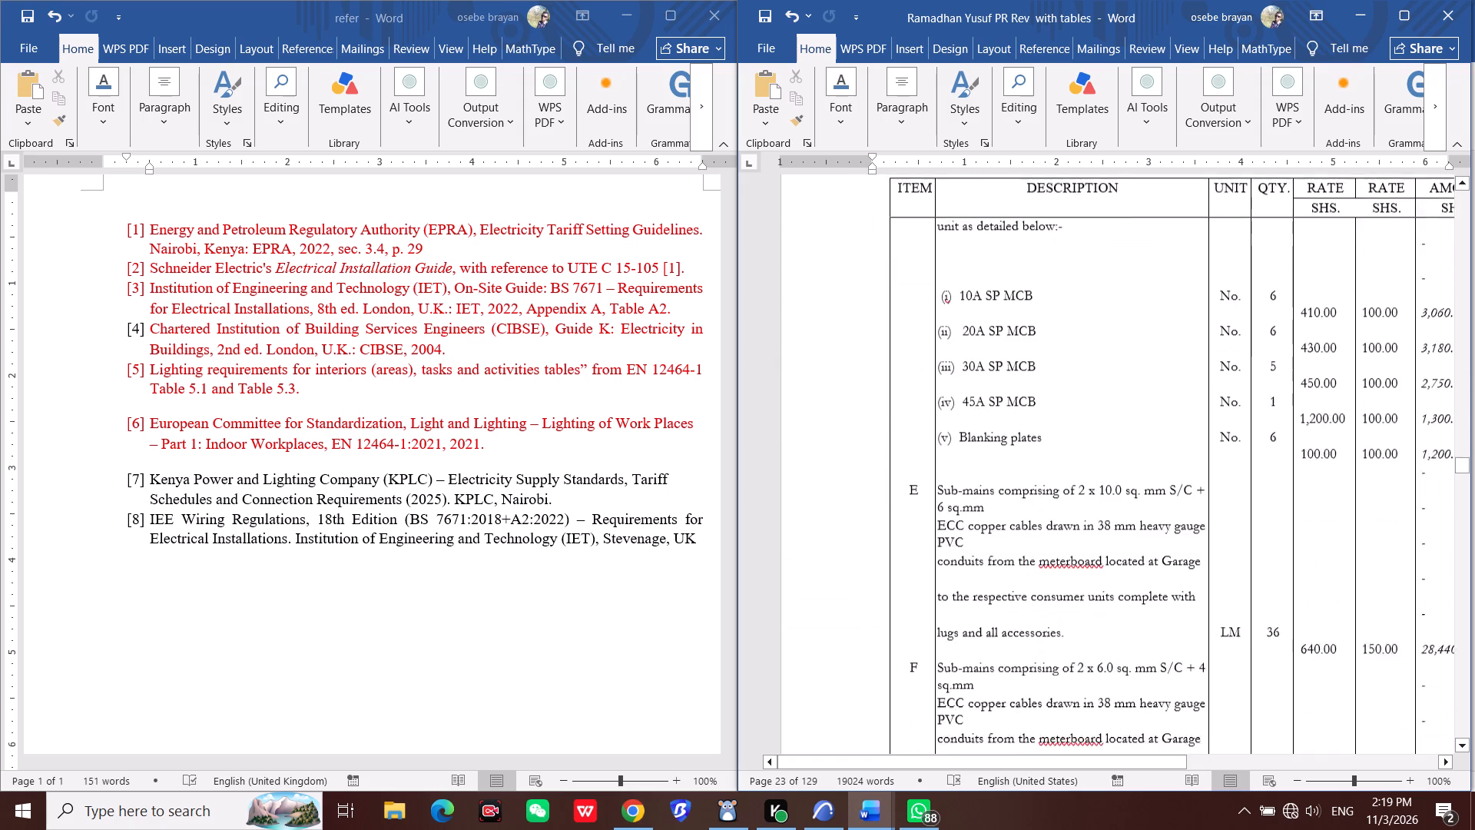
pyautogui.scroll(-20, 1103, 543)
pyautogui.scroll(-20, 1103, 543)
pyautogui.scroll(-5, 1103, 543)
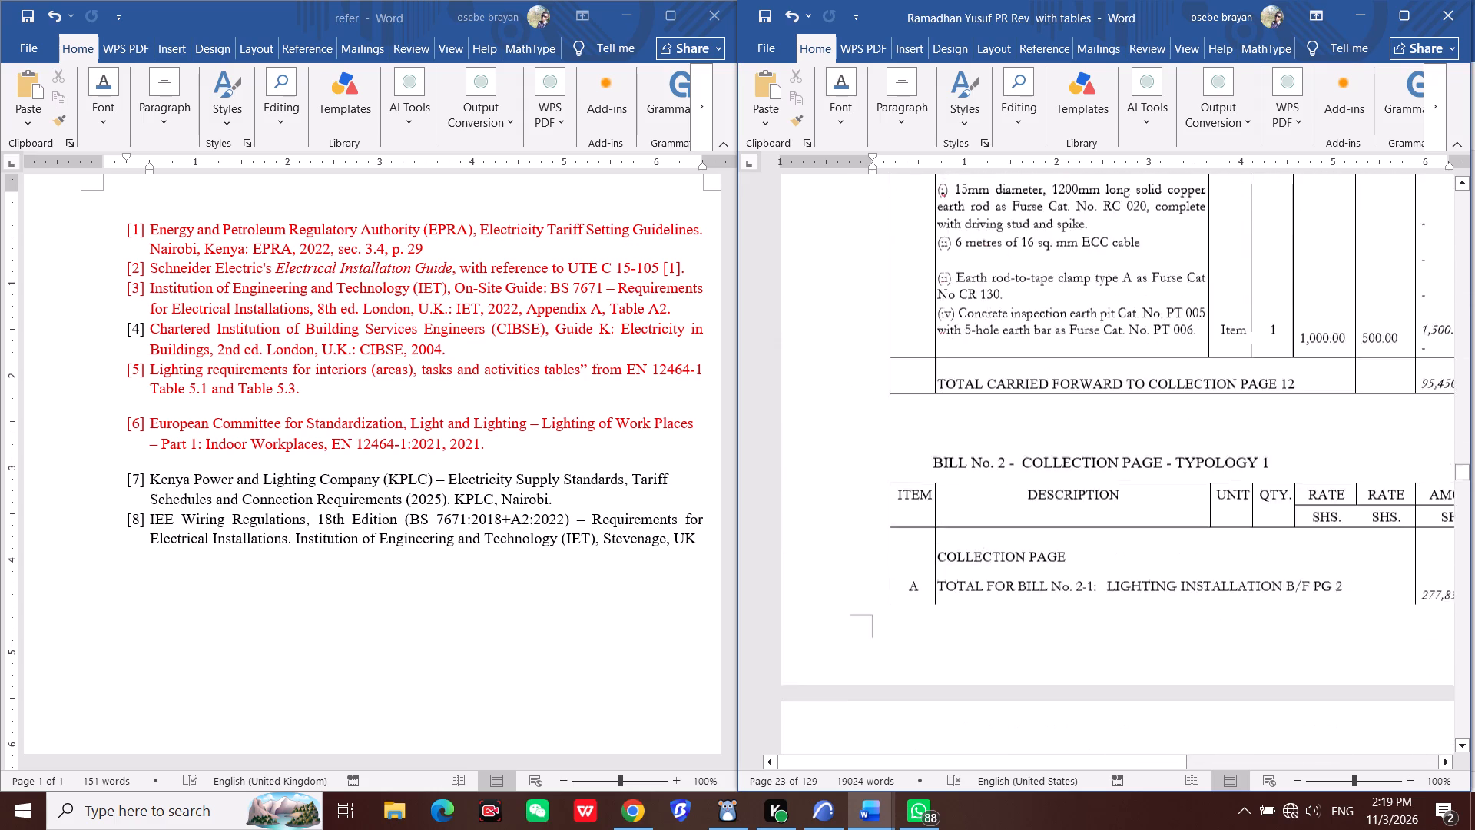
pyautogui.scroll(-20, 1122, 533)
pyautogui.scroll(-18, 1122, 533)
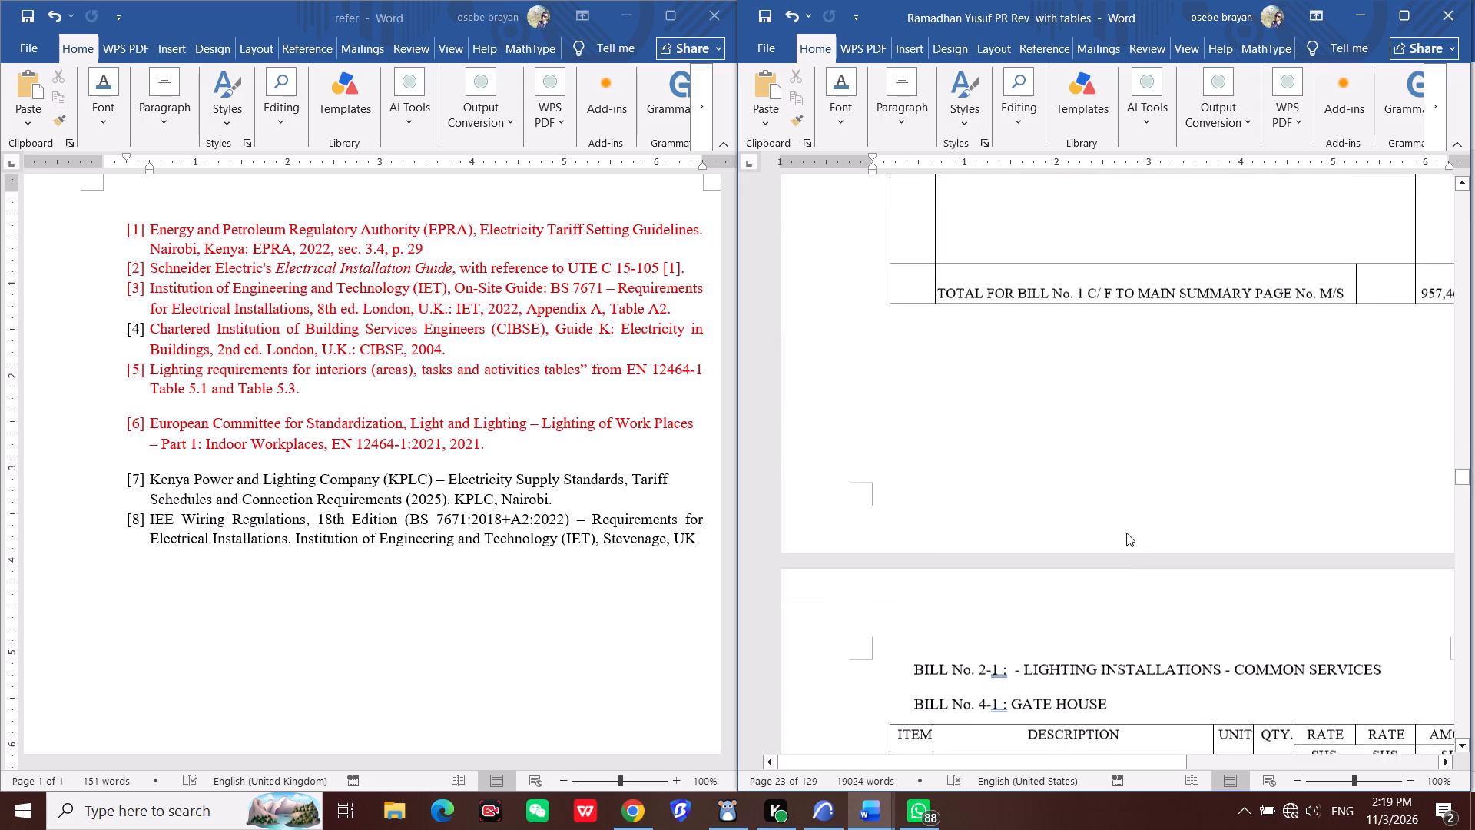
pyautogui.scroll(-16, 1126, 533)
pyautogui.scroll(-17, 1126, 533)
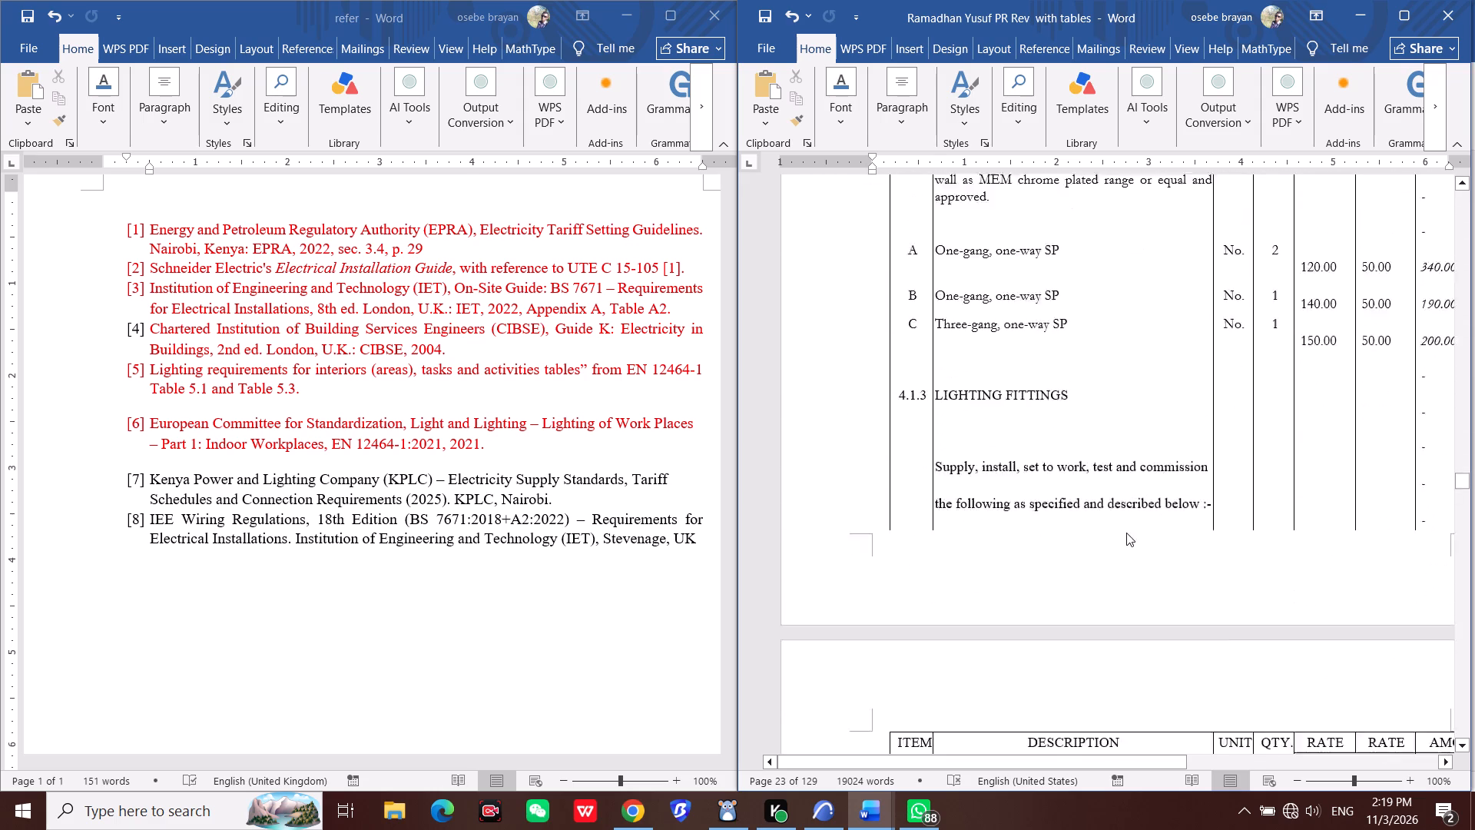
pyautogui.scroll(-20, 1126, 533)
pyautogui.scroll(-20, 1126, 533)
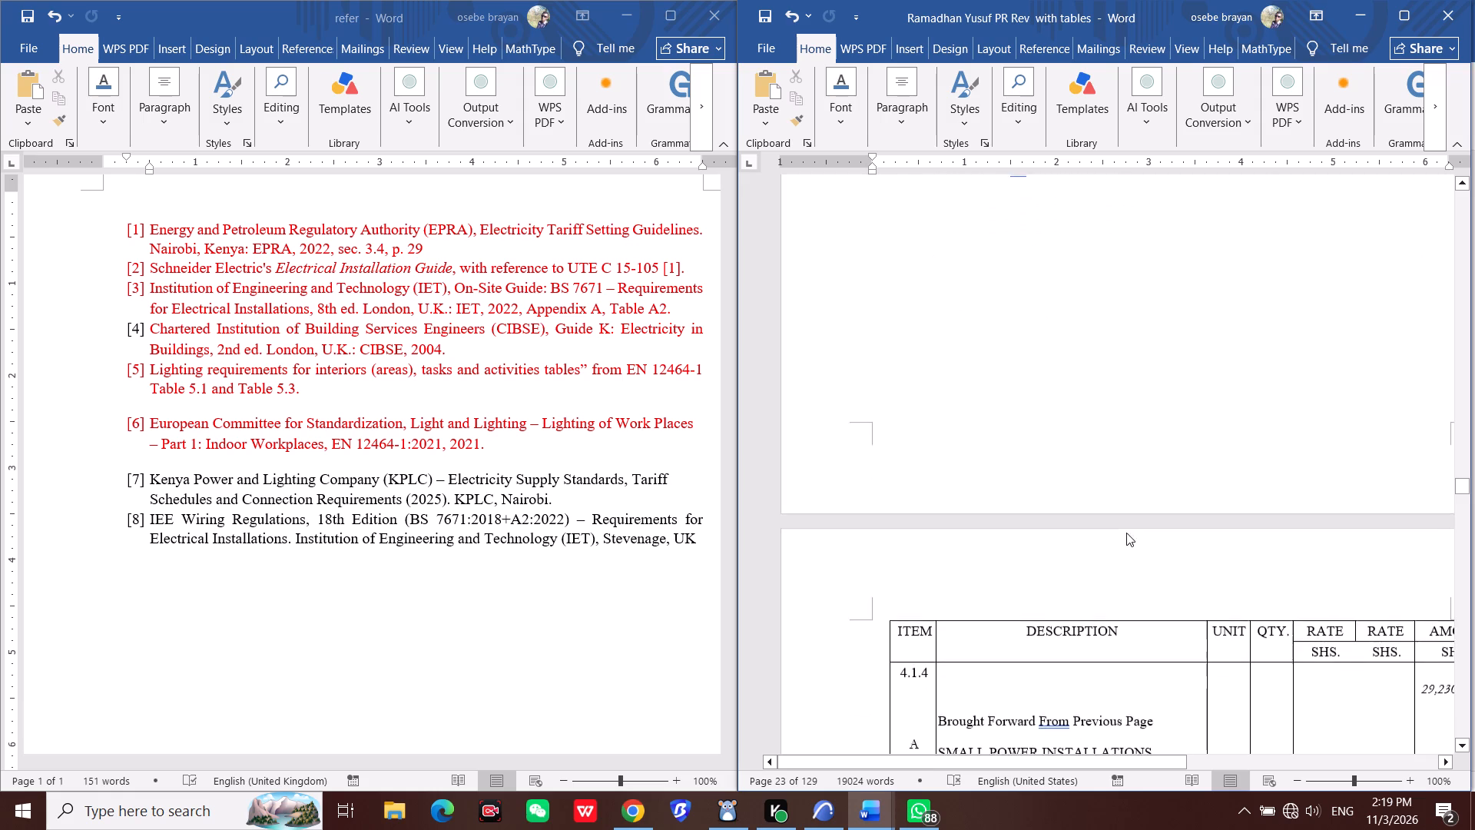
pyautogui.scroll(-20, 1126, 533)
pyautogui.scroll(-20, 1126, 533)
pyautogui.scroll(-1, 1126, 533)
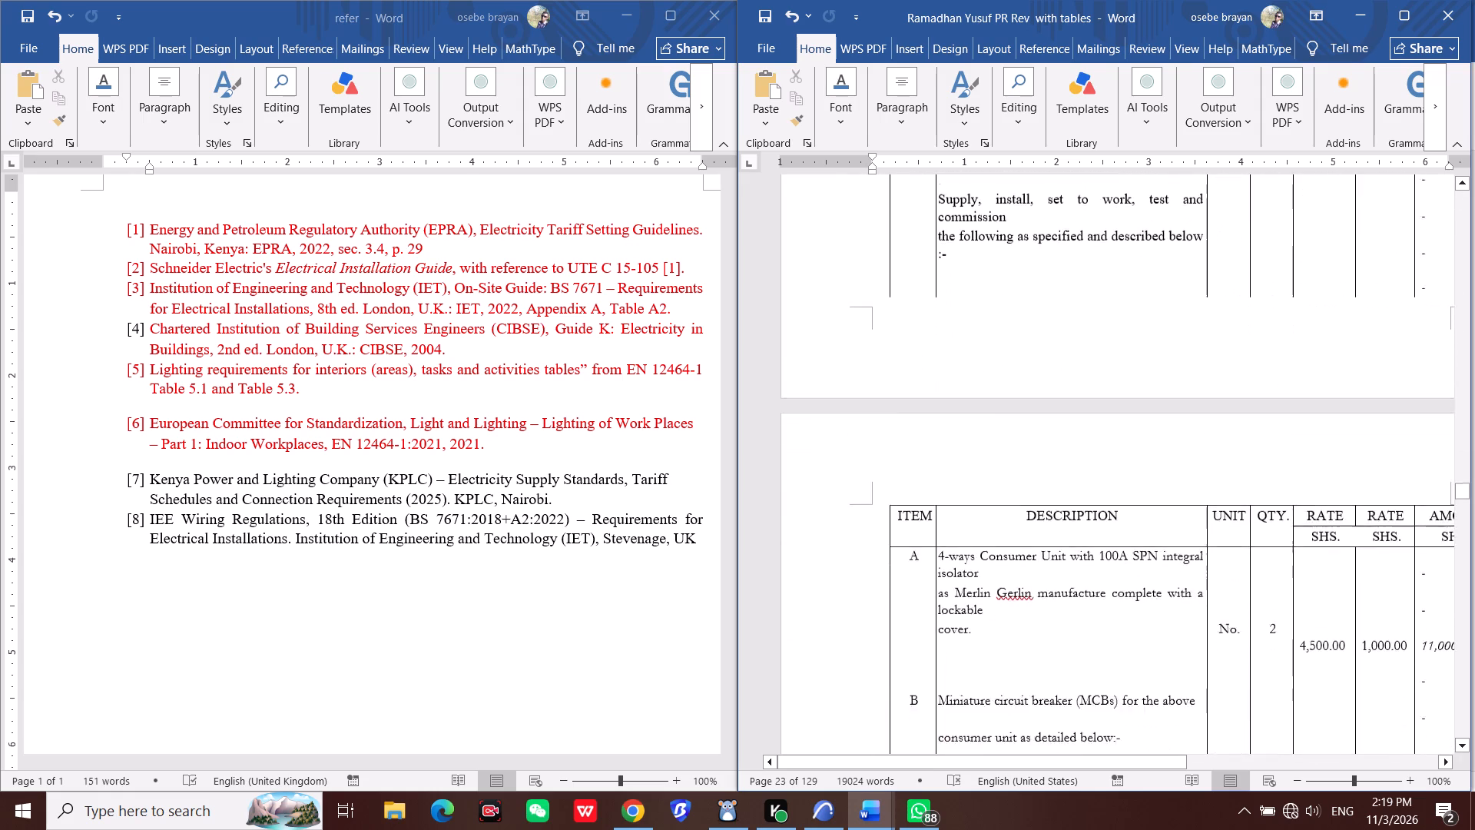
pyautogui.scroll(-12, 1126, 539)
pyautogui.scroll(-20, 1126, 531)
pyautogui.scroll(-1, 1126, 531)
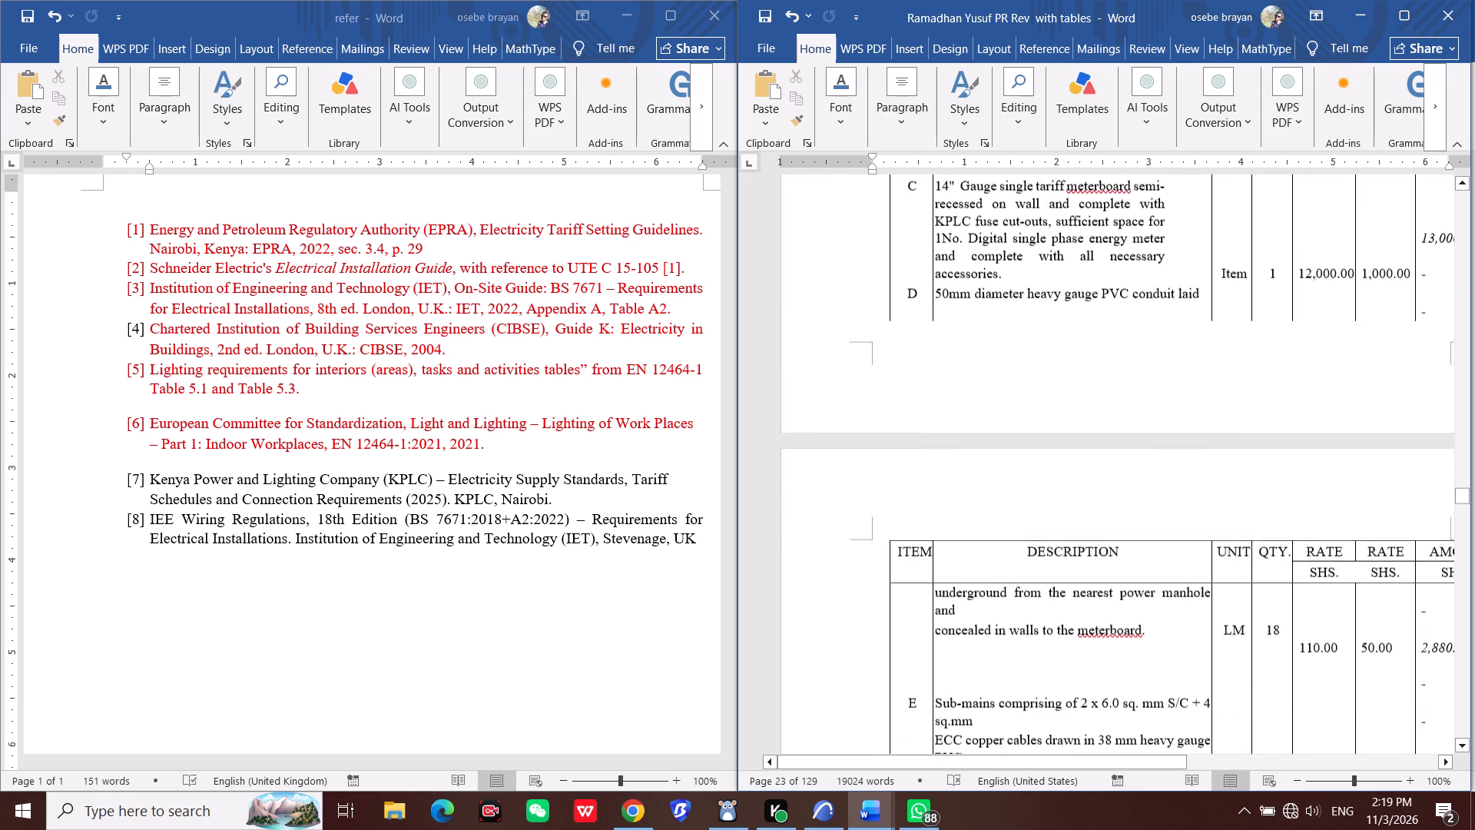
pyautogui.scroll(-20, 1119, 539)
pyautogui.scroll(-20, 1119, 539)
pyautogui.scroll(-1, 1119, 539)
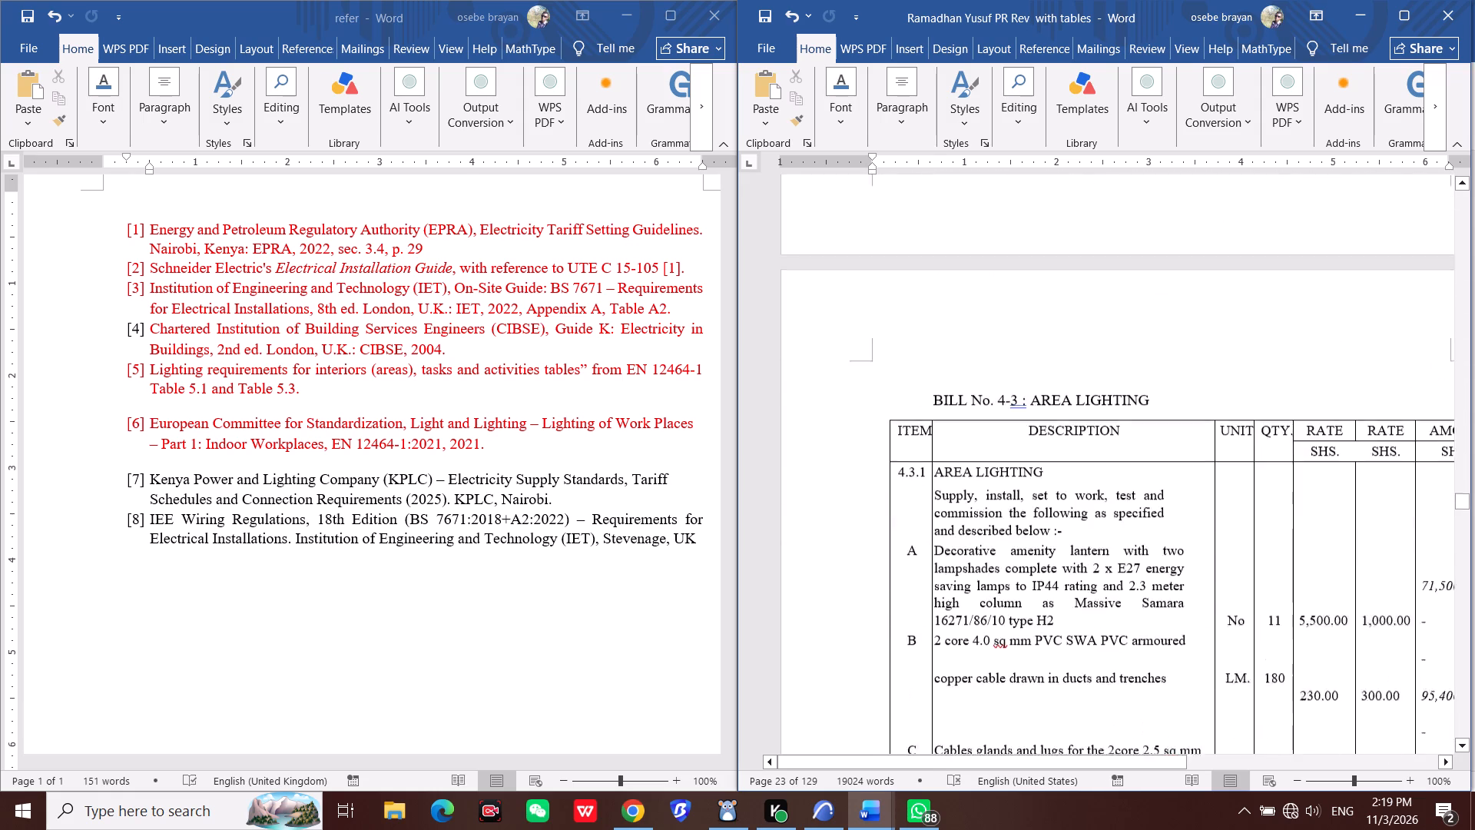
pyautogui.scroll(-20, 1125, 487)
pyautogui.scroll(-20, 1125, 487)
pyautogui.scroll(-1, 1125, 487)
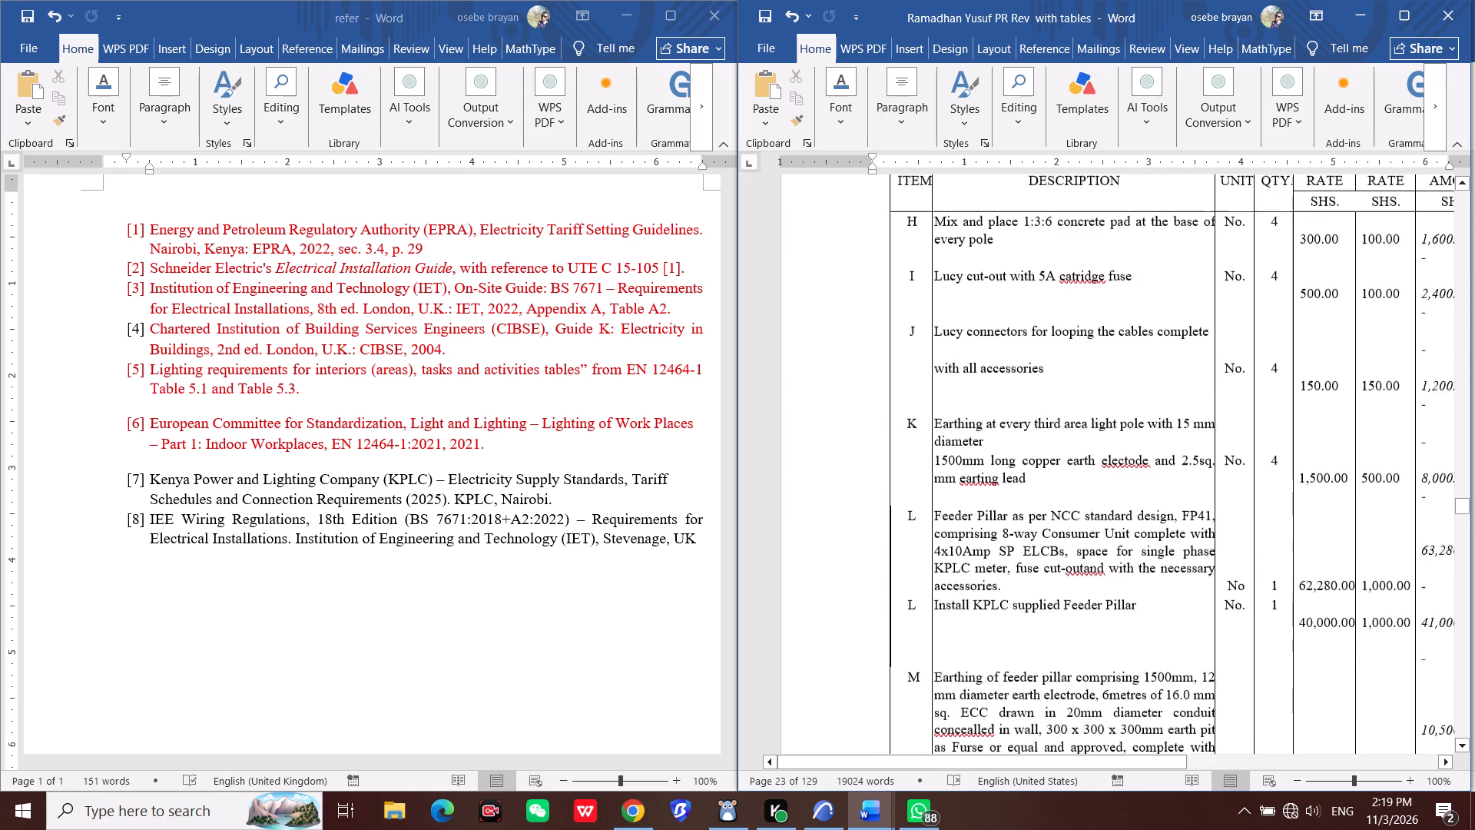
pyautogui.scroll(-20, 1142, 507)
pyautogui.scroll(-20, 1142, 507)
pyautogui.scroll(-1, 1142, 507)
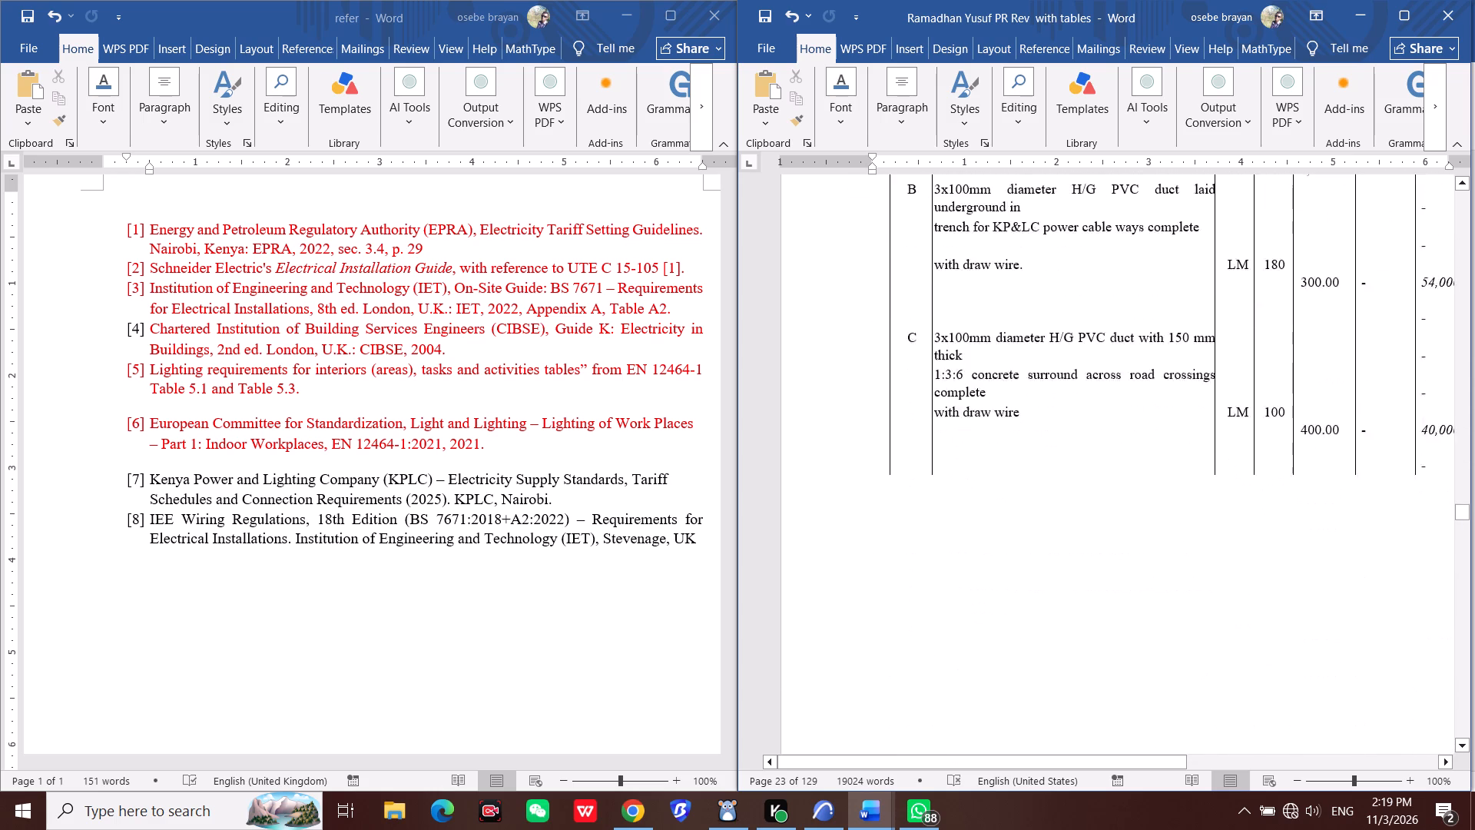
pyautogui.scroll(-20, 1146, 487)
pyautogui.scroll(-20, 1146, 487)
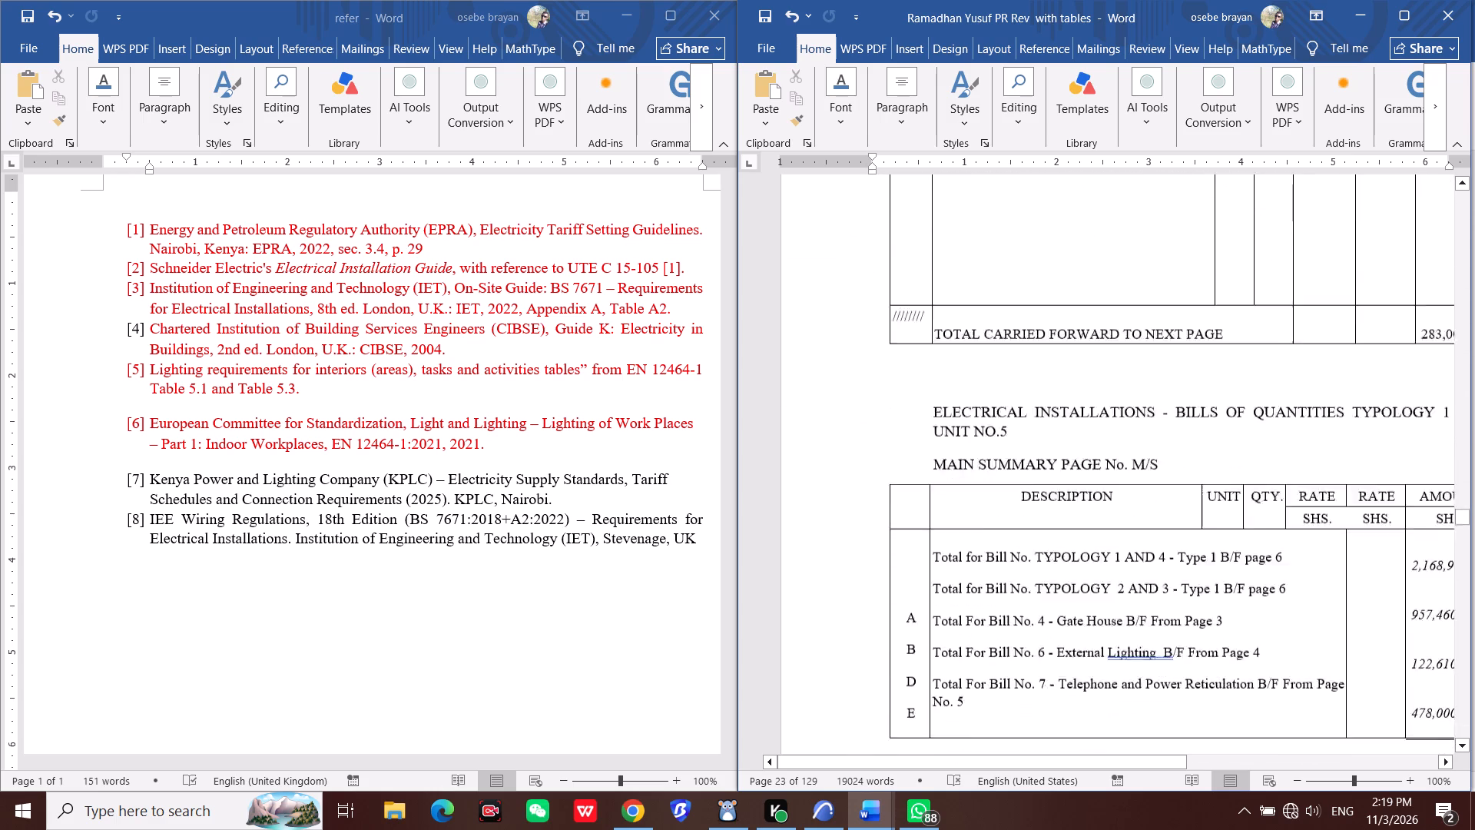
pyautogui.scroll(-20, 1152, 491)
pyautogui.scroll(-20, 1152, 491)
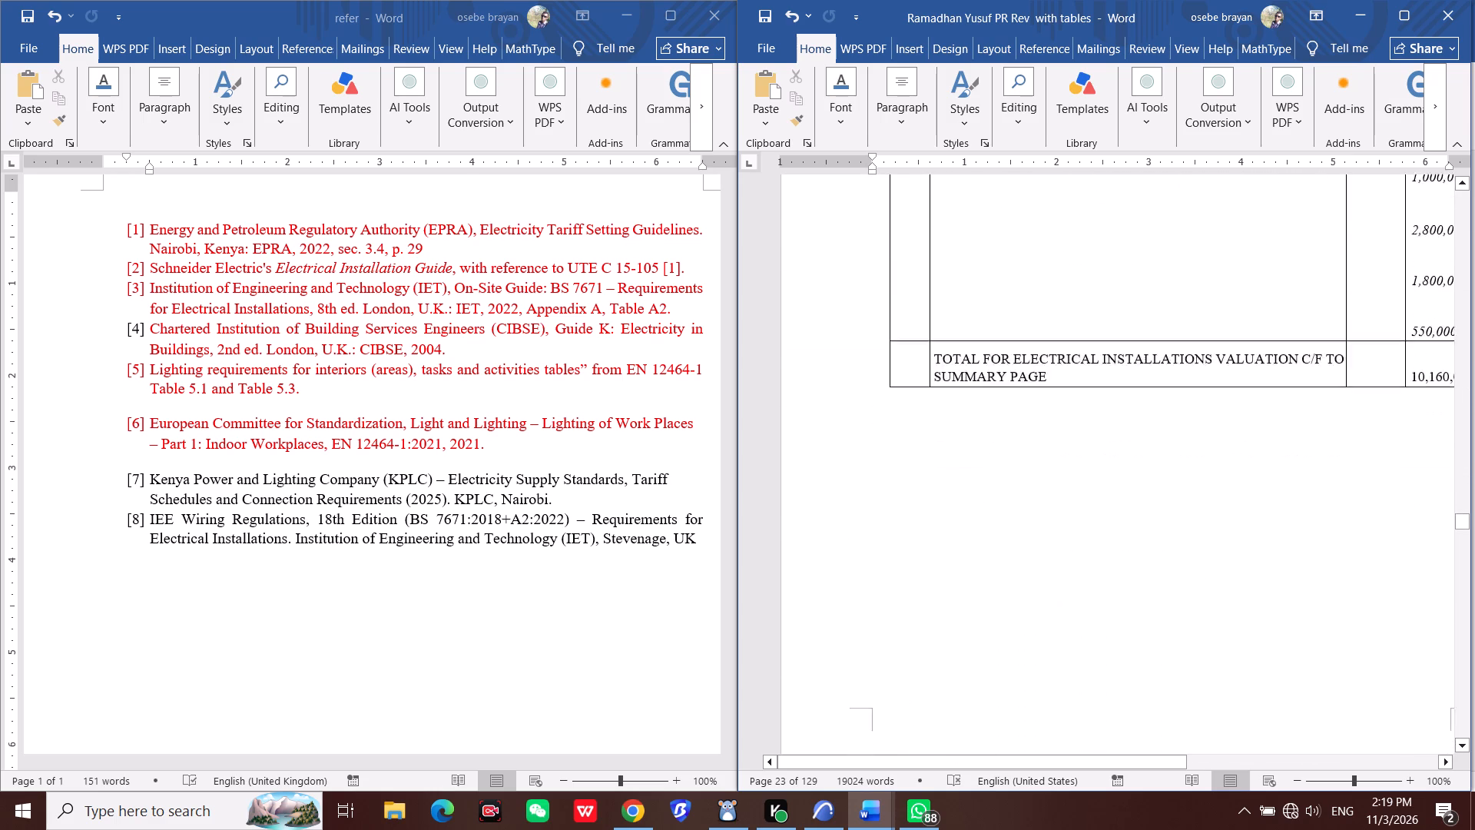
# Examine the Appendix C tables from the maisonette space allocation table through the Appendix A1.1 to A1.3 power option computations.
pyautogui.scroll(-18, 1151, 493)
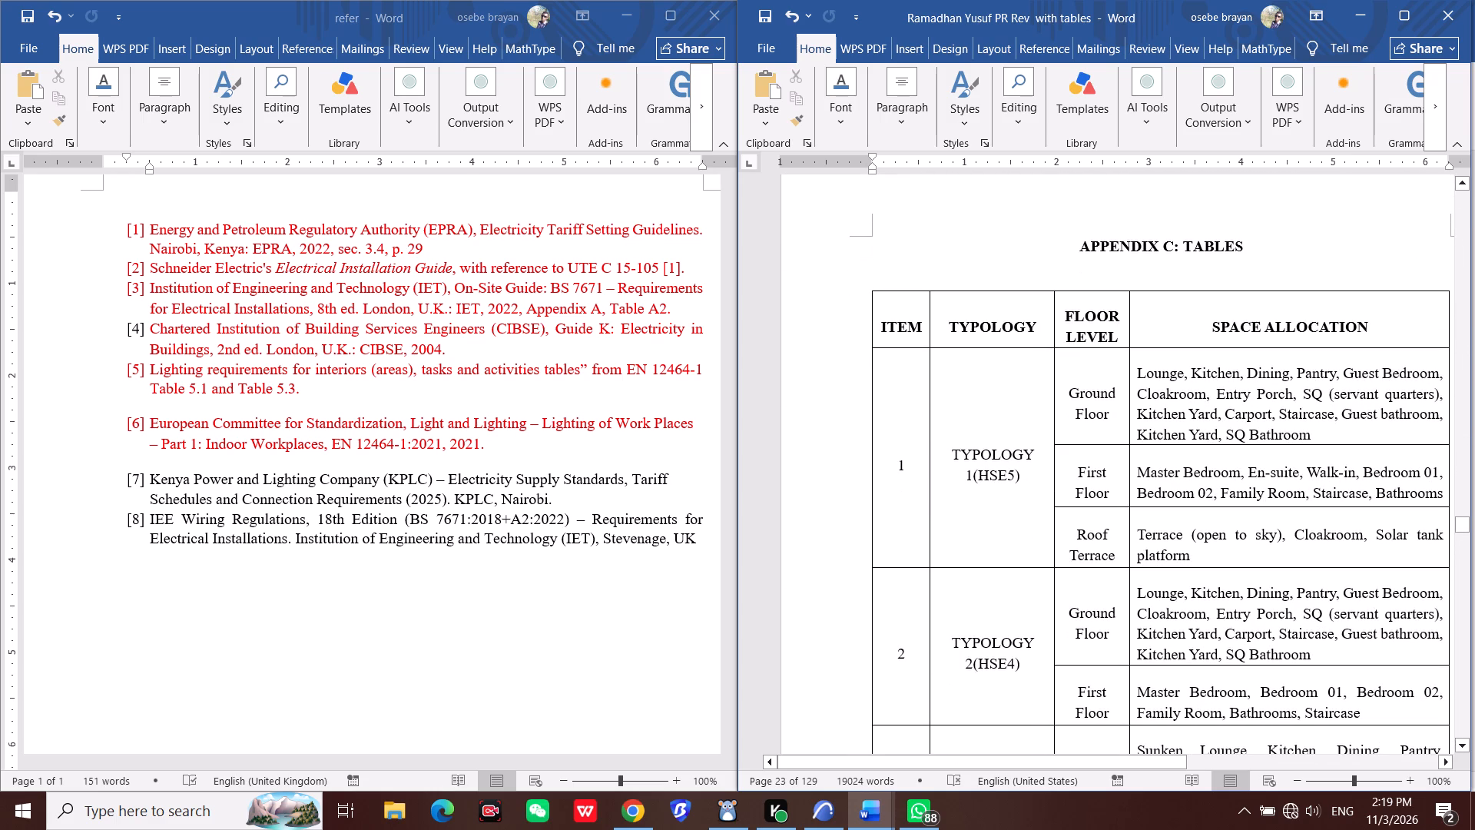
pyautogui.scroll(-17, 1069, 485)
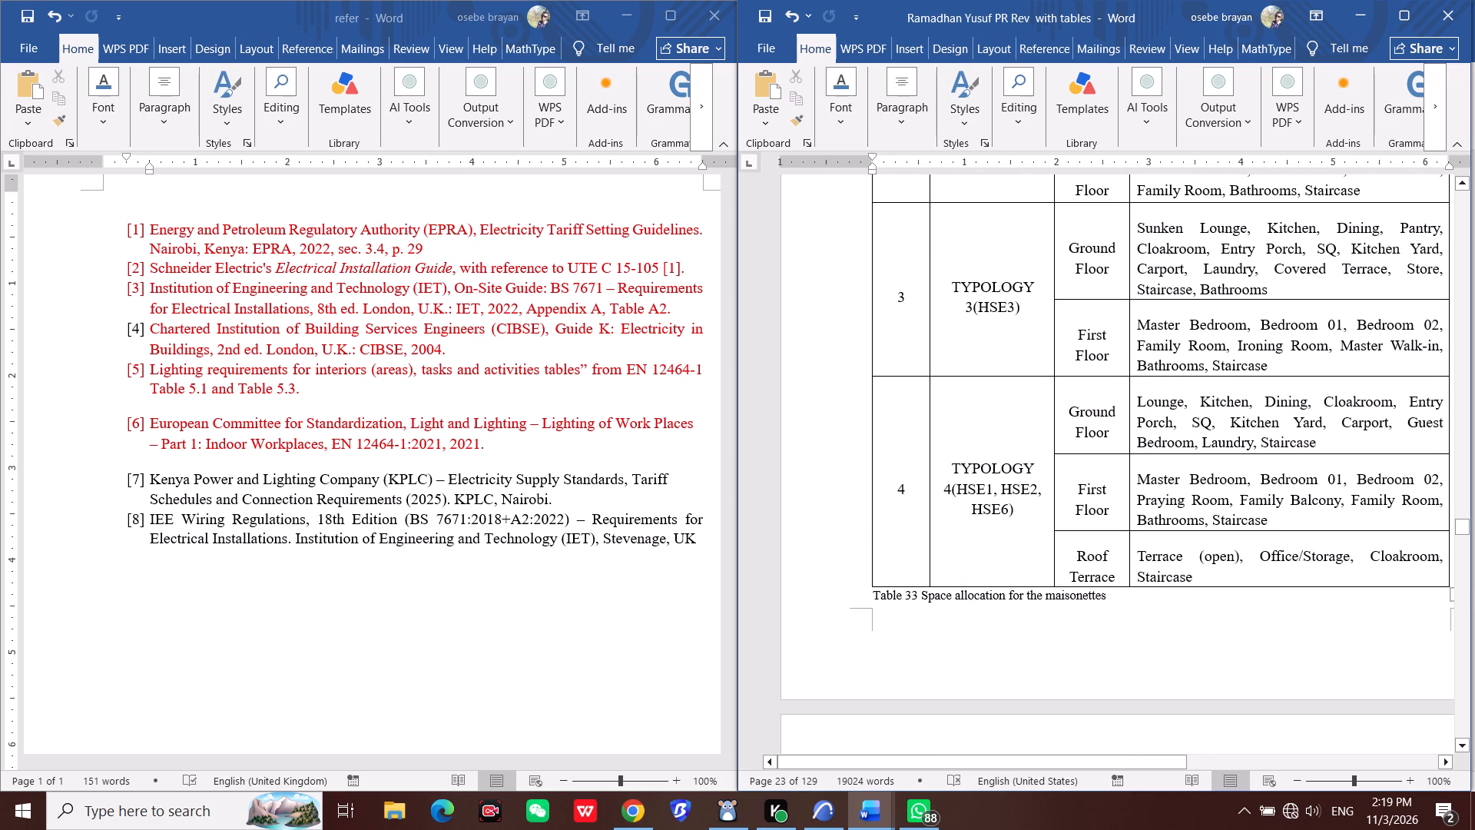
pyautogui.scroll(5, 953, 589)
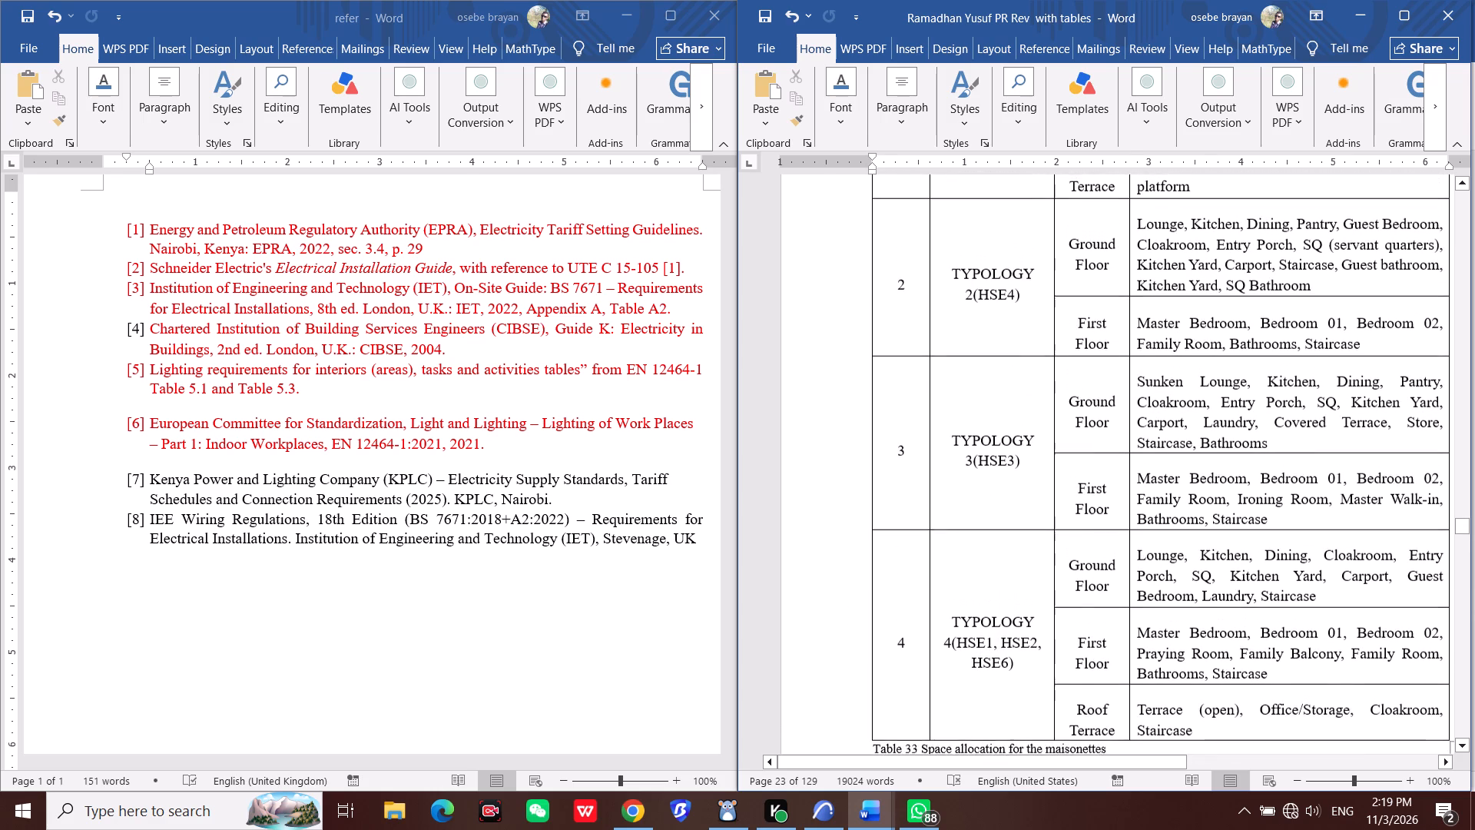
pyautogui.scroll(12, 953, 589)
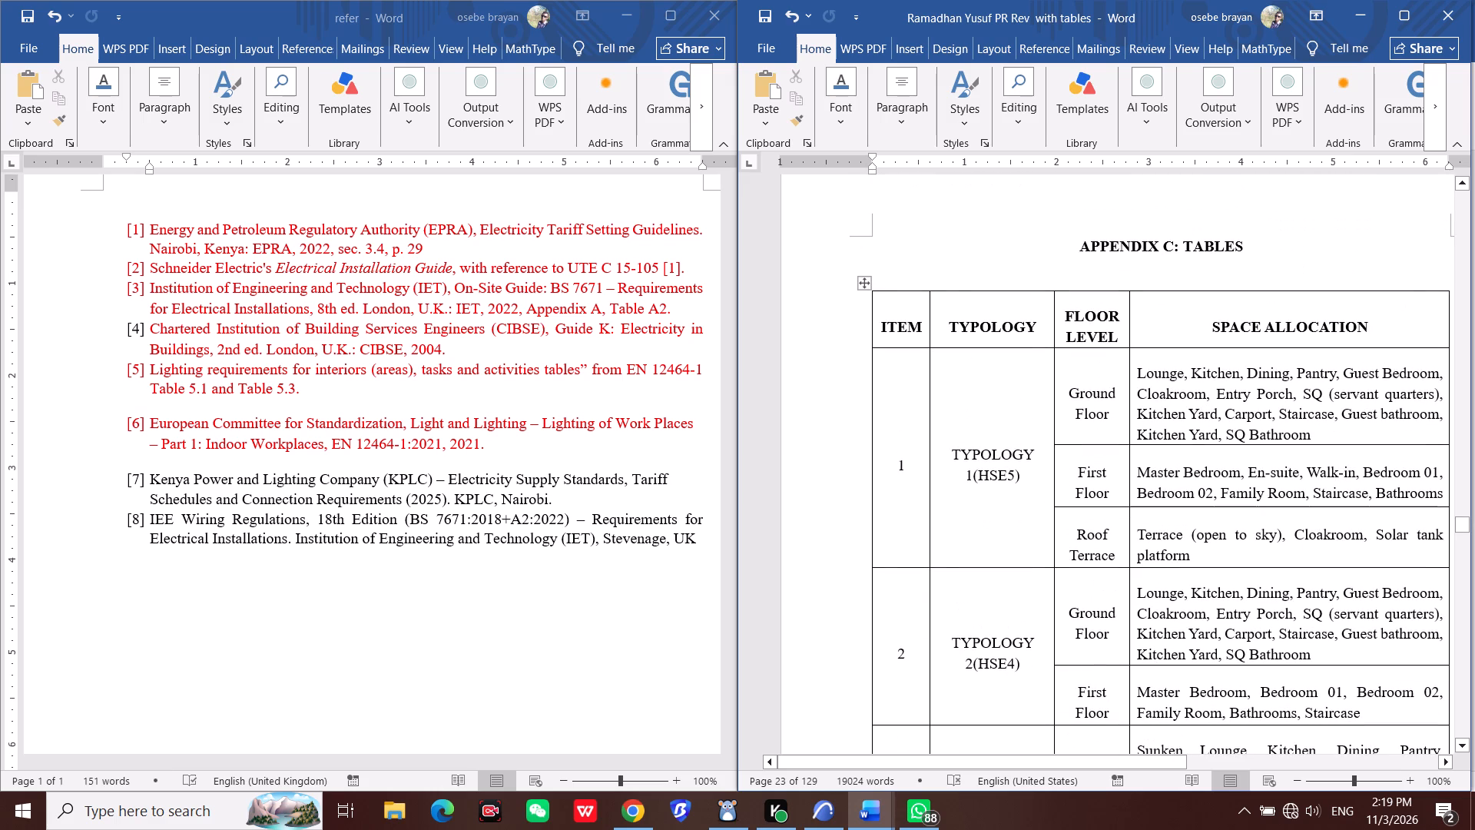
pyautogui.scroll(-6, 946, 589)
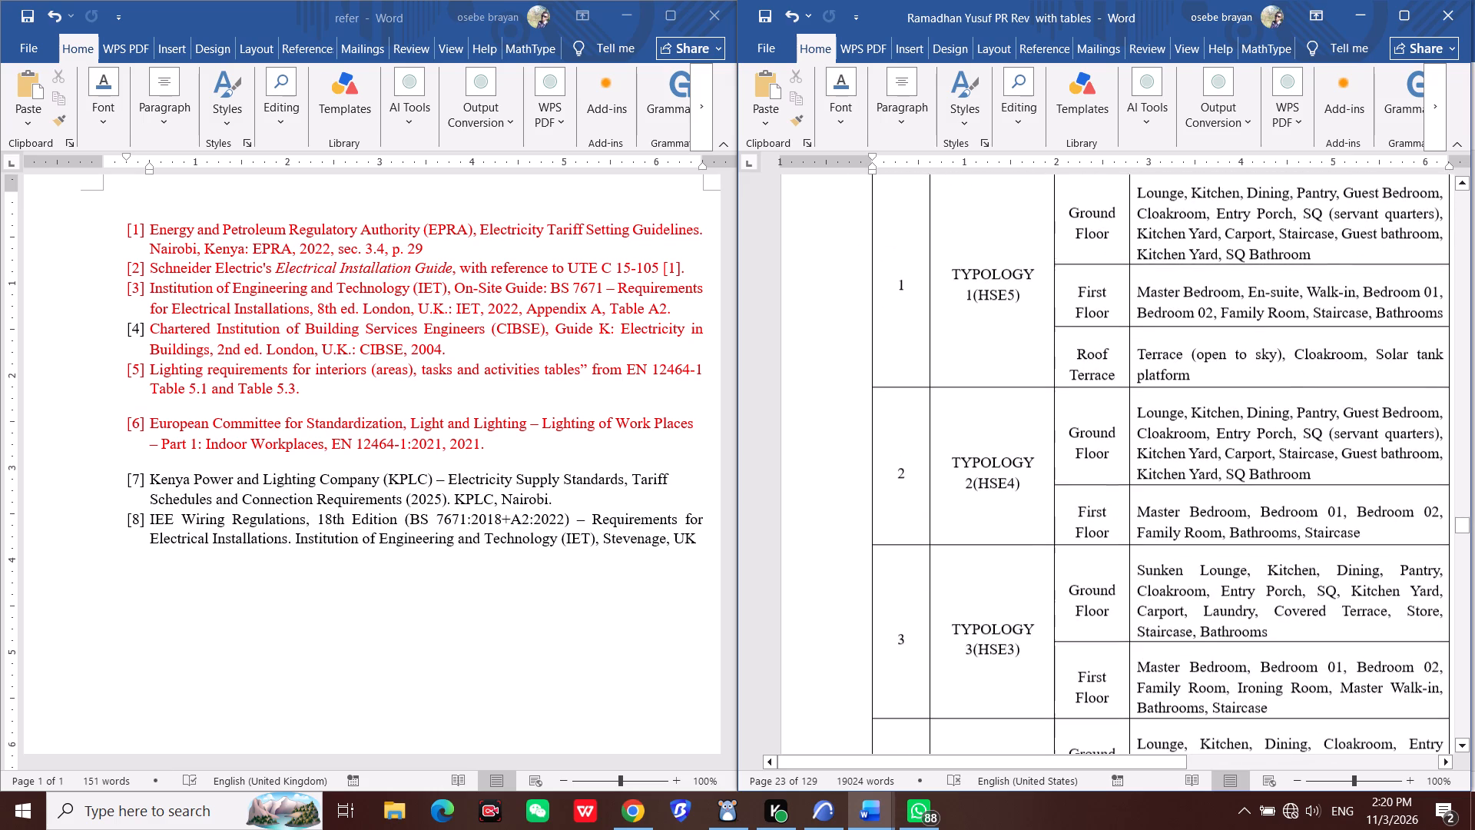
pyautogui.scroll(-20, 946, 595)
pyautogui.scroll(-10, 946, 595)
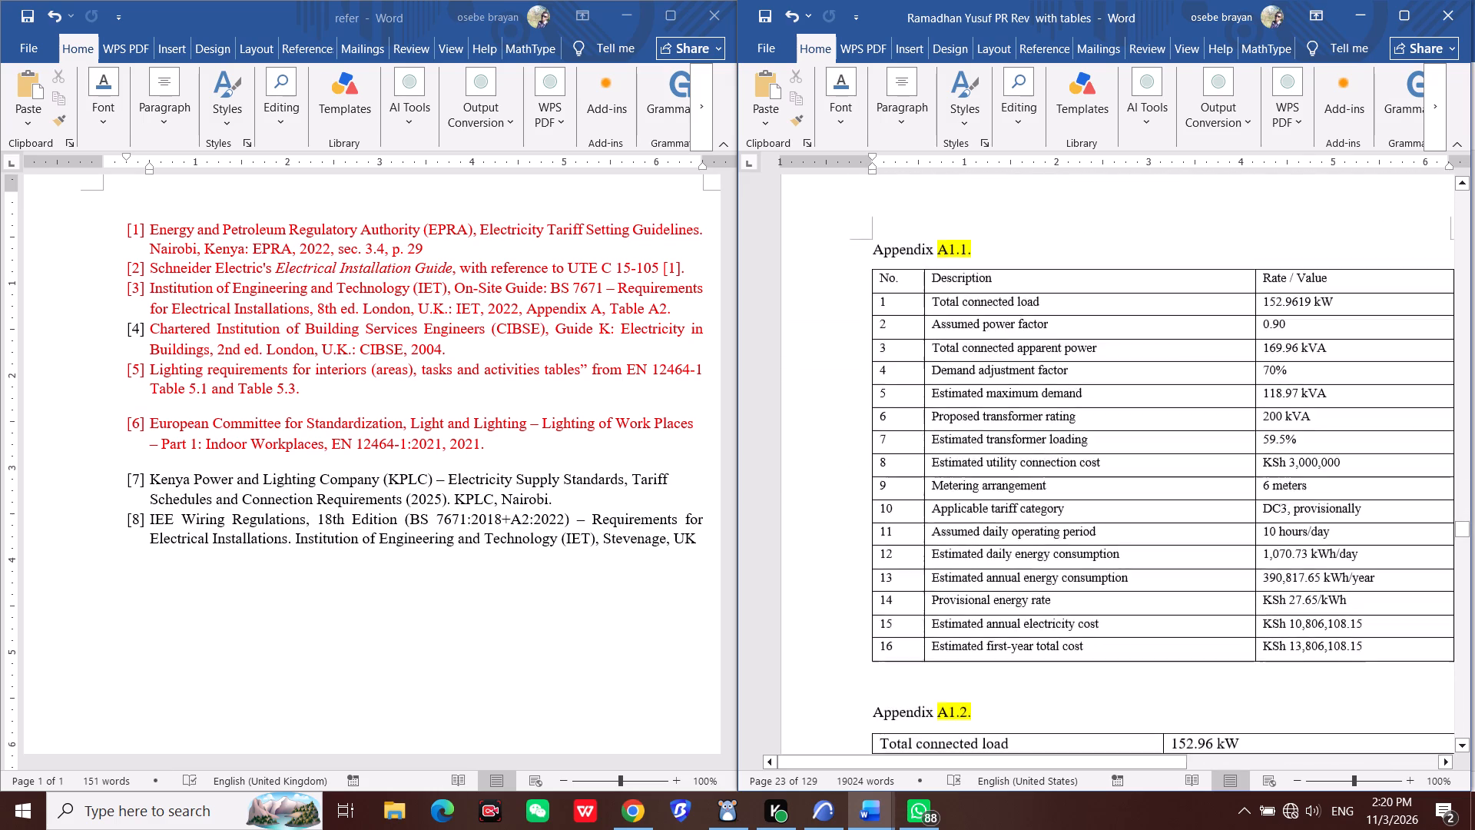
pyautogui.scroll(-19, 971, 593)
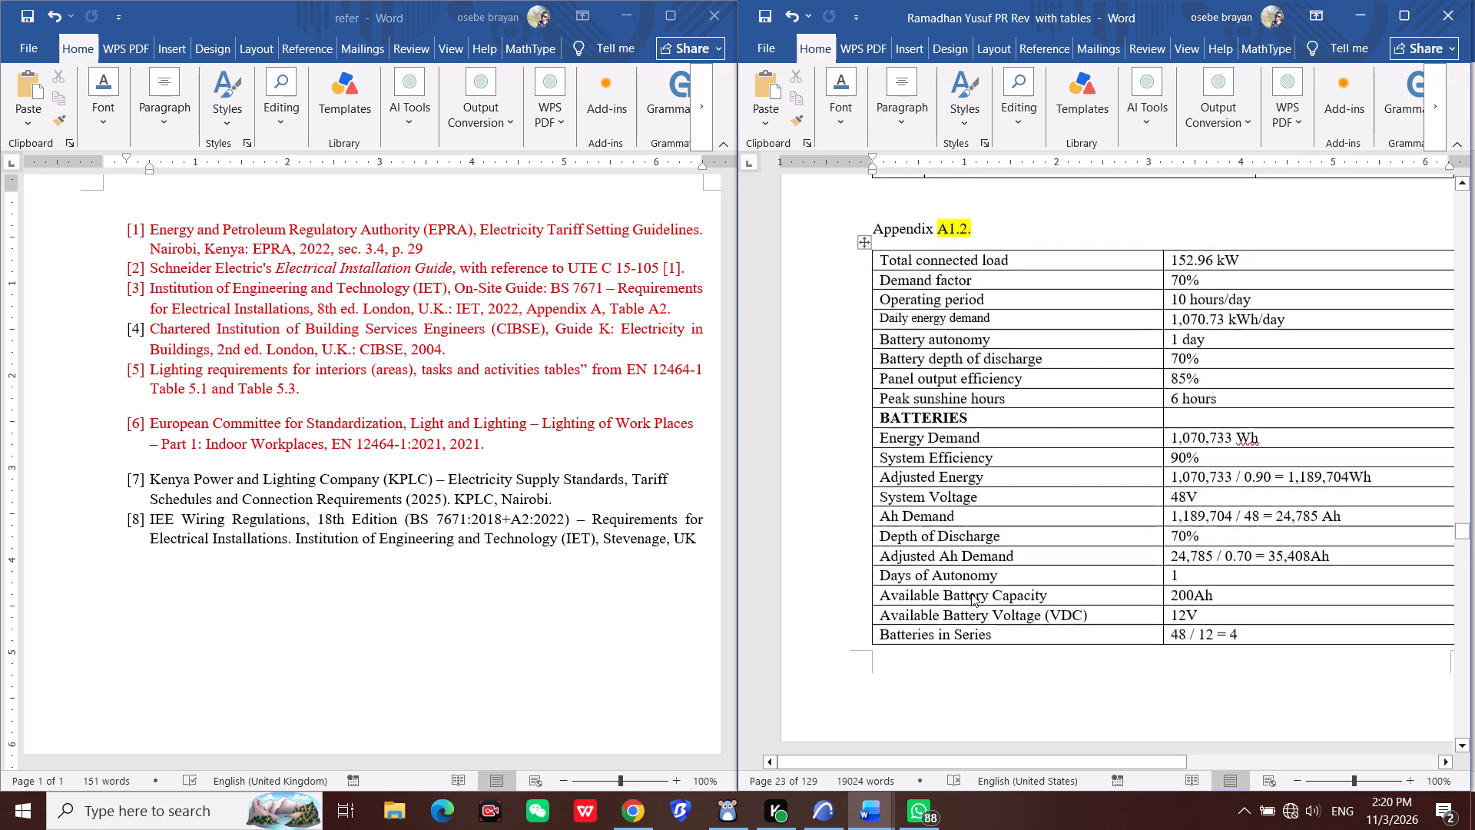
pyautogui.scroll(-18, 971, 593)
pyautogui.scroll(-4, 971, 593)
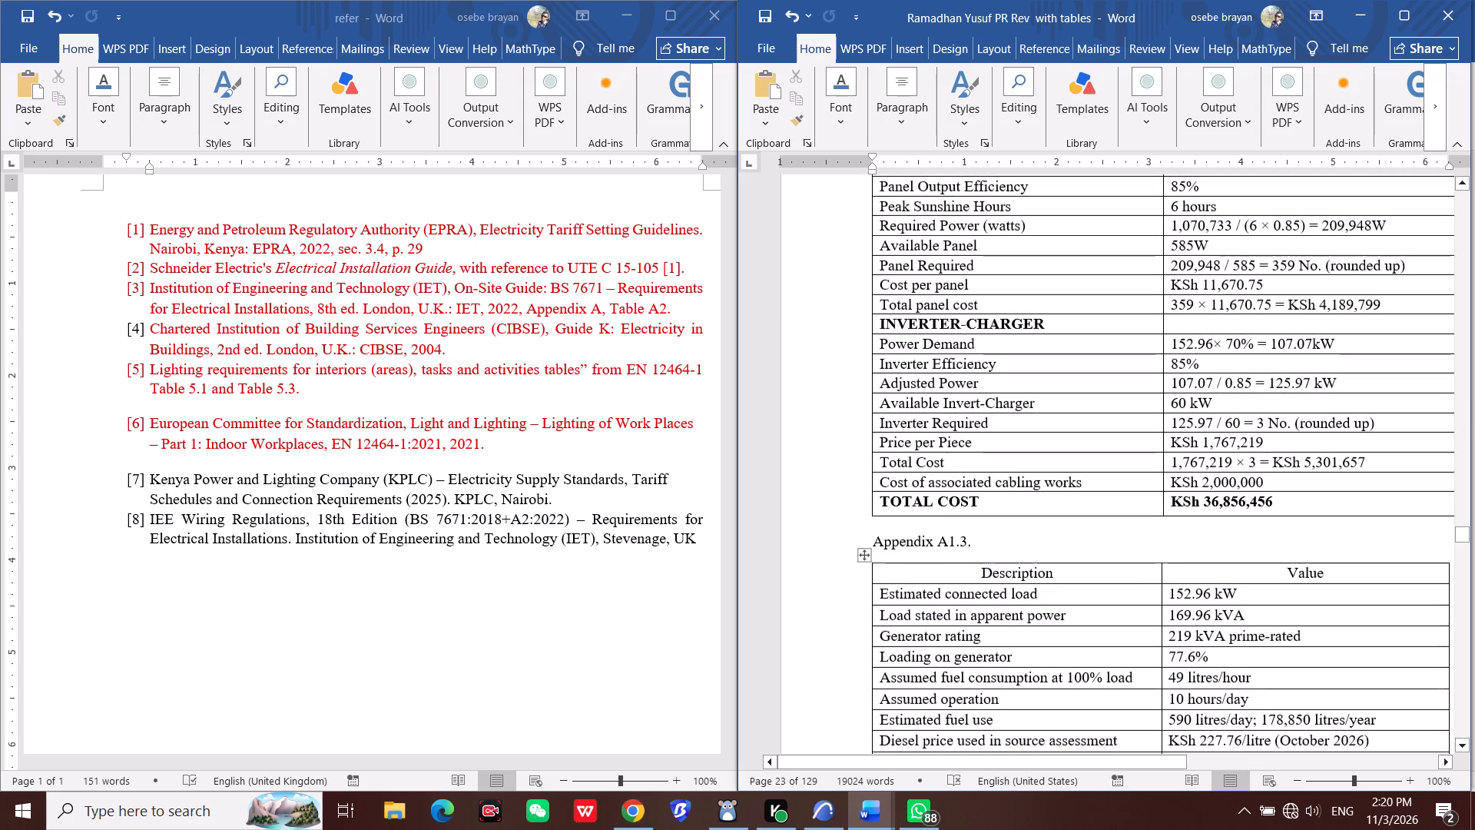
pyautogui.scroll(-8, 971, 593)
pyautogui.scroll(-13, 971, 593)
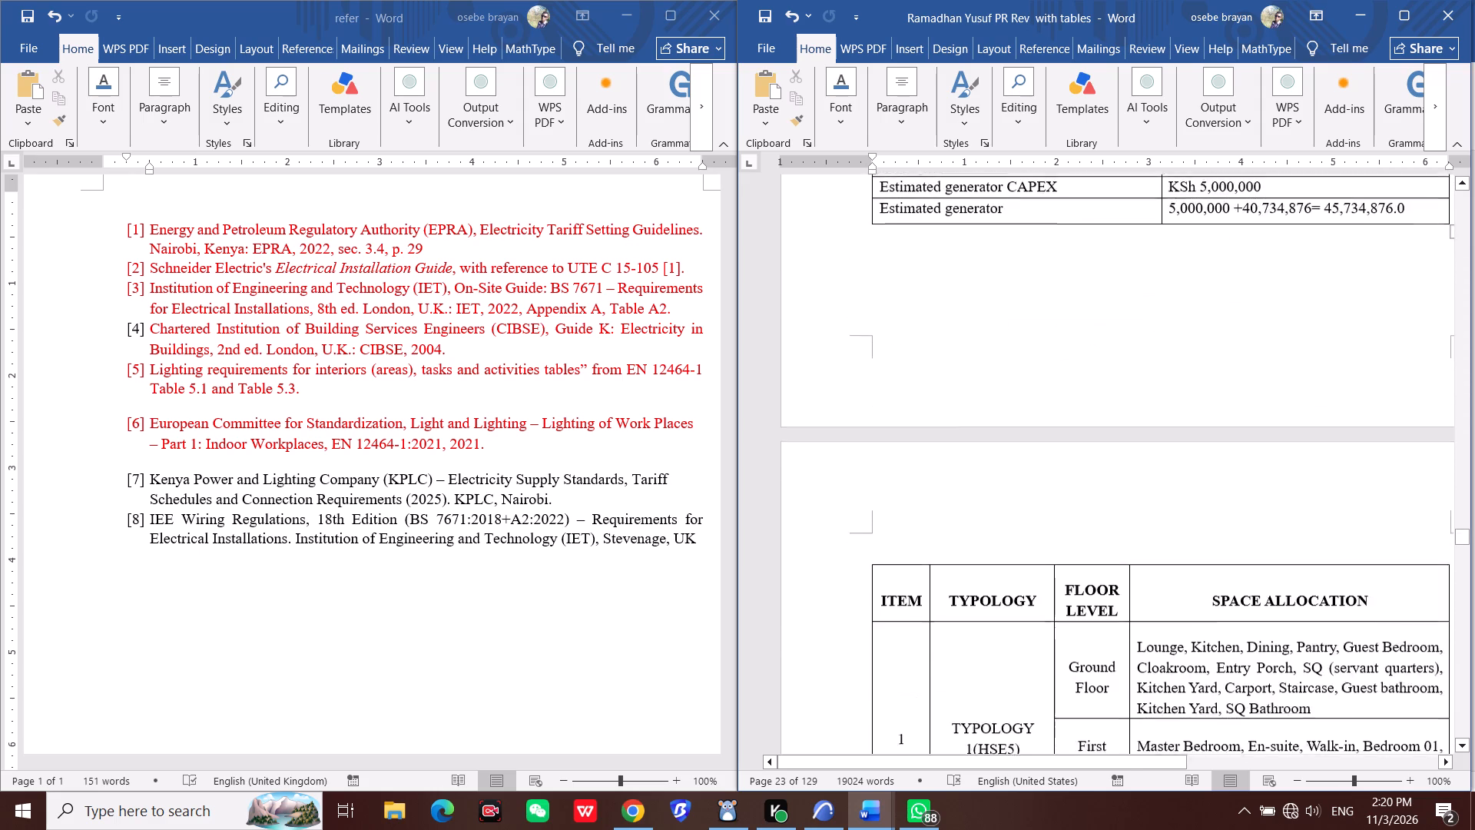
# Review the building space utilisation, fixed appliance load and recommended illumination level tables, Tables 34 to 36.
pyautogui.scroll(-20, 977, 595)
pyautogui.scroll(-11, 977, 595)
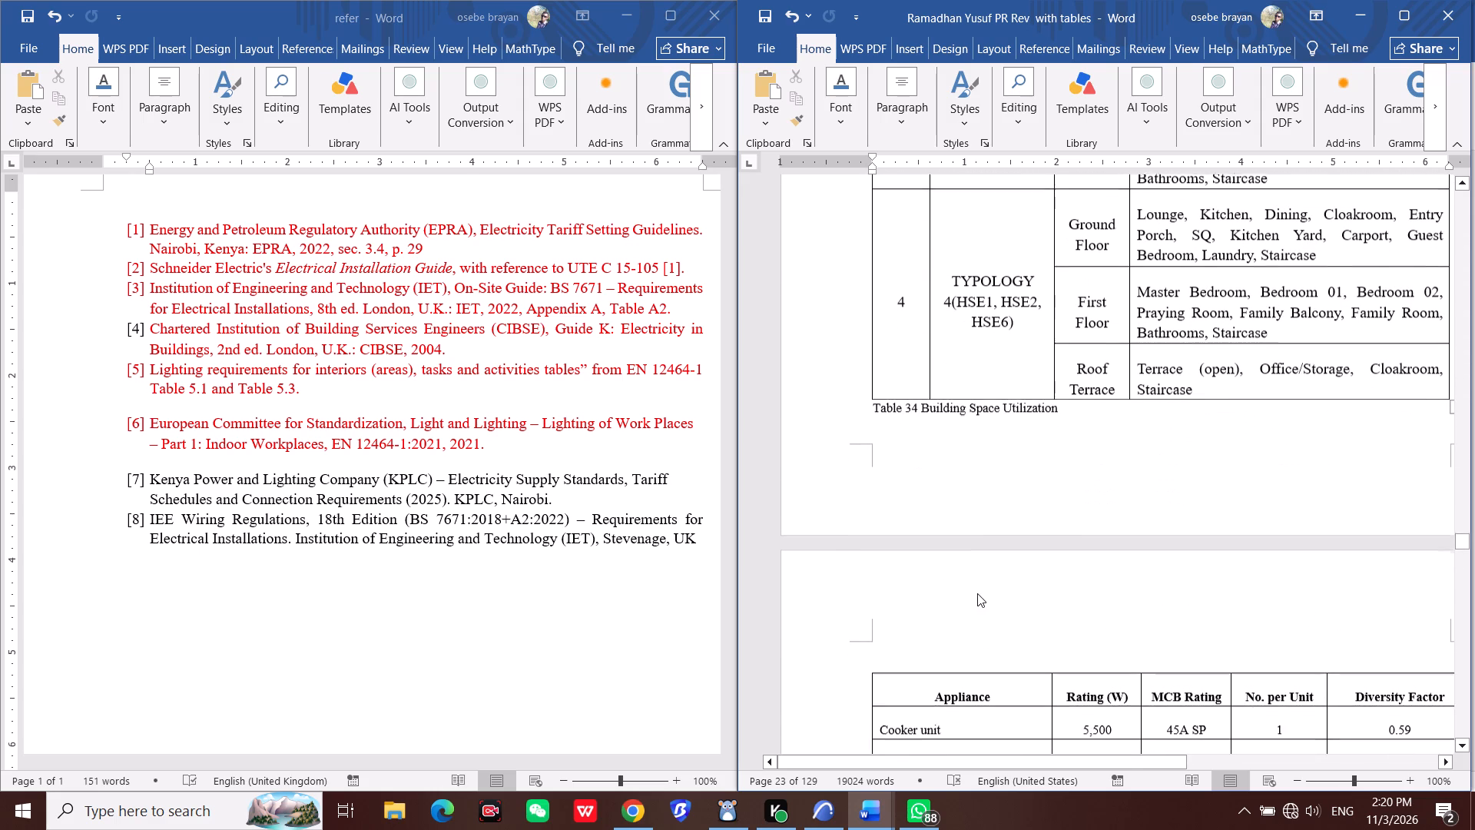
pyautogui.scroll(-20, 979, 589)
pyautogui.scroll(-4, 979, 589)
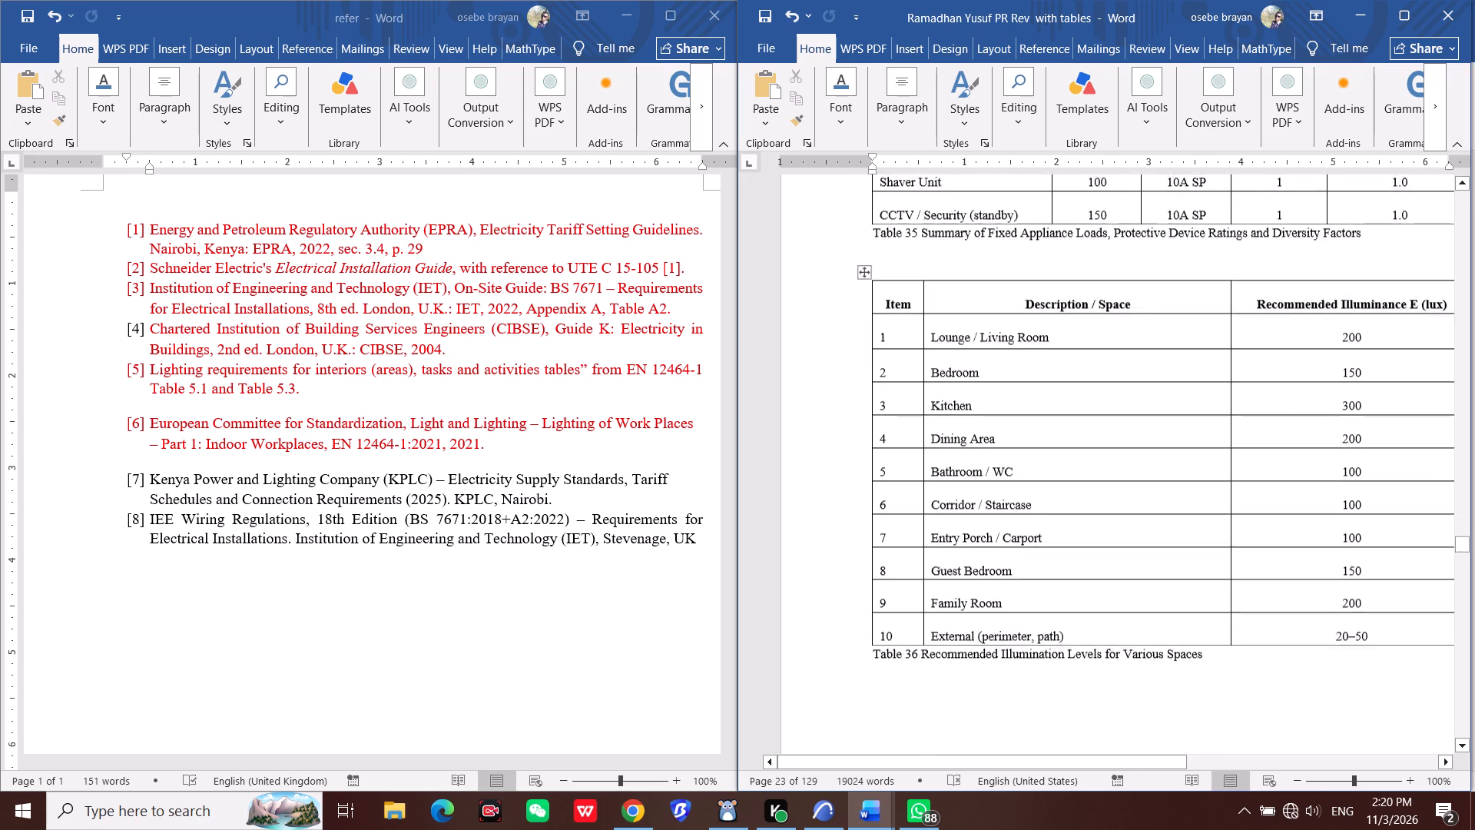
pyautogui.scroll(-15, 979, 589)
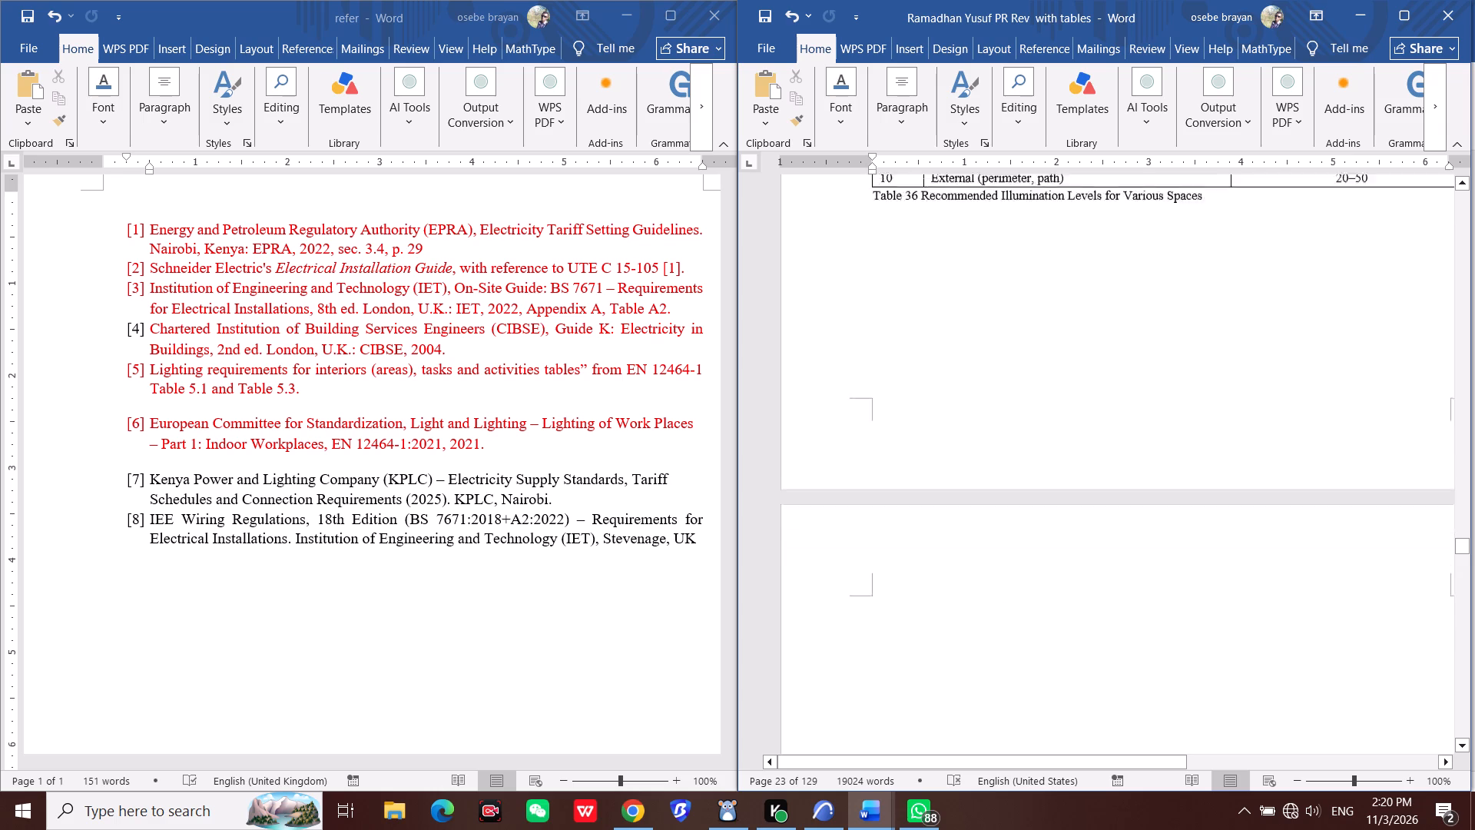
pyautogui.scroll(-14, 997, 586)
pyautogui.scroll(12, 1025, 574)
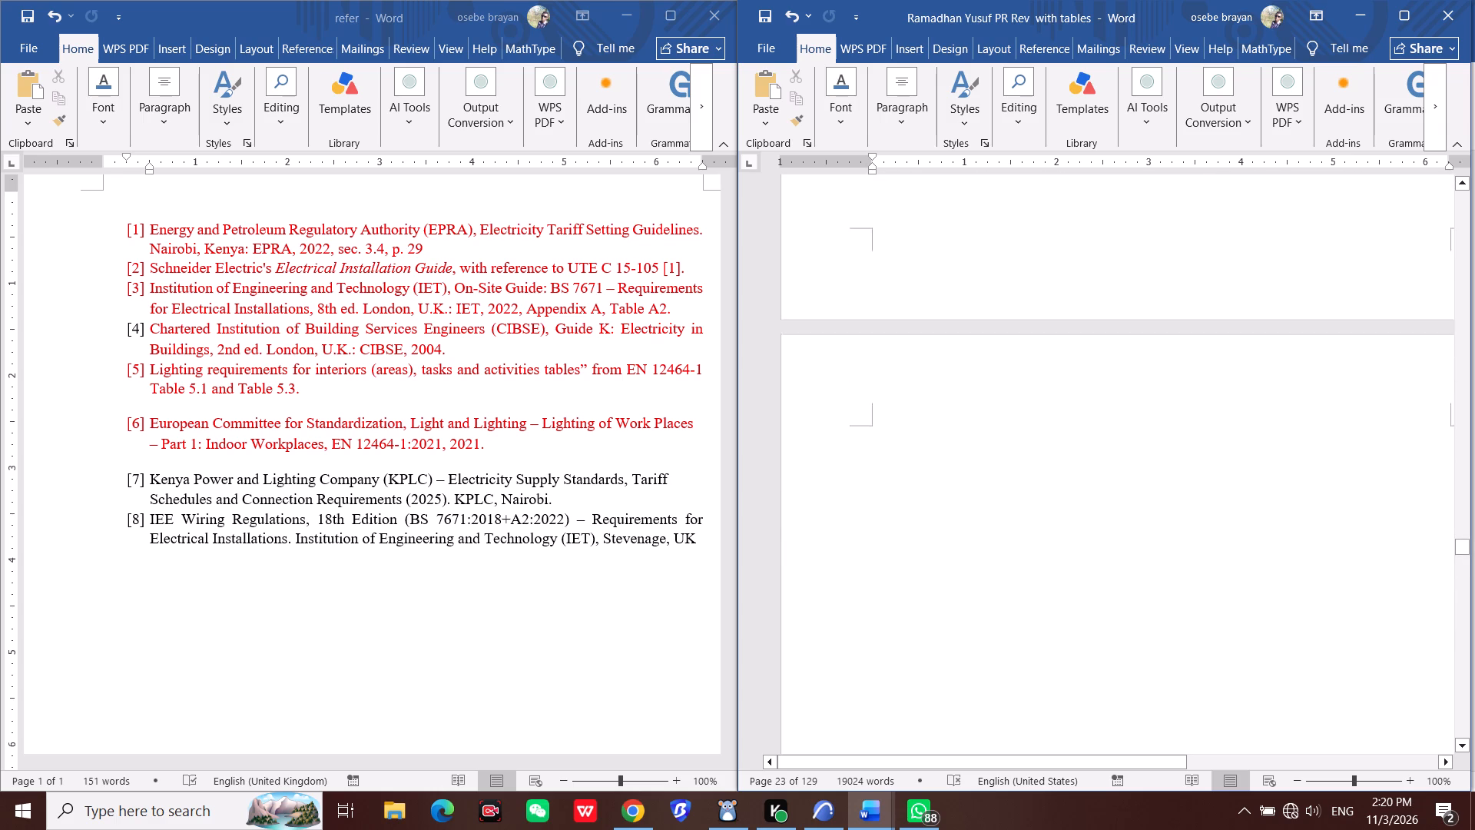
pyautogui.scroll(11, 1045, 563)
pyautogui.scroll(-9, 1049, 567)
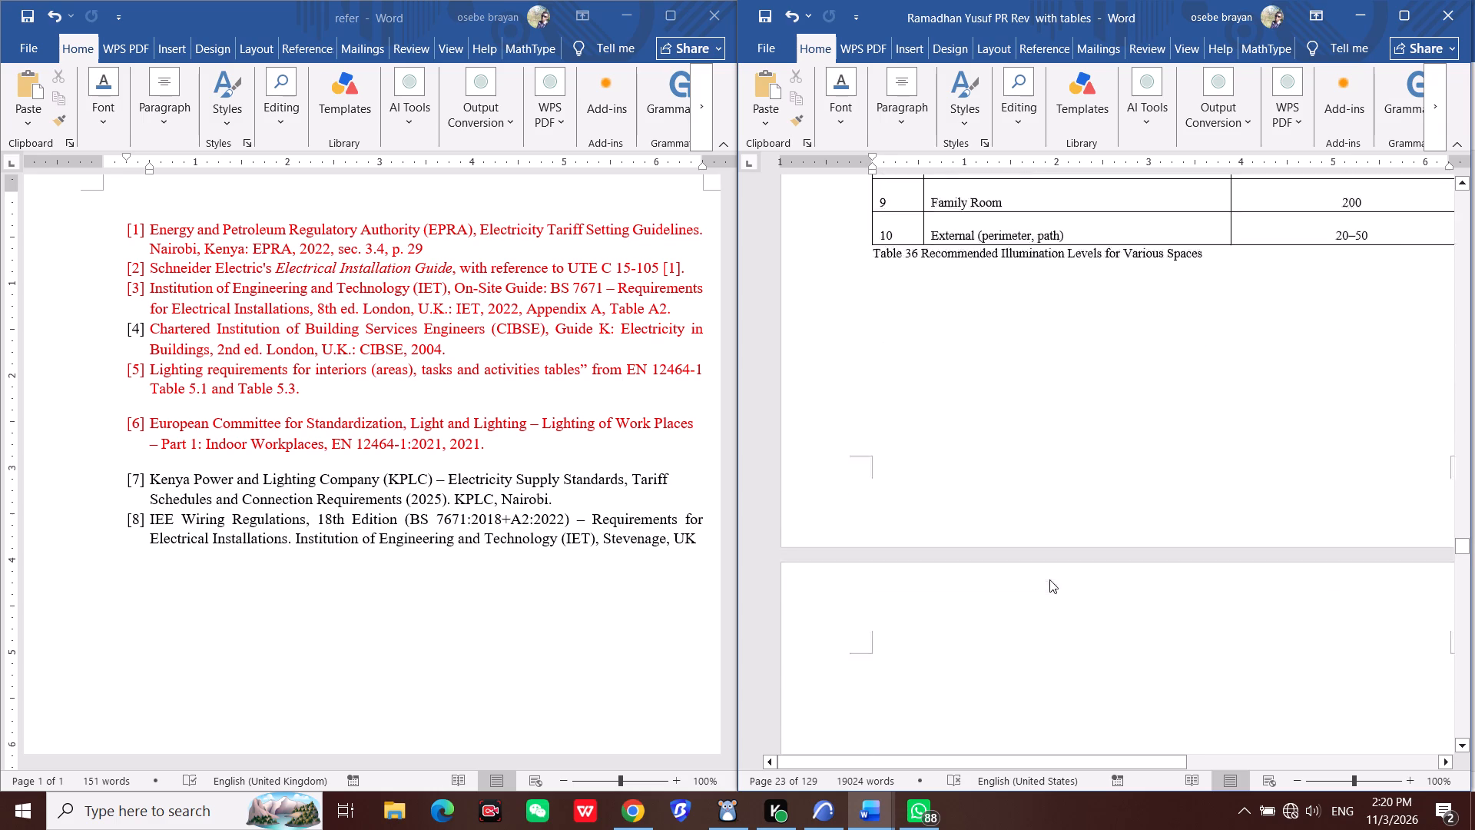
pyautogui.scroll(-20, 1049, 579)
pyautogui.scroll(-13, 1049, 579)
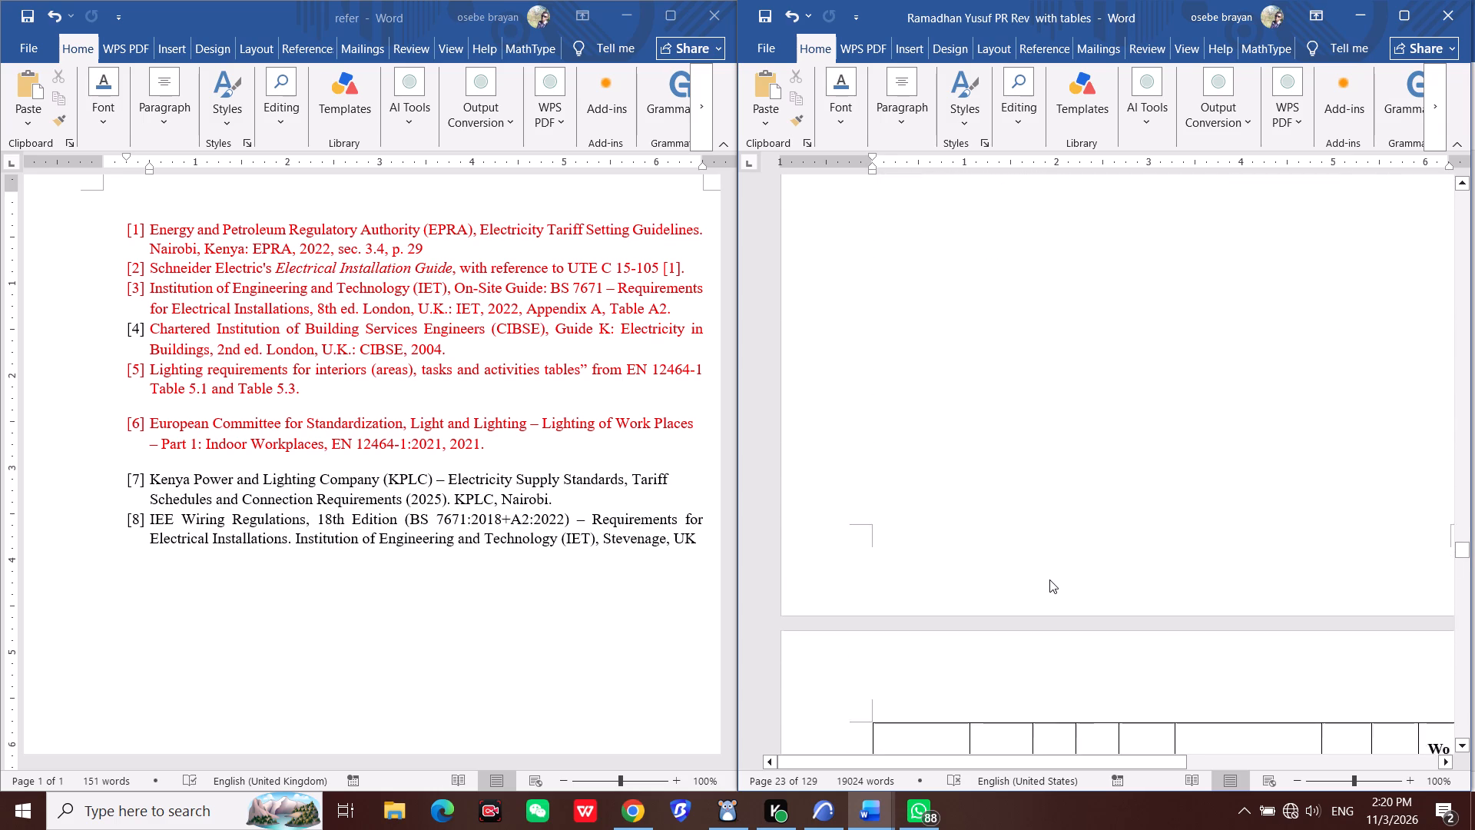
# Look through the light fitting and illuminance calculation tables for the ground and first floors of Typology 1, including their captions.
pyautogui.scroll(-3, 1049, 579)
pyautogui.scroll(-20, 1049, 579)
pyautogui.scroll(-6, 1049, 579)
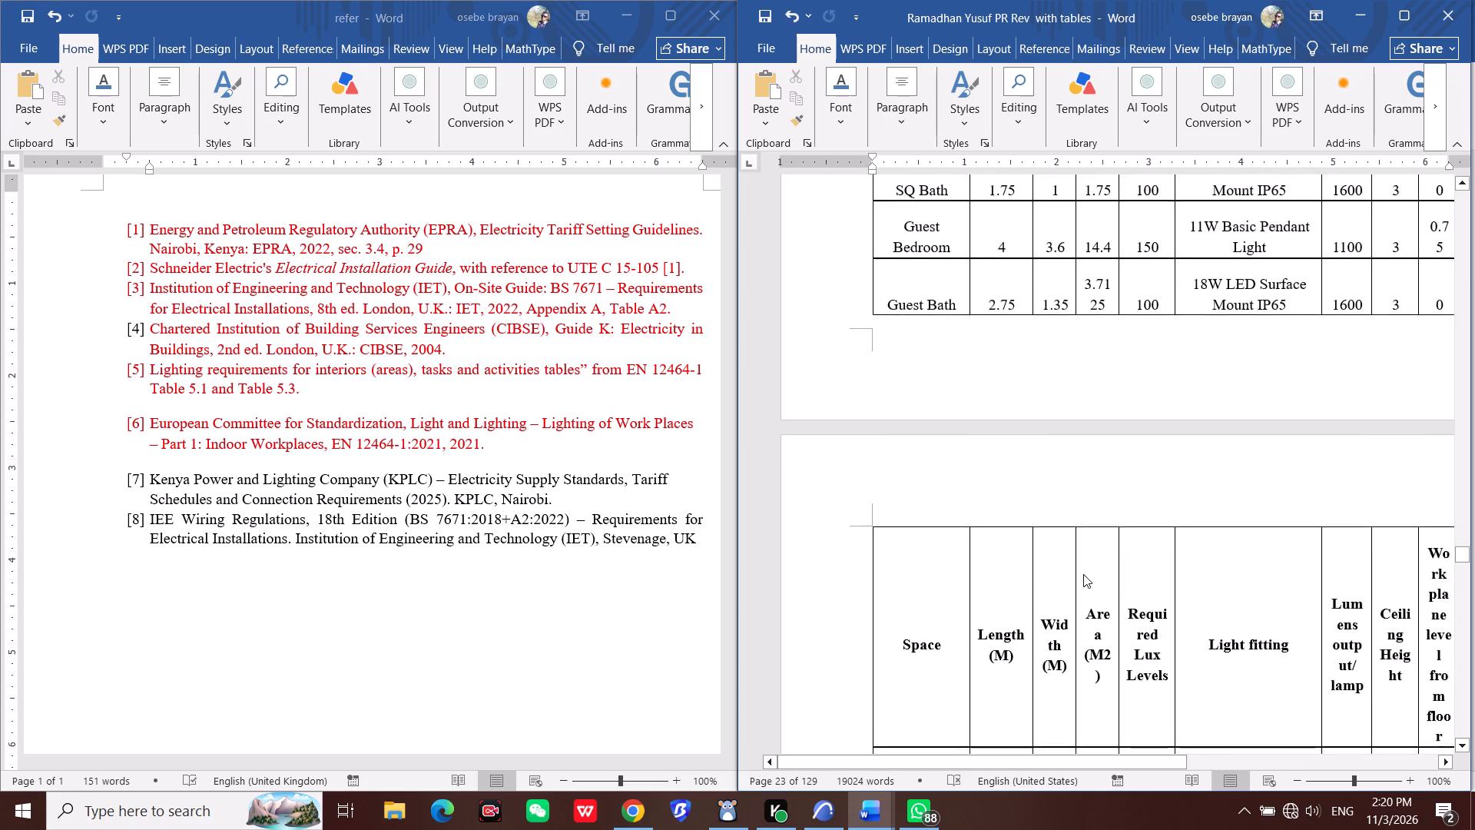
pyautogui.scroll(-12, 1083, 574)
pyautogui.scroll(-12, 1083, 567)
pyautogui.scroll(1, 1083, 566)
pyautogui.scroll(-3, 1083, 566)
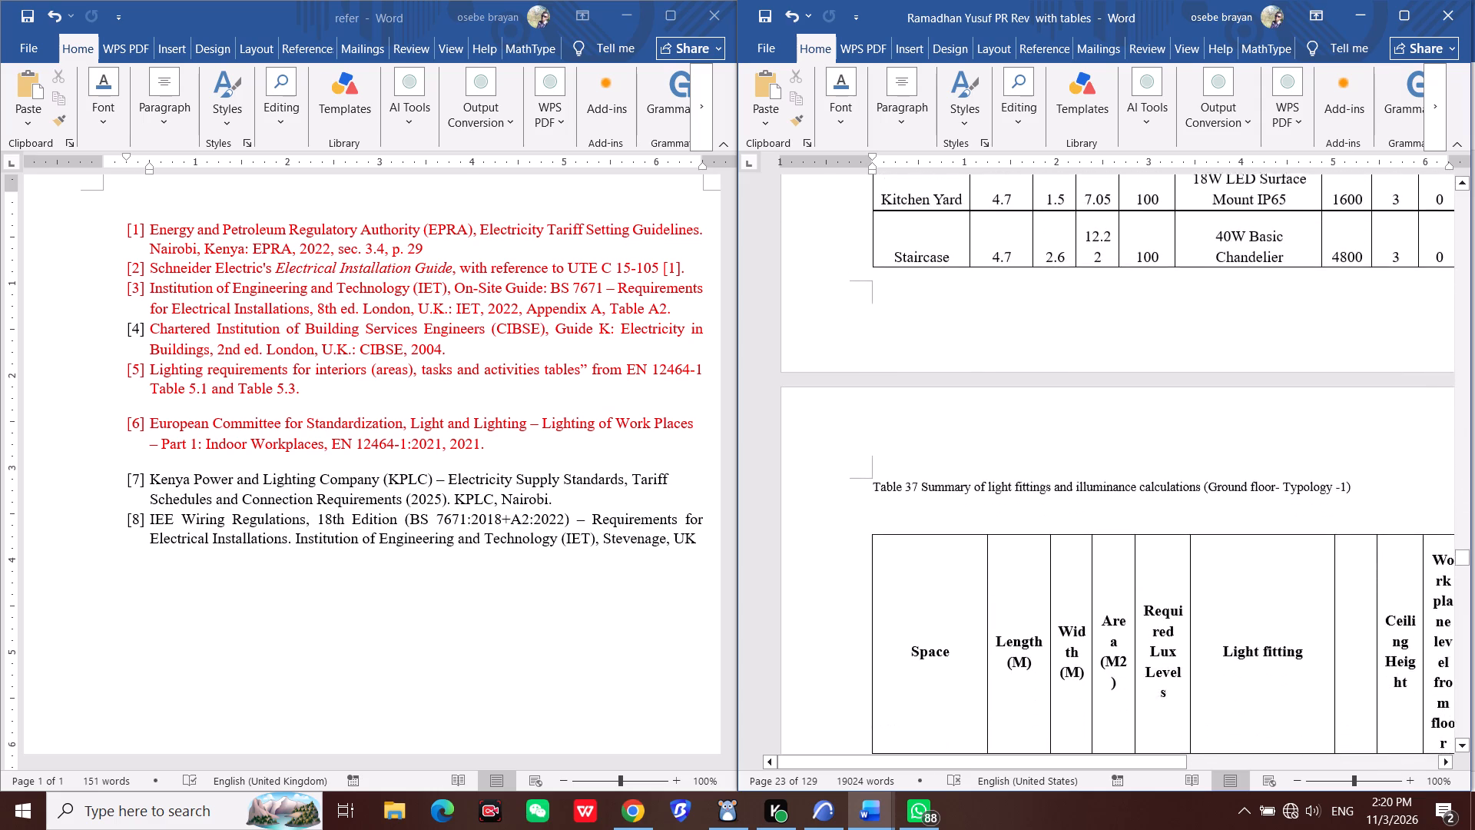
pyautogui.scroll(-12, 1083, 559)
pyautogui.scroll(1, 1083, 559)
pyautogui.scroll(-6, 1083, 548)
pyautogui.scroll(1, 1083, 548)
pyautogui.scroll(-12, 1083, 548)
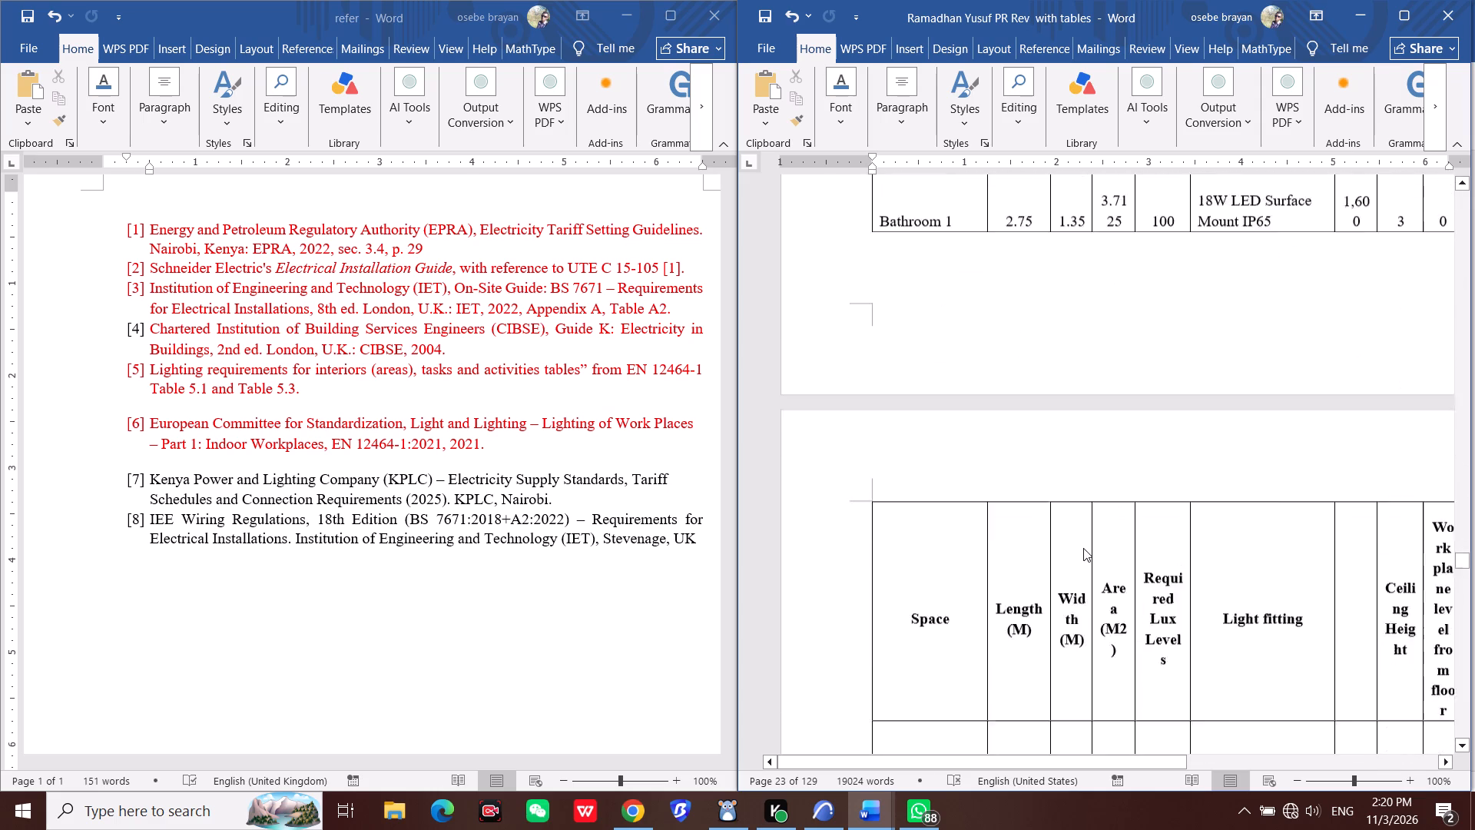
pyautogui.scroll(-13, 1083, 548)
pyautogui.scroll(1, 1083, 548)
pyautogui.scroll(-11, 1083, 548)
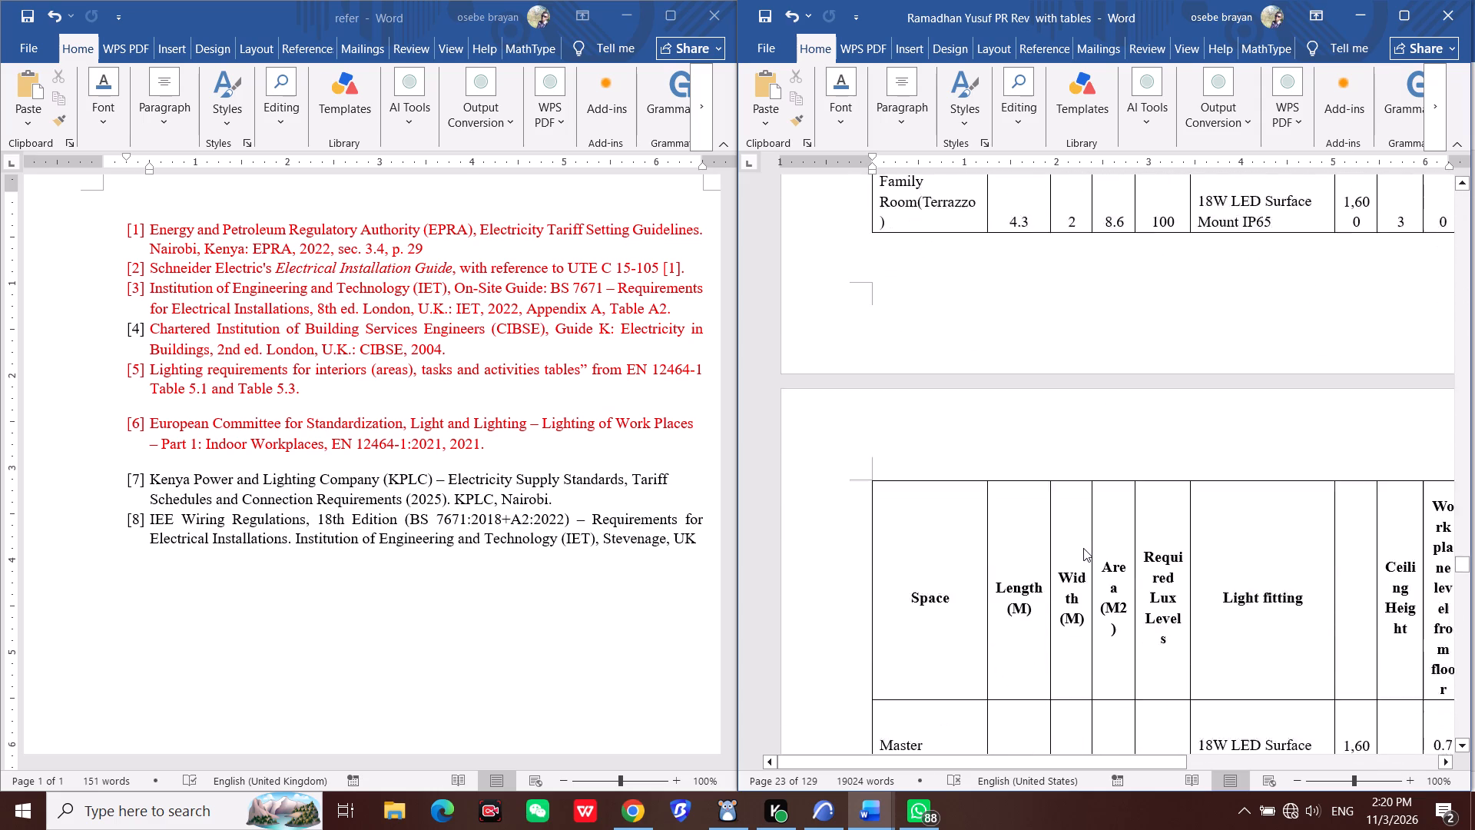
pyautogui.scroll(-14, 1083, 548)
pyautogui.scroll(1, 1083, 548)
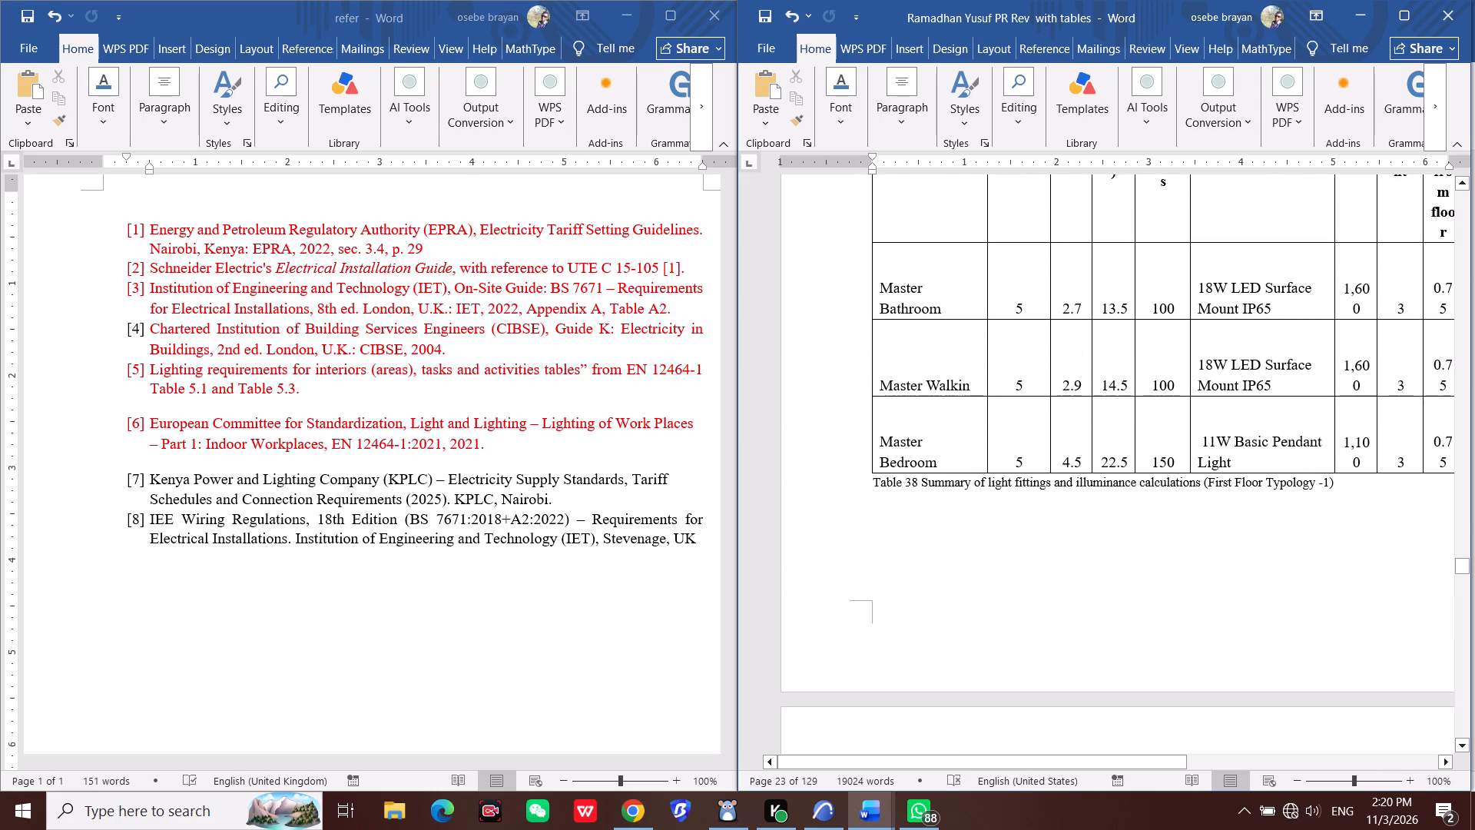
pyautogui.scroll(4, 1083, 548)
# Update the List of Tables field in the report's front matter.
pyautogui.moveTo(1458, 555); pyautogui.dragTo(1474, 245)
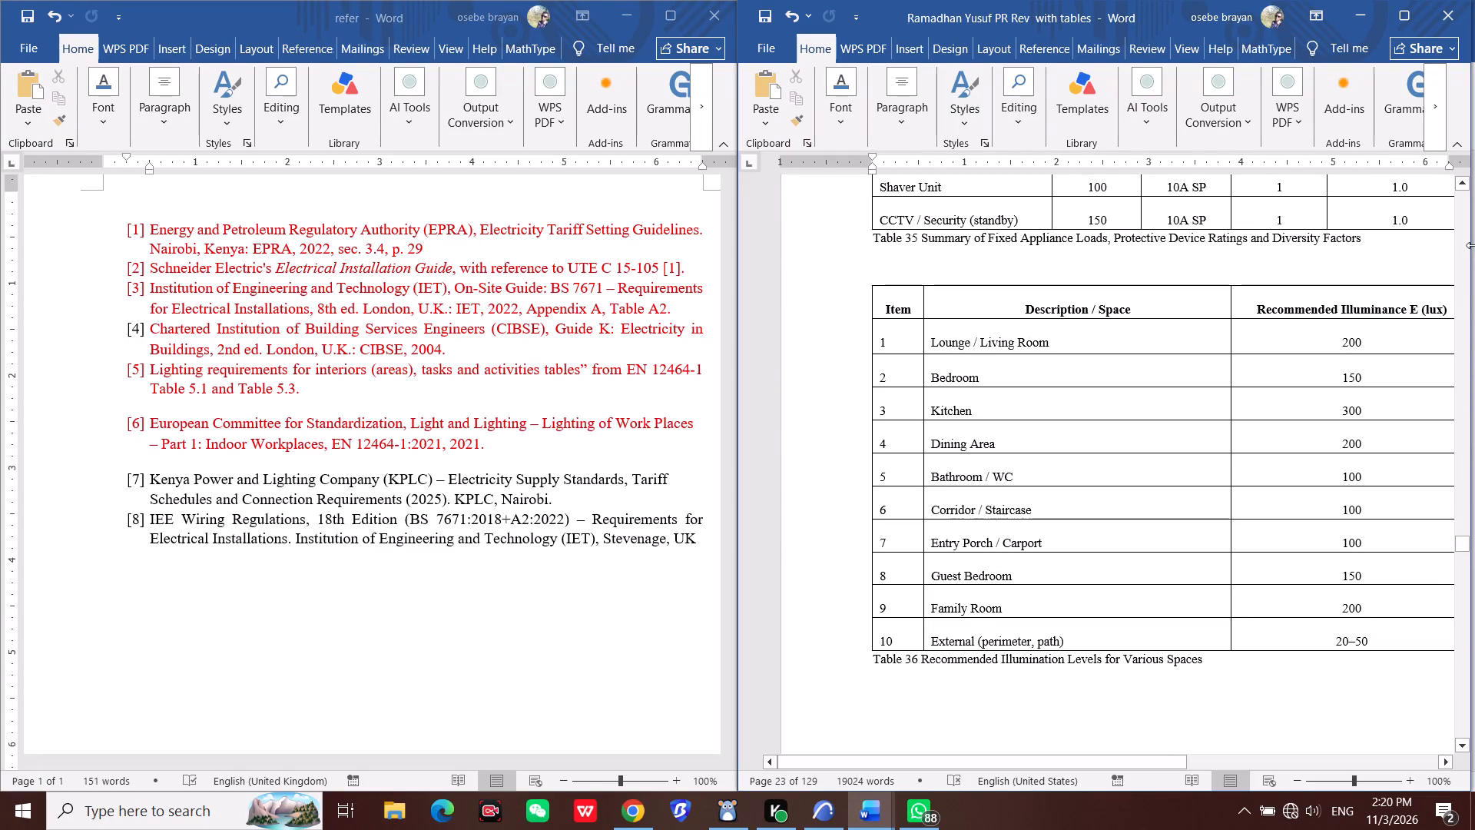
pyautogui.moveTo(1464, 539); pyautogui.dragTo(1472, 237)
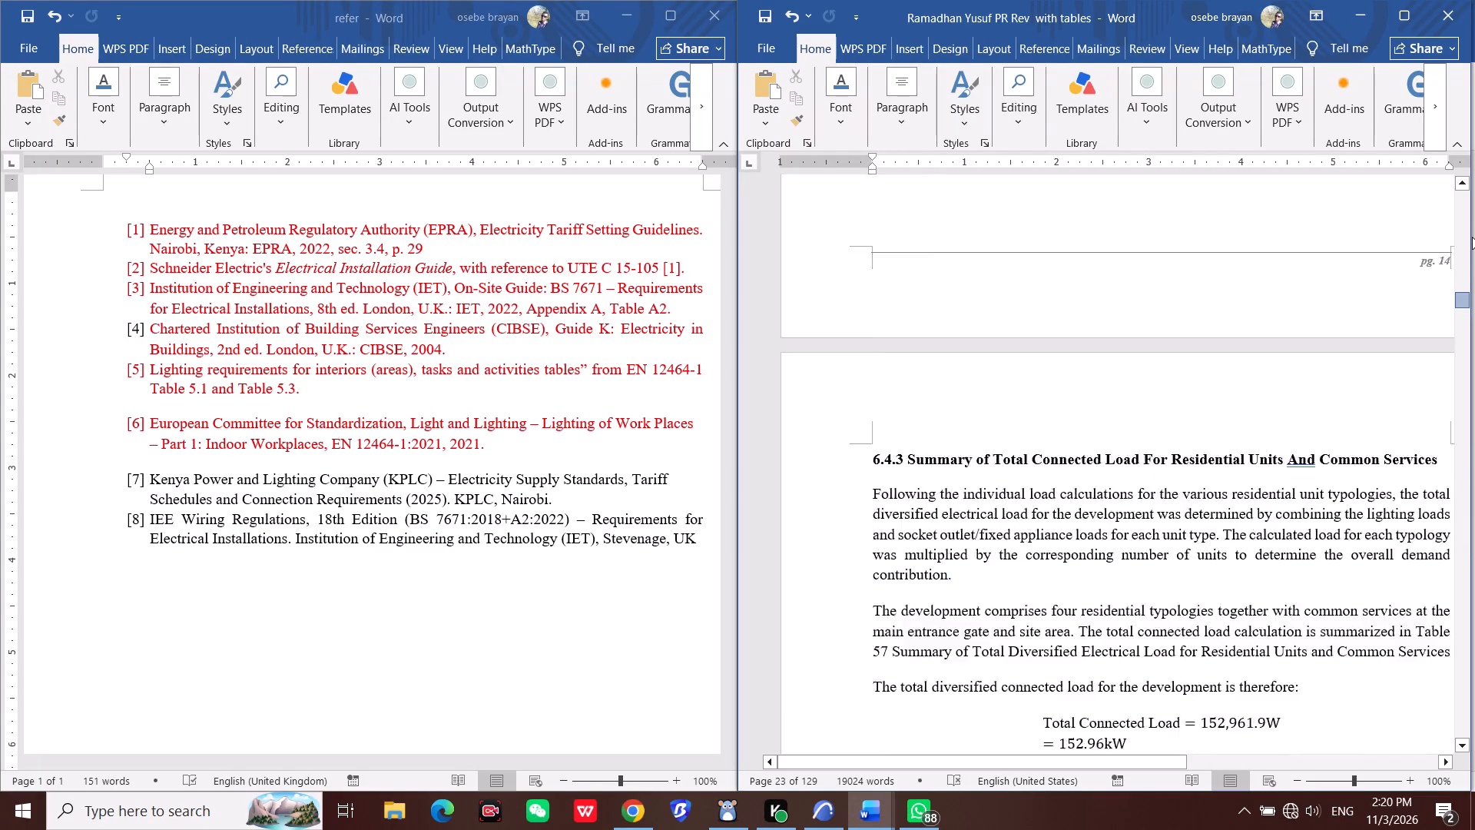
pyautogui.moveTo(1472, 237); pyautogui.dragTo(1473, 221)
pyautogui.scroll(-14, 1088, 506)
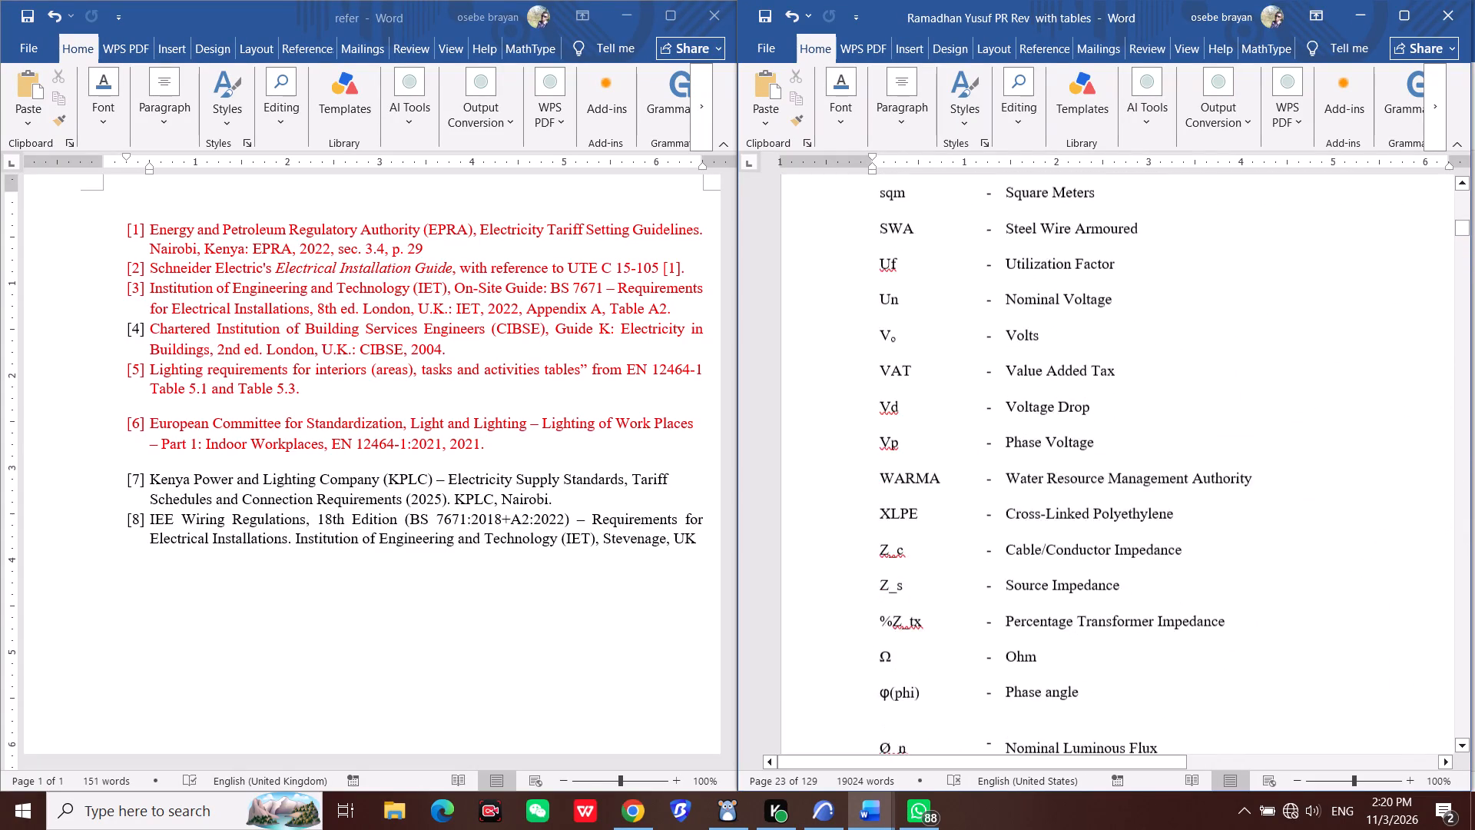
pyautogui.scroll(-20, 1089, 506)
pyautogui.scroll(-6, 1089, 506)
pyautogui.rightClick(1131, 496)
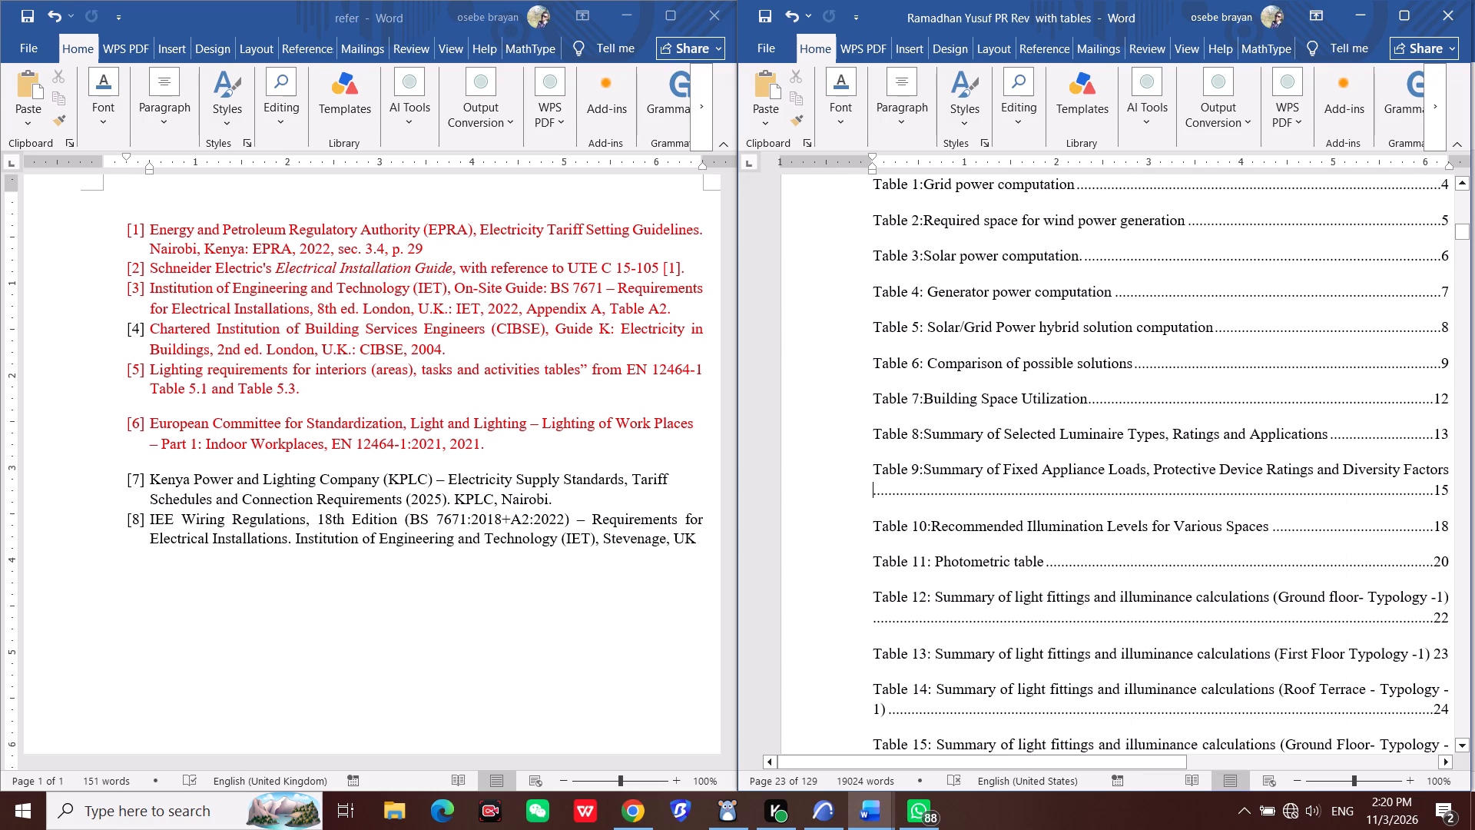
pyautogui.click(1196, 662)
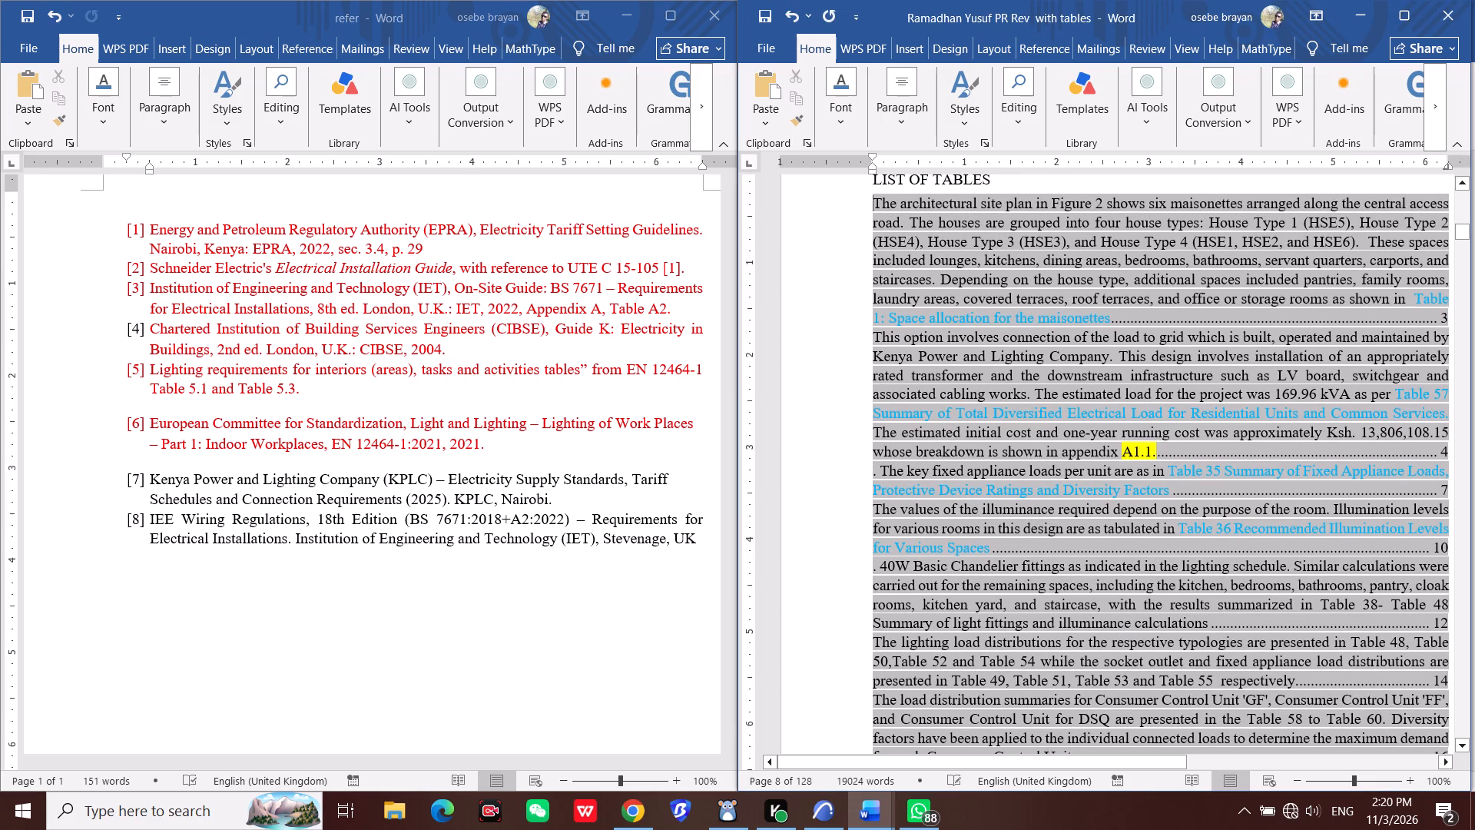
# Check the updated List of Tables entries from its start to the List of Figures, comparing table numbers, captions and page numbers.
pyautogui.scroll(1, 1172, 457)
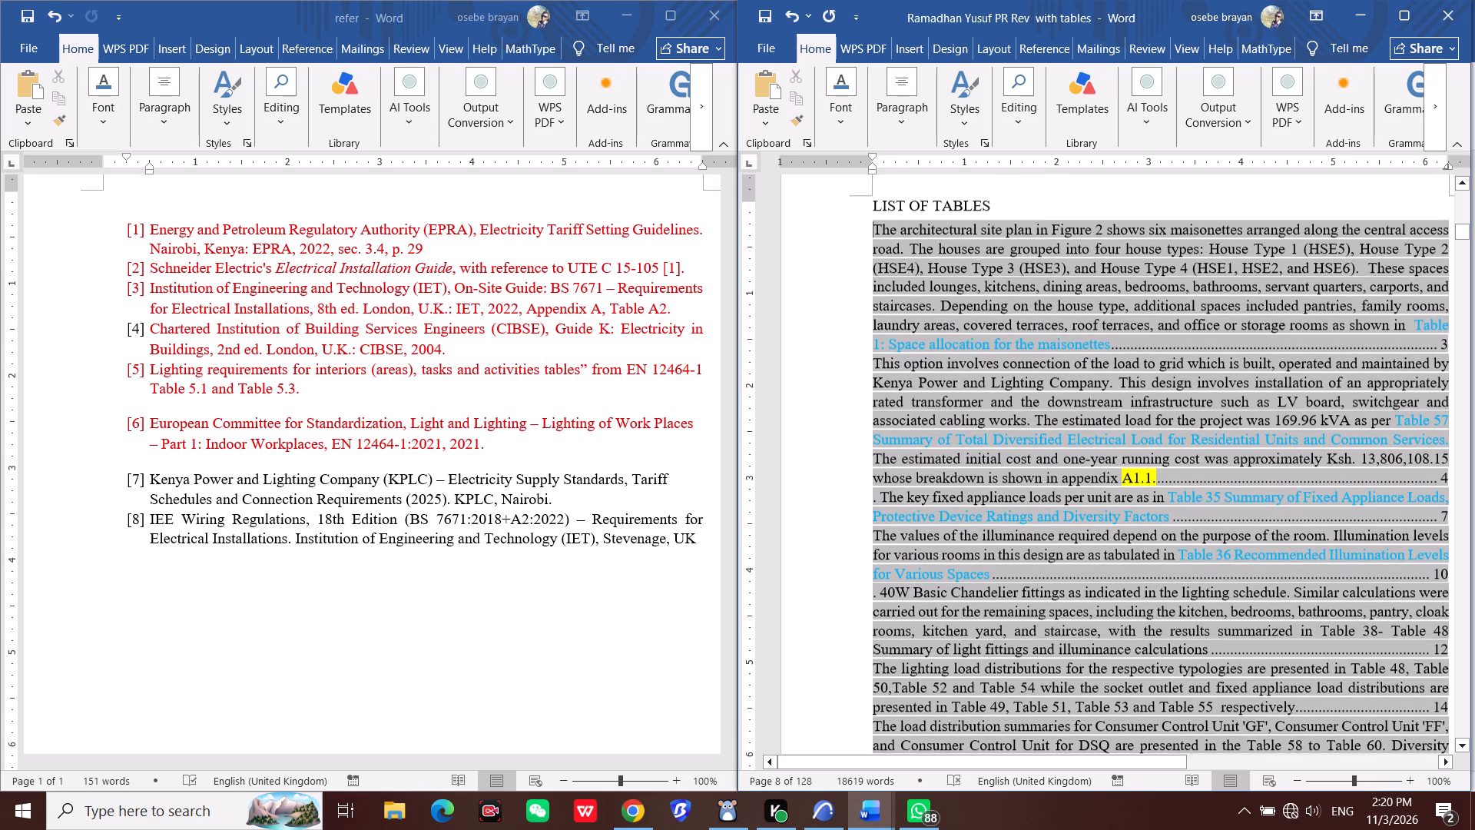
pyautogui.scroll(4, 1172, 457)
pyautogui.scroll(-18, 1172, 457)
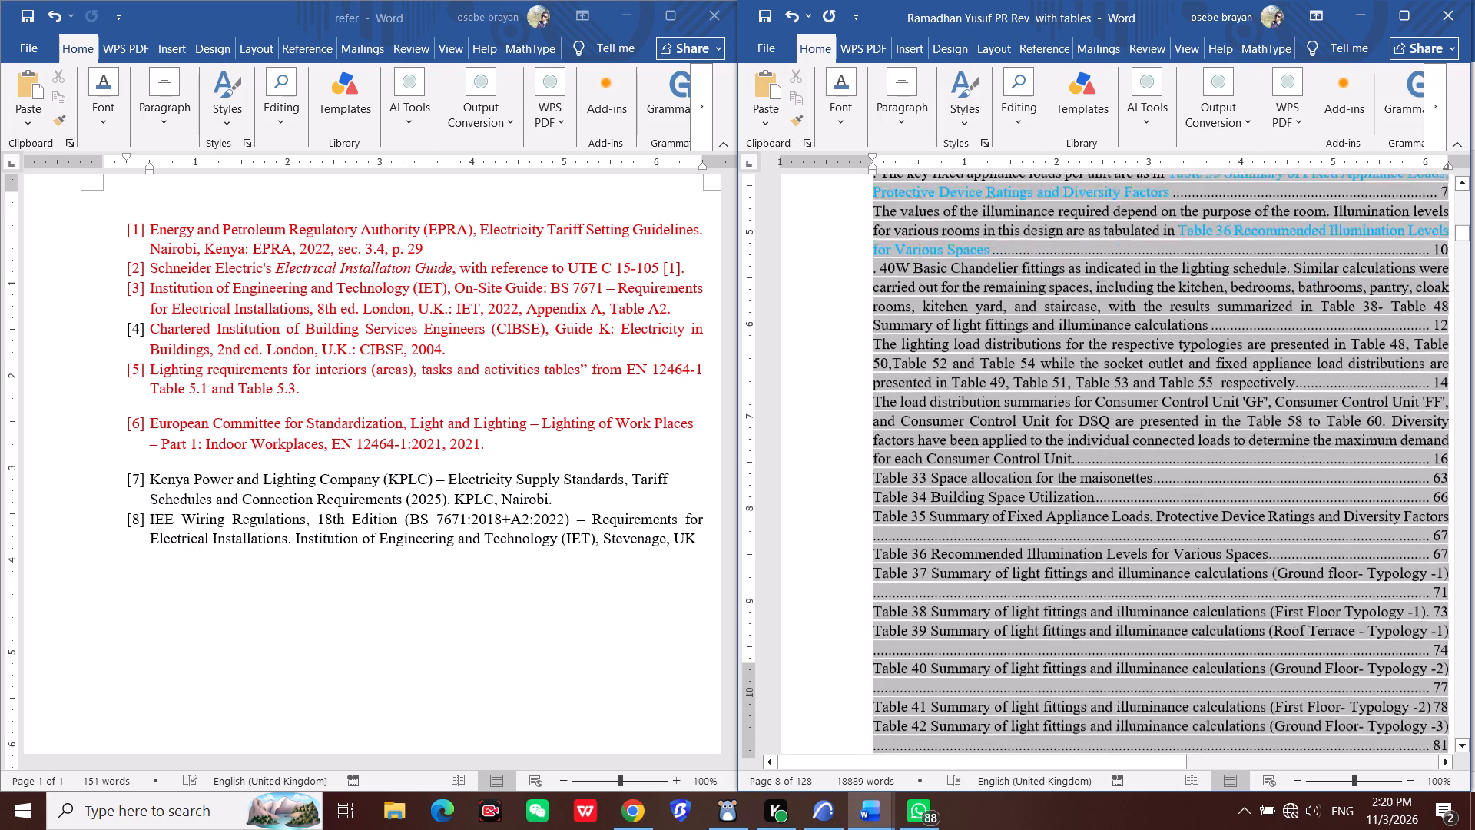
pyautogui.scroll(-9, 1172, 457)
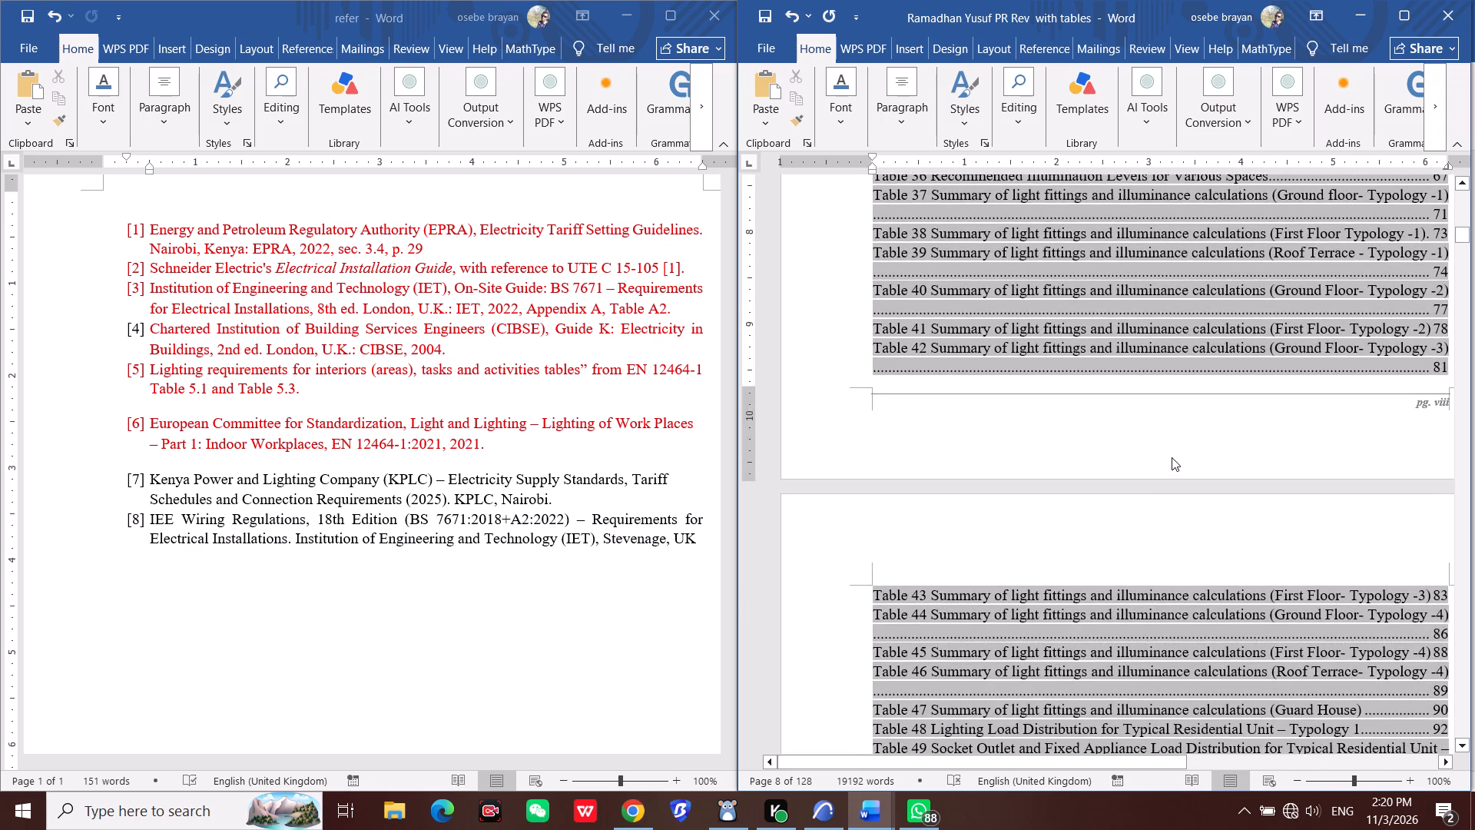
pyautogui.scroll(-13, 1172, 457)
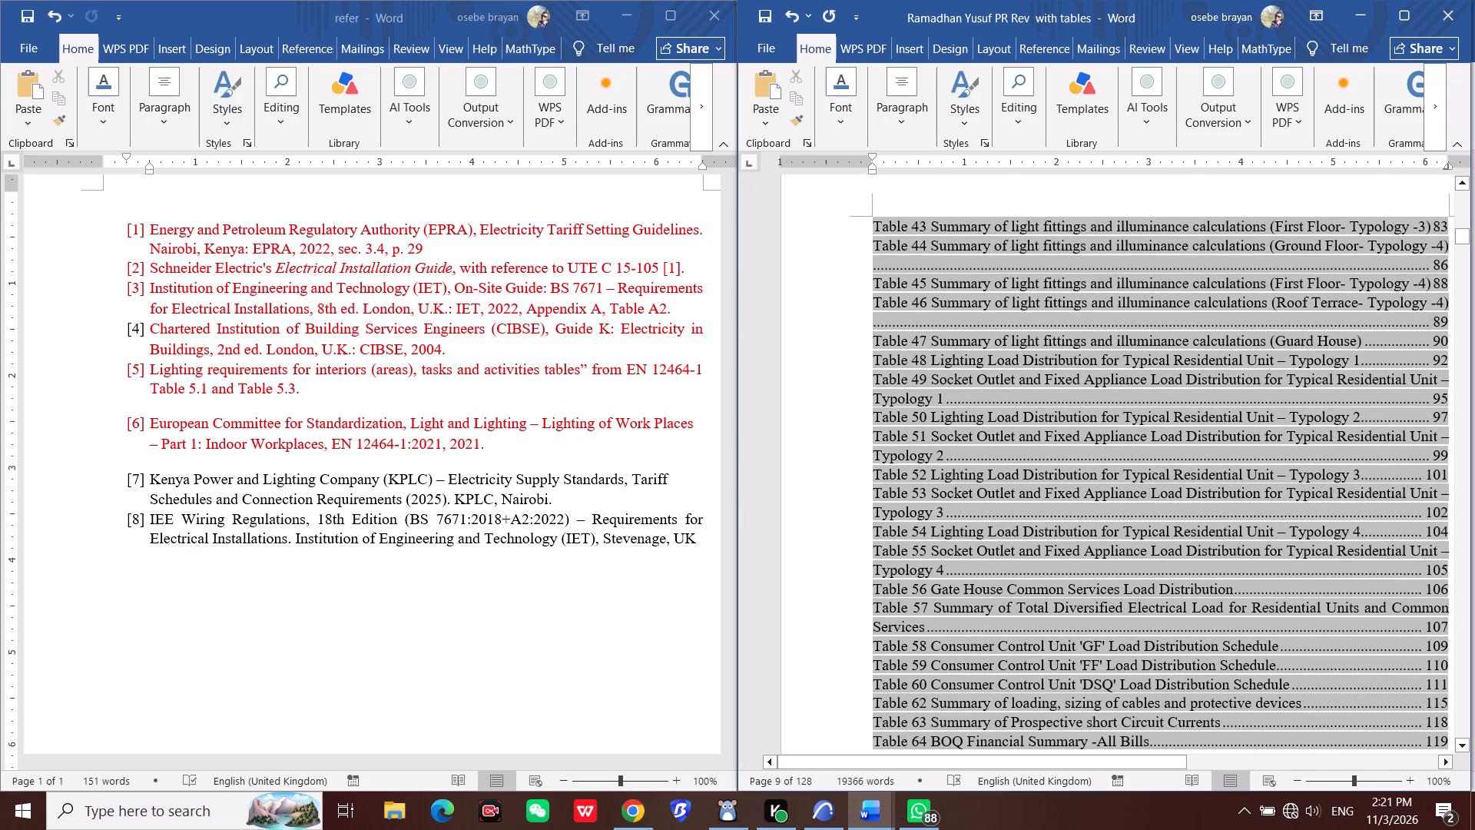
pyautogui.scroll(-3, 1172, 457)
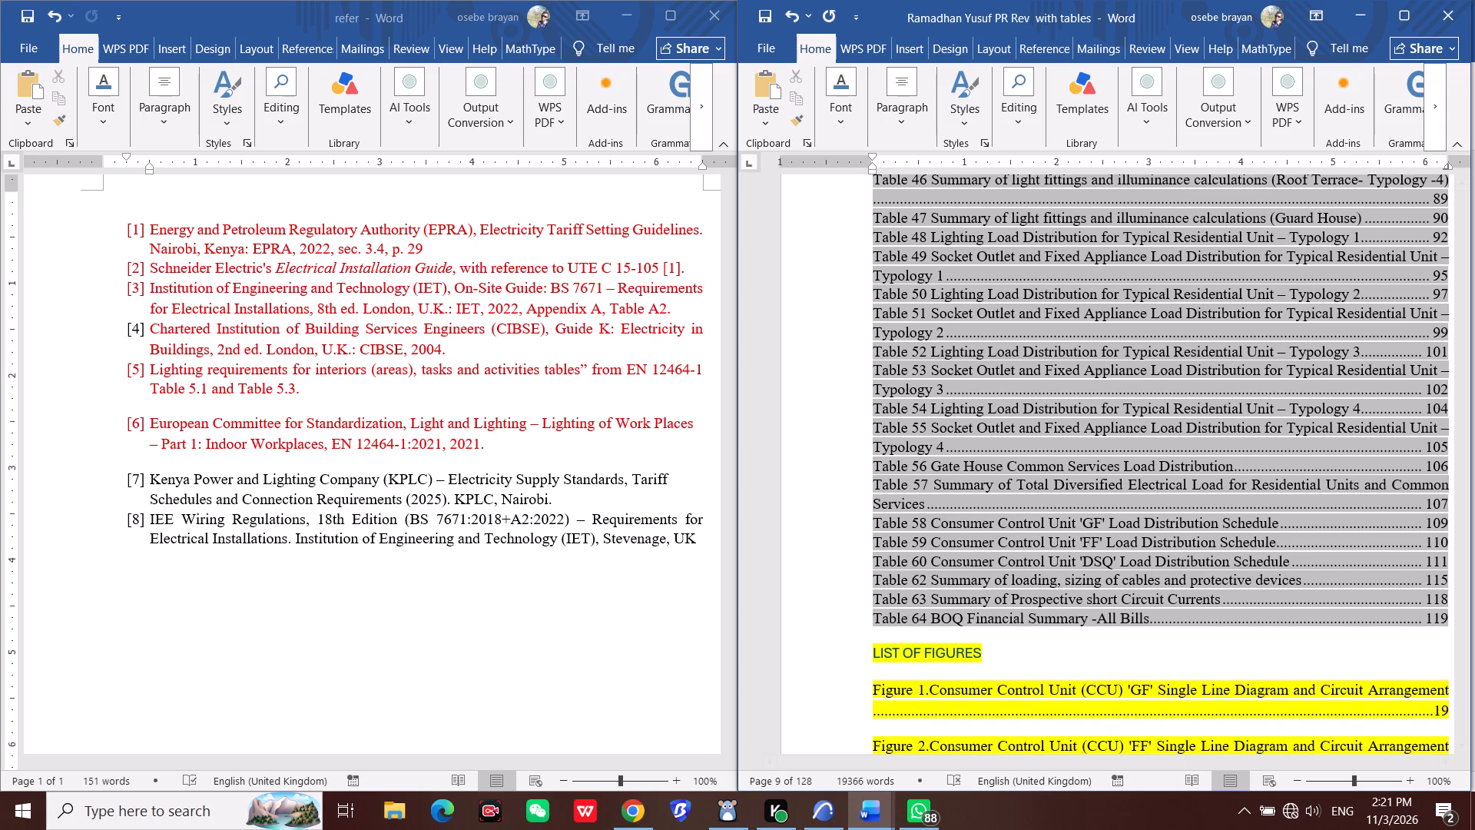
pyautogui.scroll(11, 1172, 457)
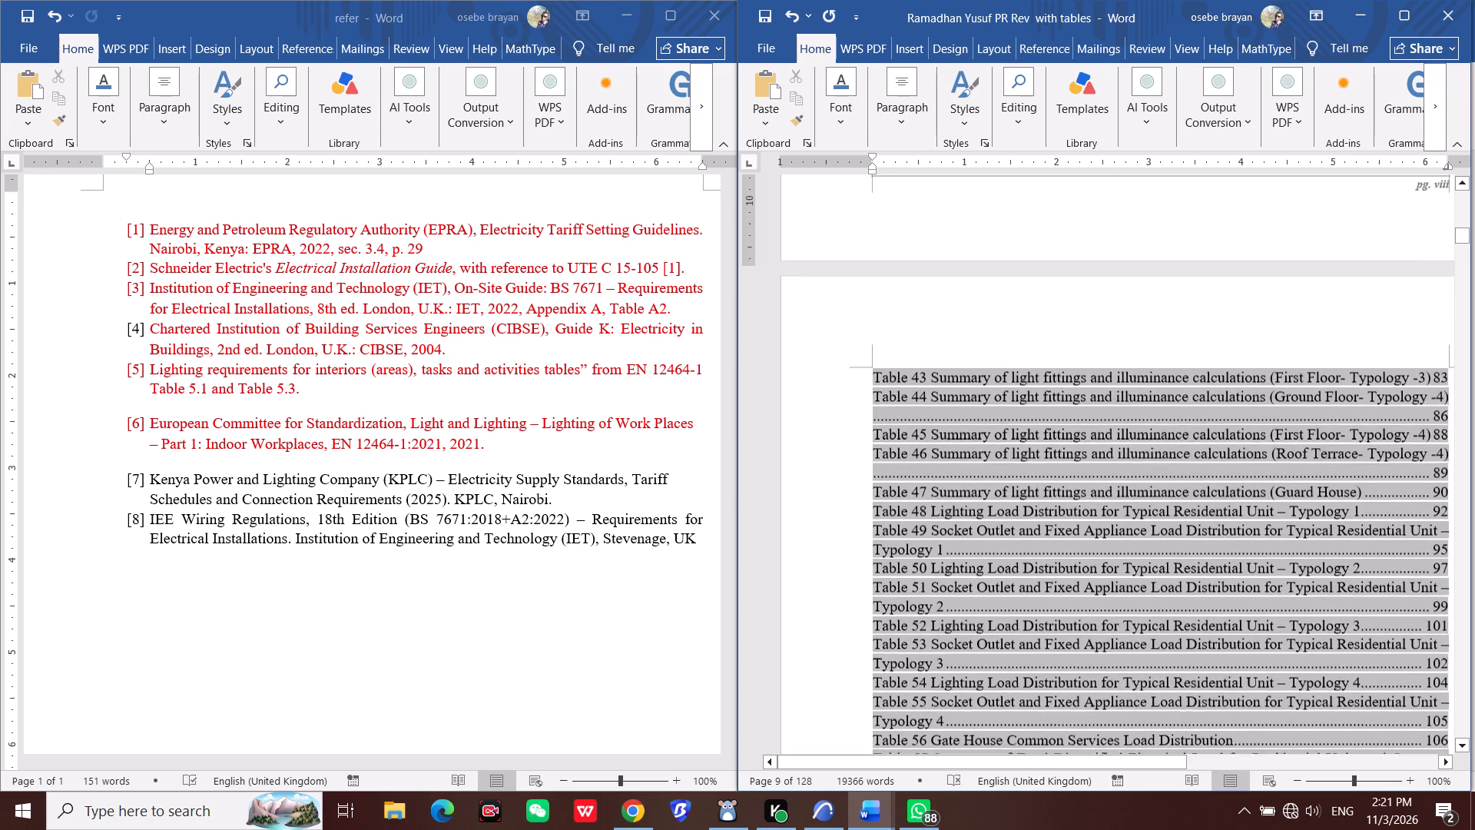
pyautogui.scroll(15, 1172, 457)
pyautogui.scroll(5, 1245, 377)
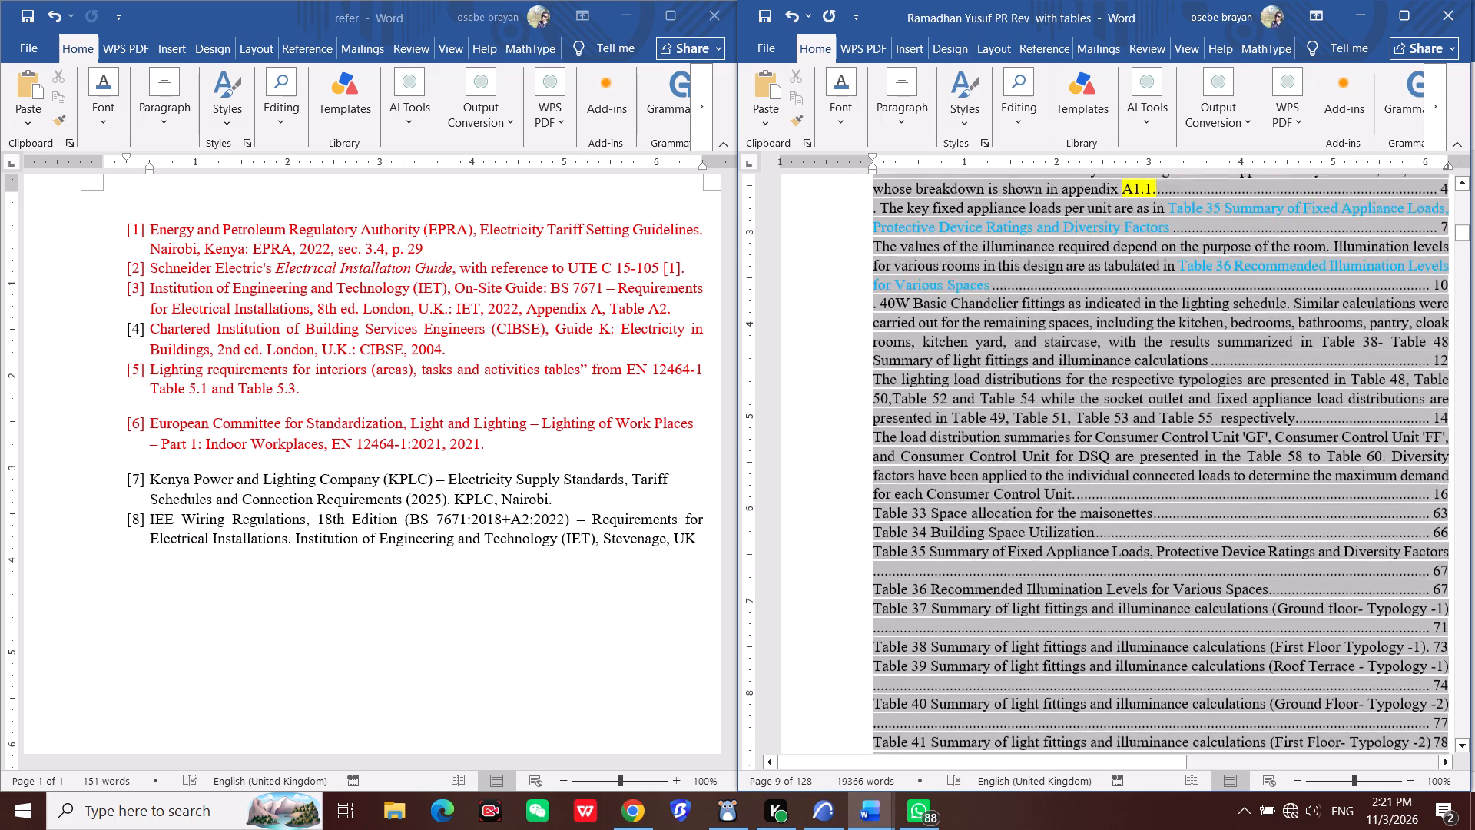
pyautogui.scroll(9, 1245, 377)
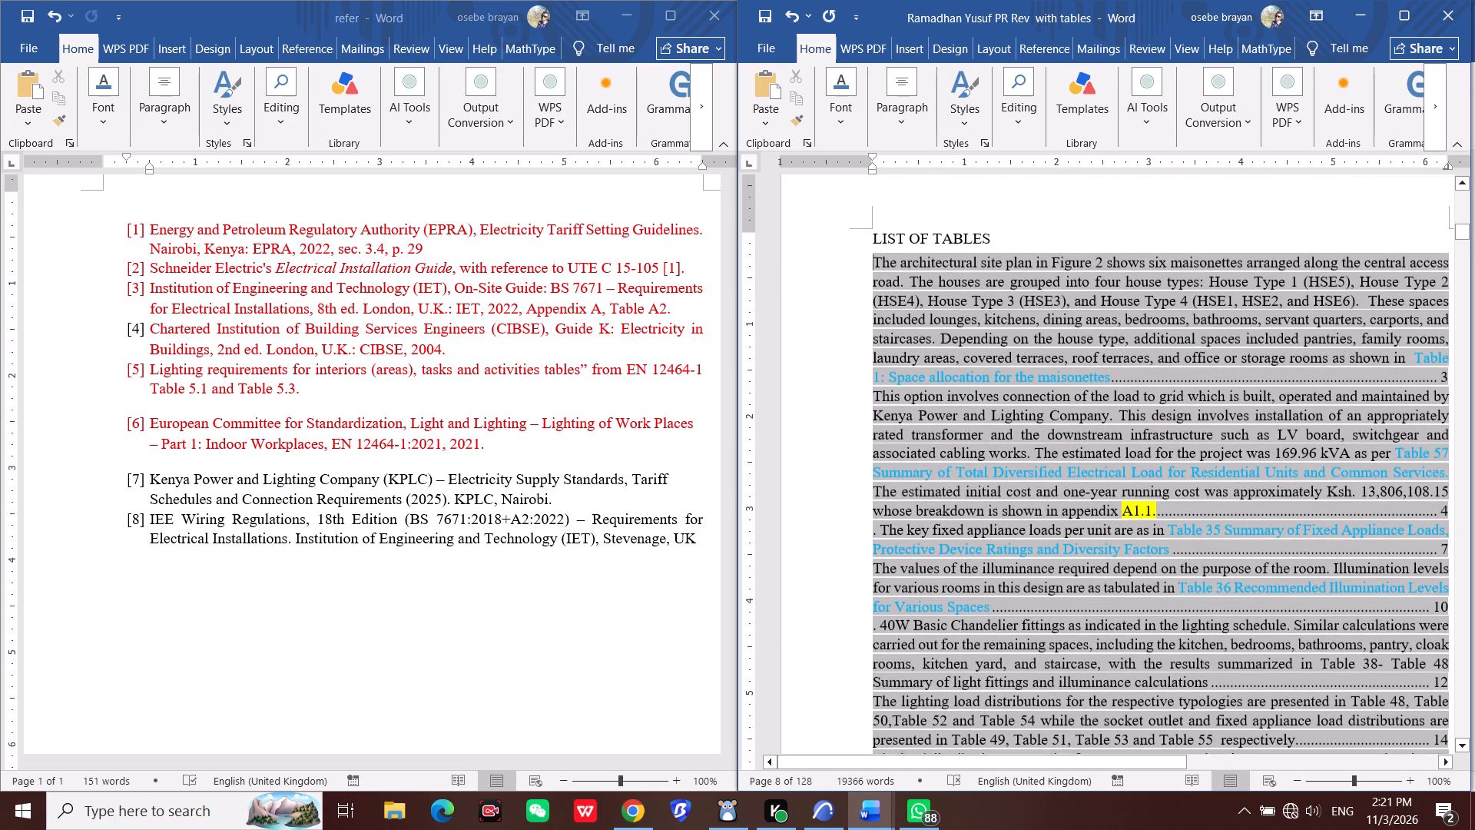
pyautogui.scroll(5, 1245, 377)
pyautogui.scroll(-1, 1245, 377)
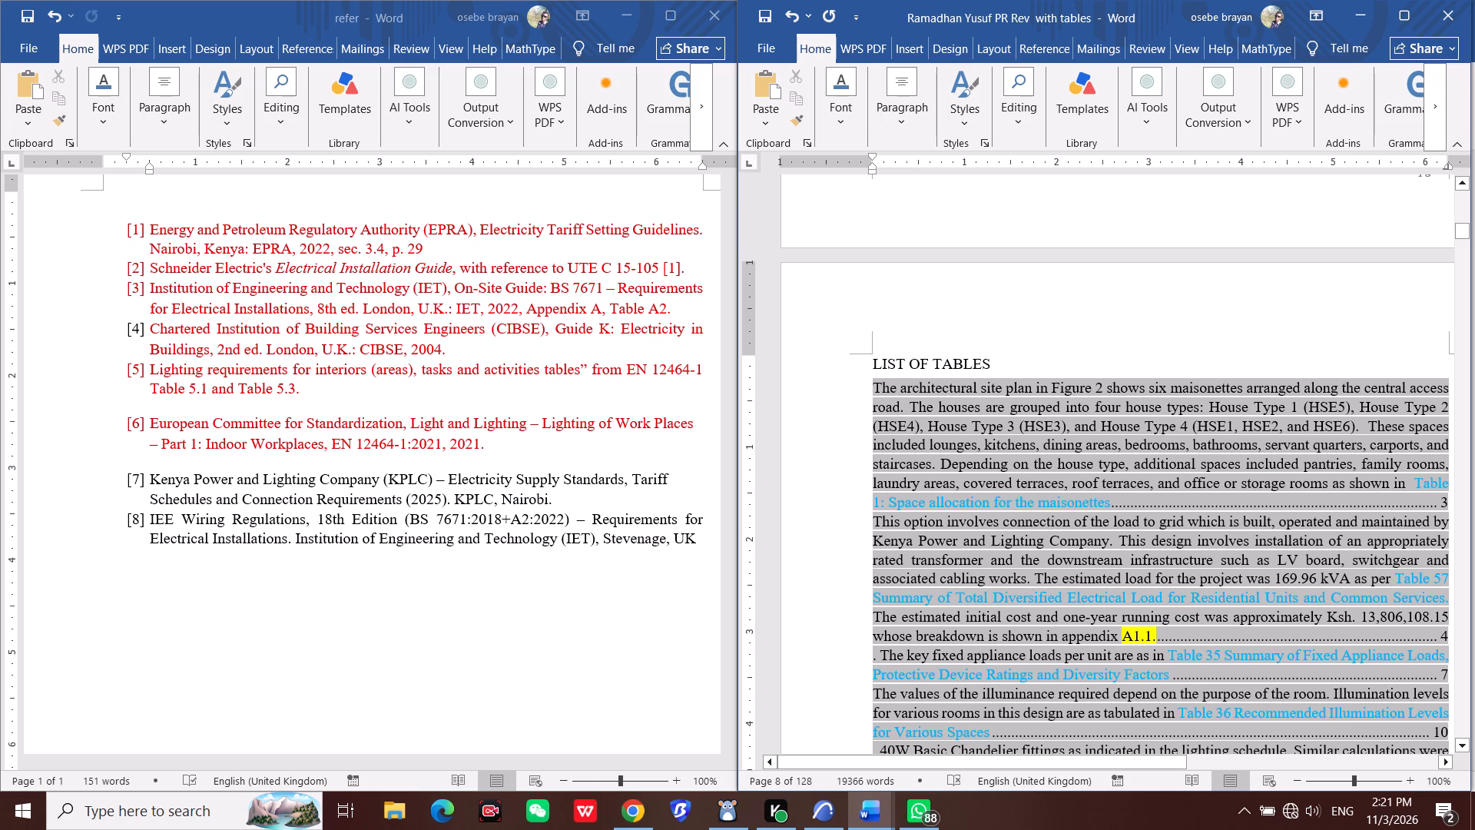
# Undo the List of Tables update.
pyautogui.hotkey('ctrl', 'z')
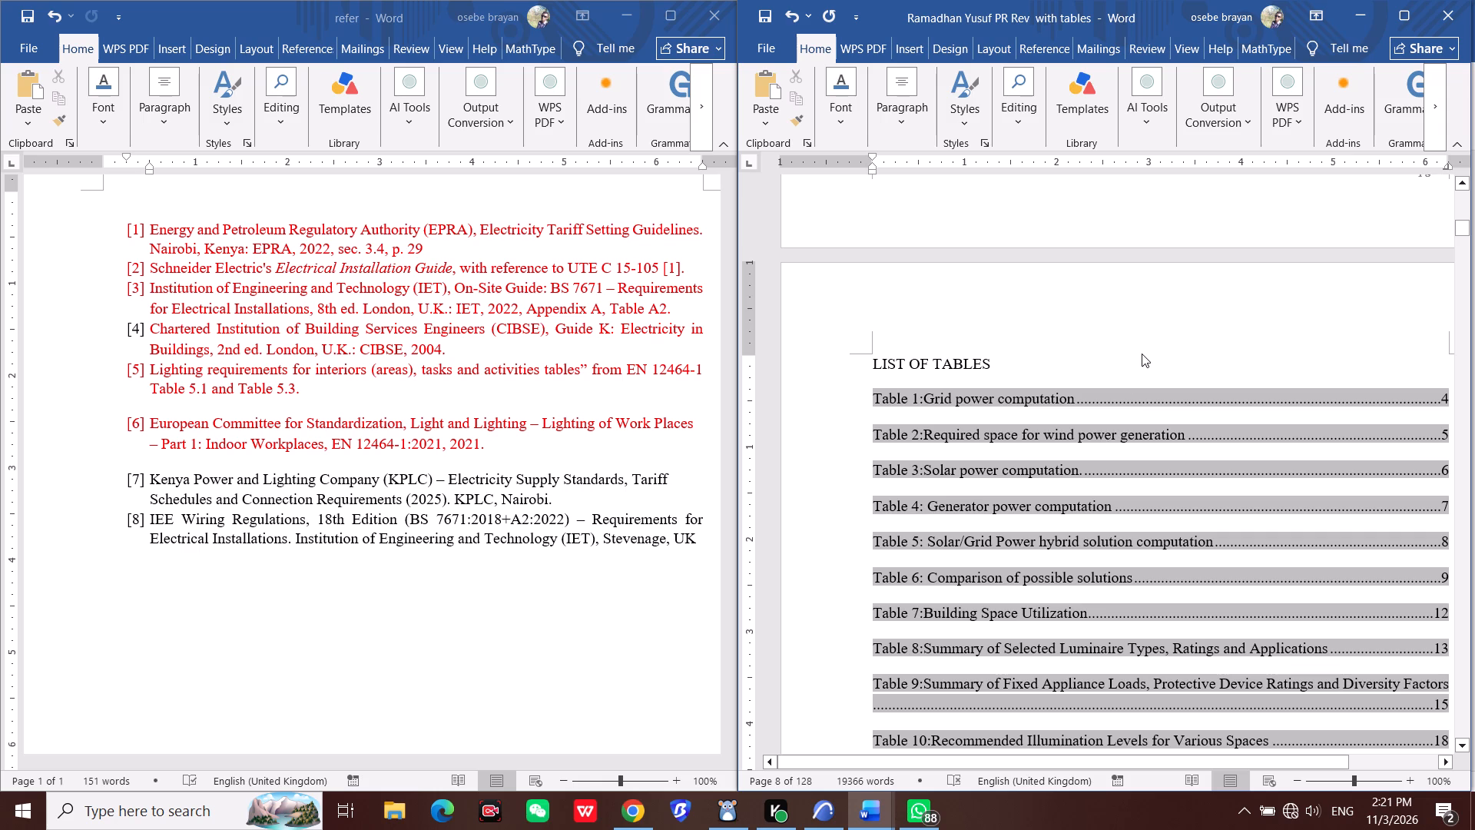
# Look through the List of Tables entries and on to the site plan paragraph under 4.0 Analysis of Current Situation.
pyautogui.click(1140, 351)
pyautogui.click(1028, 414)
pyautogui.scroll(-5, 1086, 489)
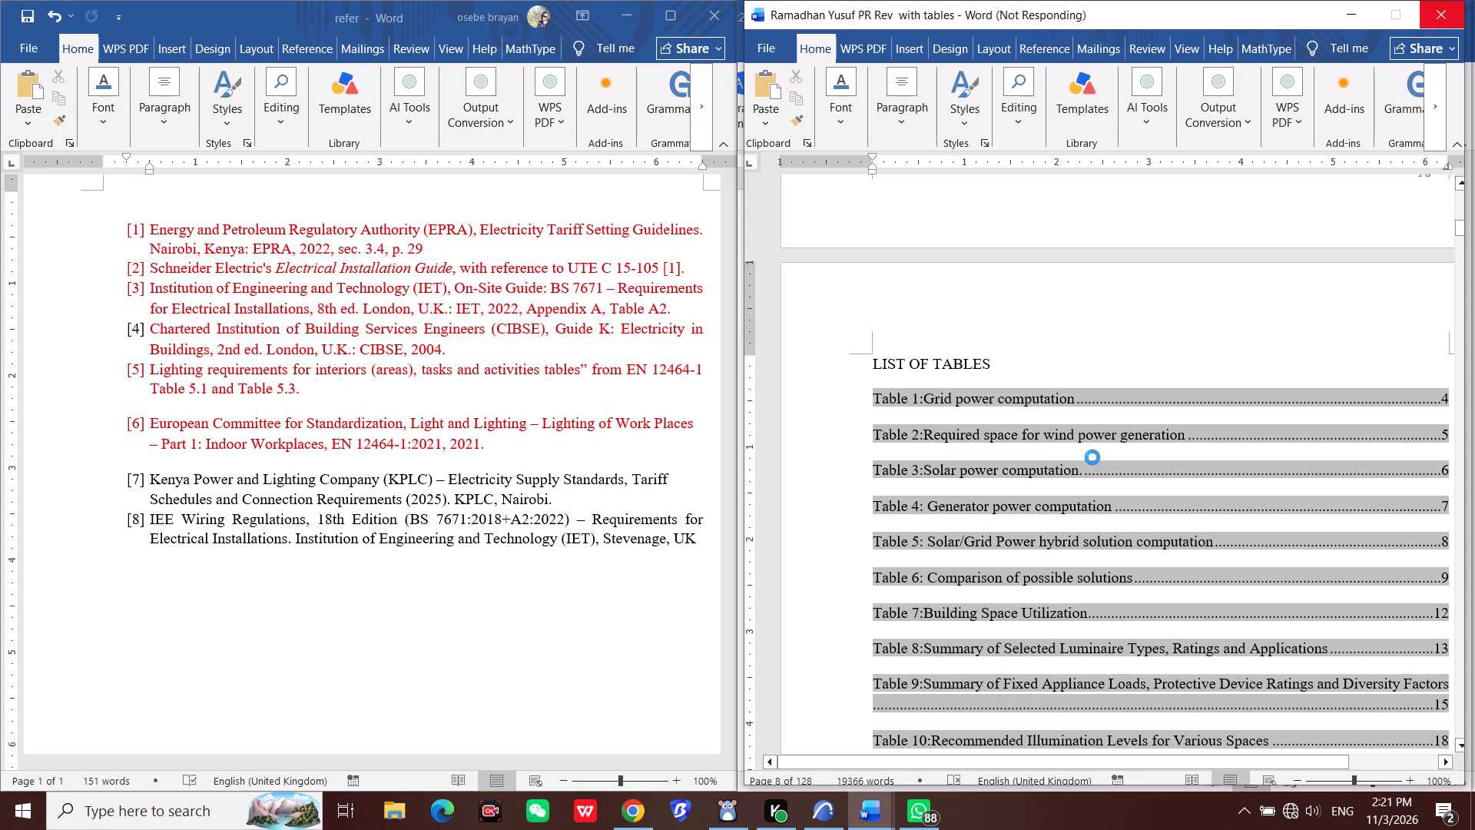
pyautogui.scroll(-18, 1092, 457)
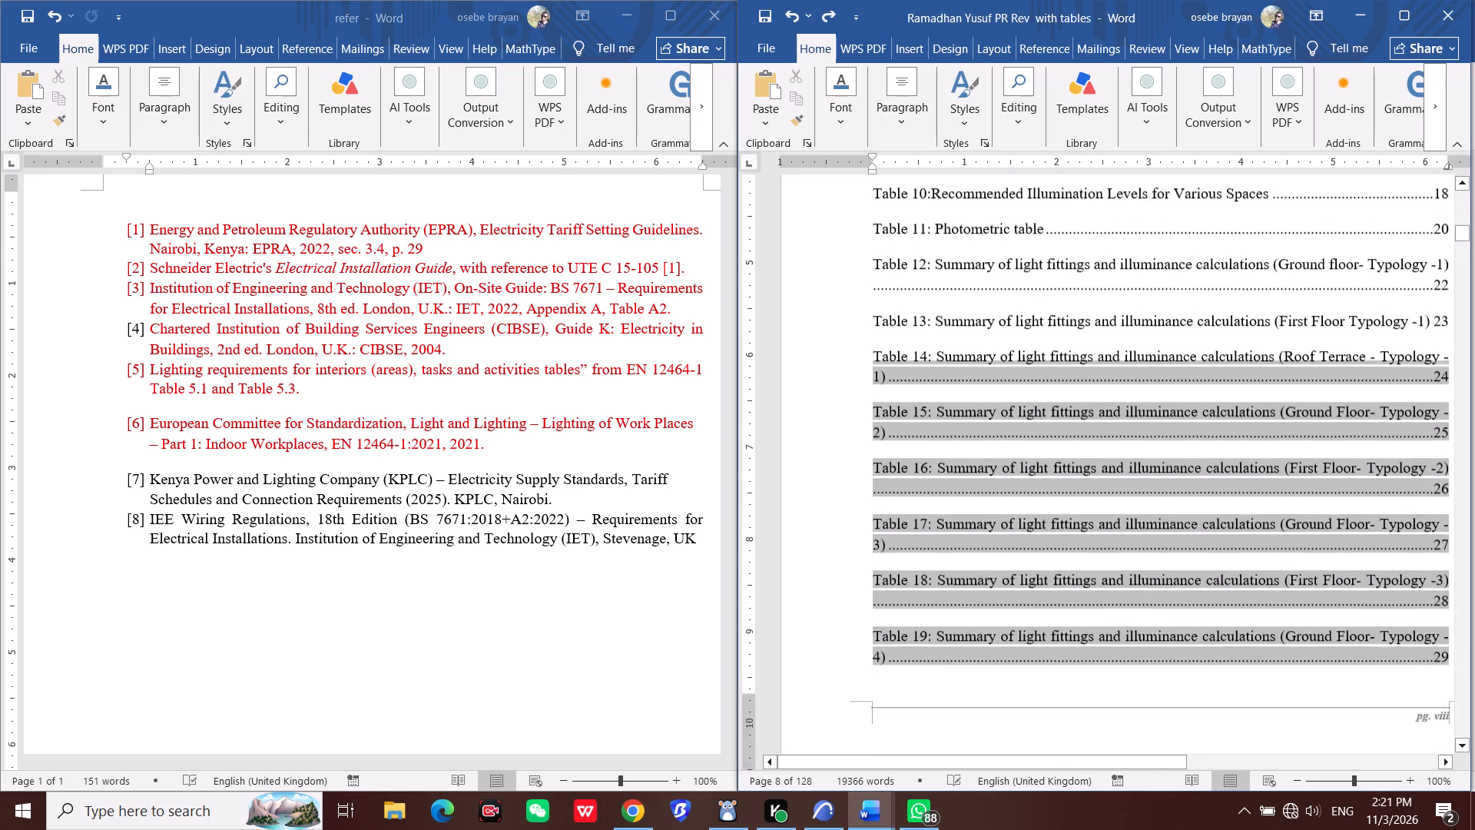
pyautogui.scroll(-20, 1099, 463)
pyautogui.scroll(-19, 1099, 463)
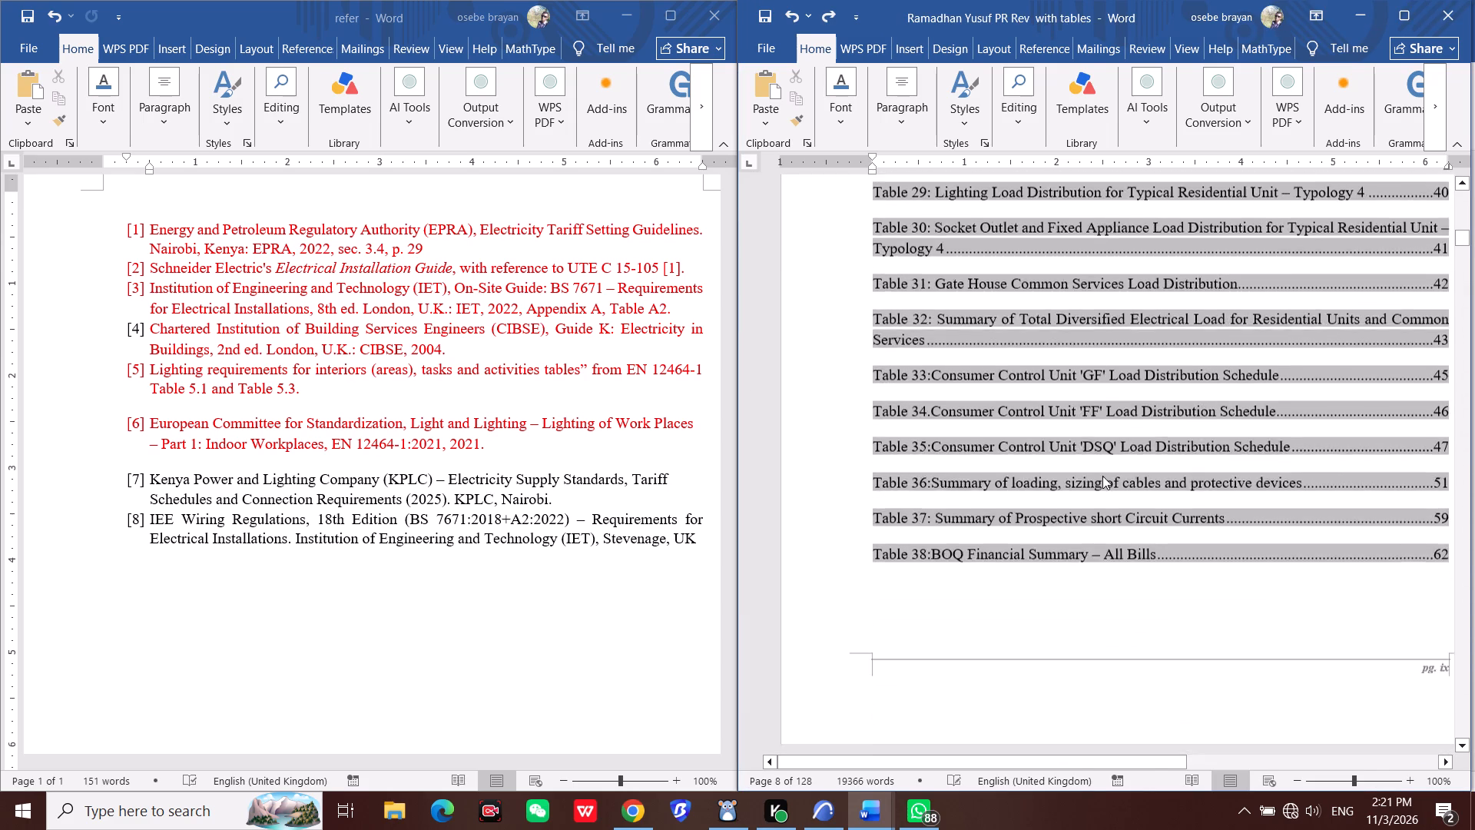
pyautogui.scroll(-20, 1102, 476)
pyautogui.scroll(-19, 1102, 476)
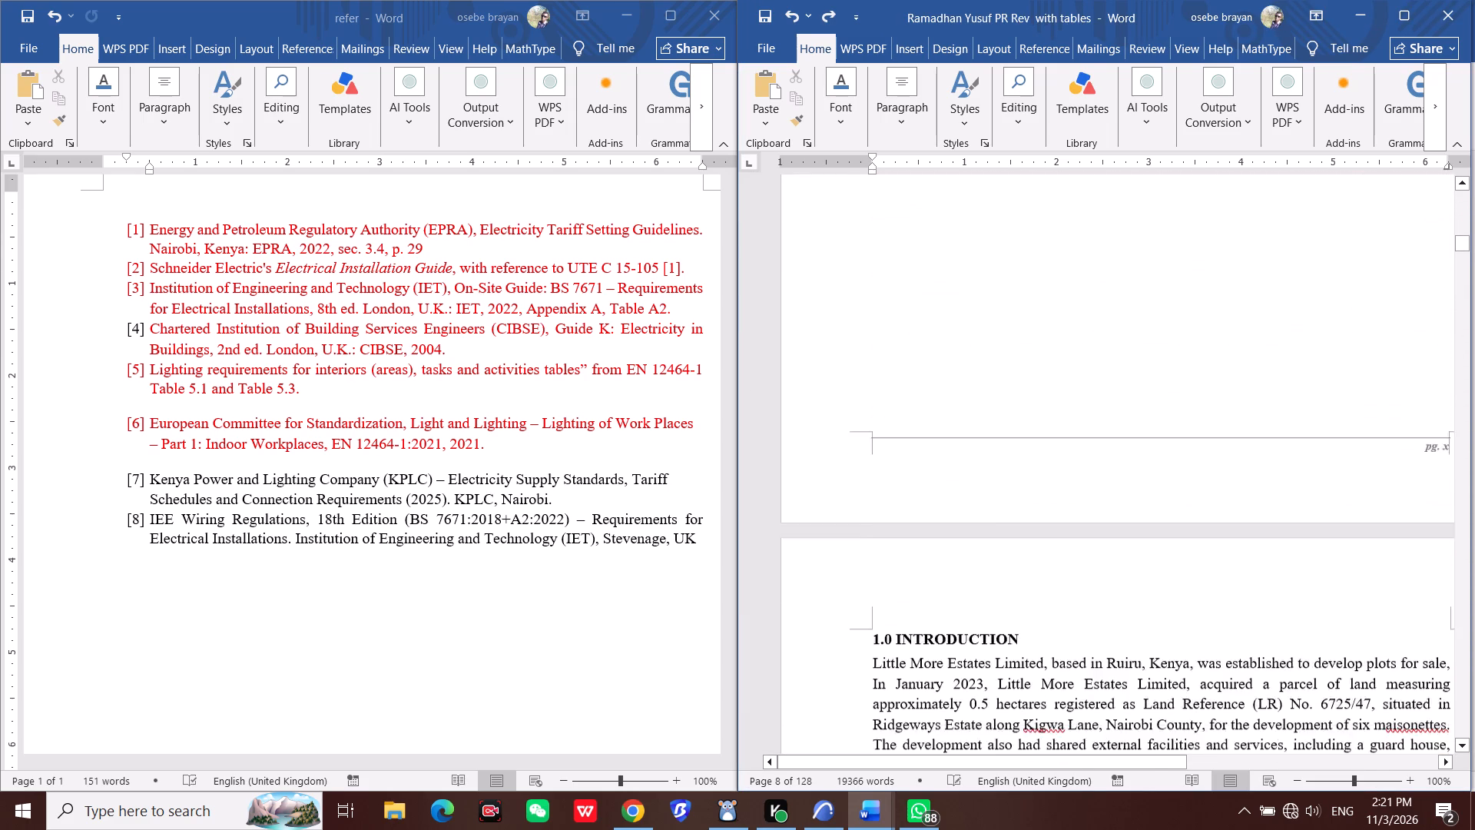
pyautogui.scroll(-20, 1101, 476)
pyautogui.scroll(-19, 1101, 476)
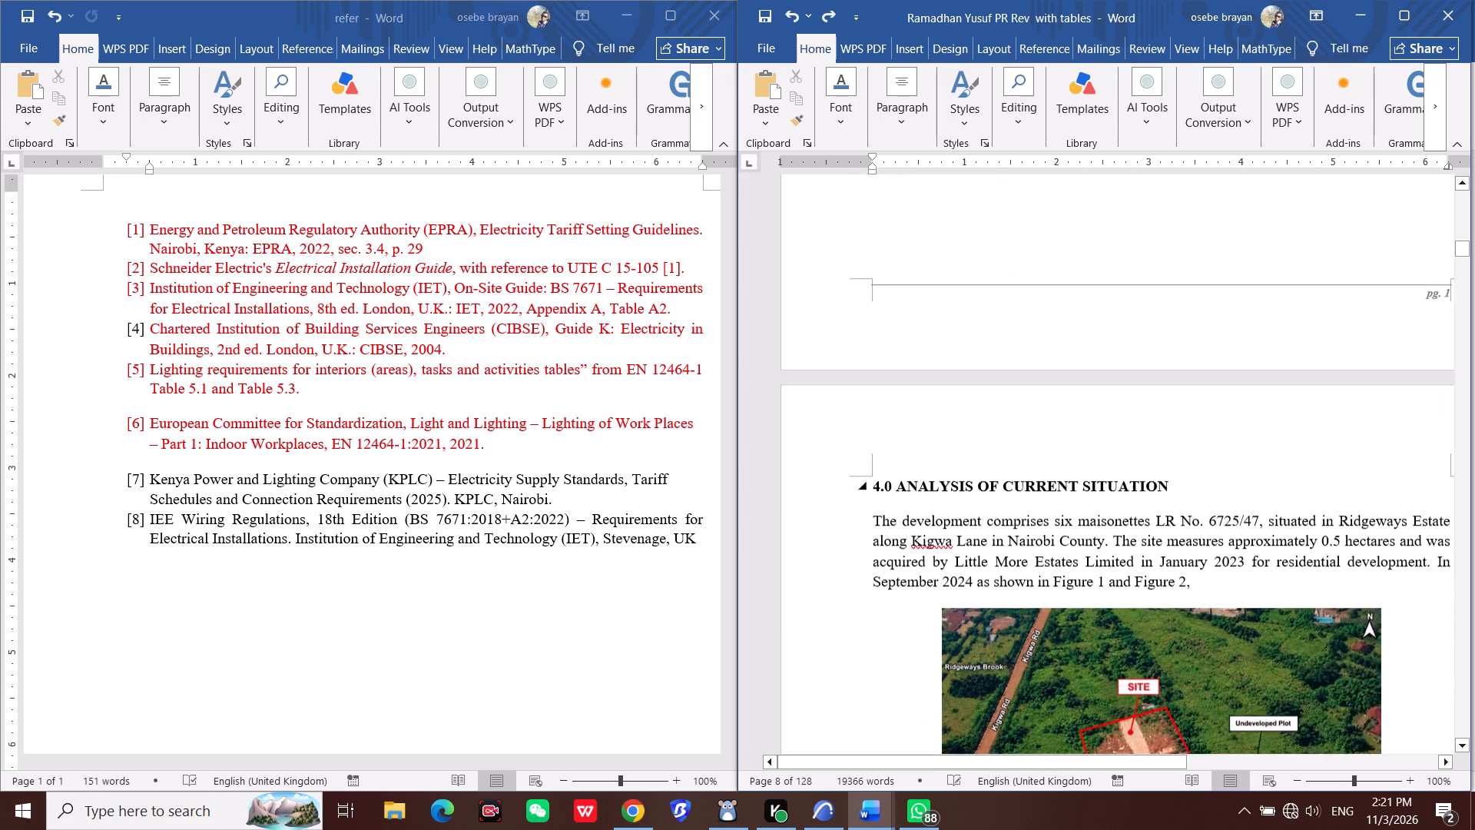
pyautogui.scroll(-20, 1109, 465)
pyautogui.scroll(-19, 1109, 465)
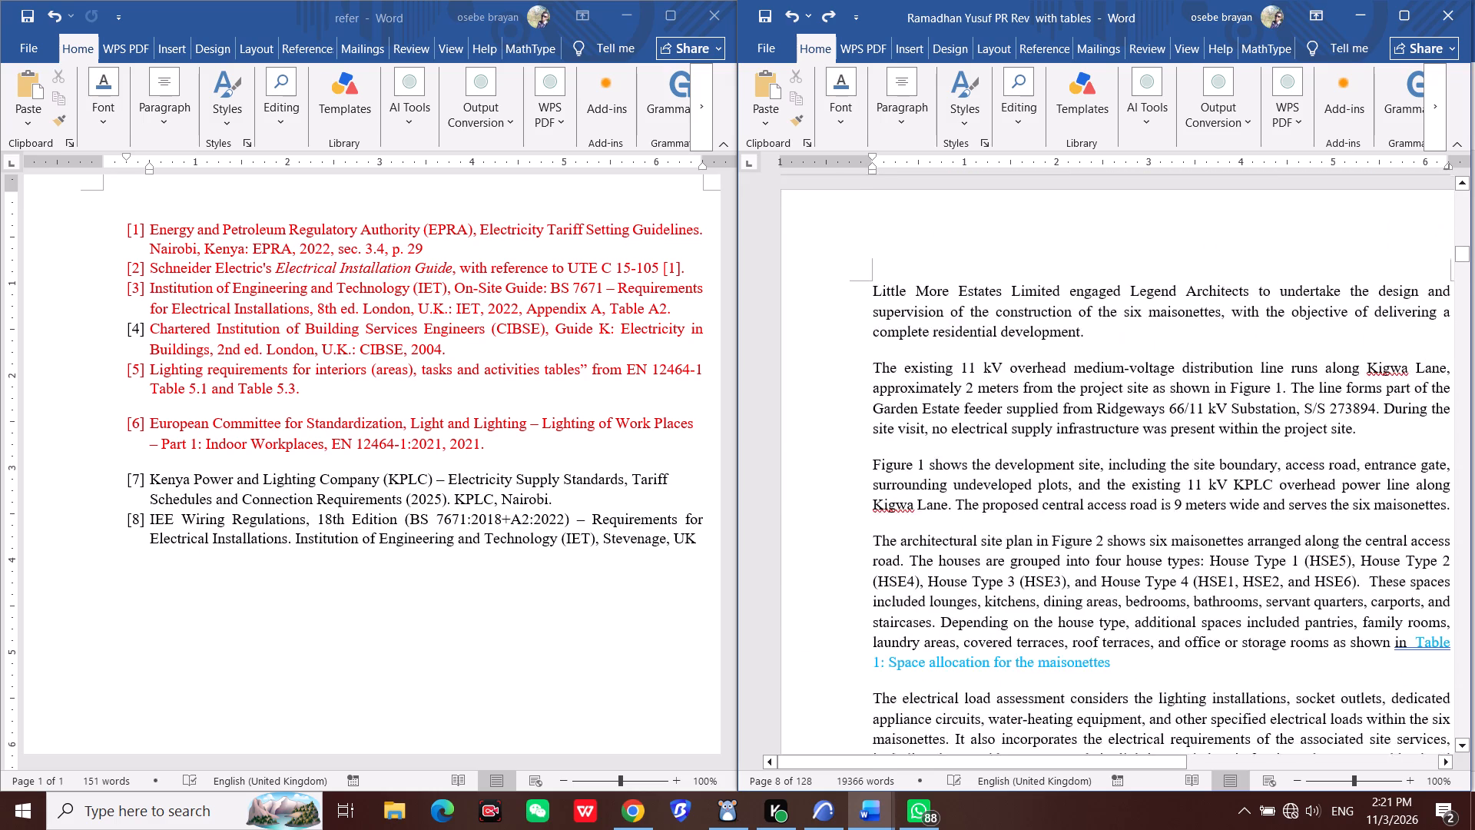
pyautogui.scroll(-9, 1120, 455)
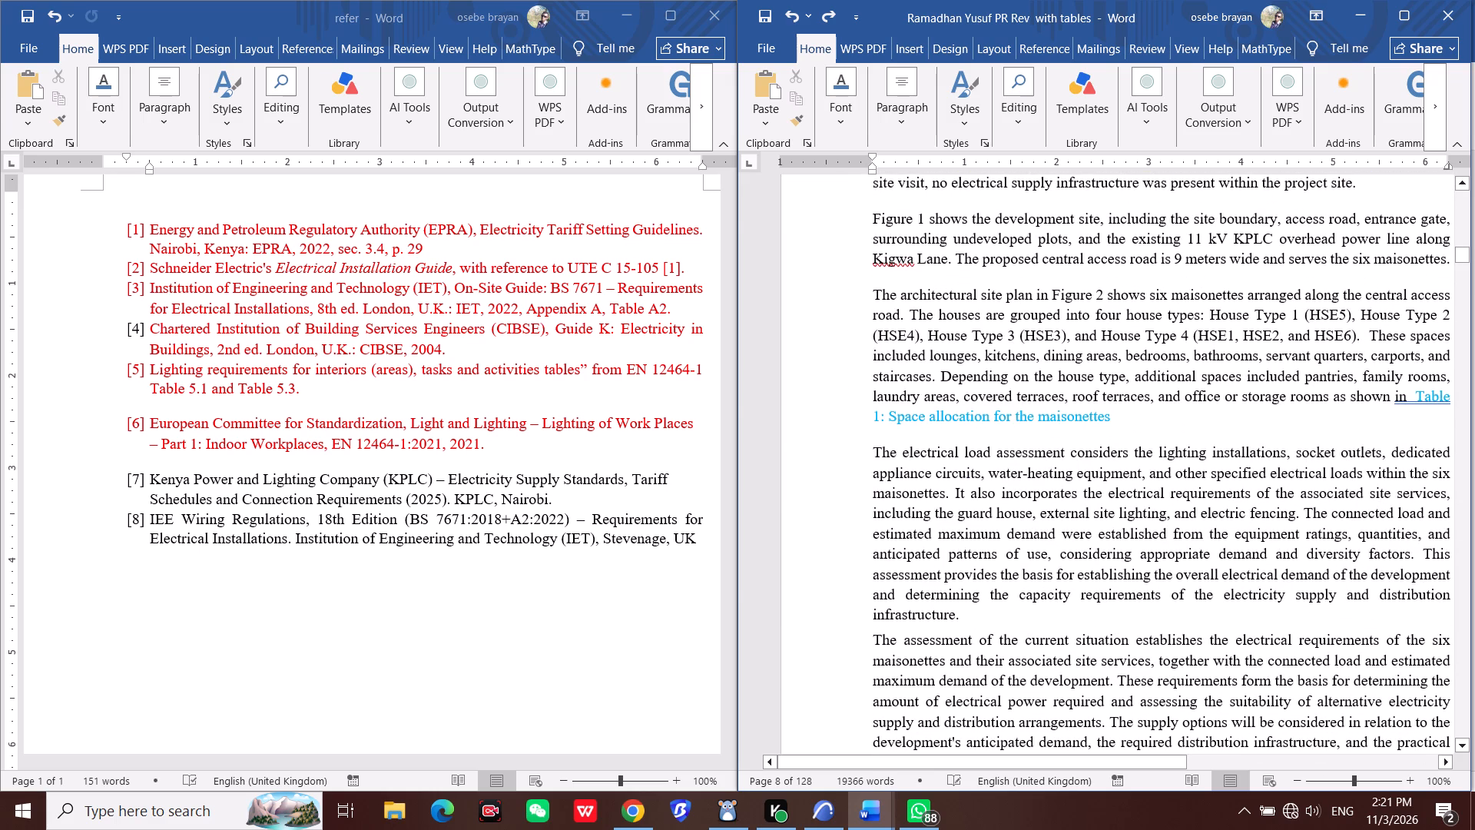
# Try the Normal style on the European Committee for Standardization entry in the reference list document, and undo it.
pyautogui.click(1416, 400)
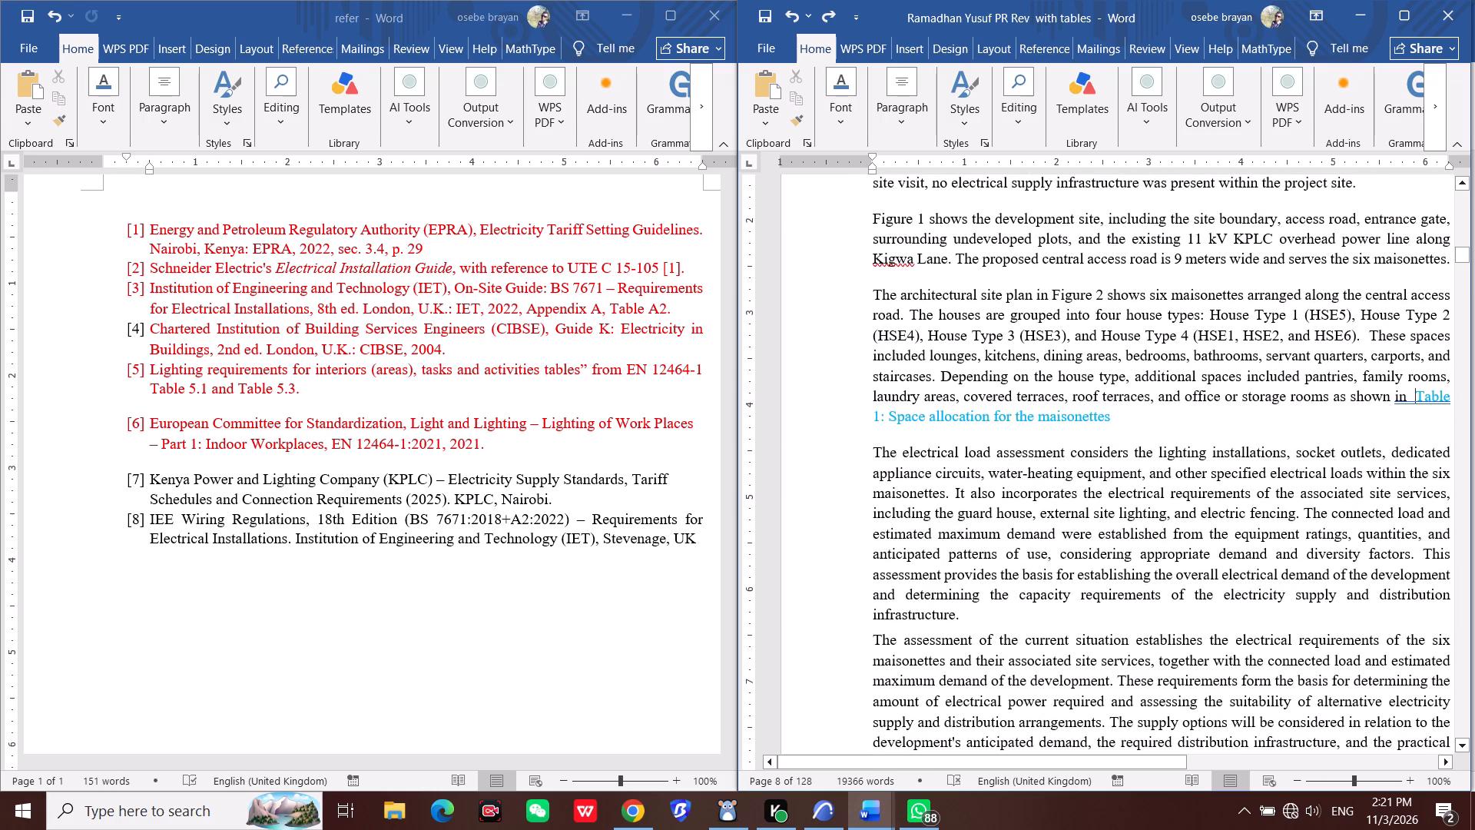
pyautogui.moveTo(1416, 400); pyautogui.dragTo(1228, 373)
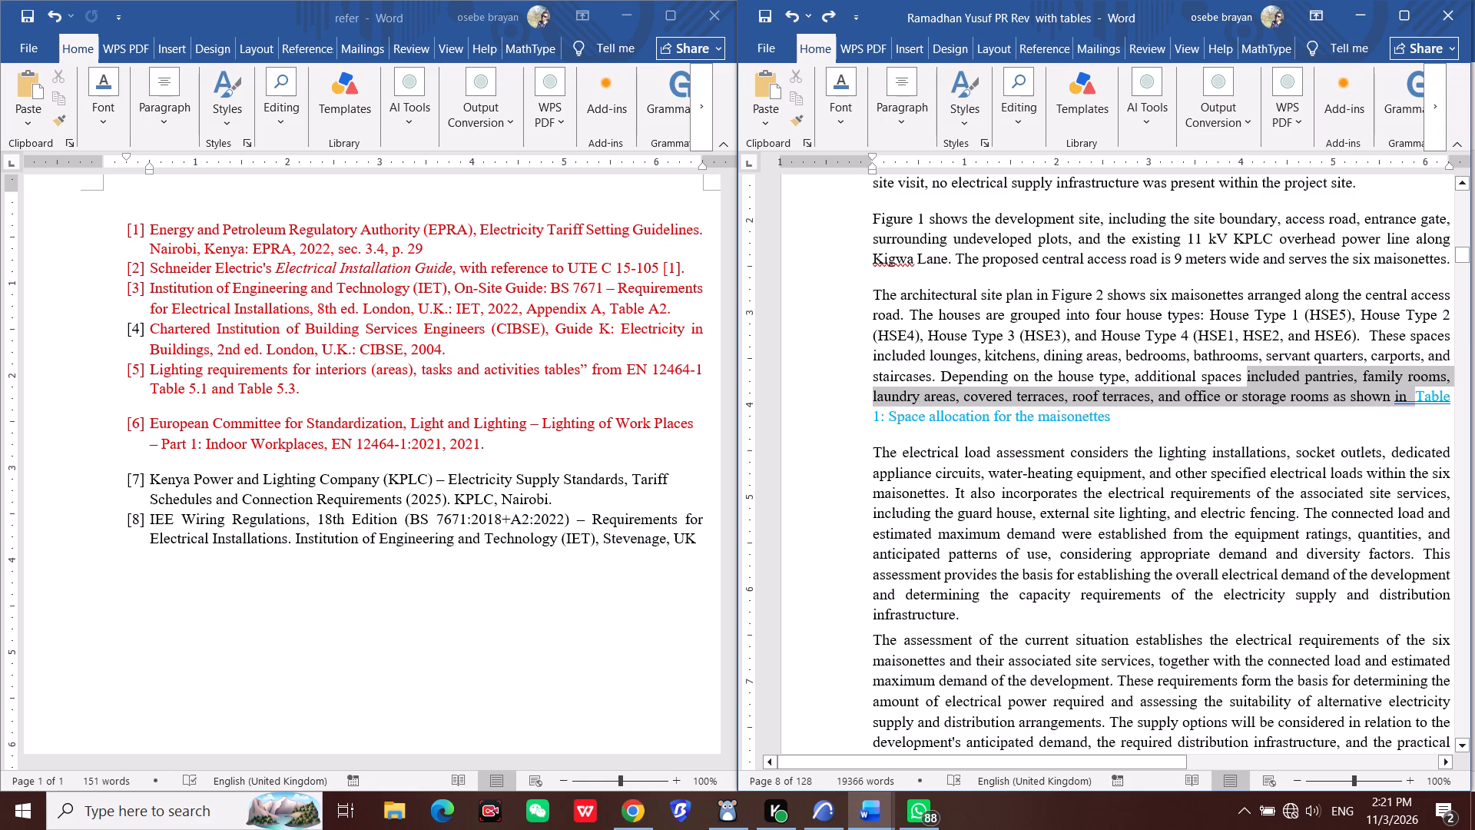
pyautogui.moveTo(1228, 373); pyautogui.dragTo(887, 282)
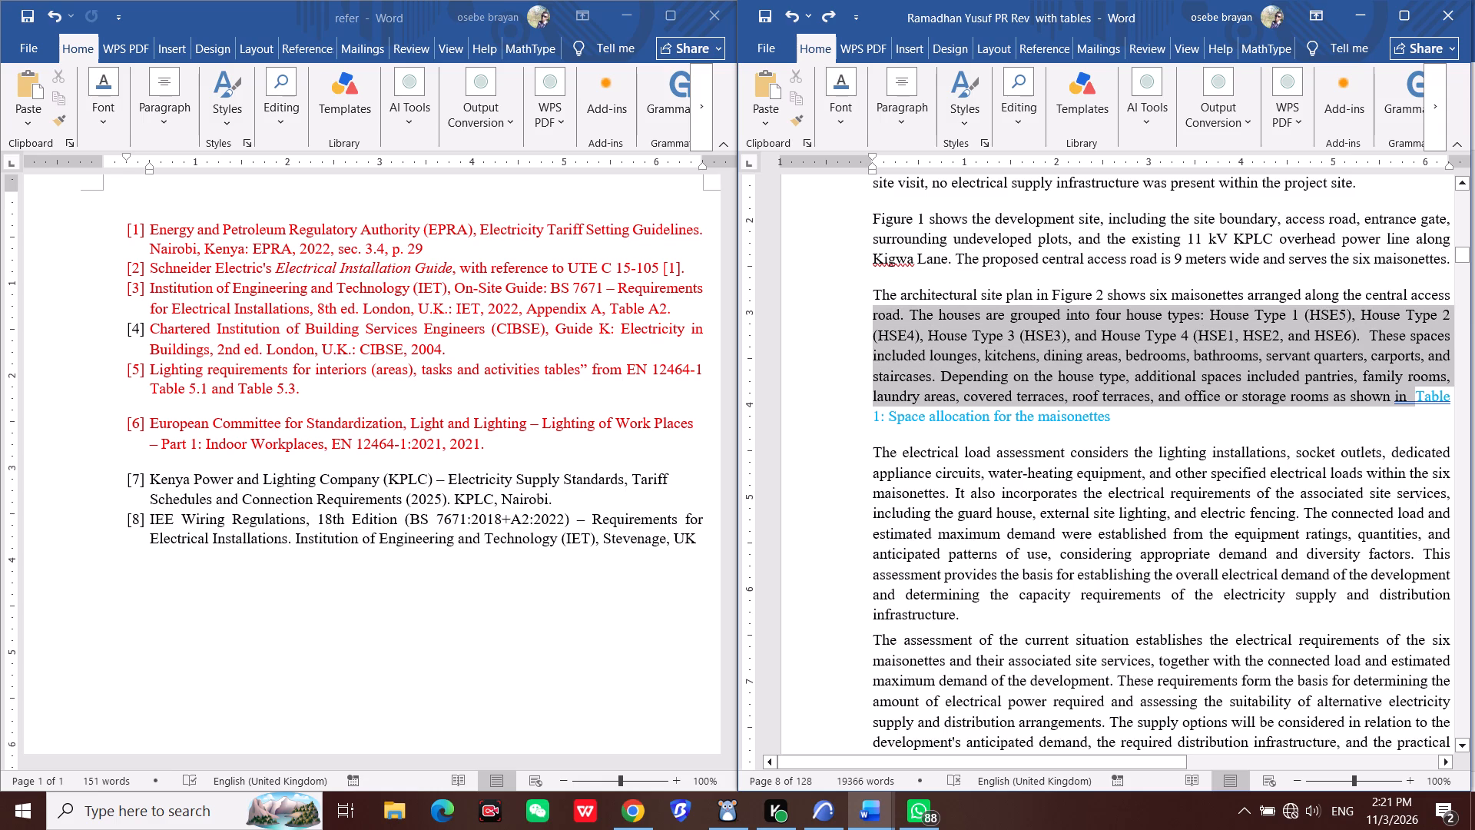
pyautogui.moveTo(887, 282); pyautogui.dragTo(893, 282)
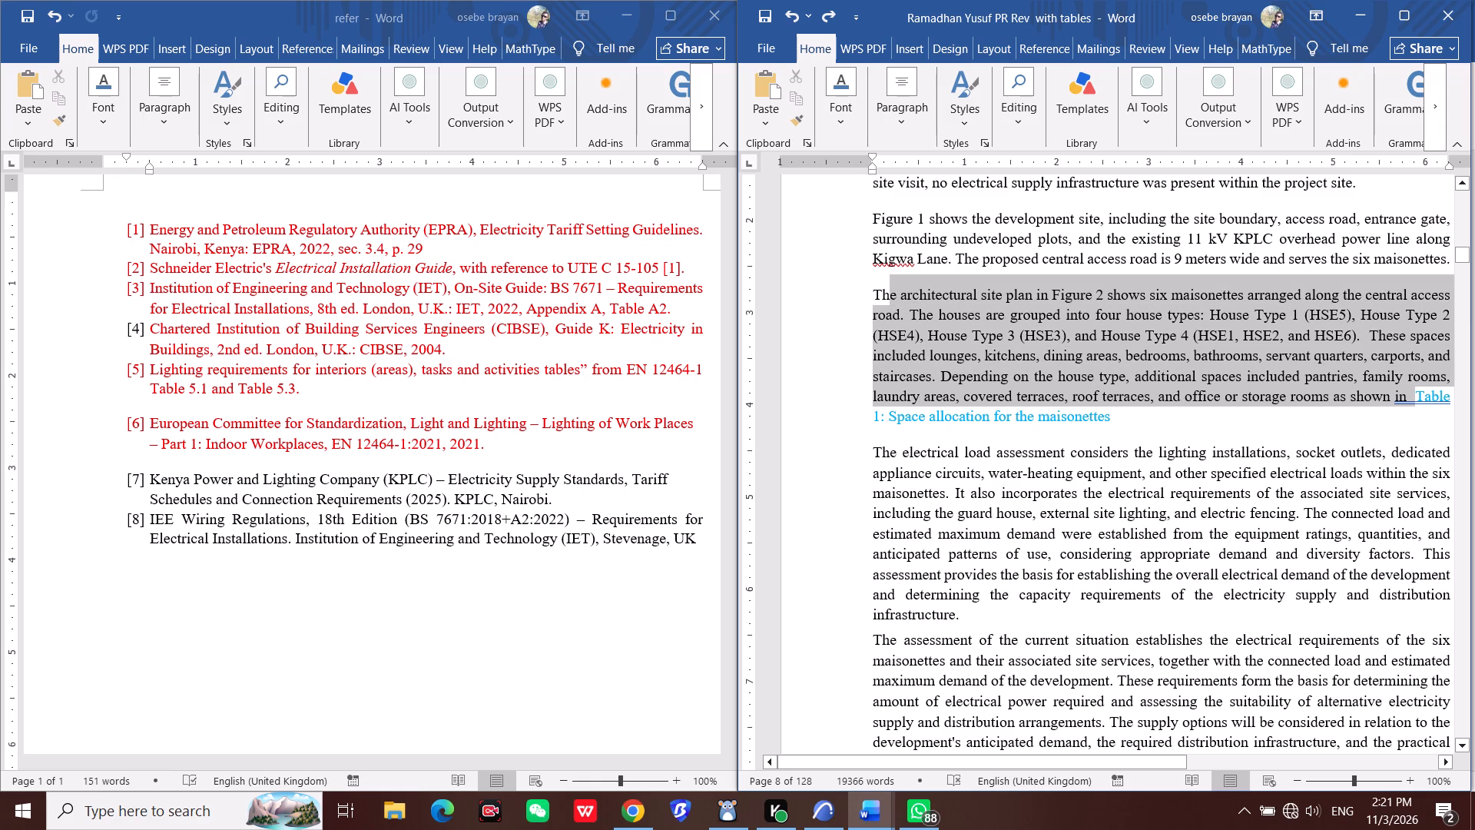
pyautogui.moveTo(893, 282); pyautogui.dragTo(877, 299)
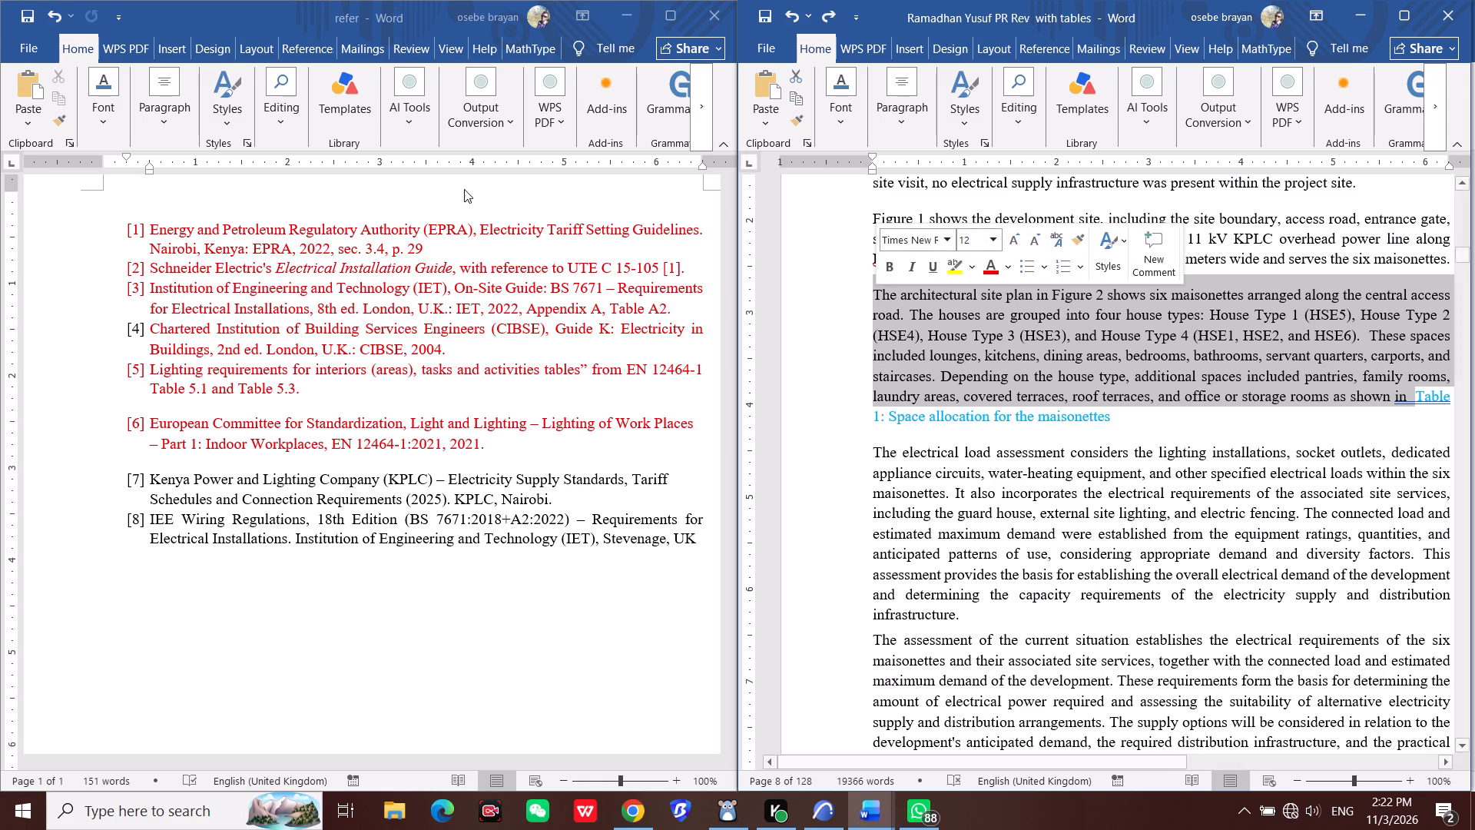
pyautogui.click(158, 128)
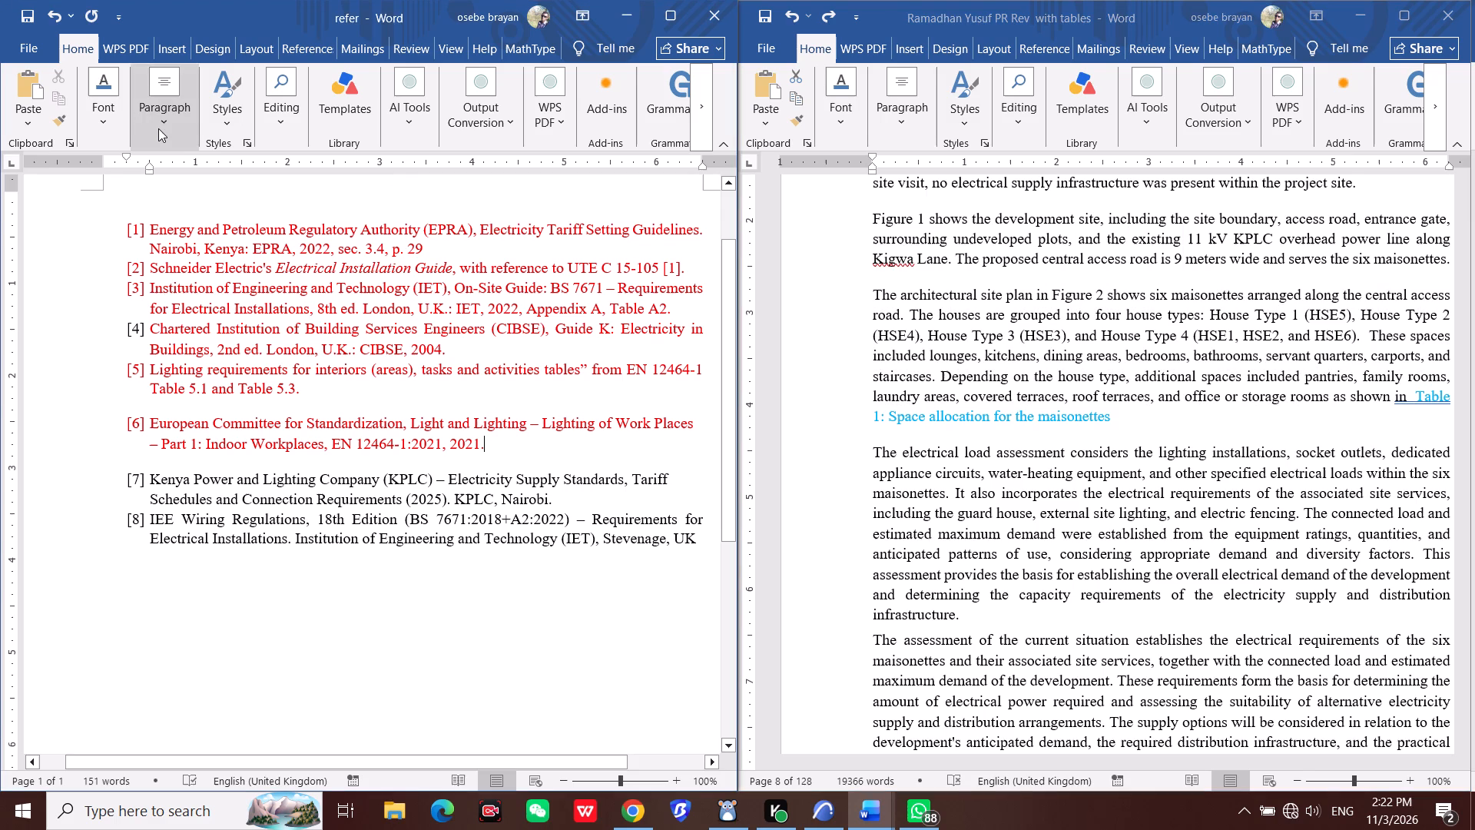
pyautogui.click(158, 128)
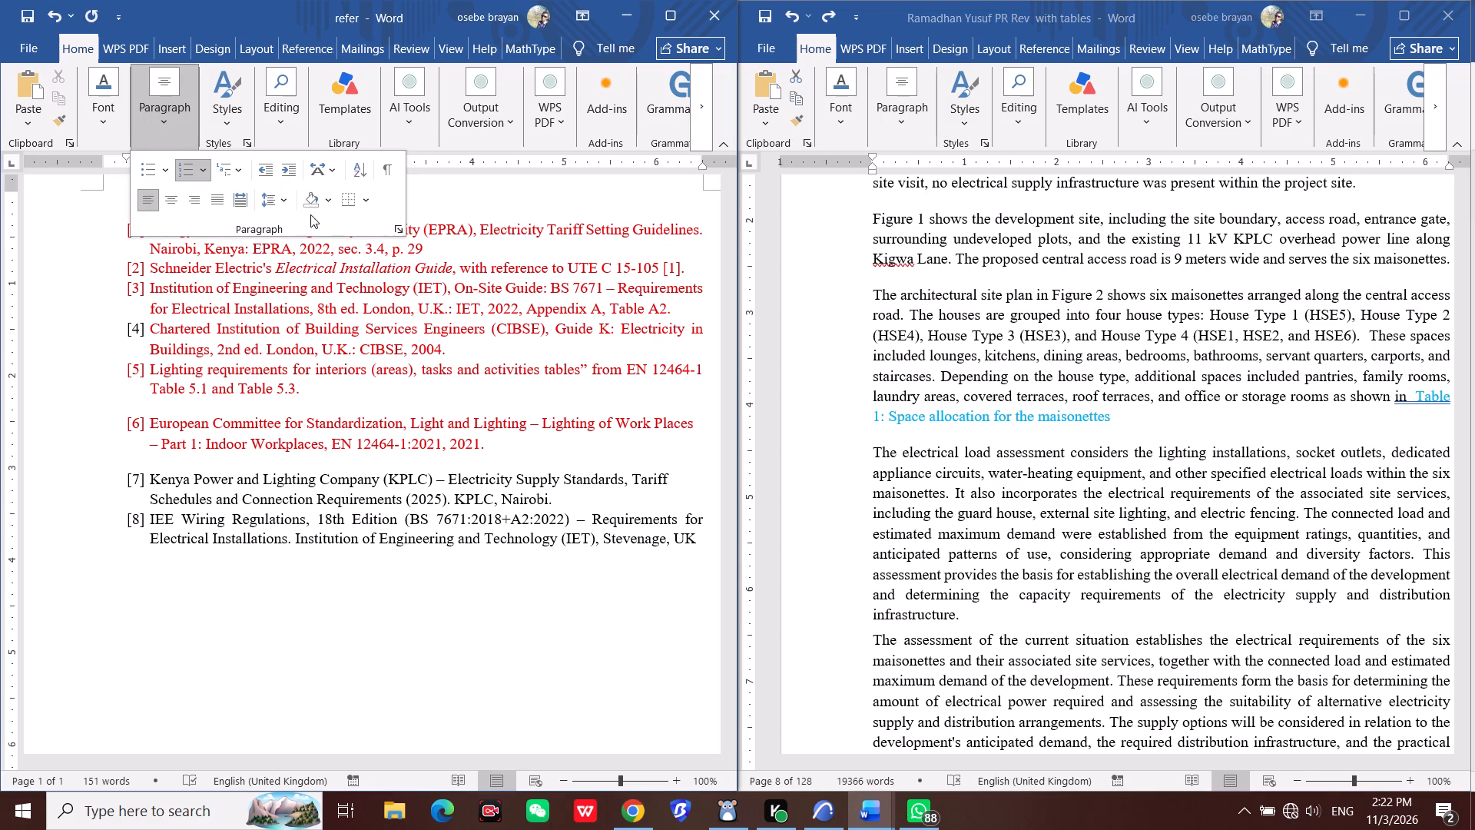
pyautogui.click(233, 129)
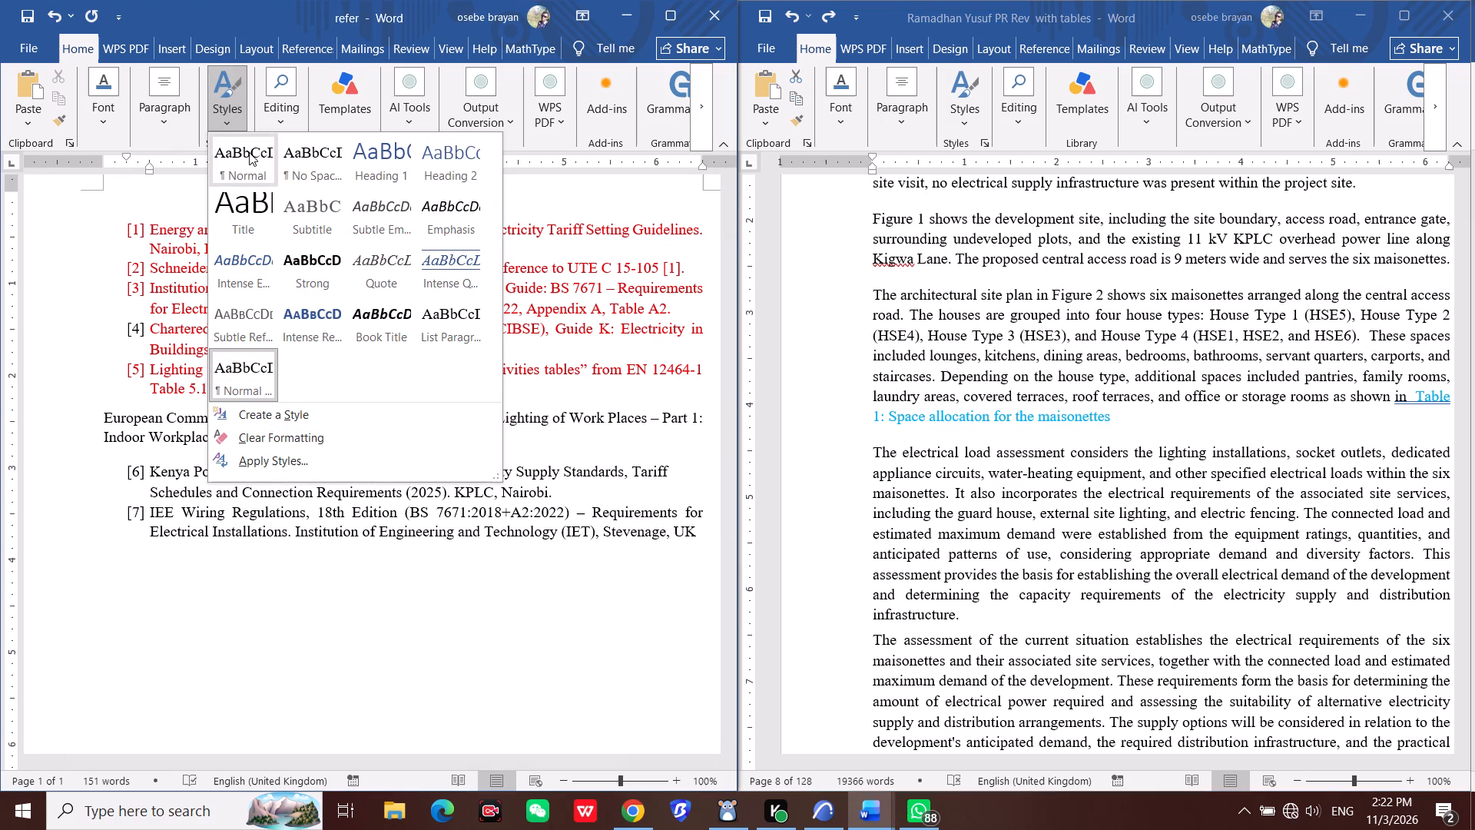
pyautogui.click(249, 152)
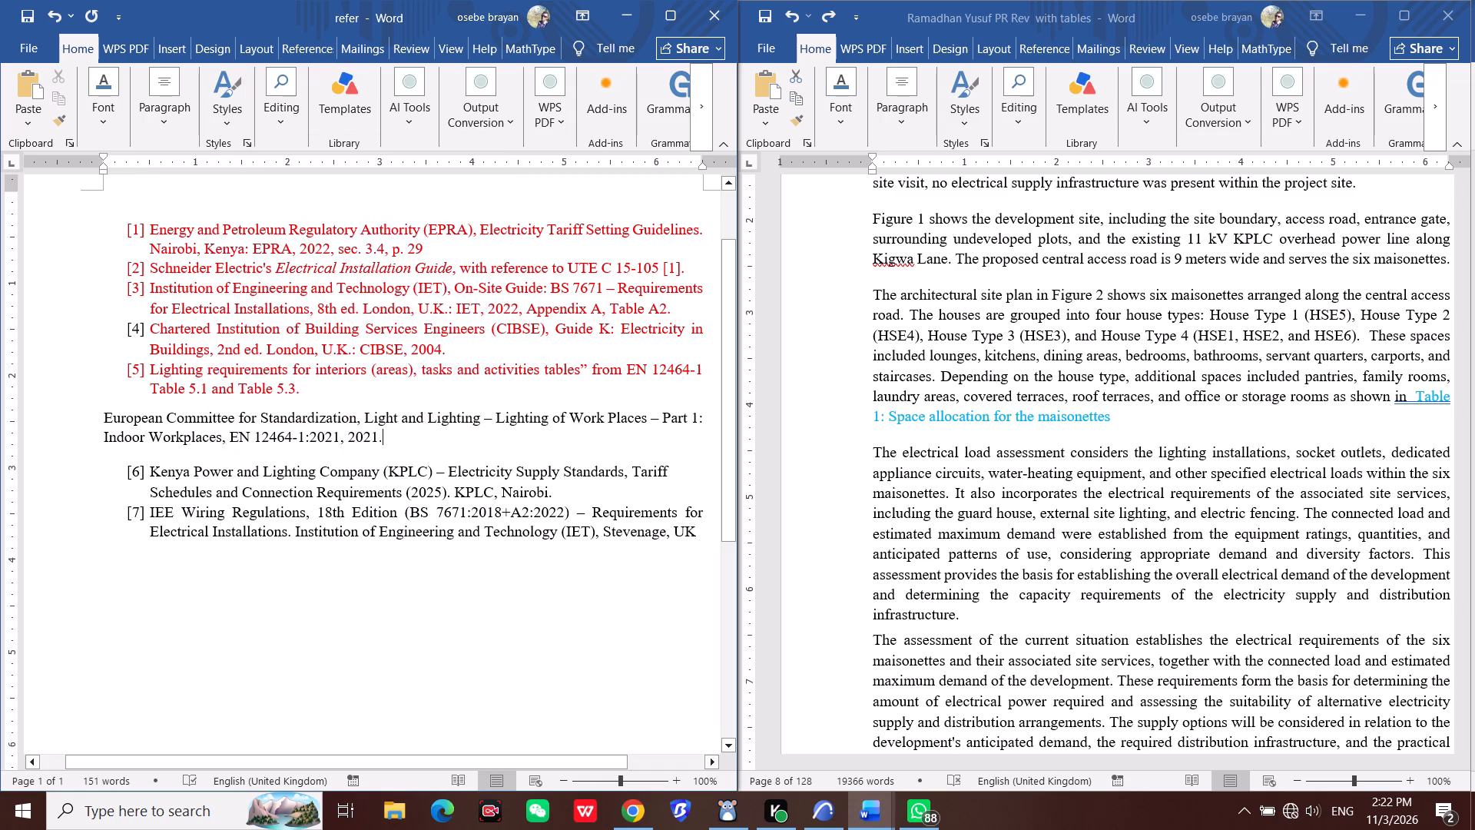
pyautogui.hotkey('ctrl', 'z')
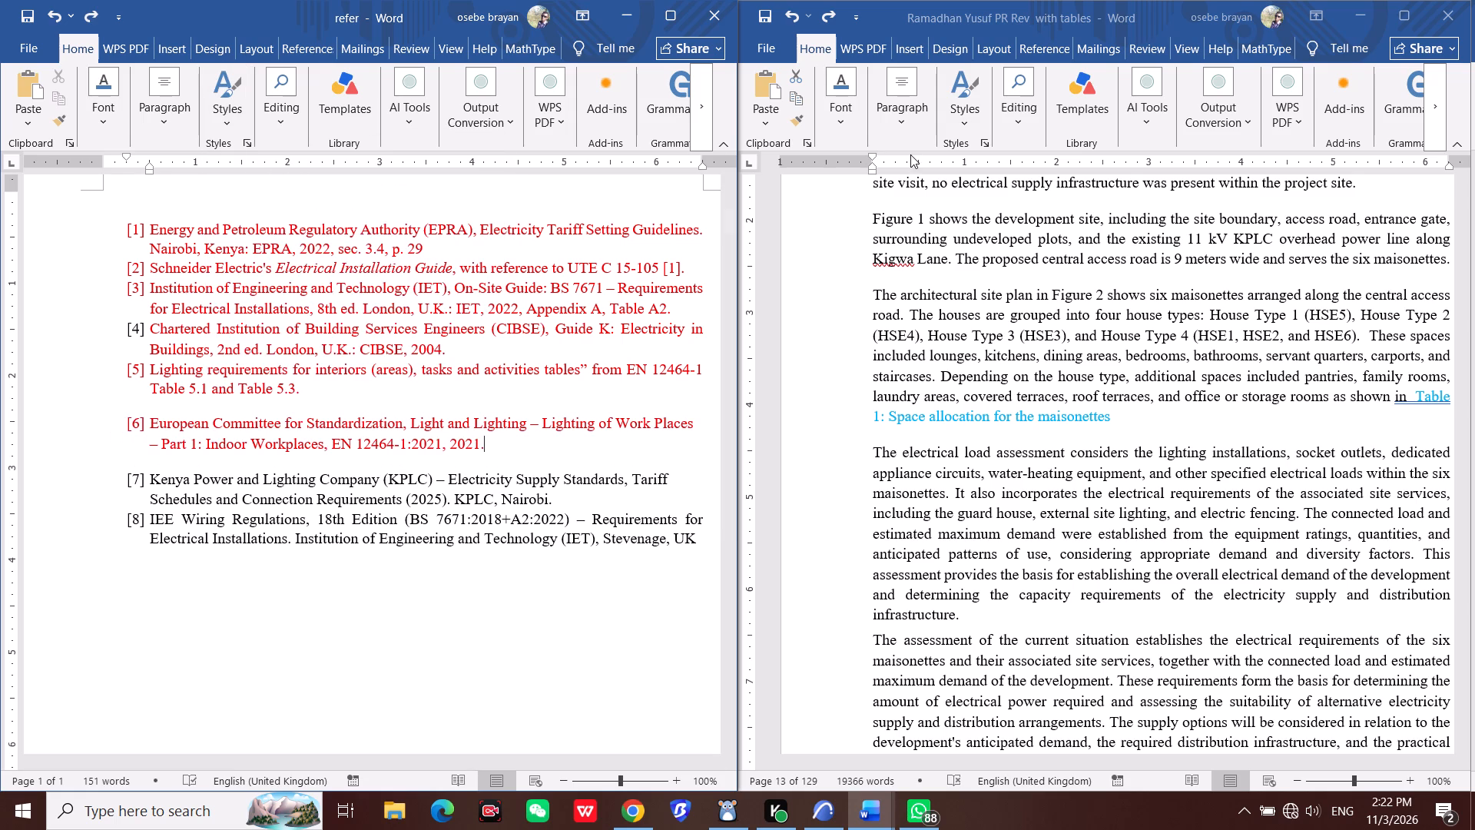
# Apply the Normal style to the report's architectural site plan paragraph, from its start up to the Table 1 space allocation reference.
pyautogui.click(876, 290)
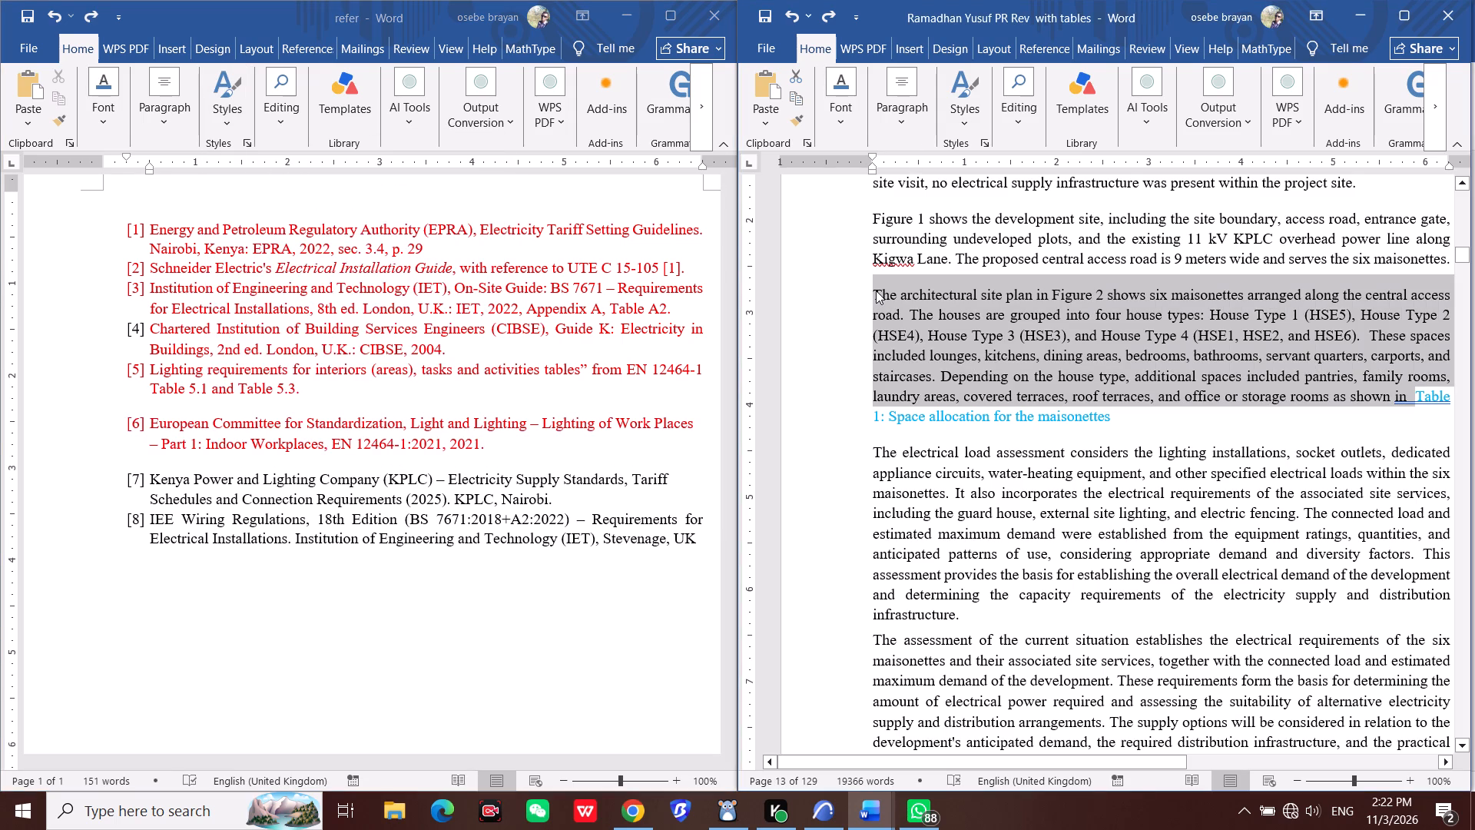
pyautogui.click(973, 344)
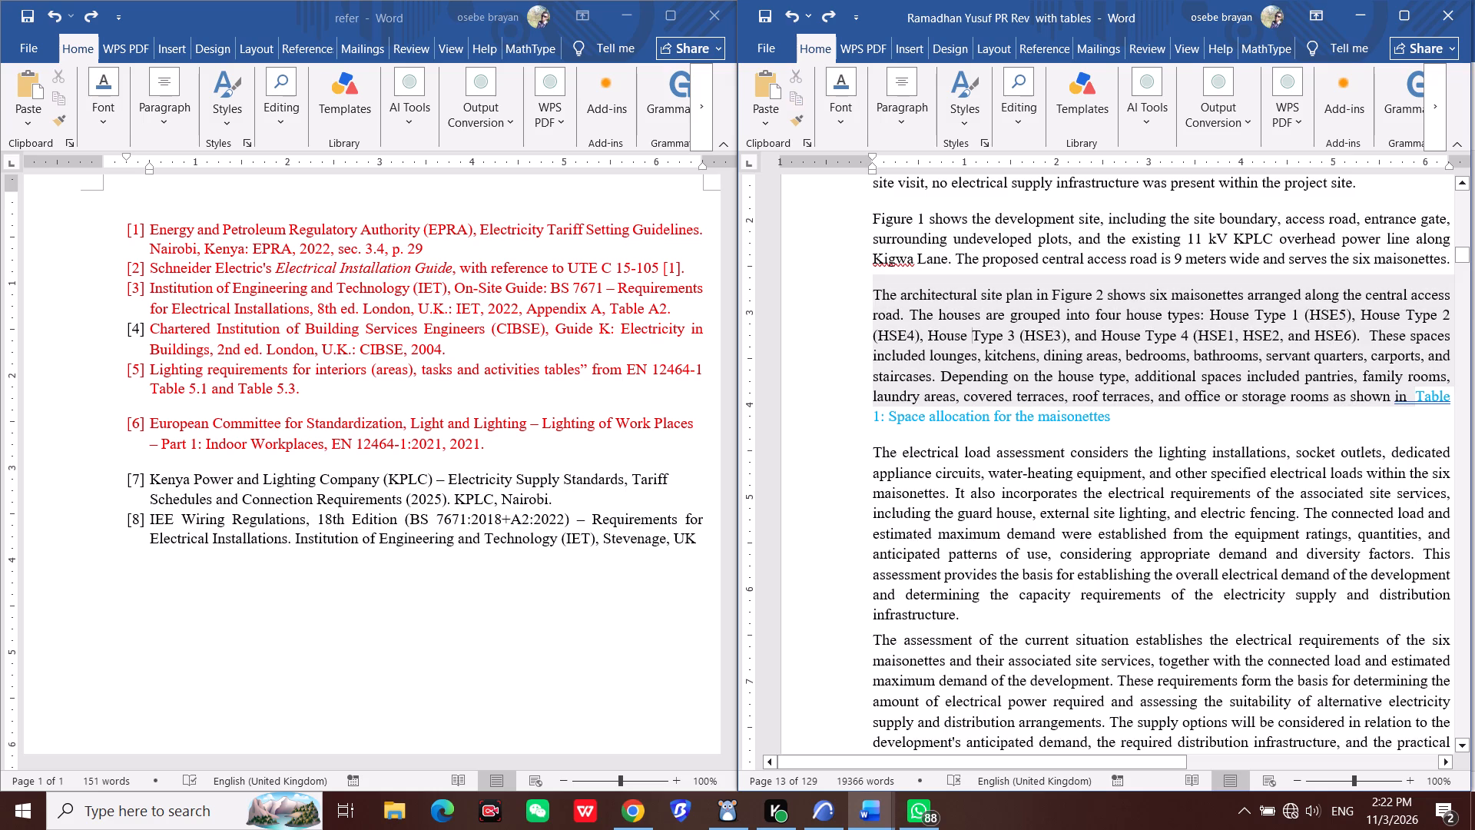
pyautogui.moveTo(1412, 393); pyautogui.dragTo(1352, 405)
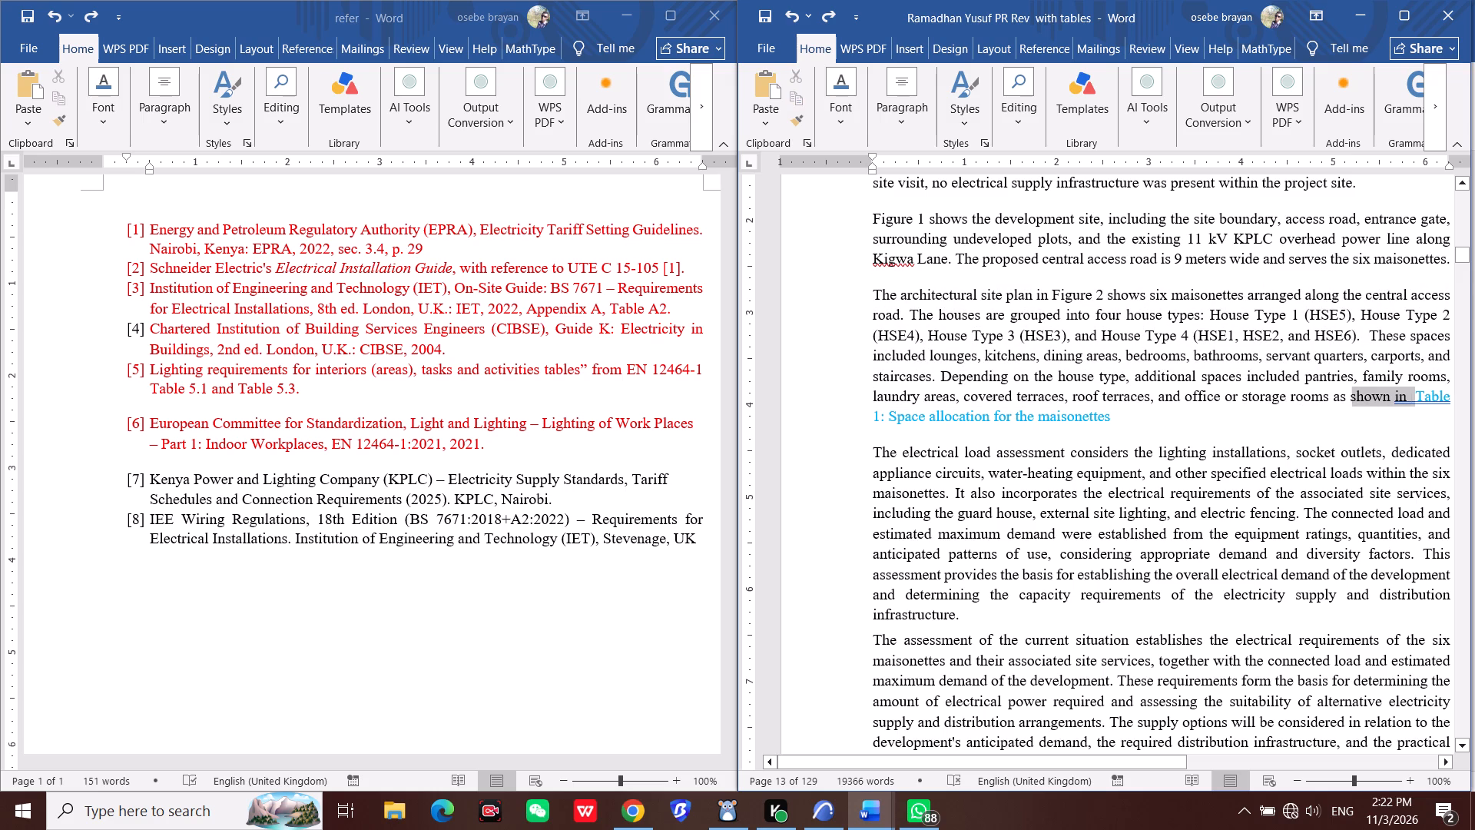
pyautogui.moveTo(1352, 405); pyautogui.dragTo(874, 295)
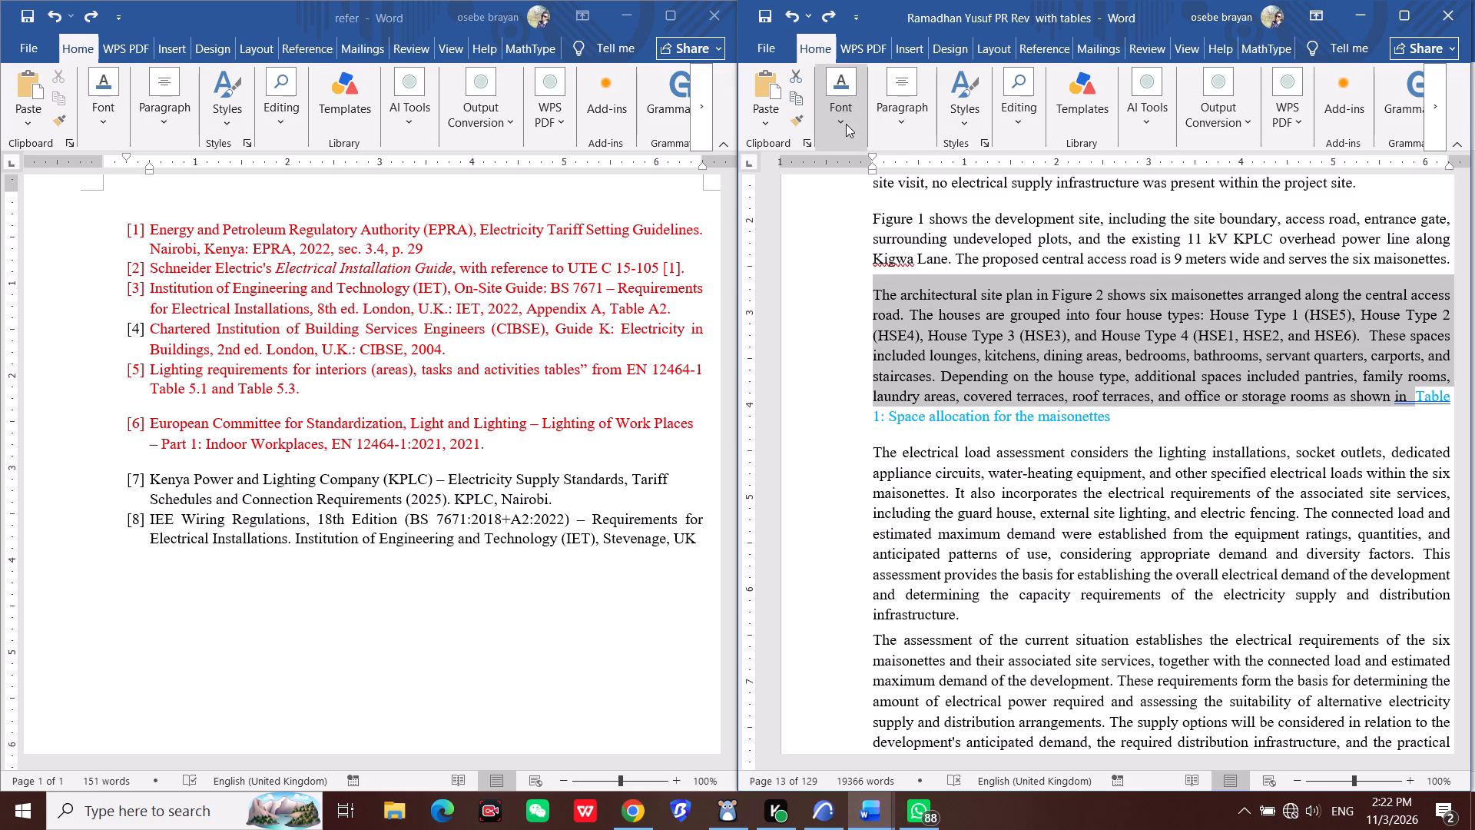
pyautogui.click(891, 132)
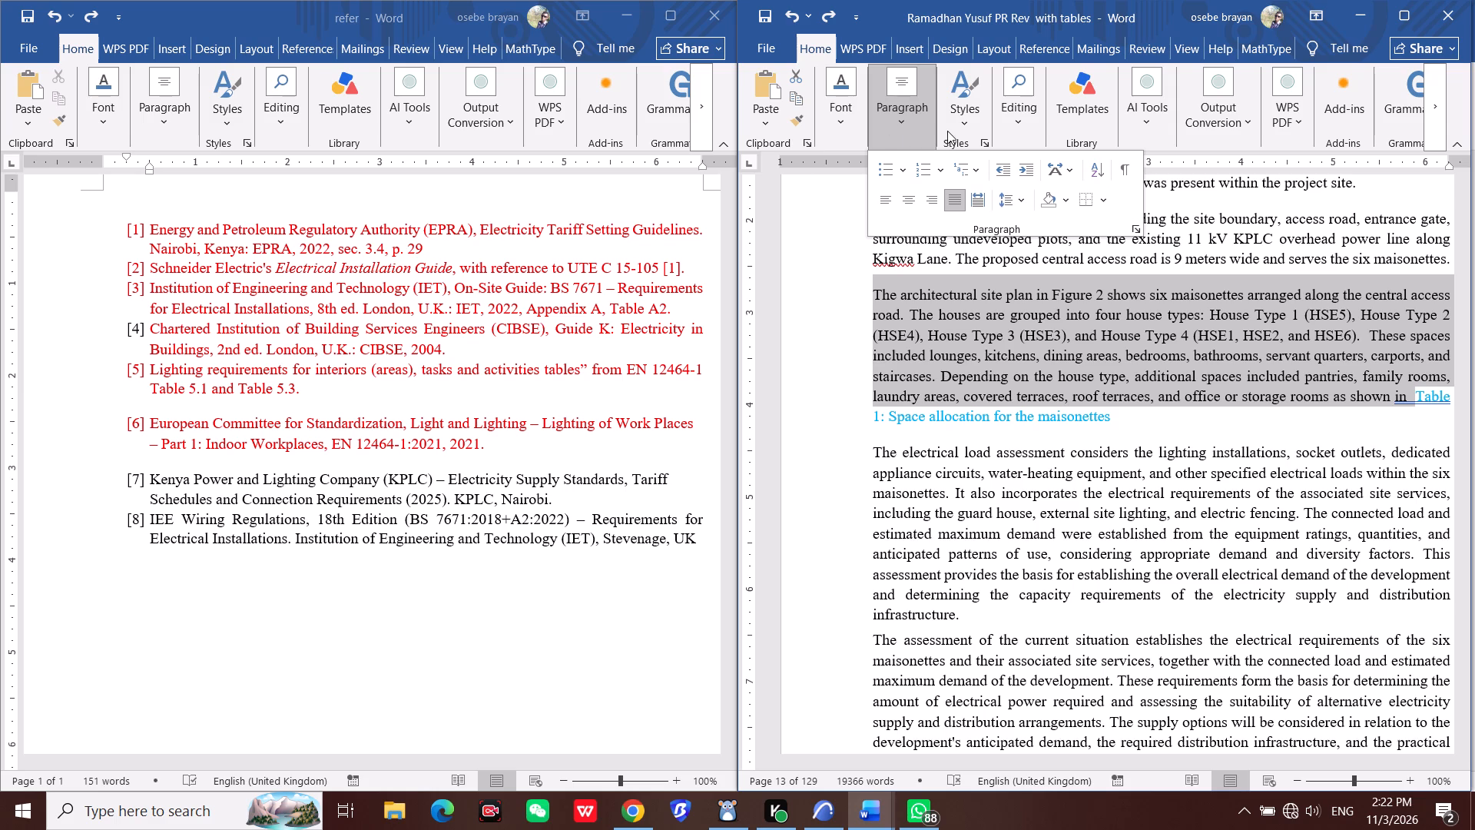
pyautogui.click(973, 124)
pyautogui.doubleClick(973, 124)
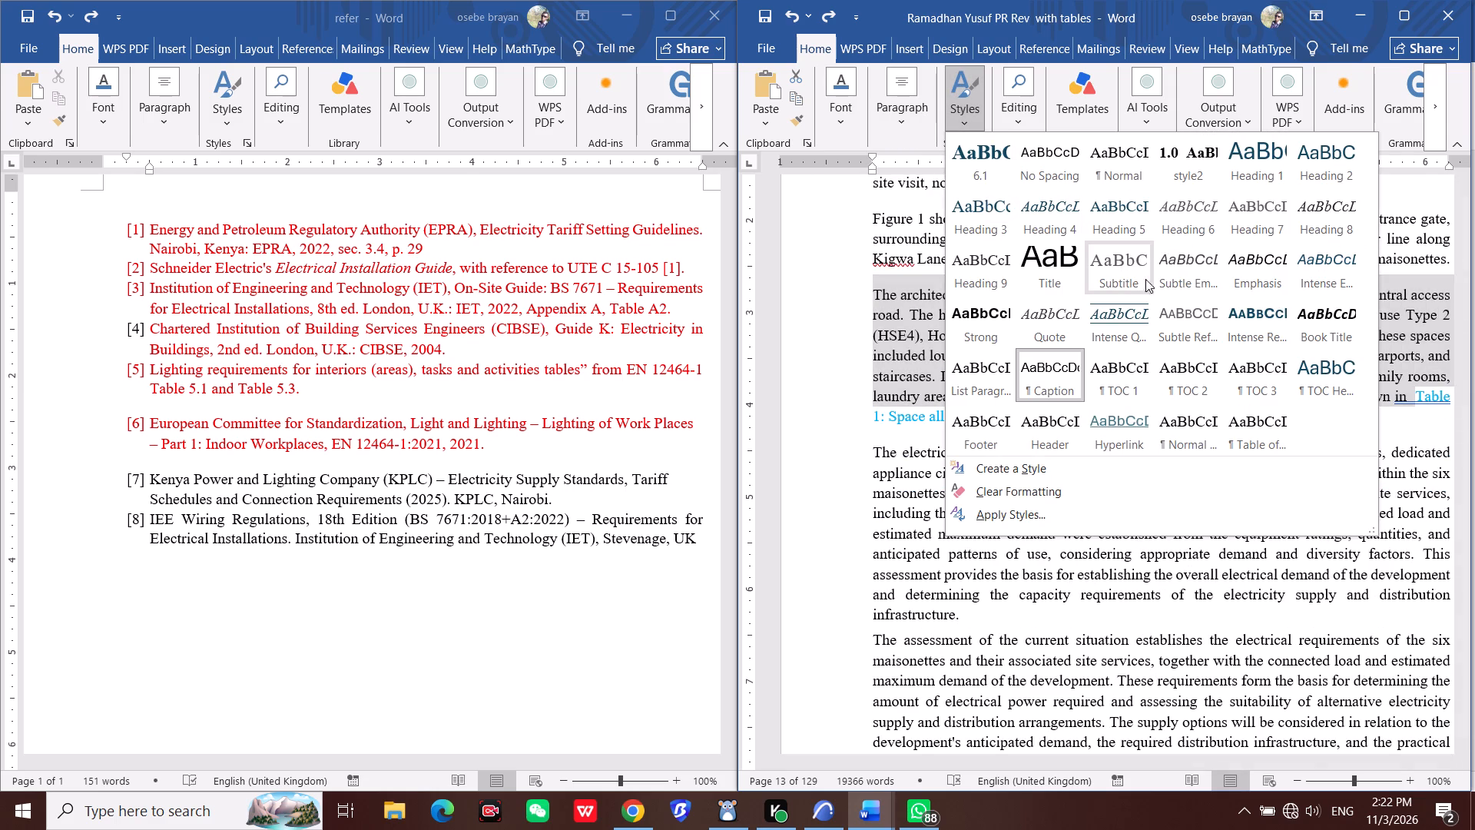
pyautogui.click(1127, 164)
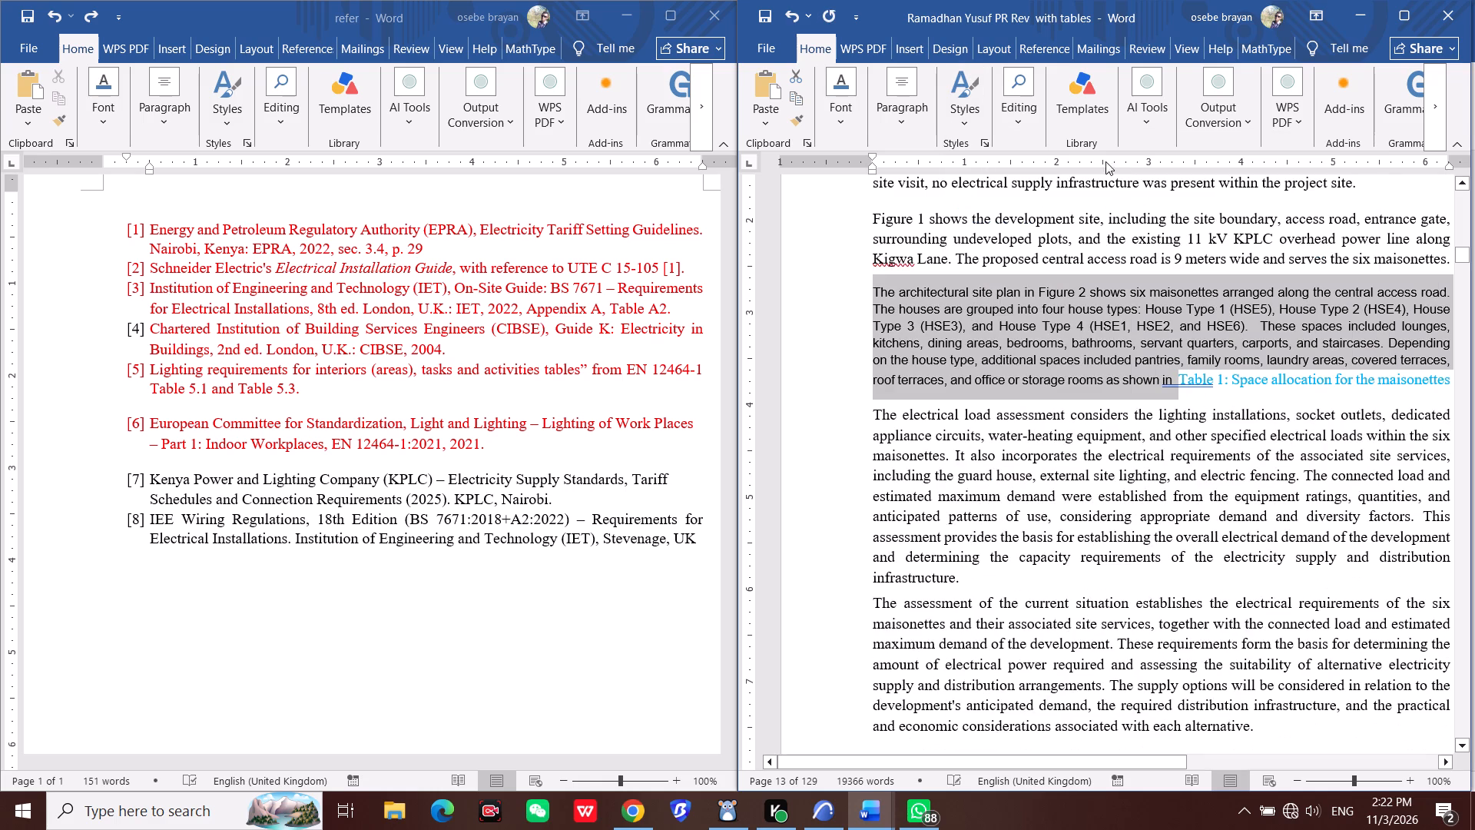
# Set the architectural site plan paragraph's text to Times New Roman, size 12.
pyautogui.click(844, 127)
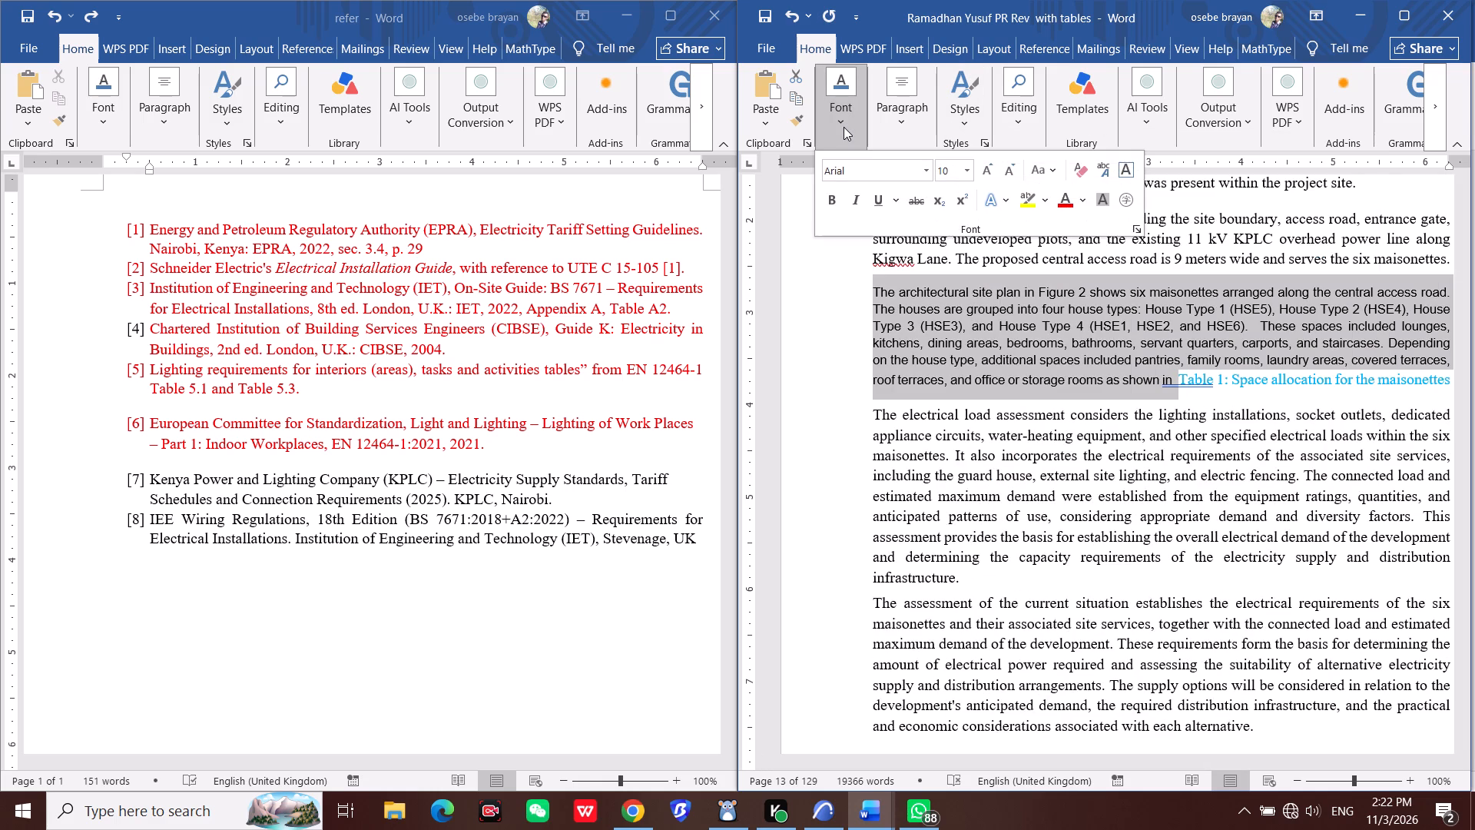
pyautogui.click(884, 178)
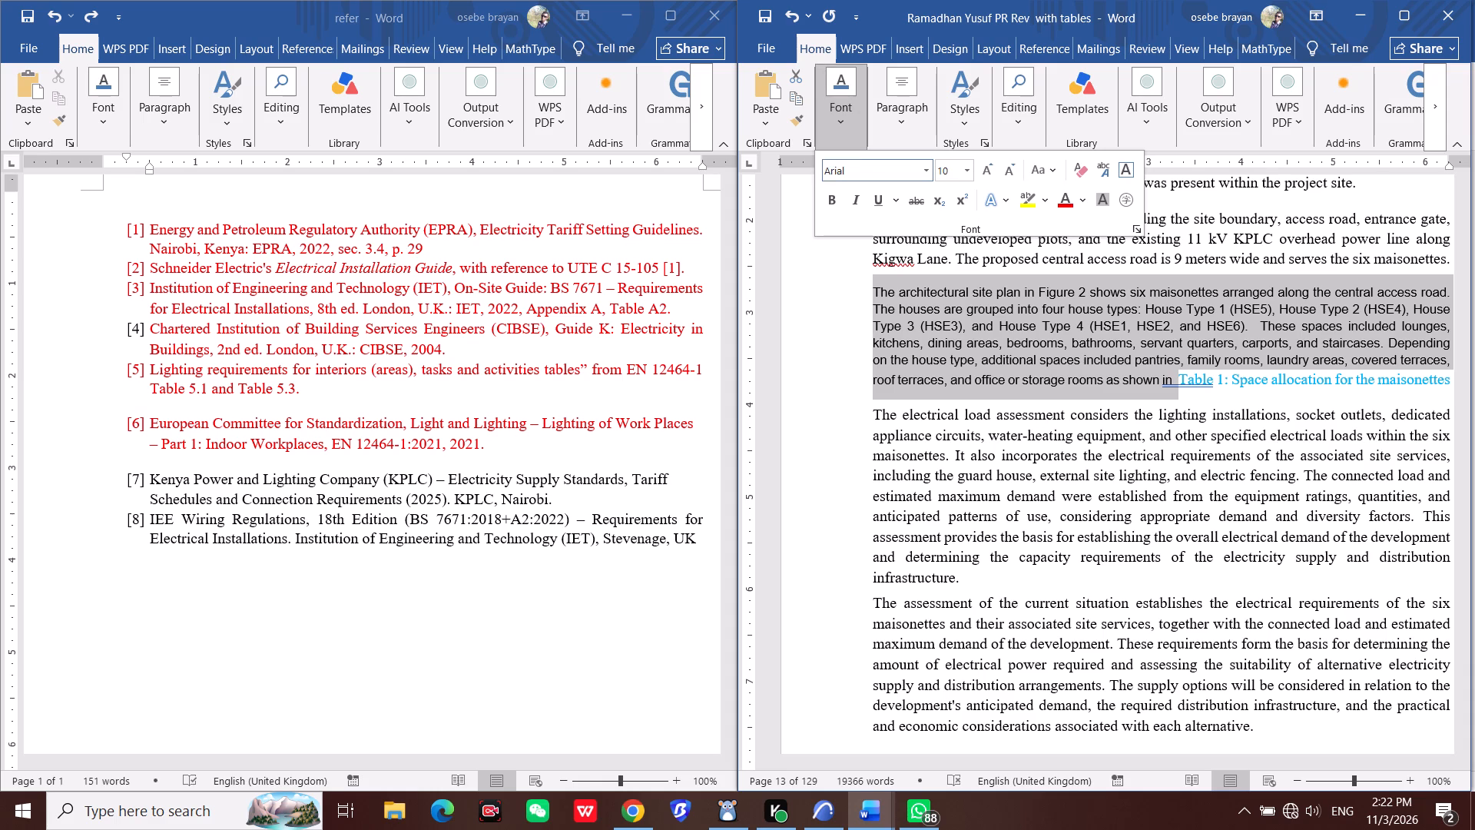
pyautogui.click(866, 165)
pyautogui.press('BackSpace')
pyautogui.write('times')
pyautogui.press('space')
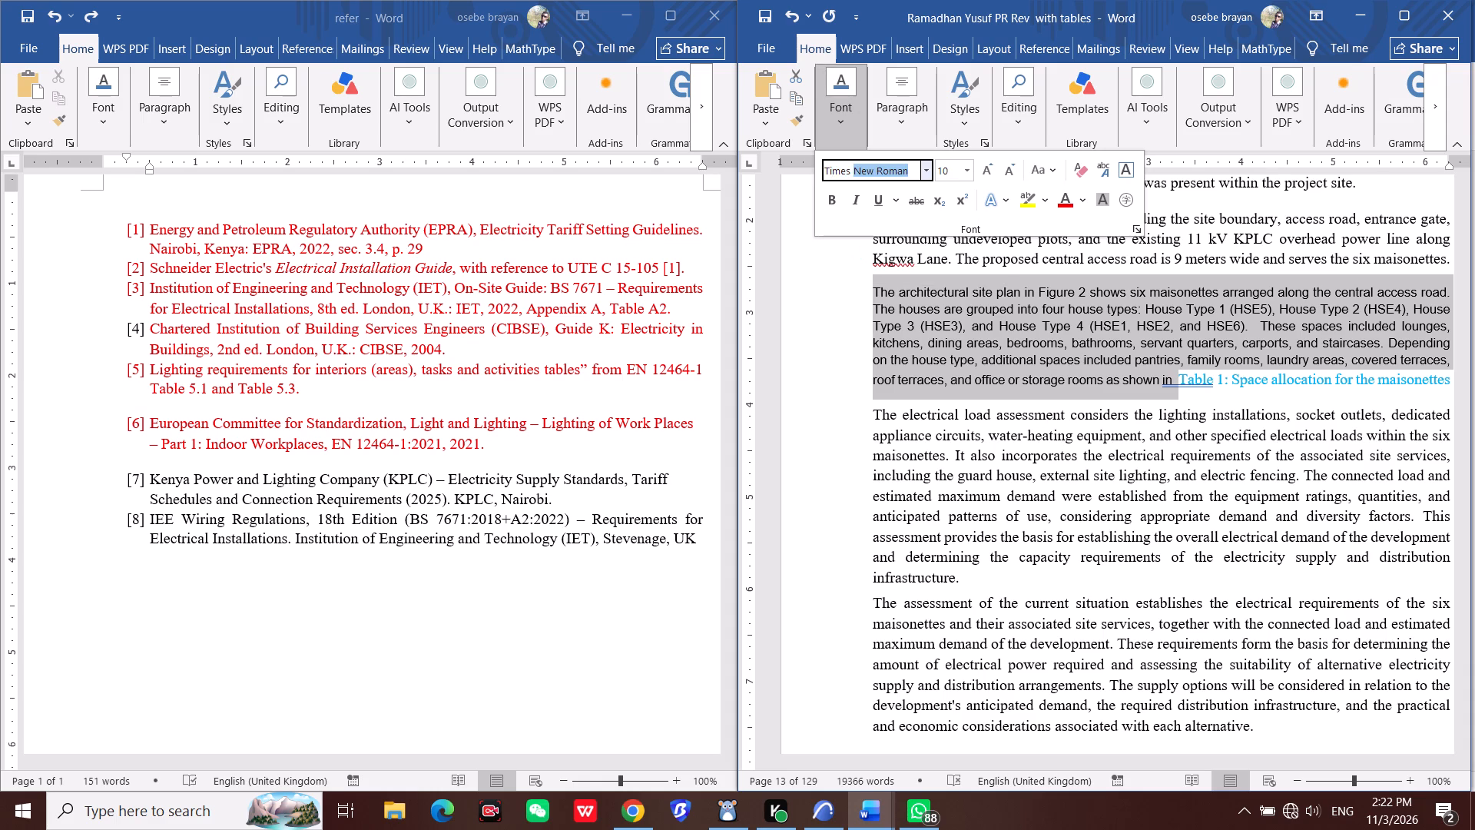
pyautogui.write('news')
pyautogui.press('space')
pyautogui.press('BackSpace')
pyautogui.press('BackSpace')
pyautogui.press('space')
pyautogui.write('roman')
pyautogui.click(961, 180)
pyautogui.click(969, 175)
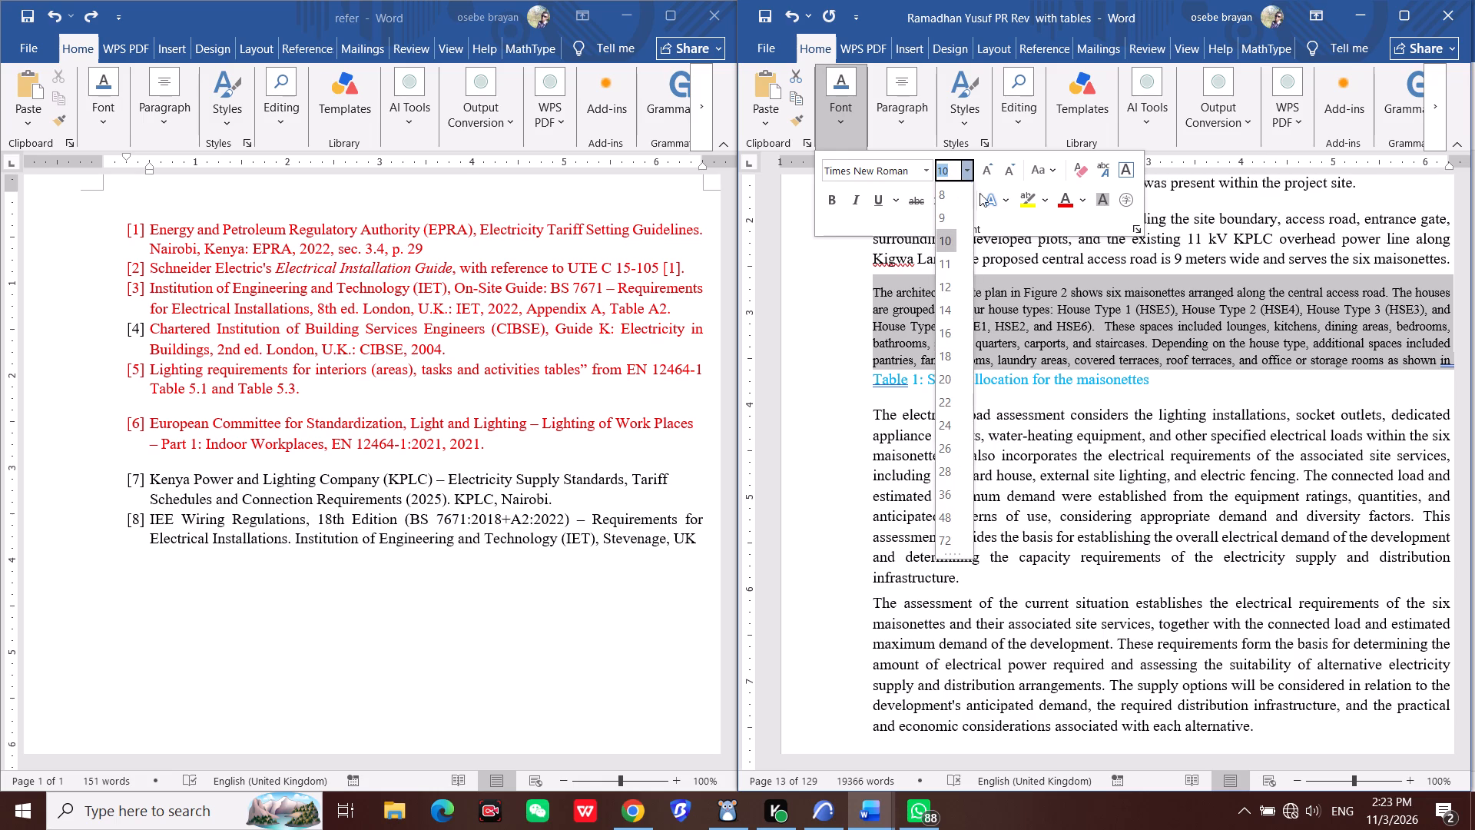
pyautogui.click(943, 289)
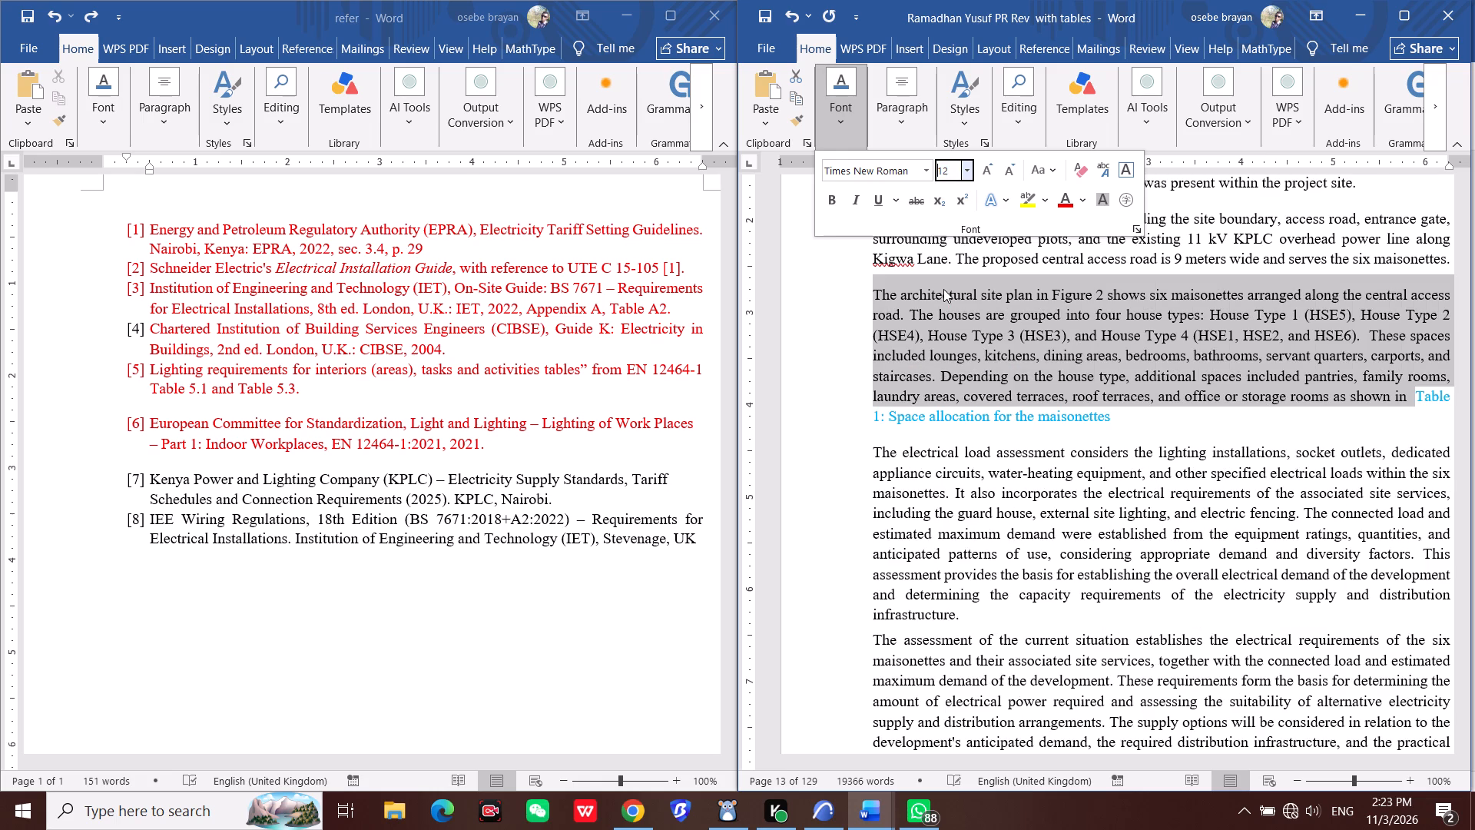
pyautogui.click(842, 277)
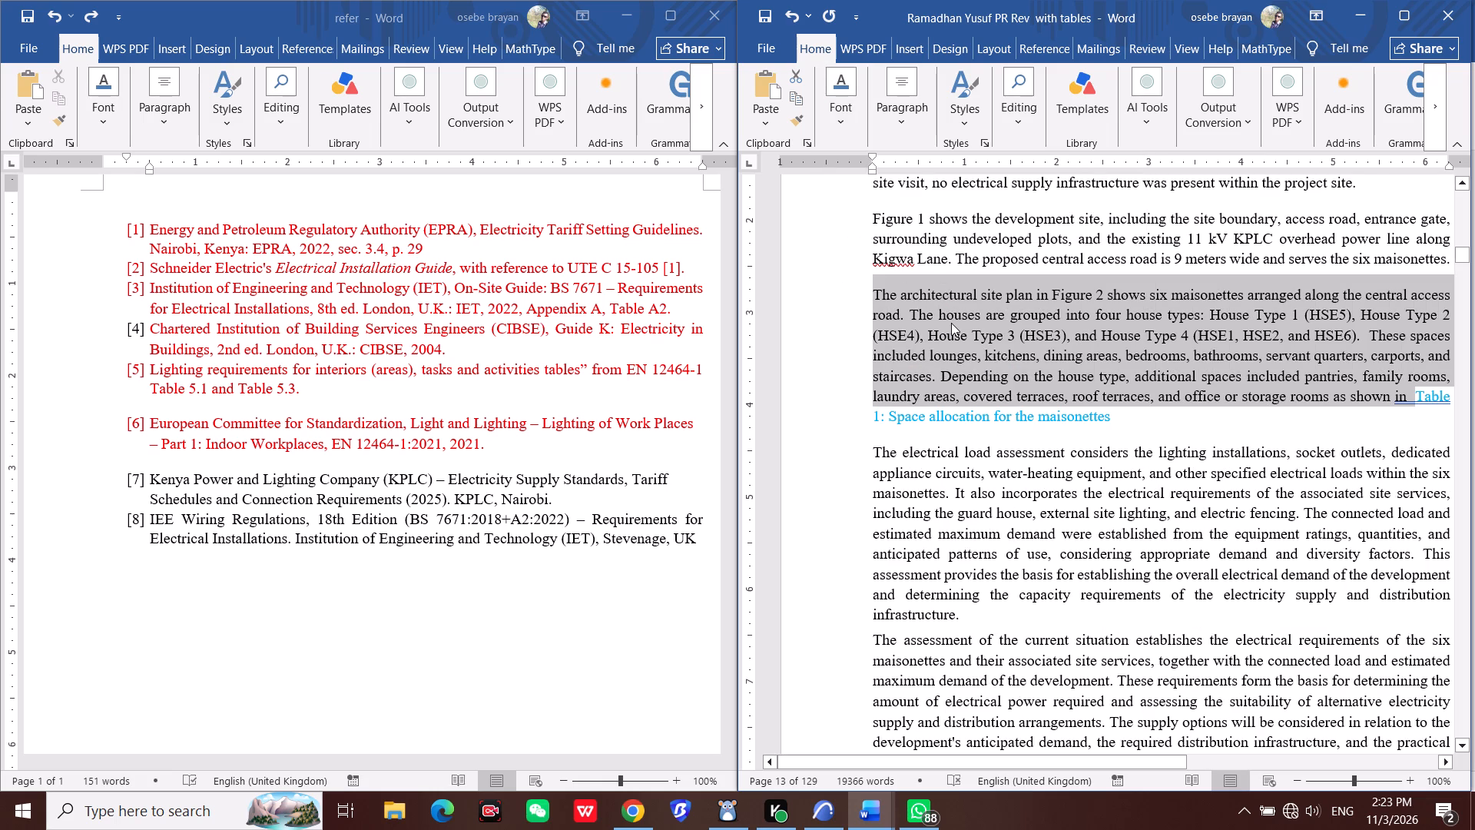
# Save the report.
pyautogui.click(951, 323)
pyautogui.hotkey('ctrl', 's')
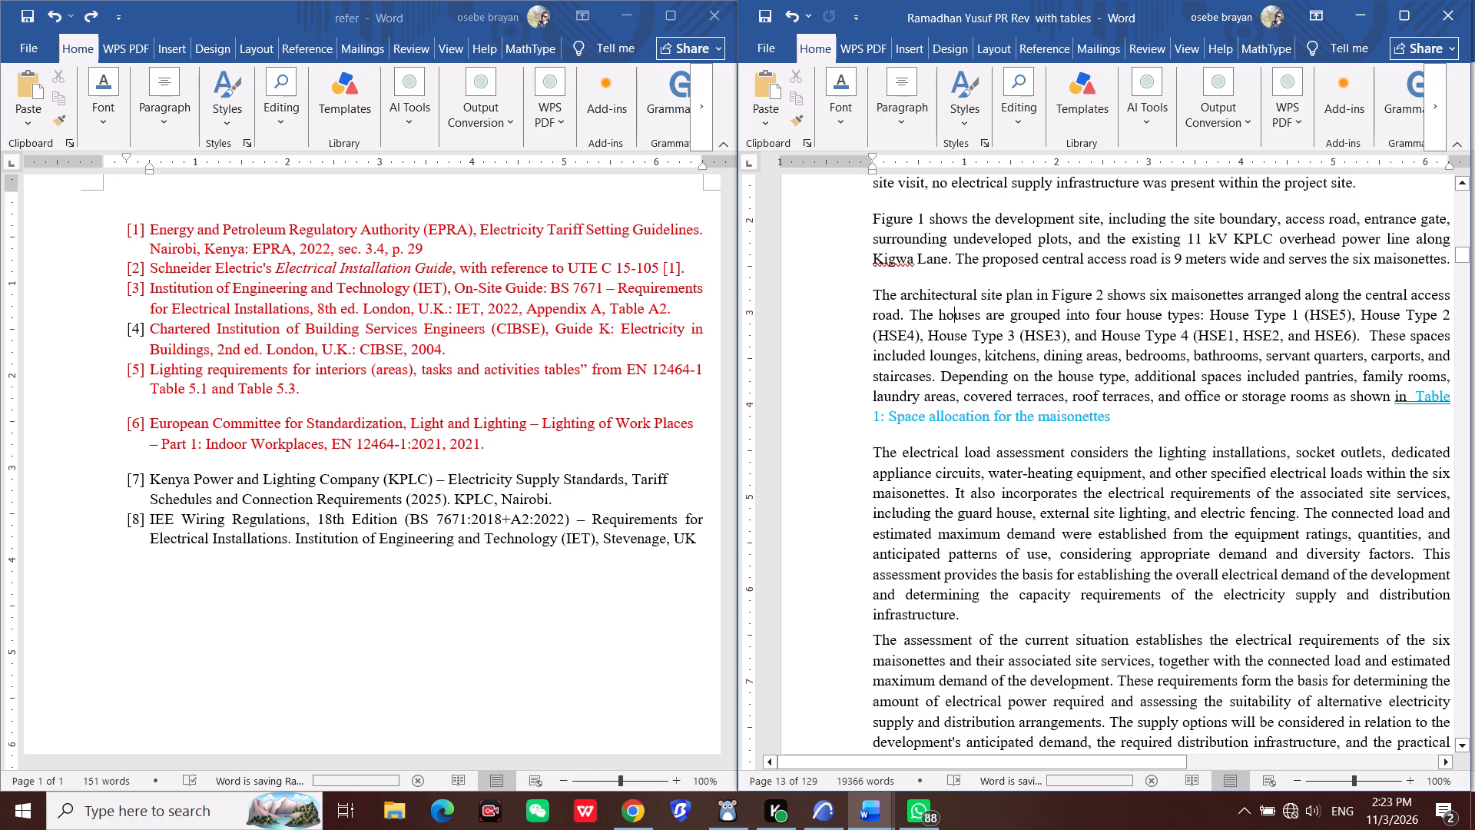
# Review the report's body text from the current situation analysis through section 6.2.1 Lighting Load for remaining formatting issues.
pyautogui.scroll(-4, 995, 417)
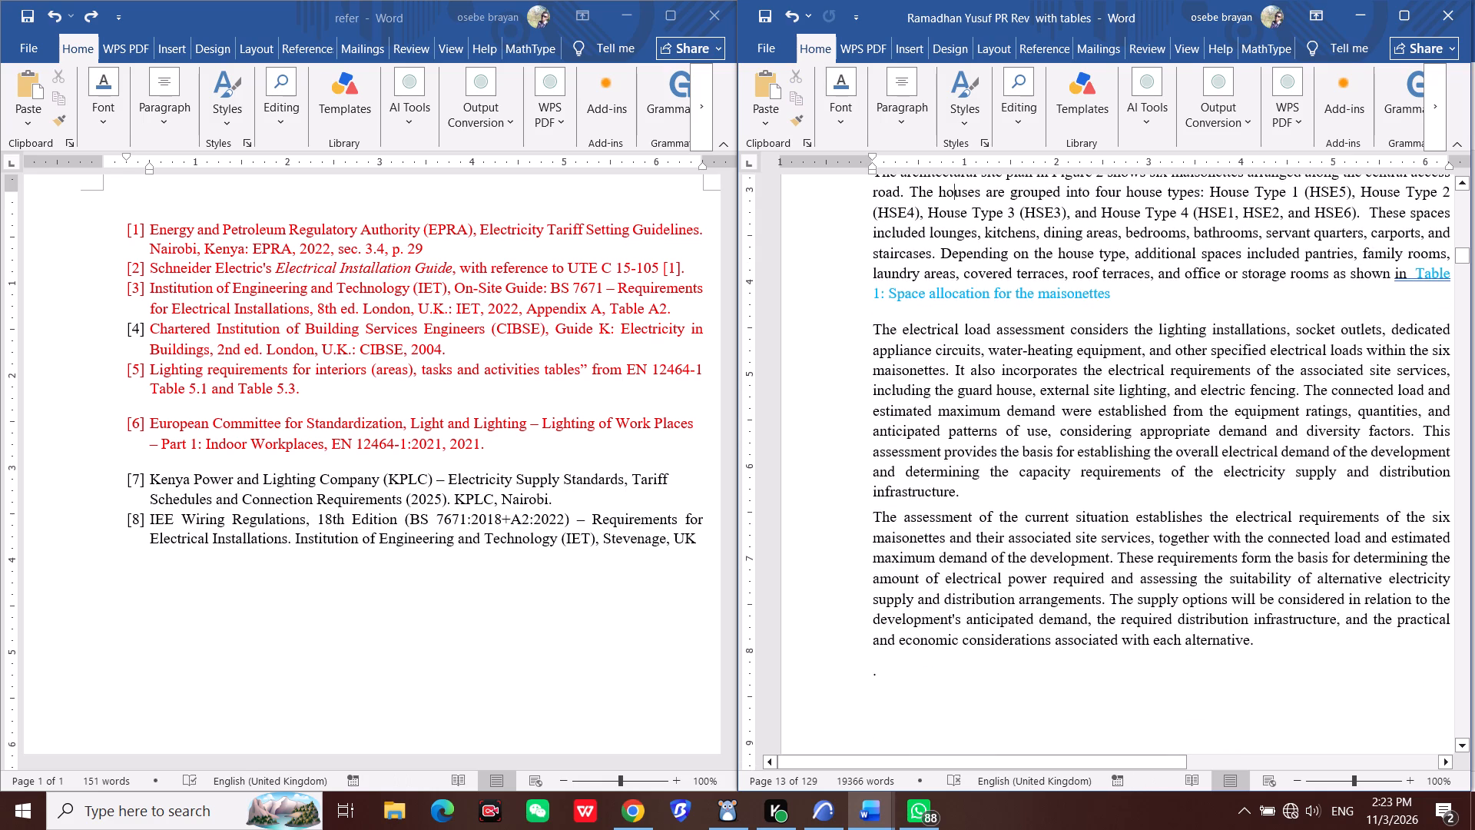
pyautogui.click(1411, 271)
pyautogui.scroll(-2, 1046, 446)
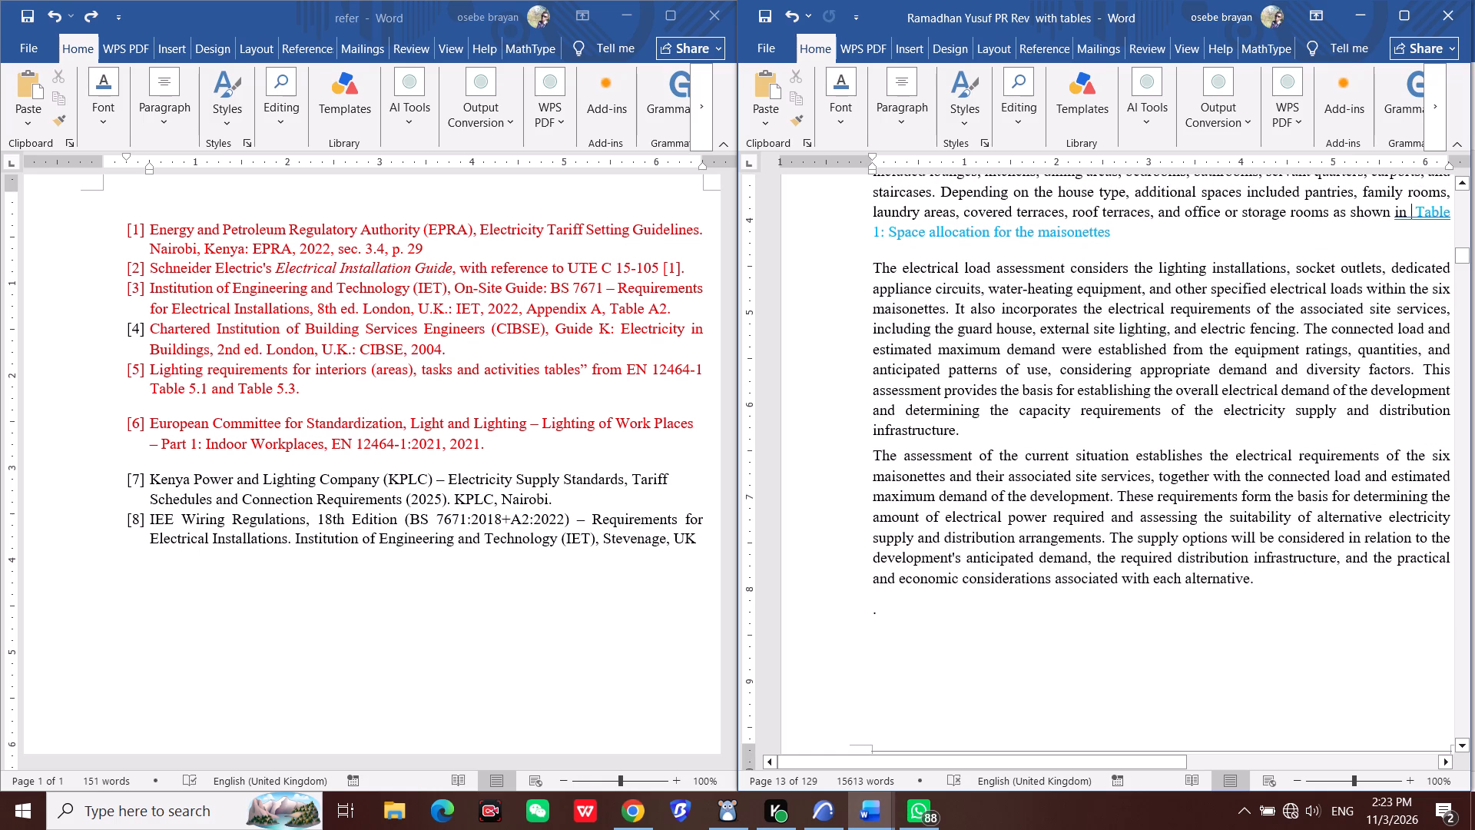
pyautogui.scroll(-14, 1023, 433)
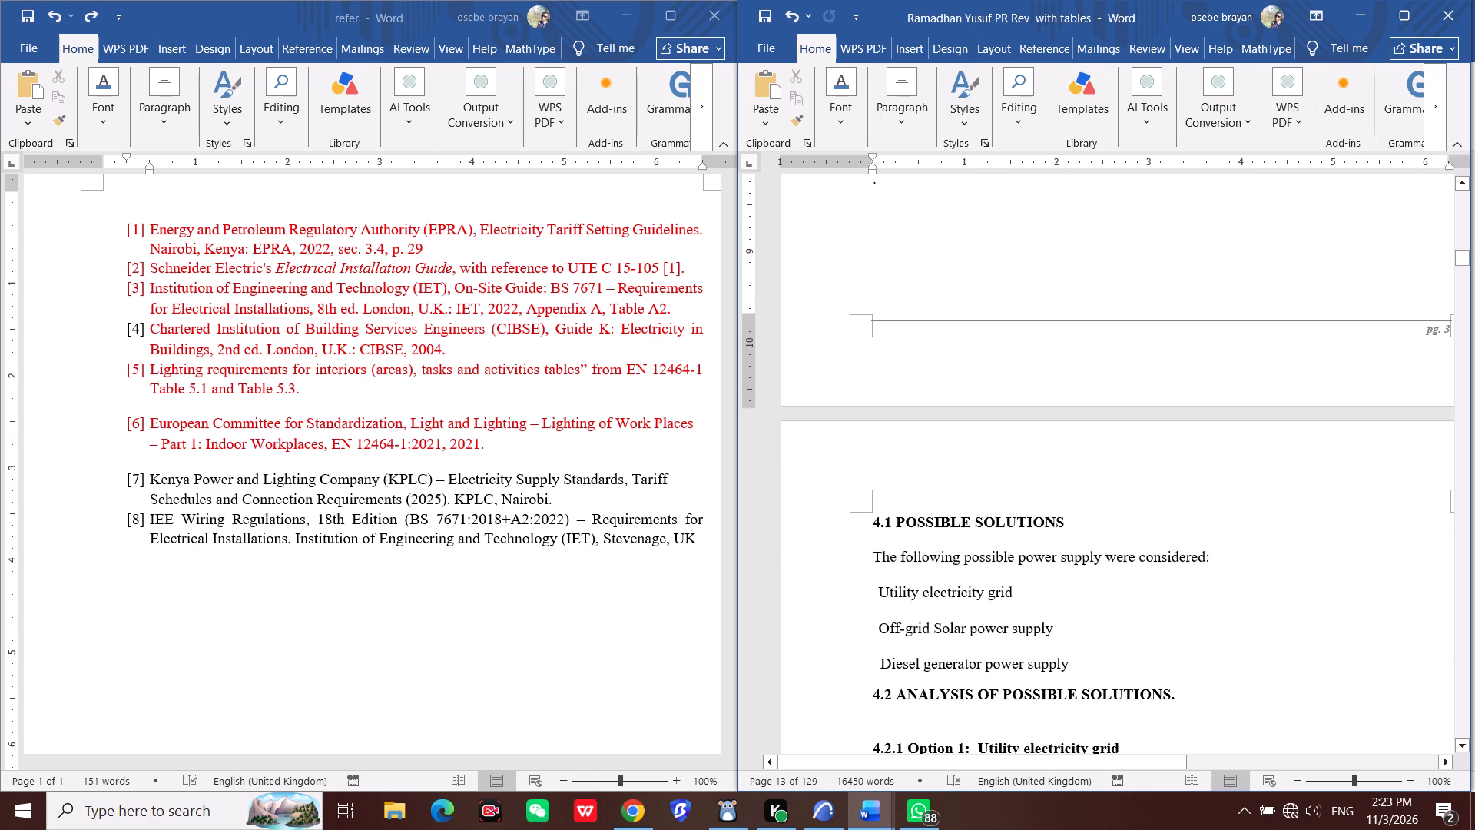
pyautogui.scroll(9, 1025, 437)
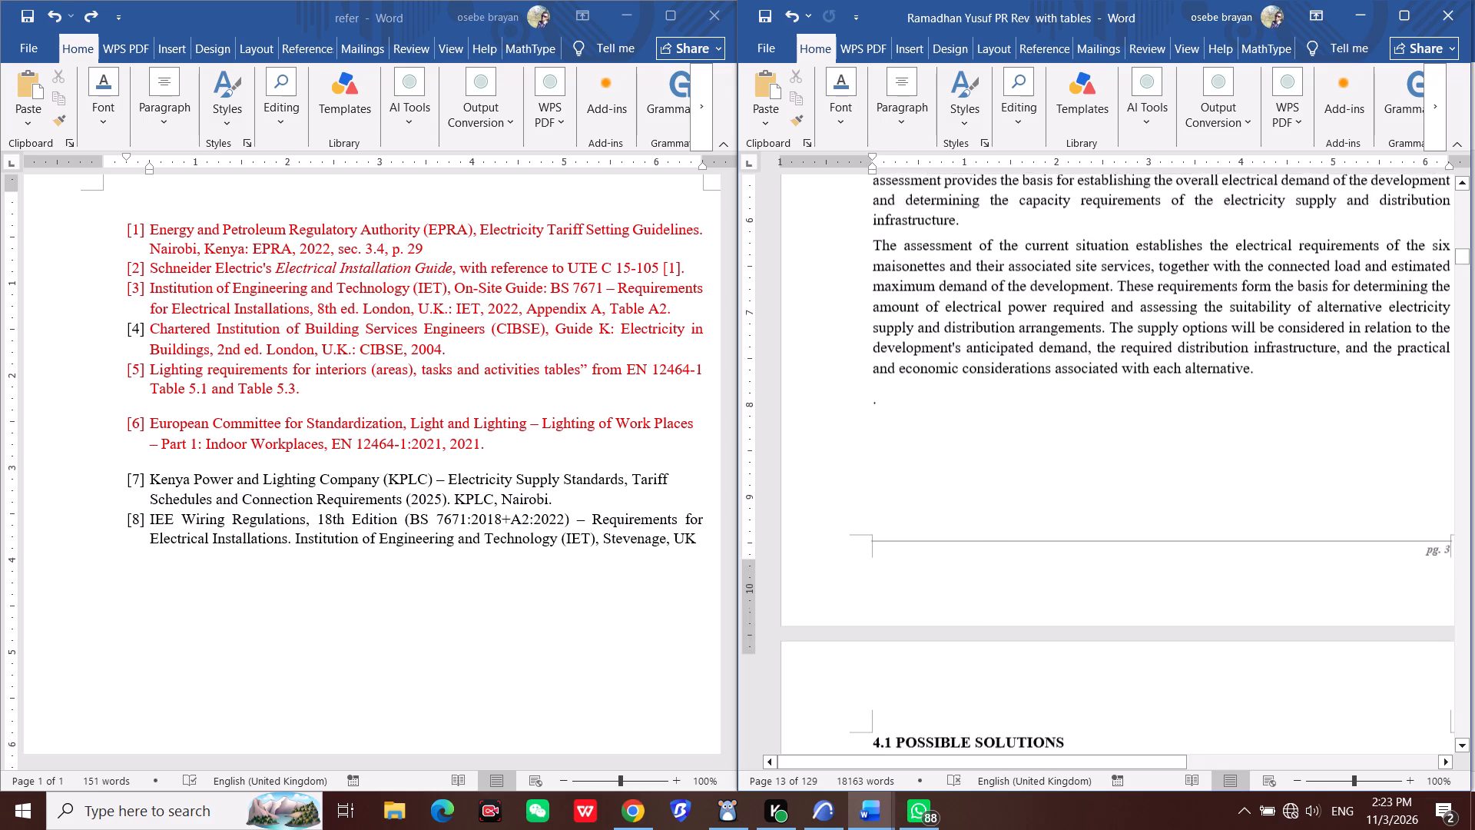
pyautogui.scroll(8, 1031, 440)
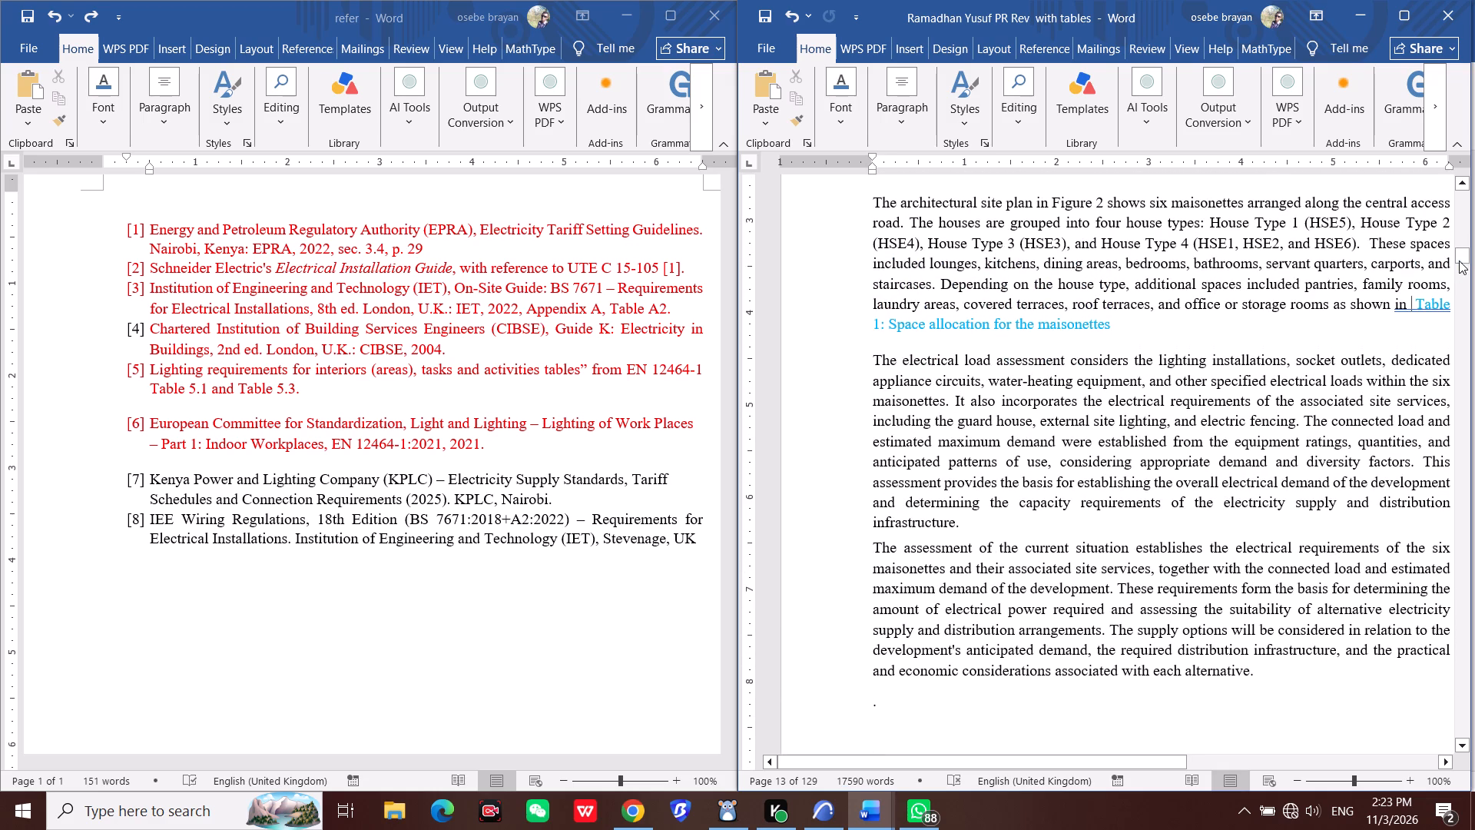
pyautogui.moveTo(1459, 261); pyautogui.dragTo(1461, 268)
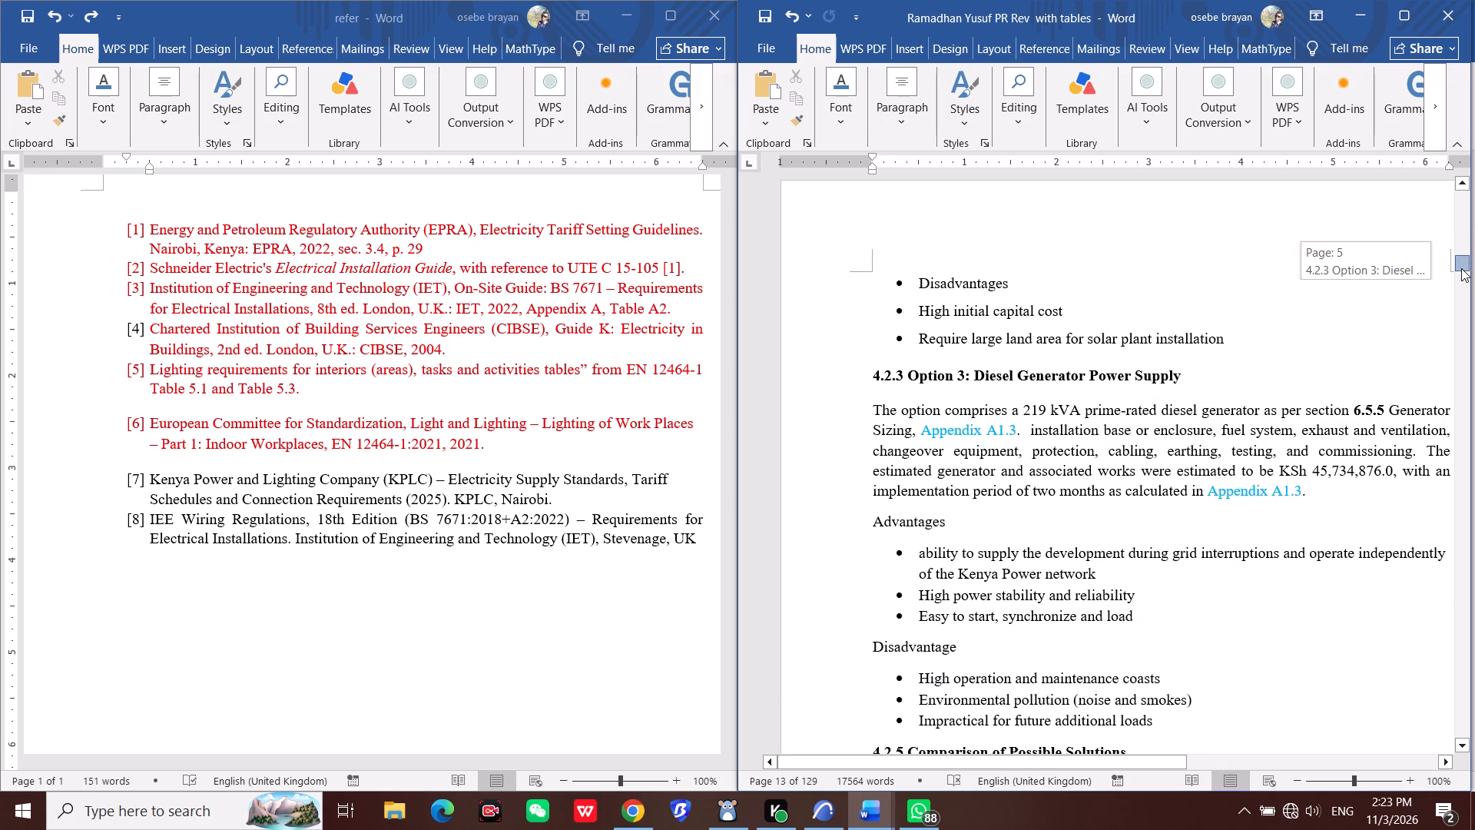
pyautogui.scroll(-15, 1214, 405)
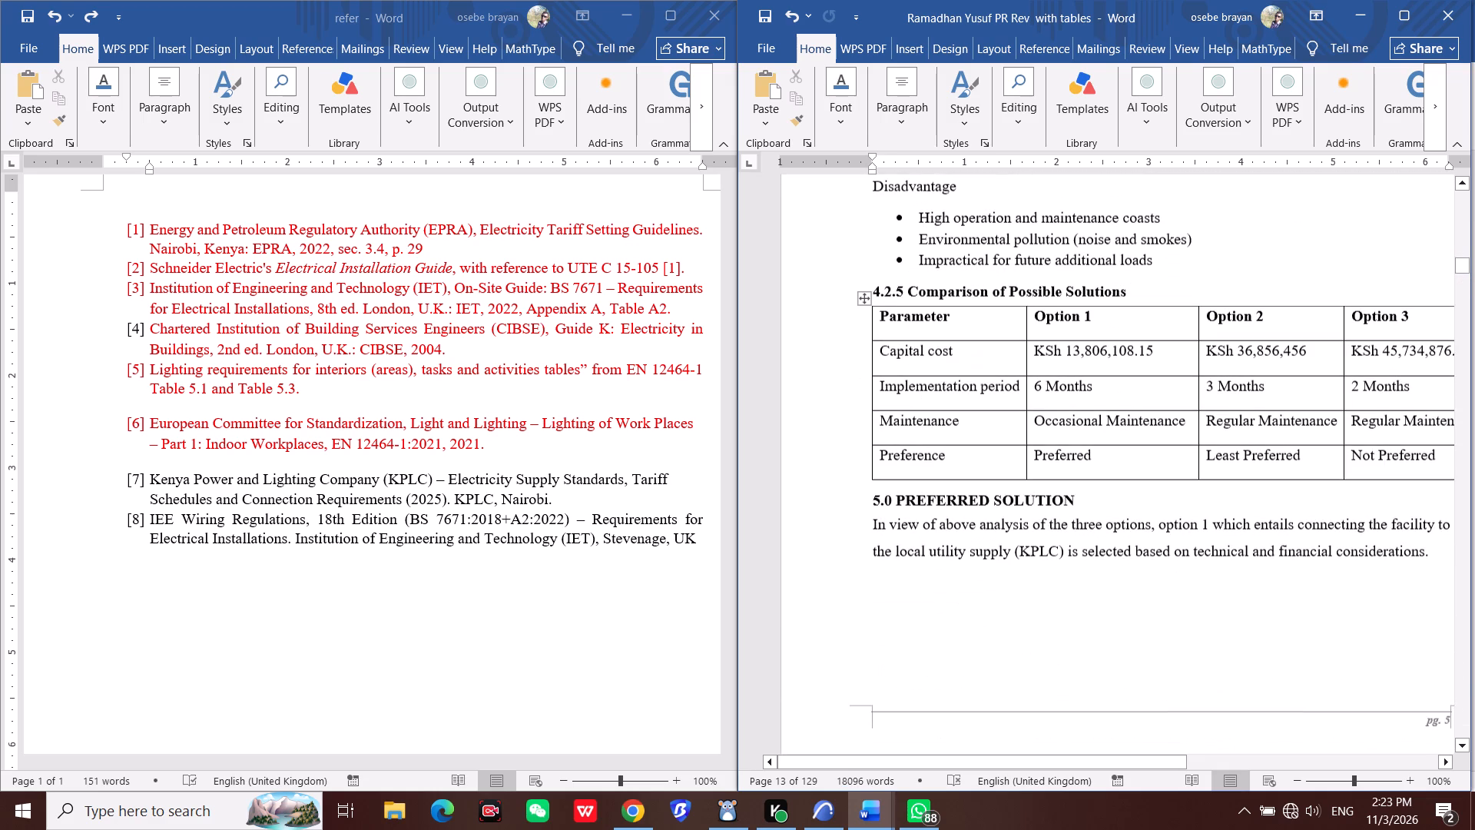
pyautogui.scroll(-19, 1149, 465)
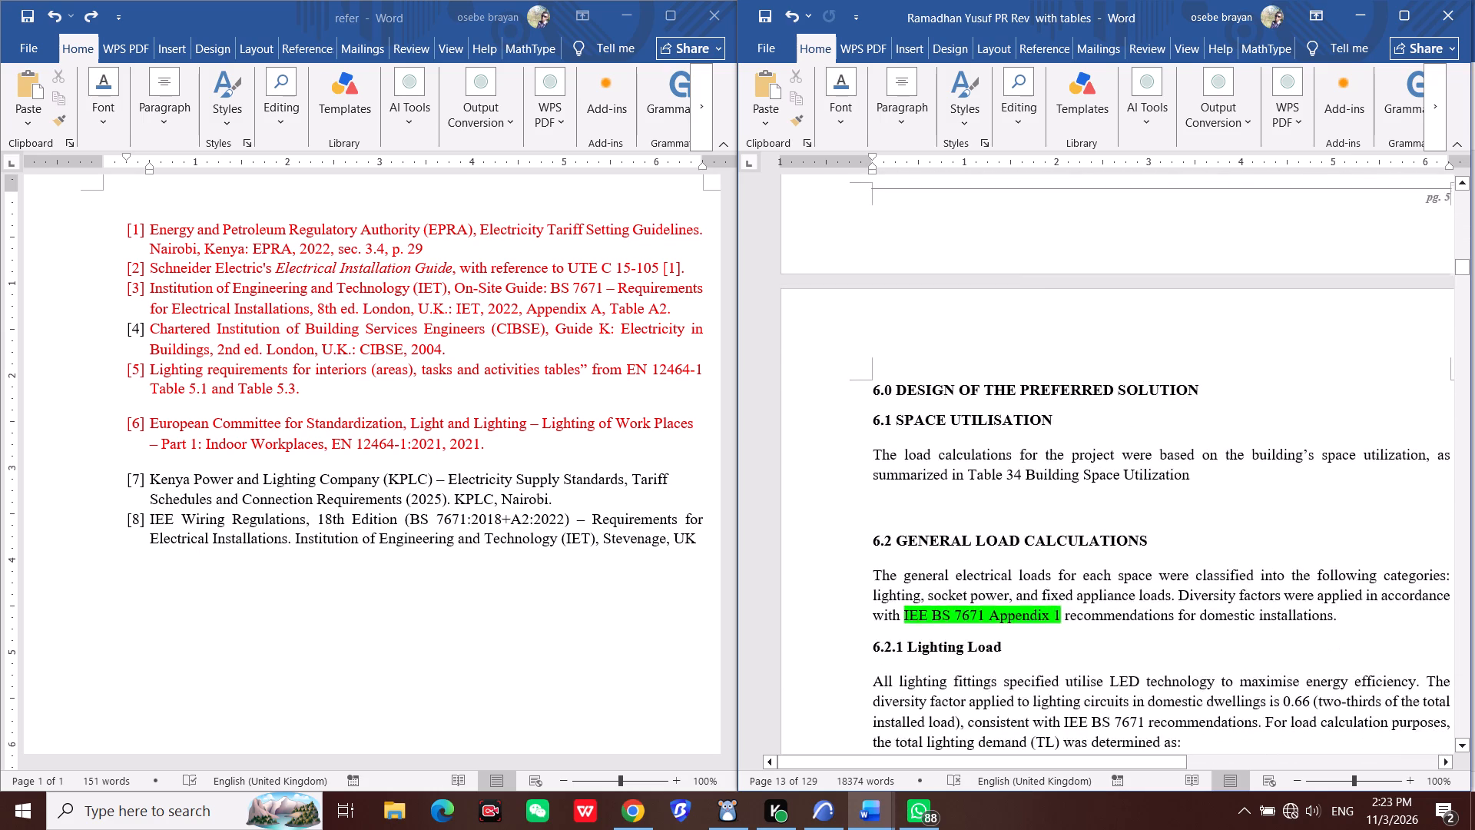
pyautogui.scroll(-10, 1149, 467)
pyautogui.scroll(-12, 1138, 466)
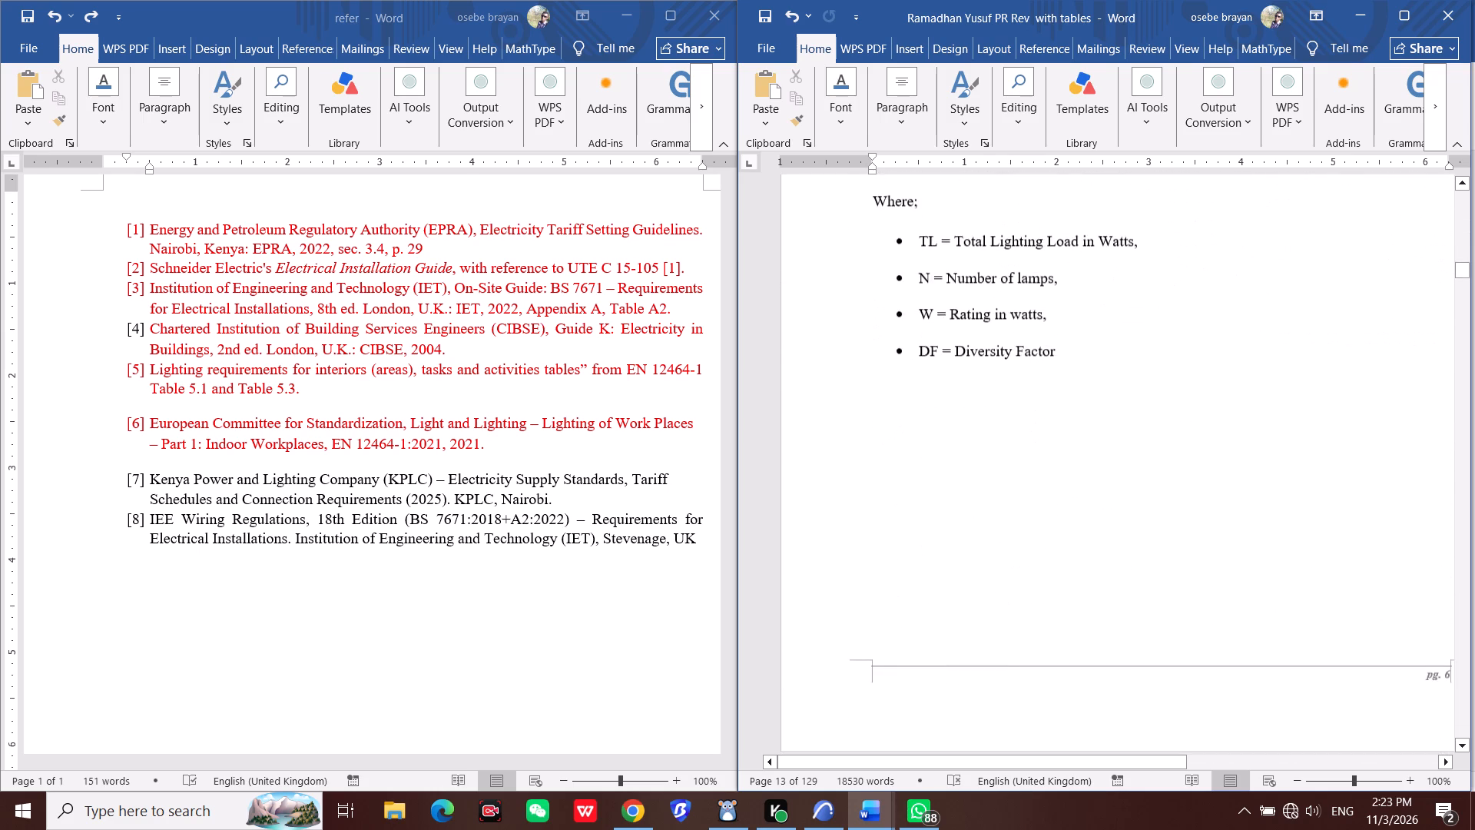
pyautogui.scroll(-2, 1138, 466)
pyautogui.scroll(12, 1138, 466)
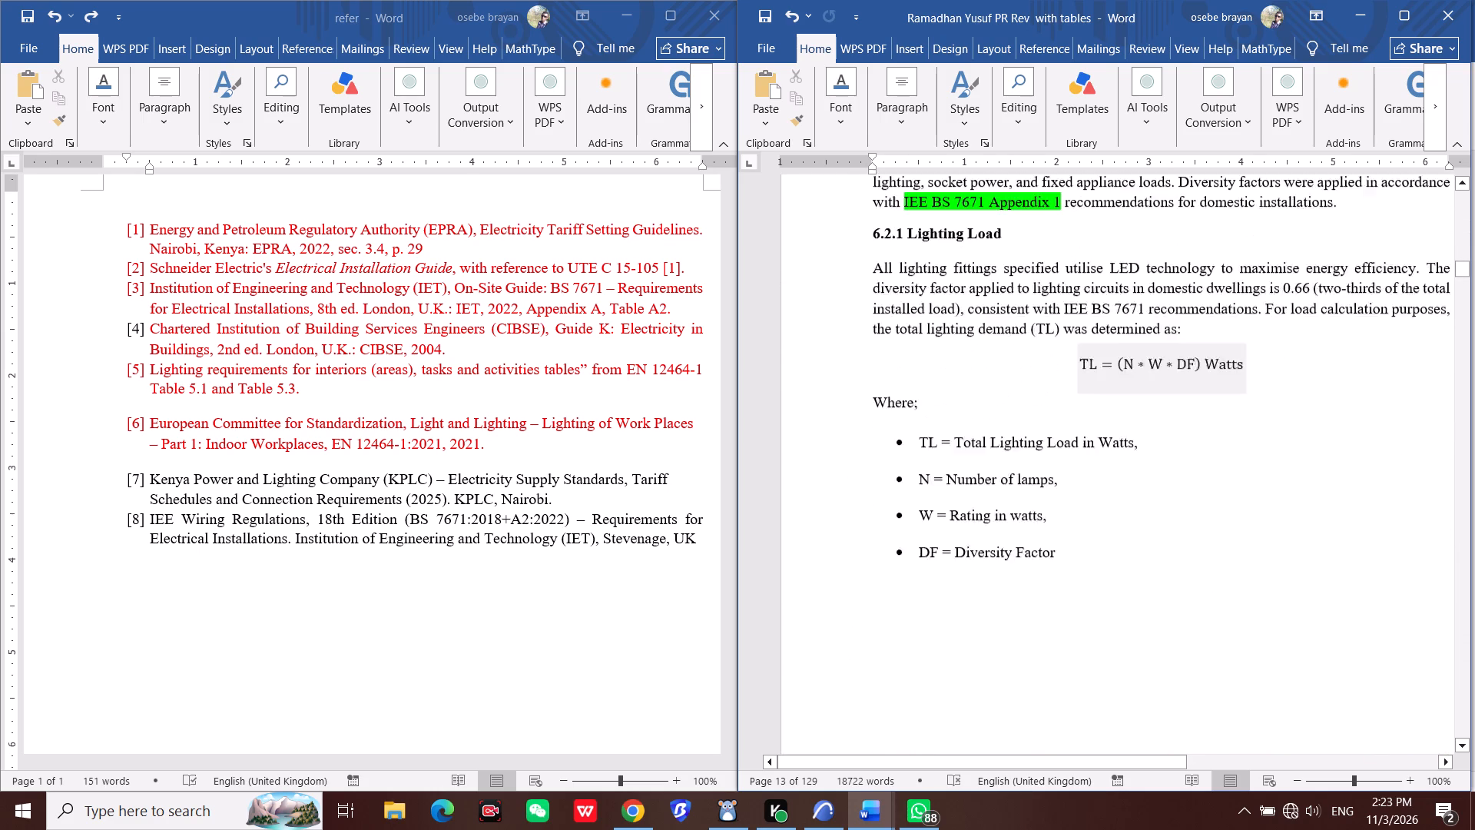
pyautogui.scroll(17, 1132, 462)
pyautogui.scroll(7, 1132, 462)
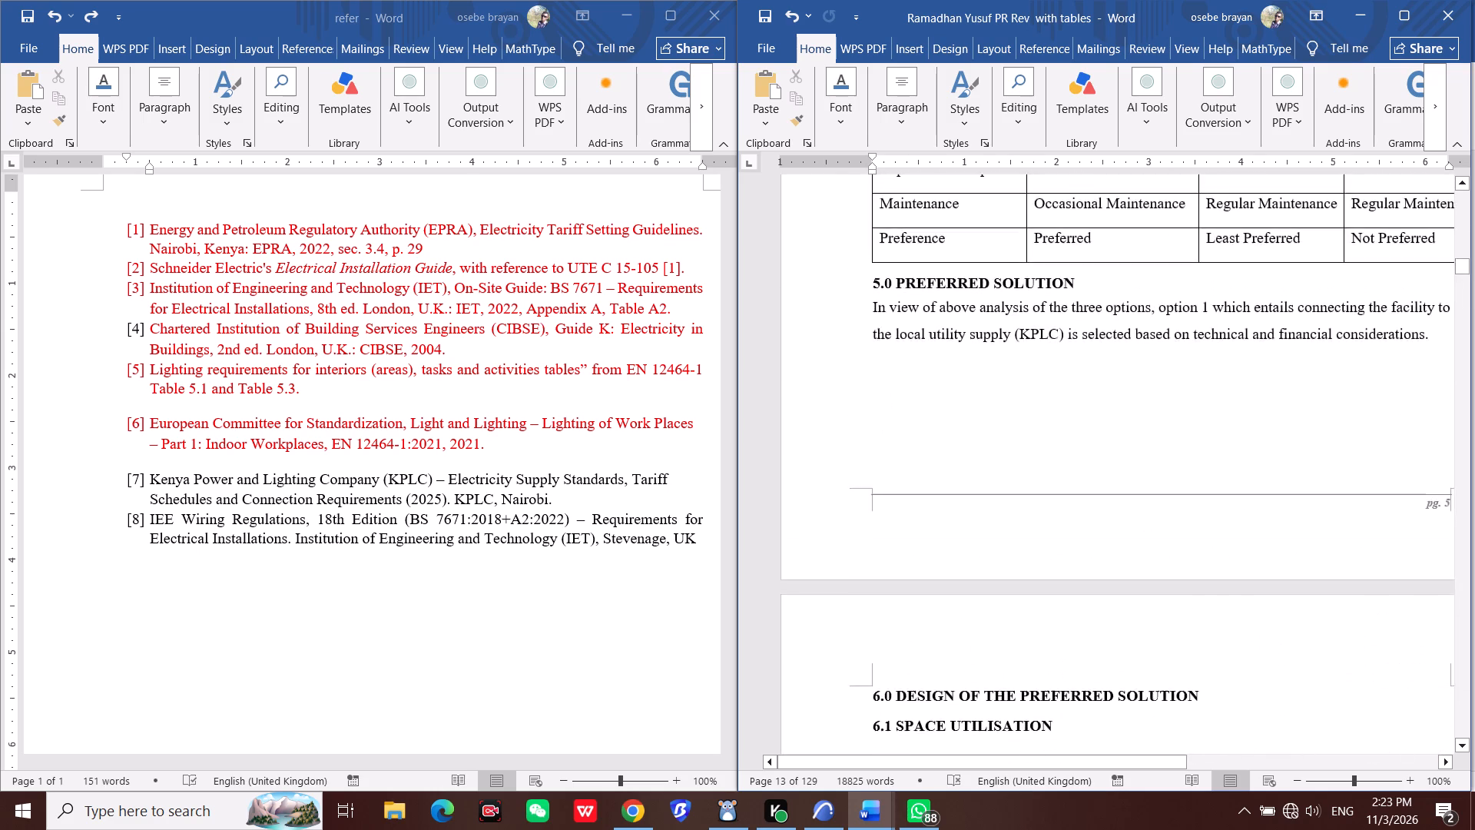
pyautogui.scroll(20, 1132, 462)
pyautogui.scroll(5, 1132, 462)
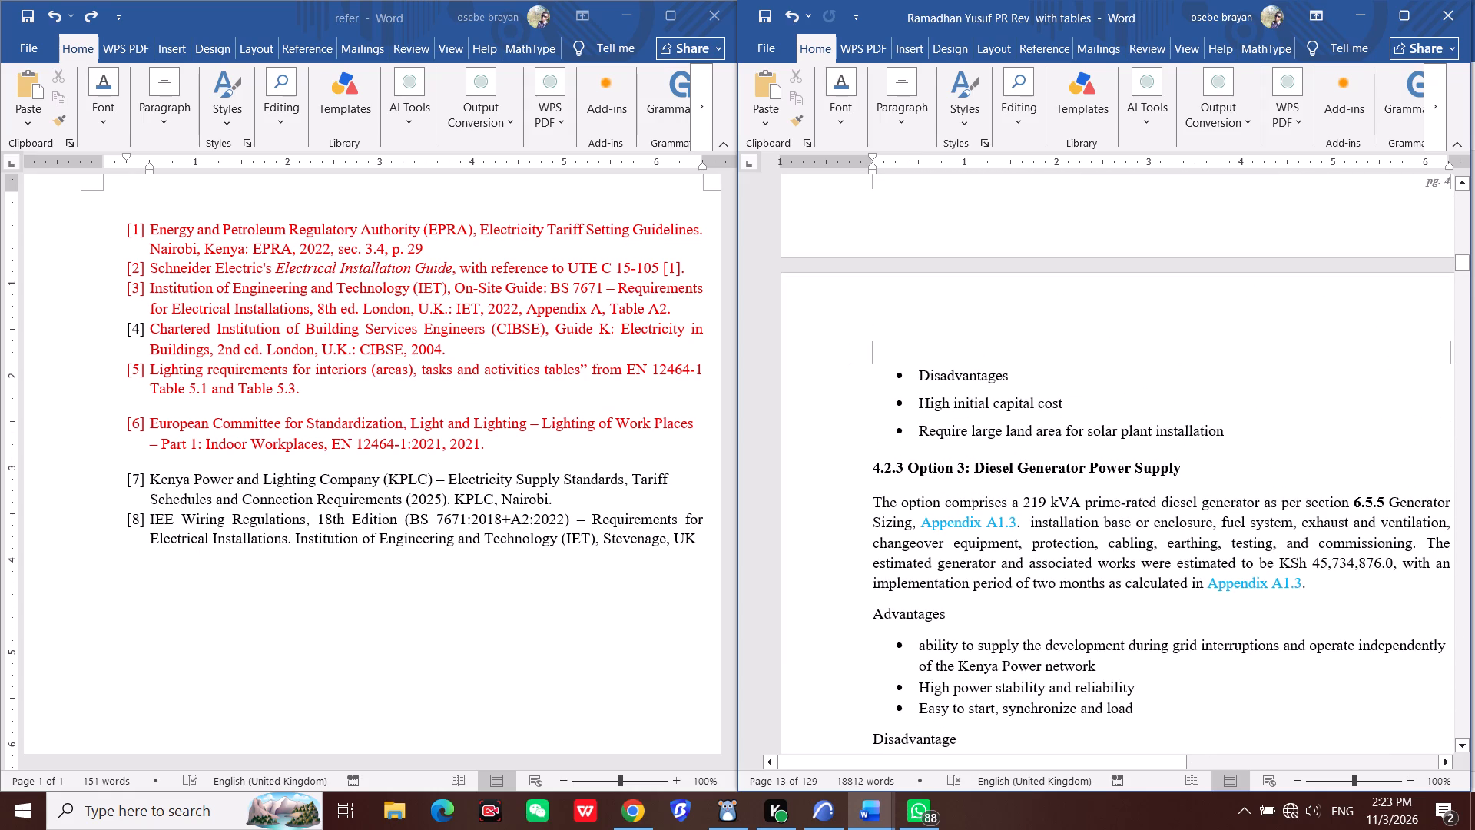
pyautogui.click(1463, 263)
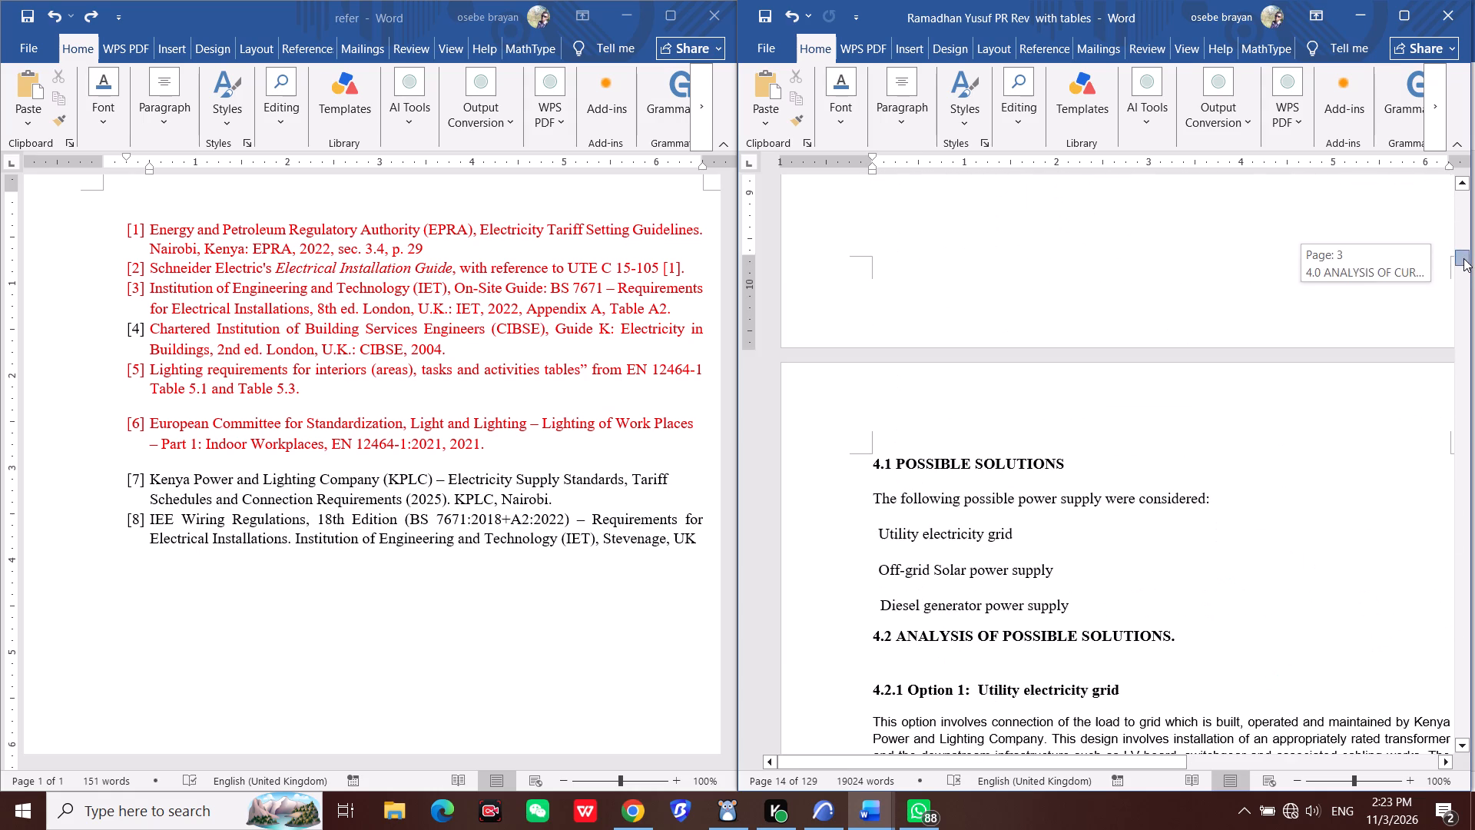
pyautogui.scroll(18, 1073, 429)
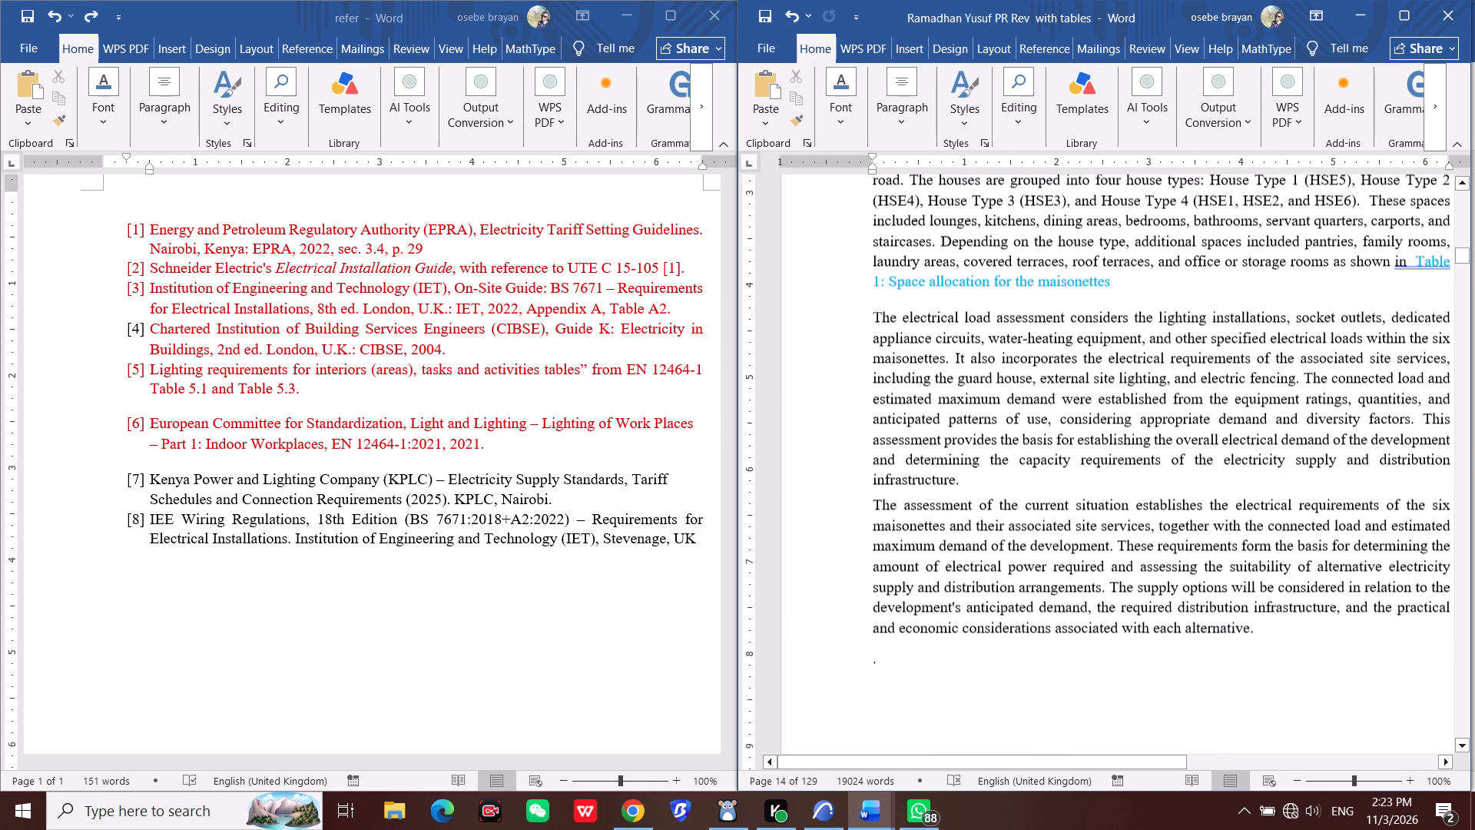
pyautogui.scroll(7, 1056, 382)
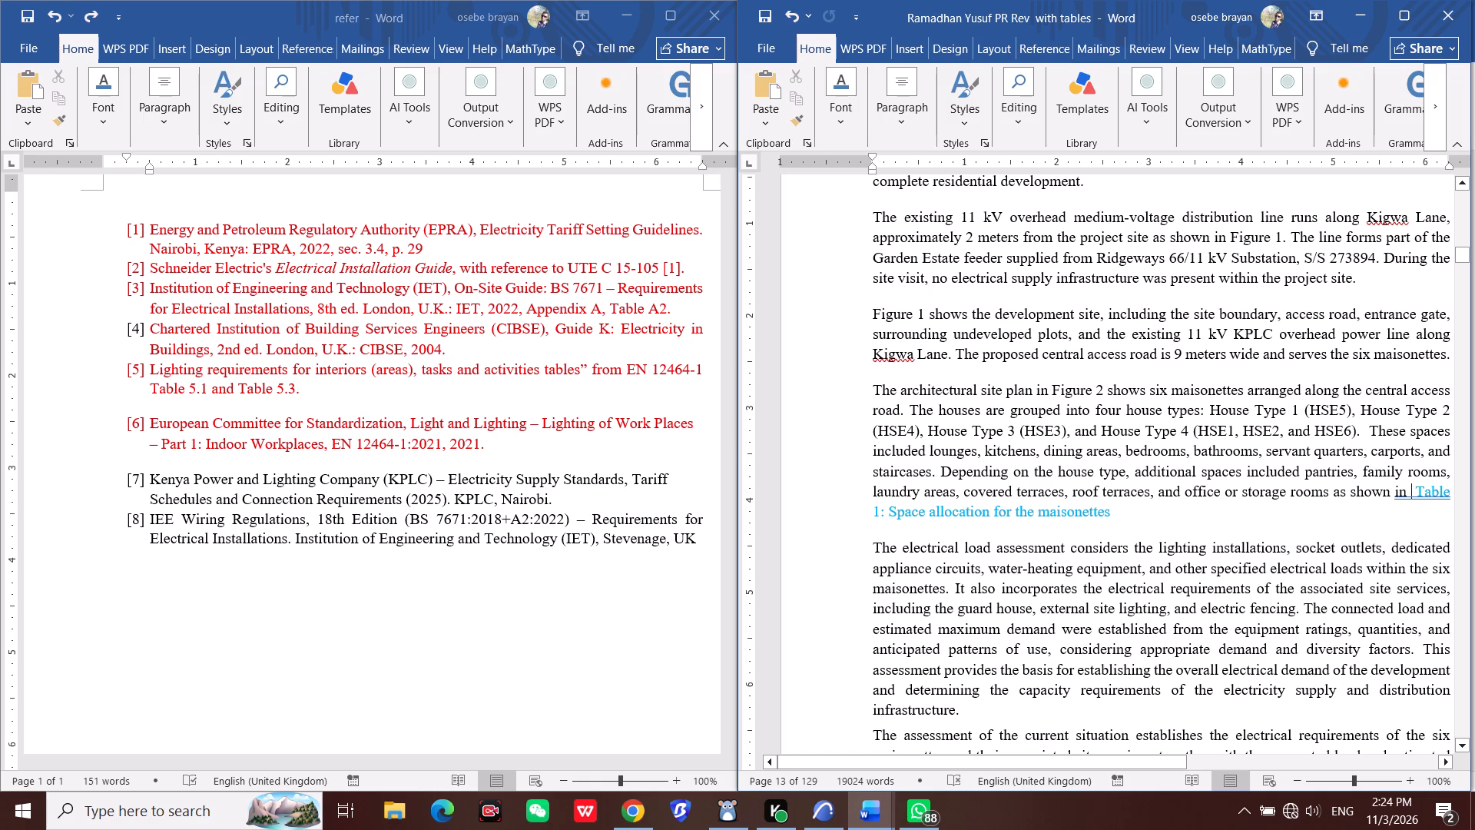
# Apply the Normal style to the Option 1 utility electricity grid paragraph, from its start up to the Table 57 reference.
pyautogui.scroll(-5, 1171, 539)
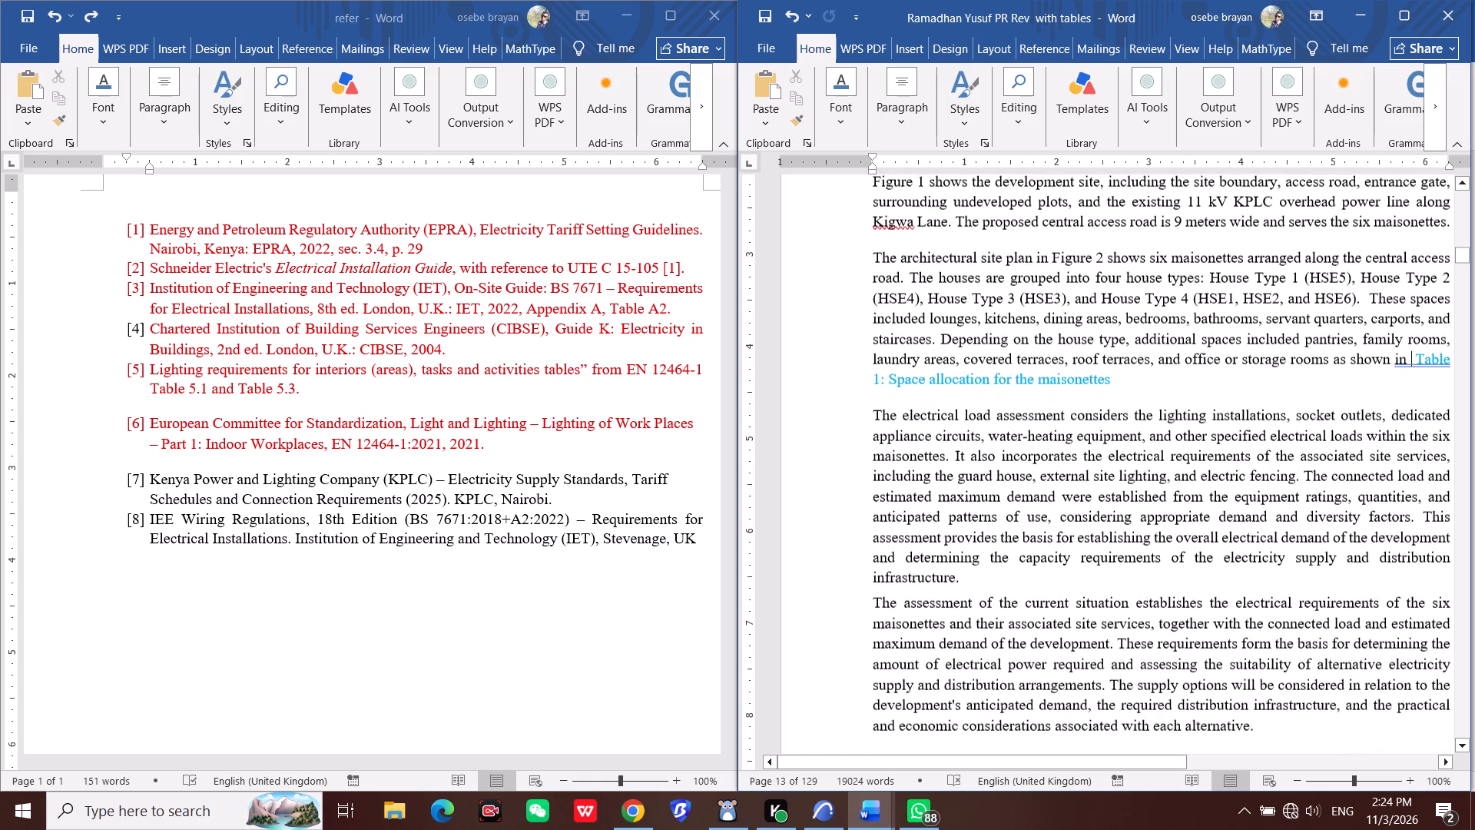
pyautogui.scroll(-9, 1164, 549)
pyautogui.scroll(-17, 1164, 558)
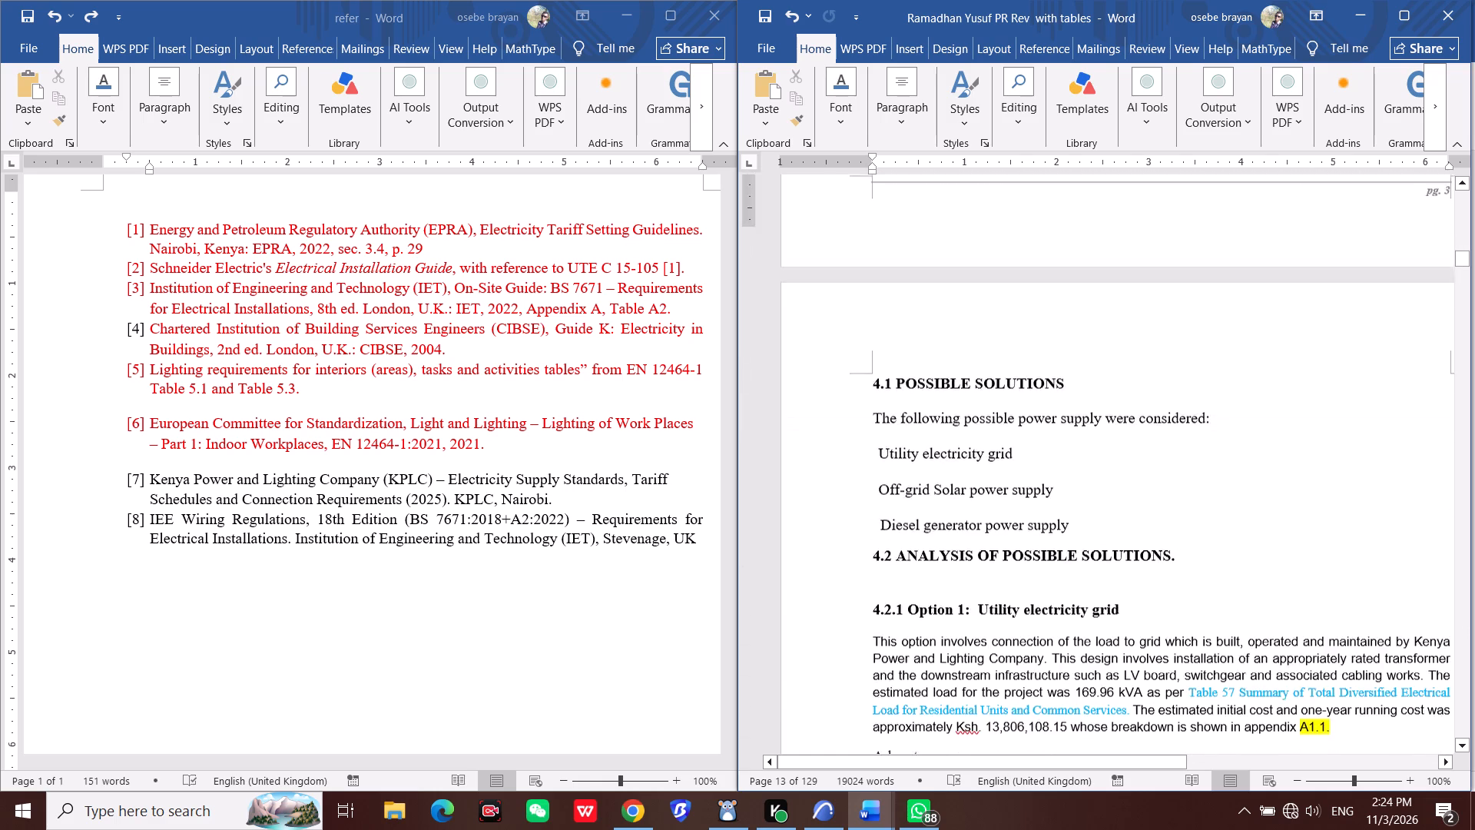
pyautogui.scroll(-7, 1164, 556)
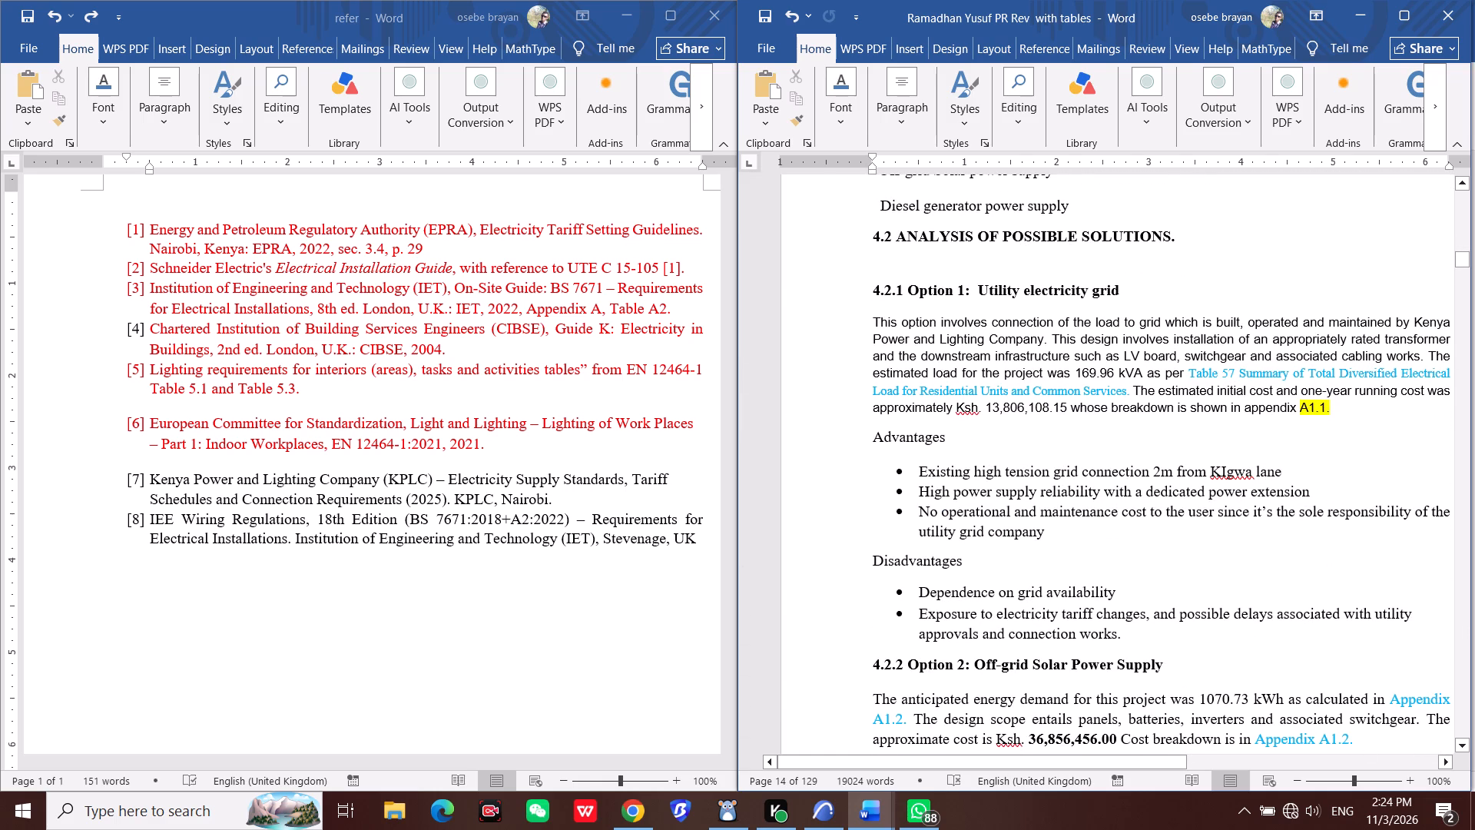
pyautogui.click(1182, 375)
pyautogui.moveTo(1182, 375); pyautogui.dragTo(1108, 358)
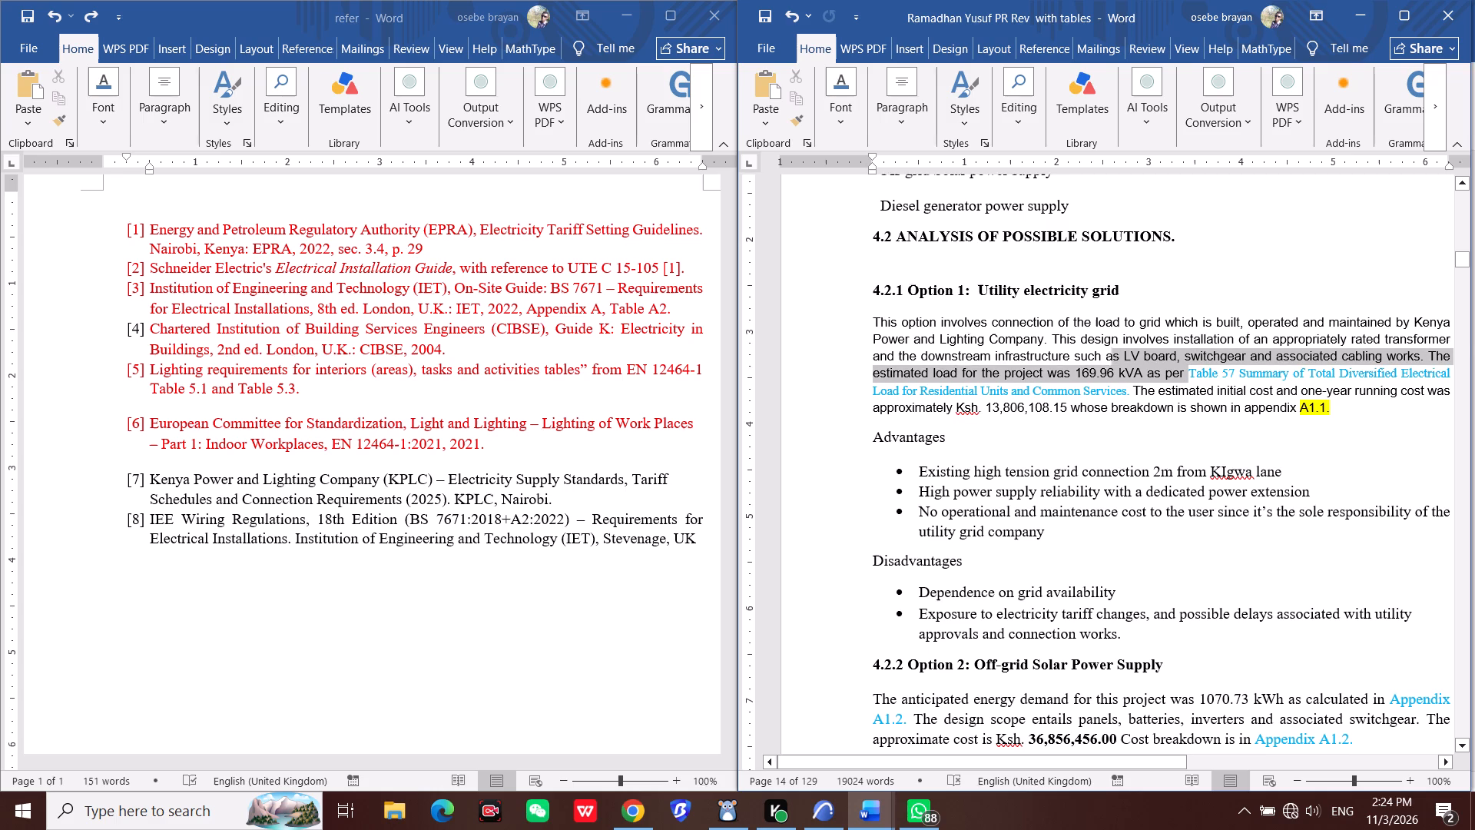
pyautogui.moveTo(1108, 358); pyautogui.dragTo(879, 321)
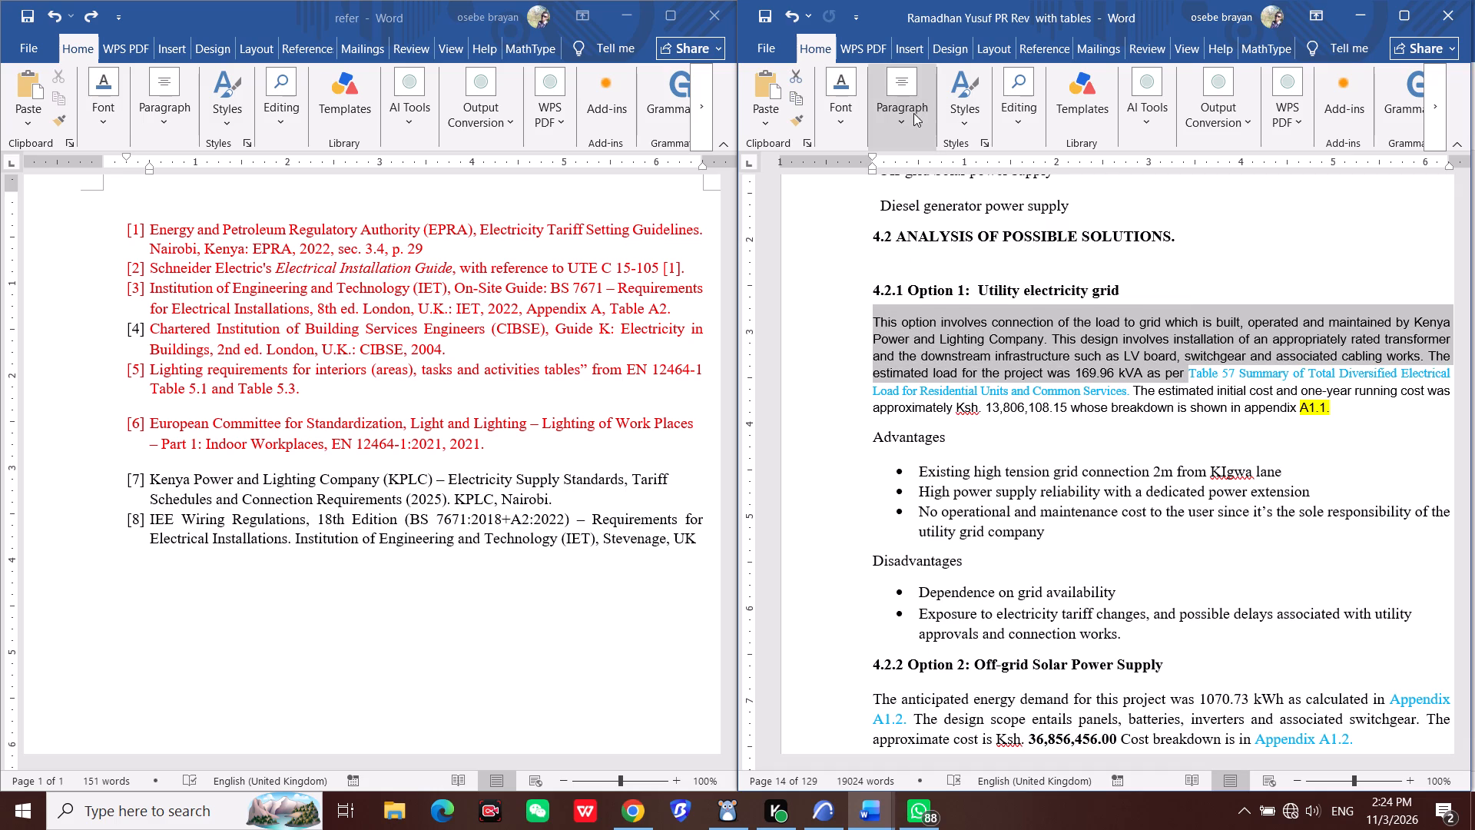
pyautogui.click(900, 124)
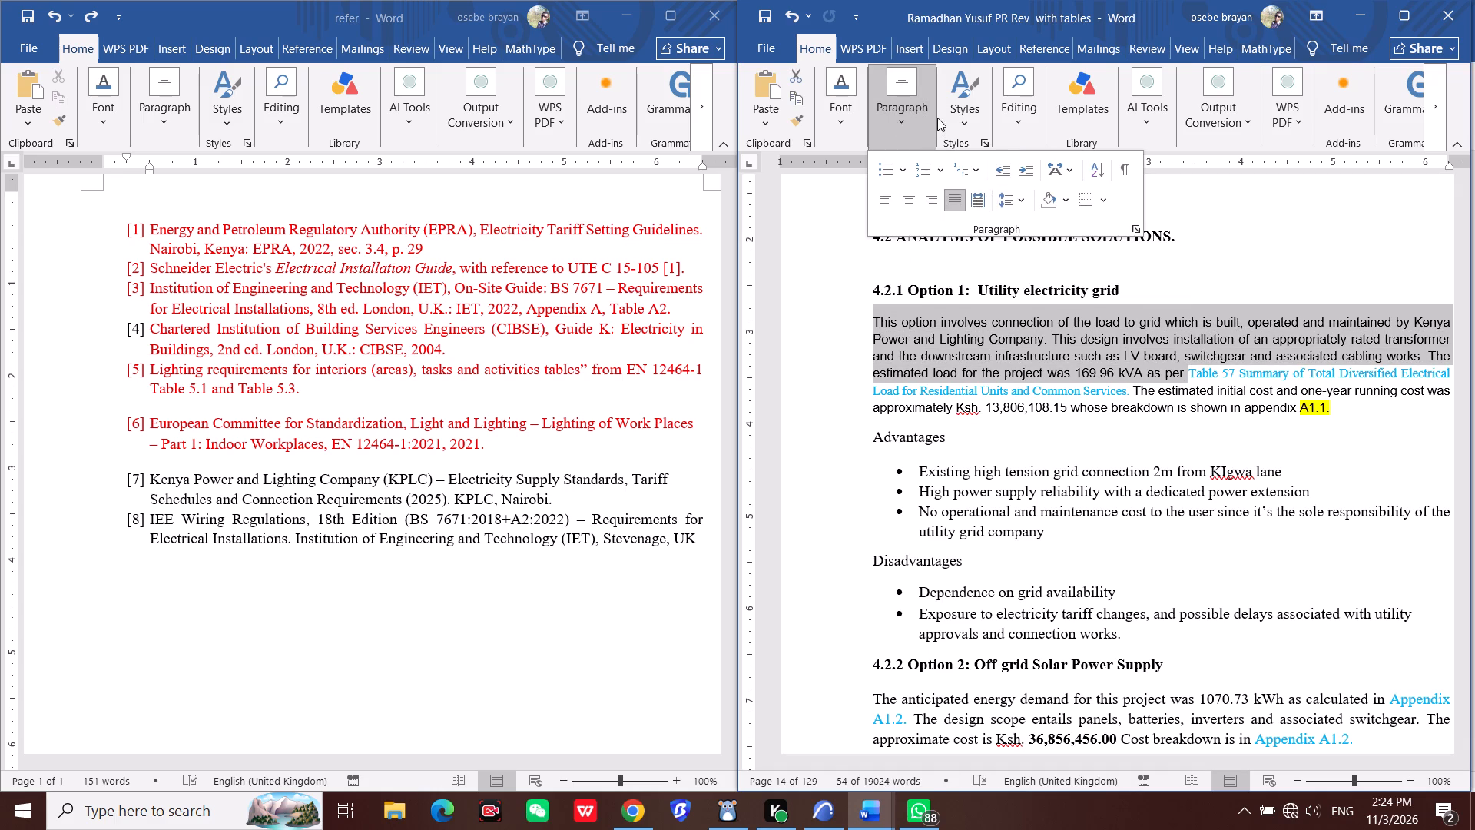
pyautogui.click(967, 115)
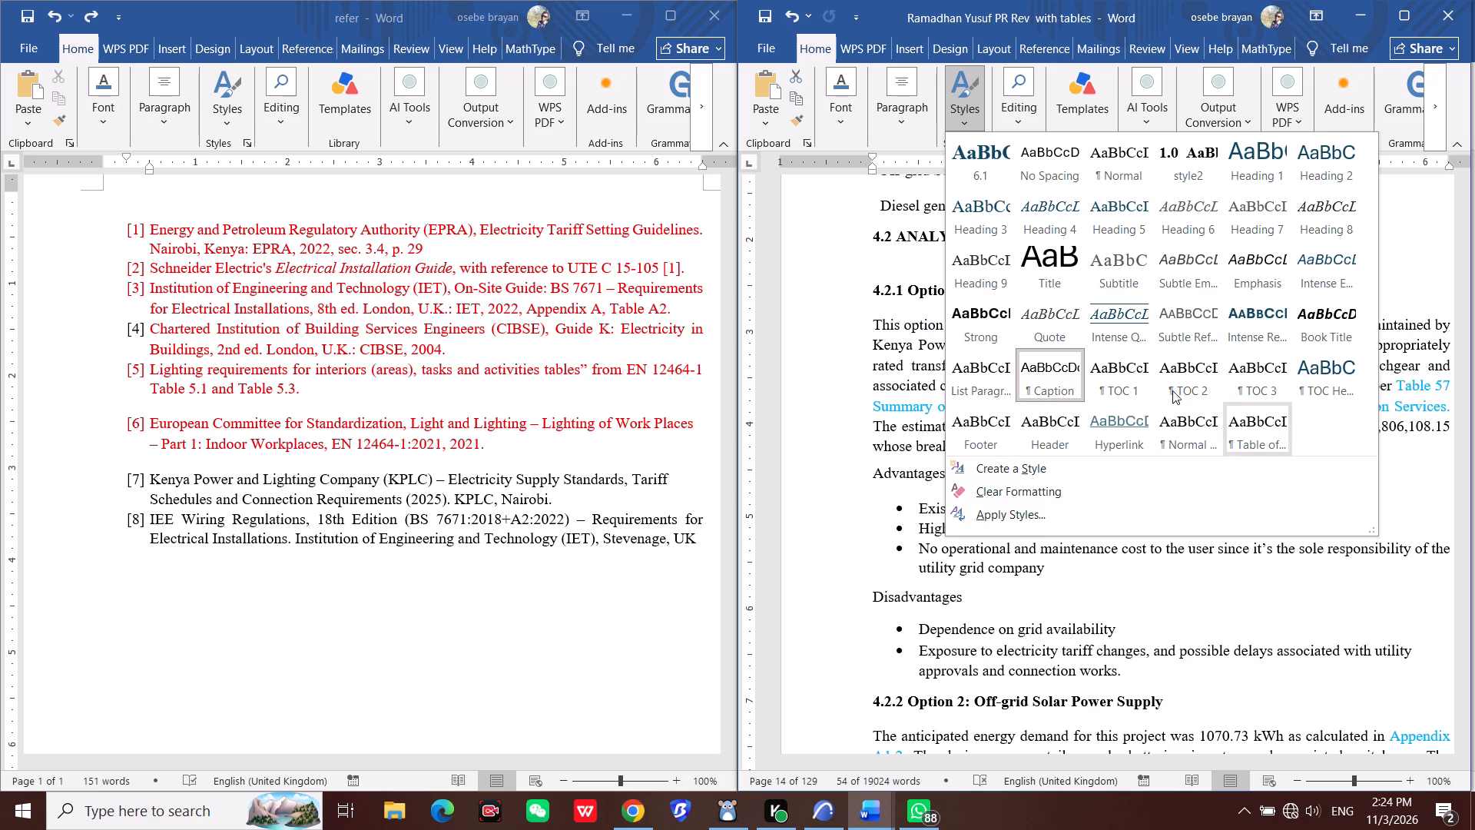
pyautogui.click(1128, 170)
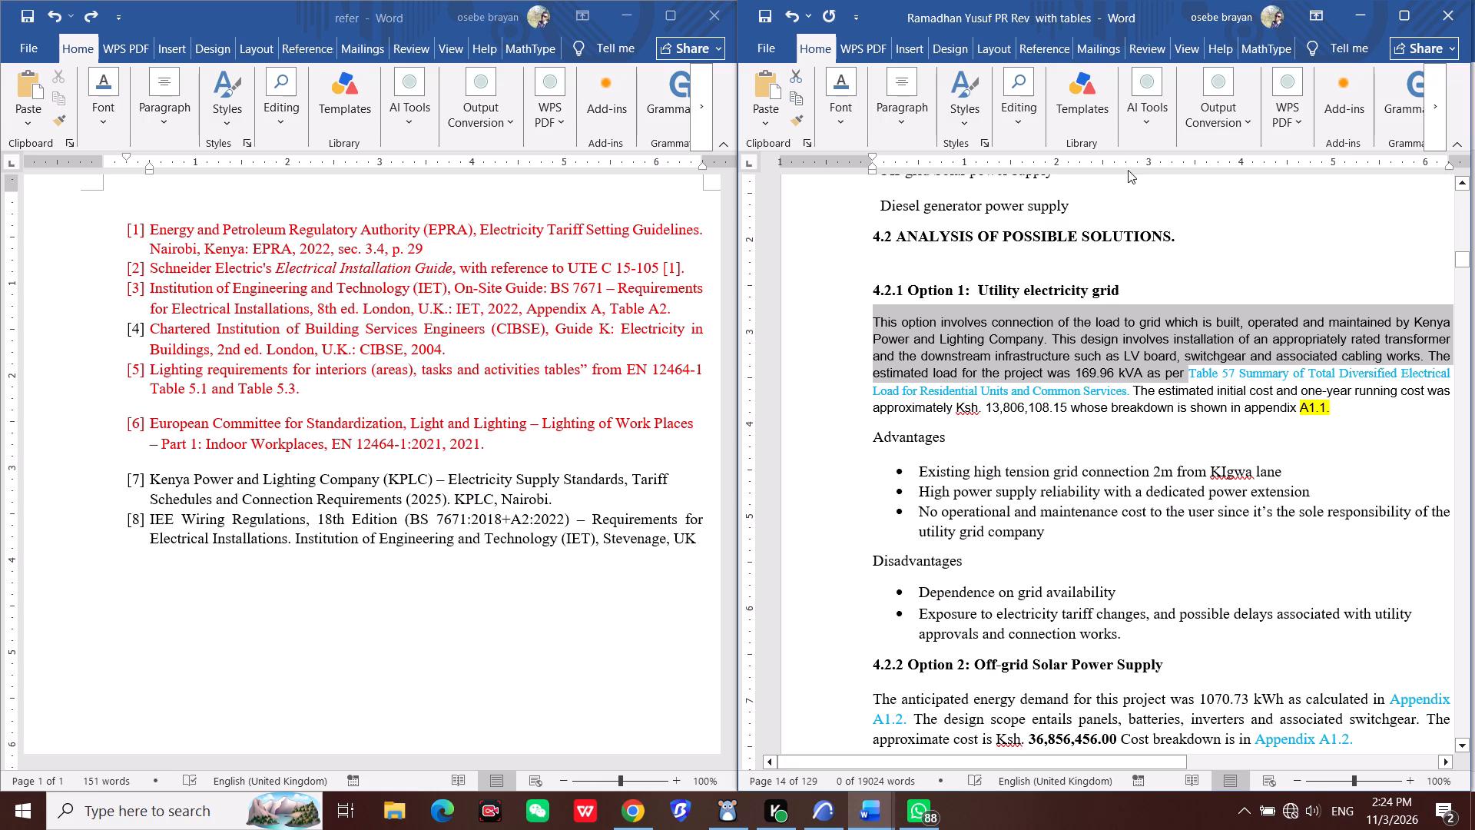
pyautogui.click(1175, 430)
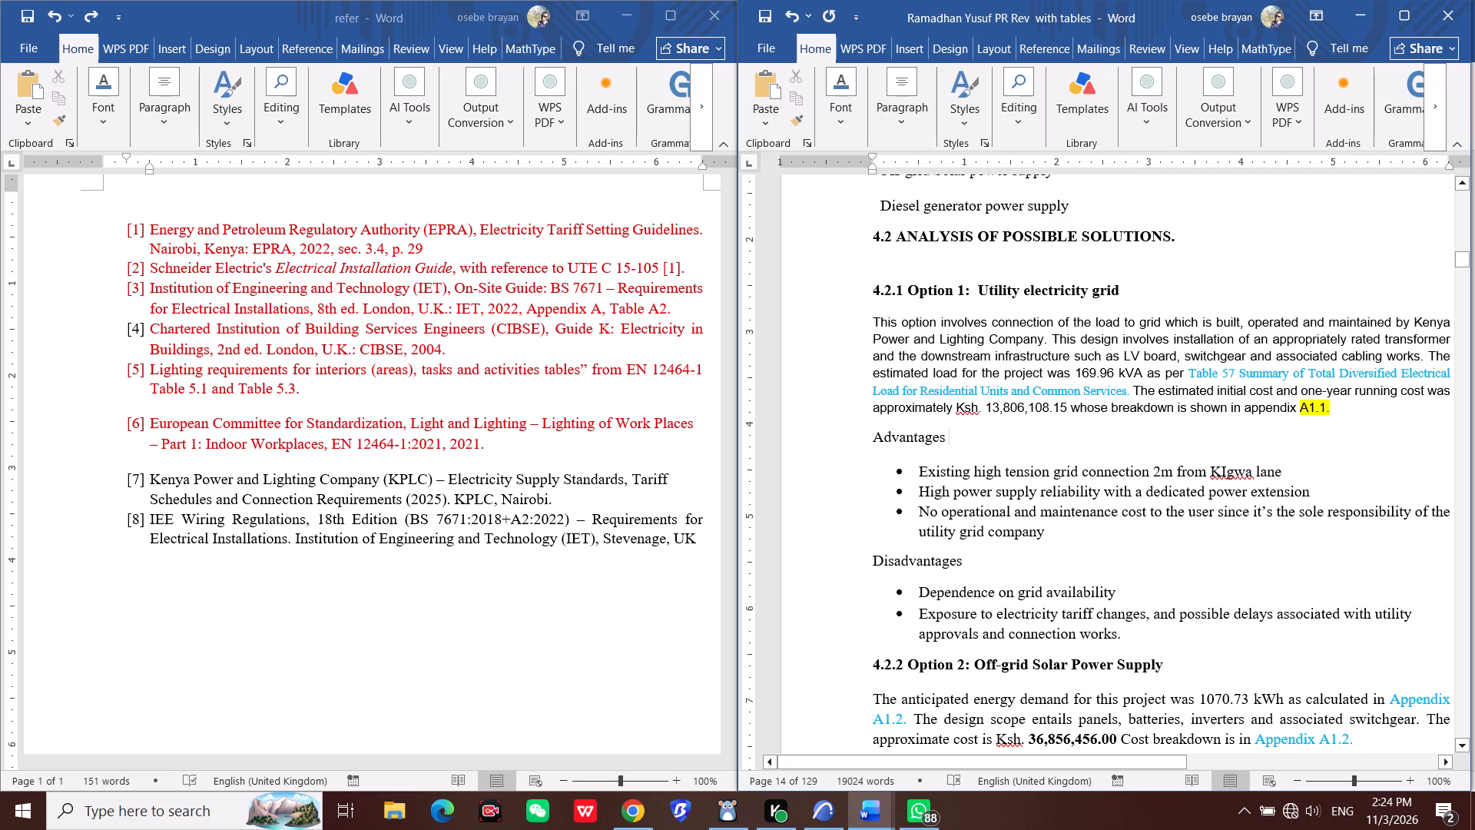
# Apply the Normal style to the Option 1 paragraph's closing sentence on initial and running cost, through the appendix A1.1 reference.
pyautogui.moveTo(1136, 390); pyautogui.dragTo(1220, 435)
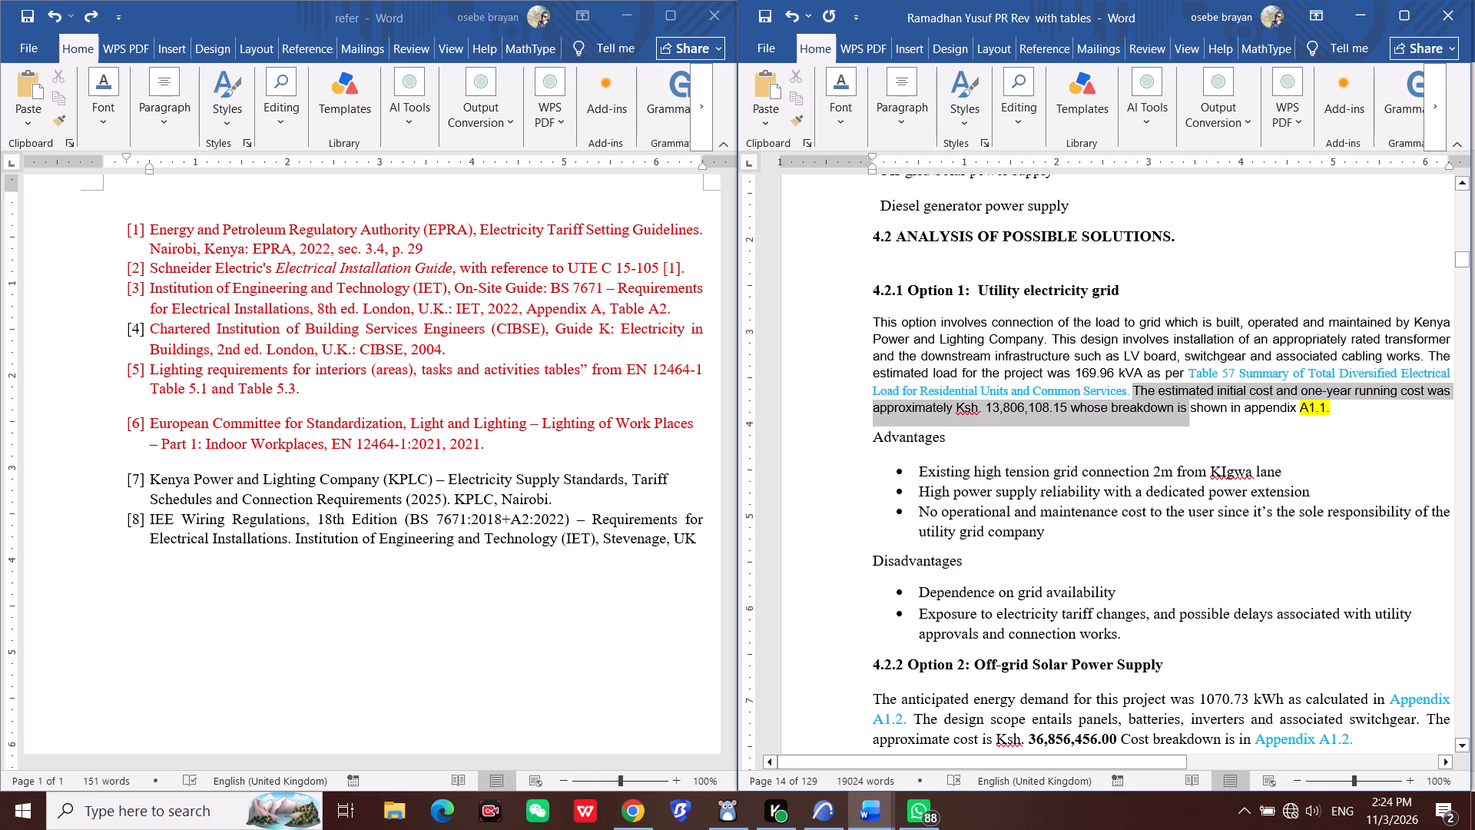
pyautogui.moveTo(1220, 435); pyautogui.dragTo(1295, 433)
pyautogui.click(1216, 450)
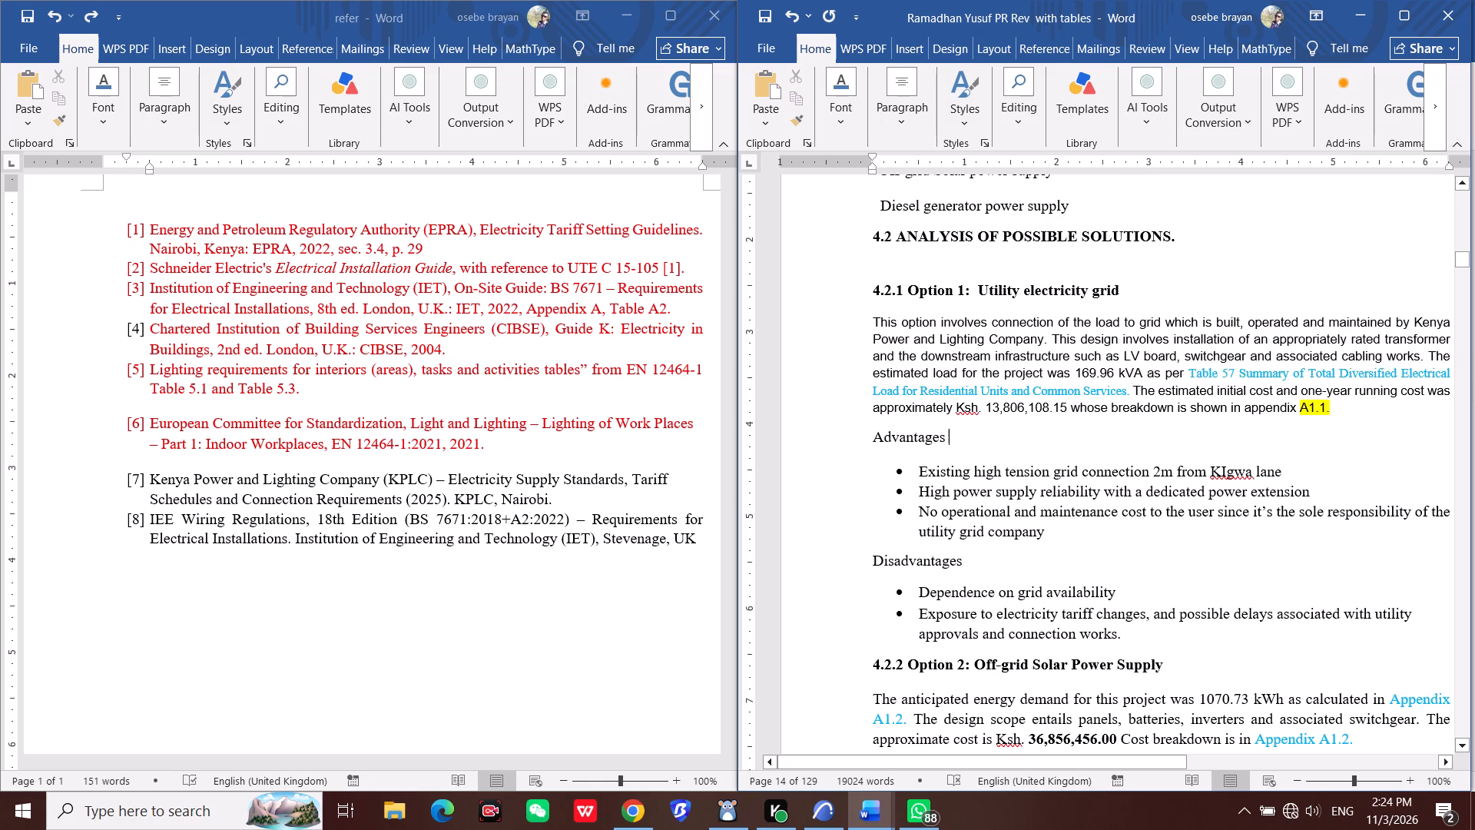
pyautogui.moveTo(1132, 398); pyautogui.dragTo(1313, 436)
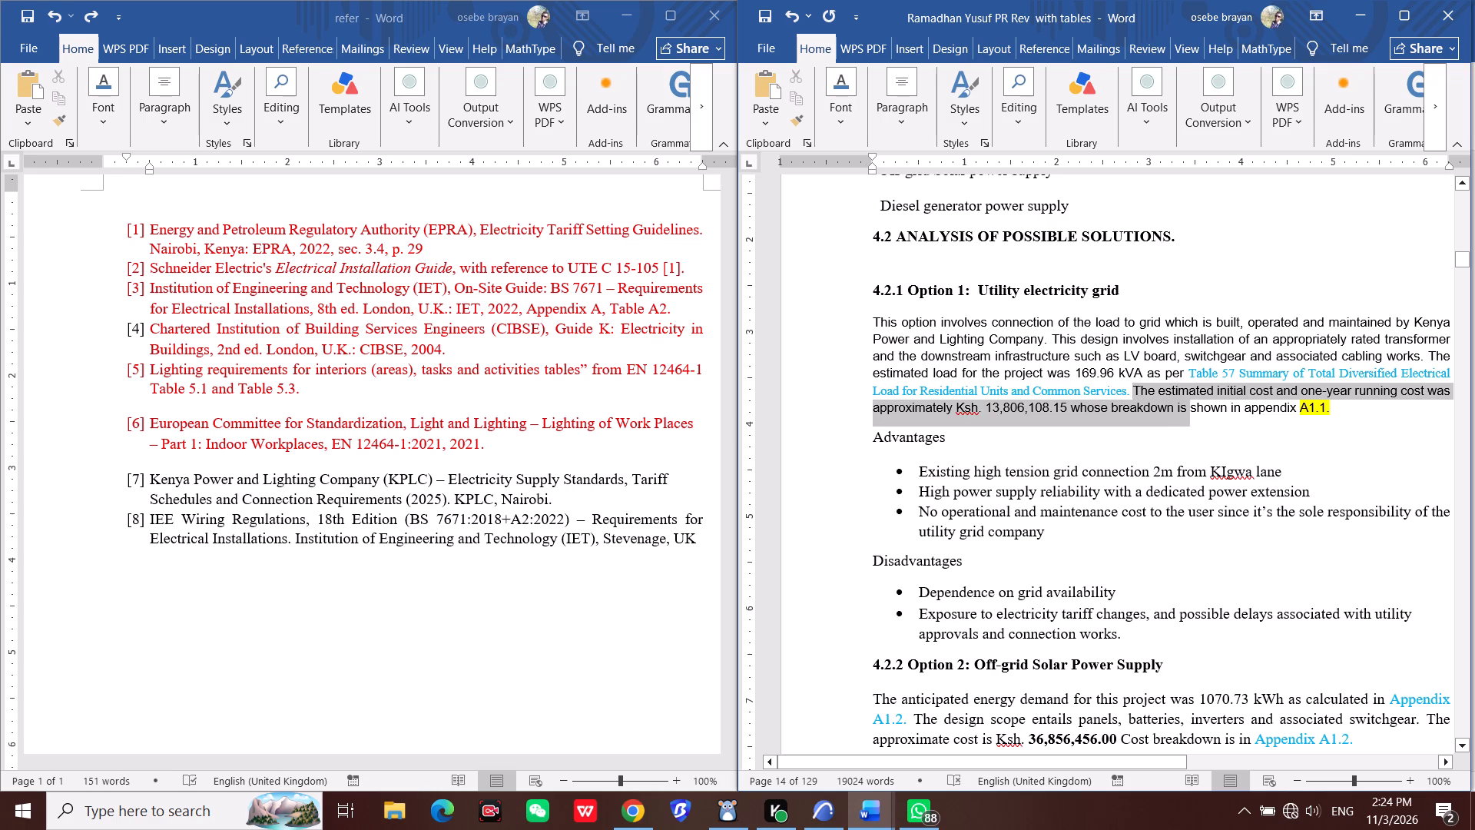
pyautogui.moveTo(1313, 436); pyautogui.dragTo(1326, 414)
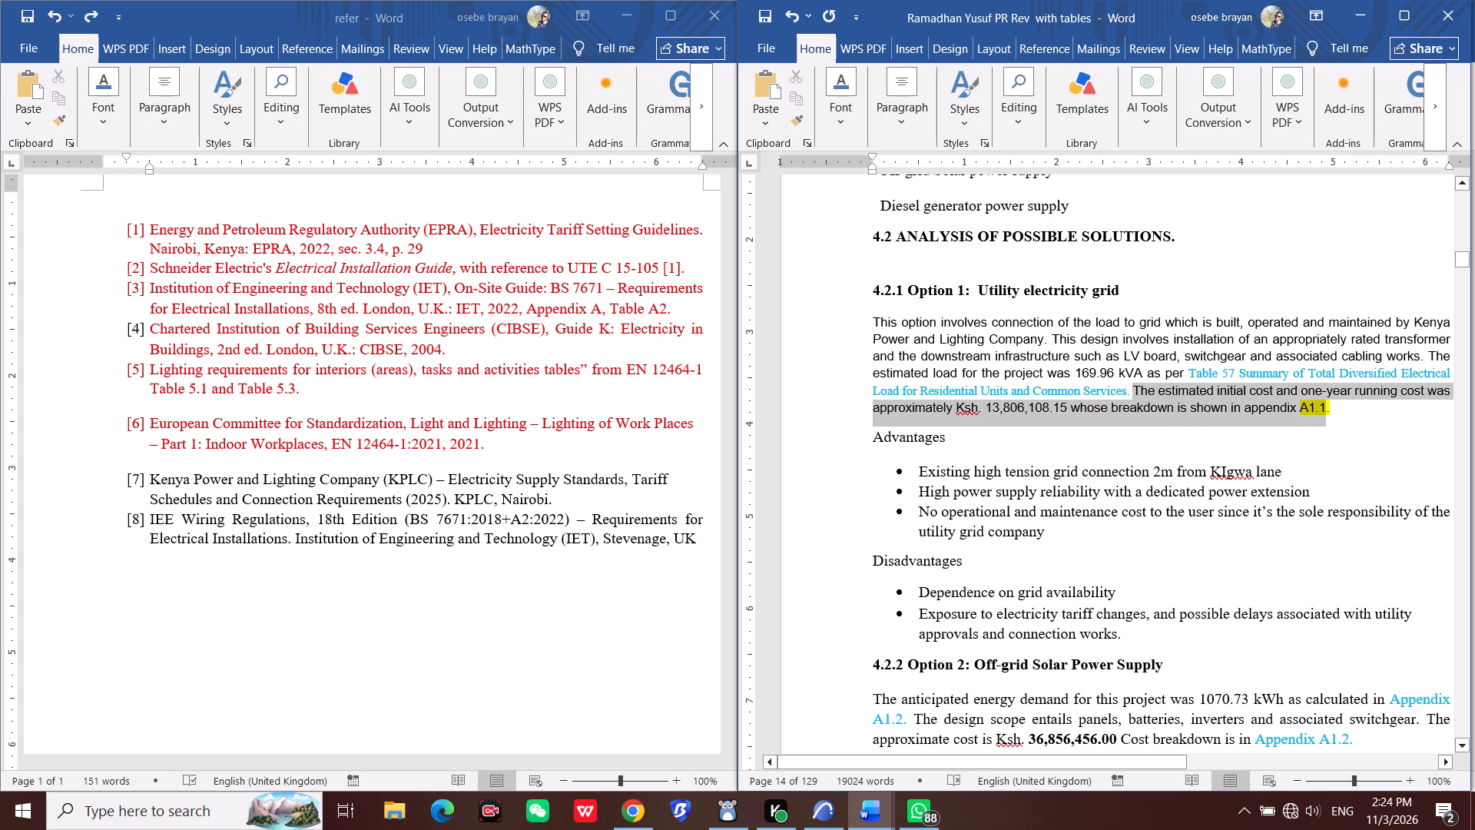
pyautogui.moveTo(1326, 414); pyautogui.dragTo(1332, 420)
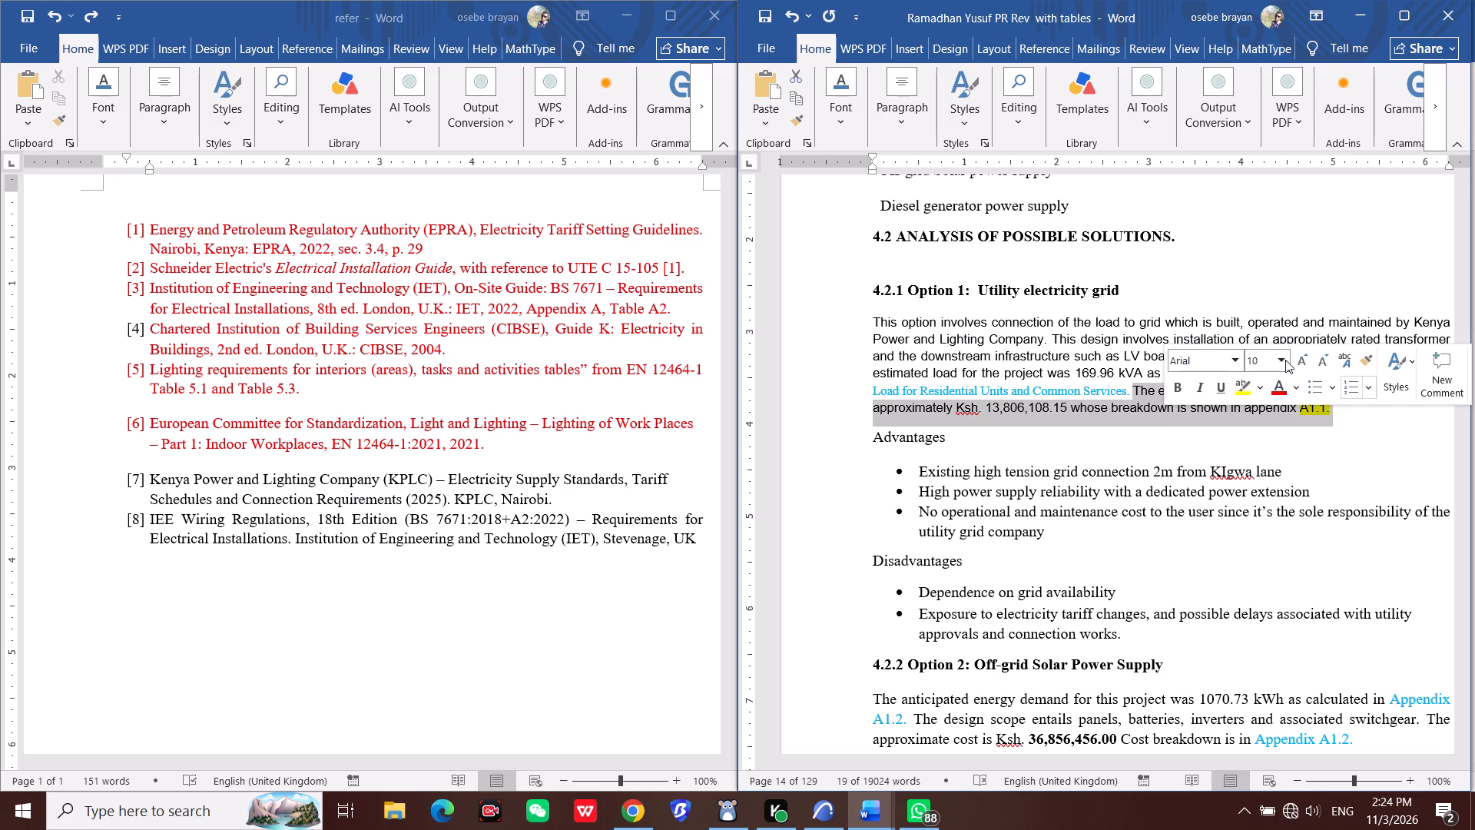
pyautogui.click(1406, 356)
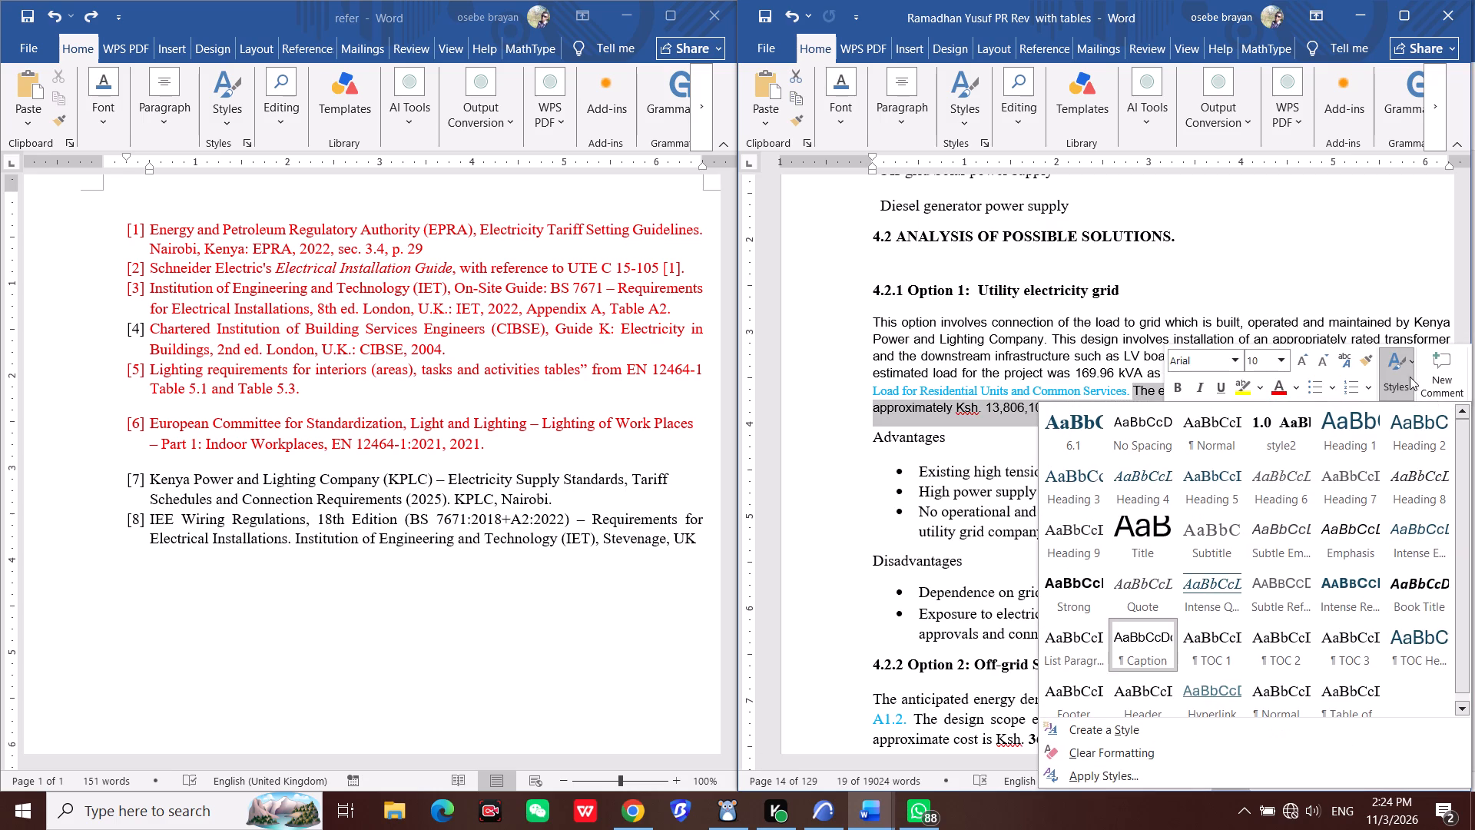
pyautogui.click(1221, 431)
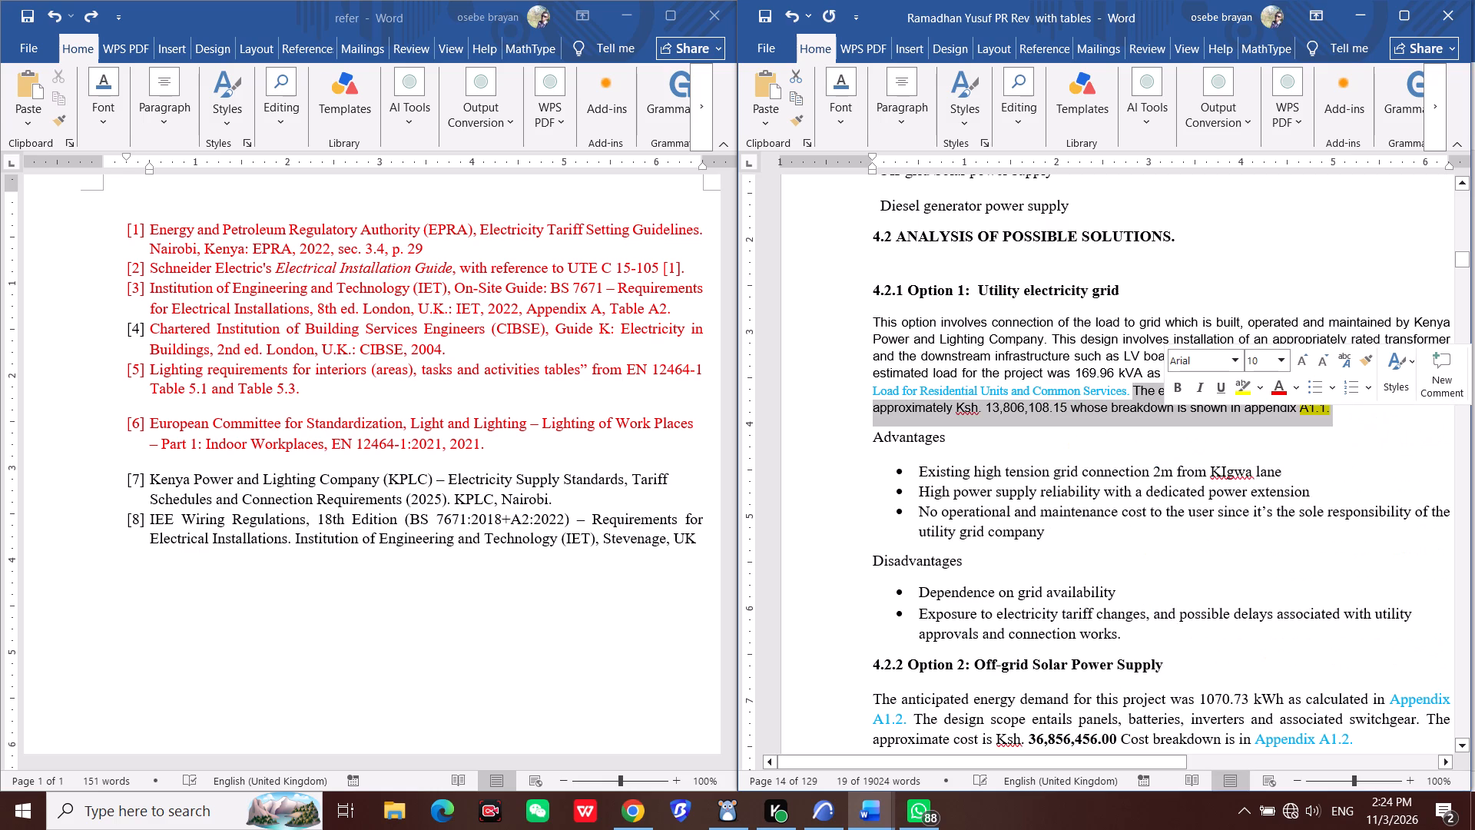
pyautogui.click(1221, 431)
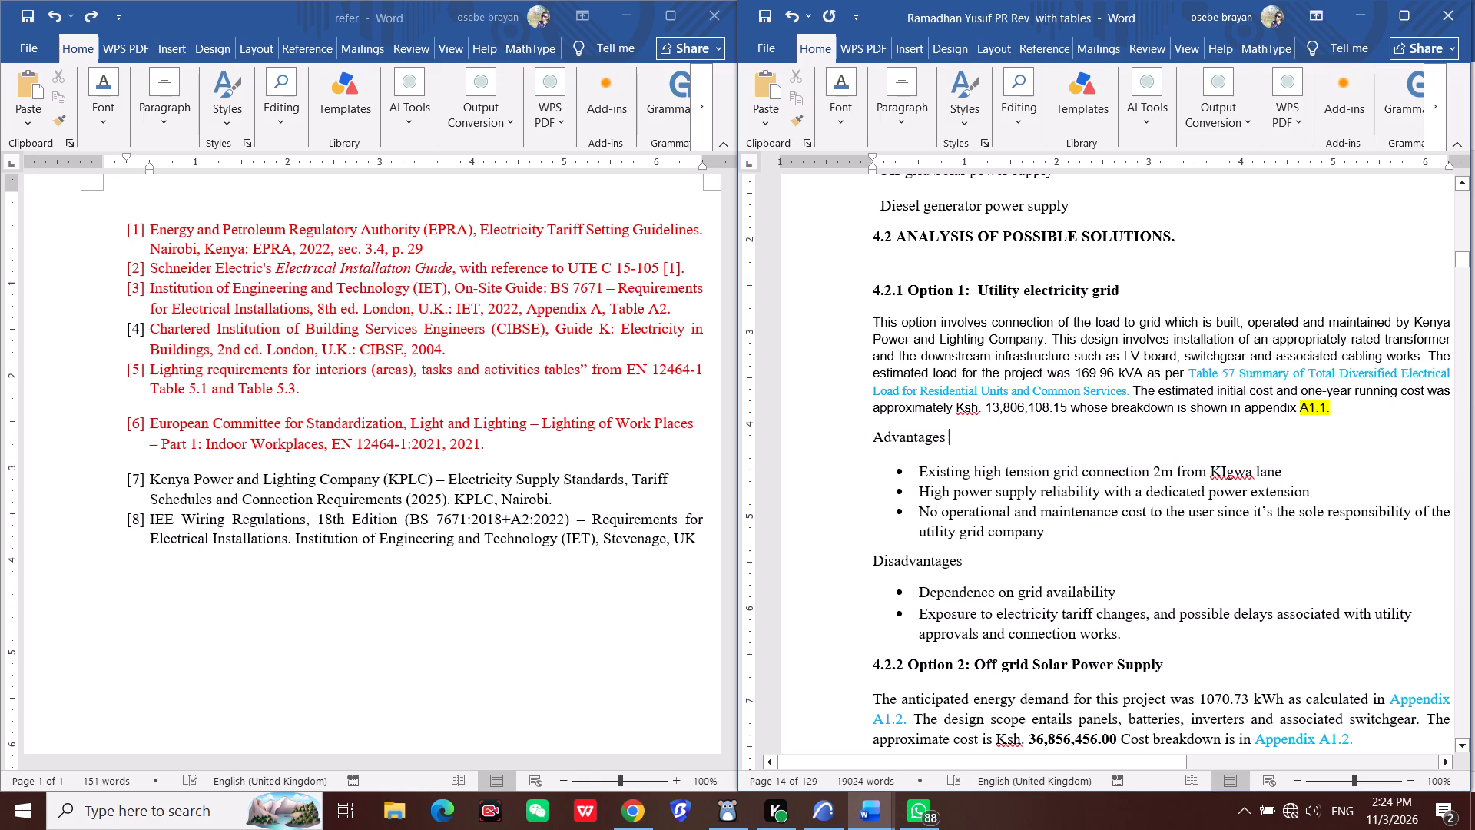
# Apply the Normal style to the whole 4.2.1 Option 1 utility electricity grid paragraph, through the appendix A1.1 reference.
pyautogui.moveTo(868, 323); pyautogui.dragTo(1351, 406)
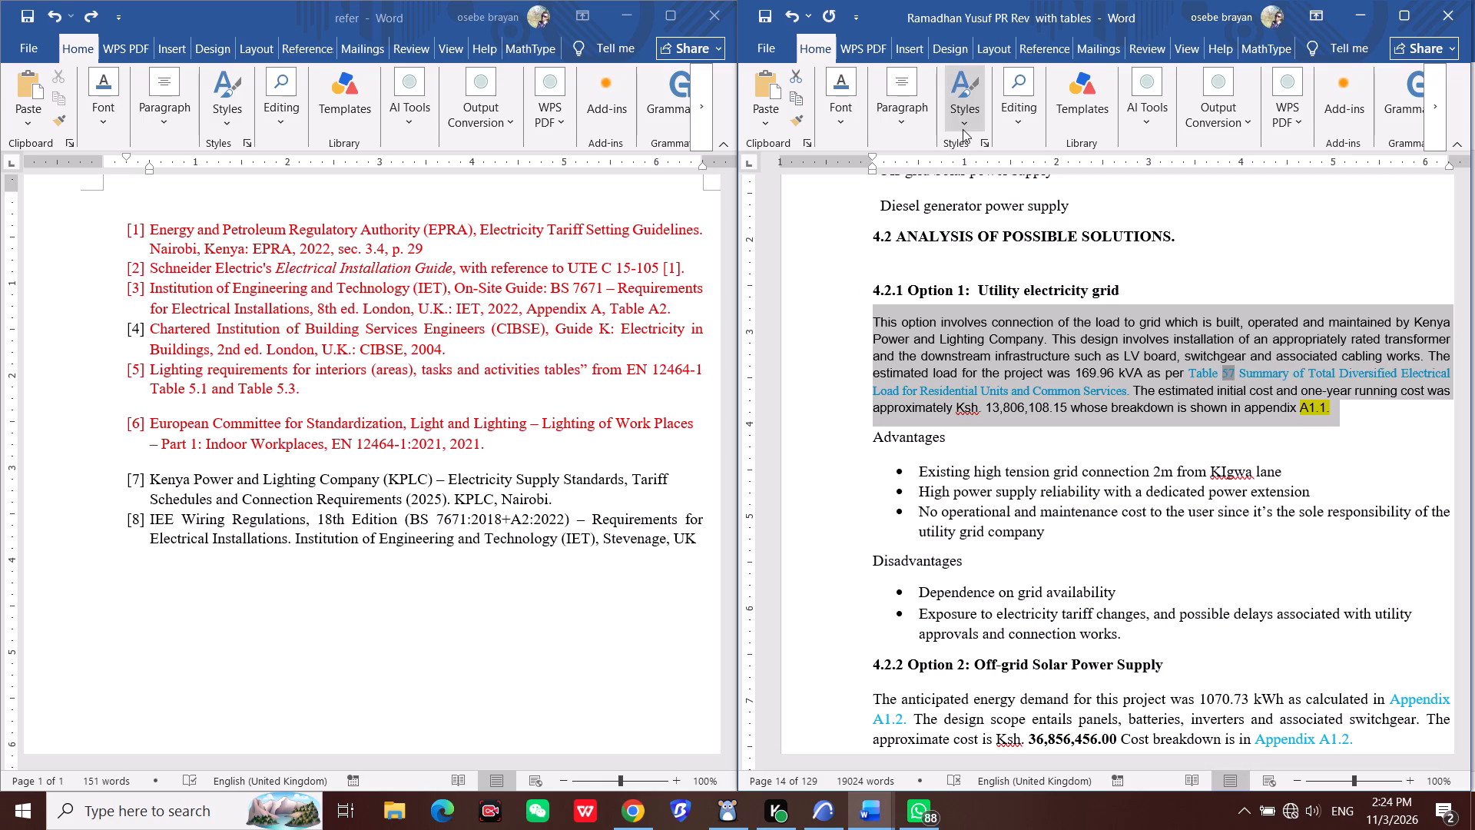
pyautogui.click(963, 129)
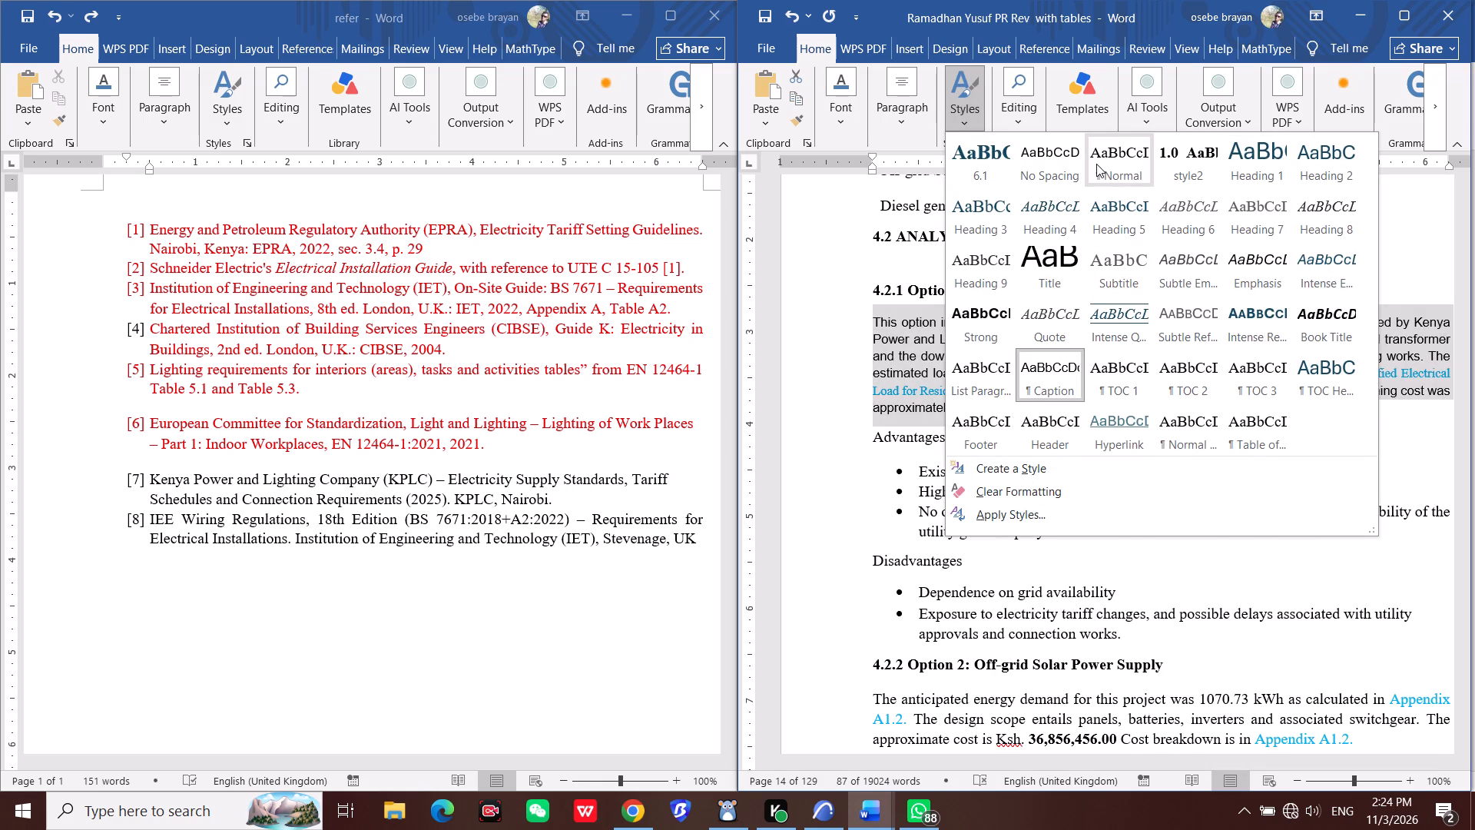
pyautogui.click(1096, 164)
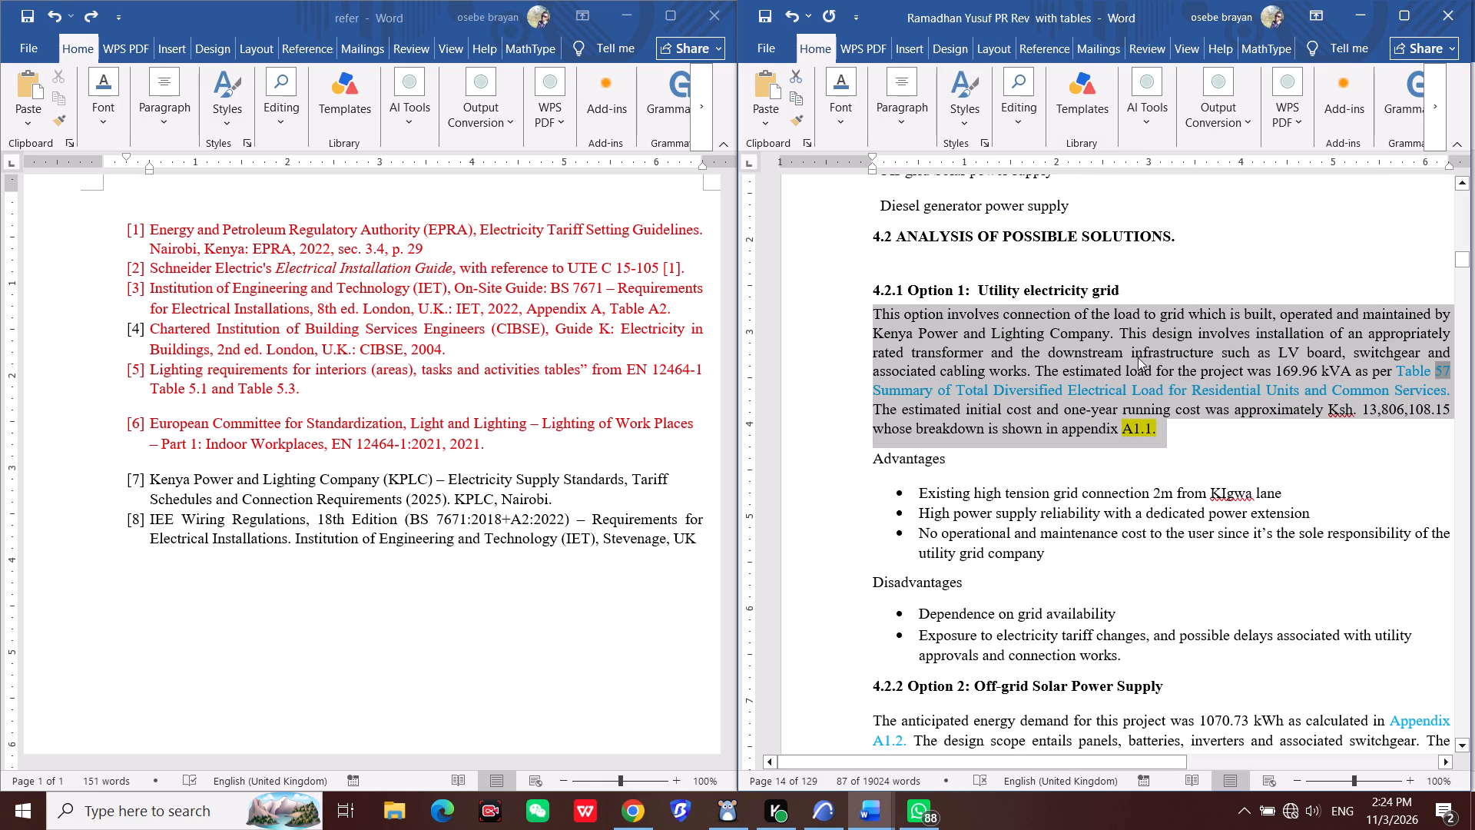
pyautogui.click(1205, 437)
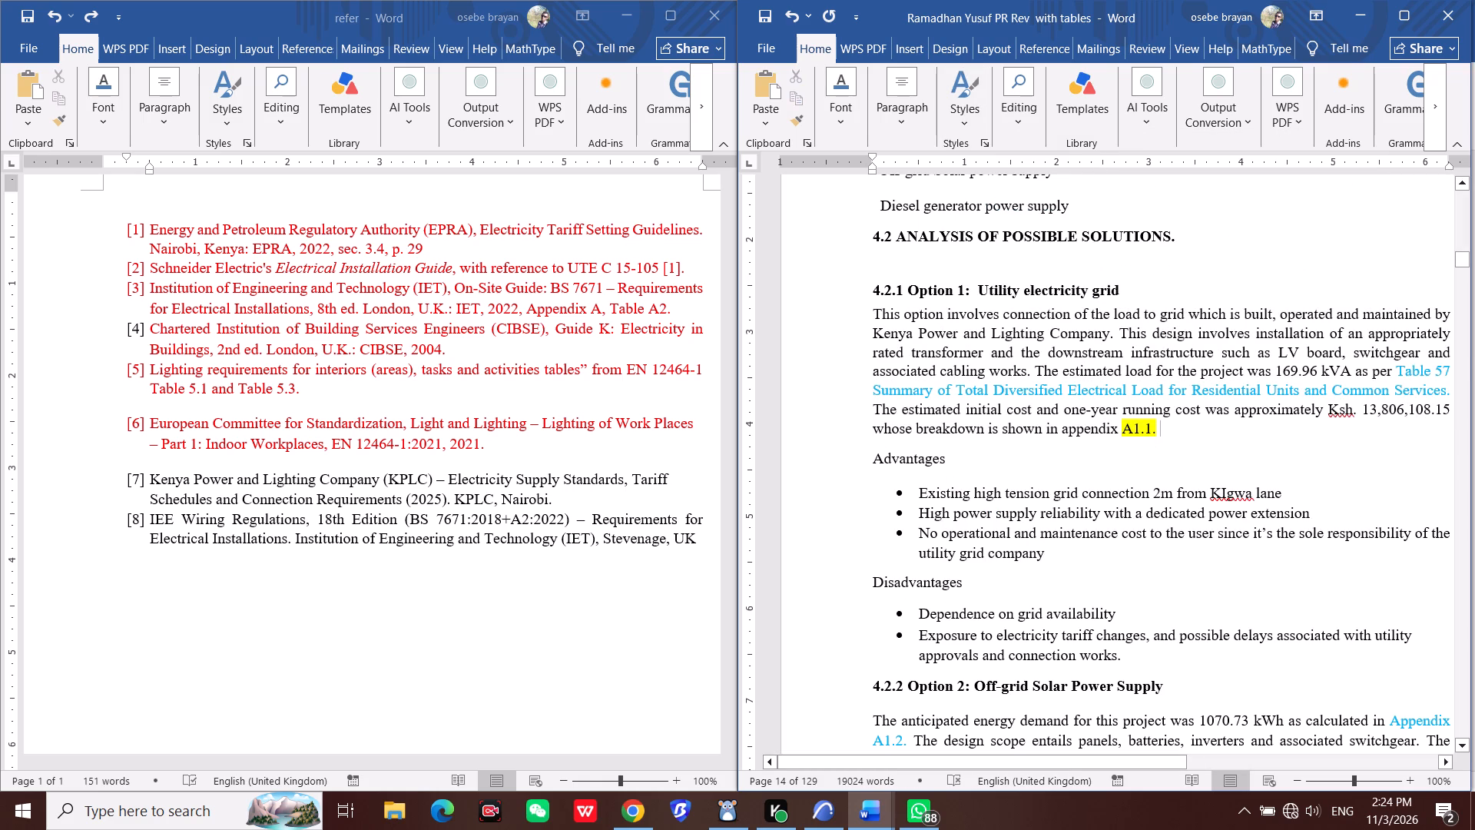
pyautogui.click(1410, 381)
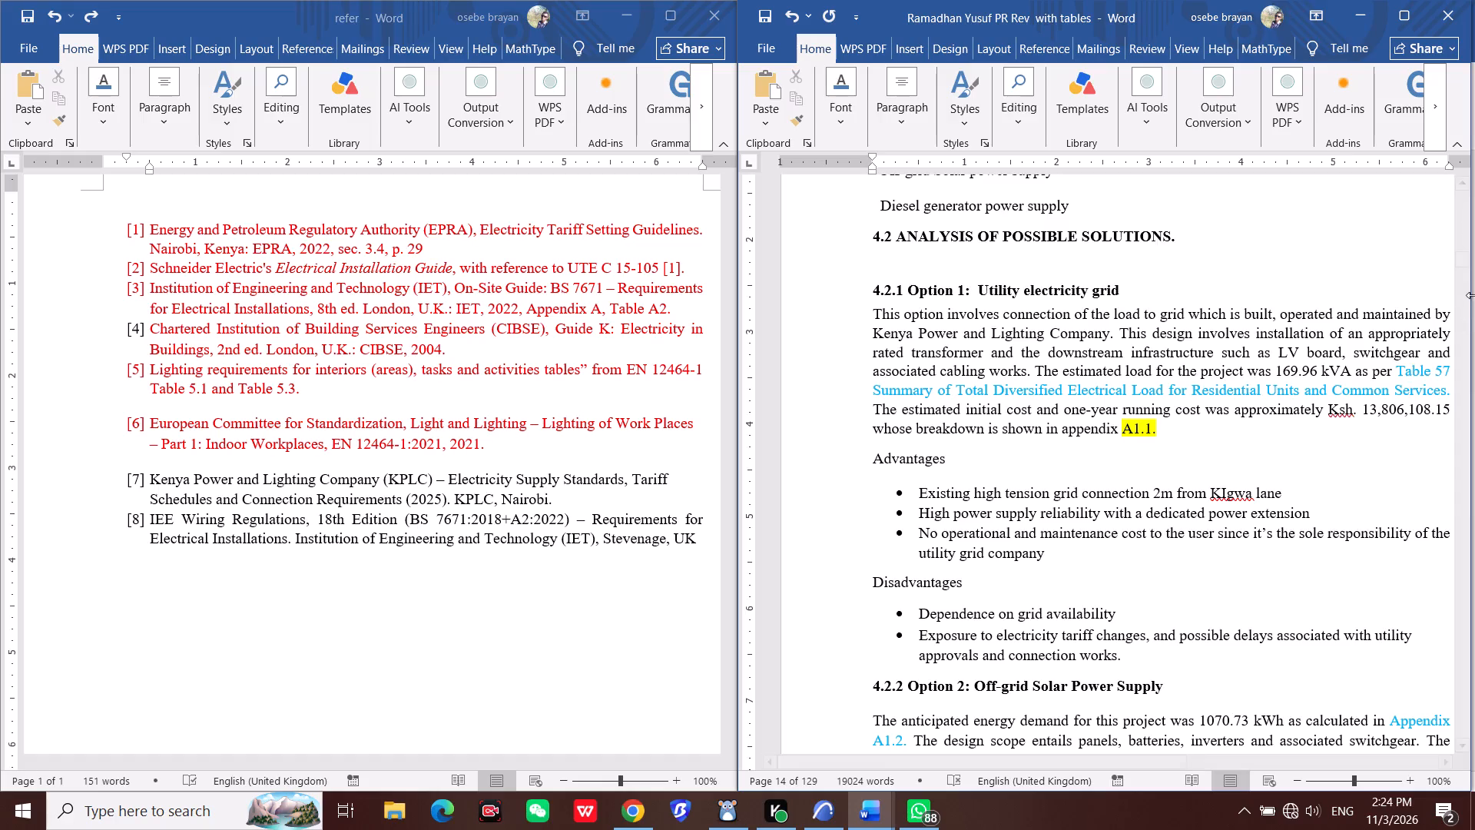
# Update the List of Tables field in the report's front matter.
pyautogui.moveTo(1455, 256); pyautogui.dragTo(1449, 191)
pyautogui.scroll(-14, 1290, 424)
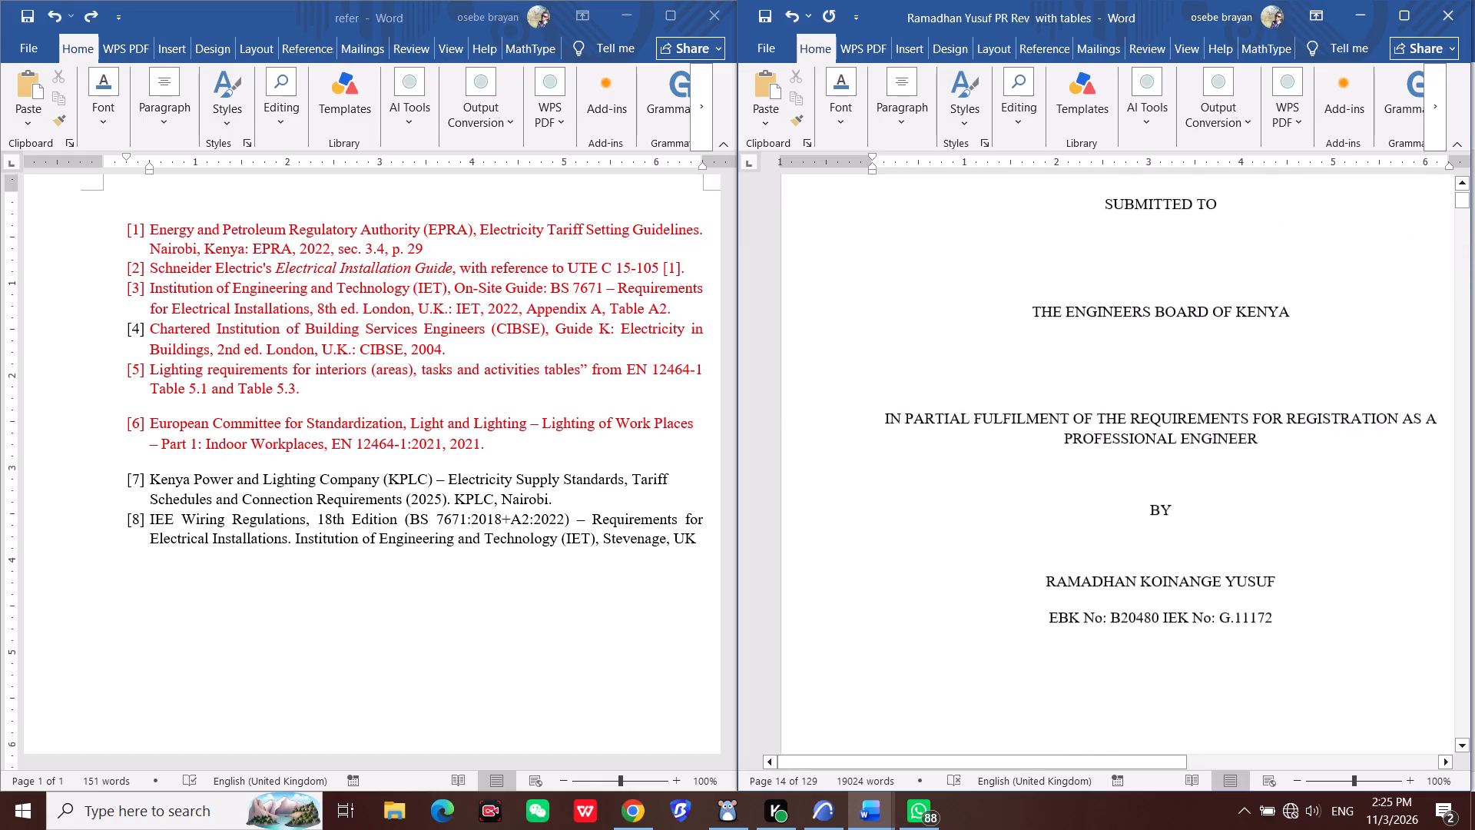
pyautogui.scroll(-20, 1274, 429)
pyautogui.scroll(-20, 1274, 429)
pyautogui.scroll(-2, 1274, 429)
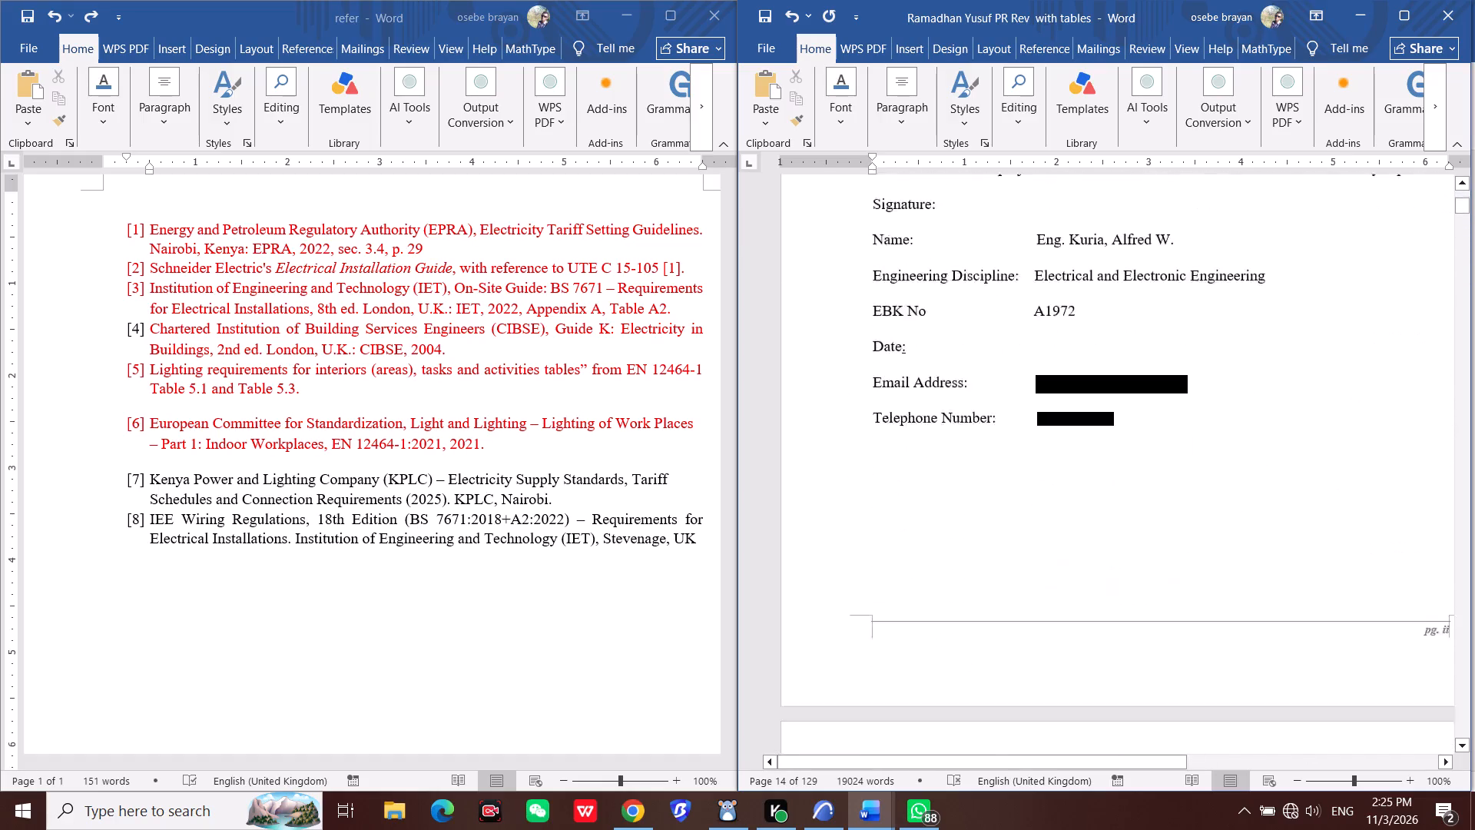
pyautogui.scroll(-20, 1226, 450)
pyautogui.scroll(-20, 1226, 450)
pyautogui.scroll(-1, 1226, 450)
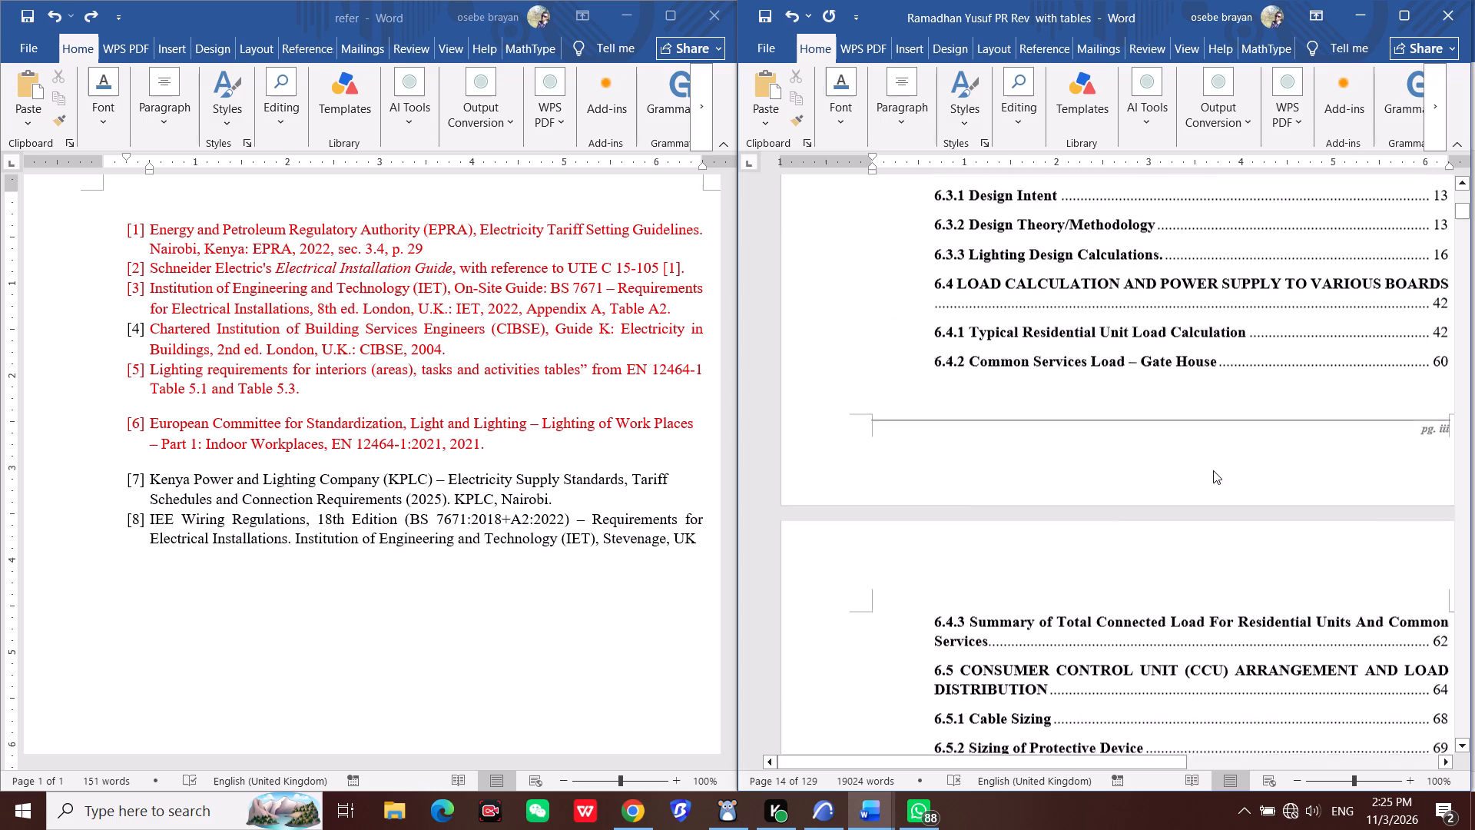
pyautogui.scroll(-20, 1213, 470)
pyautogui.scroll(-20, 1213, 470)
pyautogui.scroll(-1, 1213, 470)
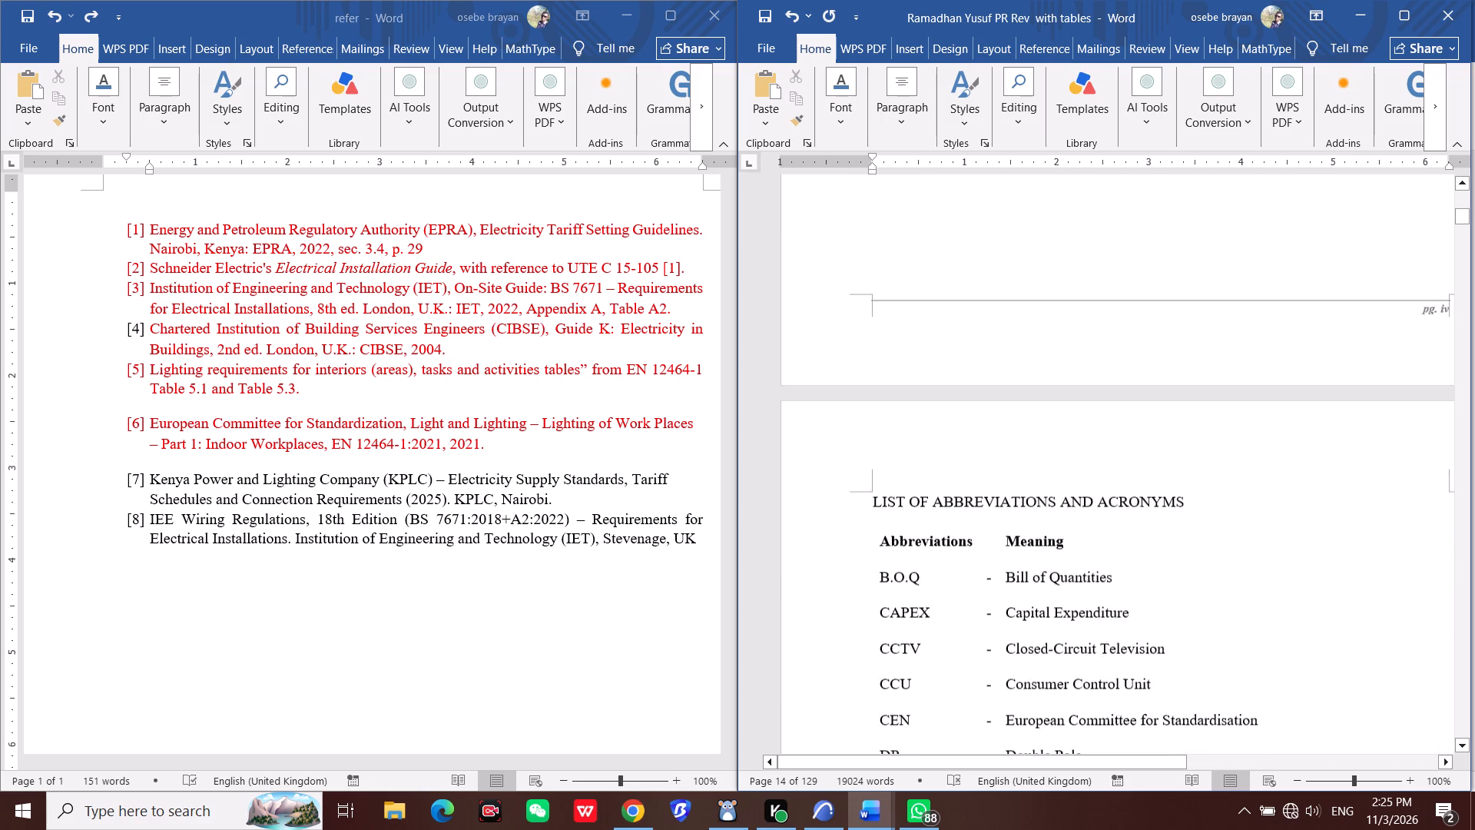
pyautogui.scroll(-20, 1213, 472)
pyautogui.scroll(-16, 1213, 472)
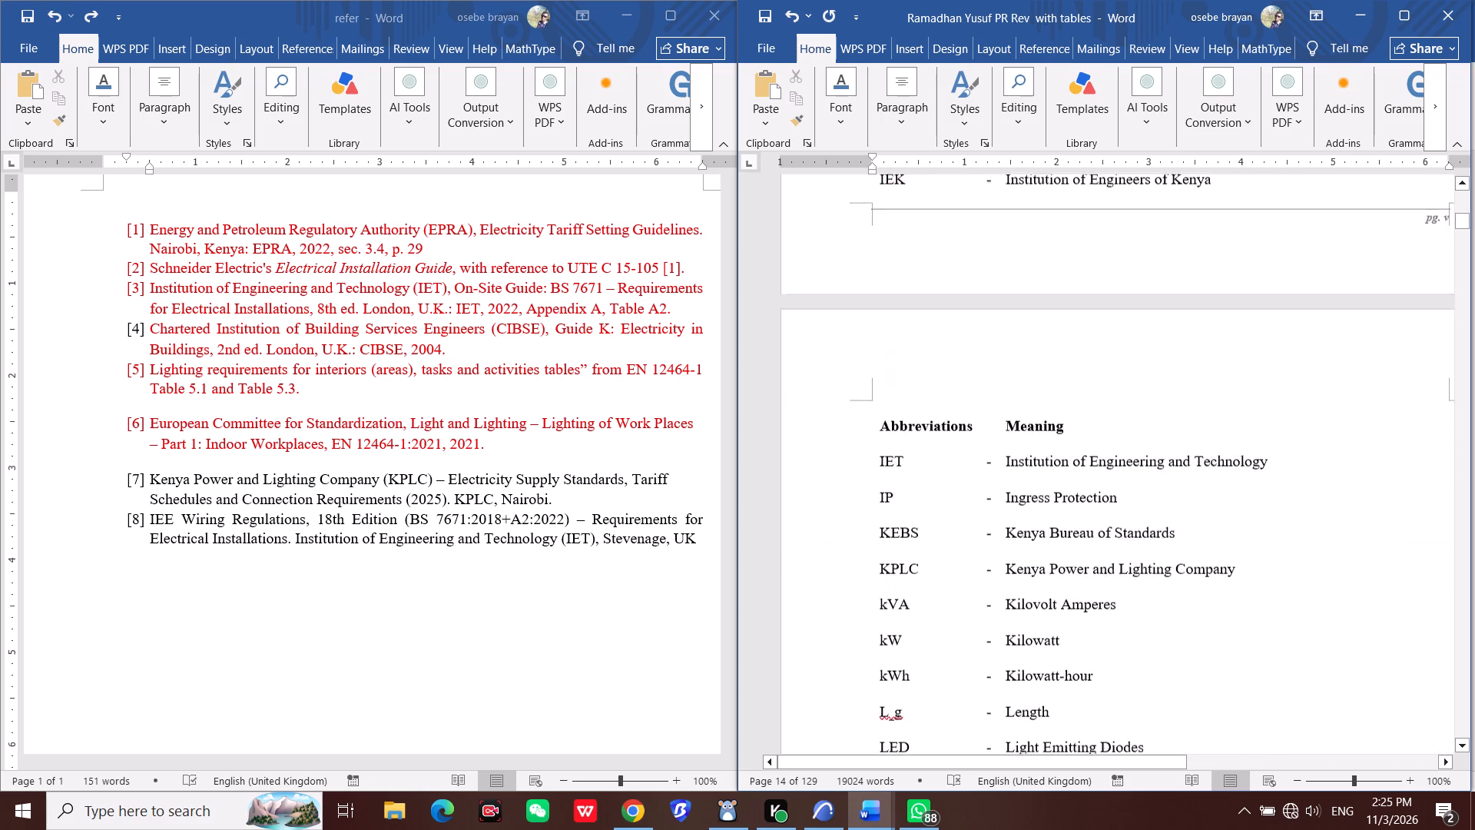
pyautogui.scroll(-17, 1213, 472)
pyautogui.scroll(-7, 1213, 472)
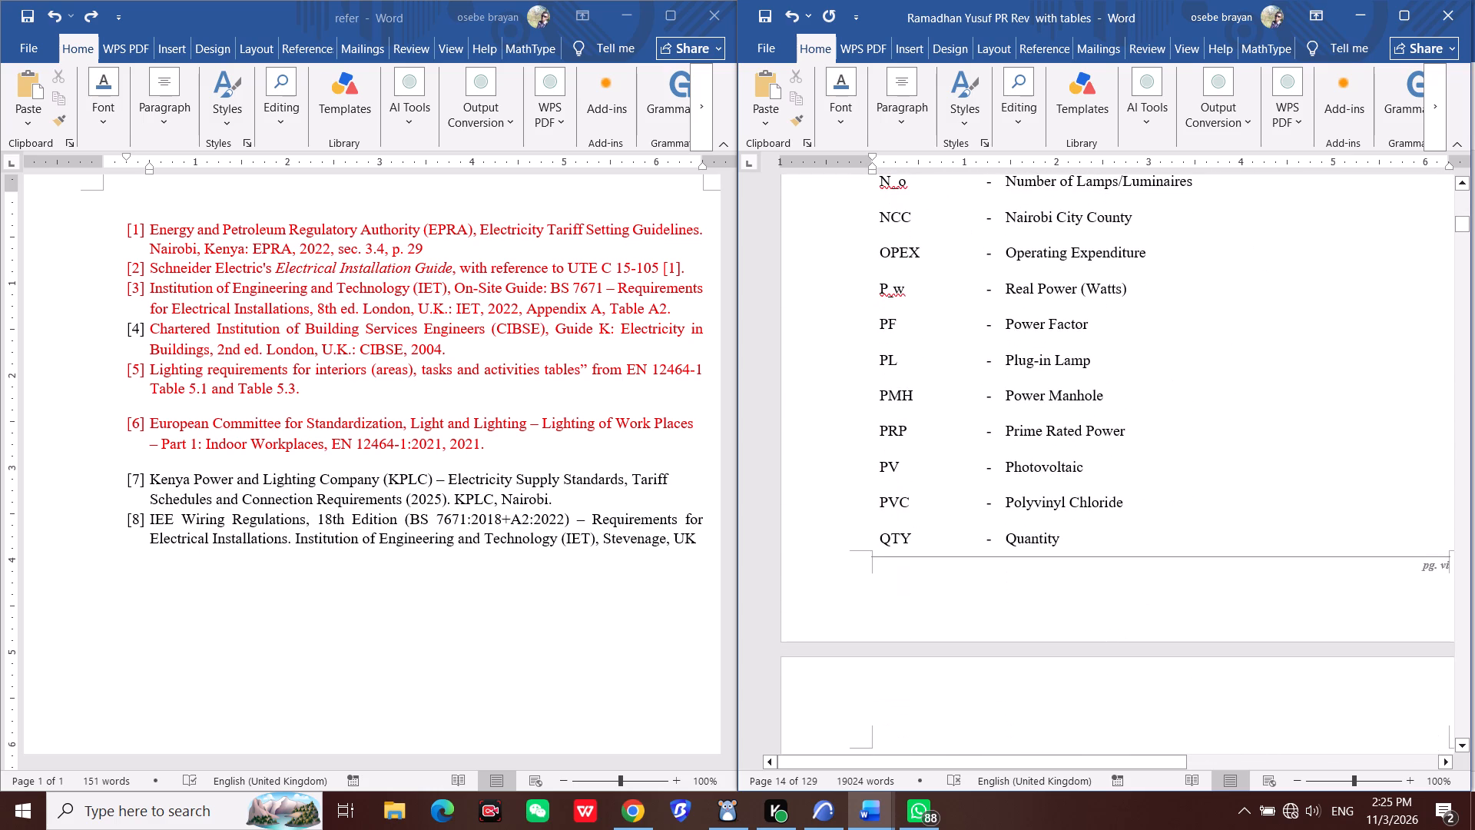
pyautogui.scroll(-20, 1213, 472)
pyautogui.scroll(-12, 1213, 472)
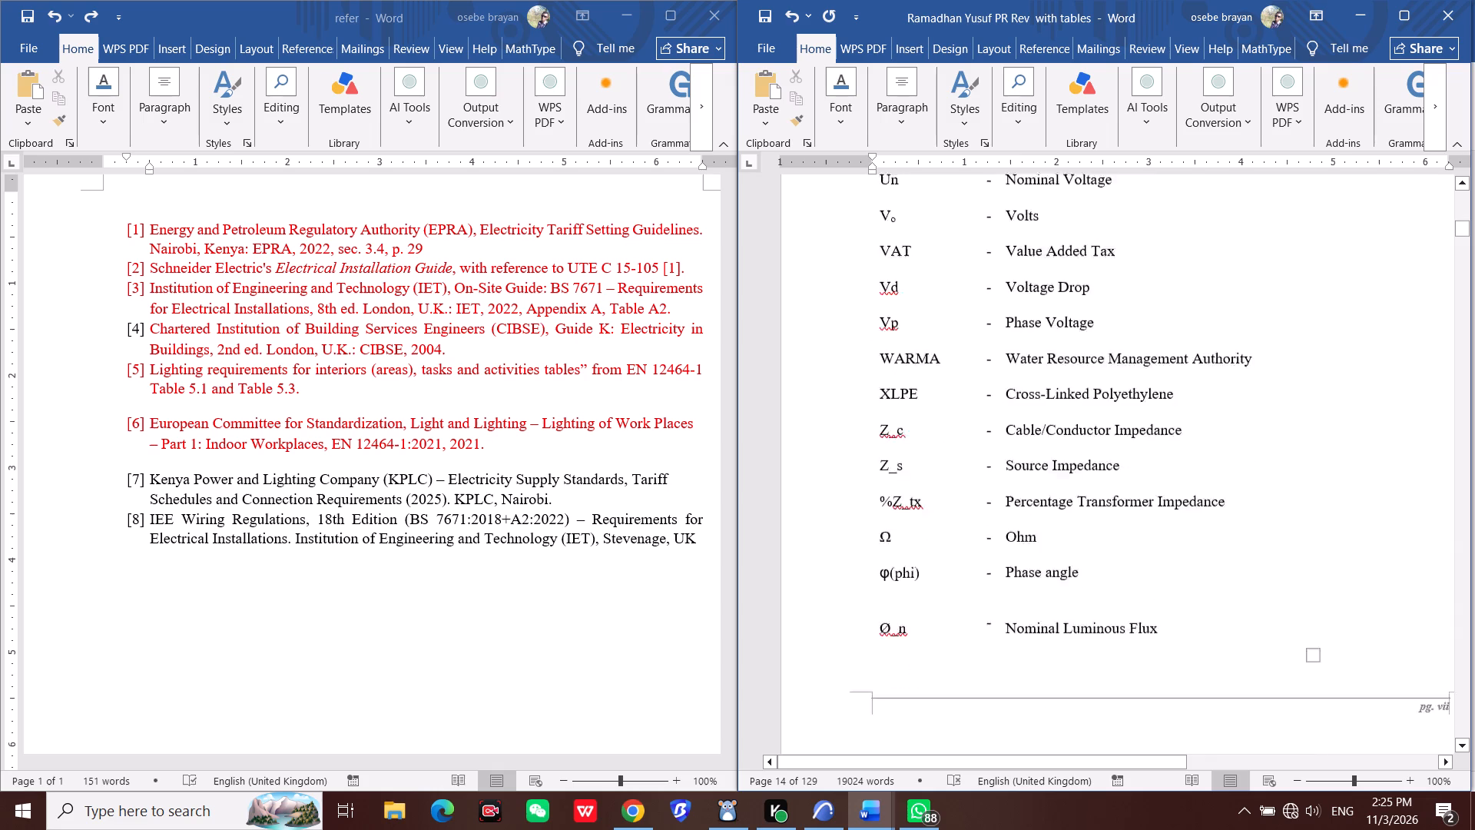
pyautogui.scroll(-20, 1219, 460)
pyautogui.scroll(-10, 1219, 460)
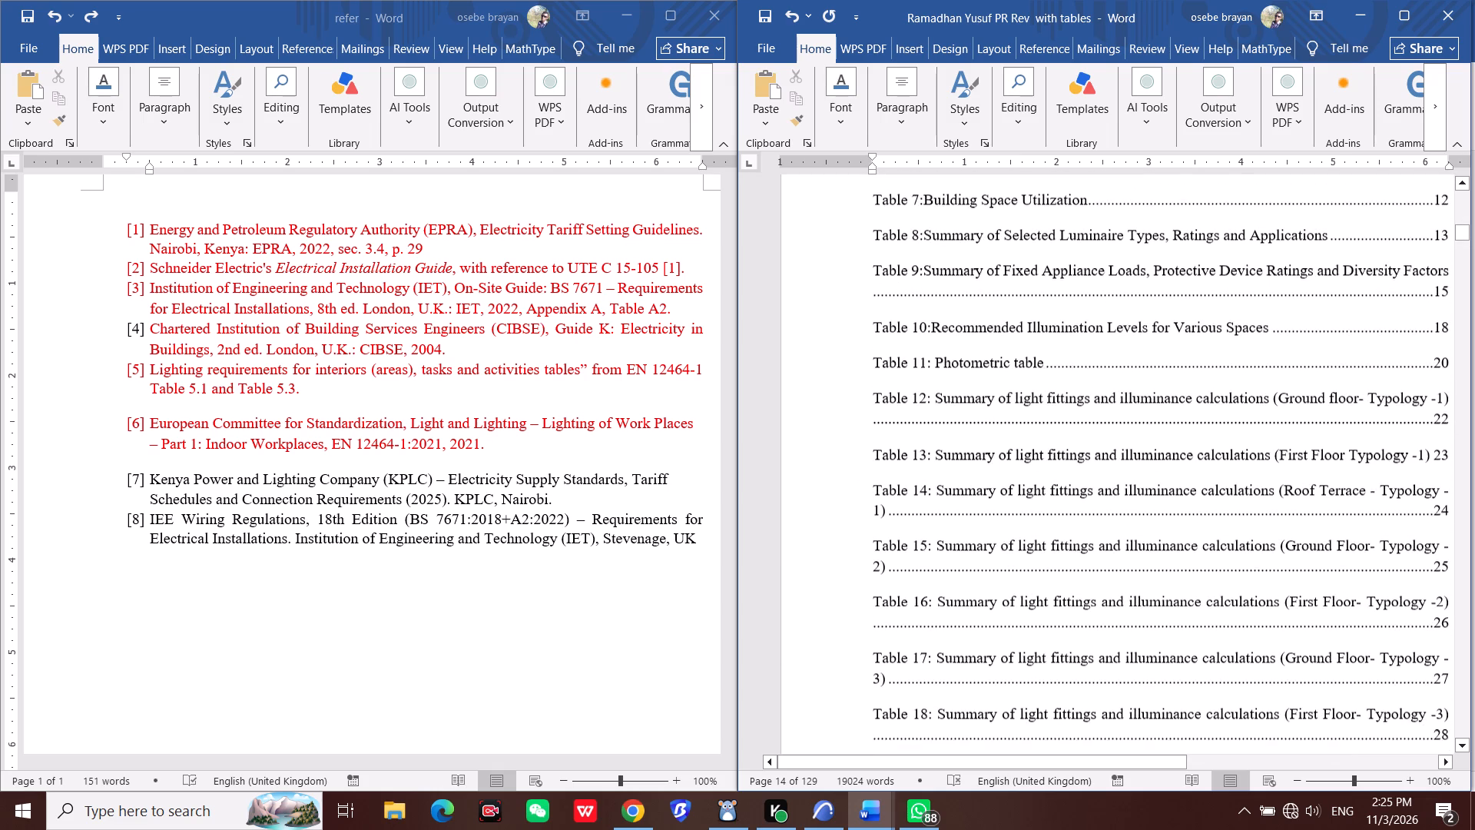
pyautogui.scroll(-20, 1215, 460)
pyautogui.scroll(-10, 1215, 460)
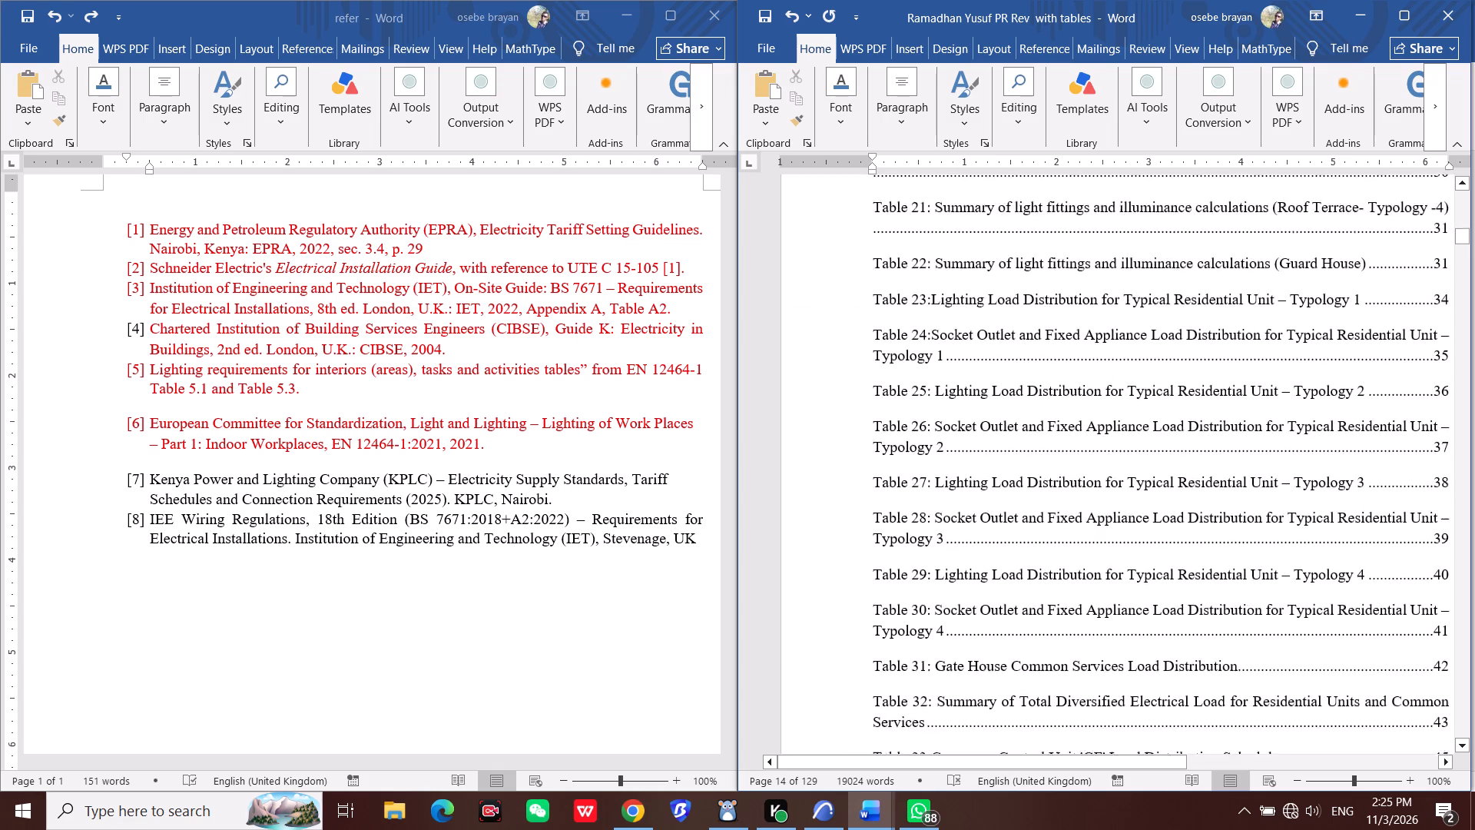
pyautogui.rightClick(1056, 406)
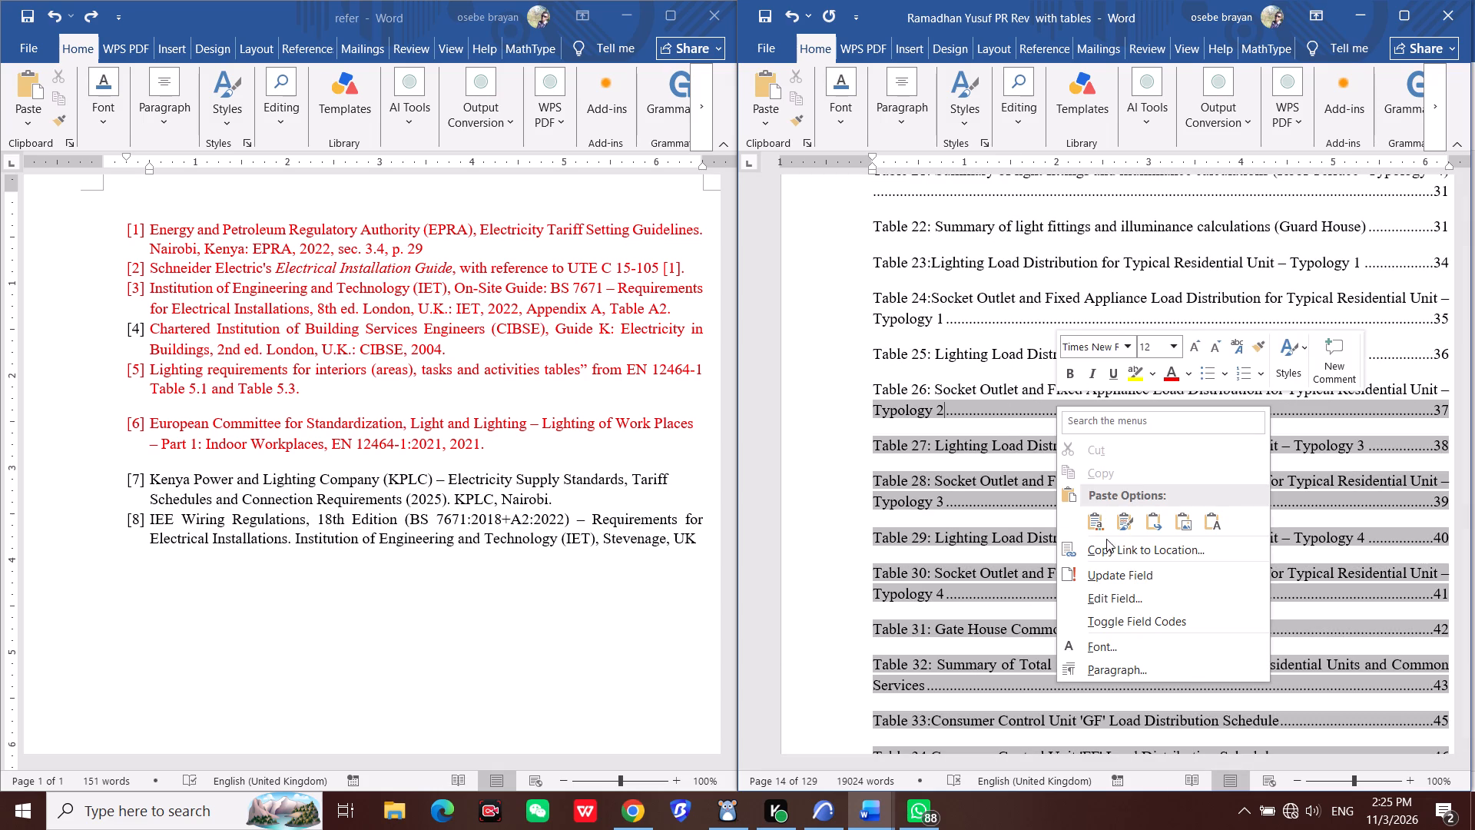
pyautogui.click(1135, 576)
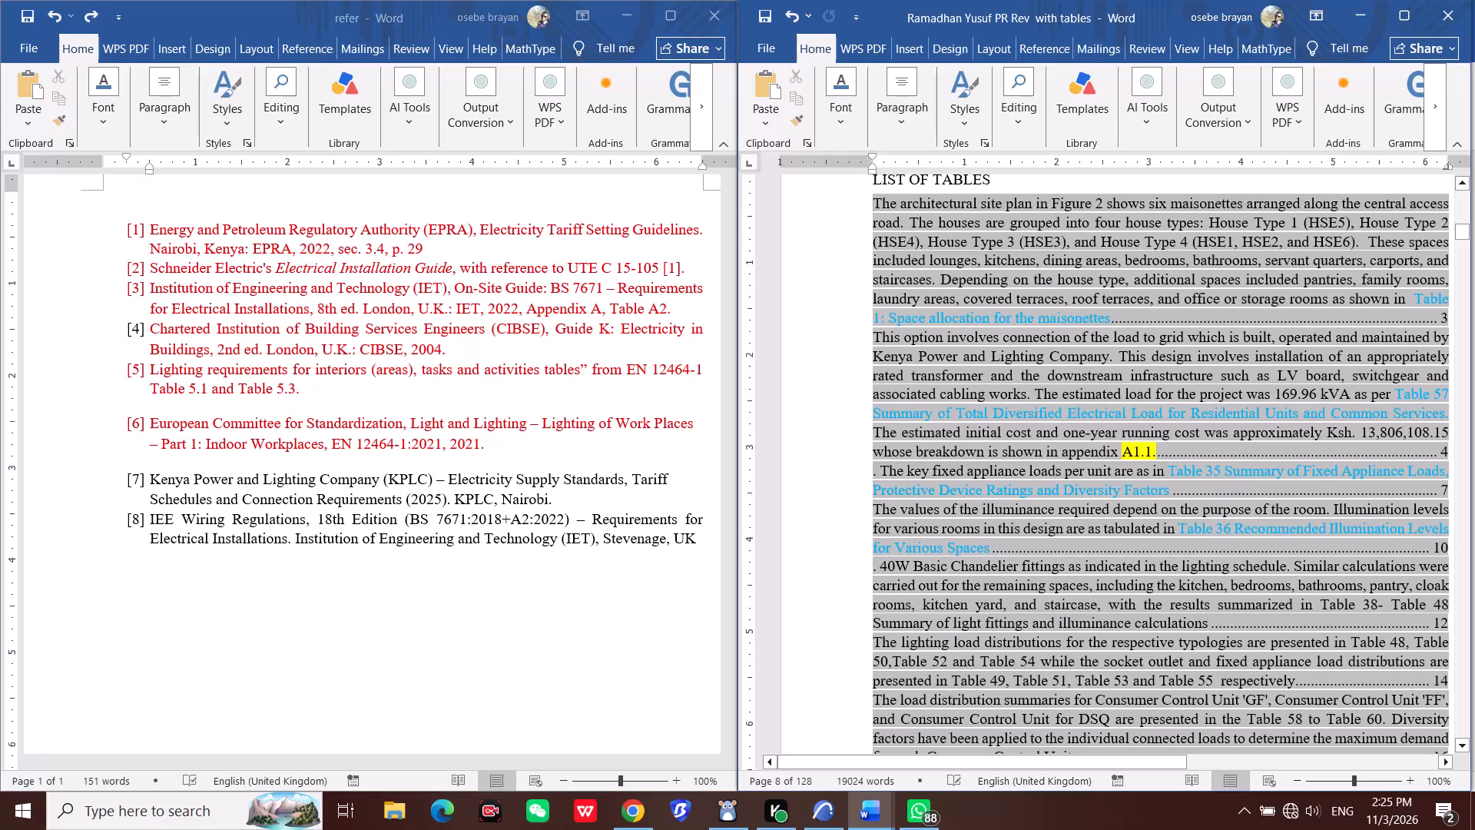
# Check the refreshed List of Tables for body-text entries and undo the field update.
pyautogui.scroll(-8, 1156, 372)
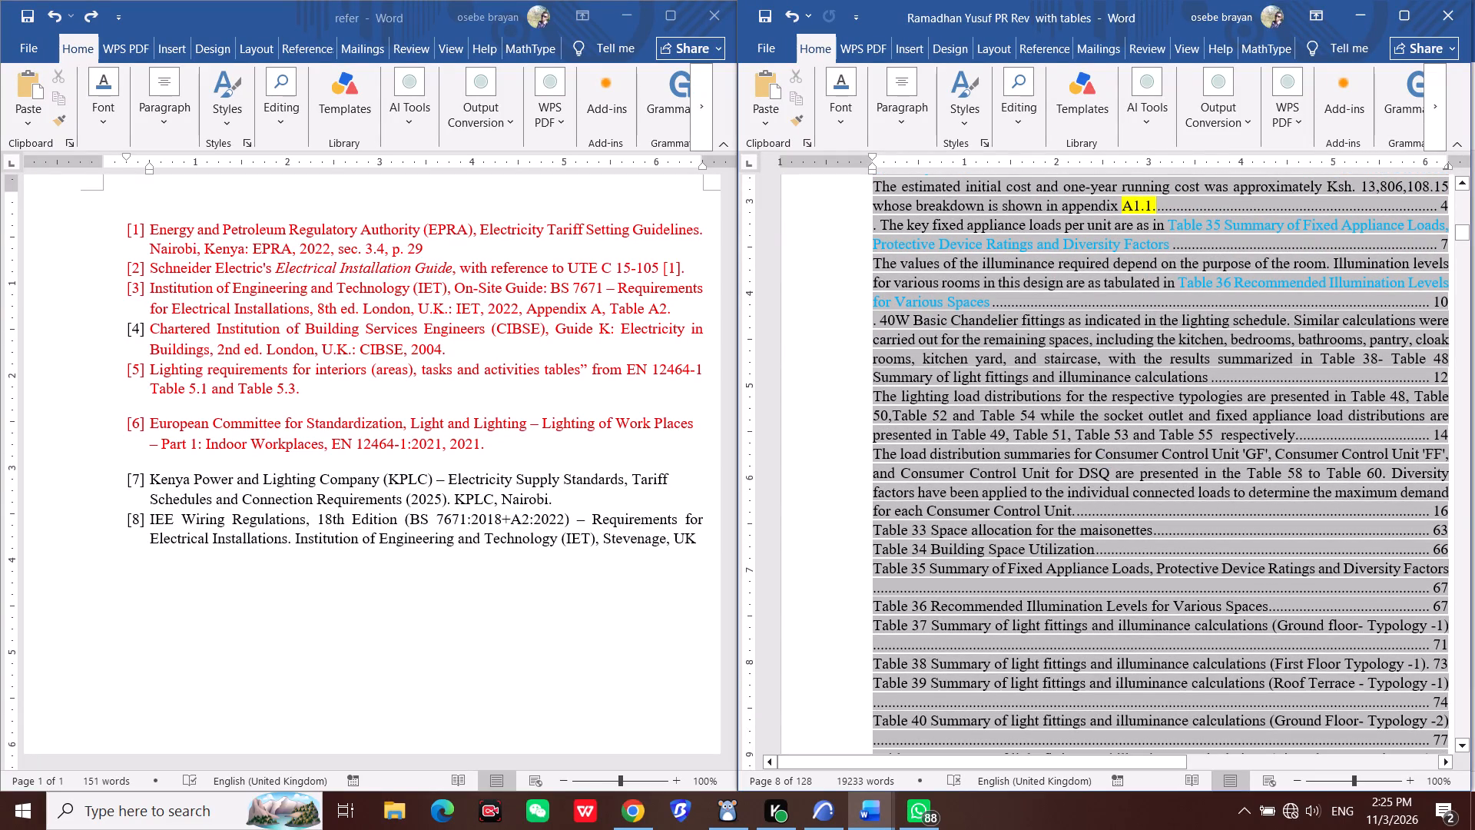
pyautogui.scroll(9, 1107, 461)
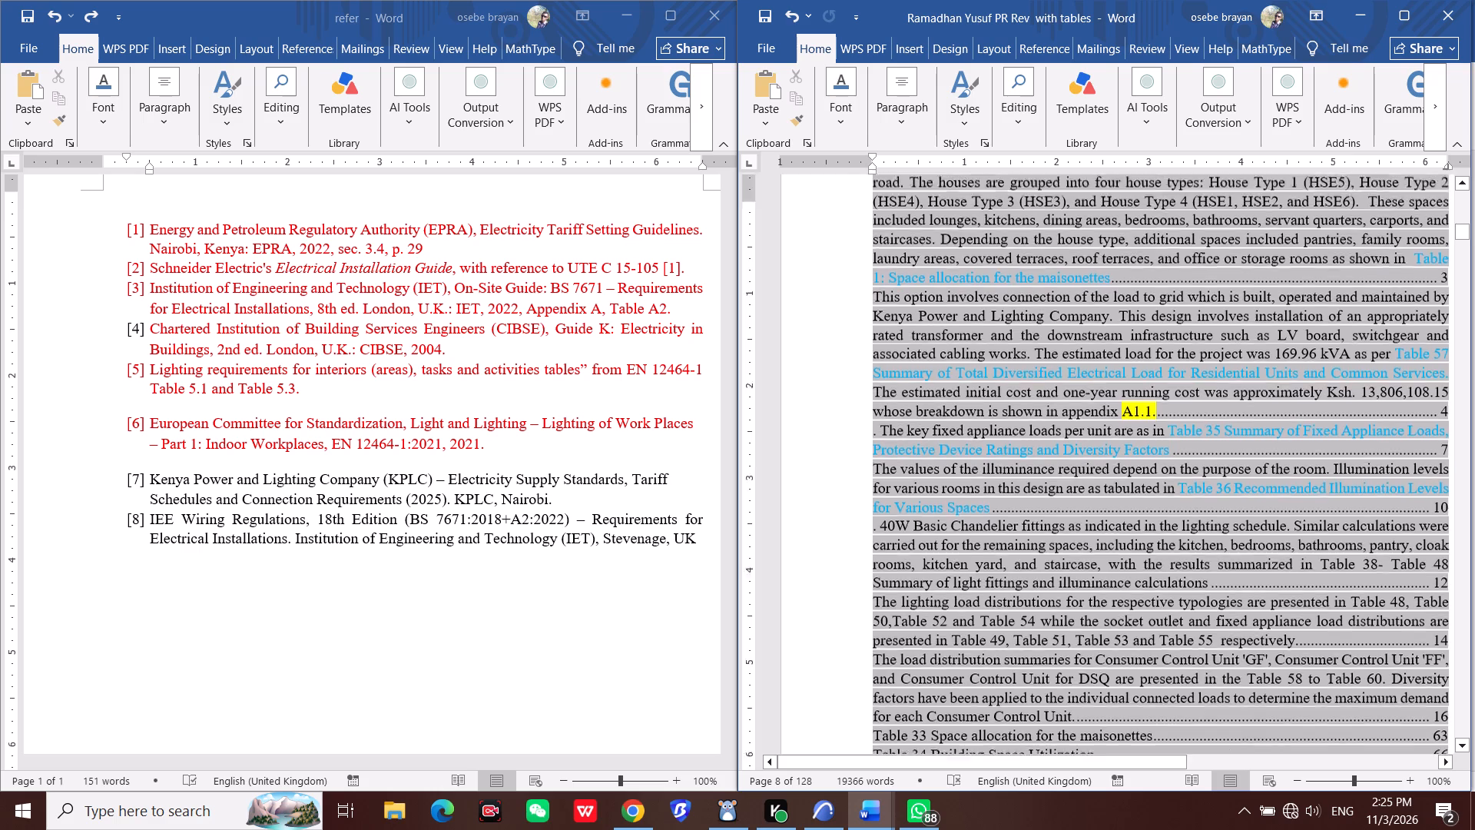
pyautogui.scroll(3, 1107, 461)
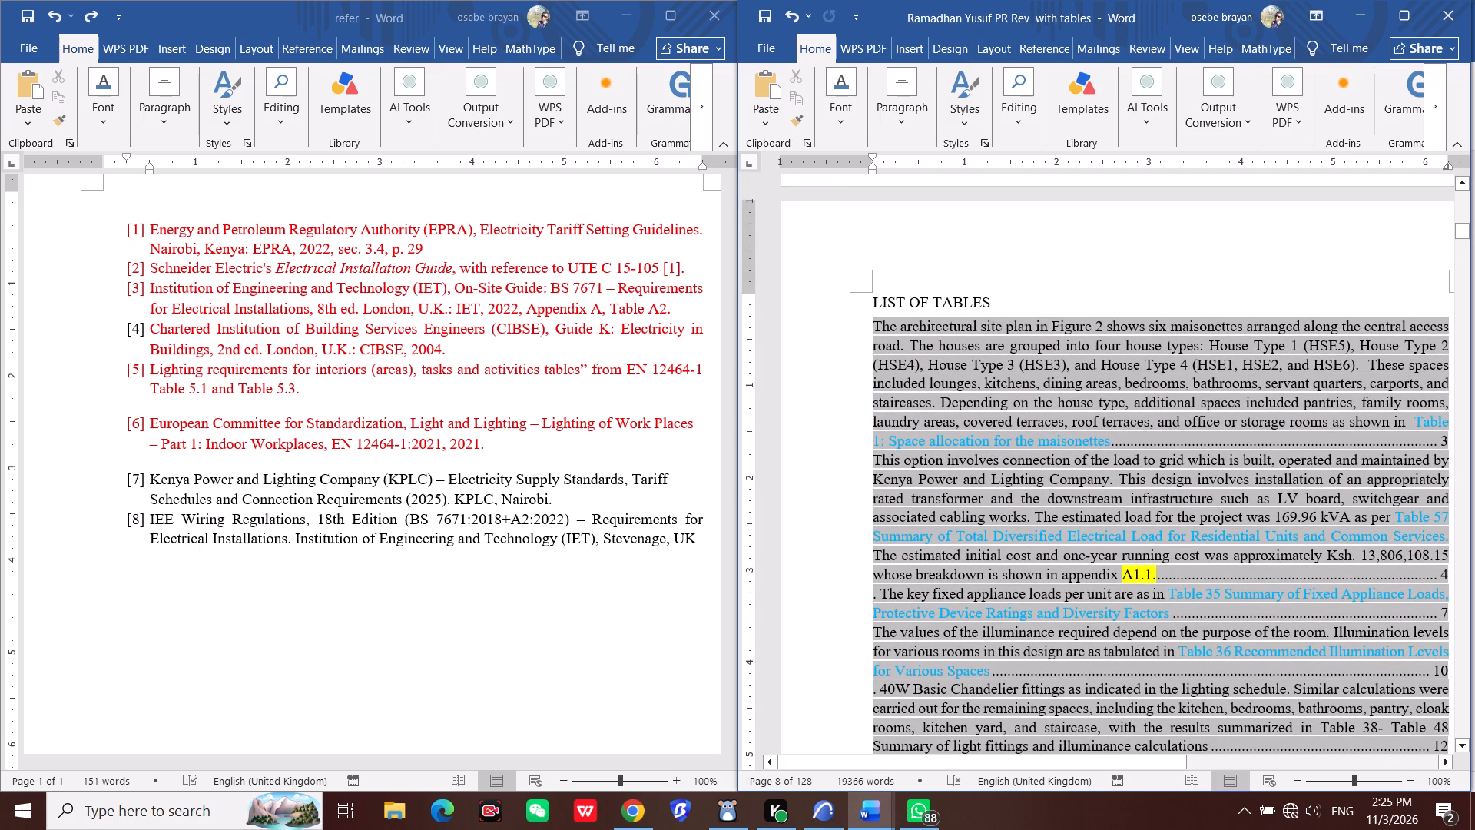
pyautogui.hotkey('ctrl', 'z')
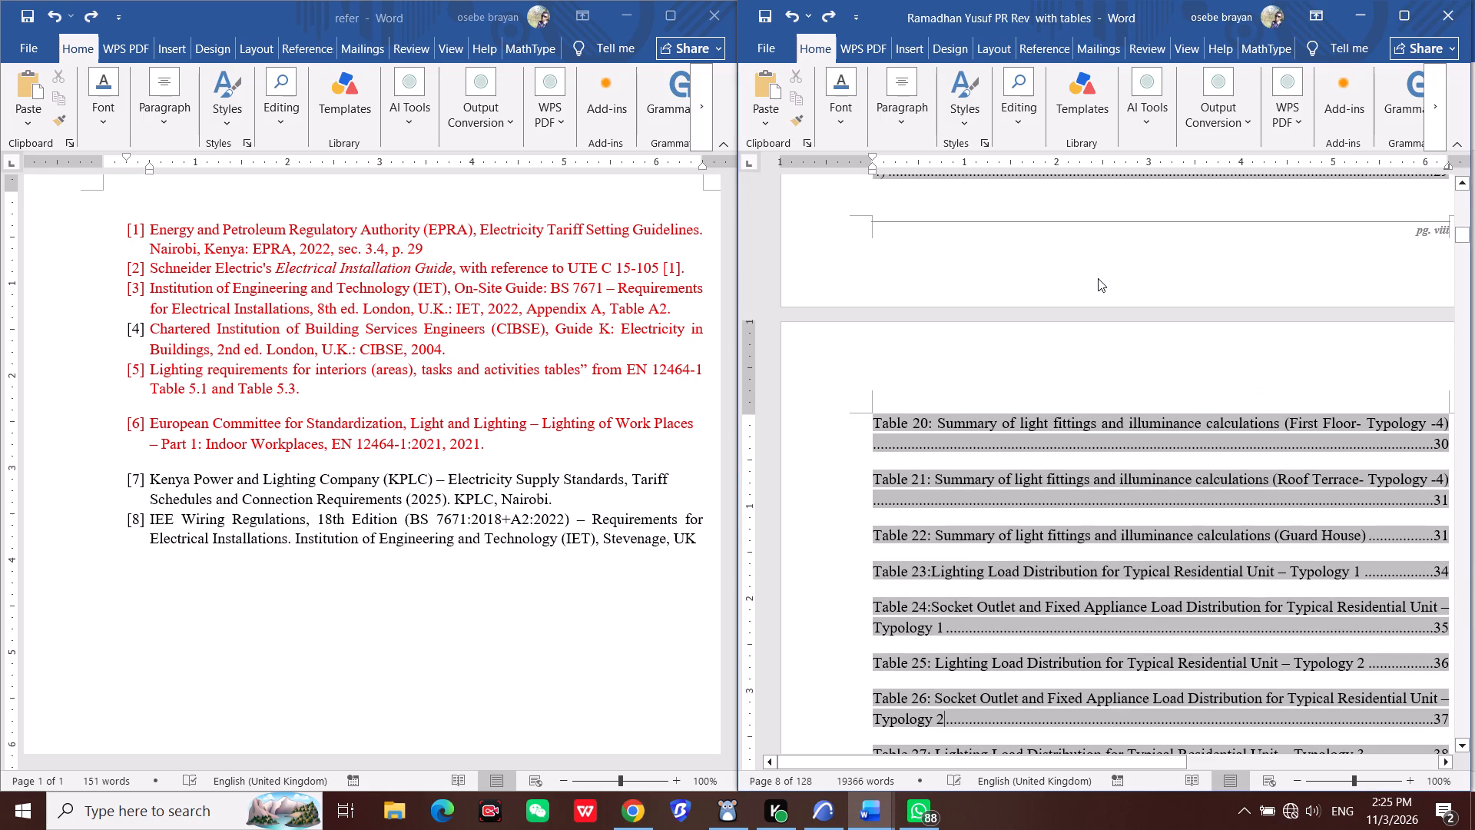
# Update the List of Figures field that follows the List of Tables.
pyautogui.scroll(-13, 1098, 483)
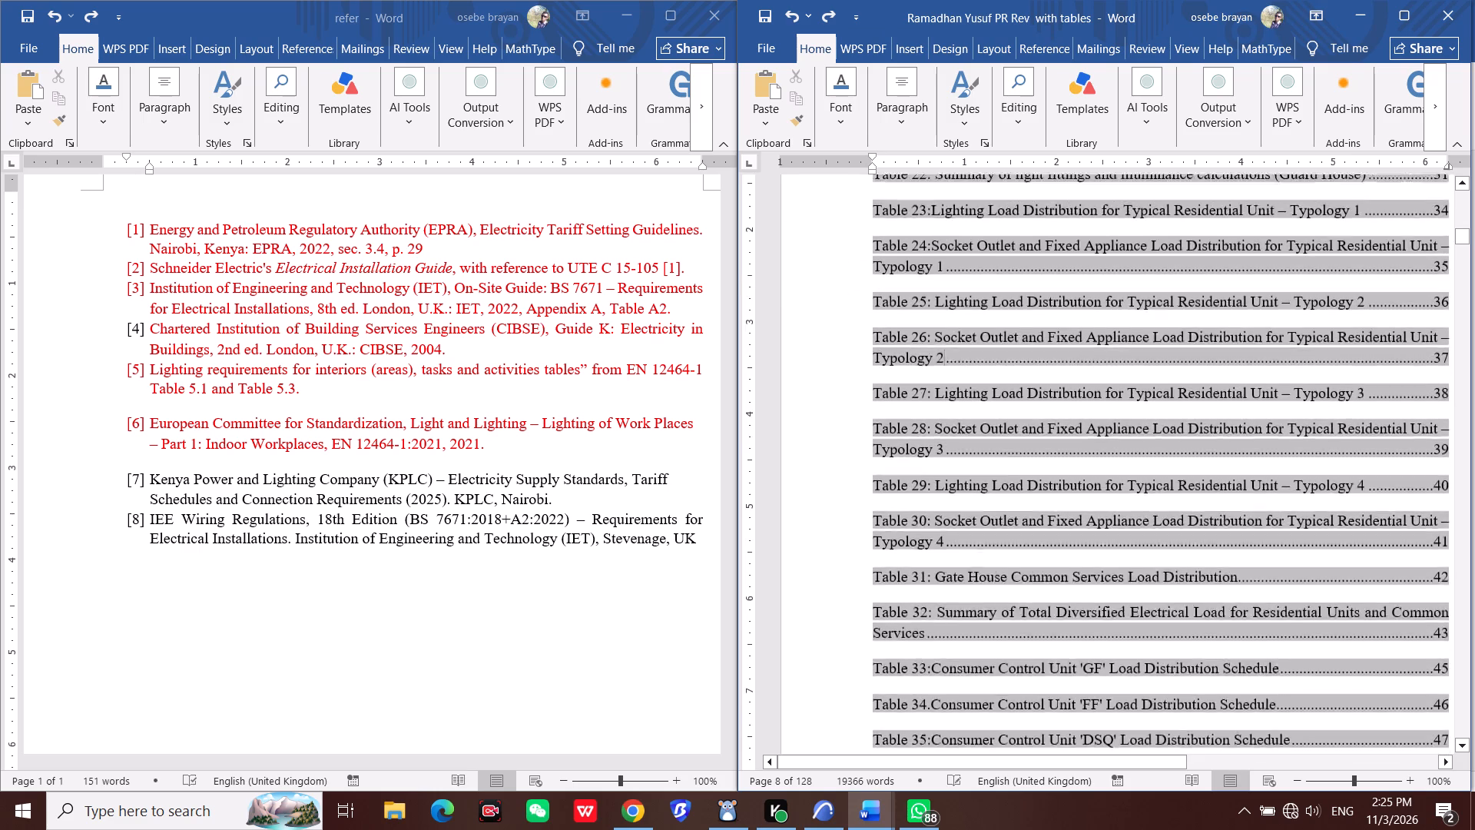
pyautogui.scroll(-5, 1079, 433)
pyautogui.click(1082, 406)
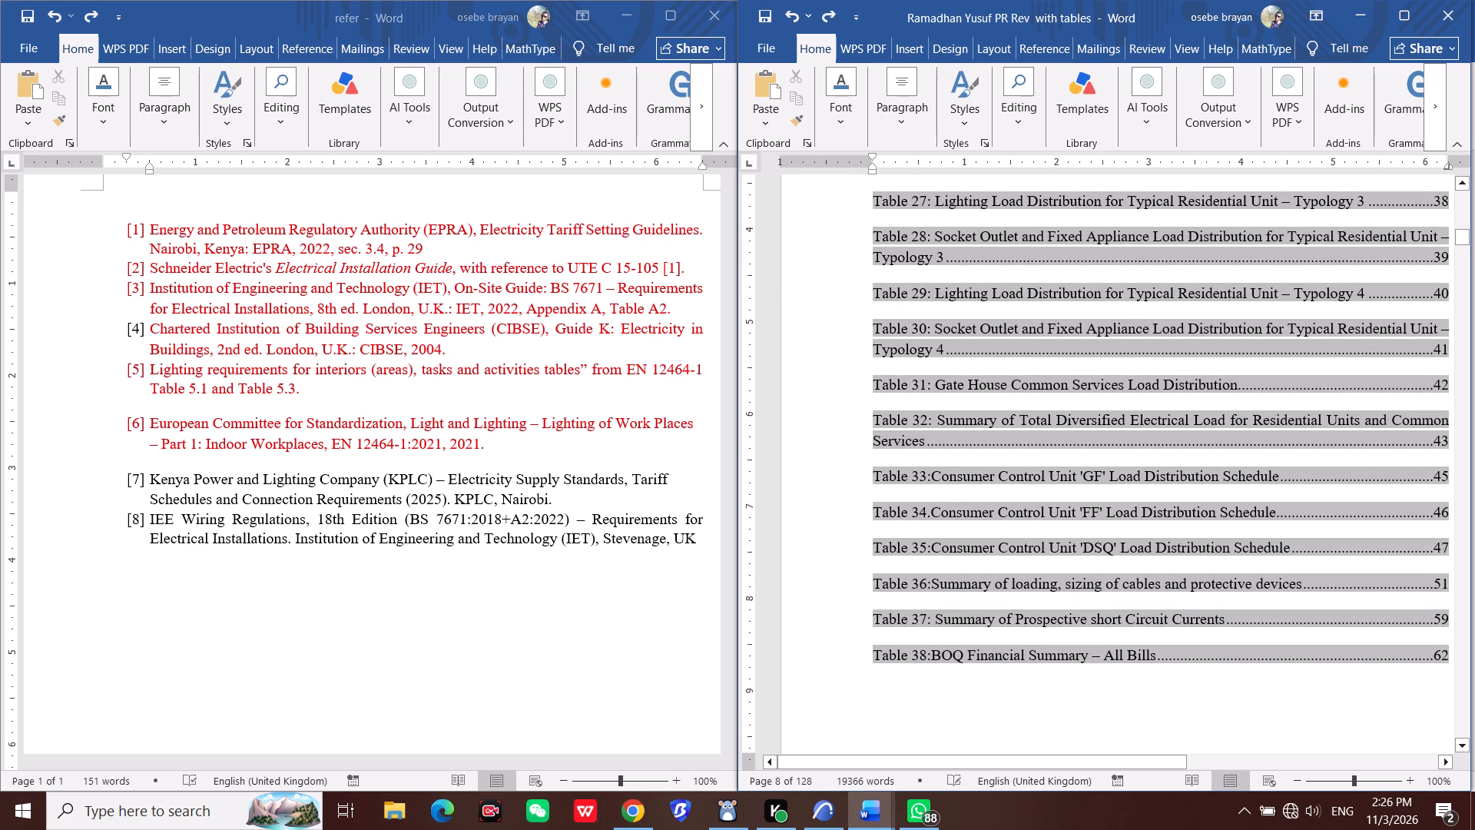
pyautogui.click(1042, 682)
pyautogui.scroll(-20, 1042, 680)
pyautogui.scroll(-10, 1042, 680)
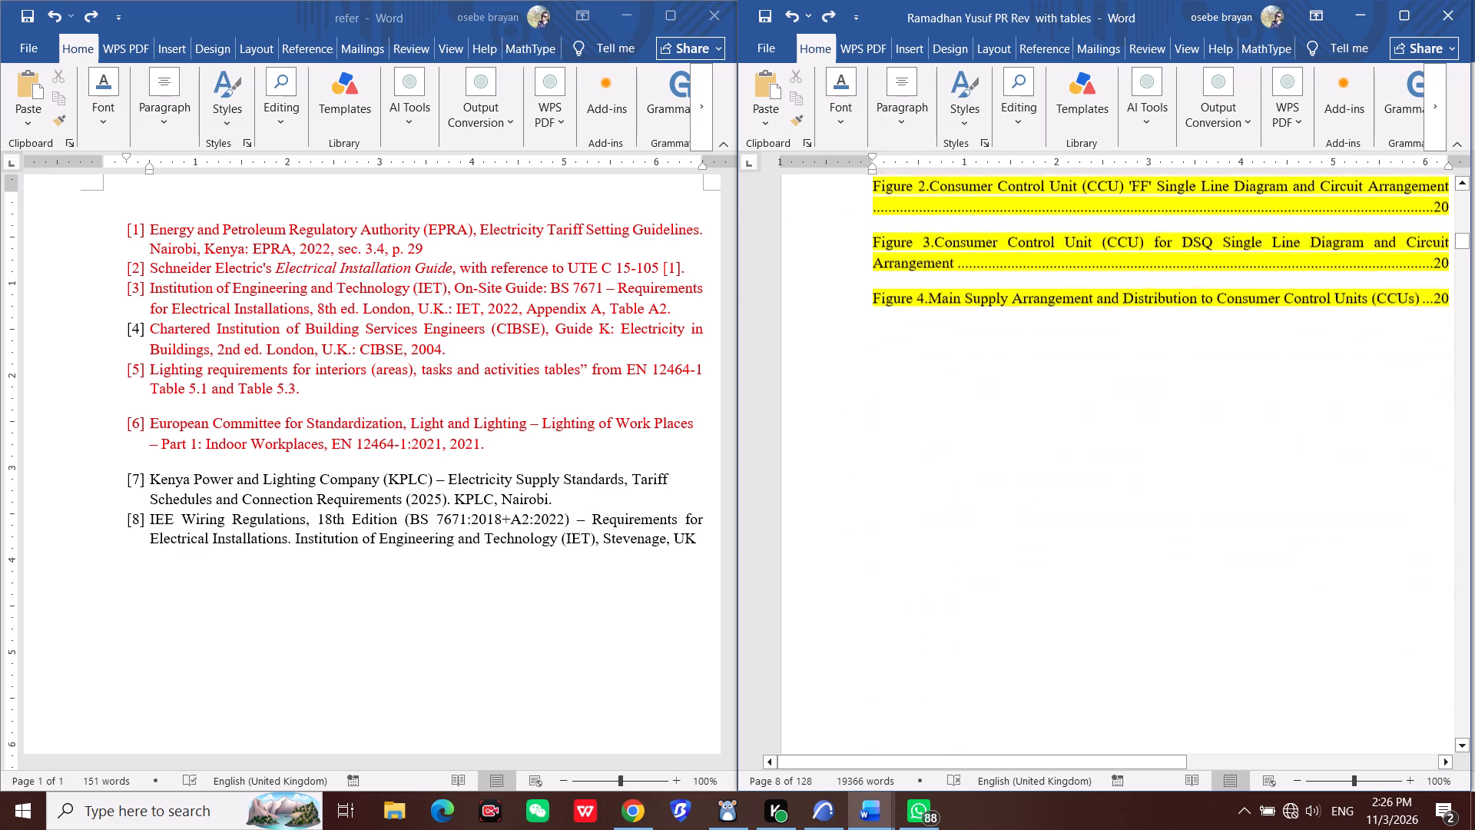
pyautogui.scroll(-7, 1048, 648)
pyautogui.scroll(16, 1048, 648)
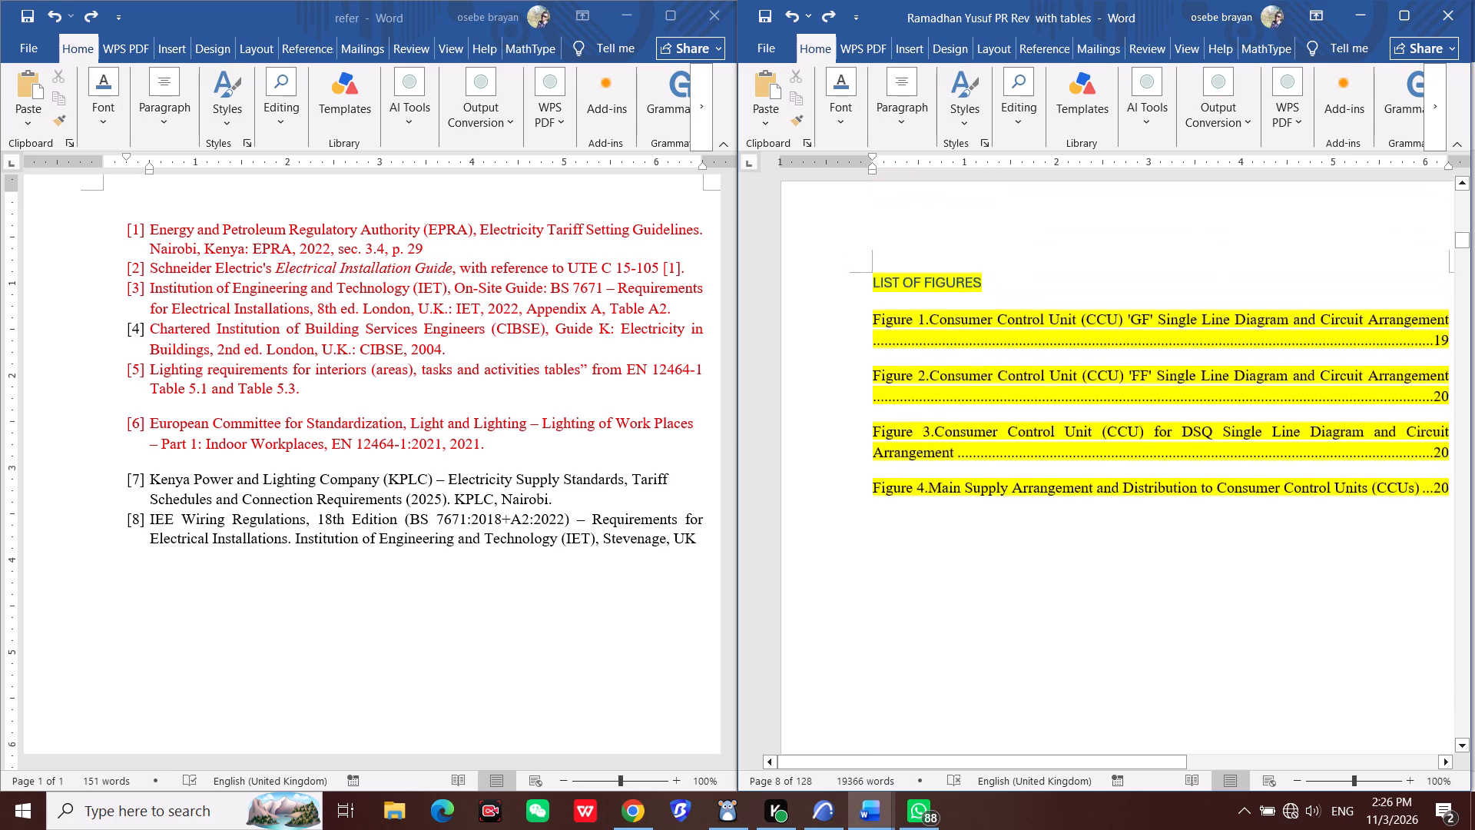
pyautogui.scroll(2, 1029, 604)
pyautogui.click(887, 386)
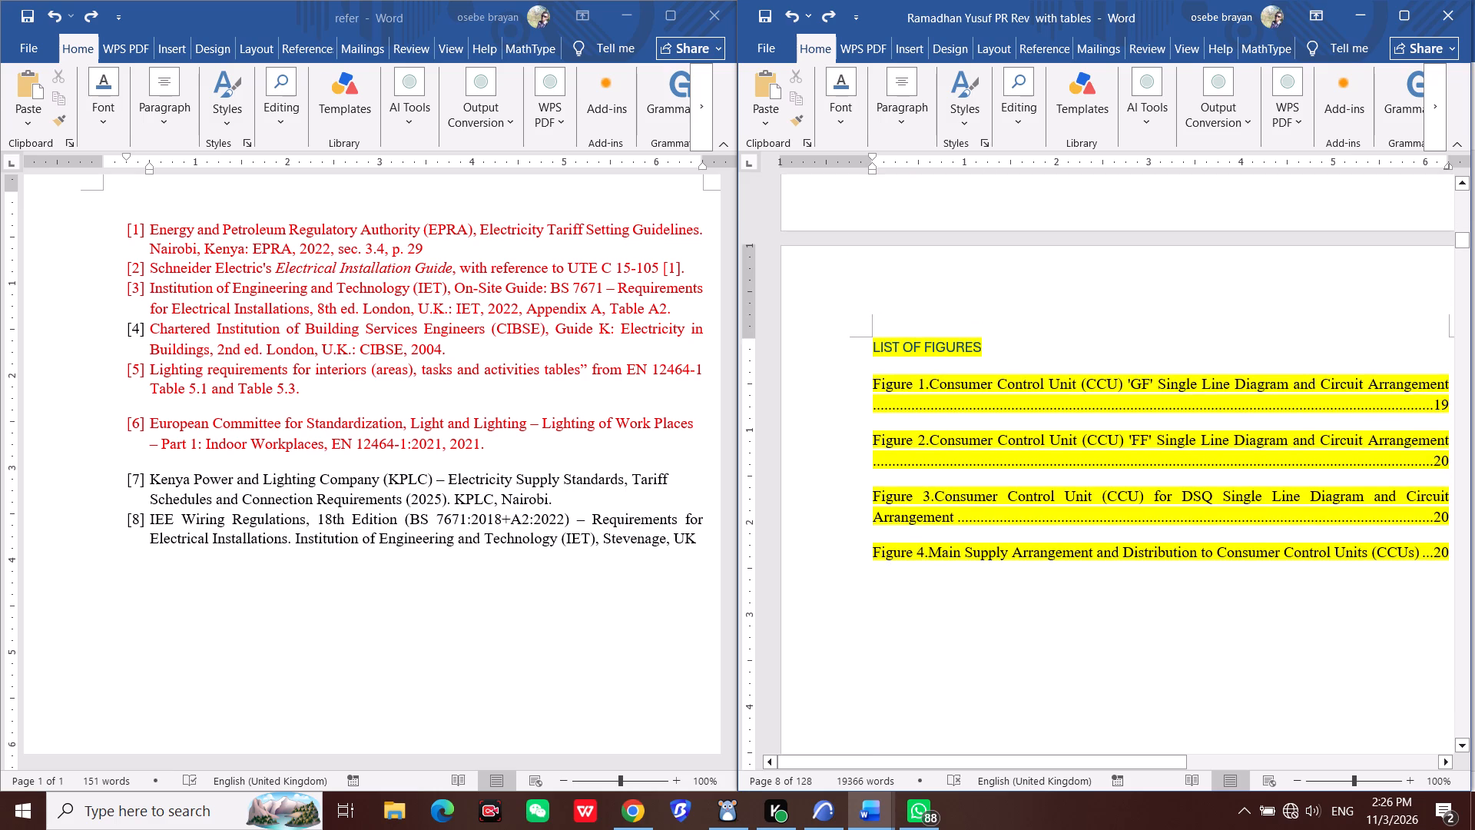
pyautogui.moveTo(861, 379); pyautogui.dragTo(949, 582)
pyautogui.rightClick(949, 582)
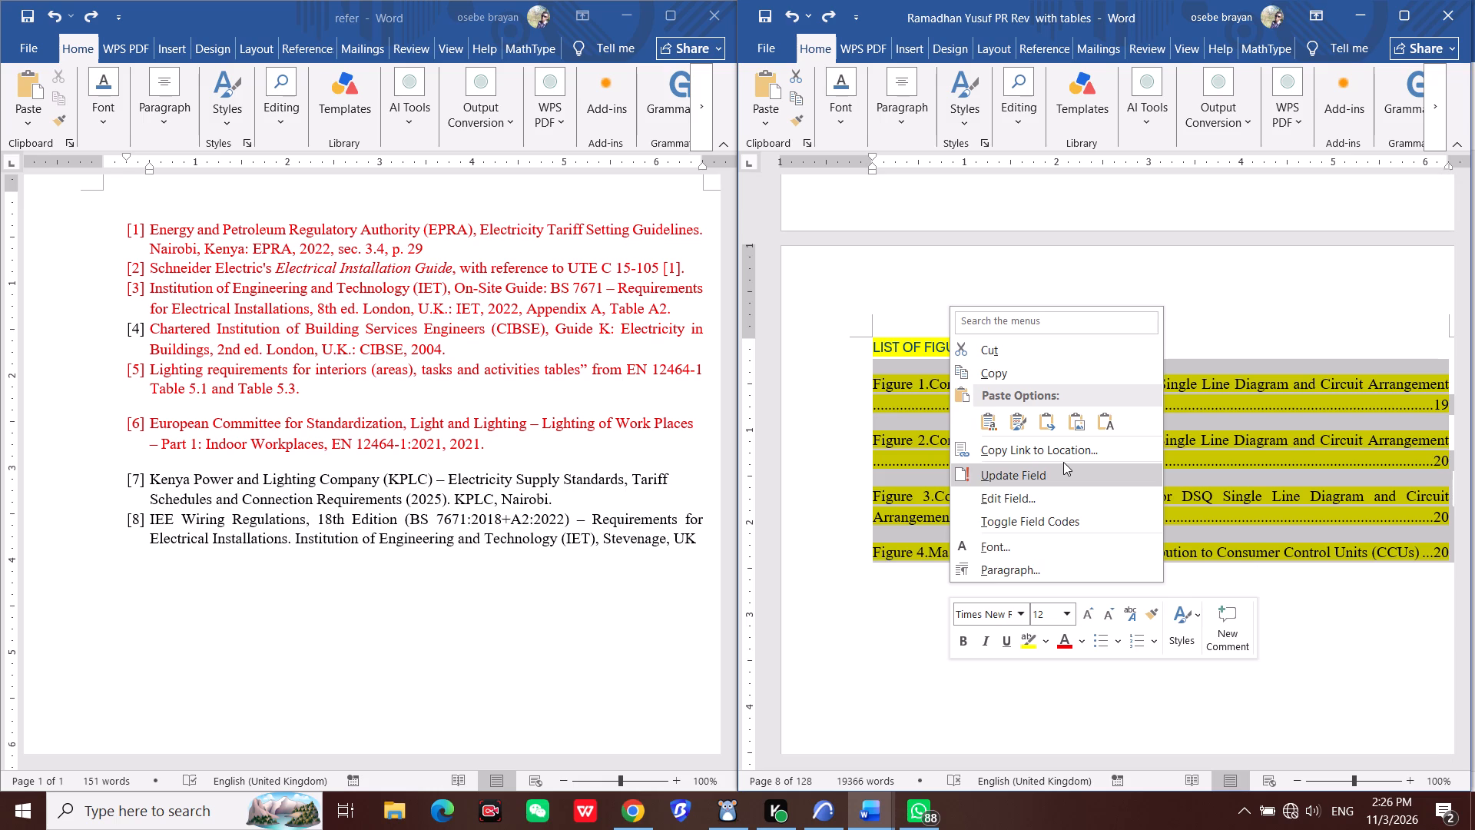
pyautogui.click(1063, 462)
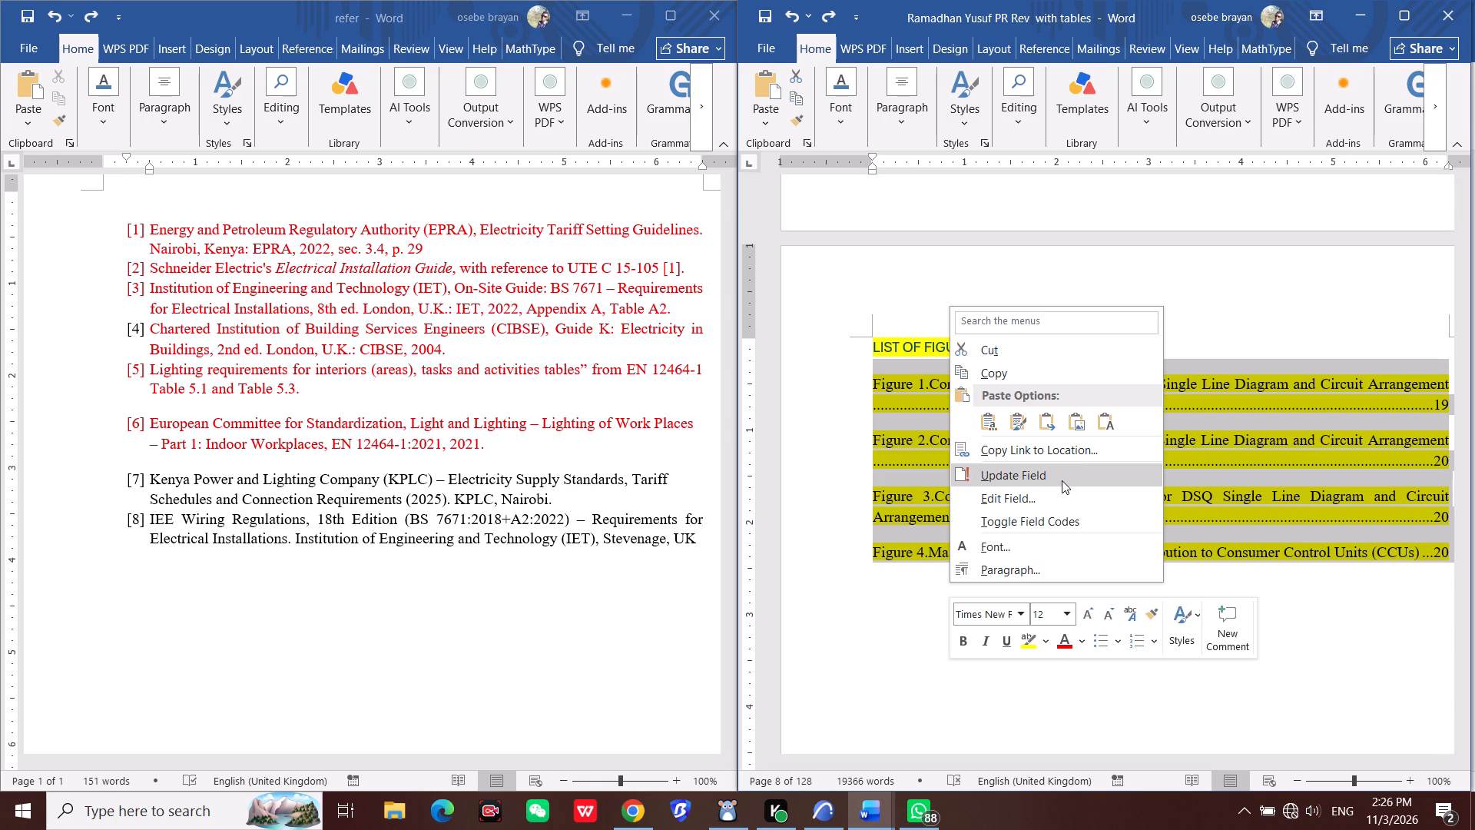
pyautogui.click(1062, 480)
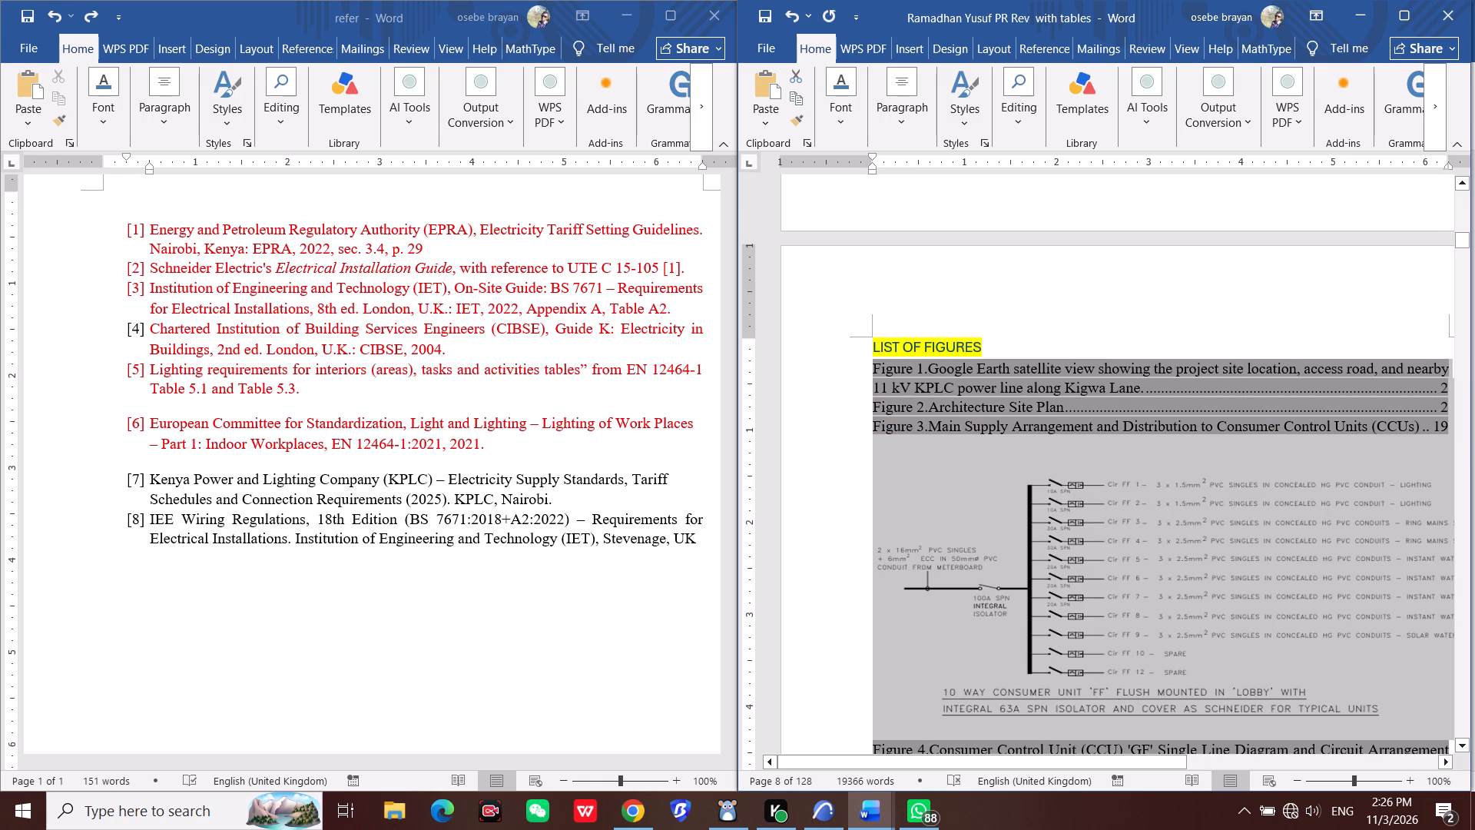
# Examine the updated List of Figures from its first entry to the page before 1.0 Introduction for unwanted content.
pyautogui.scroll(-2, 1122, 521)
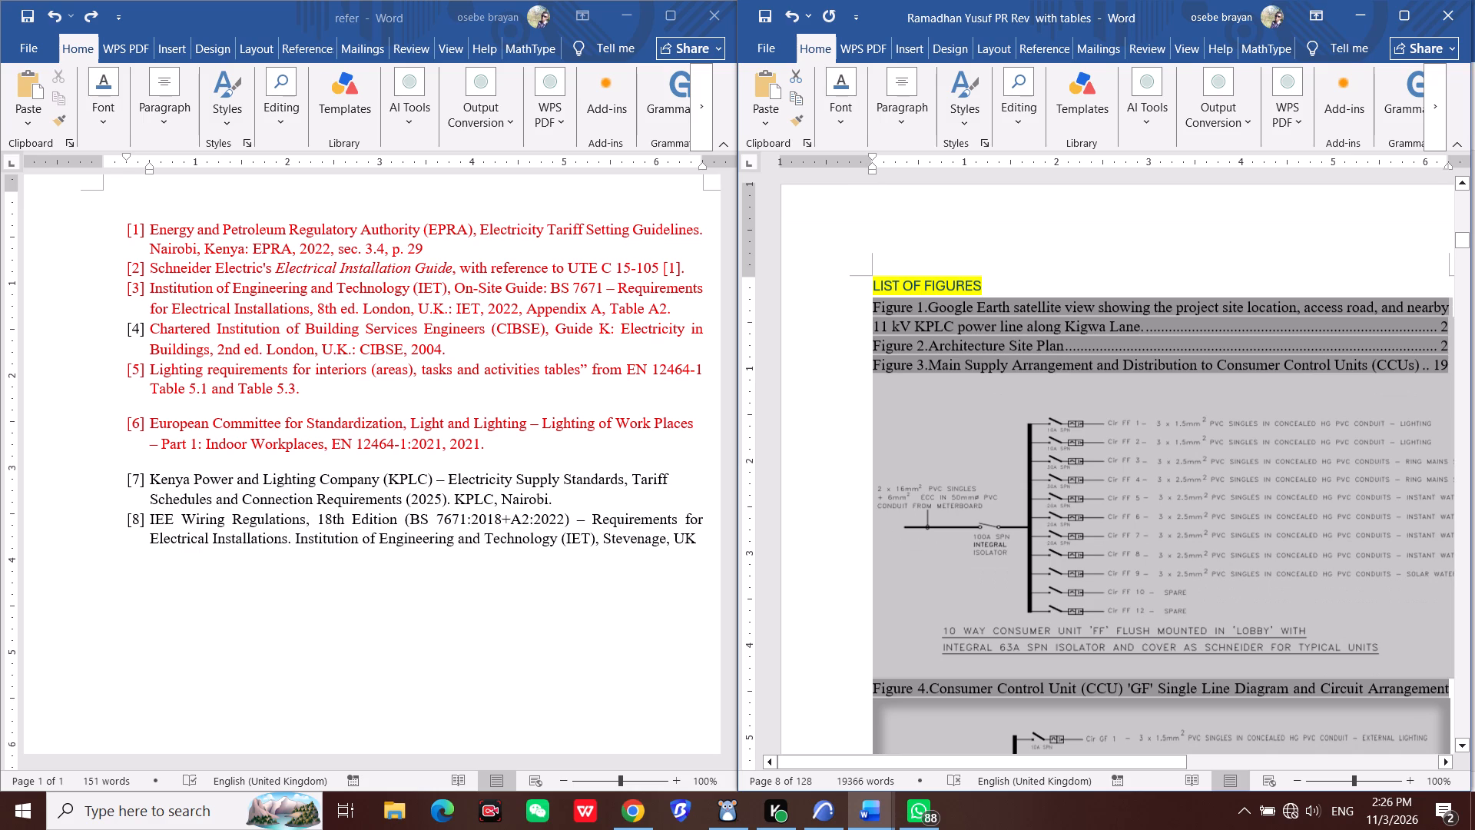
pyautogui.scroll(-13, 1118, 521)
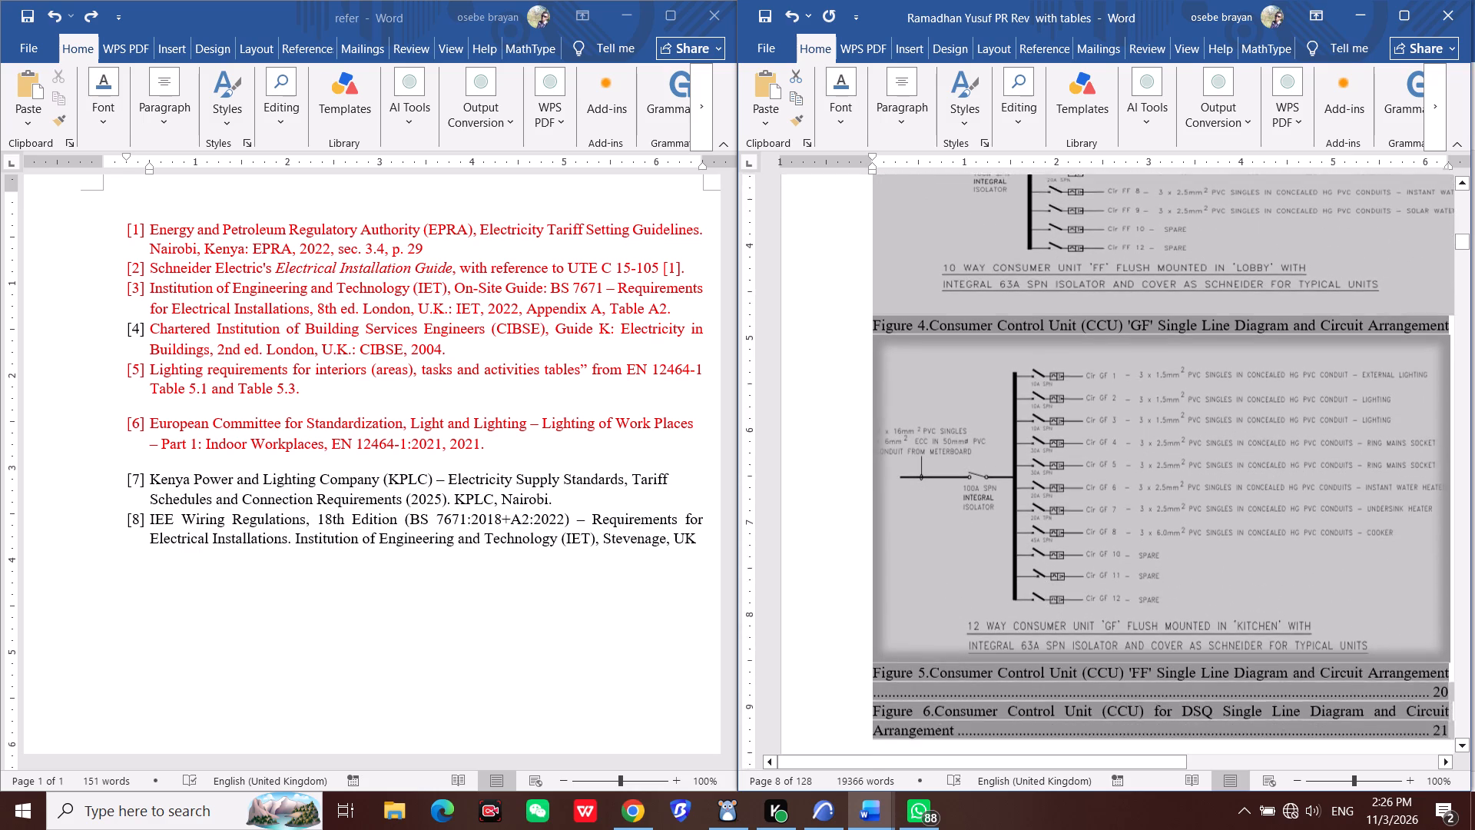
pyautogui.scroll(-17, 1118, 521)
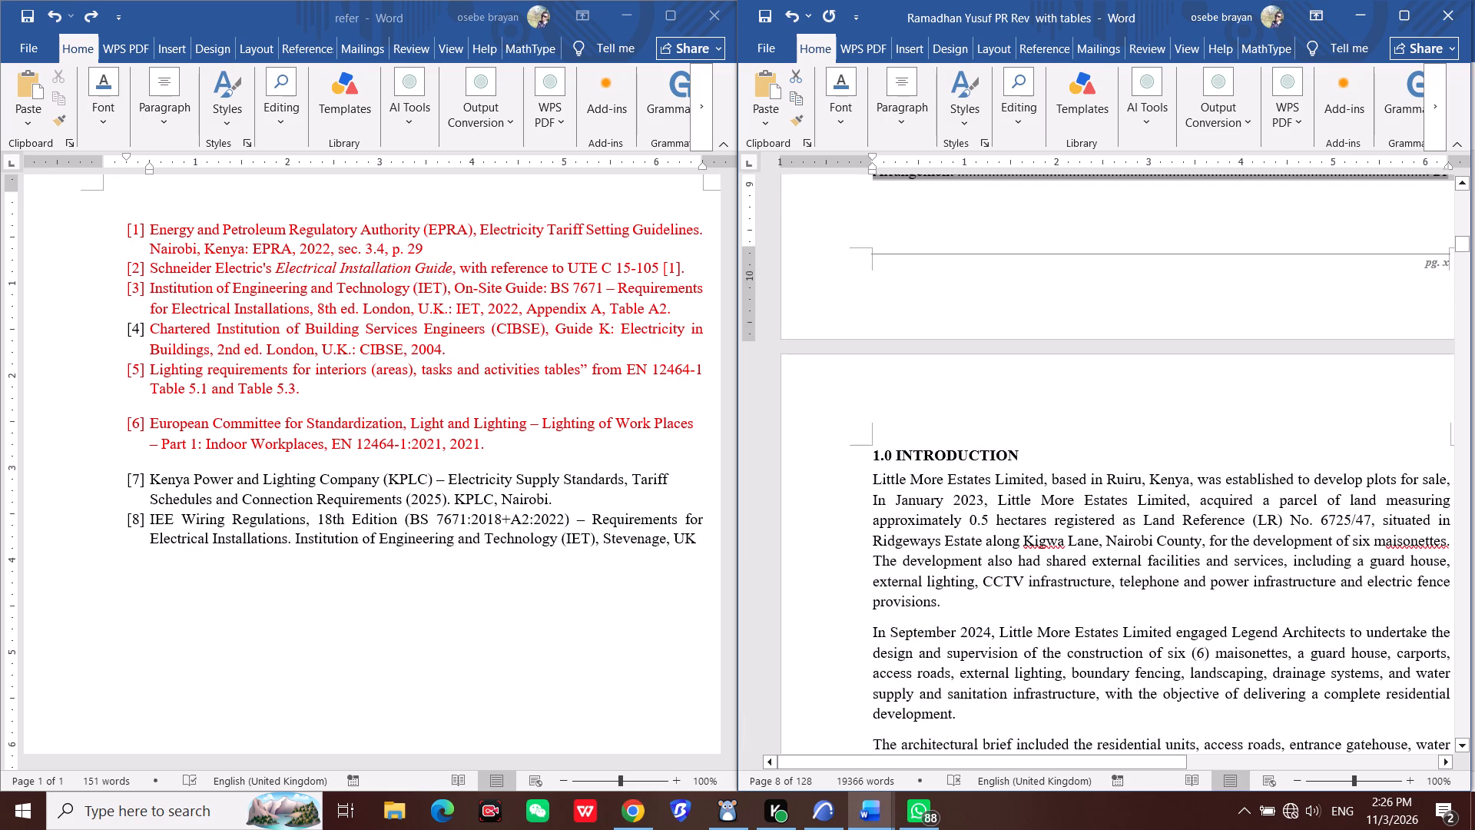
pyautogui.scroll(9, 1118, 521)
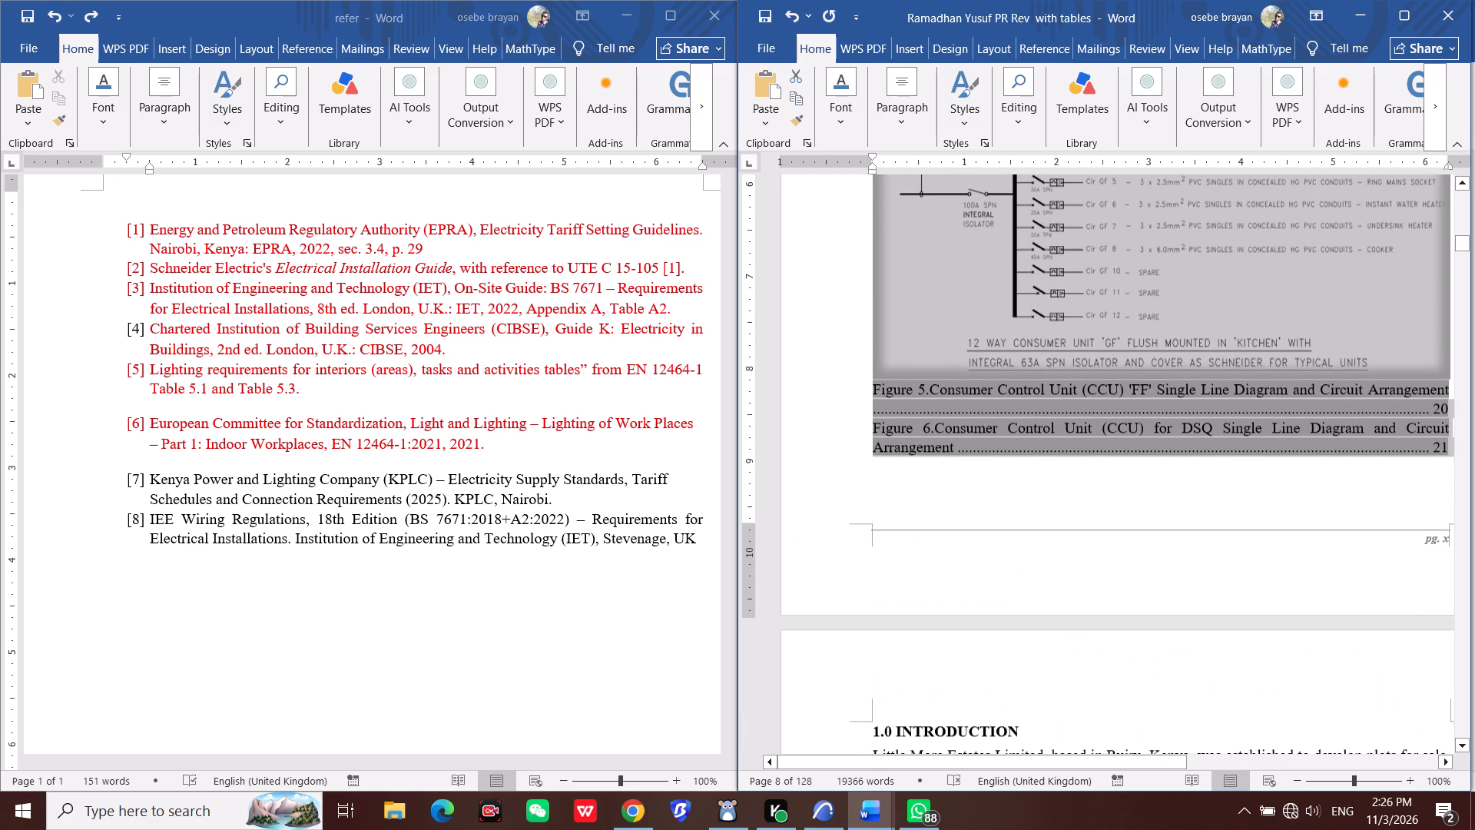
pyautogui.scroll(4, 1118, 521)
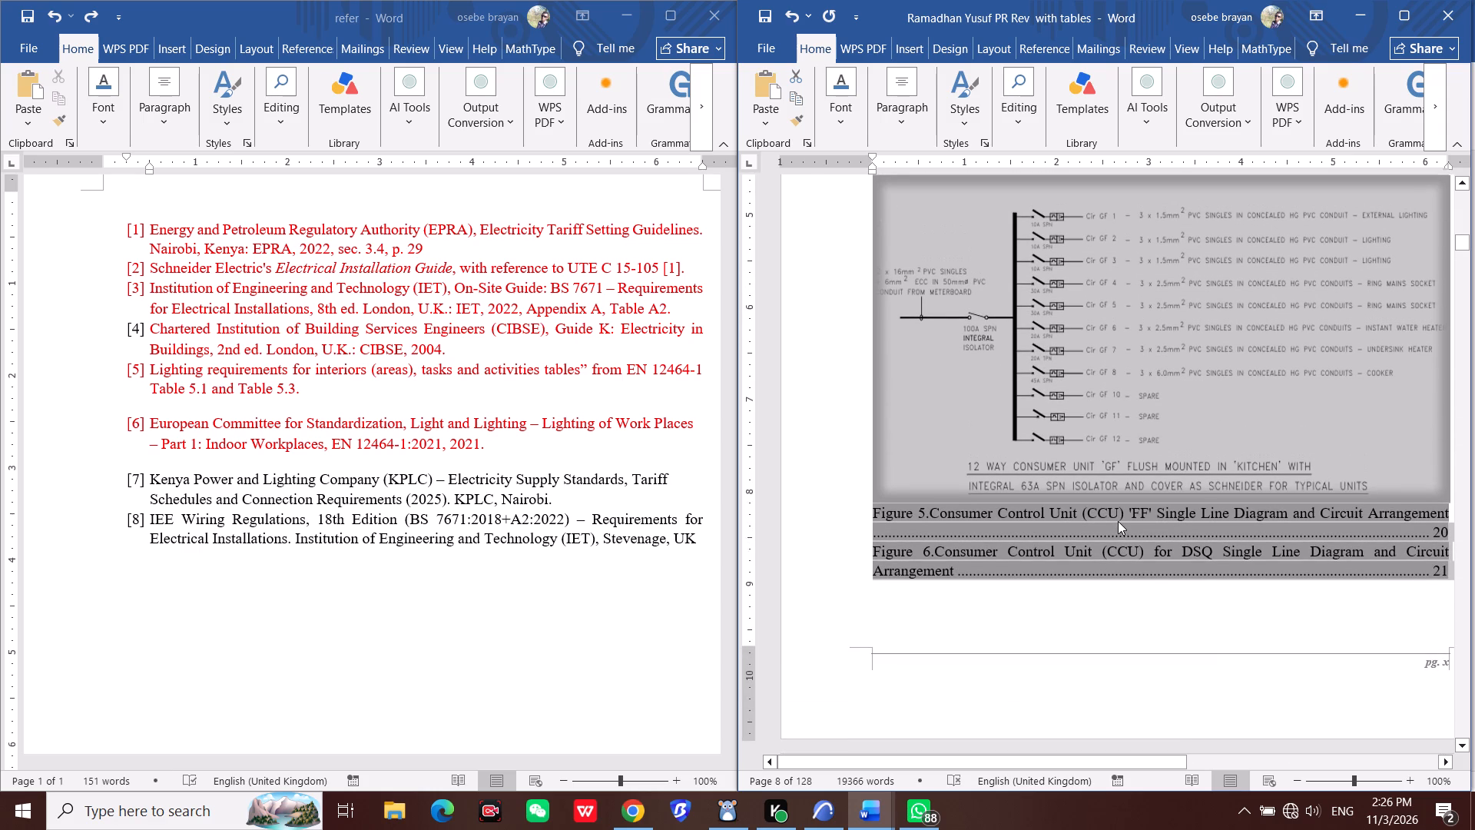
pyautogui.scroll(-4, 1118, 521)
pyautogui.scroll(4, 1118, 521)
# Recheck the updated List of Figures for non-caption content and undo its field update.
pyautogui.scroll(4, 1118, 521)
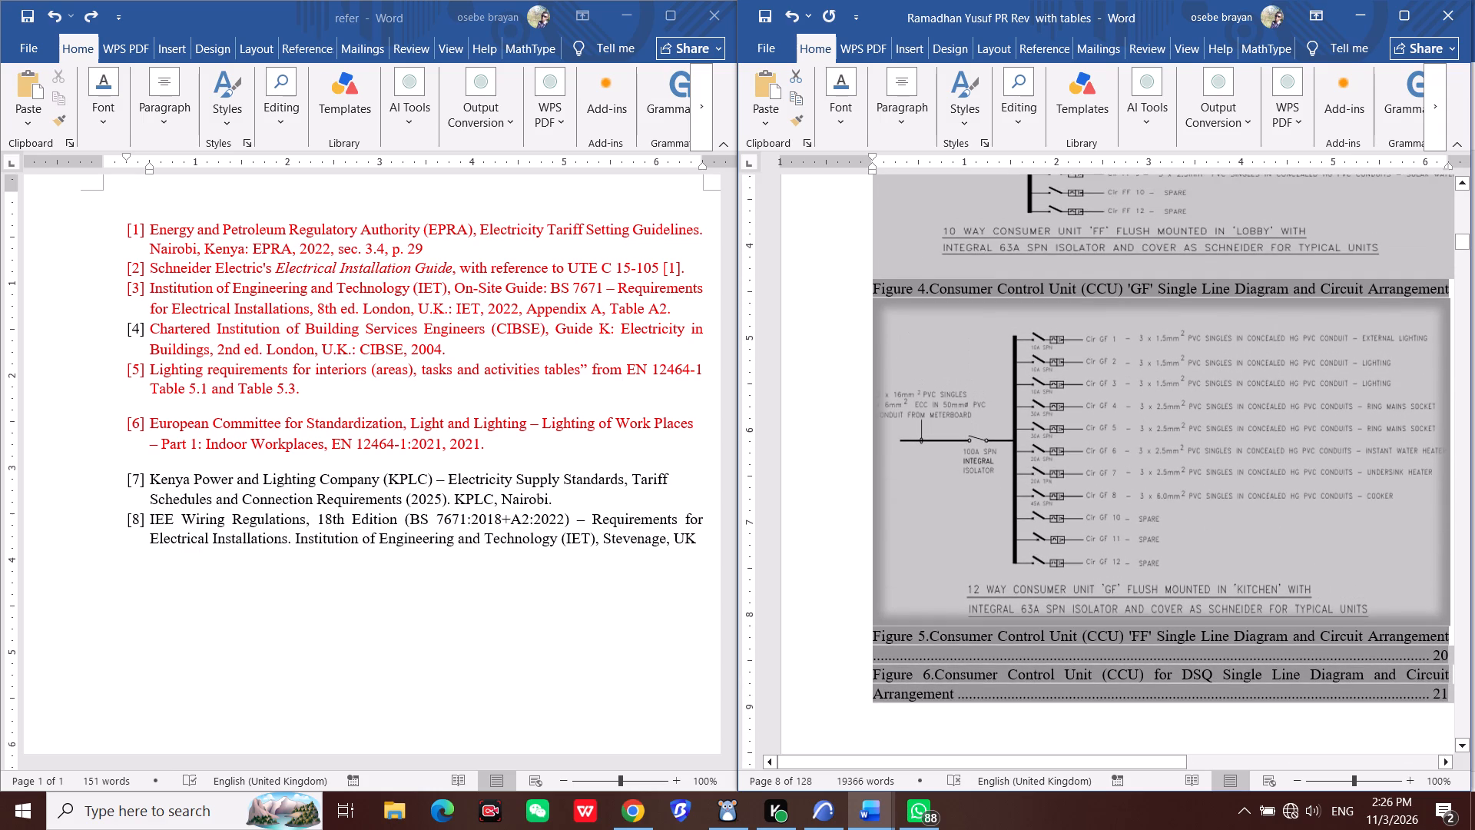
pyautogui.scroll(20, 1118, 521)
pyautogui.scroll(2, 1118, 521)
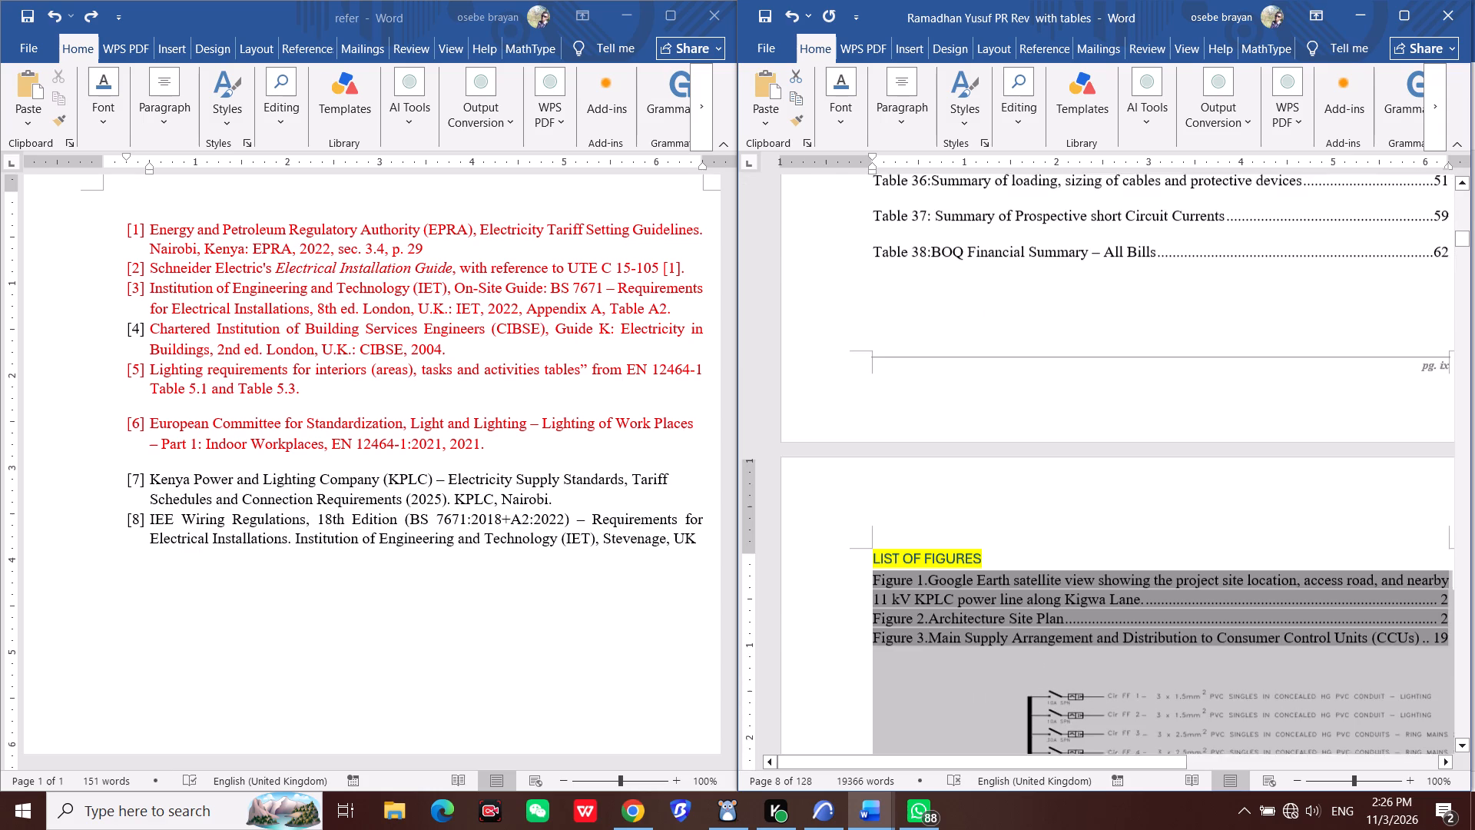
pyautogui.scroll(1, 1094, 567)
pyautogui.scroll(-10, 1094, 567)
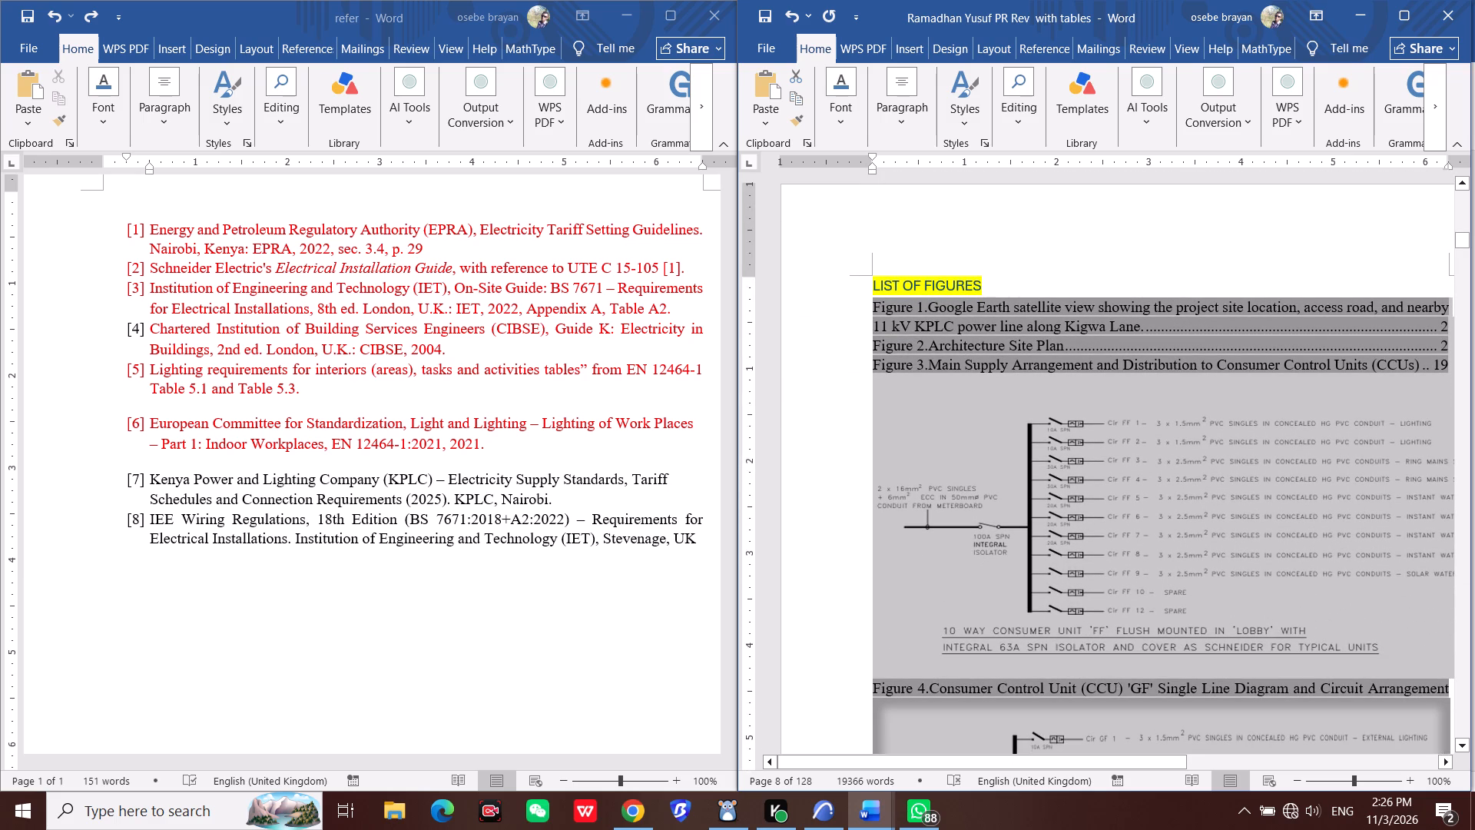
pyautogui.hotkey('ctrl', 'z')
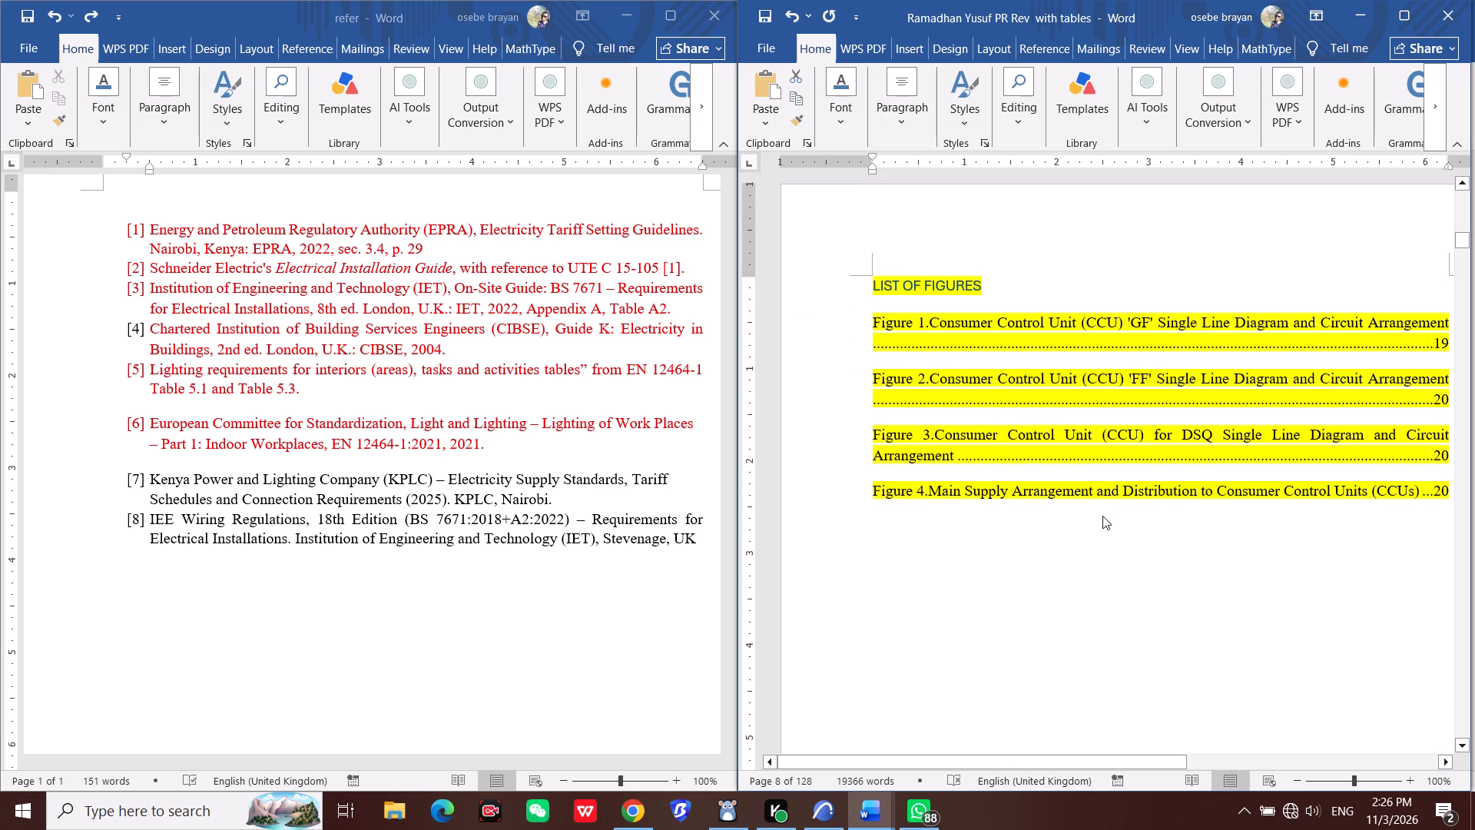
# Locate the Consumer Control Unit single line diagrams following section 6.5.3 in the report body.
pyautogui.moveTo(1463, 239); pyautogui.dragTo(1460, 286)
pyautogui.moveTo(1460, 286); pyautogui.dragTo(1453, 640)
pyautogui.scroll(11, 1266, 407)
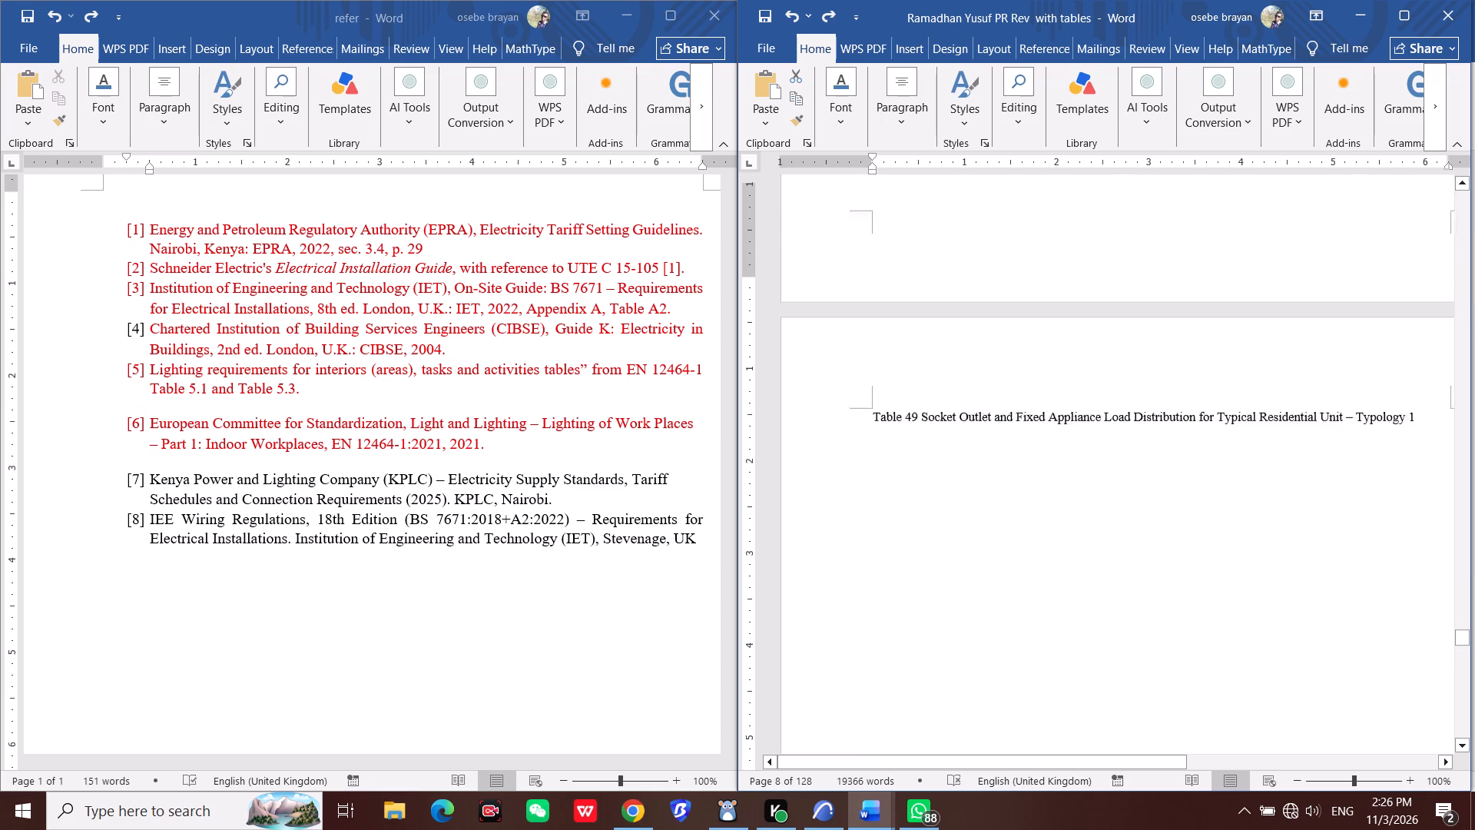
pyautogui.scroll(14, 1259, 407)
pyautogui.scroll(15, 1259, 407)
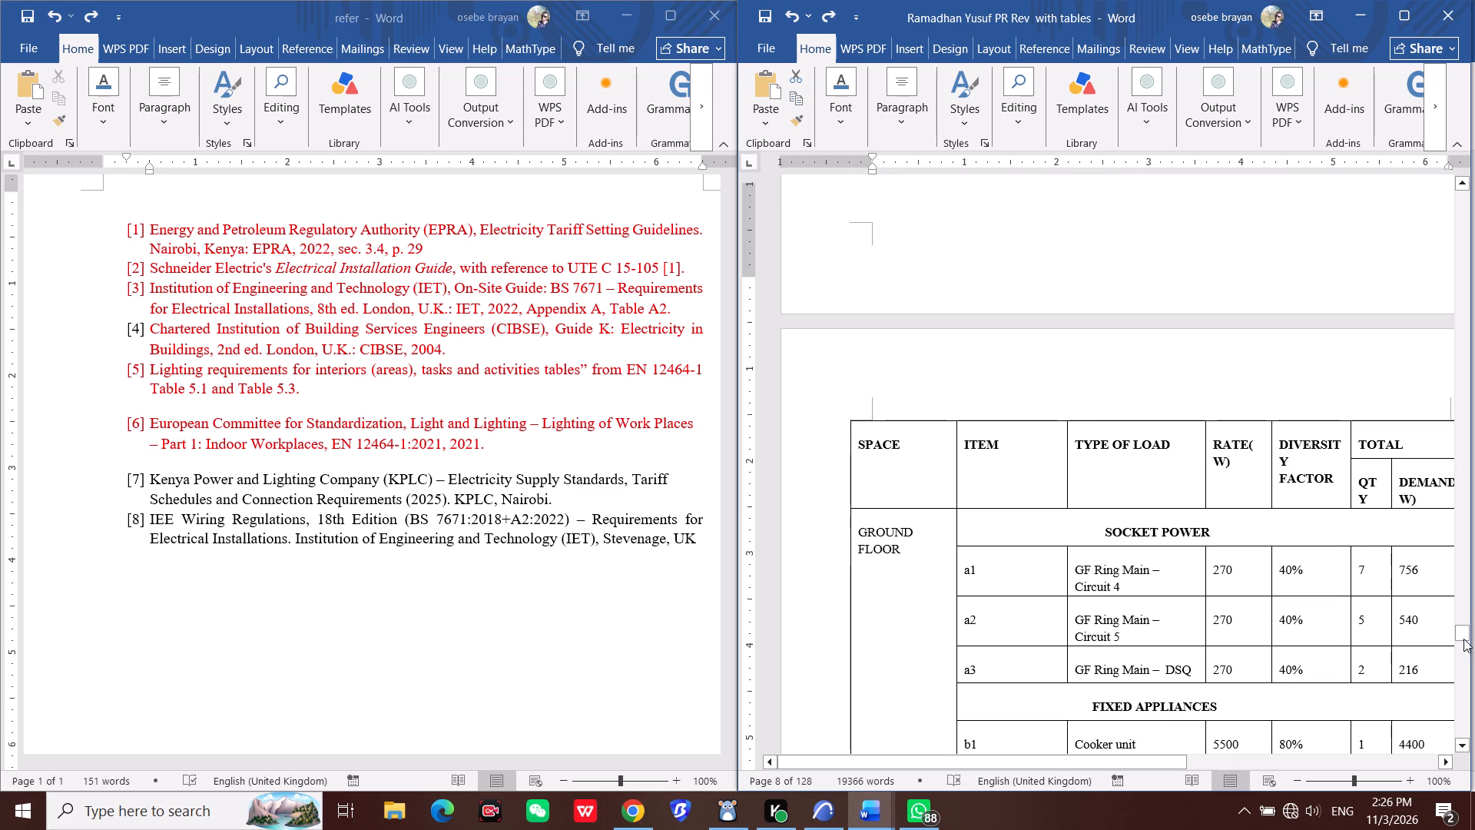
pyautogui.moveTo(1460, 639); pyautogui.dragTo(1453, 505)
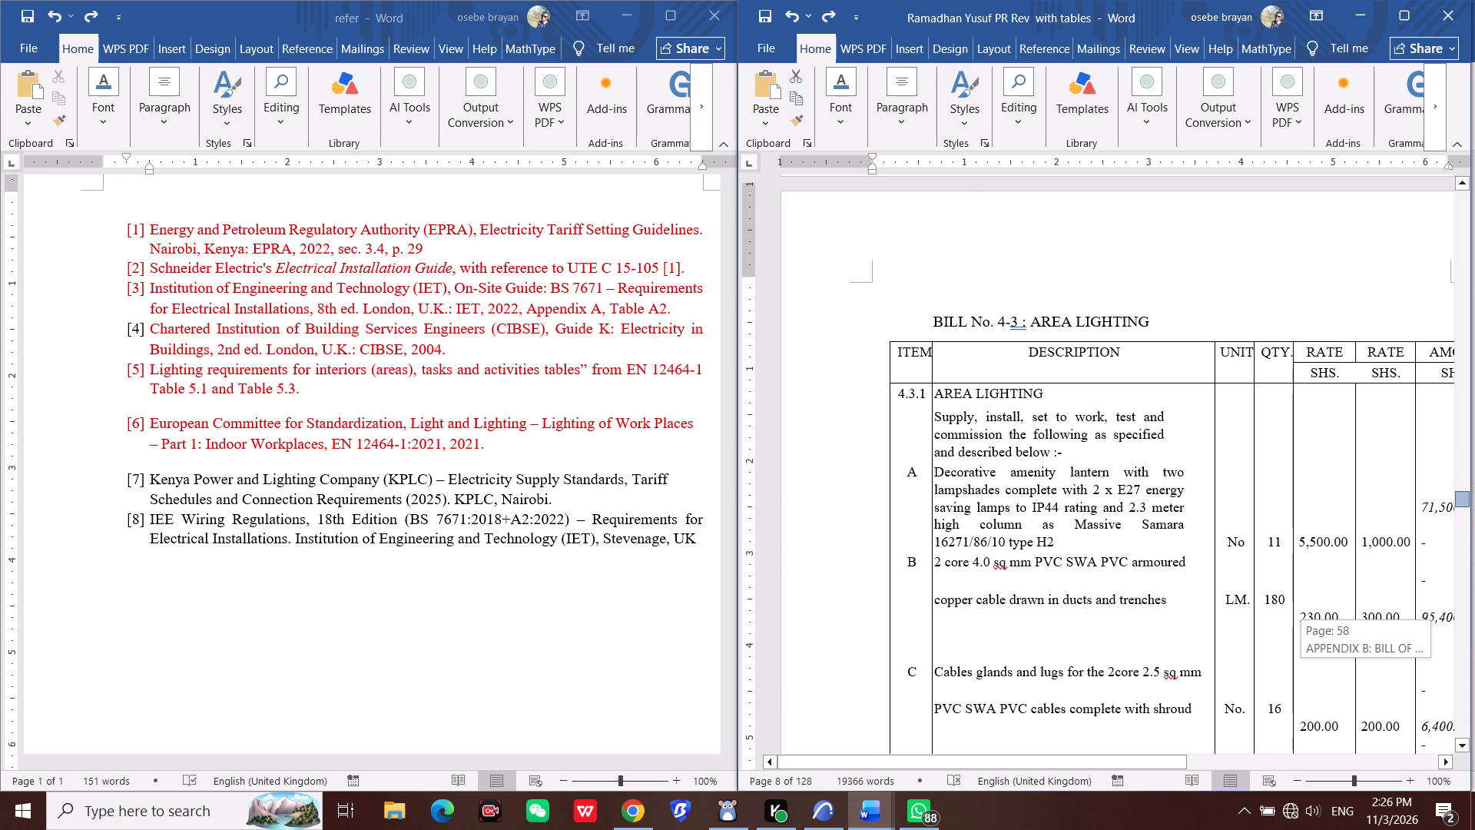
pyautogui.scroll(16, 1129, 506)
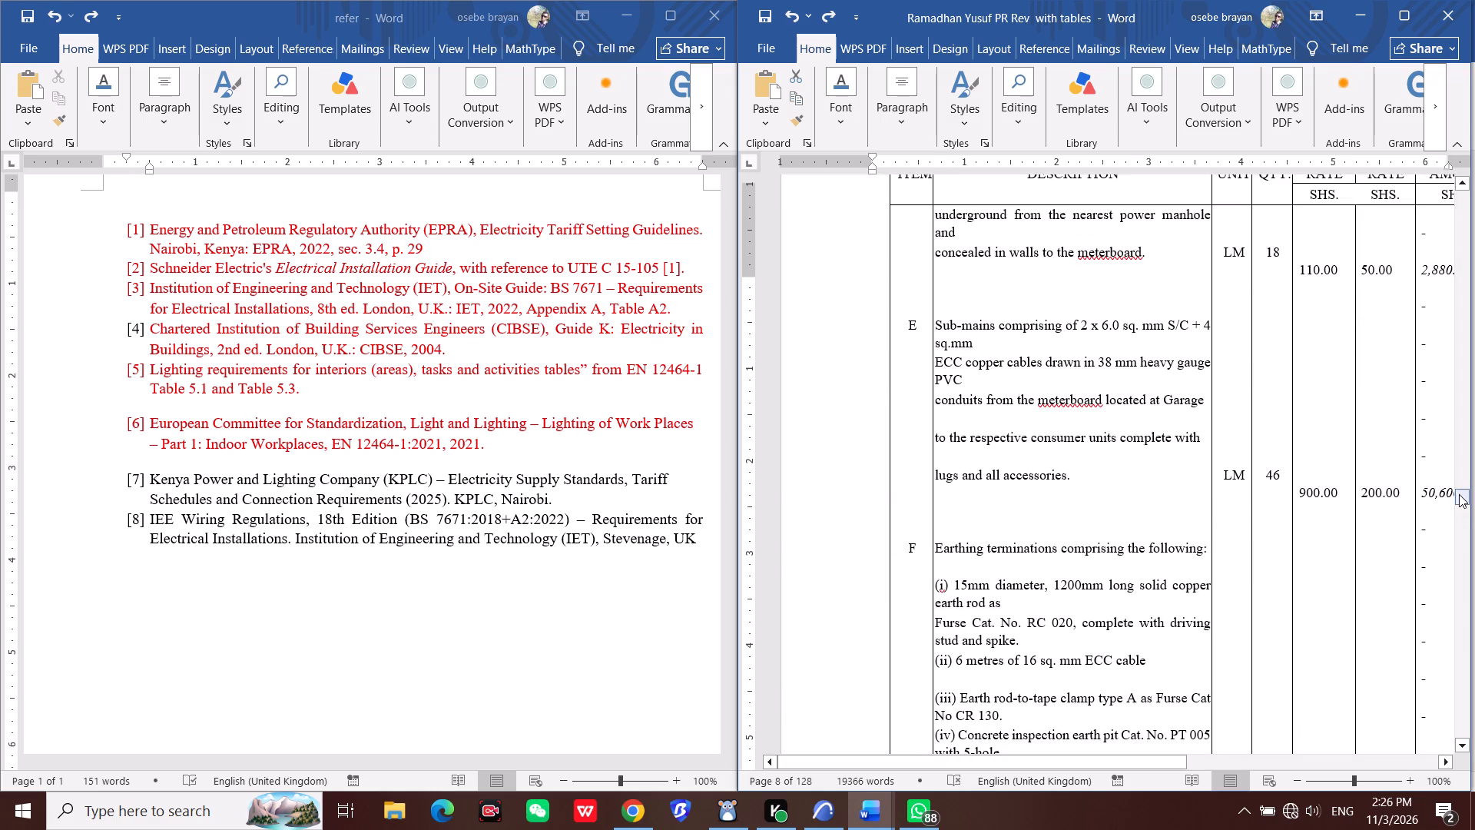
pyautogui.moveTo(1459, 494); pyautogui.dragTo(1466, 380)
pyautogui.moveTo(1466, 380); pyautogui.dragTo(1466, 381)
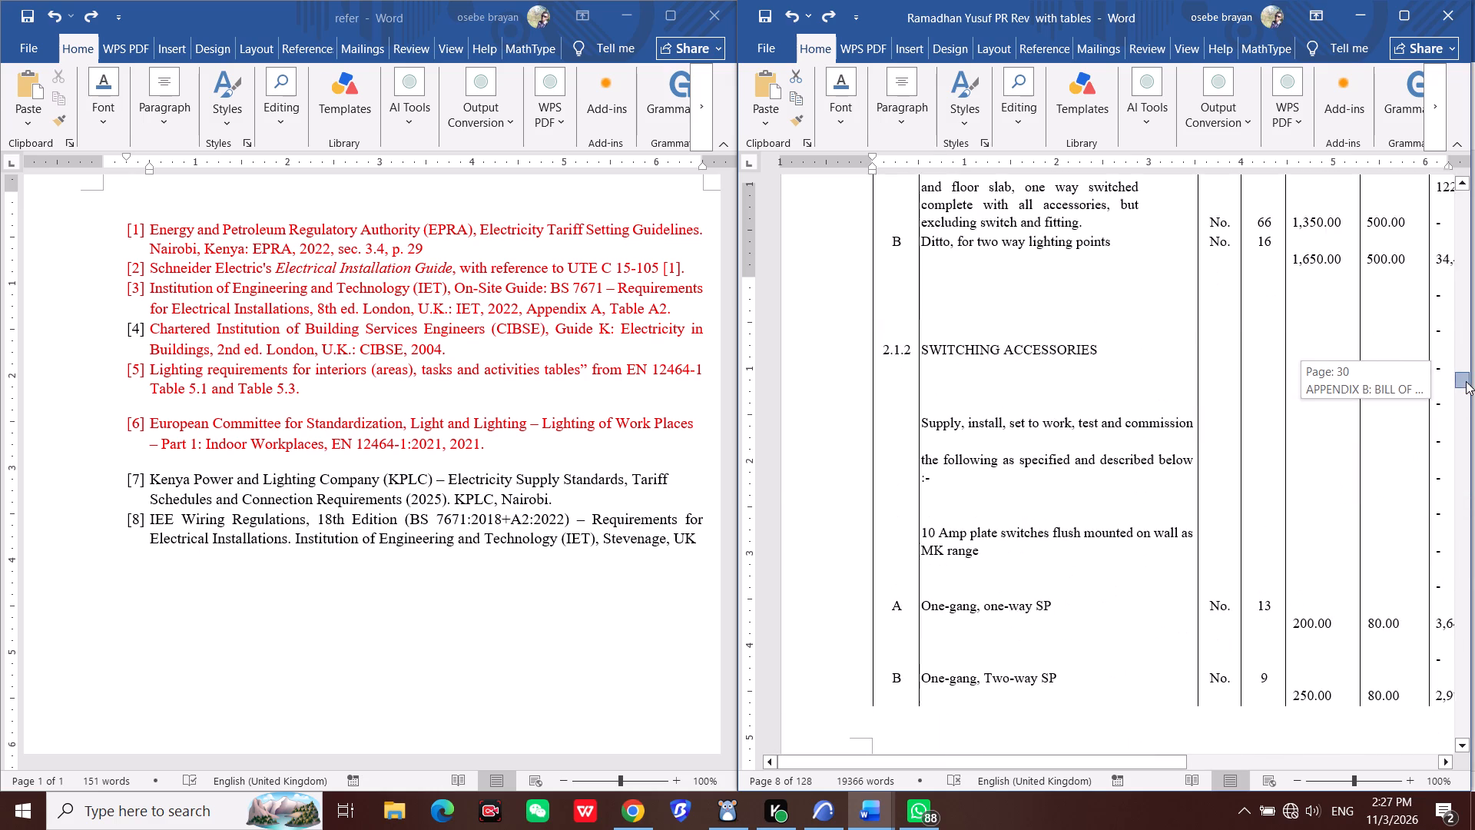
pyautogui.moveTo(1466, 381); pyautogui.dragTo(1453, 300)
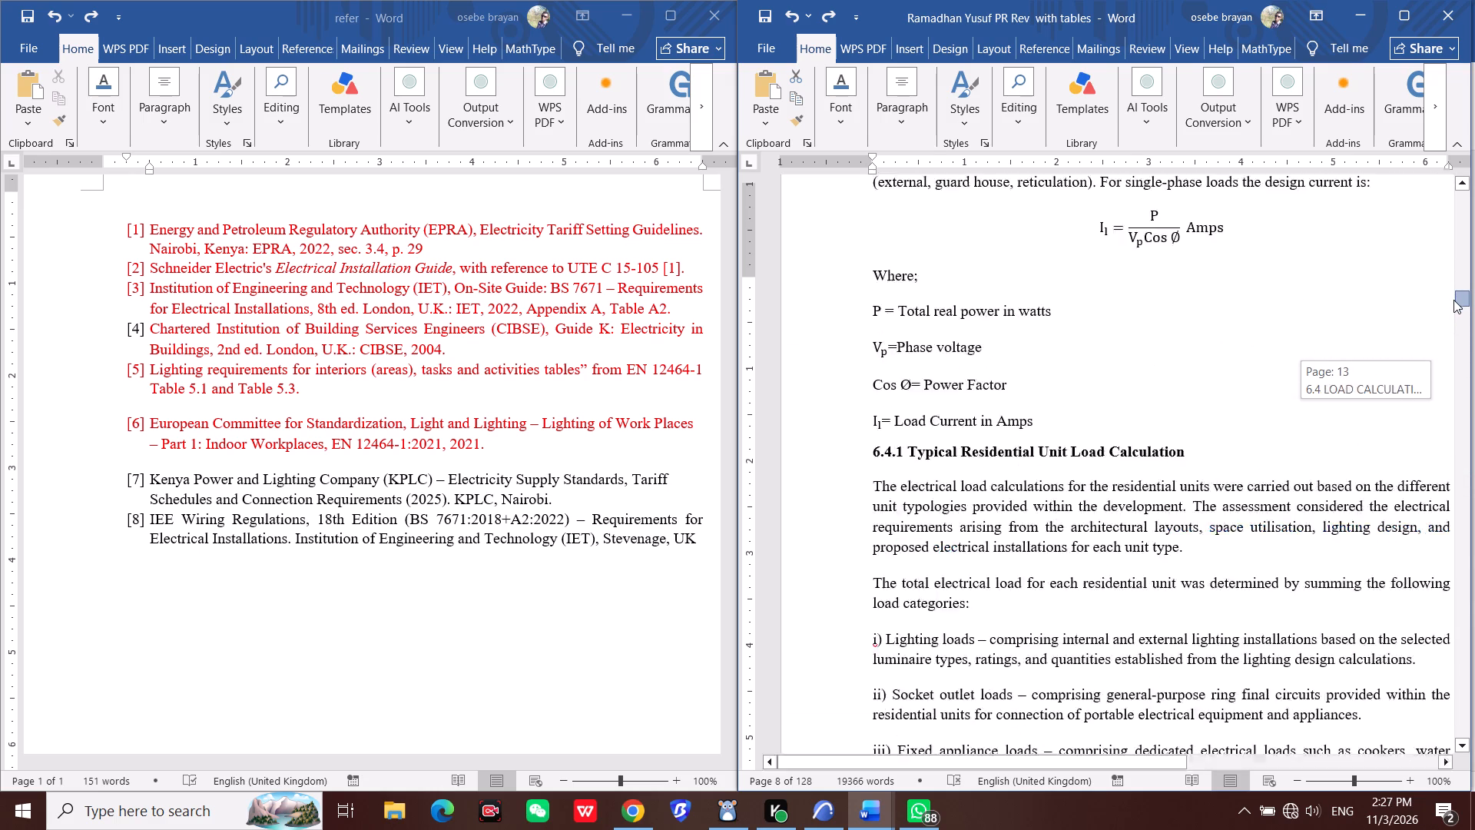
pyautogui.moveTo(1453, 300); pyautogui.dragTo(1453, 295)
pyautogui.scroll(-16, 1189, 531)
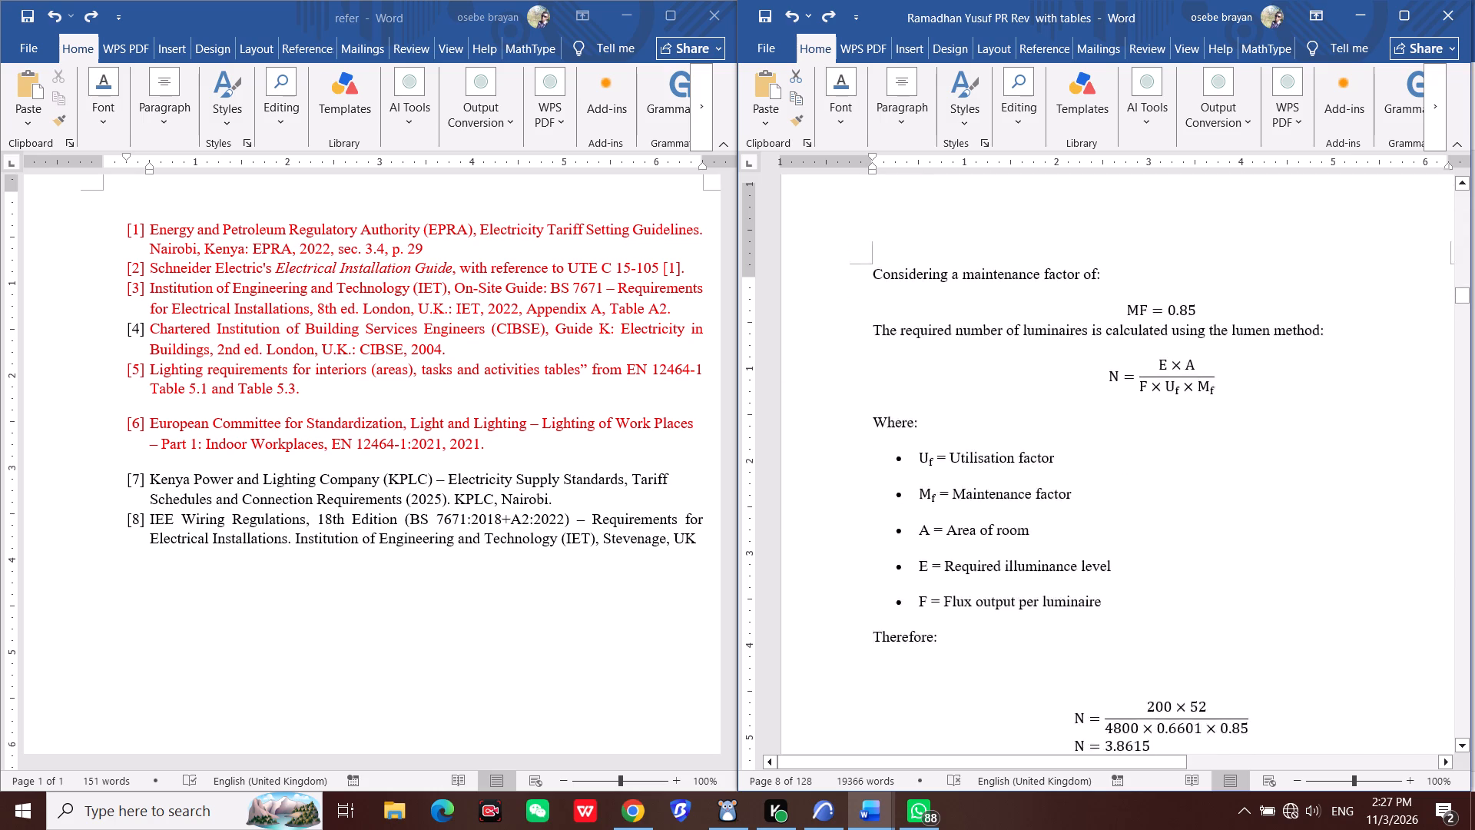
pyautogui.scroll(-20, 1167, 513)
pyautogui.scroll(-20, 1167, 513)
pyautogui.scroll(-2, 1167, 513)
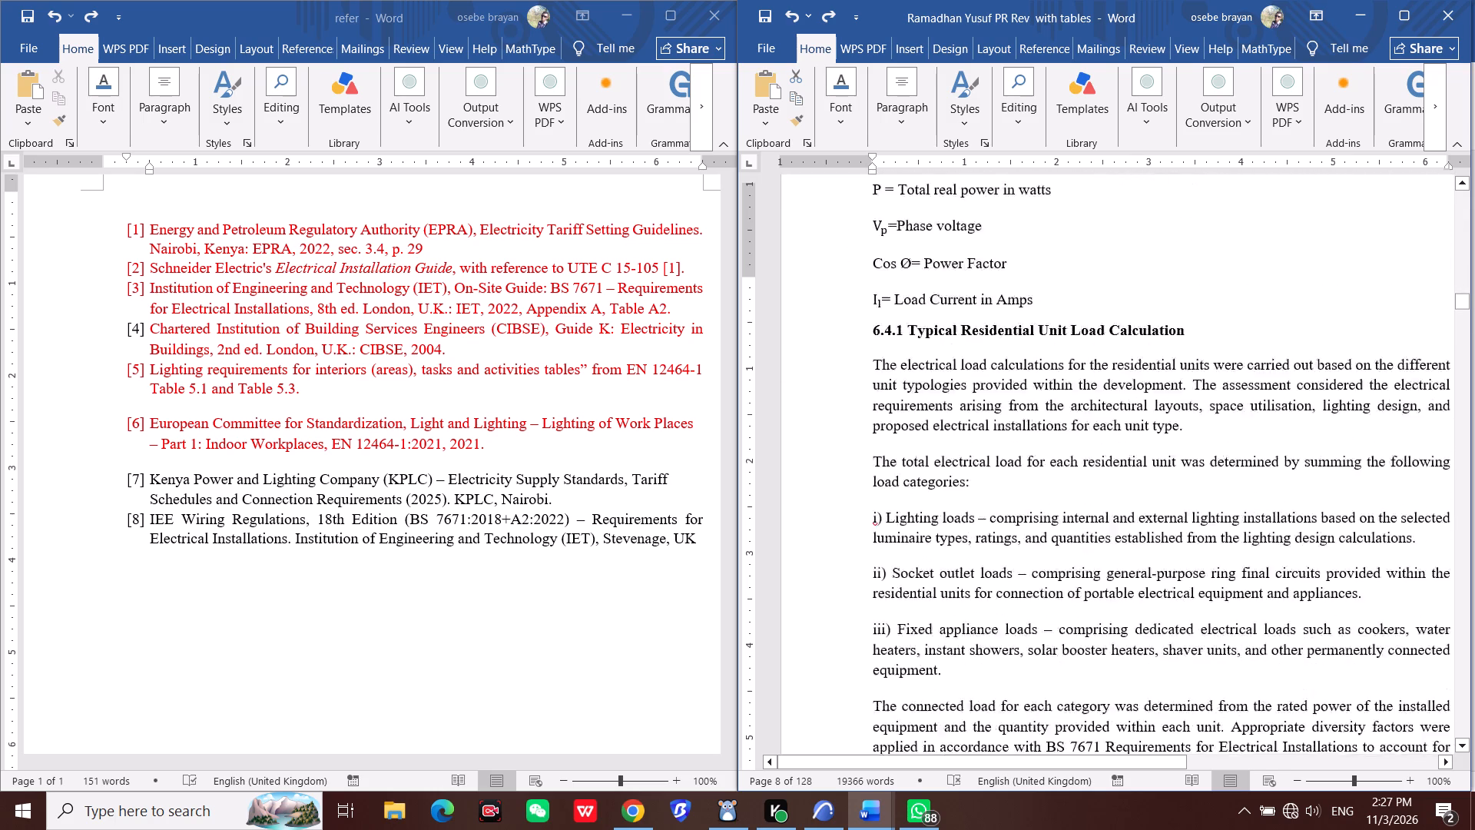
pyautogui.scroll(-20, 1180, 492)
pyautogui.scroll(-17, 1180, 492)
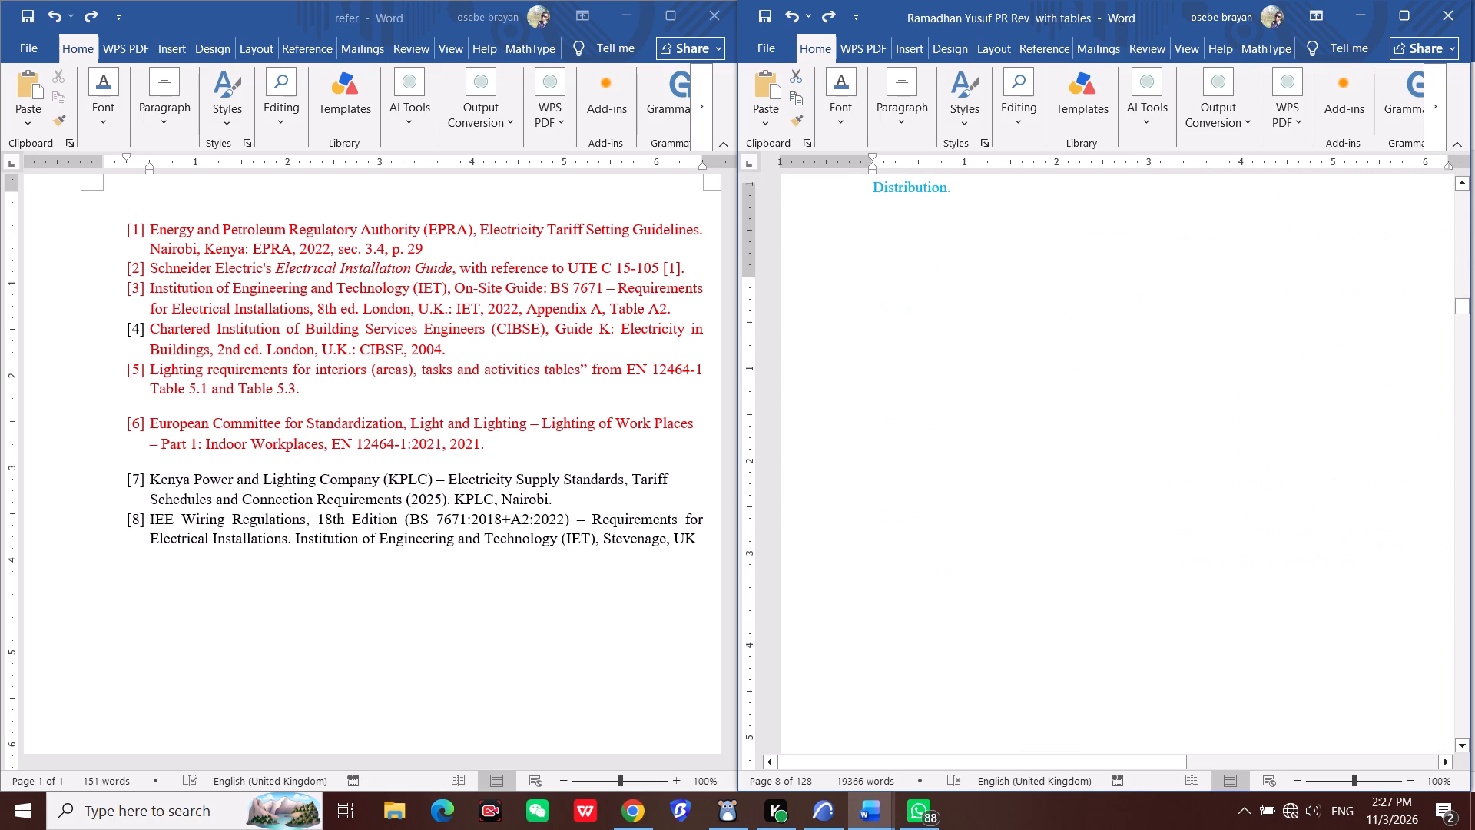
pyautogui.scroll(6, 1188, 492)
pyautogui.scroll(-10, 1188, 492)
pyautogui.scroll(-16, 1188, 492)
pyautogui.scroll(-9, 1188, 492)
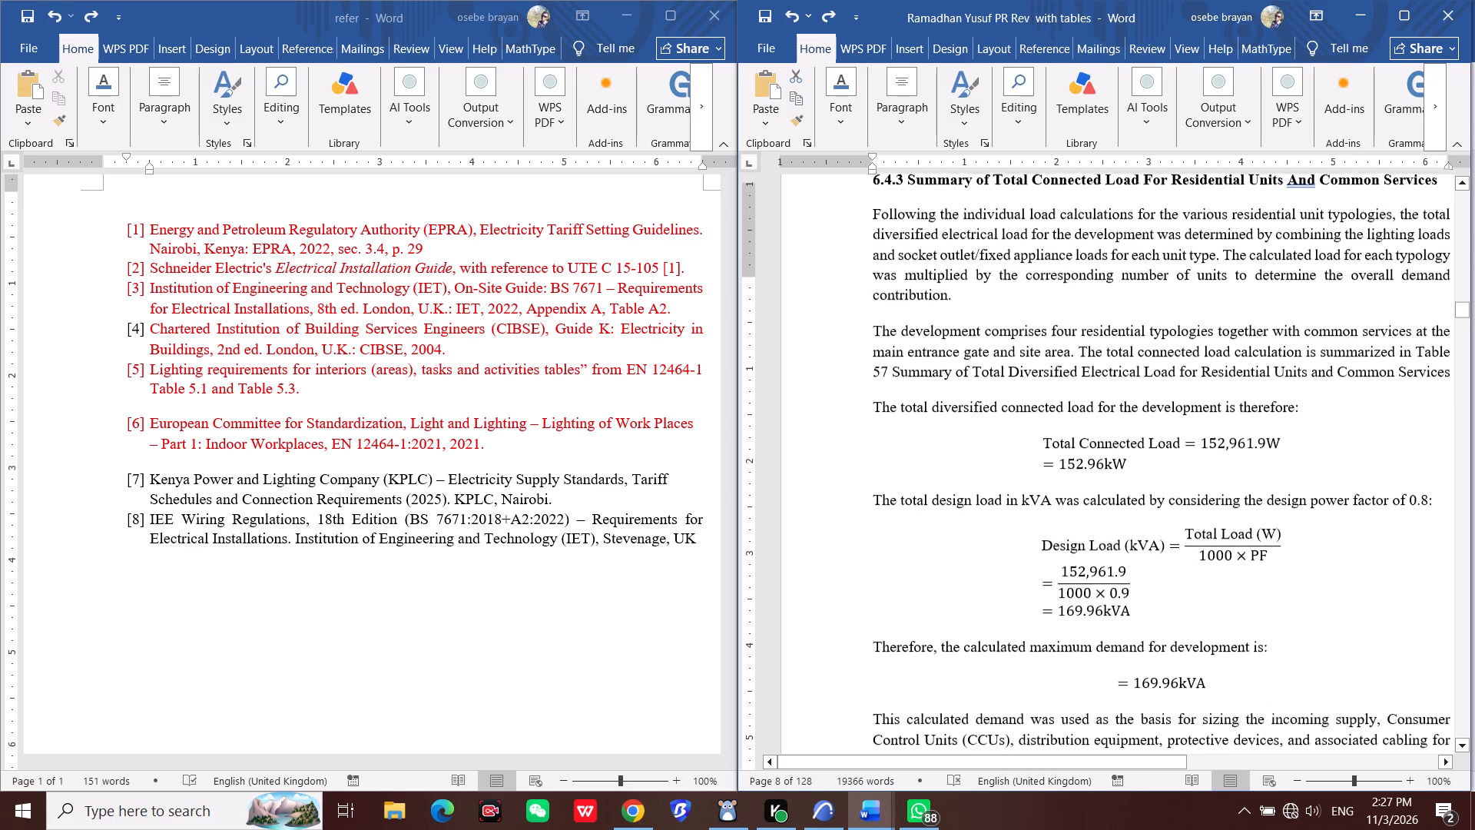
pyautogui.scroll(-20, 1188, 492)
pyautogui.scroll(-18, 1188, 492)
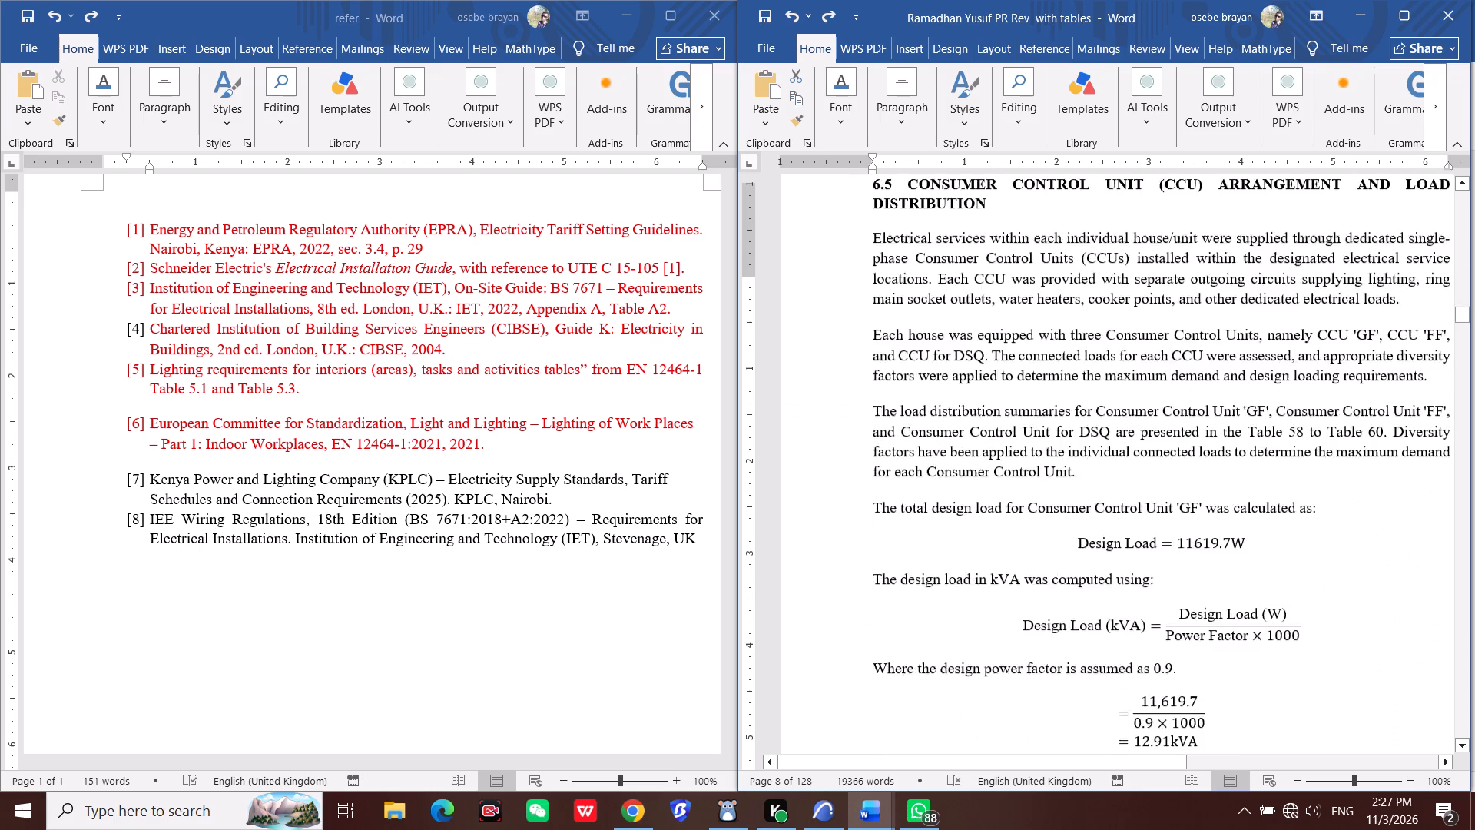
pyautogui.scroll(-20, 1187, 486)
pyautogui.scroll(-18, 1187, 486)
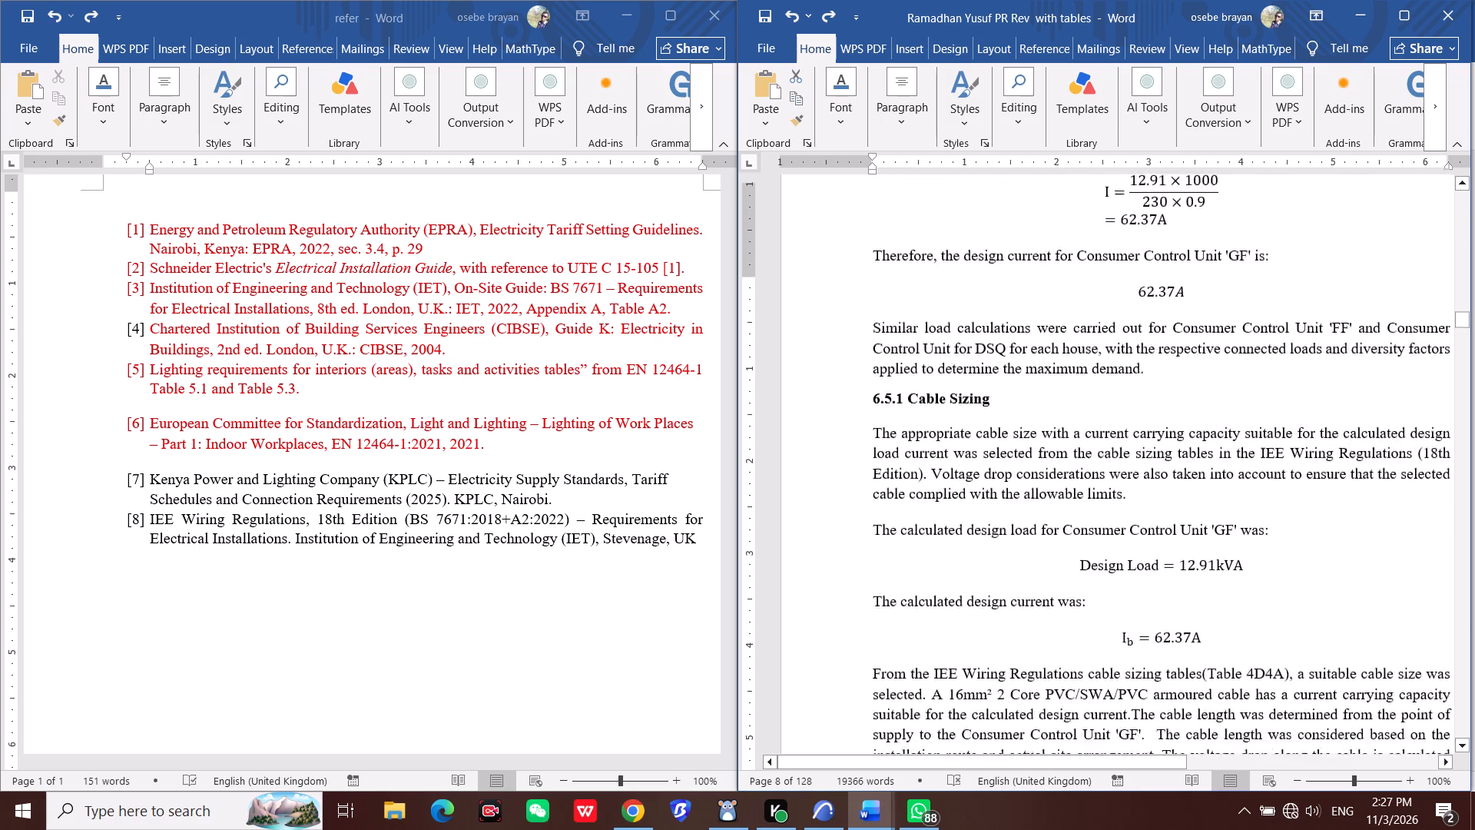
pyautogui.scroll(-20, 1200, 483)
pyautogui.scroll(-18, 1200, 483)
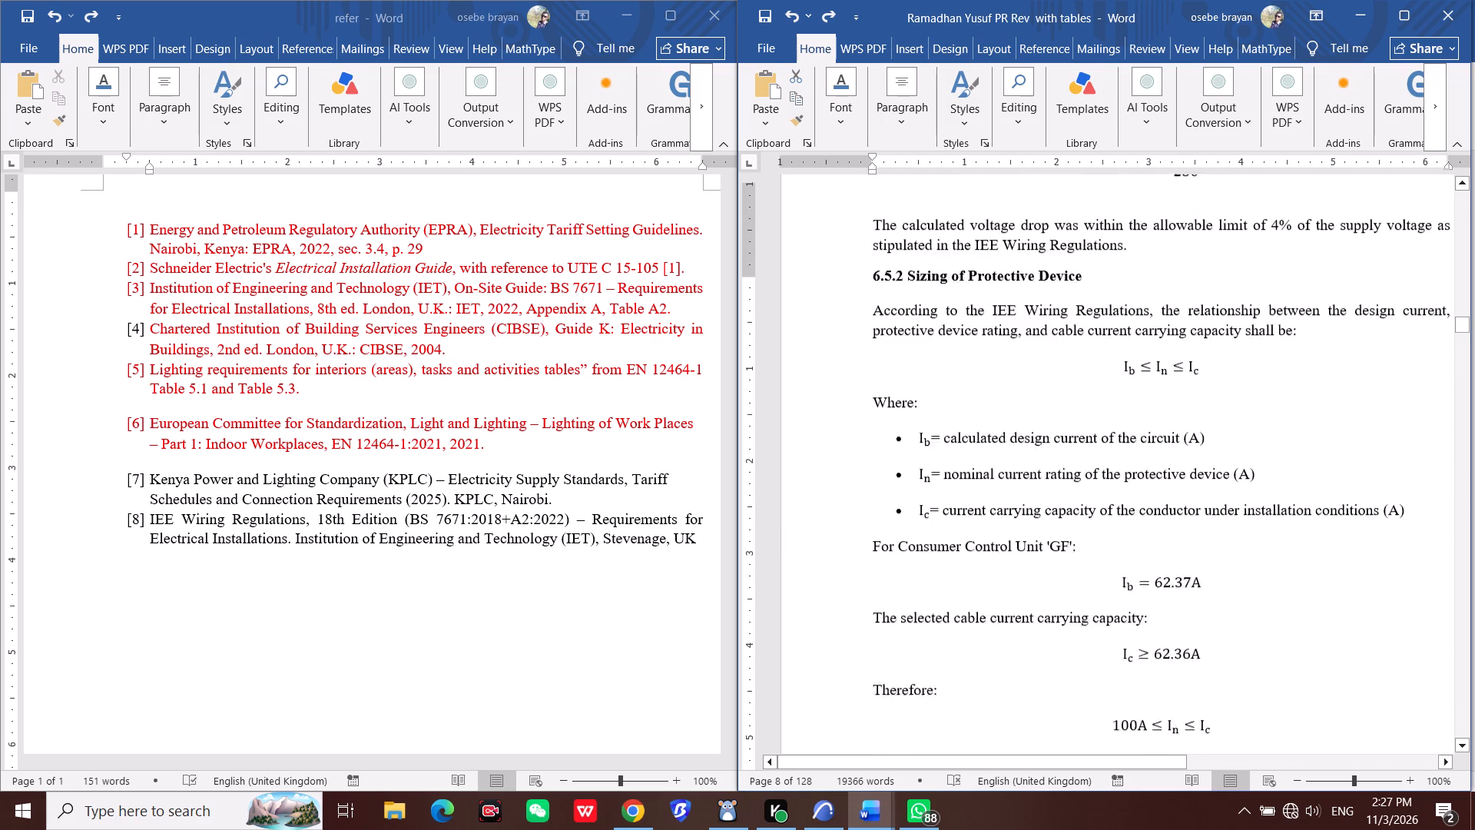
pyautogui.scroll(-5, 1204, 486)
pyautogui.scroll(-20, 1204, 486)
pyautogui.scroll(-2, 1204, 486)
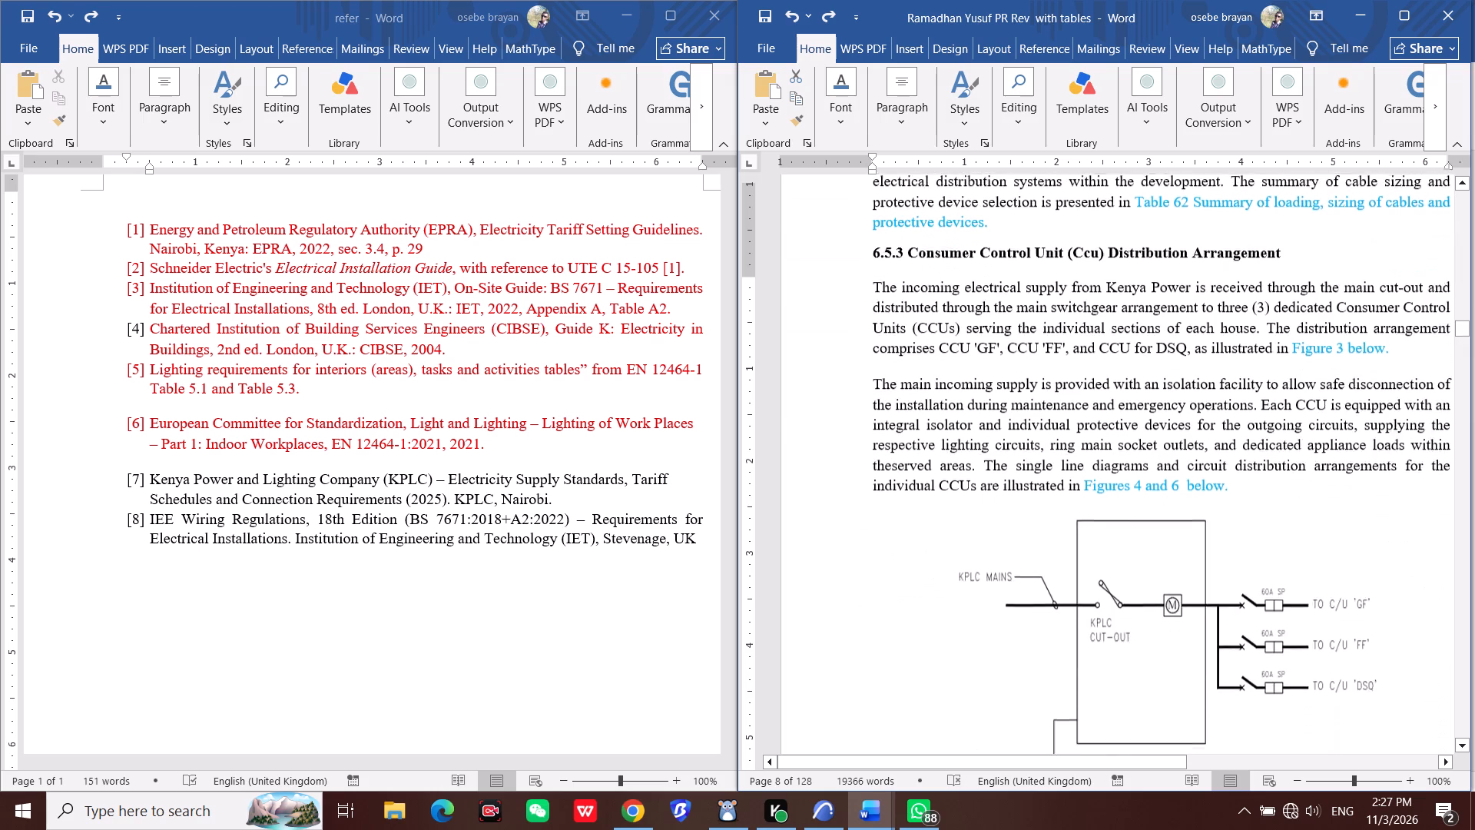
pyautogui.scroll(-7, 1204, 486)
pyautogui.scroll(-19, 1204, 486)
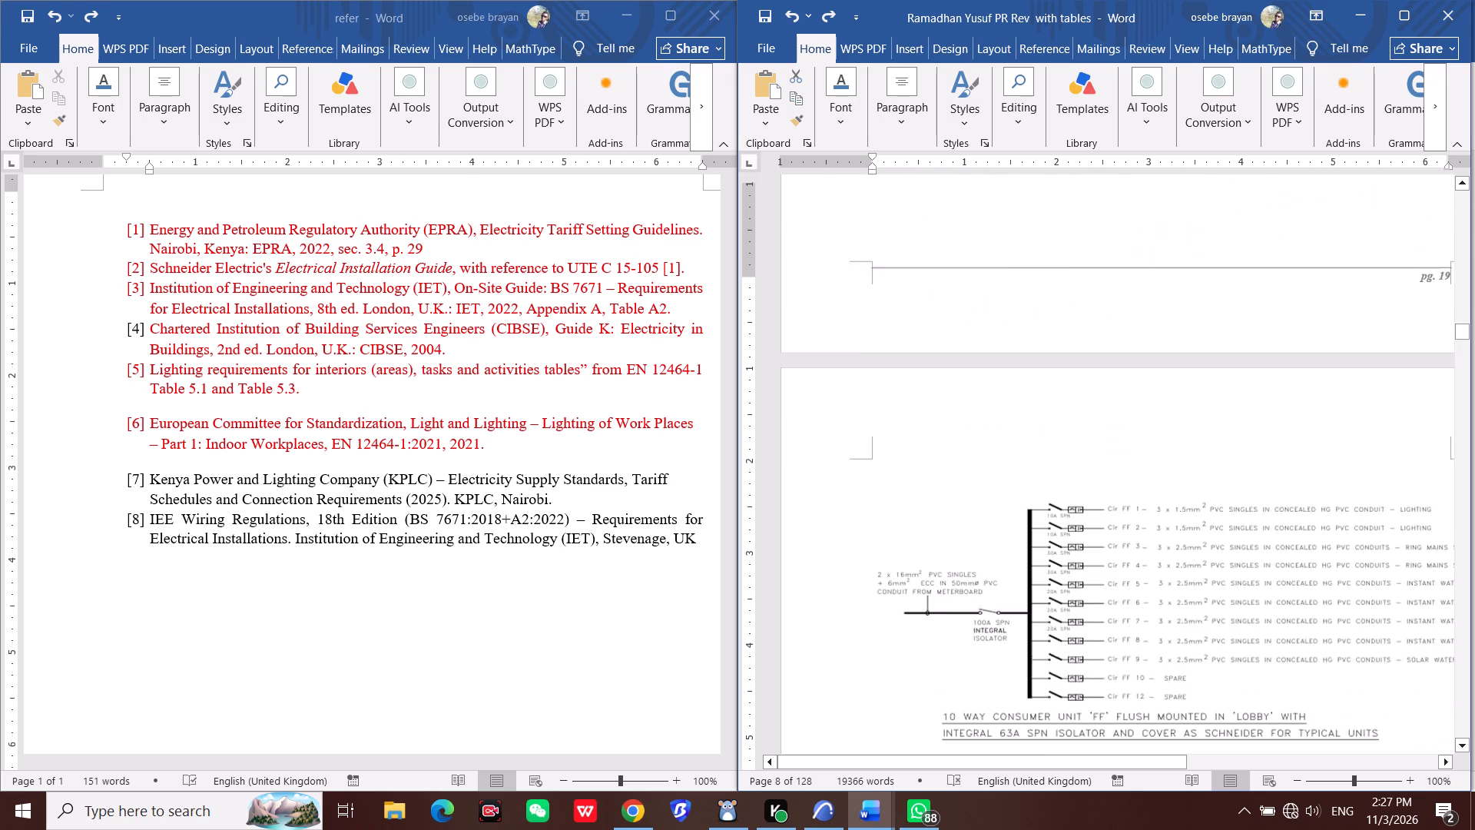
pyautogui.scroll(-3, 1204, 486)
# Apply the Normal style to the 10 way consumer unit 'FF' diagram above the Figure 4 caption.
pyautogui.click(1204, 486)
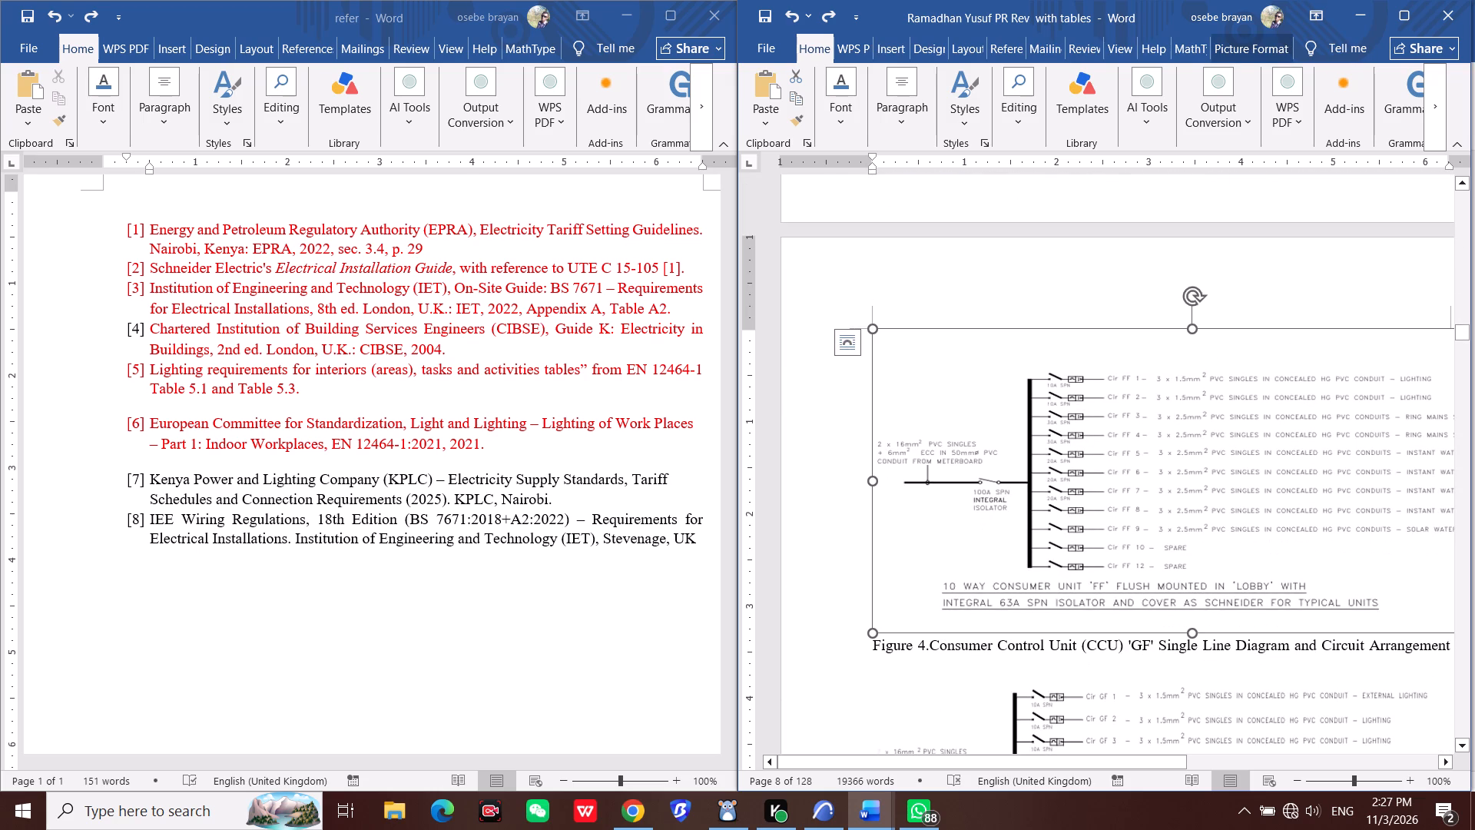
pyautogui.rightClick(1204, 486)
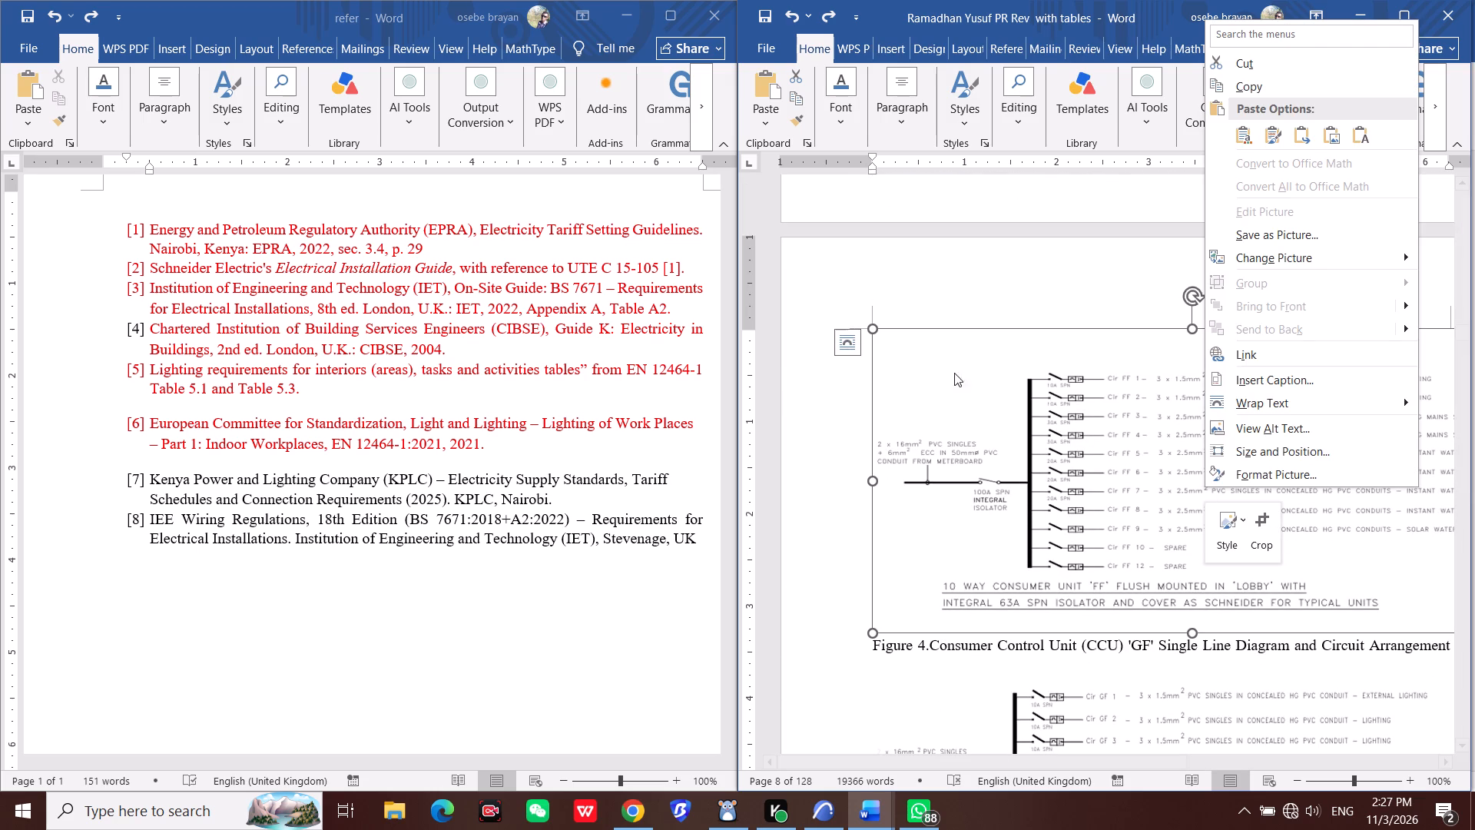
pyautogui.click(848, 343)
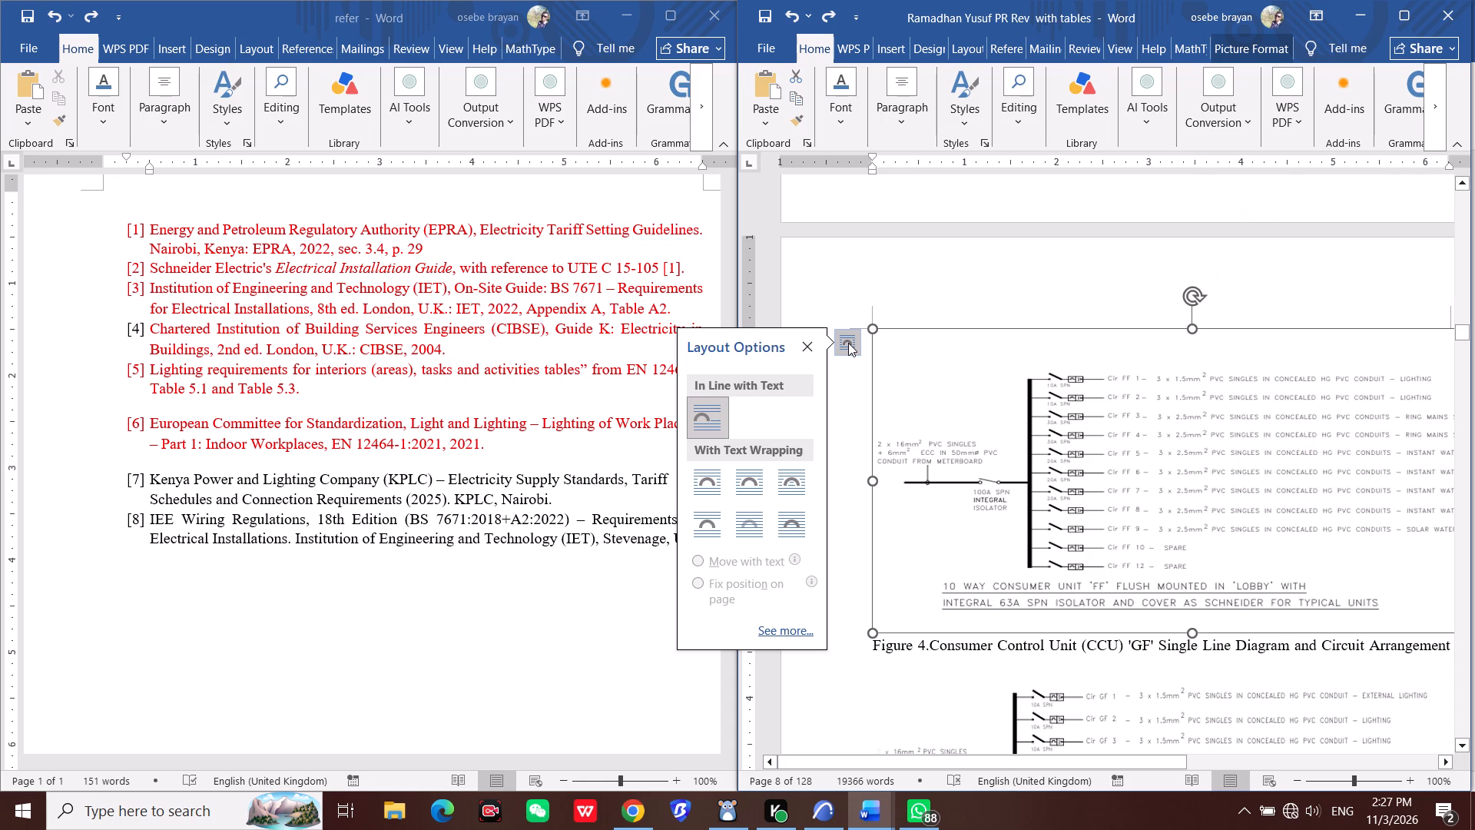
pyautogui.click(848, 343)
pyautogui.click(949, 392)
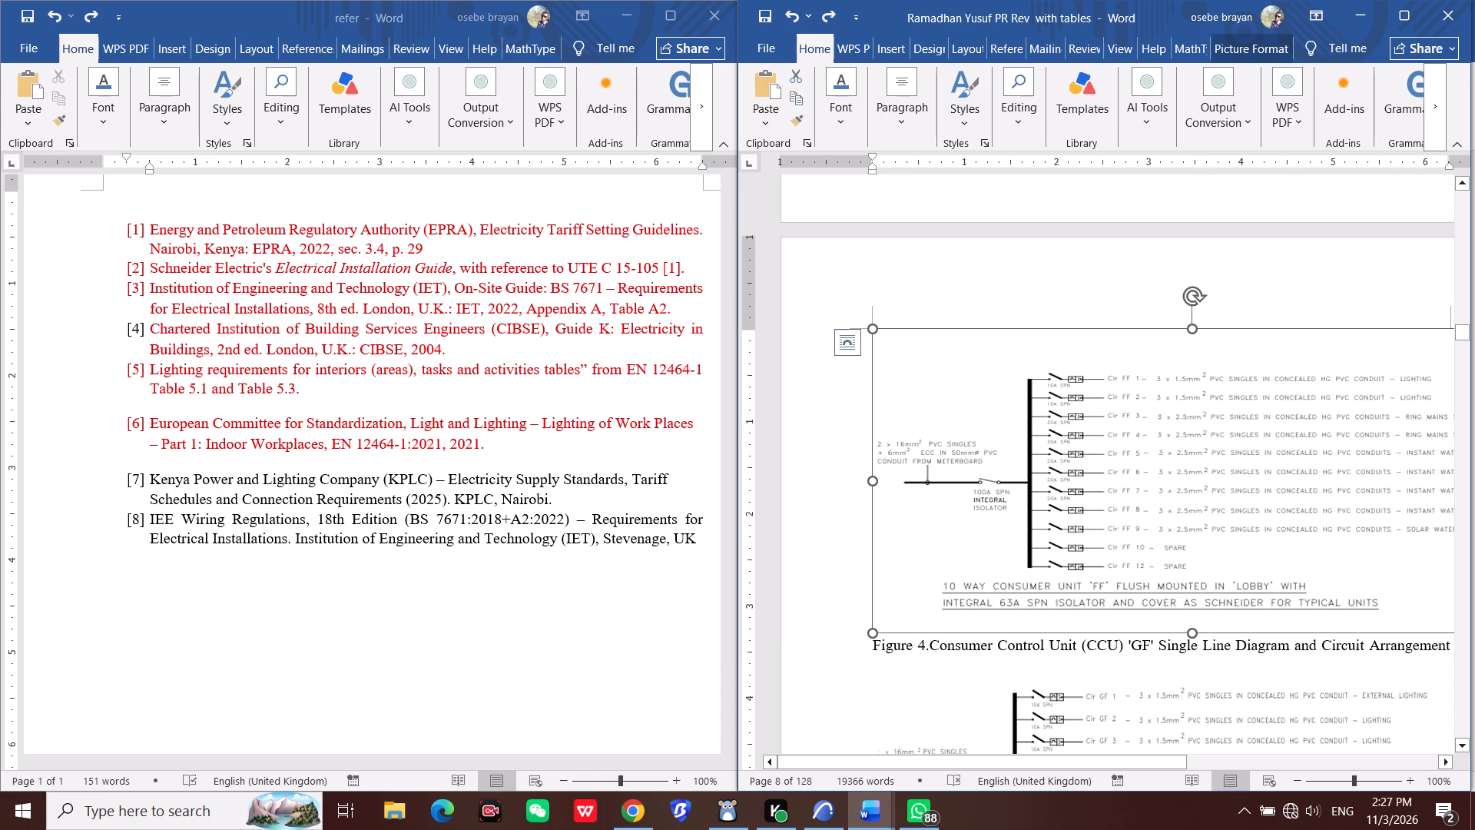
pyautogui.rightClick(949, 392)
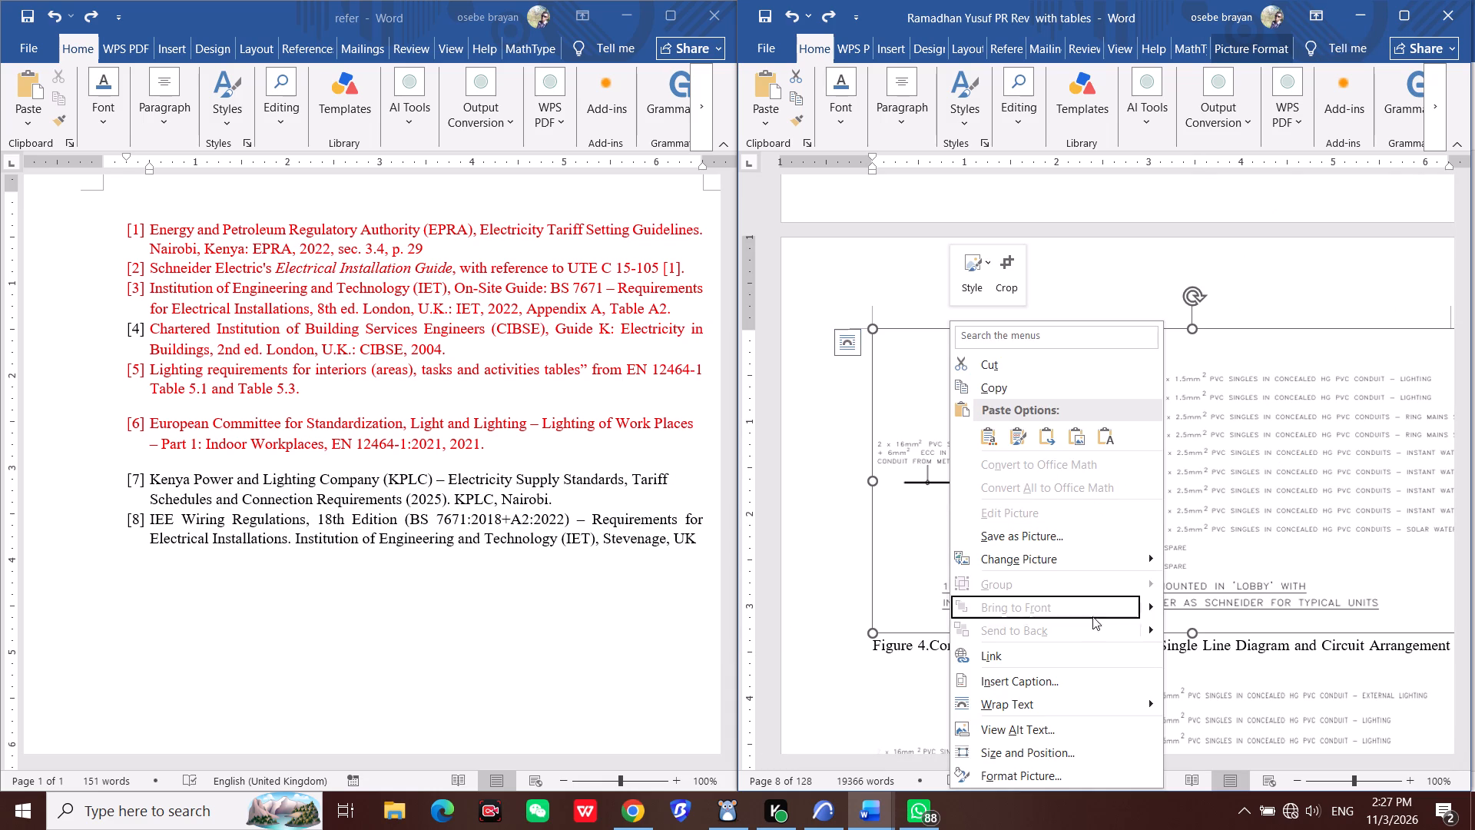
pyautogui.click(1284, 503)
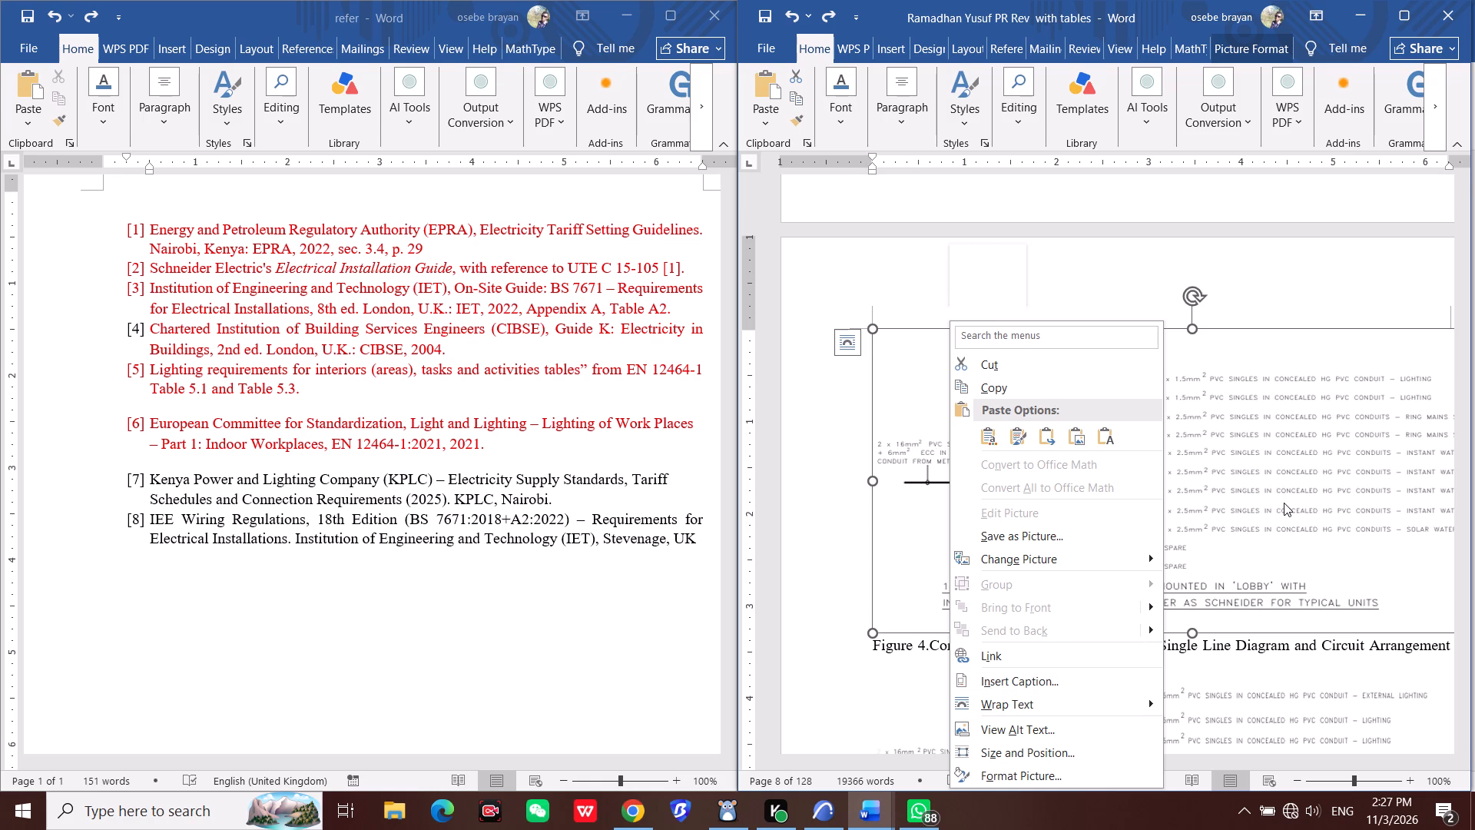
pyautogui.click(977, 106)
pyautogui.click(1120, 164)
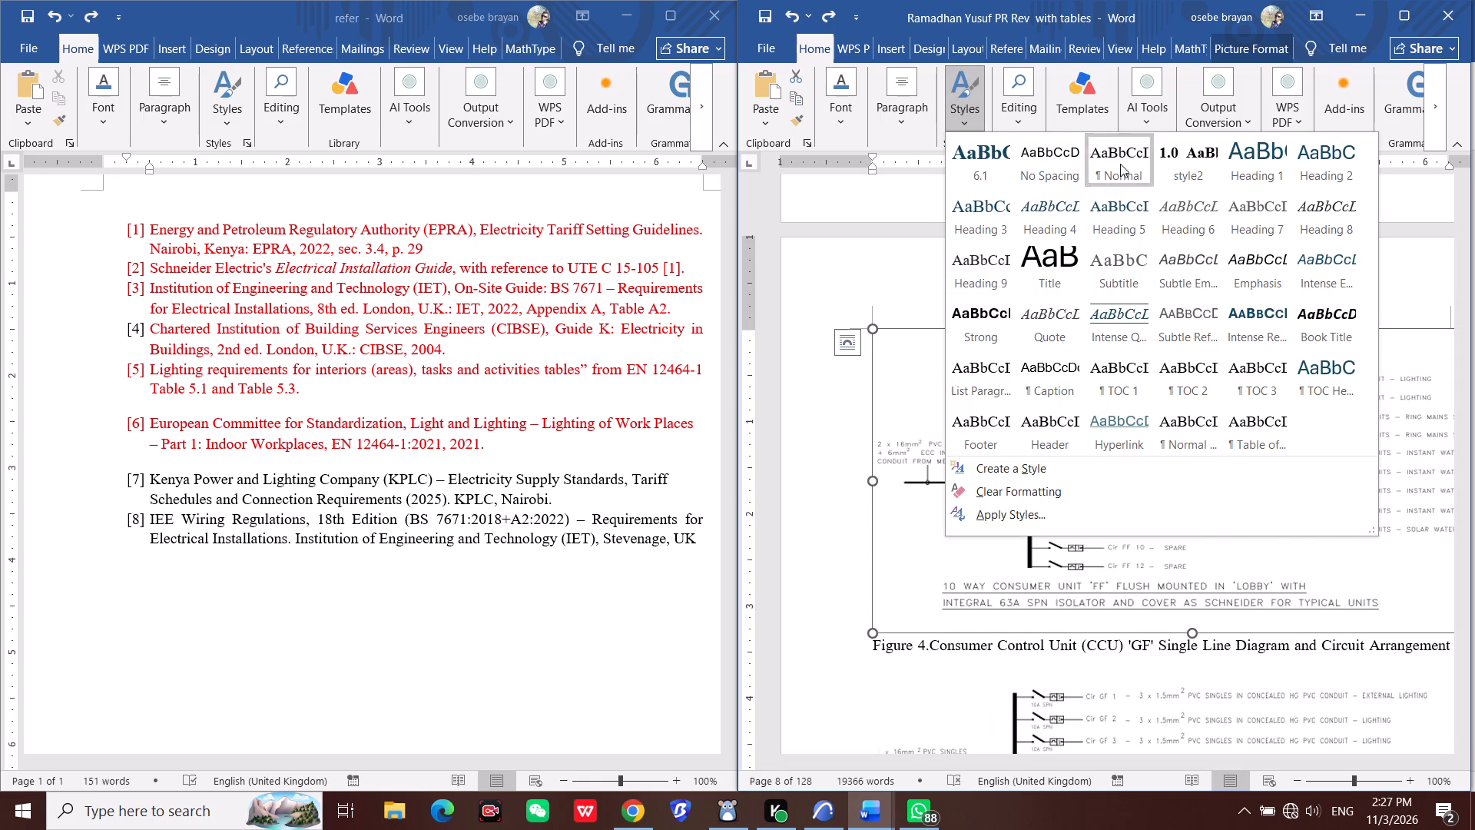
pyautogui.click(1145, 422)
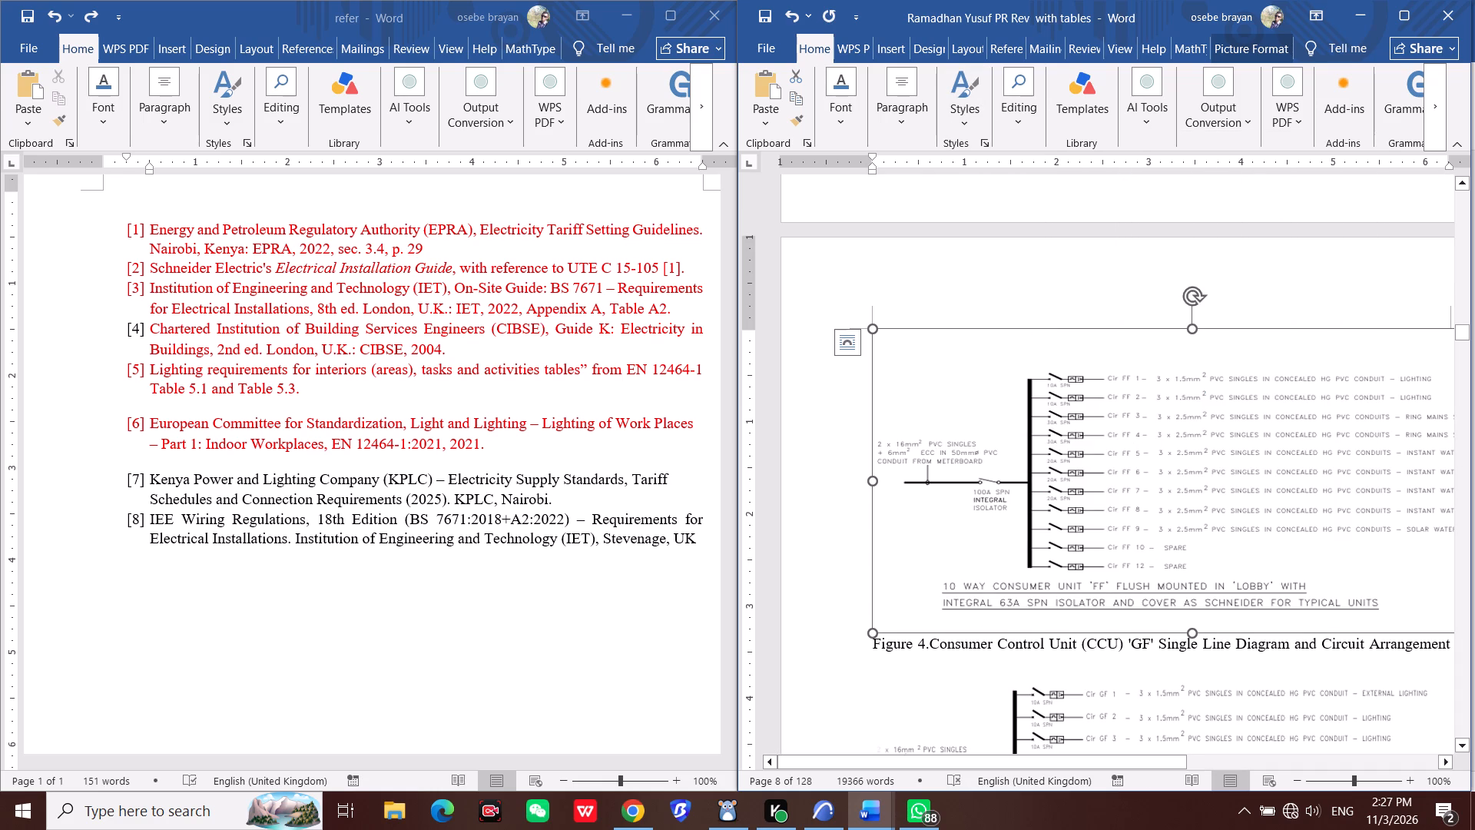
# Check the layout options of the 12 way consumer unit 'GF' diagram above the Figure 5 caption.
pyautogui.scroll(-4, 1108, 549)
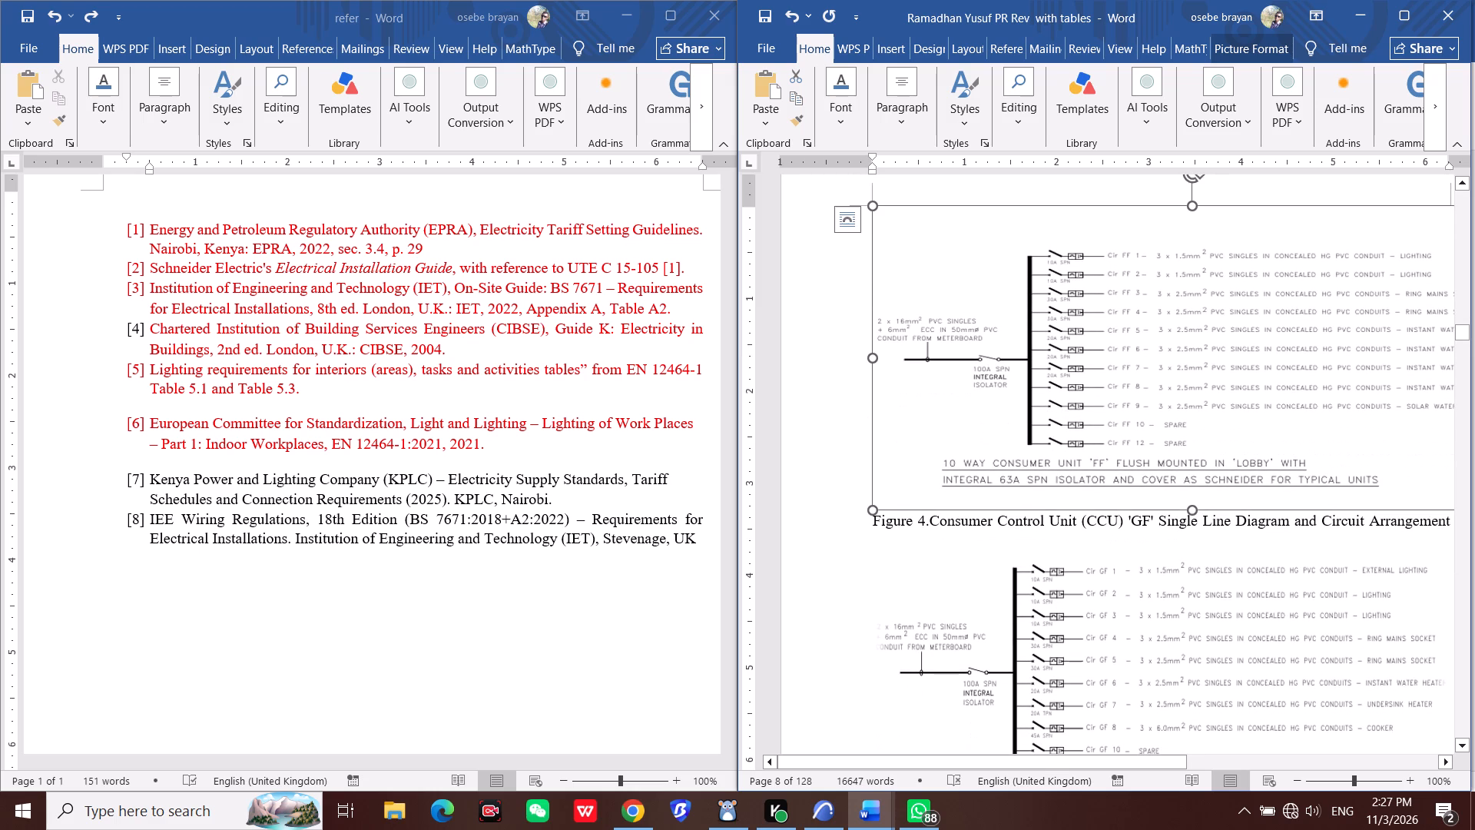
pyautogui.scroll(5, 1217, 310)
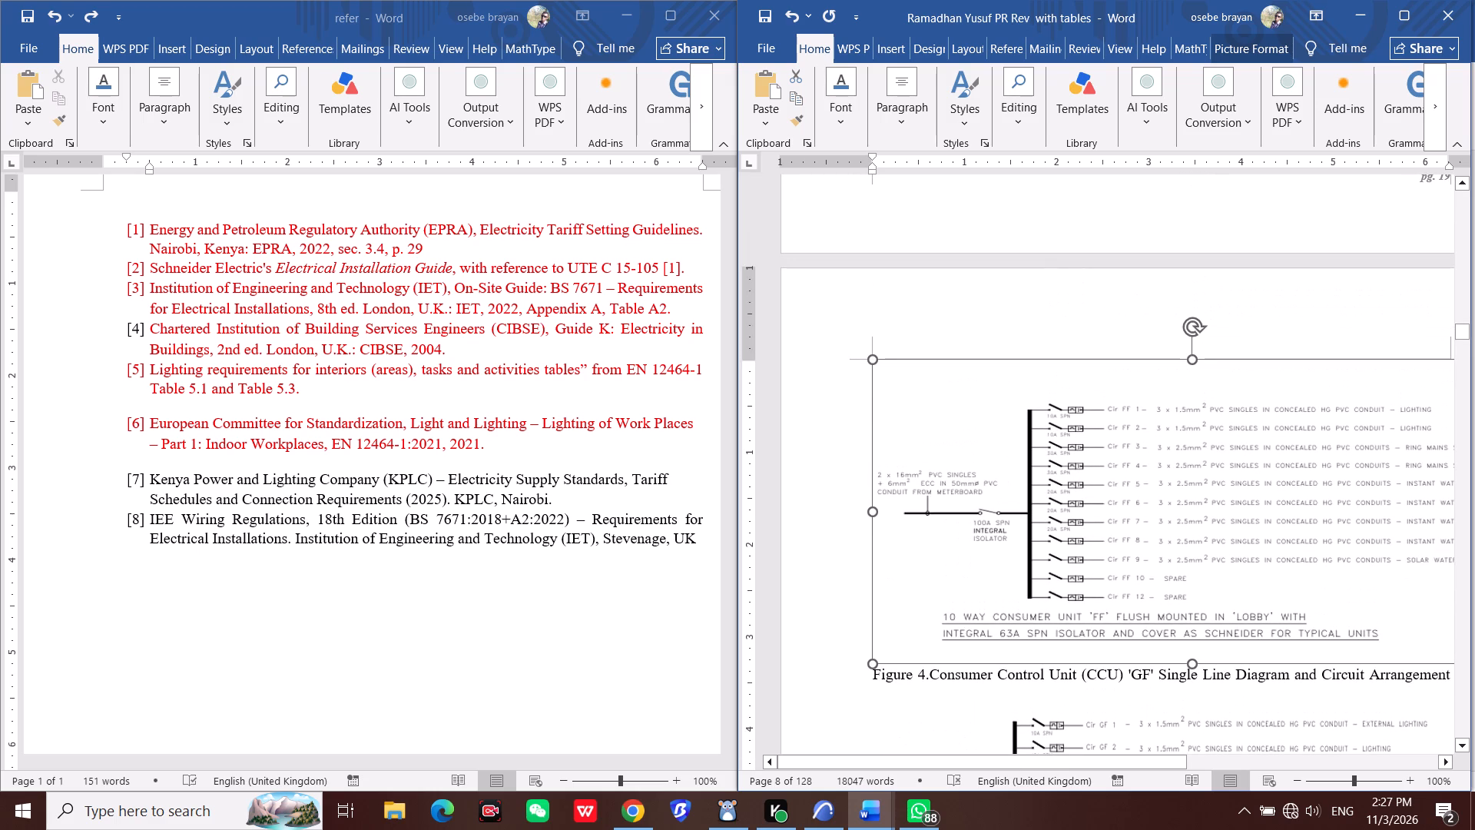
pyautogui.scroll(-9, 1146, 390)
pyautogui.scroll(-4, 1142, 470)
pyautogui.click(1129, 476)
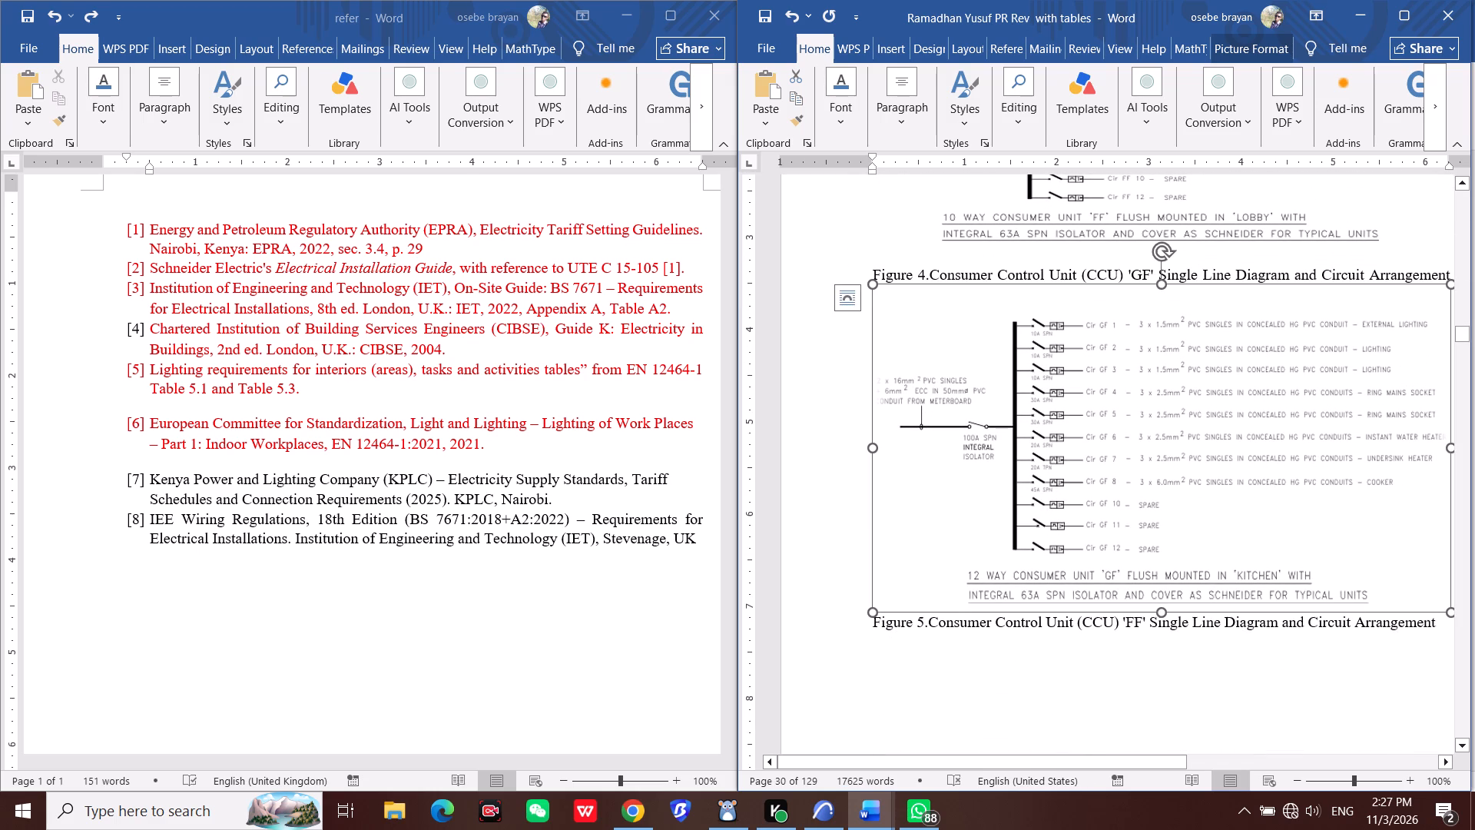
pyautogui.click(850, 302)
pyautogui.click(850, 302)
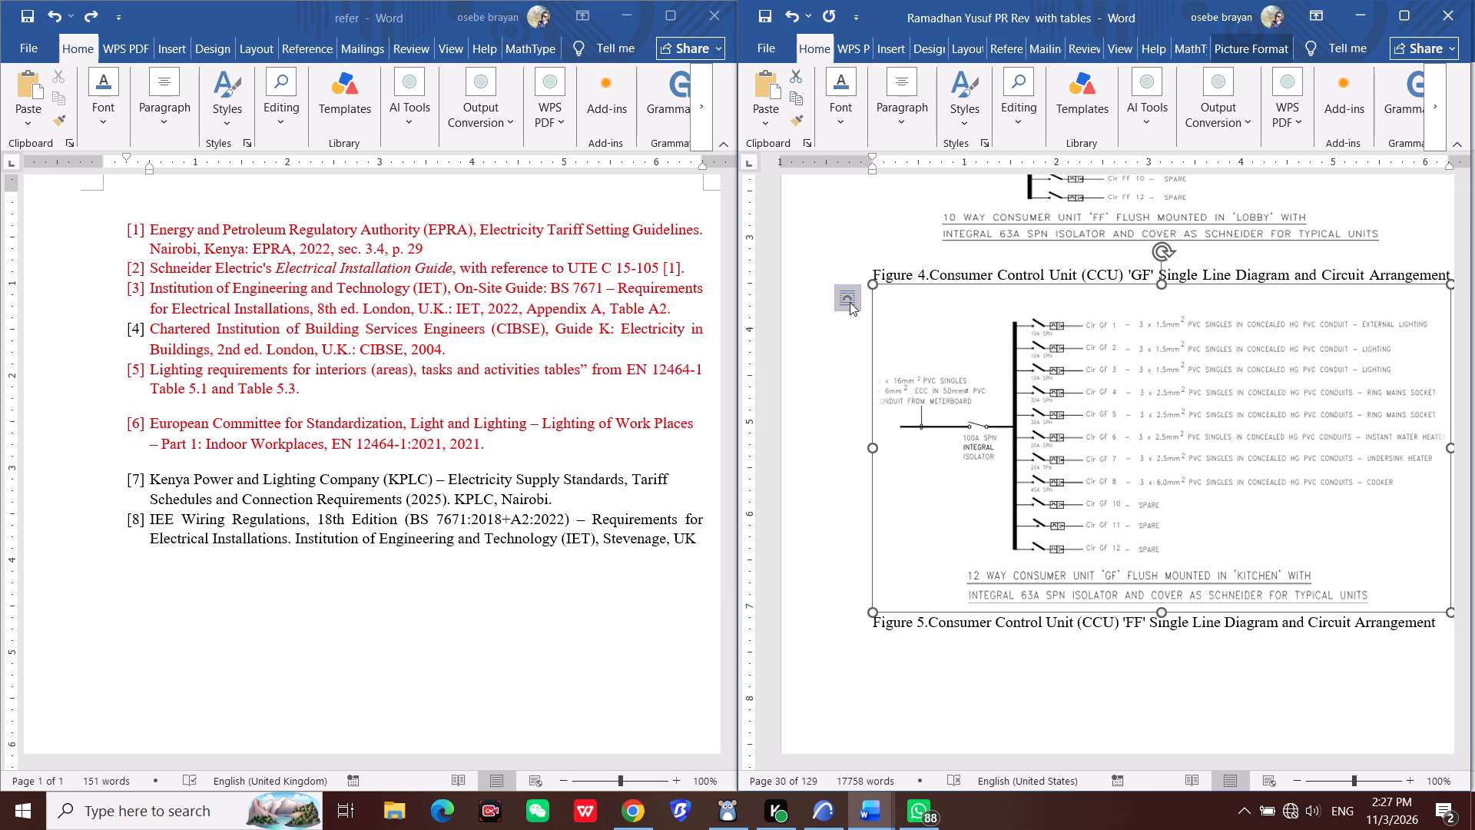
pyautogui.click(893, 334)
# Set the text wrapping of the 4 way DSQ consumer unit diagram above the Figure 6 caption as the default layout.
pyautogui.scroll(-4, 999, 470)
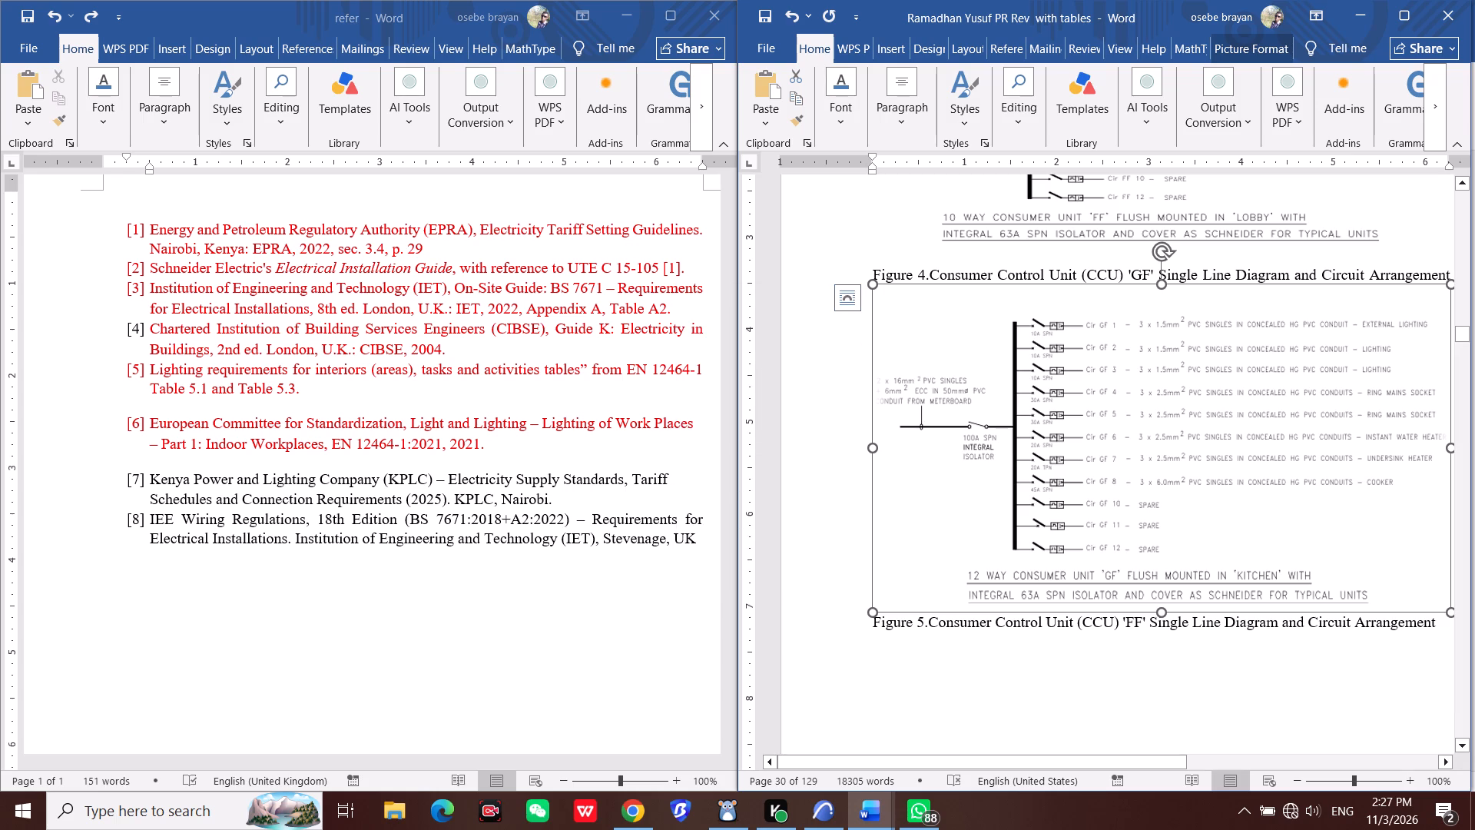
pyautogui.scroll(-2, 999, 498)
pyautogui.scroll(-16, 1122, 468)
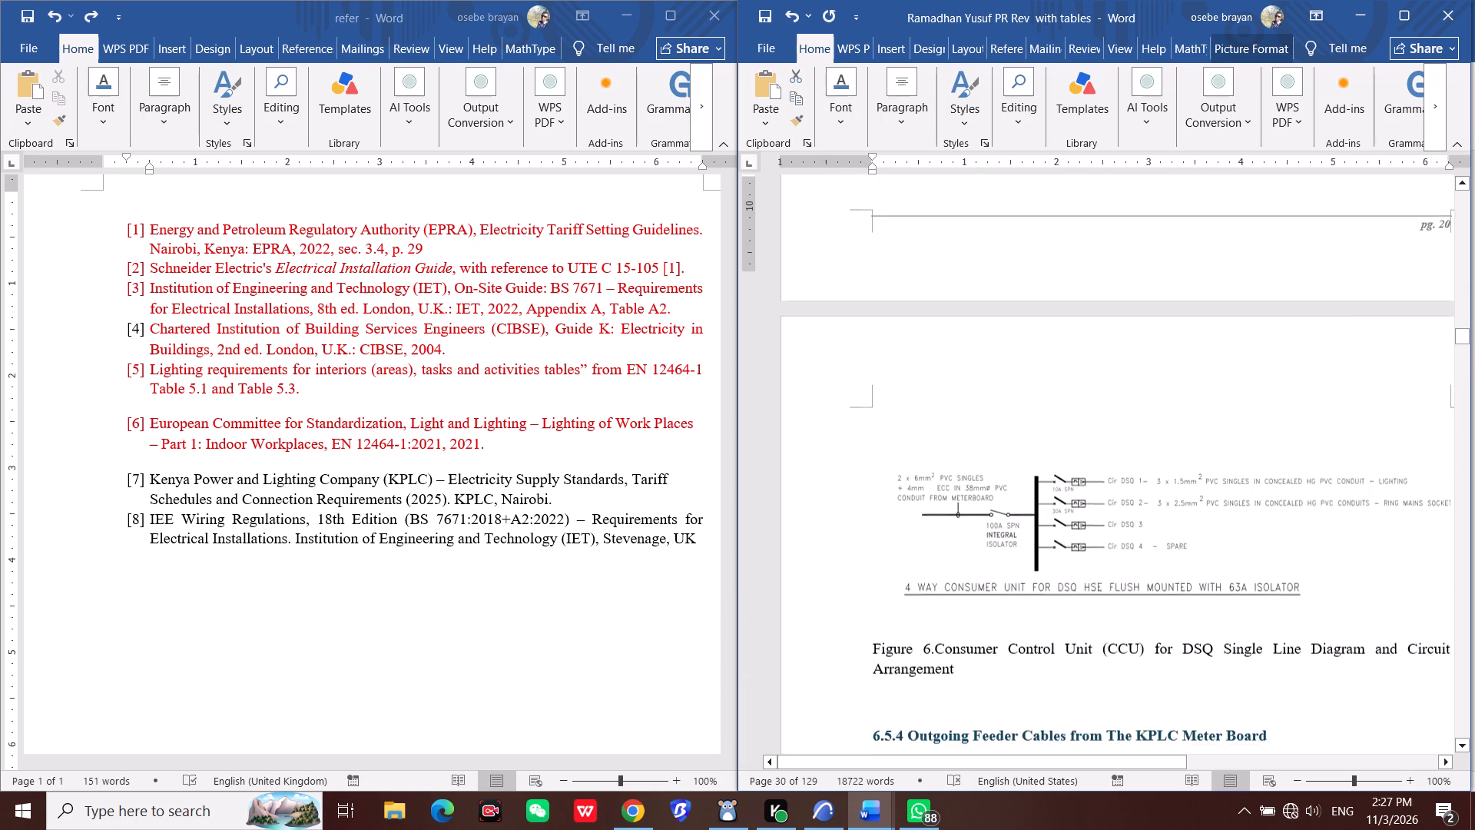
pyautogui.click(1114, 476)
pyautogui.click(1114, 476)
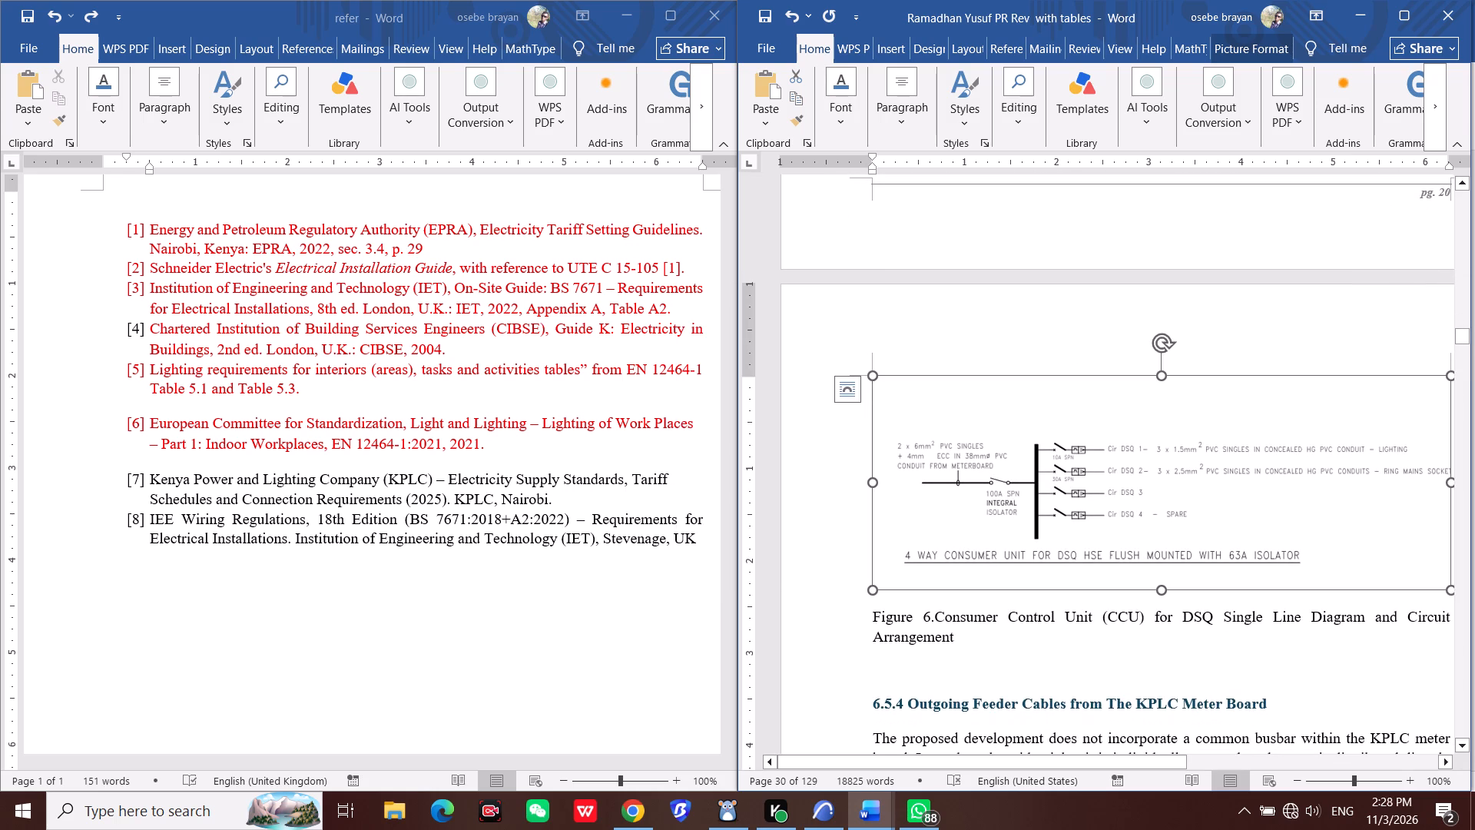
pyautogui.rightClick(1060, 521)
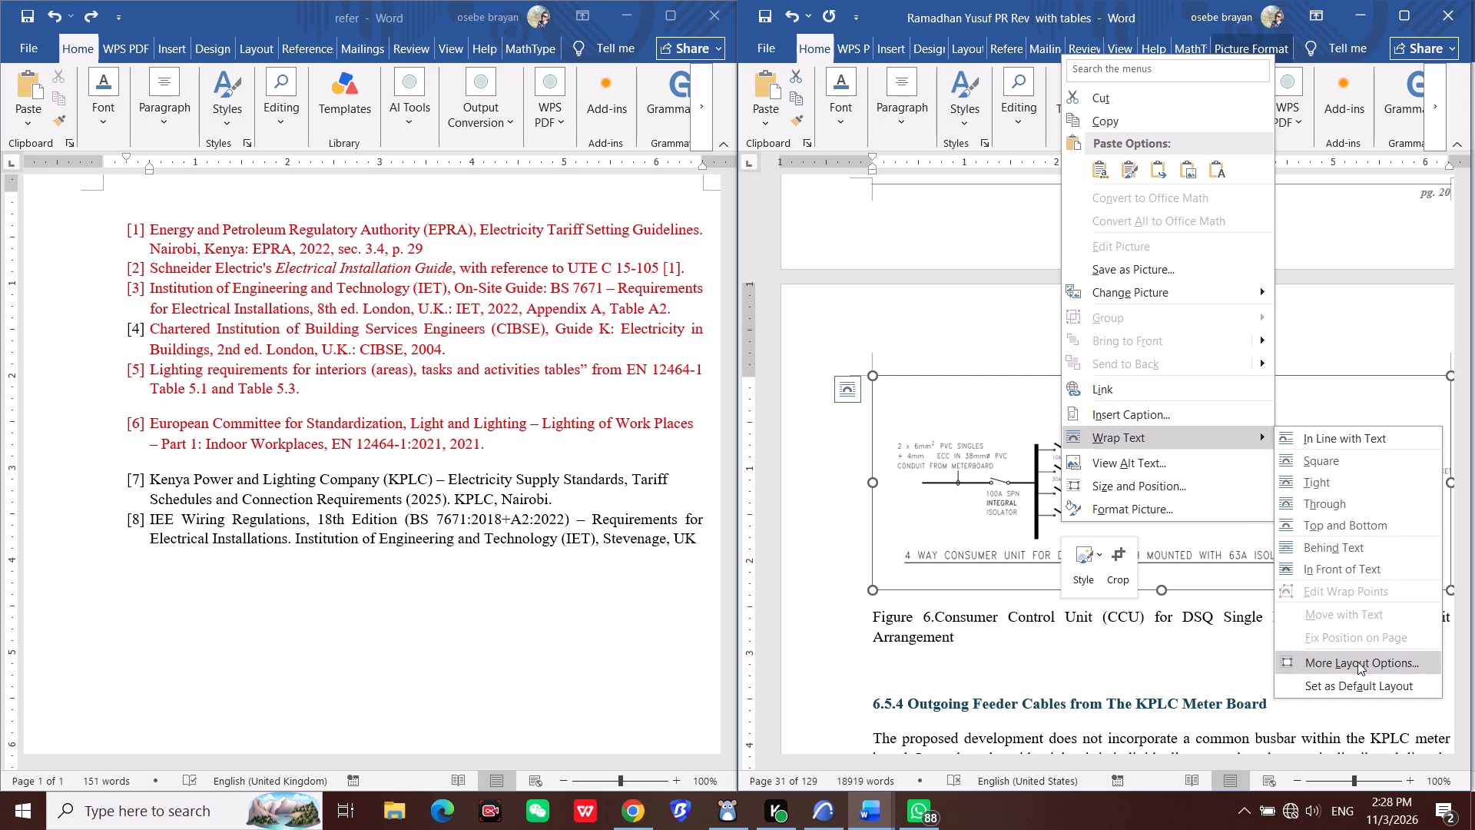
pyautogui.click(1368, 679)
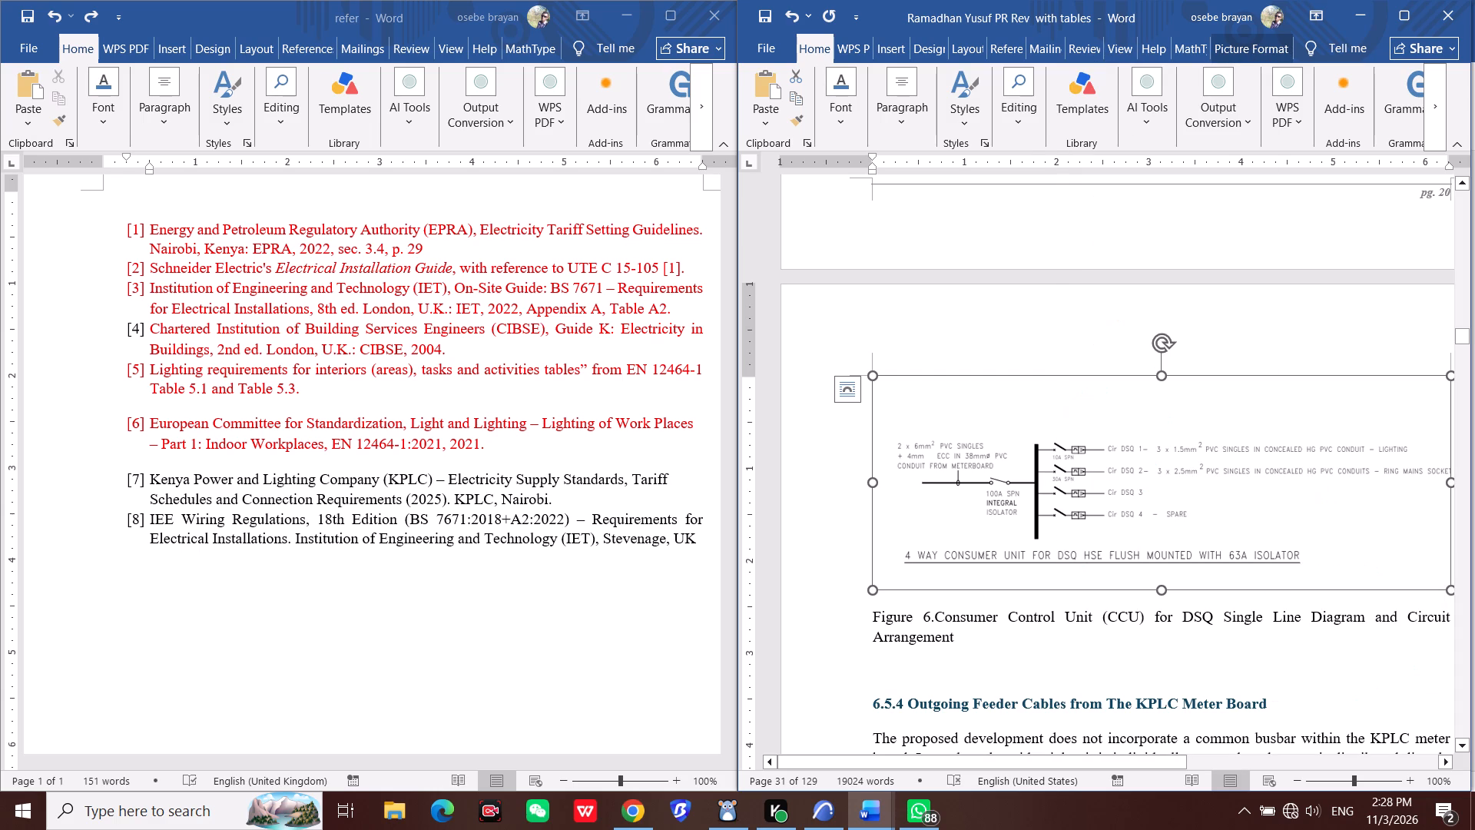
pyautogui.click(1165, 533)
pyautogui.scroll(3, 938, 463)
pyautogui.scroll(-3, 979, 510)
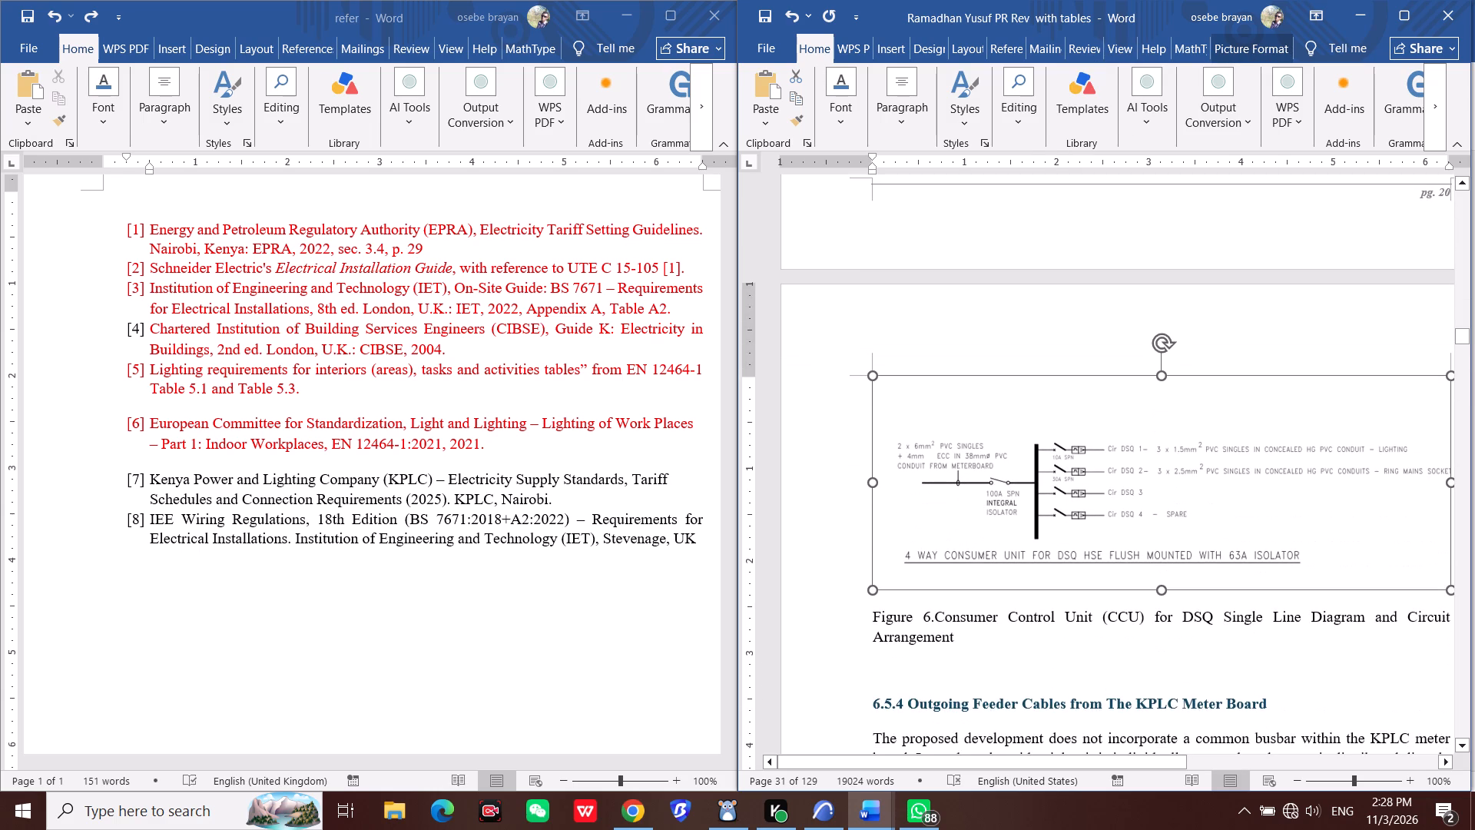
pyautogui.click(1027, 510)
pyautogui.scroll(-4, 1016, 494)
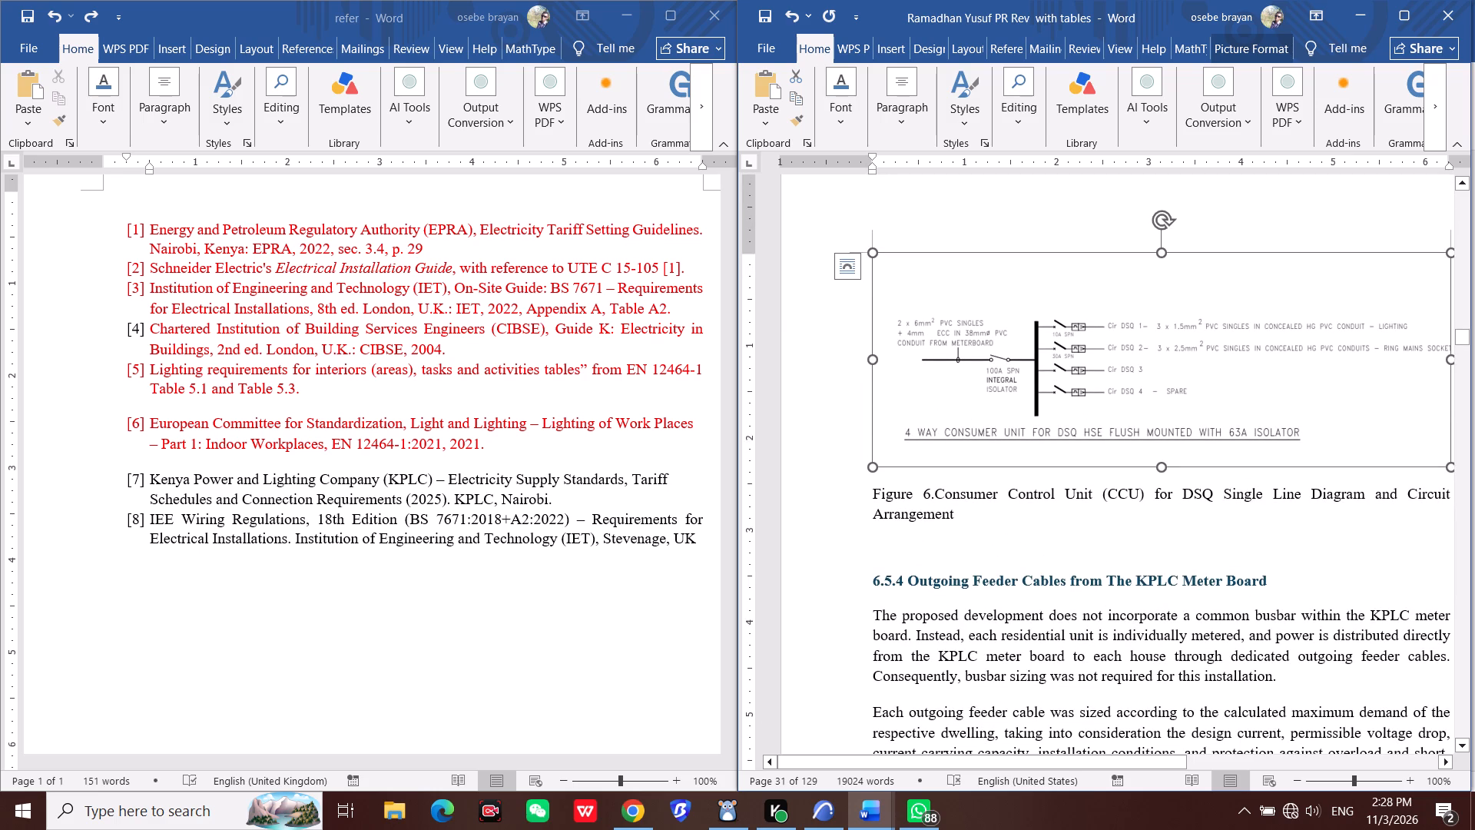
# Go to the List of Figures after the List of Tables and update its field.
pyautogui.hotkey('ctrl', 'f')
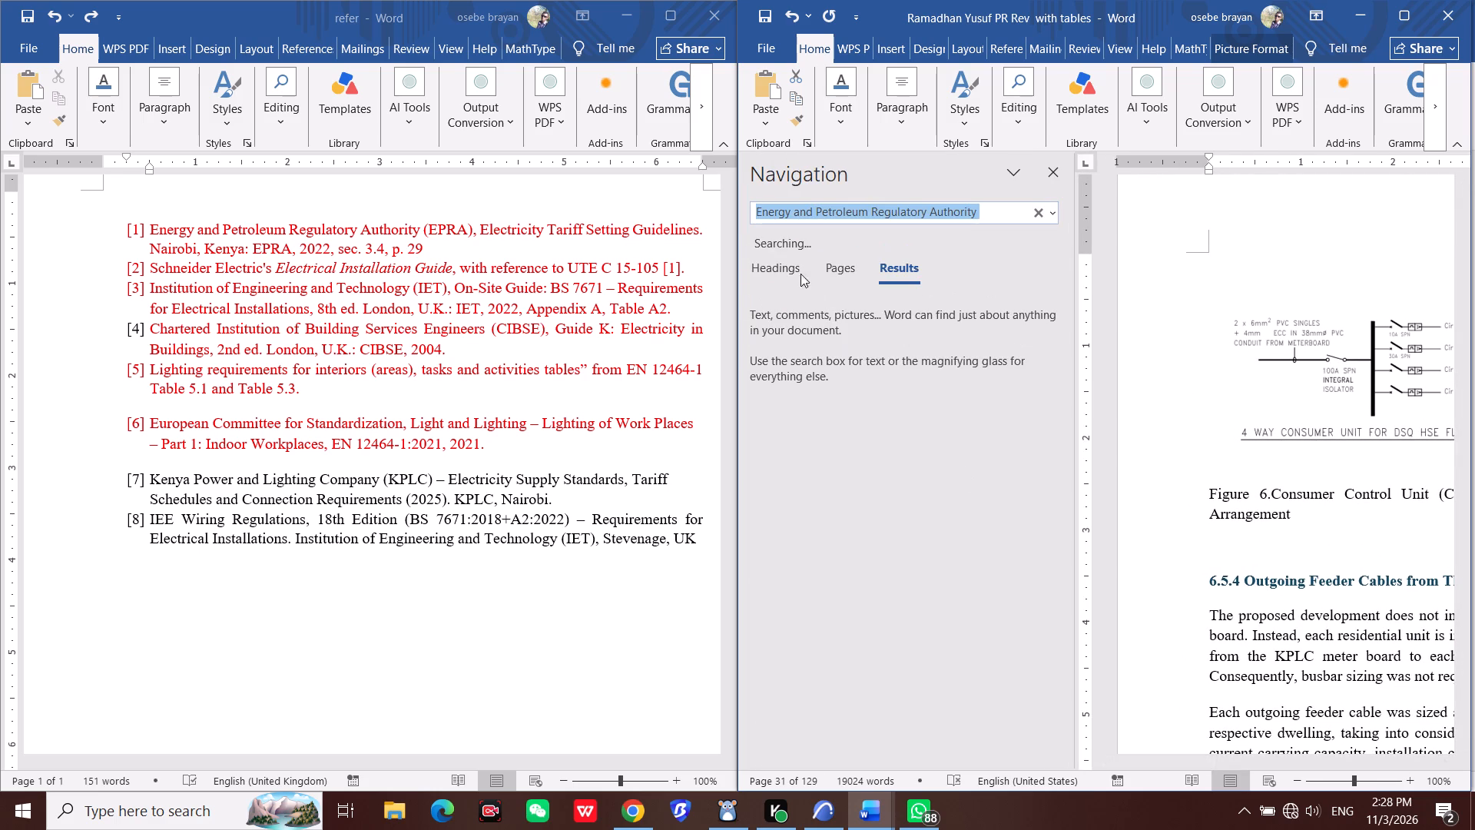
pyautogui.click(792, 263)
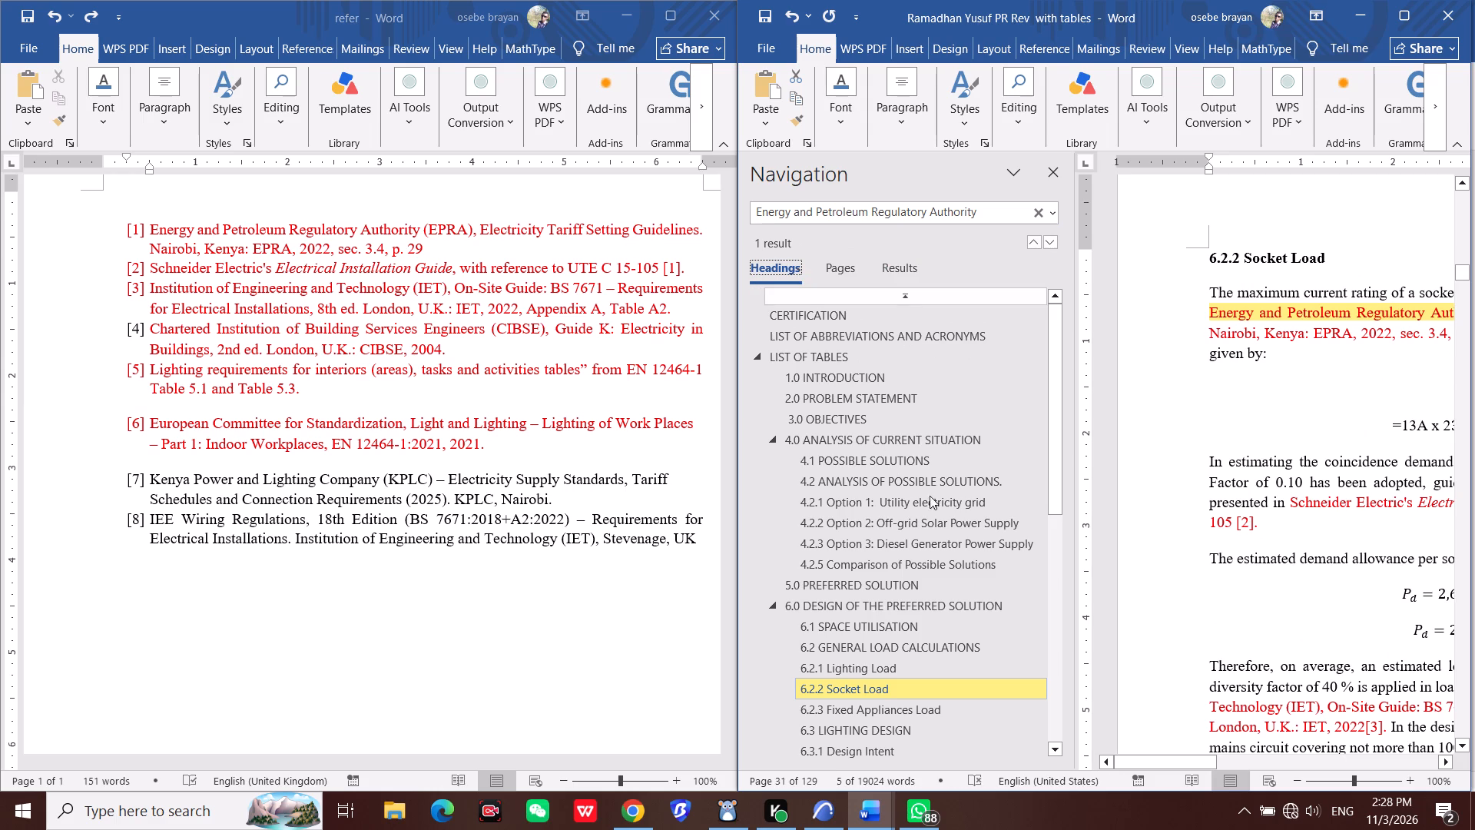
pyautogui.scroll(6, 893, 479)
pyautogui.click(843, 338)
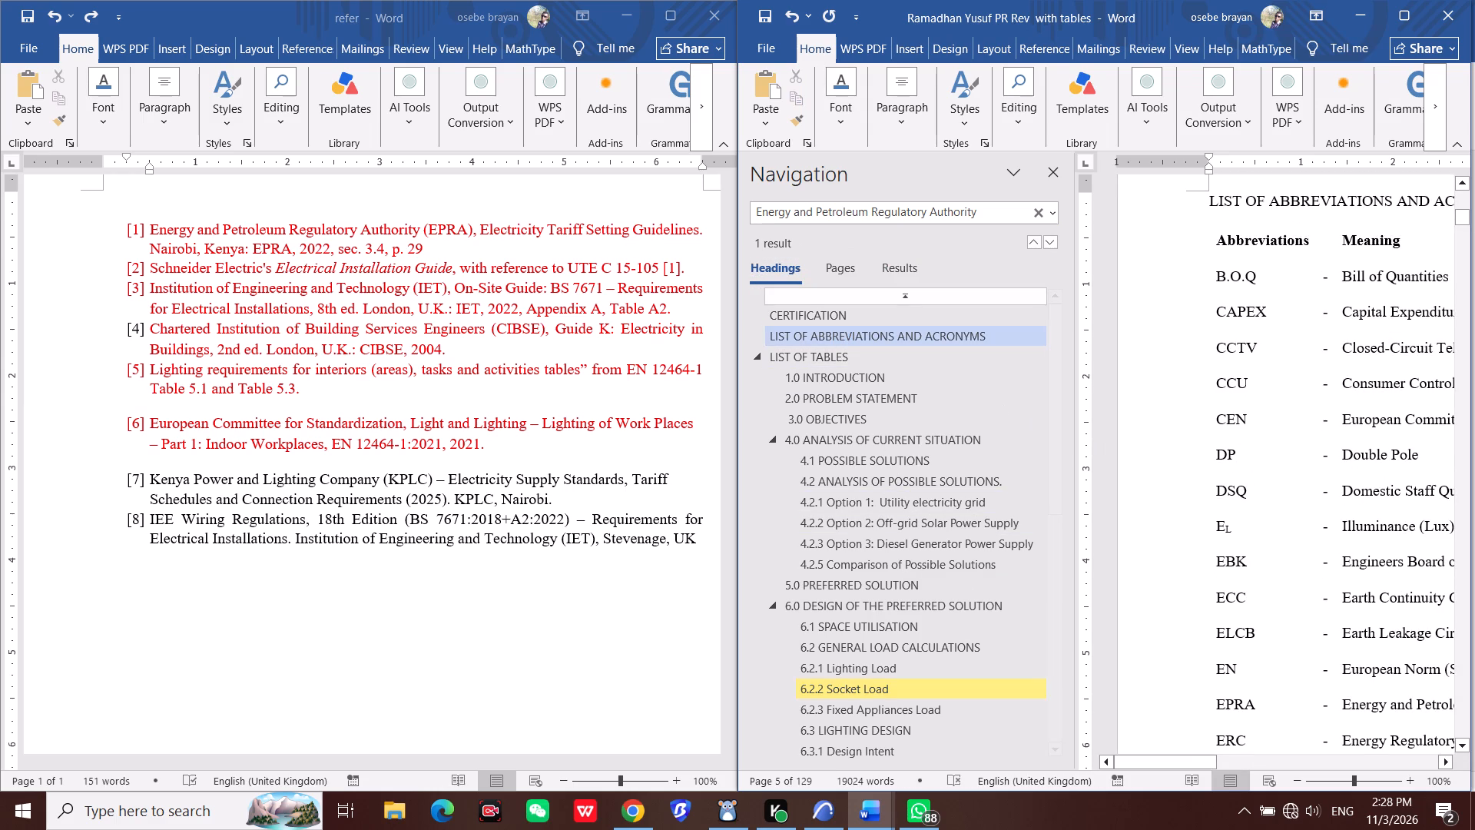
pyautogui.scroll(5, 1265, 440)
pyautogui.scroll(19, 1265, 440)
pyautogui.scroll(3, 1265, 440)
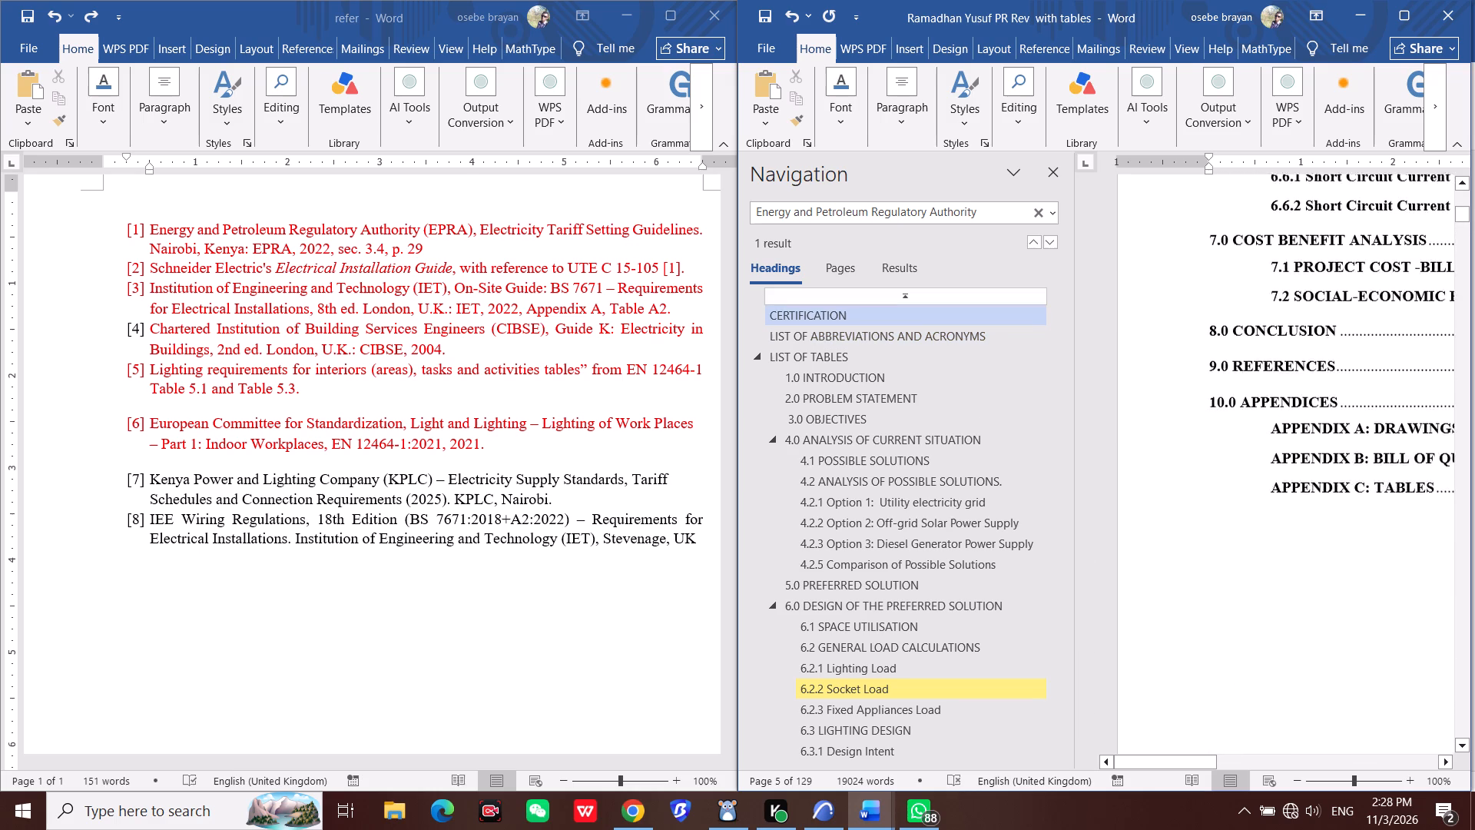
pyautogui.scroll(-20, 1269, 467)
pyautogui.scroll(-20, 1269, 467)
pyautogui.scroll(-2, 1269, 467)
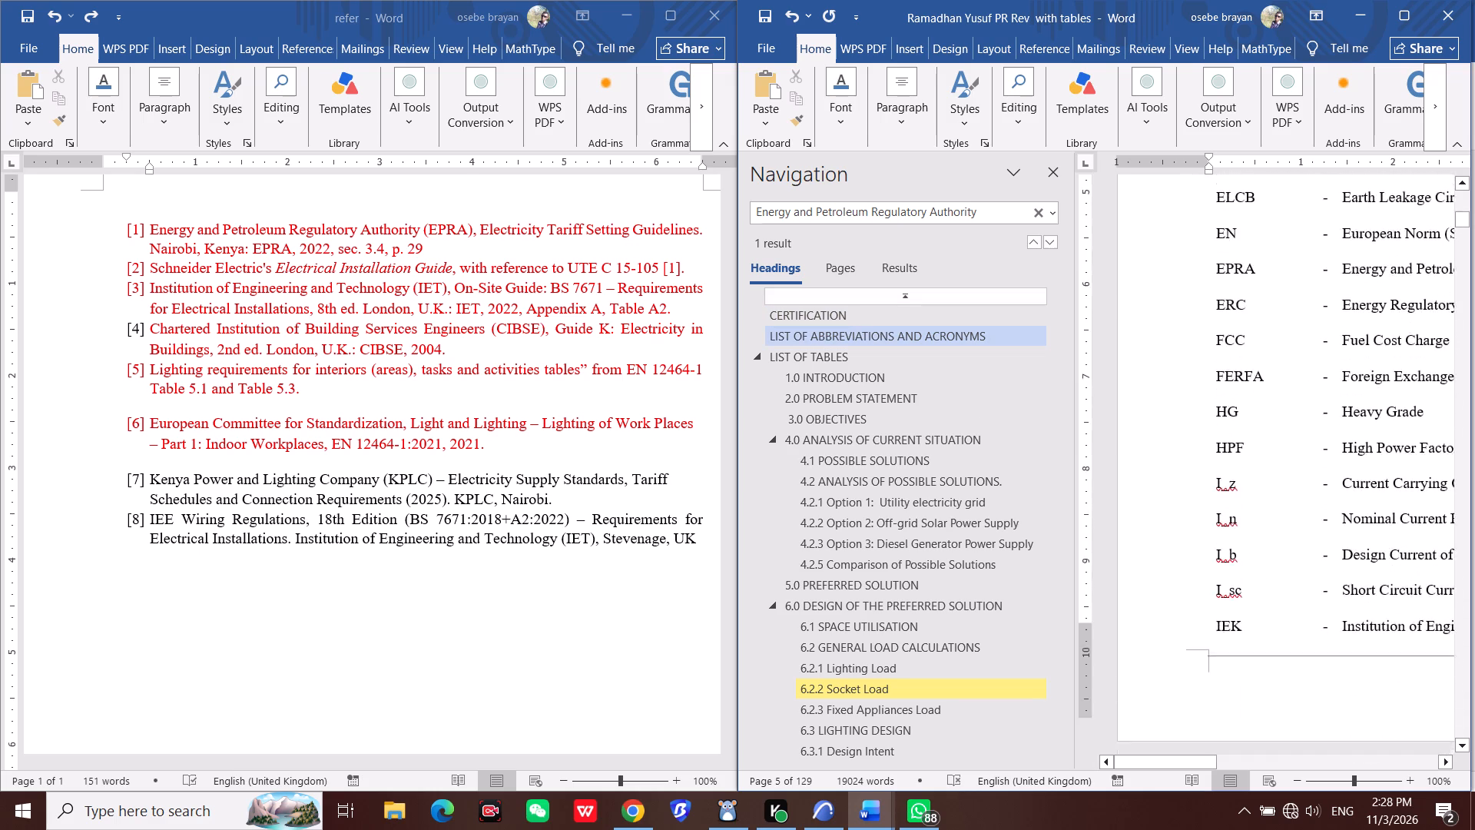
pyautogui.scroll(-20, 1301, 463)
pyautogui.scroll(-16, 1301, 463)
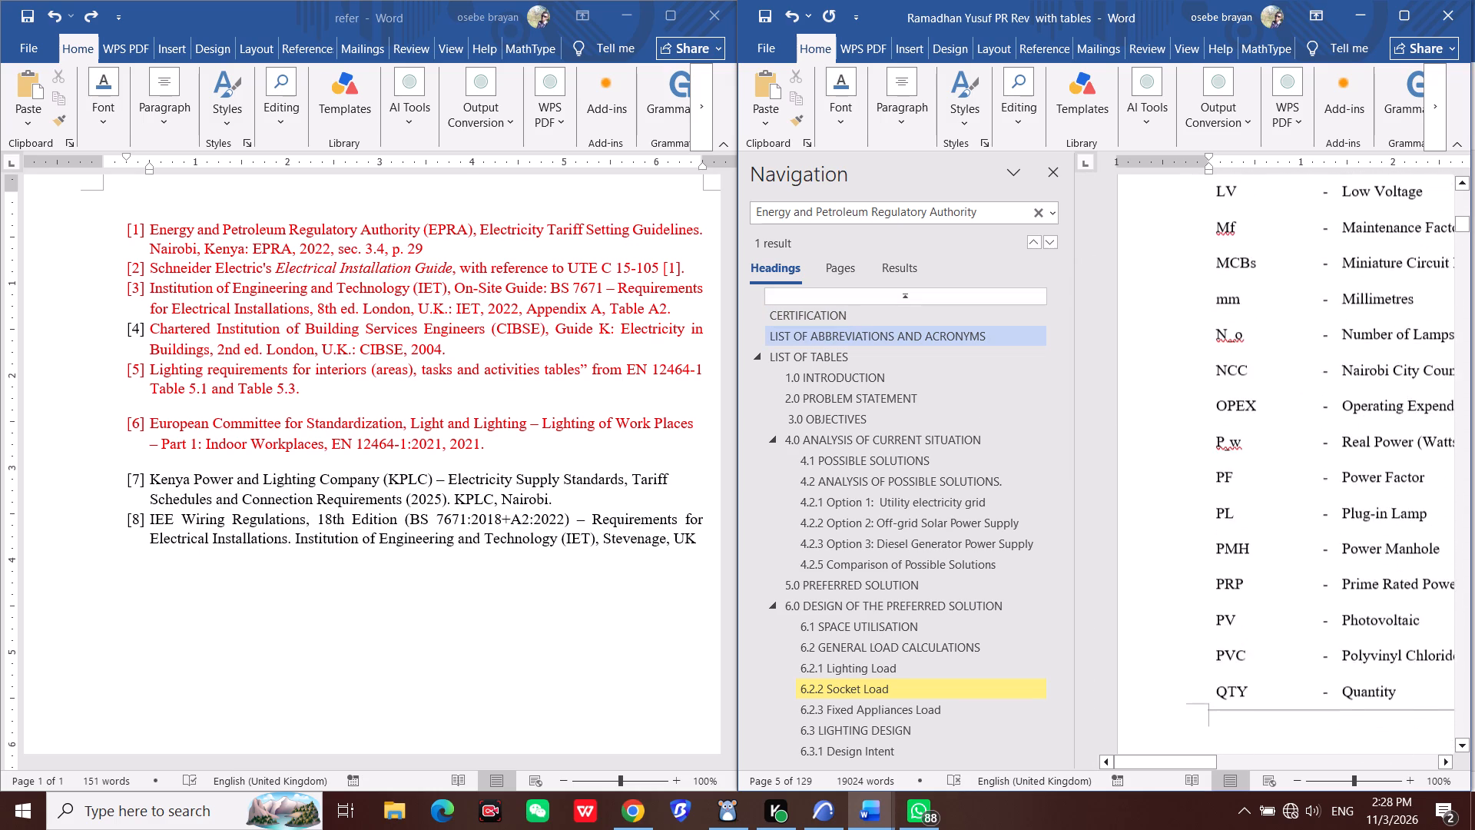
pyautogui.scroll(-20, 1327, 463)
pyautogui.scroll(-15, 1327, 463)
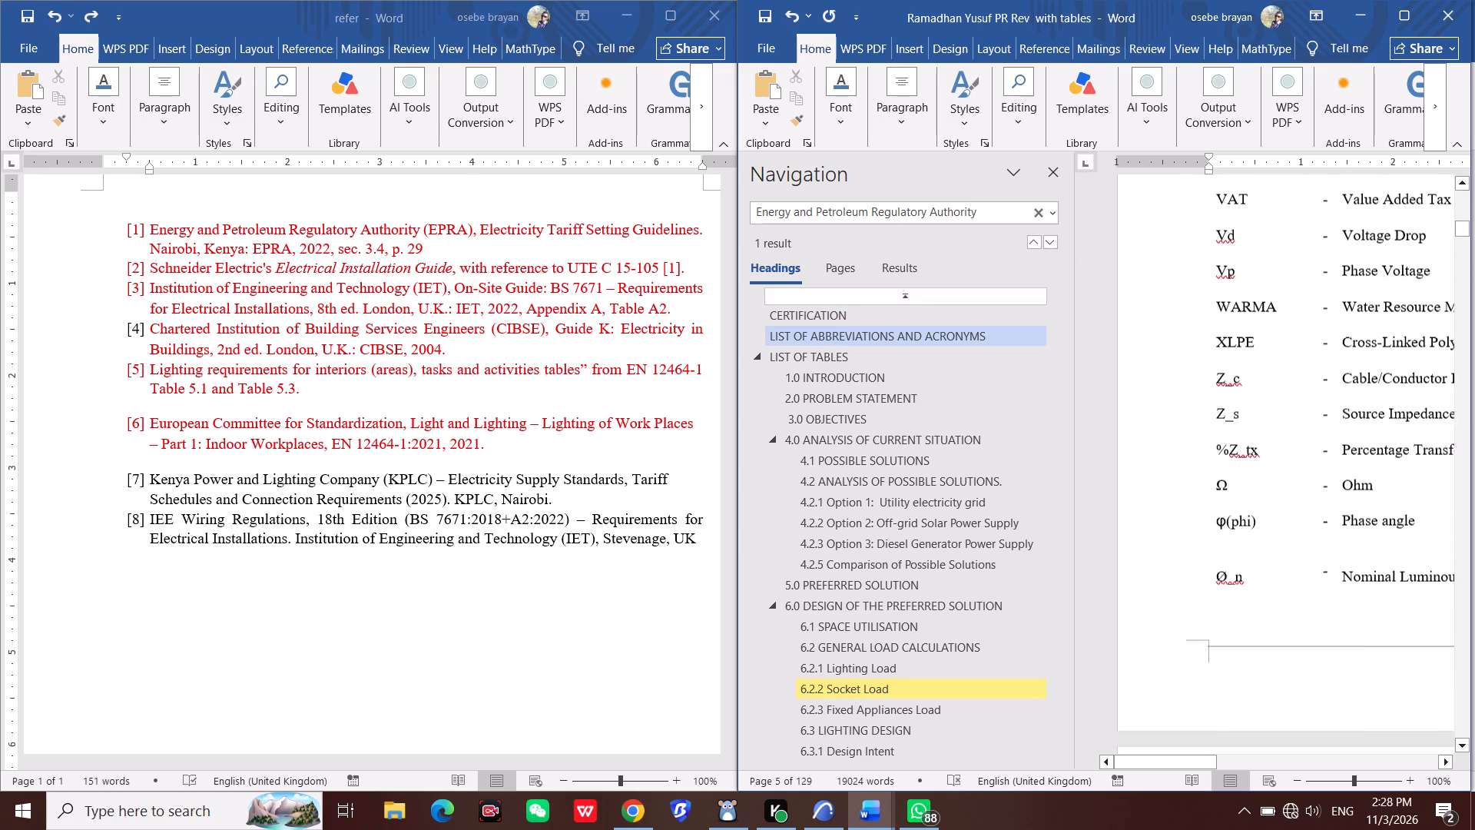
pyautogui.scroll(-20, 1334, 470)
pyautogui.scroll(-15, 1334, 470)
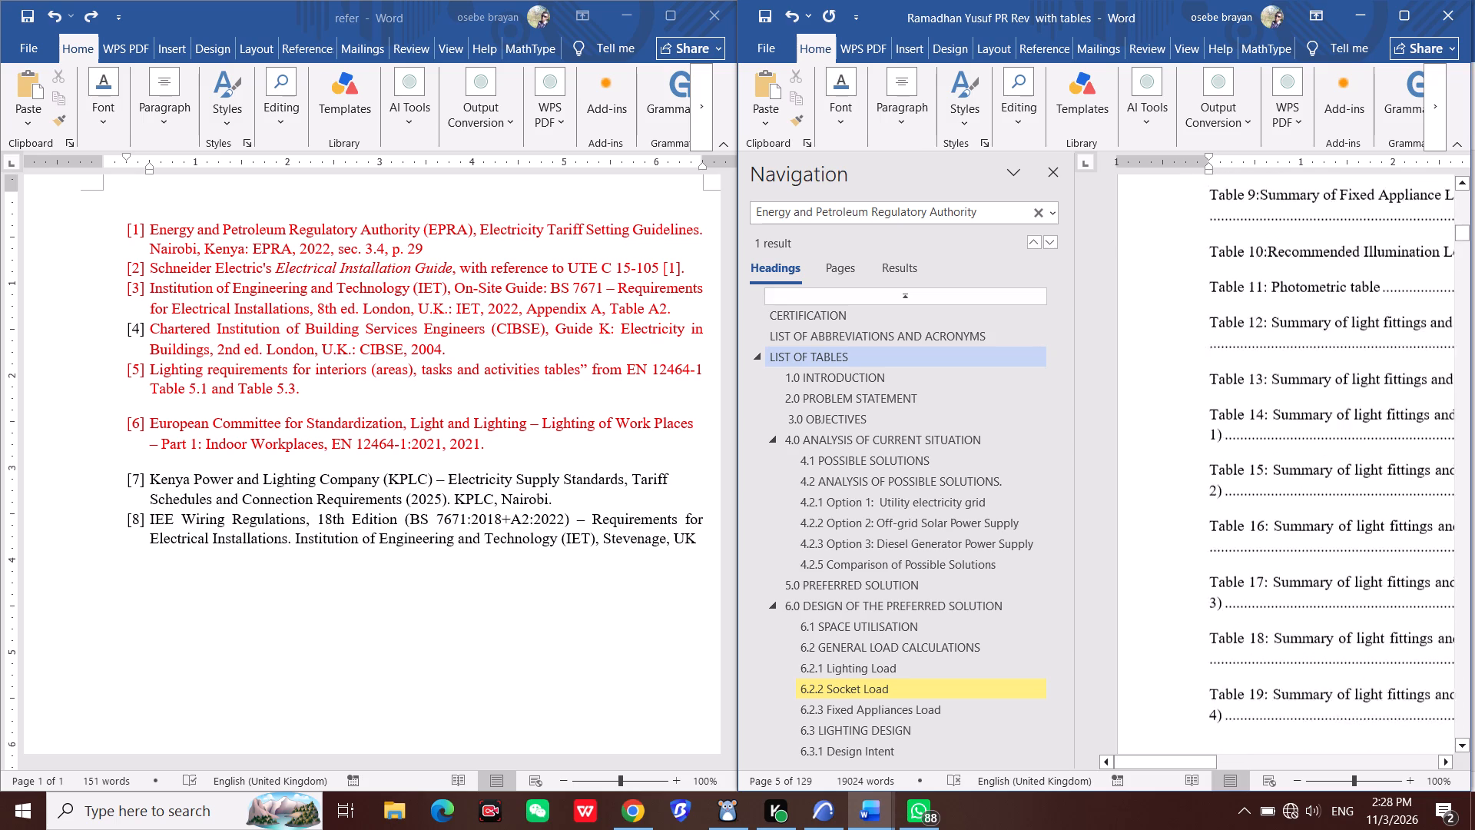
pyautogui.scroll(-18, 1334, 410)
pyautogui.scroll(-5, 1327, 407)
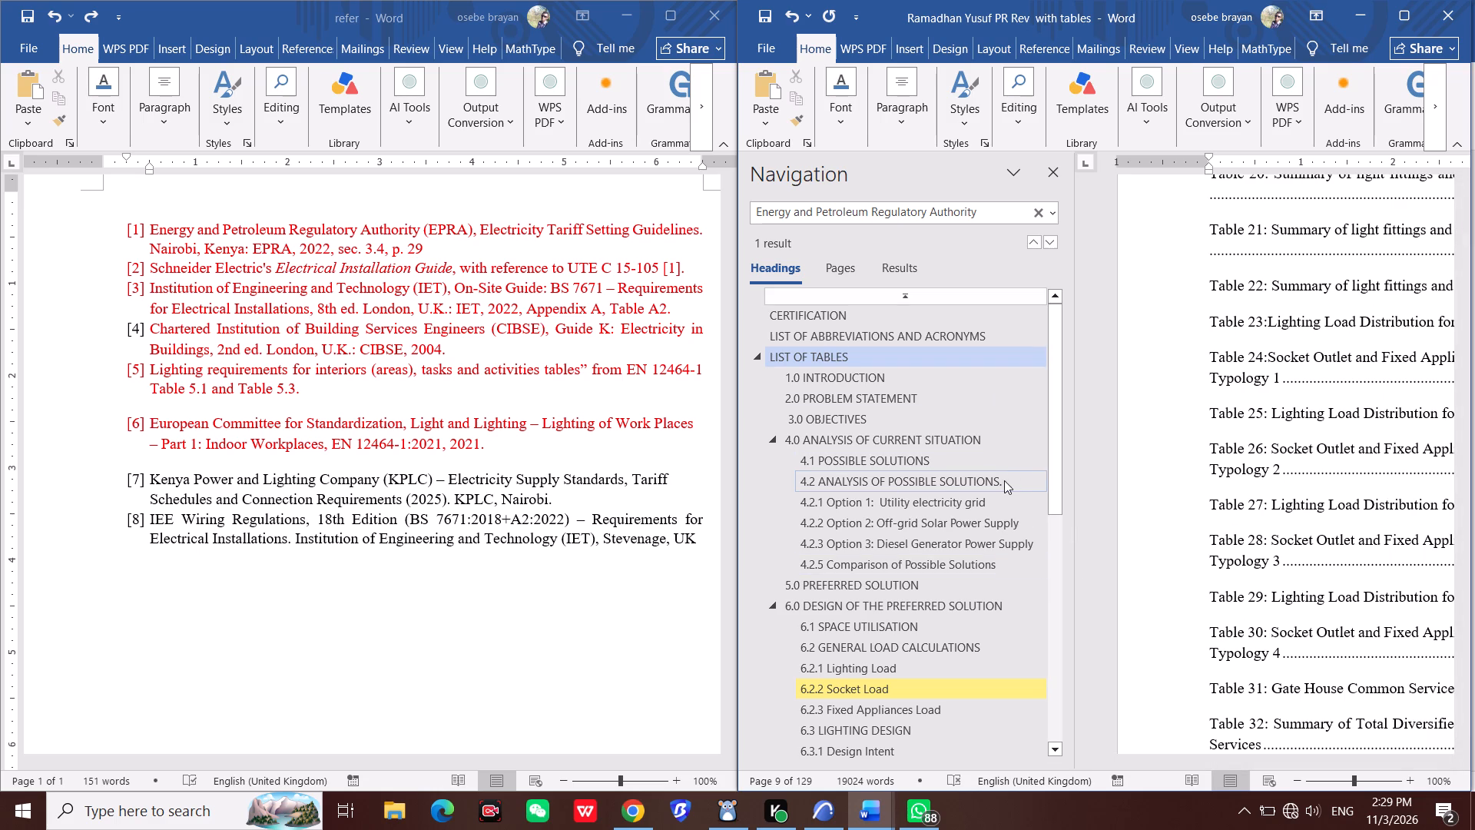
pyautogui.scroll(-9, 1202, 492)
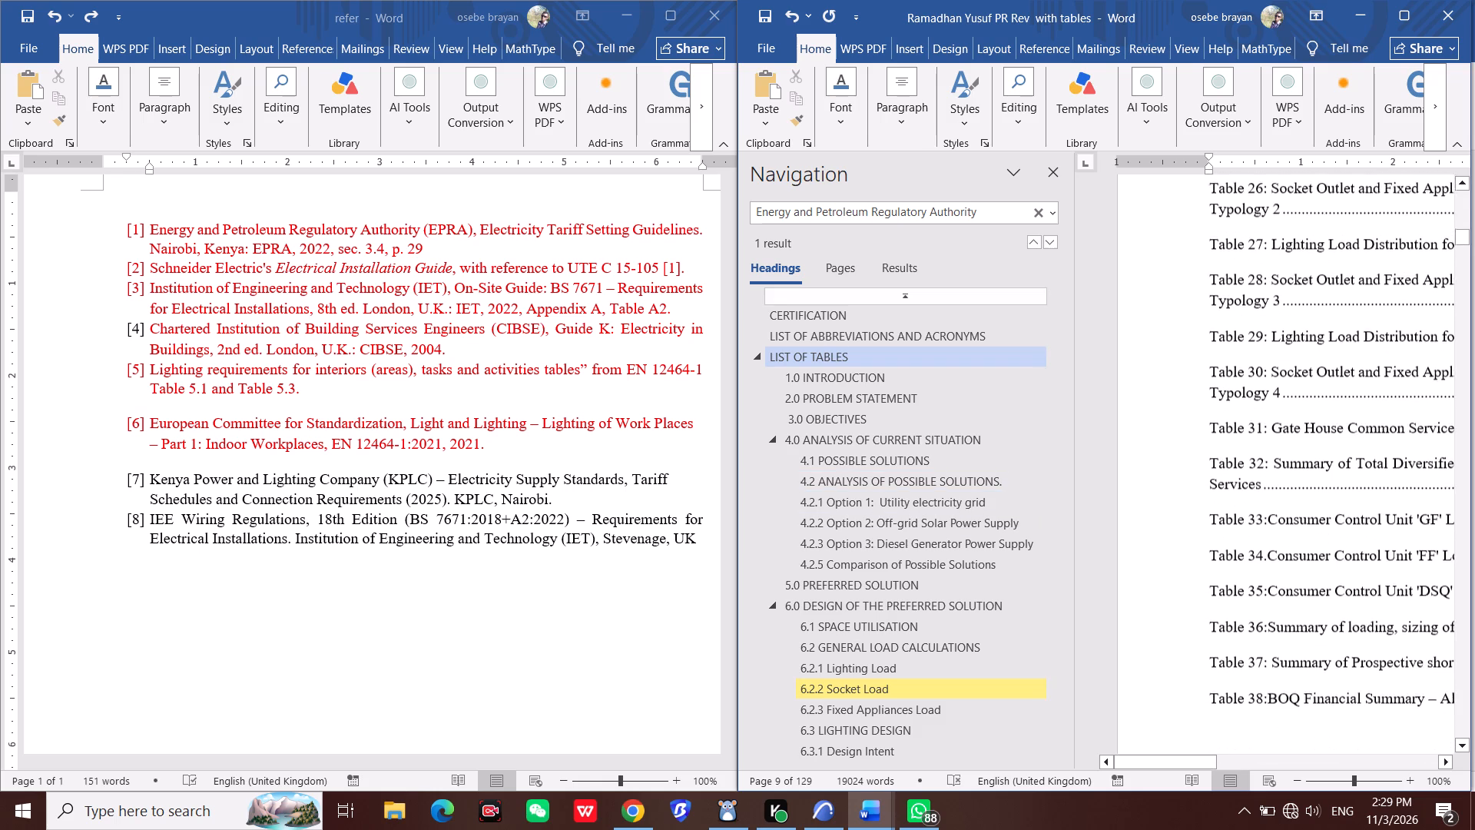
pyautogui.scroll(-18, 1189, 513)
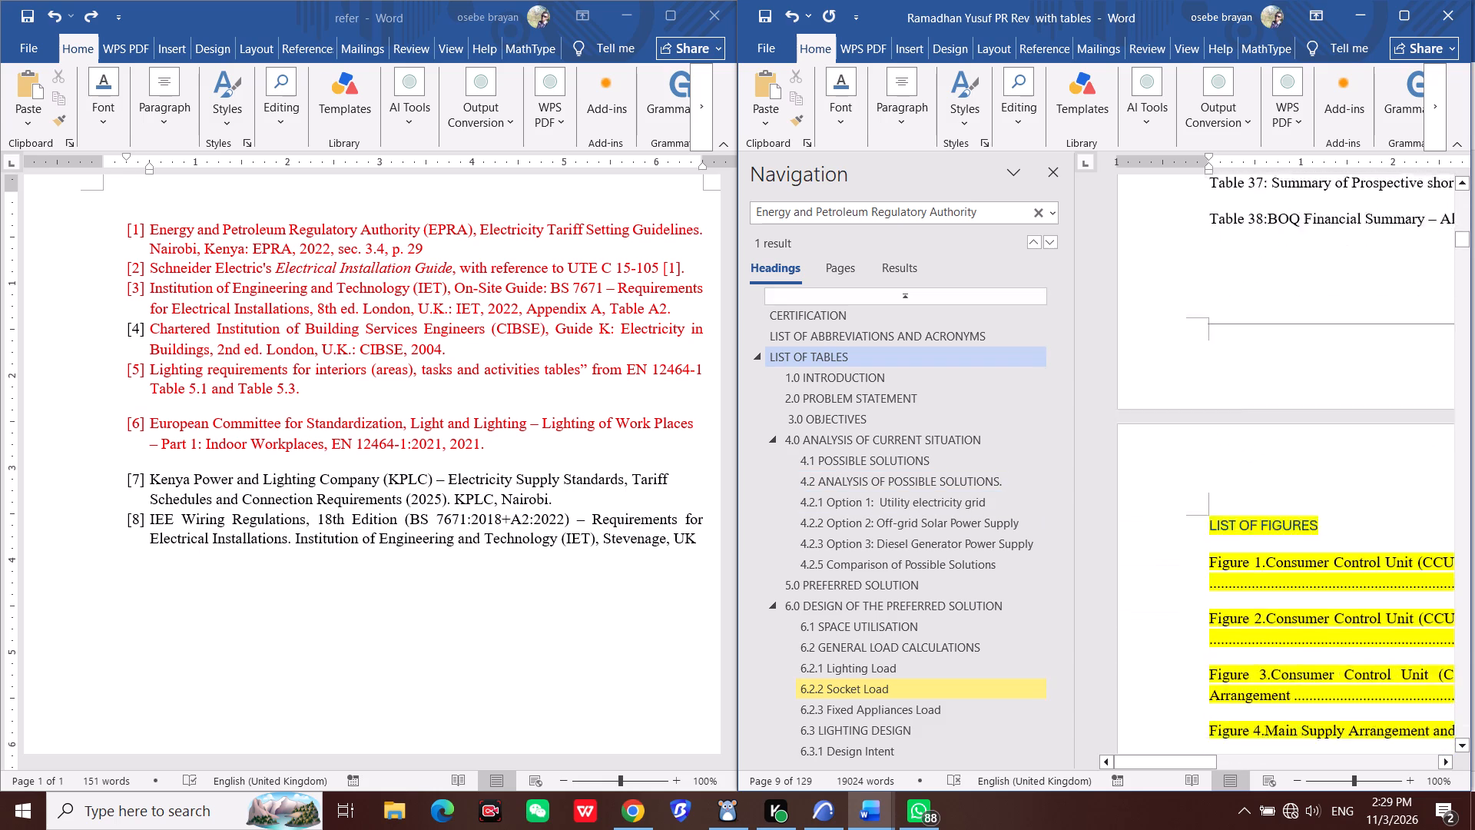
pyautogui.click(1254, 486)
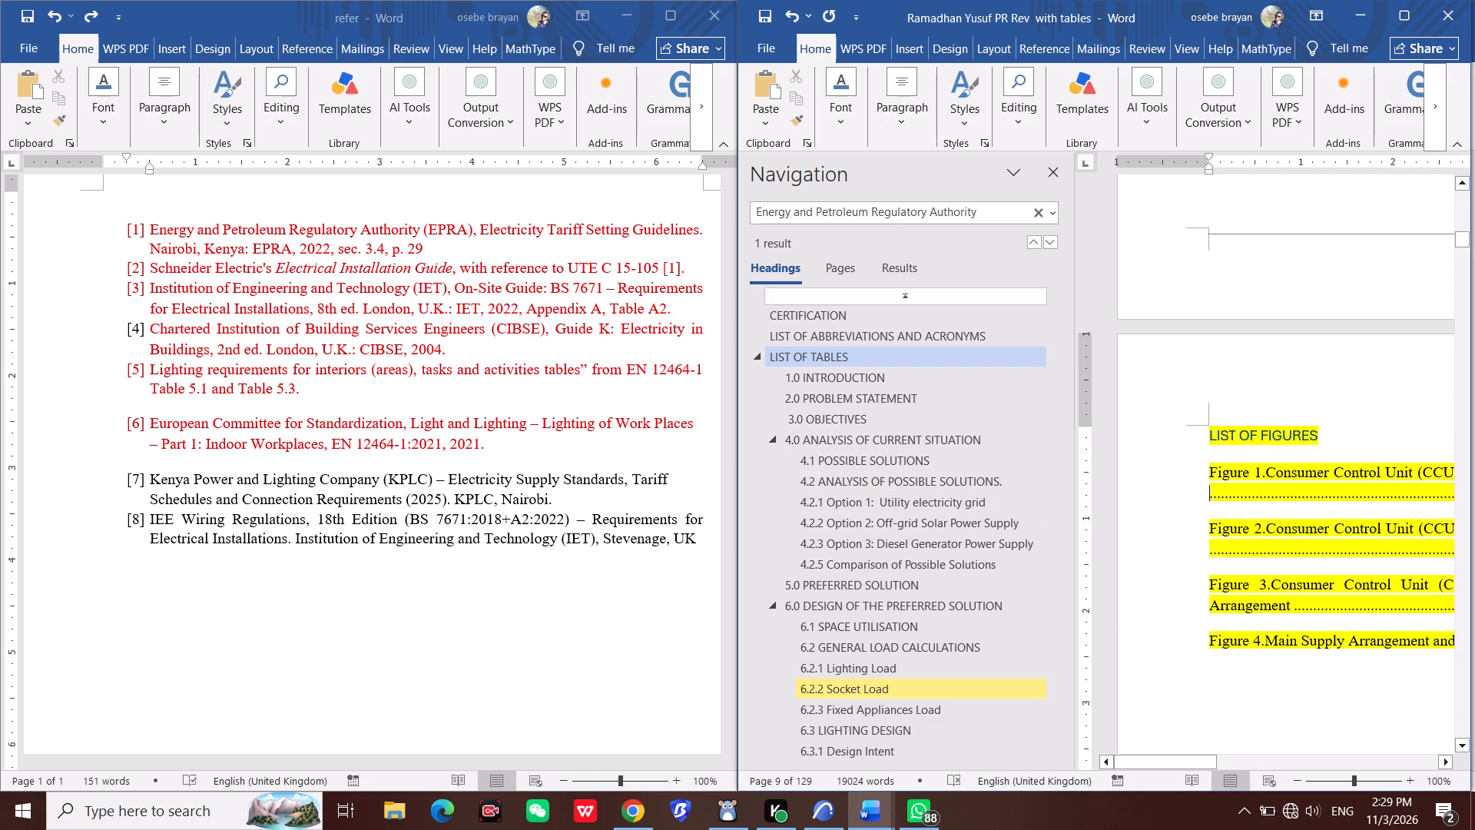
pyautogui.rightClick(1254, 486)
pyautogui.click(1340, 651)
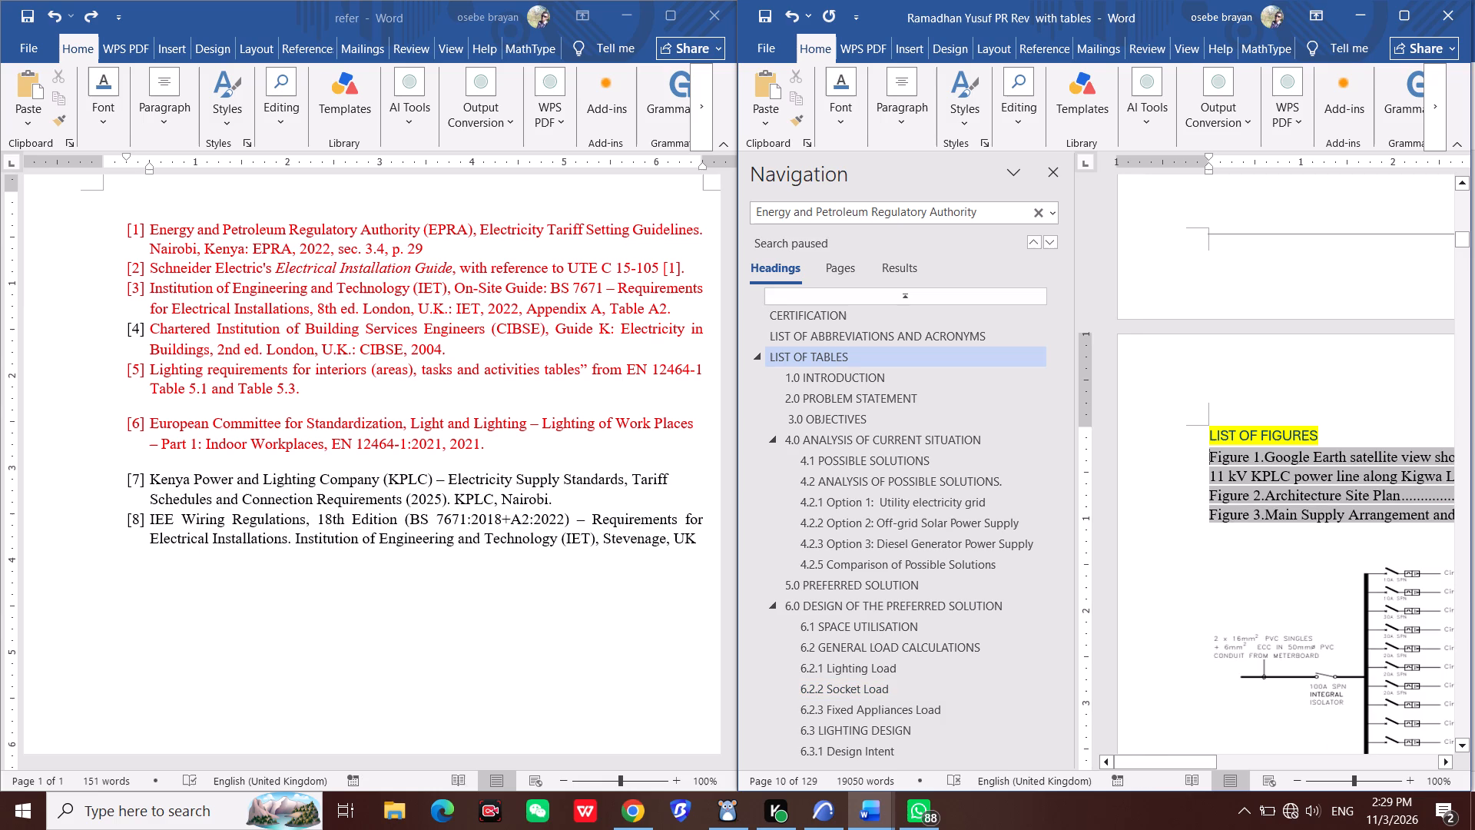
# Examine the updated List of Figures across its full width for diagrams and other non-caption content.
pyautogui.moveTo(1207, 765); pyautogui.dragTo(1217, 765)
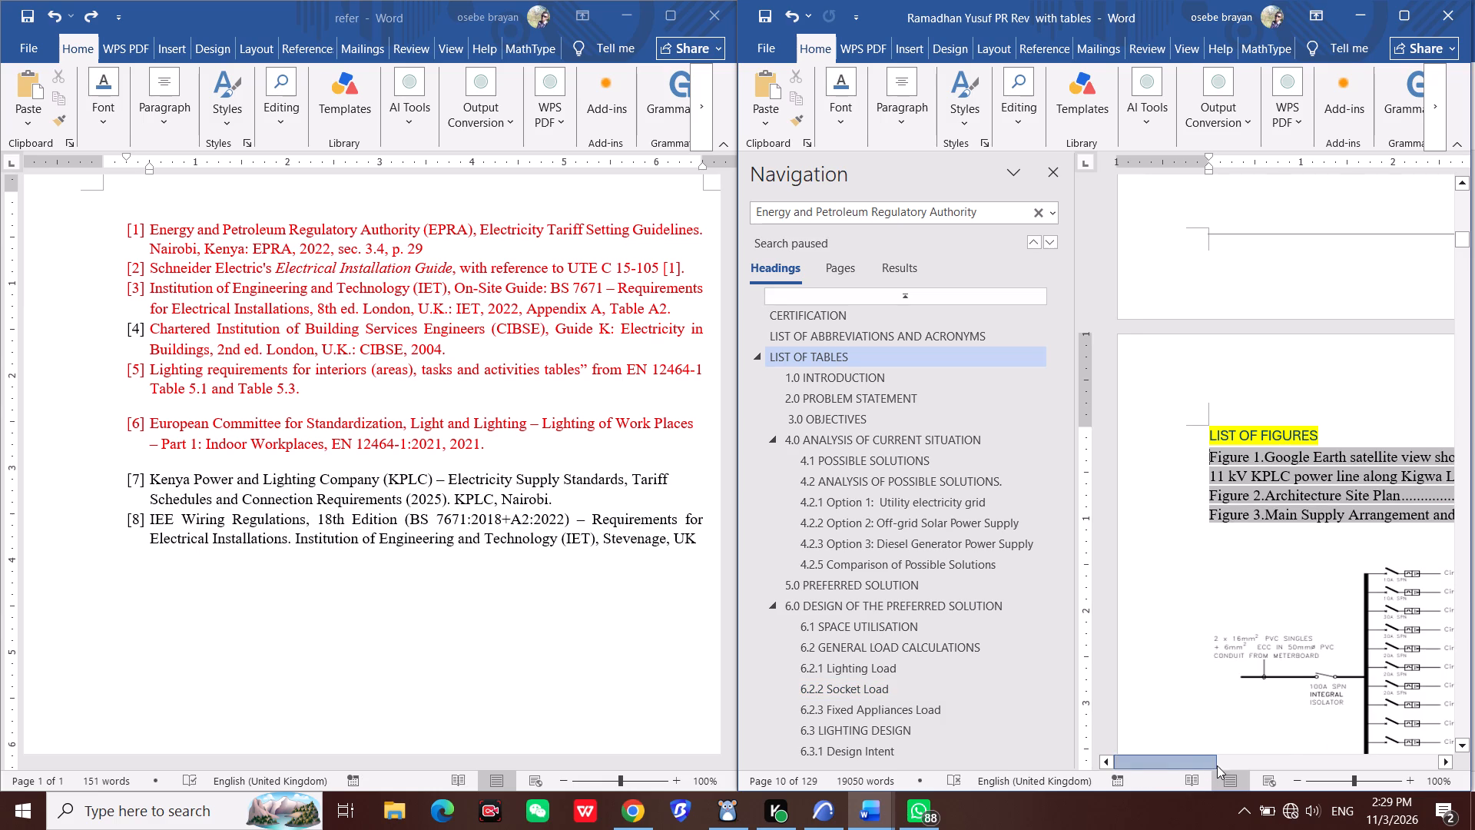
pyautogui.moveTo(1217, 765); pyautogui.dragTo(1284, 763)
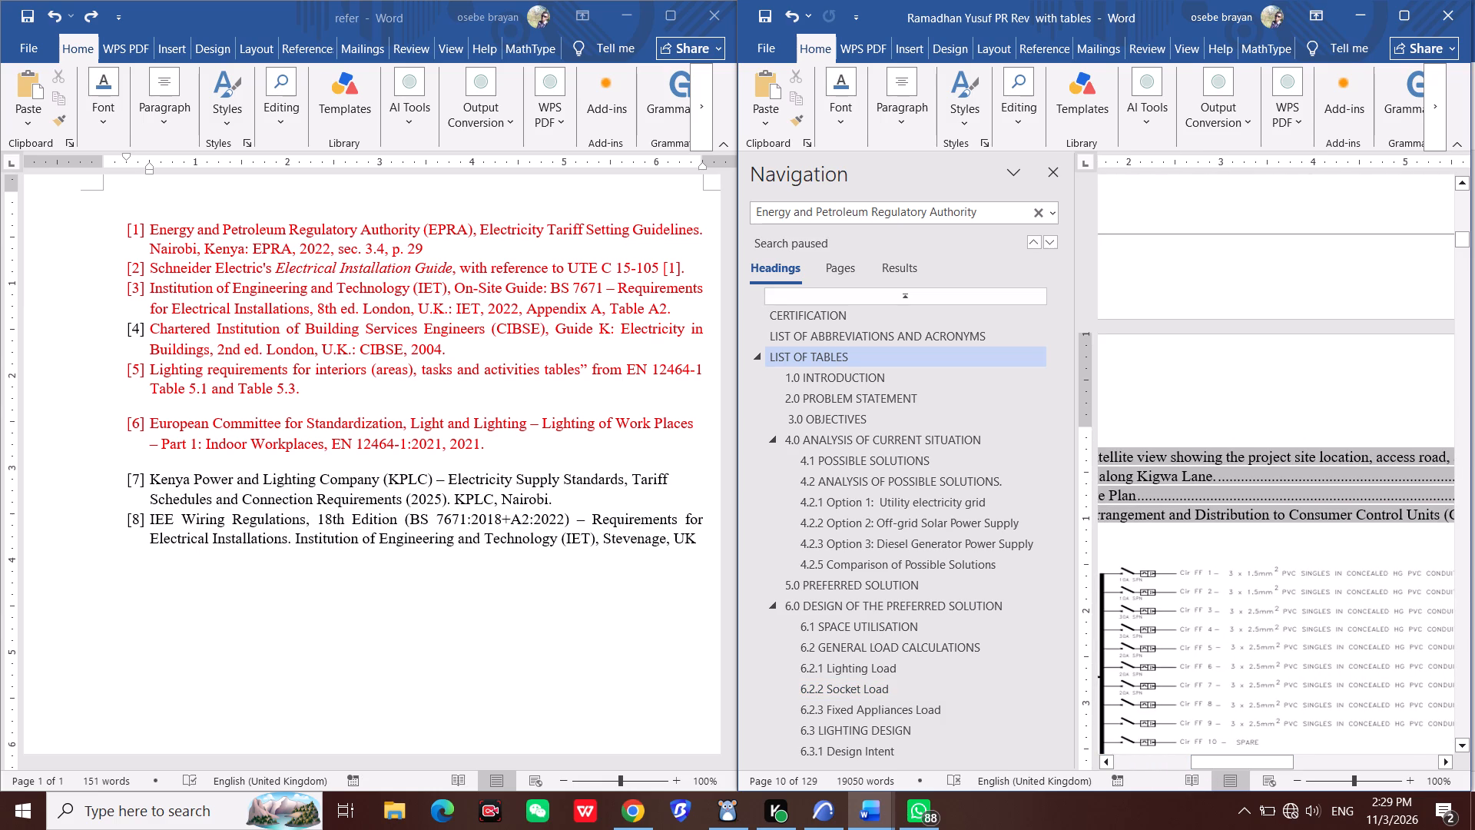
pyautogui.moveTo(1241, 759); pyautogui.dragTo(1235, 765)
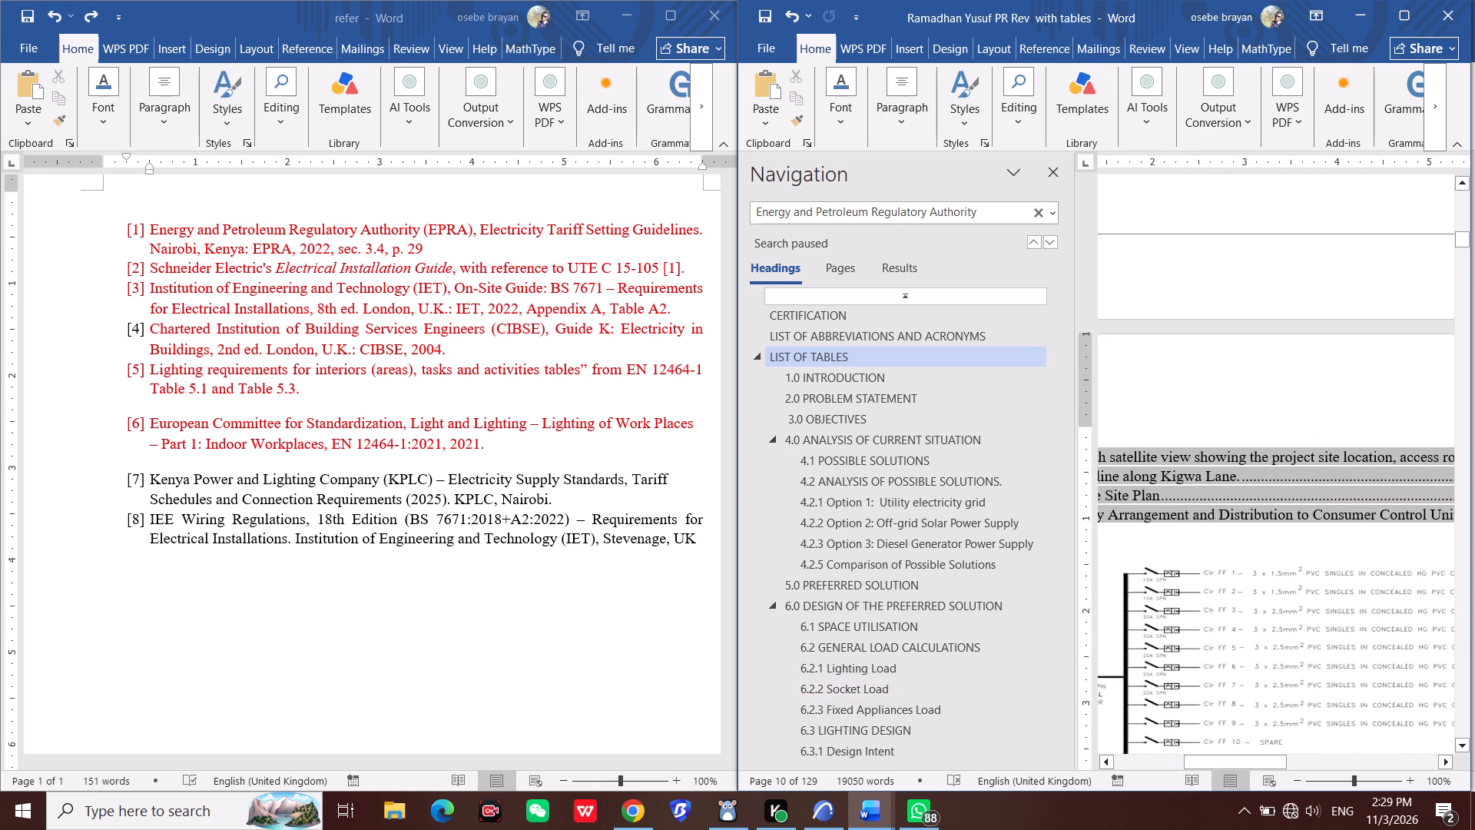
pyautogui.scroll(-9, 1316, 671)
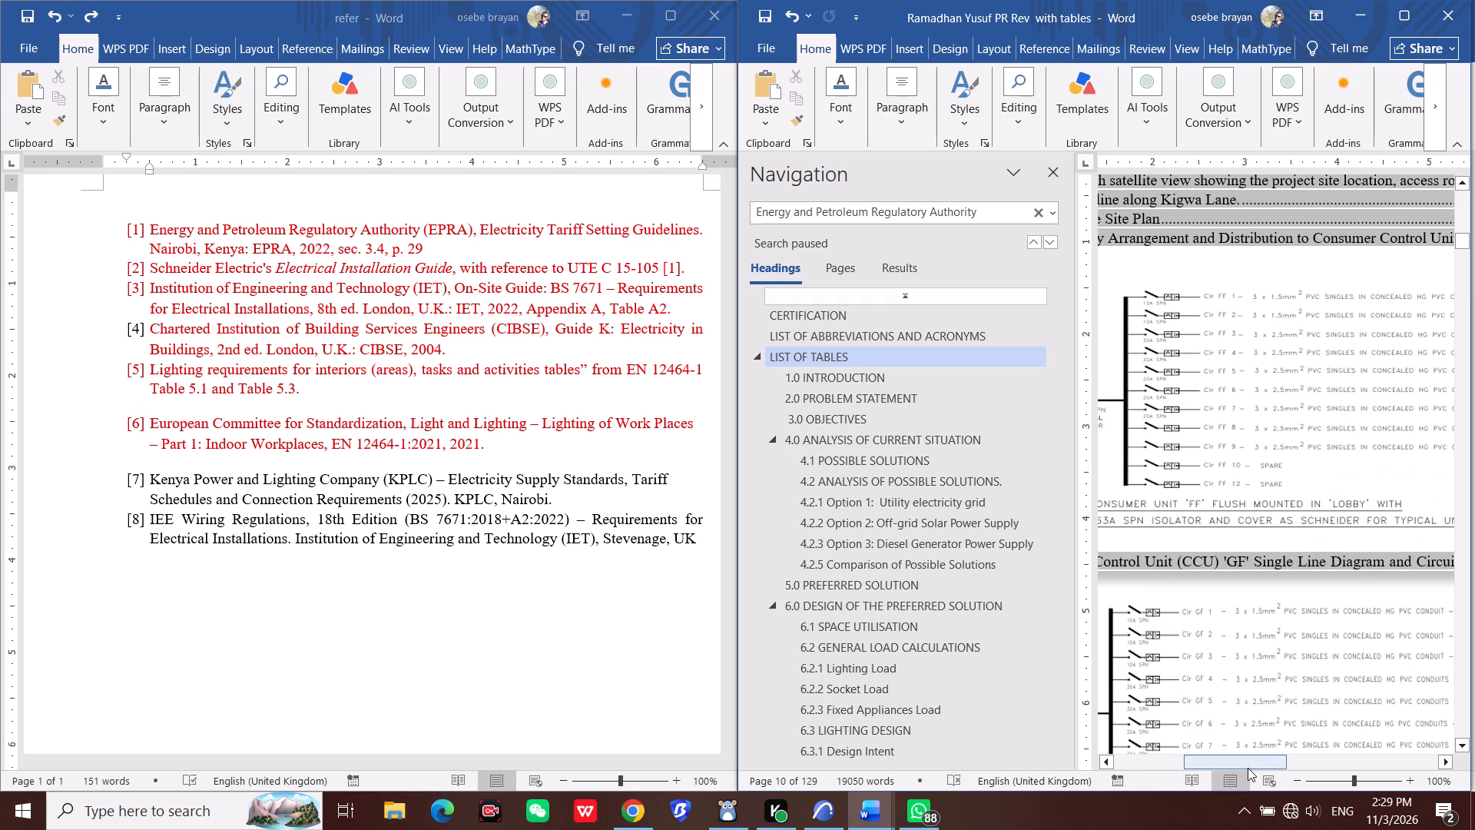
pyautogui.click(1235, 760)
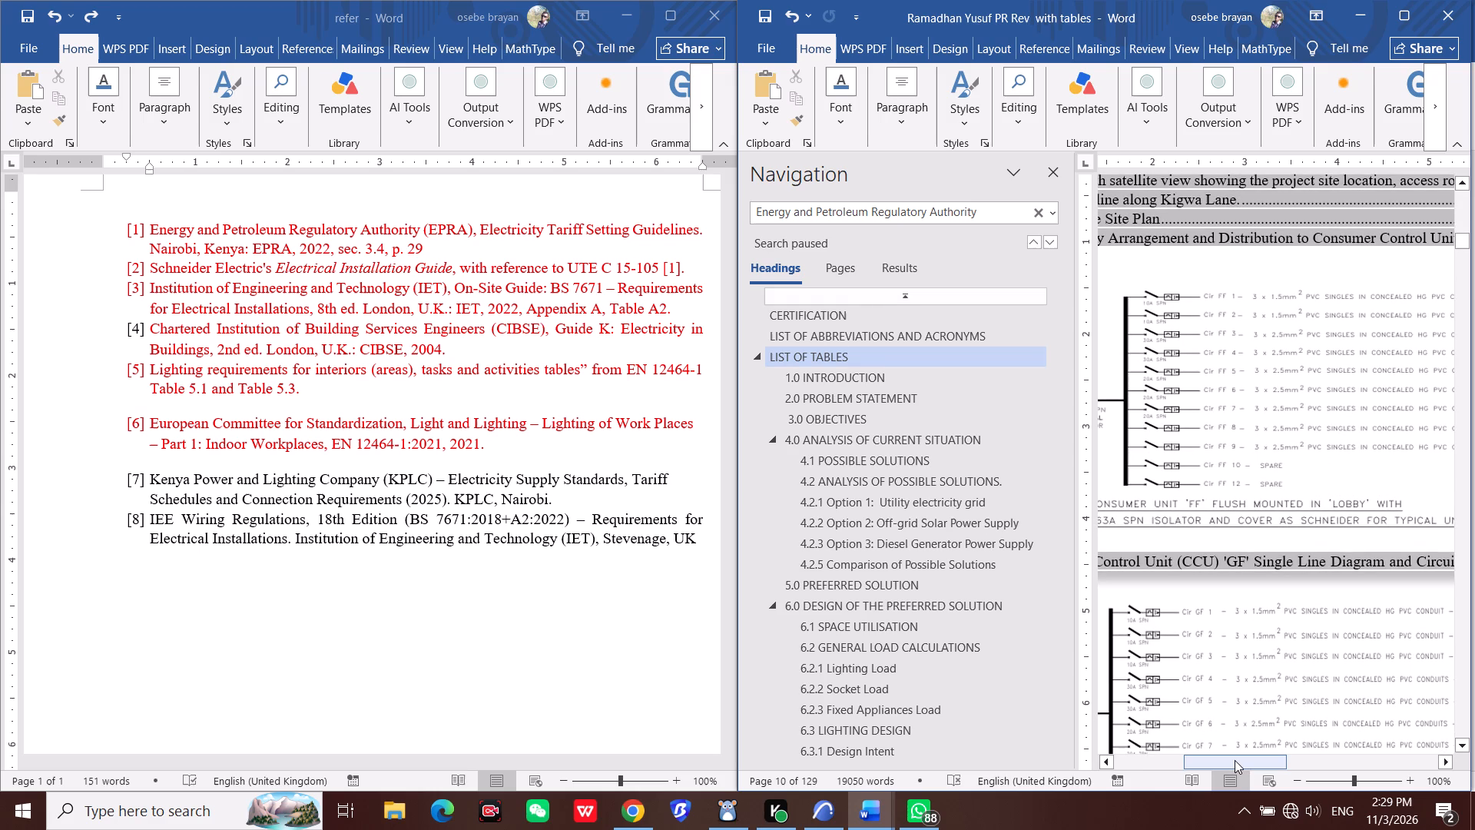
pyautogui.moveTo(1235, 760); pyautogui.dragTo(1170, 760)
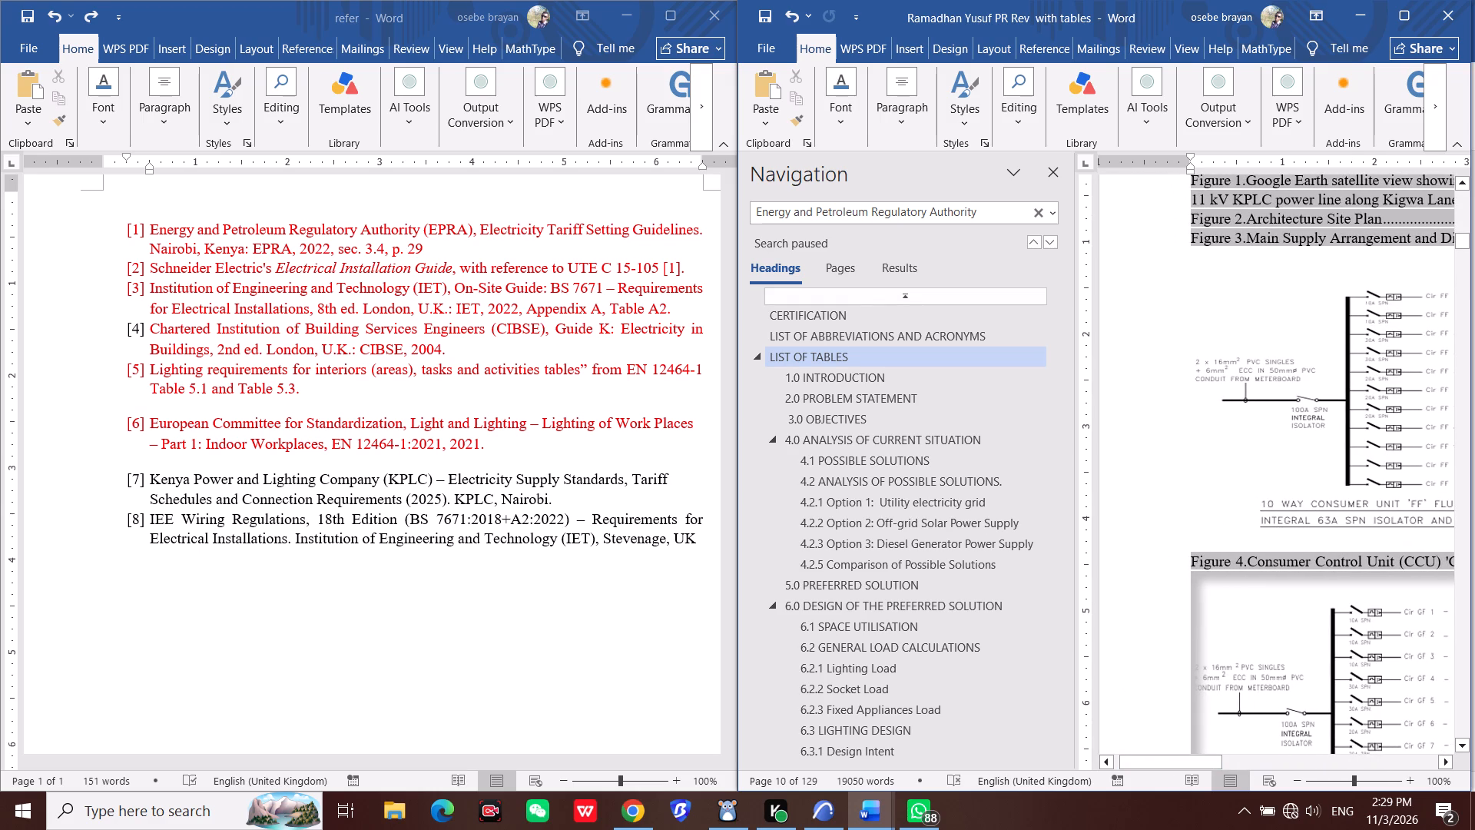
# Check the layout options of the 10 way consumer unit 'FF' diagram inside the List of Figures.
pyautogui.click(1255, 463)
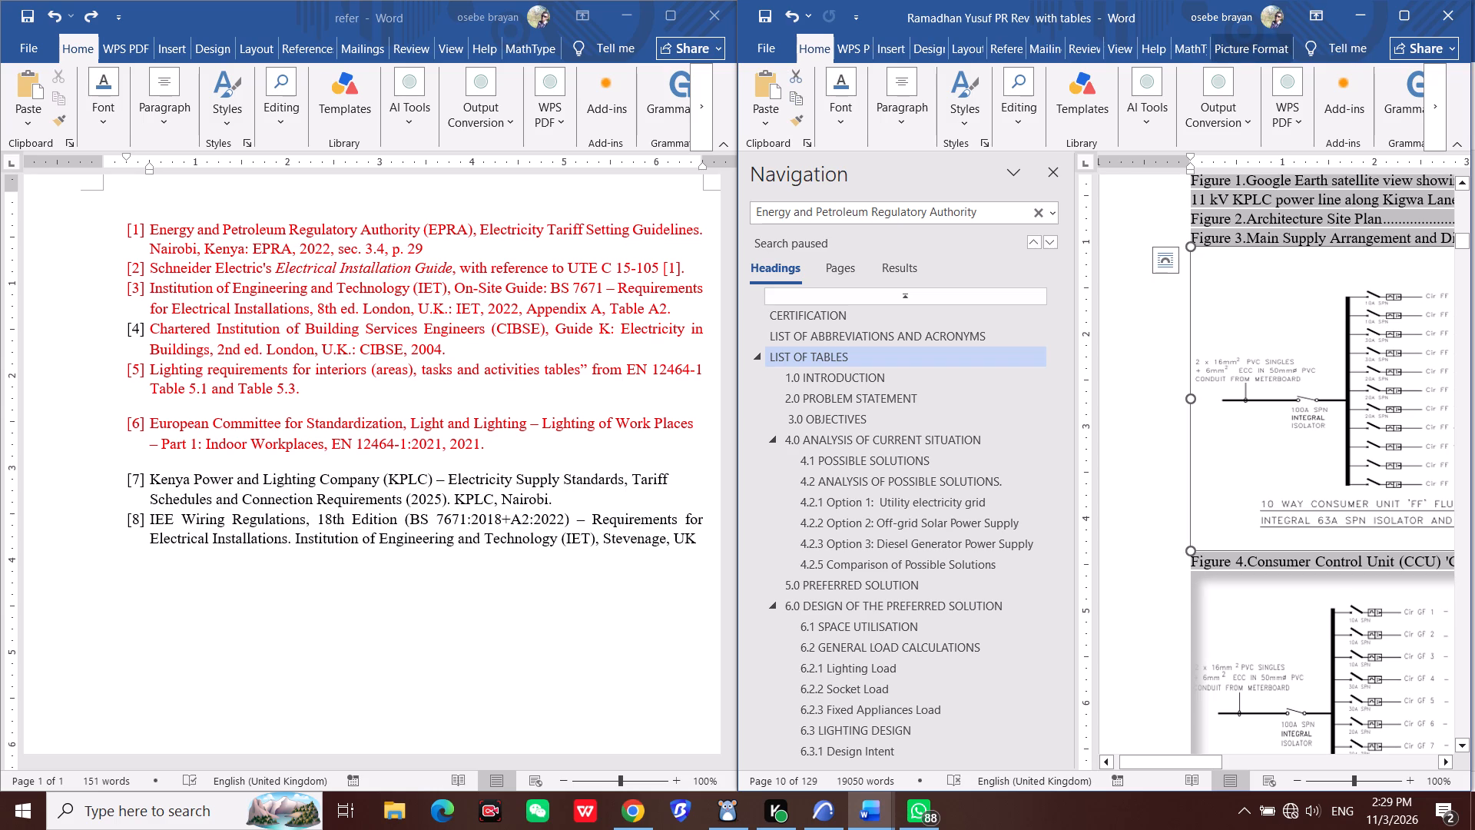
pyautogui.click(1163, 261)
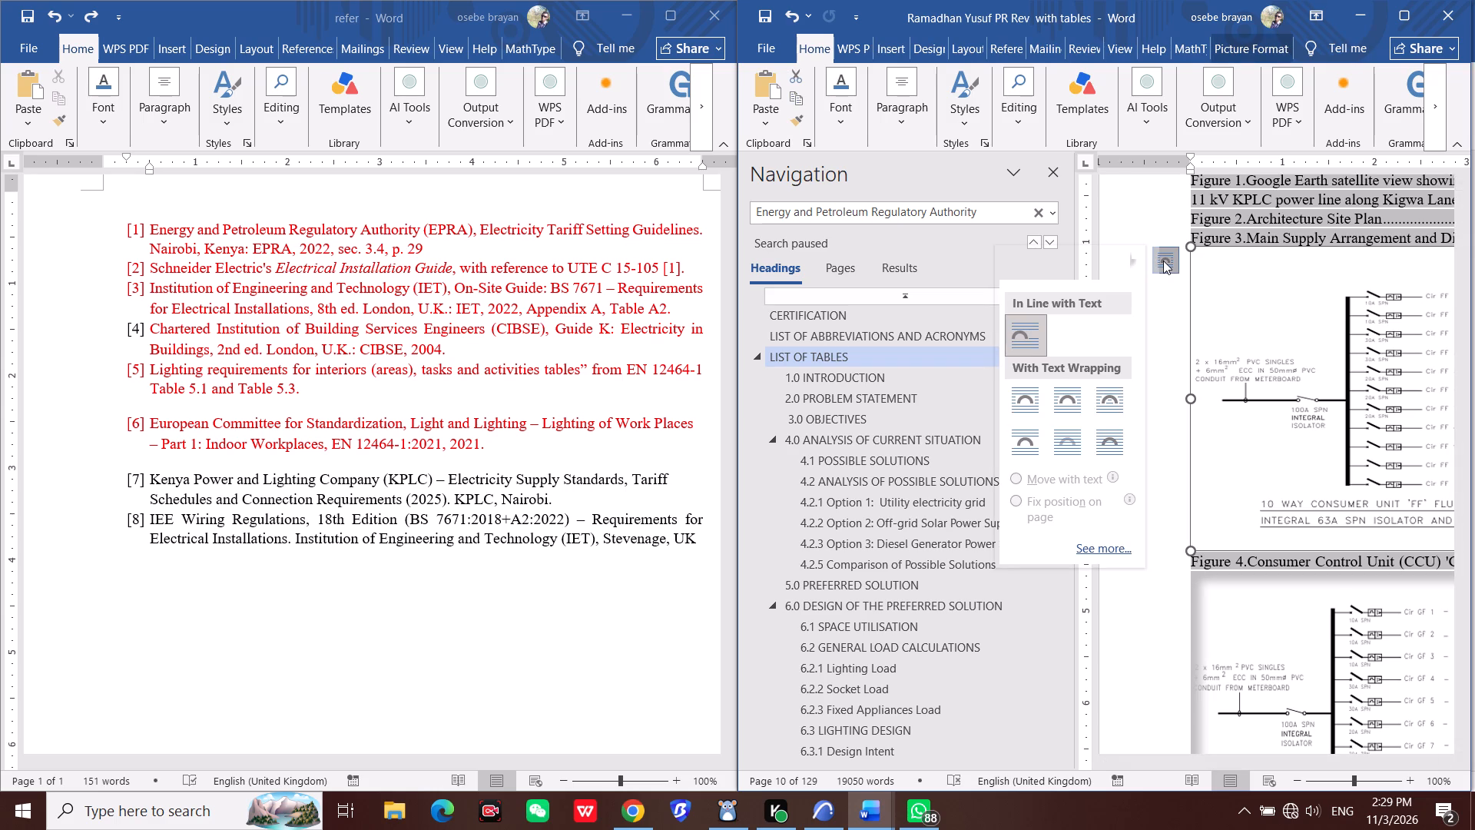
pyautogui.click(1163, 261)
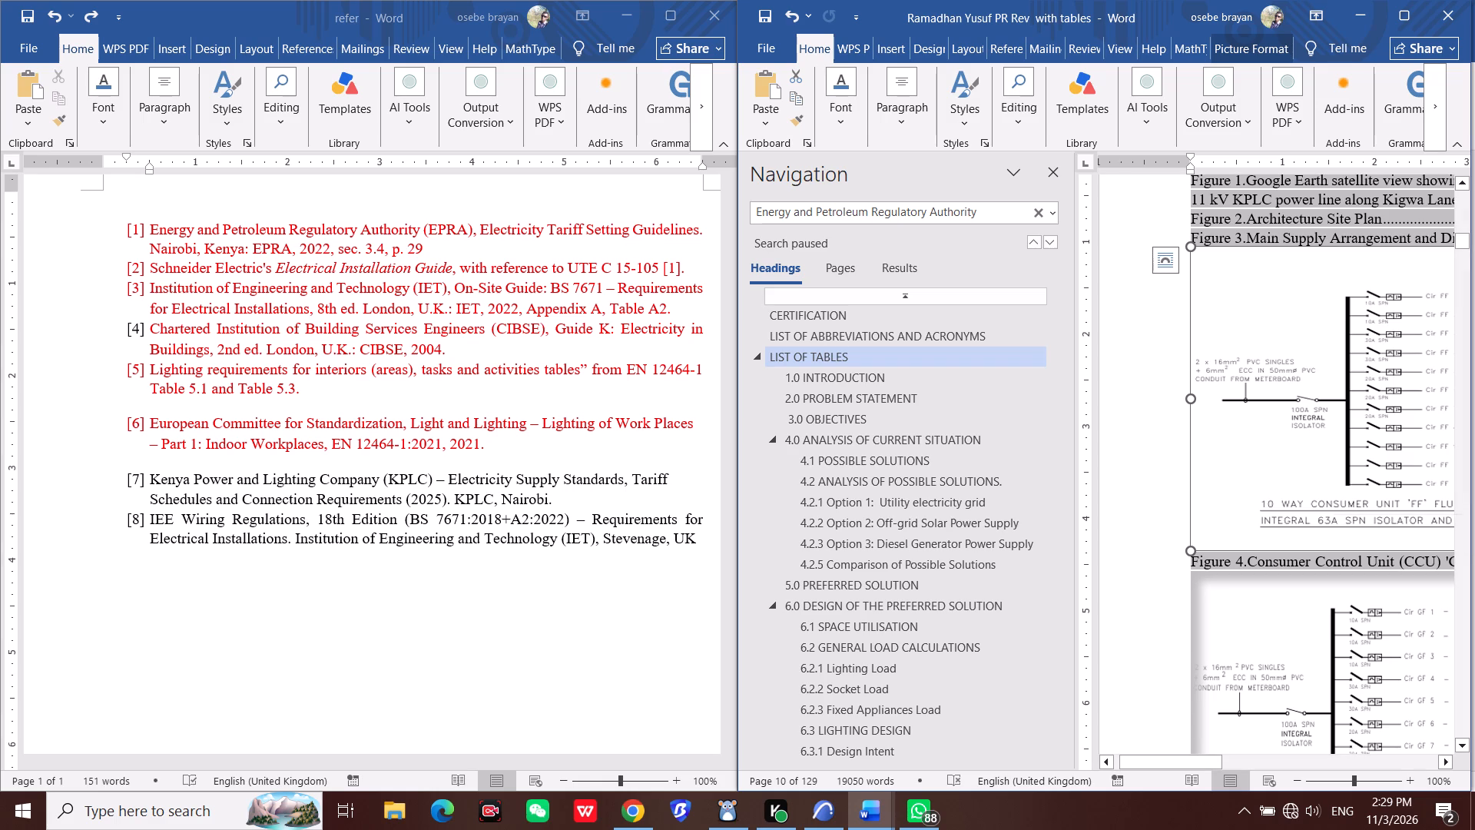
# Go to section 6.5.3 on Consumer Control Unit distribution and examine the Figure 3 and Figure 4 diagrams and captions.
pyautogui.scroll(-2, 996, 701)
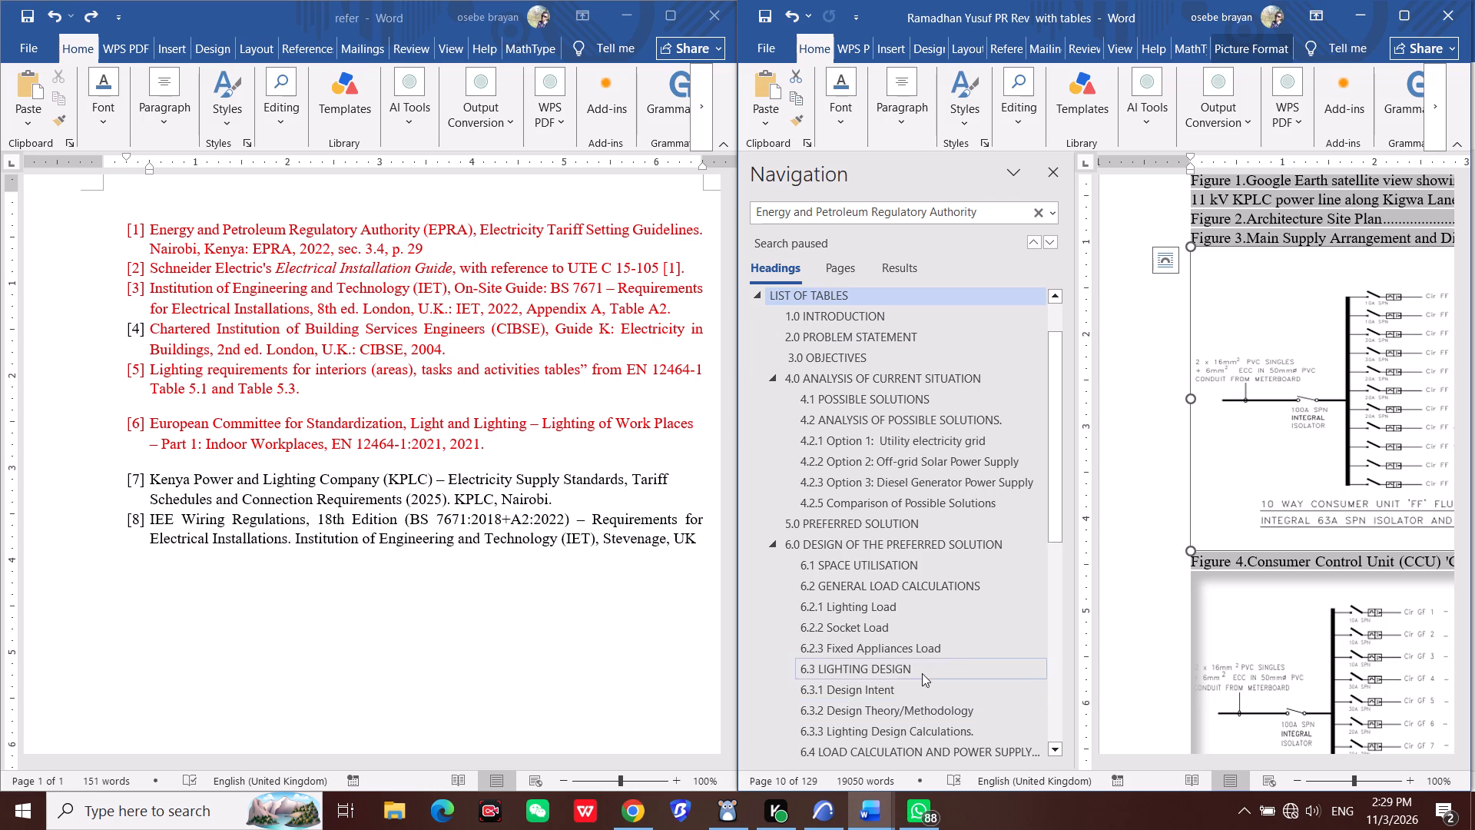
pyautogui.scroll(-10, 922, 673)
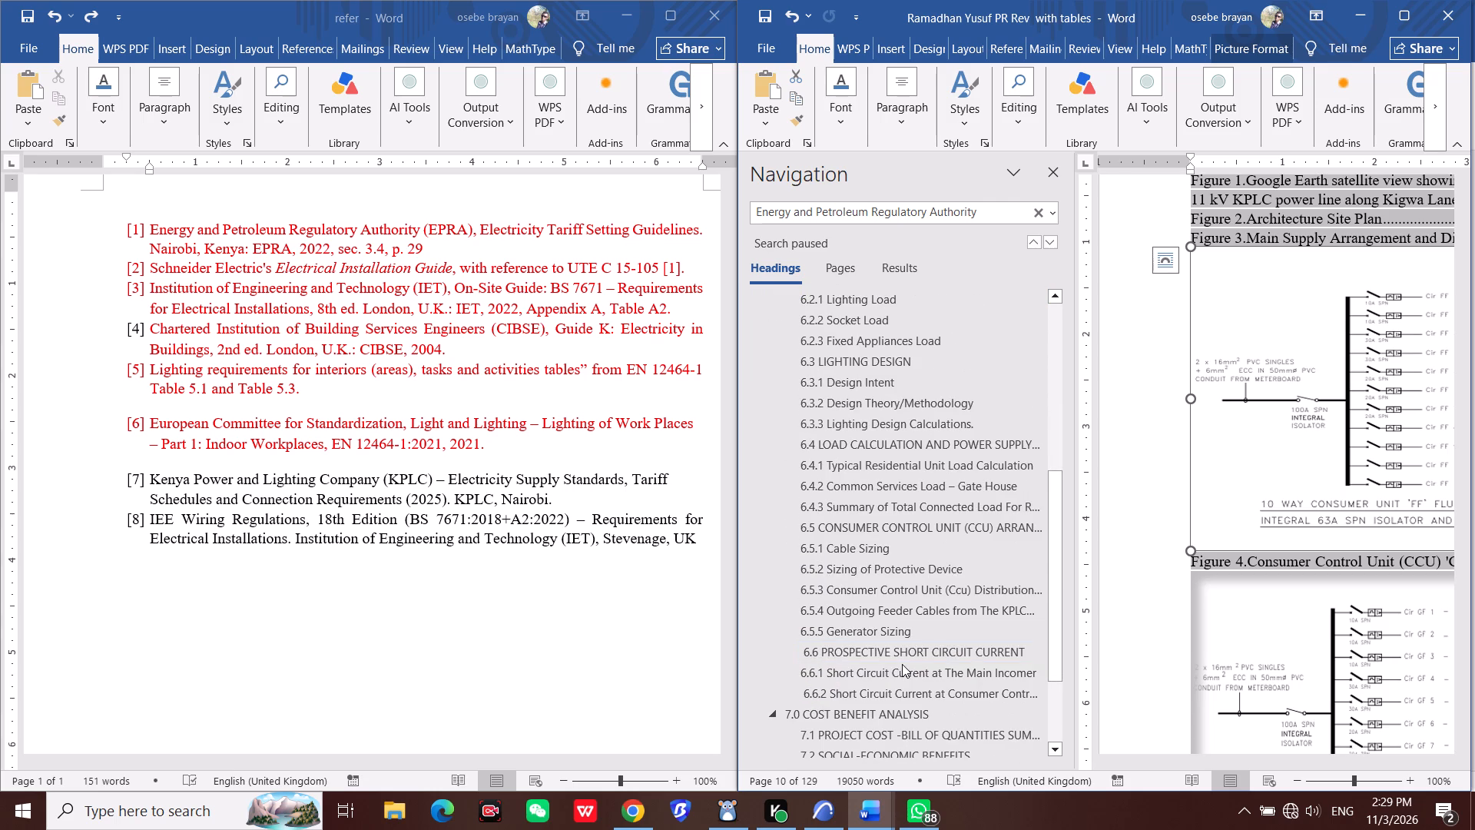
pyautogui.scroll(-4, 902, 664)
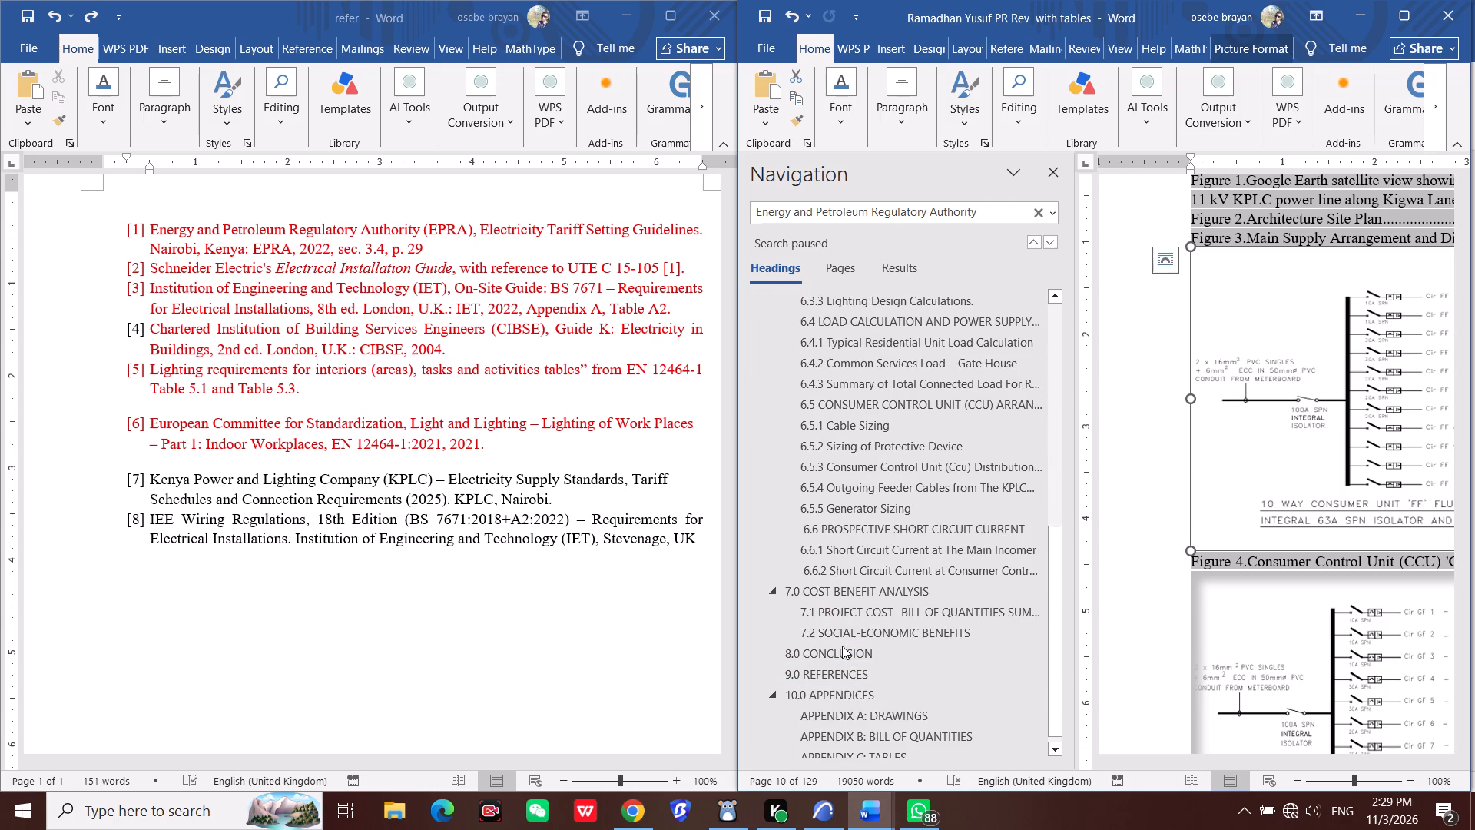
pyautogui.scroll(2, 867, 587)
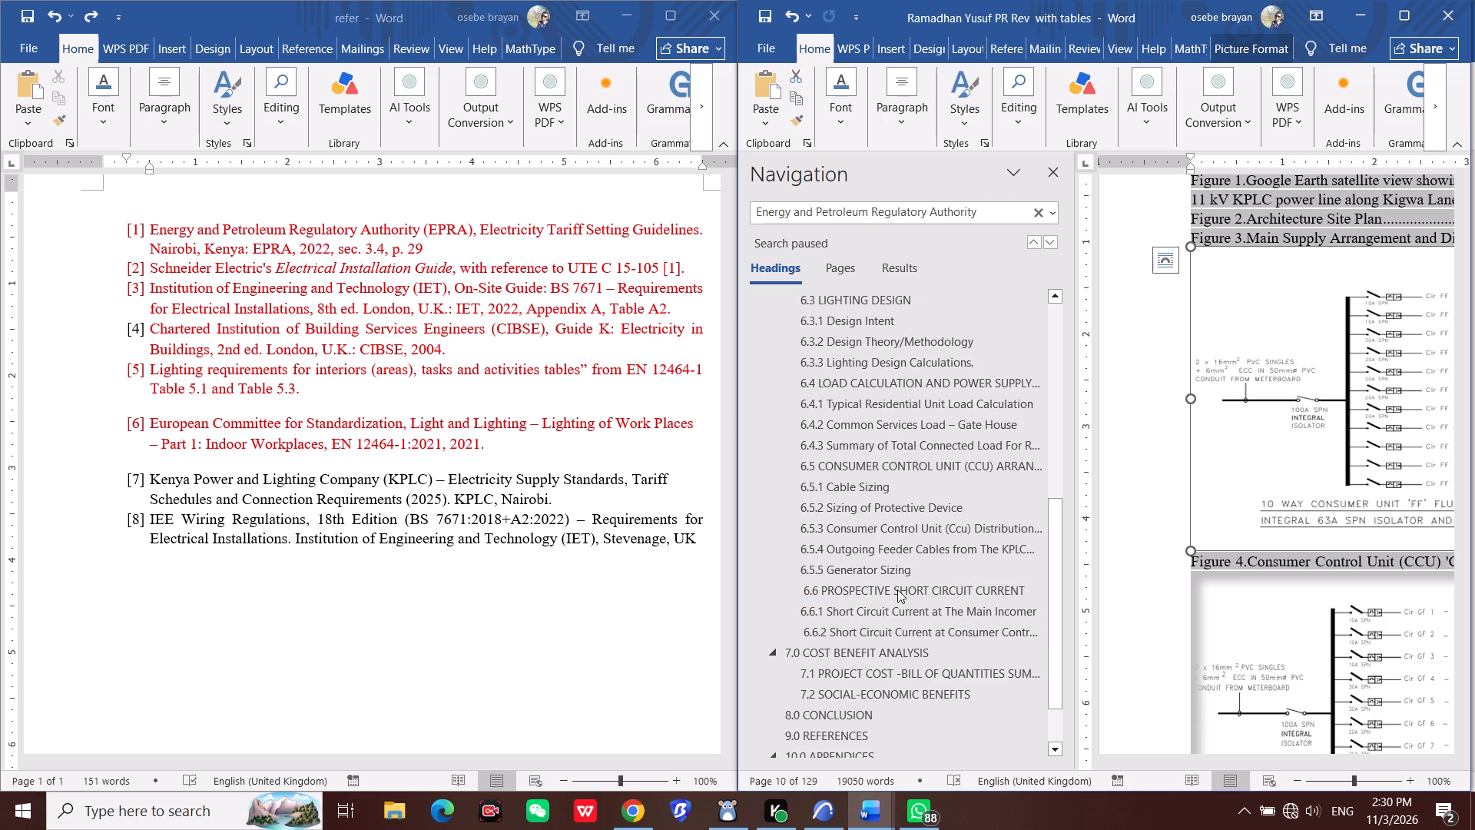
pyautogui.scroll(-3, 897, 589)
pyautogui.scroll(-1, 889, 666)
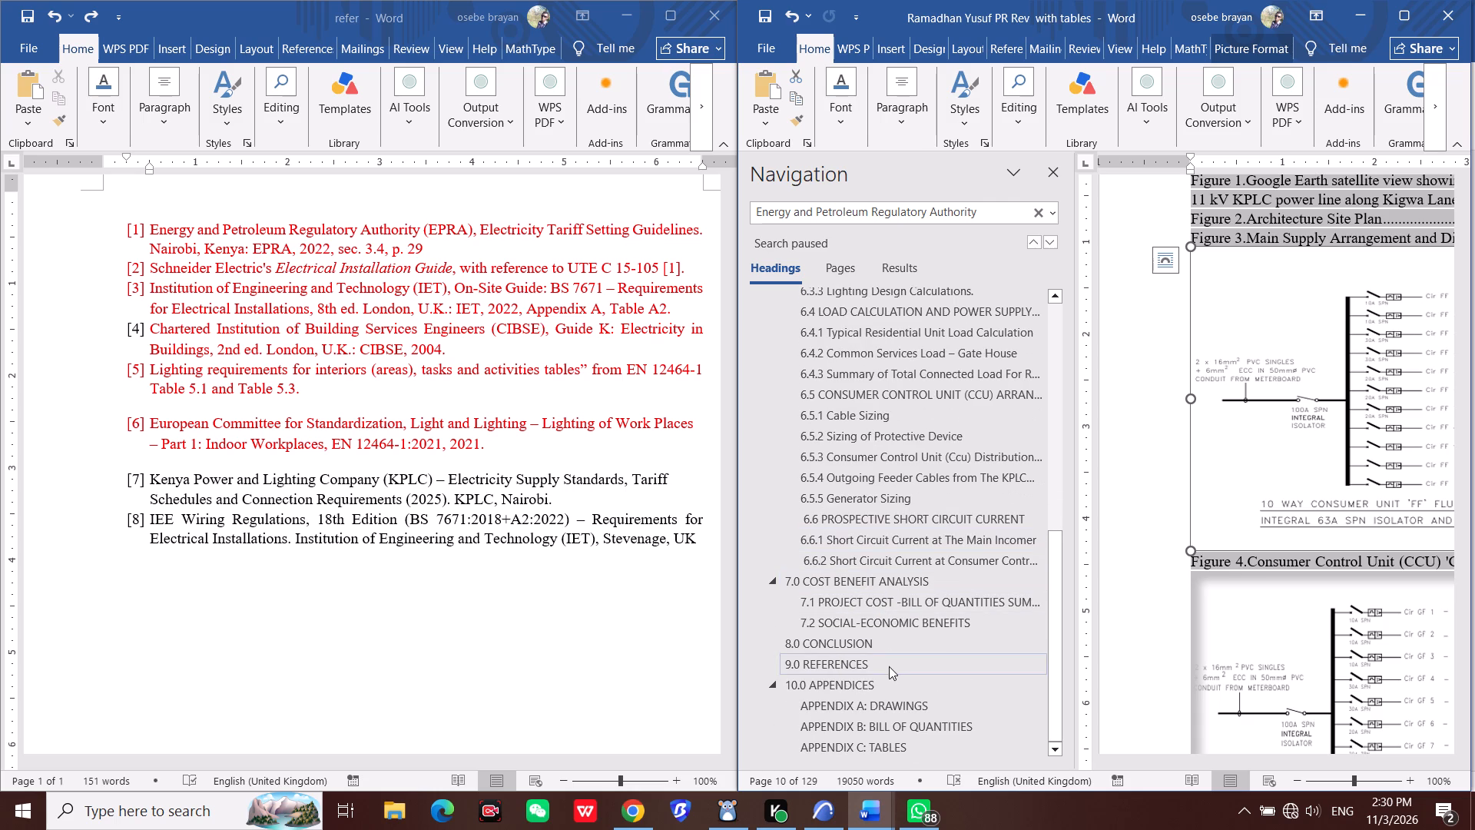
pyautogui.scroll(2, 885, 574)
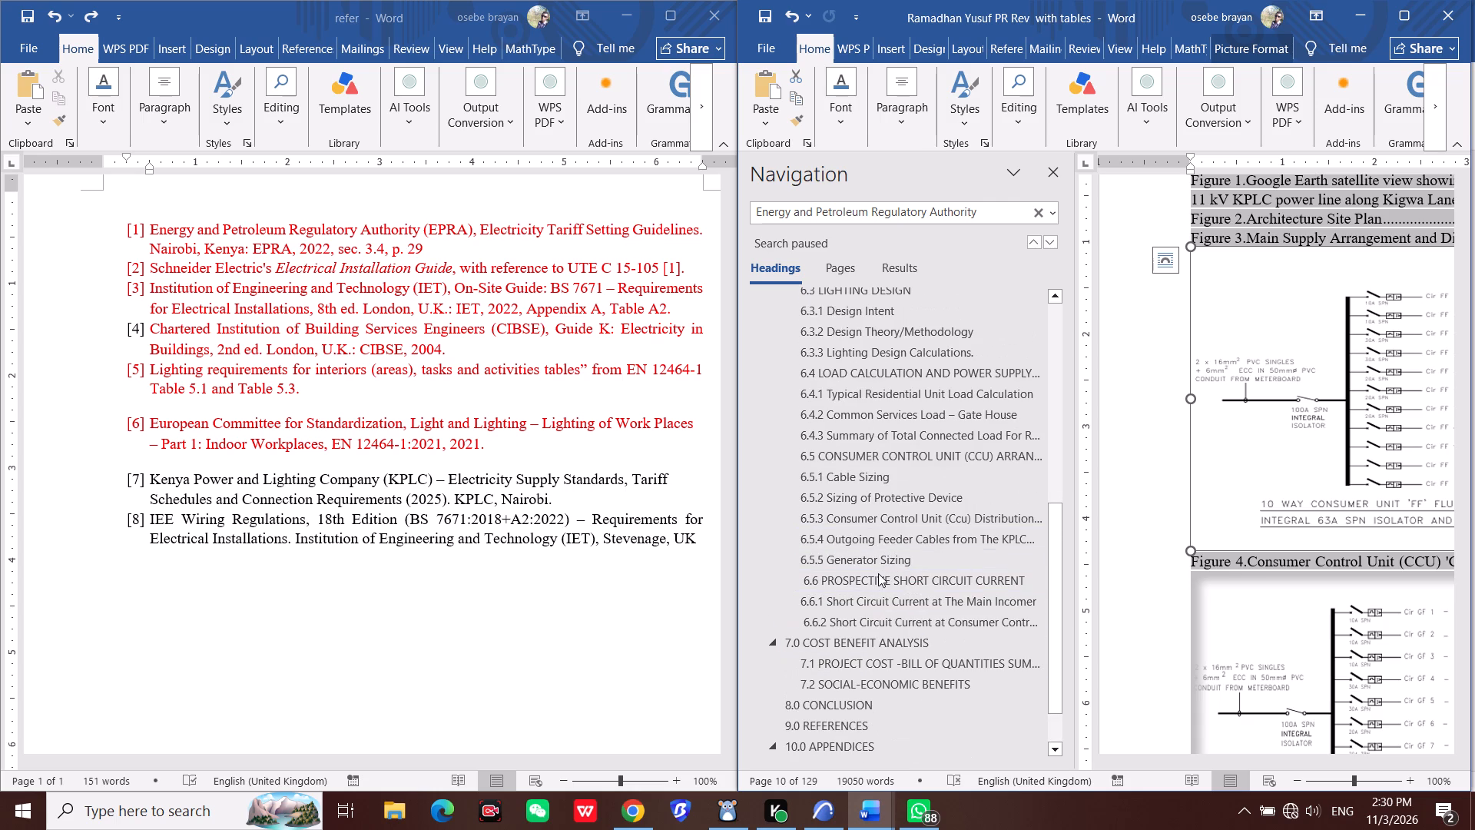
pyautogui.click(908, 522)
pyautogui.scroll(-11, 1308, 579)
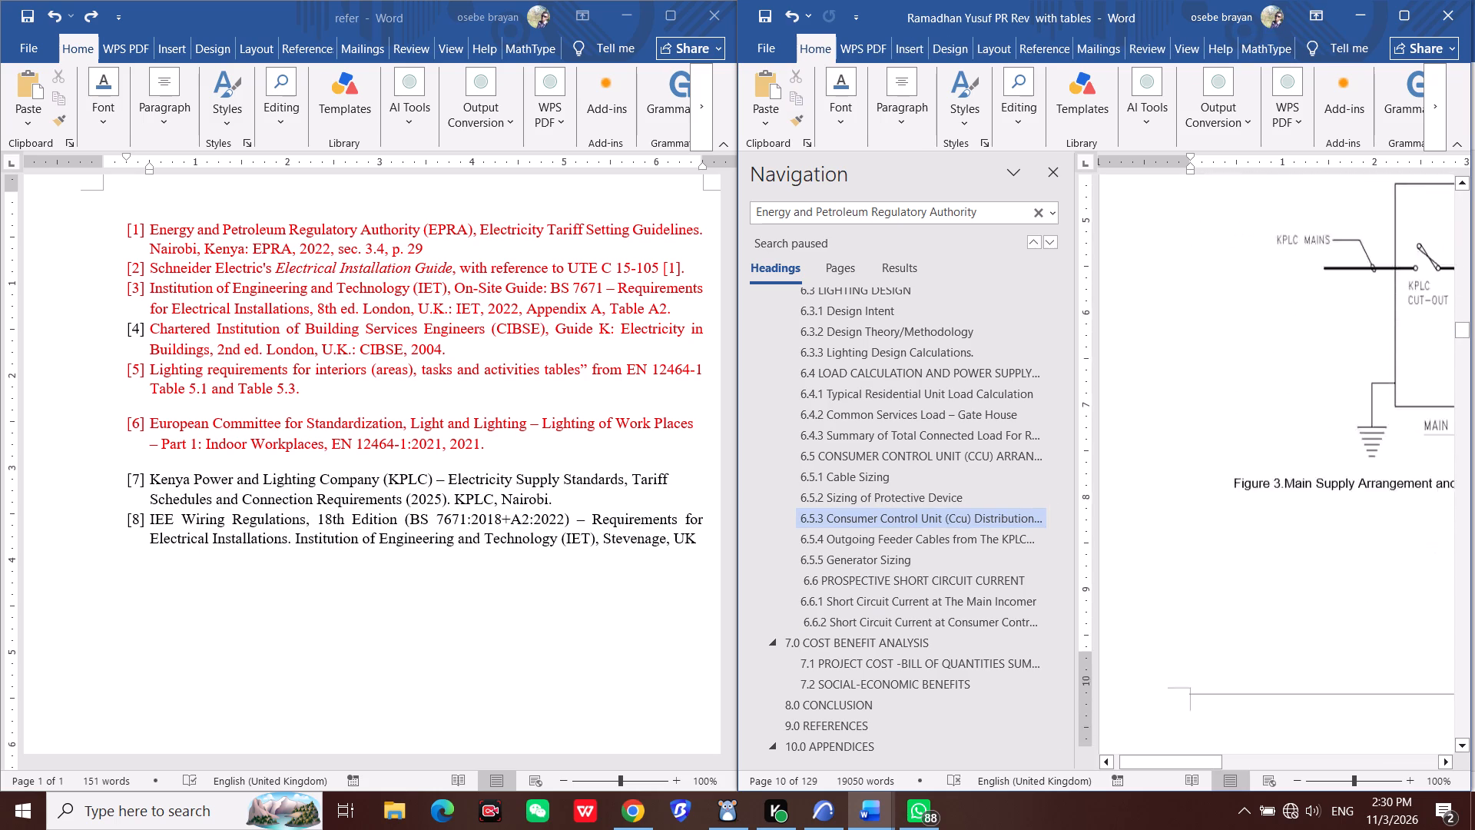
pyautogui.scroll(-20, 1308, 579)
pyautogui.scroll(-1, 1308, 579)
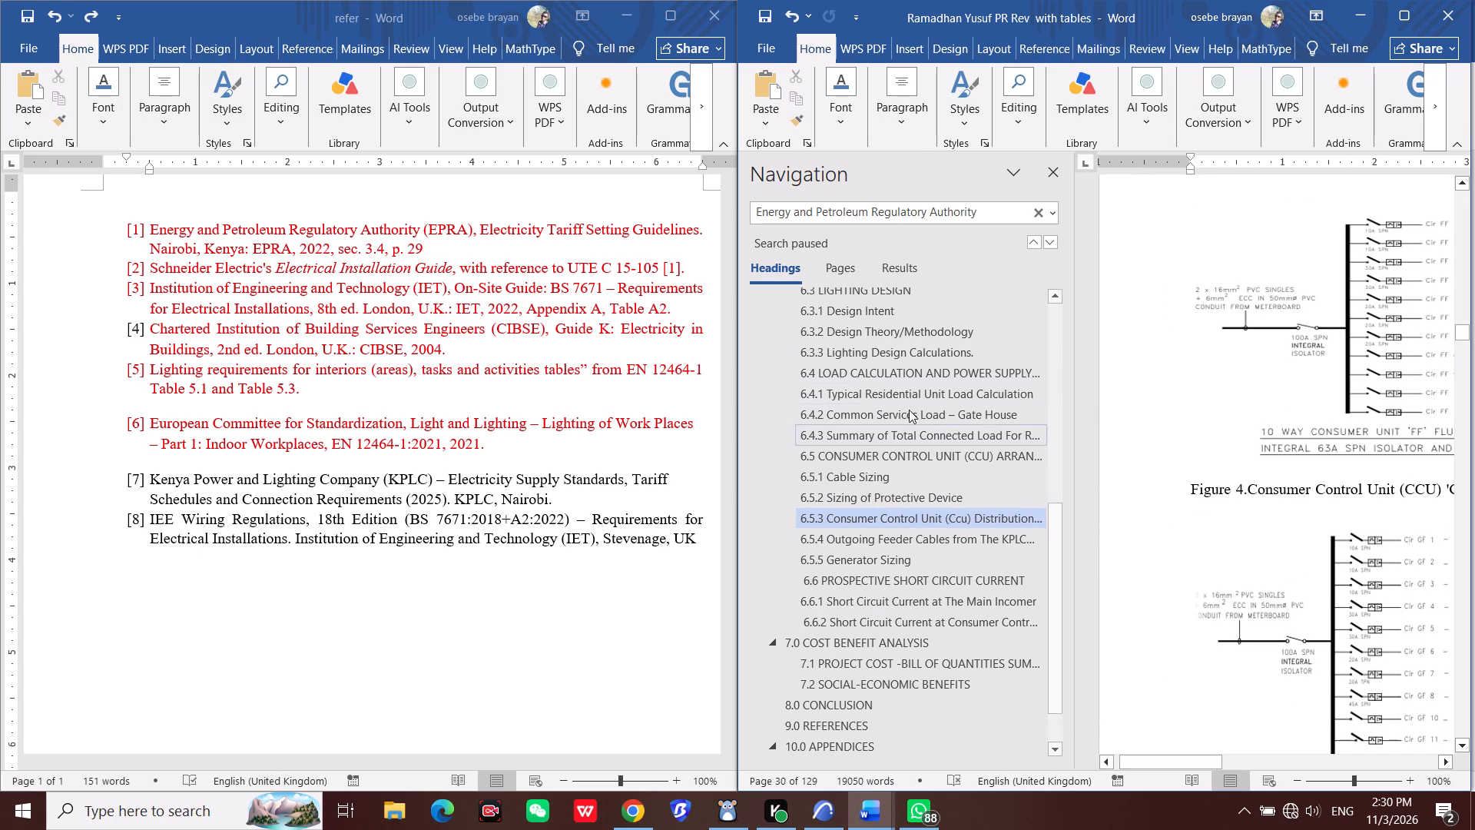
# Return to the List of Figures after the List of Tables and examine which consumer unit diagrams sit between its entries.
pyautogui.scroll(17, 859, 369)
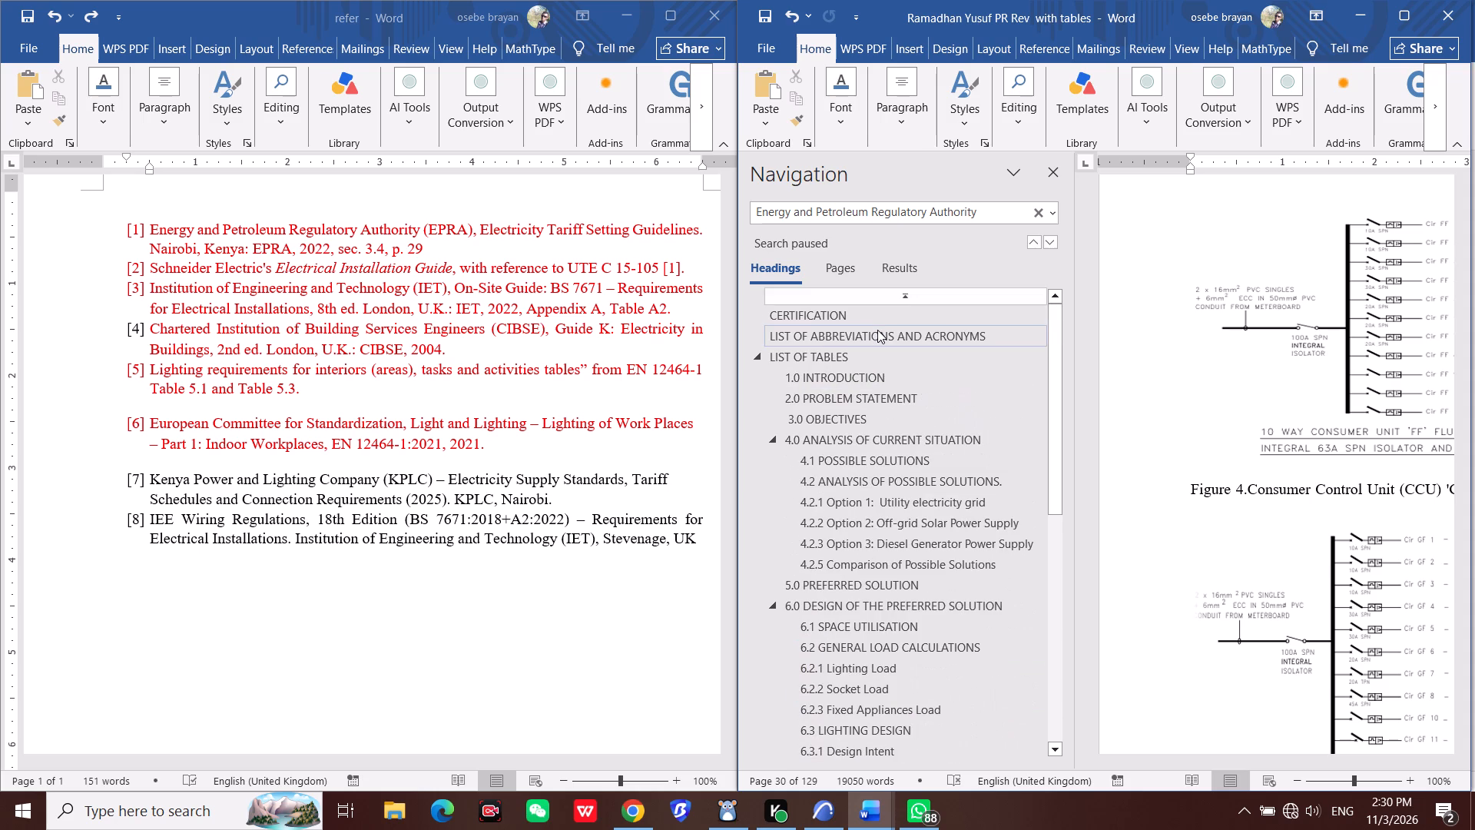
pyautogui.scroll(2, 877, 330)
pyautogui.click(880, 362)
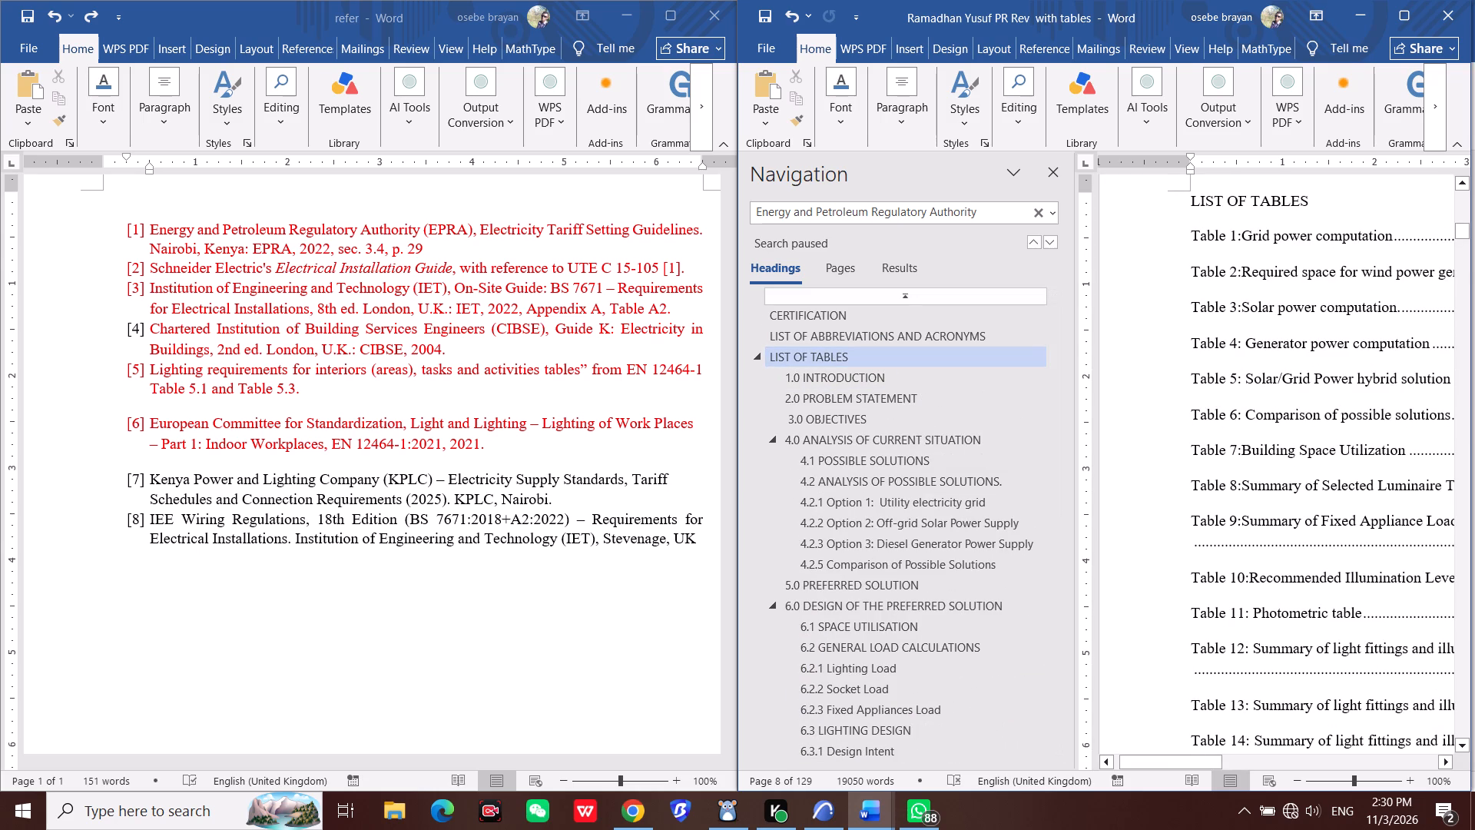
pyautogui.scroll(-20, 1241, 449)
pyautogui.scroll(-1, 1241, 449)
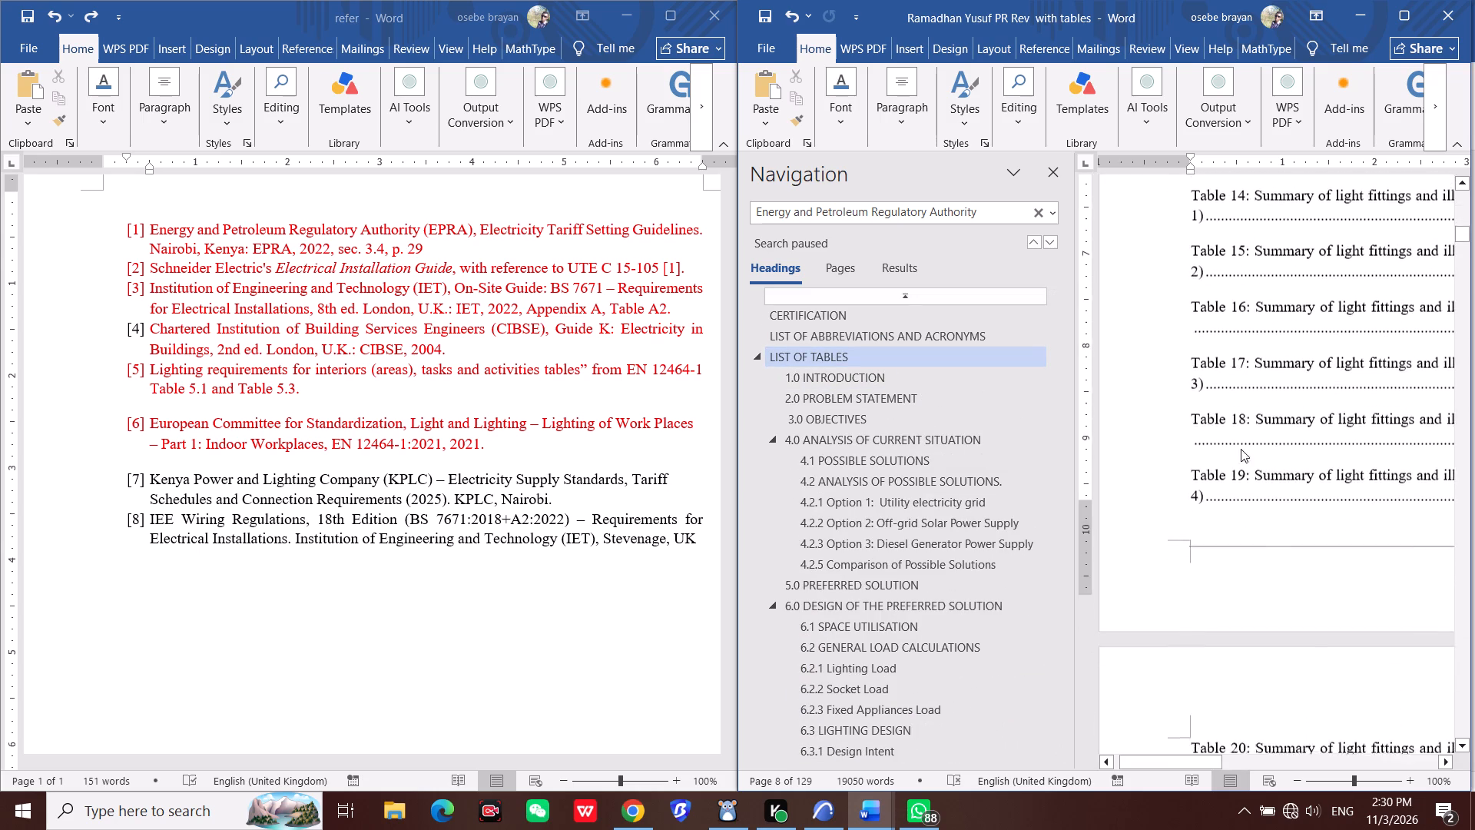
pyautogui.scroll(-20, 1241, 449)
pyautogui.scroll(-18, 1241, 449)
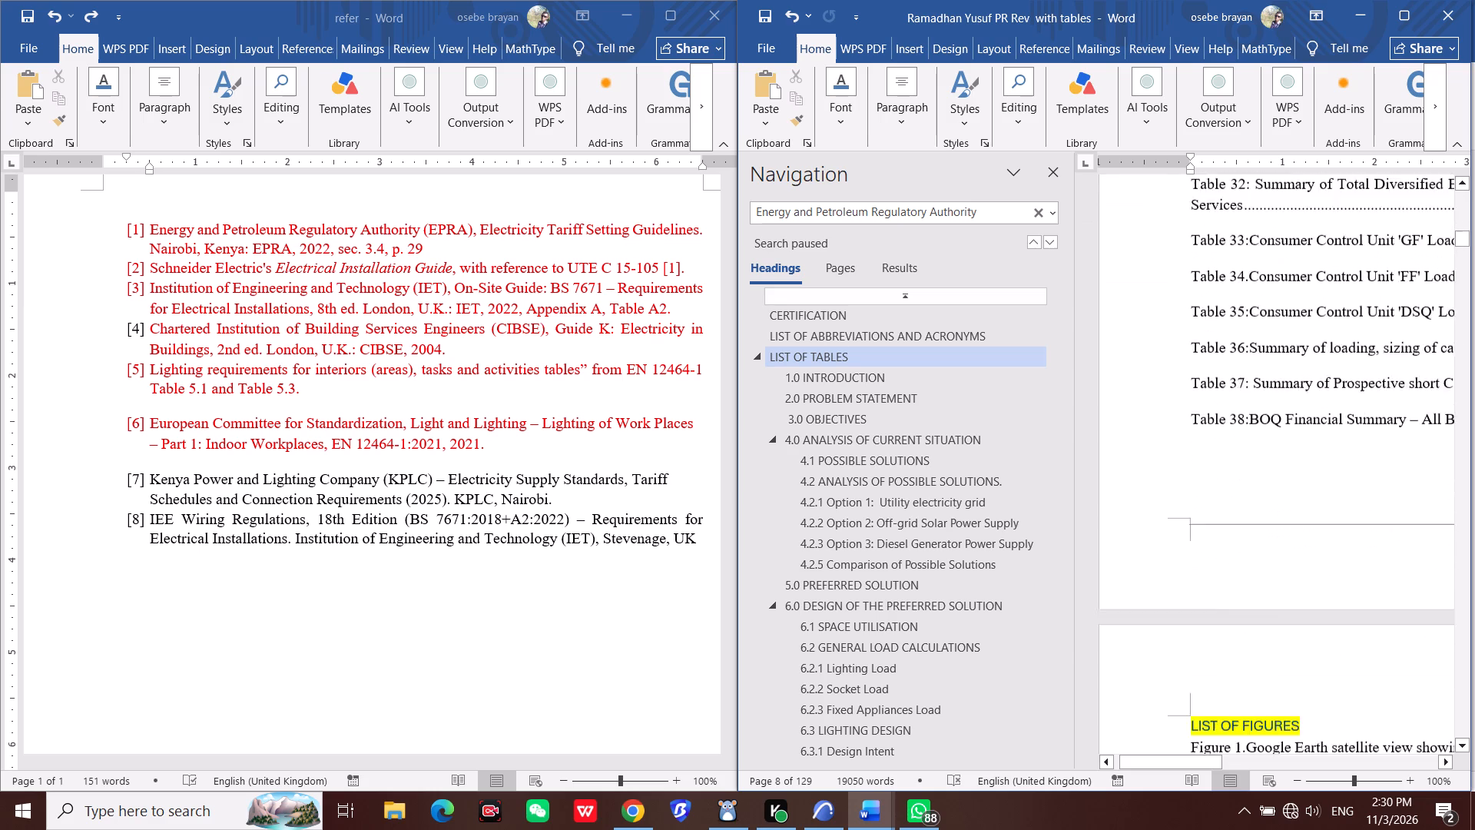
pyautogui.scroll(-7, 1235, 461)
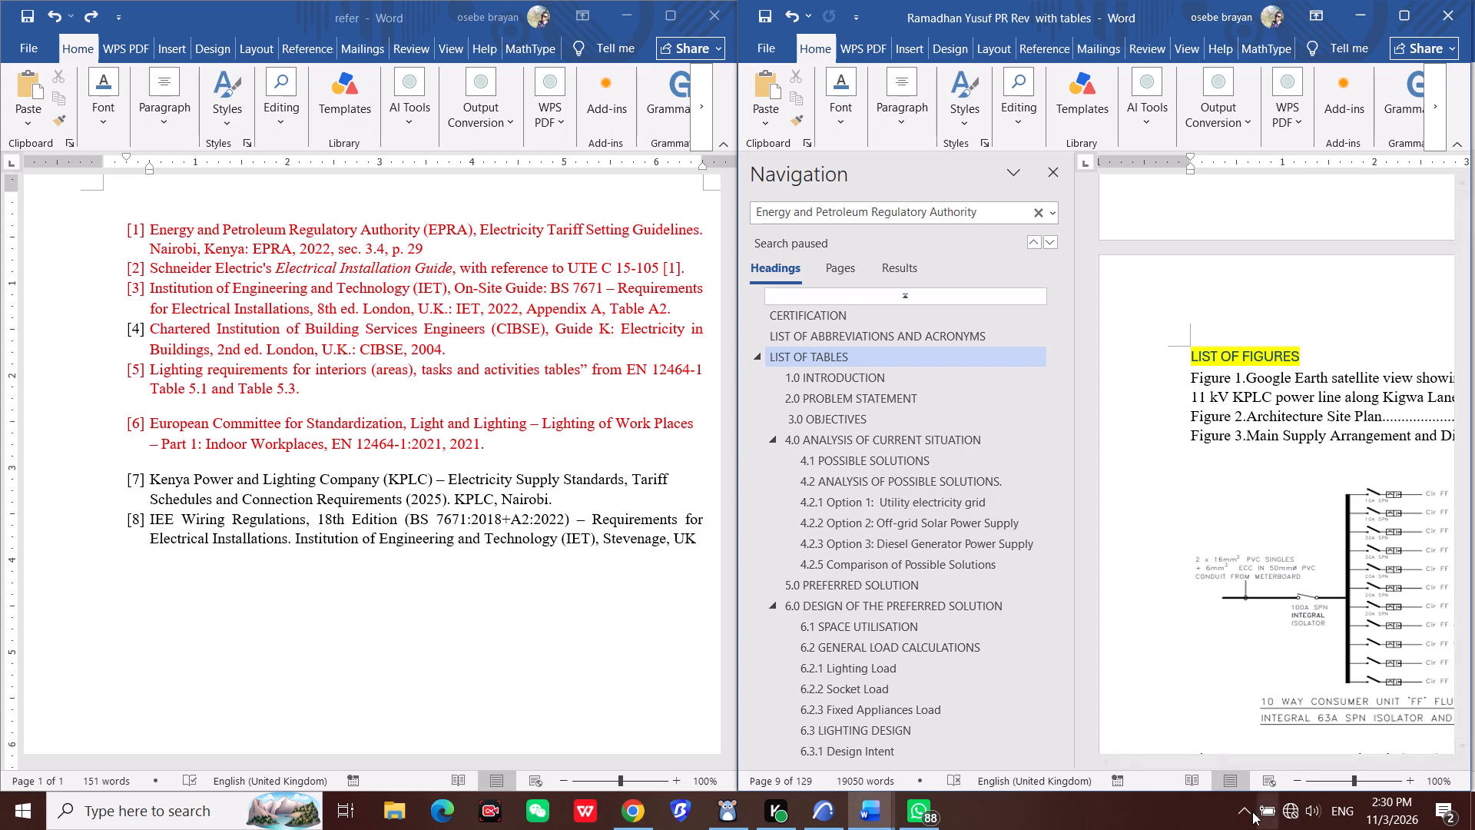
pyautogui.moveTo(1220, 758); pyautogui.dragTo(1278, 758)
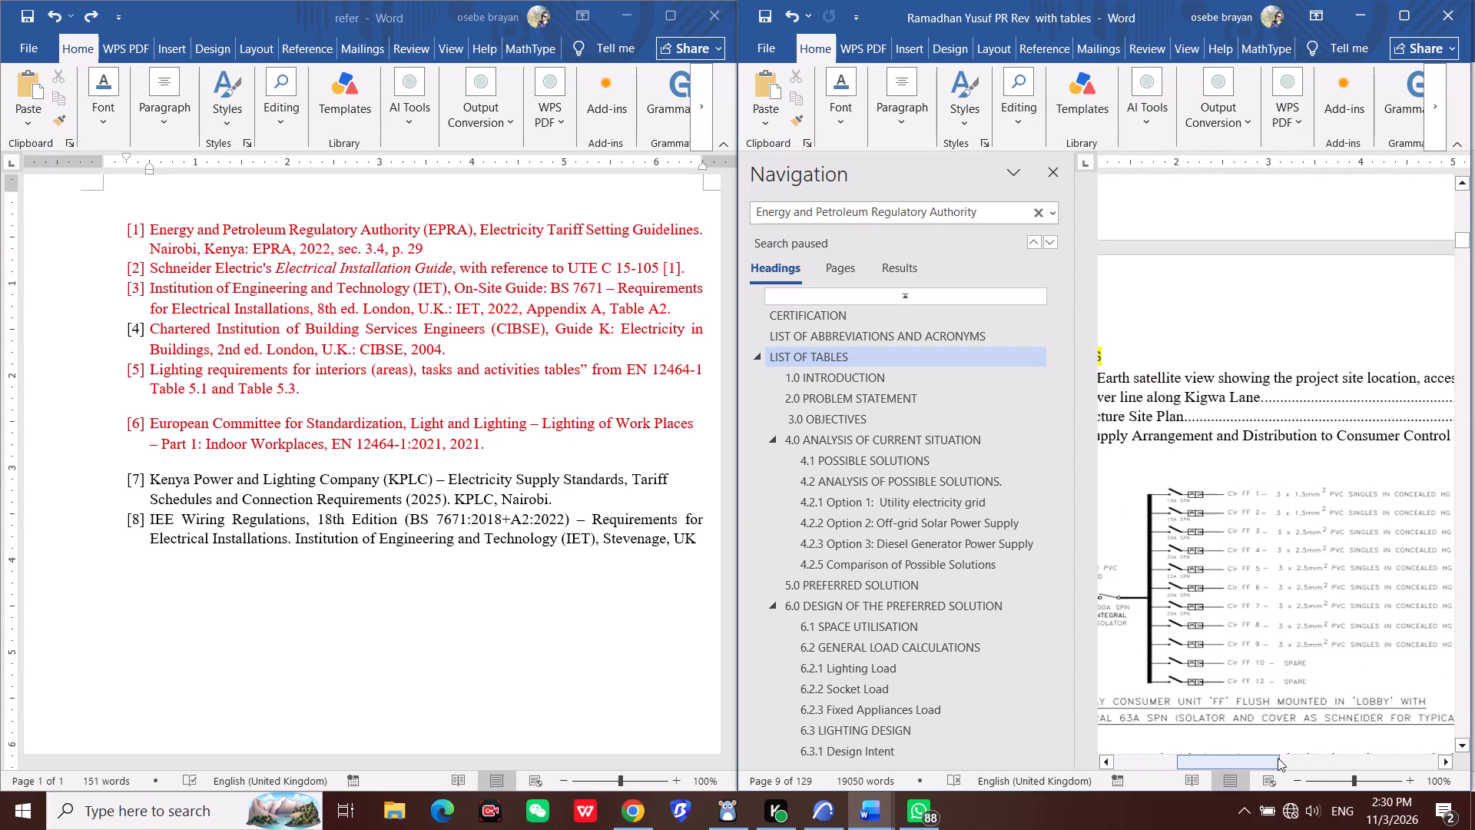
pyautogui.moveTo(1271, 758); pyautogui.dragTo(1213, 760)
pyautogui.scroll(-3, 1353, 609)
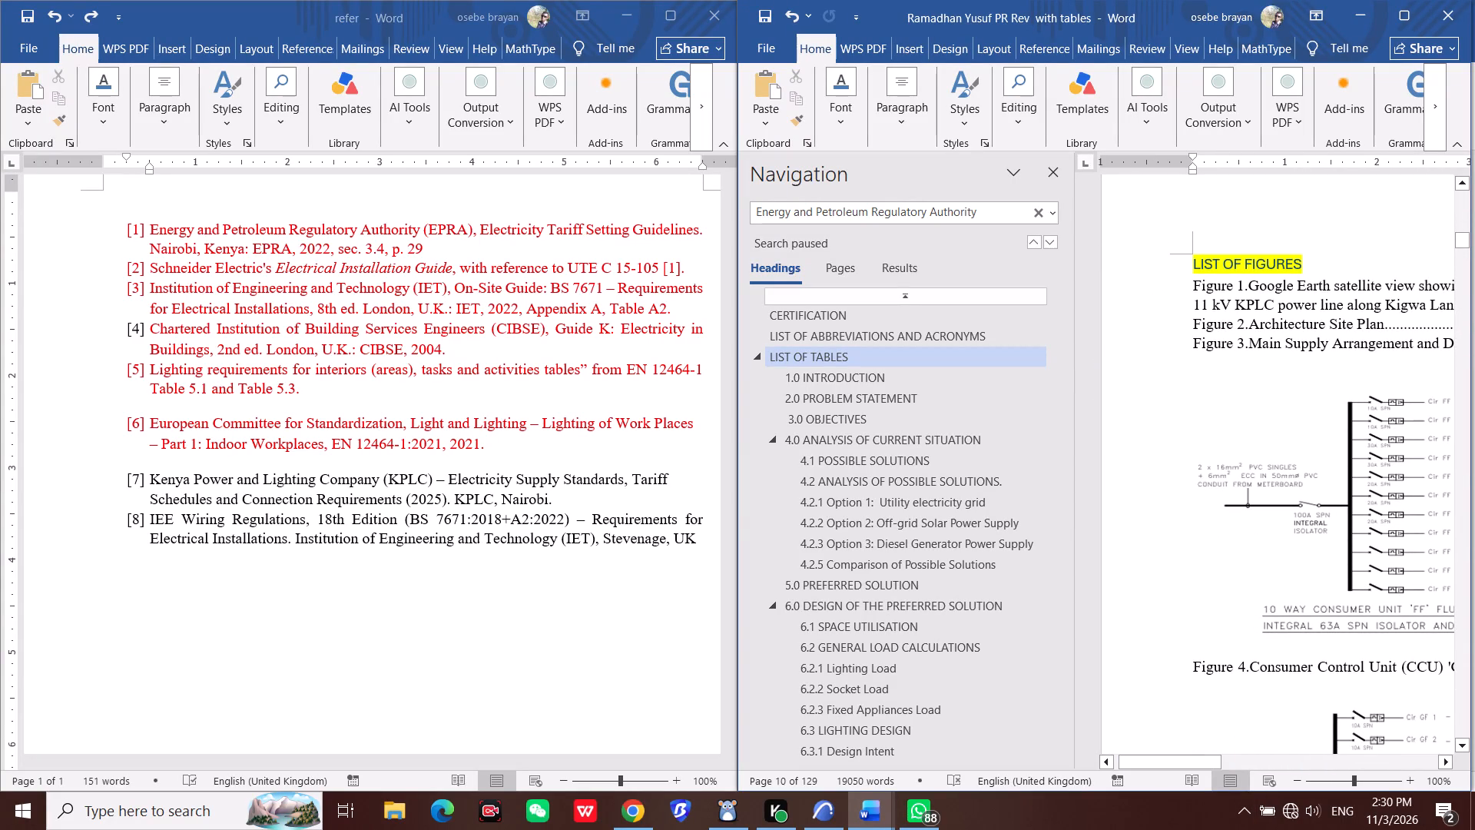
pyautogui.scroll(-3, 1353, 604)
pyautogui.scroll(-10, 1330, 494)
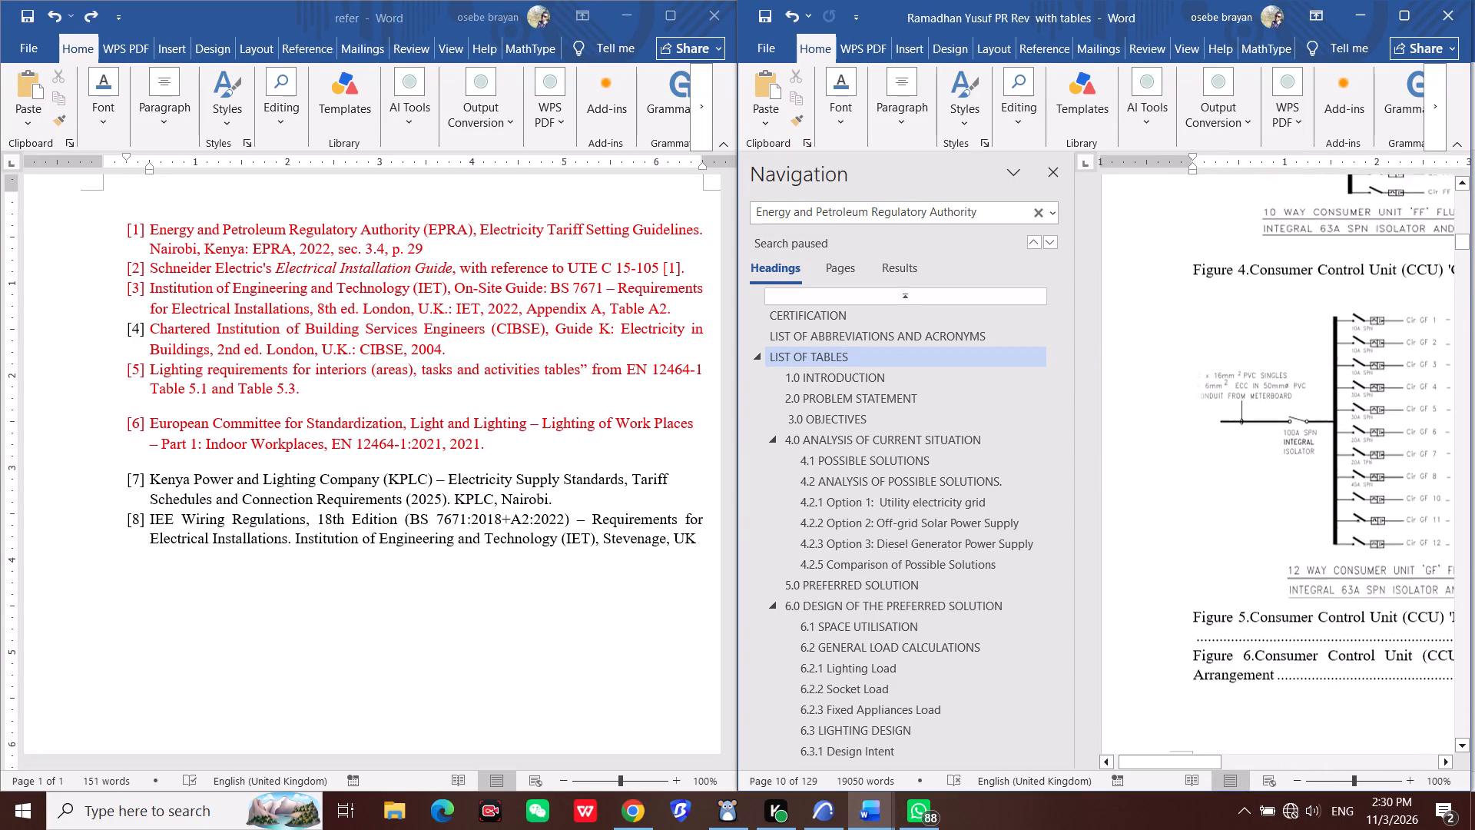
pyautogui.scroll(-10, 1330, 494)
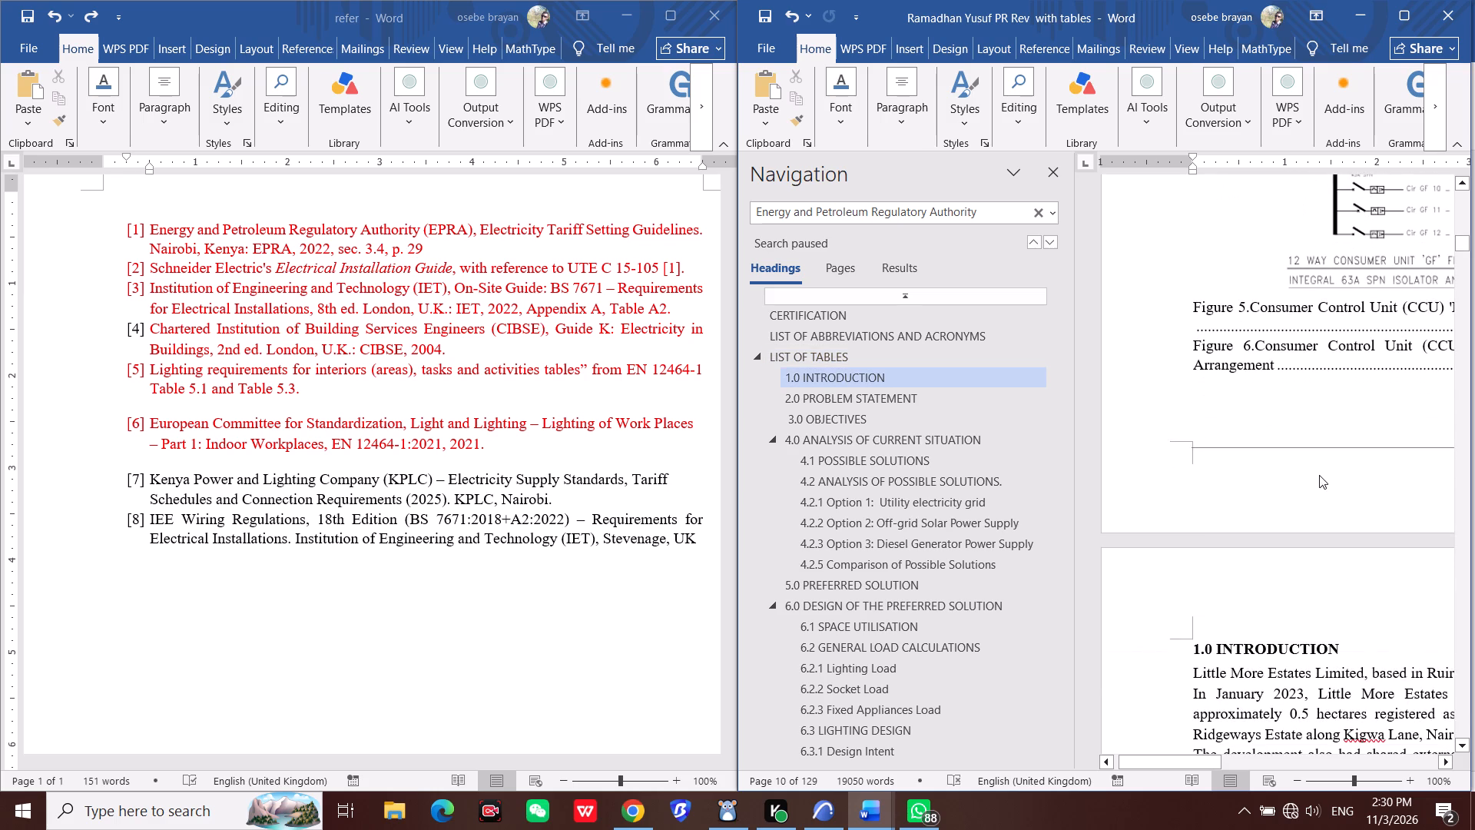
pyautogui.scroll(-2, 1319, 475)
pyautogui.scroll(17, 1319, 475)
pyautogui.scroll(-3, 1319, 475)
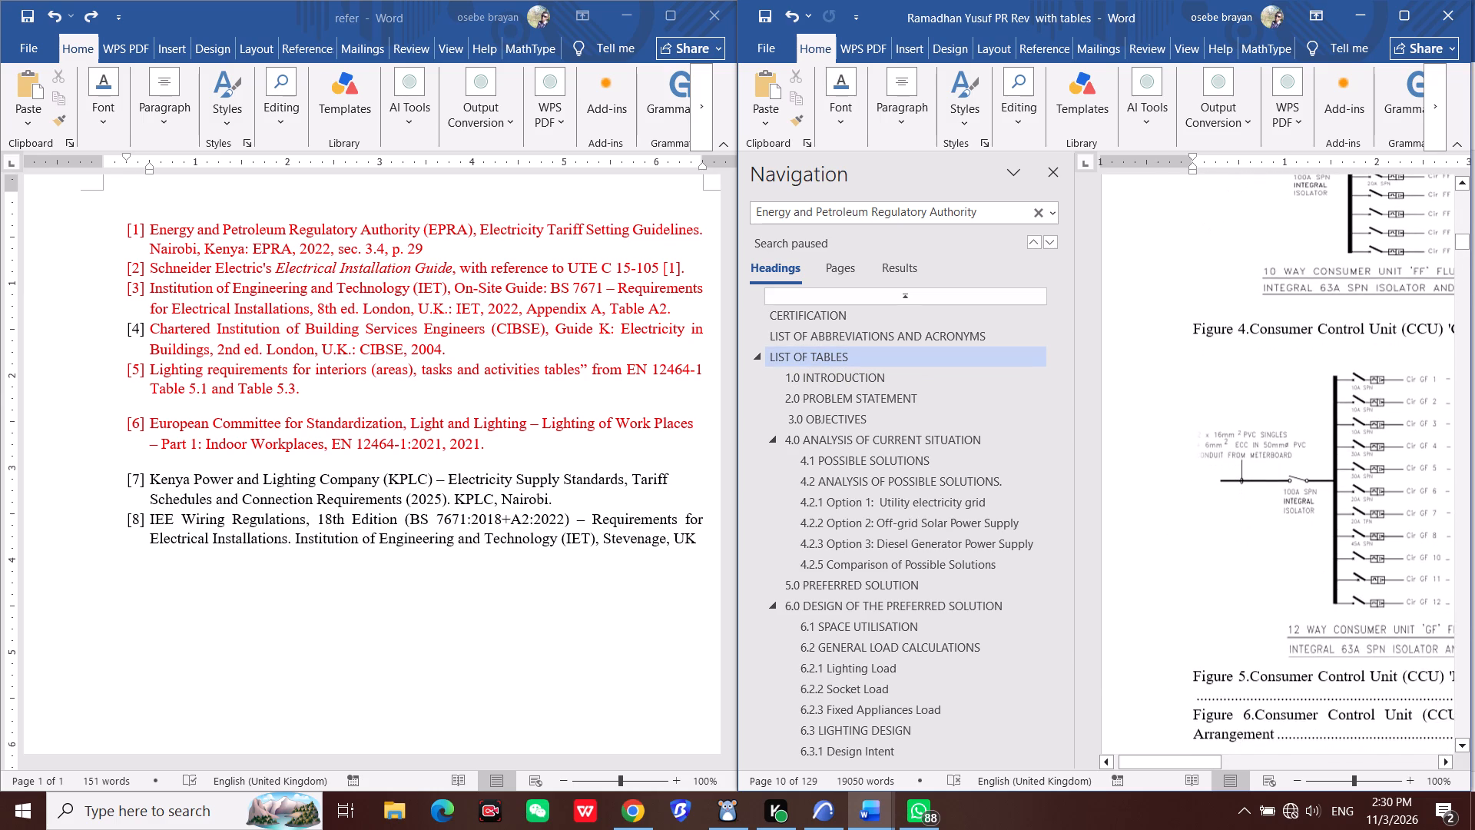
pyautogui.scroll(11, 1319, 475)
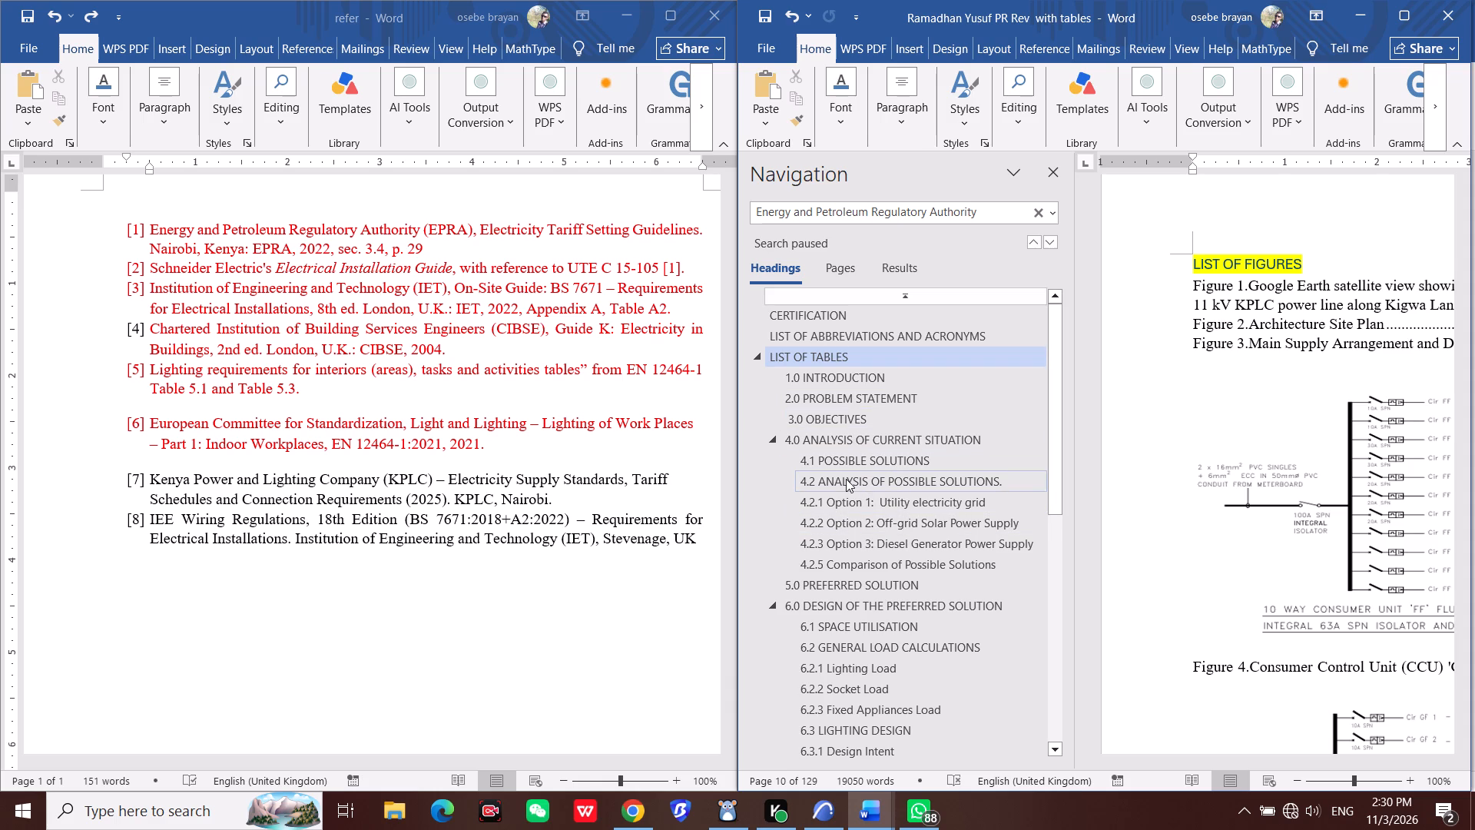
# Review the section 6.5.3 diagrams and captions from Figure 5 back to Figure 3, and select the 10 way consumer unit 'FF' diagram.
pyautogui.scroll(-5, 979, 712)
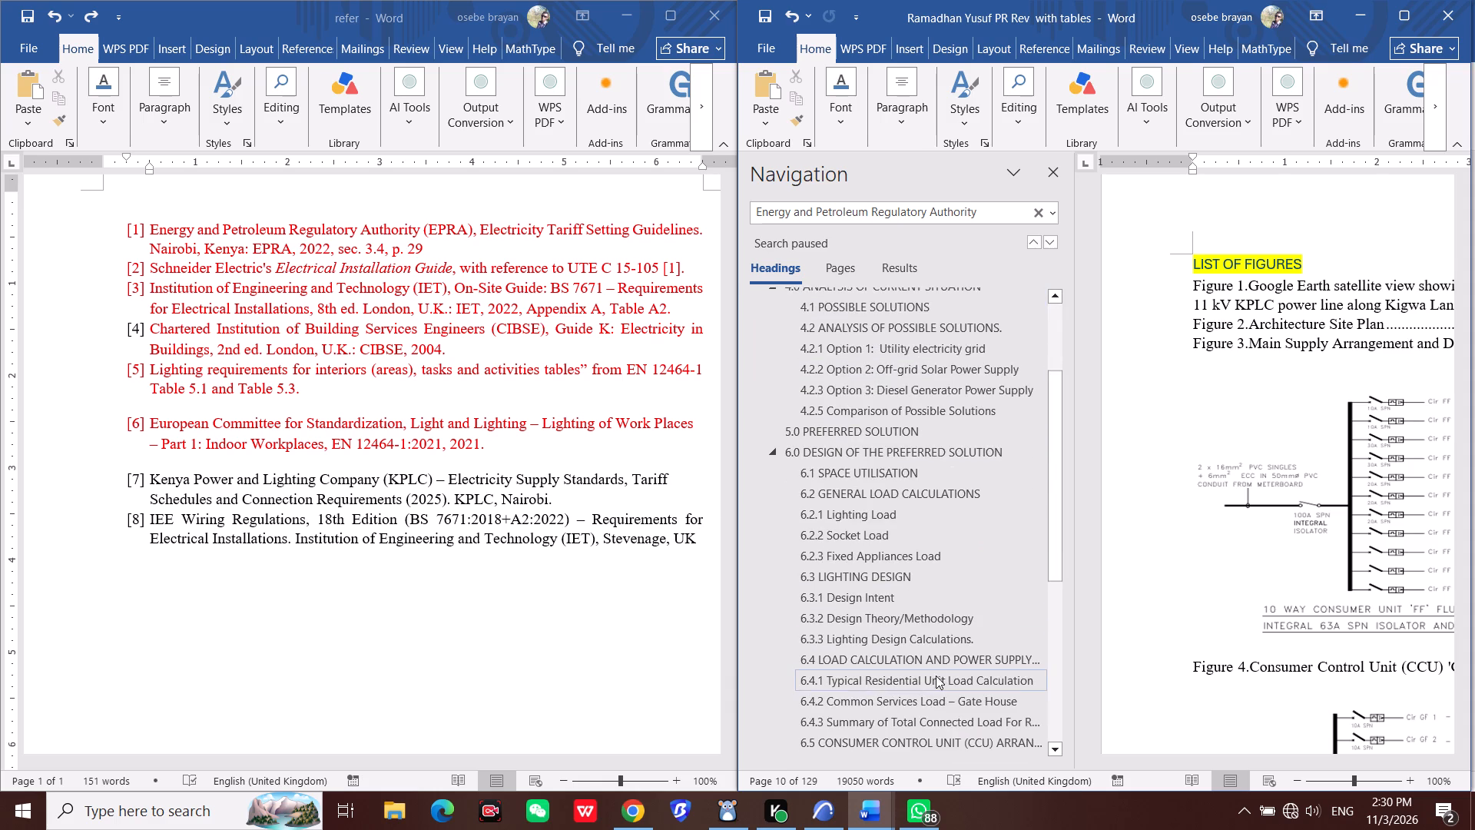
pyautogui.scroll(-5, 936, 671)
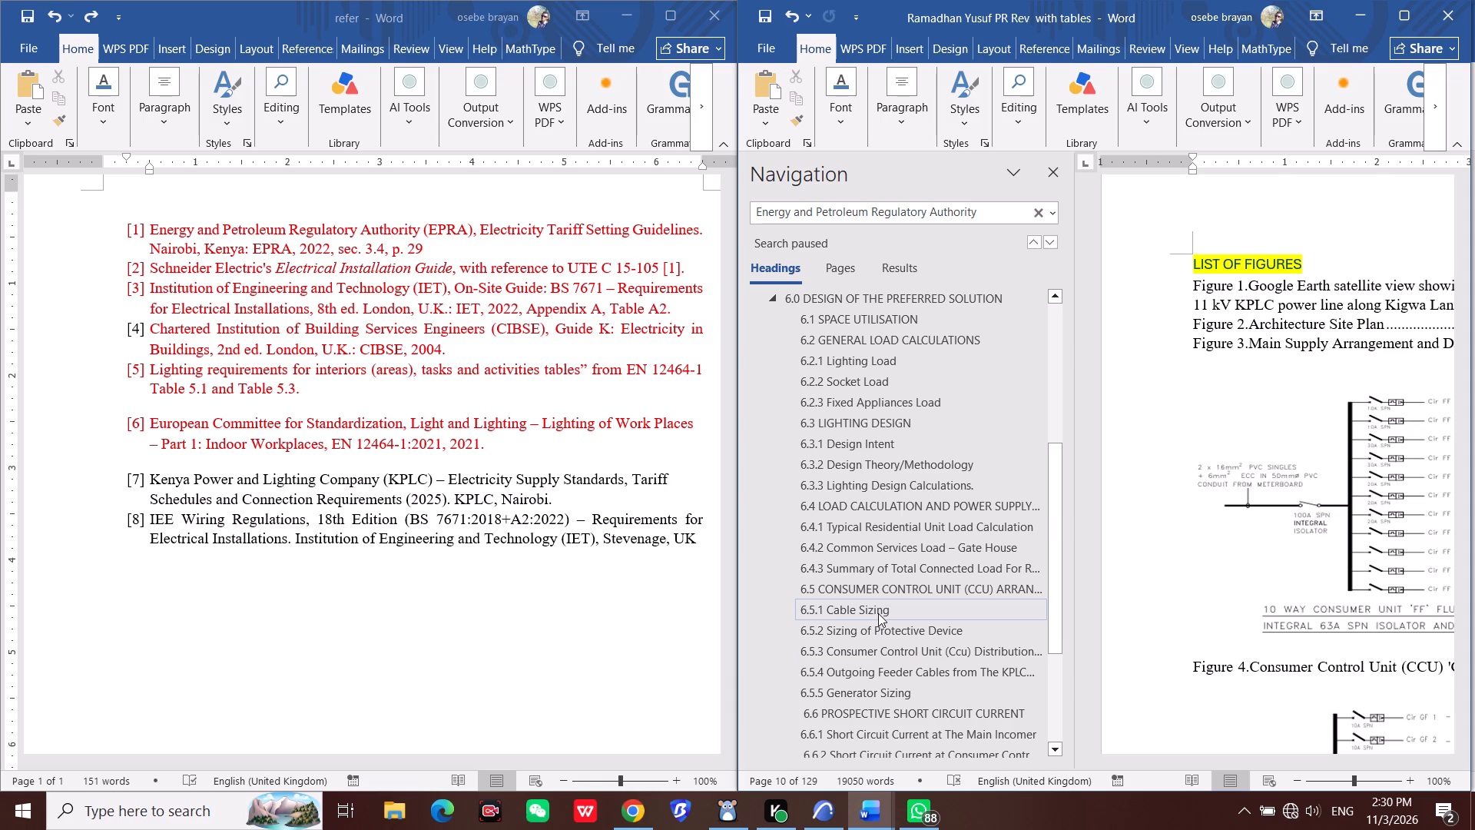
pyautogui.scroll(-3, 940, 675)
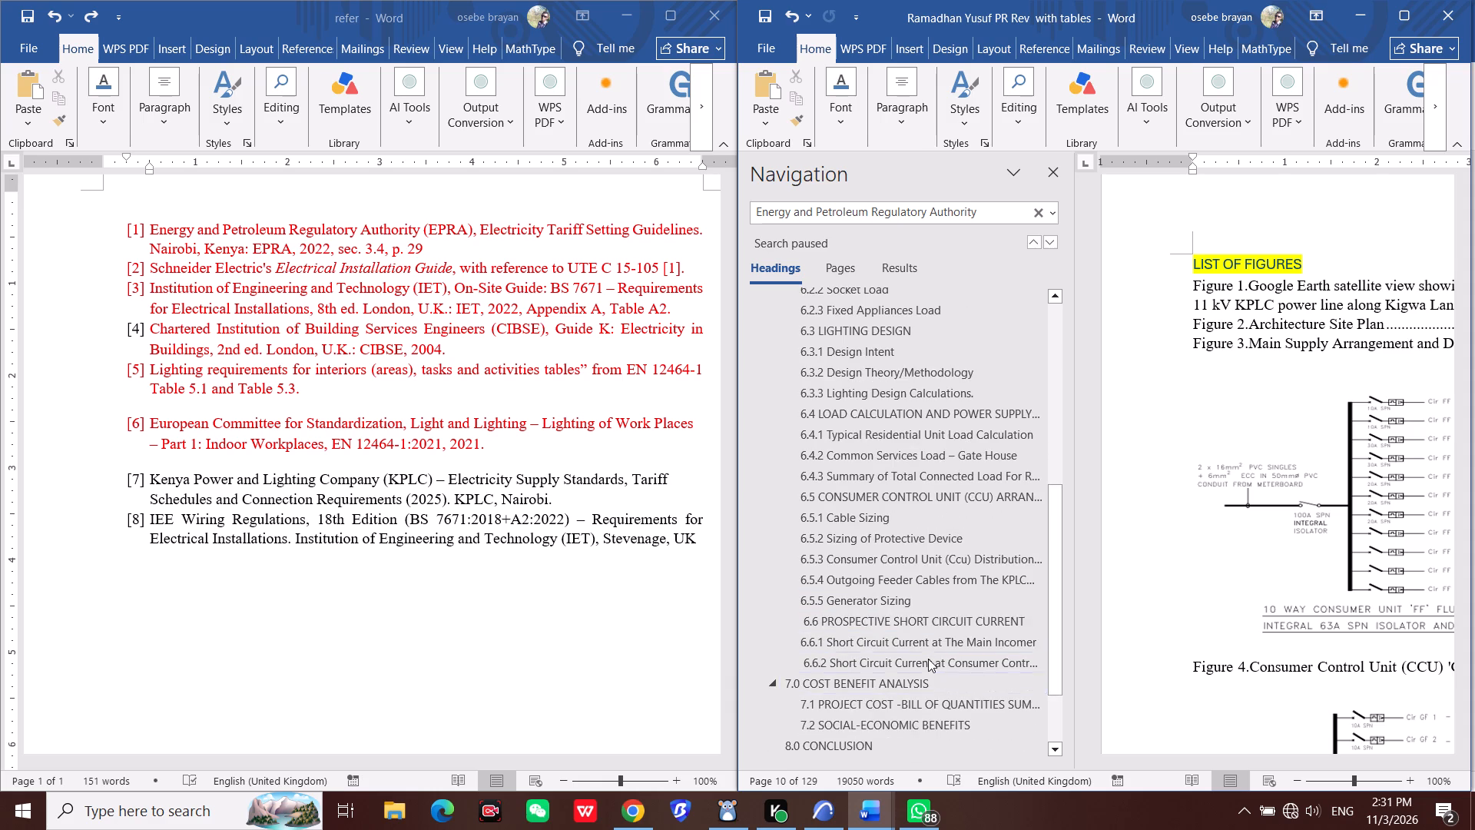
pyautogui.scroll(-2, 858, 669)
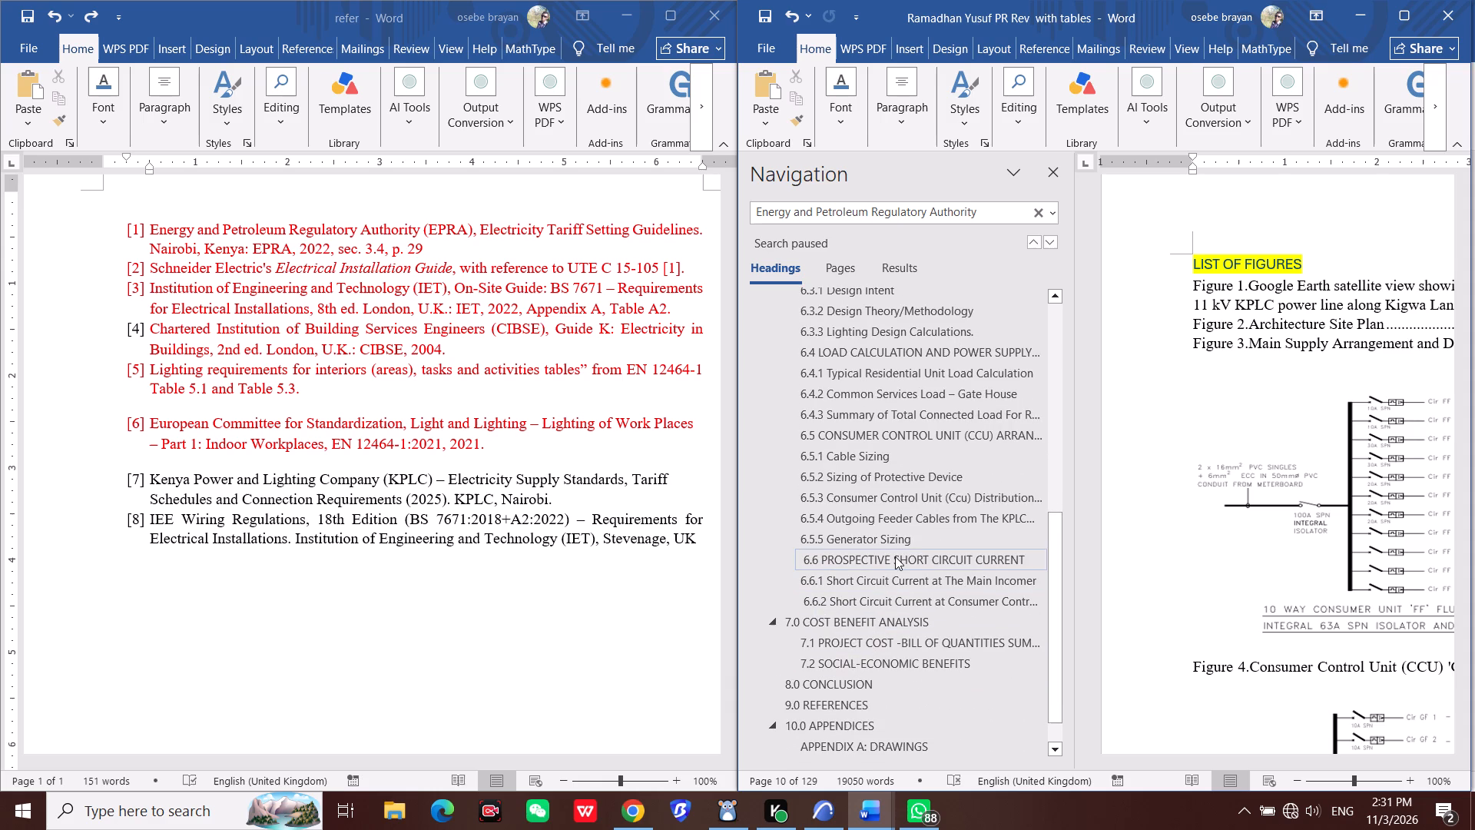
pyautogui.scroll(-4, 908, 574)
pyautogui.scroll(1, 919, 583)
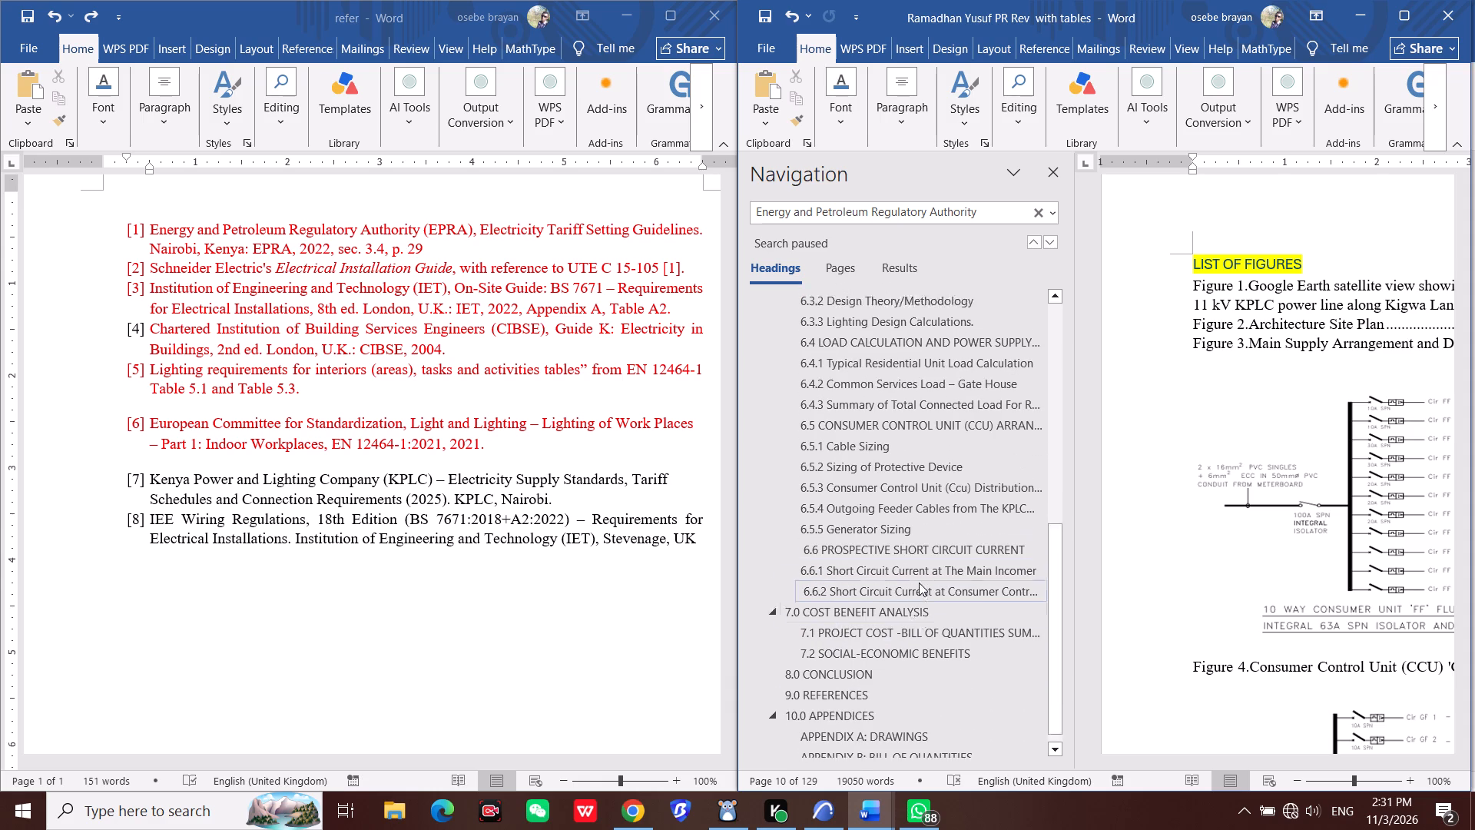
pyautogui.scroll(2, 919, 583)
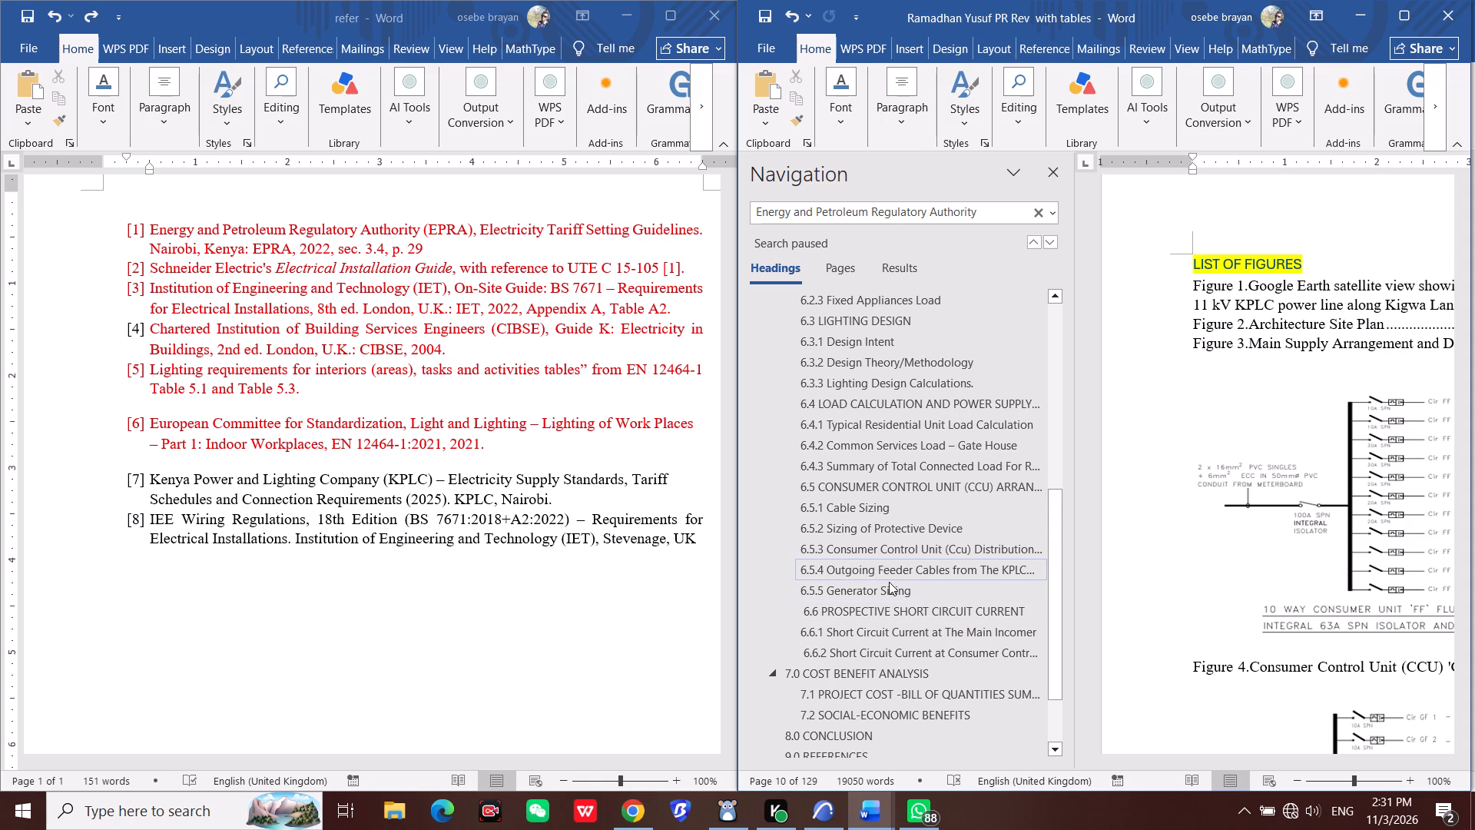
pyautogui.click(887, 584)
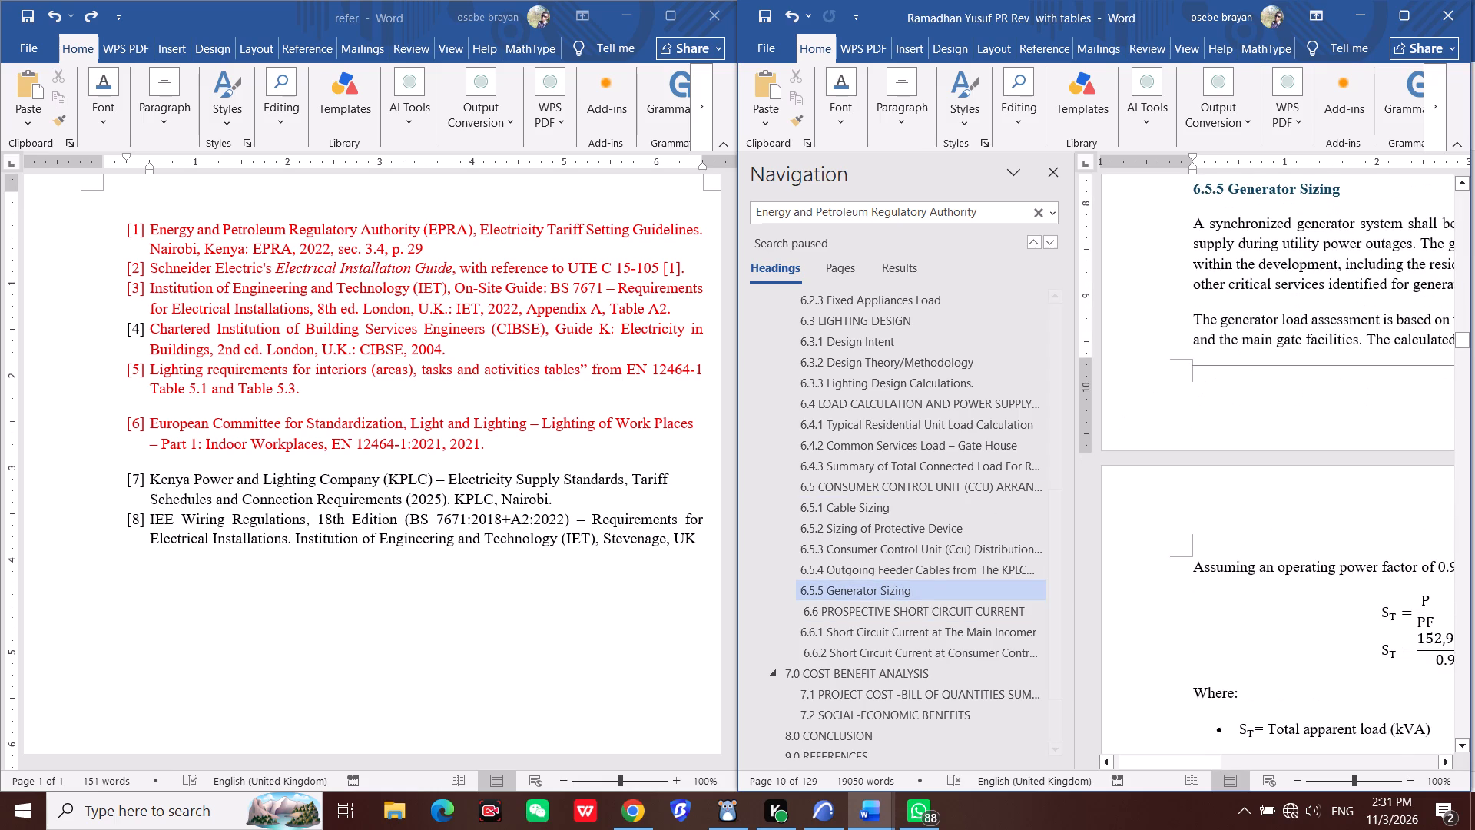
pyautogui.scroll(17, 1244, 314)
pyautogui.scroll(12, 1244, 314)
pyautogui.scroll(18, 1244, 314)
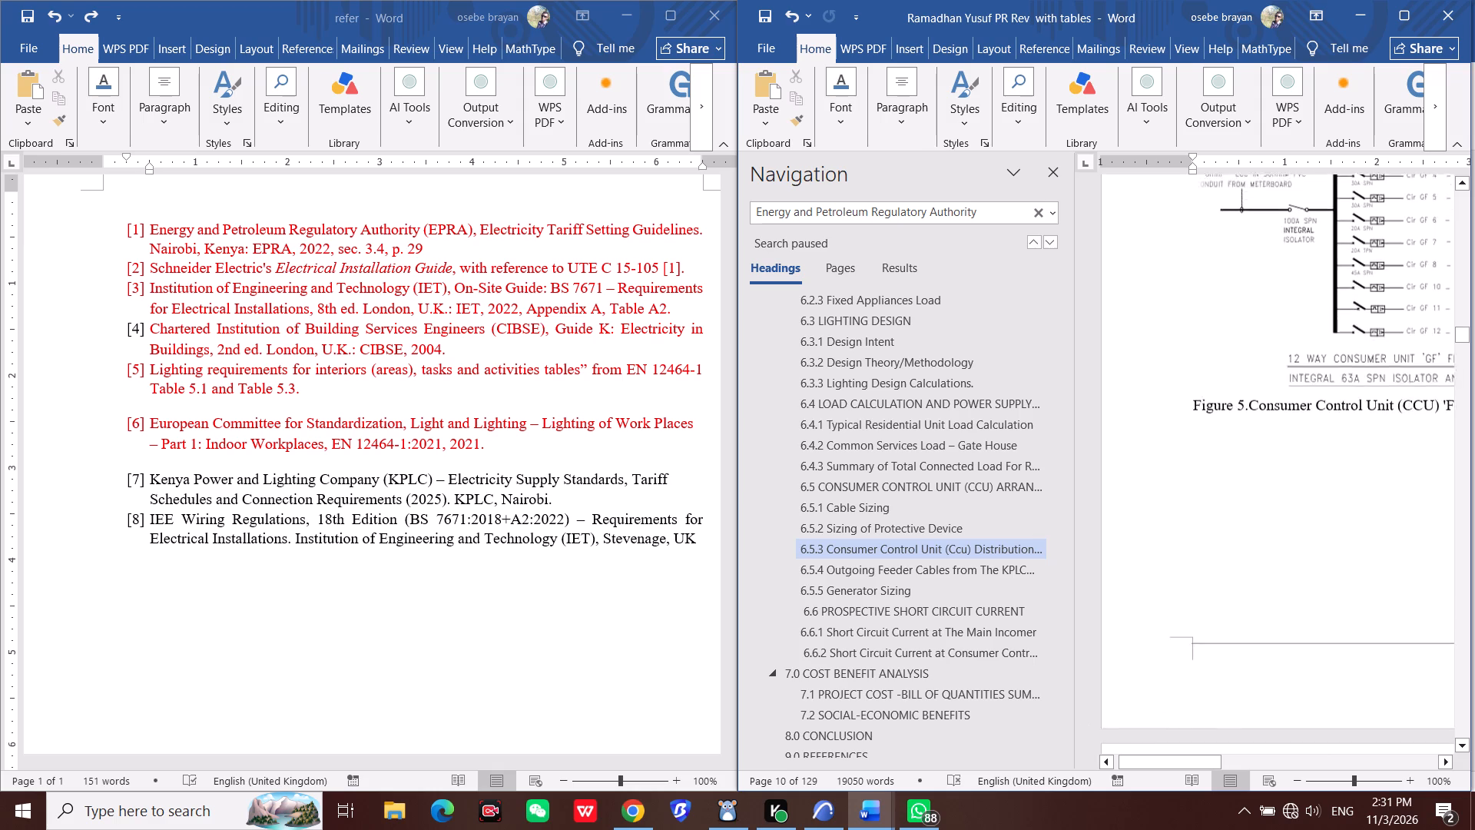
pyautogui.scroll(20, 1244, 314)
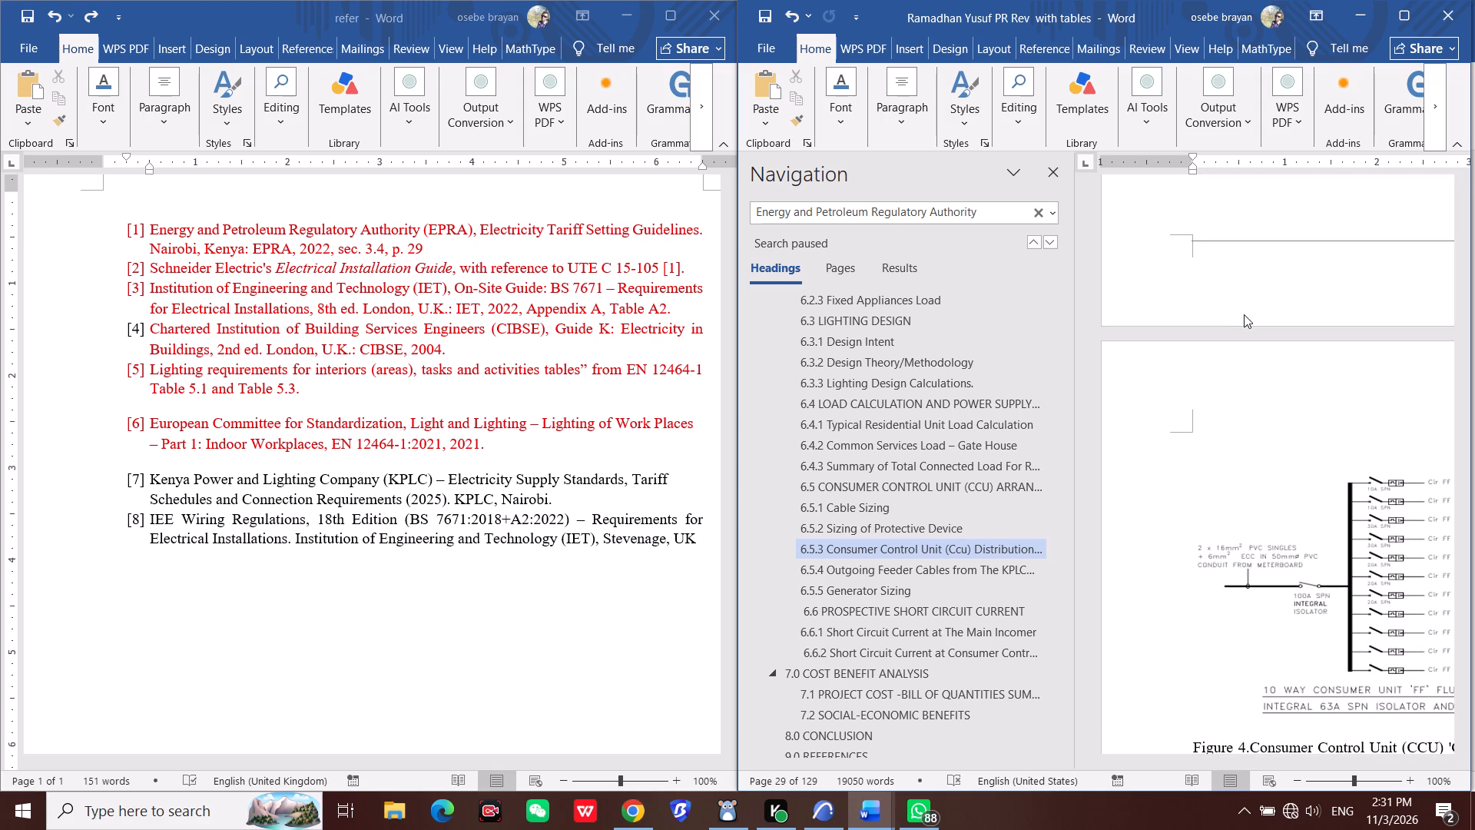
pyautogui.scroll(15, 1244, 314)
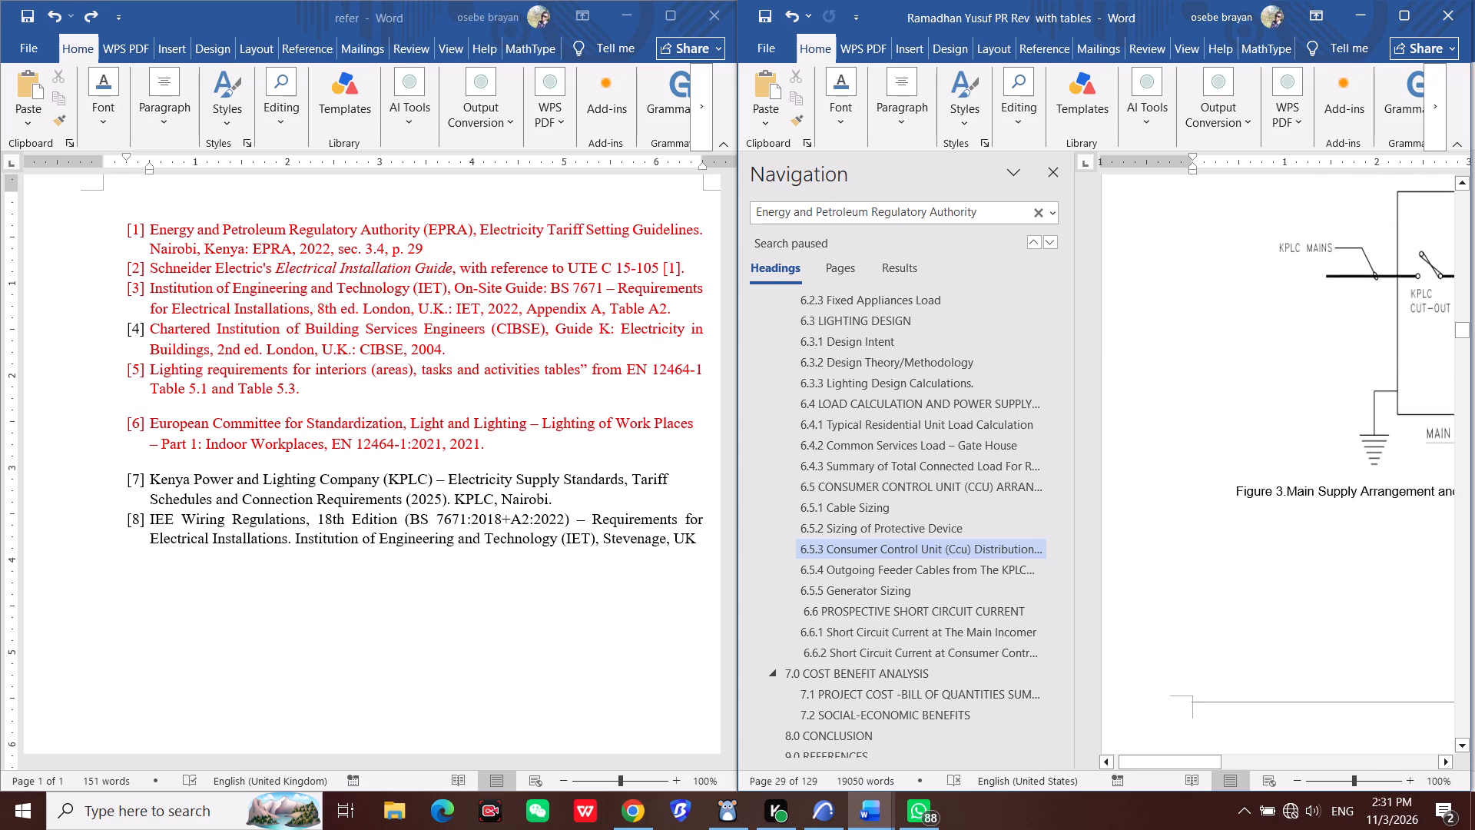
pyautogui.scroll(-12, 1233, 336)
pyautogui.scroll(-3, 1316, 589)
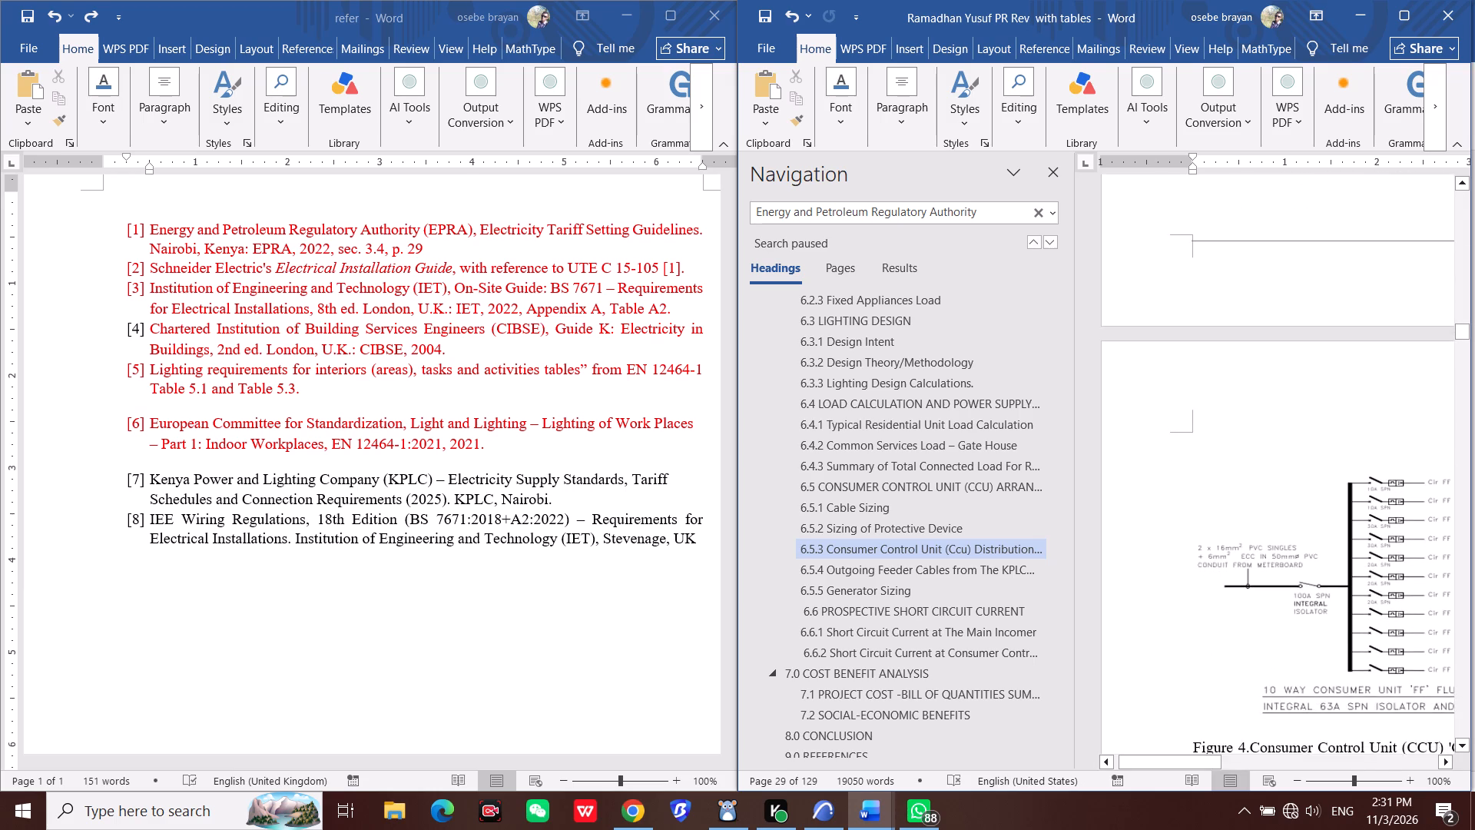
pyautogui.scroll(-4, 1334, 559)
pyautogui.click(1332, 494)
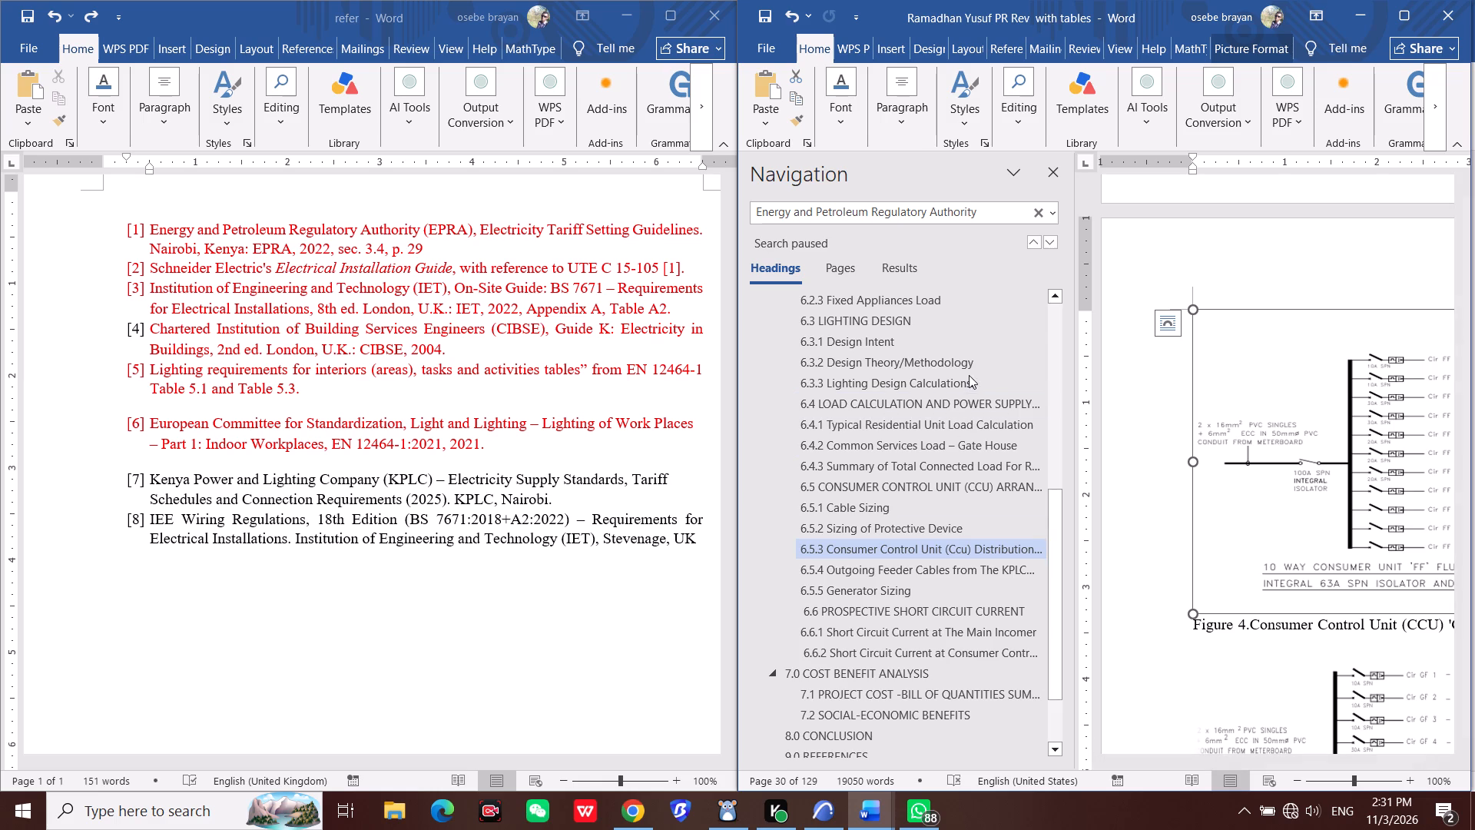
# Close the Navigation pane in the report.
pyautogui.click(1046, 174)
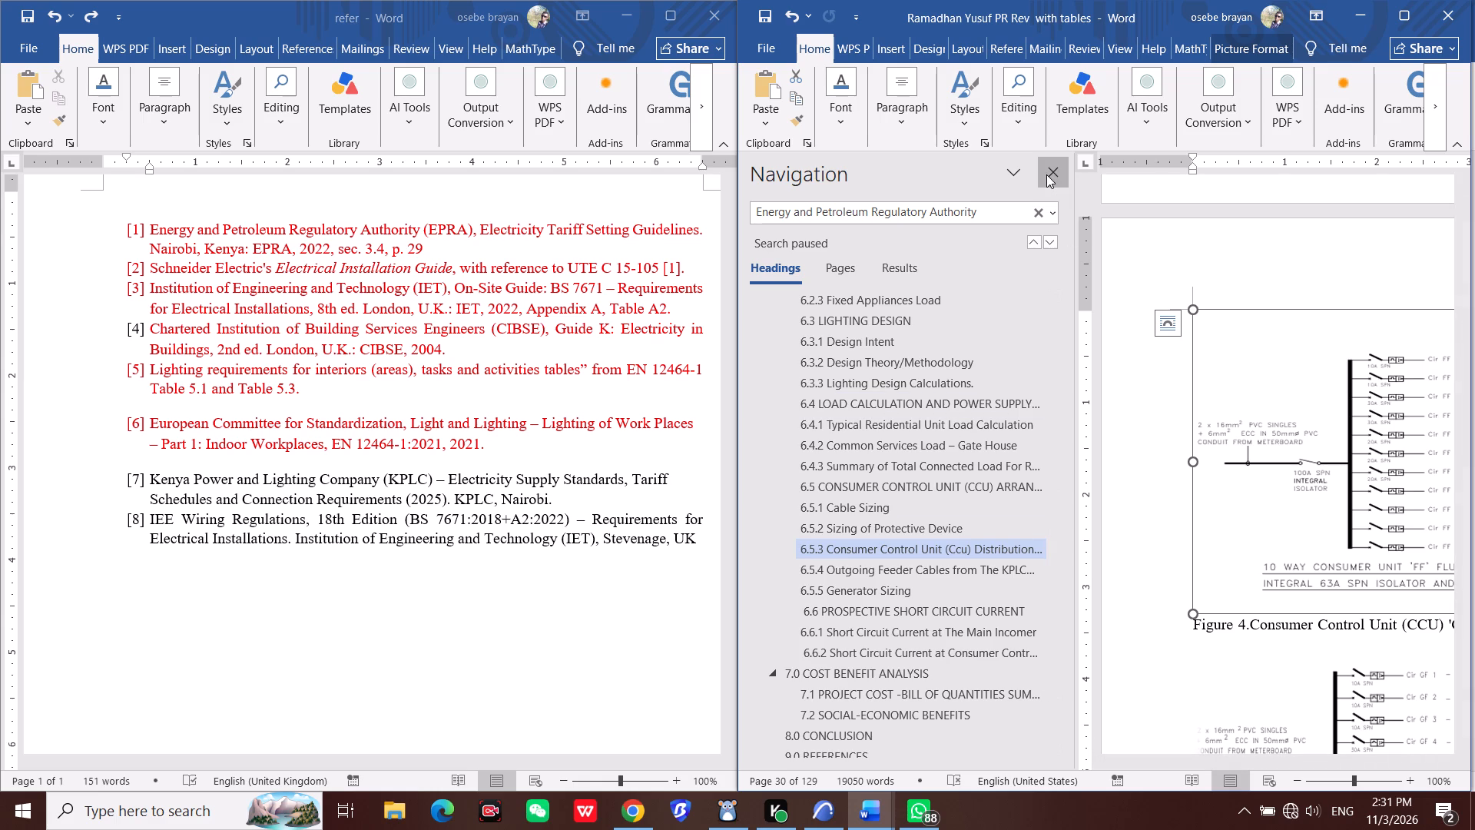
pyautogui.click(1046, 174)
# Apply the Normal style to the 10 way consumer unit 'FF' diagram together with its Figure 4 caption.
pyautogui.scroll(-1, 1269, 621)
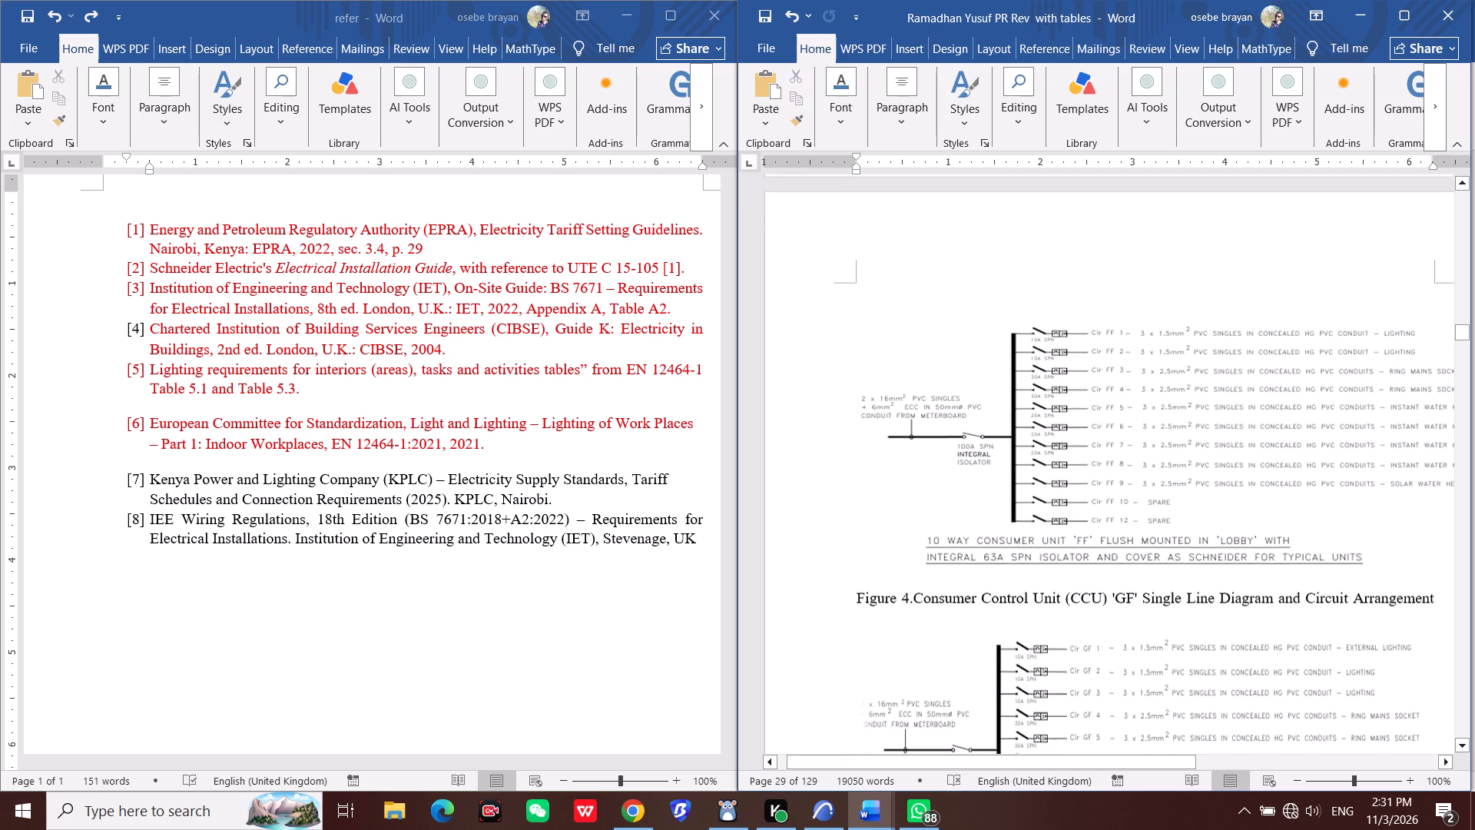
pyautogui.moveTo(1435, 597); pyautogui.dragTo(1364, 591)
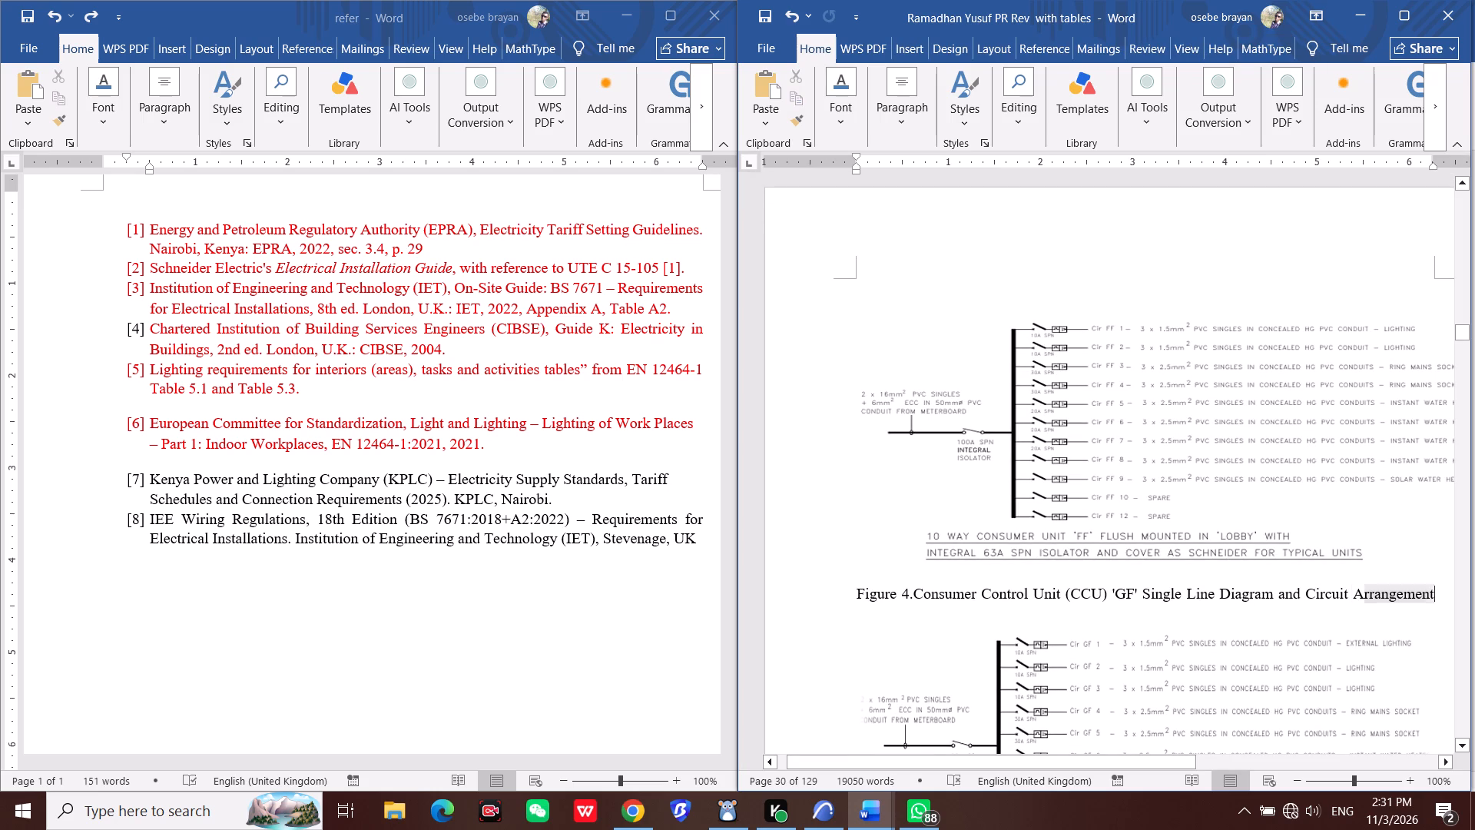
pyautogui.moveTo(1364, 591); pyautogui.dragTo(753, 583)
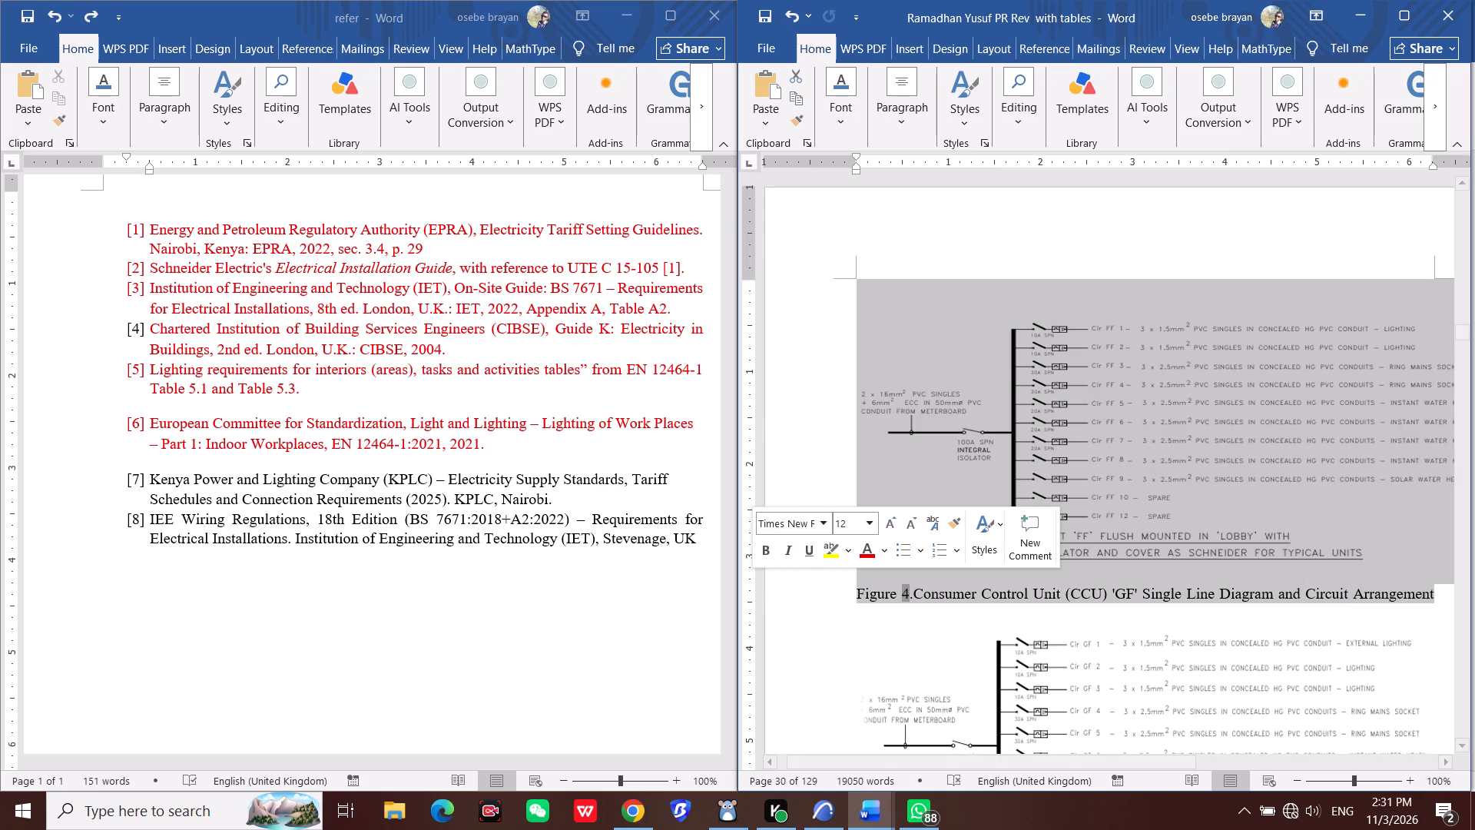
pyautogui.click(956, 119)
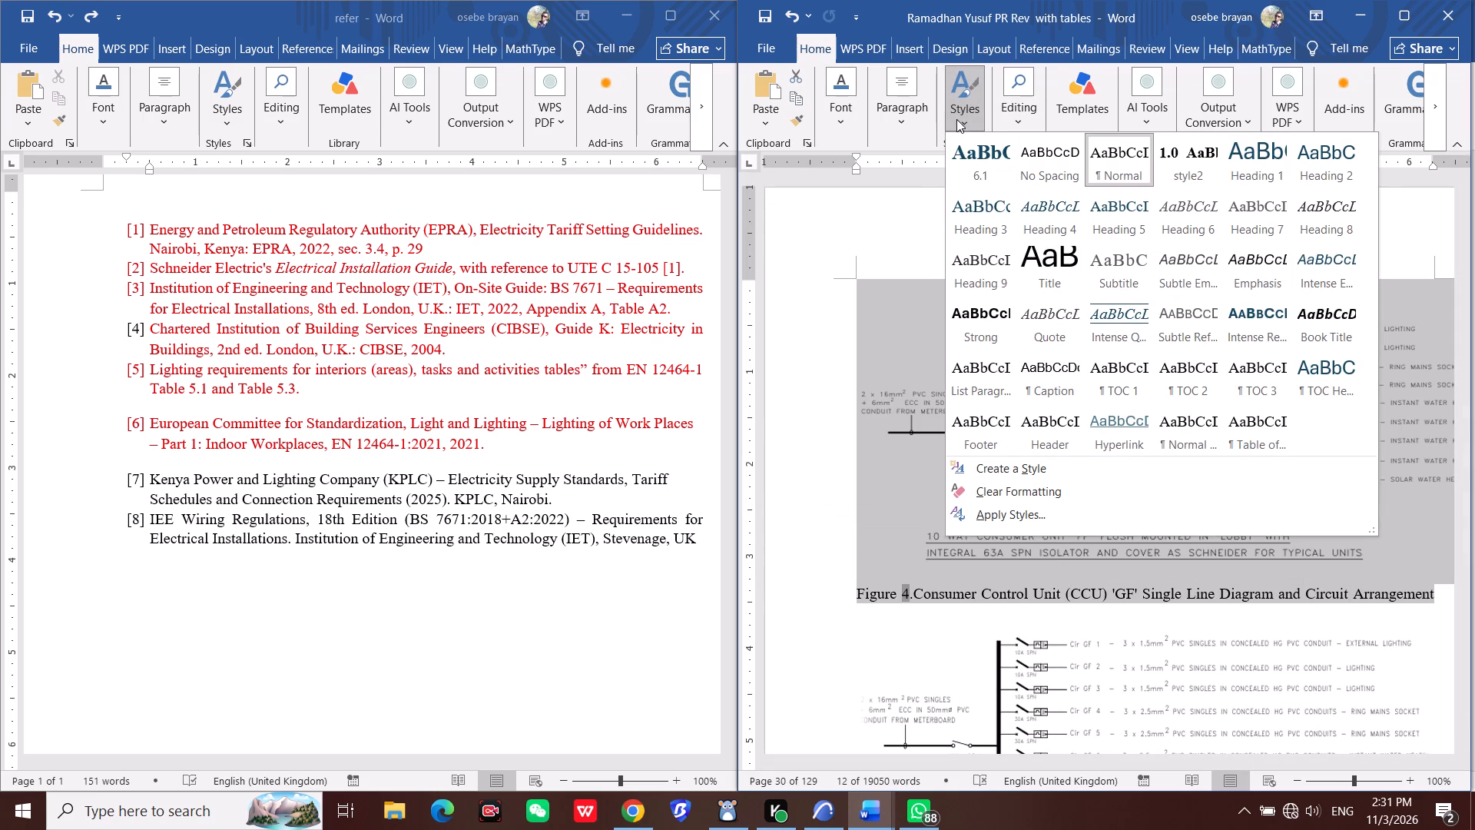
pyautogui.click(1102, 172)
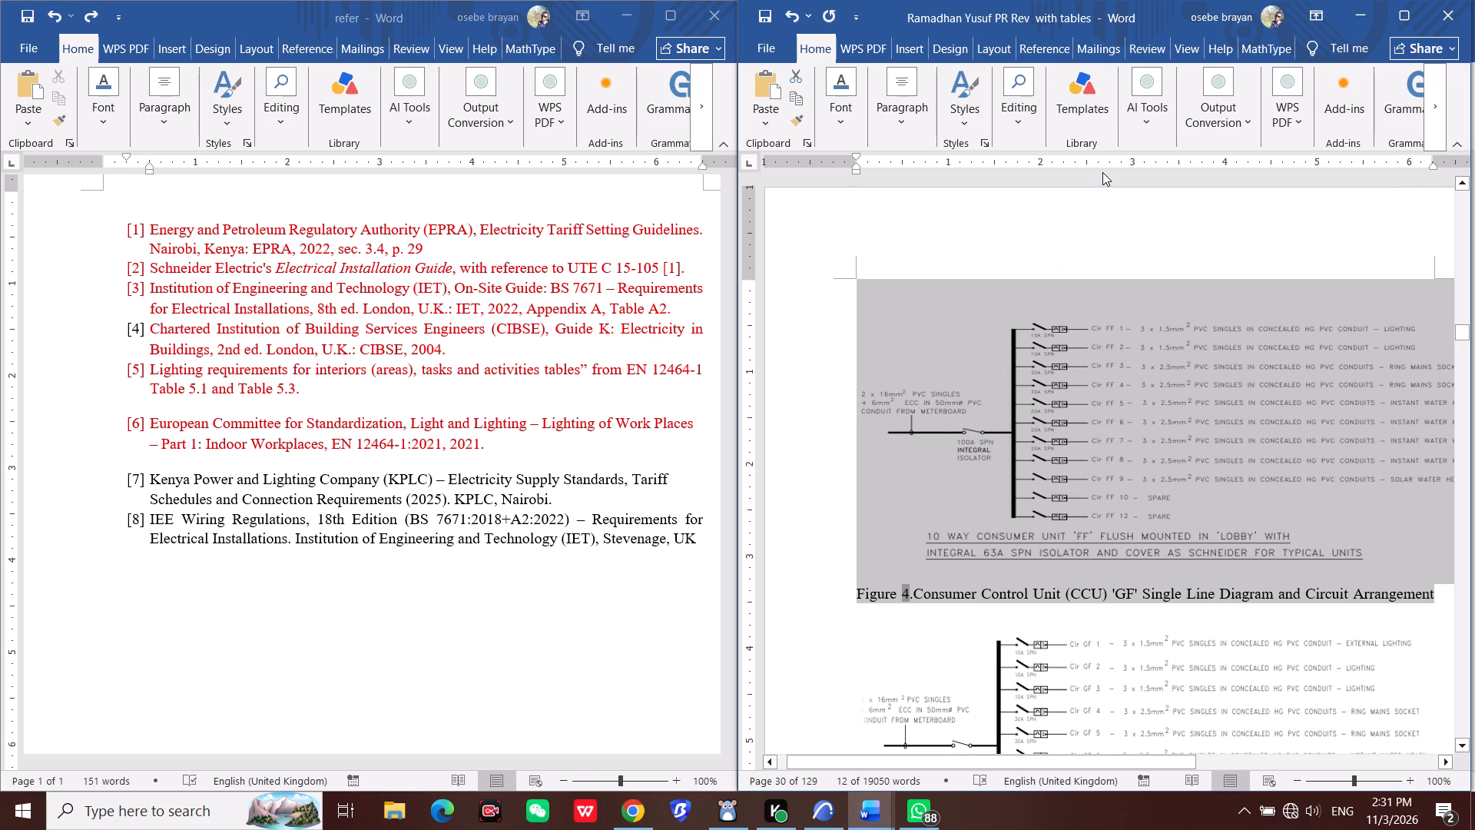
# Copy the typed Figure 4 caption line below the 10 way 'FF' diagram and delete it from the page.
pyautogui.click(1066, 450)
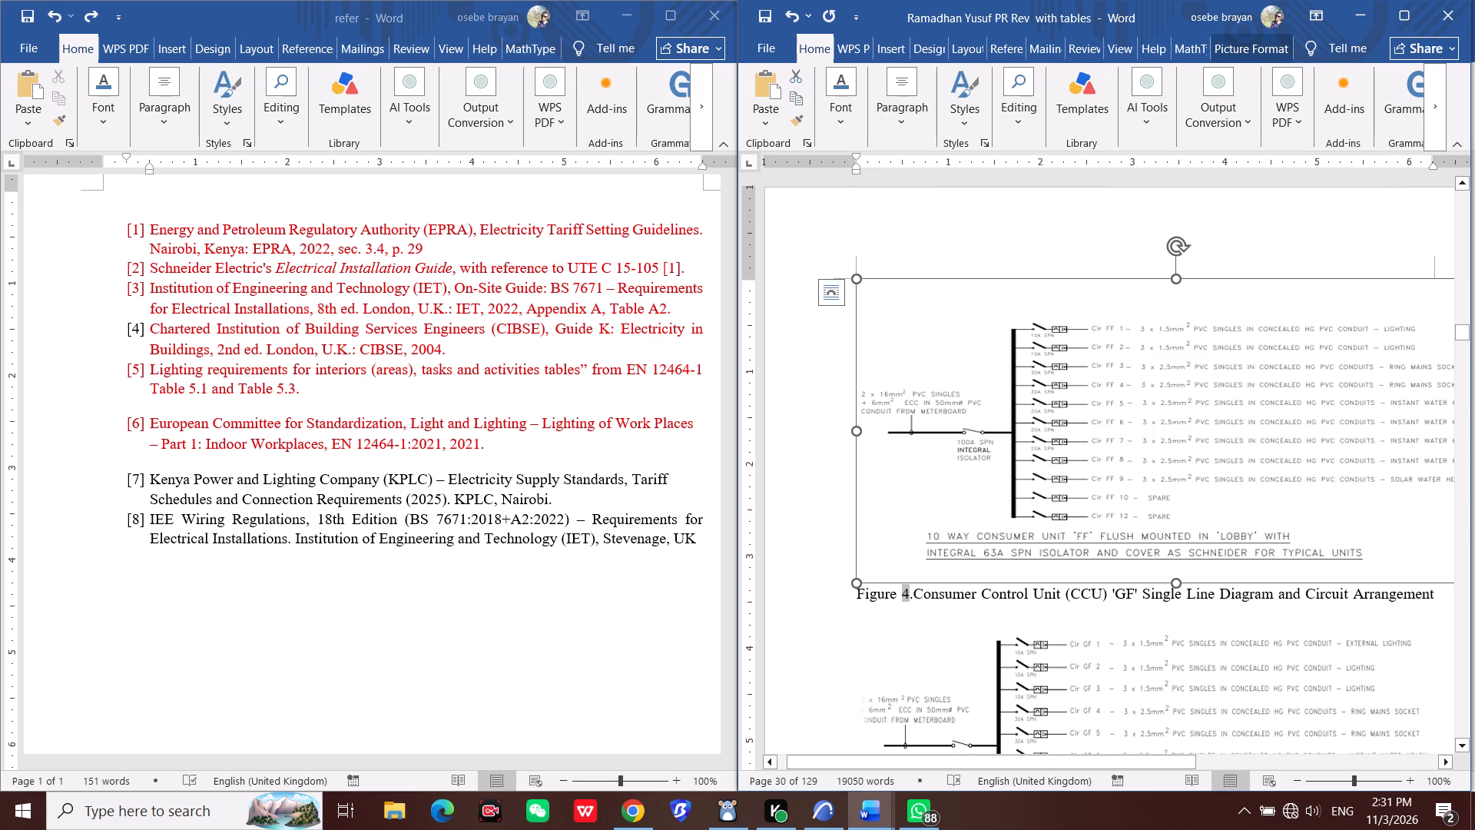
pyautogui.moveTo(1440, 599); pyautogui.dragTo(828, 589)
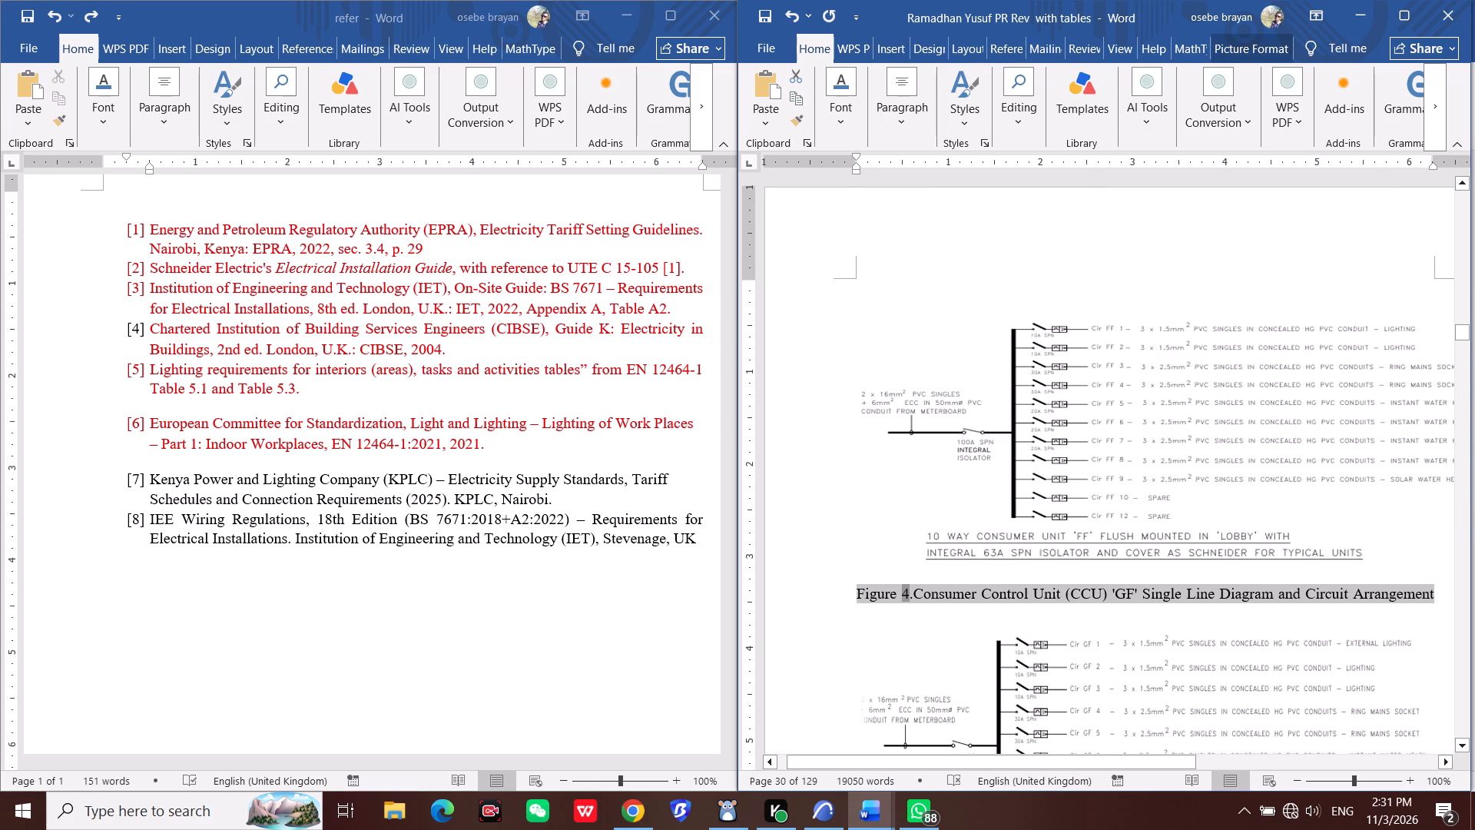
pyautogui.moveTo(828, 589); pyautogui.dragTo(832, 589)
pyautogui.hotkey('ctrl', 'c')
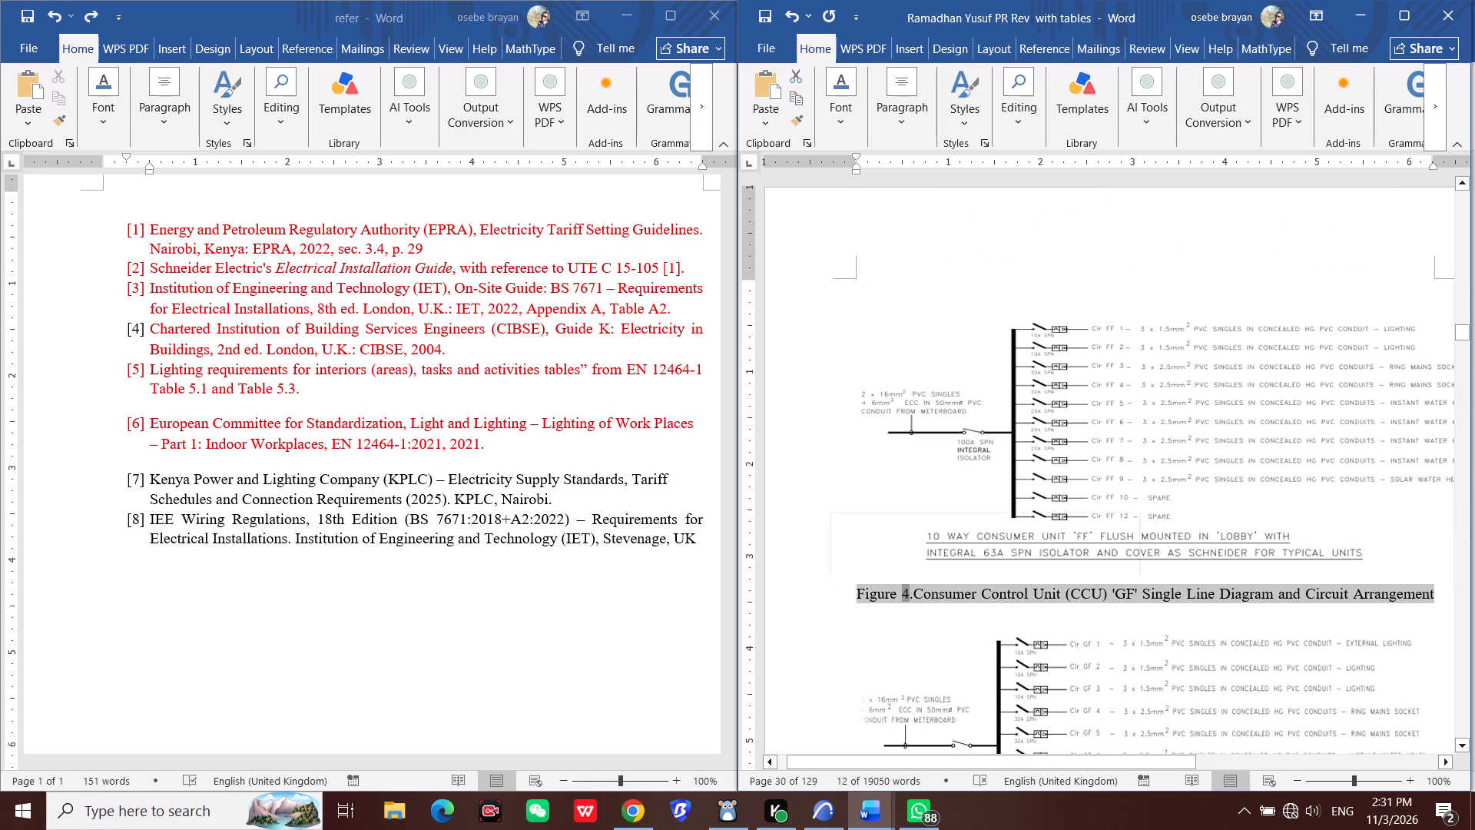
pyautogui.press('Delete')
# Insert a caption below the 'FF' diagram reading "Figure 4.Consumer Control Unit (CCU) 'GF' Single Line Diagram and Circuit Arrangement", reusing the copied text without its duplicate label.
pyautogui.click(979, 505)
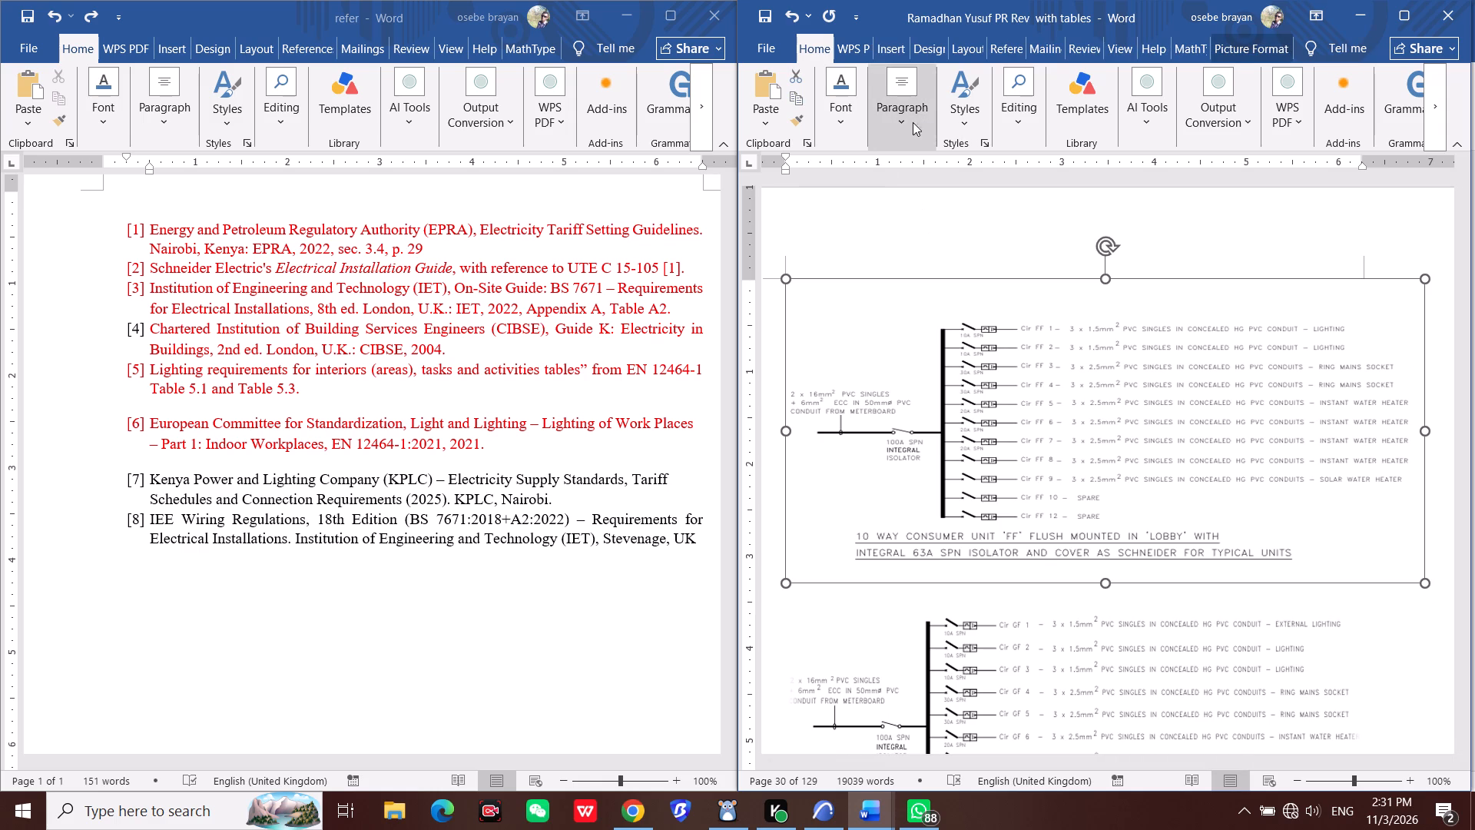
pyautogui.click(964, 120)
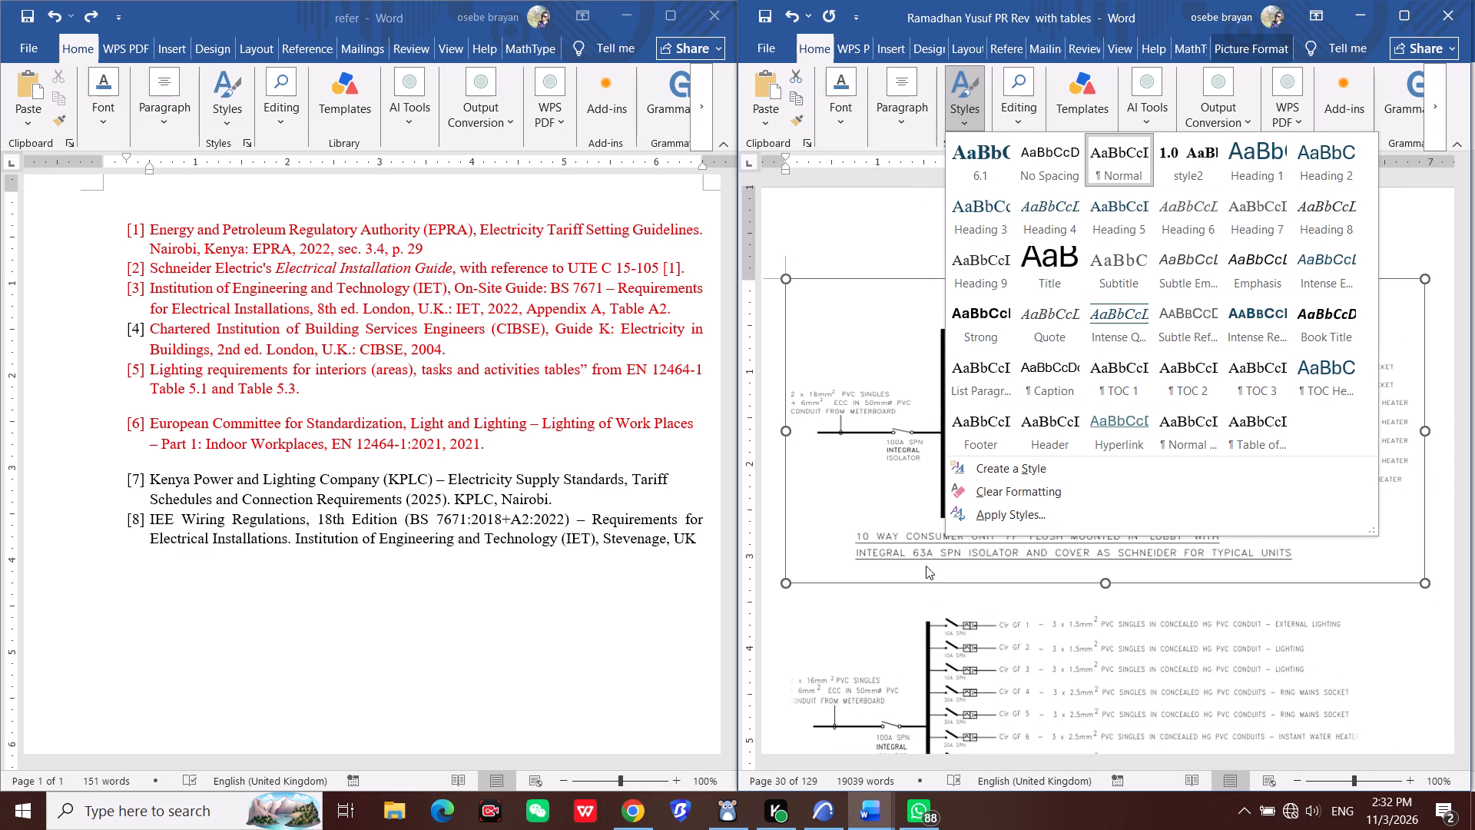
pyautogui.rightClick(891, 535)
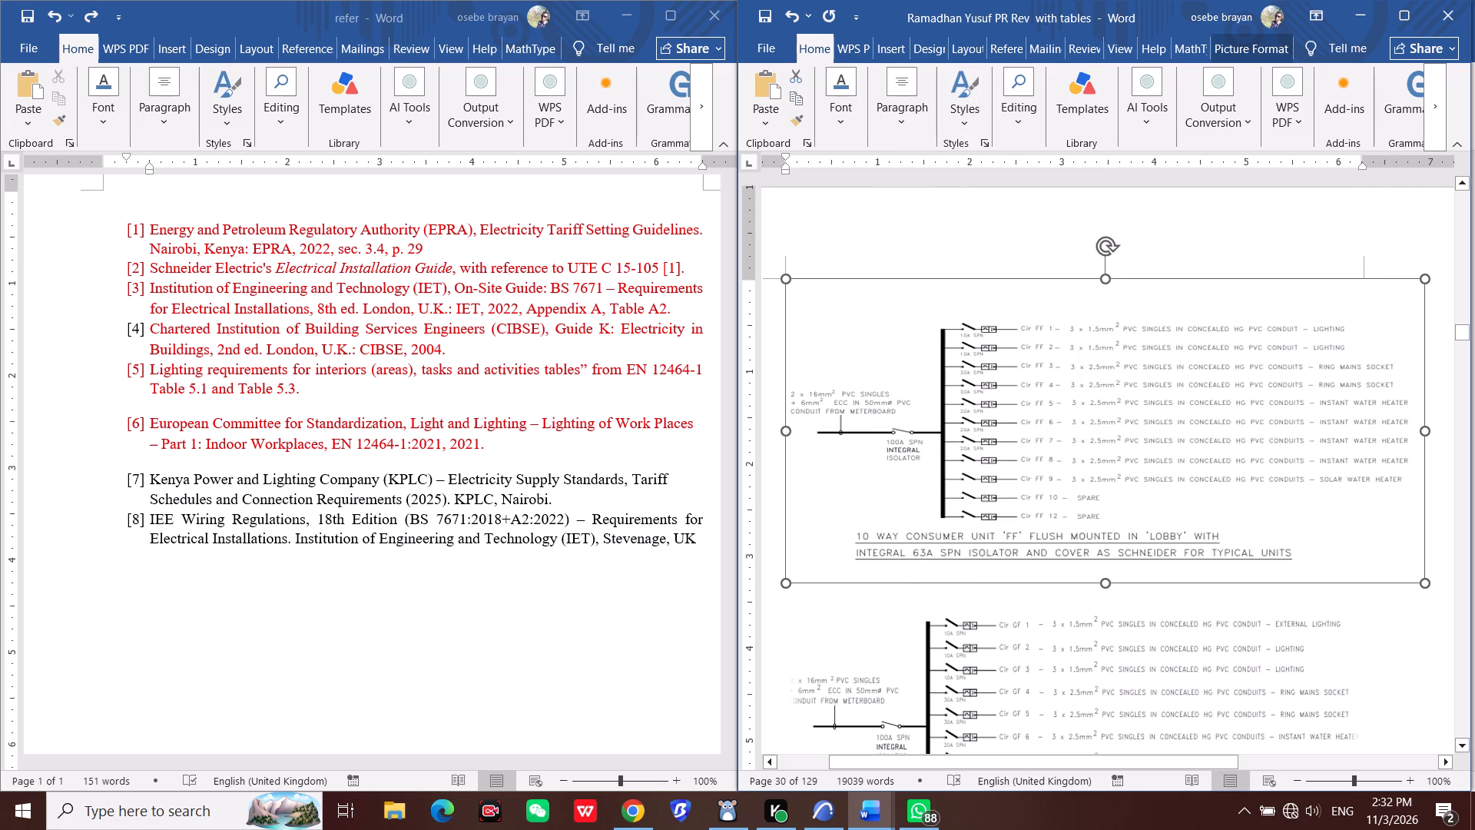
pyautogui.click(962, 420)
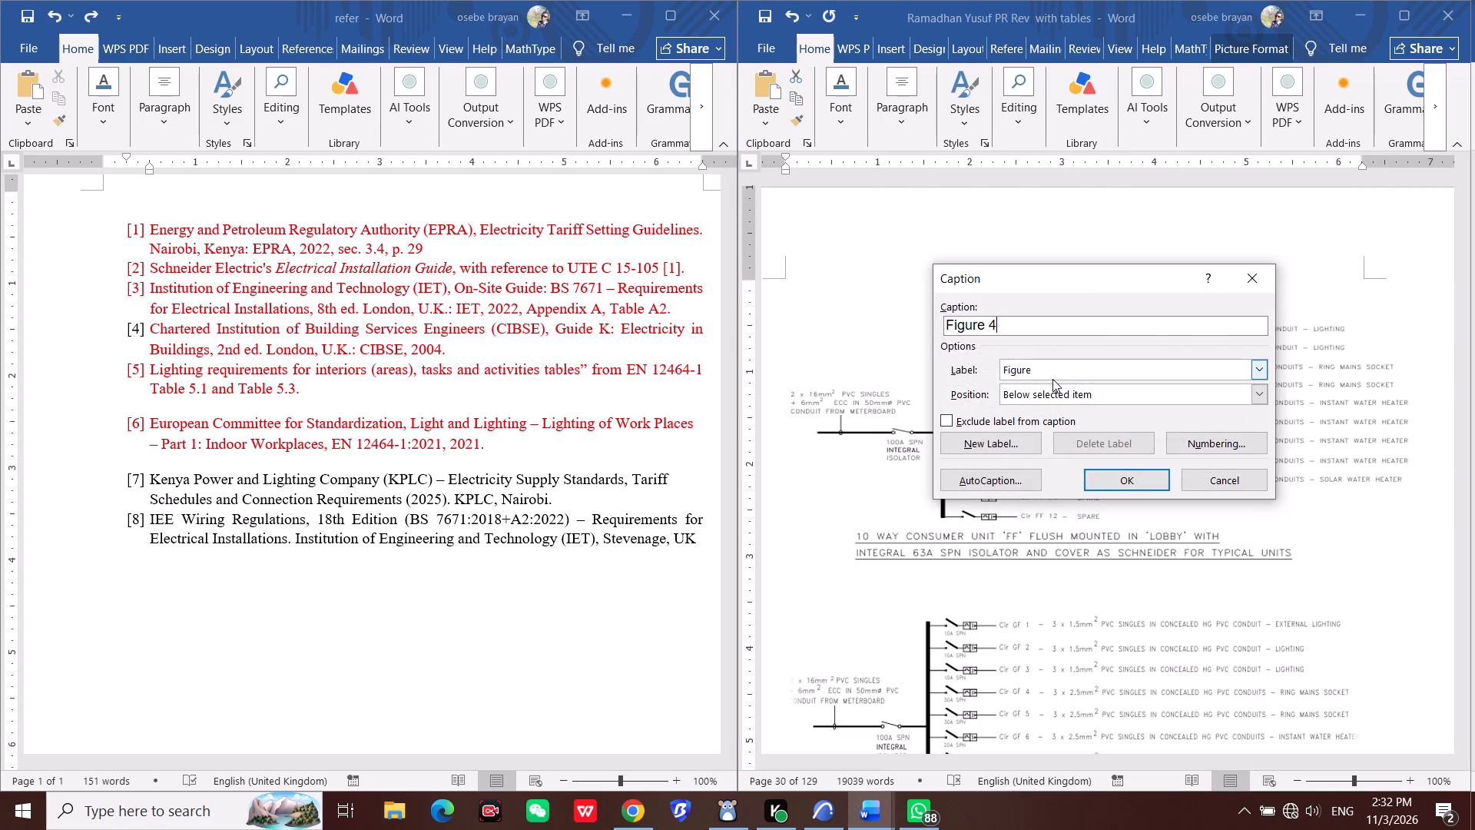
pyautogui.press('.')
pyautogui.hotkey('ctrl', 'v')
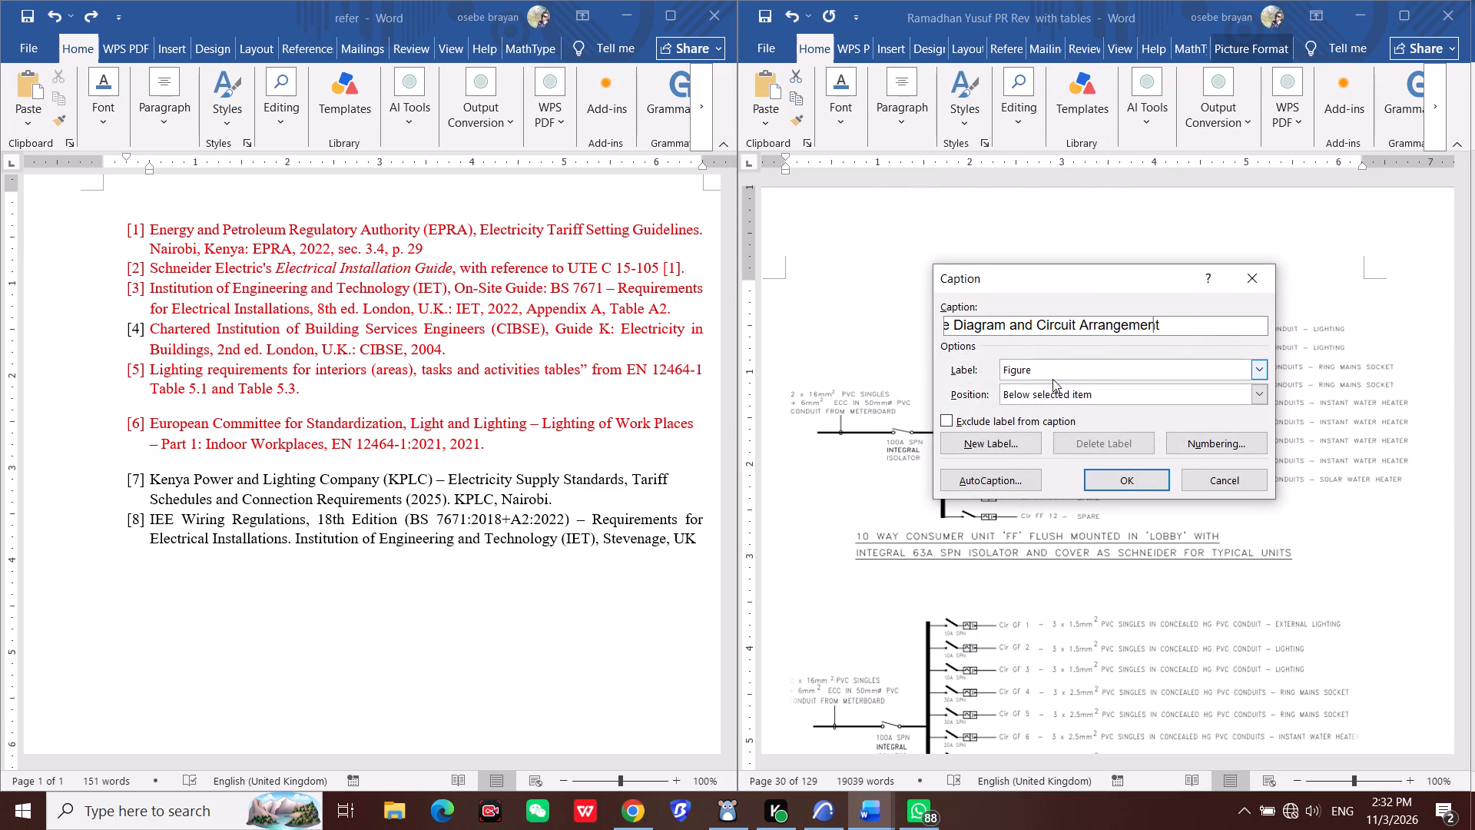
pyautogui.press('Left')
pyautogui.press('Left')
pyautogui.press('Left')
pyautogui.press('Left')
pyautogui.press('Left')
pyautogui.press('Left')
pyautogui.press('Left')
pyautogui.press('Left')
pyautogui.press('Left')
pyautogui.press('Left')
pyautogui.press('Left')
pyautogui.press('Left')
pyautogui.press('Left')
pyautogui.press('Left')
pyautogui.press('Left')
pyautogui.press('Left')
pyautogui.press('Left')
pyautogui.press('Left')
pyautogui.press('Left')
pyautogui.press('Left')
pyautogui.press('Left')
pyautogui.press('Left')
pyautogui.press('Left')
pyautogui.press('Left')
pyautogui.press('Left')
pyautogui.press('Left')
pyautogui.press('Left')
pyautogui.press('Left')
pyautogui.press('Left')
pyautogui.press('Left')
pyautogui.press('Left')
pyautogui.press('Left')
pyautogui.press('Left')
pyautogui.press('Left')
pyautogui.press('Left')
pyautogui.press('Left')
pyautogui.press('Left')
pyautogui.press('Left')
pyautogui.press('Left')
pyautogui.press('Left')
pyautogui.press('Left')
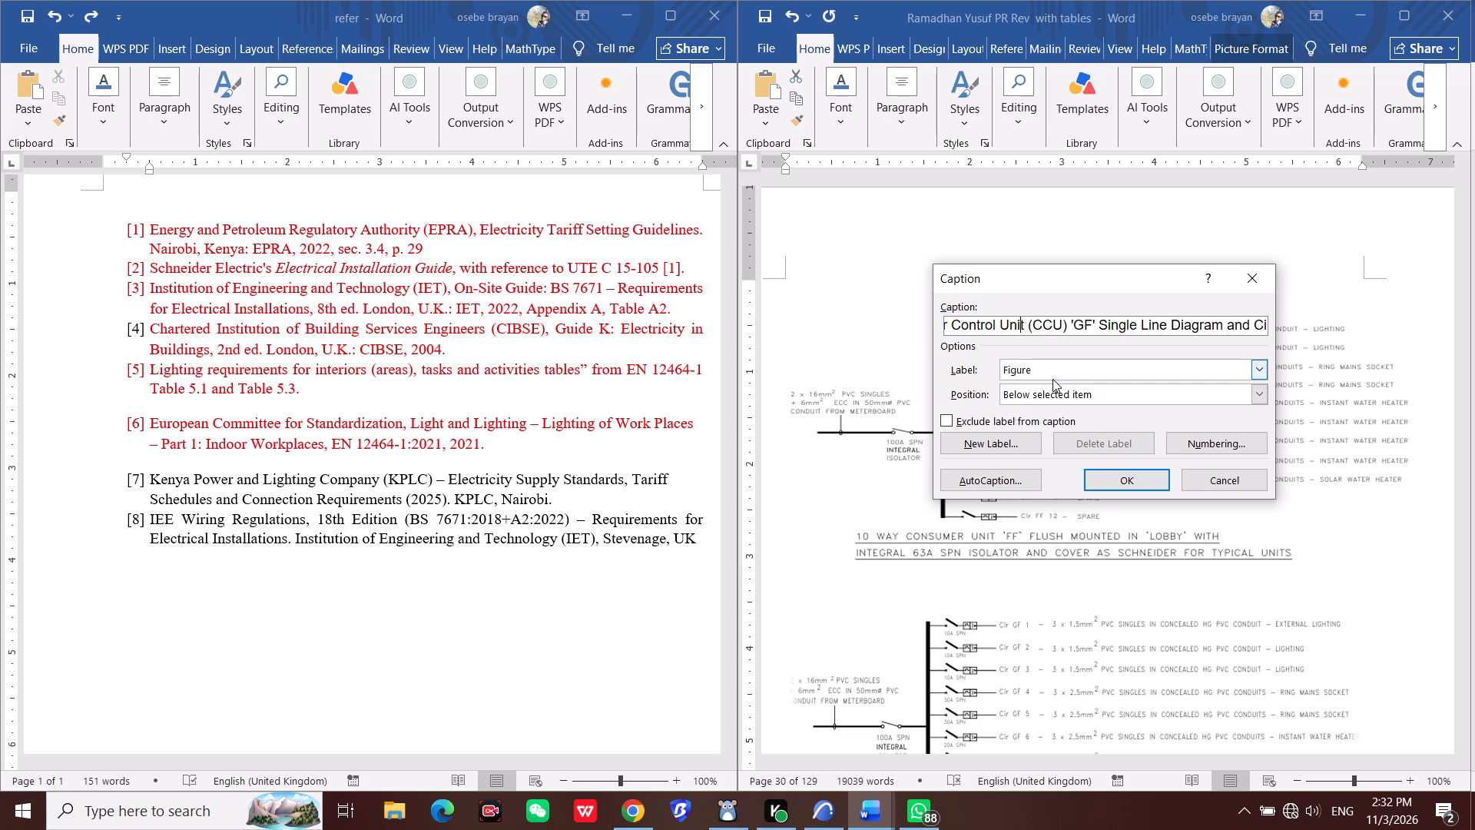
pyautogui.press('Left')
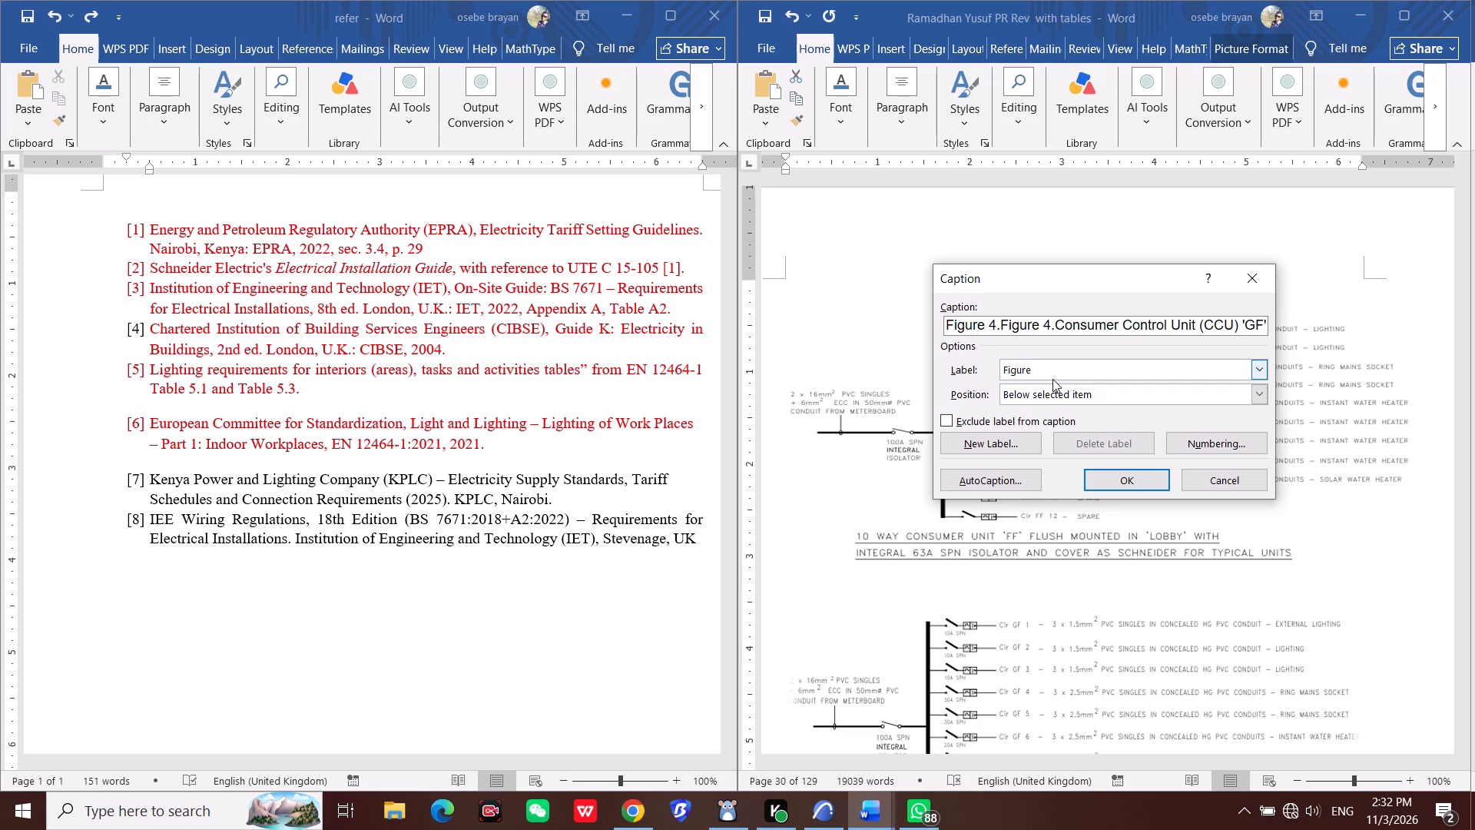
pyautogui.press('Right')
pyautogui.press('Right')
pyautogui.press('Right')
pyautogui.press('Right')
pyautogui.press('Right')
pyautogui.press('BackSpace')
pyautogui.press('BackSpace')
pyautogui.press('BackSpace')
pyautogui.press('BackSpace')
pyautogui.press('BackSpace')
pyautogui.press('BackSpace')
pyautogui.press('BackSpace')
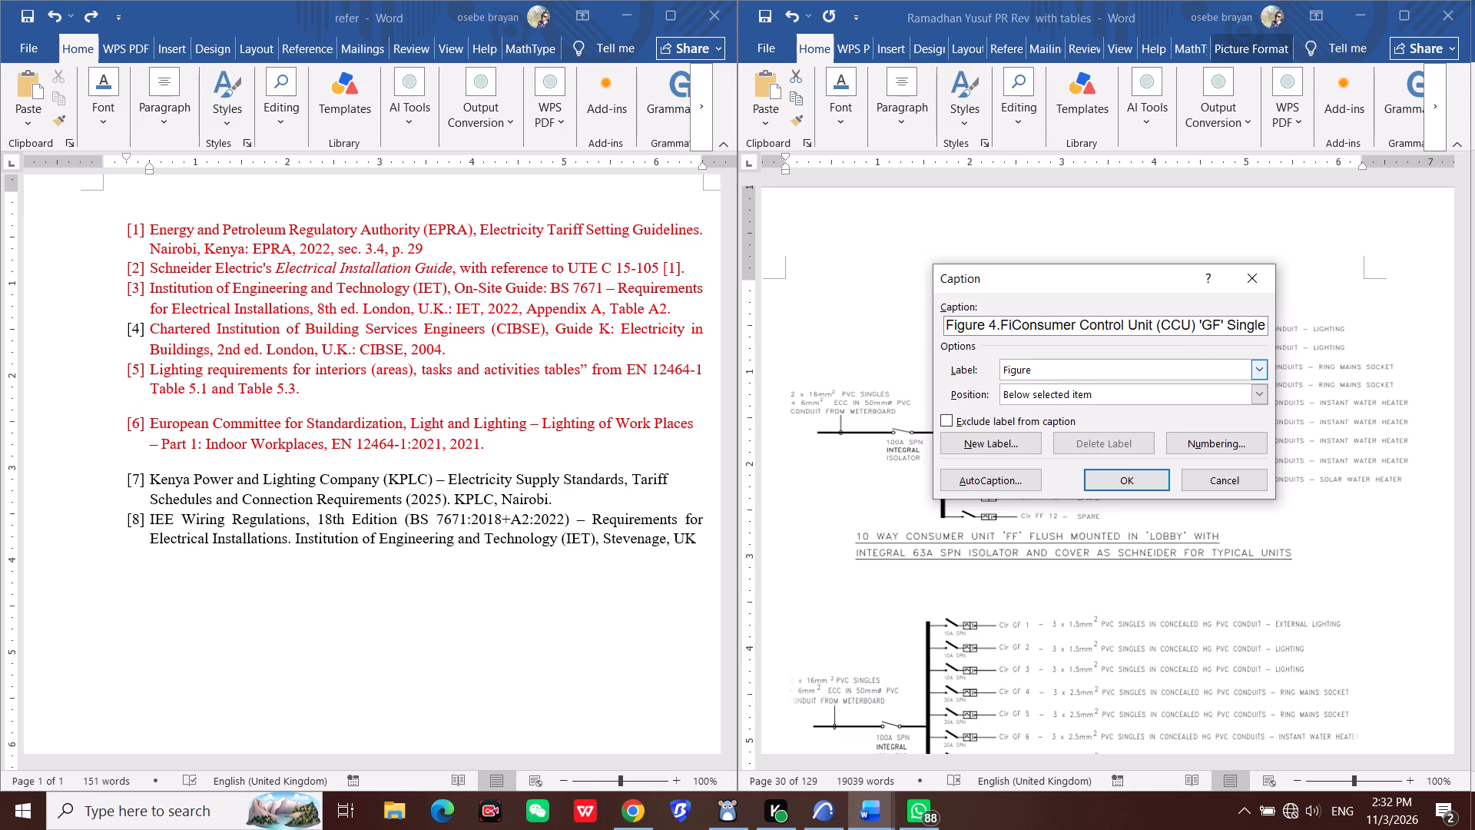
pyautogui.press('BackSpace')
pyautogui.press('BackSpace')
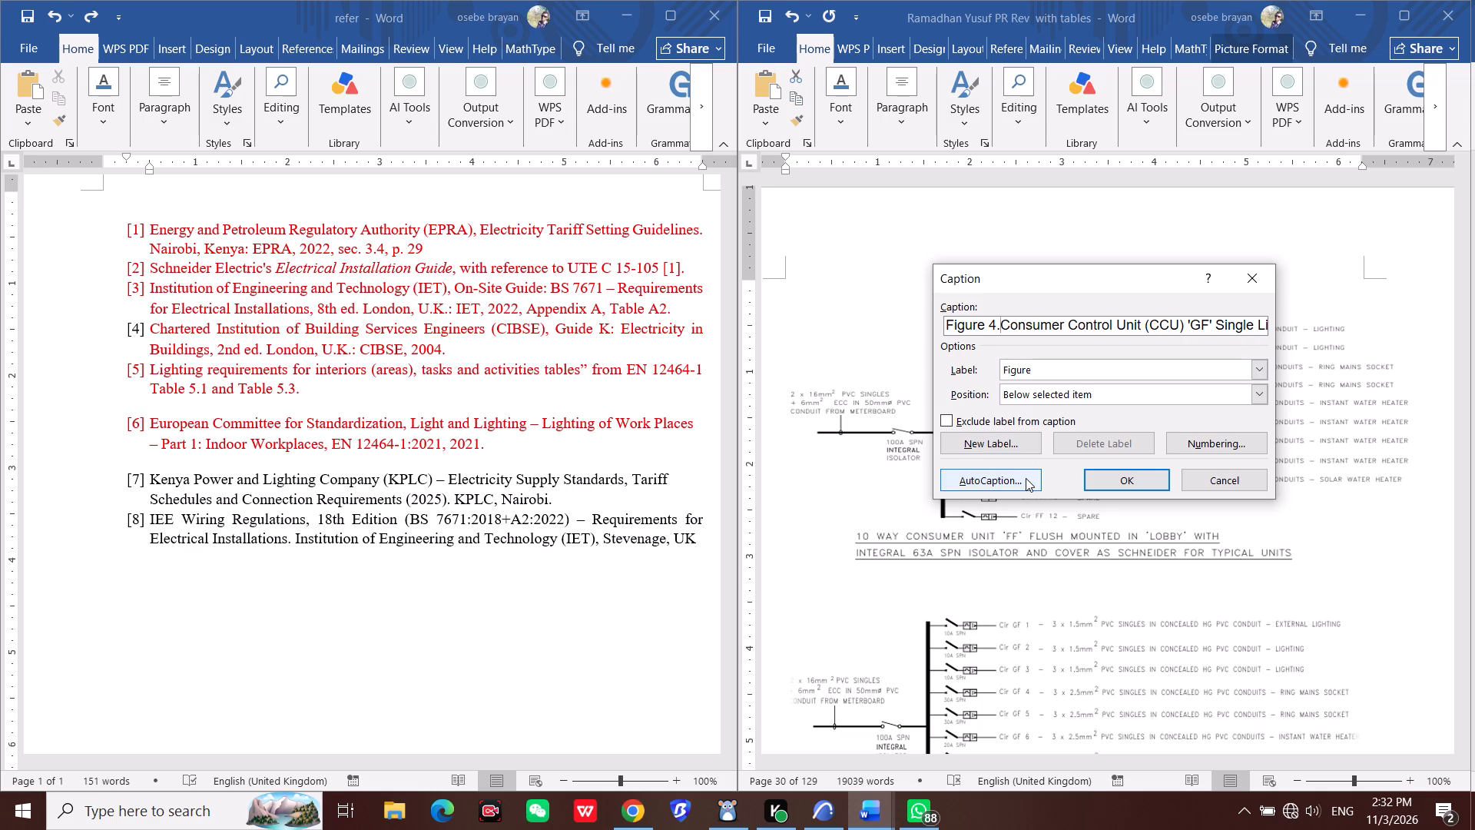
pyautogui.click(1143, 483)
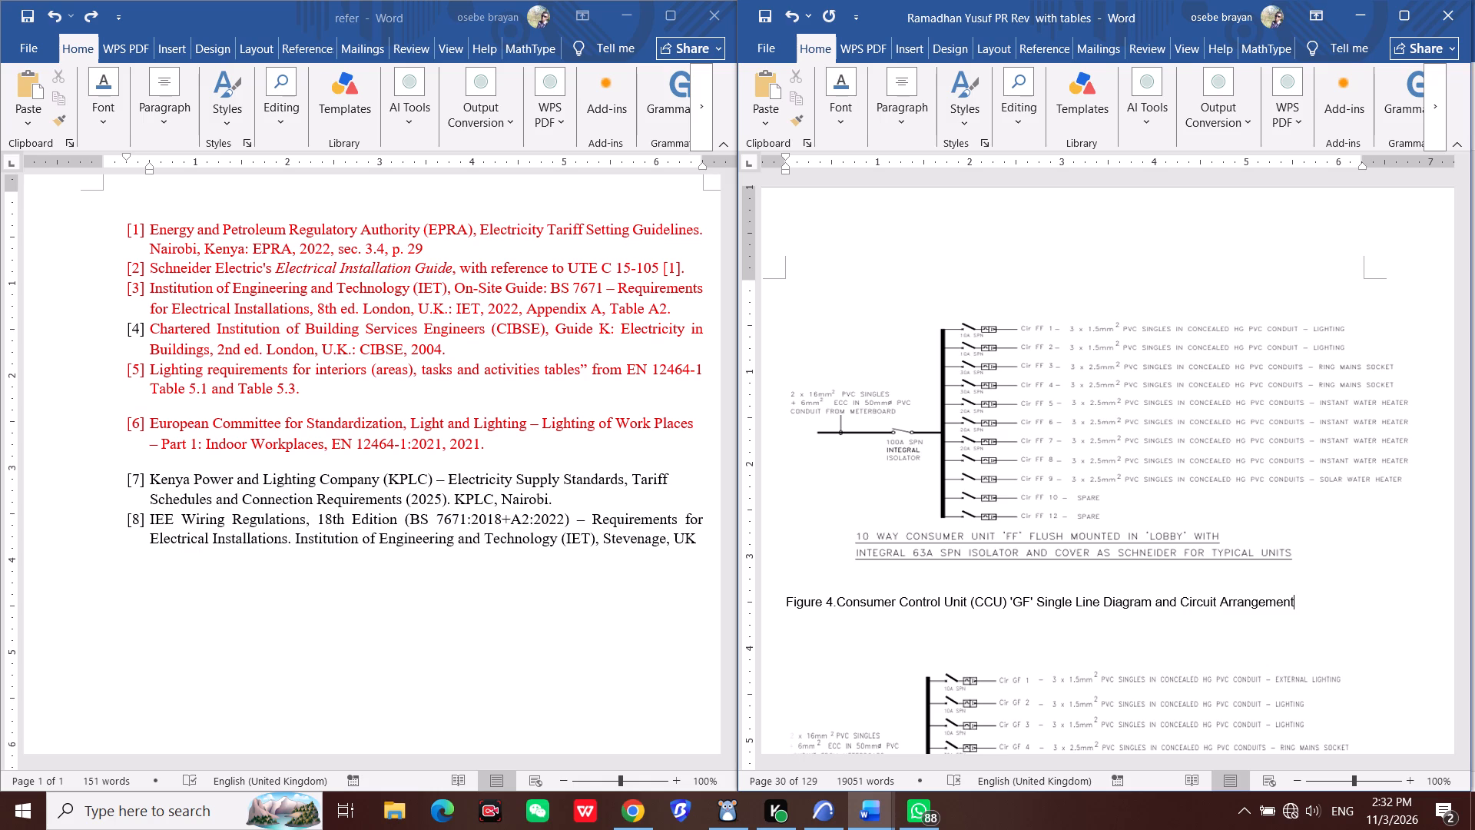
# Apply the Normal style to the 10 way consumer unit 'FF' diagram above the new Figure 4 caption.
pyautogui.scroll(-3, 1096, 457)
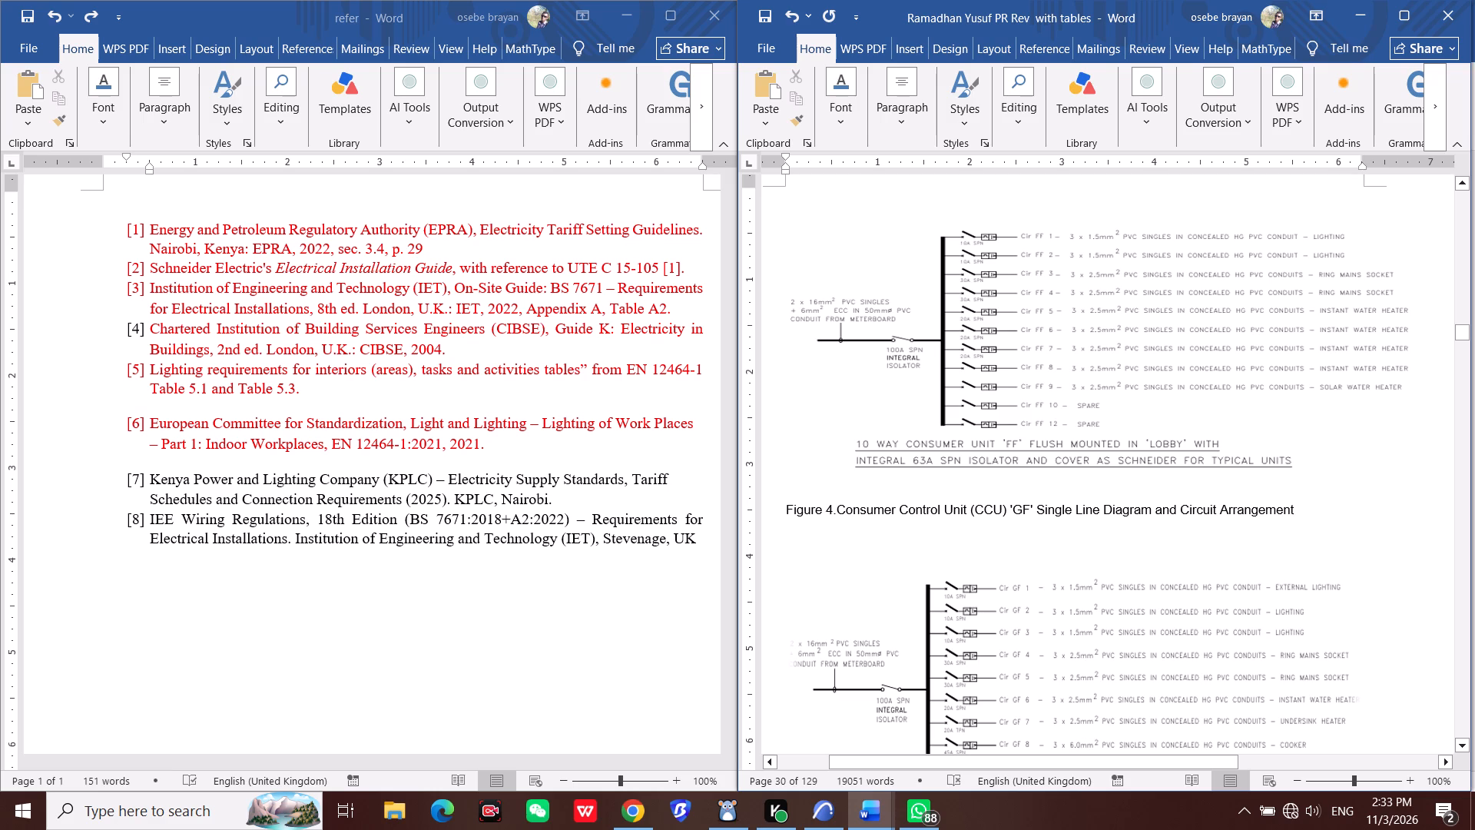
pyautogui.scroll(-5, 926, 427)
pyautogui.scroll(-1, 1066, 505)
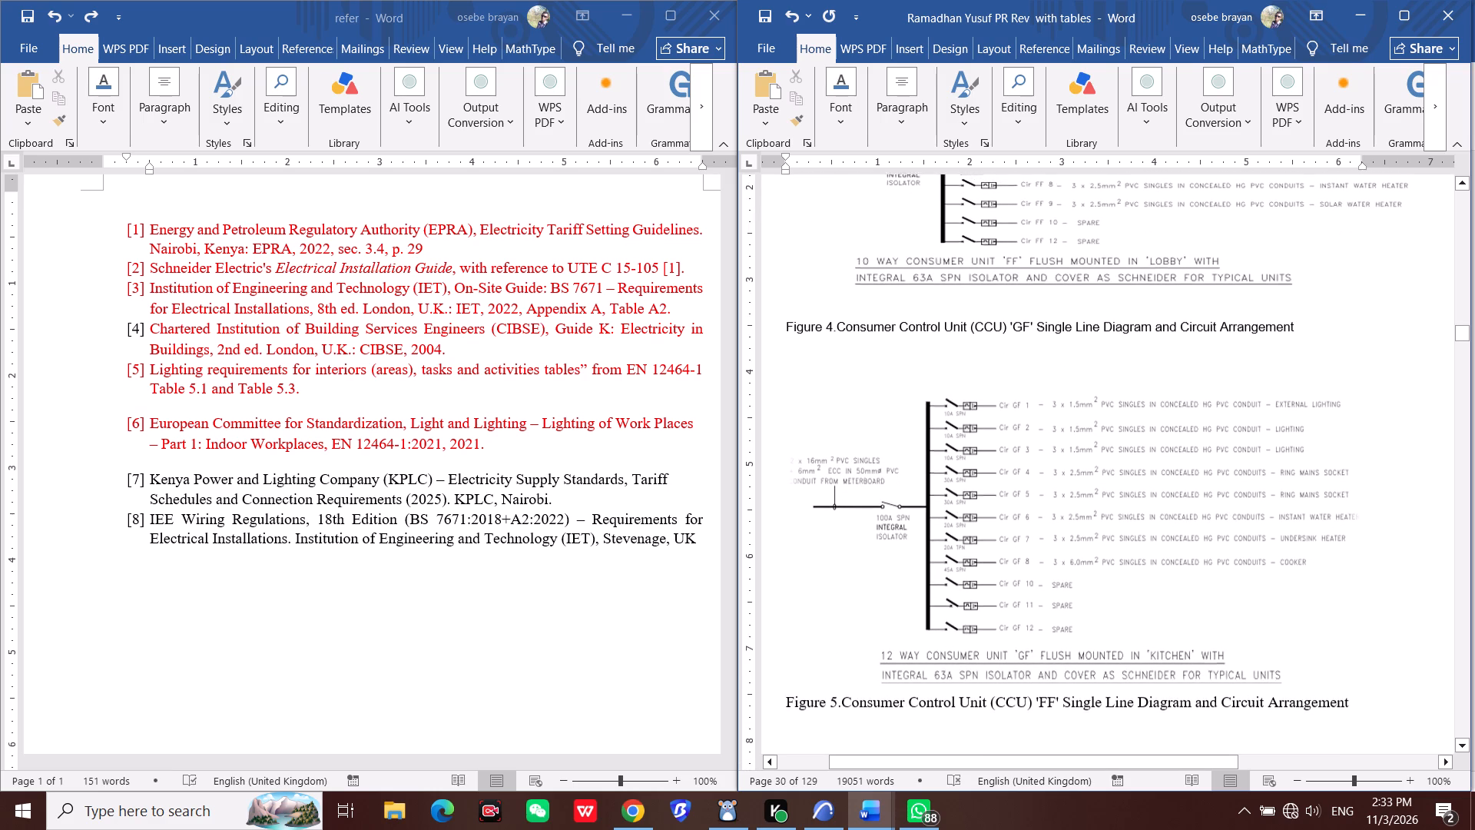
pyautogui.scroll(3, 1051, 351)
pyautogui.click(1063, 297)
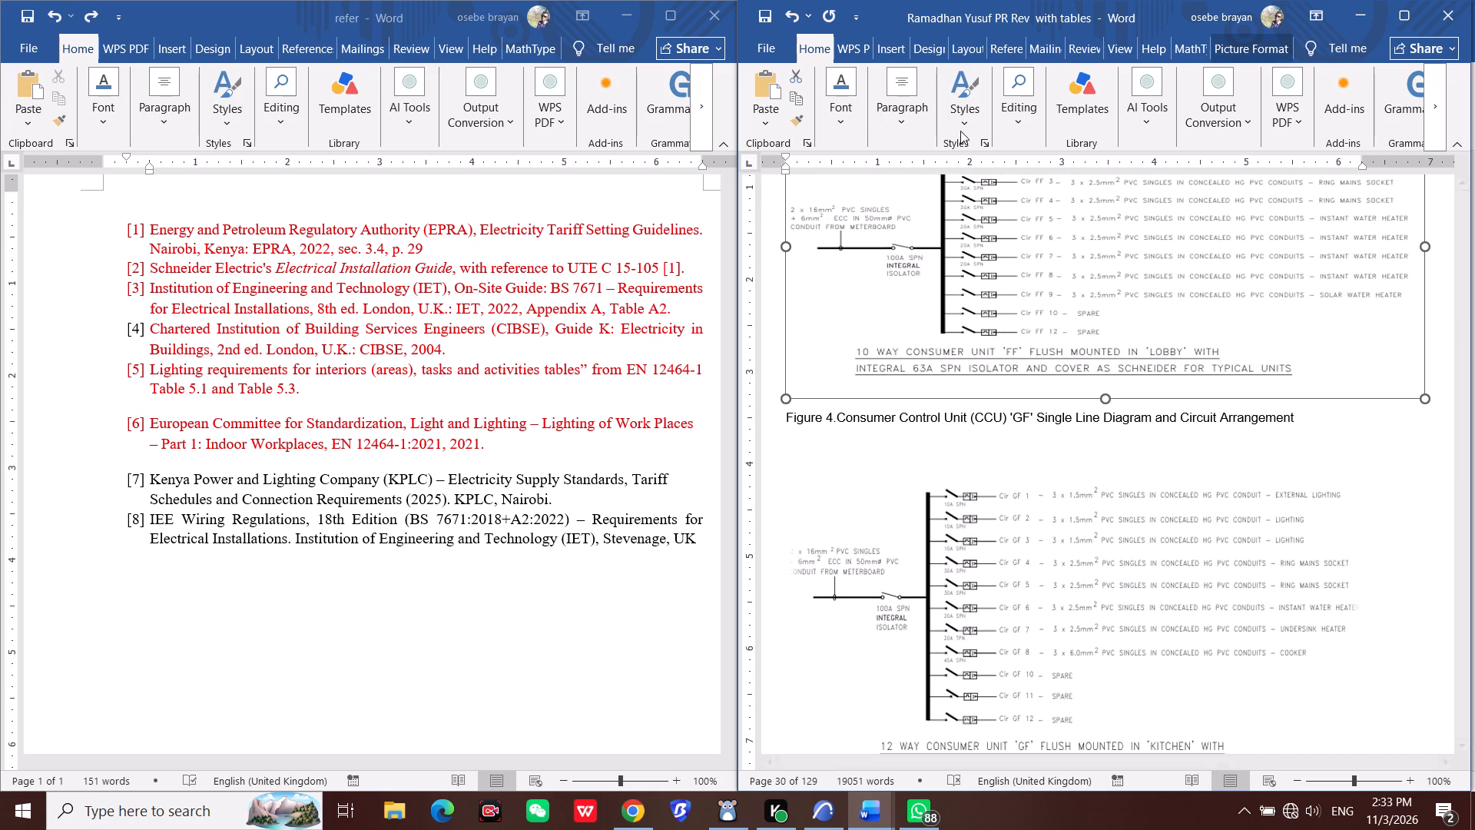
pyautogui.click(970, 120)
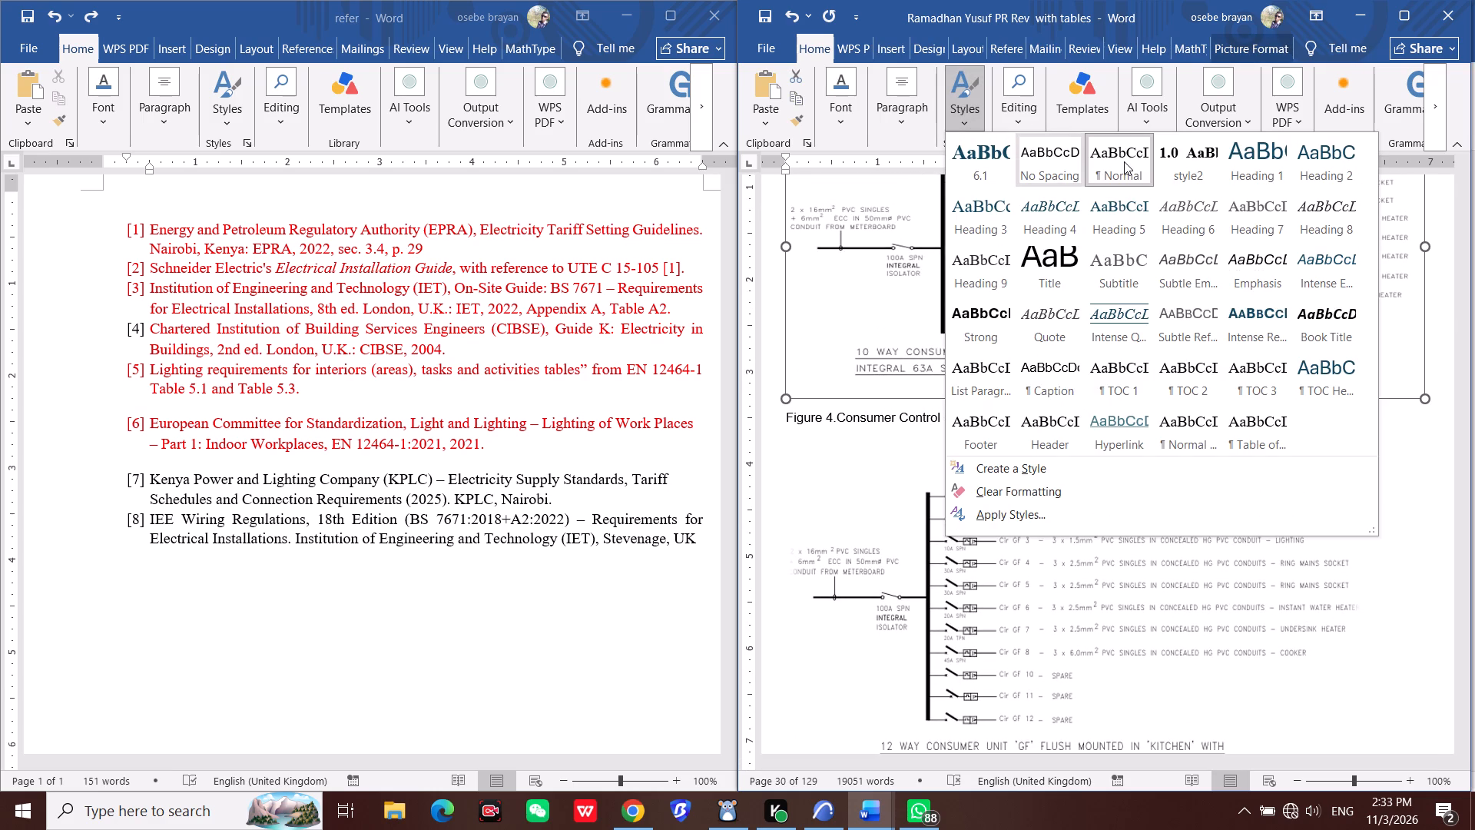
pyautogui.click(1124, 161)
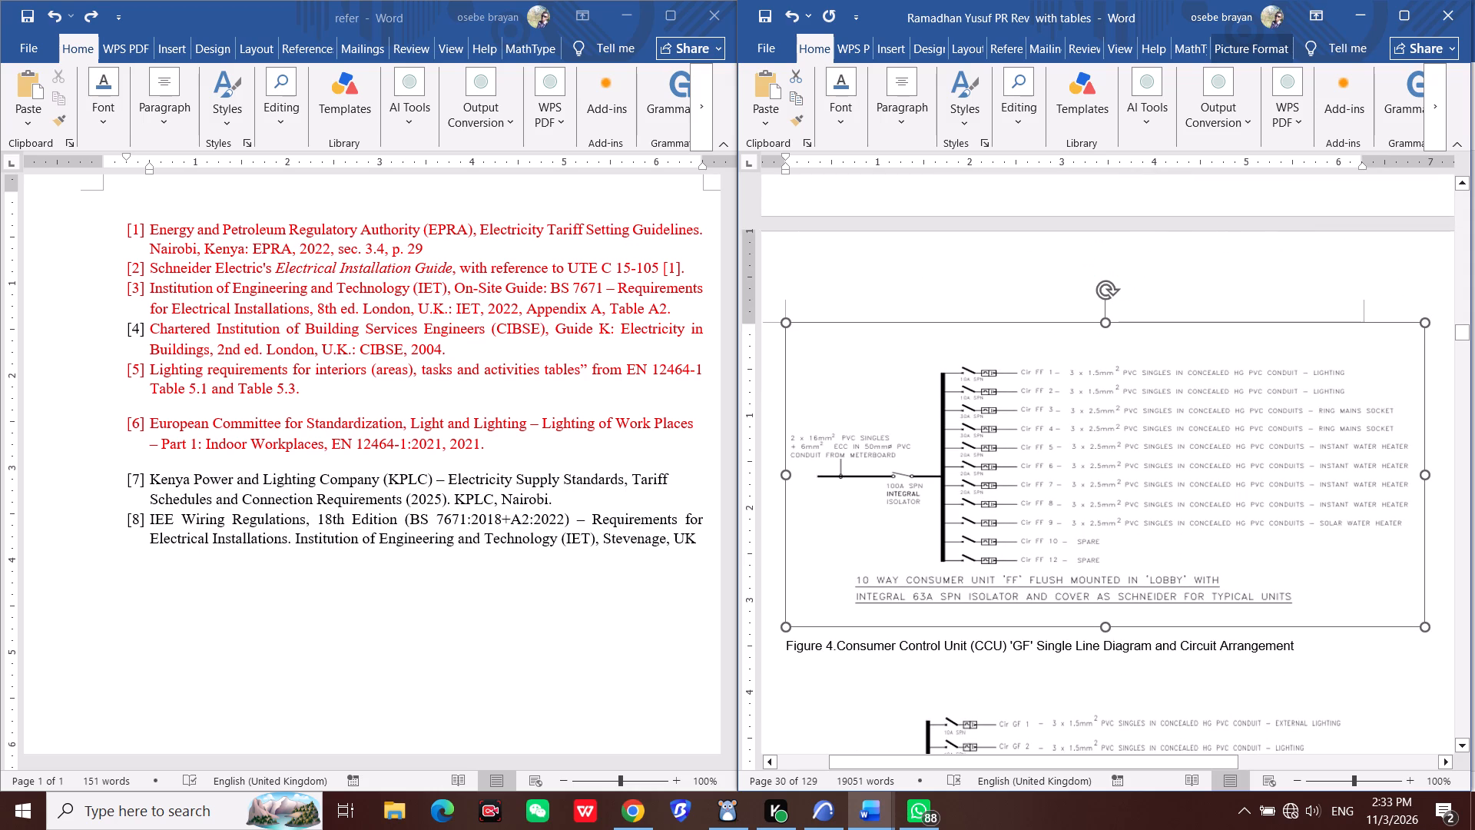
# Apply the Normal style to the 12 way consumer unit 'GF' diagram above the Figure 5 caption.
pyautogui.scroll(-12, 1070, 400)
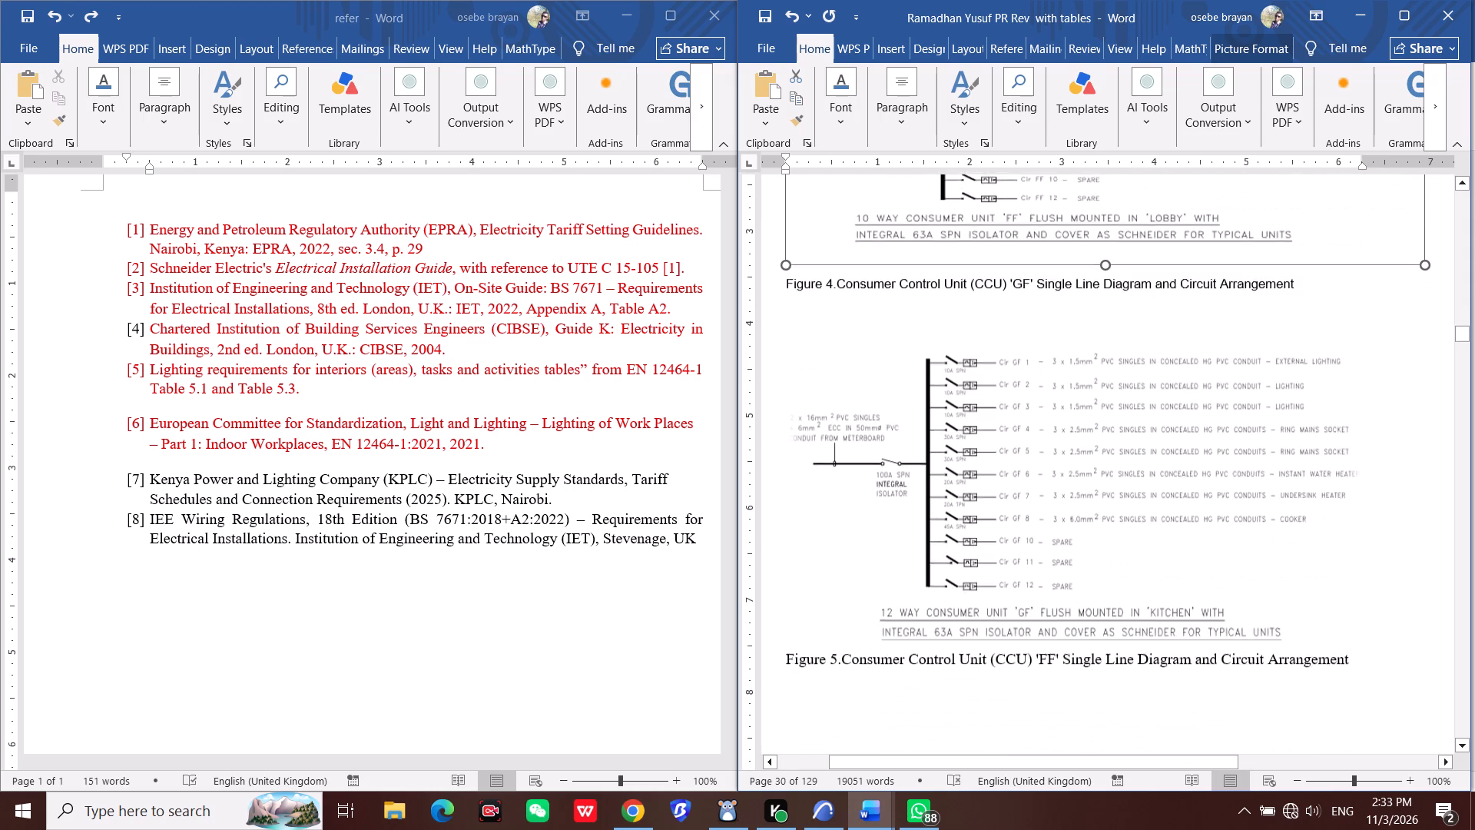
pyautogui.click(1056, 441)
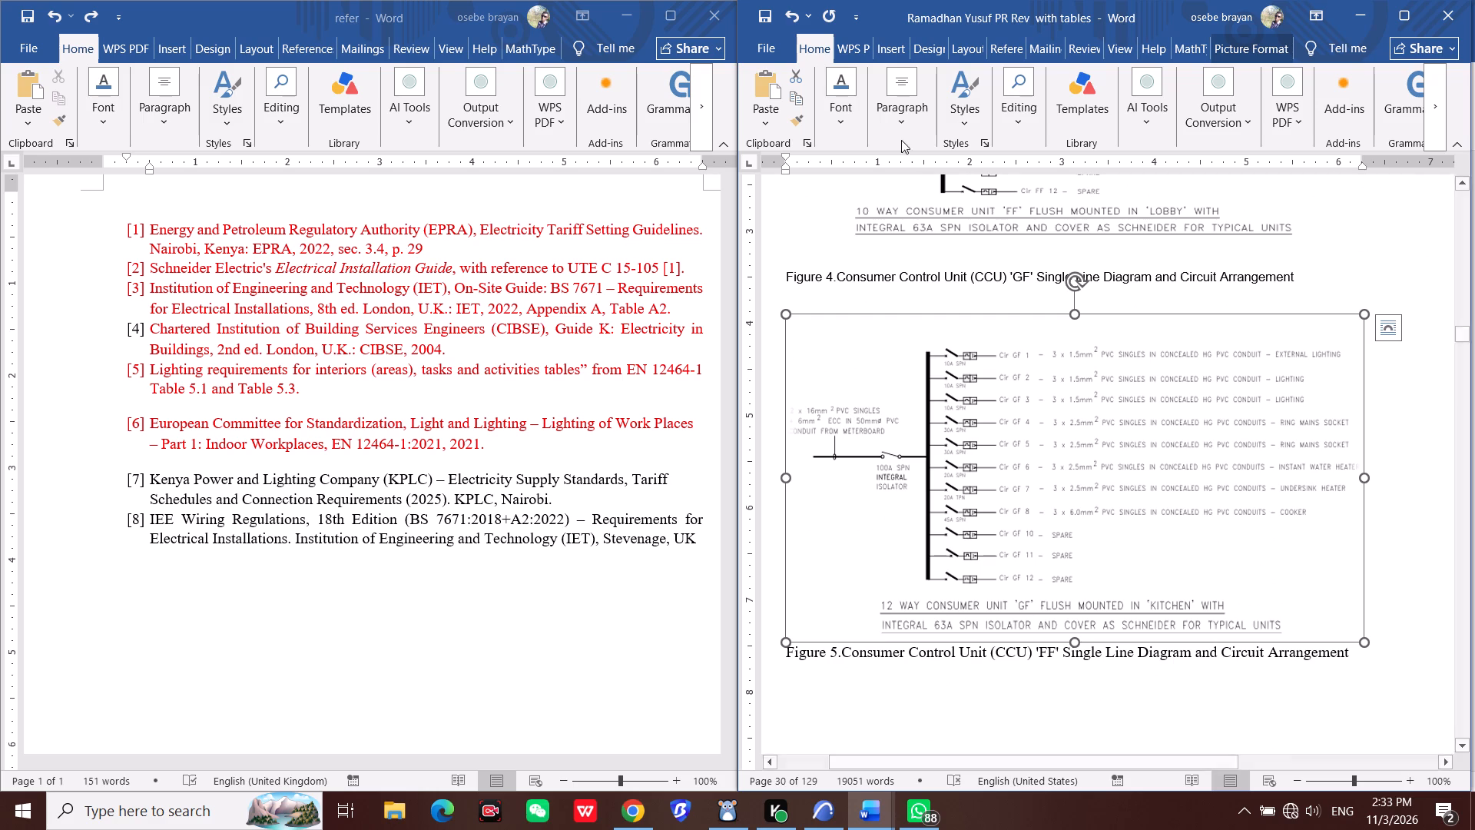
pyautogui.click(969, 129)
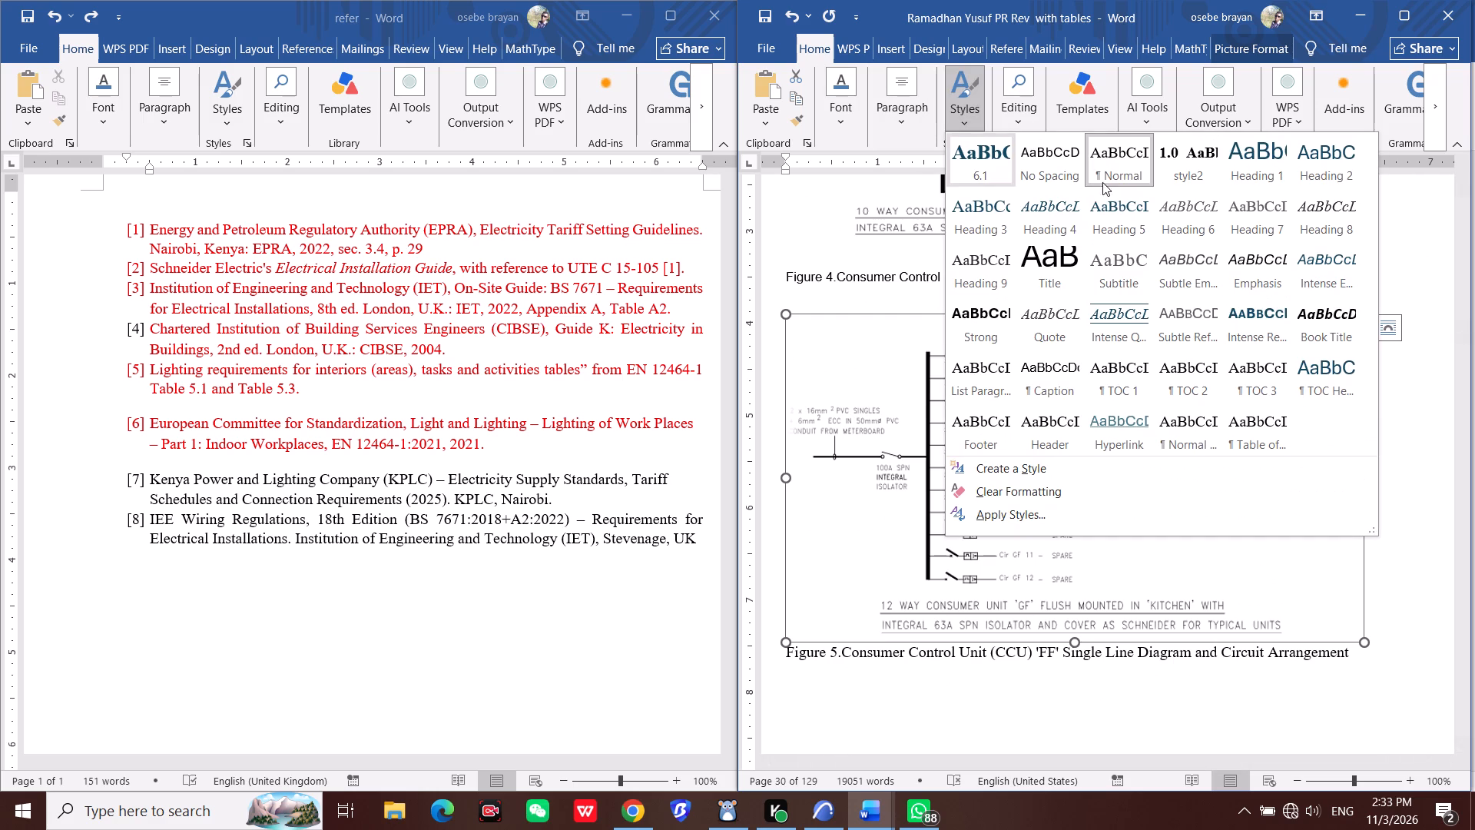
pyautogui.click(1107, 172)
pyautogui.scroll(-3, 1131, 344)
pyautogui.click(1101, 478)
pyautogui.scroll(1, 1094, 438)
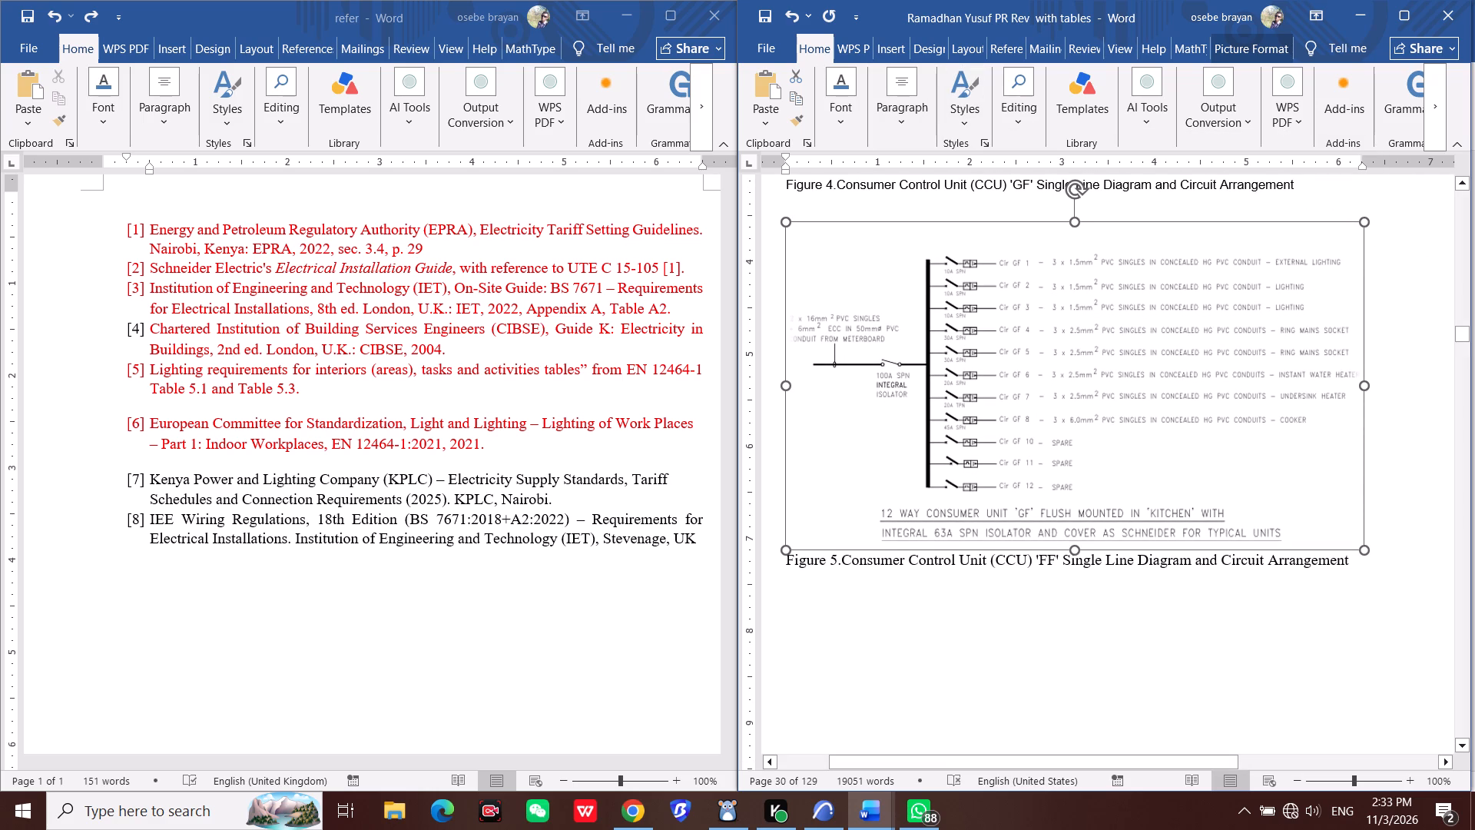
# Copy the Figure 5 caption line below the 12 way 'GF' diagram and delete it from the page.
pyautogui.click(1064, 651)
pyautogui.moveTo(1364, 591); pyautogui.dragTo(785, 583)
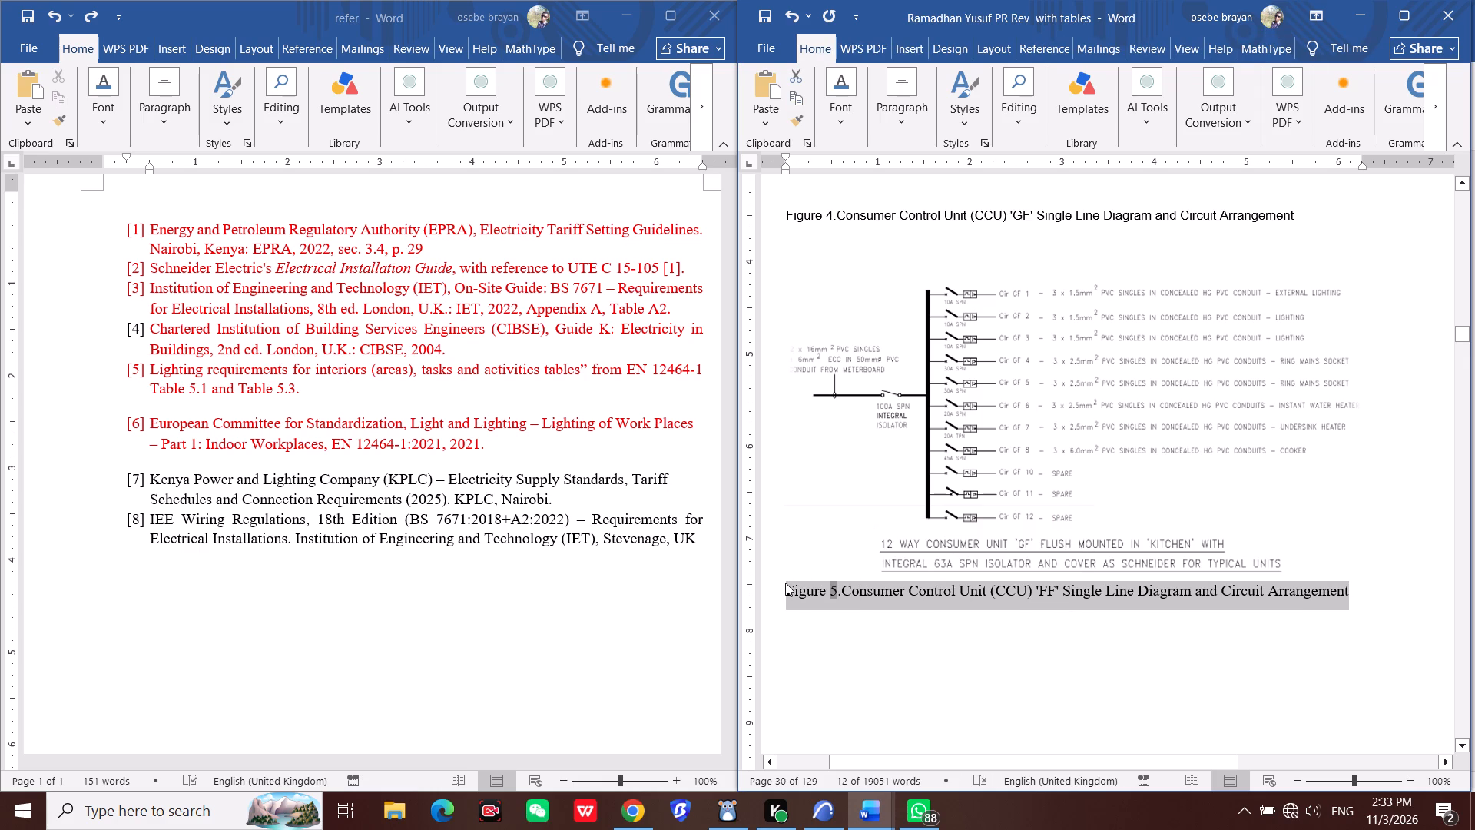
pyautogui.hotkey('ctrl', 'c')
pyautogui.press('Delete')
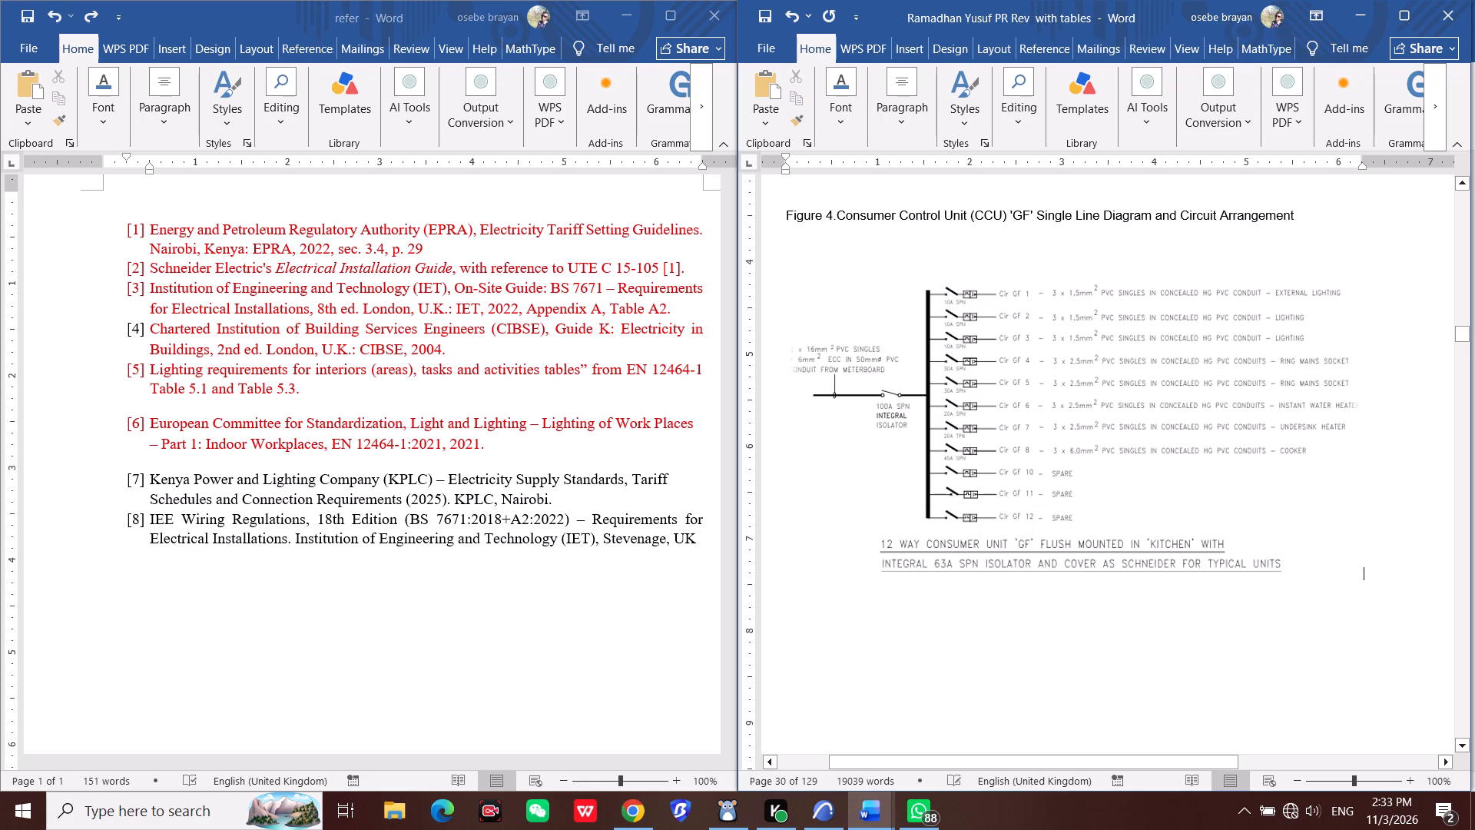
# Insert a caption below the 12 way 'GF' diagram reading "Figure 5.Consumer Control Unit (CCU) 'FF' Single Line Diagram and Circuit Arrangement", reusing the copied text without its duplicate label.
pyautogui.click(1012, 505)
pyautogui.rightClick(1012, 500)
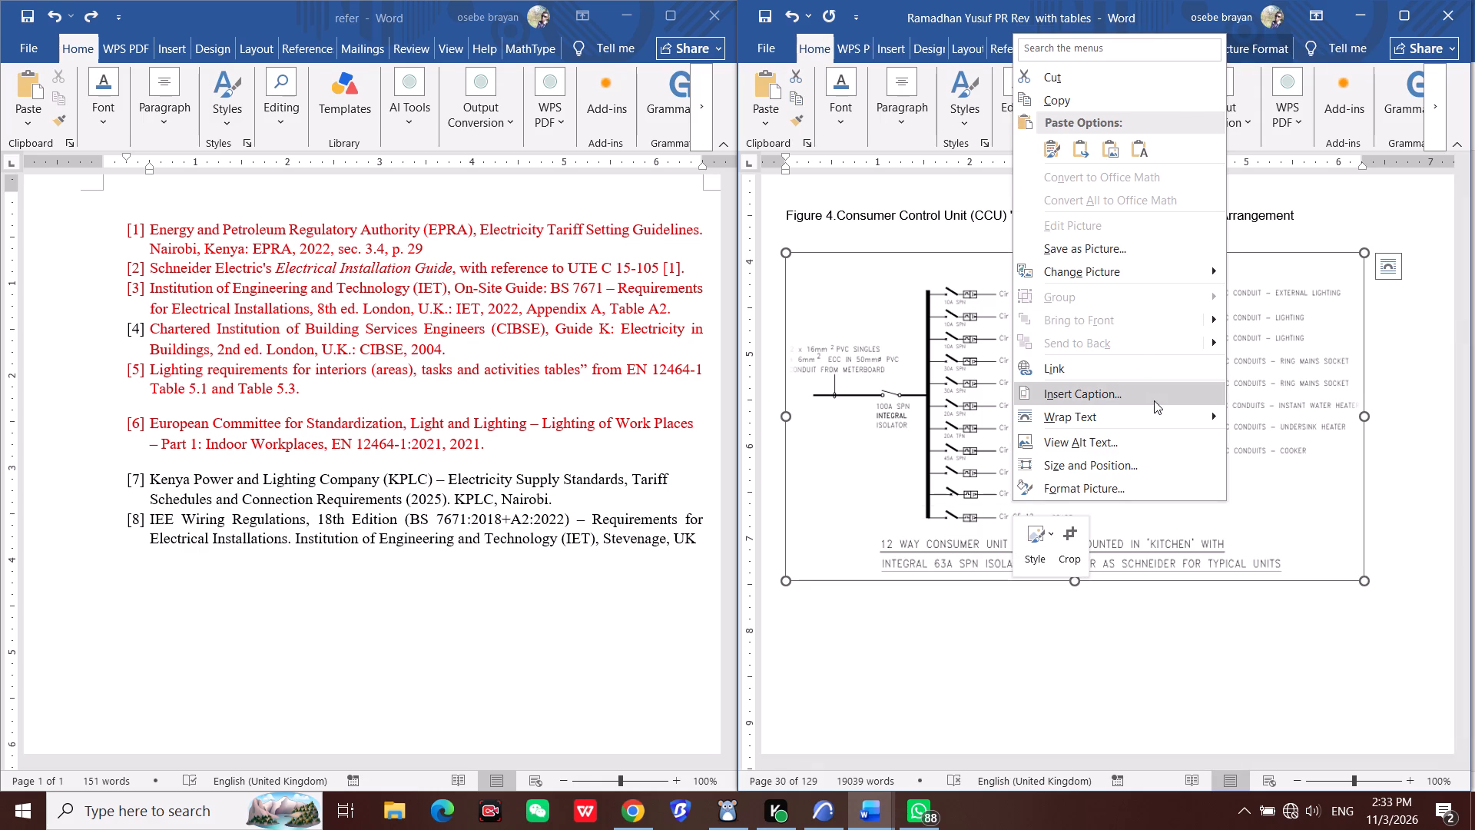
pyautogui.click(1154, 400)
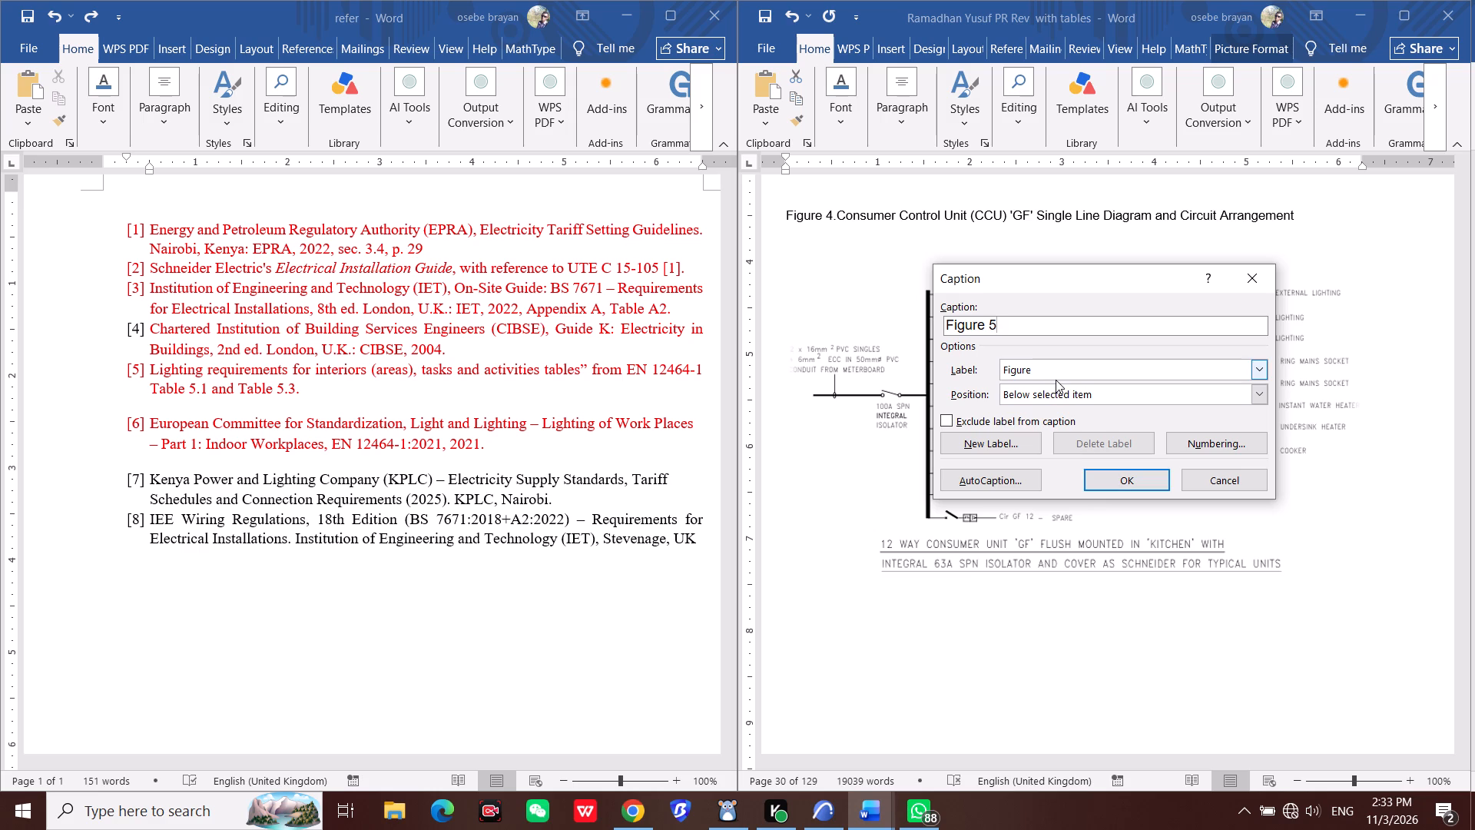
pyautogui.press('.')
pyautogui.hotkey('ctrl', 'v')
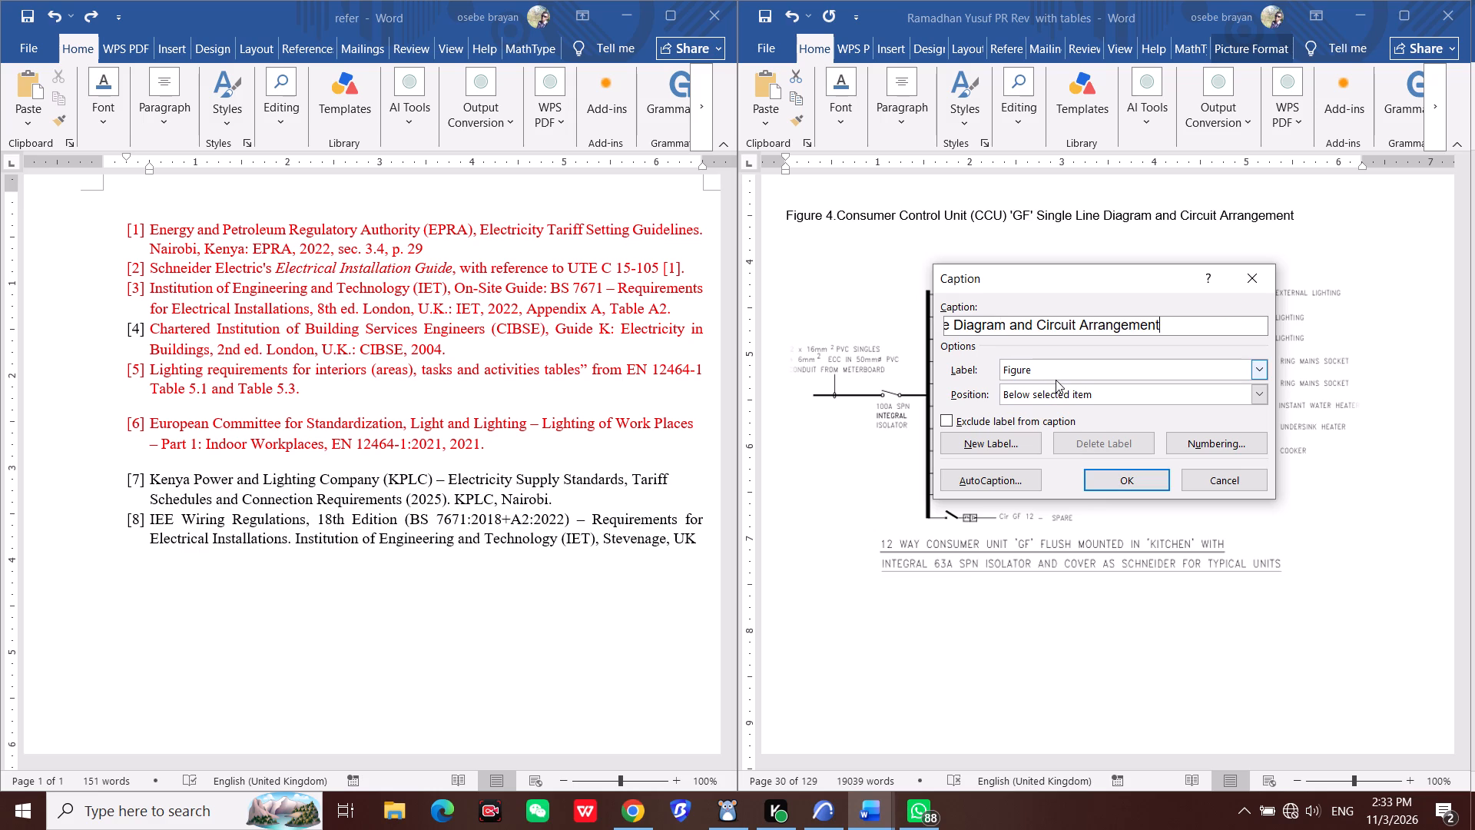
pyautogui.press('Left')
pyautogui.press('Left')
pyautogui.press('Left')
pyautogui.press('Left')
pyautogui.press('Left')
pyautogui.press('Left')
pyautogui.press('Left')
pyautogui.press('Left')
pyautogui.press('Left')
pyautogui.press('Left')
pyautogui.press('Left')
pyautogui.press('Left')
pyautogui.press('Left')
pyautogui.press('Left')
pyautogui.press('Left')
pyautogui.press('Left')
pyautogui.press('Left')
pyautogui.press('Left')
pyautogui.press('Left')
pyautogui.press('Left')
pyautogui.press('Left')
pyautogui.press('Left')
pyautogui.press('Left')
pyautogui.press('Left')
pyautogui.press('Left')
pyautogui.press('Left')
pyautogui.press('Left')
pyautogui.press('Left')
pyautogui.press('Left')
pyautogui.press('Left')
pyautogui.press('Left')
pyautogui.press('Left')
pyautogui.press('Left')
pyautogui.press('Left')
pyautogui.press('Left')
pyautogui.press('Left')
pyautogui.press('Left')
pyautogui.press('Left')
pyautogui.press('Left')
pyautogui.press('Left')
pyautogui.press('Left')
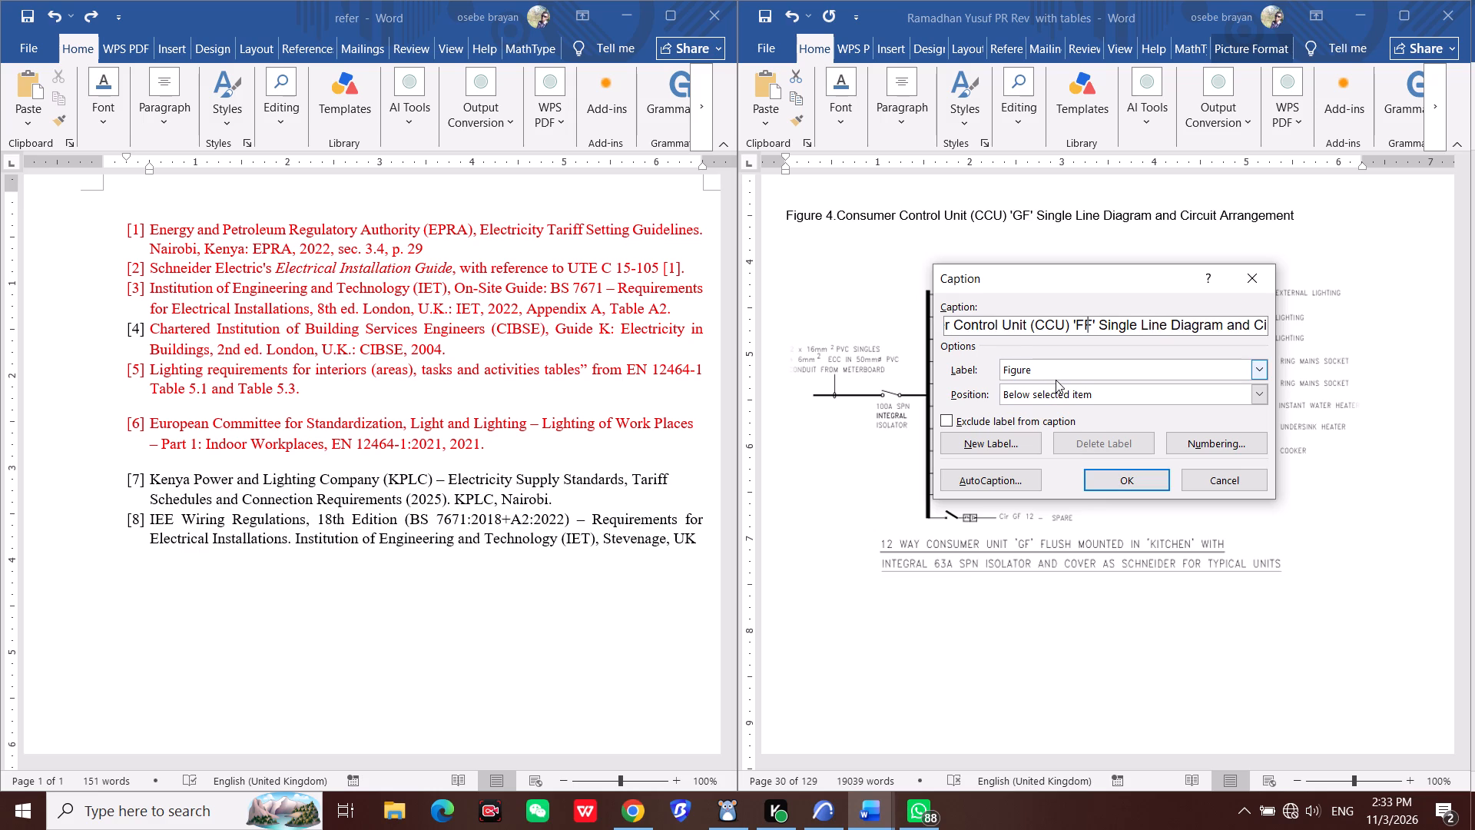
pyautogui.press('Left')
pyautogui.press('Left')
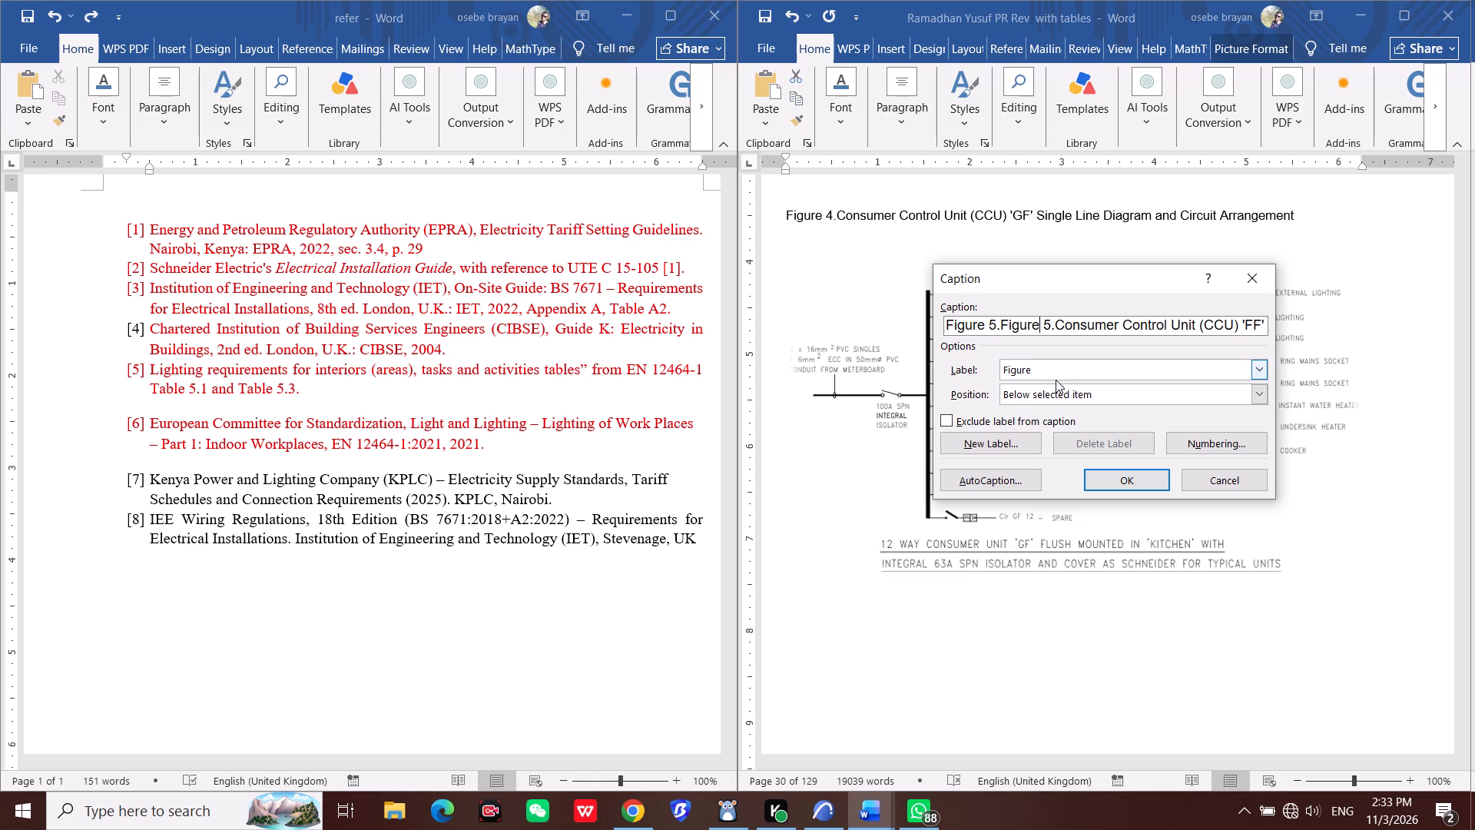
pyautogui.press('Right')
pyautogui.press('Right')
pyautogui.press('Right')
pyautogui.press('BackSpace')
pyautogui.press('BackSpace')
pyautogui.press('BackSpace')
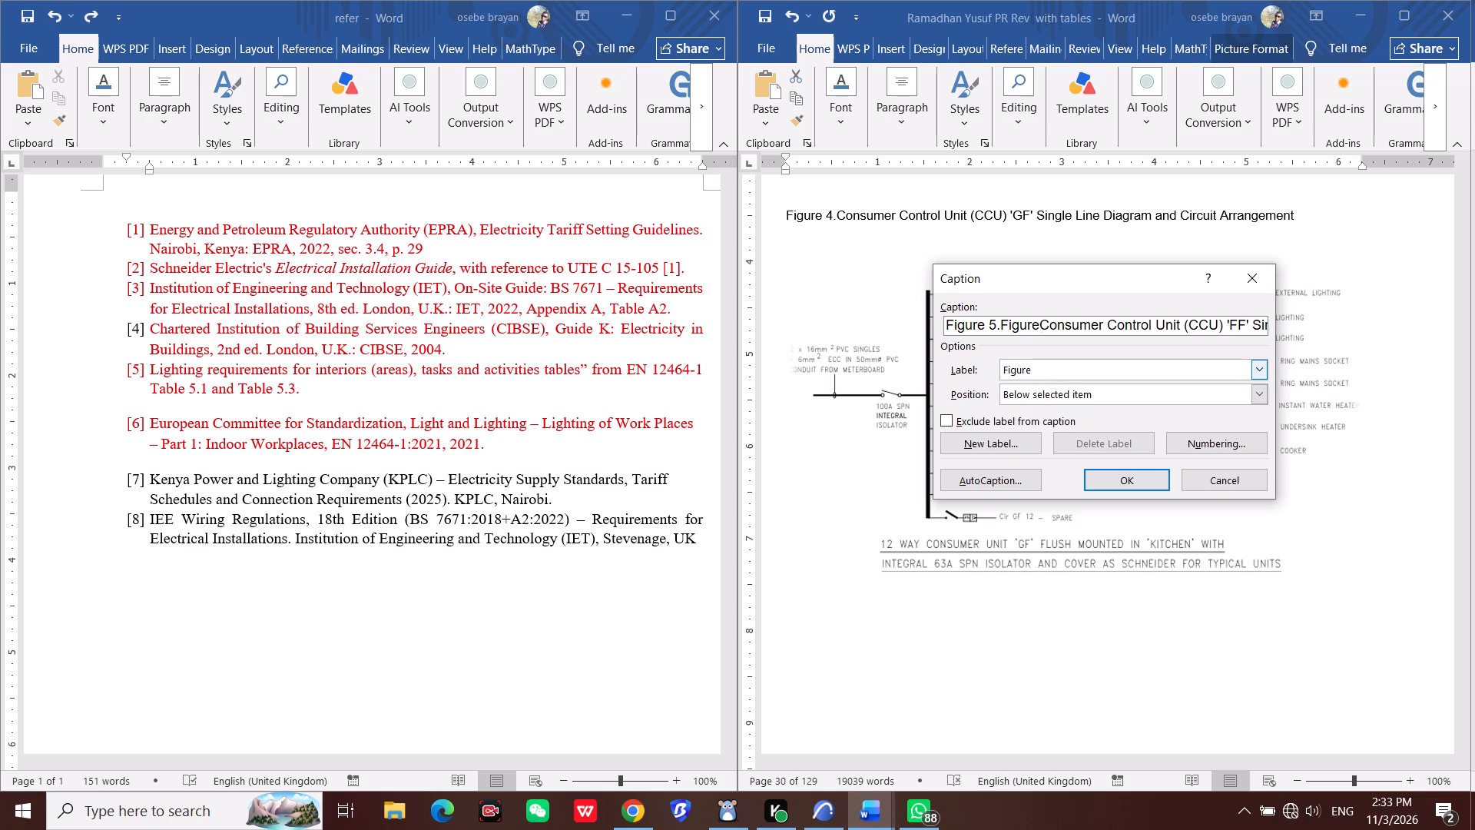
pyautogui.press('BackSpace')
pyautogui.press('BackSpace')
pyautogui.press('BackSpace')
pyautogui.press('BackSpace')
pyautogui.press('BackSpace')
pyautogui.press('BackSpace')
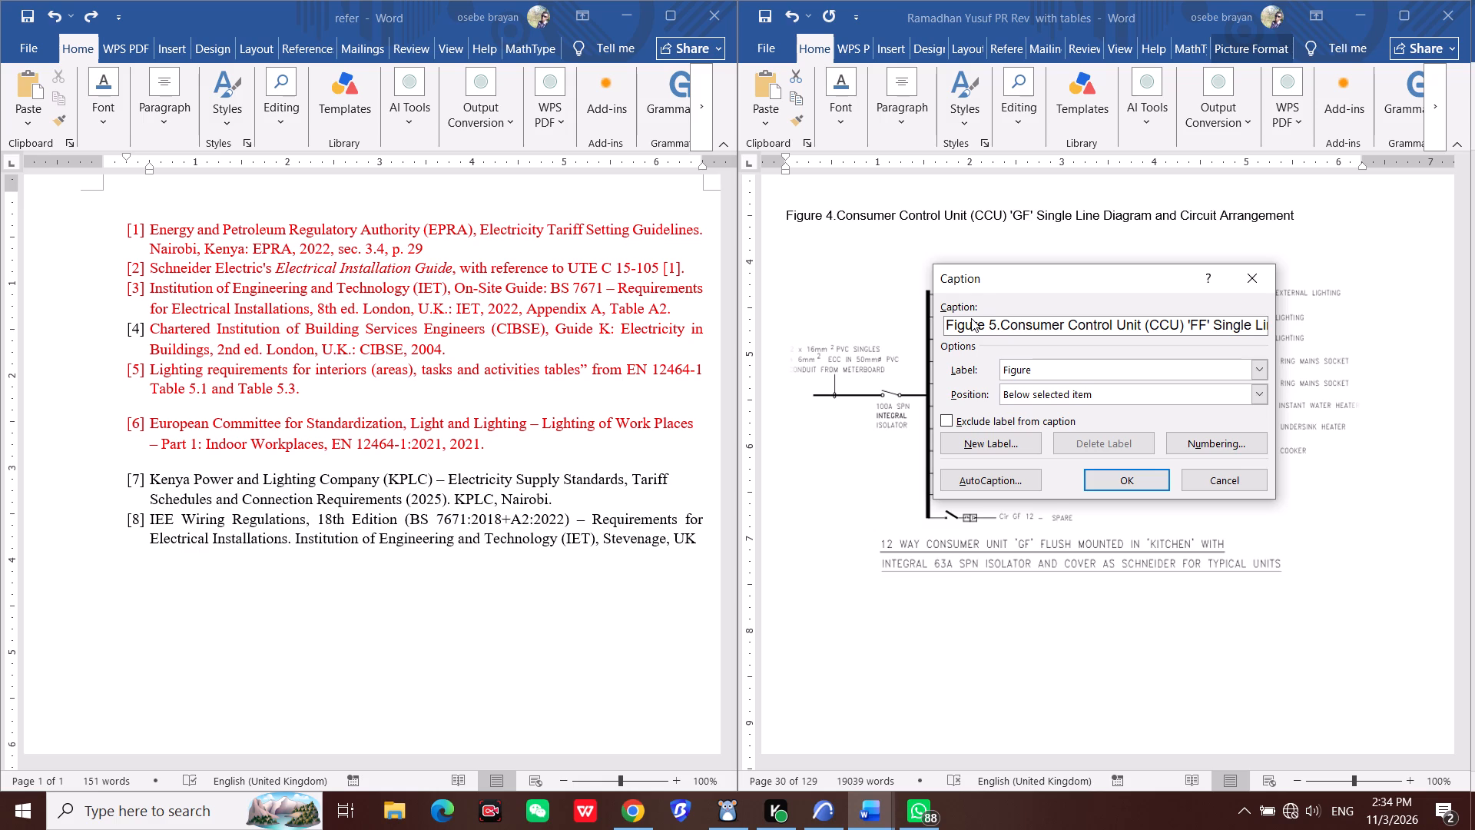
pyautogui.click(1146, 479)
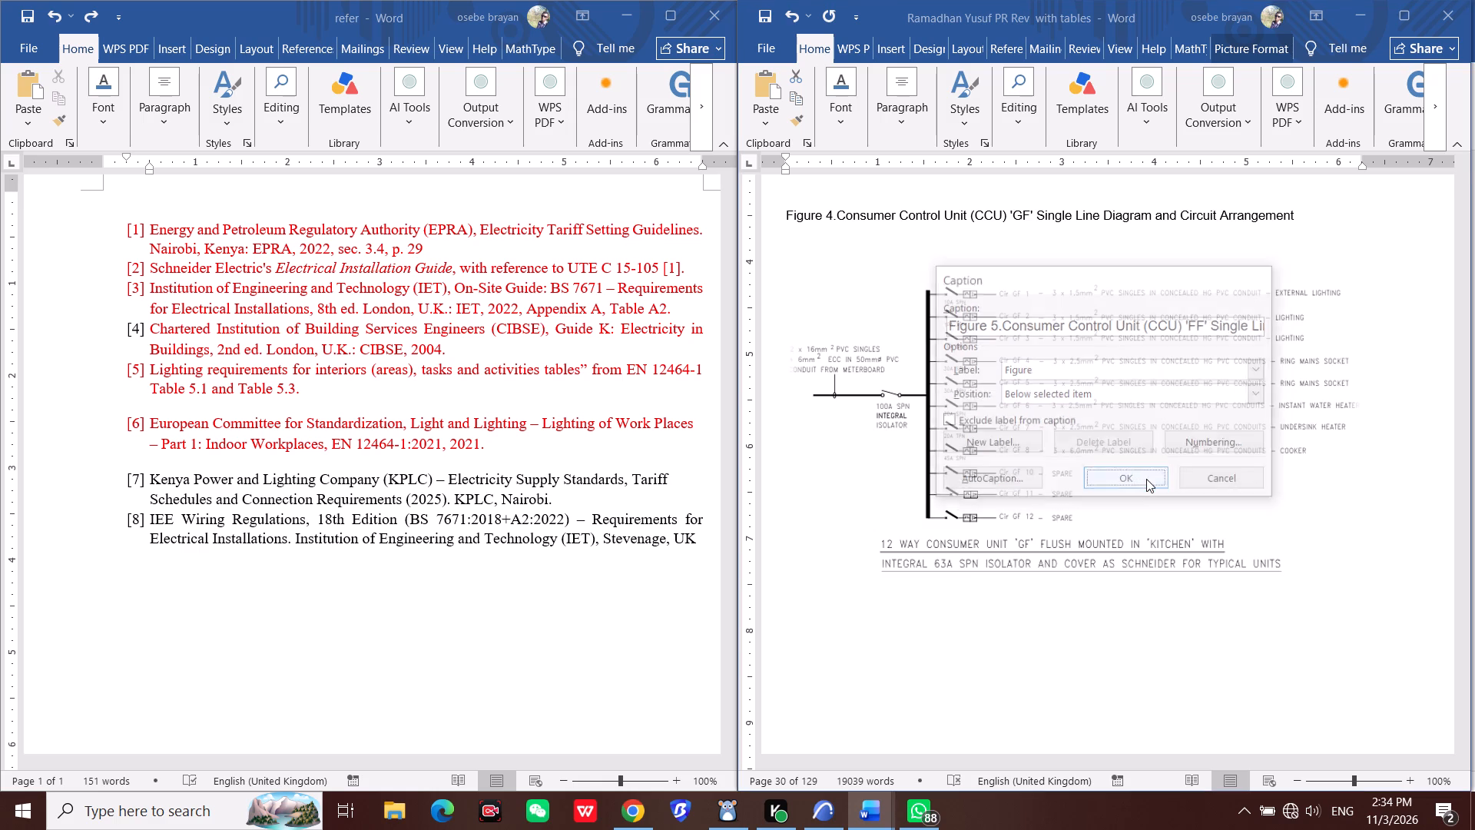
# Update the list of figures at the front of the report, refreshing the page numbers only.
pyautogui.scroll(-12, 1042, 567)
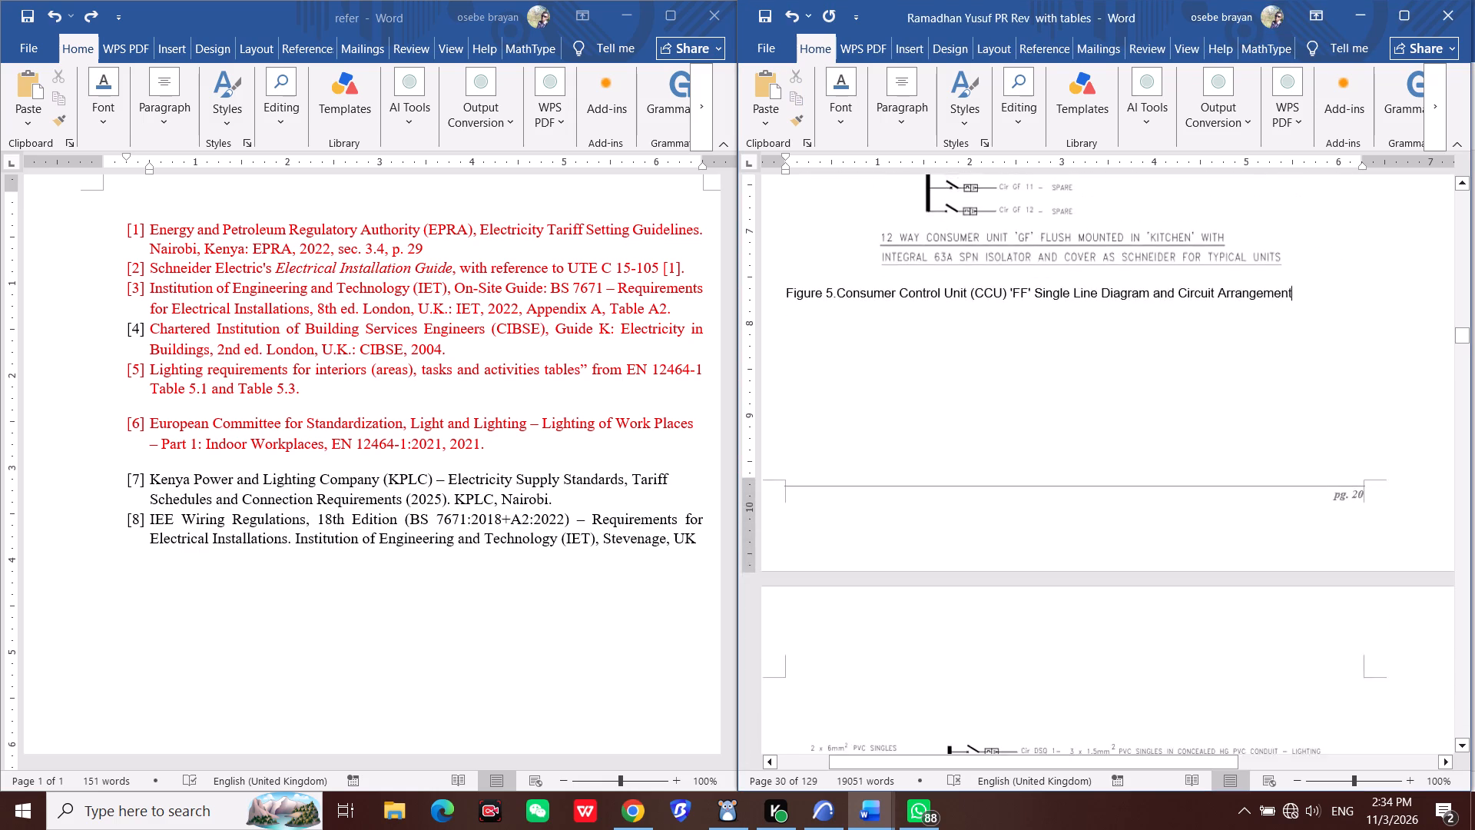
pyautogui.scroll(-7, 1063, 561)
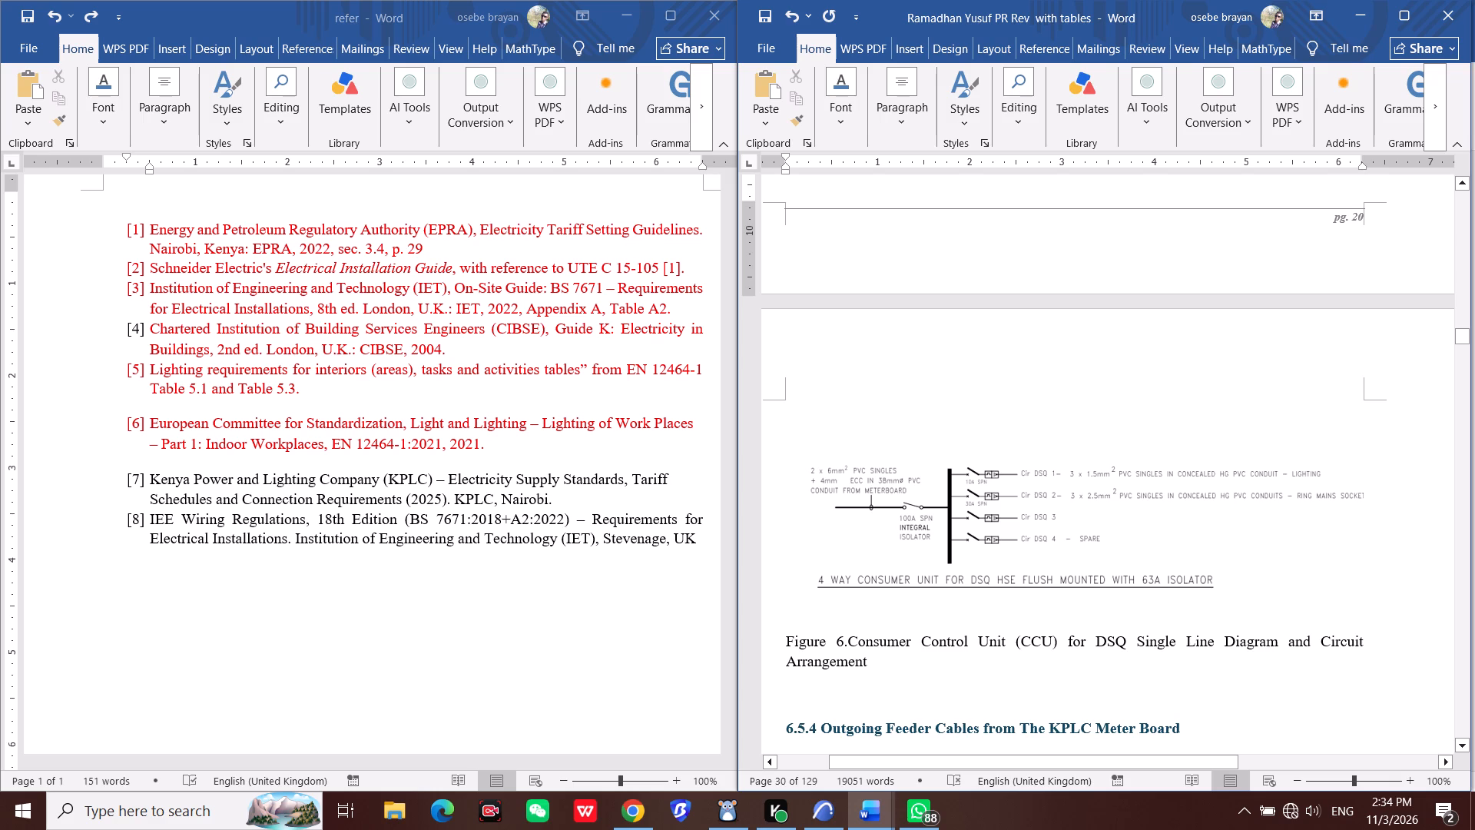
pyautogui.hotkey('ctrl', 'f')
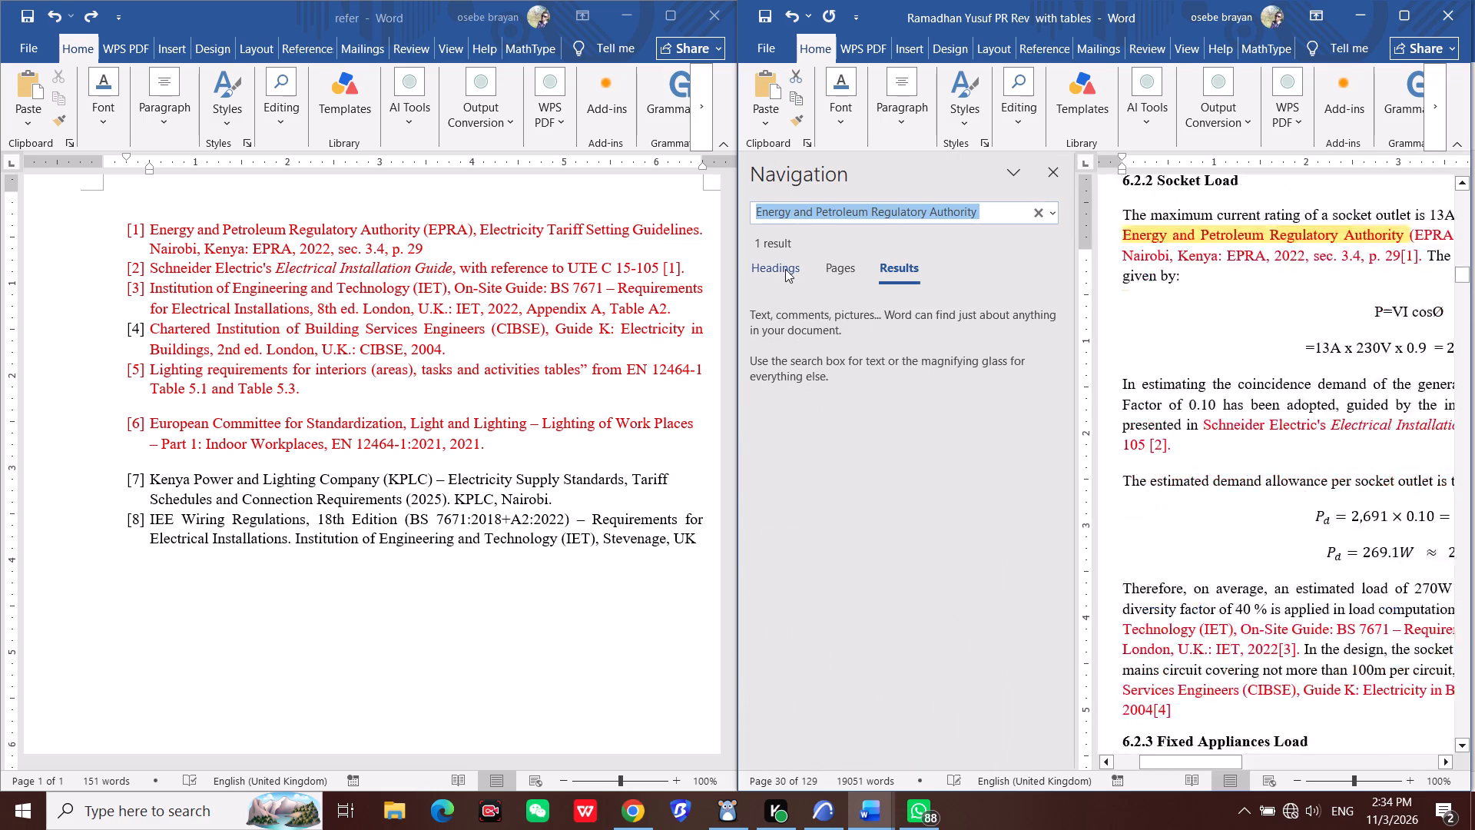
pyautogui.click(785, 269)
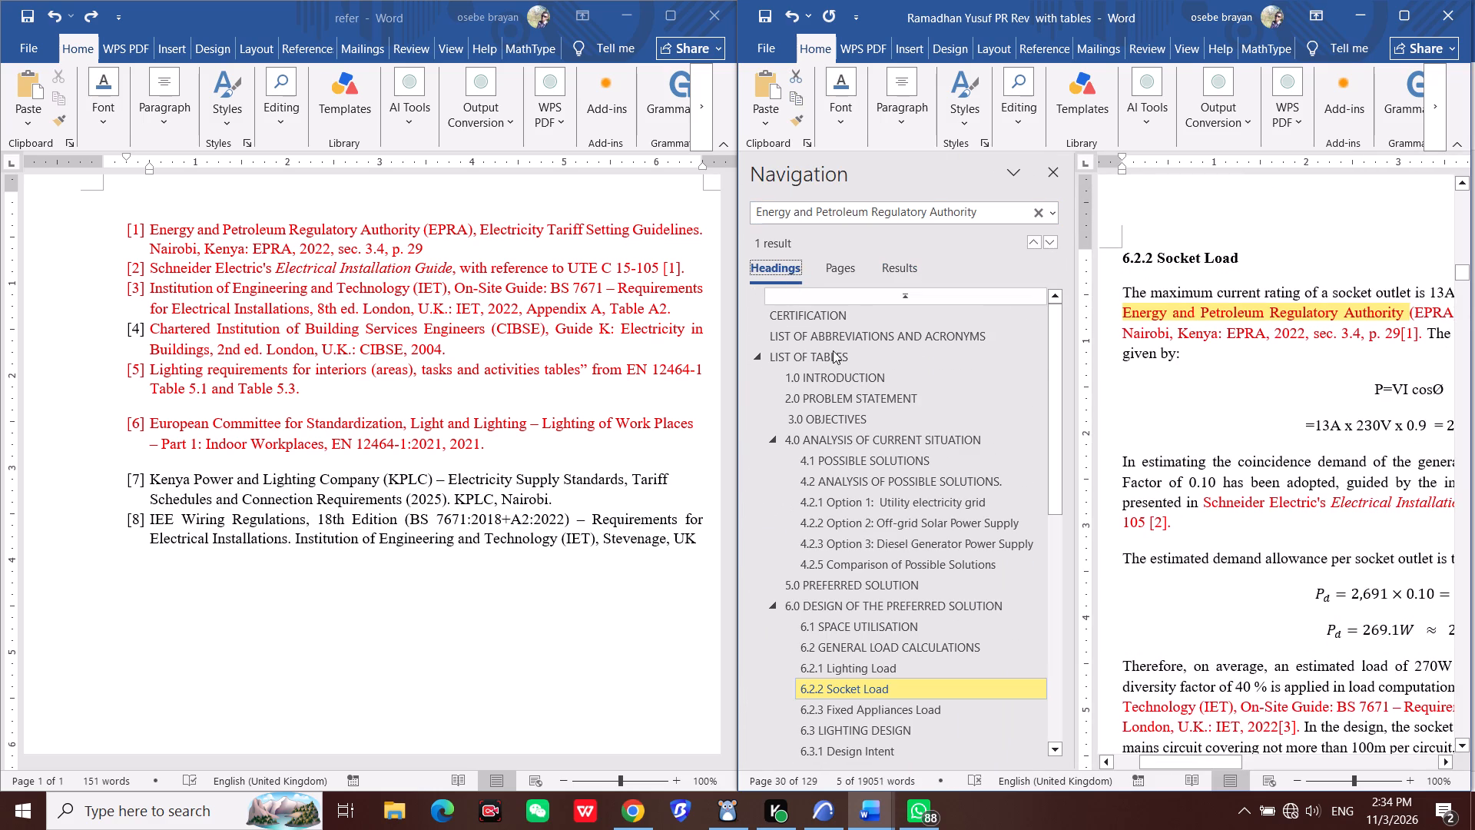
pyautogui.click(833, 350)
pyautogui.scroll(-15, 1182, 392)
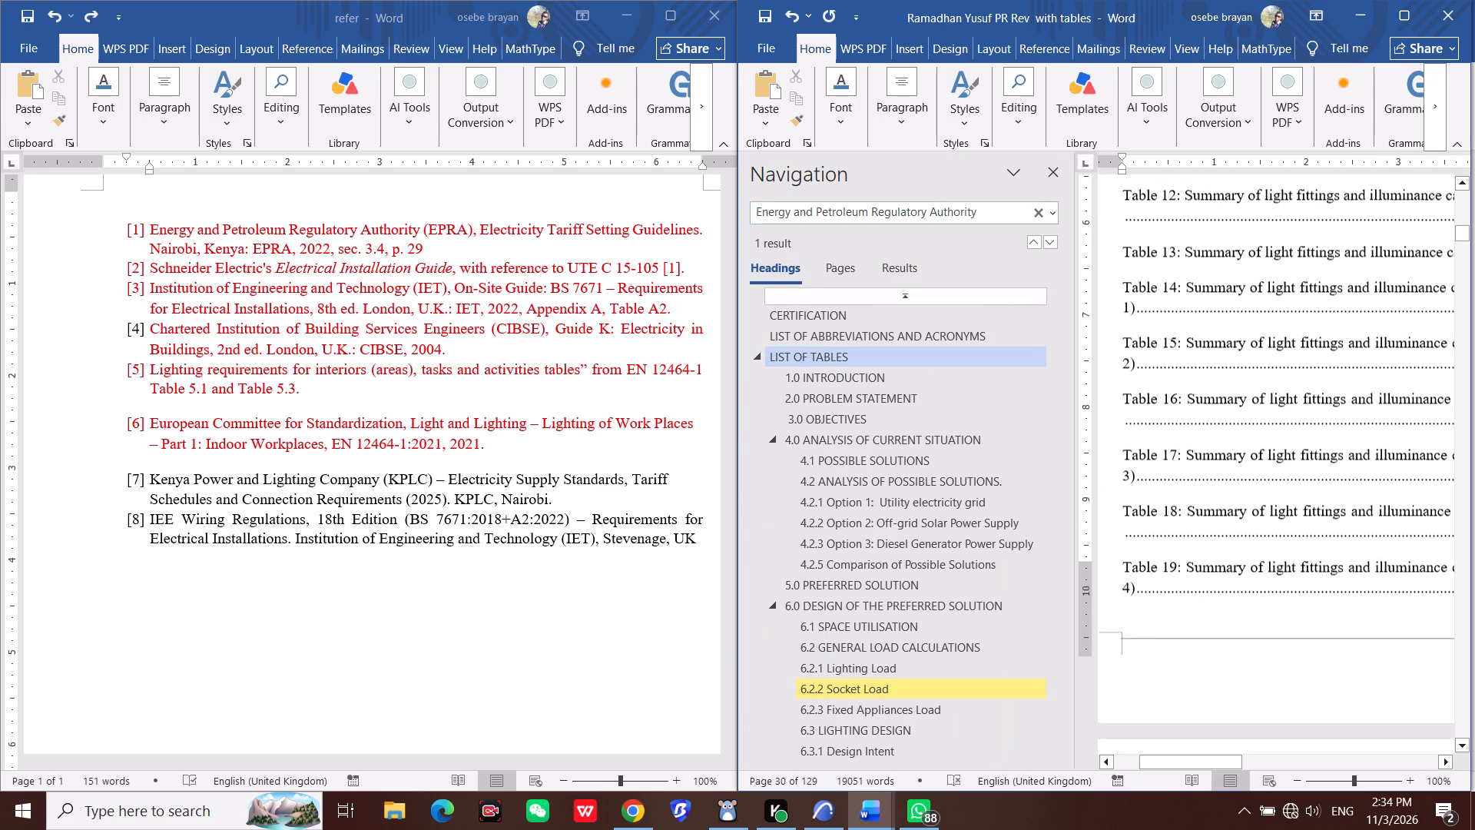
pyautogui.scroll(-20, 1212, 448)
pyautogui.scroll(-14, 1212, 448)
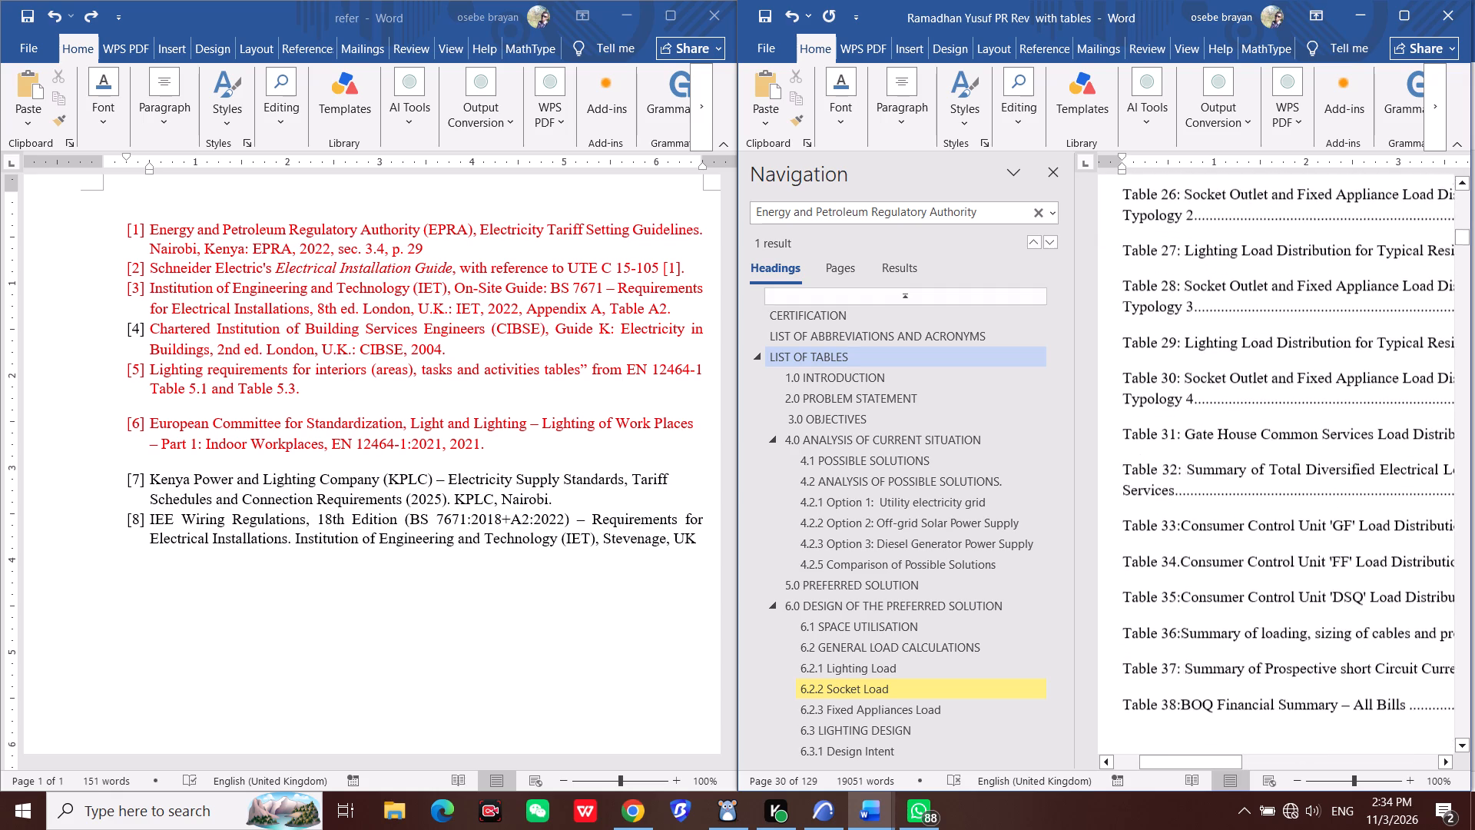
pyautogui.scroll(-16, 1225, 443)
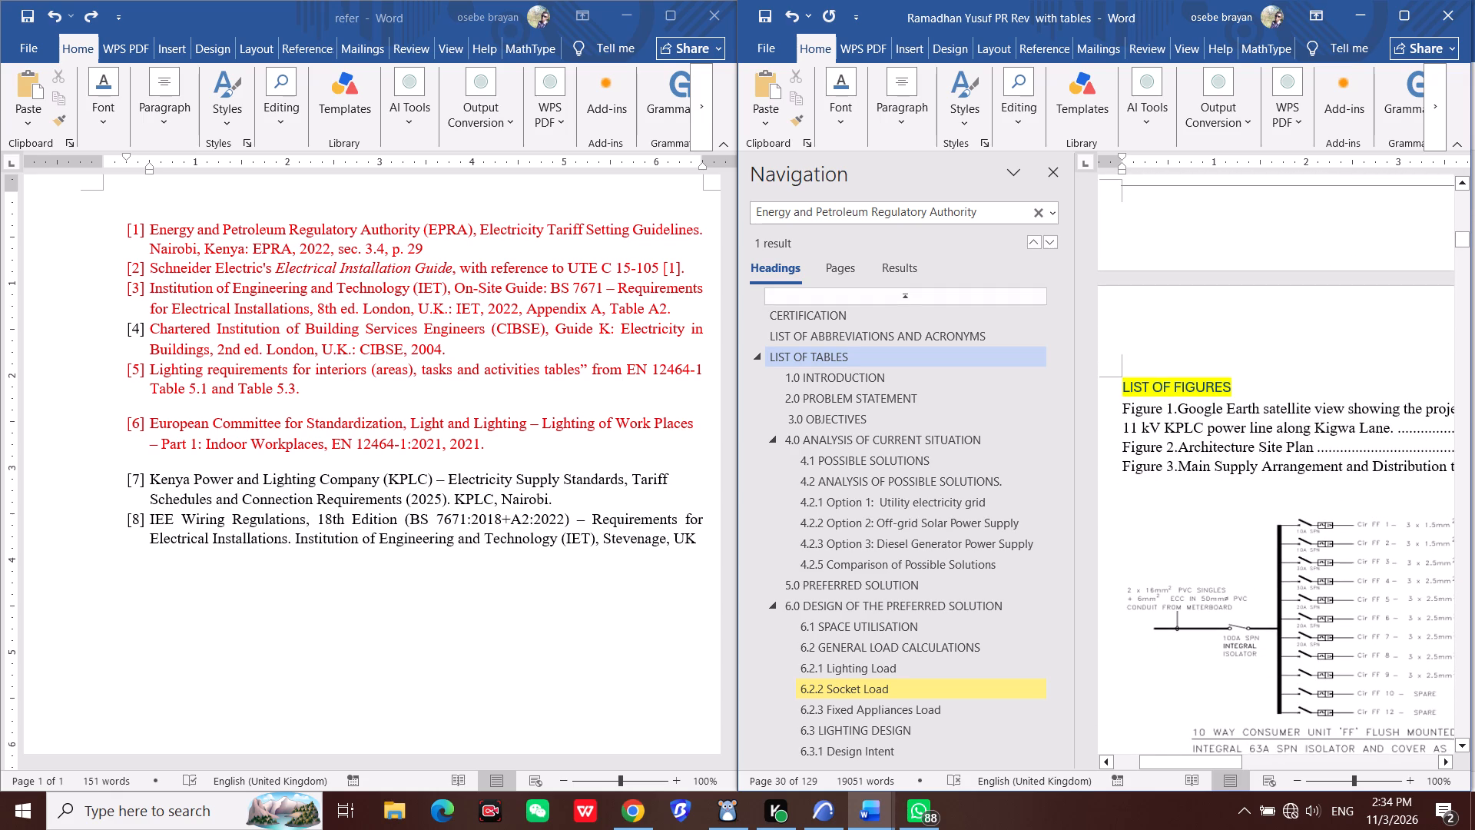
pyautogui.rightClick(1252, 466)
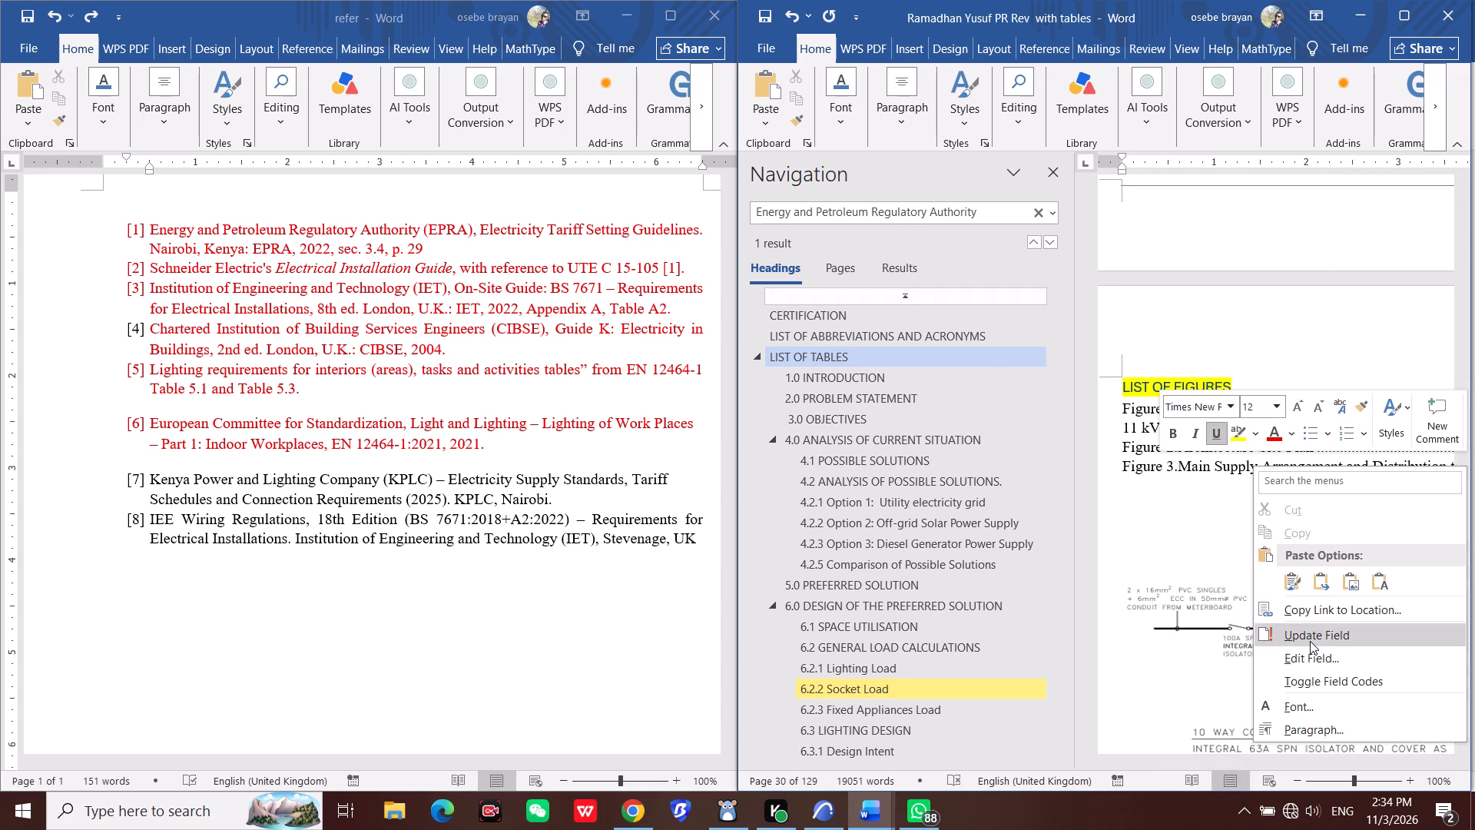
pyautogui.click(1310, 641)
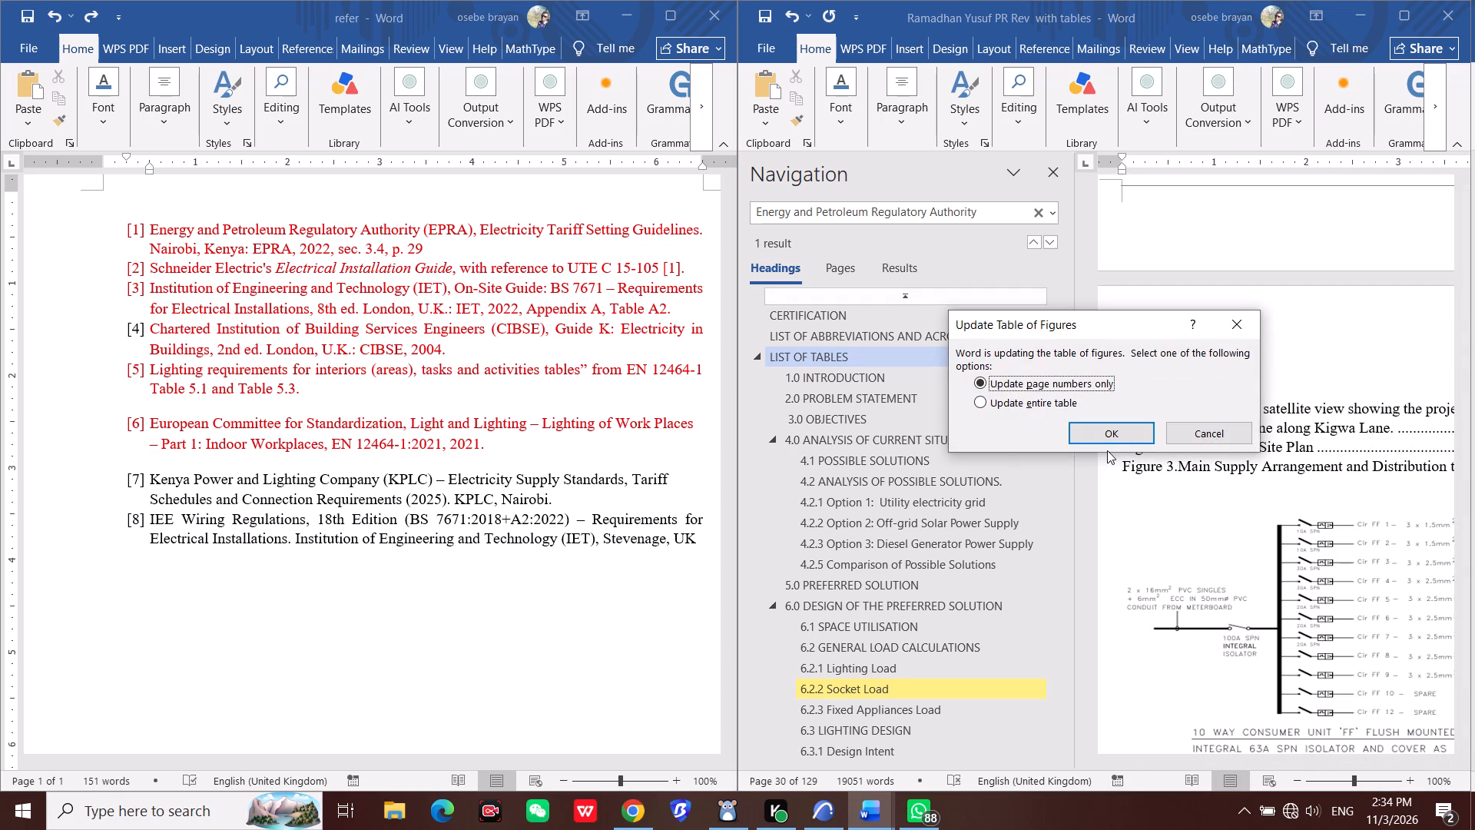
pyautogui.click(1099, 442)
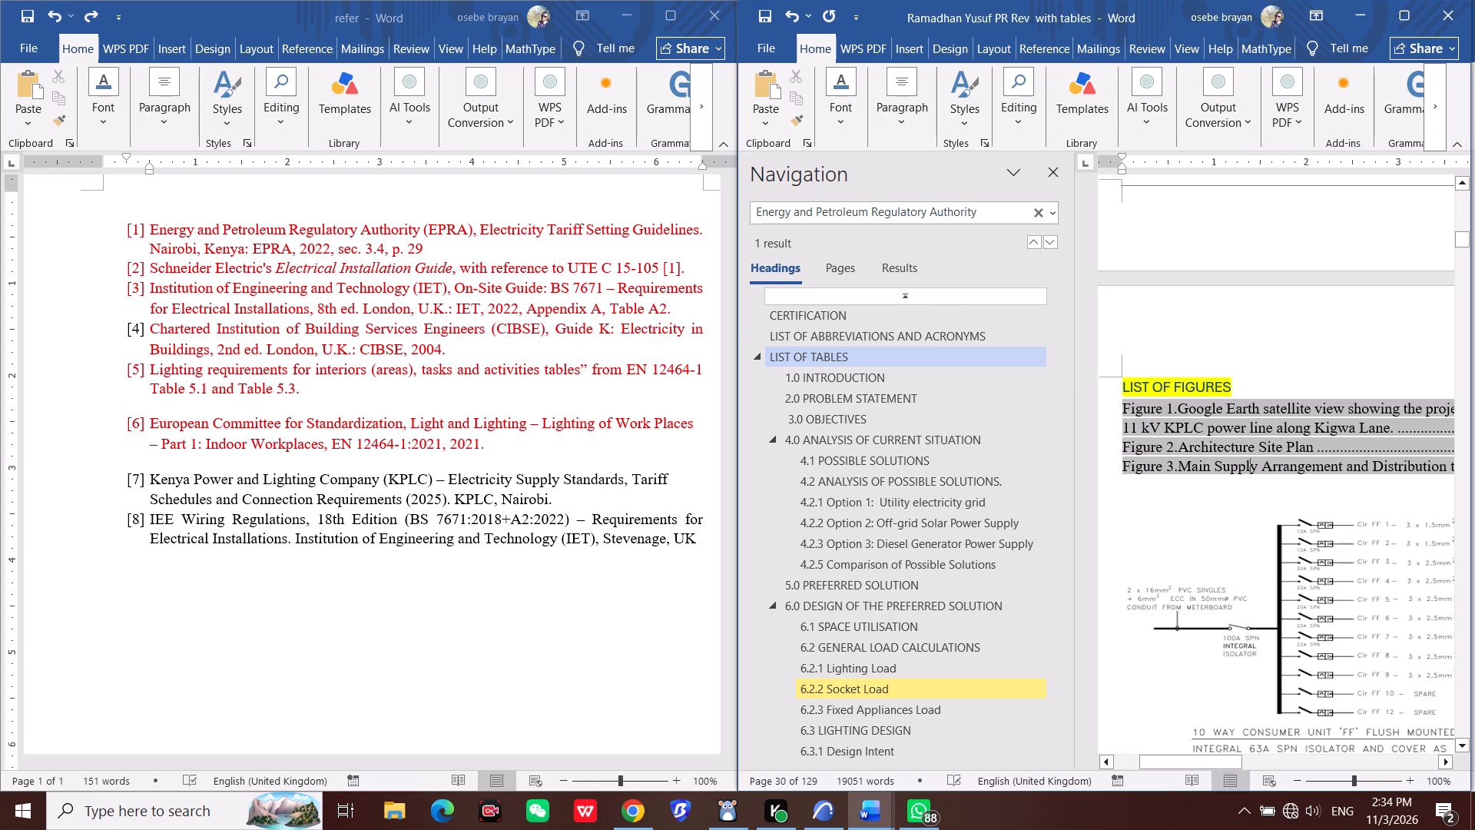
# Examine the list of figures for consumer unit diagrams included among the Figure 4 to Figure 6 entries.
pyautogui.scroll(-6, 1217, 521)
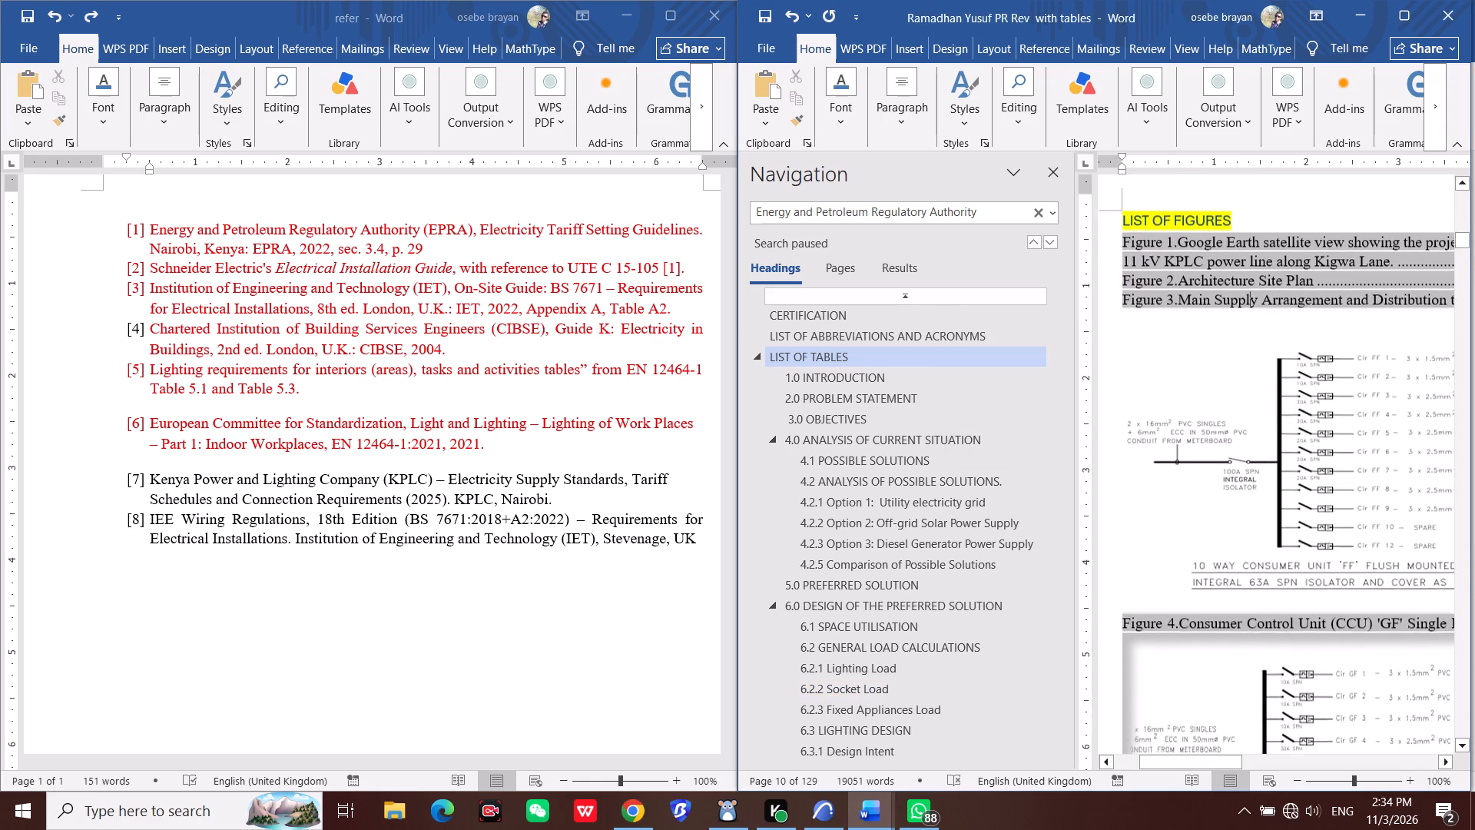
pyautogui.scroll(-16, 1221, 526)
pyautogui.scroll(-5, 1230, 533)
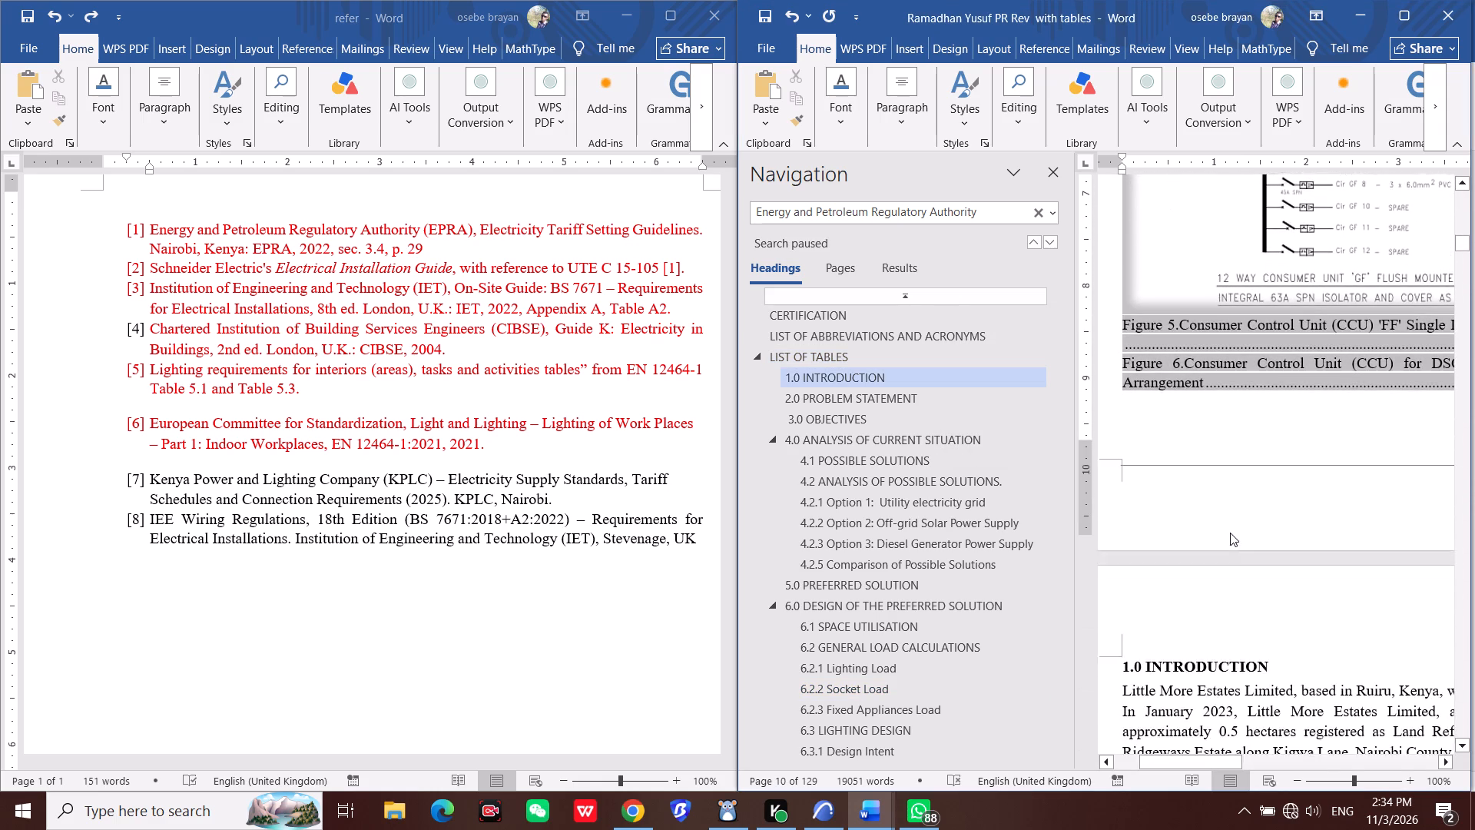
pyautogui.scroll(-2, 1230, 533)
pyautogui.scroll(9, 1230, 533)
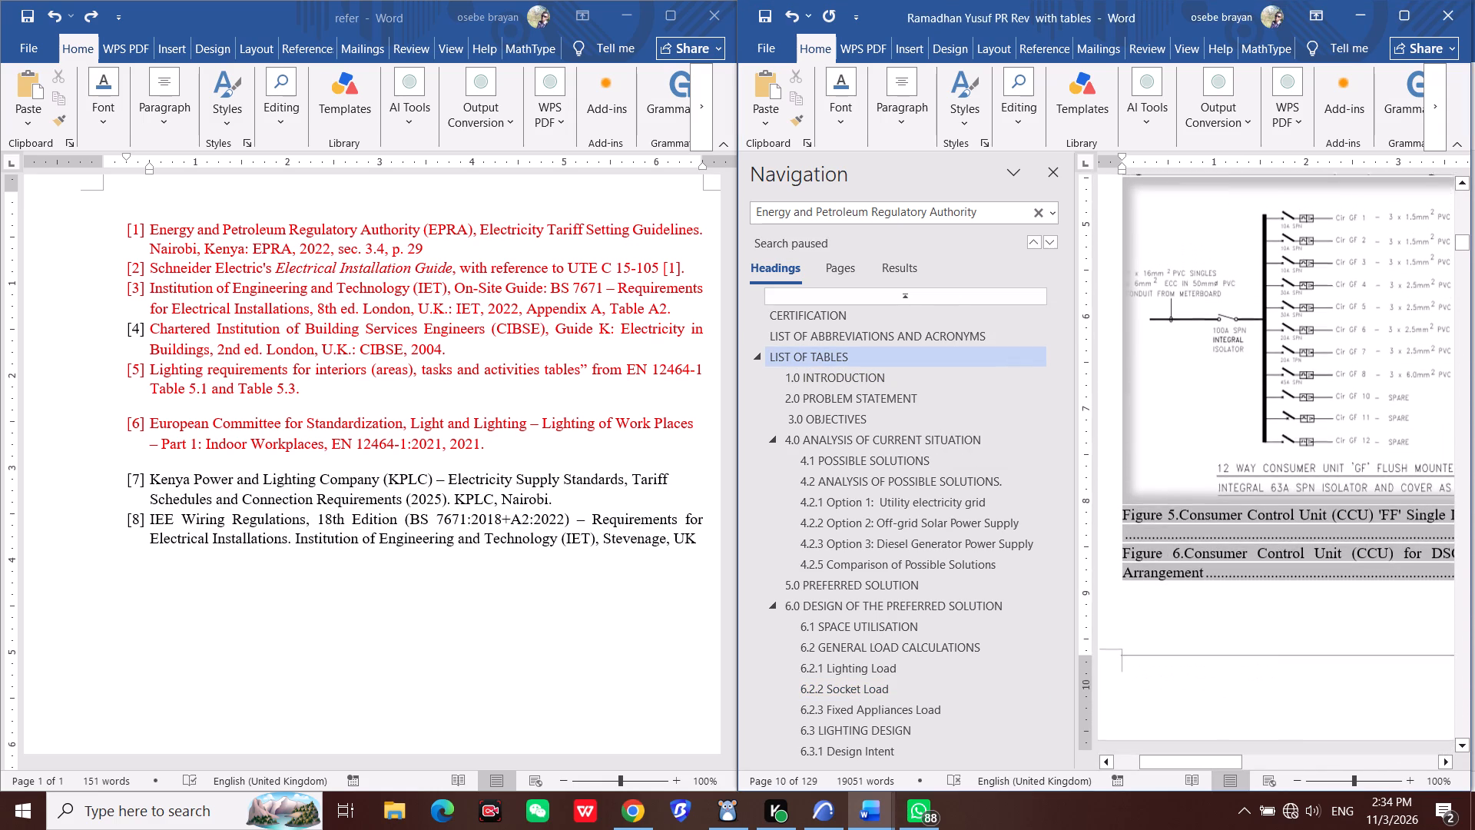
pyautogui.scroll(6, 1228, 533)
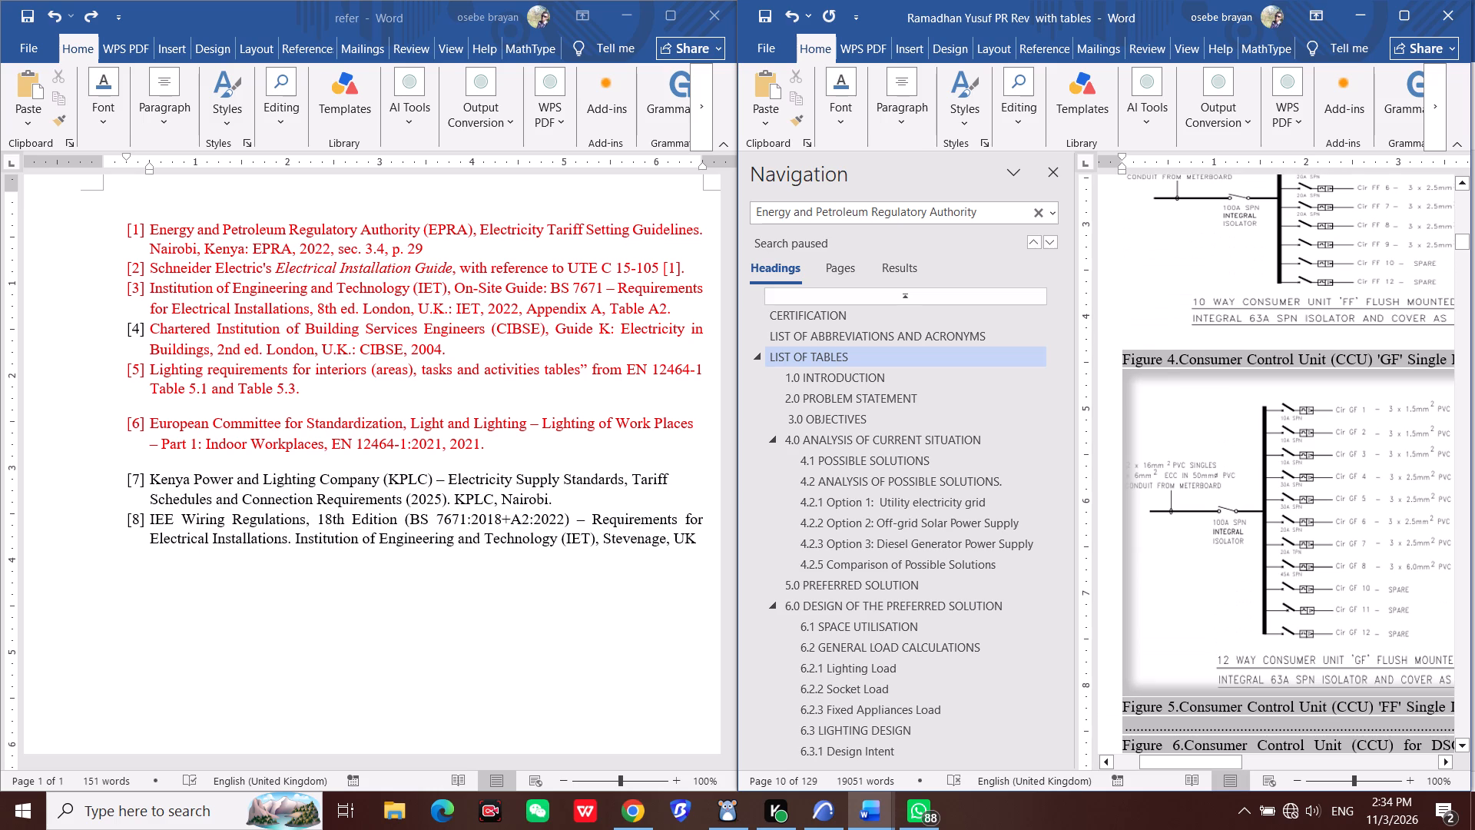
pyautogui.click(1228, 533)
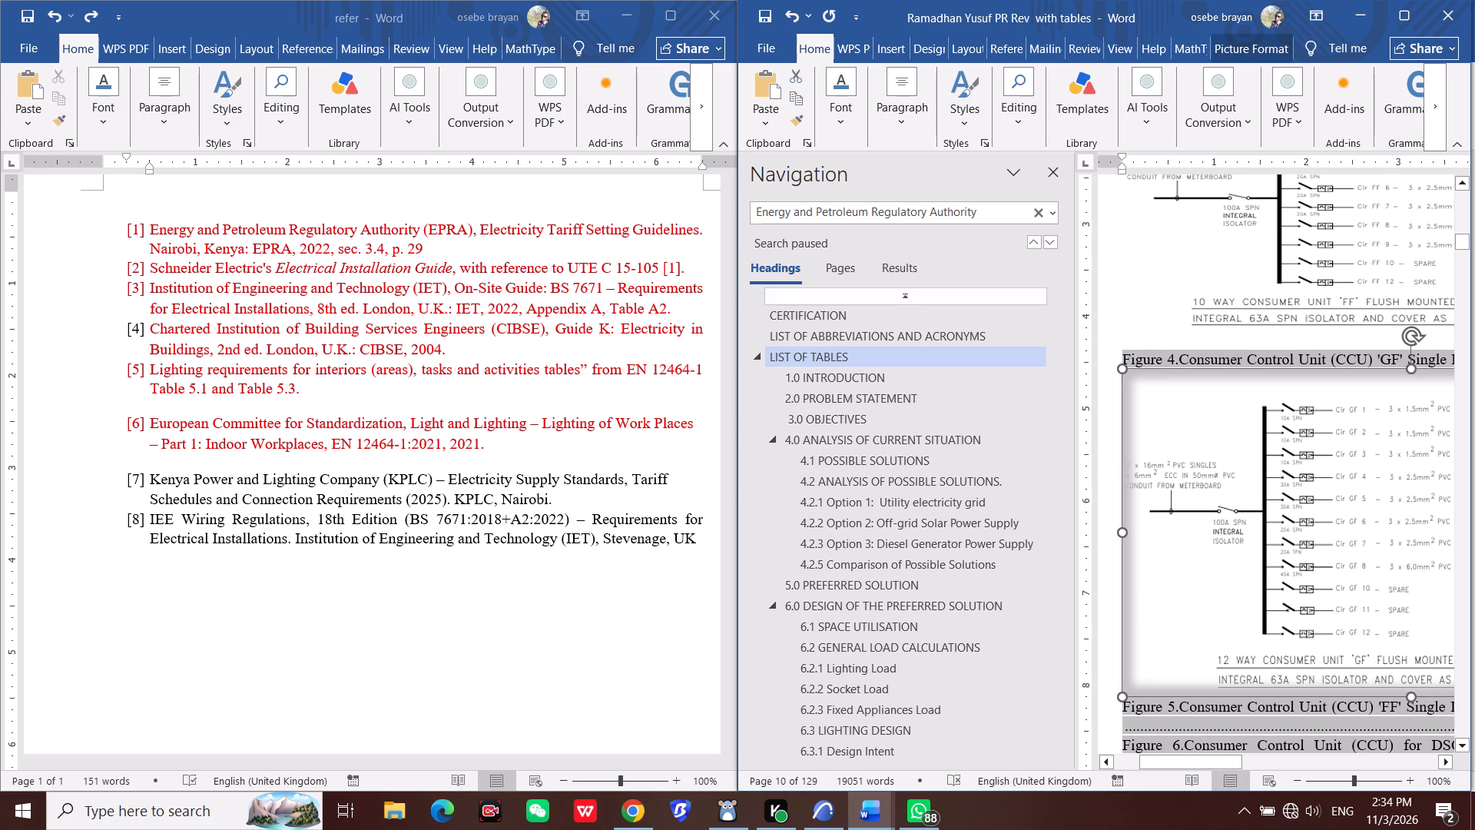
# Set the paragraph style of the 12 way consumer unit 'GF' diagram between the Figure 4 and Figure 5 captions in section 6.5.3.
pyautogui.scroll(-2, 850, 709)
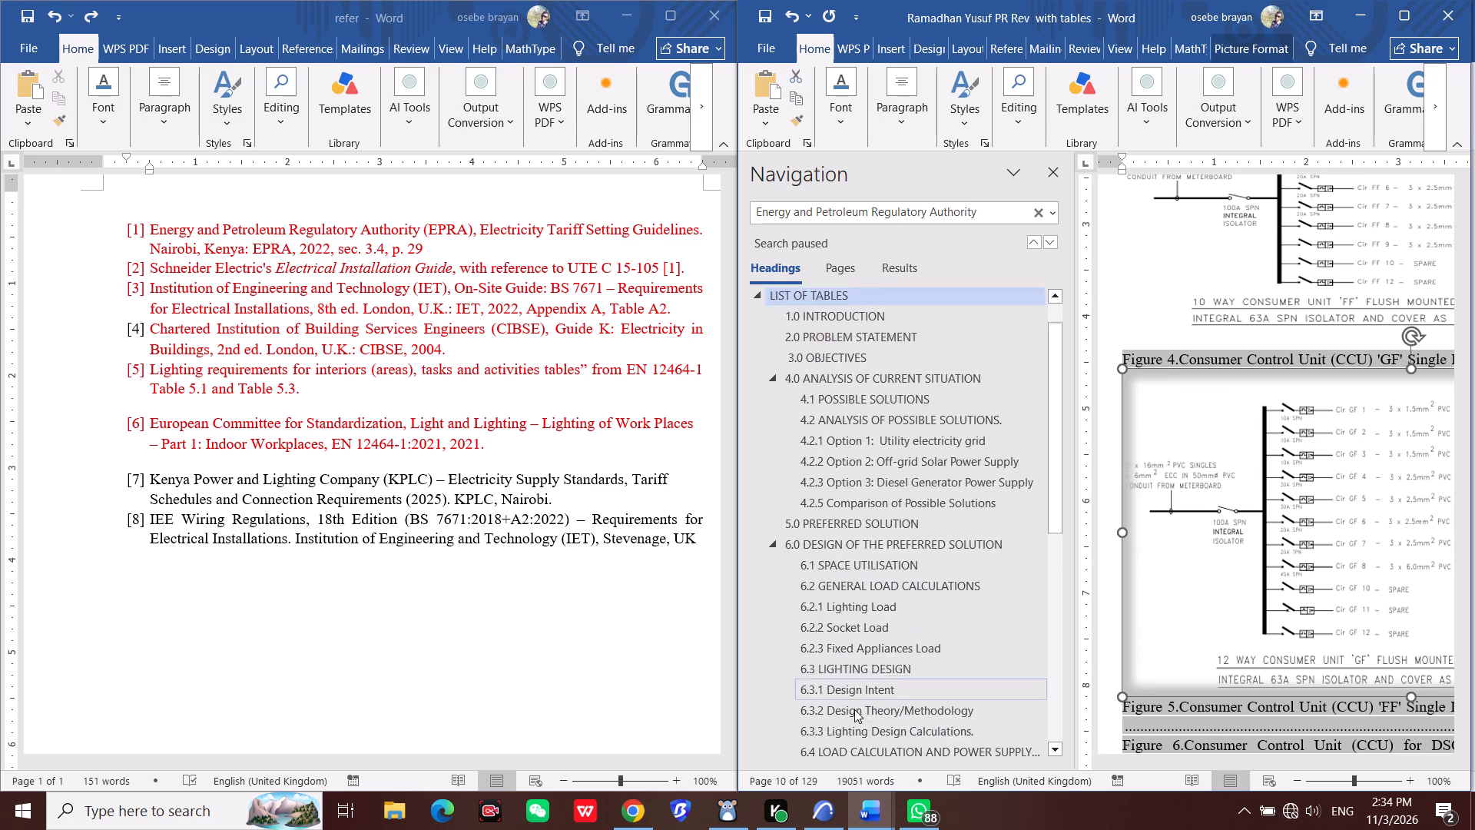
pyautogui.scroll(-20, 854, 709)
pyautogui.scroll(-2, 854, 709)
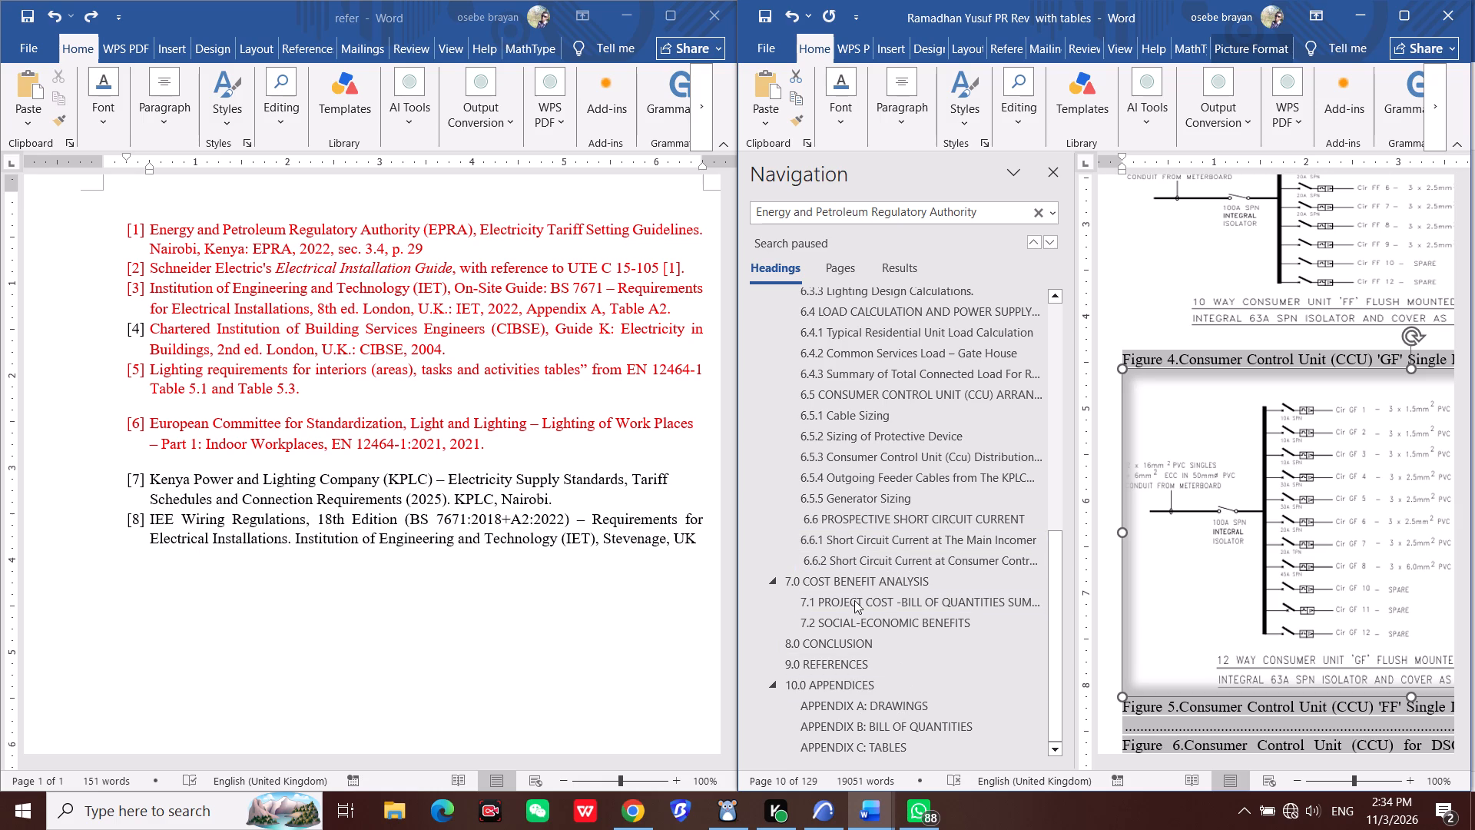
pyautogui.click(919, 463)
pyautogui.scroll(-5, 1392, 541)
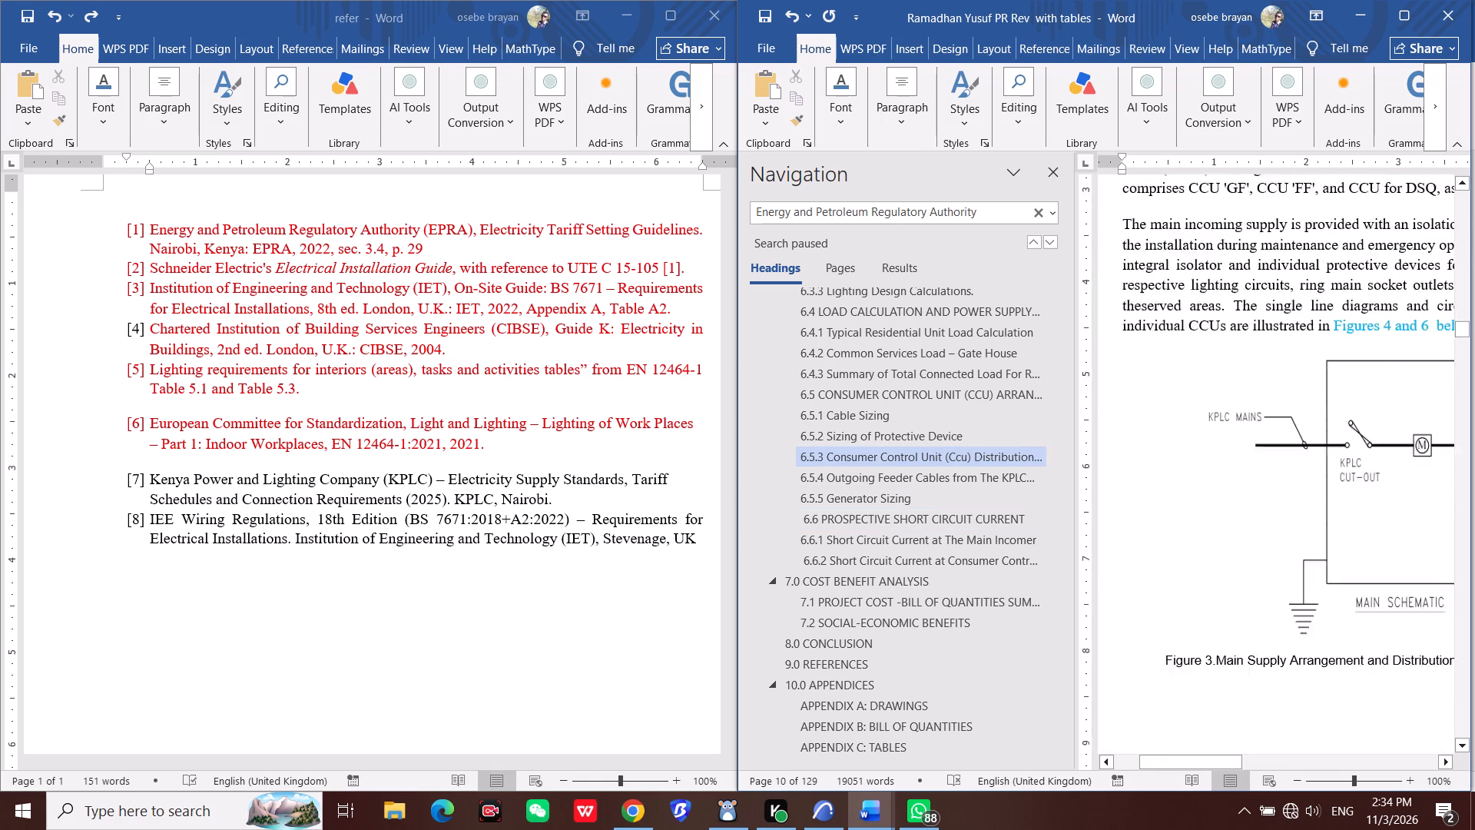
pyautogui.scroll(-20, 1373, 556)
pyautogui.scroll(-11, 1373, 556)
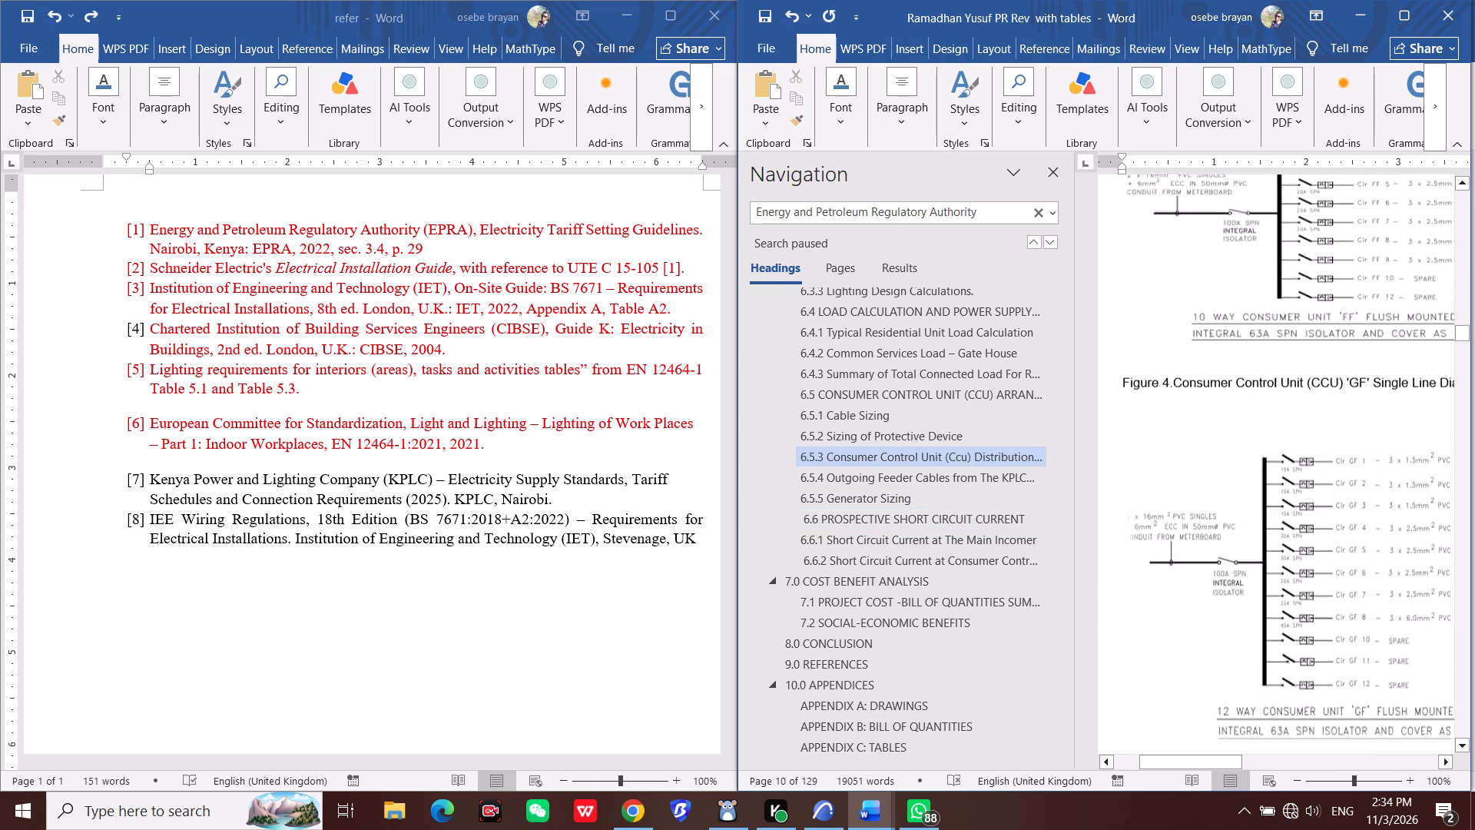
pyautogui.scroll(-6, 1351, 556)
pyautogui.click(1269, 420)
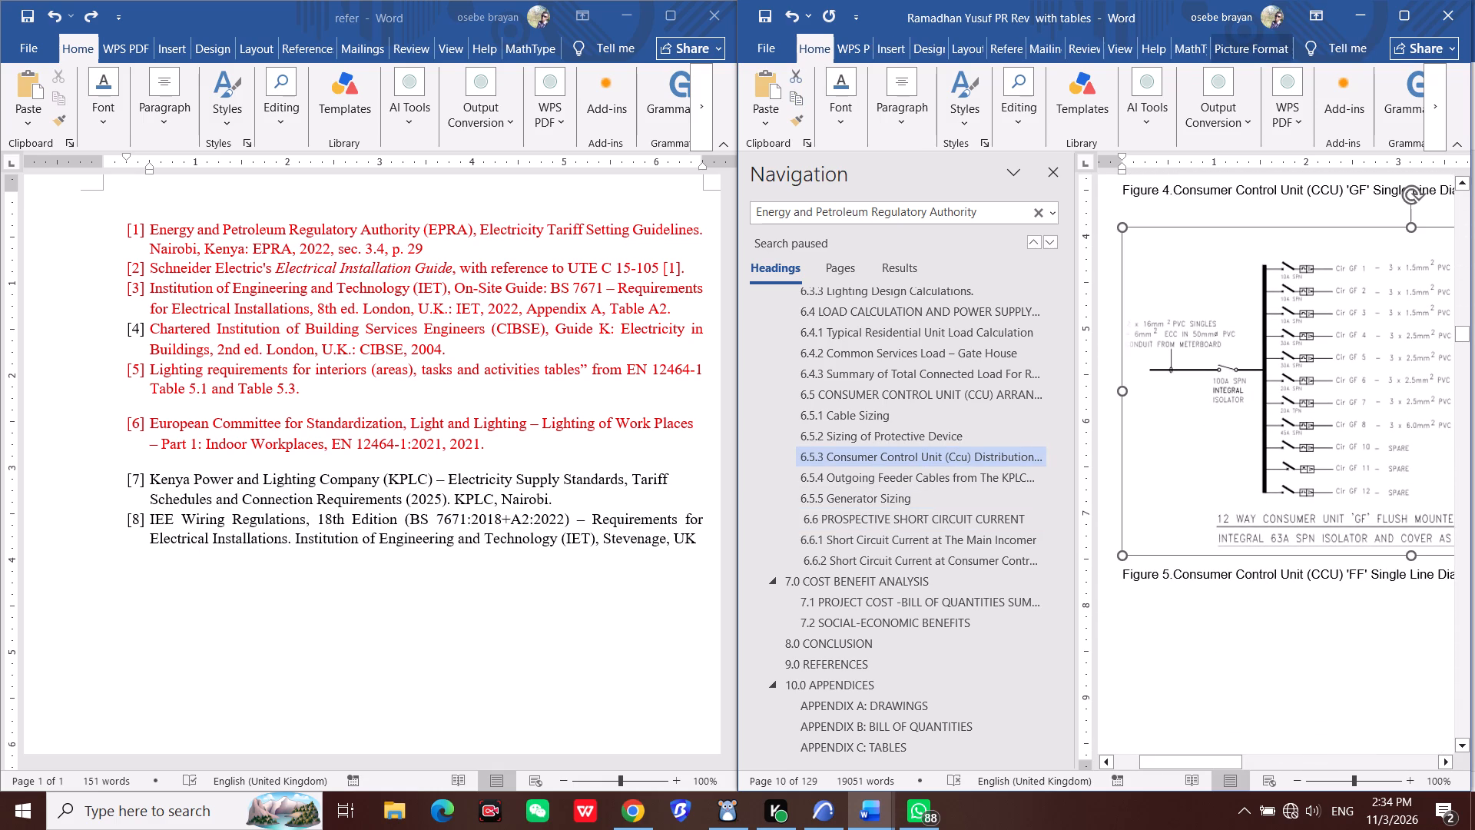
pyautogui.click(1058, 170)
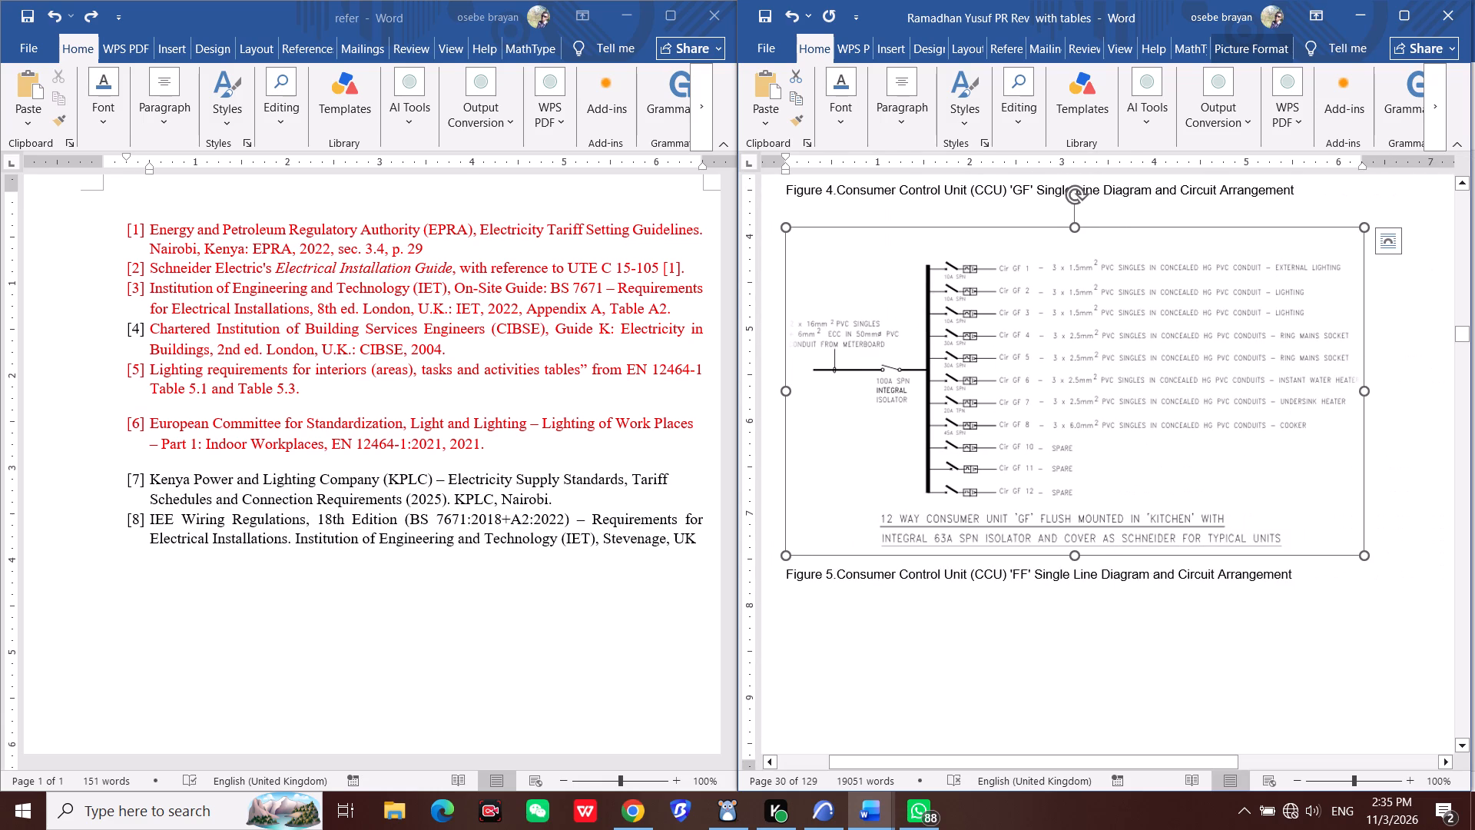
pyautogui.scroll(5, 1102, 459)
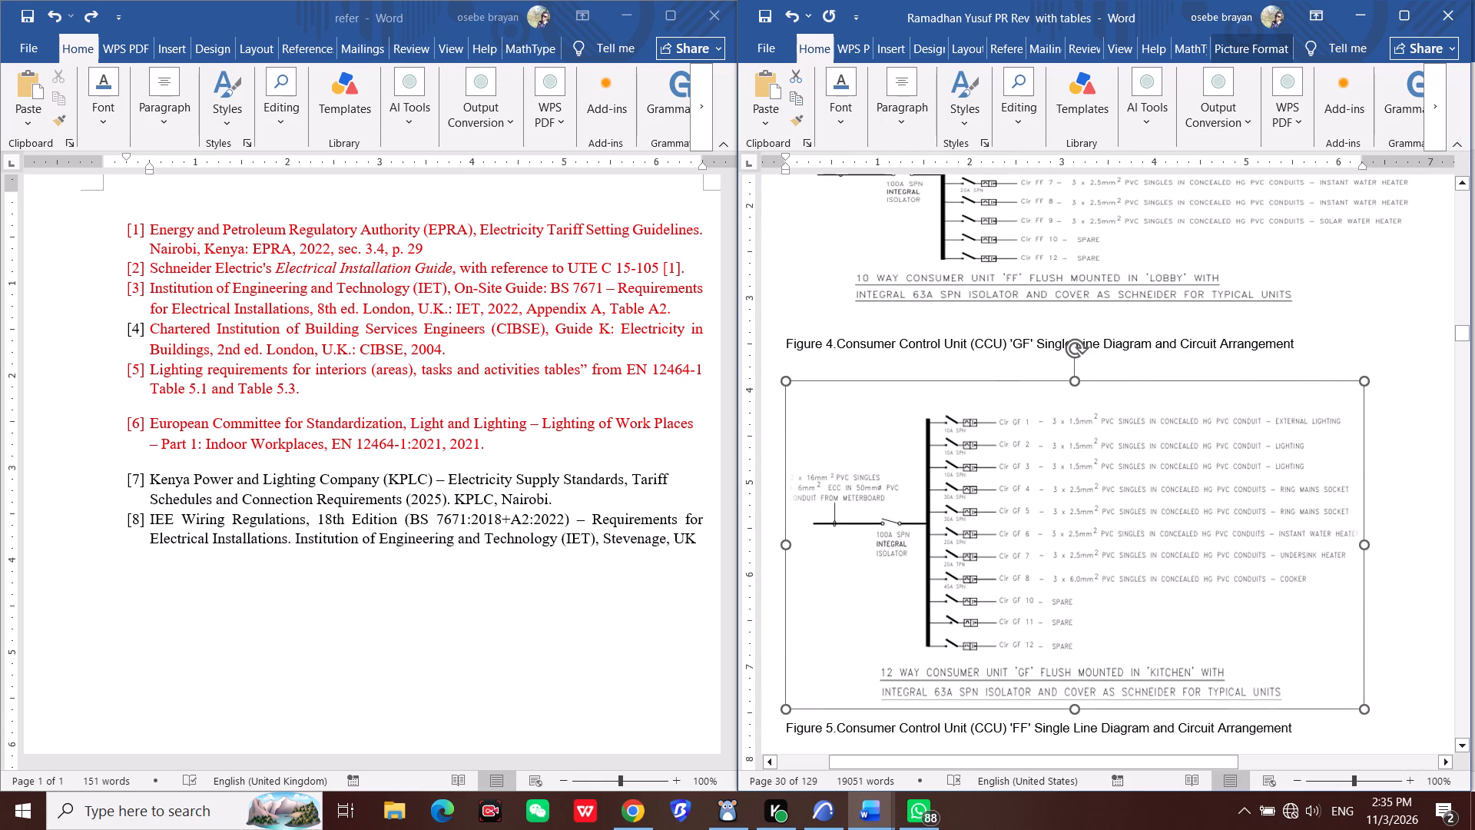
pyautogui.moveTo(1329, 340); pyautogui.dragTo(1360, 474)
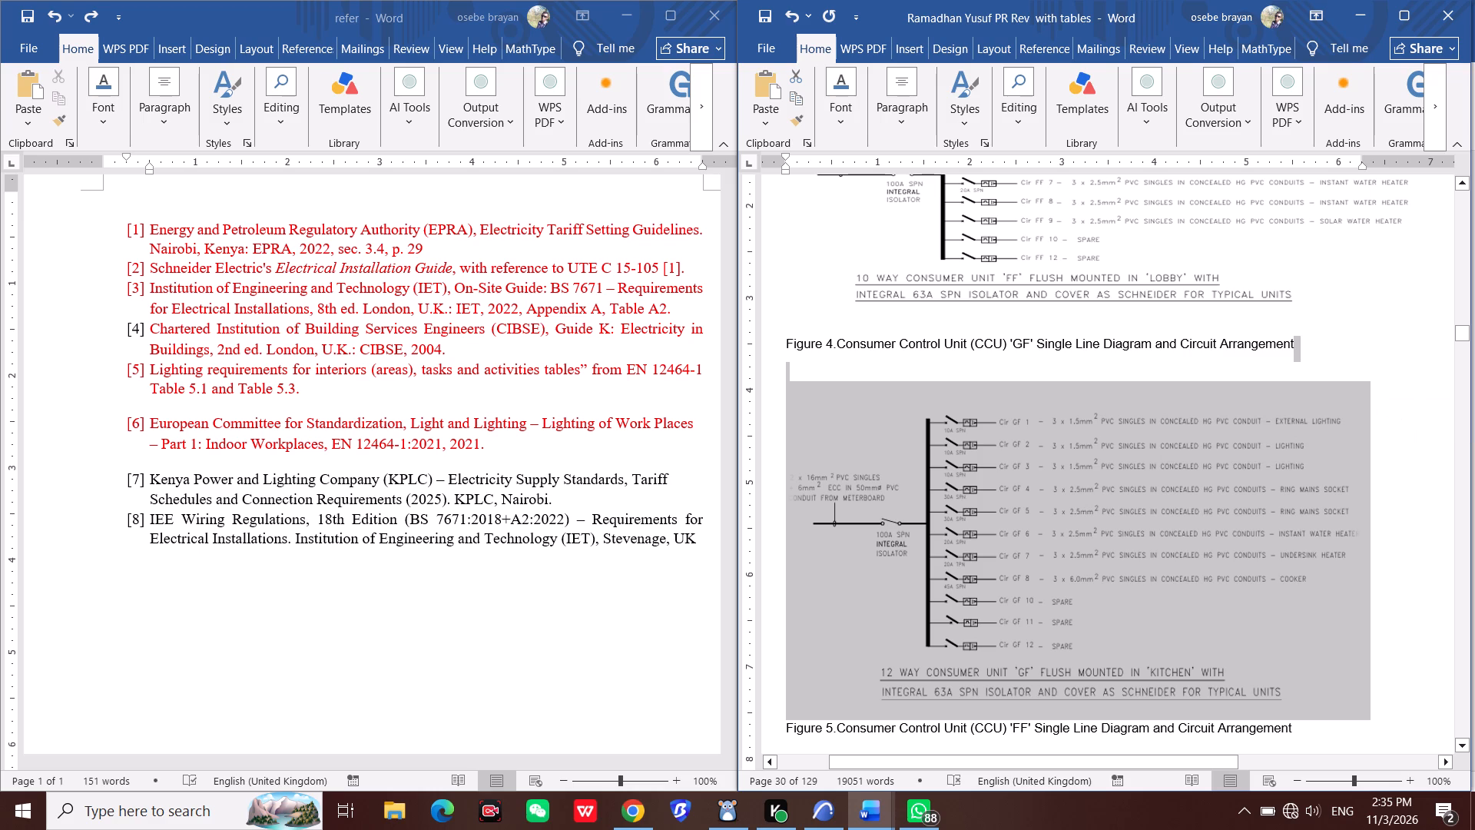
pyautogui.rightClick(958, 436)
pyautogui.click(911, 450)
pyautogui.click(914, 444)
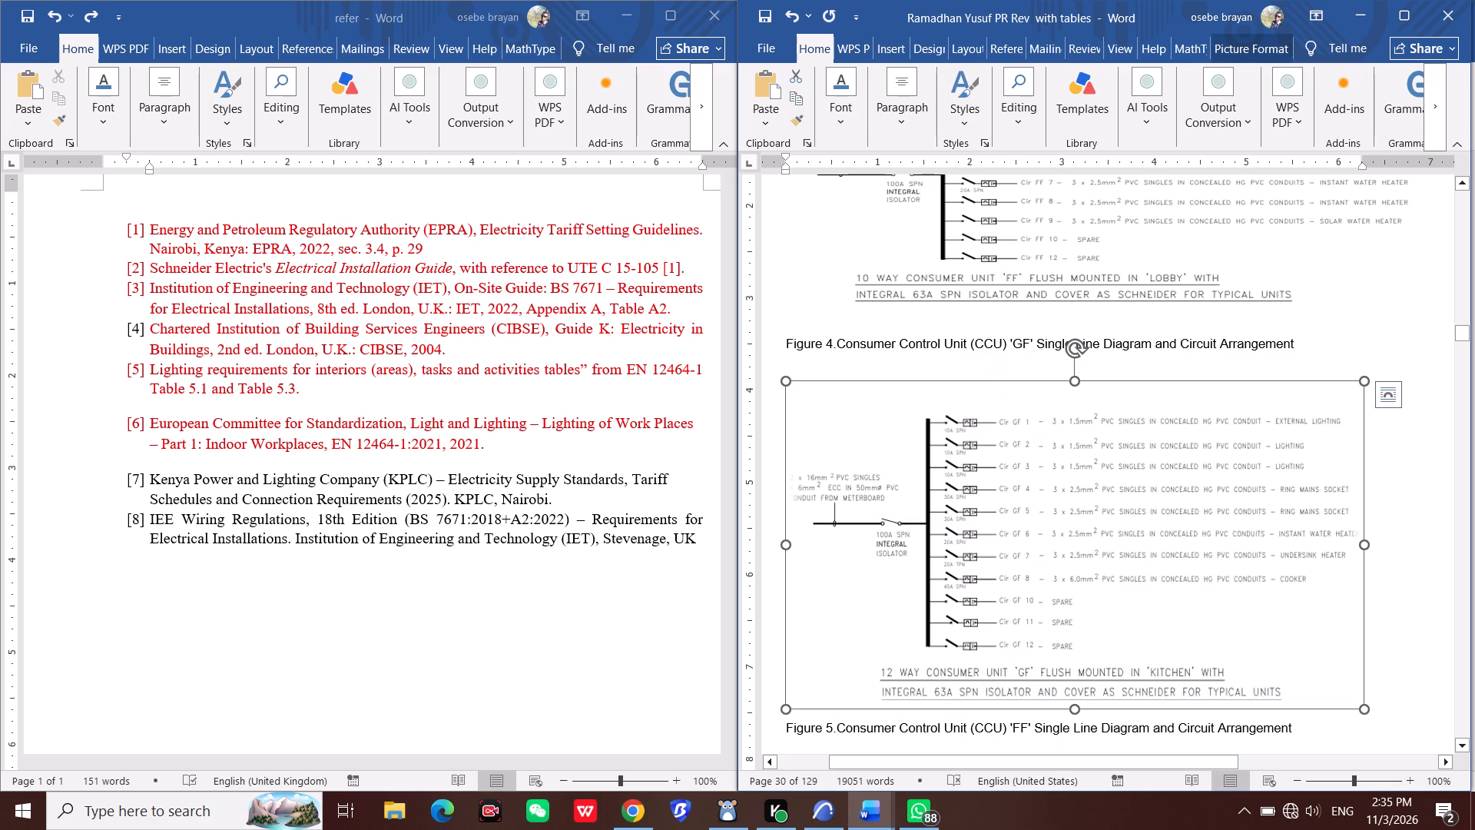
pyautogui.click(958, 114)
pyautogui.click(1118, 181)
# Apply the No Spacing style to the 12 way consumer unit 'GF' diagram above the Figure 5 caption.
pyautogui.click(973, 130)
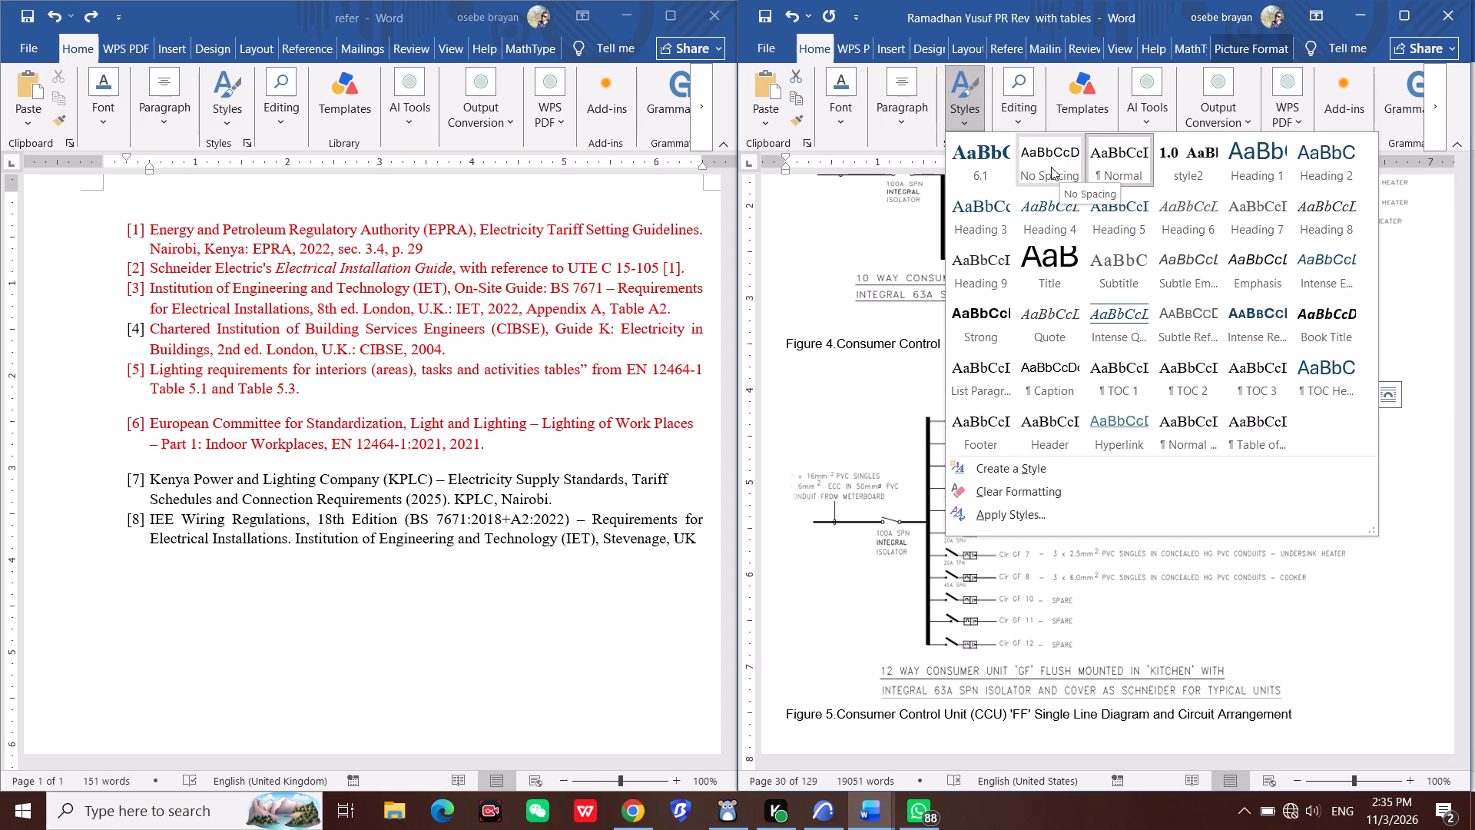
pyautogui.click(1051, 167)
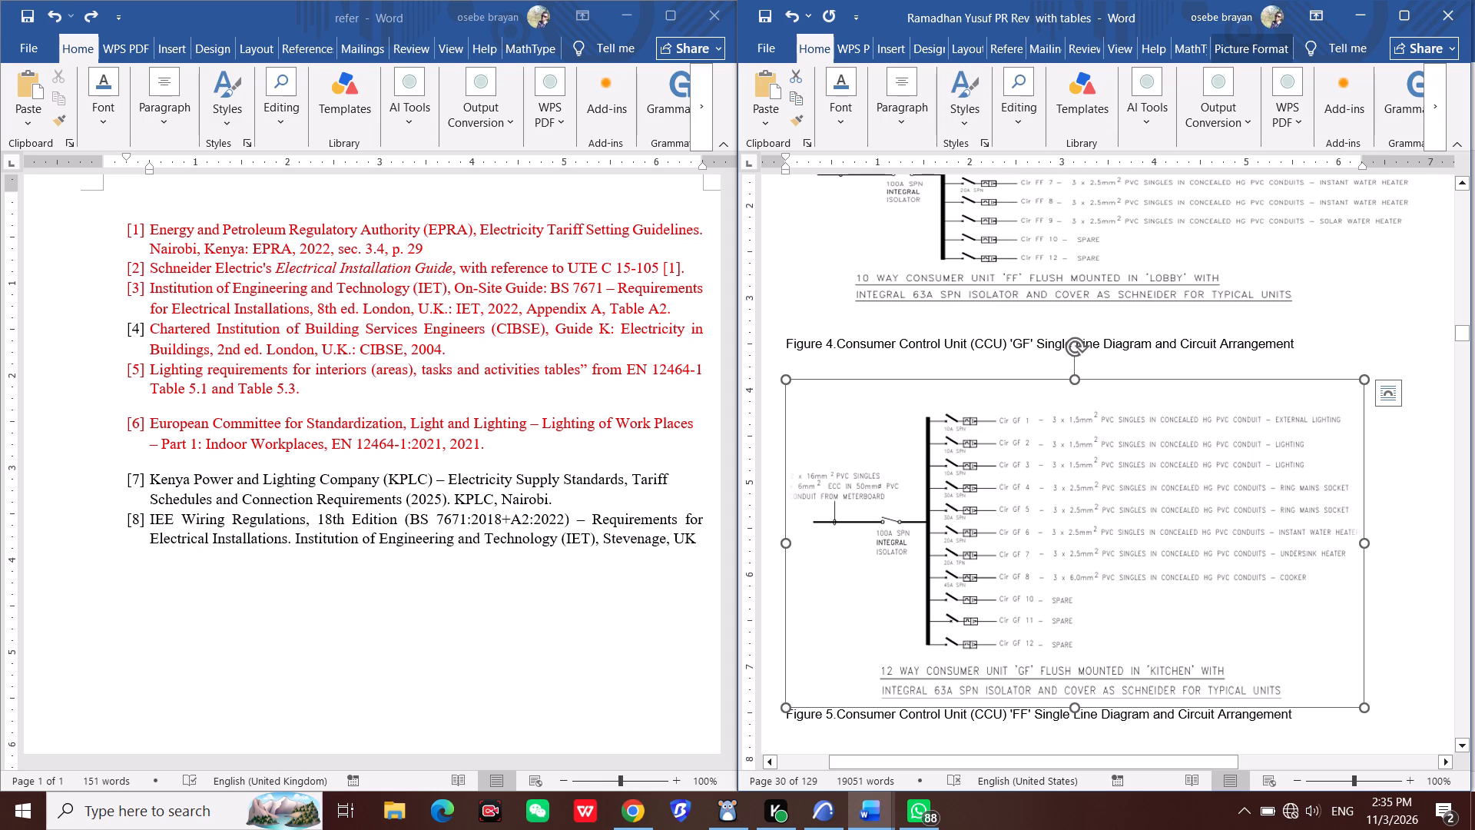
pyautogui.click(1310, 567)
# Centre the paragraph holding the 12 way consumer unit 'GF' diagram between the Figure 4 and Figure 5 captions.
pyautogui.scroll(-4, 1153, 598)
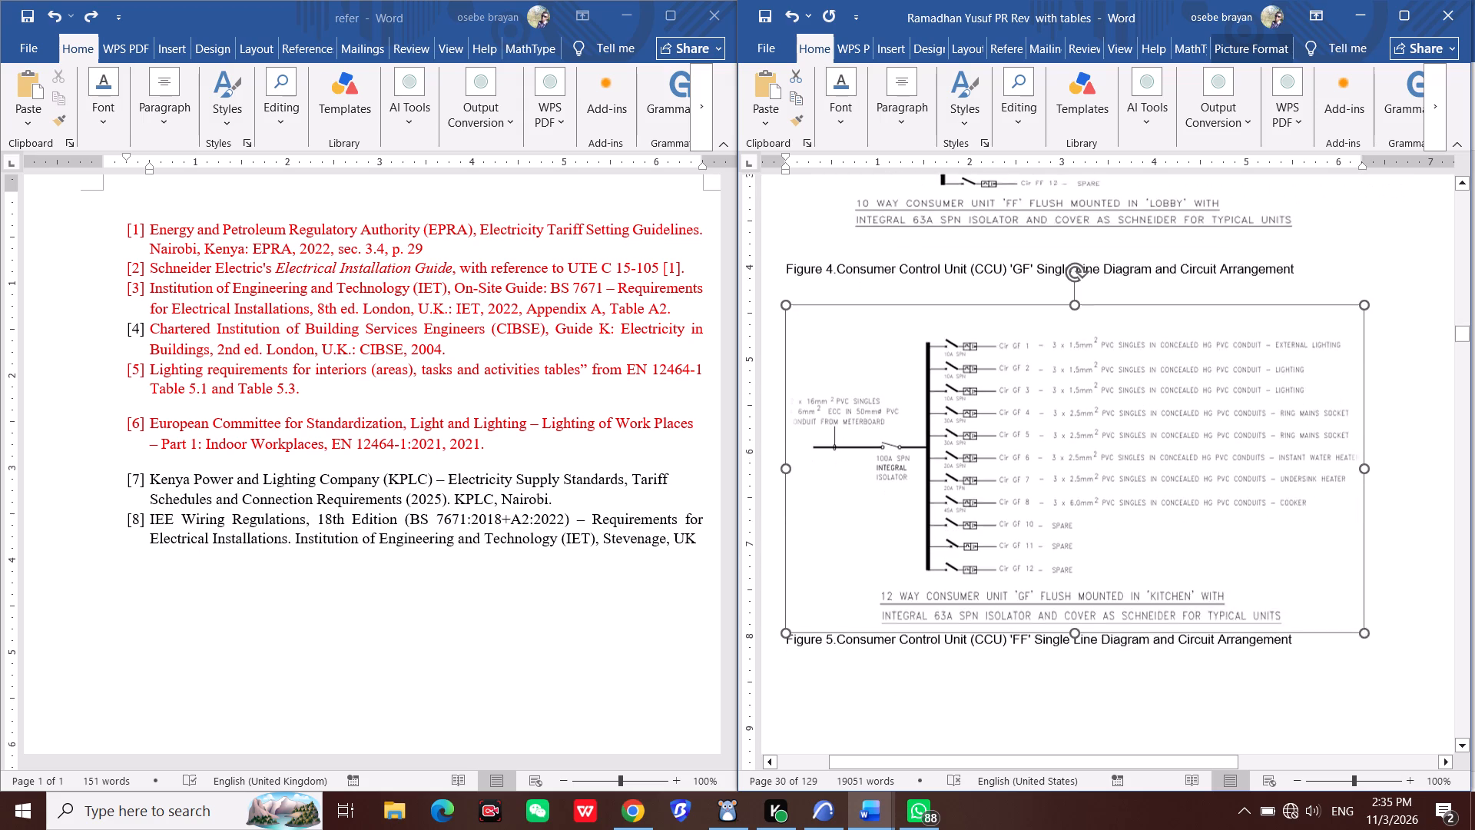
pyautogui.click(1226, 492)
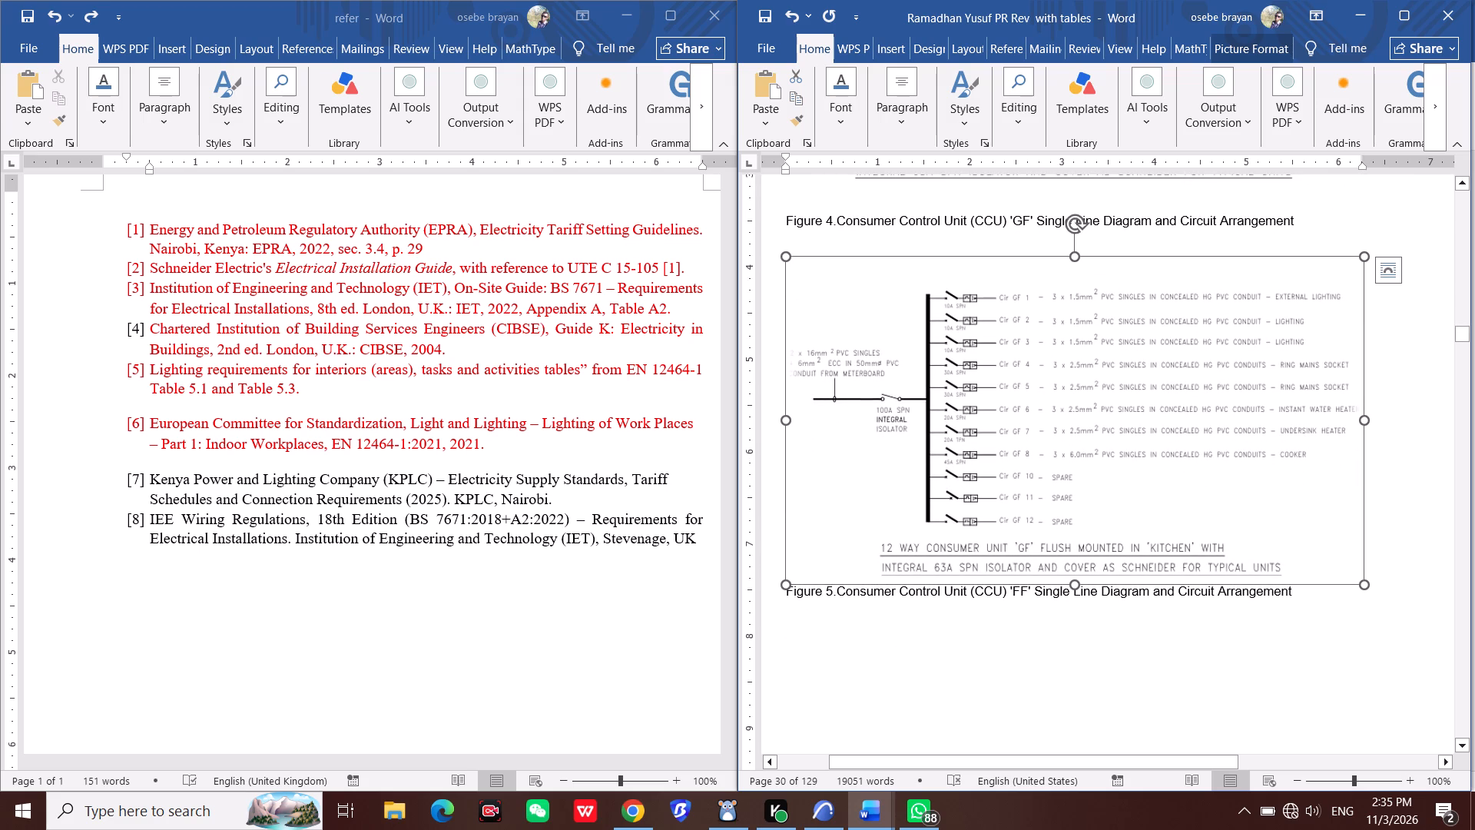
pyautogui.click(912, 114)
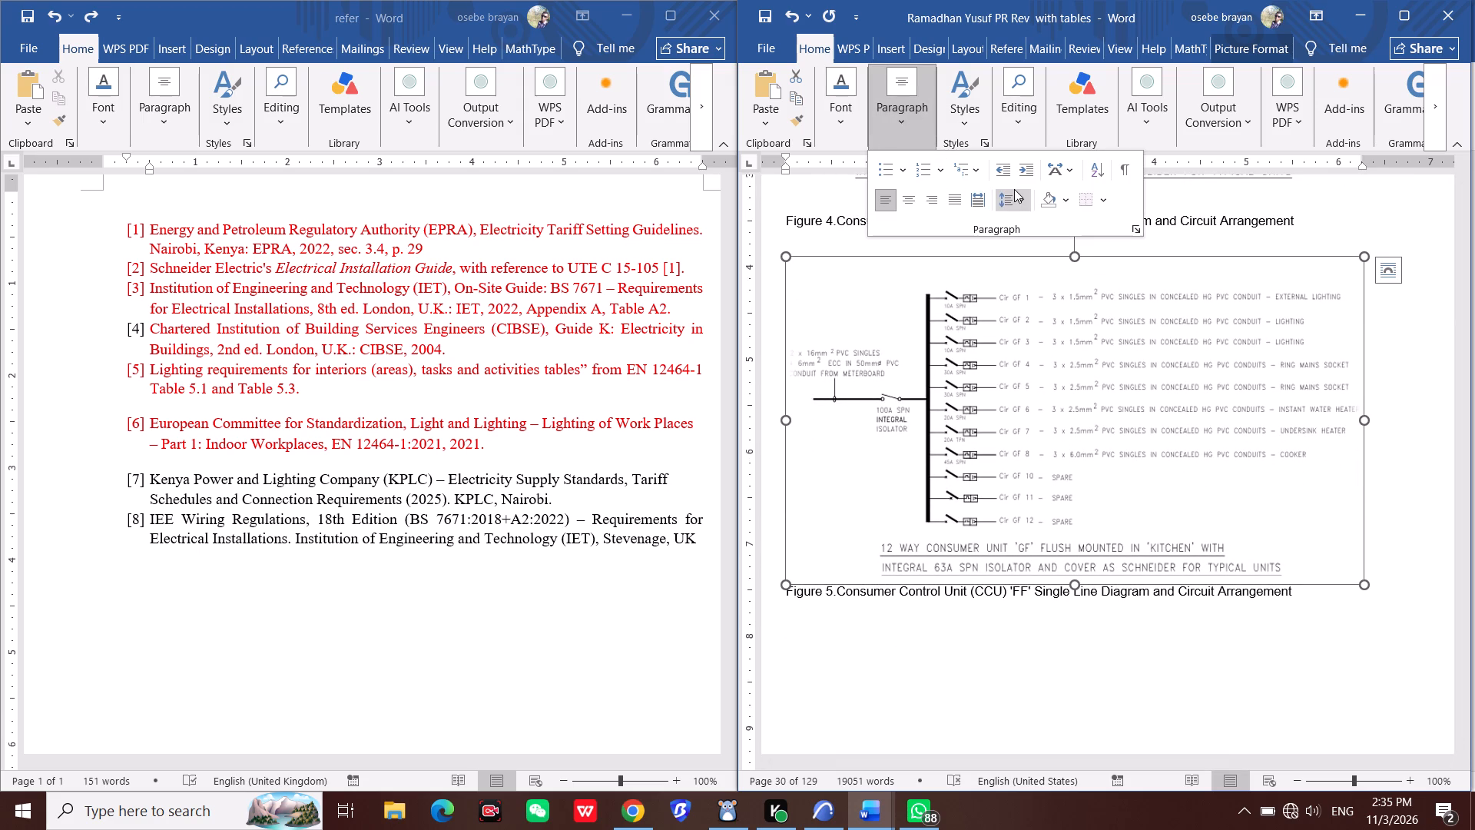
pyautogui.click(913, 201)
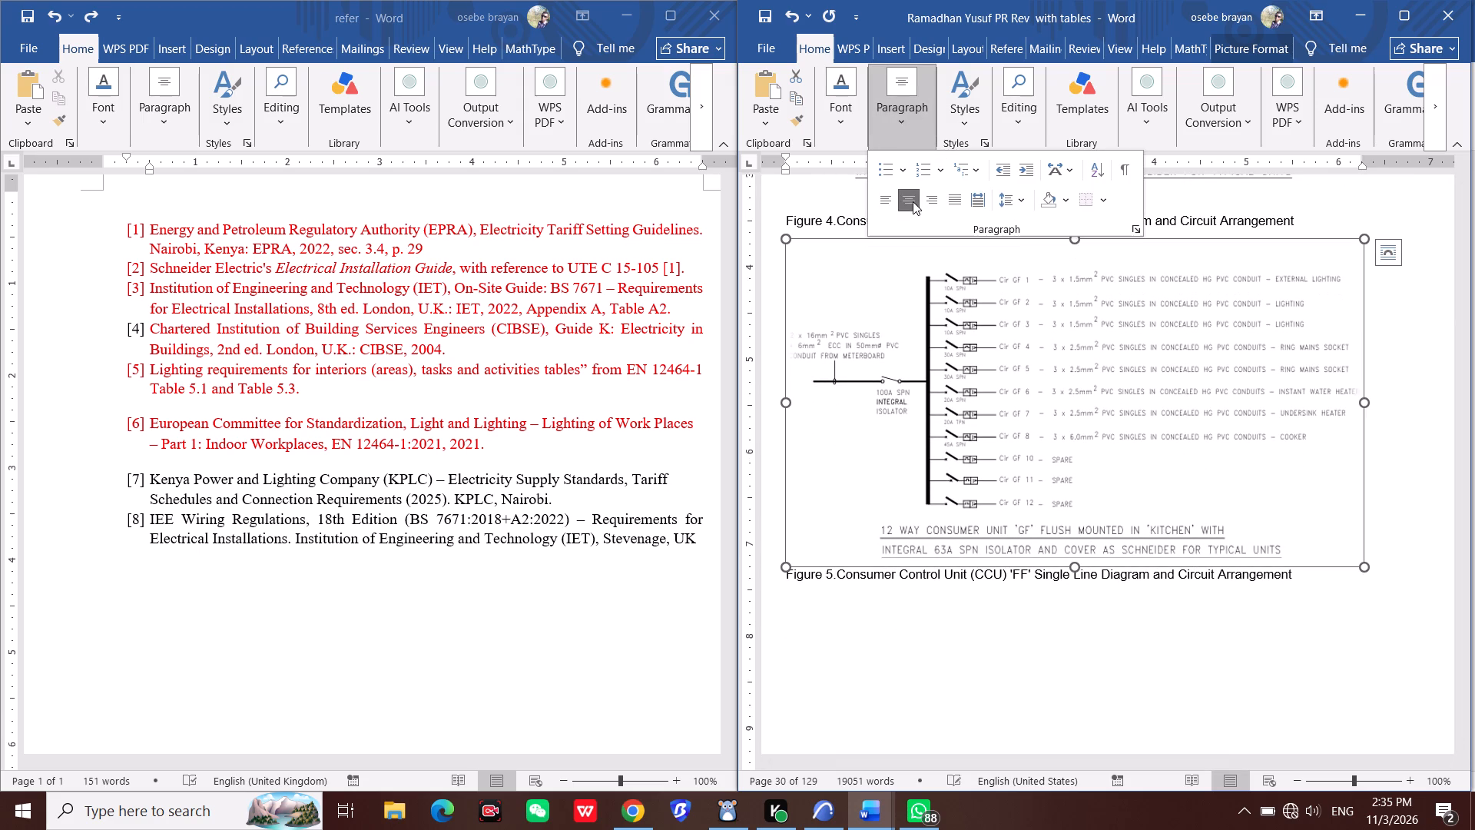
pyautogui.scroll(6, 993, 424)
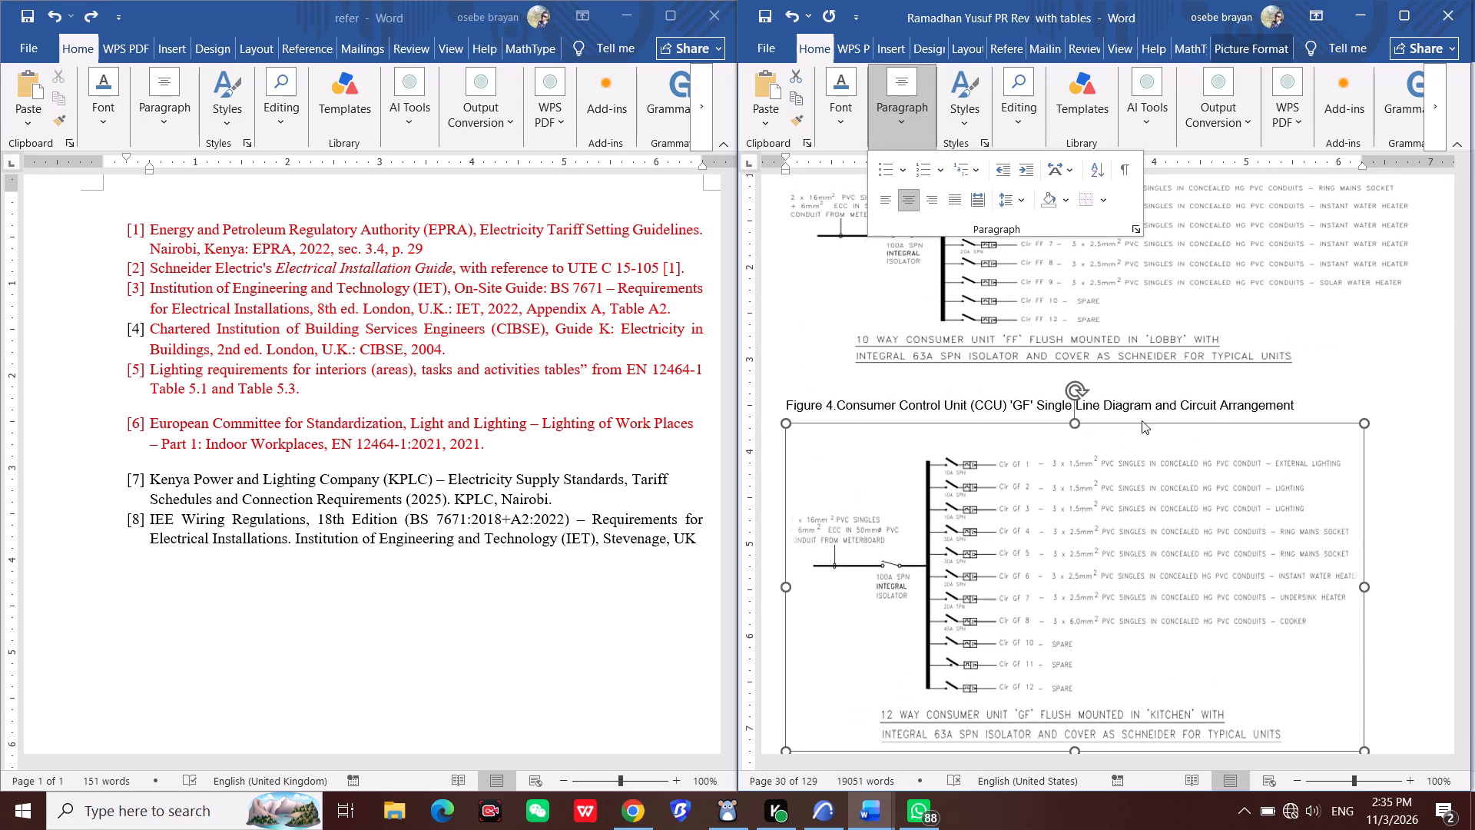
pyautogui.scroll(-5, 1223, 397)
pyautogui.scroll(-3, 1046, 547)
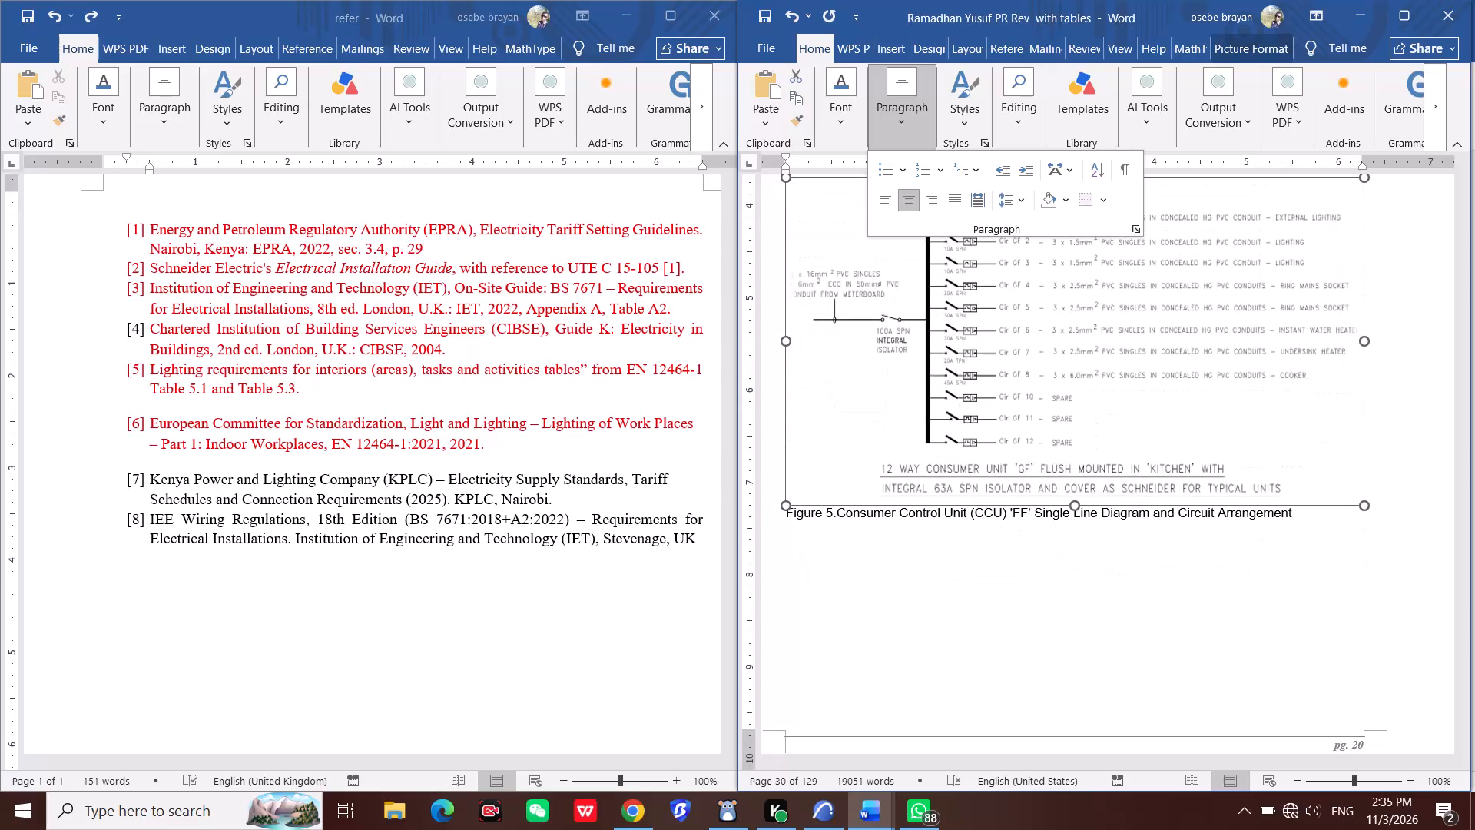
pyautogui.scroll(-1, 958, 528)
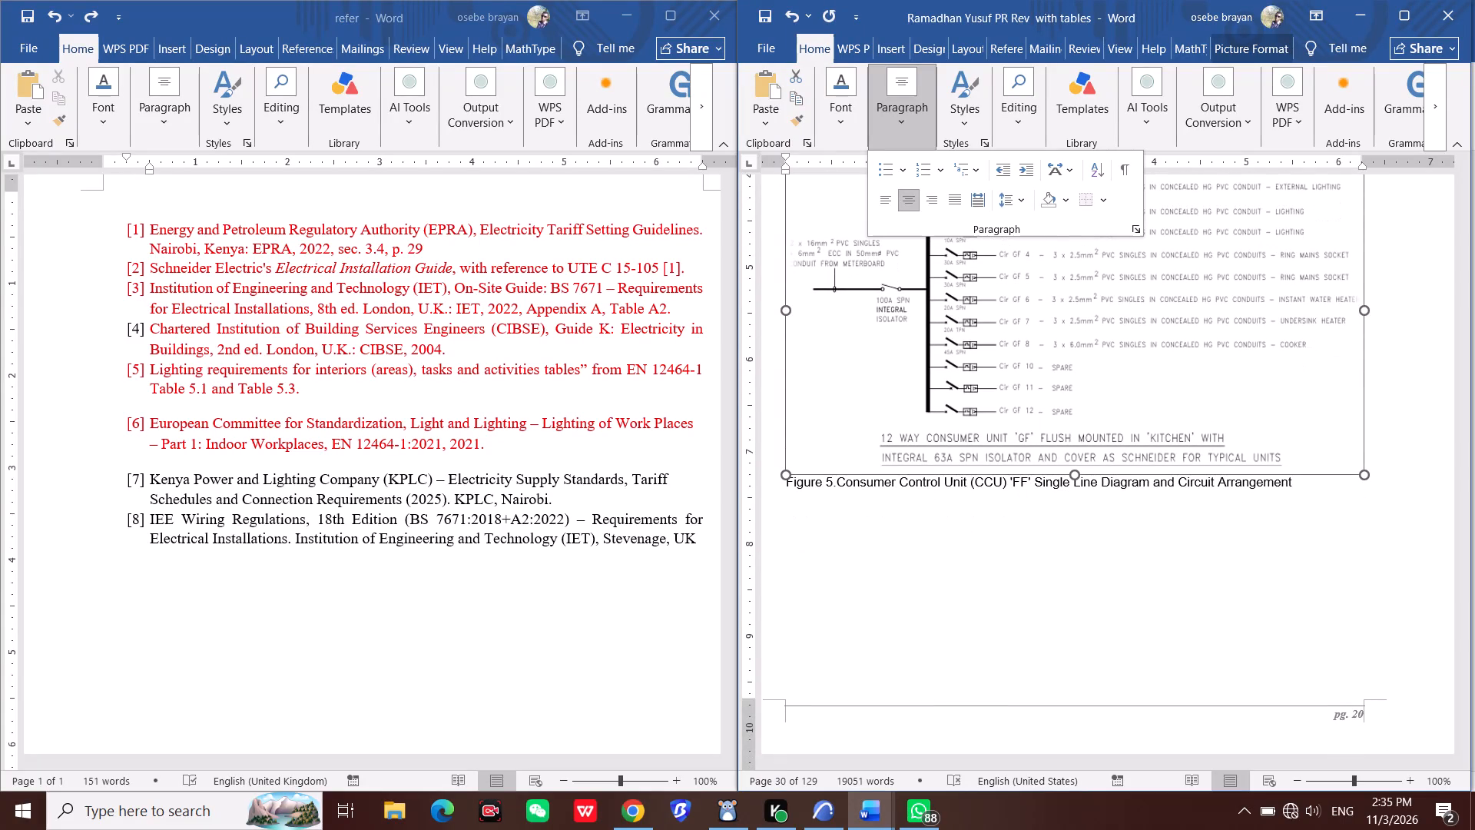
# Update the entire list of figures at the front of the report, following the list of tables.
pyautogui.hotkey('ctrl', 'f')
pyautogui.click(981, 531)
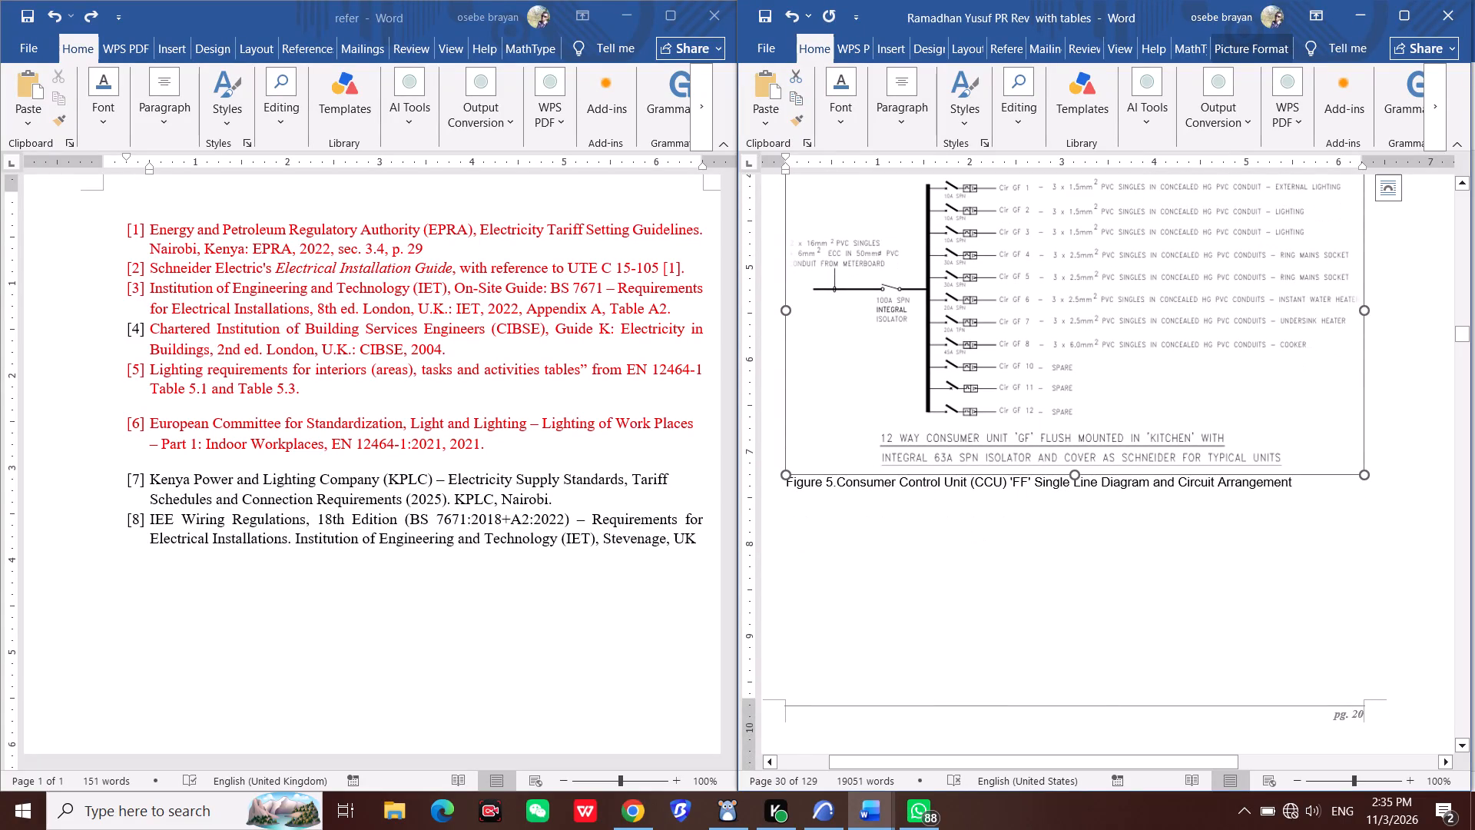
pyautogui.hotkey('ctrl', 'f')
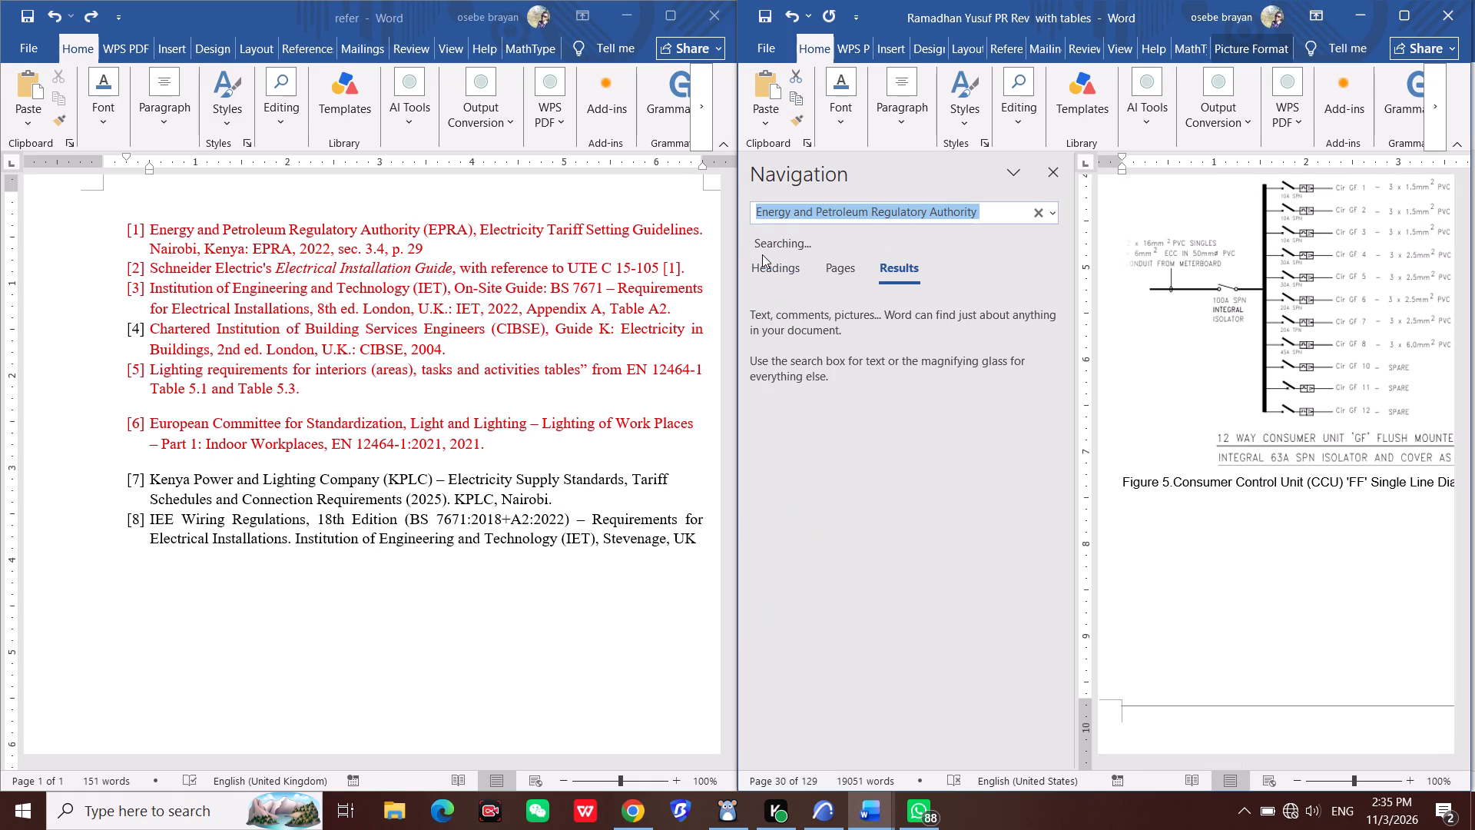
pyautogui.click(762, 260)
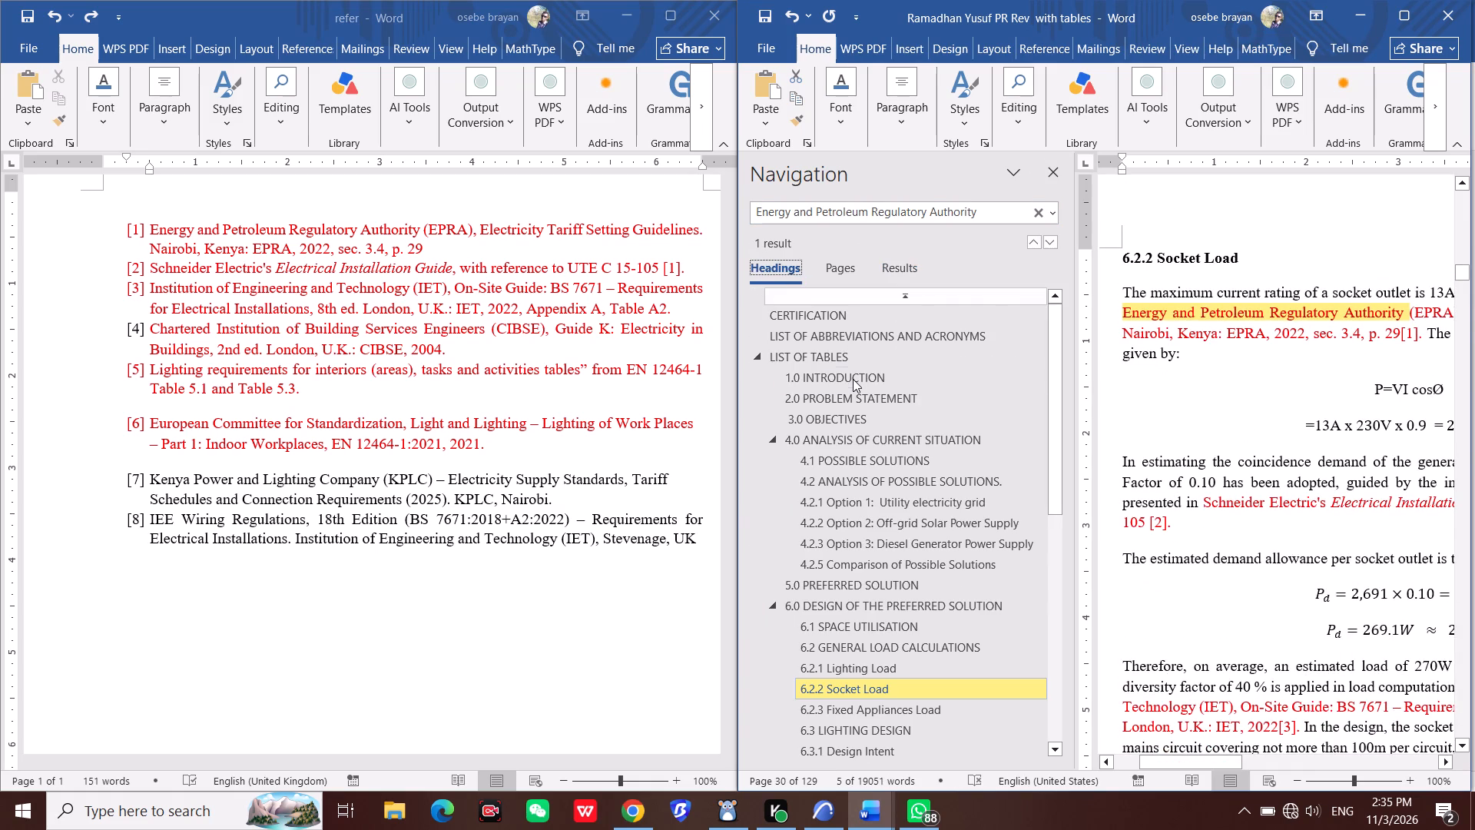
pyautogui.click(828, 360)
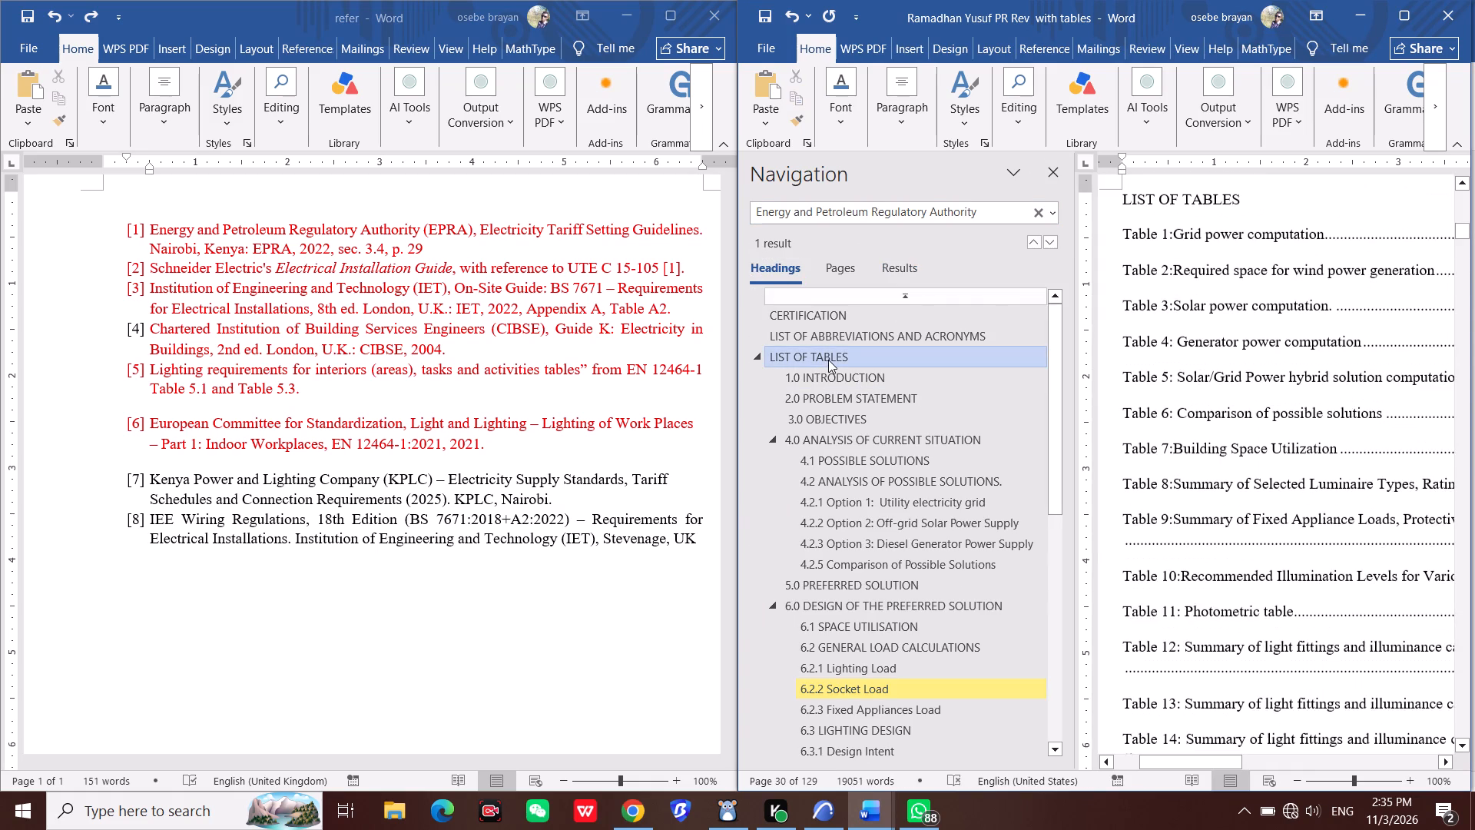
pyautogui.scroll(-20, 1291, 461)
pyautogui.scroll(-2, 1291, 461)
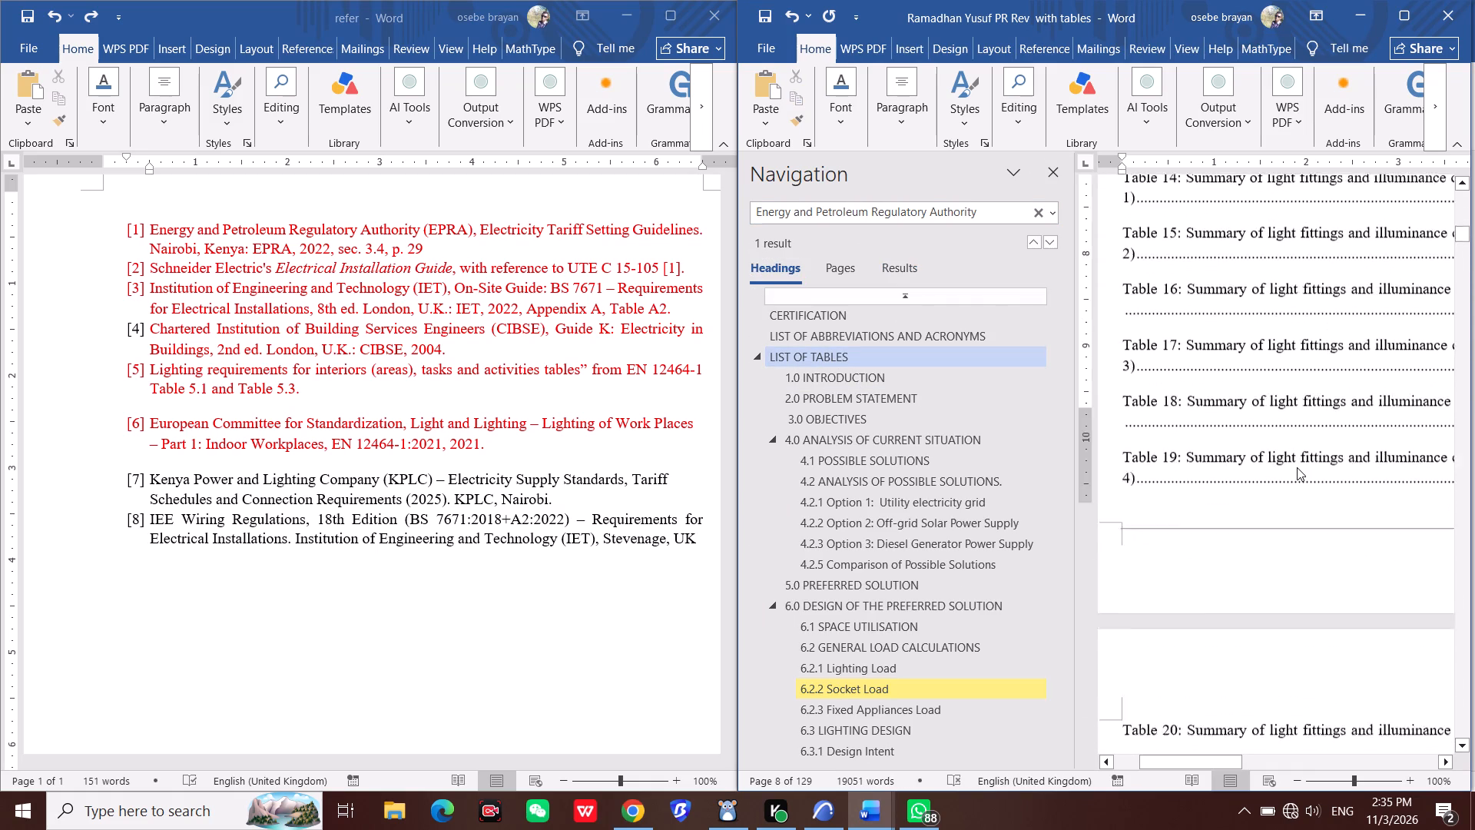
pyautogui.scroll(-20, 1297, 467)
pyautogui.scroll(-13, 1297, 467)
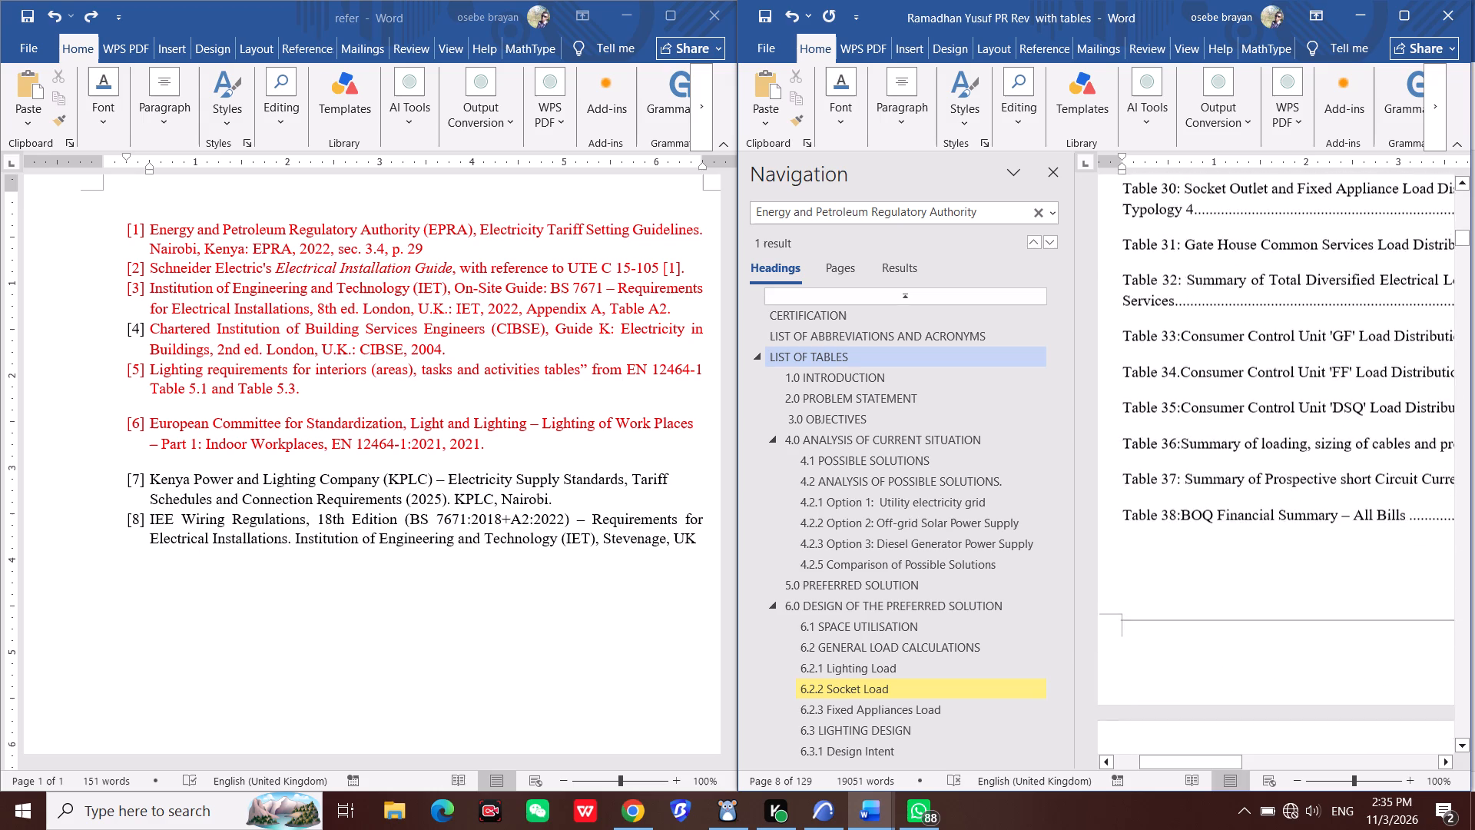
pyautogui.scroll(-9, 1297, 467)
pyautogui.scroll(-15, 1297, 467)
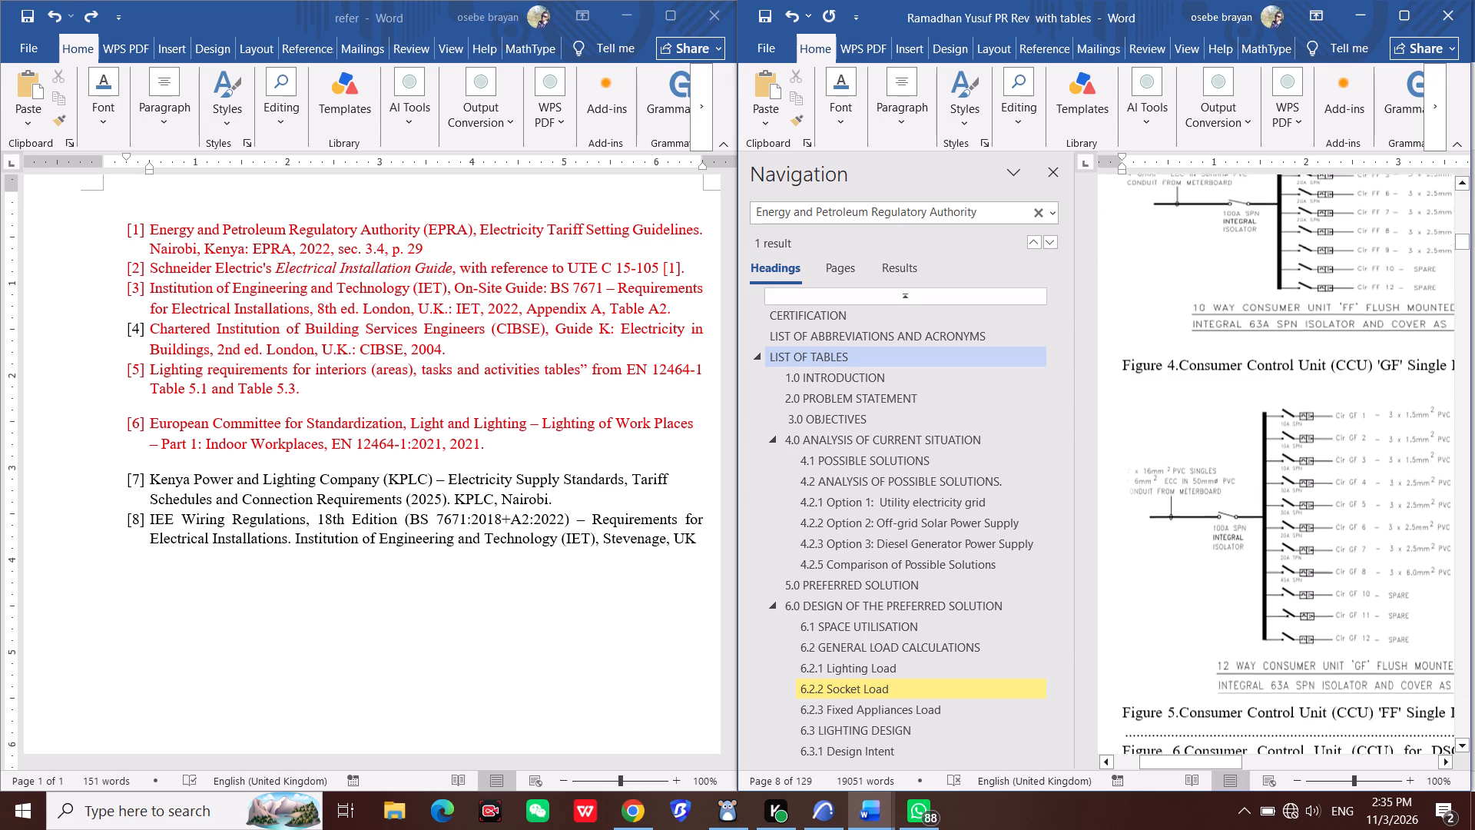
pyautogui.scroll(-4, 1297, 467)
pyautogui.scroll(5, 1297, 467)
pyautogui.click(1263, 354)
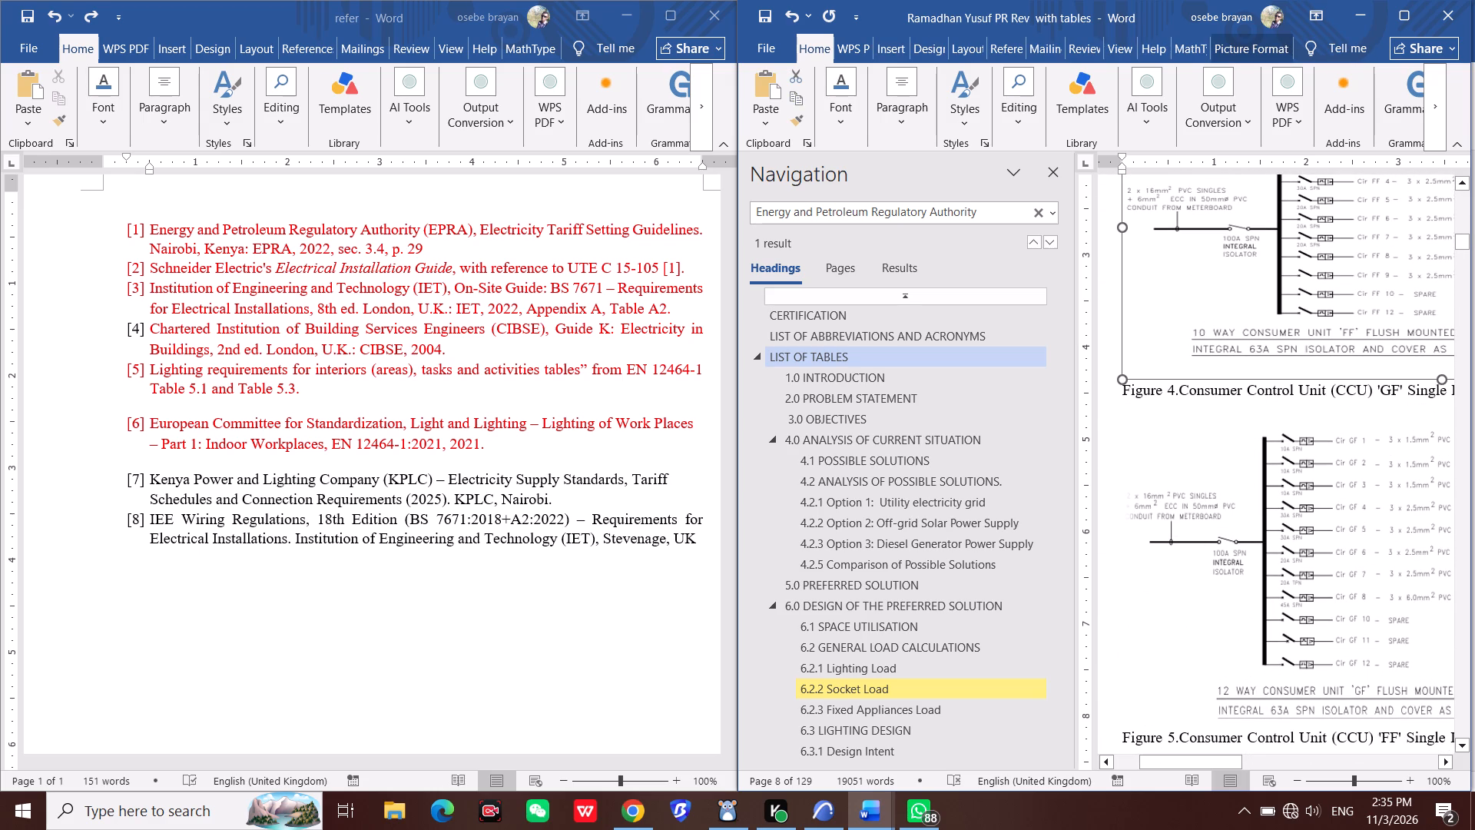
pyautogui.scroll(10, 1191, 446)
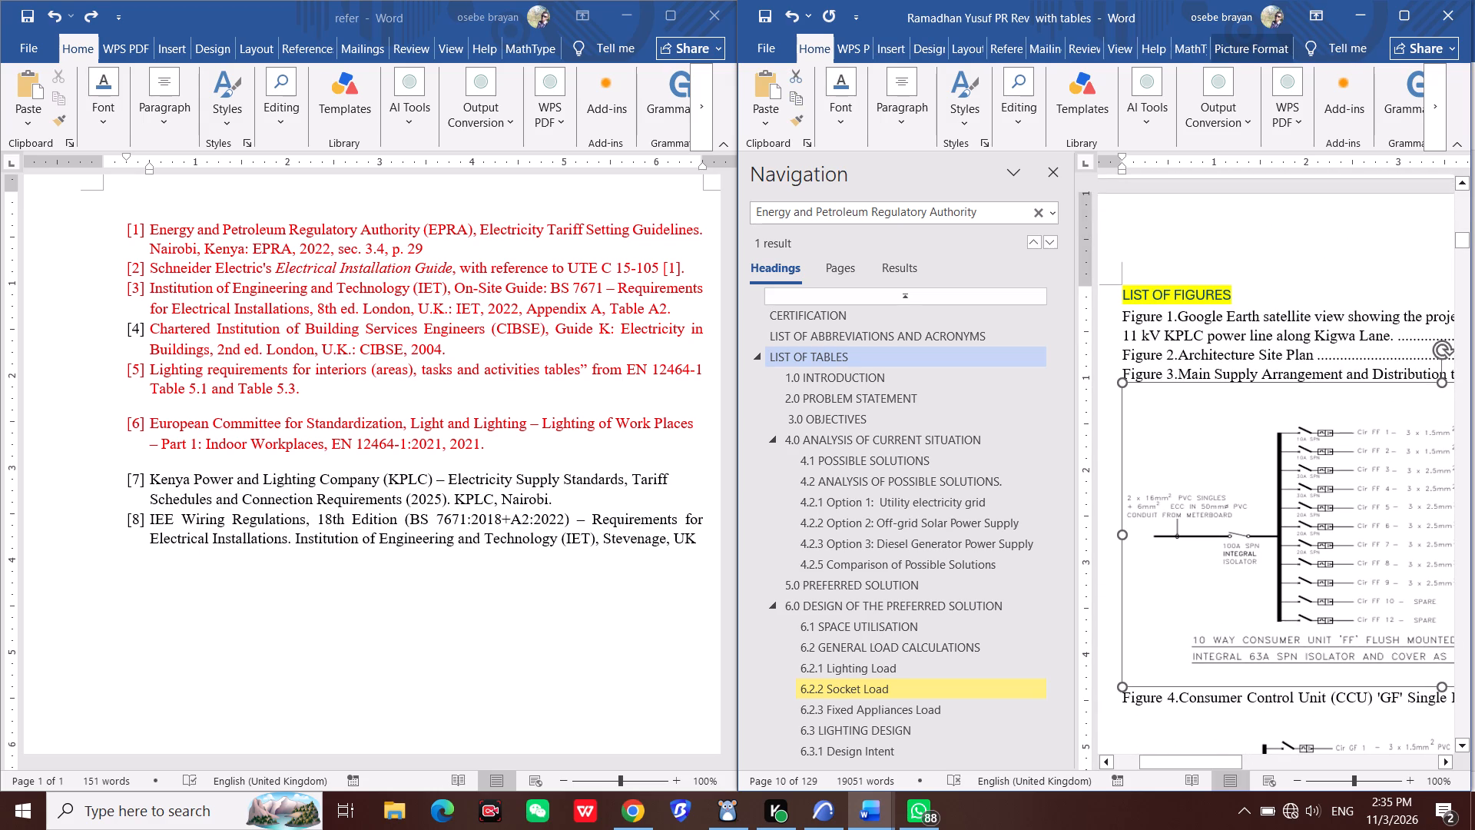
pyautogui.rightClick(1217, 354)
pyautogui.rightClick(1217, 354)
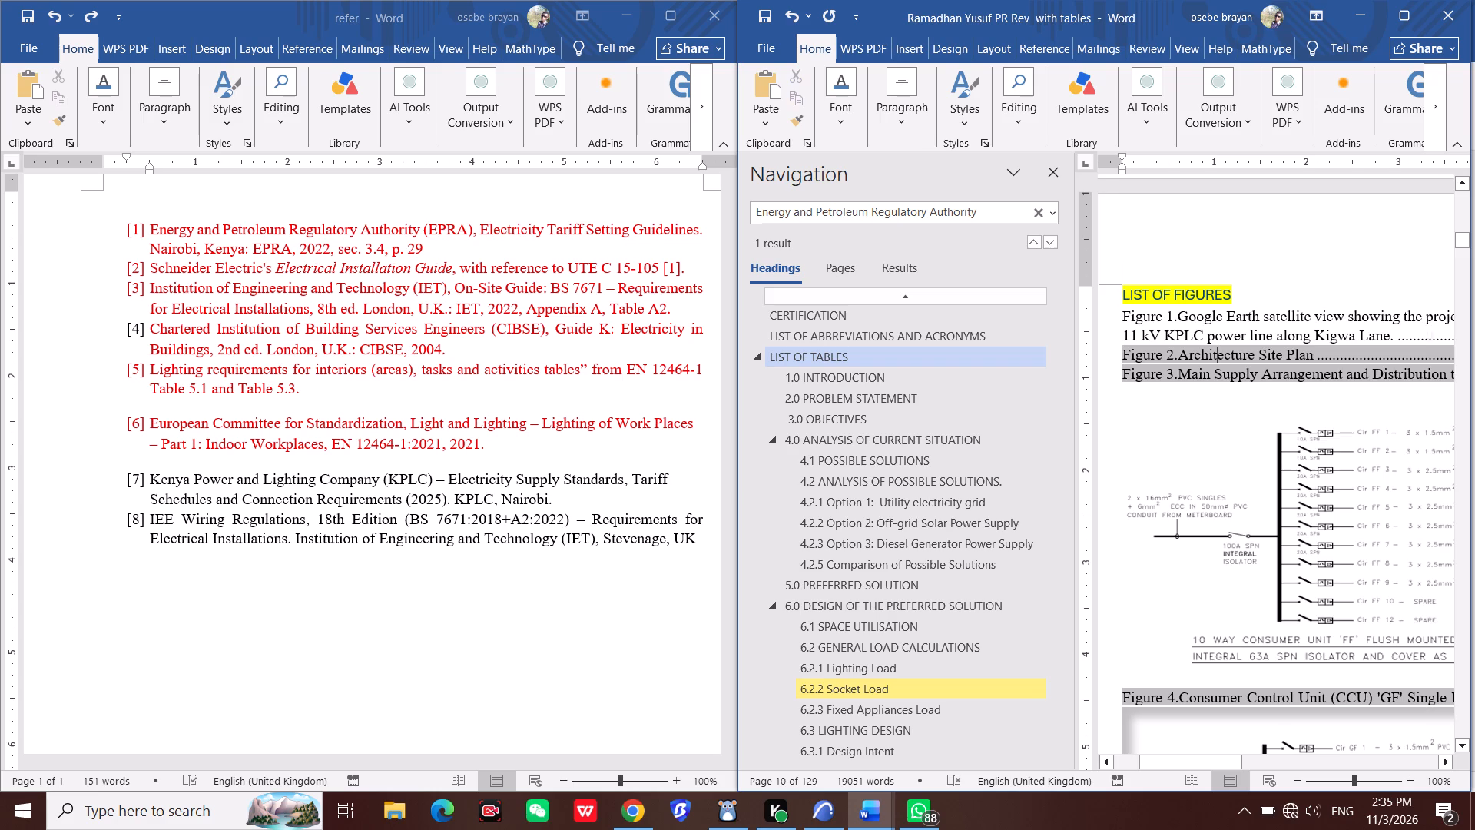
pyautogui.click(1271, 526)
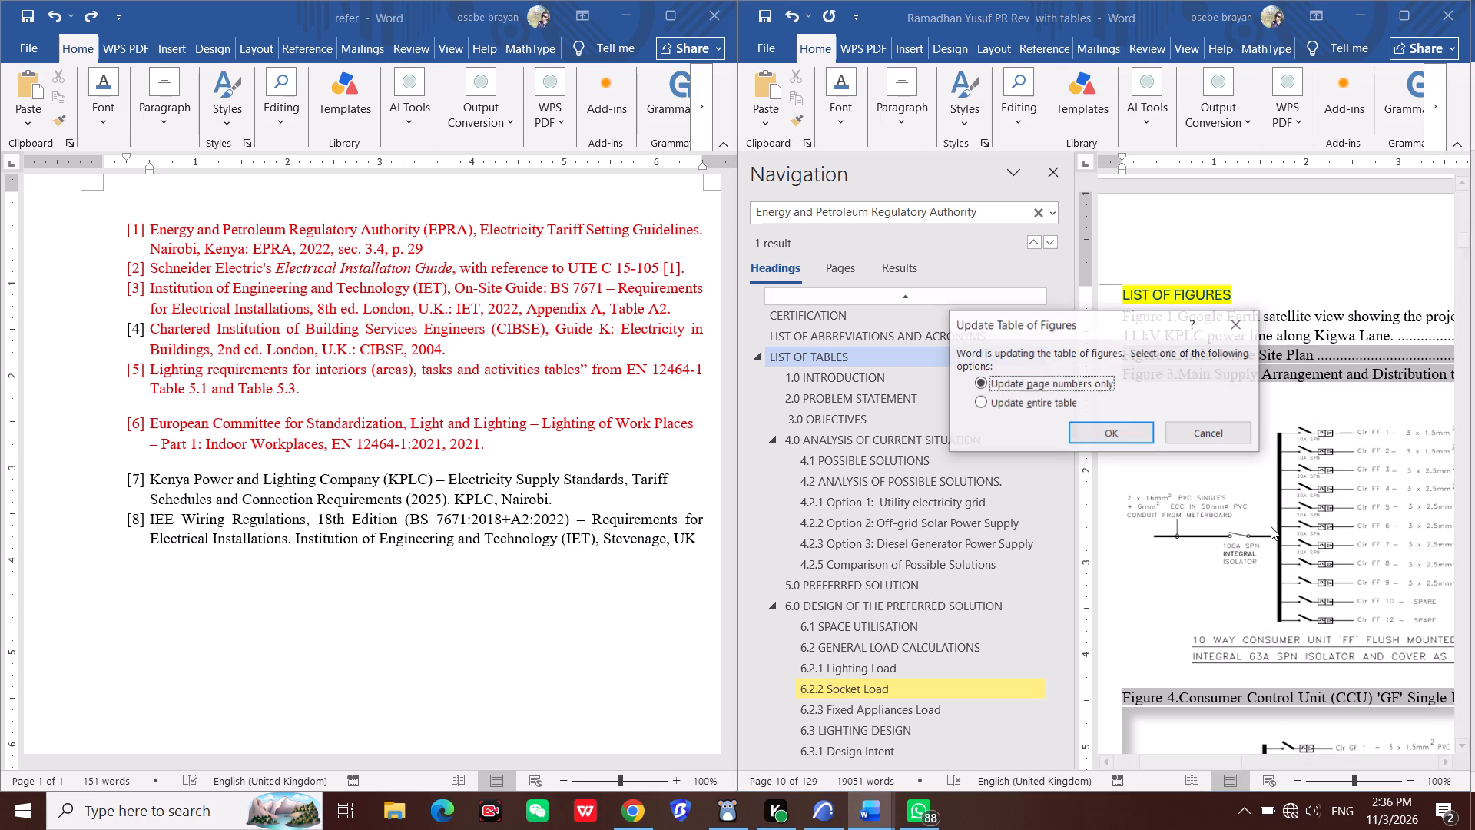
pyautogui.click(991, 406)
pyautogui.click(1120, 438)
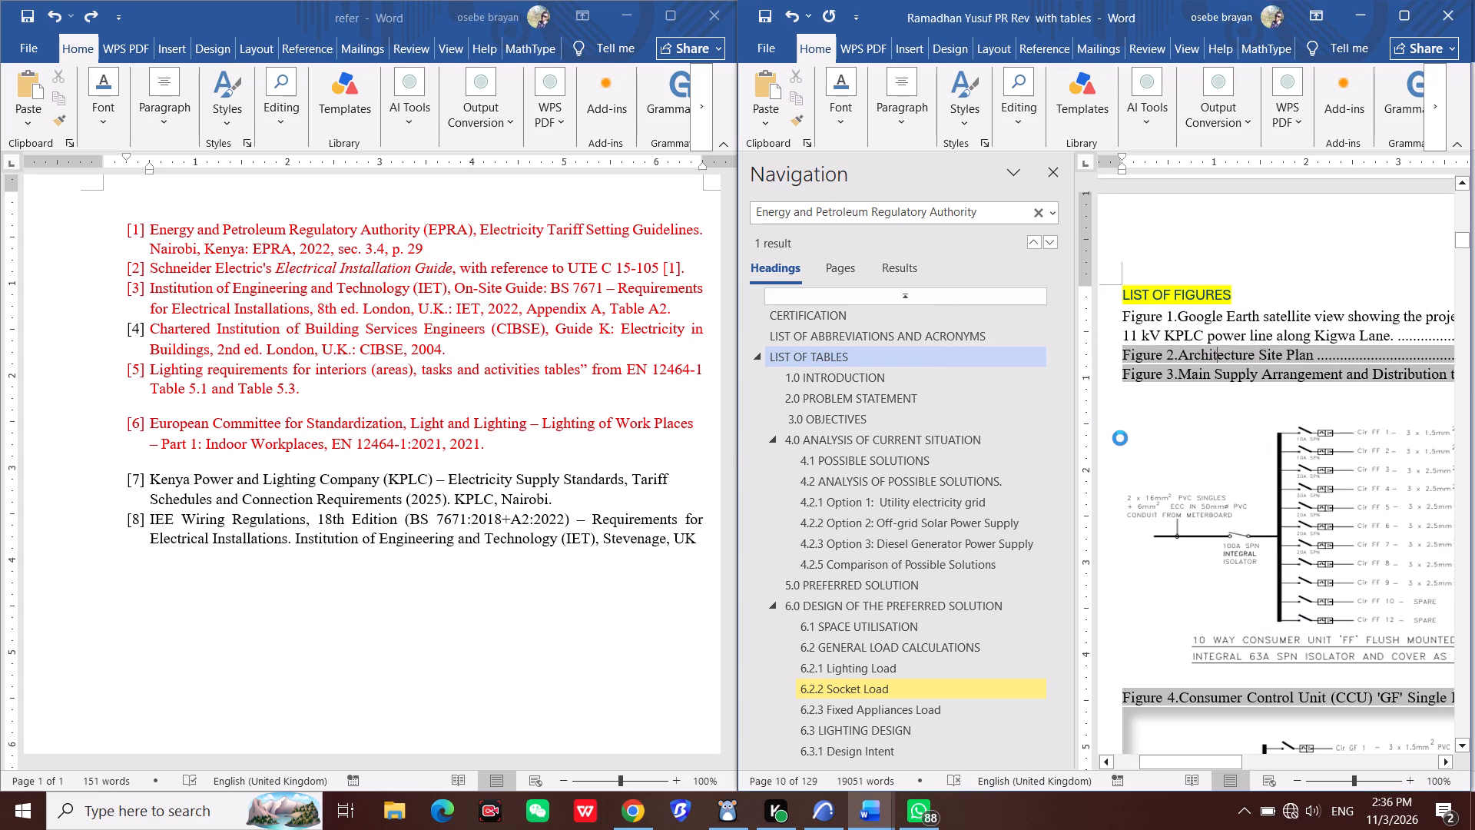
pyautogui.click(1236, 517)
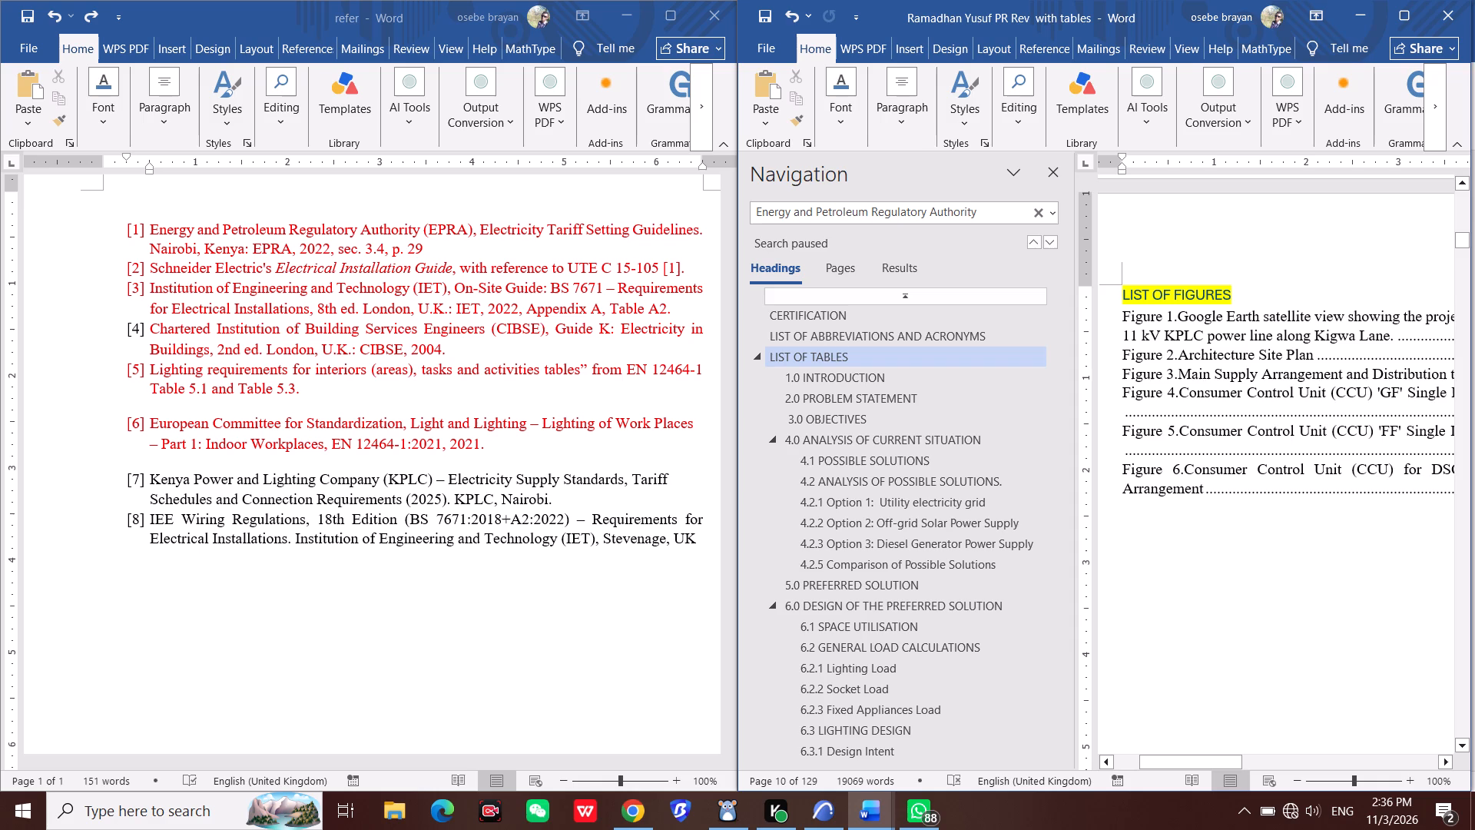
# Return to section 6.5.3 Consumer Control Unit (Ccu) Distribution Arrangement and save the report.
pyautogui.scroll(-3, 1228, 526)
pyautogui.scroll(3, 1267, 503)
pyautogui.scroll(-5, 867, 554)
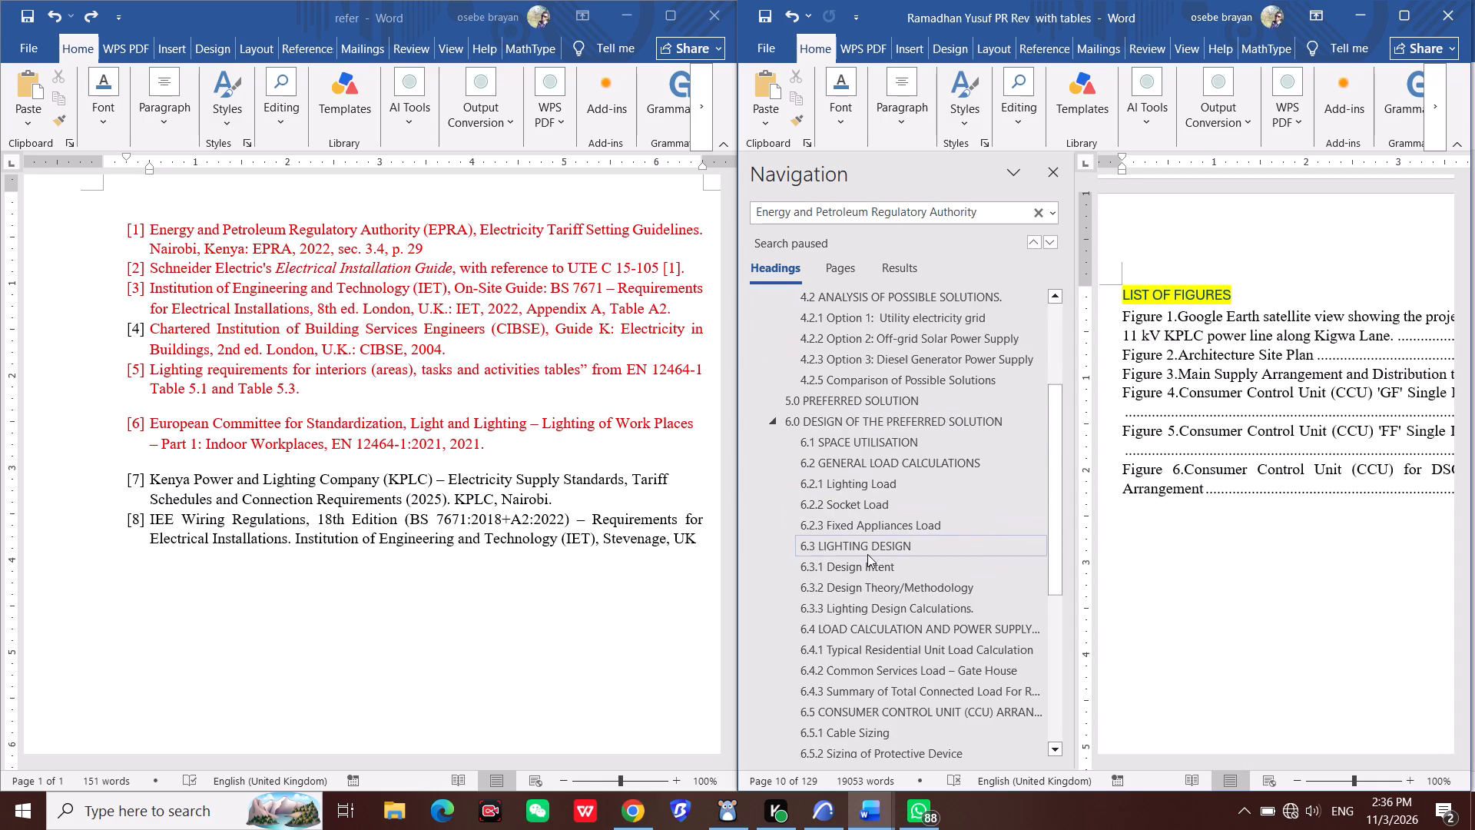
pyautogui.scroll(-6, 867, 554)
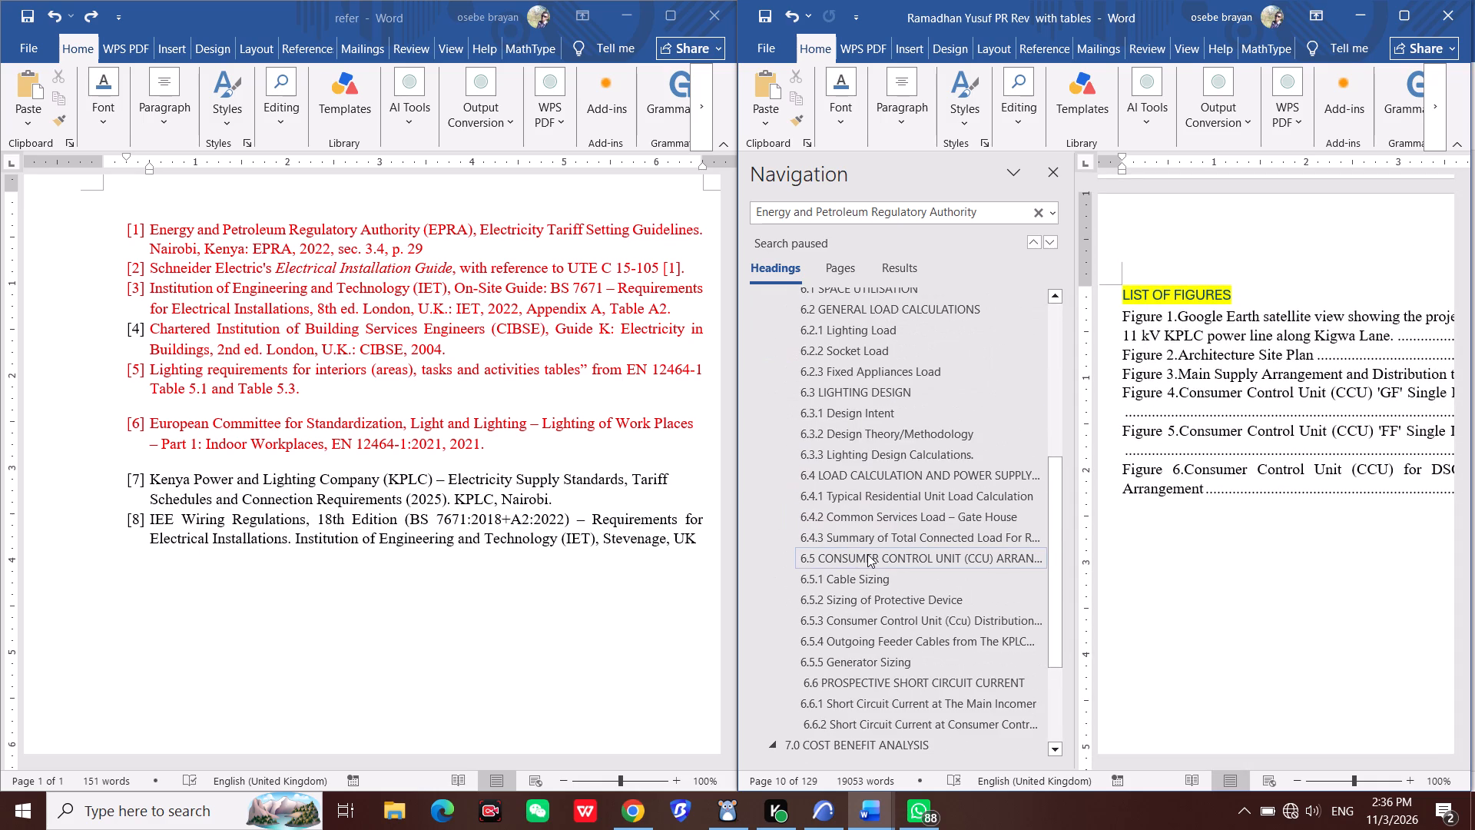
pyautogui.scroll(-11, 867, 554)
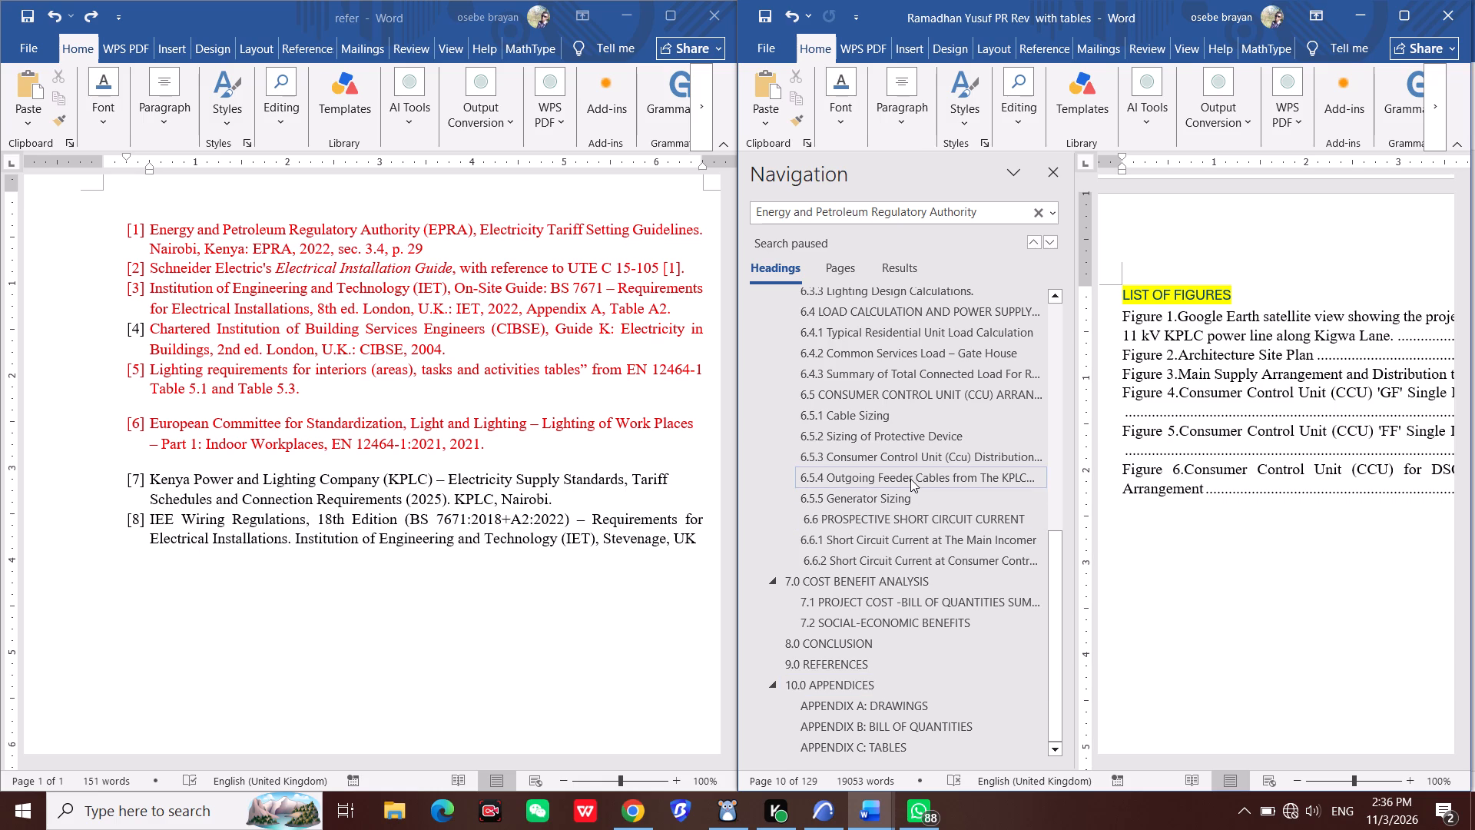
pyautogui.click(921, 462)
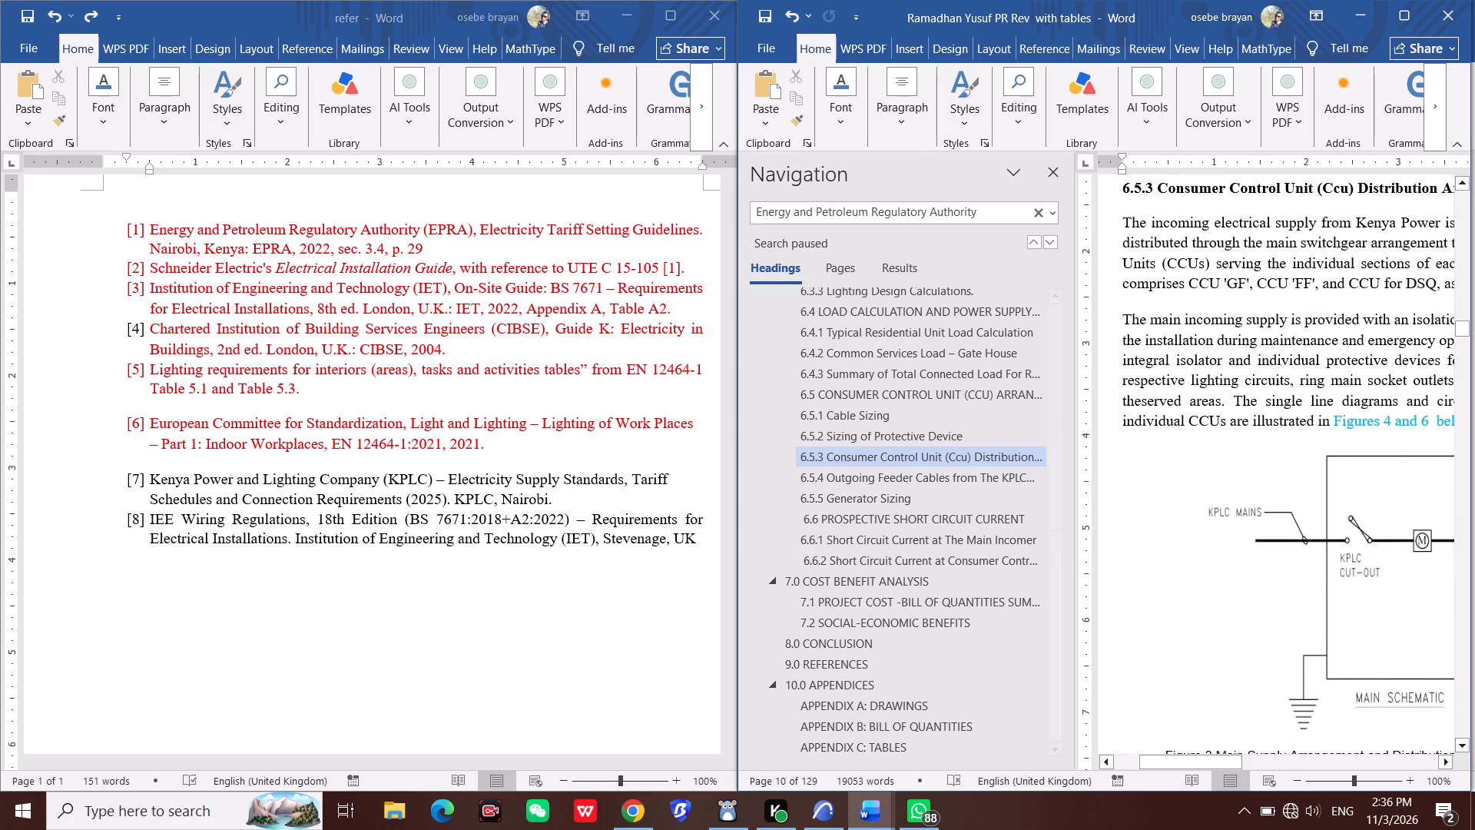
pyautogui.hotkey('ctrl', 's')
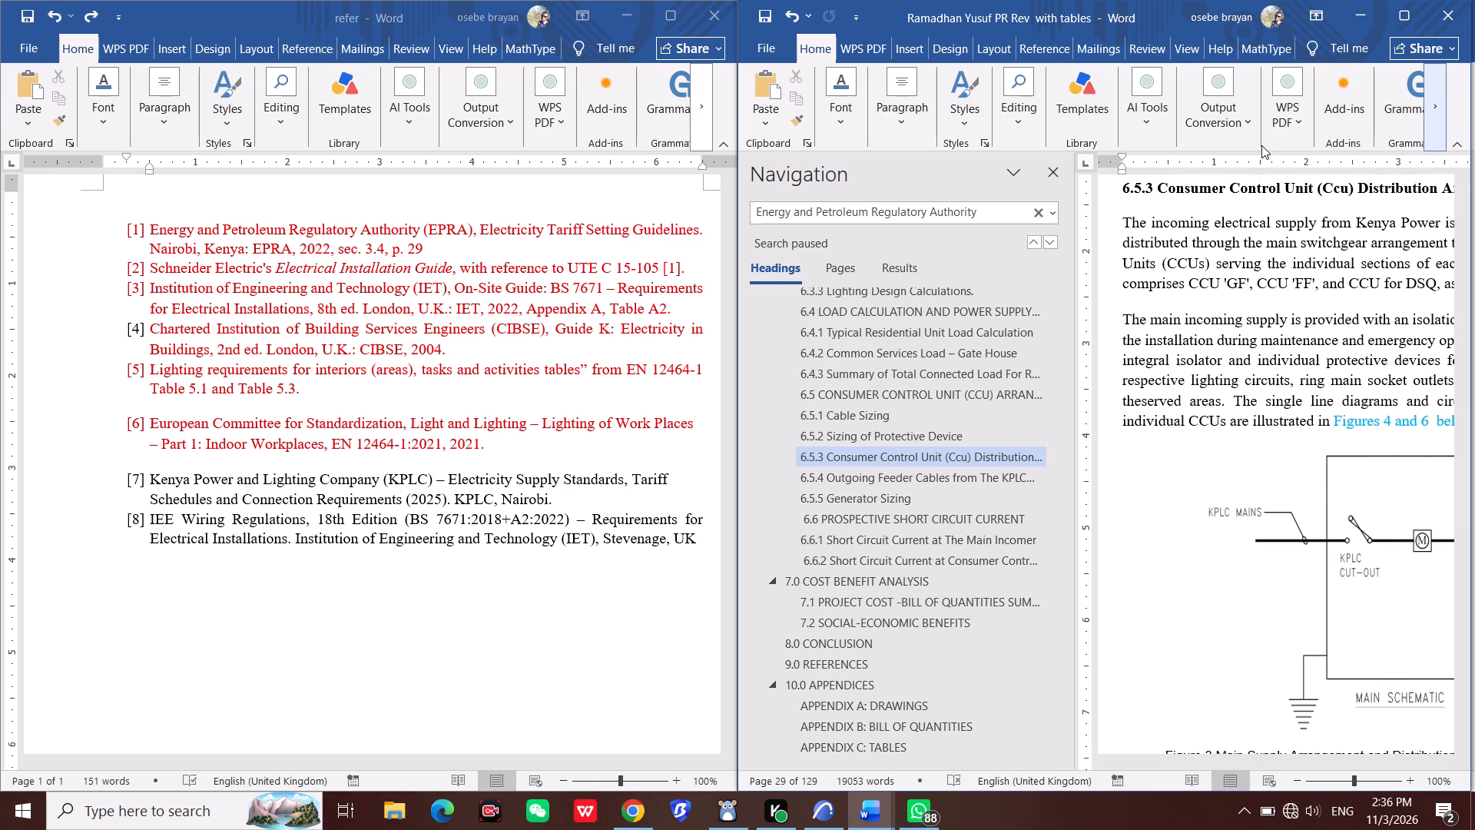
# Examine section 6.5.3 at full page width, checking its figure references, consumer unit diagrams and captions through Figure 6.
pyautogui.click(1052, 168)
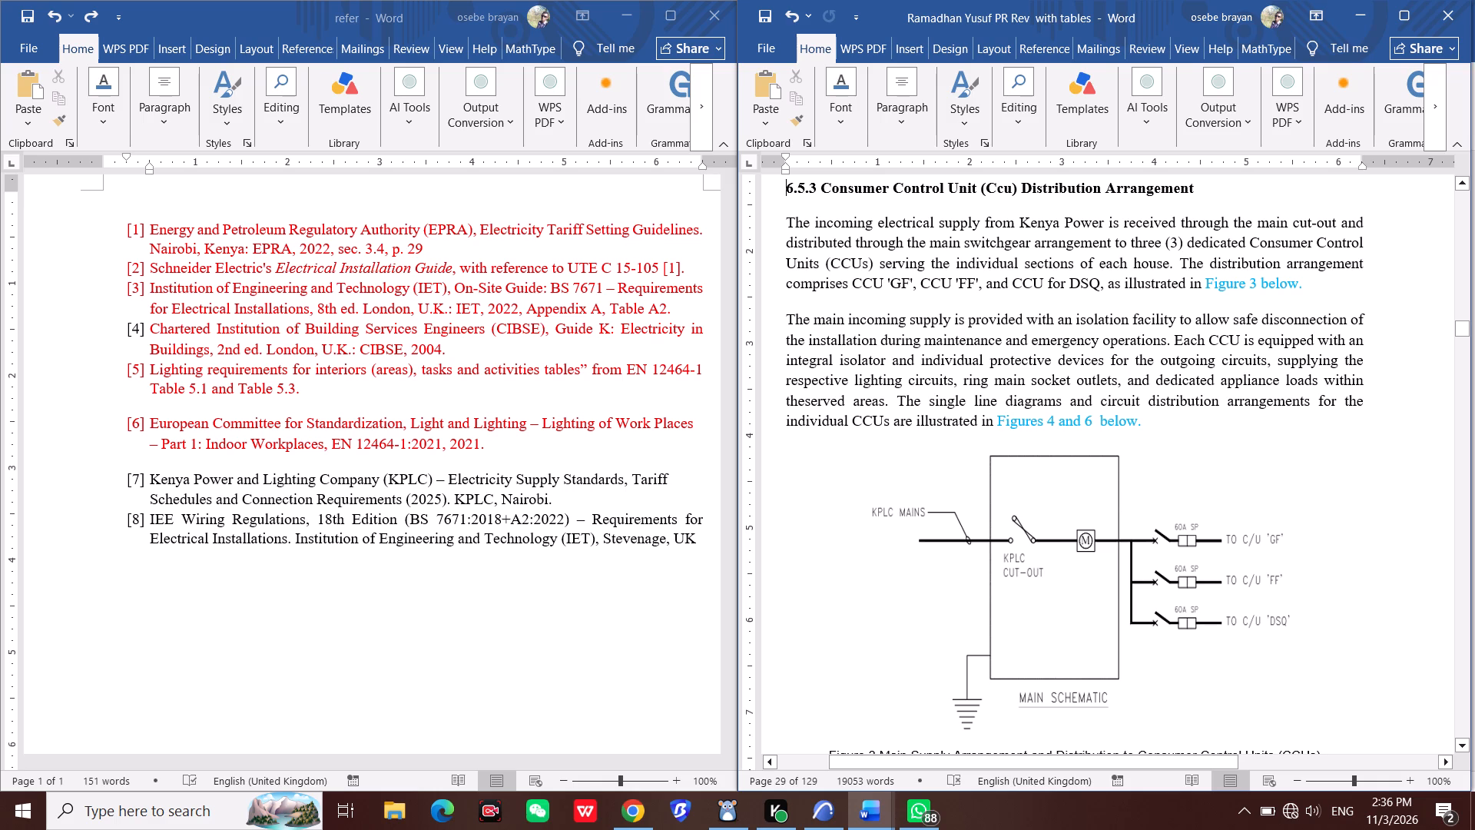
pyautogui.scroll(-2, 636, 556)
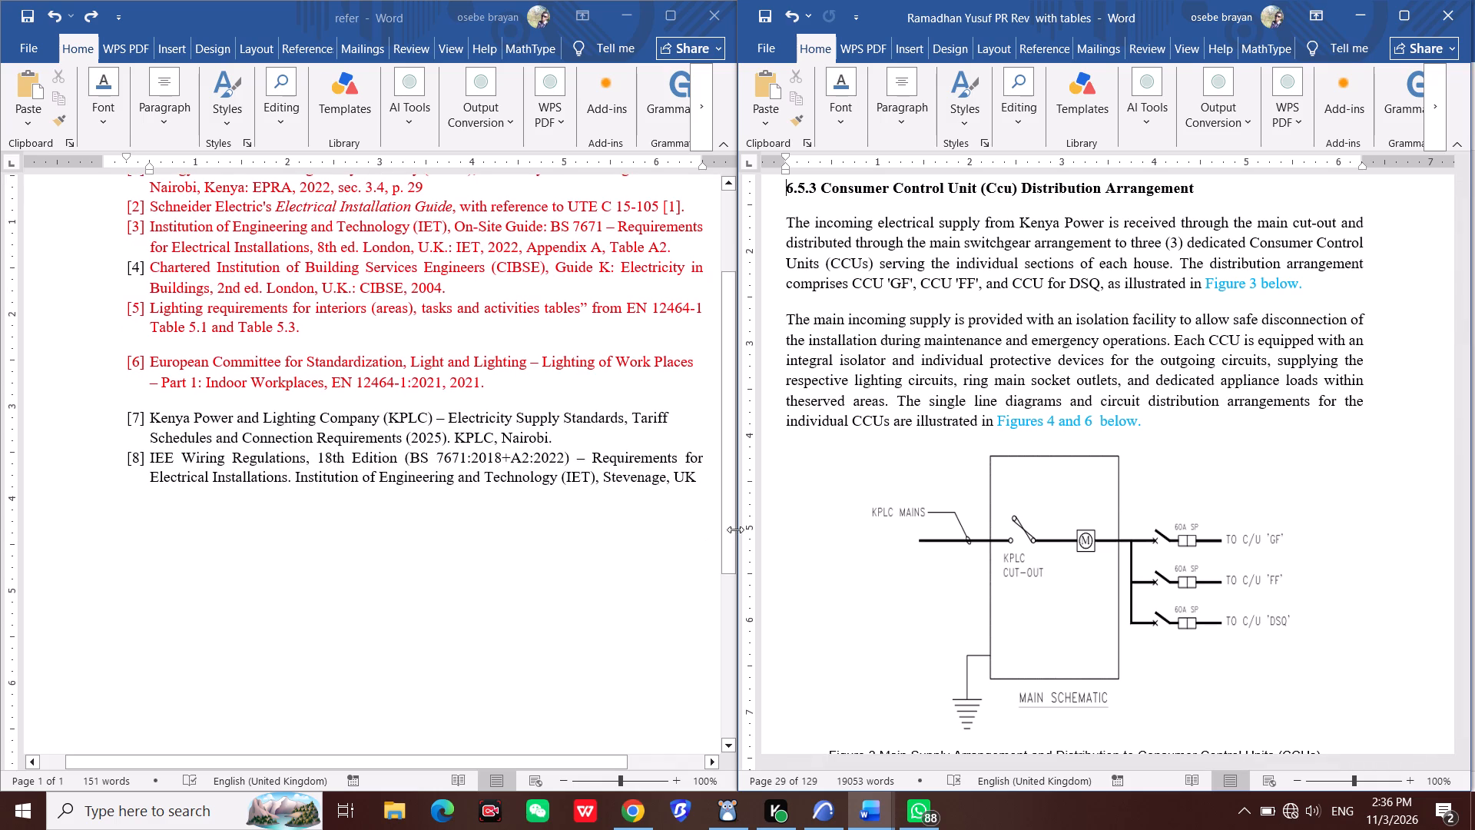
pyautogui.scroll(4, 1025, 440)
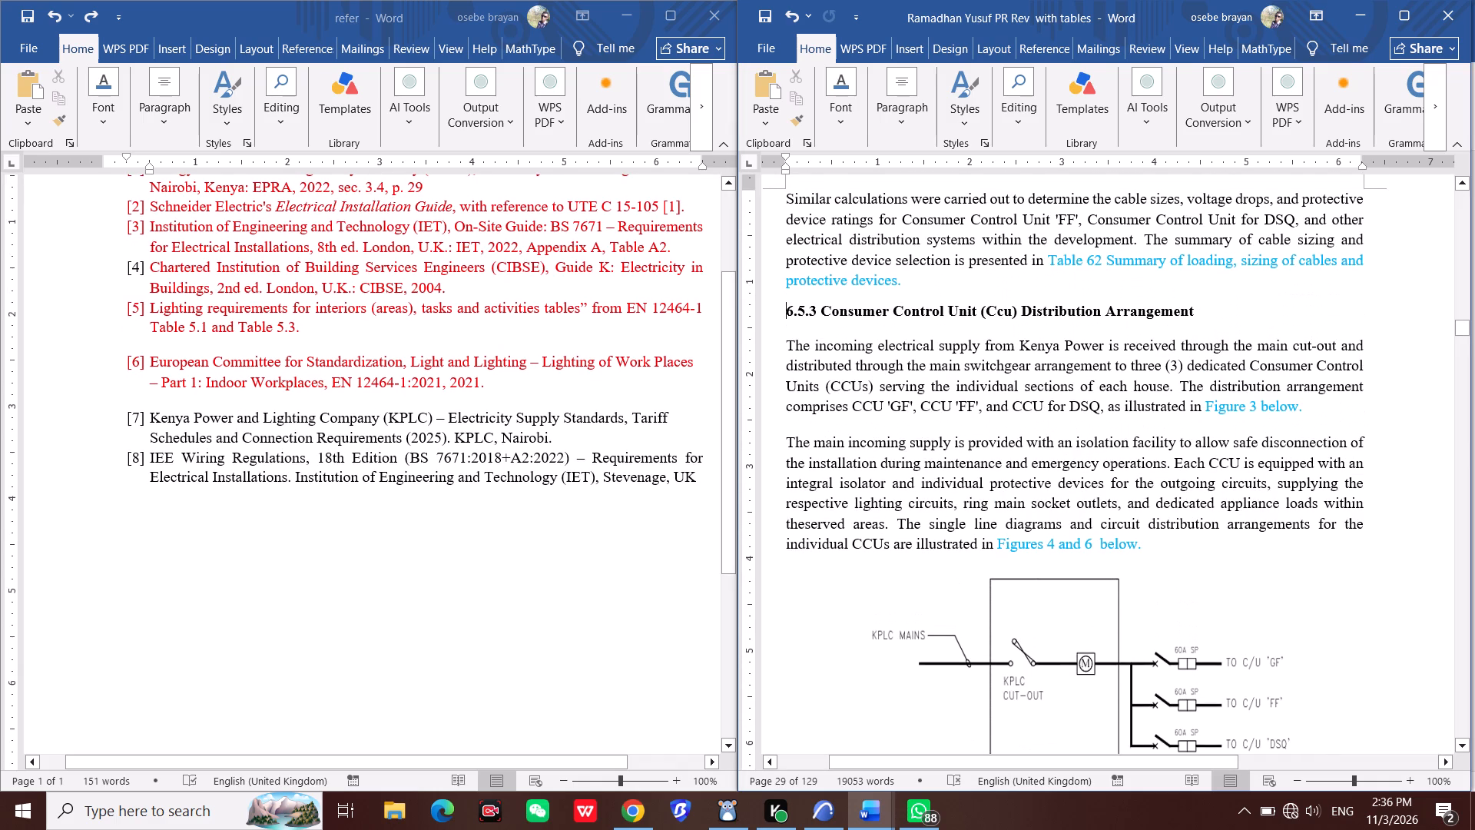
pyautogui.scroll(-9, 1025, 440)
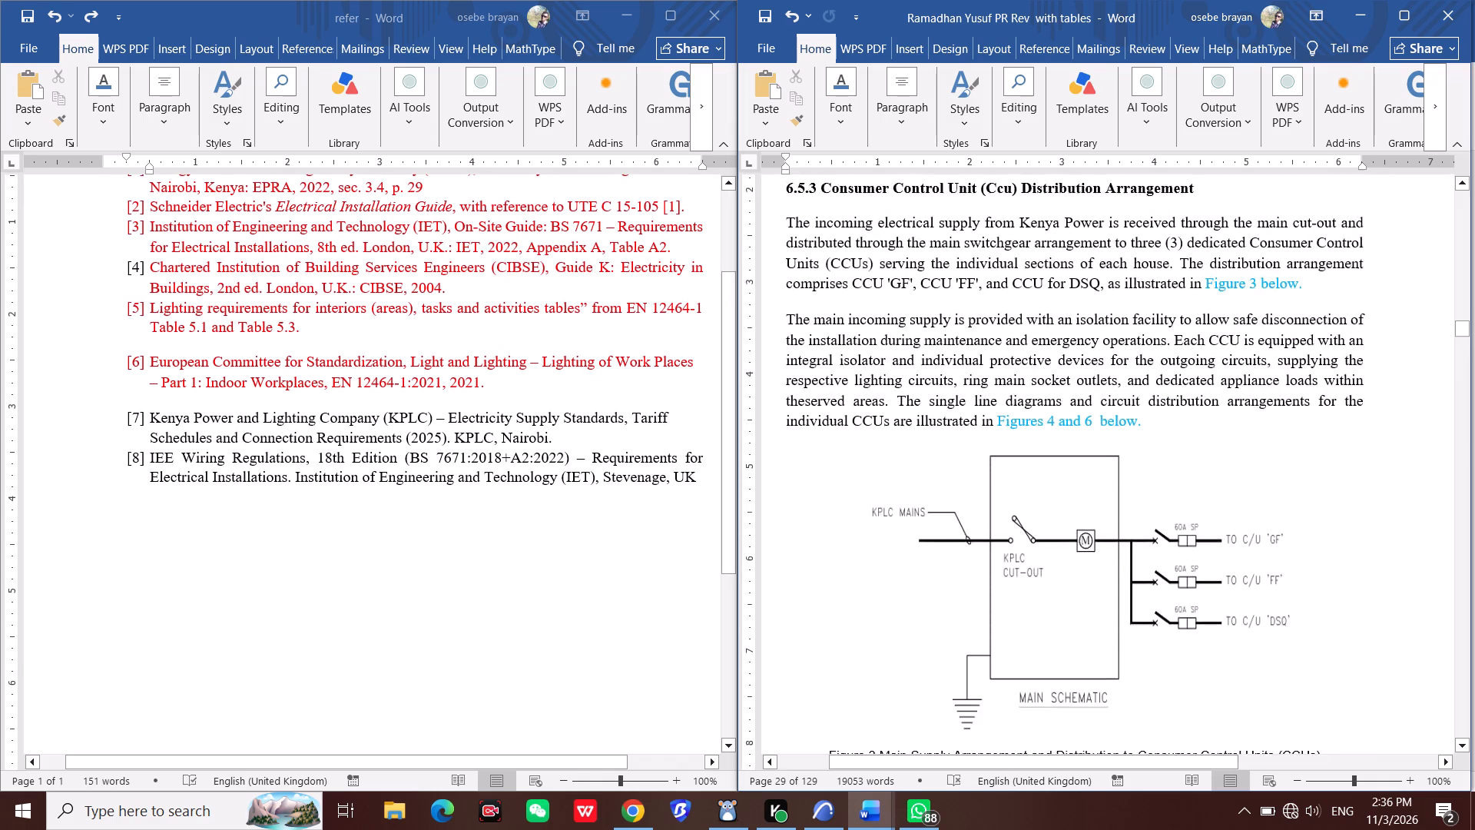
pyautogui.scroll(-2, 1023, 440)
pyautogui.scroll(-20, 1023, 440)
pyautogui.scroll(-6, 1023, 440)
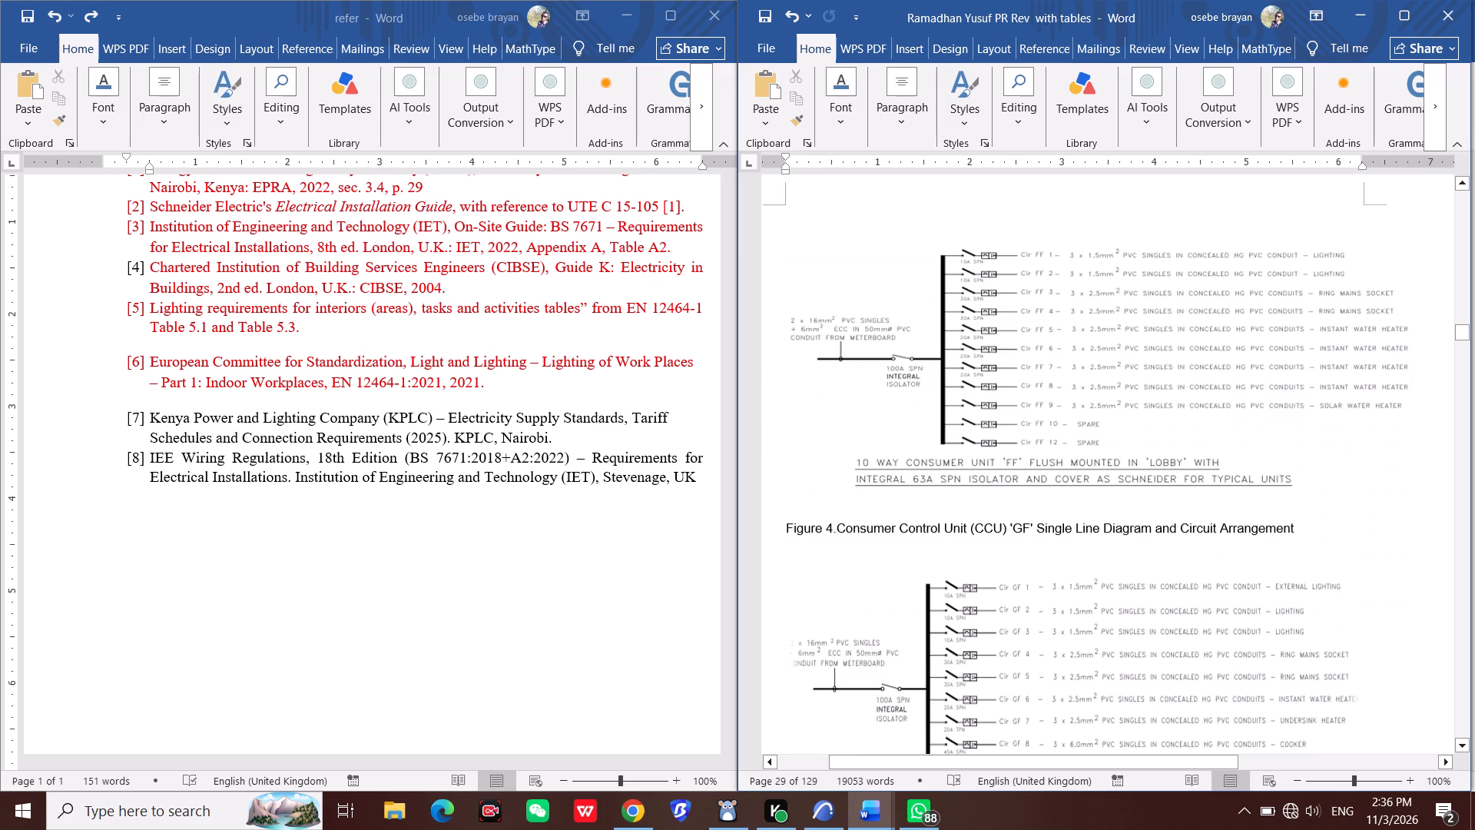
pyautogui.scroll(-16, 1023, 440)
pyautogui.scroll(-11, 1025, 434)
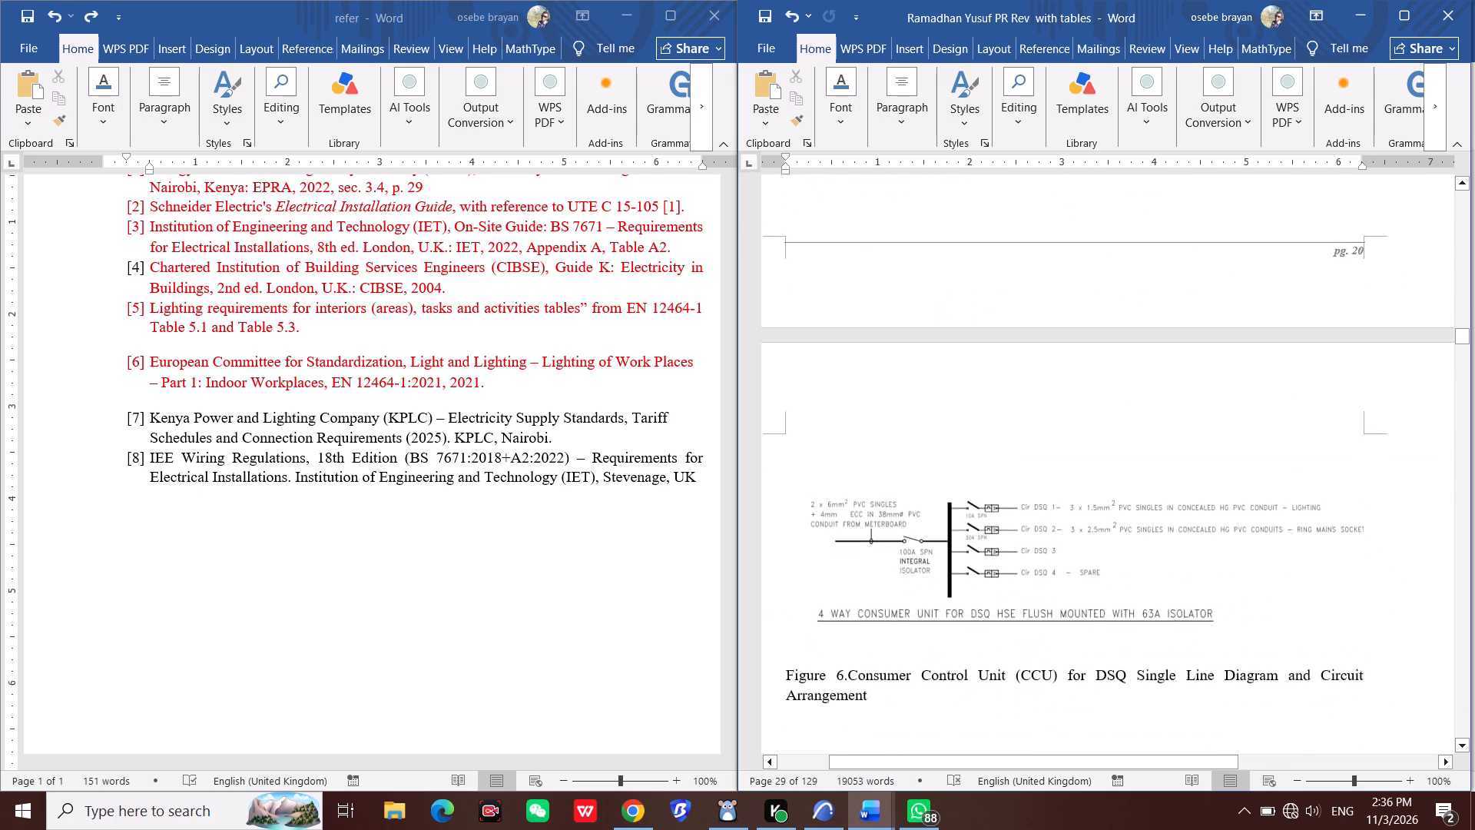
# Check the consumer unit diagrams and captions from Figure 3 through Figure 6 in section 6.5.3.
pyautogui.scroll(-6, 1025, 434)
pyautogui.scroll(18, 1025, 434)
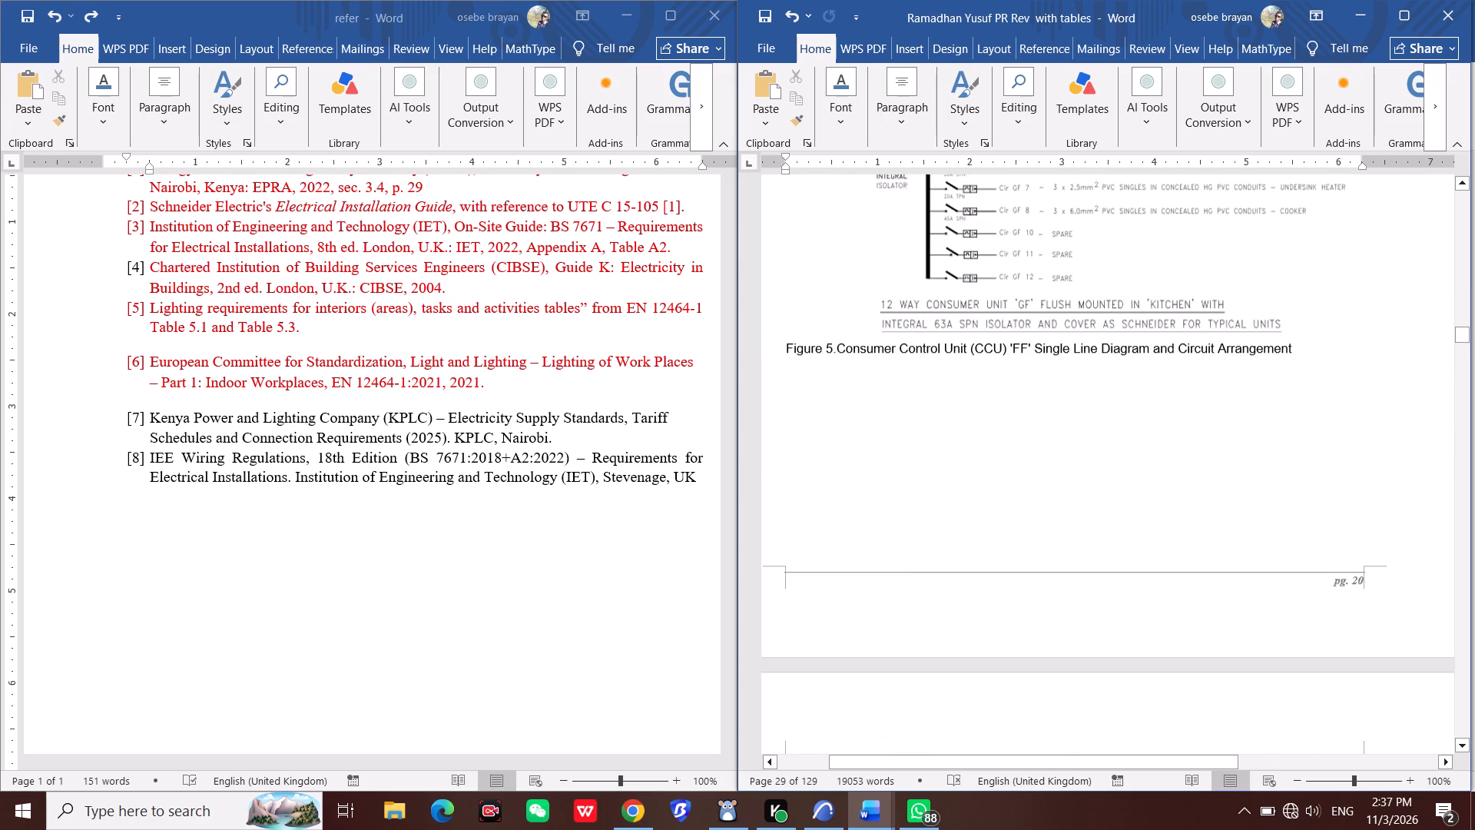
pyautogui.scroll(-11, 1025, 434)
pyautogui.scroll(6, 924, 436)
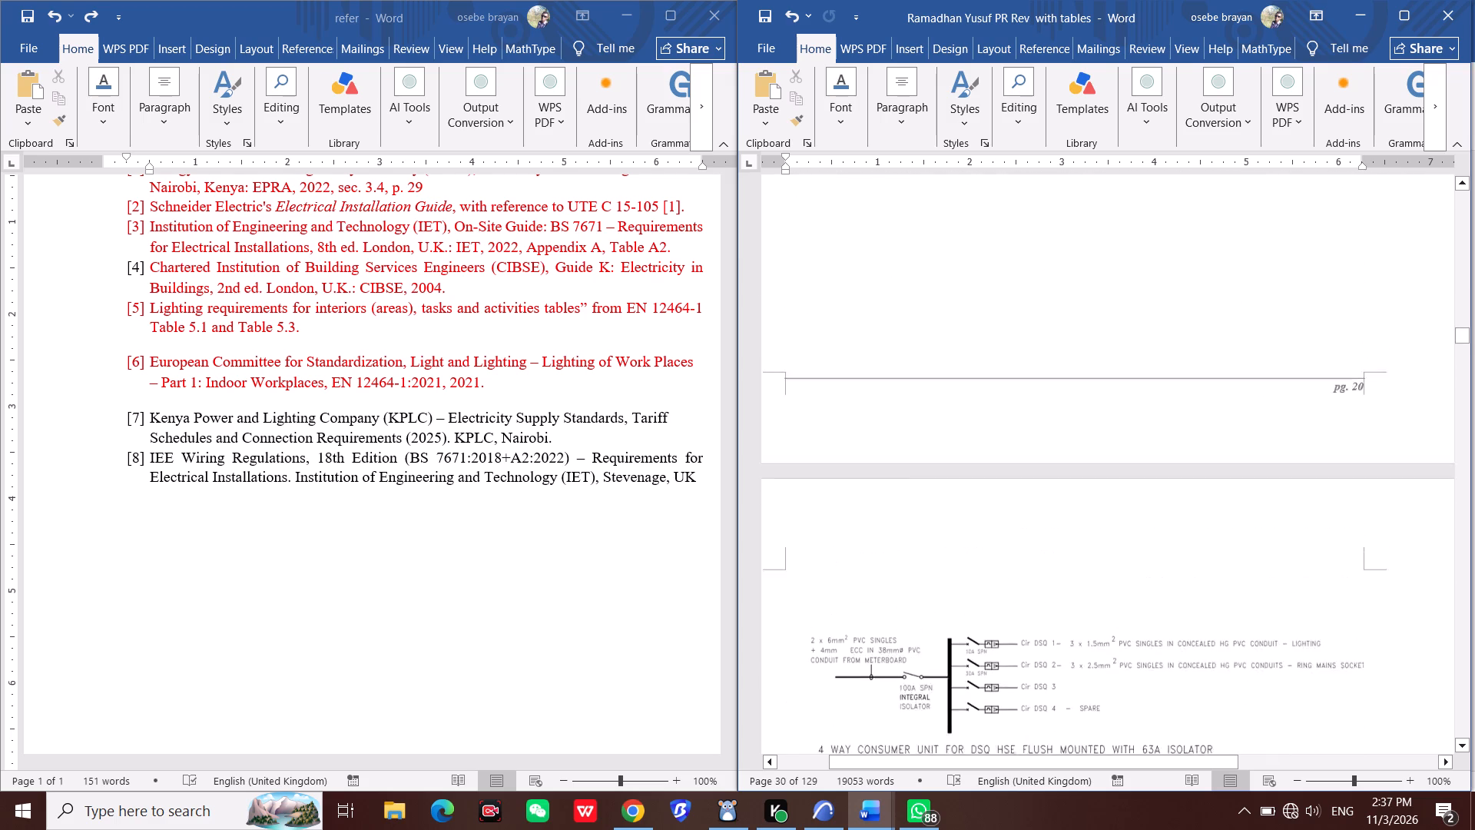
pyautogui.scroll(16, 868, 384)
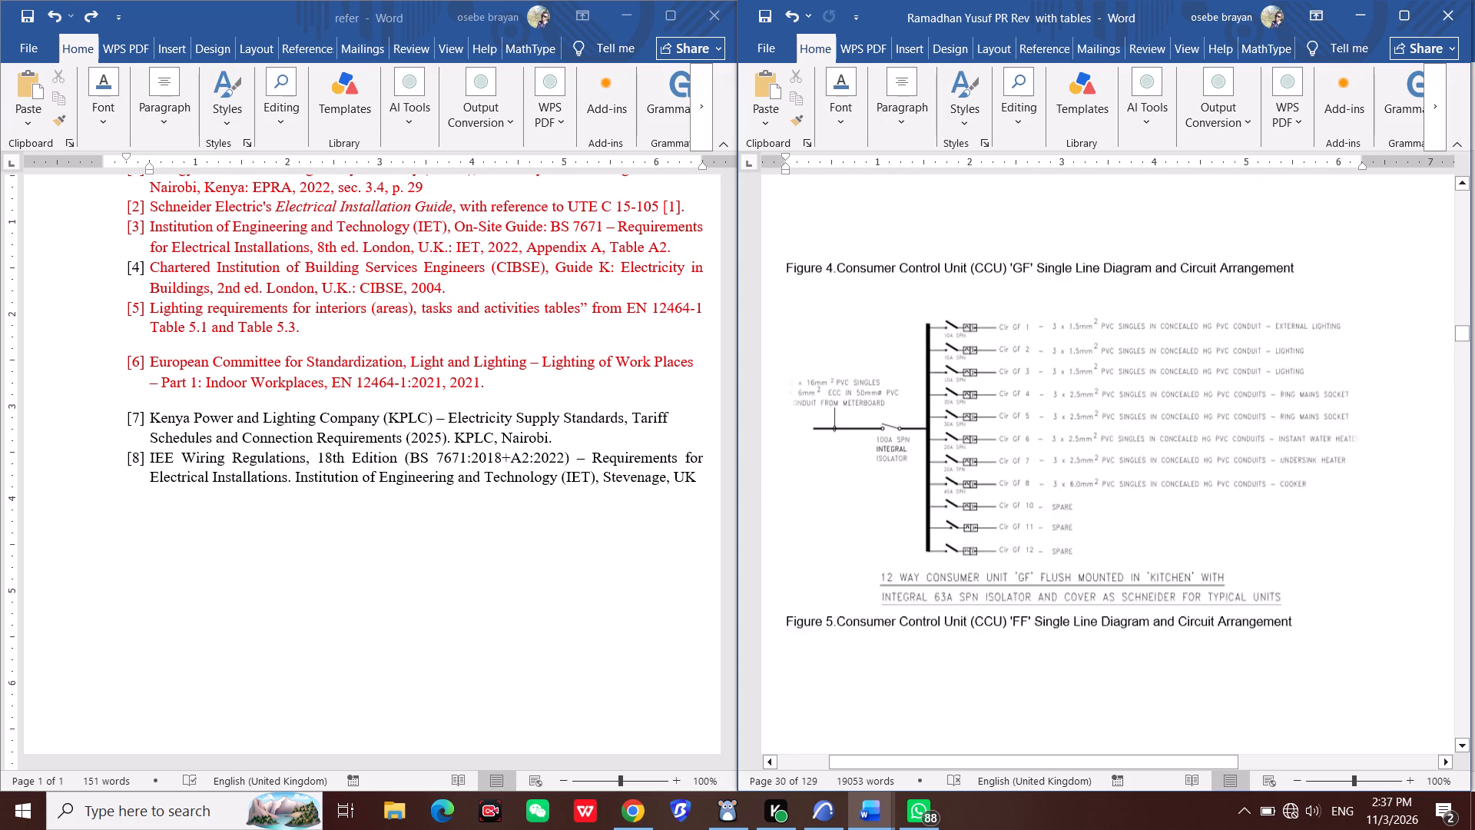
pyautogui.scroll(5, 859, 388)
pyautogui.scroll(20, 859, 388)
pyautogui.scroll(1, 859, 388)
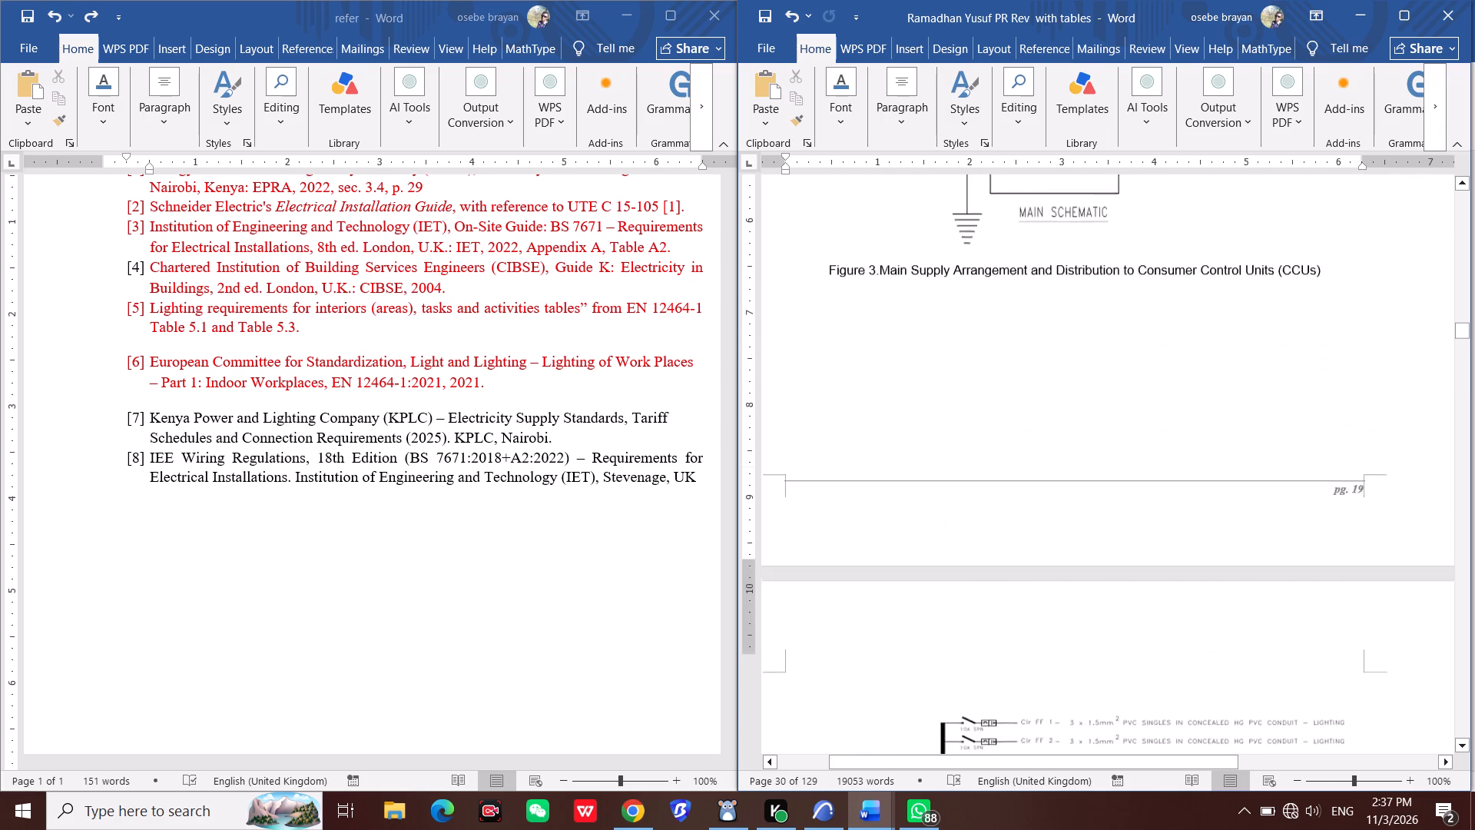
pyautogui.scroll(7, 849, 399)
pyautogui.scroll(-6, 852, 399)
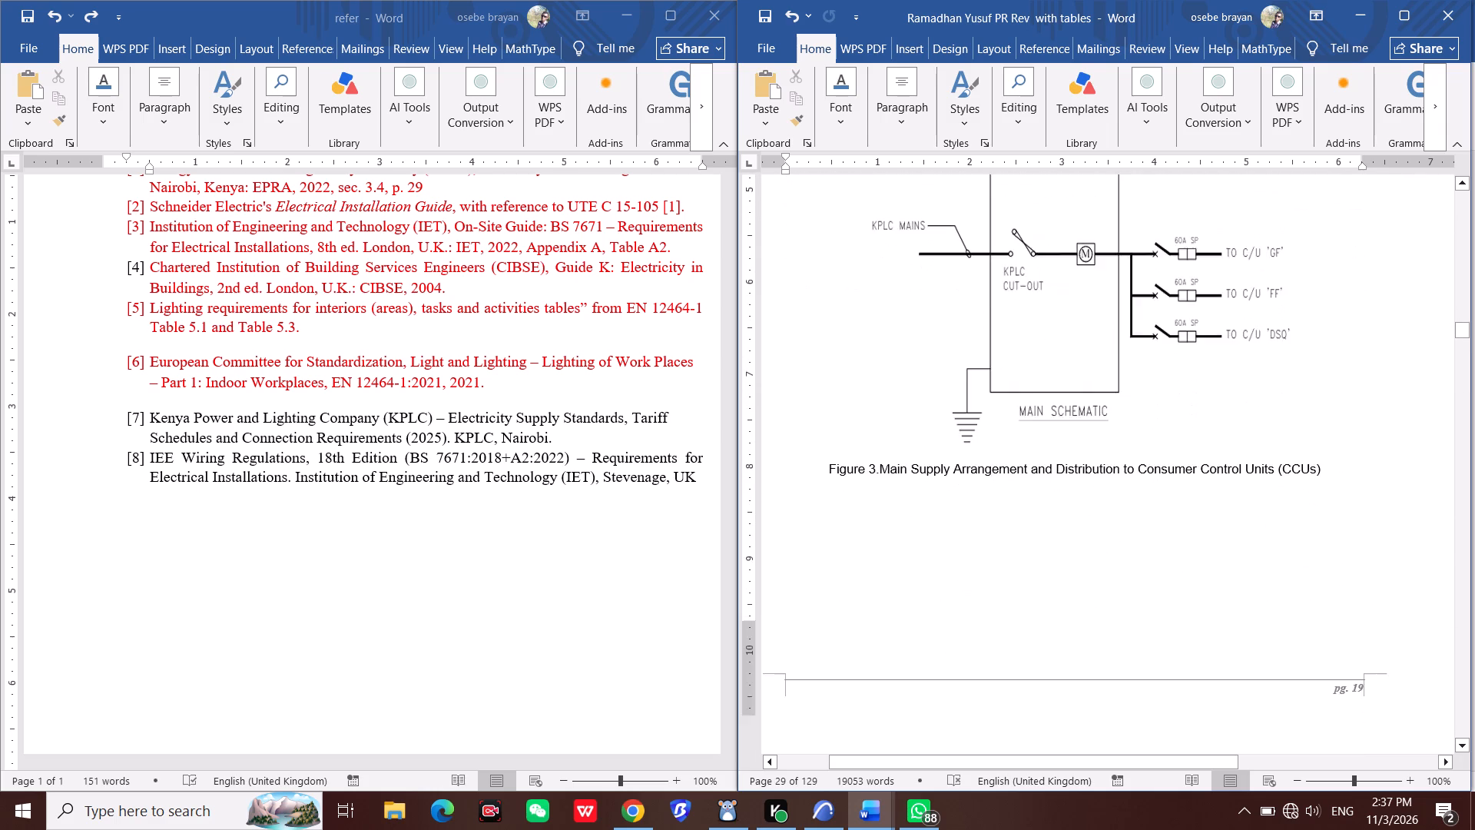
pyautogui.scroll(-20, 915, 400)
pyautogui.scroll(-13, 915, 400)
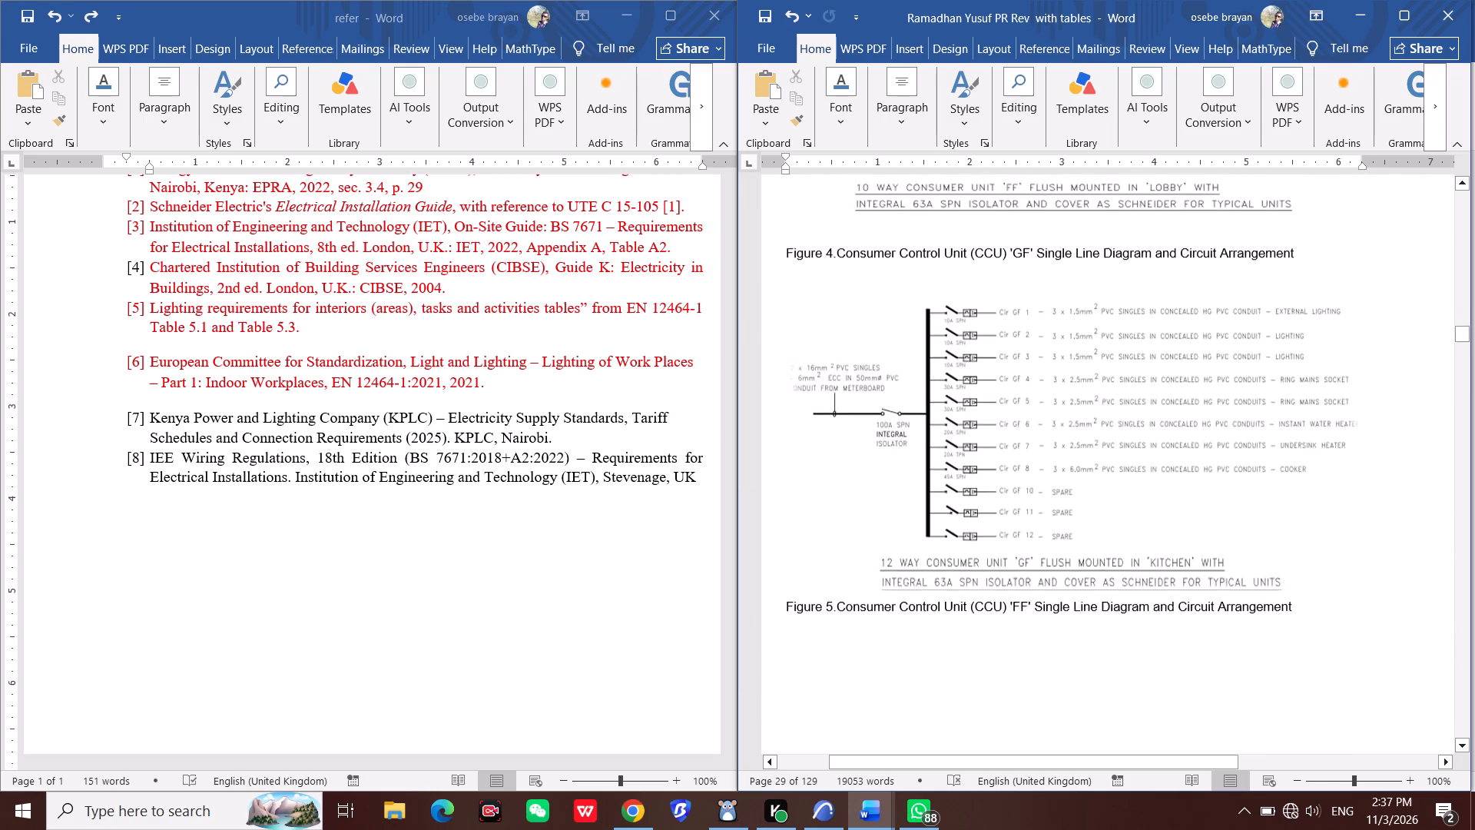
pyautogui.scroll(-19, 1014, 455)
pyautogui.scroll(-3, 1021, 453)
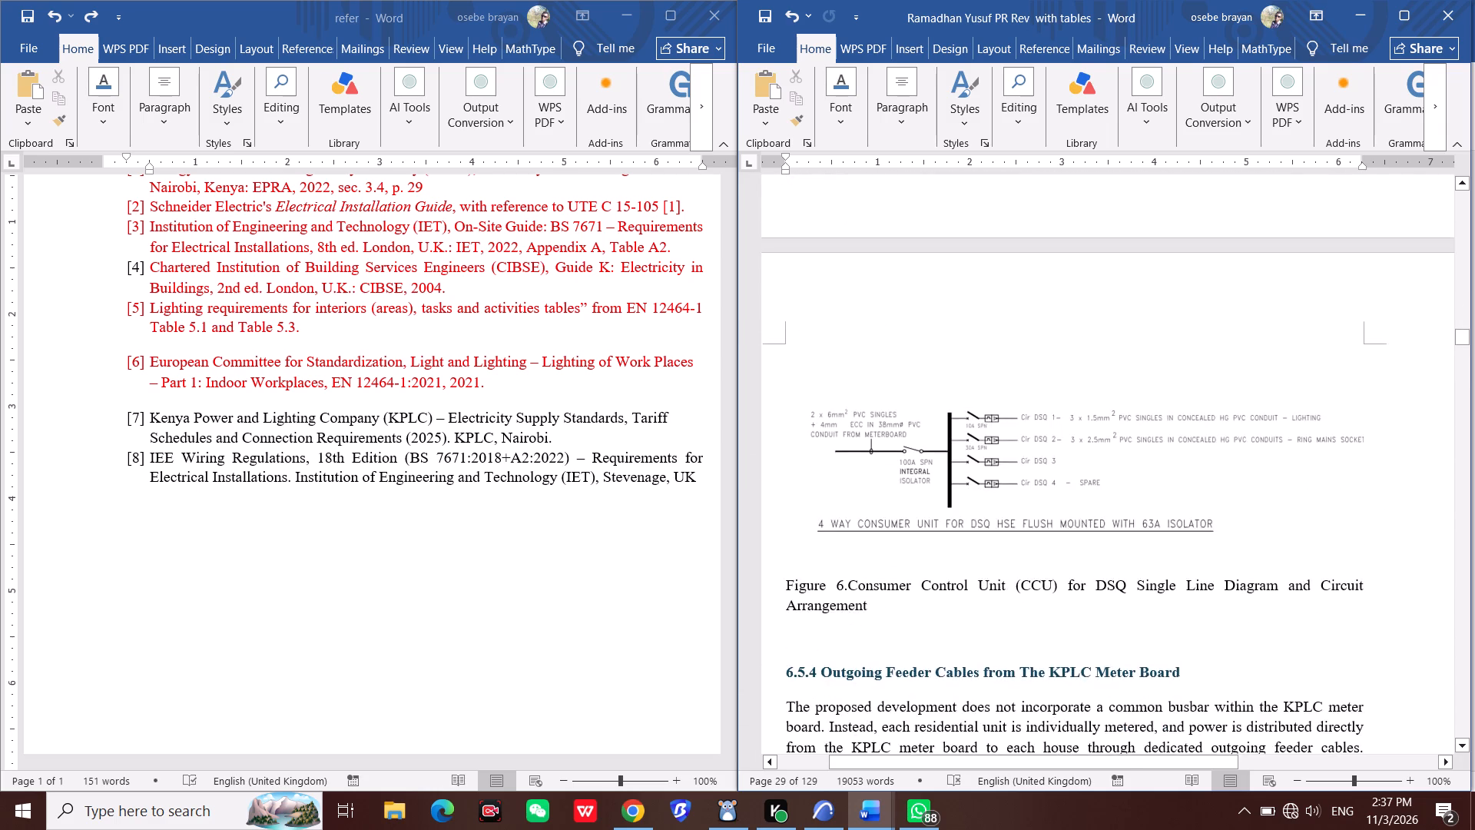
# Review sections 6.5.4 Outgoing Feeder Cables and 6.5.5 Generator Sizing, checking the table reference, calculations and spacing up to heading 6.6.
pyautogui.scroll(-3, 1021, 453)
pyautogui.scroll(1, 1021, 453)
pyautogui.scroll(-9, 1021, 453)
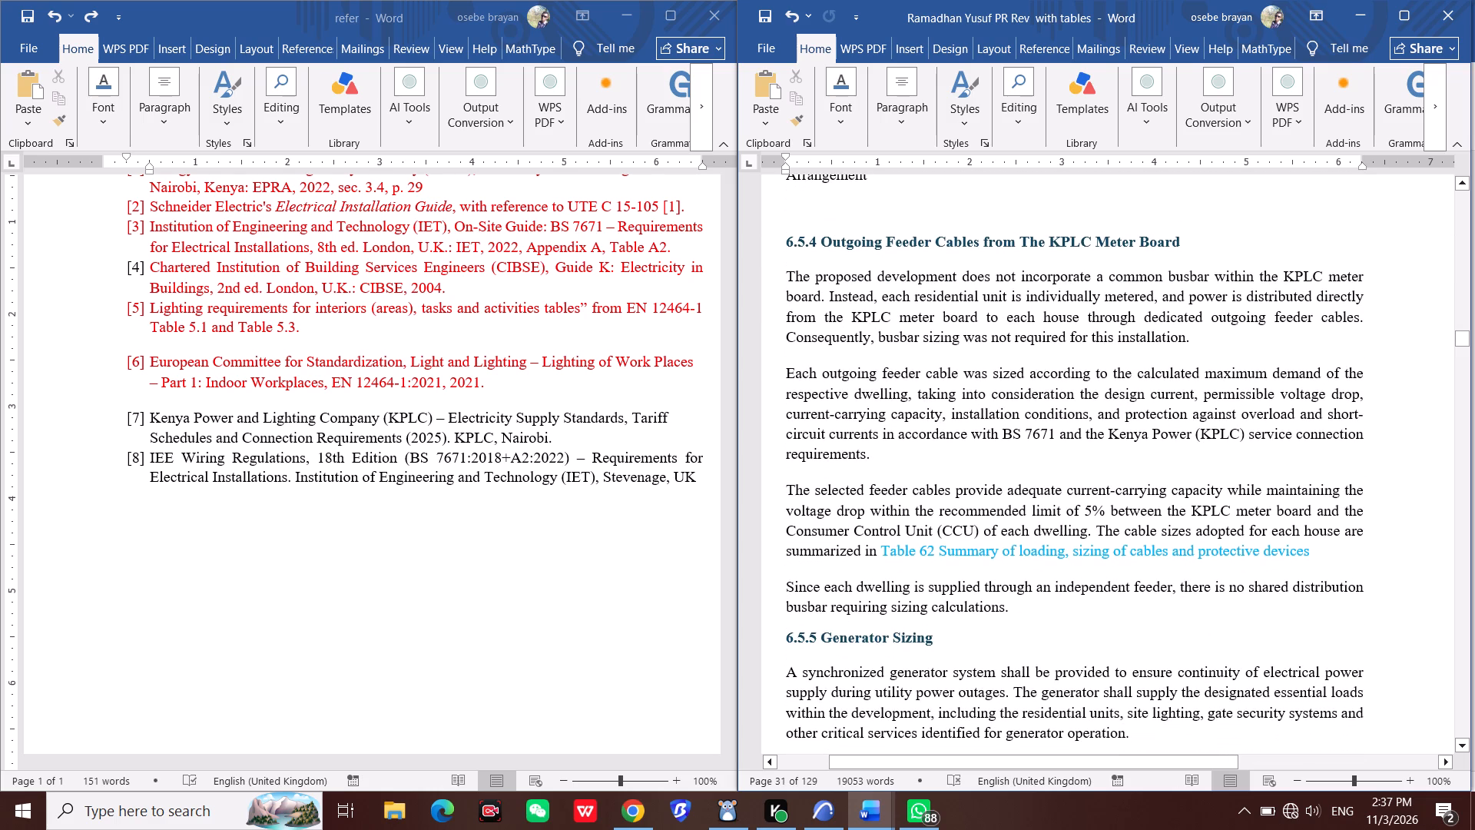
pyautogui.scroll(-3, 1027, 509)
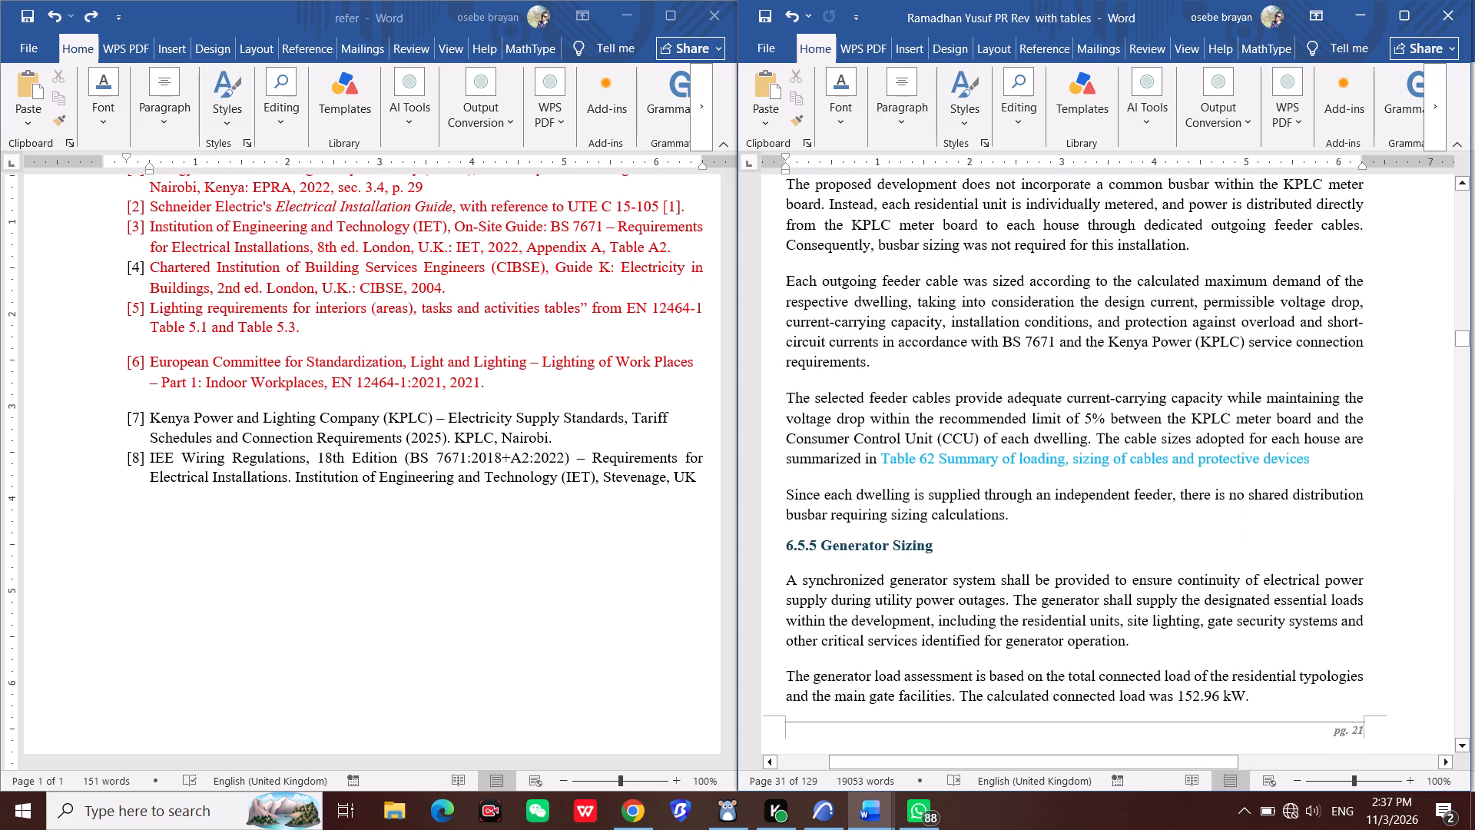
pyautogui.scroll(-13, 926, 506)
pyautogui.scroll(-2, 990, 533)
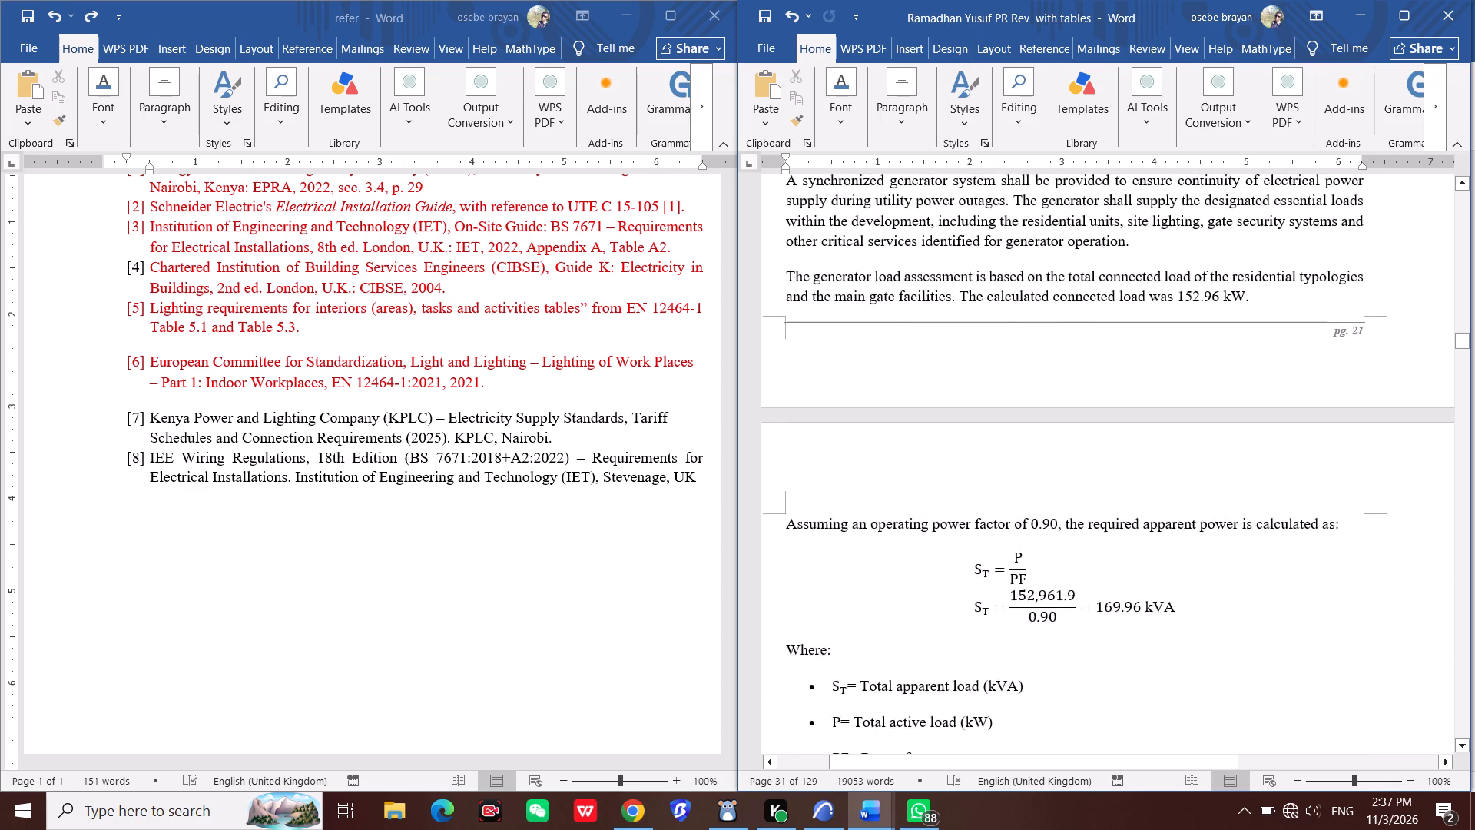
pyautogui.scroll(-15, 990, 533)
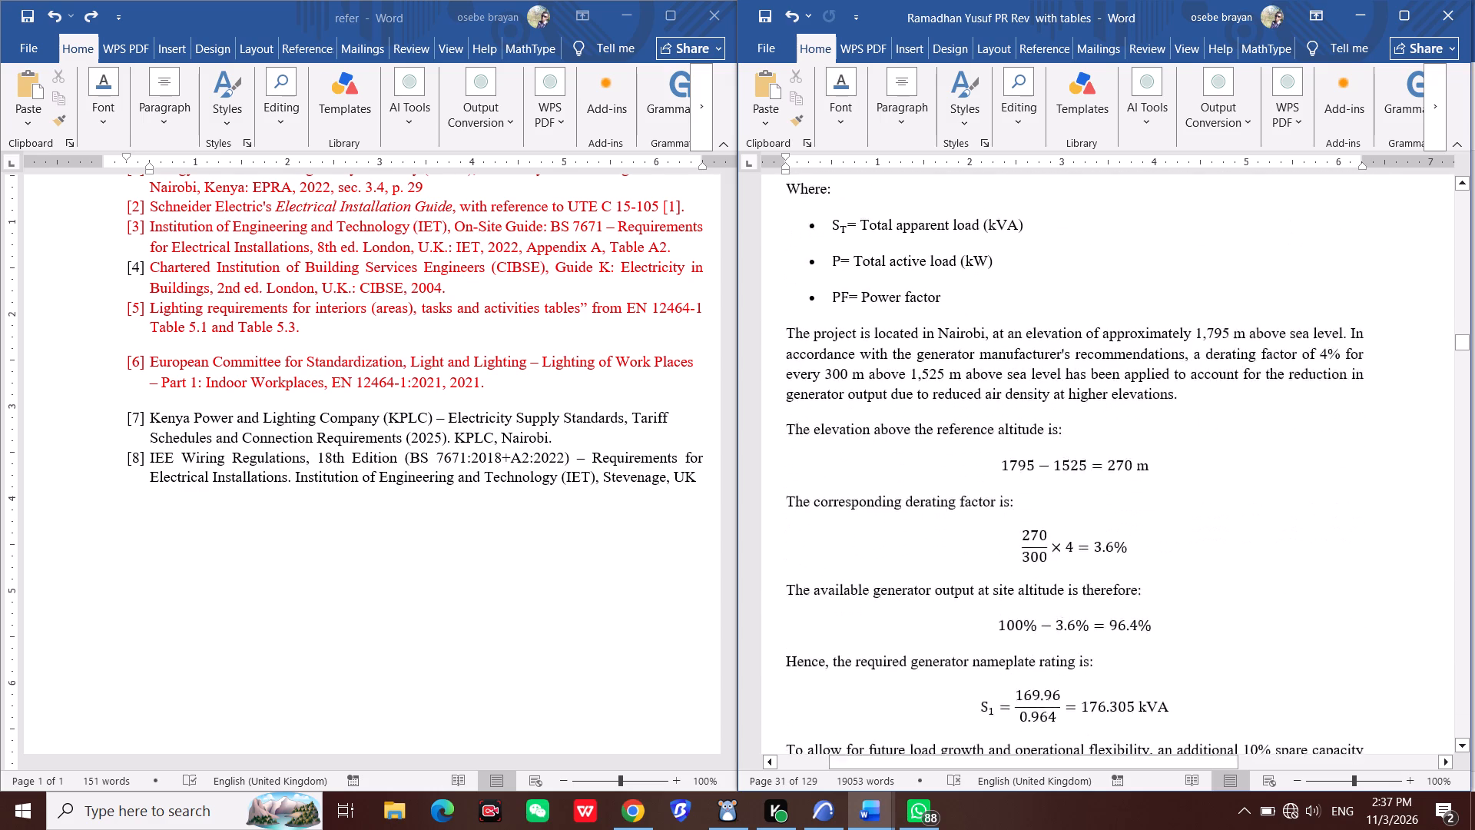
pyautogui.scroll(-17, 995, 538)
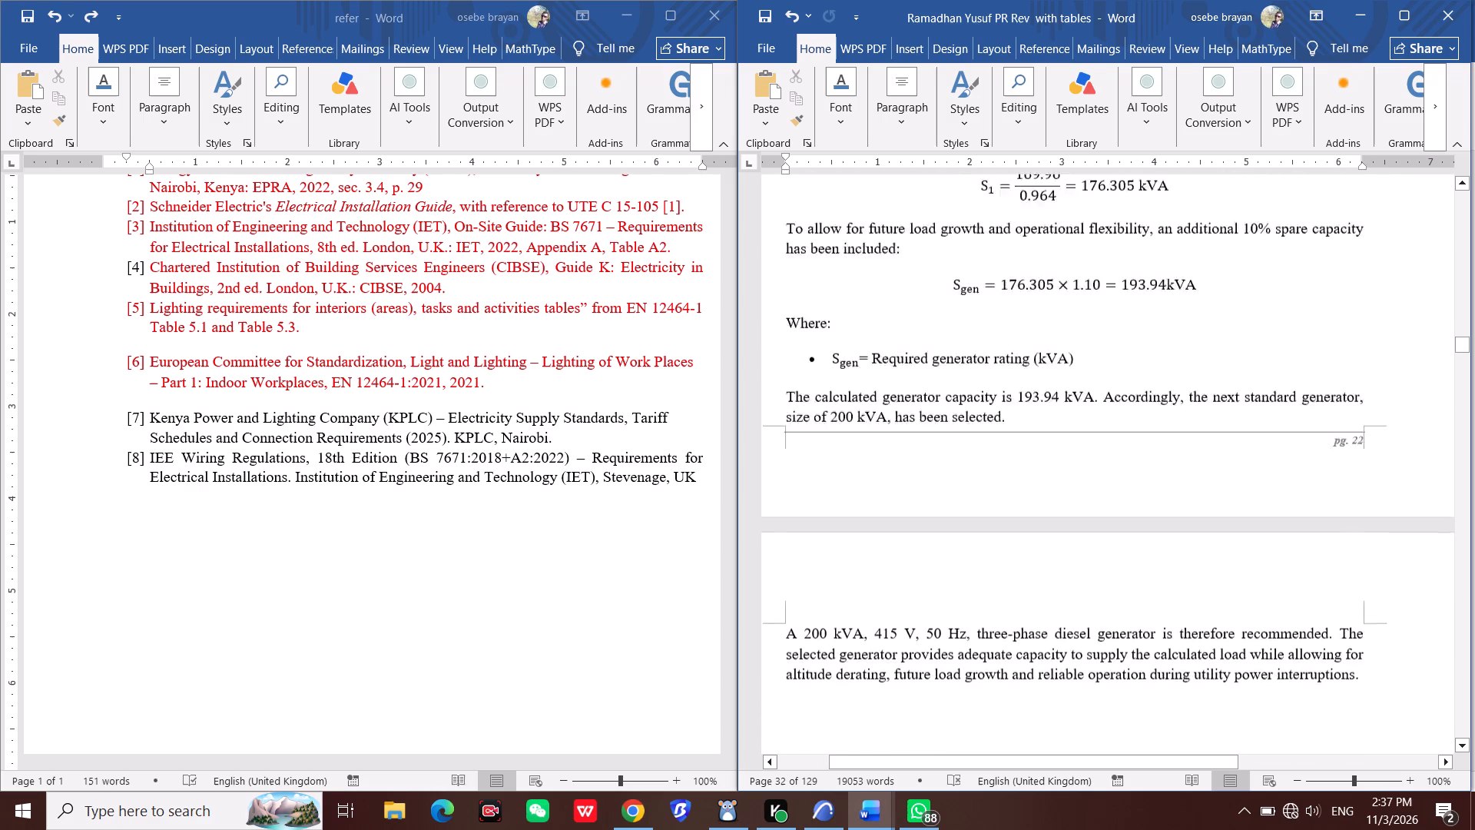
pyautogui.scroll(-9, 1001, 527)
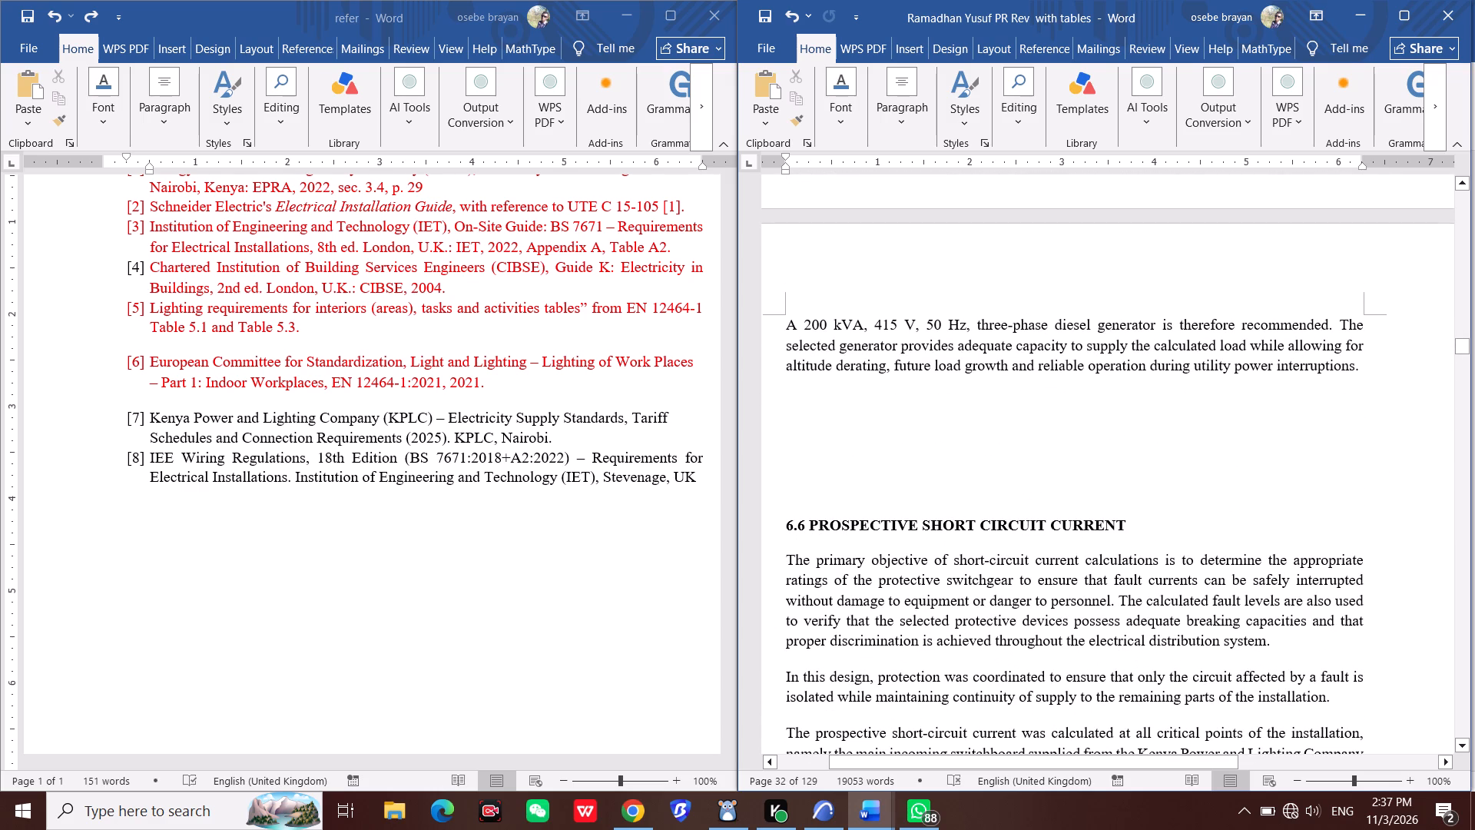
# Delete two blank lines between the generator recommendation paragraph and the 6.6 PROSPECTIVE SHORT CIRCUIT CURRENT heading.
pyautogui.click(876, 450)
pyautogui.press('BackSpace')
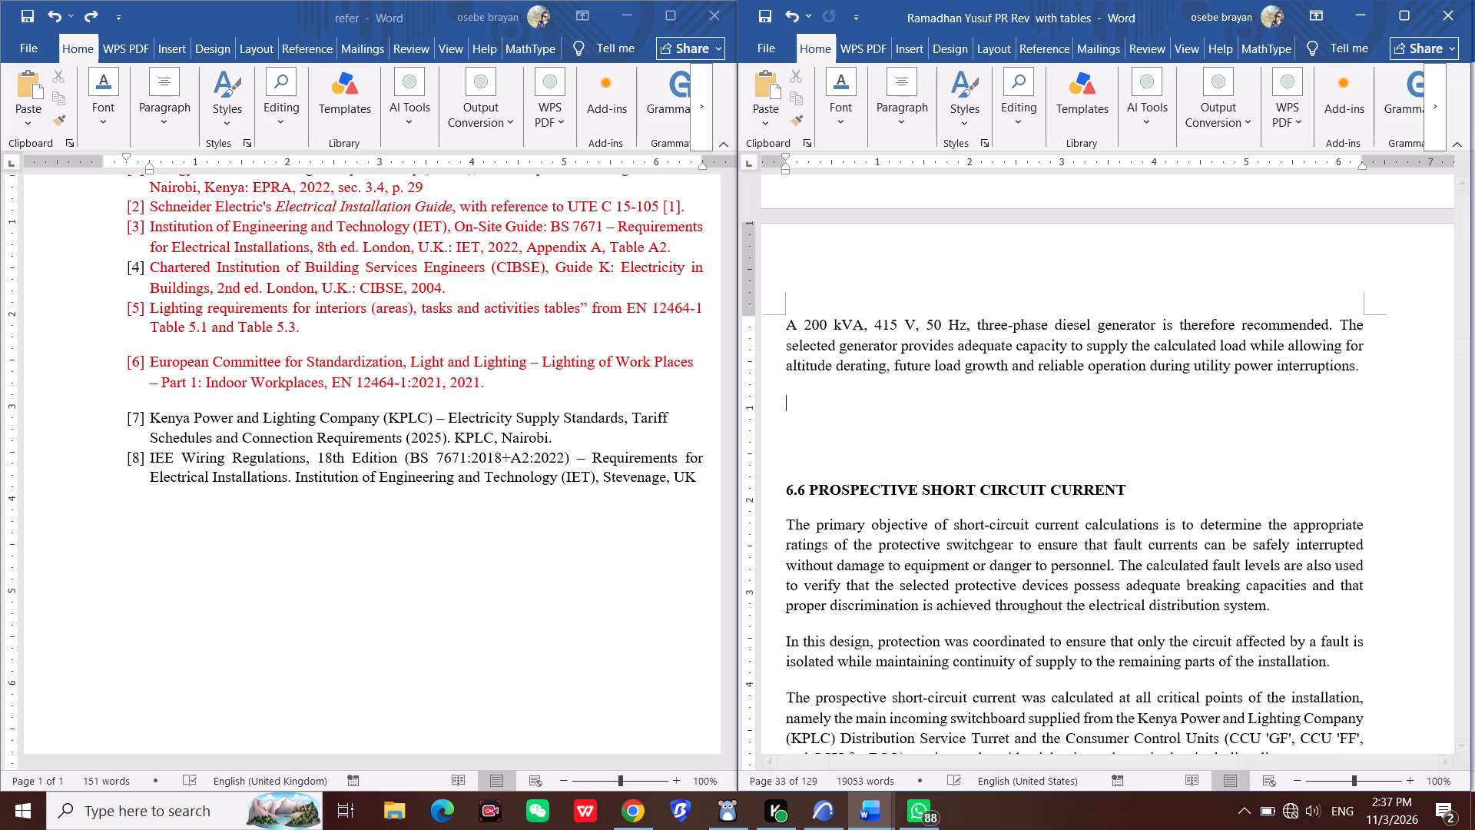
pyautogui.press('BackSpace')
# Review section 6.6 with its short circuit calculations and table references, continuing to section 7.0 Cost Benefit Analysis.
pyautogui.scroll(-11, 889, 463)
pyautogui.scroll(-5, 967, 487)
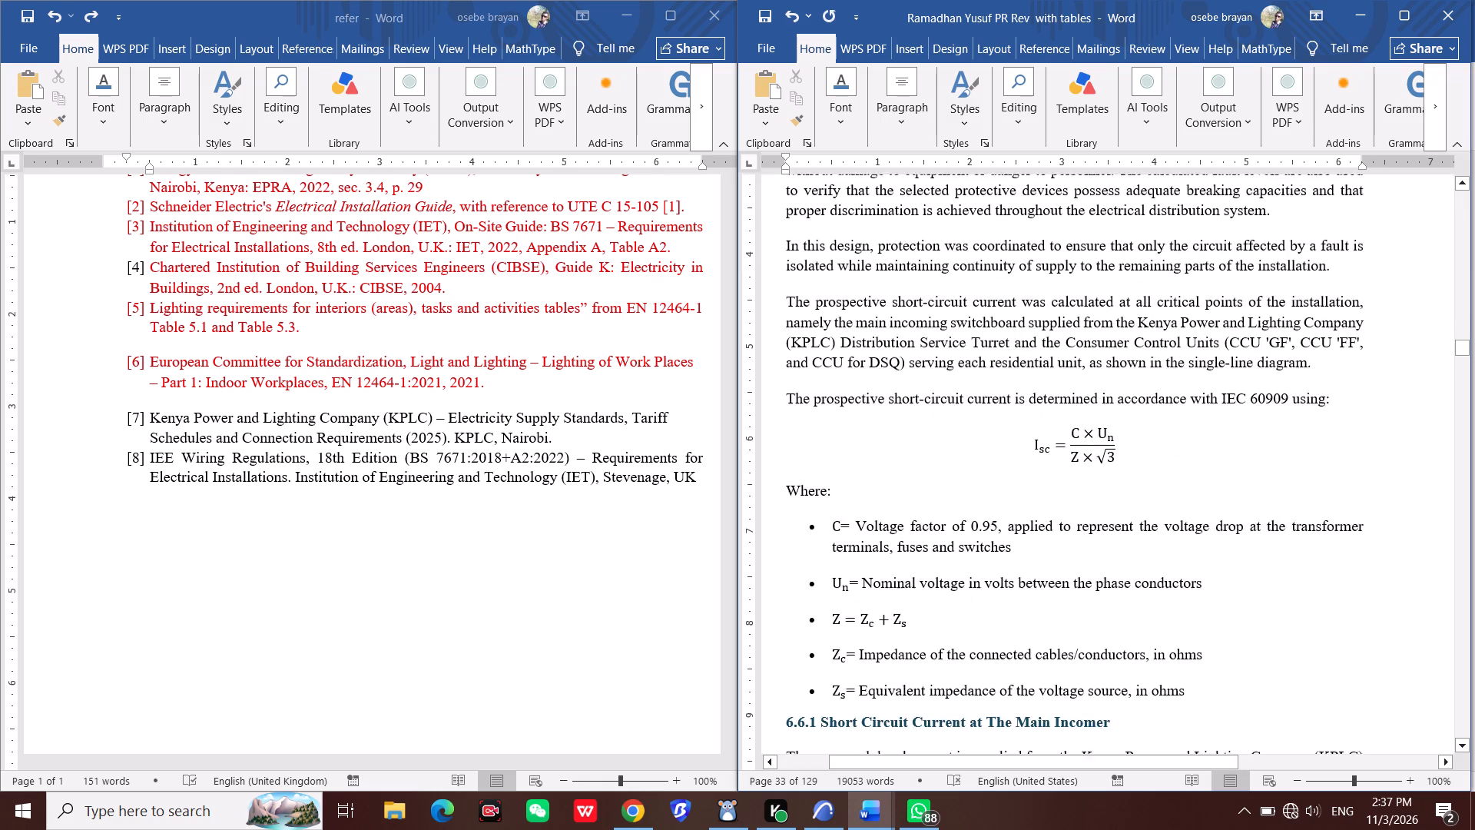
pyautogui.scroll(-17, 967, 494)
pyautogui.scroll(-4, 990, 493)
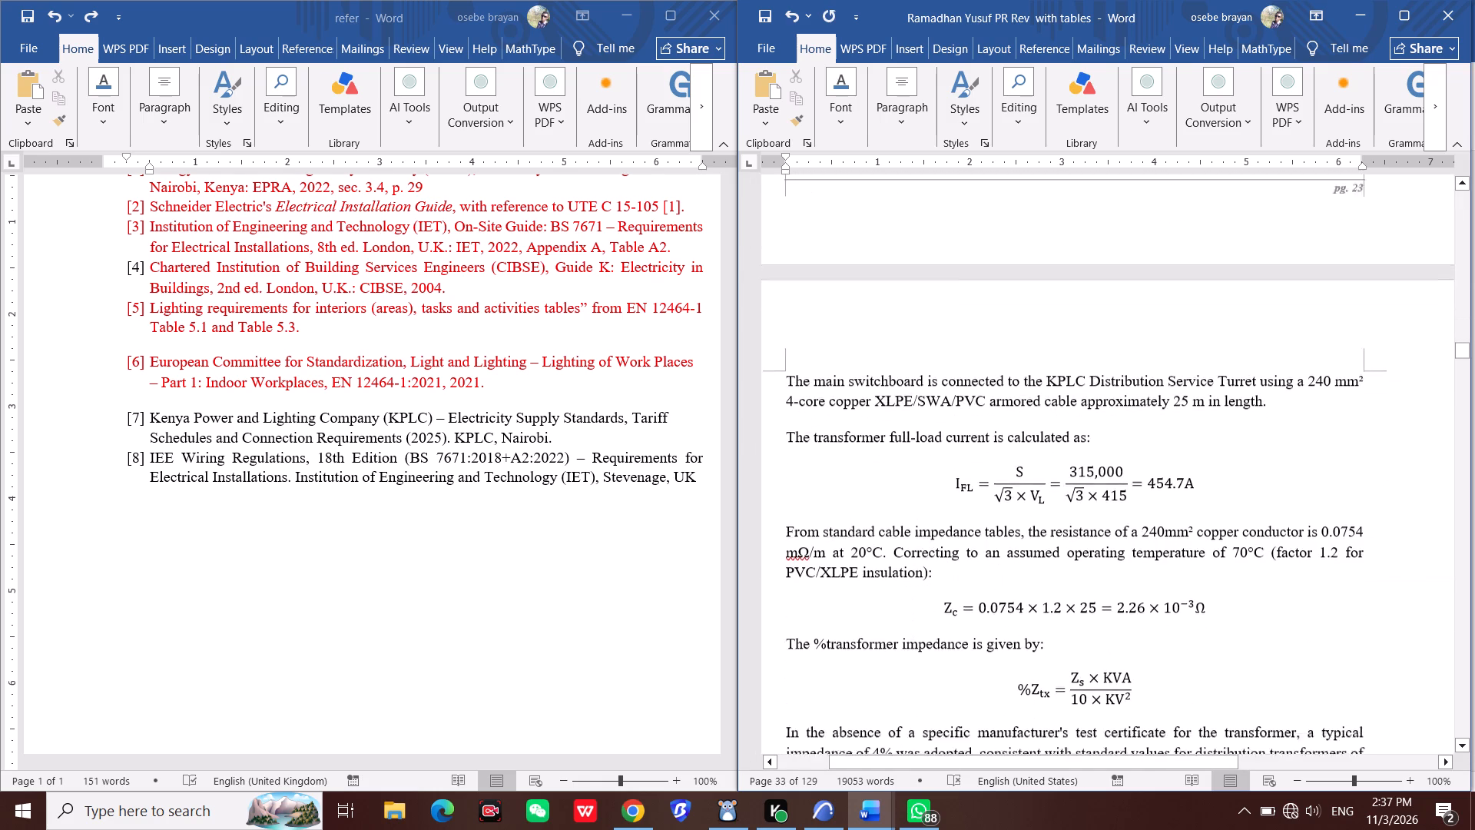
pyautogui.scroll(-5, 990, 493)
pyautogui.scroll(-20, 993, 498)
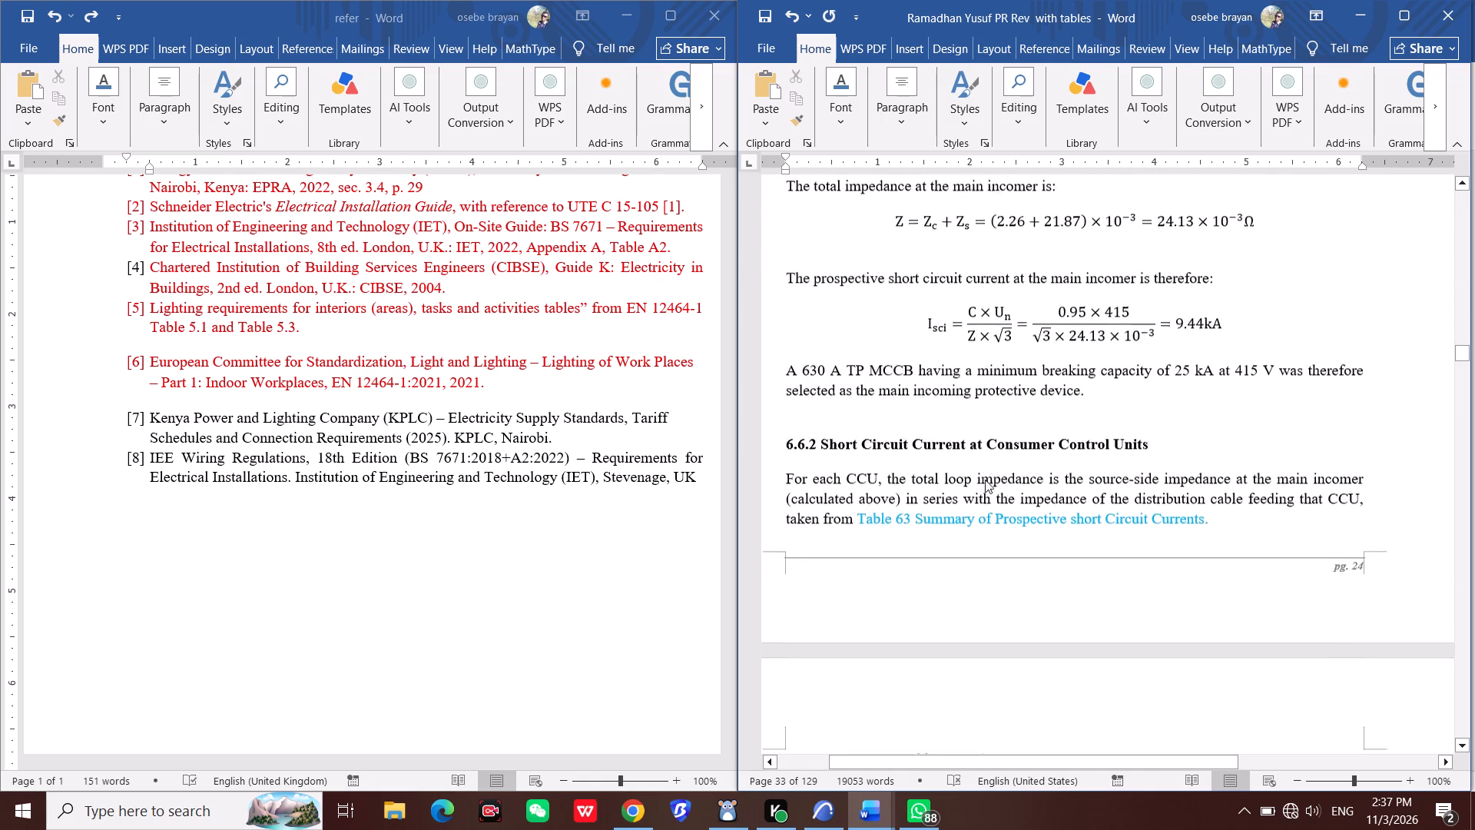
pyautogui.scroll(-20, 985, 466)
pyautogui.scroll(-3, 985, 466)
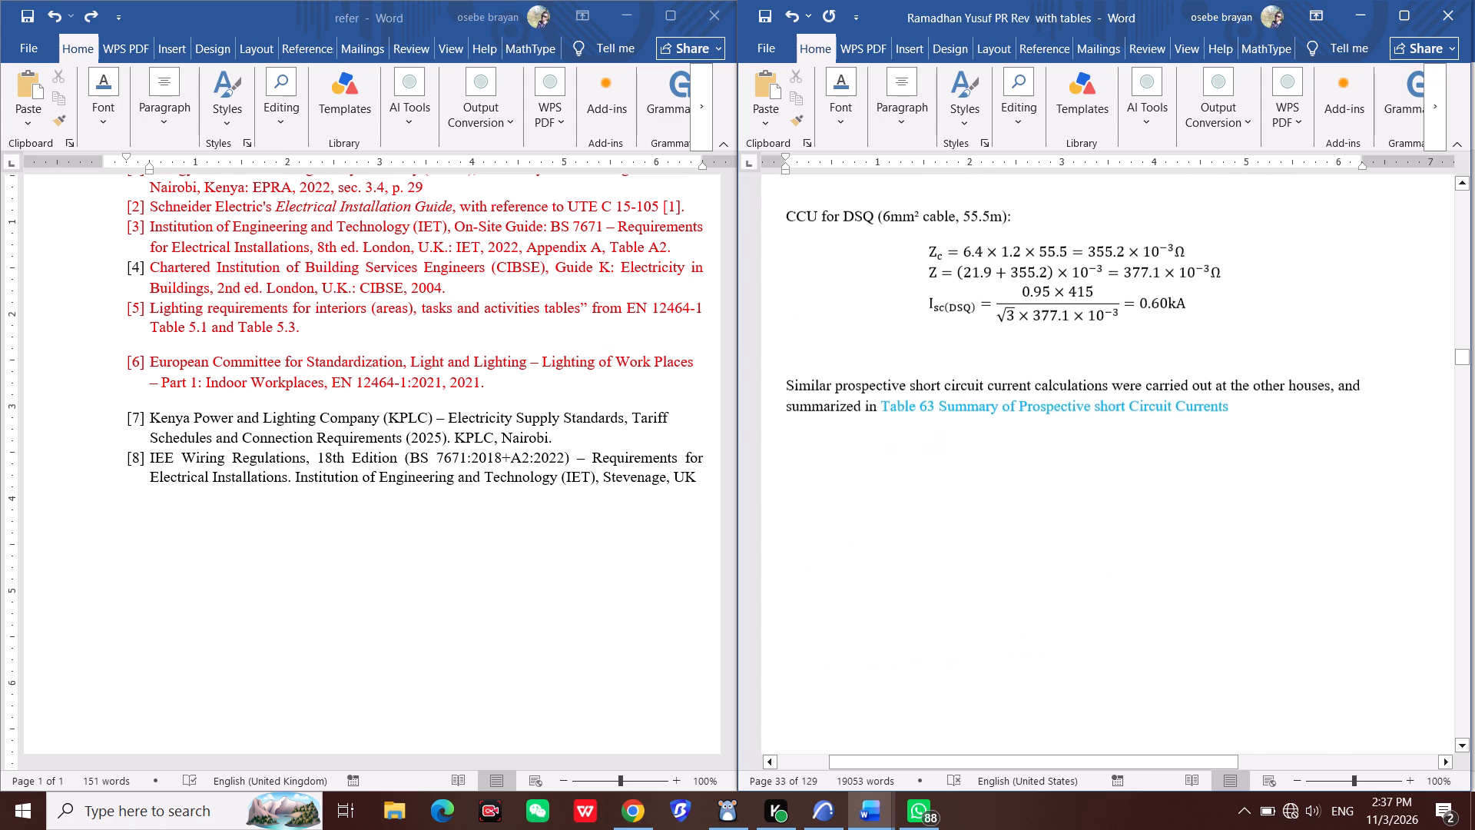
pyautogui.scroll(-17, 985, 466)
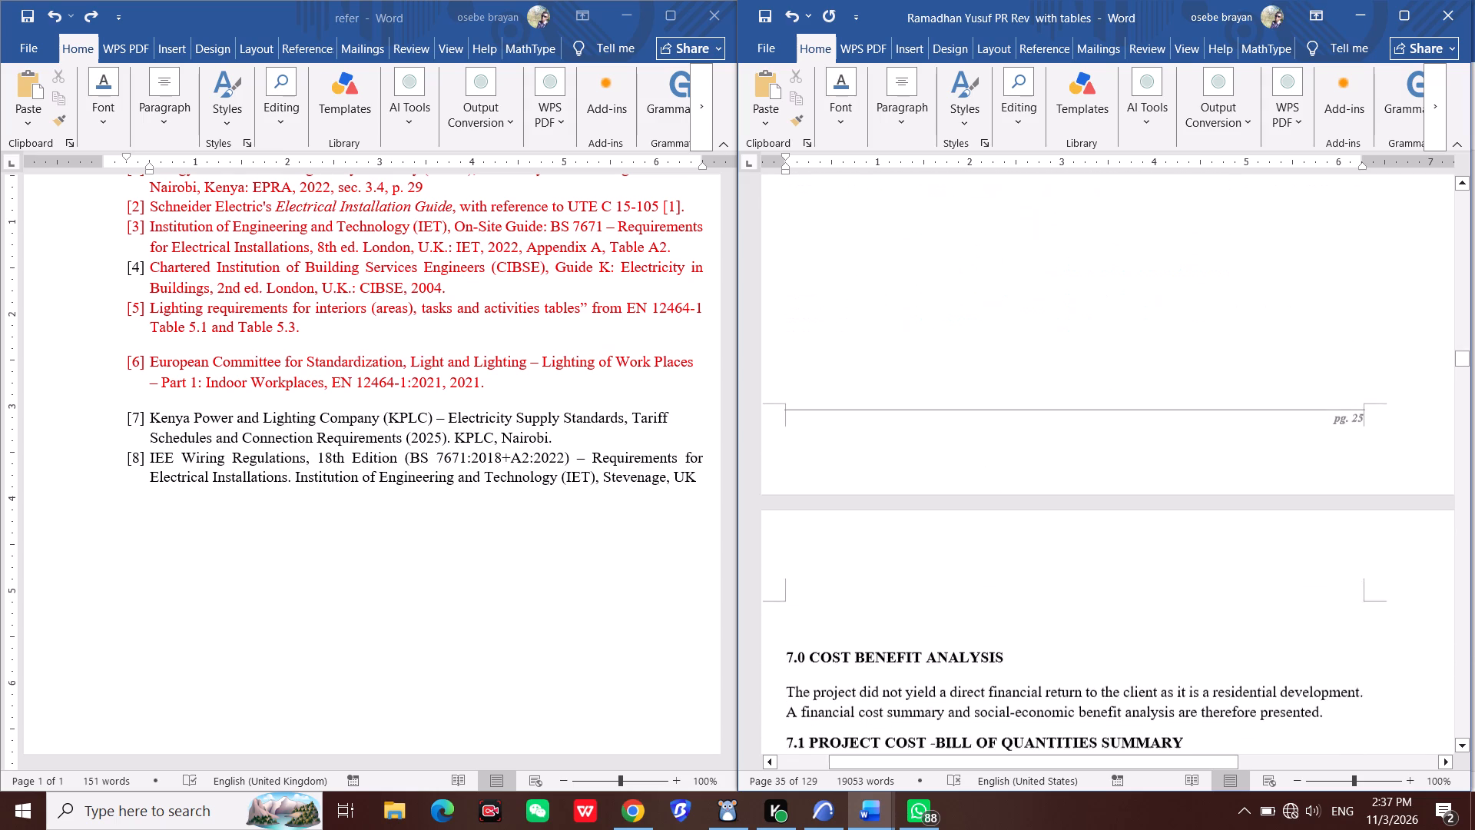
pyautogui.scroll(-5, 985, 466)
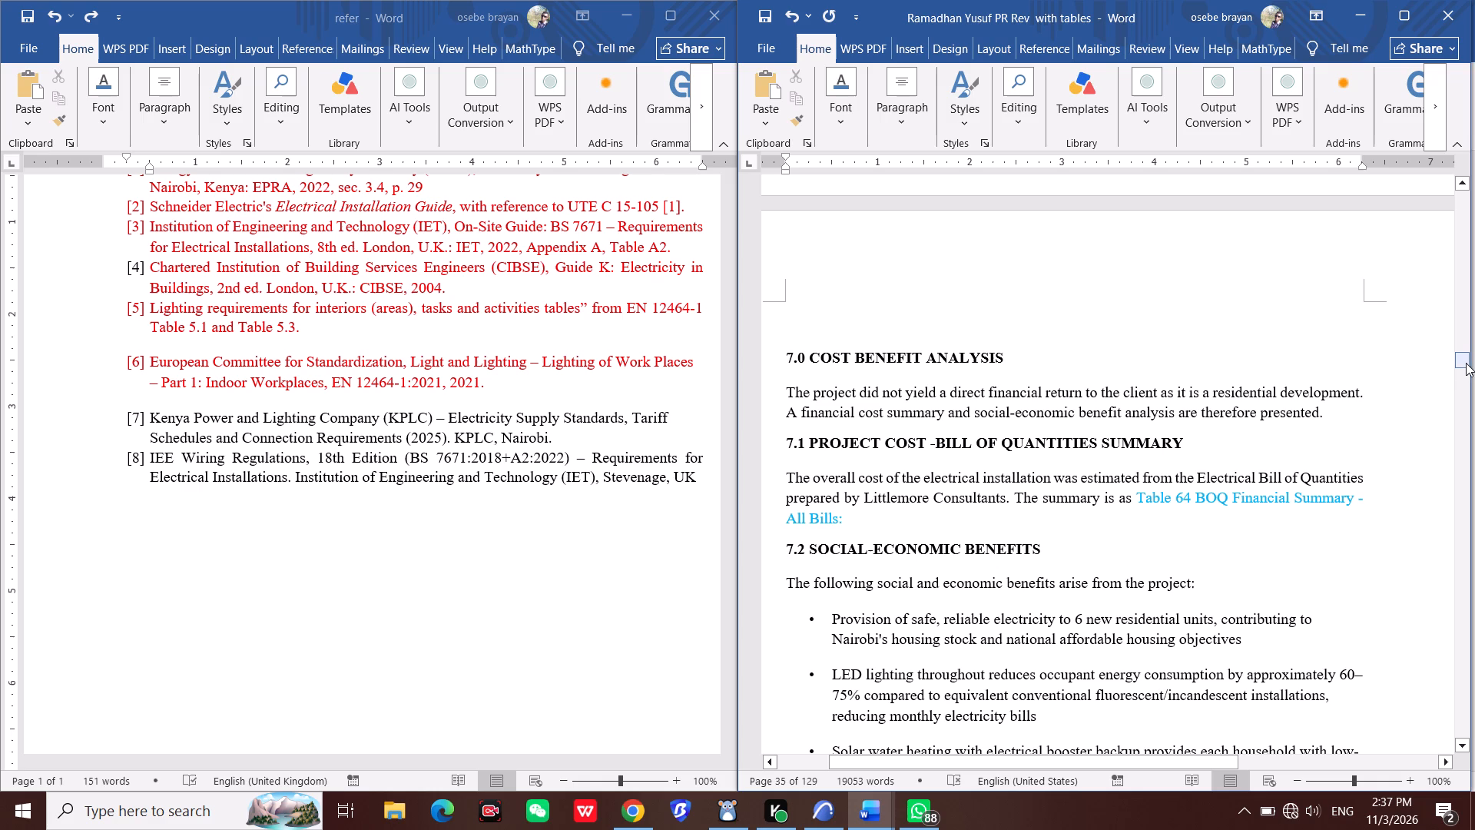
# Examine the report's appendices, checking the bill of quantities, the Appendix A1.1 to A1.3 tables and the start of Appendix C: Tables.
pyautogui.moveTo(1466, 363); pyautogui.dragTo(1470, 392)
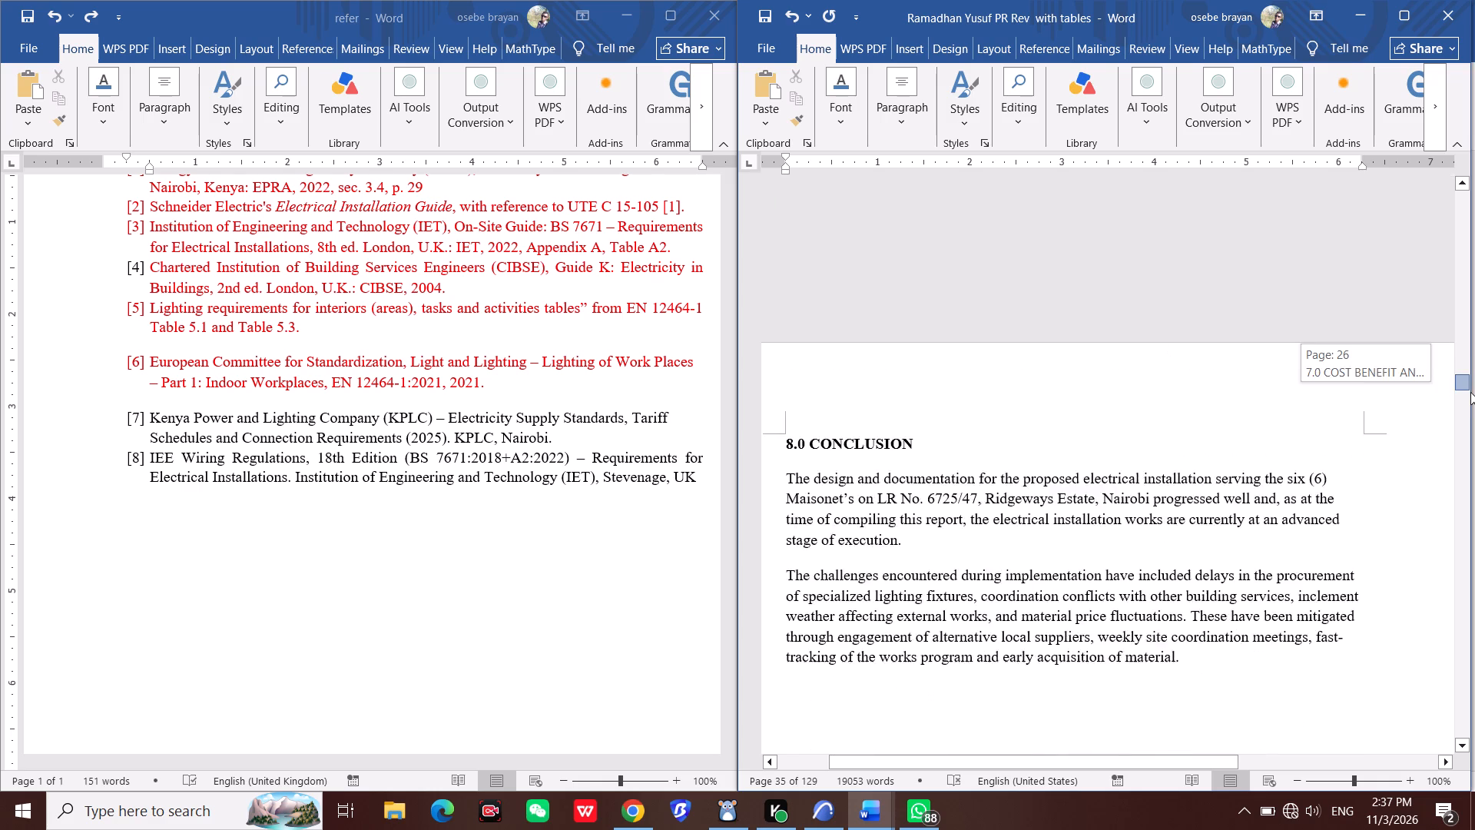
pyautogui.moveTo(1470, 392); pyautogui.dragTo(1474, 449)
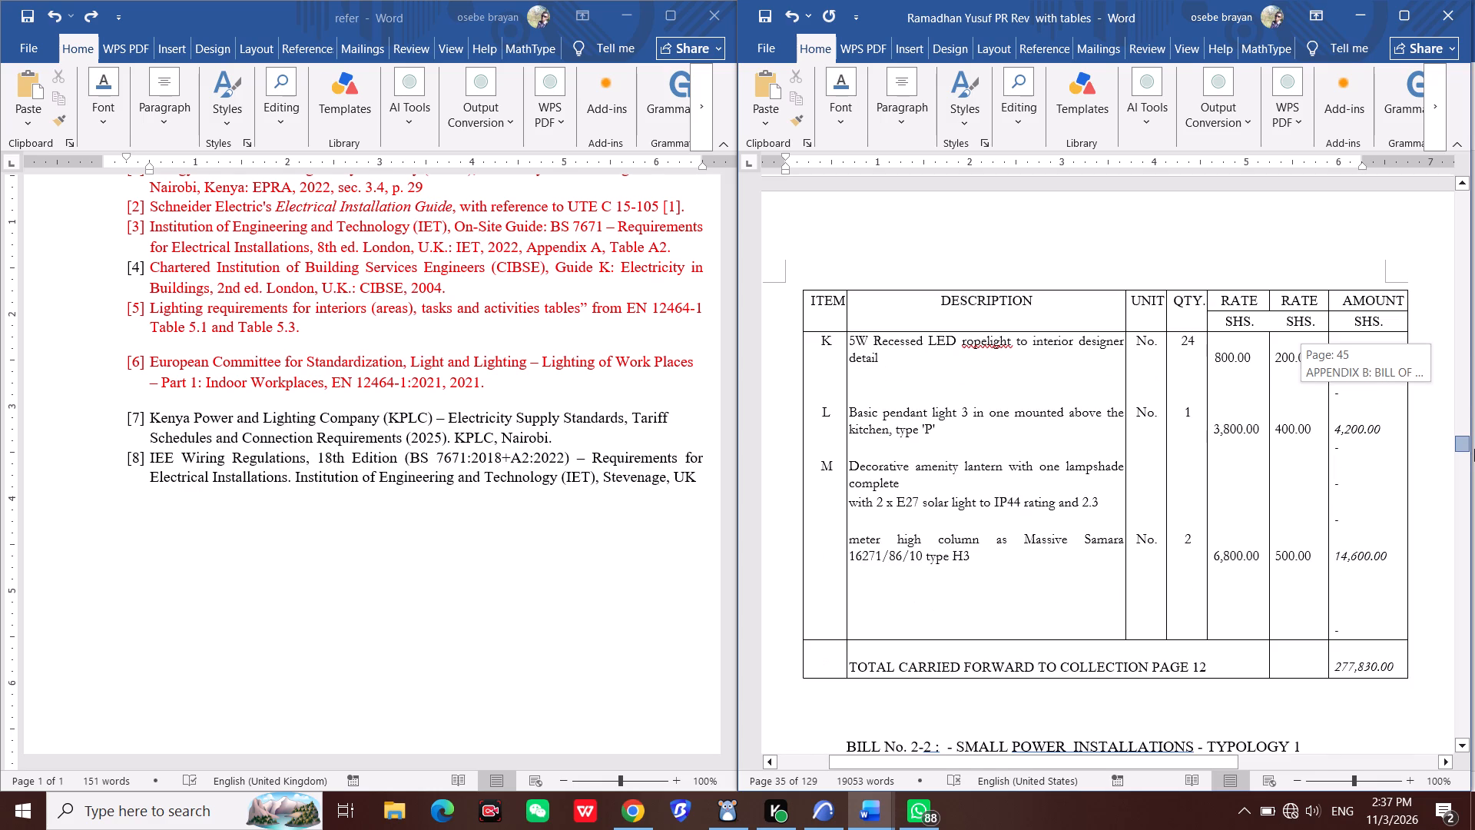
pyautogui.moveTo(1474, 449); pyautogui.dragTo(1473, 481)
pyautogui.scroll(-5, 1358, 537)
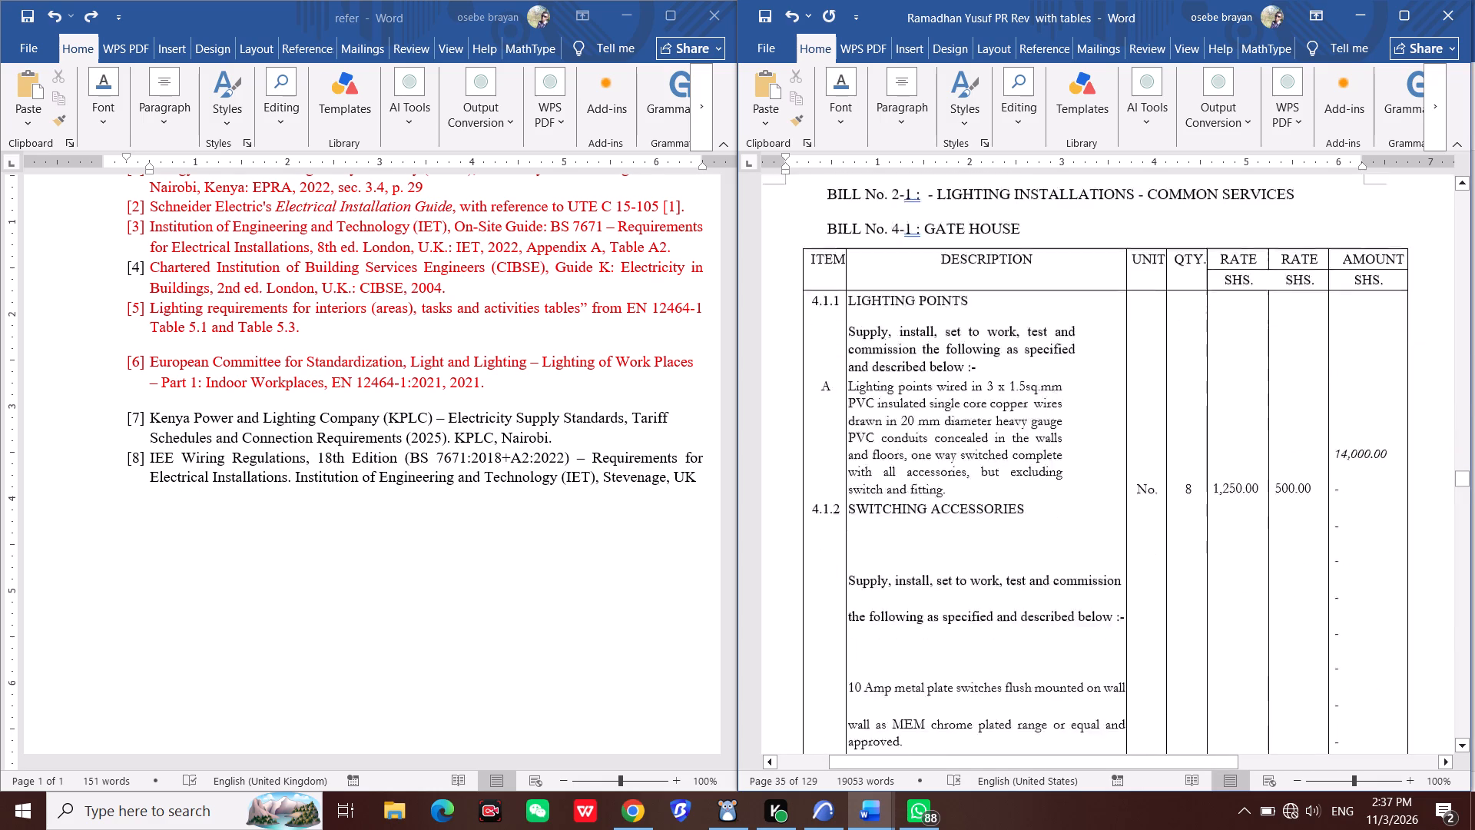
pyautogui.scroll(-11, 1356, 541)
pyautogui.moveTo(1460, 474); pyautogui.dragTo(1473, 541)
pyautogui.scroll(17, 1274, 488)
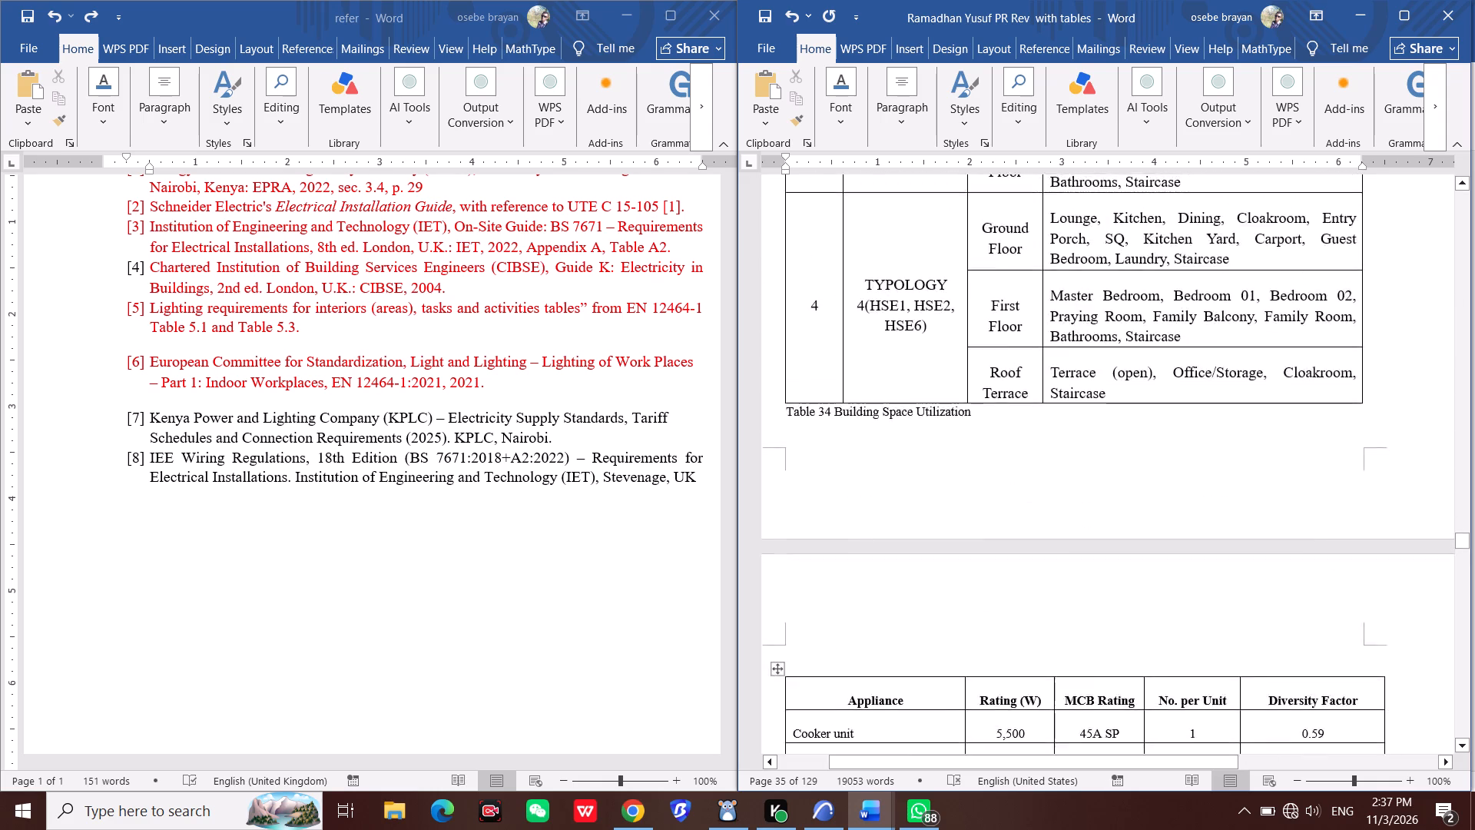
pyautogui.scroll(5, 1270, 488)
pyautogui.scroll(20, 1270, 488)
pyautogui.scroll(16, 1270, 488)
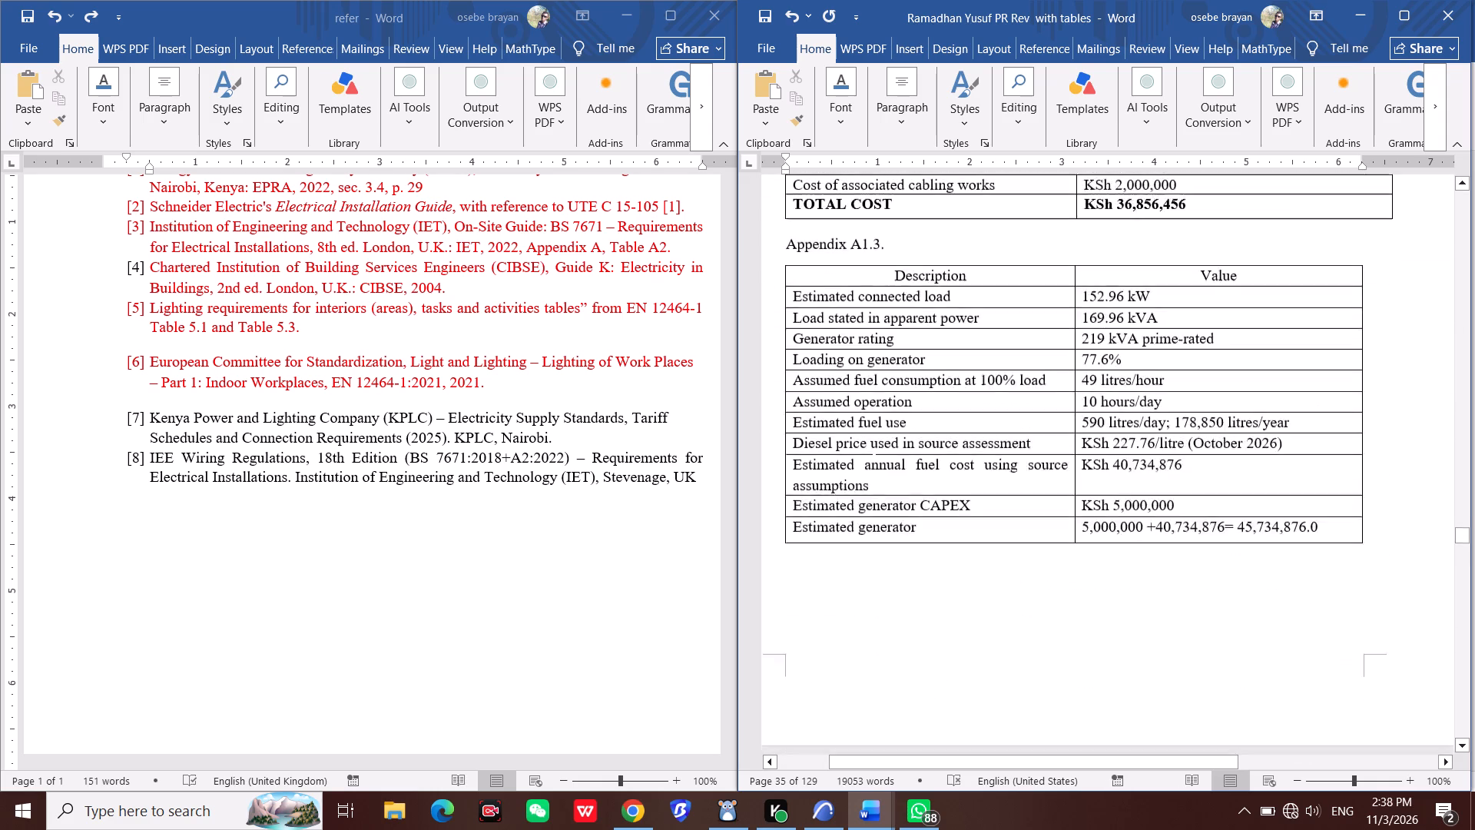
pyautogui.scroll(20, 1284, 493)
pyautogui.scroll(19, 1284, 493)
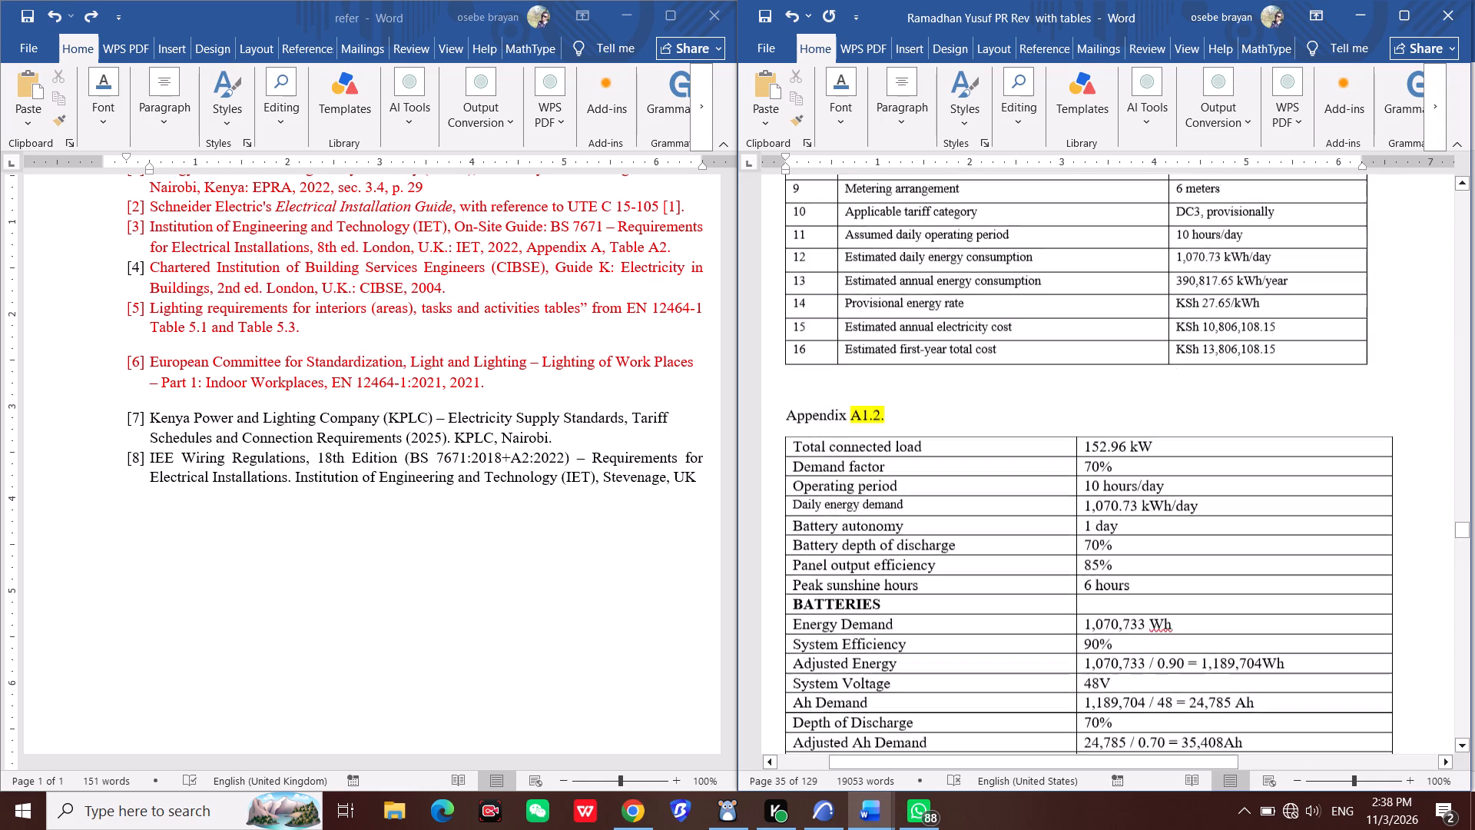
pyautogui.scroll(12, 1092, 419)
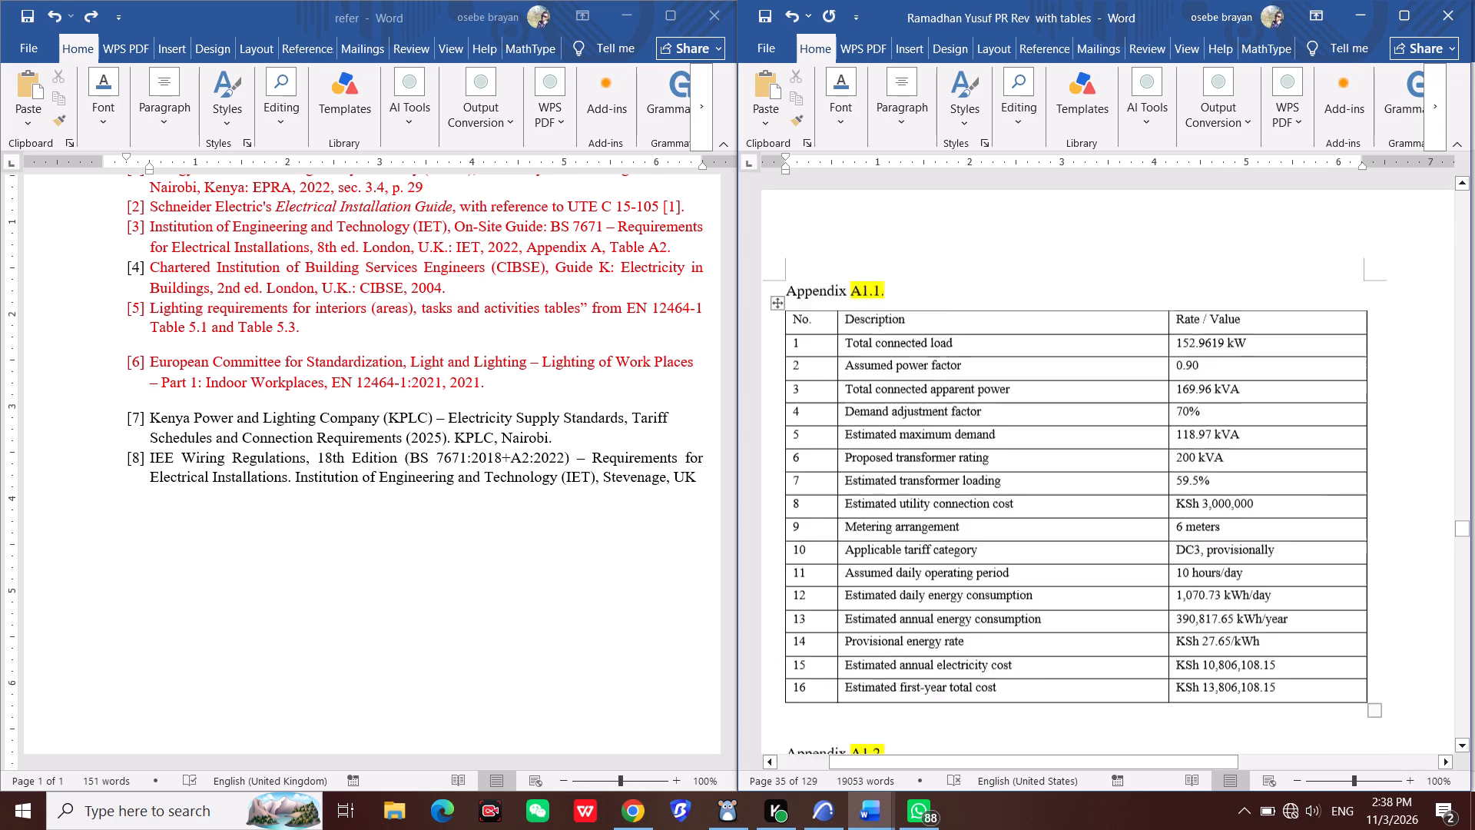
pyautogui.scroll(20, 1060, 403)
pyautogui.scroll(20, 1060, 403)
pyautogui.scroll(11, 1060, 403)
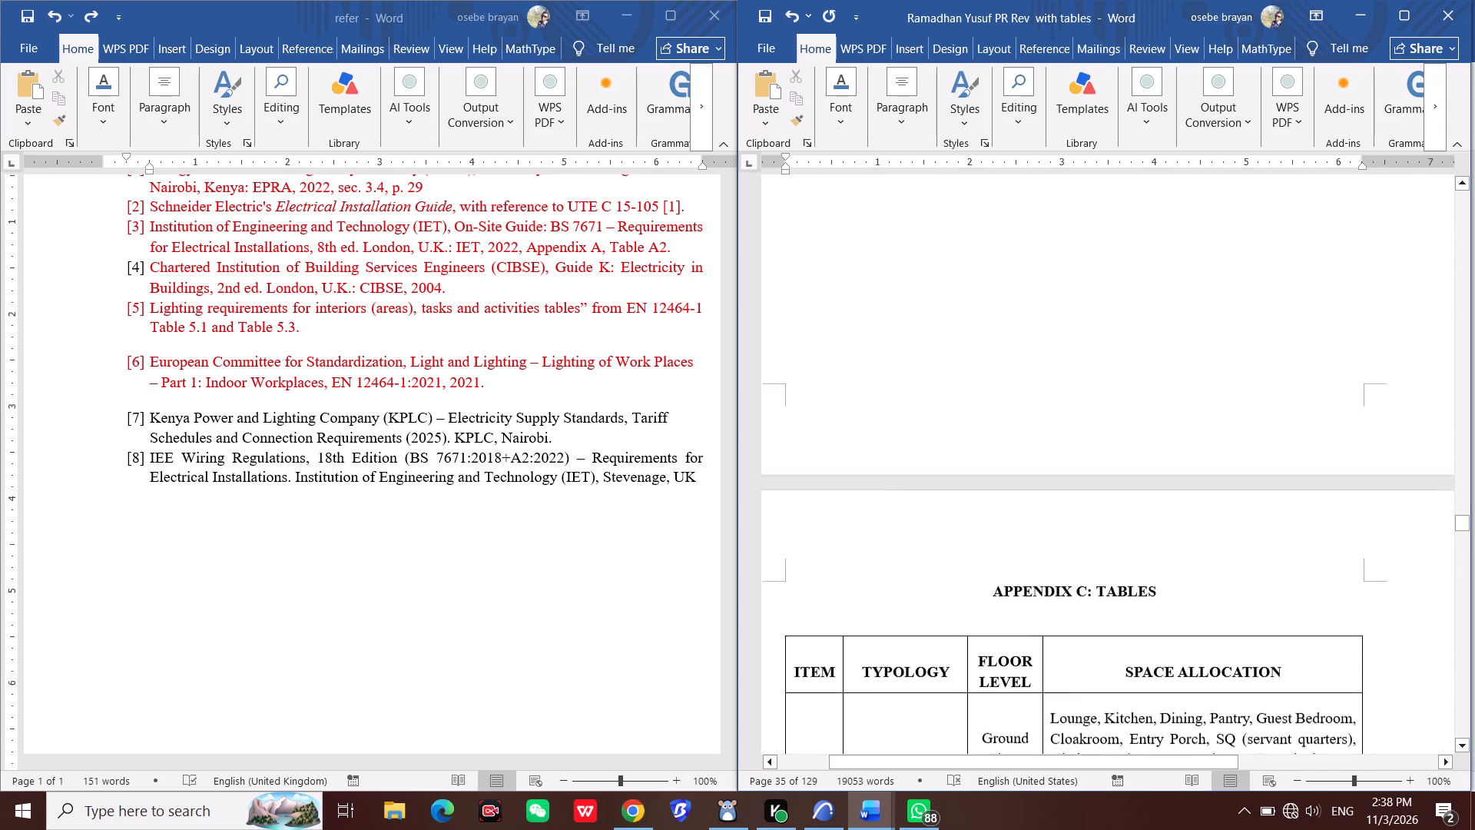
pyautogui.scroll(20, 1053, 403)
pyautogui.scroll(11, 1053, 403)
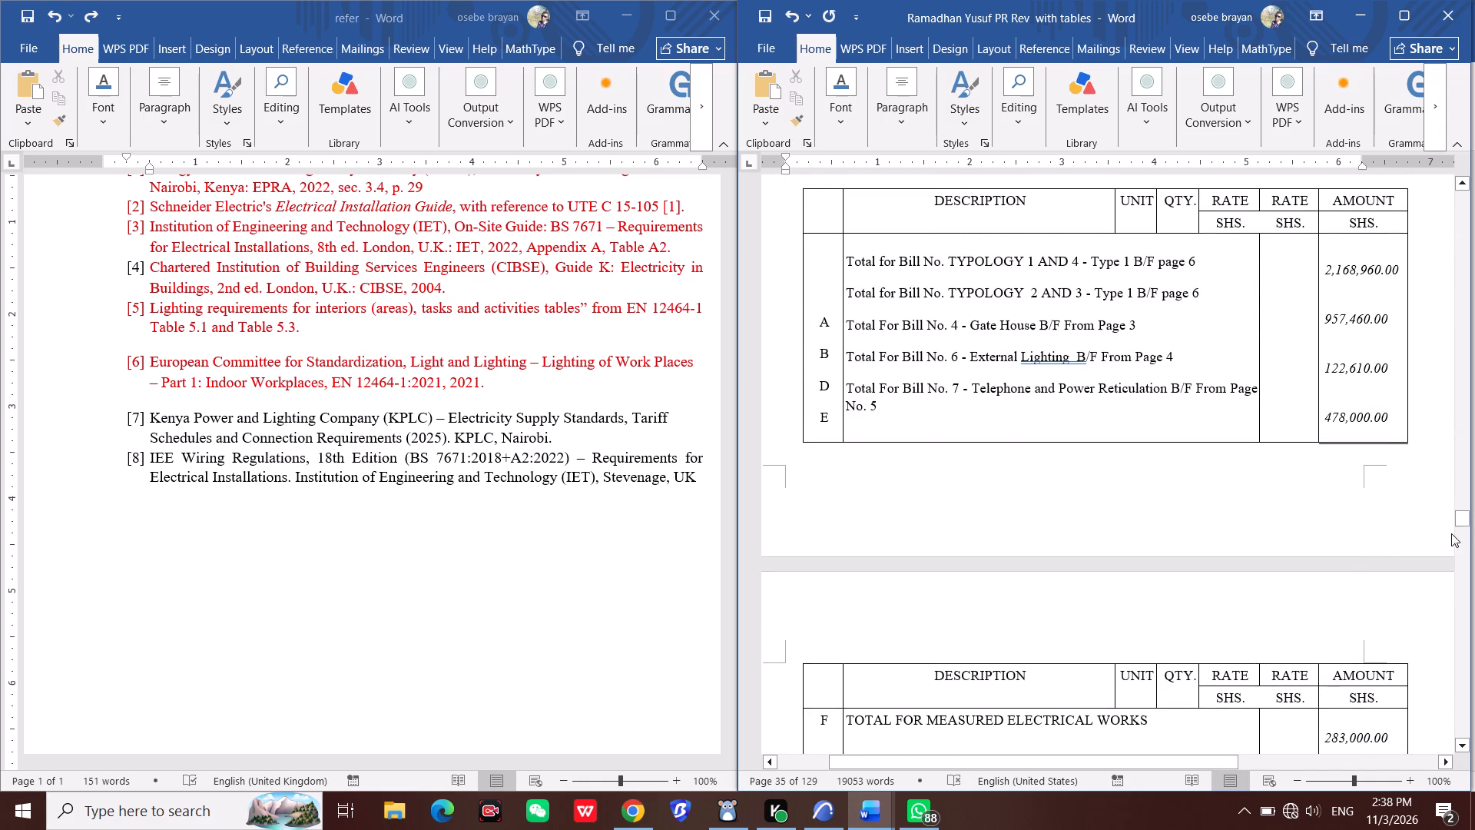
# Delete all eight existing entries in the numbered list under the 9.0 REFERENCES heading of the report.
pyautogui.moveTo(1467, 516); pyautogui.dragTo(1470, 496)
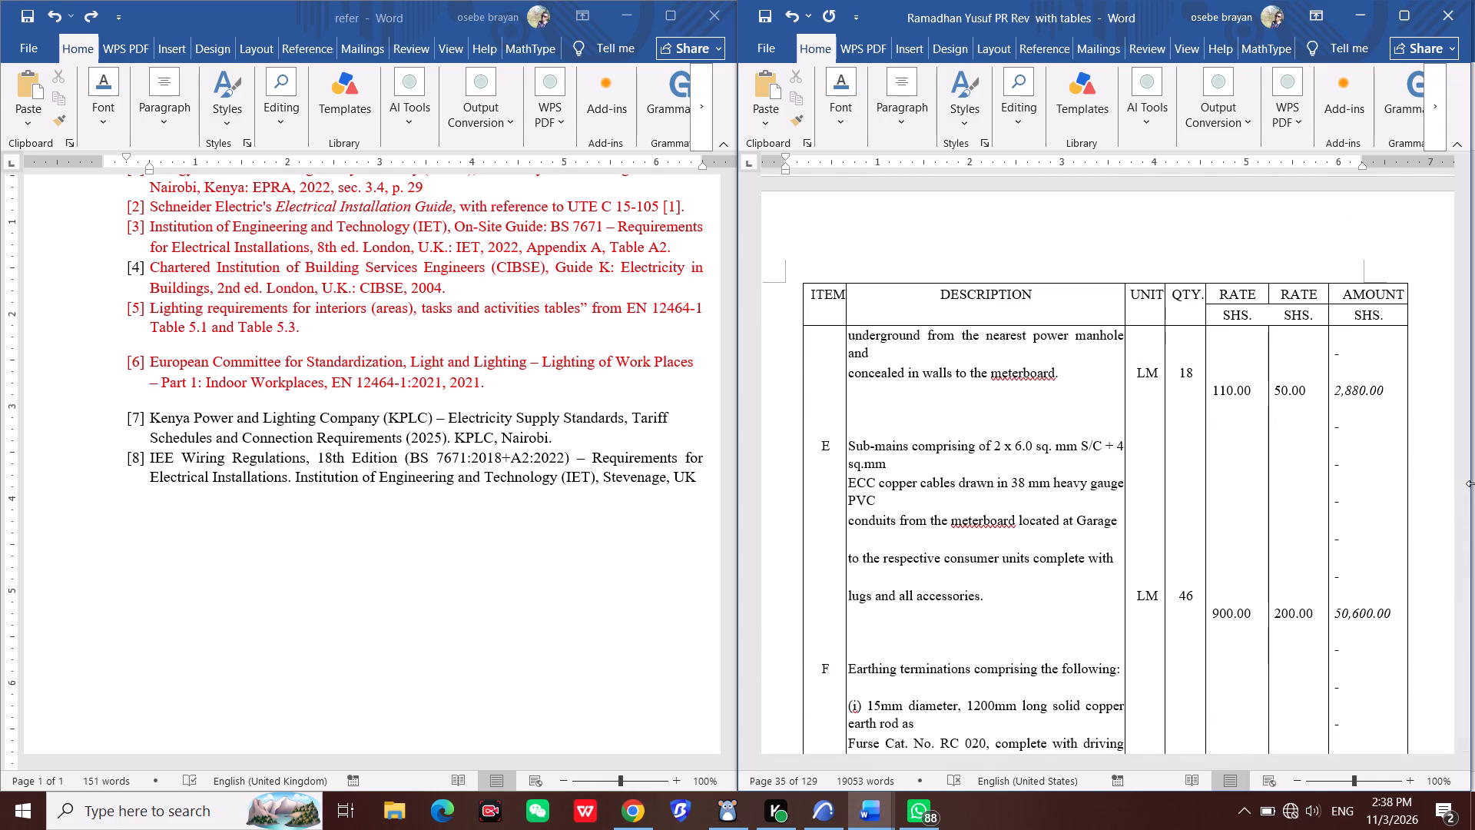
pyautogui.moveTo(1458, 493); pyautogui.dragTo(1473, 458)
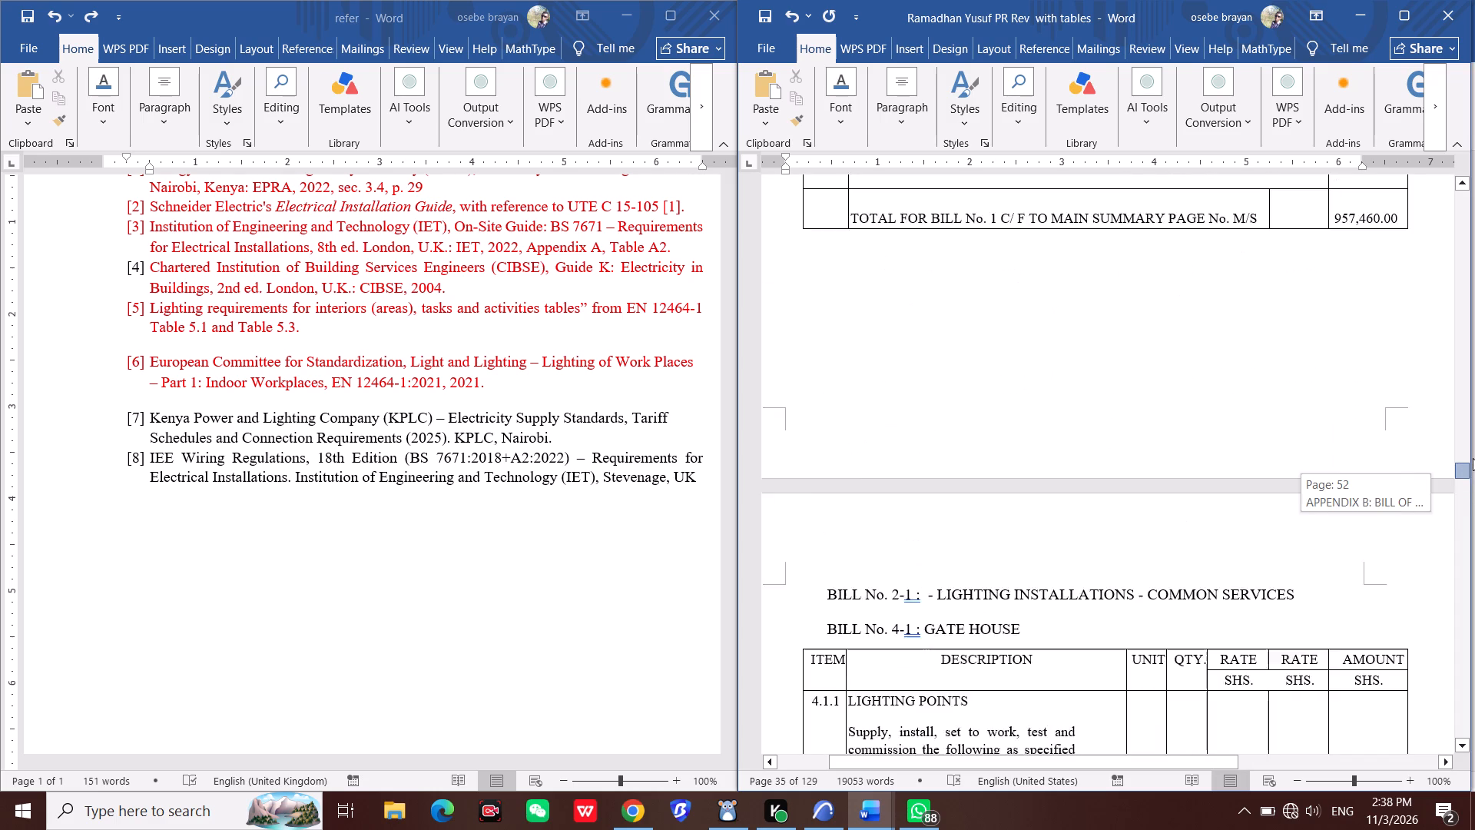
pyautogui.moveTo(1473, 458); pyautogui.dragTo(1466, 456)
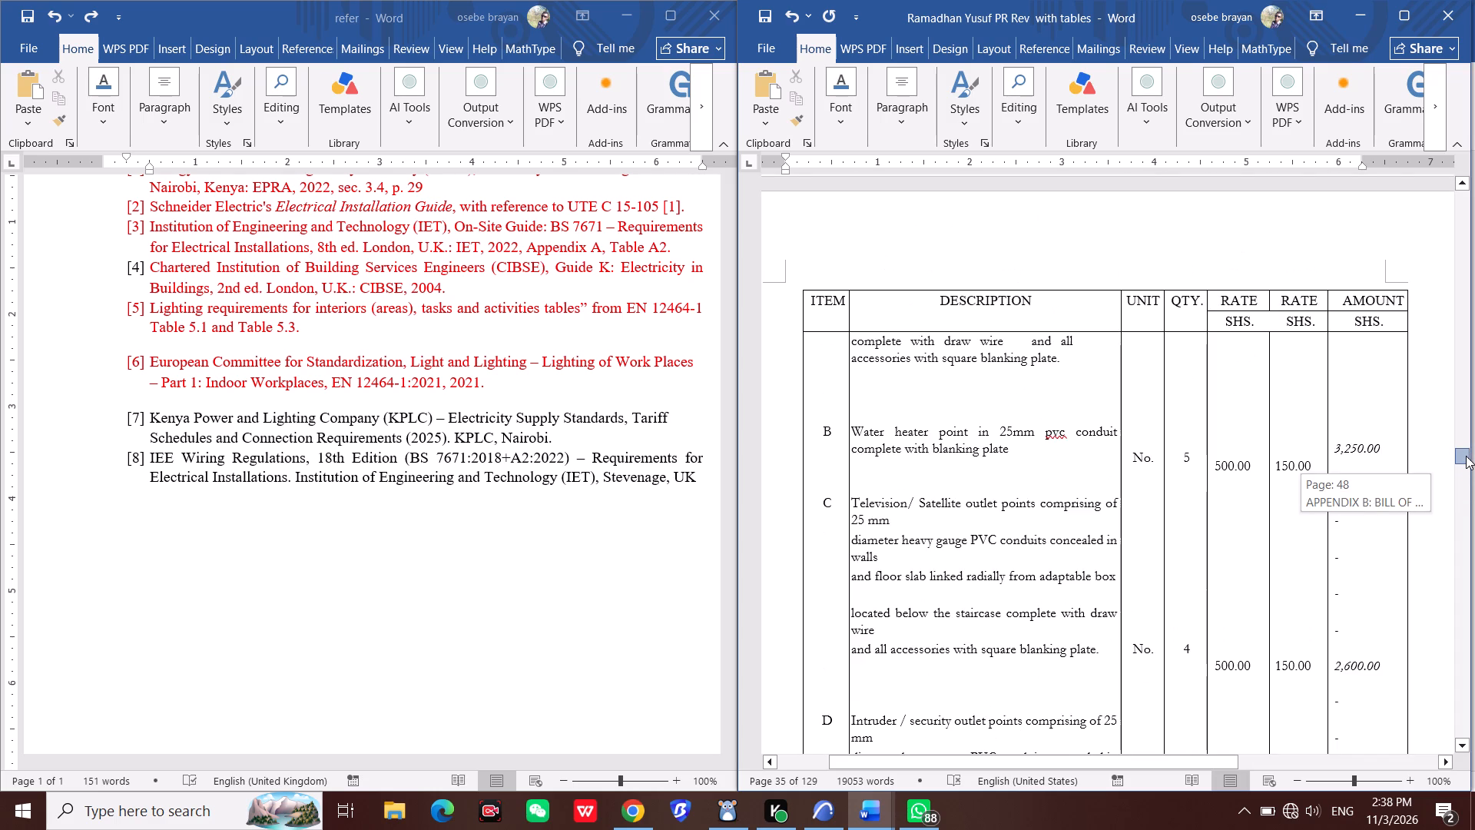
pyautogui.moveTo(1466, 456); pyautogui.dragTo(1454, 455)
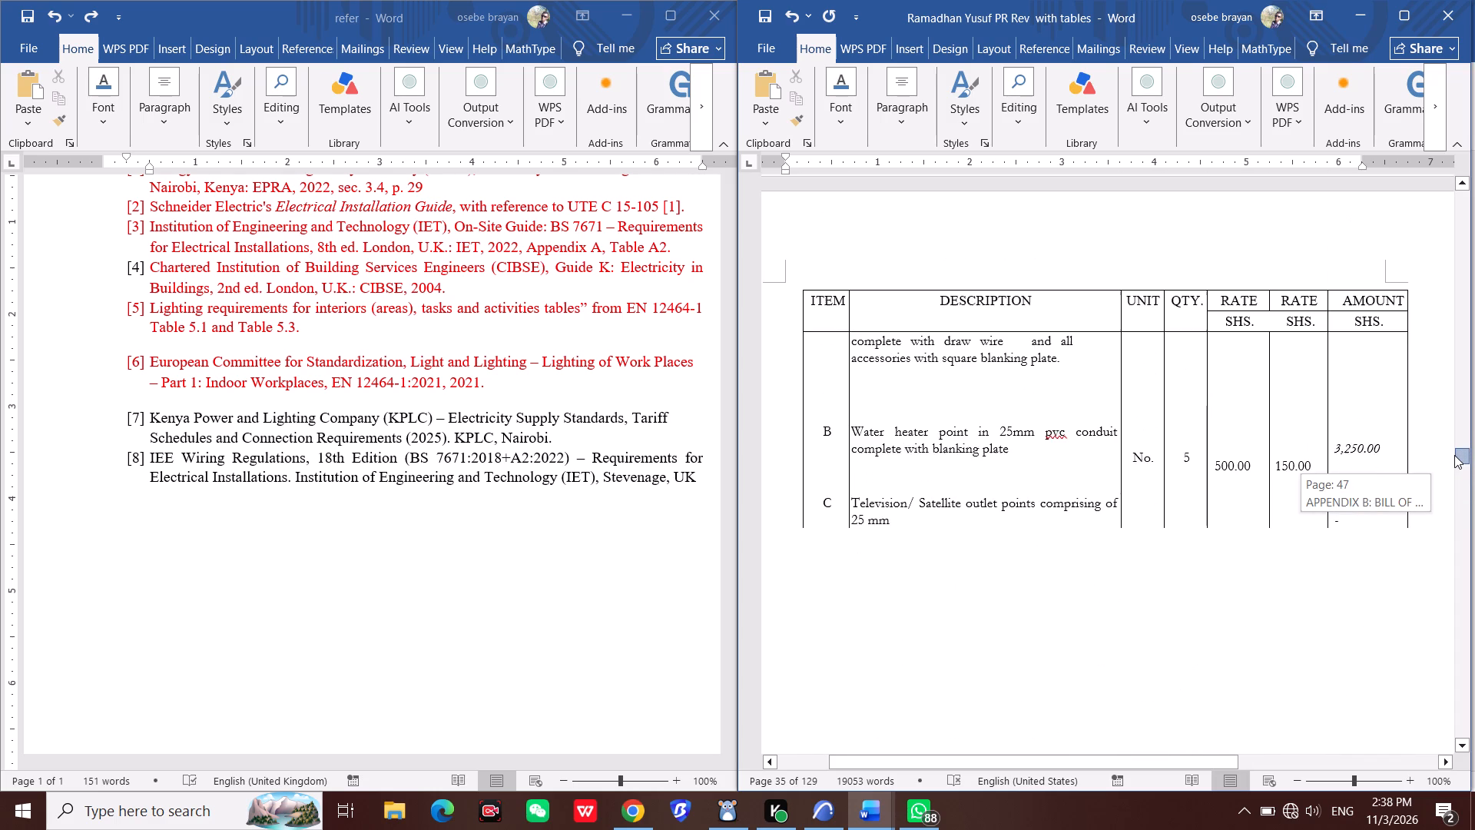
pyautogui.moveTo(1454, 455); pyautogui.dragTo(1453, 421)
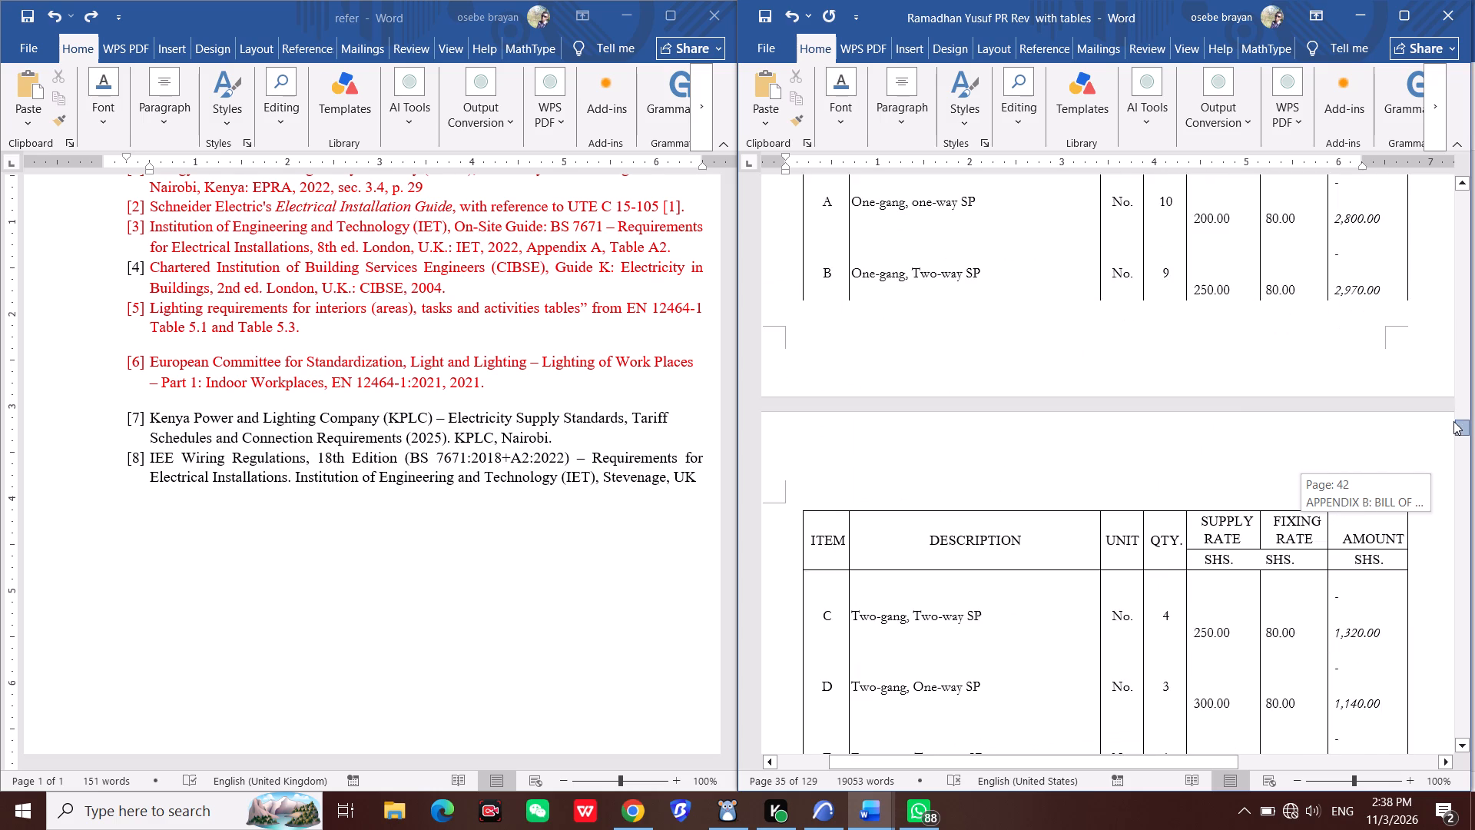
pyautogui.moveTo(1453, 421); pyautogui.dragTo(1438, 384)
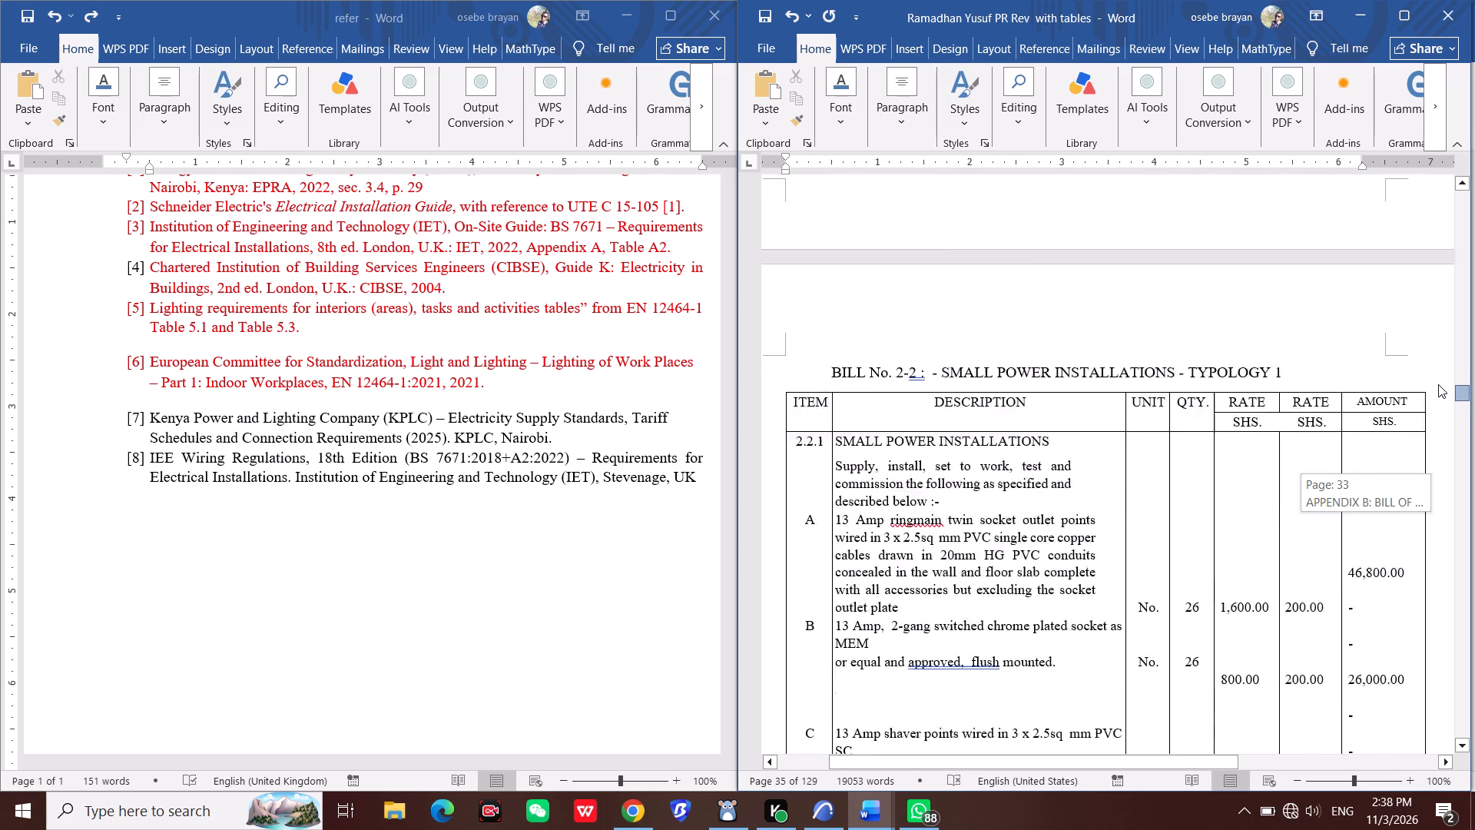
pyautogui.moveTo(1438, 384); pyautogui.dragTo(1425, 363)
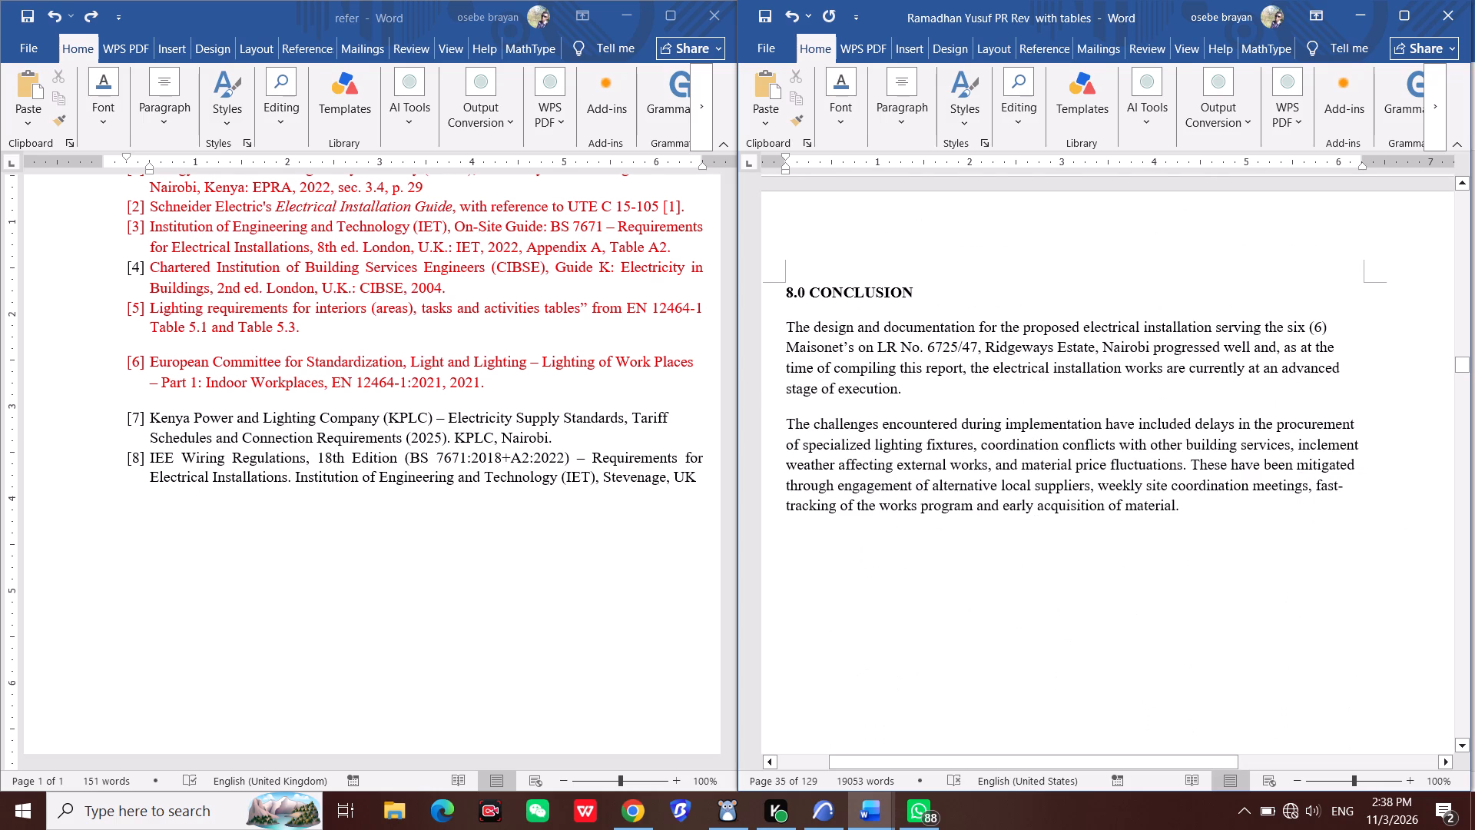
pyautogui.scroll(-6, 1042, 511)
pyautogui.scroll(-20, 1042, 513)
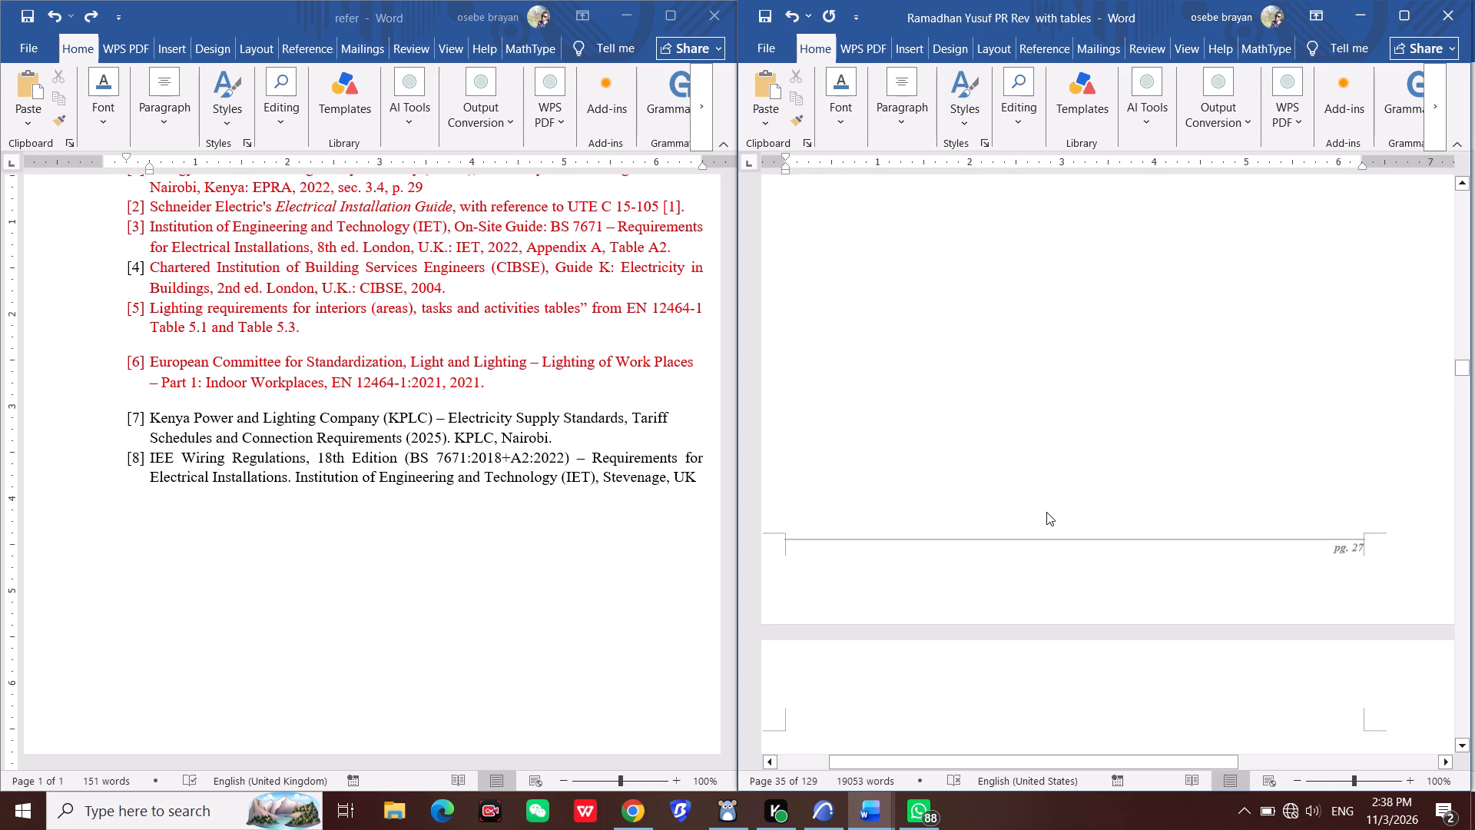
pyautogui.scroll(-14, 1046, 512)
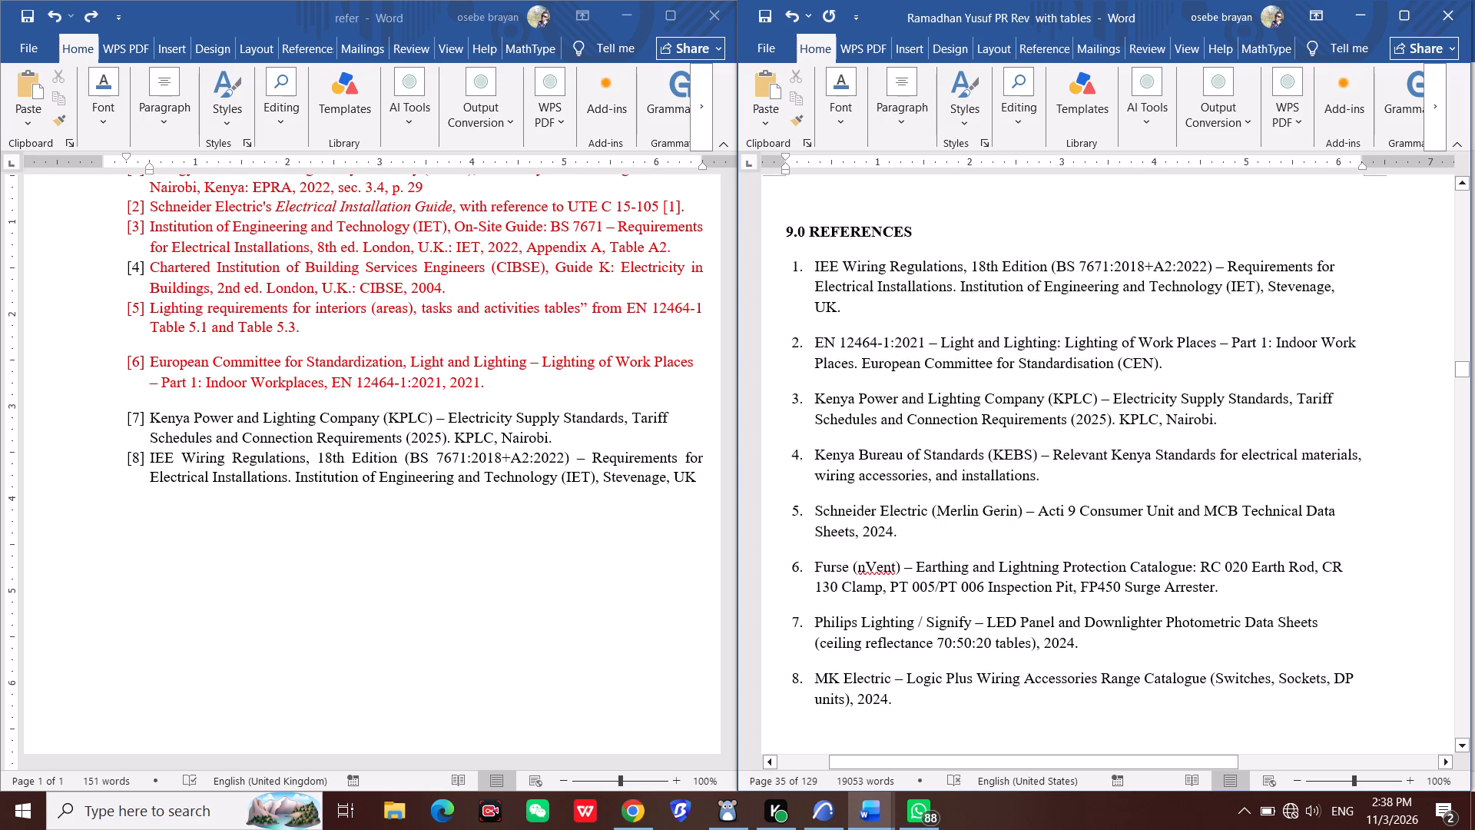
pyautogui.scroll(-3, 917, 559)
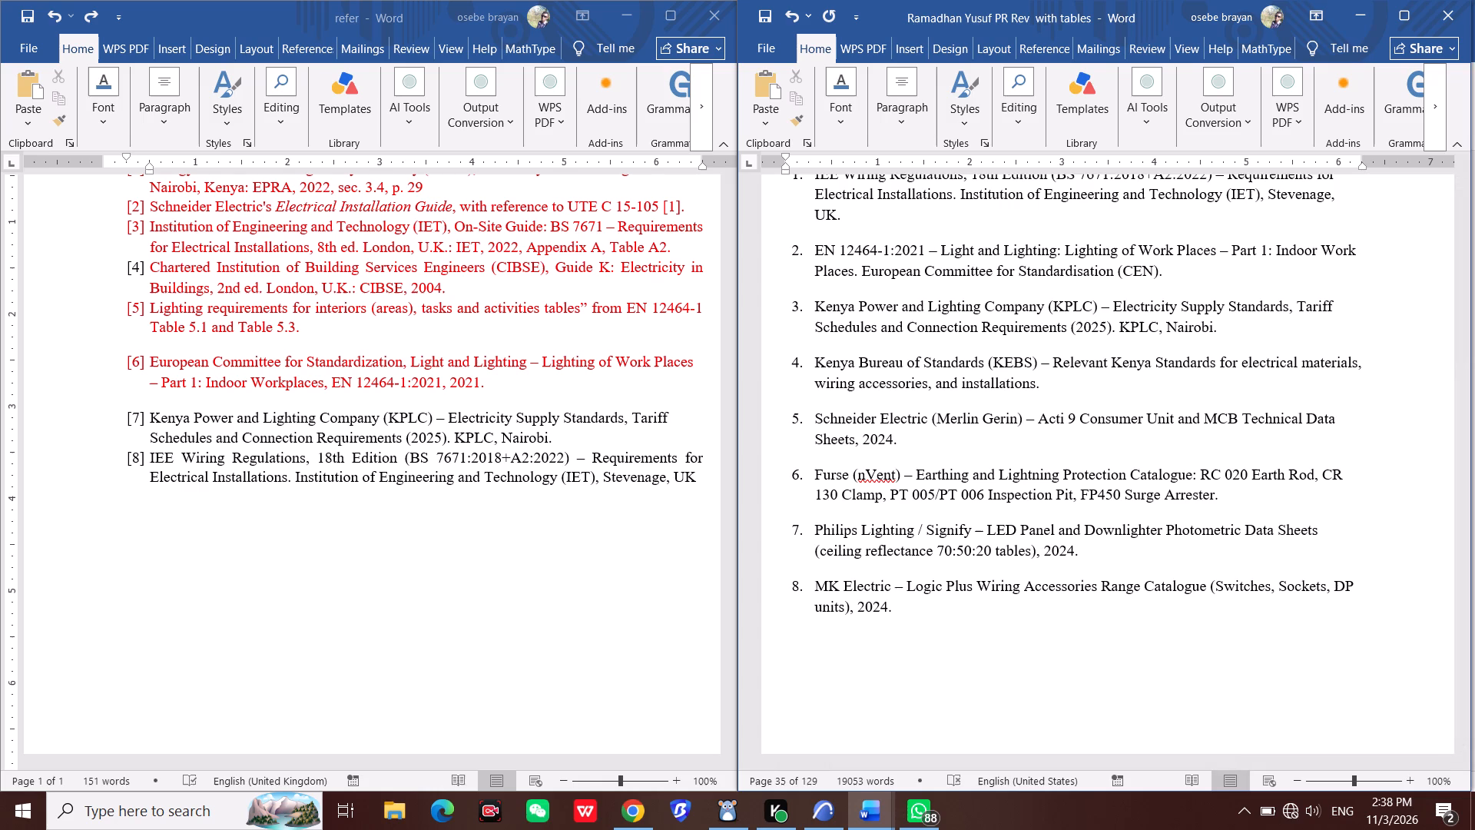
pyautogui.scroll(4, 928, 605)
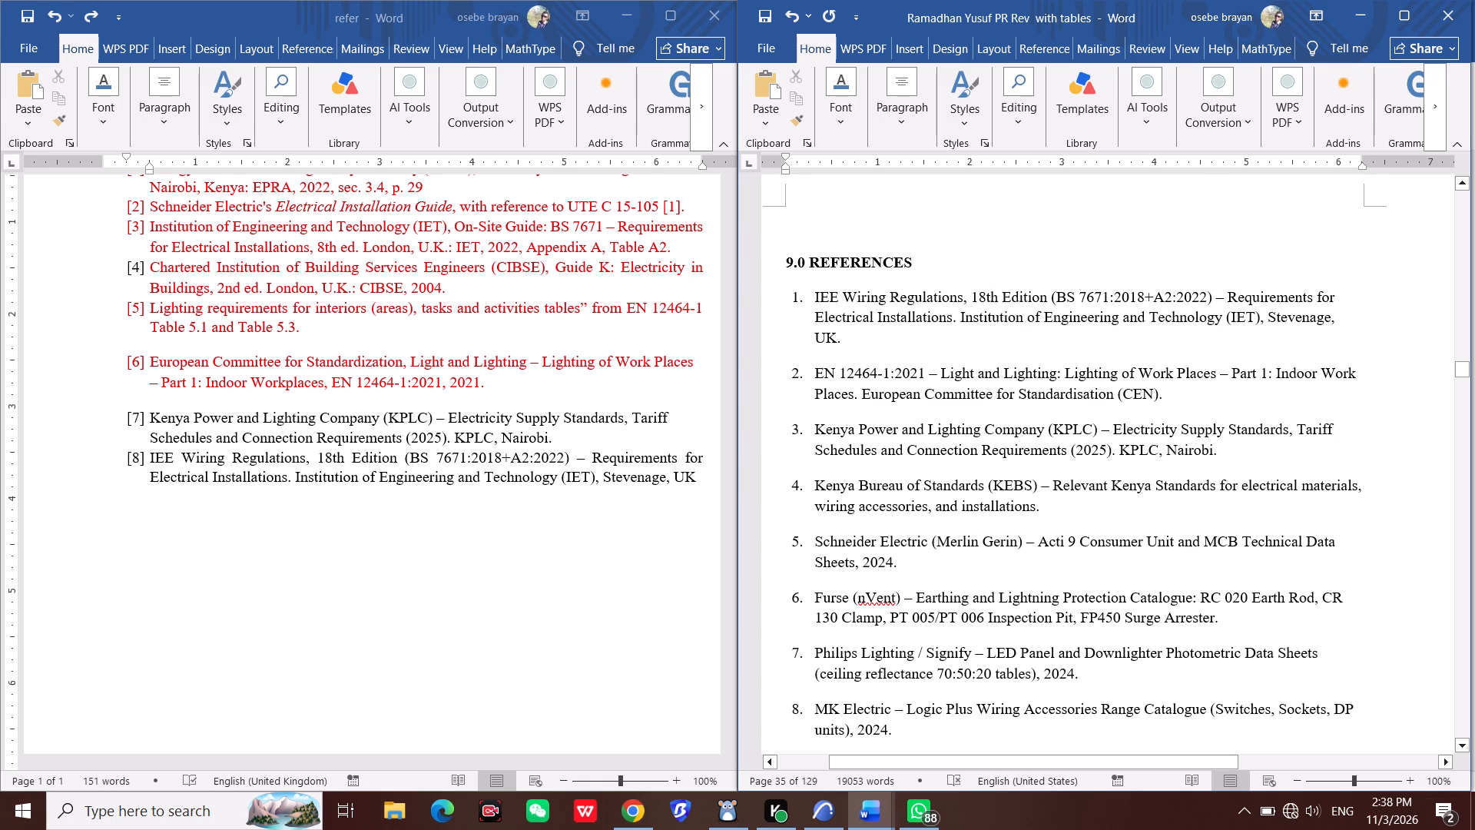
pyautogui.scroll(-2, 800, 376)
pyautogui.moveTo(789, 229); pyautogui.dragTo(802, 234)
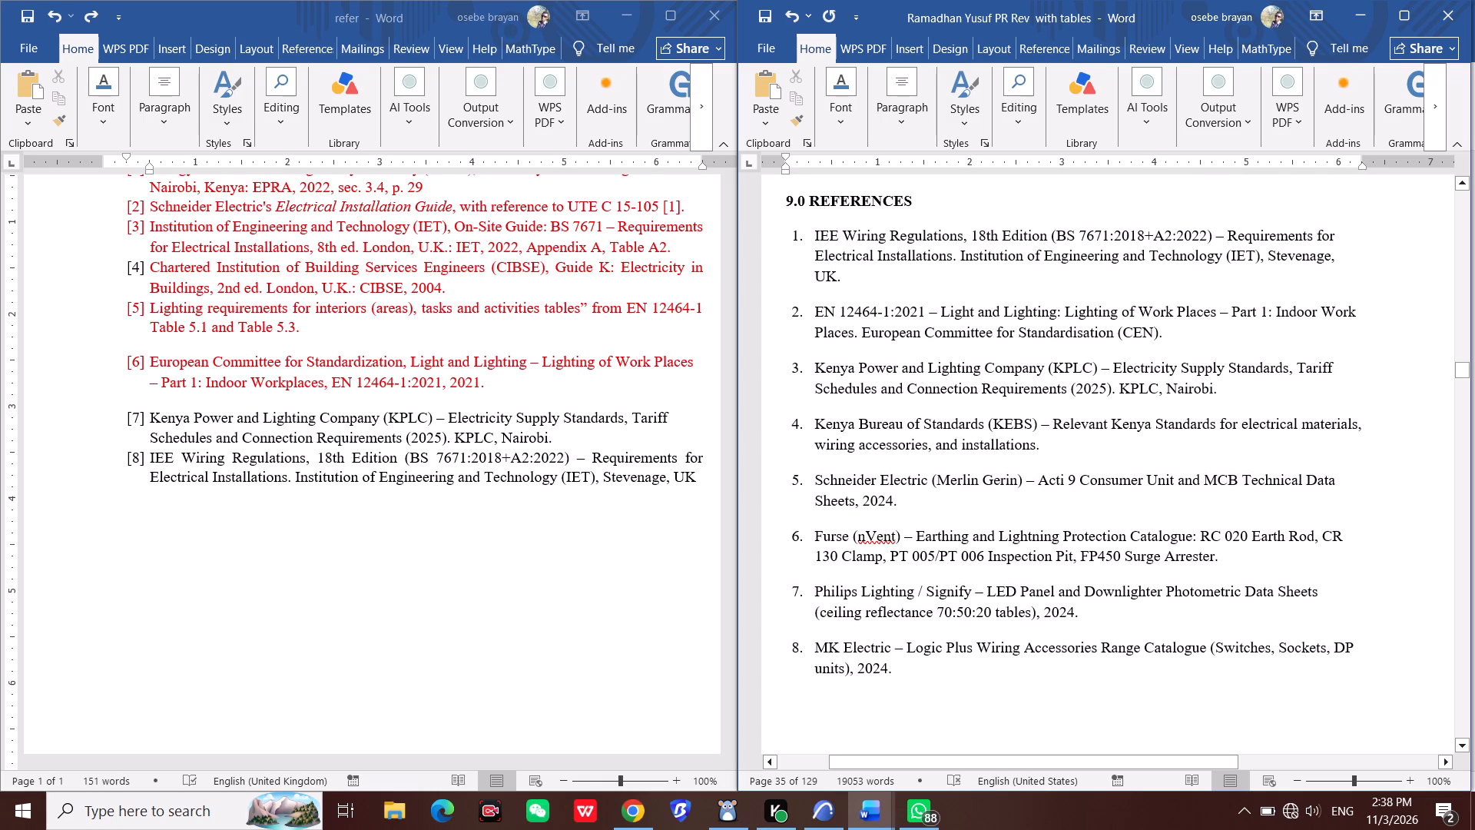
pyautogui.moveTo(802, 234); pyautogui.dragTo(945, 662)
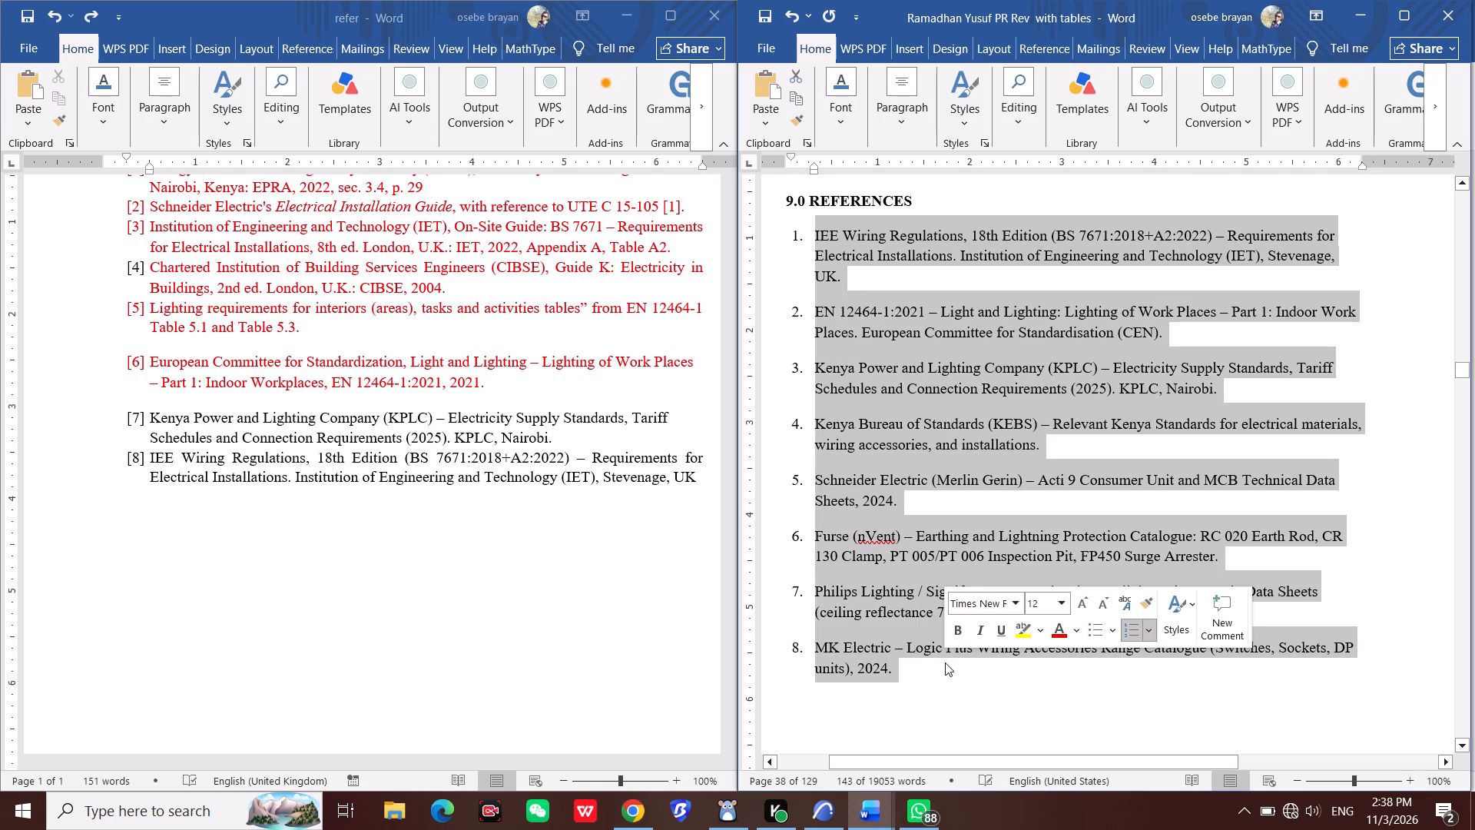
pyautogui.press('Delete')
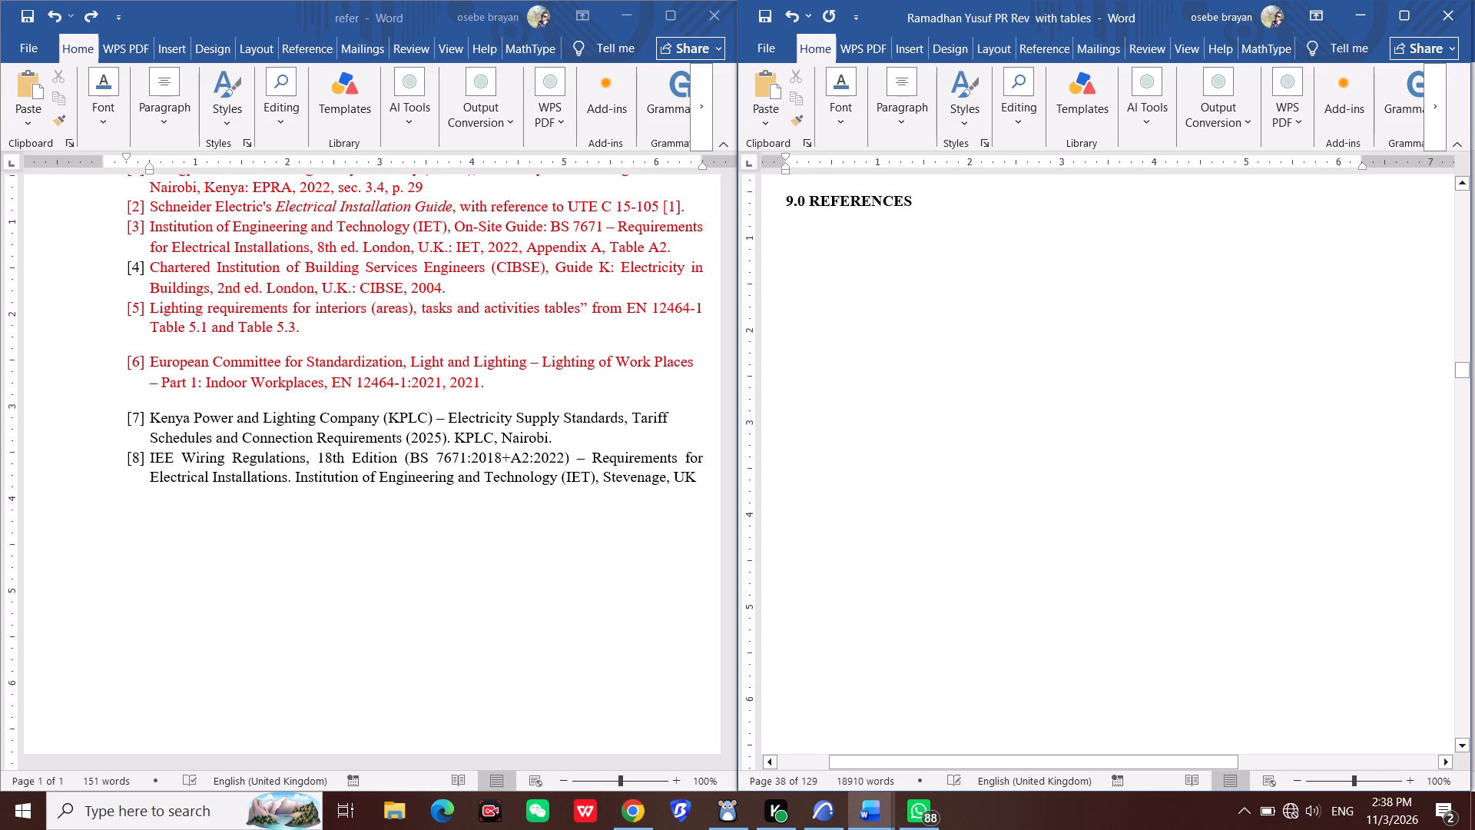
# Copy all references [1] to [8] from the refer document and paste them under the report's 9.0 REFERENCES heading.
pyautogui.scroll(6, 452, 593)
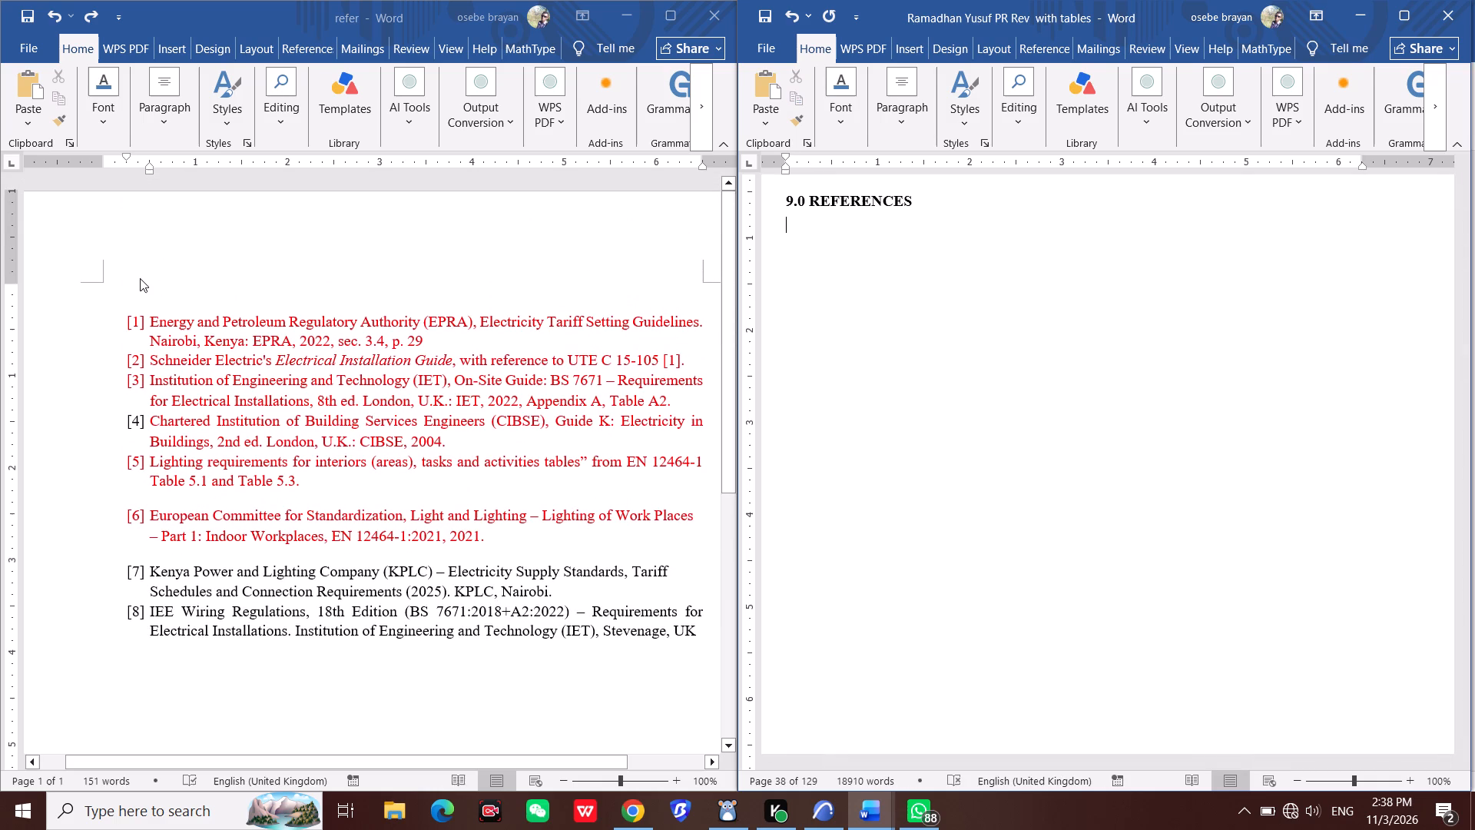
pyautogui.moveTo(130, 276); pyautogui.dragTo(247, 494)
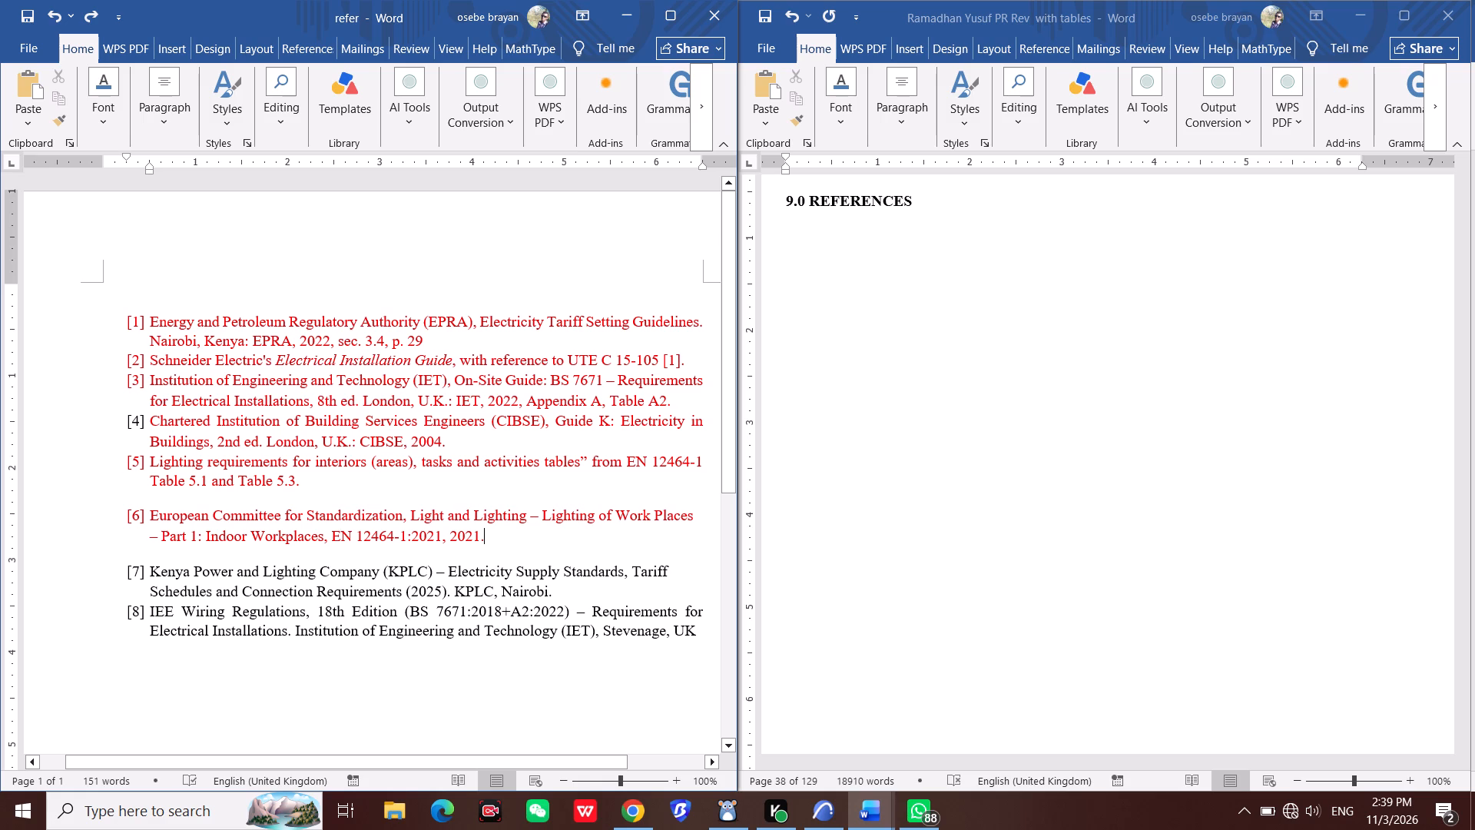
pyautogui.moveTo(126, 322); pyautogui.dragTo(323, 662)
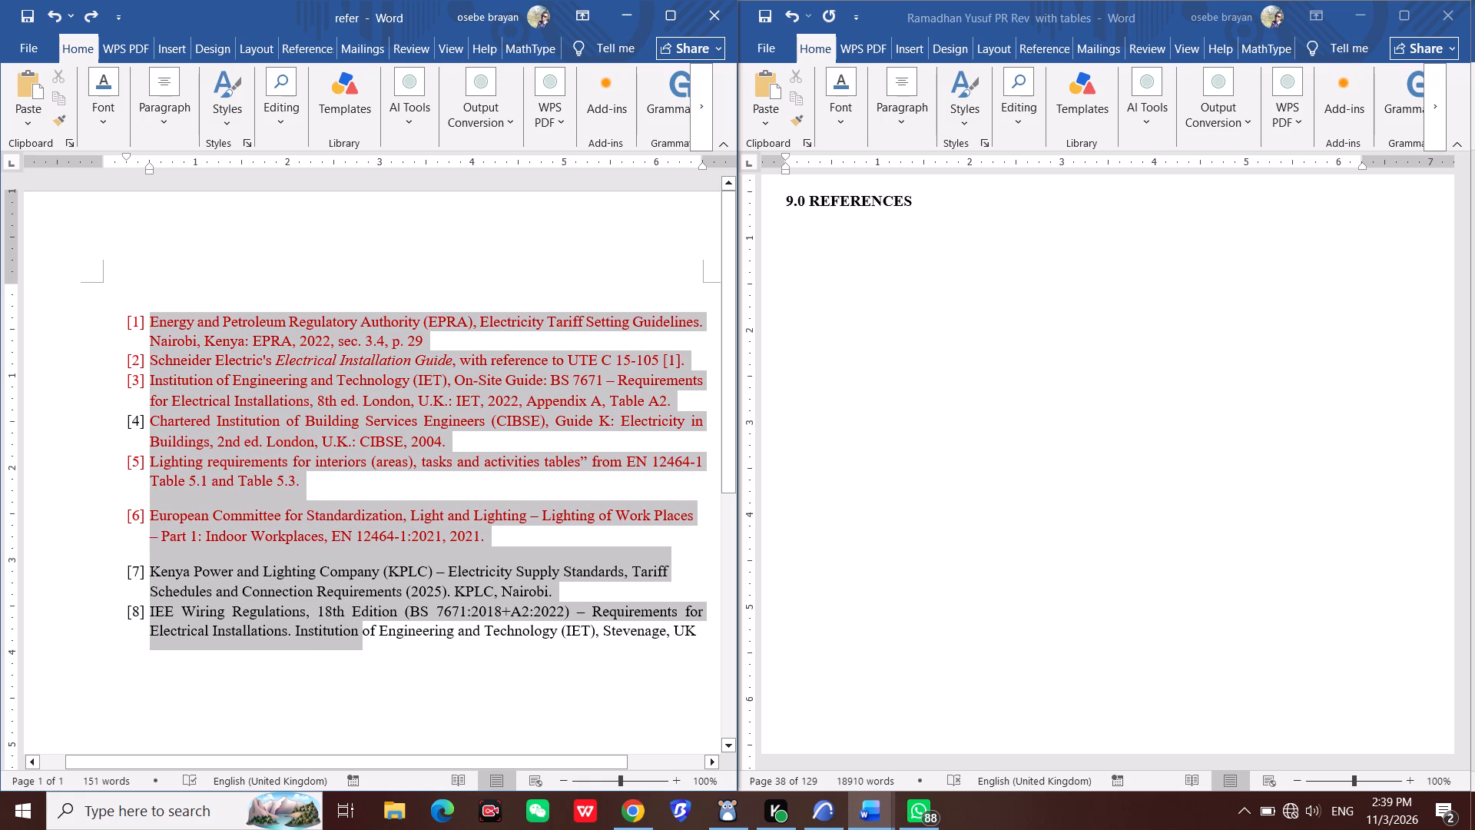
pyautogui.moveTo(323, 662); pyautogui.dragTo(707, 562)
pyautogui.hotkey('ctrl', 'c')
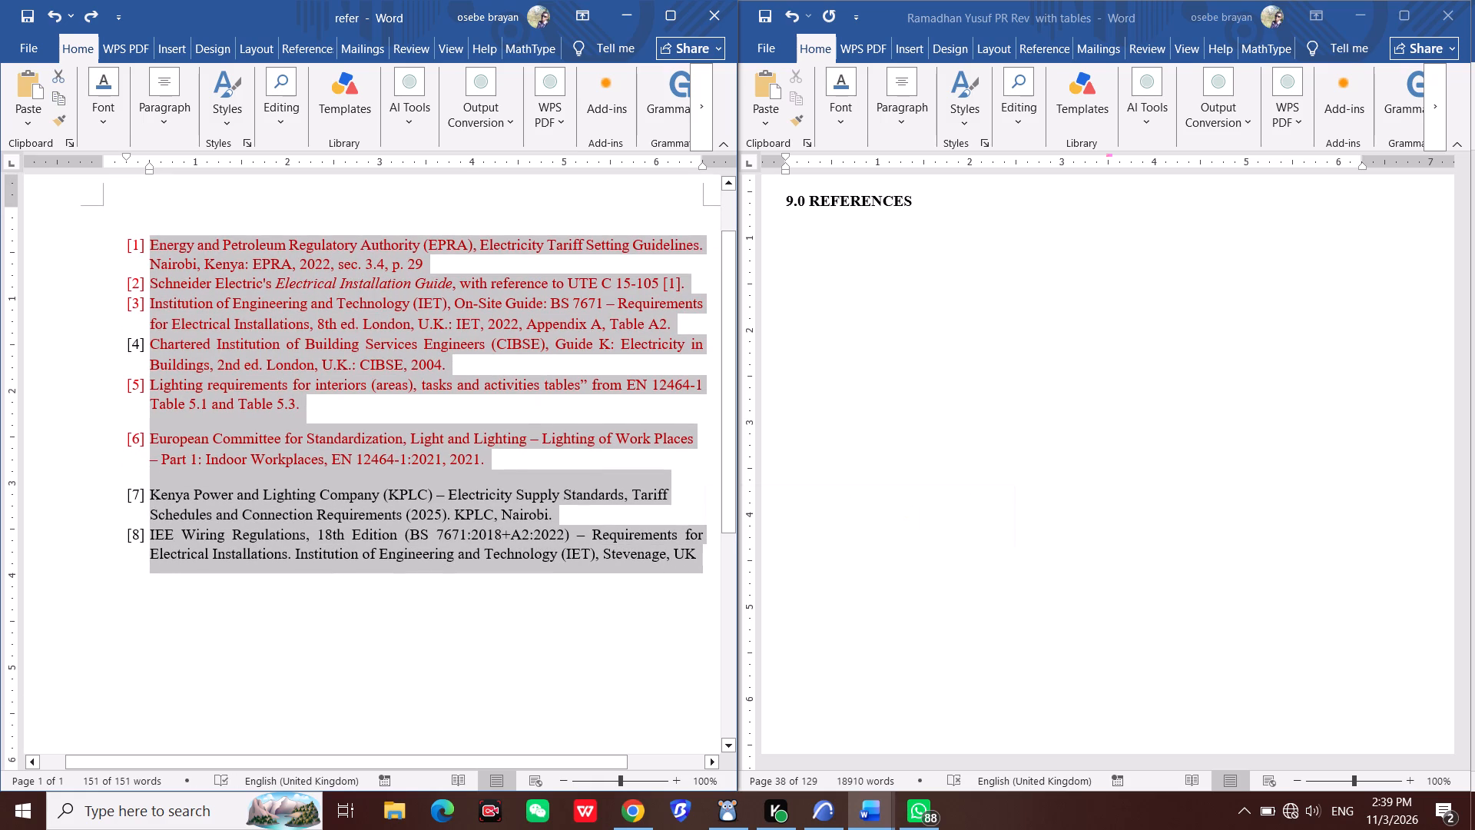
pyautogui.click(911, 276)
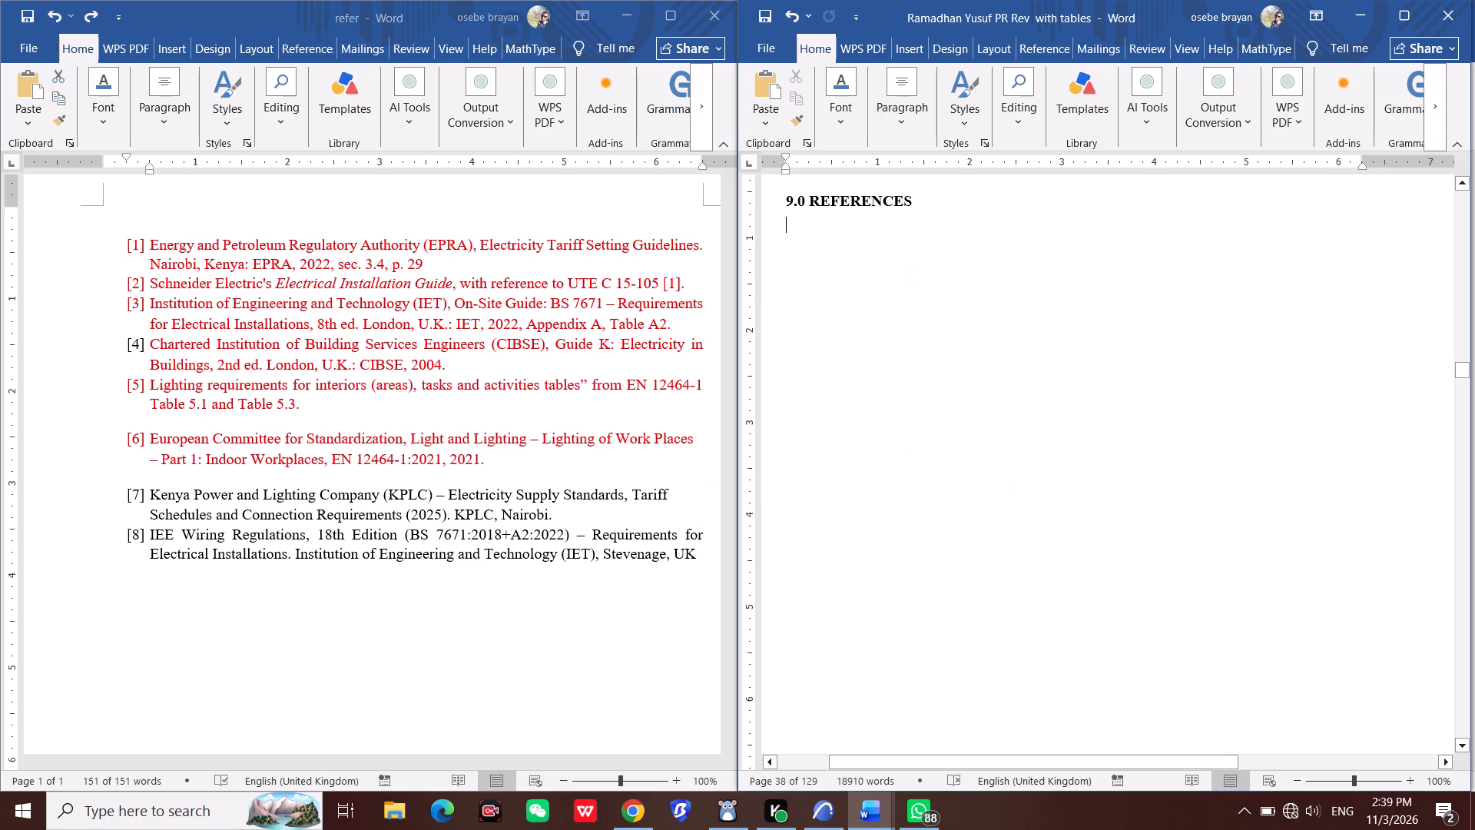
pyautogui.hotkey('ctrl', 'v')
pyautogui.scroll(-10, 895, 392)
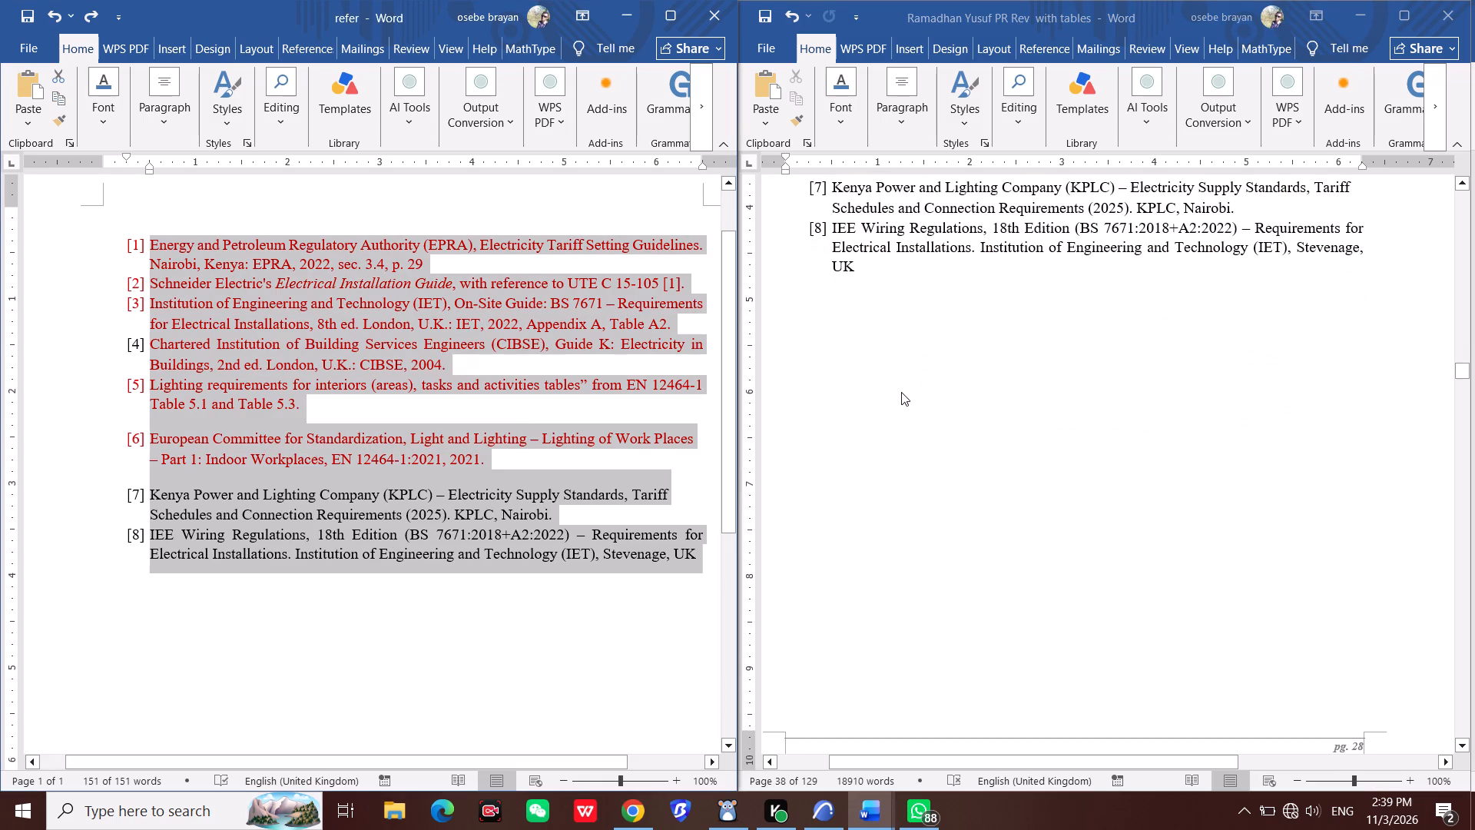
pyautogui.click(901, 392)
# Check the pasted reference list and its page layout, going back to section 8.0 CONCLUSION.
pyautogui.scroll(2, 949, 345)
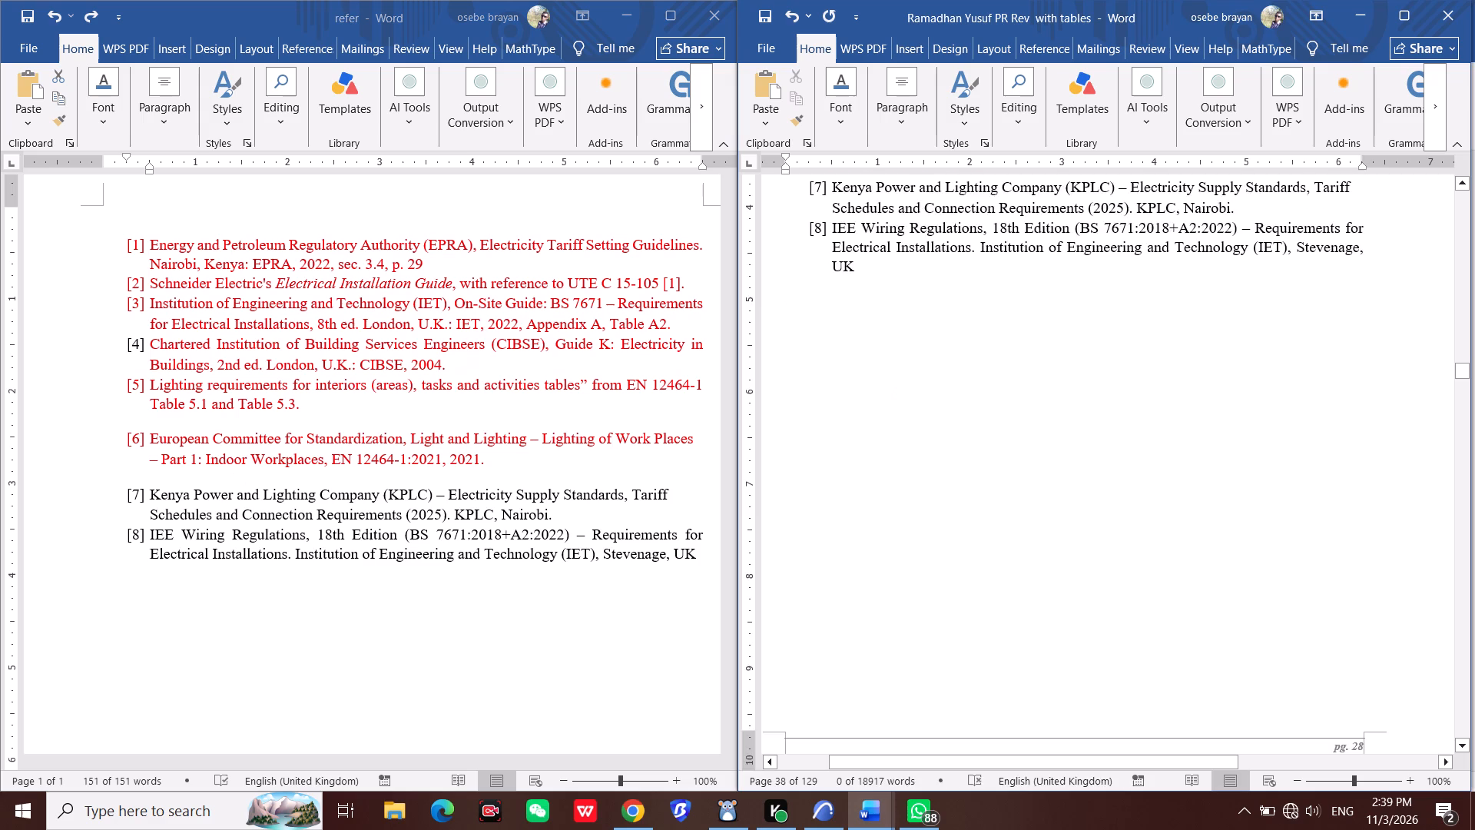
pyautogui.scroll(12, 949, 345)
pyautogui.scroll(-16, 949, 345)
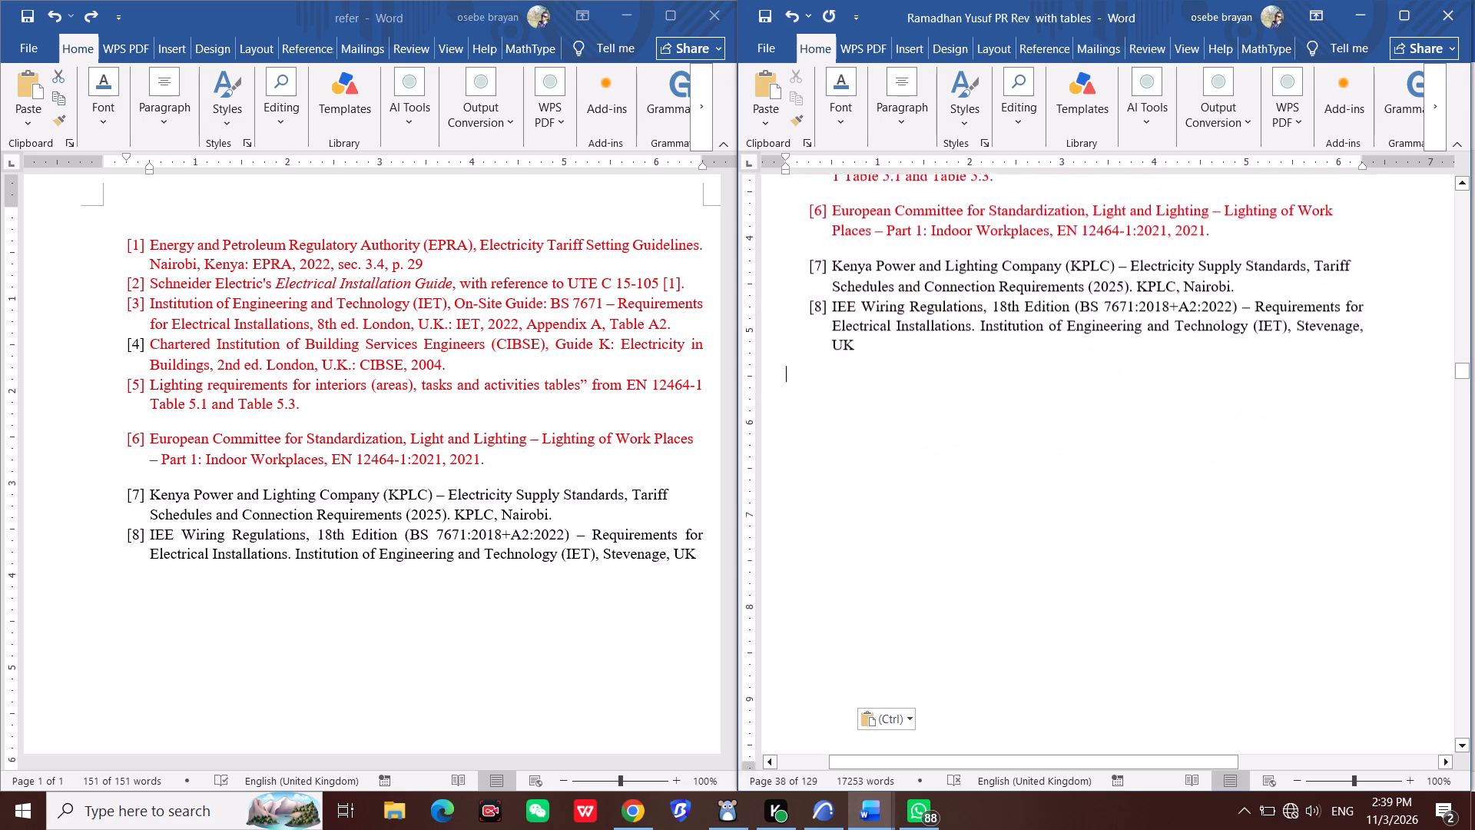
pyautogui.scroll(-12, 1003, 357)
pyautogui.scroll(14, 1036, 387)
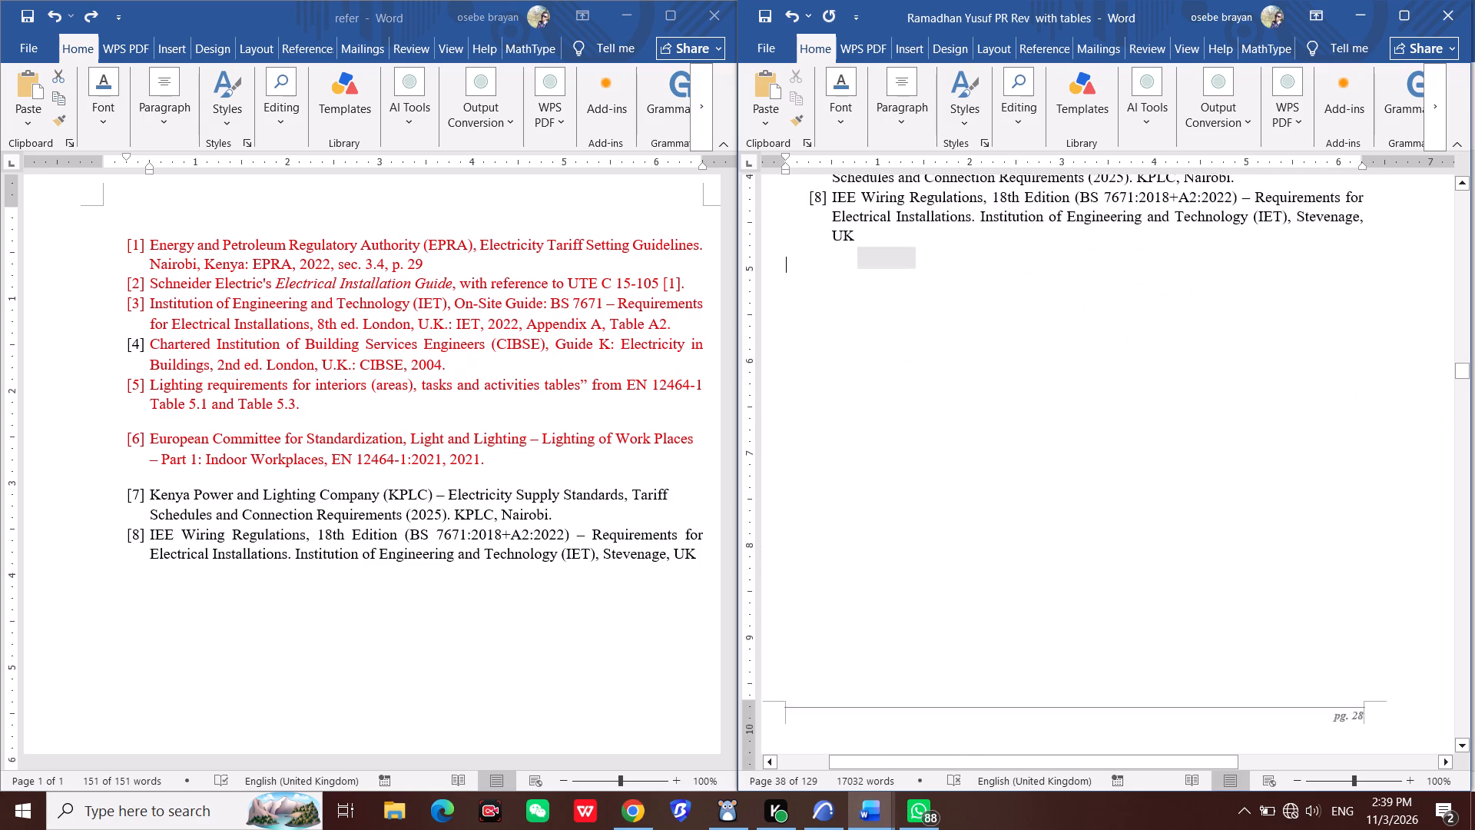
pyautogui.scroll(2, 1039, 384)
pyautogui.scroll(-6, 1034, 386)
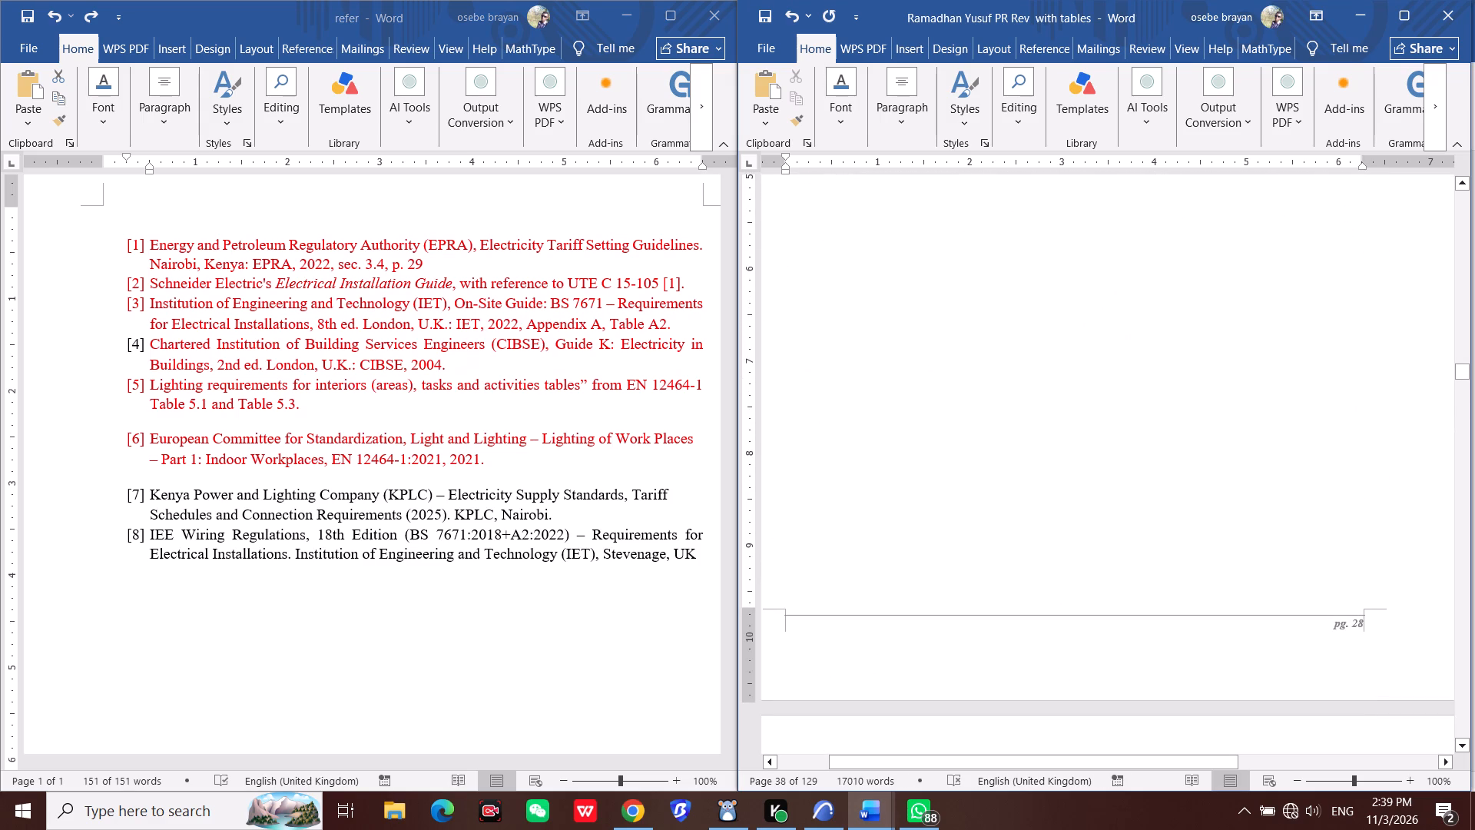
pyautogui.scroll(18, 1039, 425)
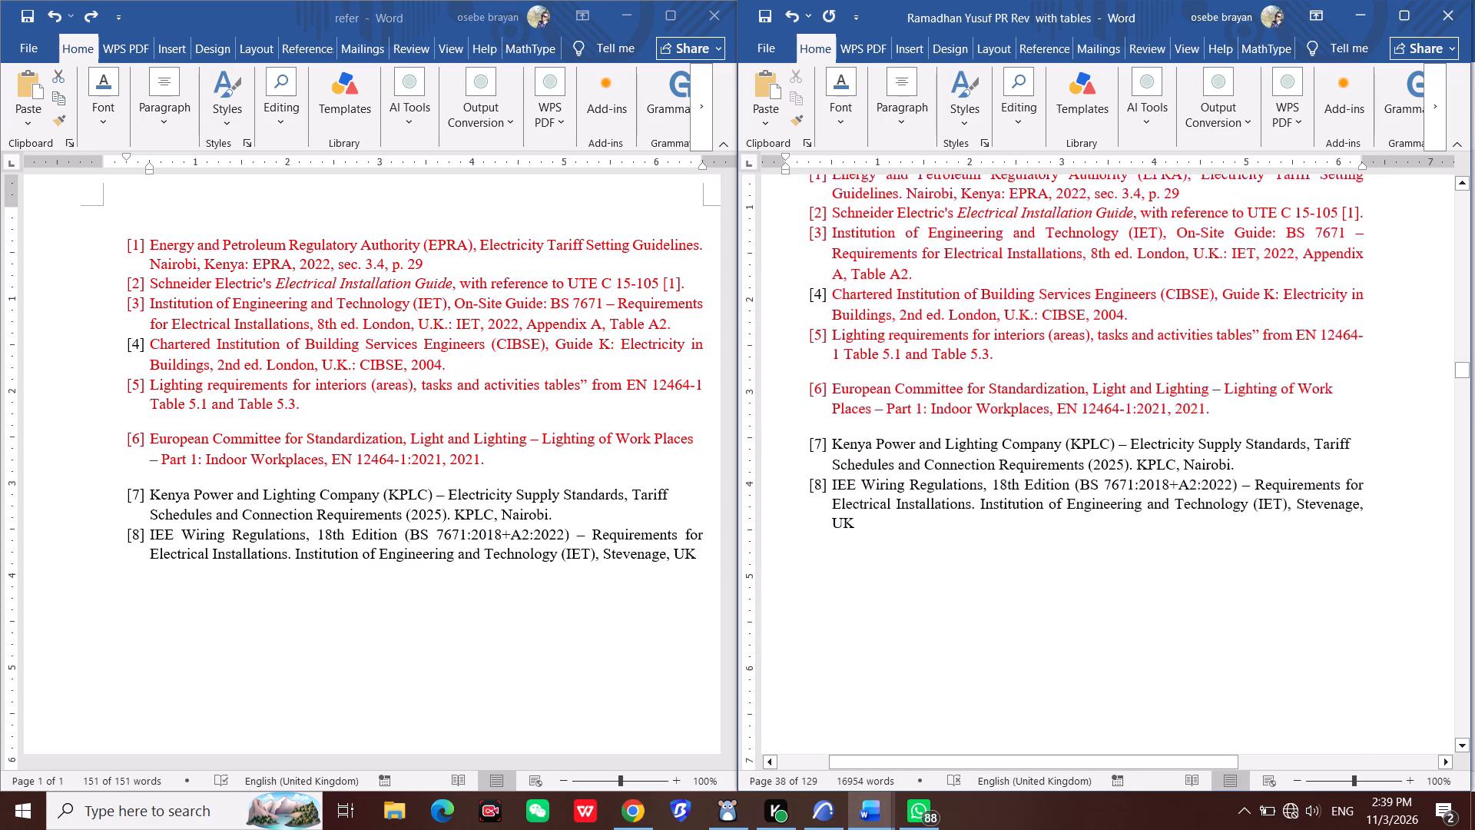
pyautogui.scroll(9, 1039, 425)
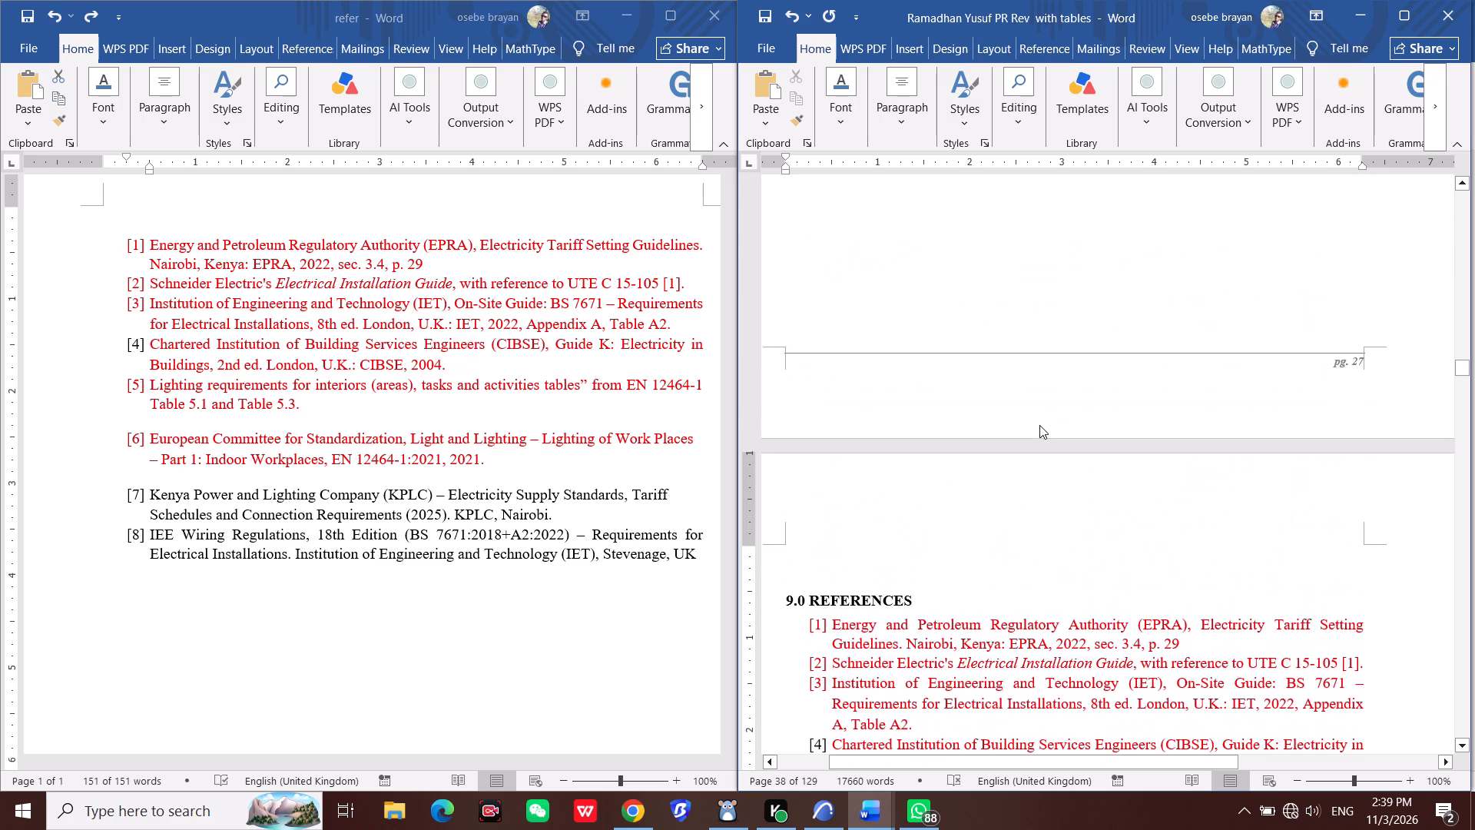
pyautogui.scroll(16, 1039, 425)
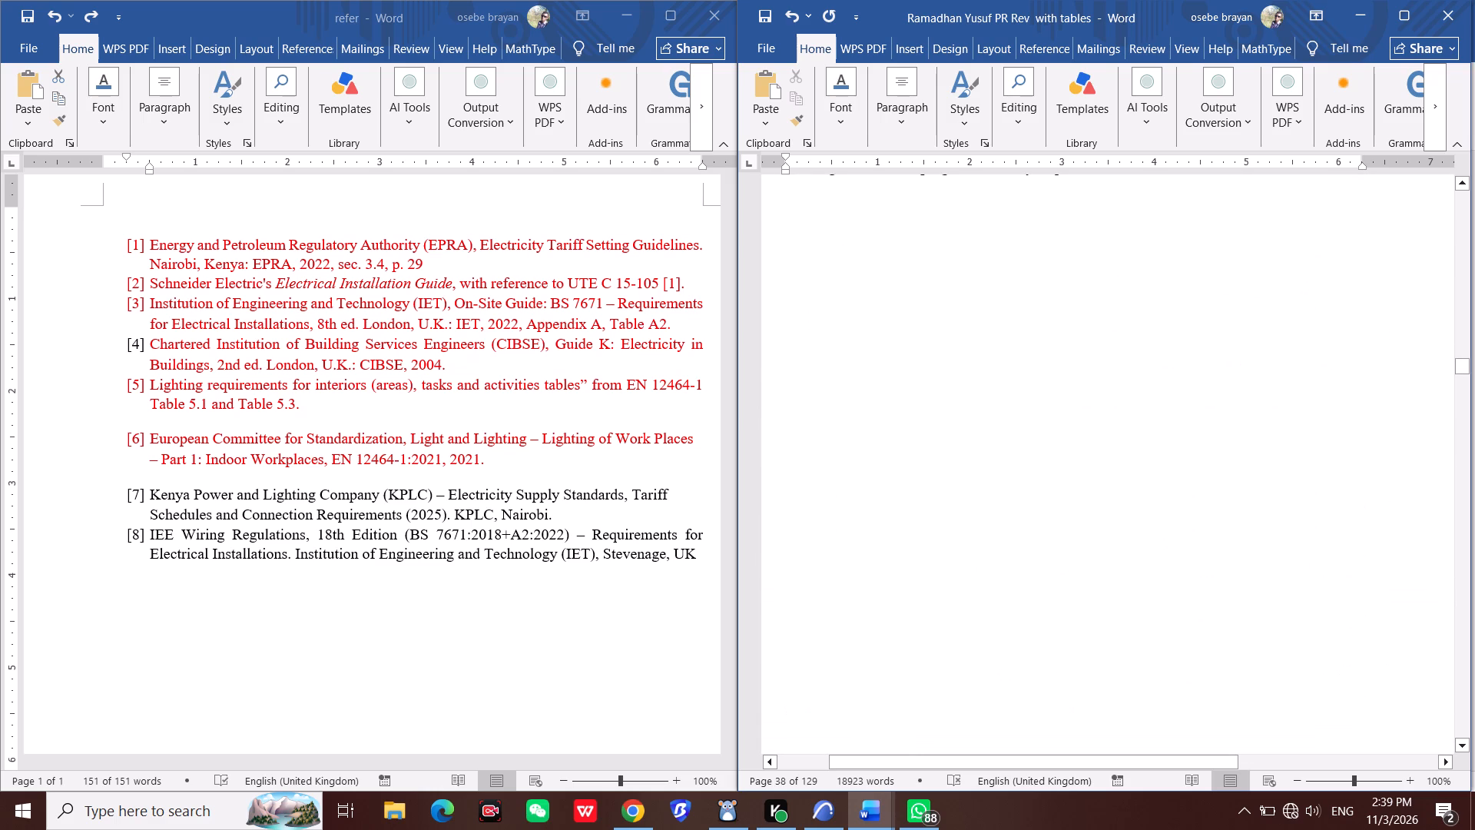
pyautogui.scroll(12, 1039, 425)
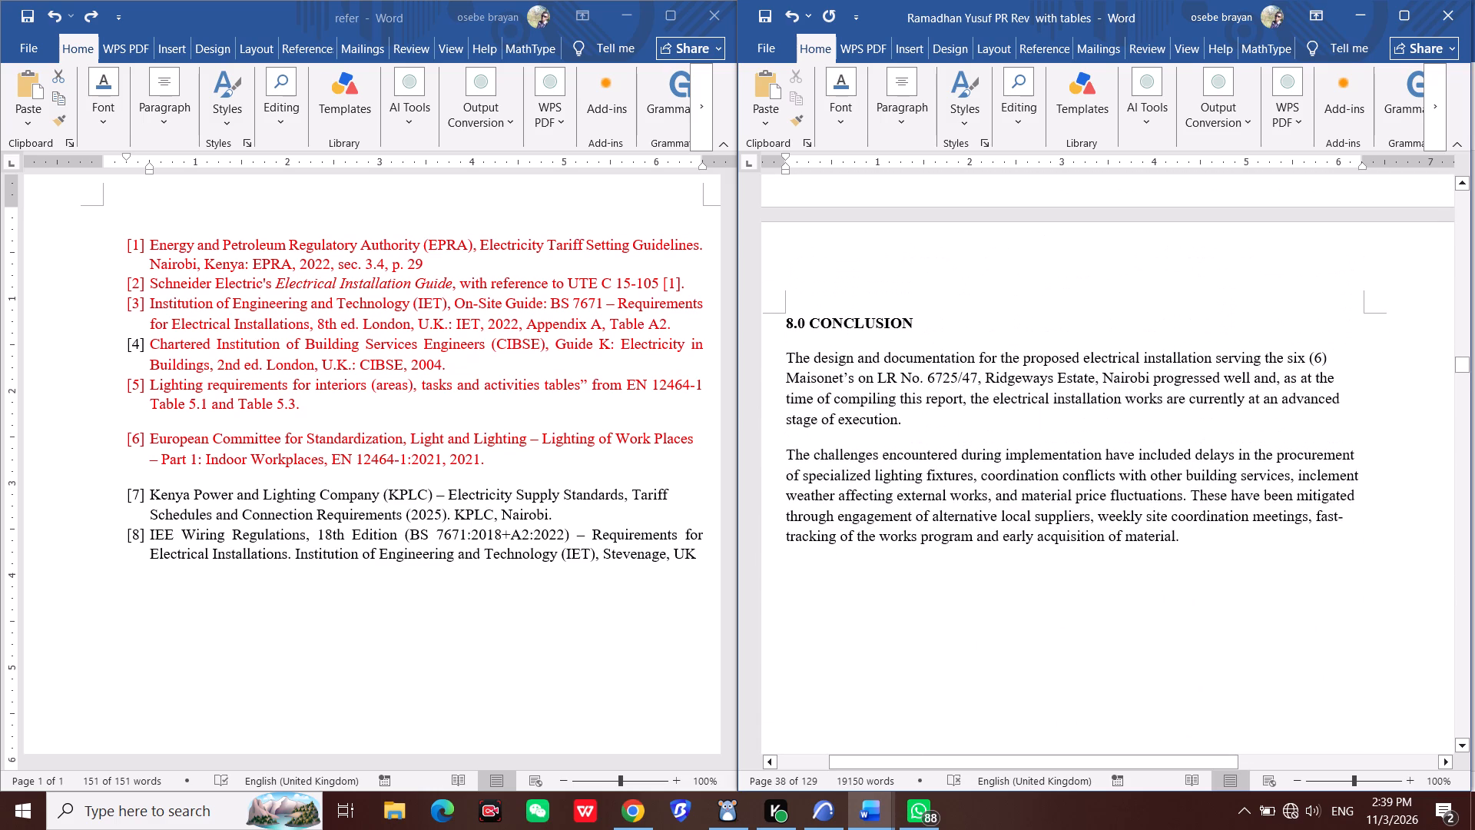
# Save the report.
pyautogui.hotkey('ctrl', 's')
# Review the report backwards from section 8.0 CONCLUSION through 7.0 COST BENEFIT ANALYSIS to section 6.6.1 on short circuit current.
pyautogui.scroll(5, 1039, 425)
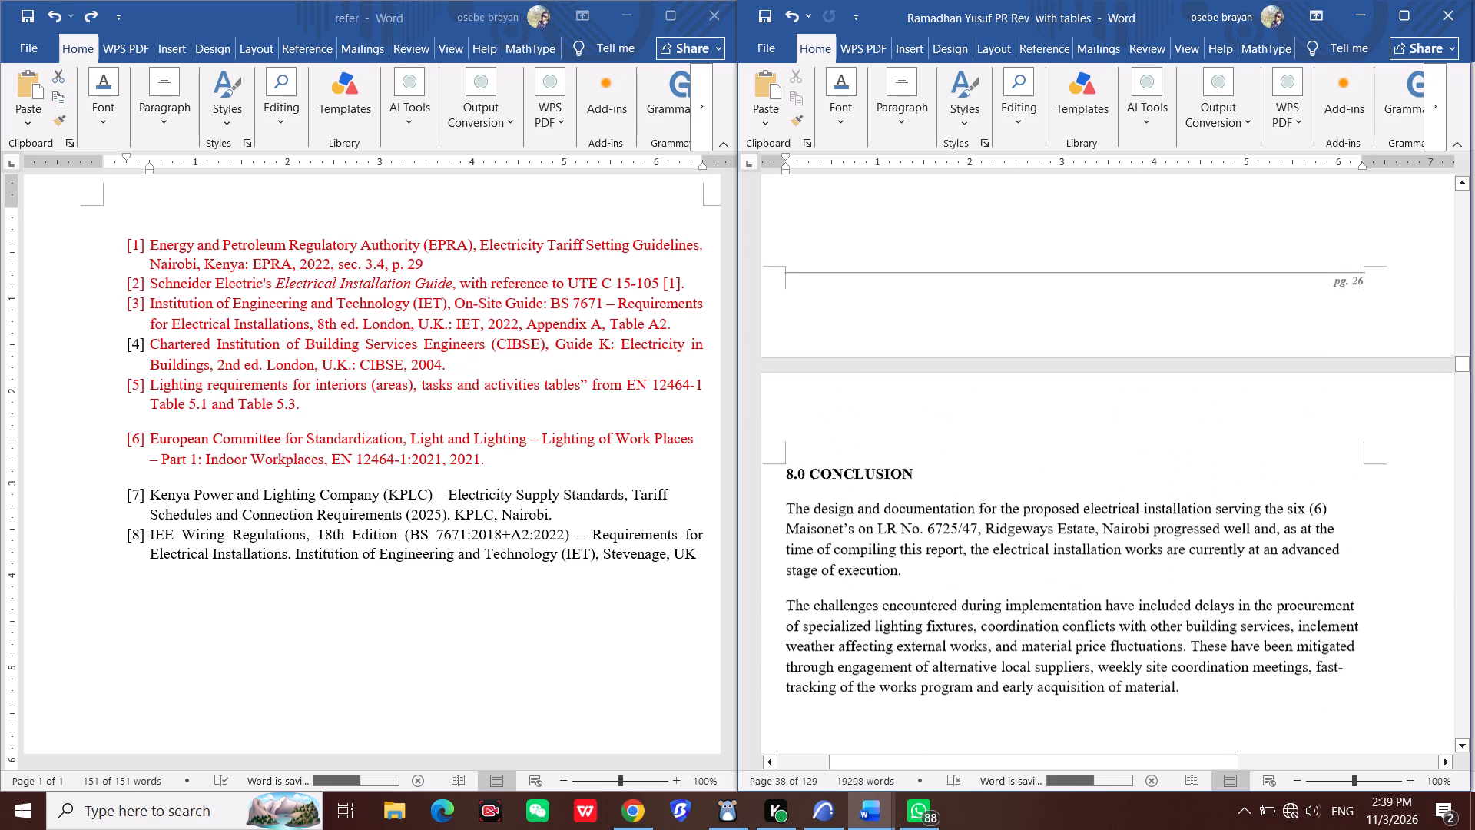
pyautogui.scroll(20, 1039, 425)
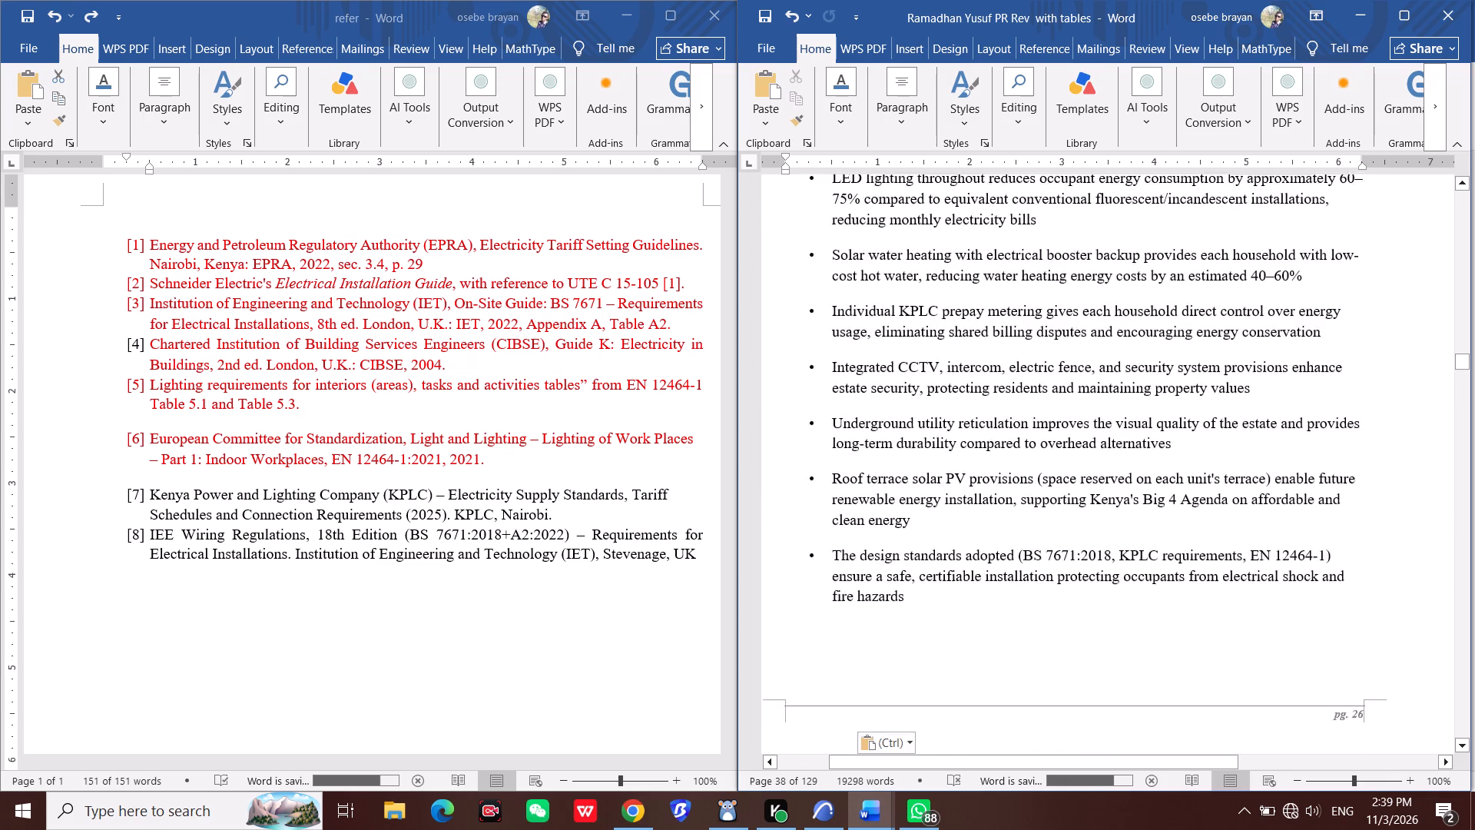
pyautogui.scroll(10, 1039, 425)
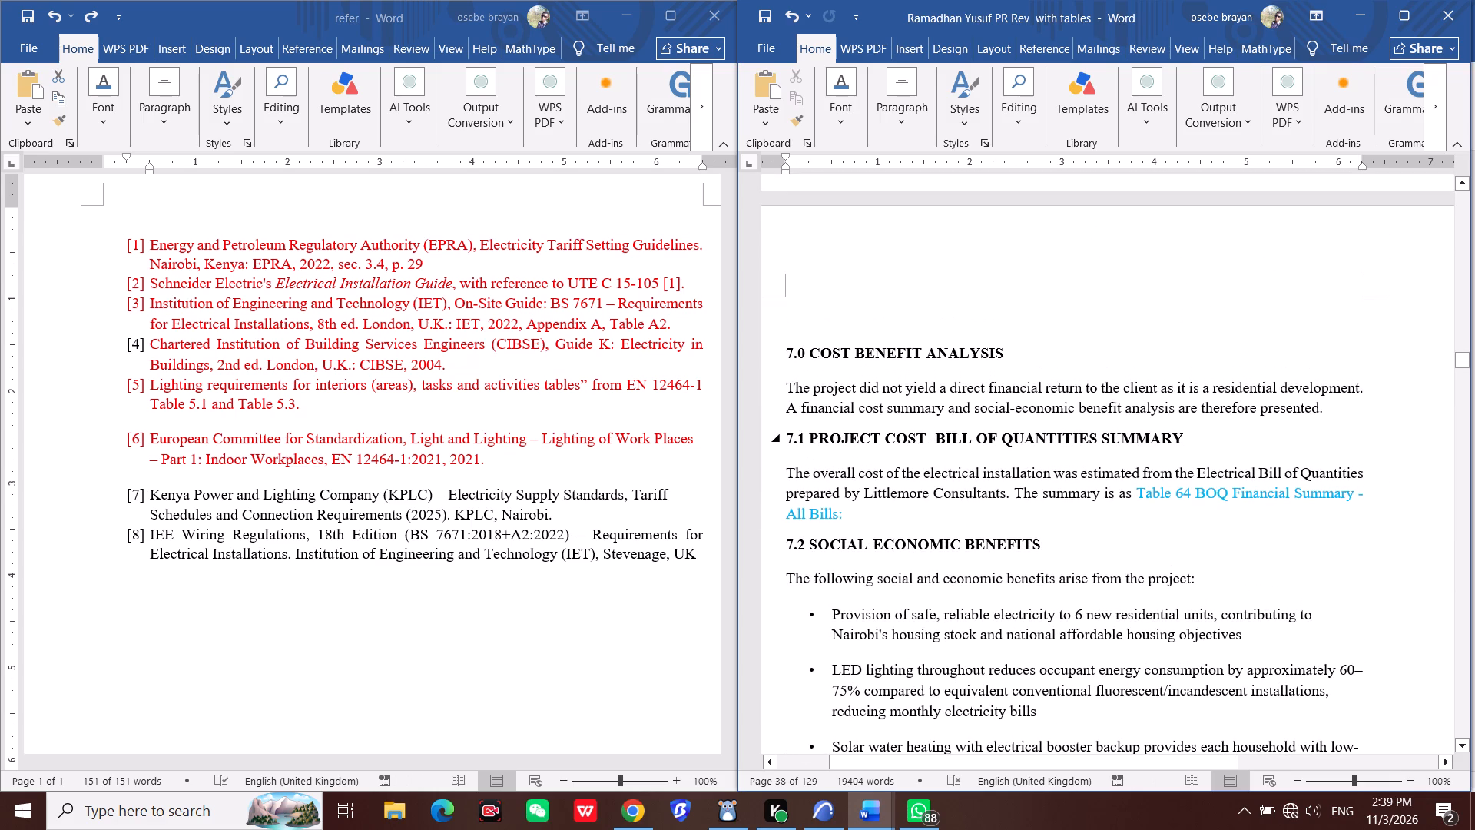
pyautogui.scroll(9, 1039, 425)
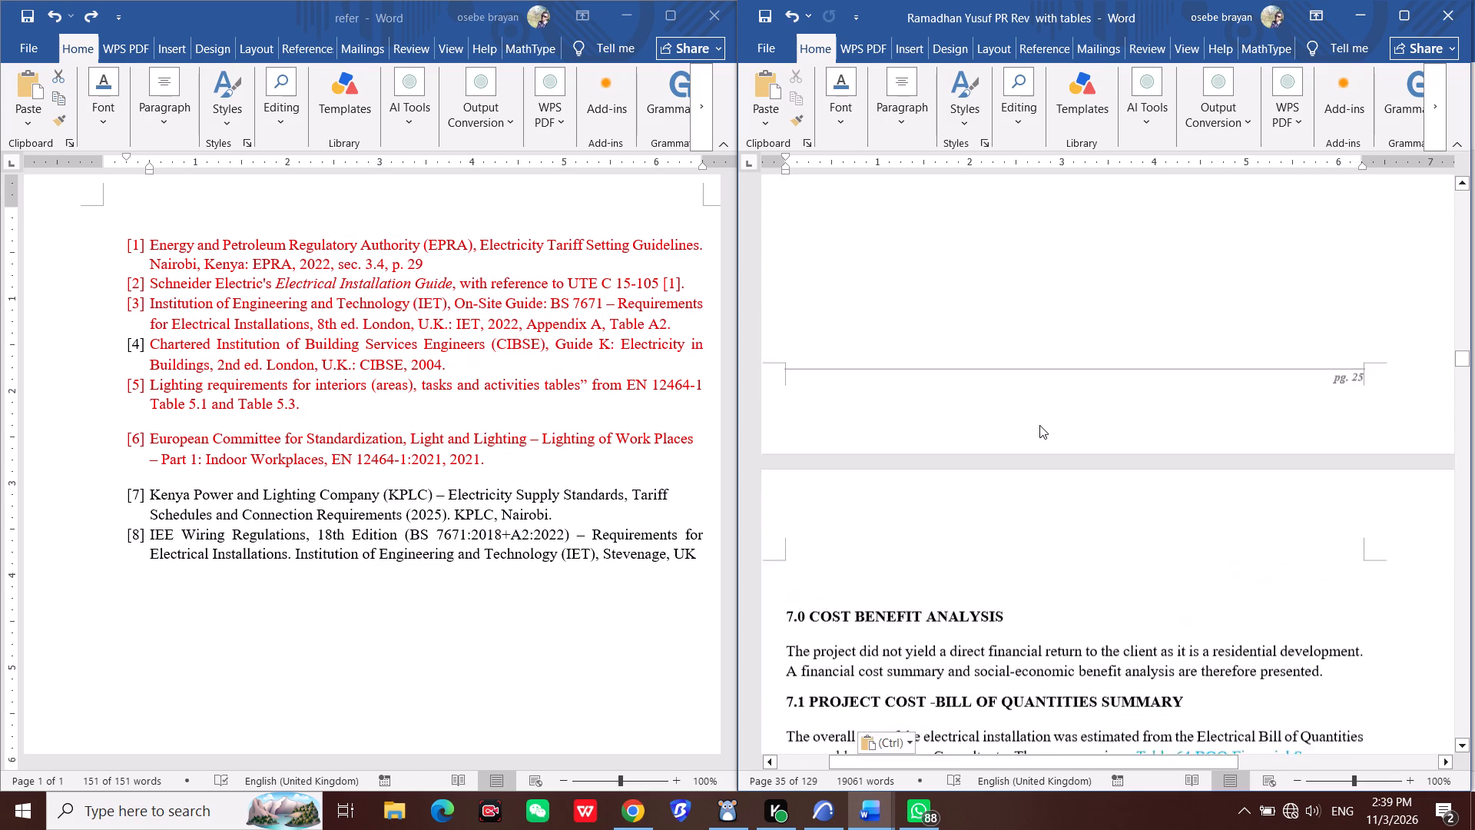
pyautogui.scroll(20, 1039, 425)
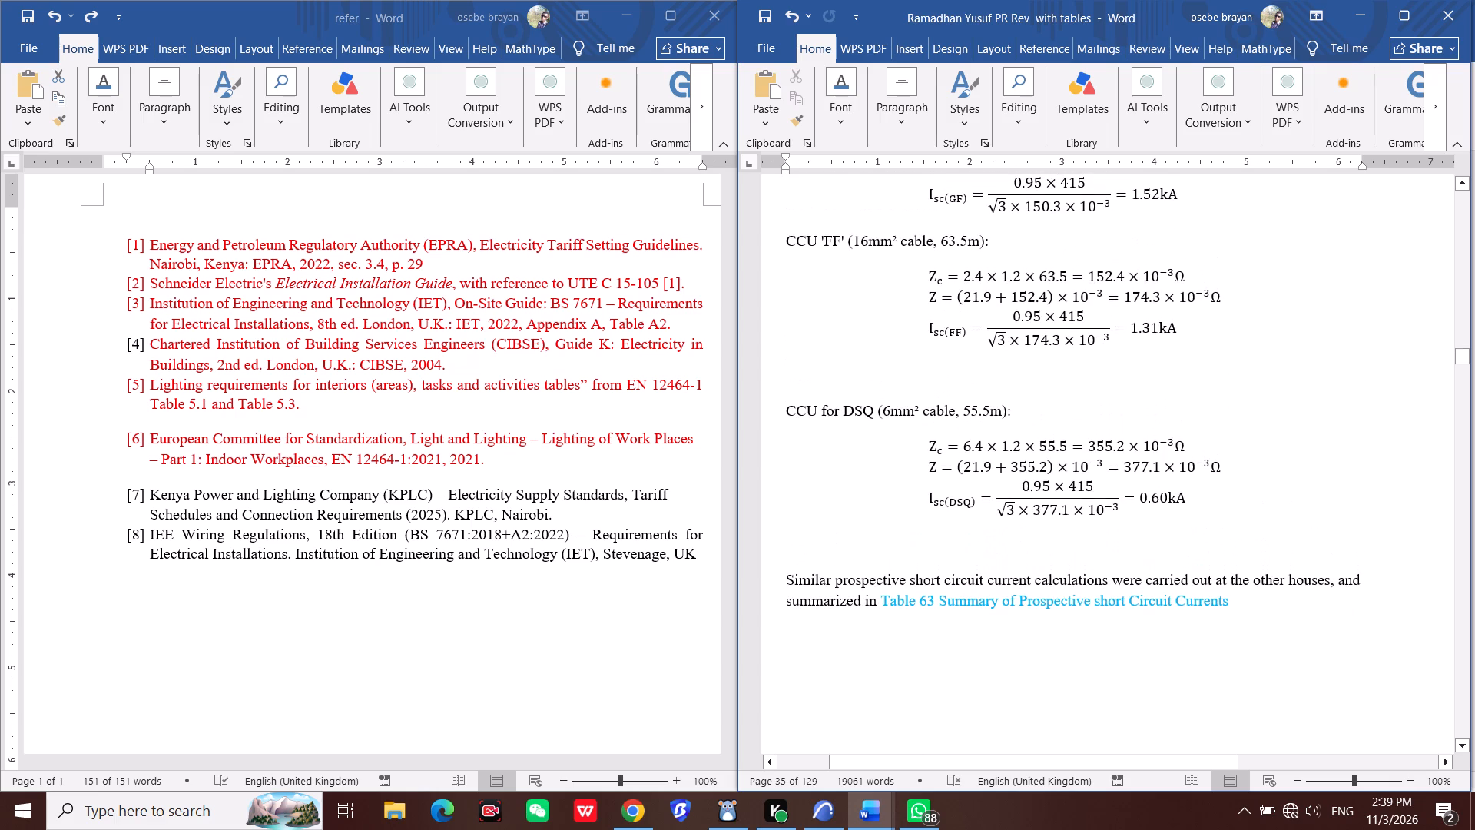
pyautogui.scroll(8, 1039, 425)
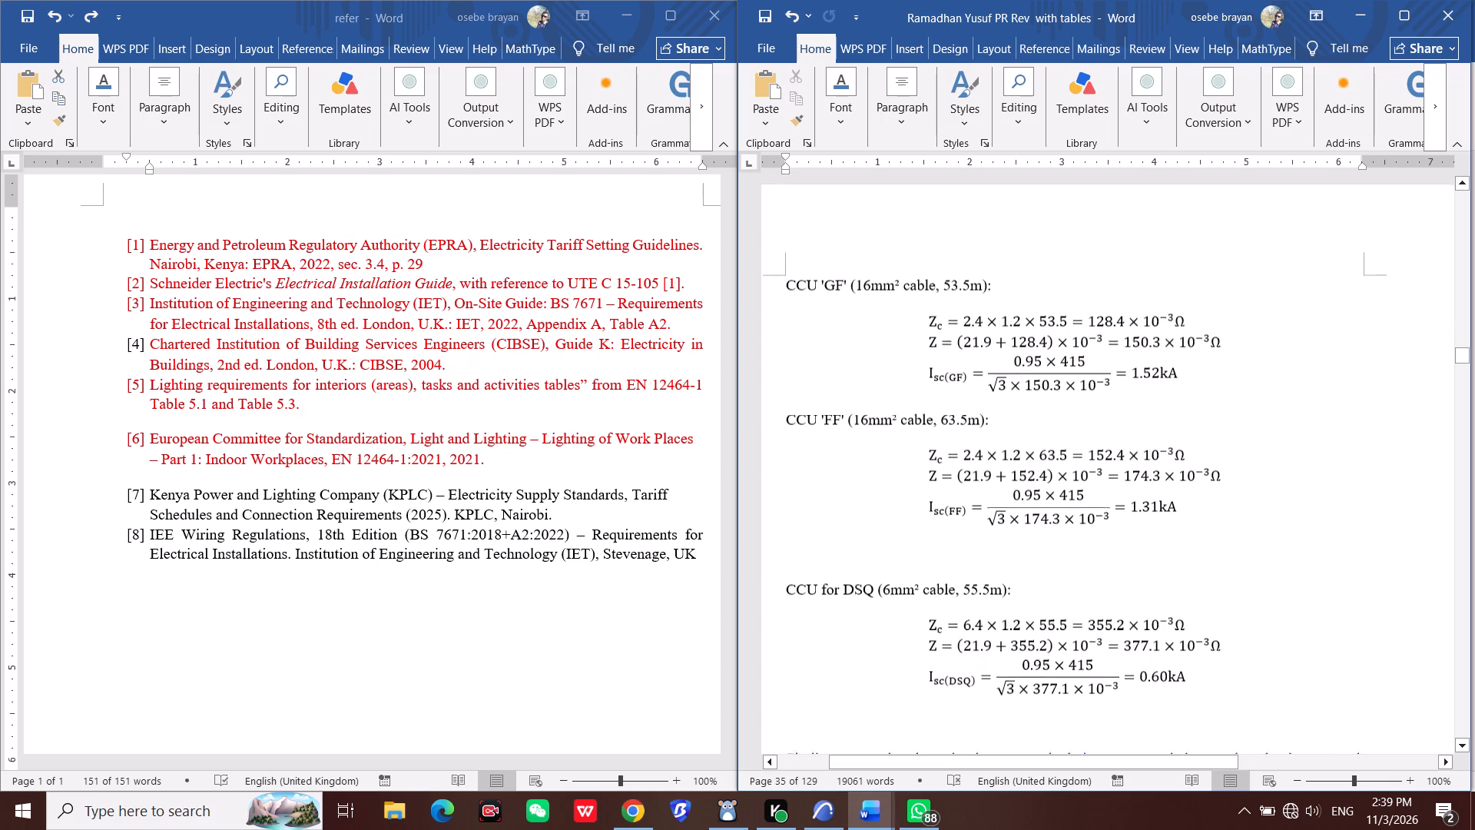
pyautogui.scroll(15, 1039, 425)
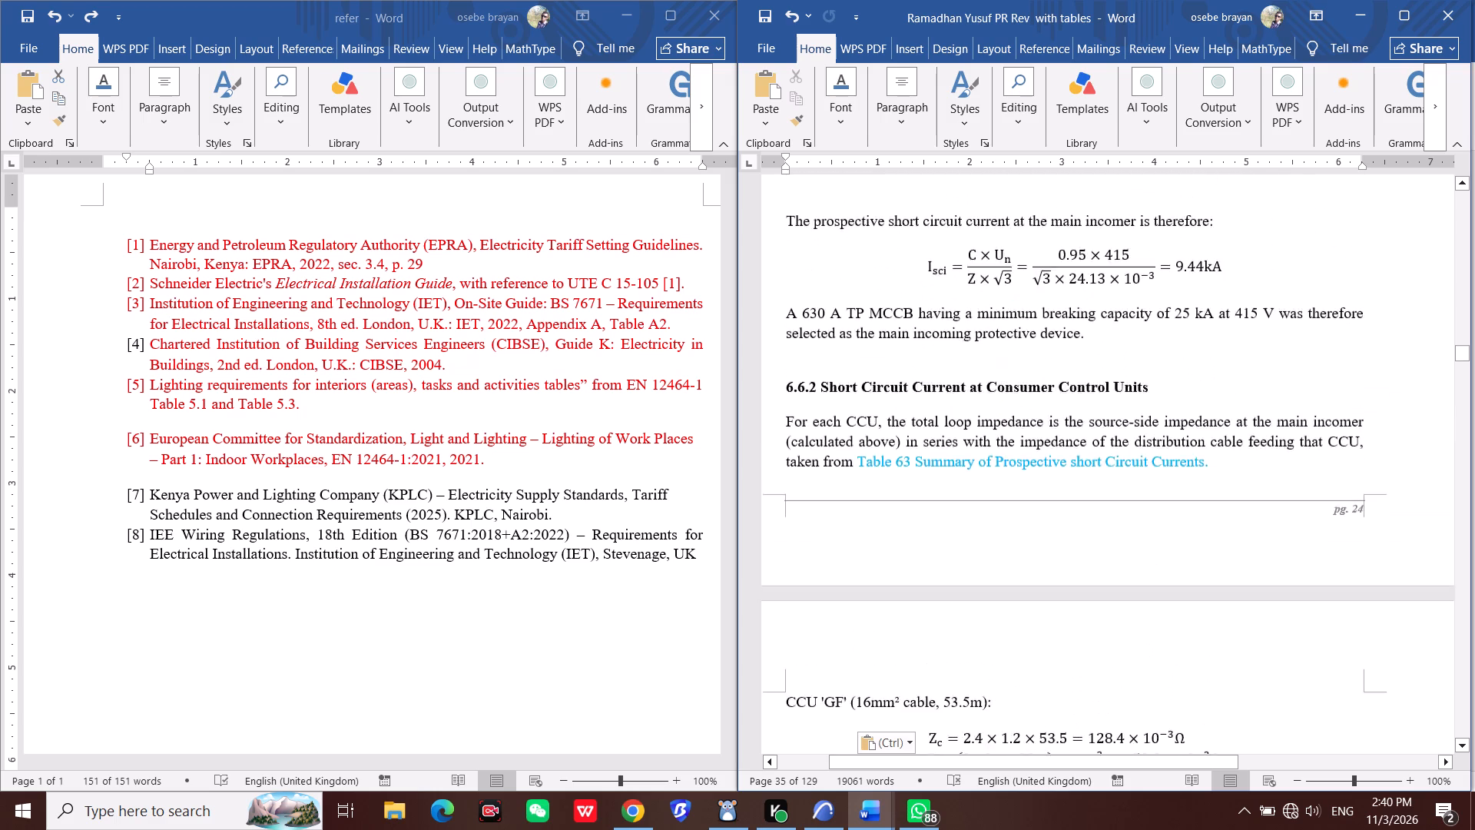
pyautogui.scroll(10, 1039, 425)
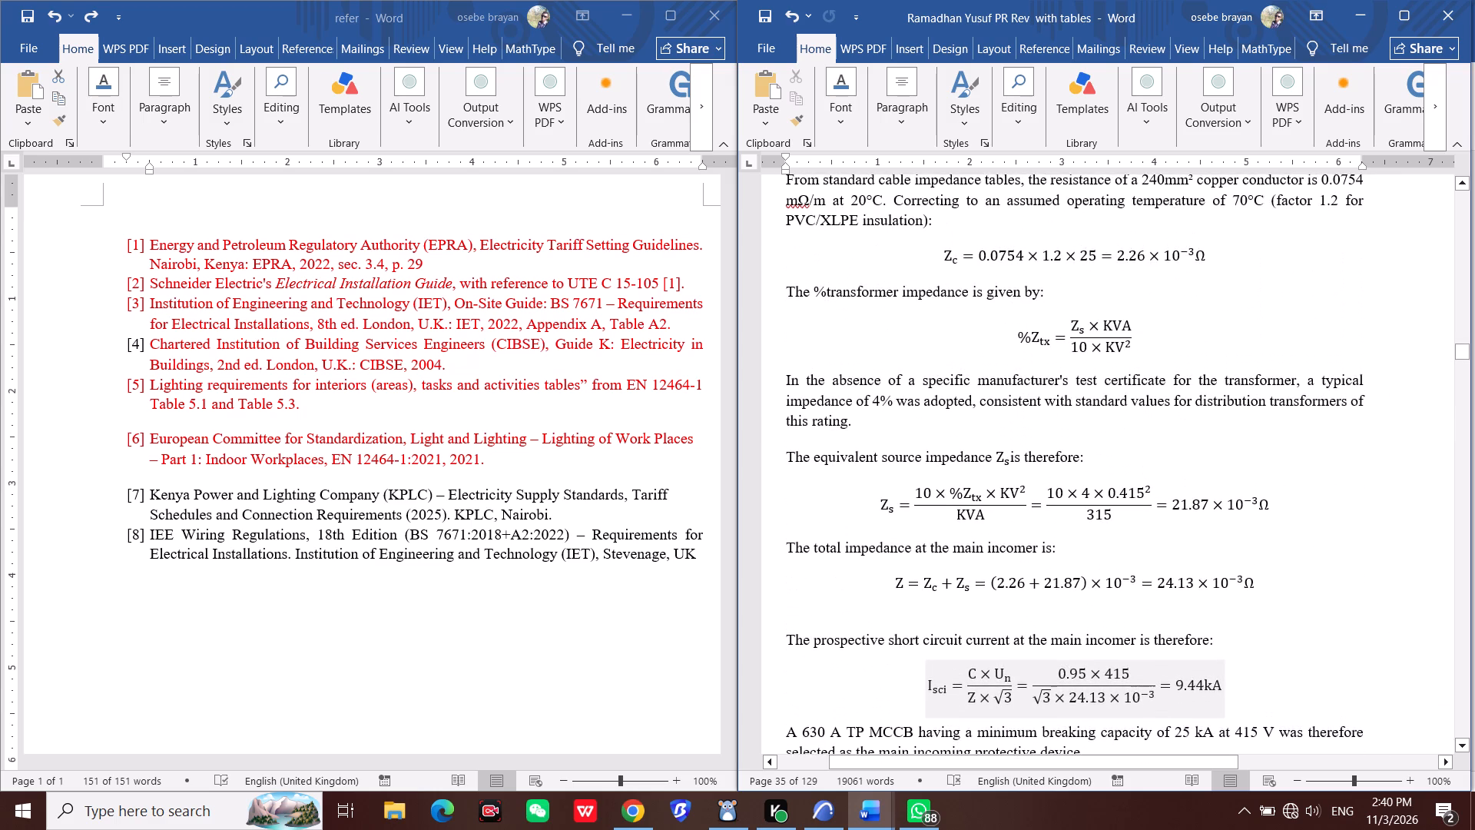
pyautogui.scroll(14, 1039, 425)
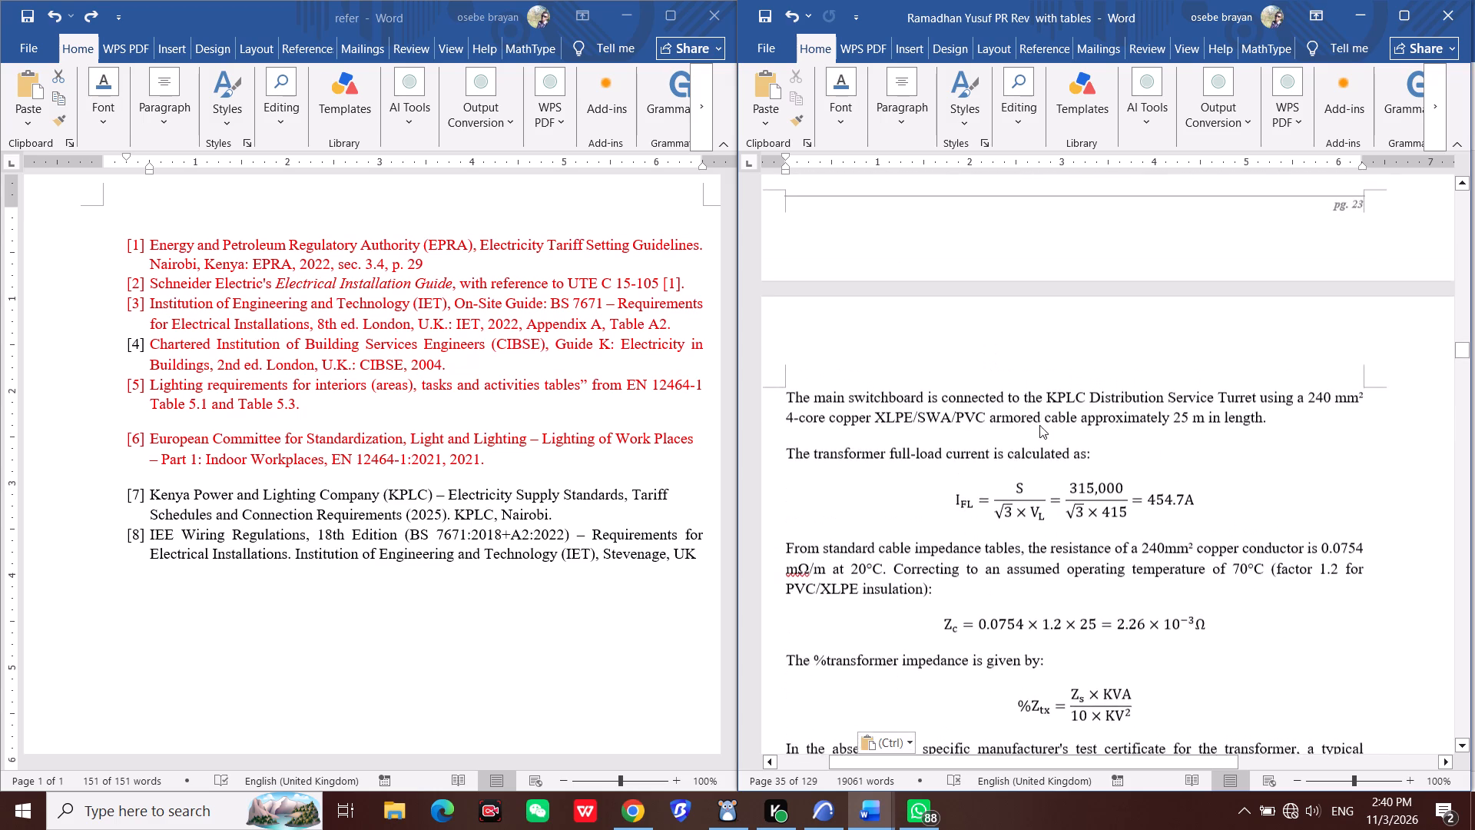
pyautogui.scroll(8, 1039, 425)
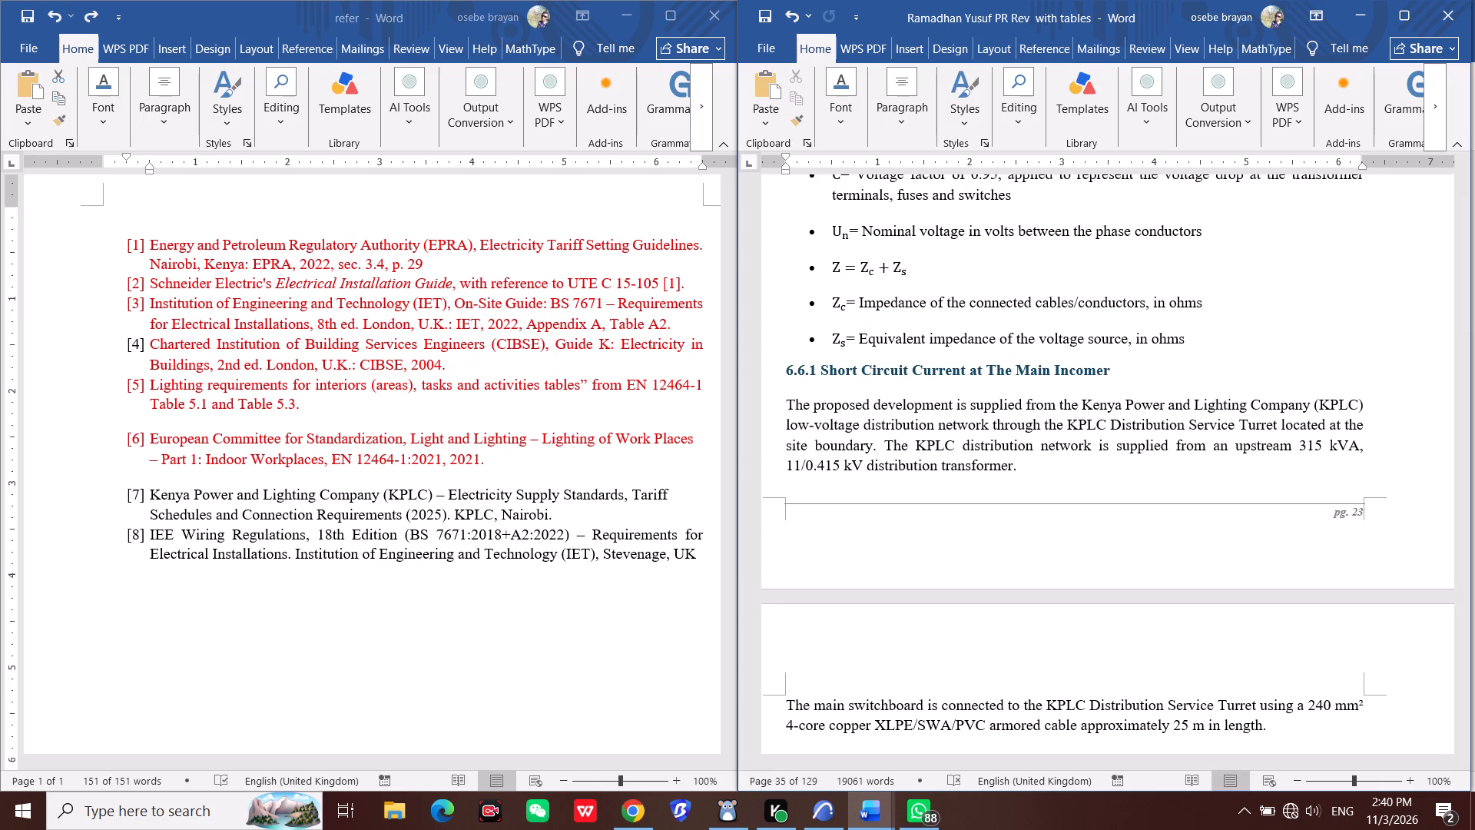
# Highlight in yellow the section 6.6.1 paragraph beginning "From standard cable impedance tables", through "PVC/XLPE insulation):".
pyautogui.scroll(-3, 1046, 423)
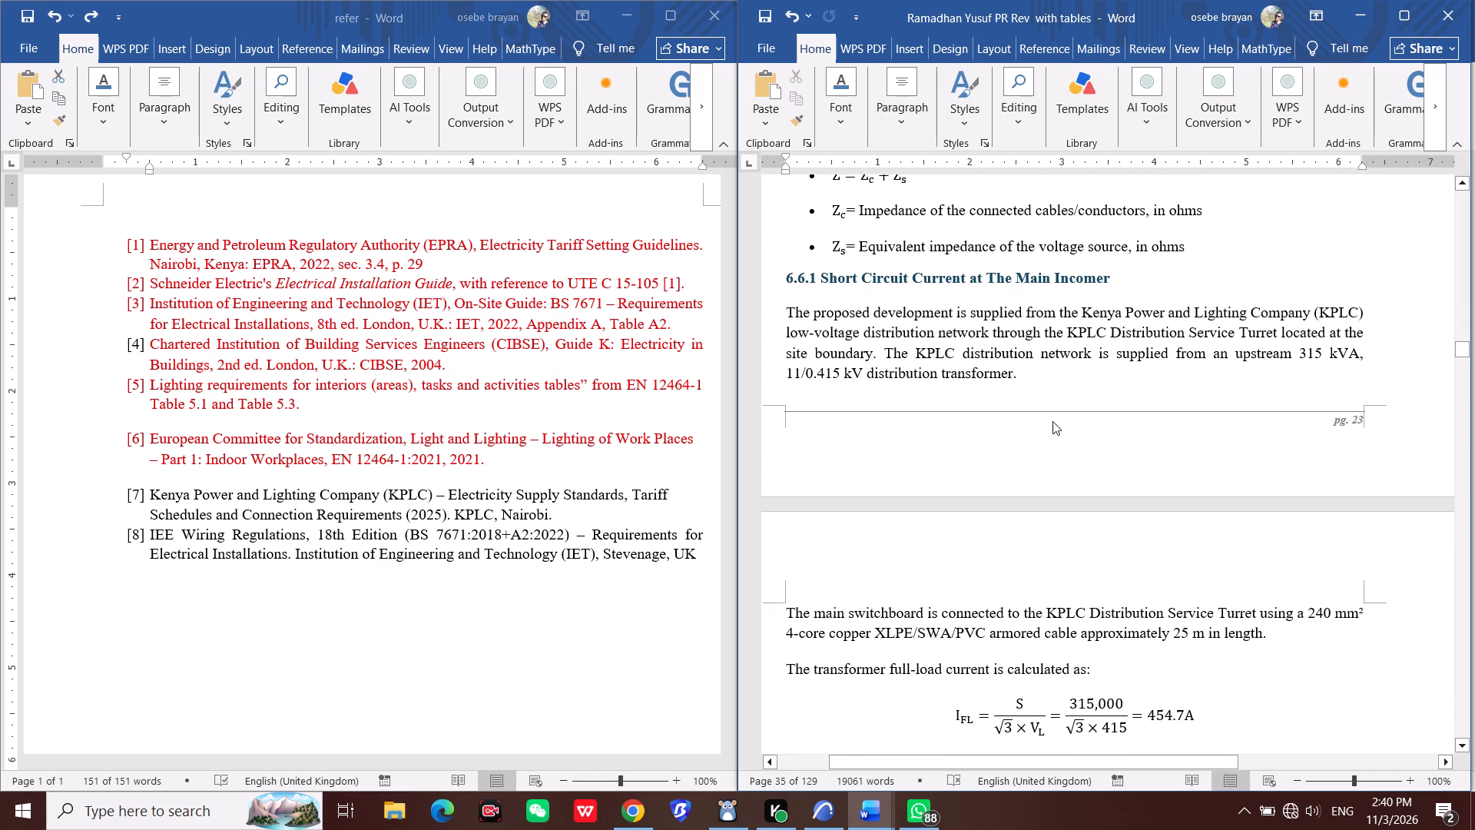
pyautogui.scroll(-1, 1052, 421)
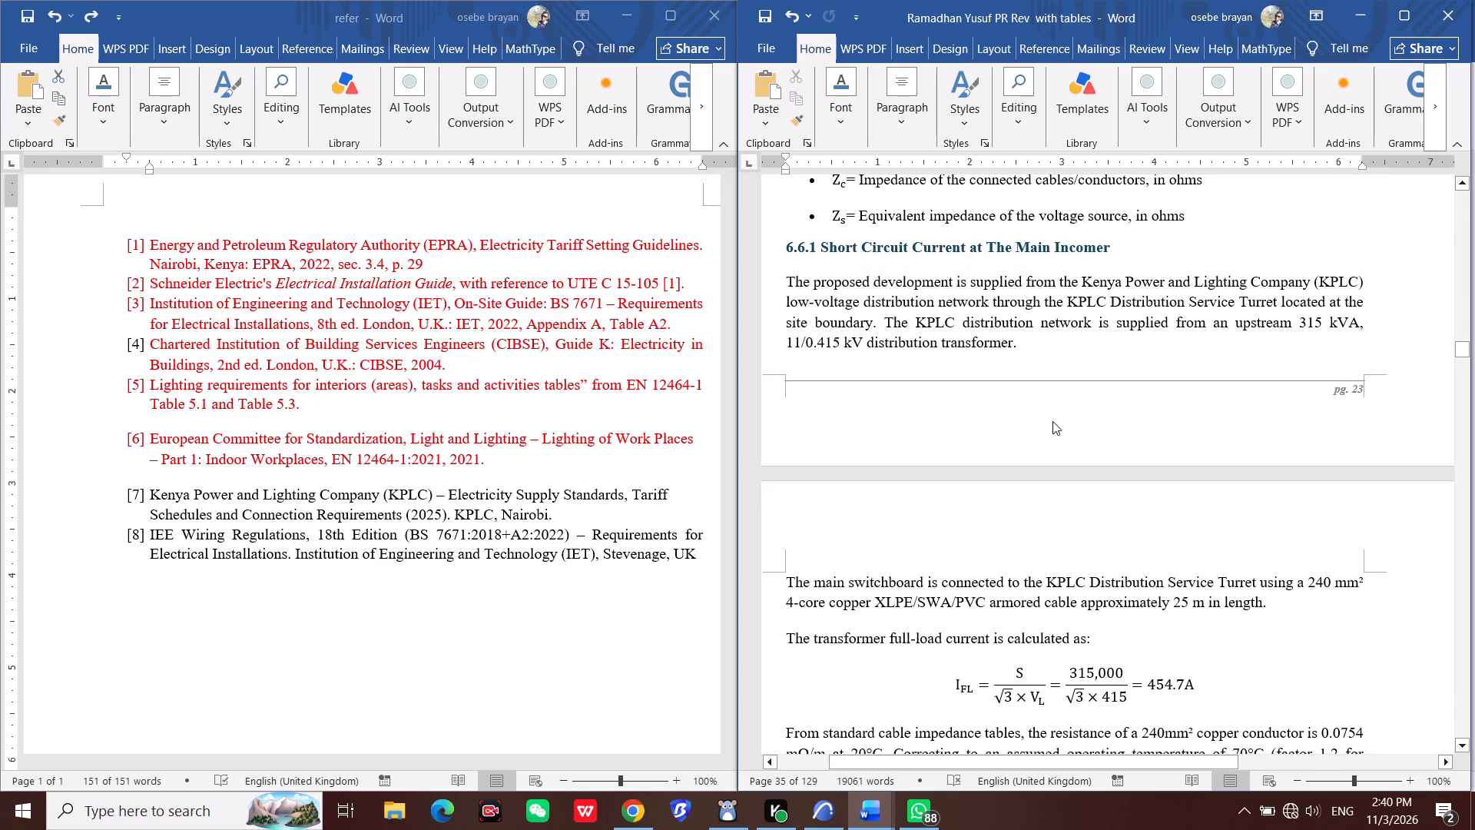
pyautogui.scroll(-1, 1052, 421)
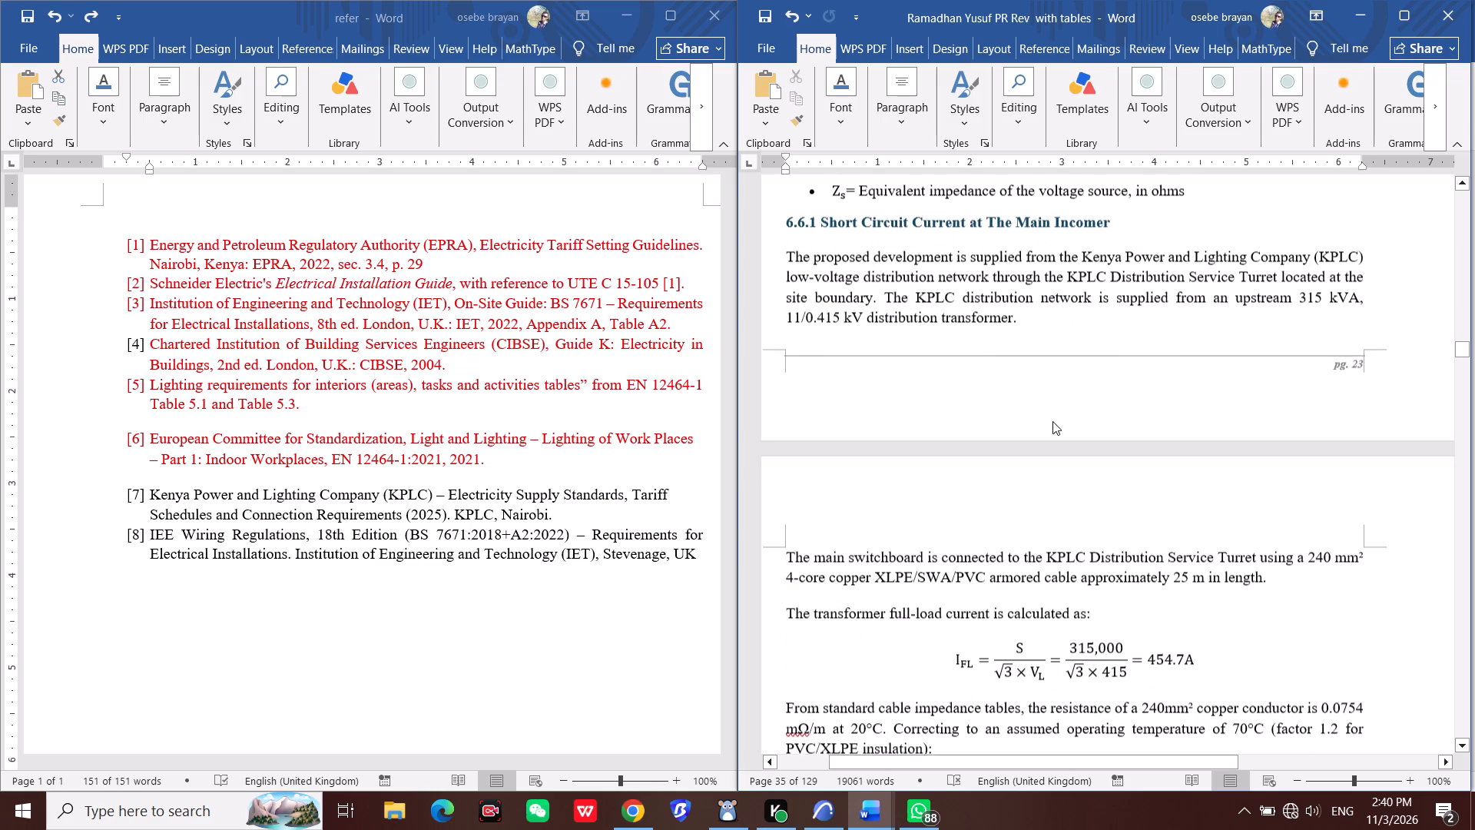
pyautogui.scroll(-2, 1052, 421)
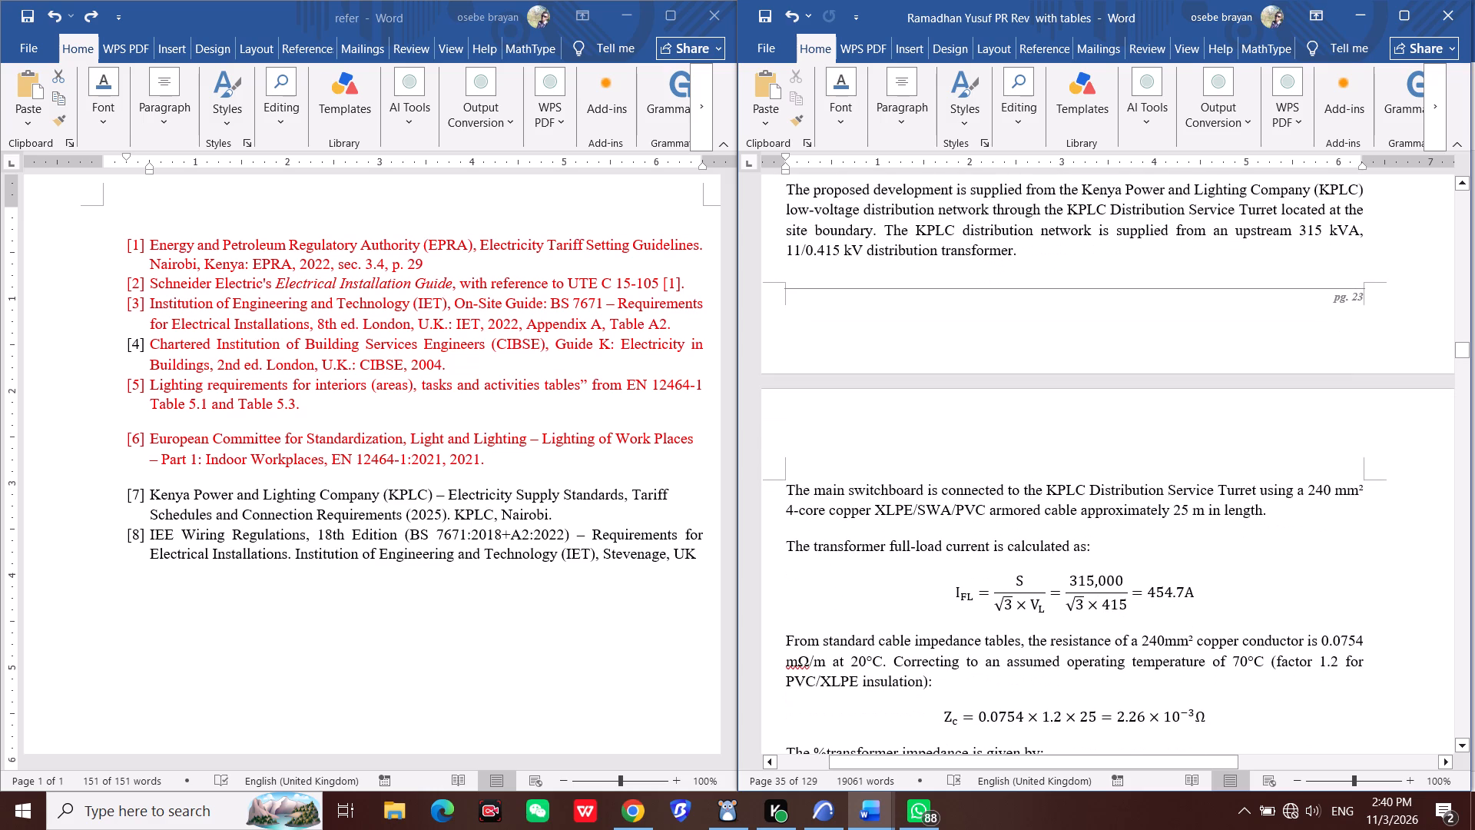
pyautogui.scroll(-2, 1052, 421)
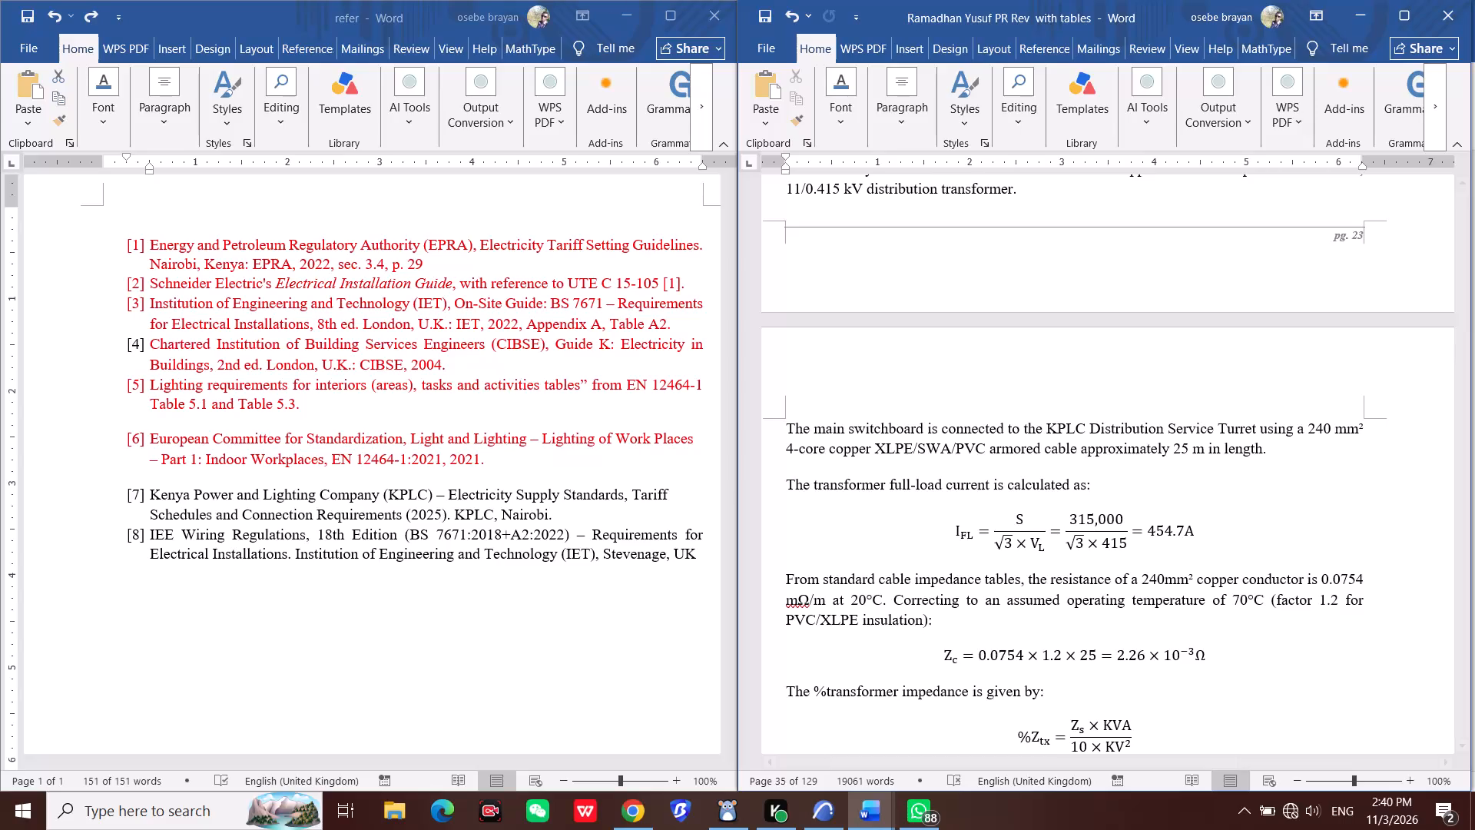
pyautogui.scroll(-1, 1143, 437)
pyautogui.scroll(-2, 993, 556)
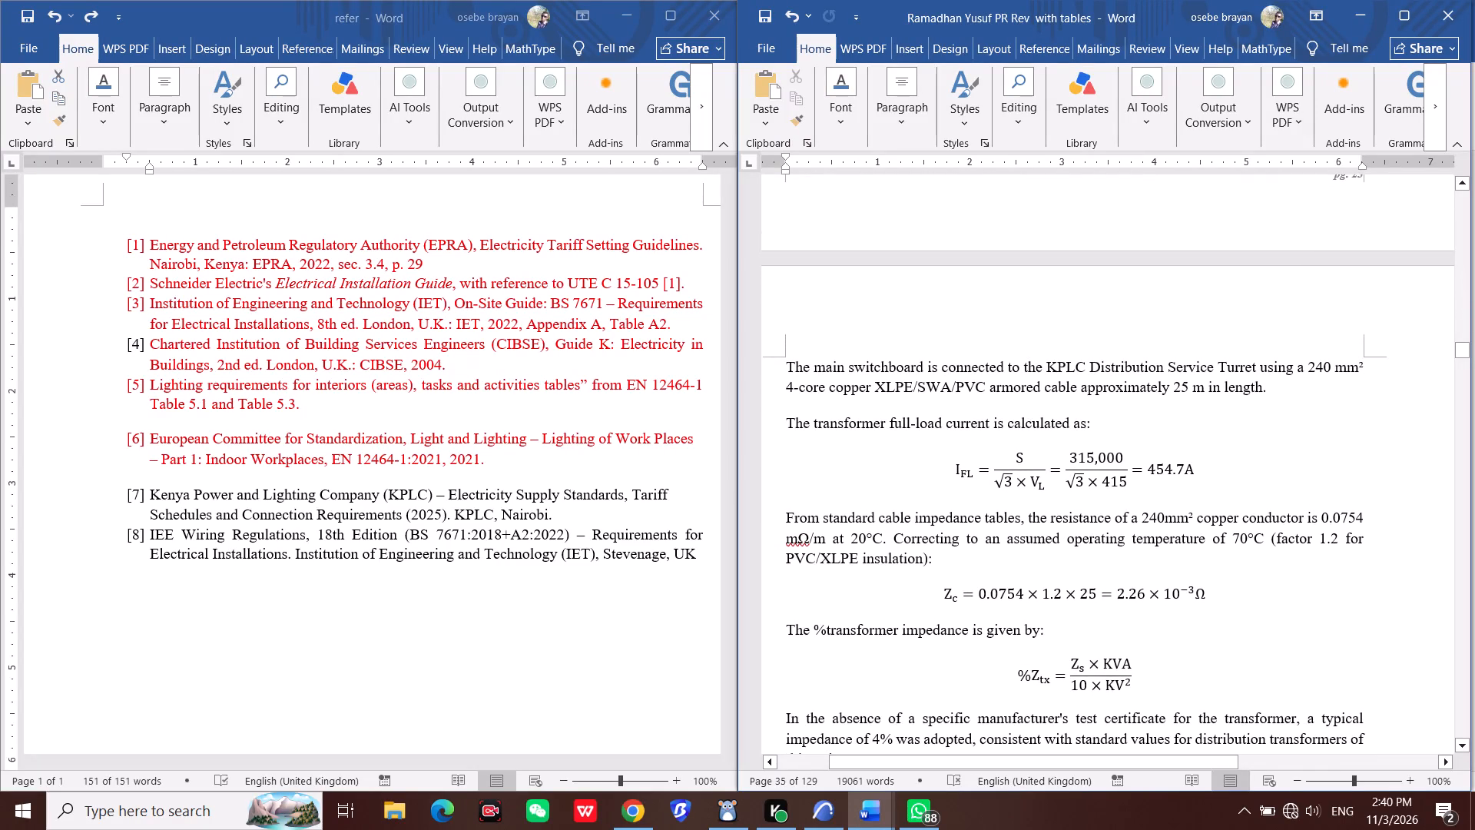
pyautogui.scroll(-1, 989, 551)
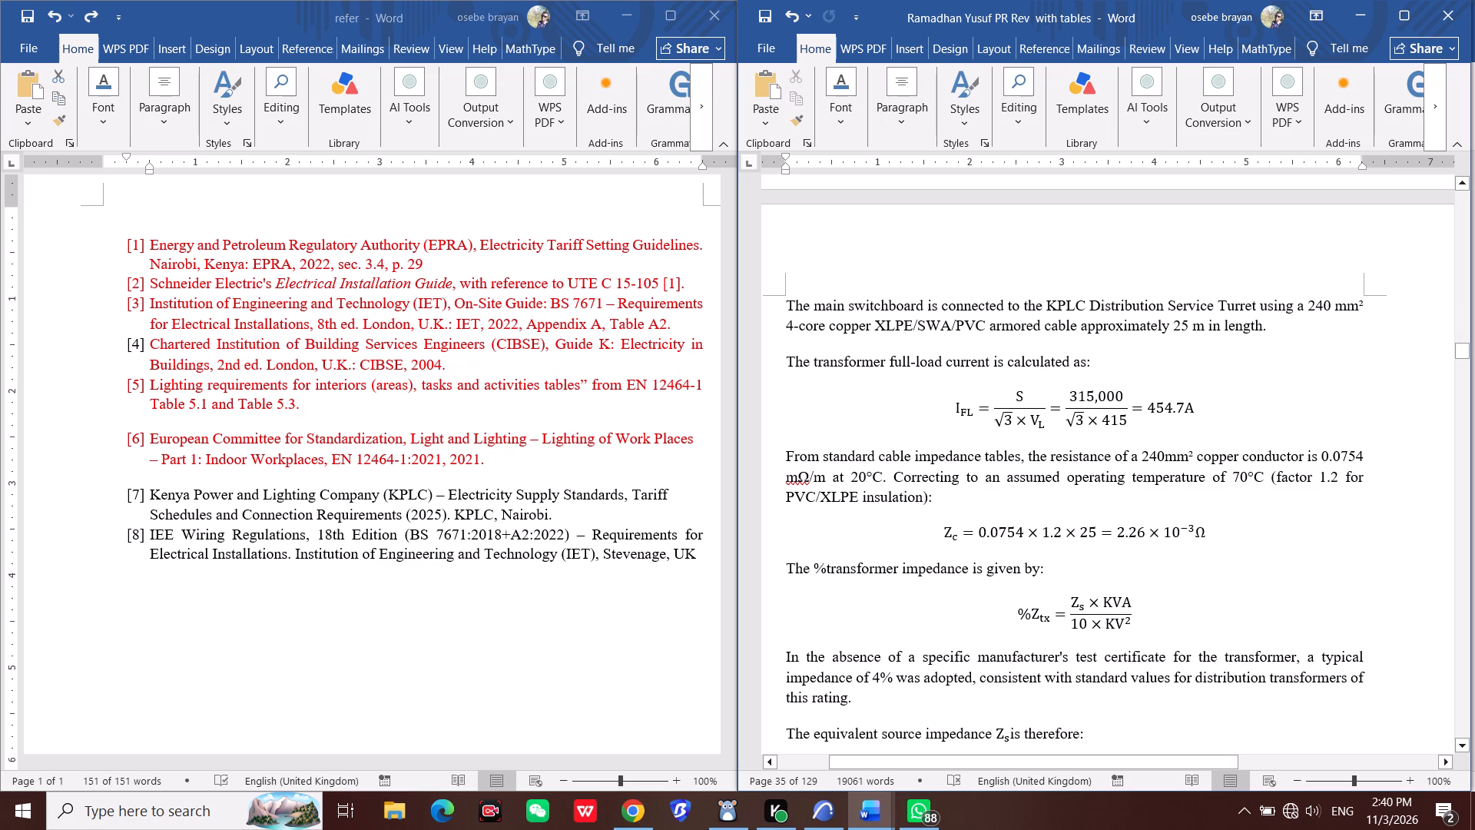
pyautogui.moveTo(786, 457); pyautogui.dragTo(934, 496)
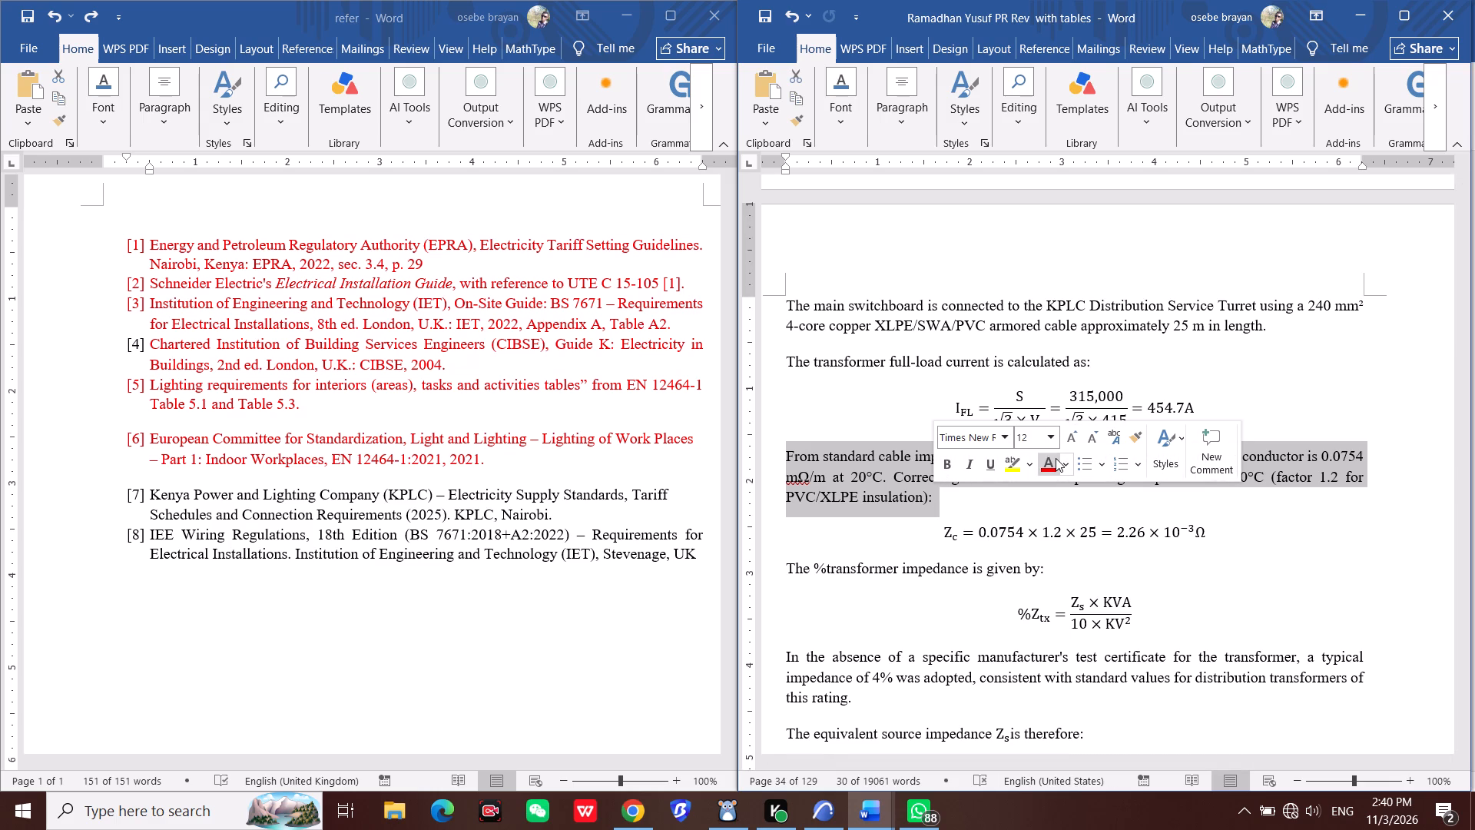
pyautogui.click(1016, 470)
pyautogui.click(996, 522)
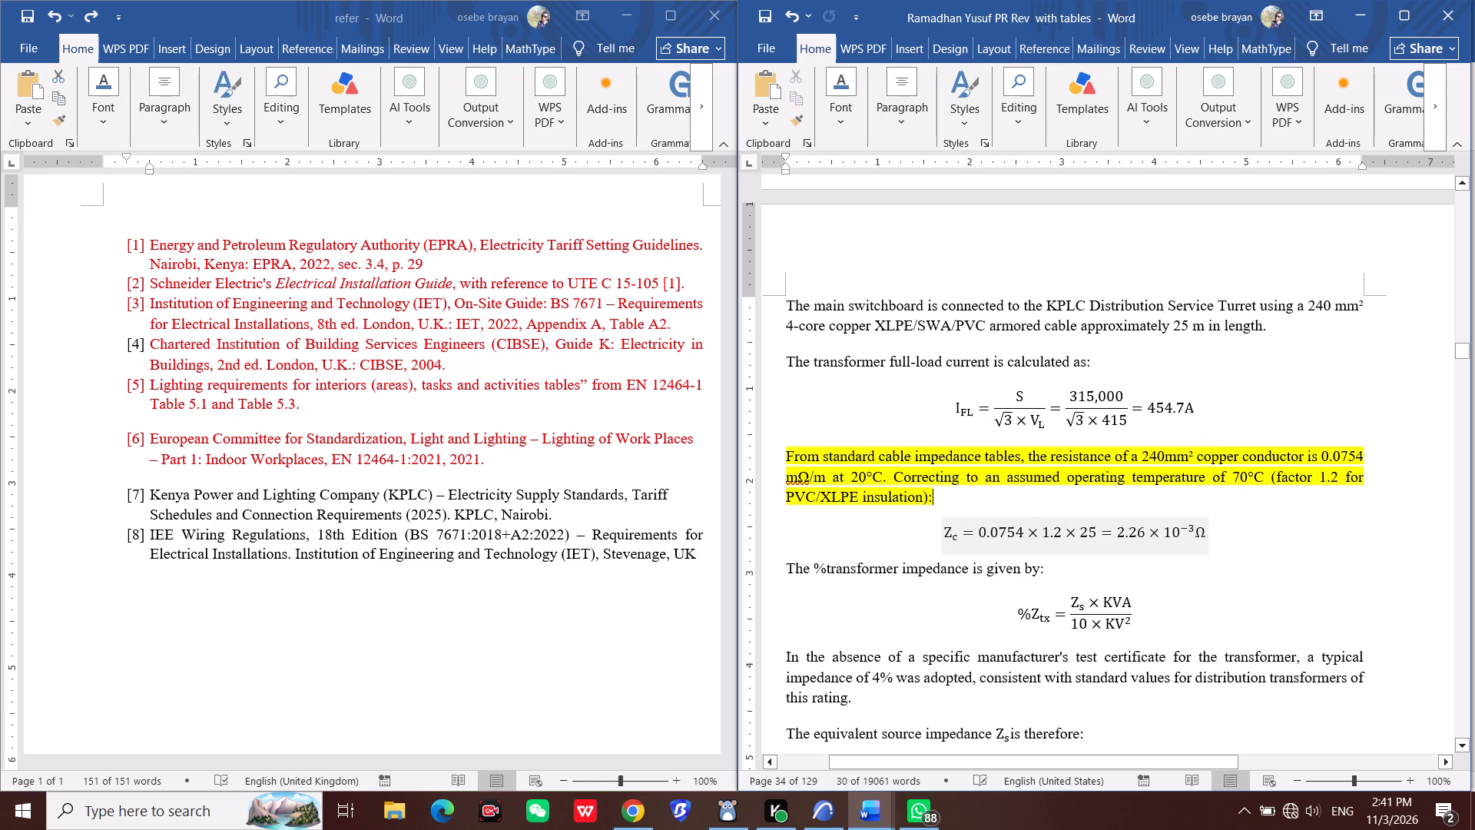
# Review the report backwards from section 6.6 through generator sizing, feeder cables and the CCU diagrams to the voltage drop calculation before section 6.5.2.
pyautogui.scroll(17, 967, 510)
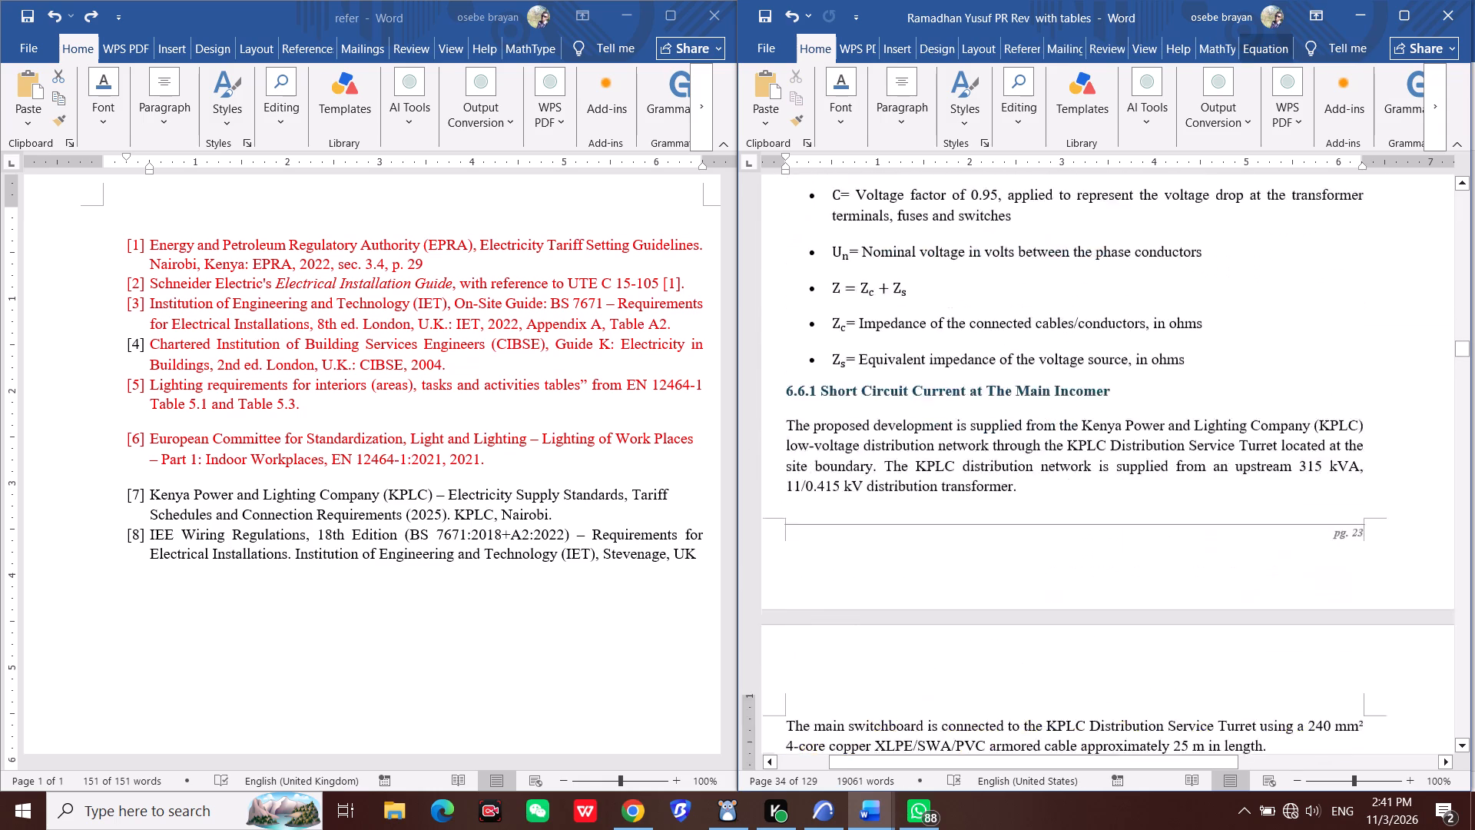
pyautogui.scroll(12, 967, 510)
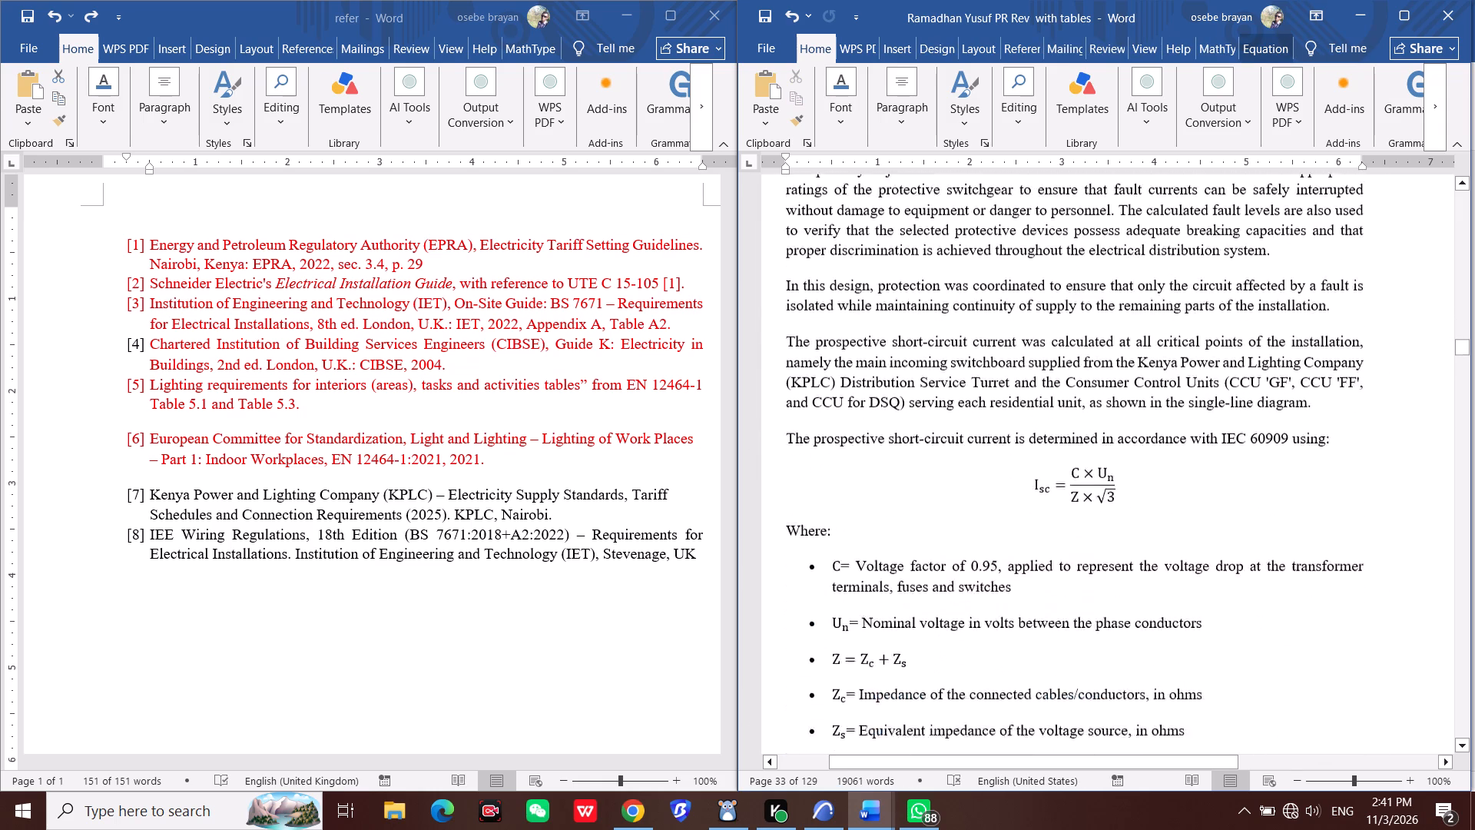
pyautogui.scroll(18, 967, 510)
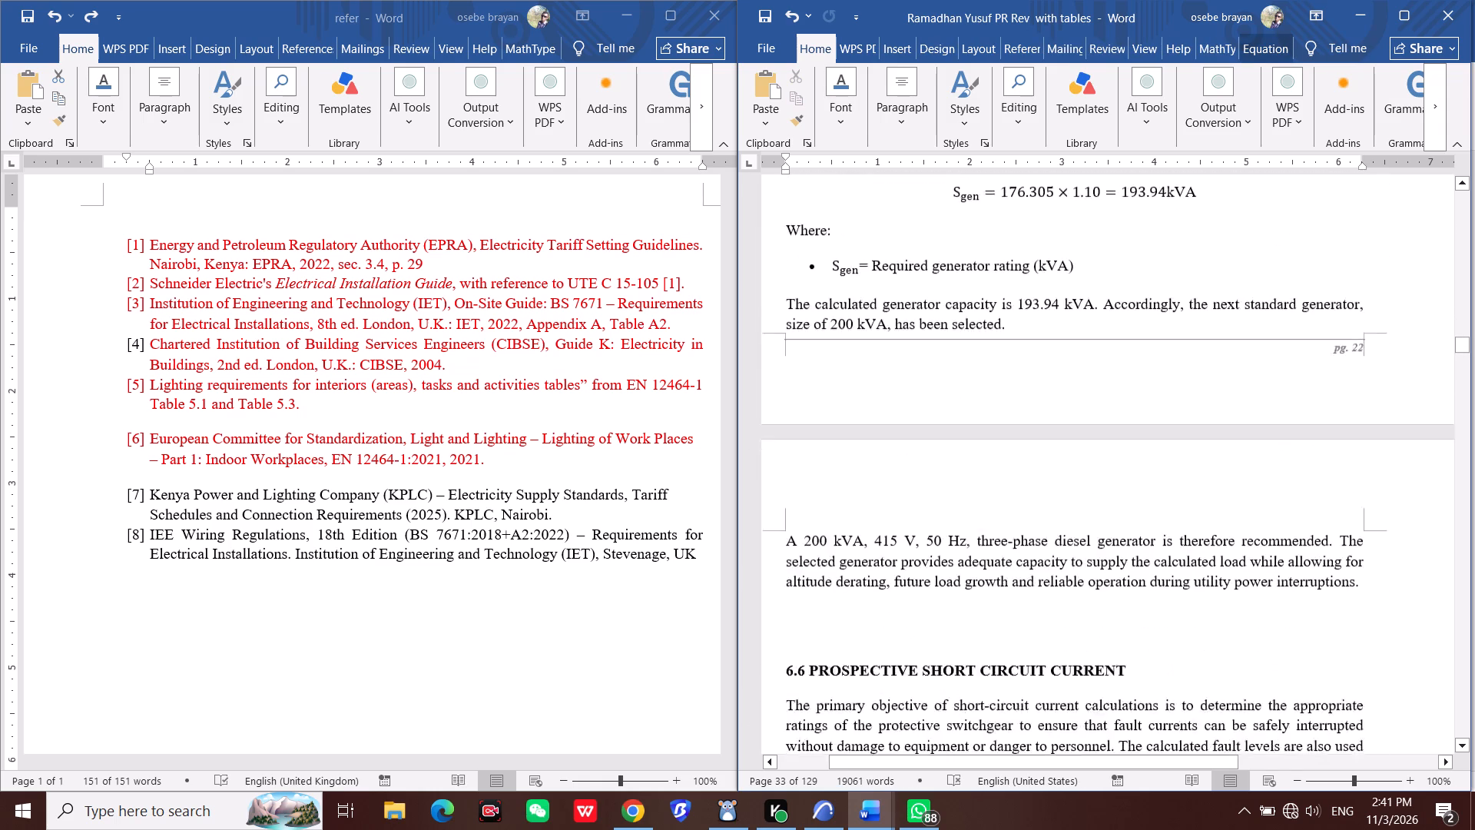
pyautogui.scroll(10, 967, 510)
pyautogui.scroll(12, 967, 510)
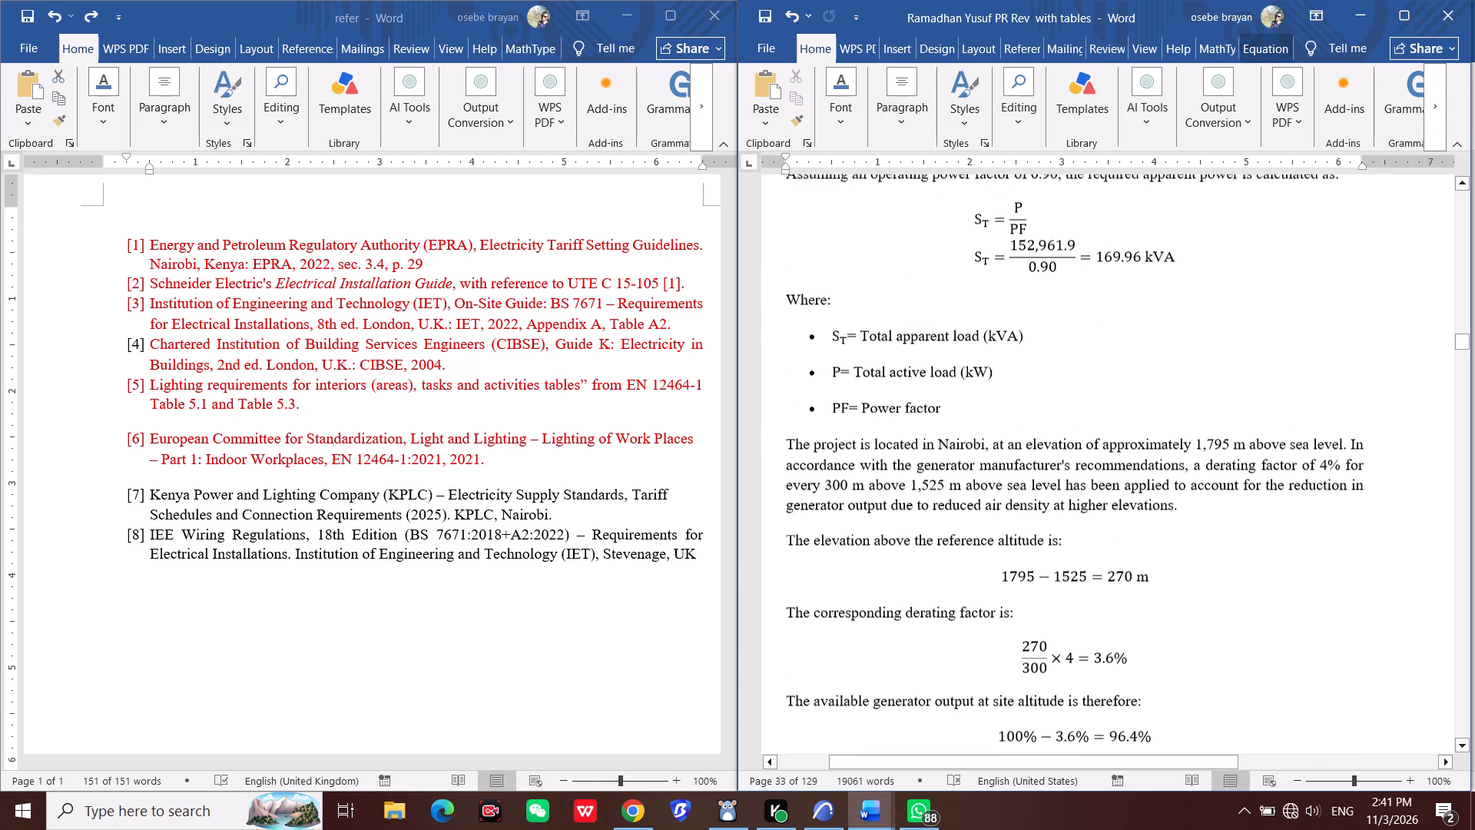
pyautogui.scroll(14, 967, 510)
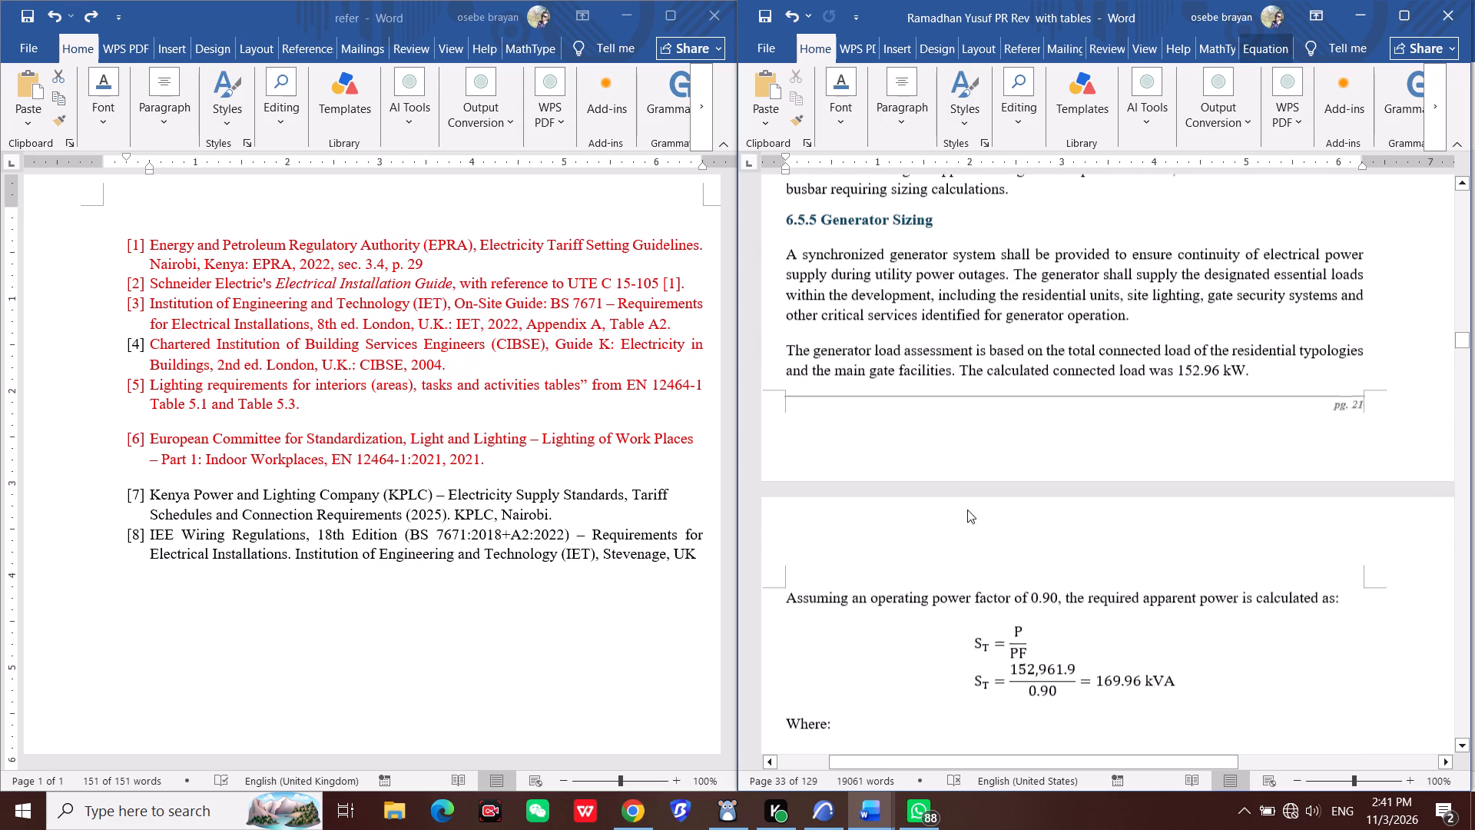
pyautogui.scroll(3, 965, 510)
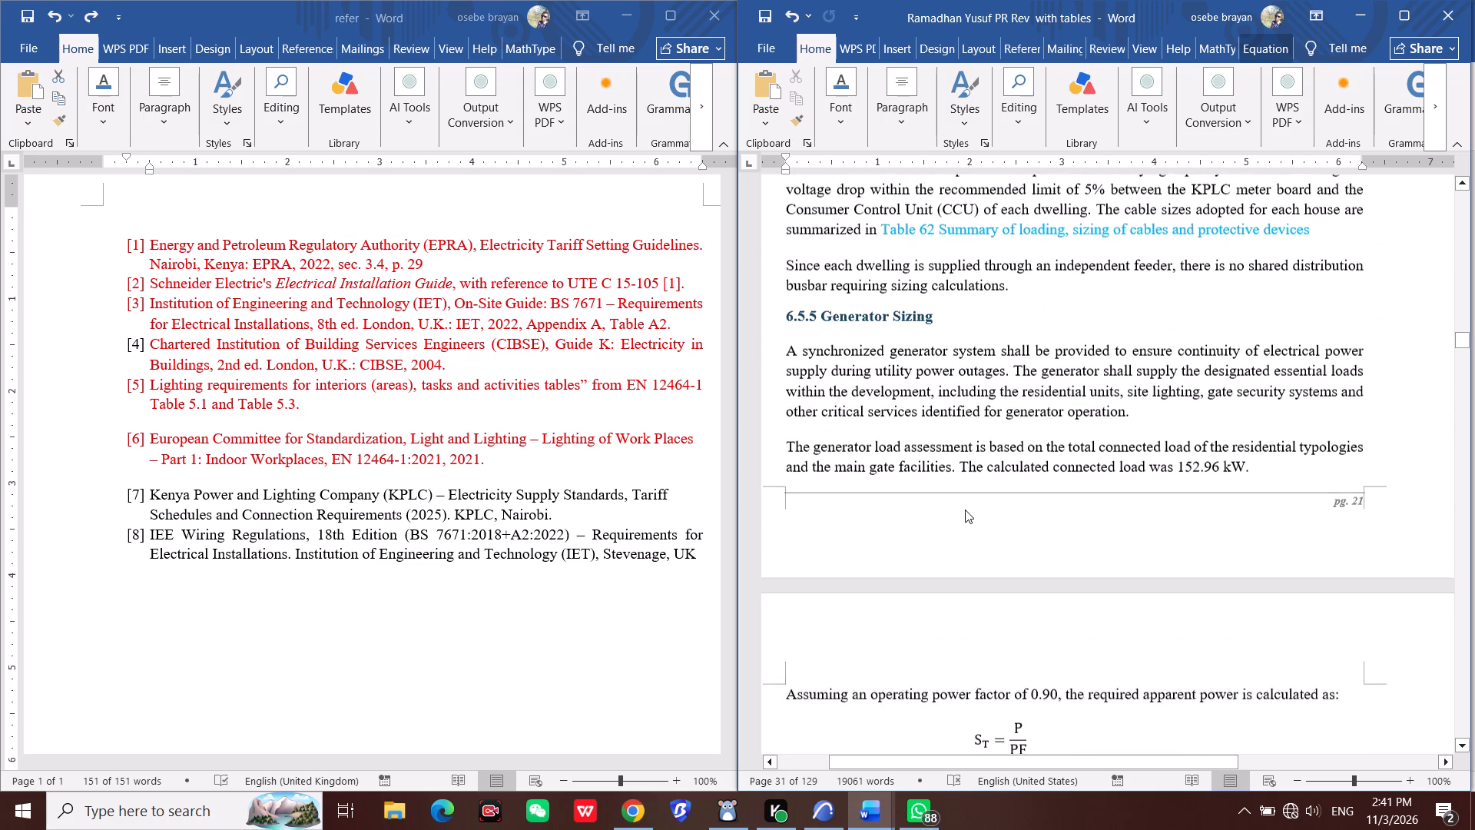
pyautogui.scroll(16, 965, 510)
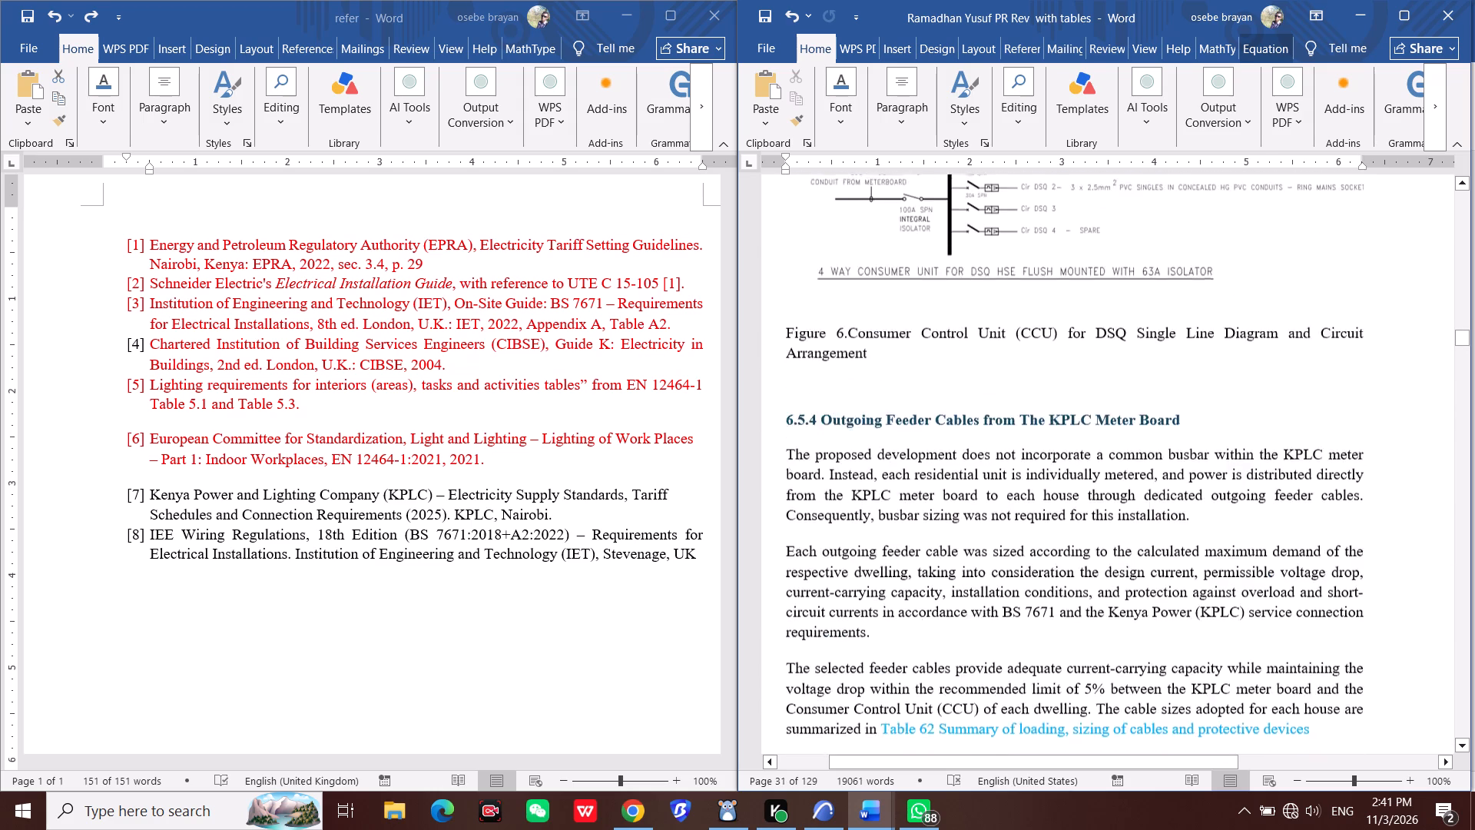
pyautogui.scroll(3, 965, 510)
pyautogui.scroll(20, 965, 510)
pyautogui.scroll(12, 965, 510)
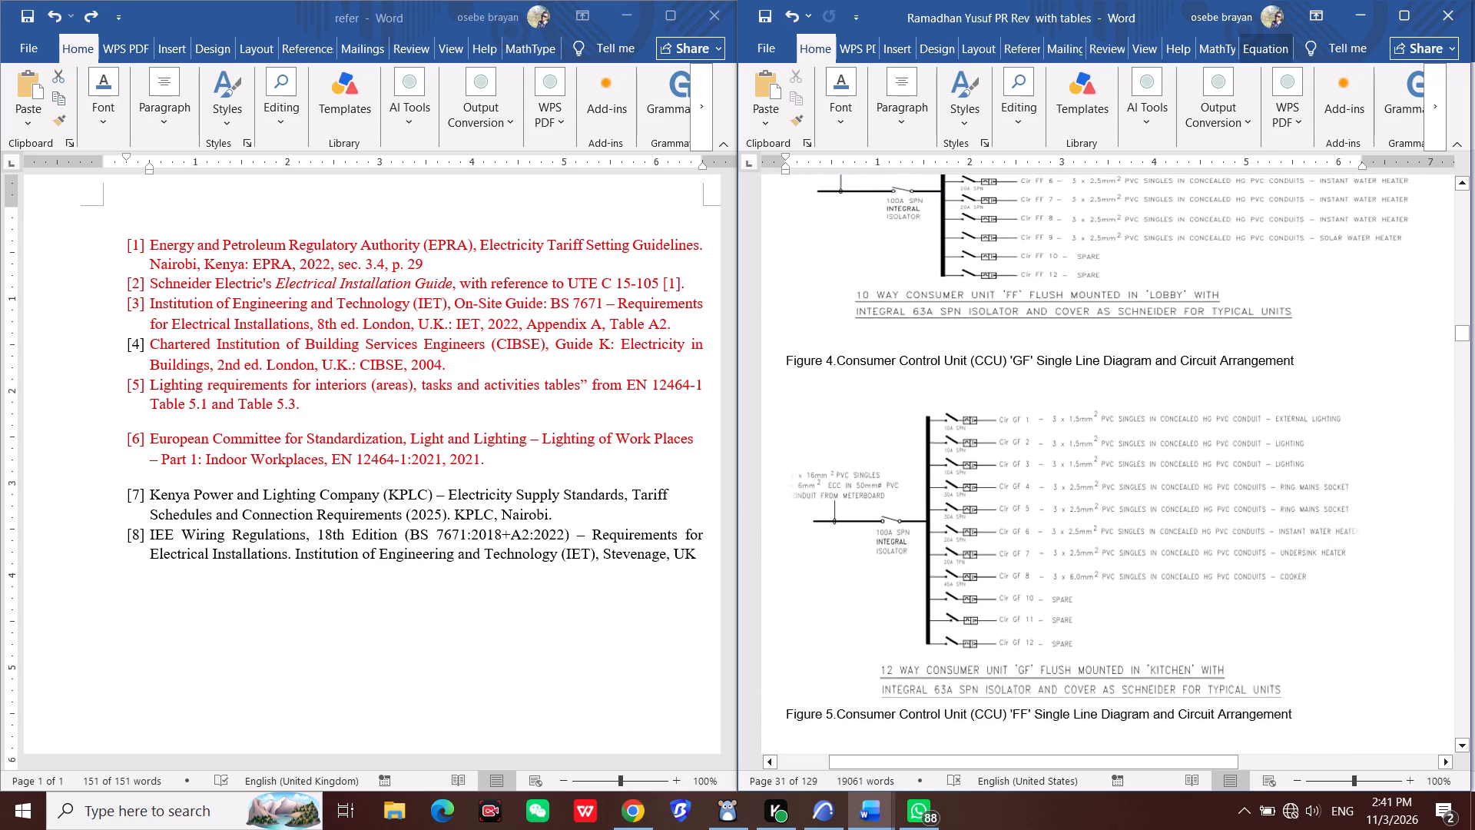
pyautogui.scroll(20, 965, 510)
pyautogui.scroll(16, 965, 510)
pyautogui.scroll(16, 965, 510)
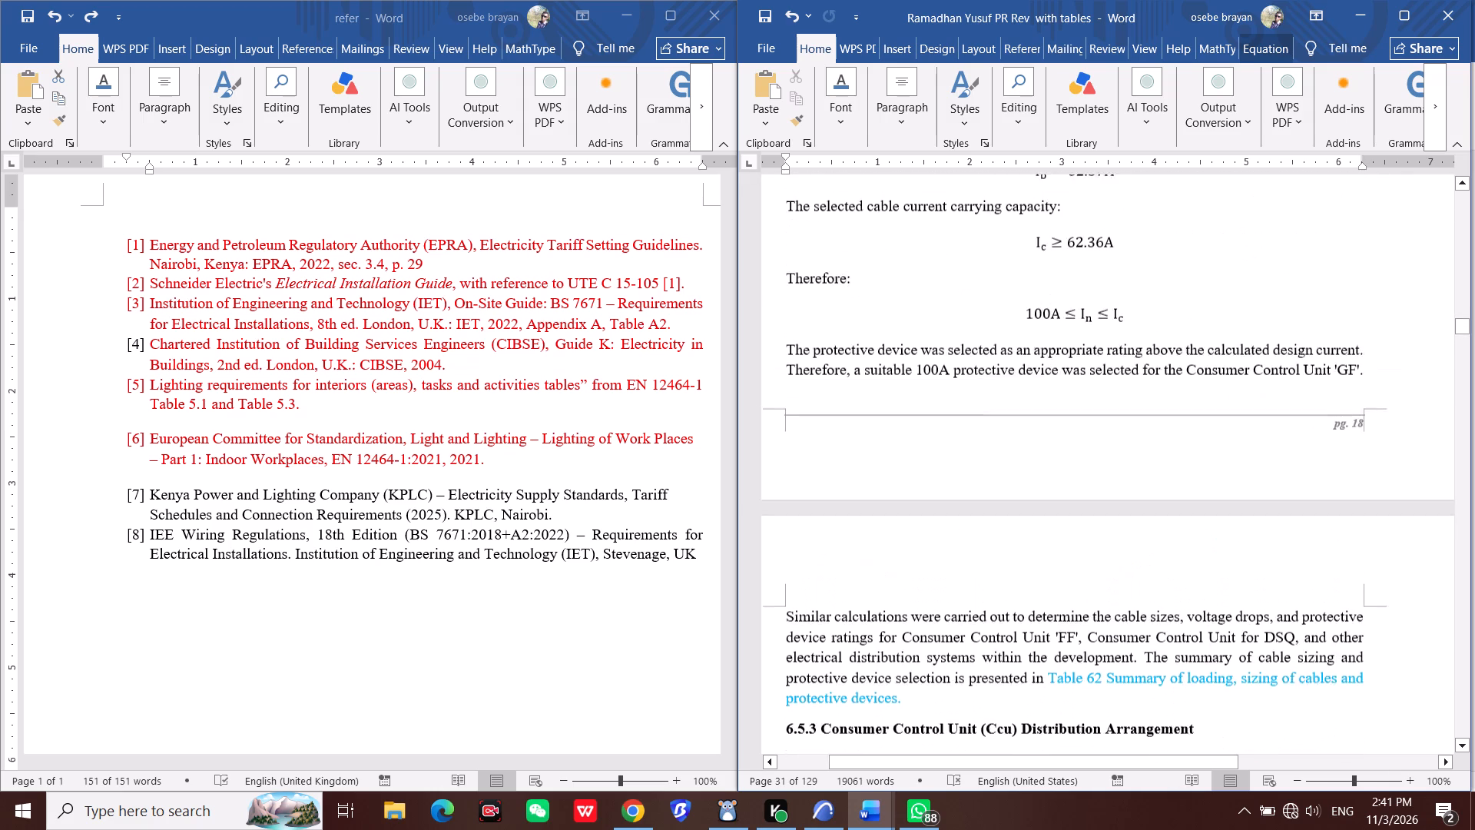
pyautogui.scroll(9, 965, 510)
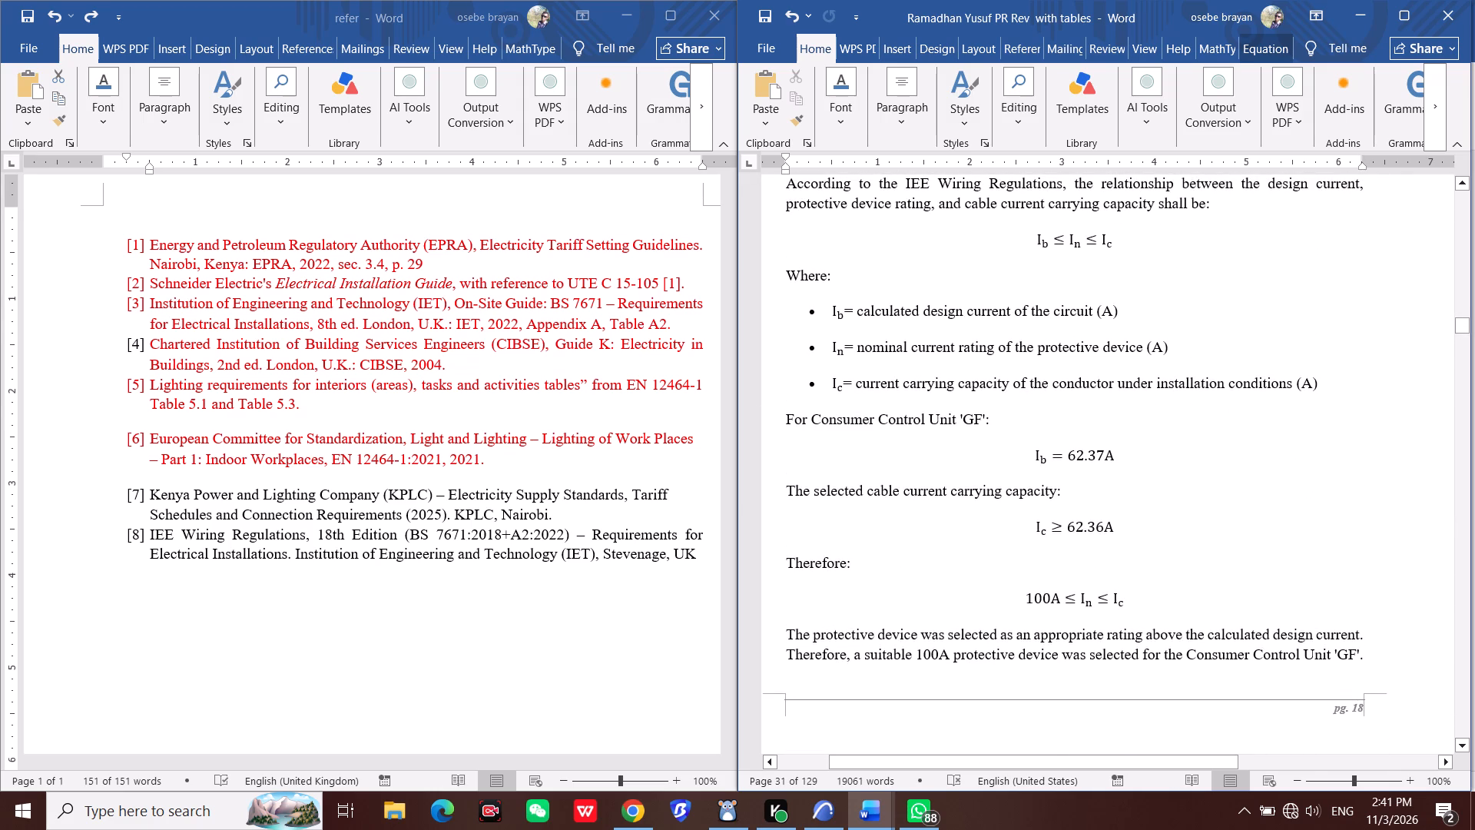
pyautogui.scroll(10, 965, 510)
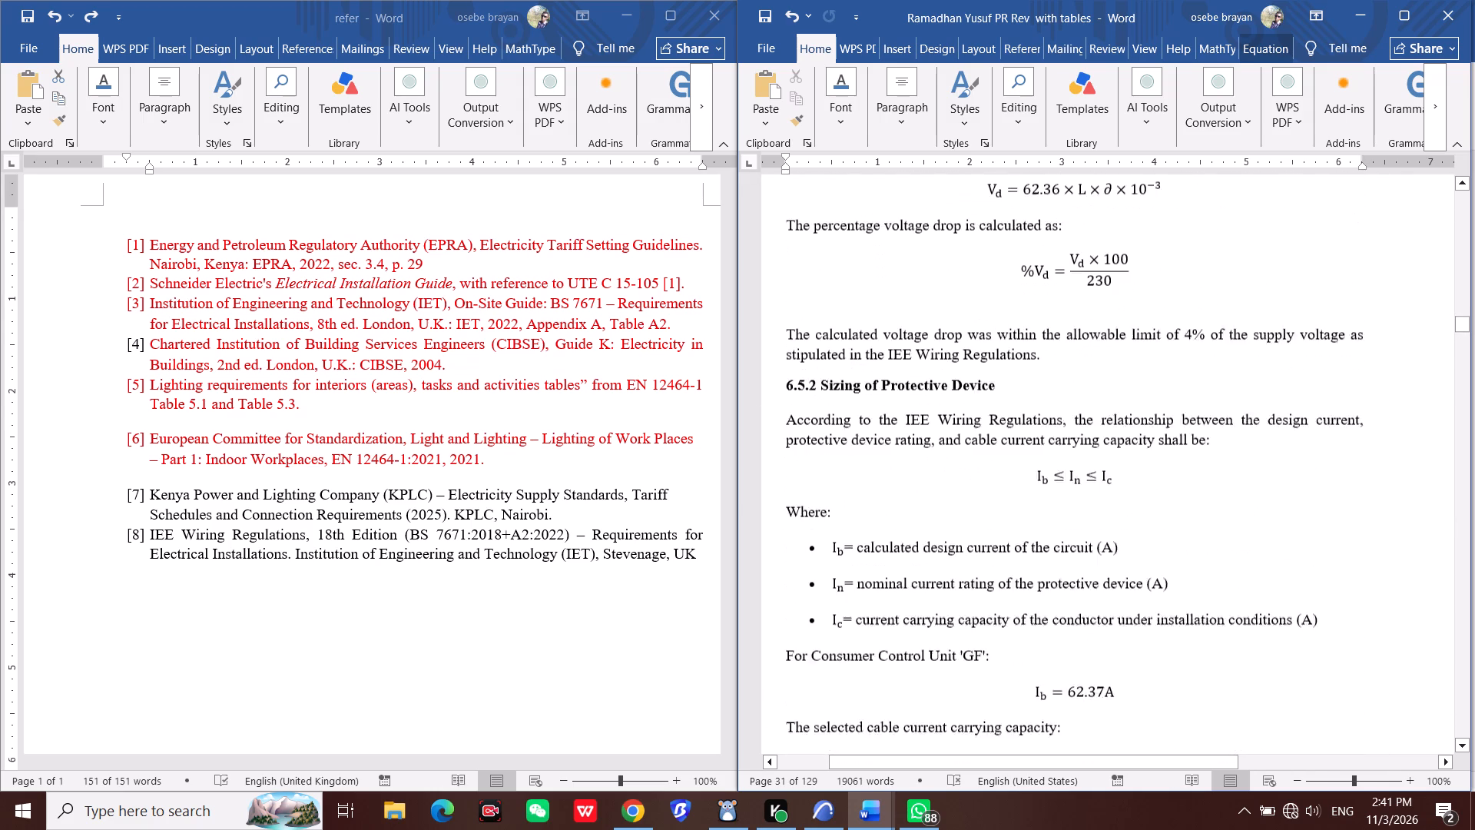
pyautogui.scroll(4, 965, 510)
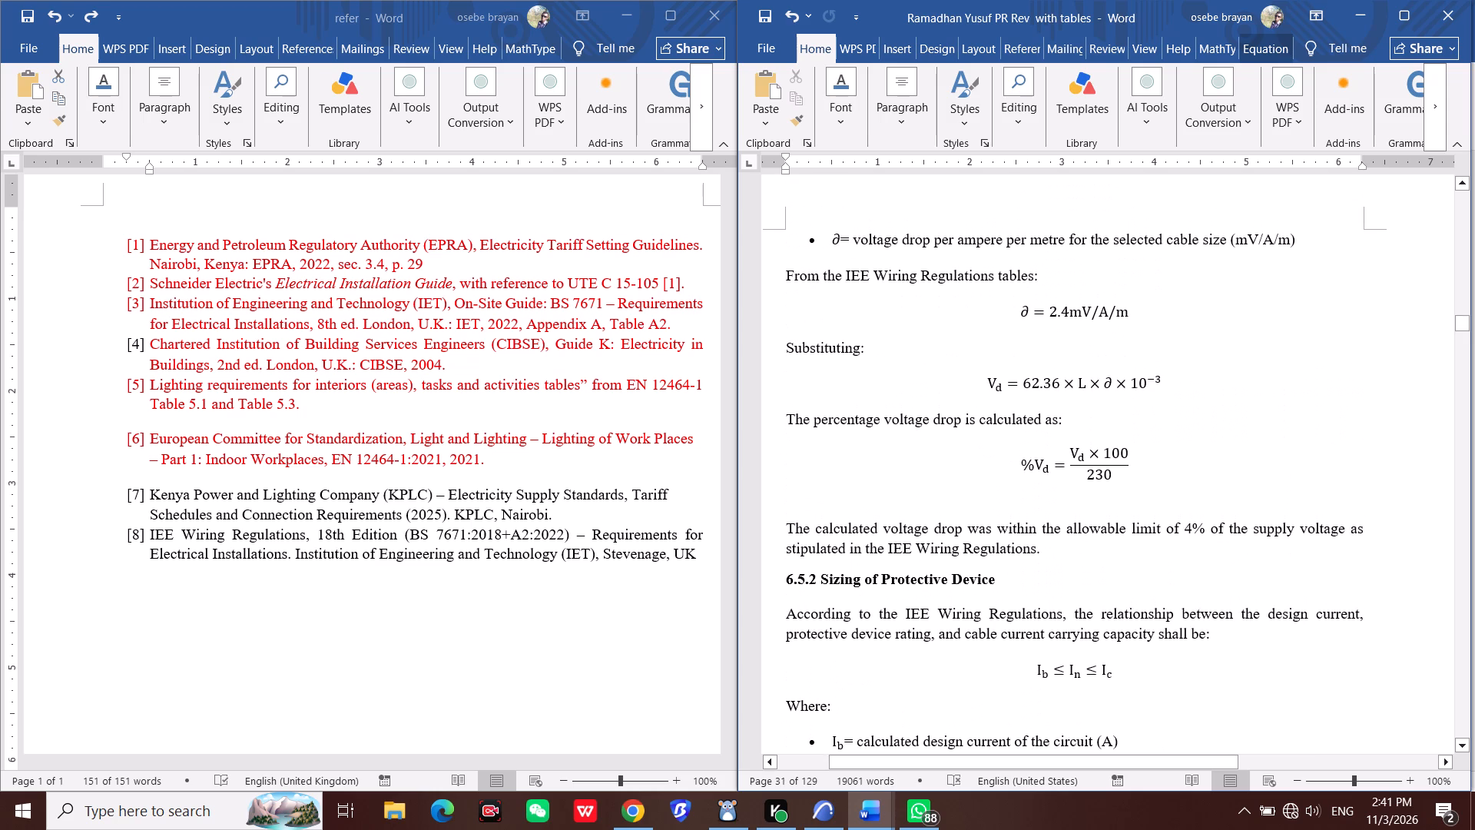
# Review section 6.5.2 on protective device sizing through the start of 6.5.3, and go back over the voltage drop calculation to section 6.5.1.
pyautogui.scroll(-16, 965, 510)
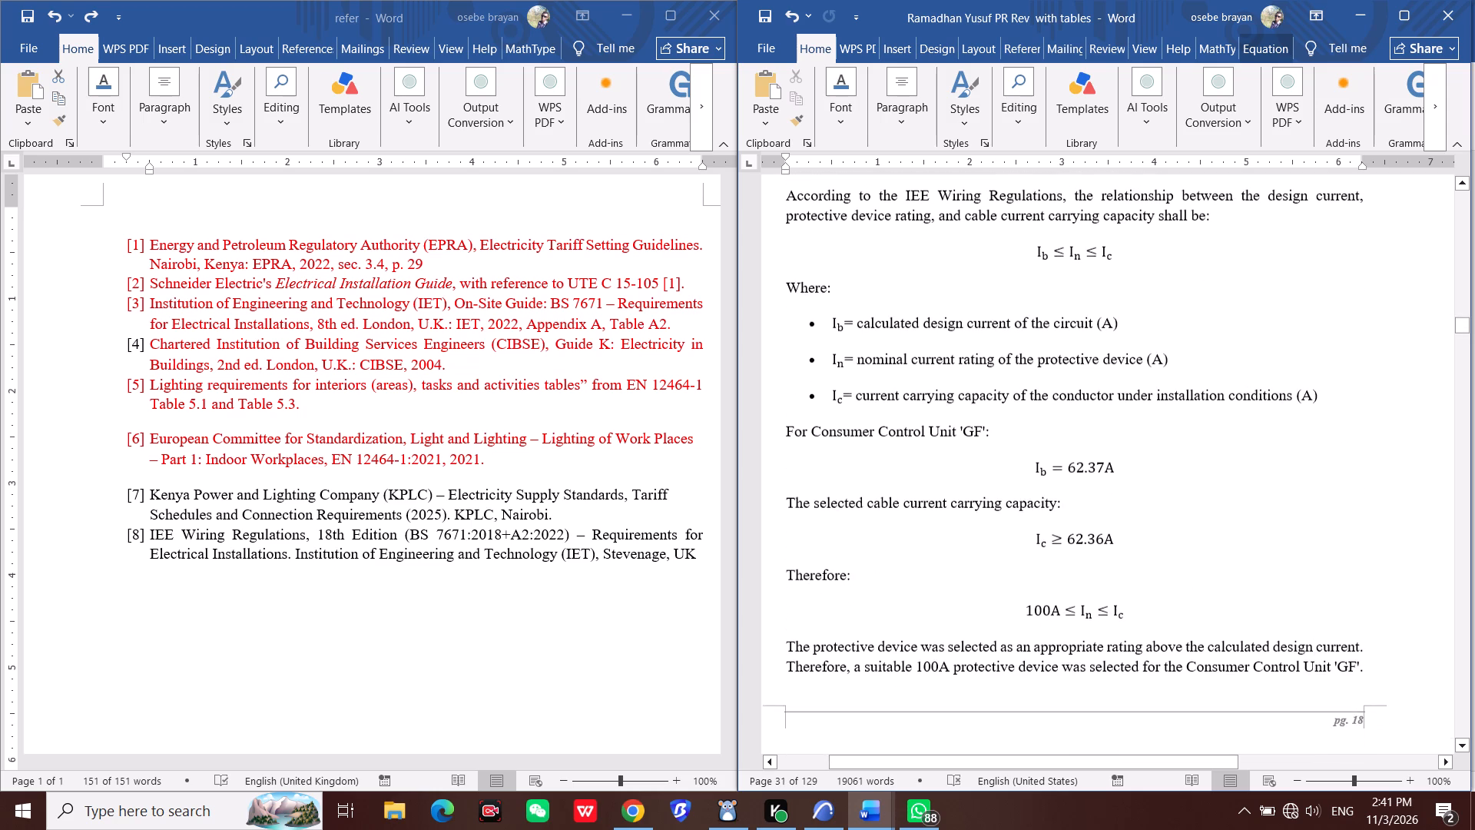
pyautogui.scroll(-8, 960, 522)
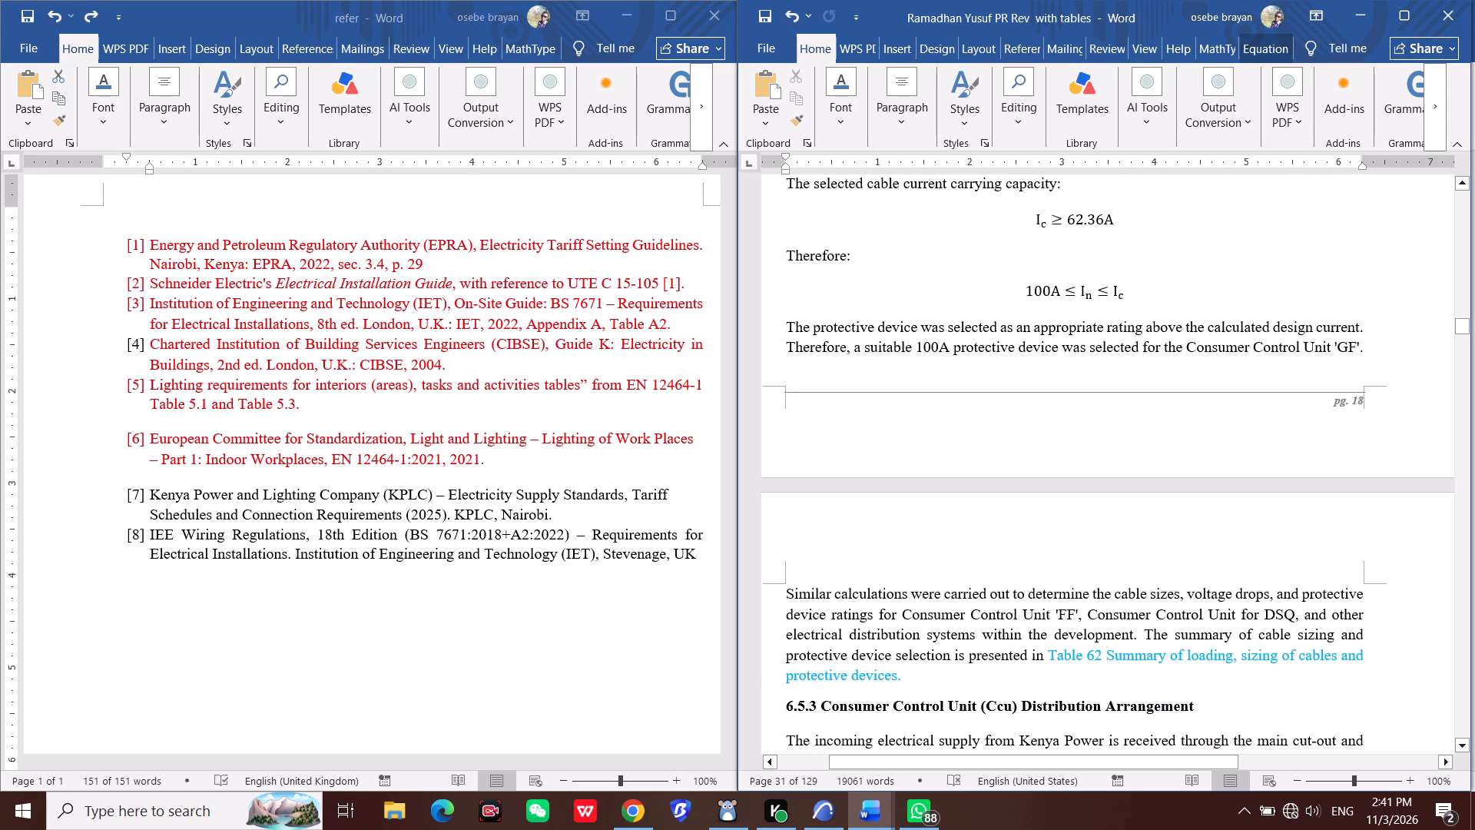
pyautogui.scroll(5, 986, 527)
pyautogui.scroll(-4, 986, 527)
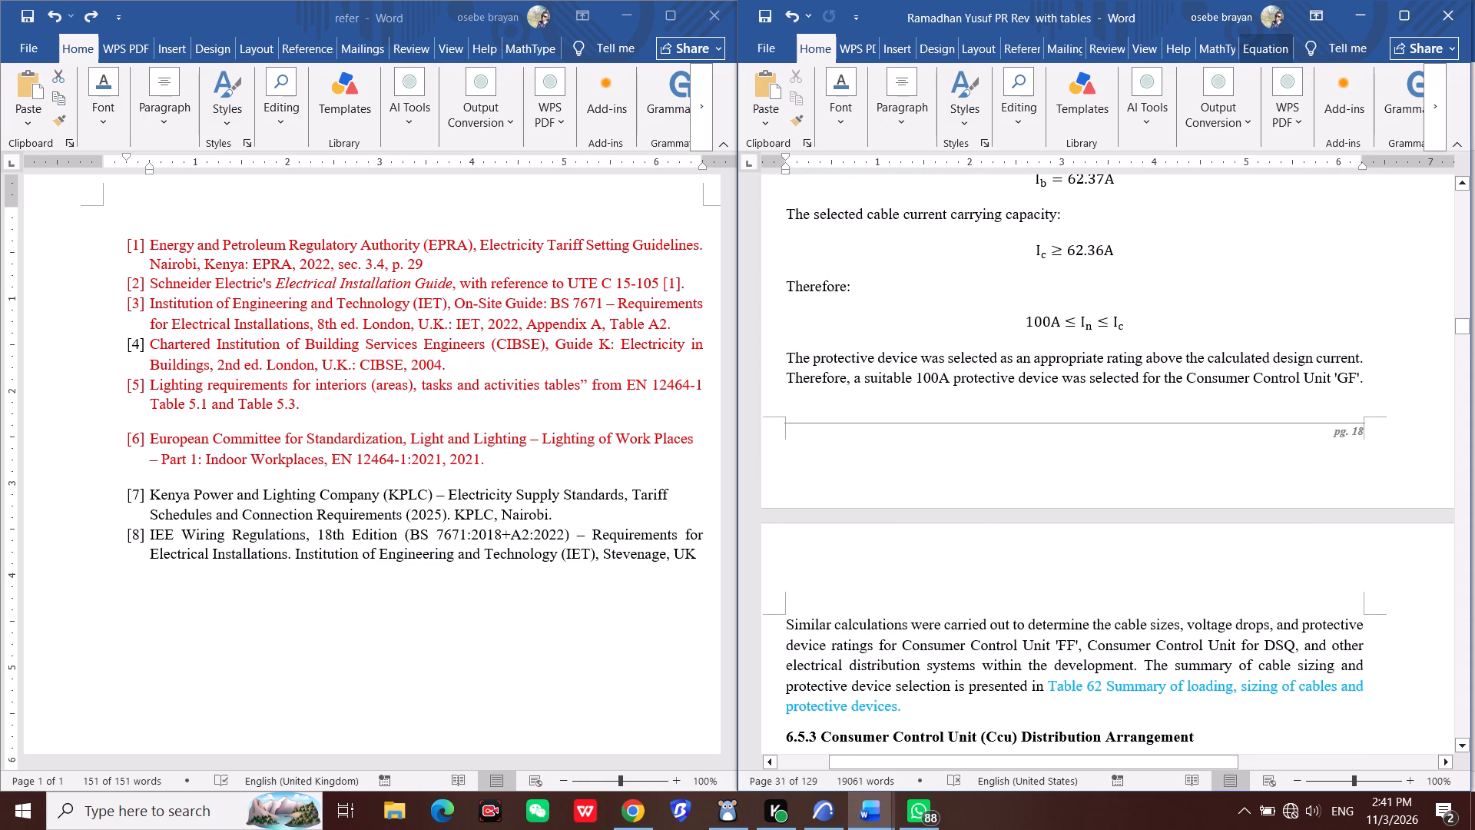
pyautogui.scroll(-2, 986, 527)
pyautogui.scroll(16, 986, 527)
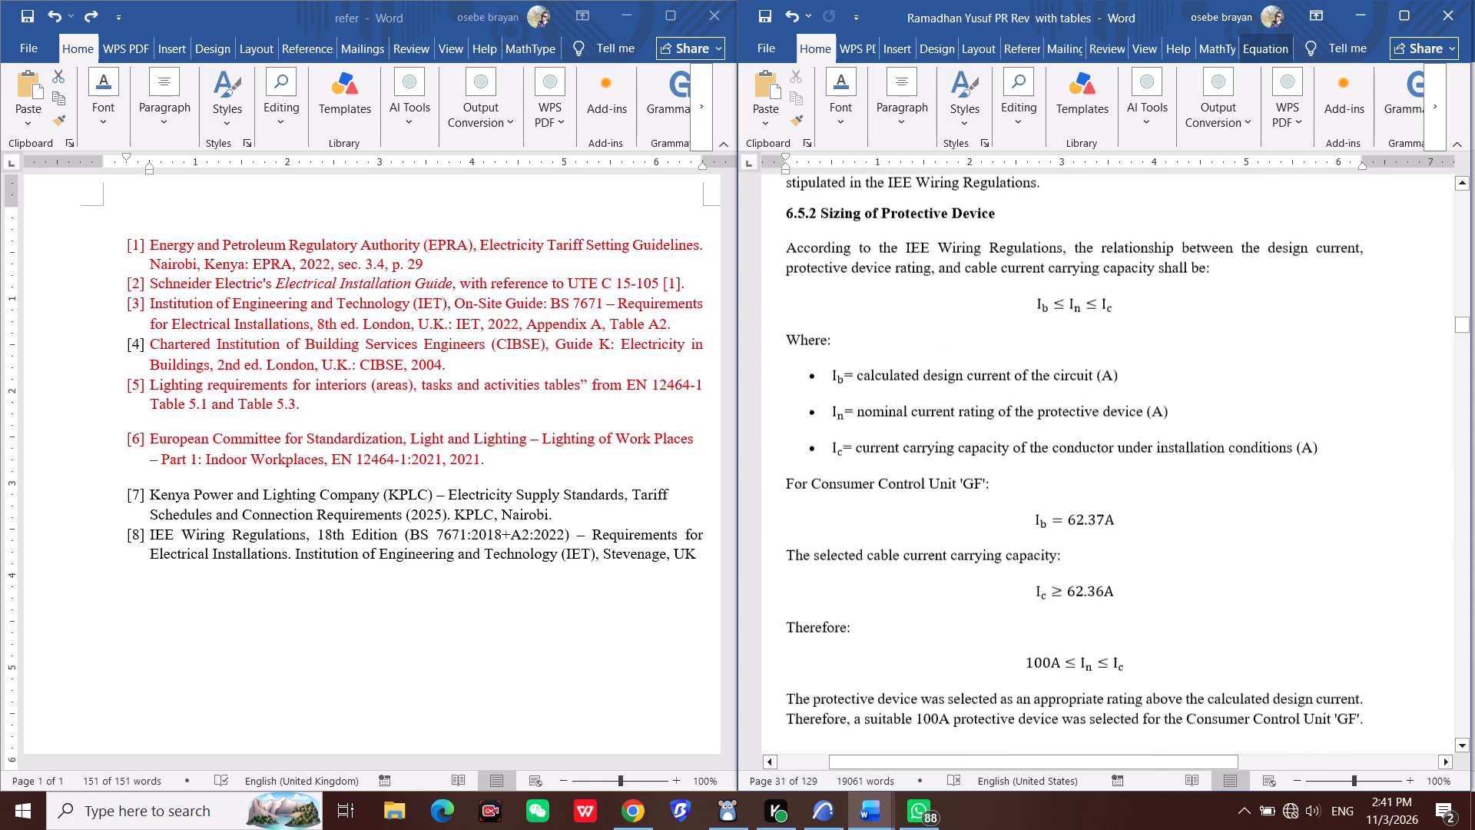
pyautogui.scroll(11, 986, 527)
pyautogui.scroll(10, 986, 527)
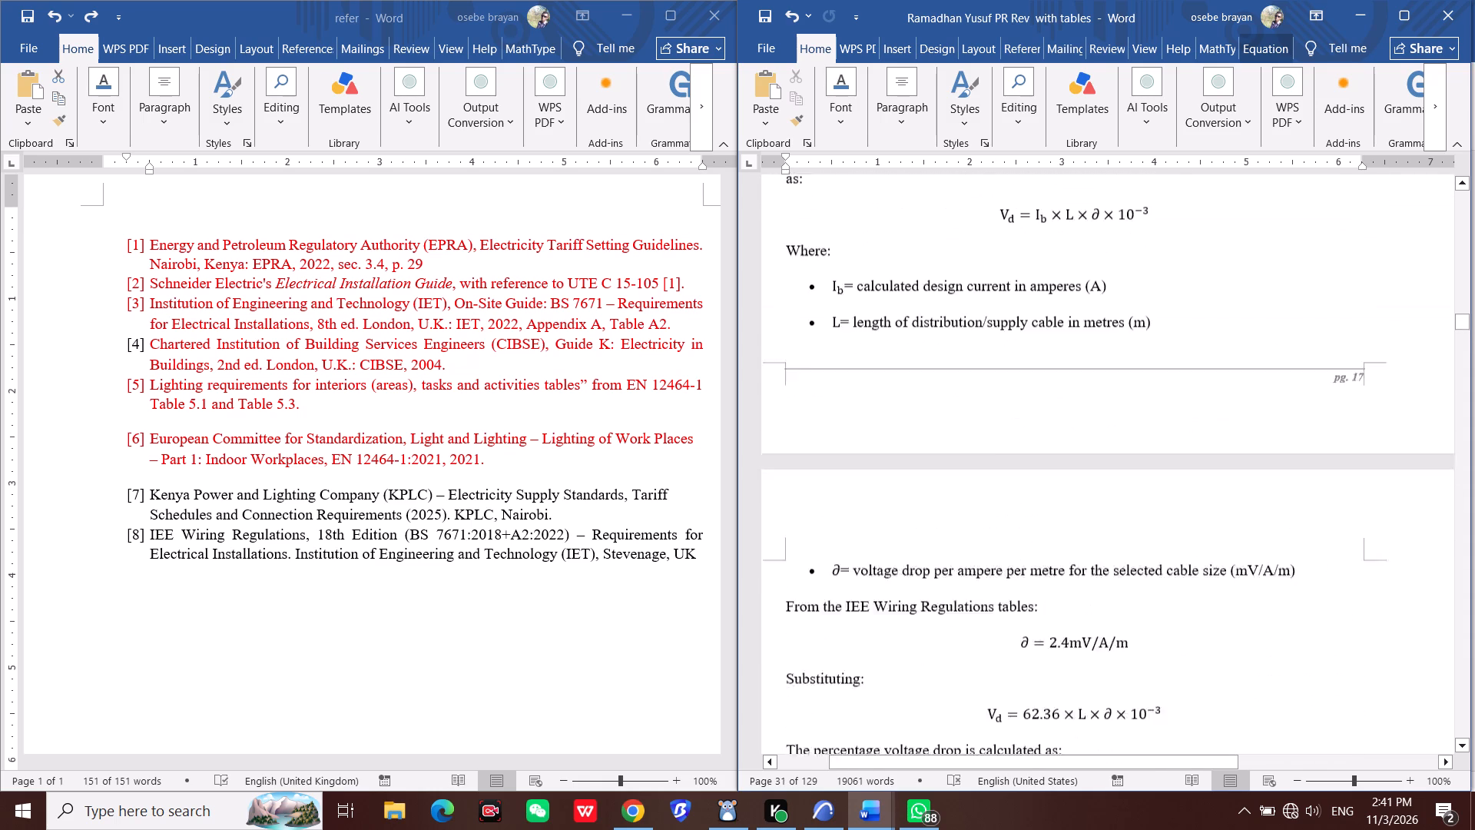
pyautogui.scroll(19, 986, 527)
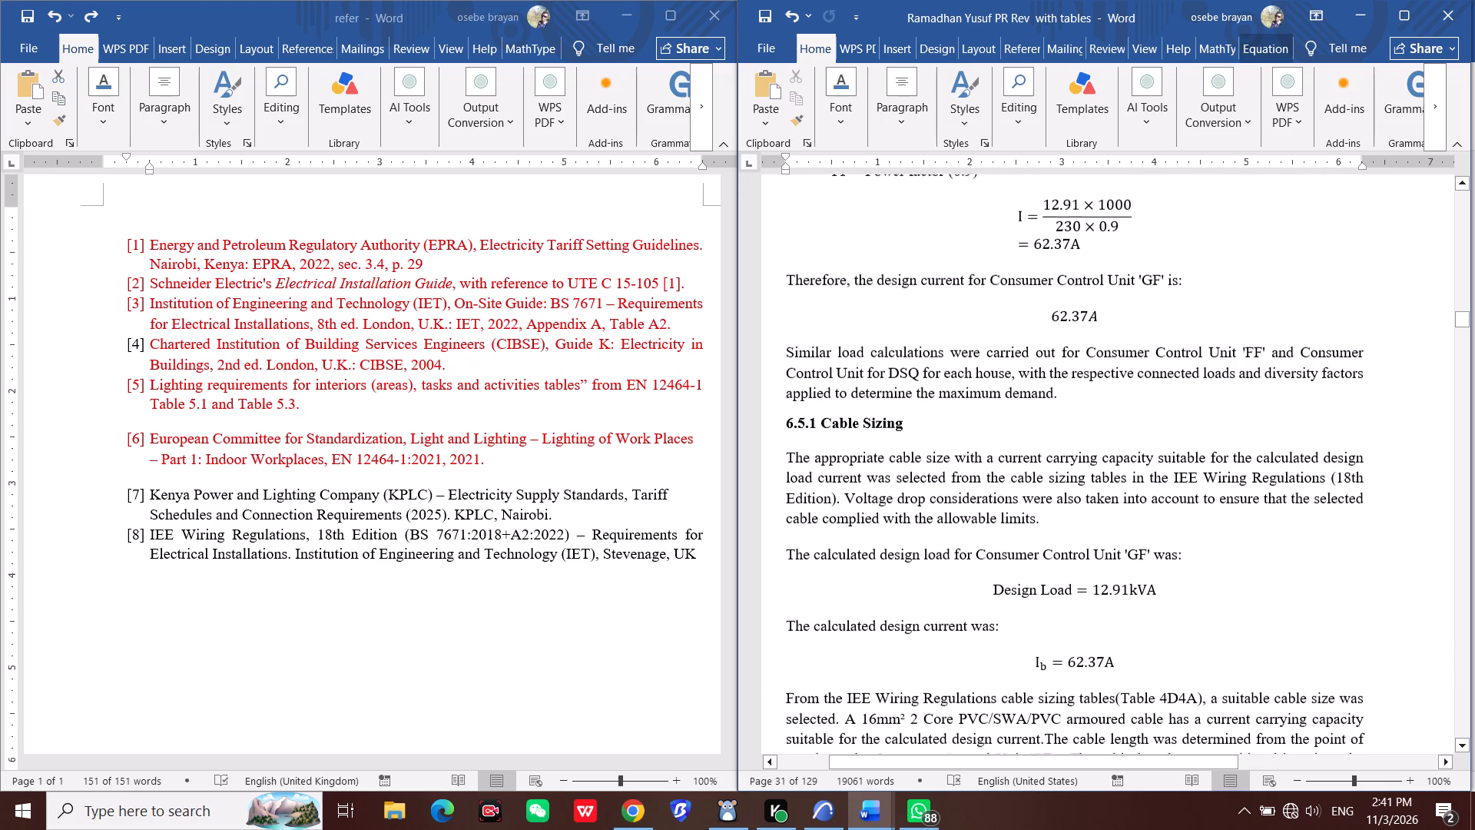
pyautogui.scroll(3, 986, 527)
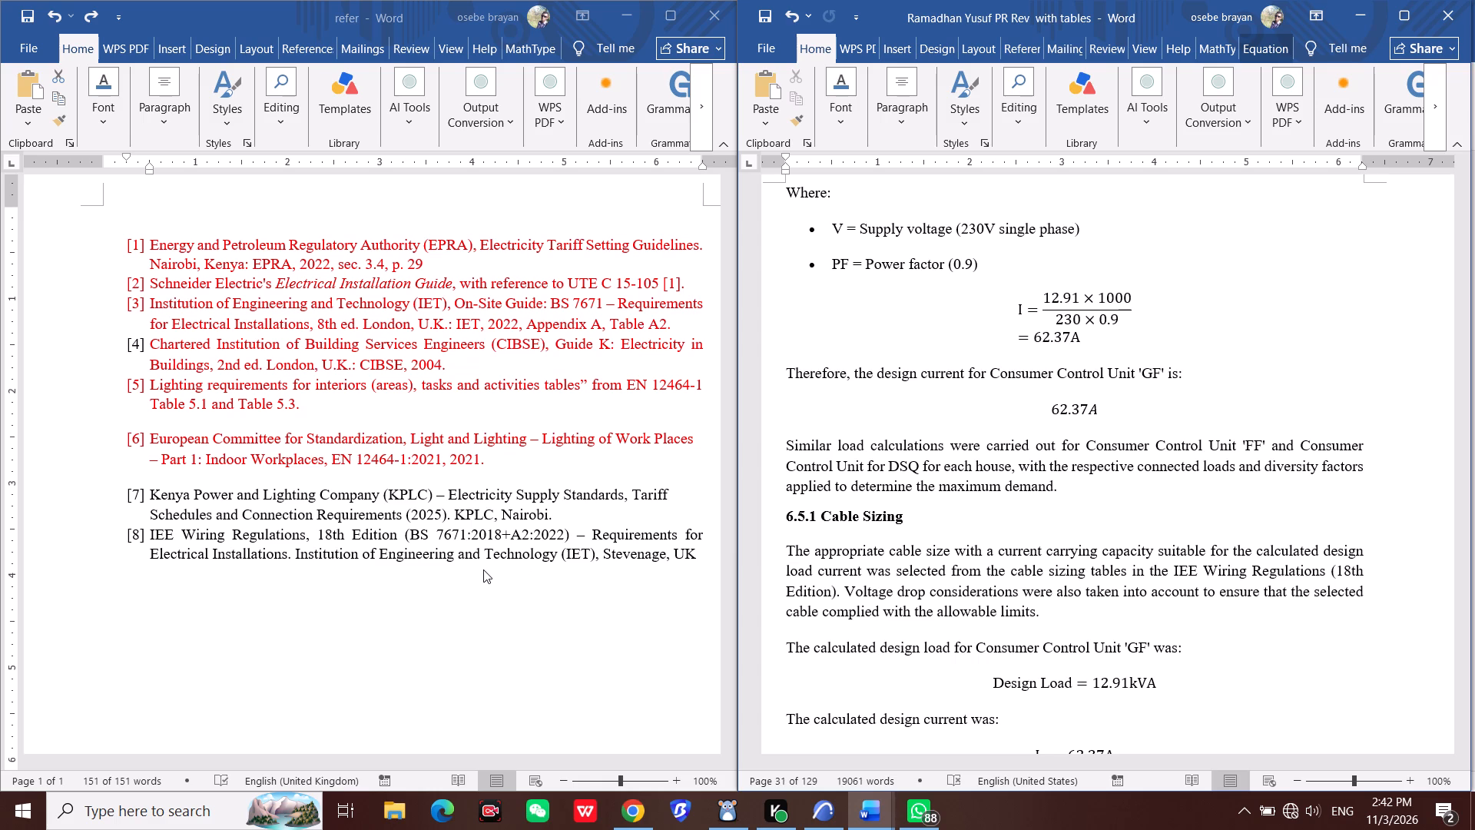
# Highlight in yellow the phrase "cable sizing tables in the IEE Wiring Regulations (18th Edition)" in section 6.5.1 Cable Sizing.
pyautogui.scroll(-1, 696, 496)
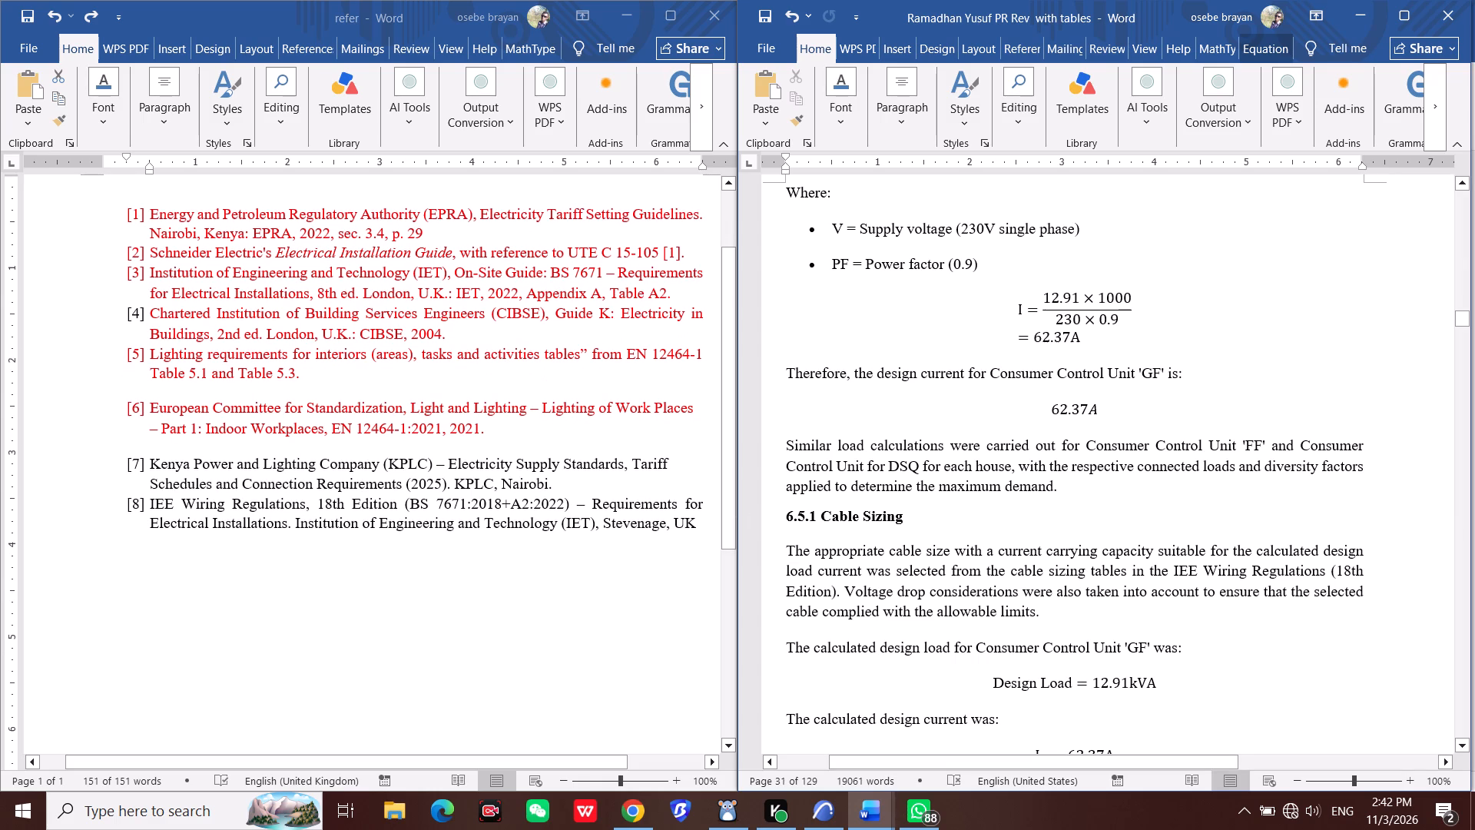
pyautogui.scroll(1, 980, 587)
pyautogui.scroll(-2, 980, 587)
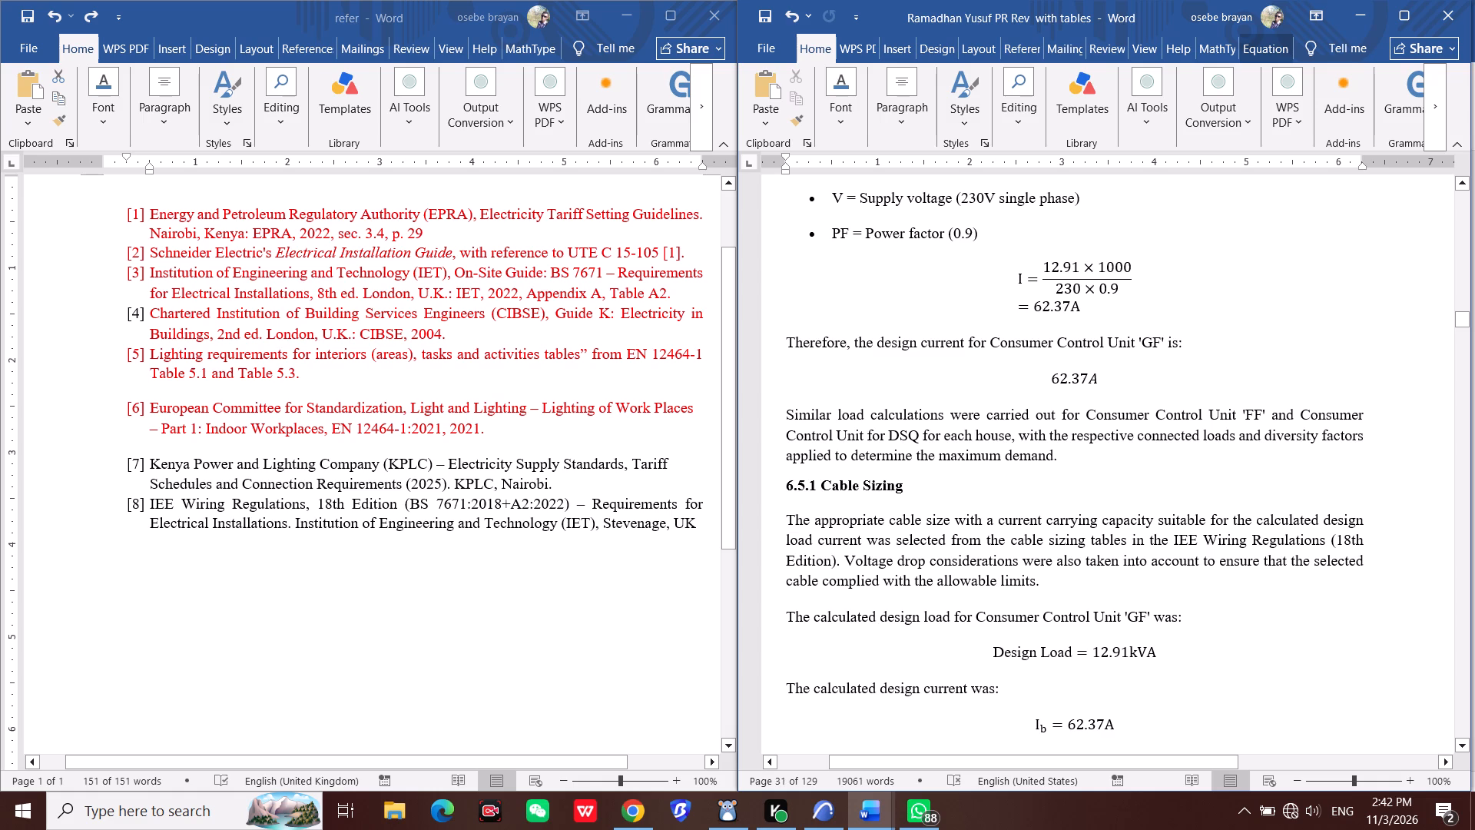
pyautogui.moveTo(1012, 542); pyautogui.dragTo(1020, 542)
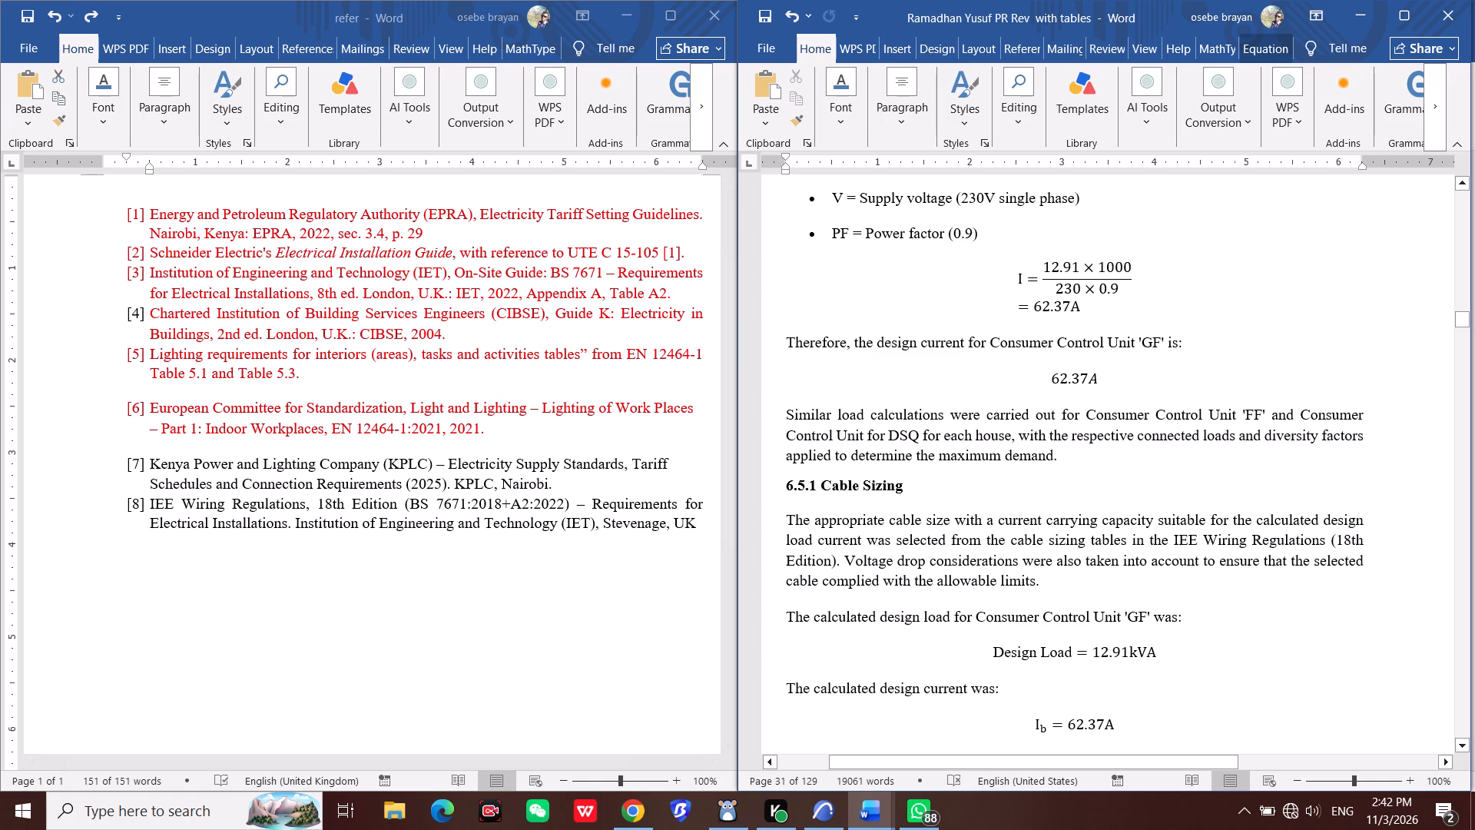
pyautogui.moveTo(1020, 542); pyautogui.dragTo(835, 562)
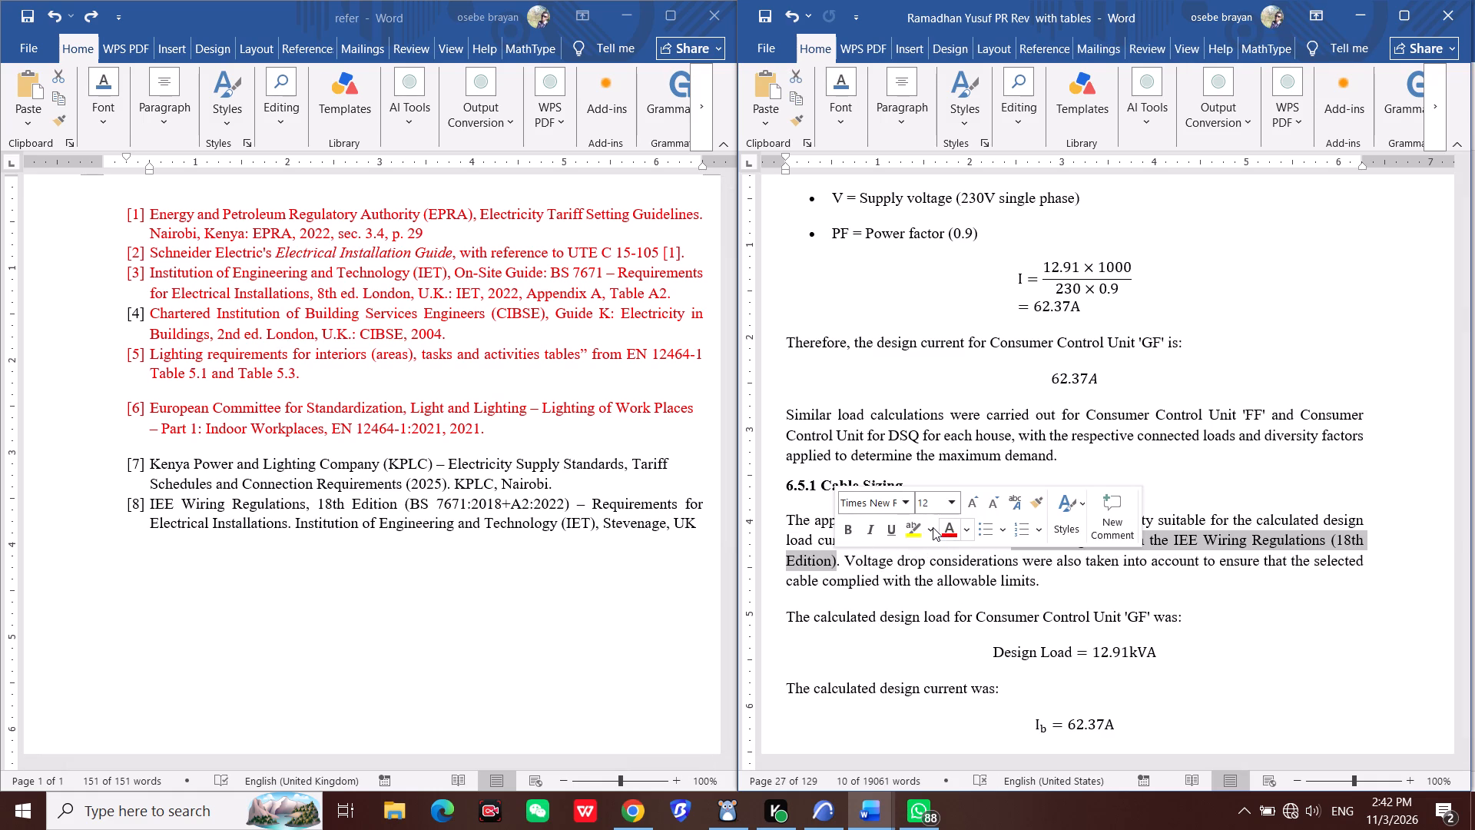
pyautogui.click(906, 533)
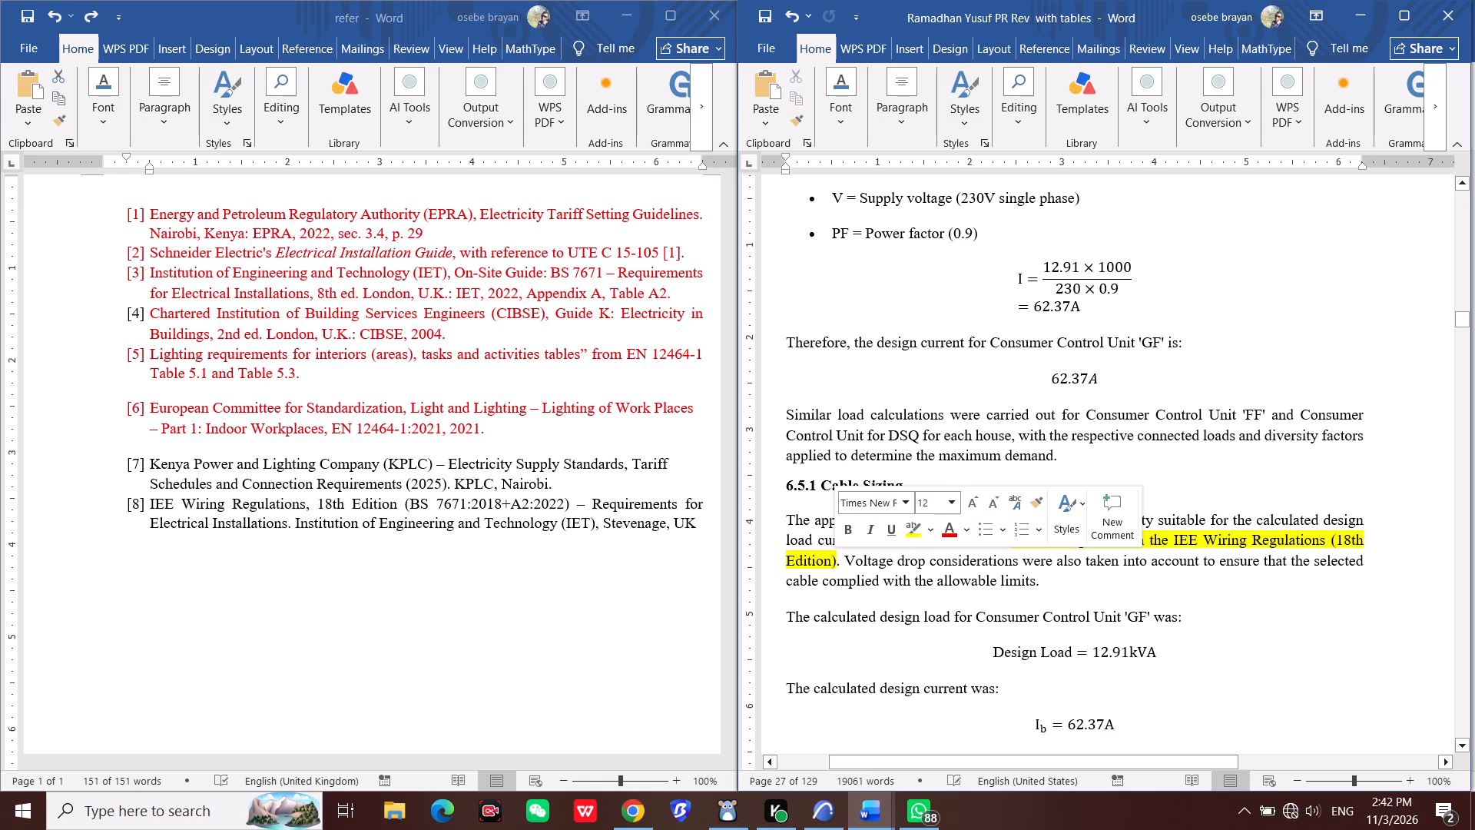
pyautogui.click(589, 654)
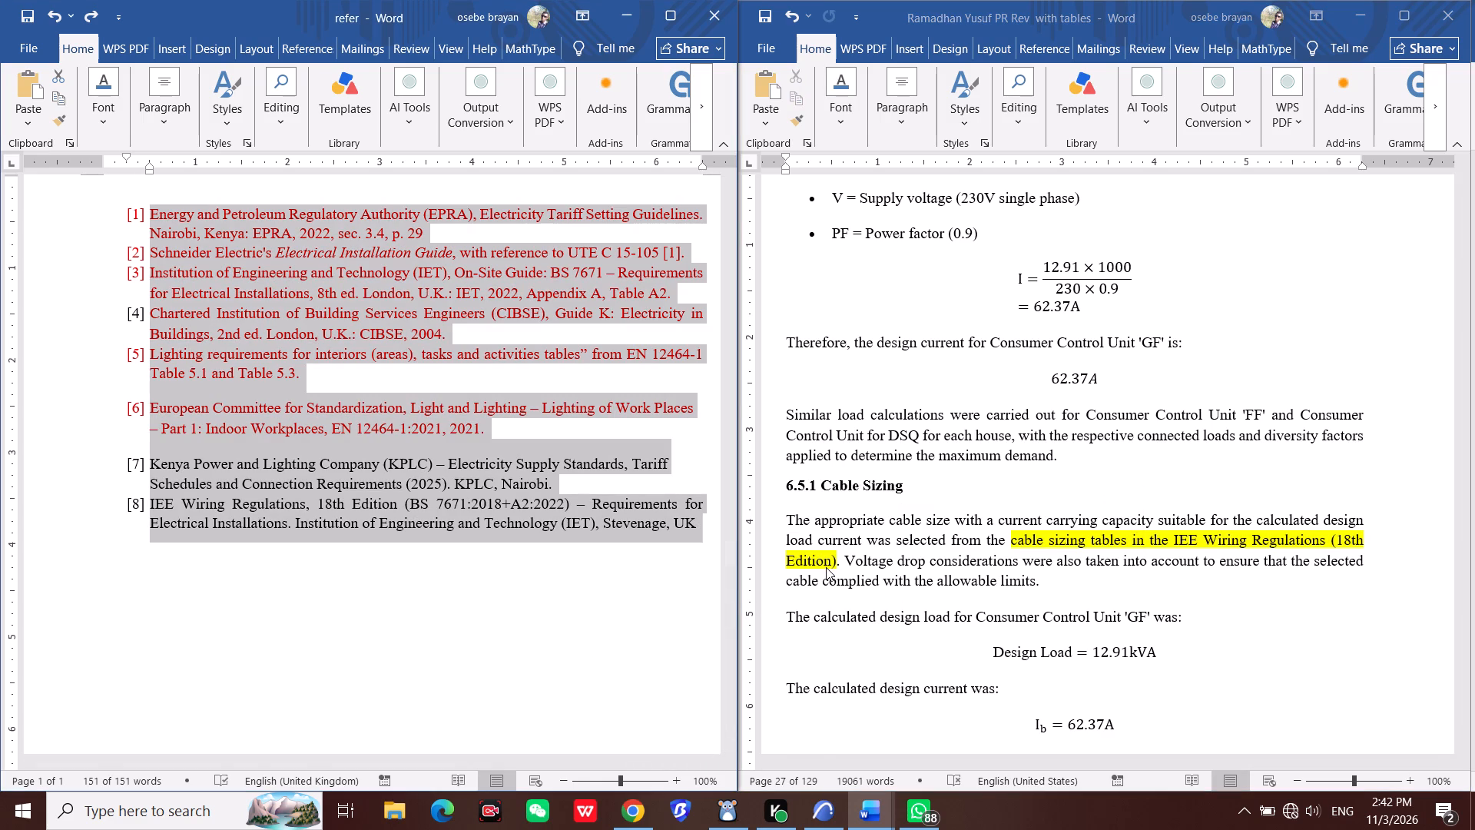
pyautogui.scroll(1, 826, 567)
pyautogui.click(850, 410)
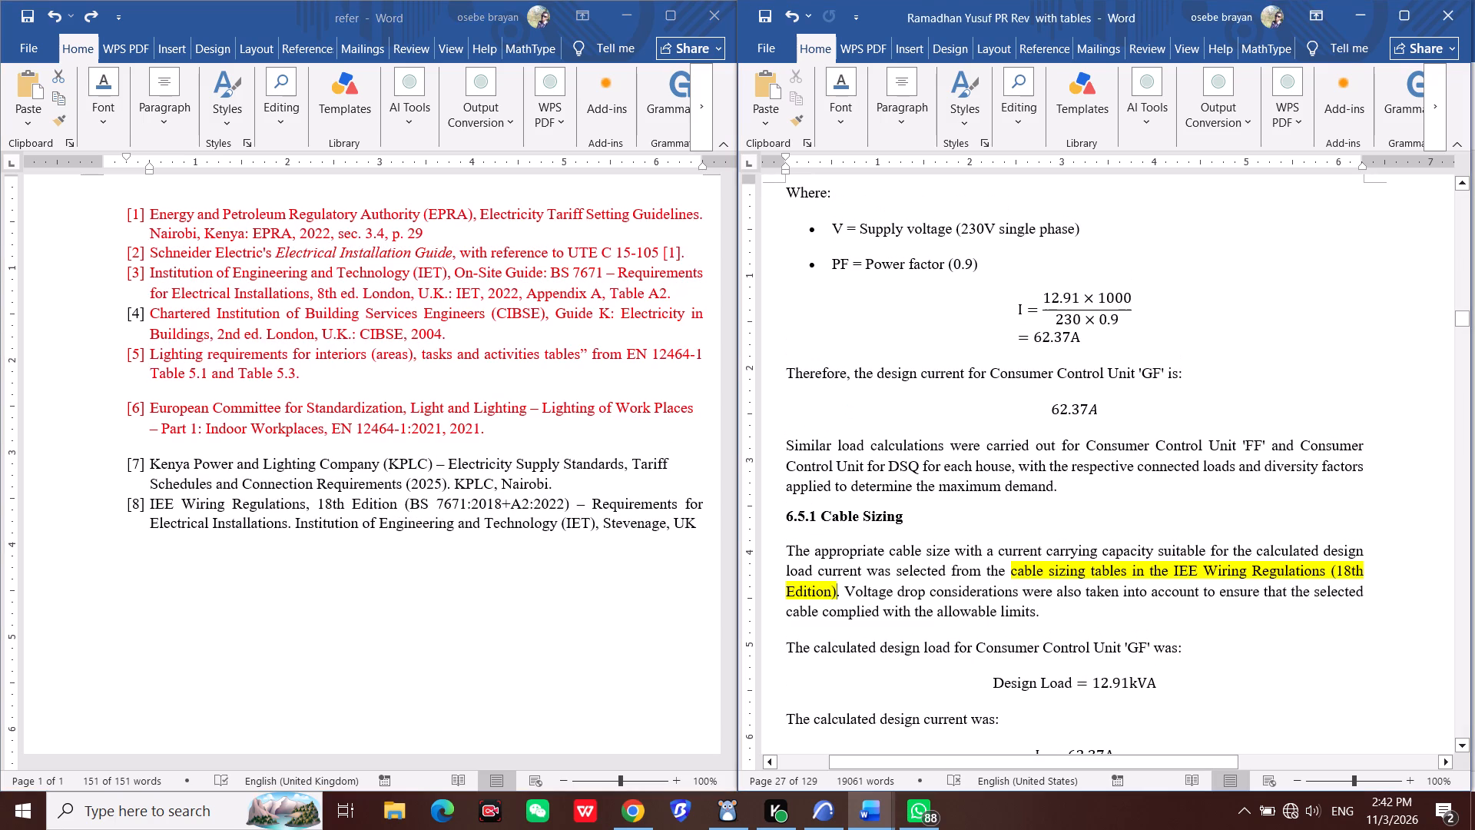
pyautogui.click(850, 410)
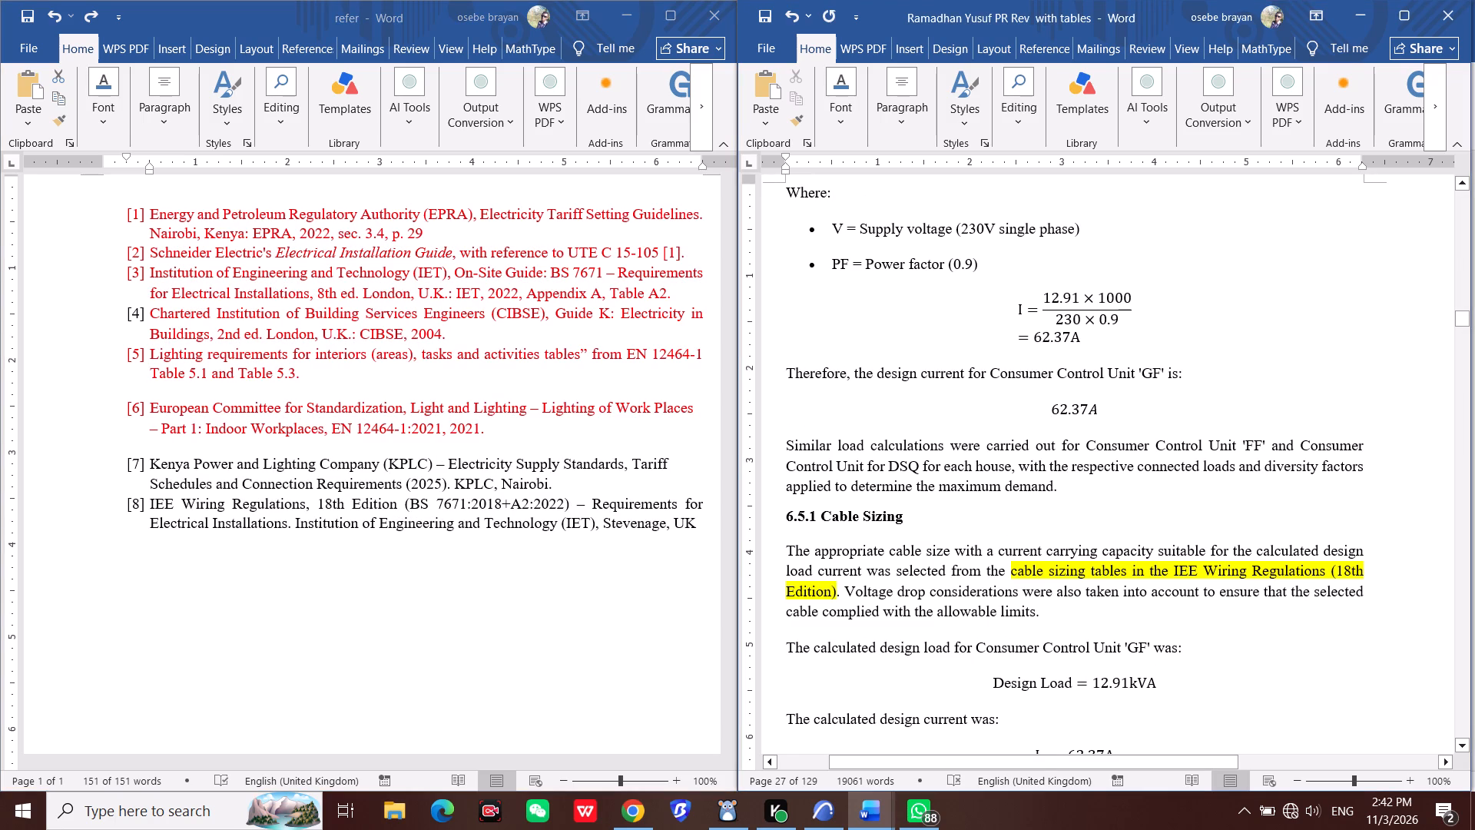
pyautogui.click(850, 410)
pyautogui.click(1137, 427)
# Search the report for "tarrif" in place of the previous search for the Energy and Petroleum Regulatory Authority.
pyautogui.hotkey('ctrl', 'f')
pyautogui.click(792, 274)
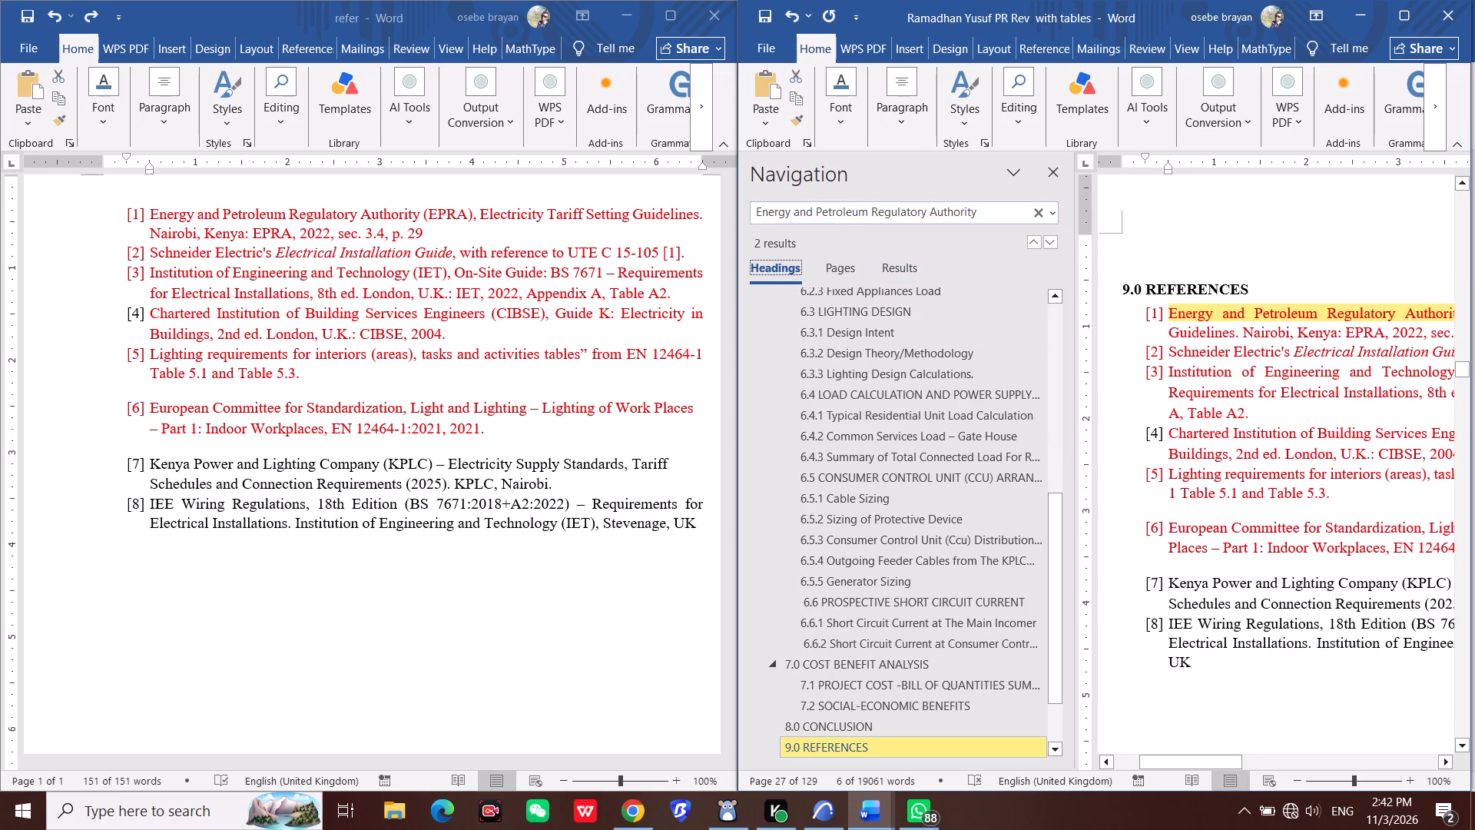
pyautogui.click(1033, 220)
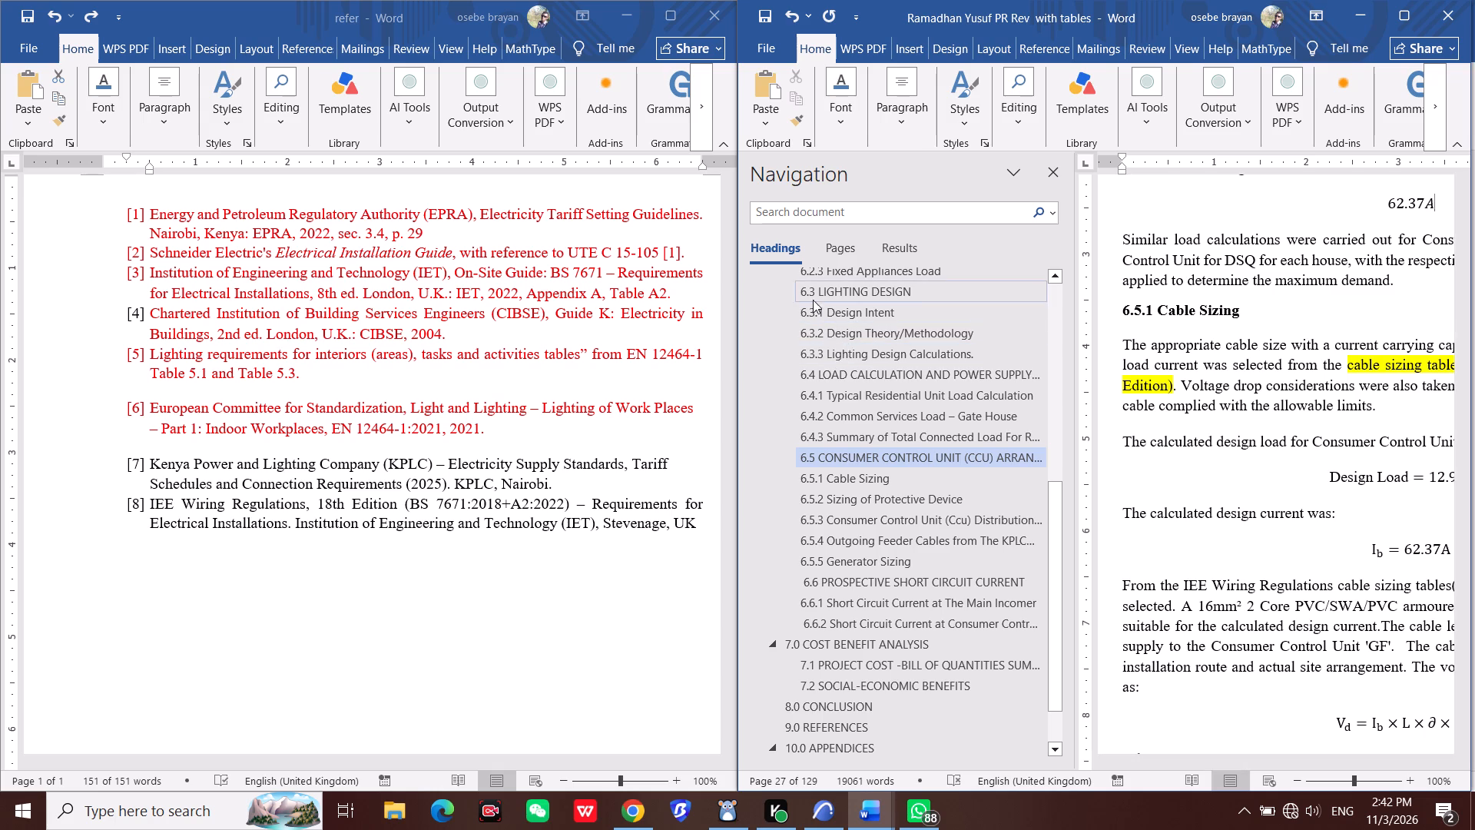
pyautogui.click(874, 208)
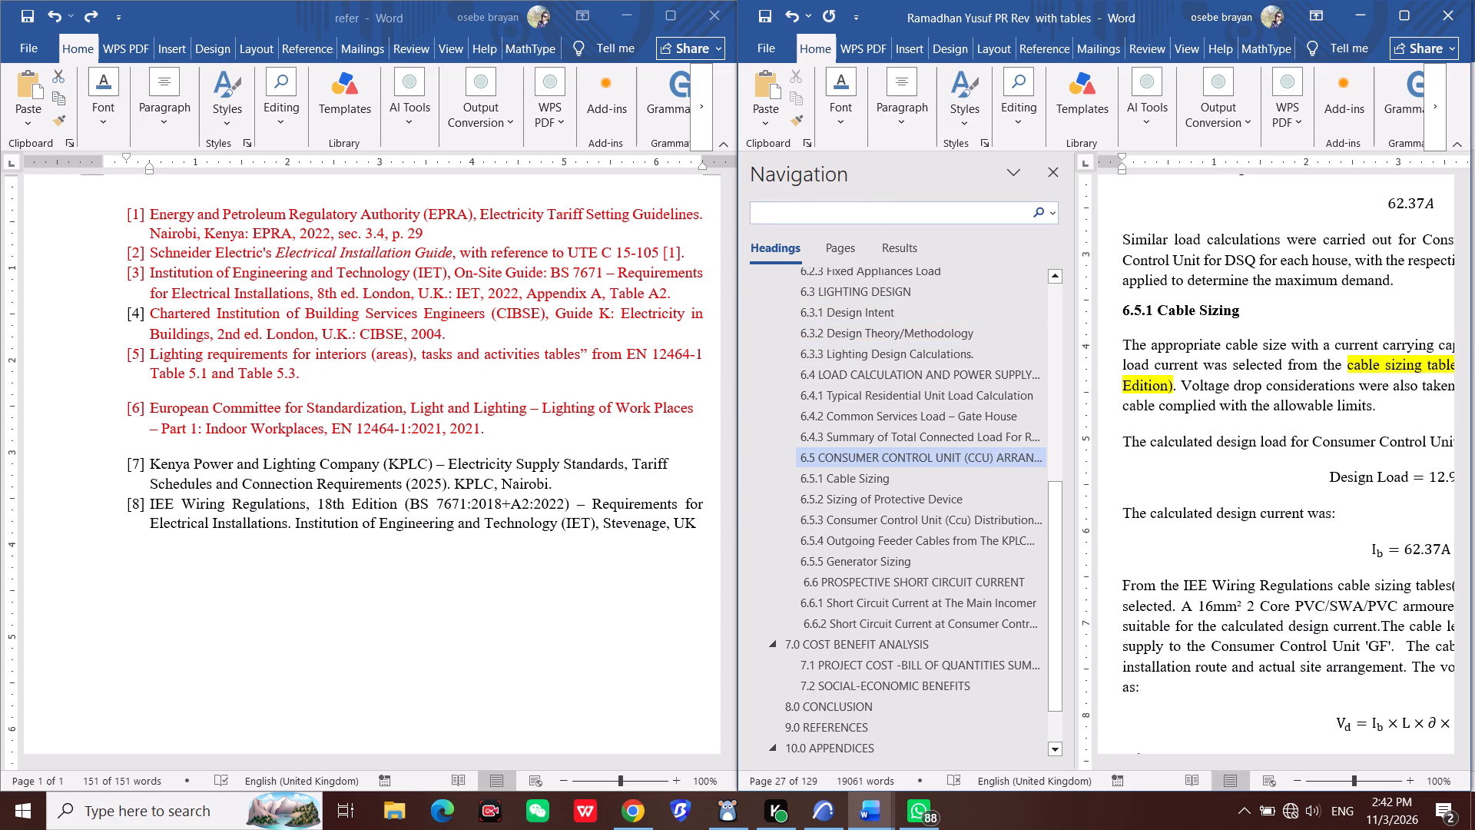
pyautogui.write('tarr')
pyautogui.write('if')
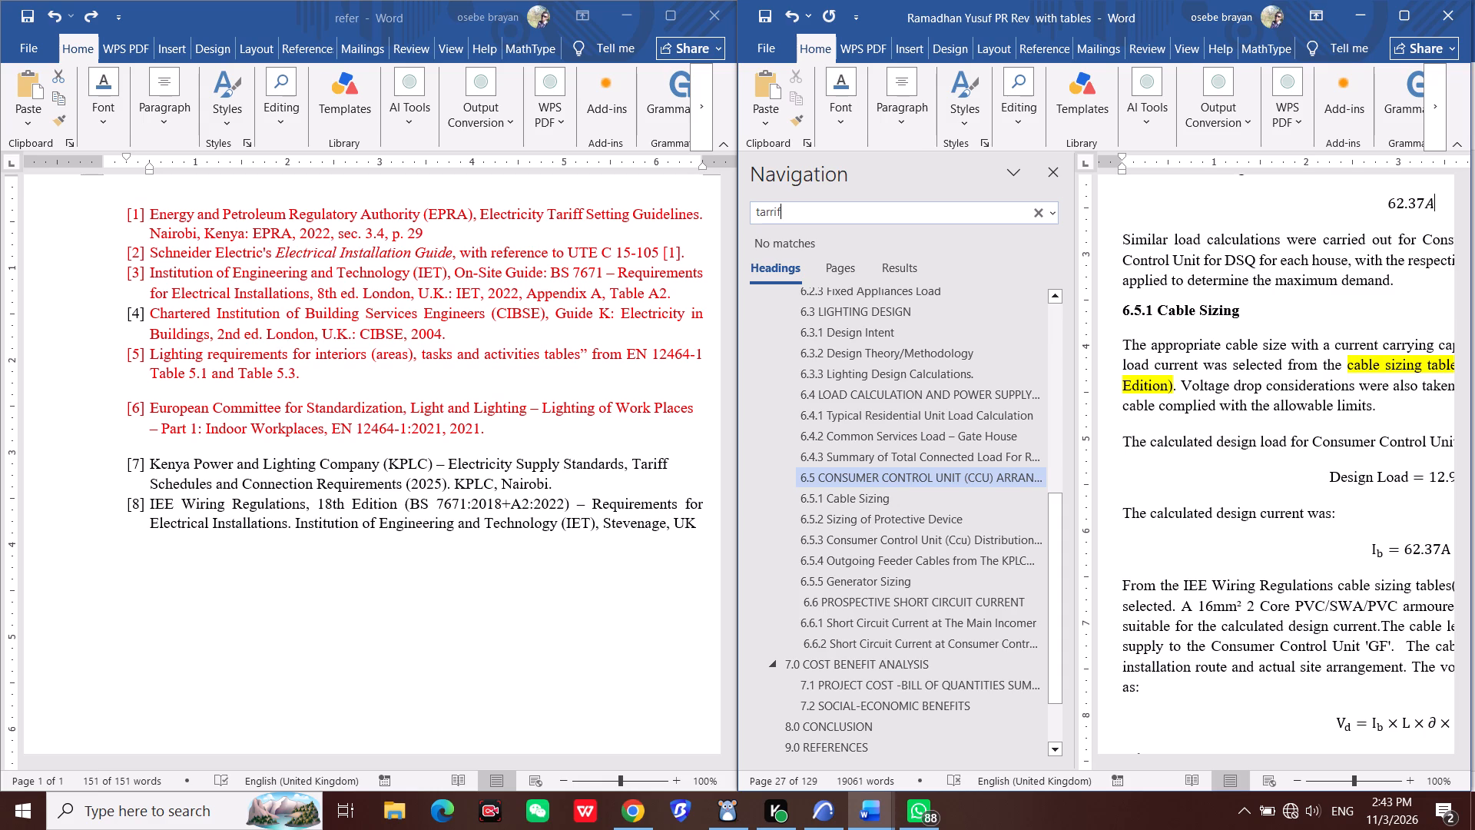
# Replace the search term with "schedu" to look for mentions of supply schedules in the report.
pyautogui.press('BackSpace')
pyautogui.press('BackSpace')
pyautogui.press('BackSpace')
pyautogui.press('BackSpace')
pyautogui.press('BackSpace')
pyautogui.press('BackSpace')
pyautogui.press('BackSpace')
pyautogui.press('BackSpace')
pyautogui.write('sch')
pyautogui.write('edu')
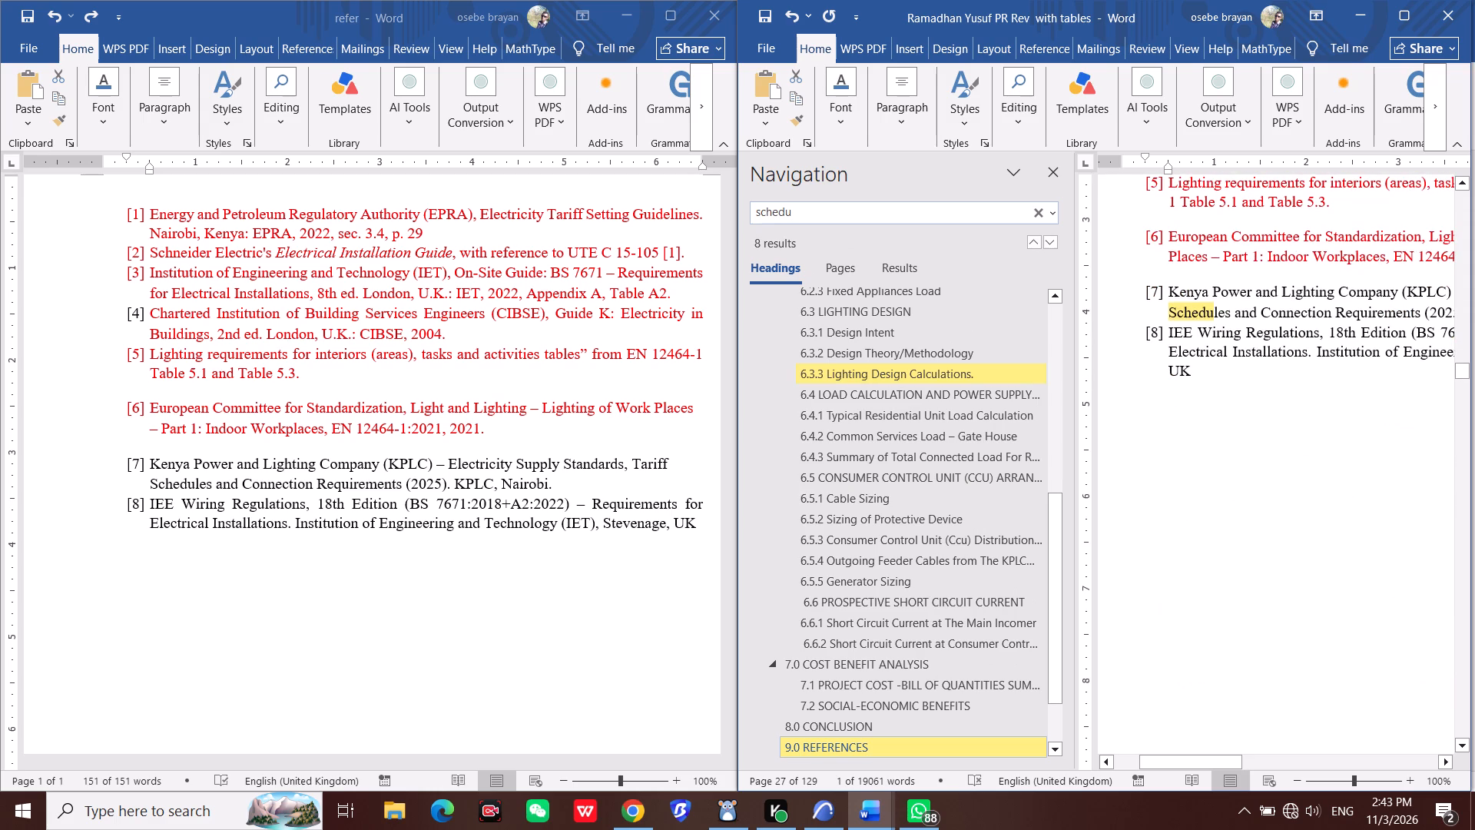
# Clear the "schedu" search term from the report search.
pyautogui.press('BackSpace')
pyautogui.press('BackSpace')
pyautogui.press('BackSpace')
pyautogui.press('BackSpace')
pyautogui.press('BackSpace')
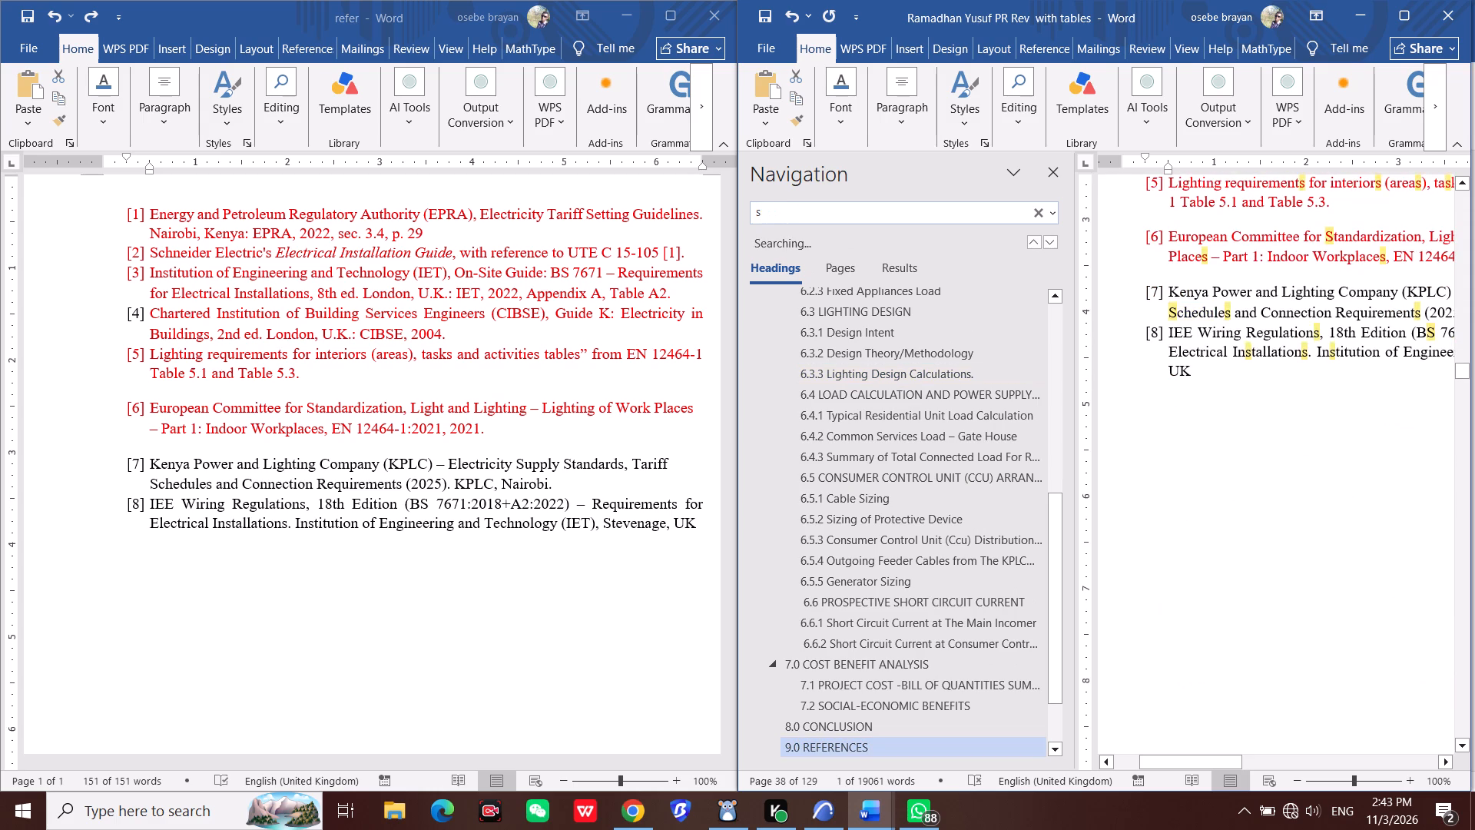
# Clear the remaining search text and search the report for "tariff".
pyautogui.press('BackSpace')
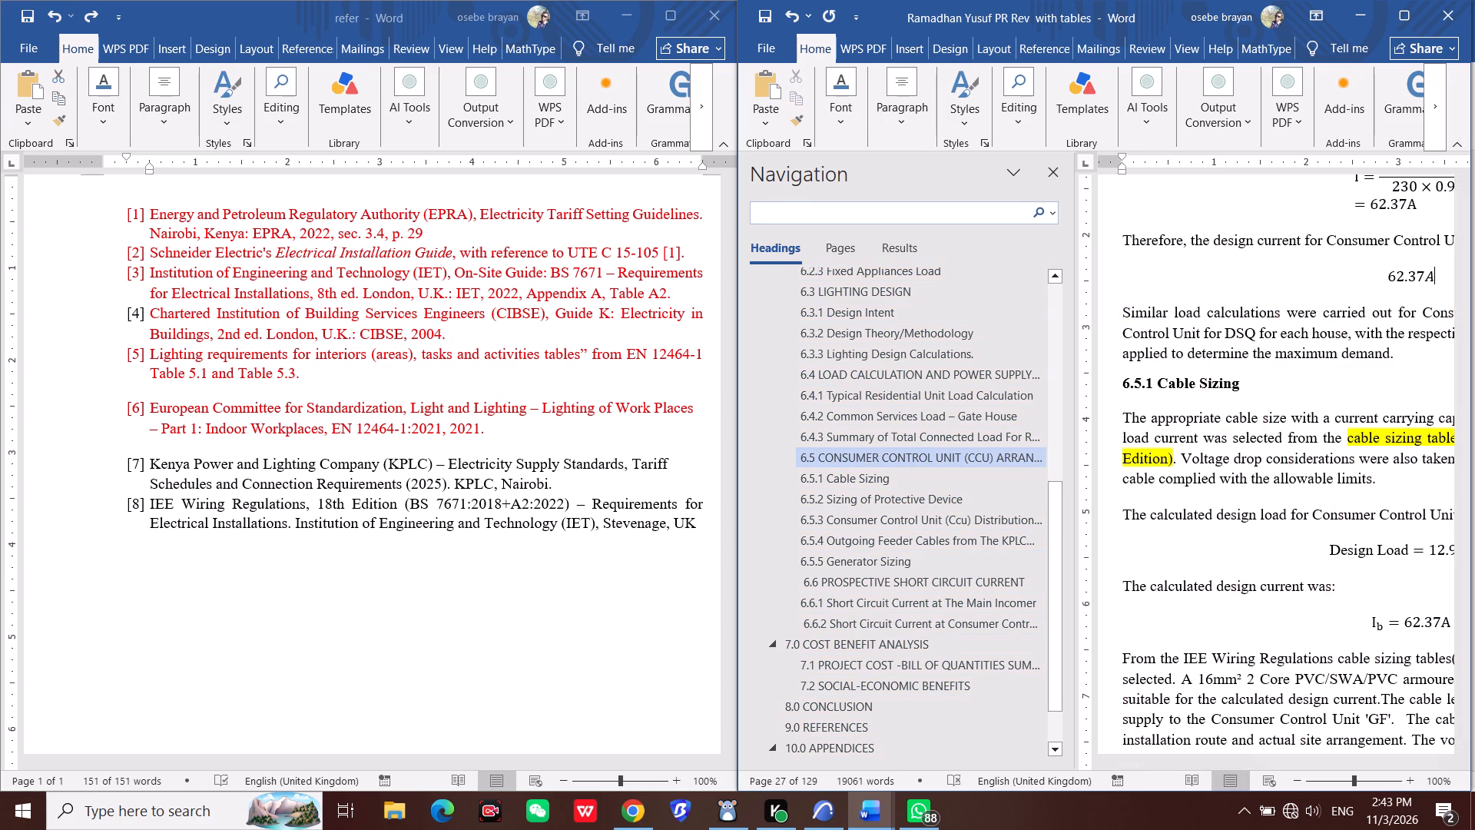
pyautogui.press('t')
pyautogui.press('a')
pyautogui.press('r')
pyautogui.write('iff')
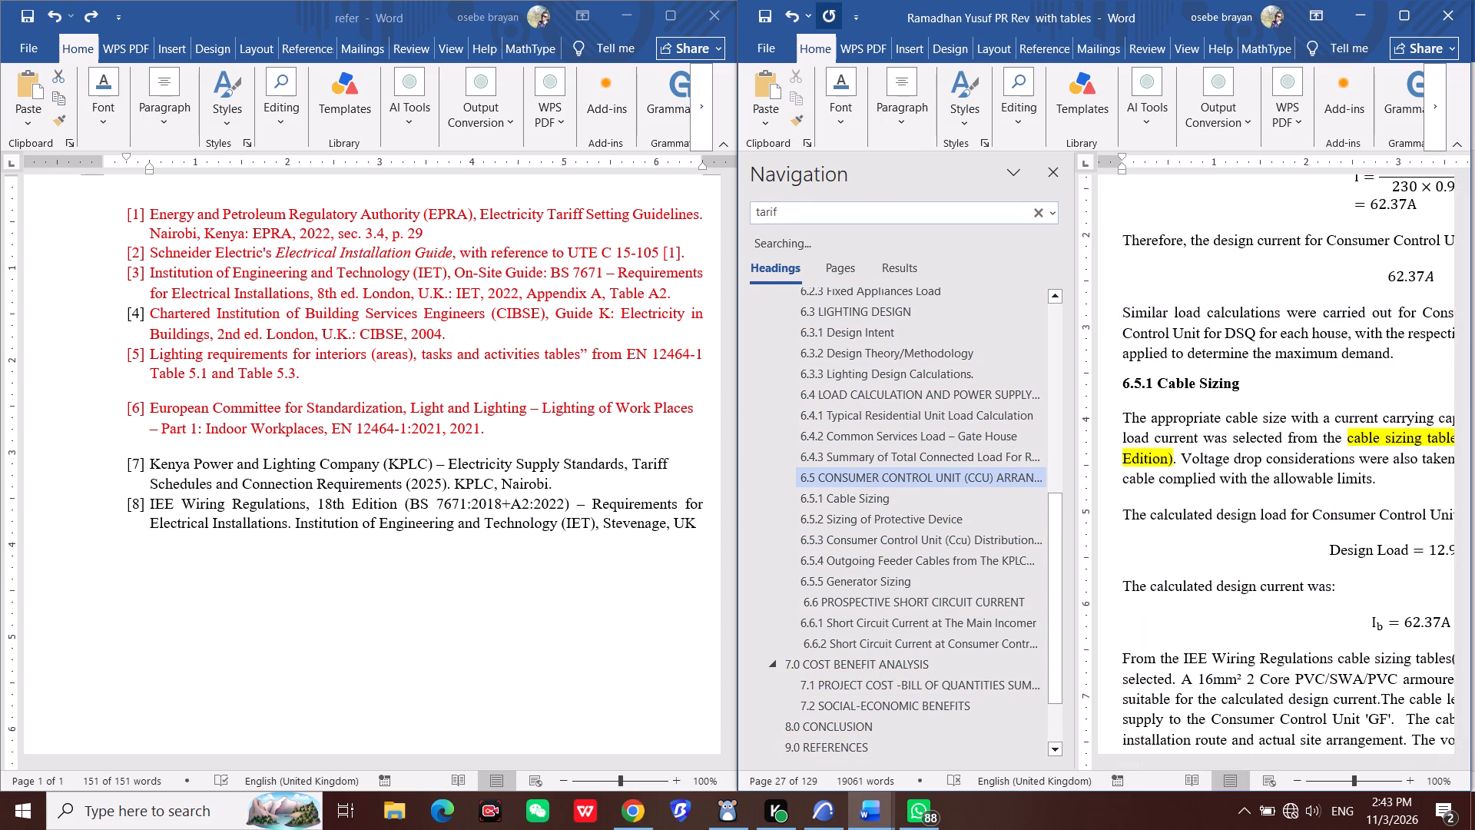
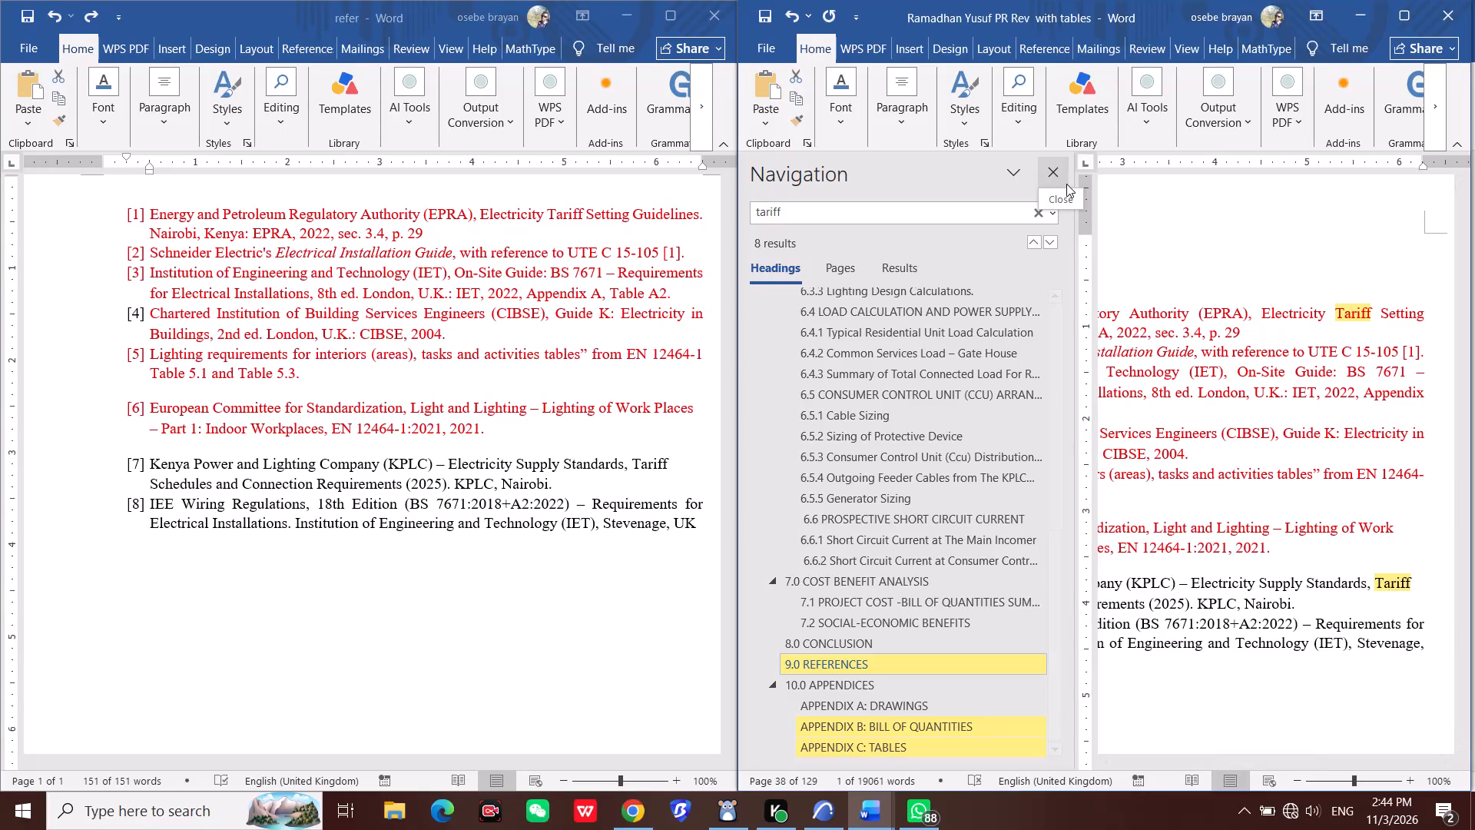
# Check the sections flagged for "tariff": Appendix B: Bill of Quantities, Appendix C: Tables, and 9.0 References.
pyautogui.click(932, 734)
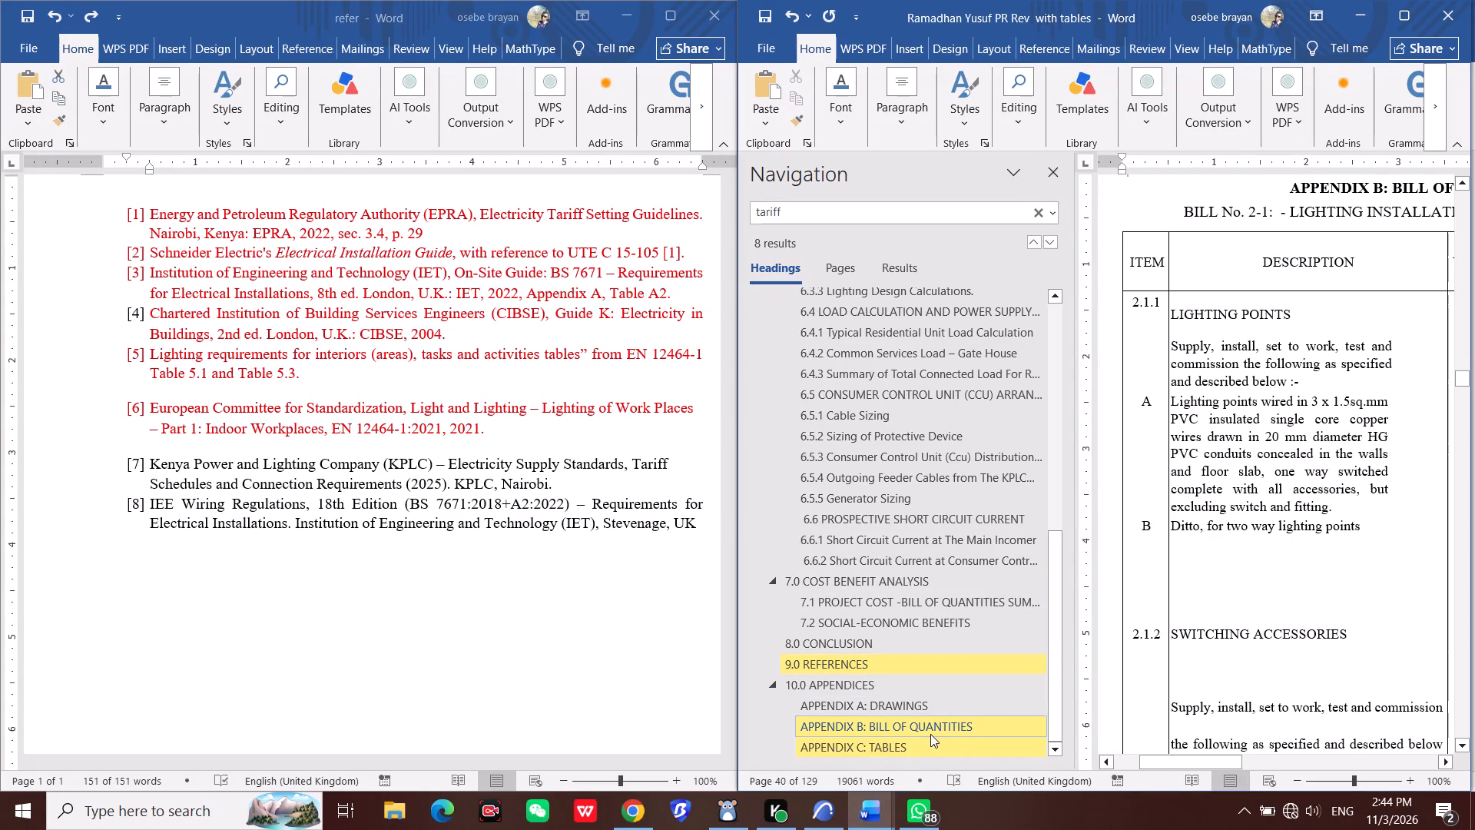
pyautogui.click(923, 751)
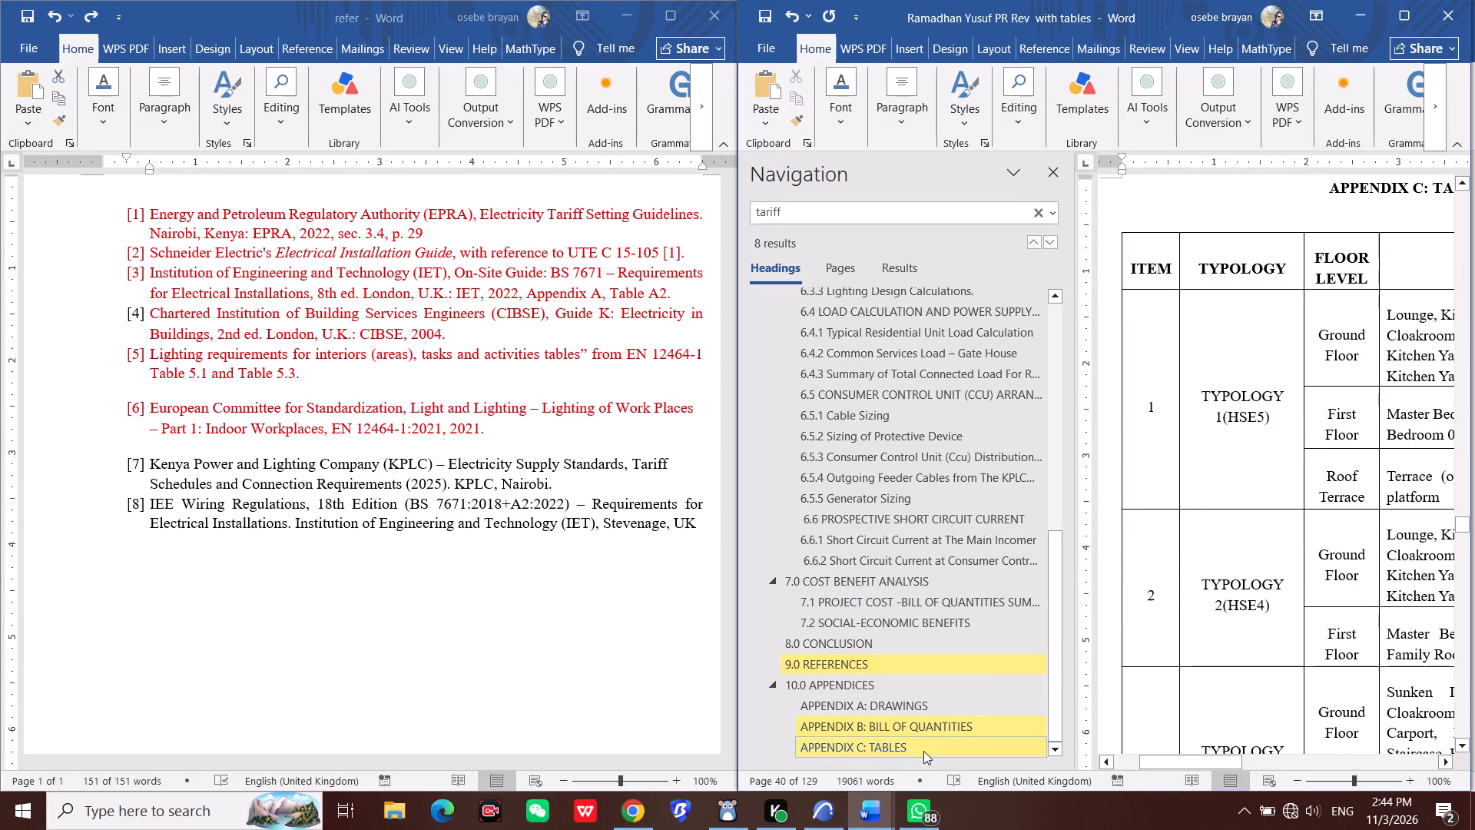
pyautogui.click(857, 659)
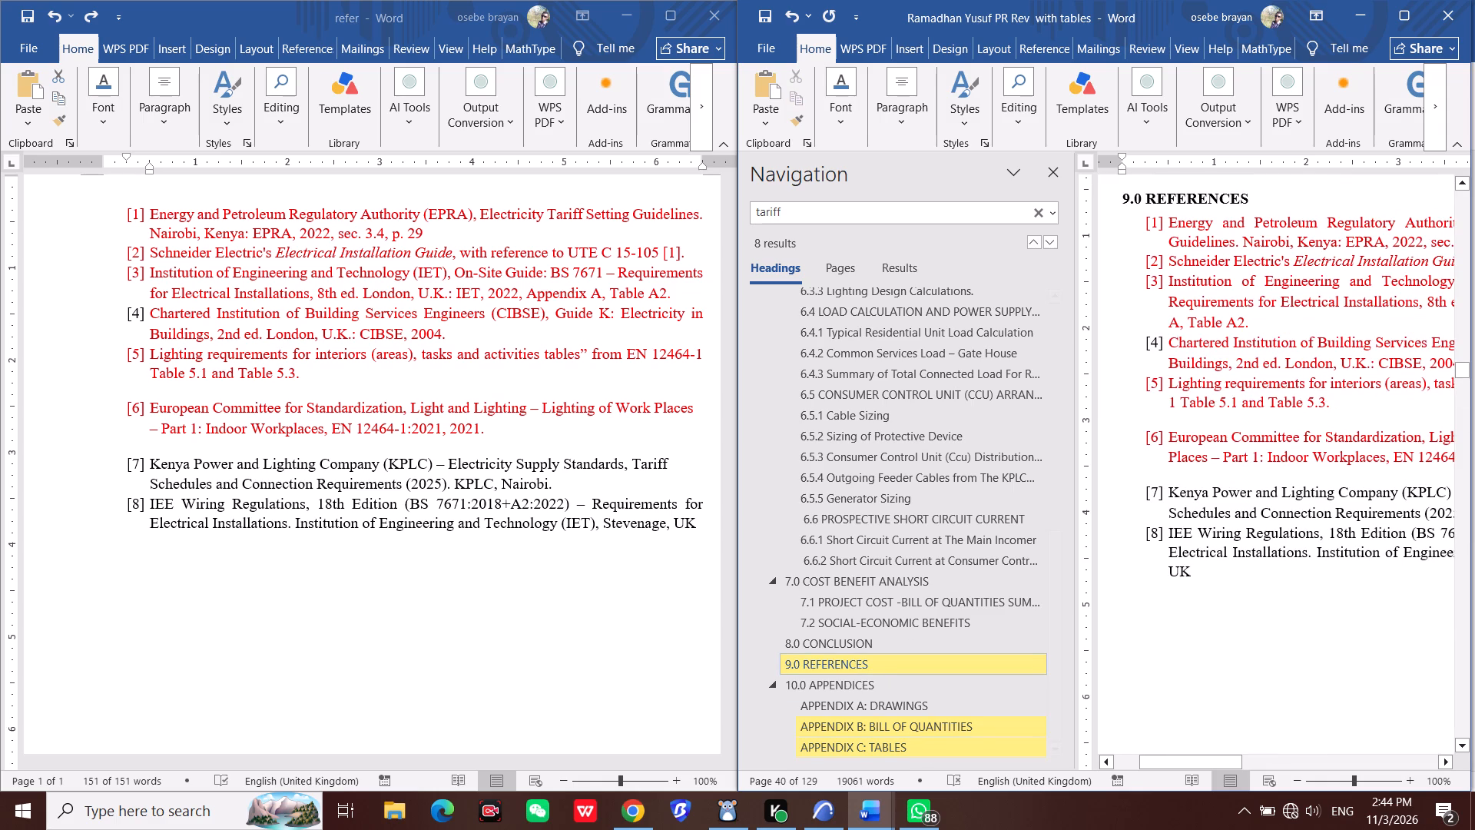
# Examine the 9.0 References list and the "tariff" mention under section 4.2.1 Option 1: Utility electricity grid.
pyautogui.scroll(2, 1256, 506)
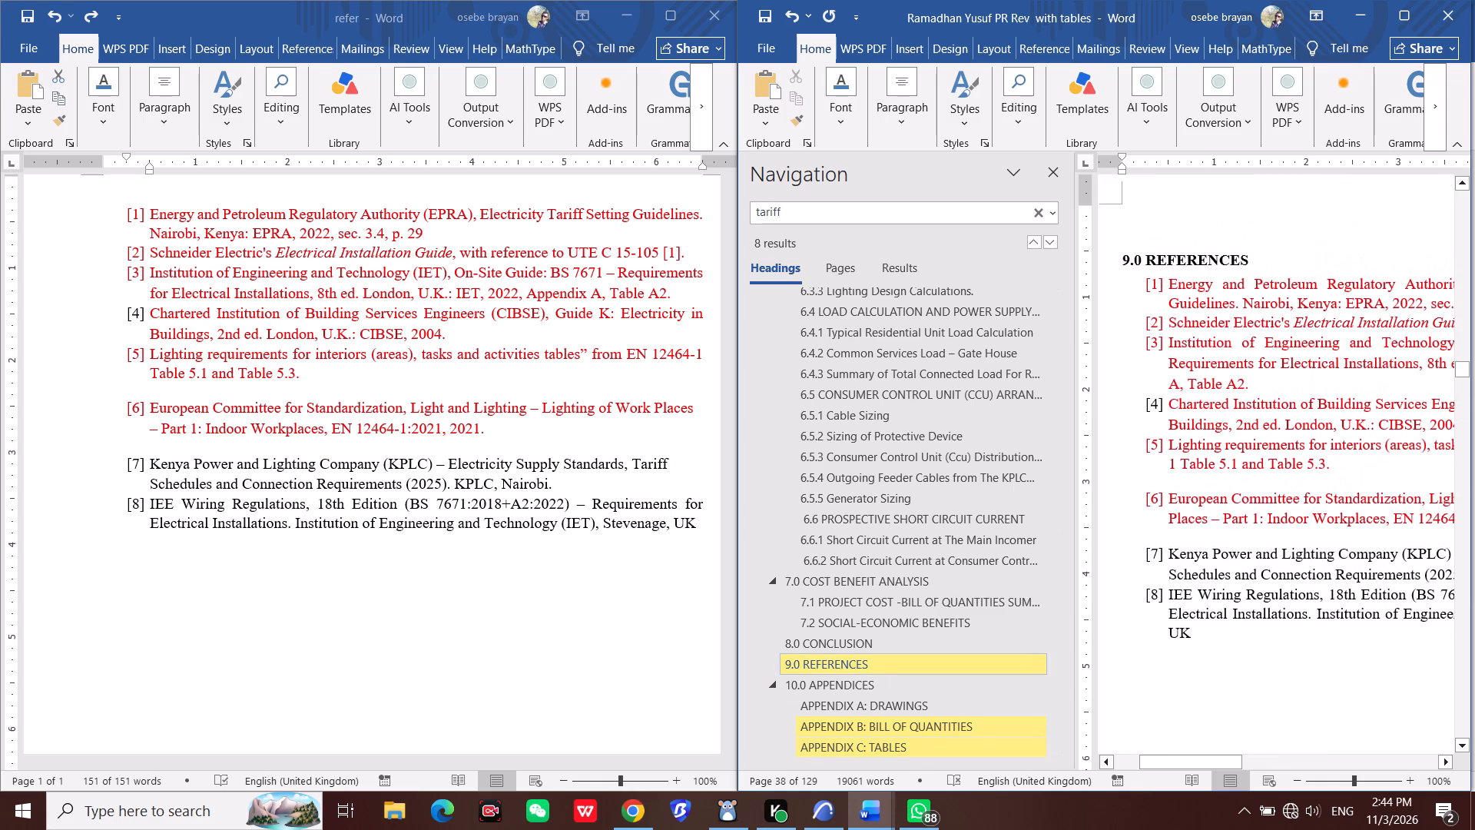
pyautogui.scroll(3, 1256, 506)
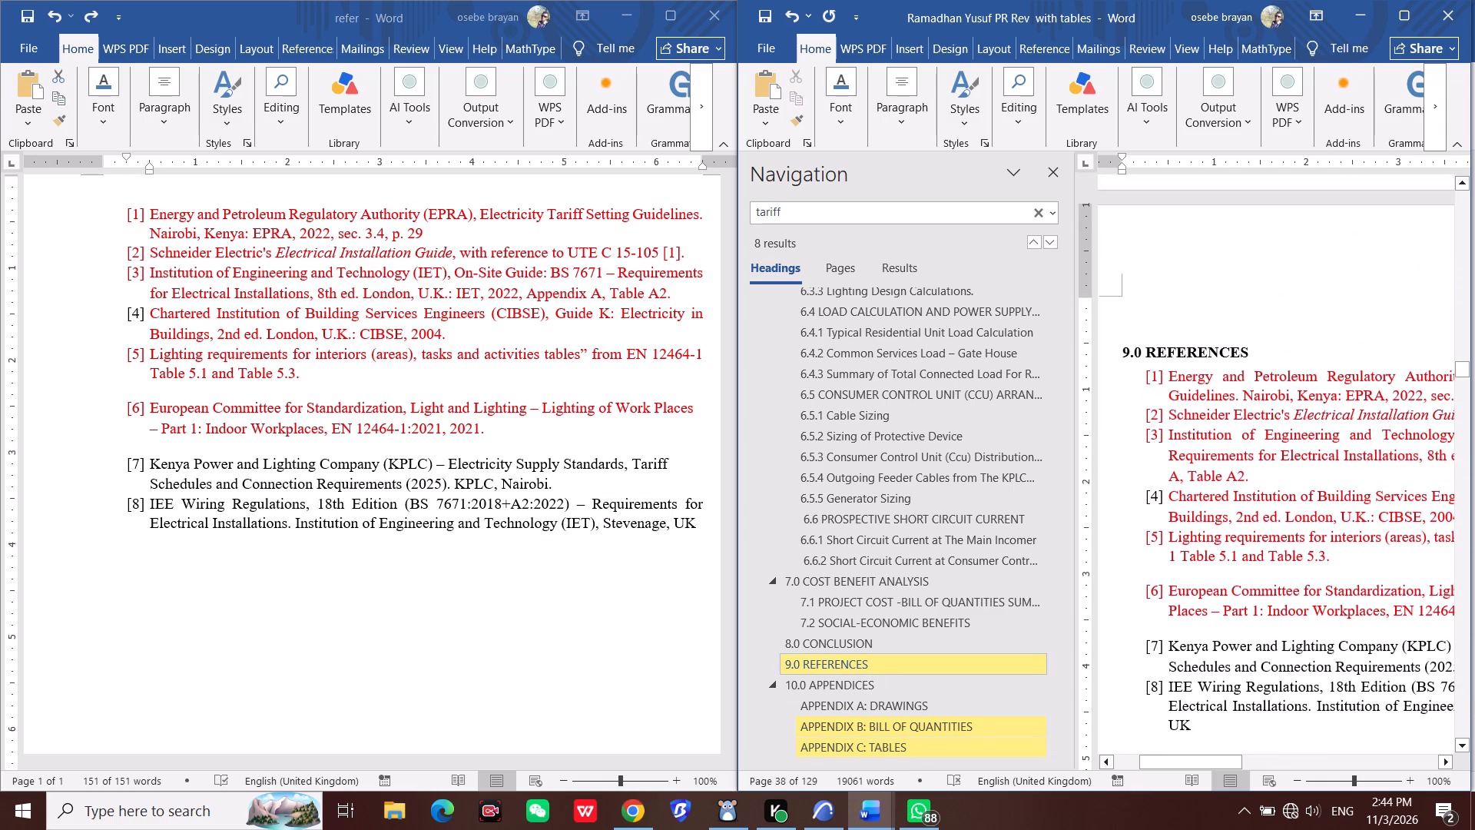
pyautogui.scroll(-6, 1256, 506)
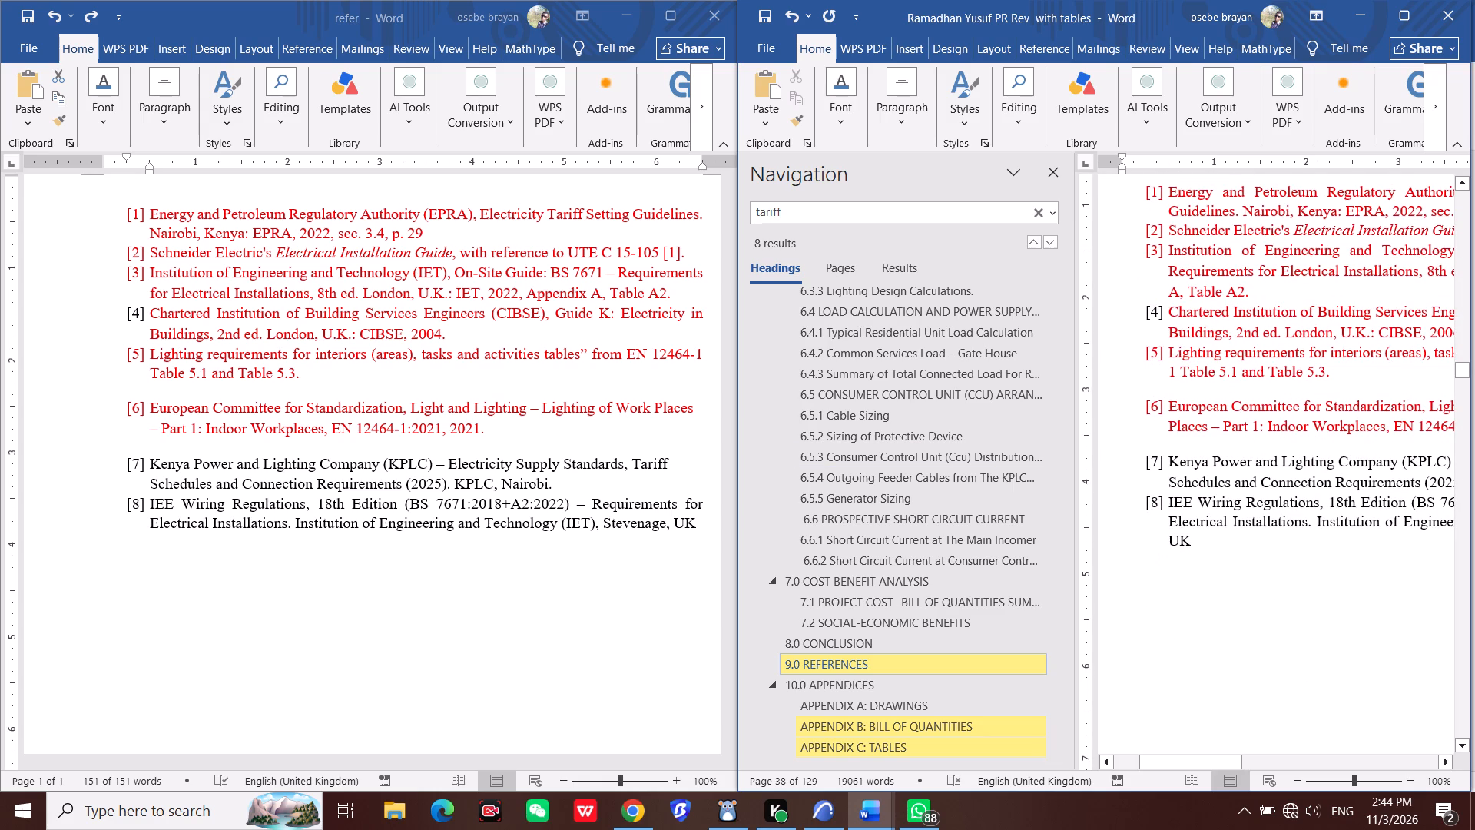
pyautogui.scroll(9, 1006, 583)
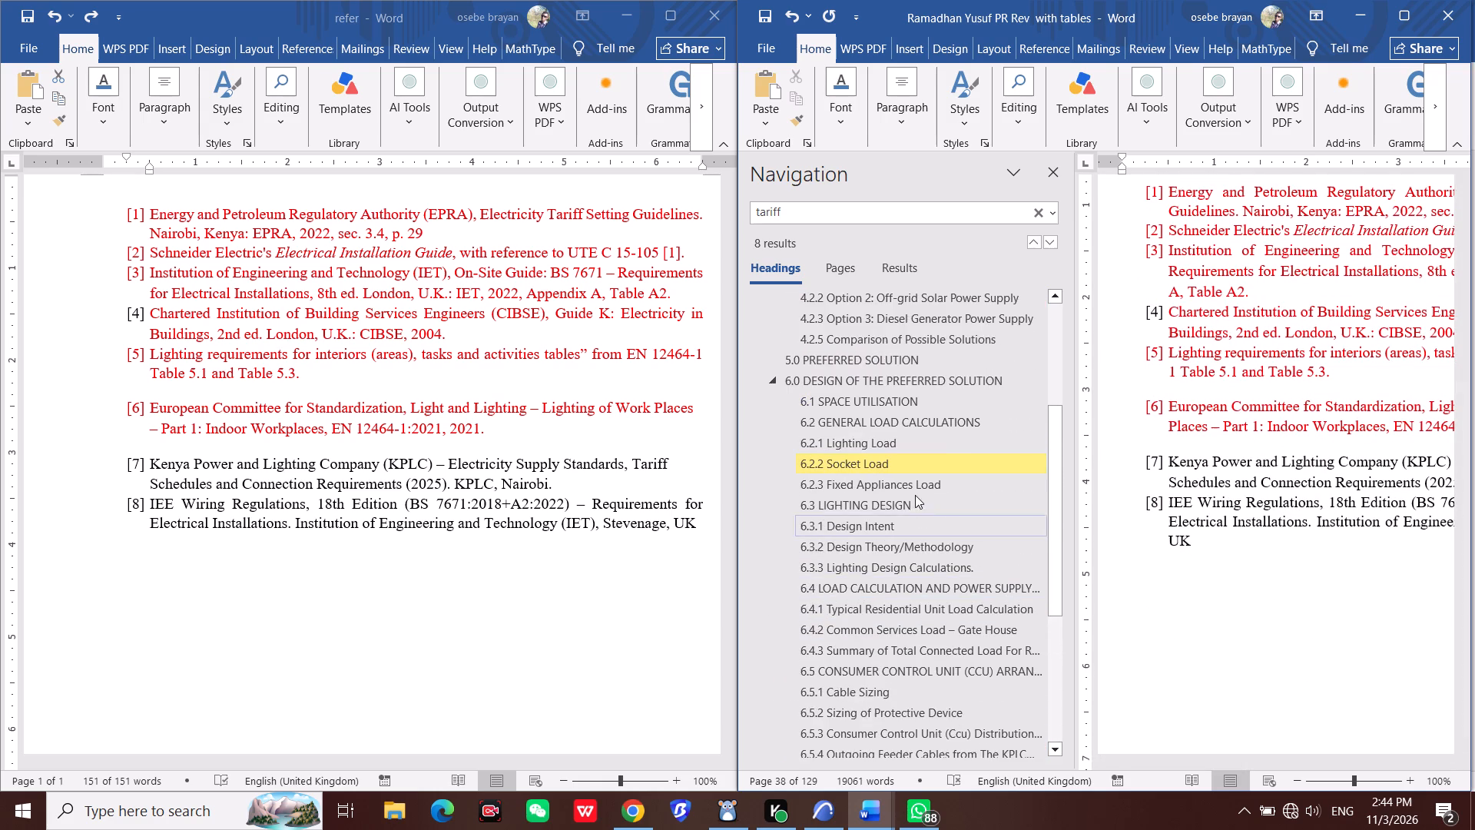
pyautogui.scroll(4, 876, 482)
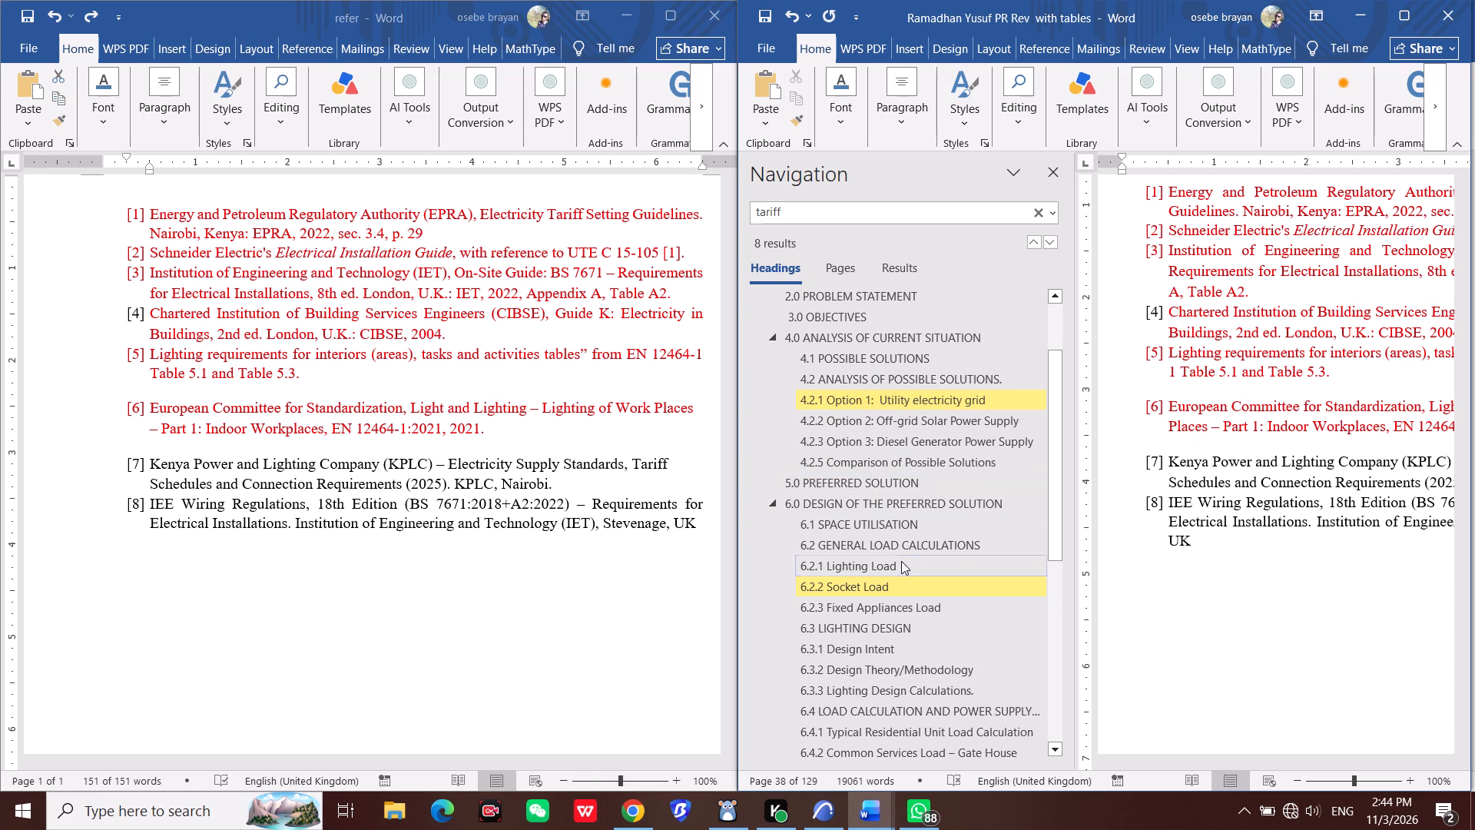
pyautogui.click(906, 362)
pyautogui.scroll(-4, 1383, 511)
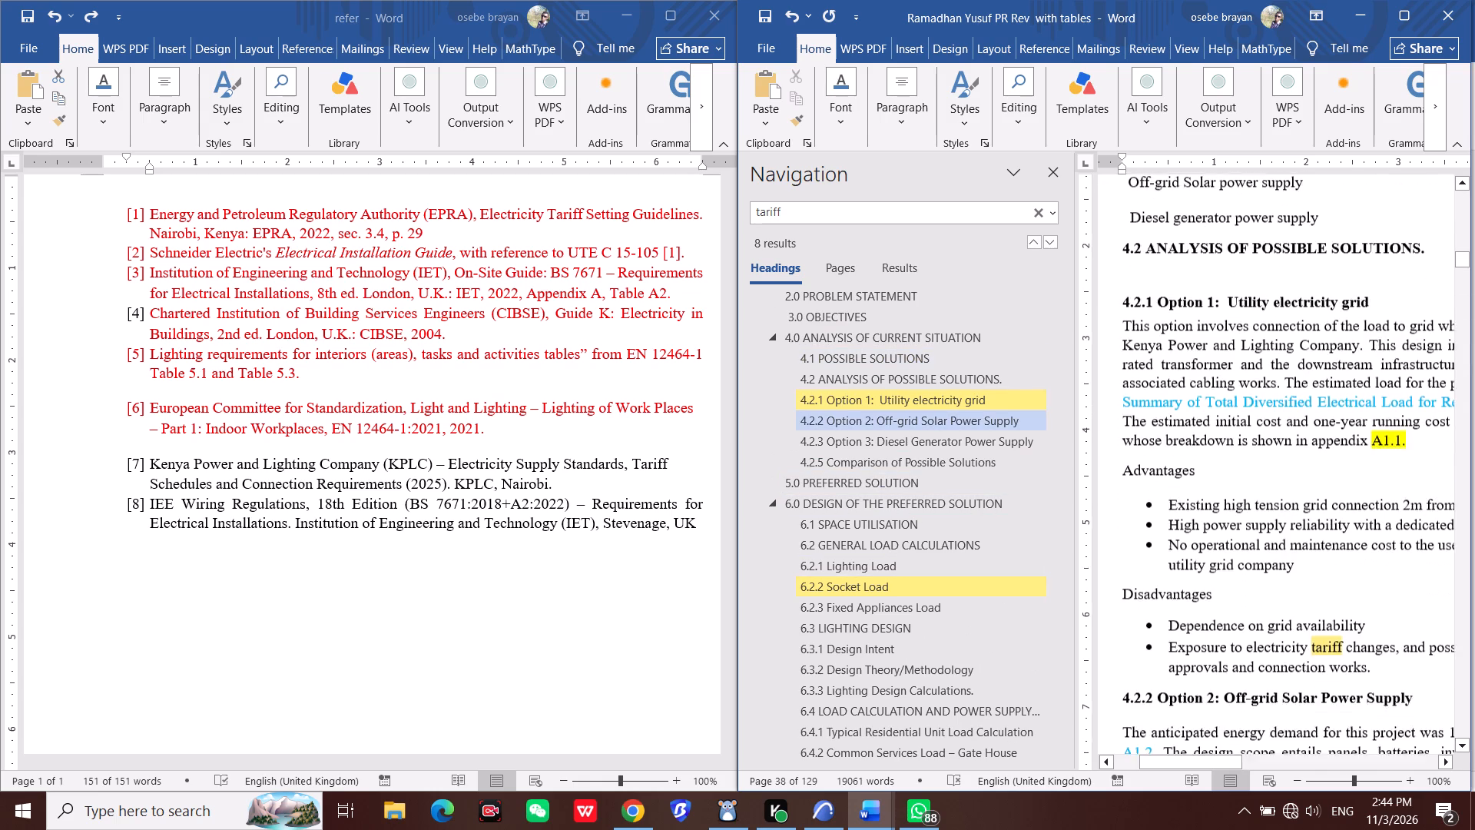
pyautogui.scroll(-6, 1358, 520)
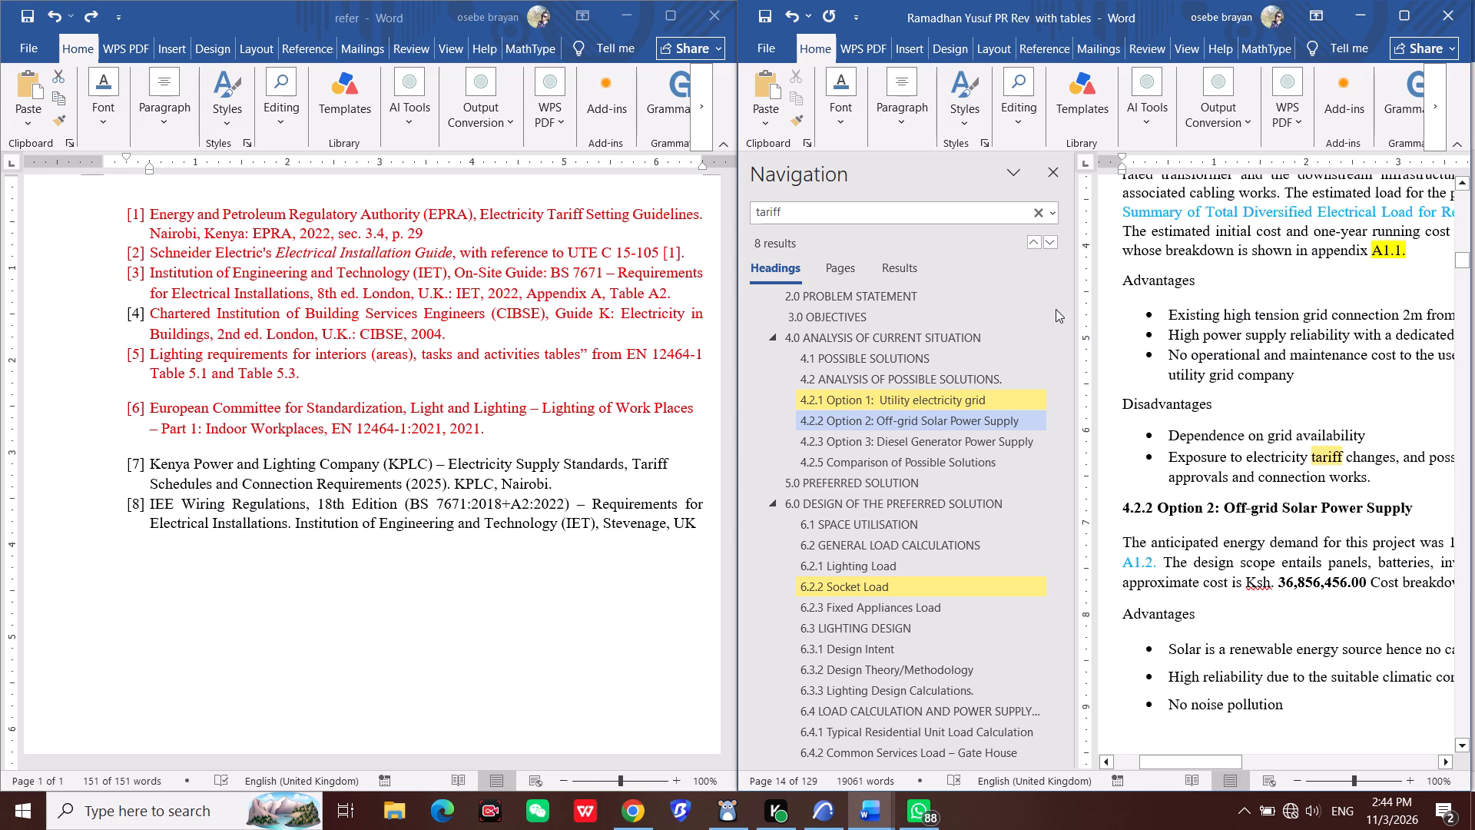
# Reopen the report's "tariff" search, go to the match on electricity tariff changes in section 4.2.1, and maximise the report window.
pyautogui.click(1057, 184)
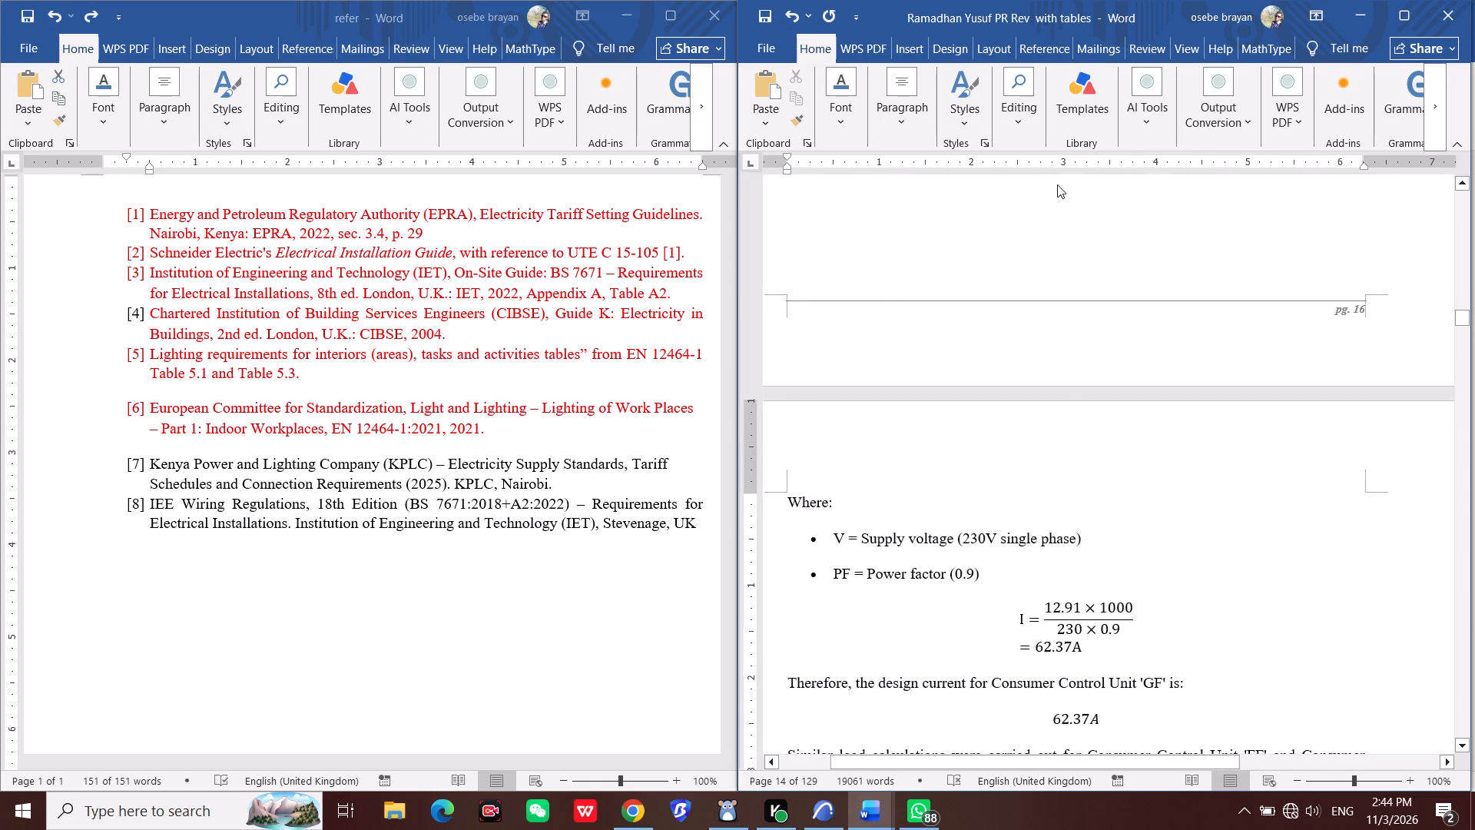
pyautogui.scroll(13, 1042, 325)
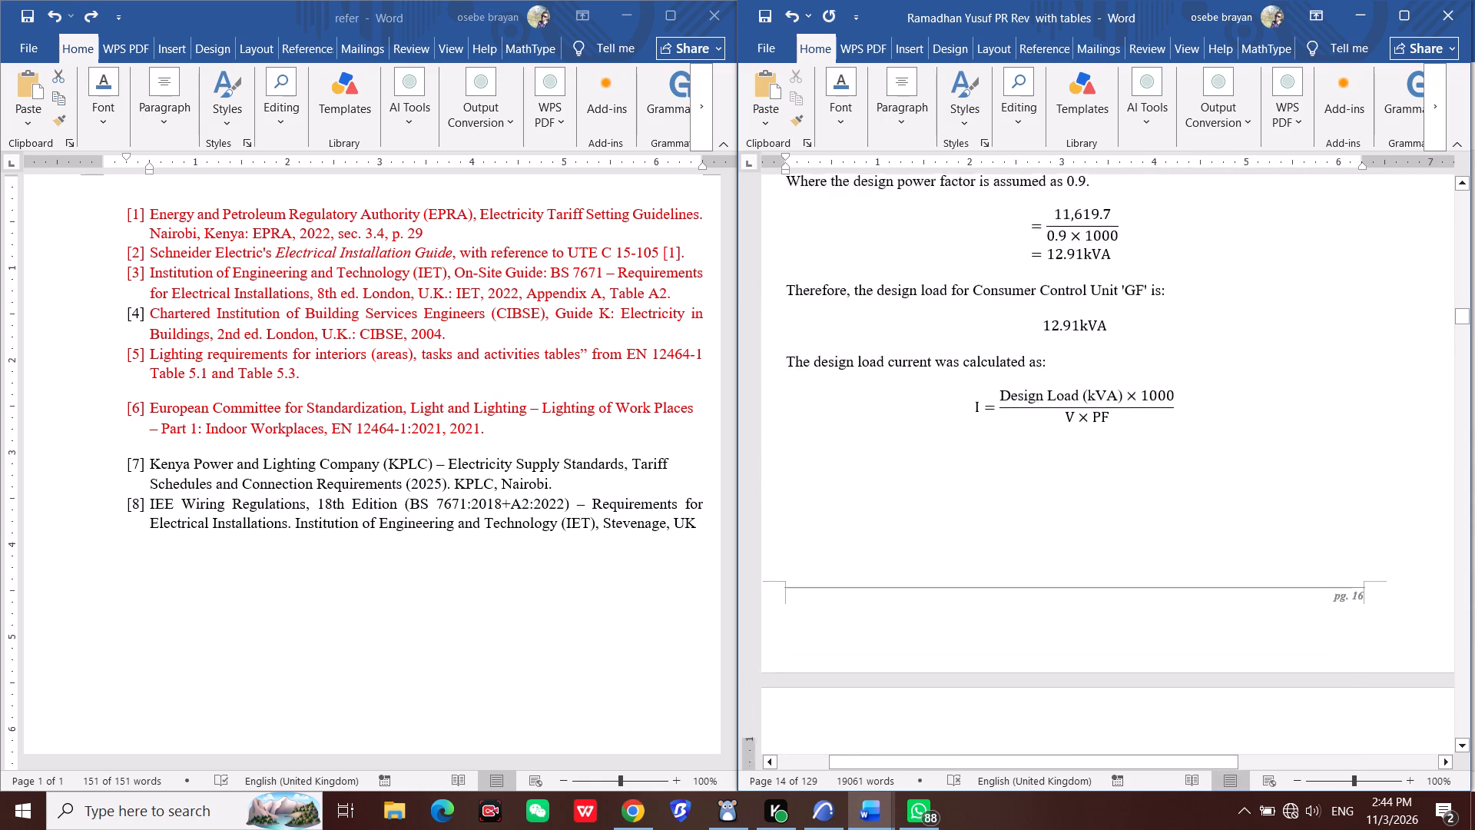
pyautogui.scroll(1, 1042, 325)
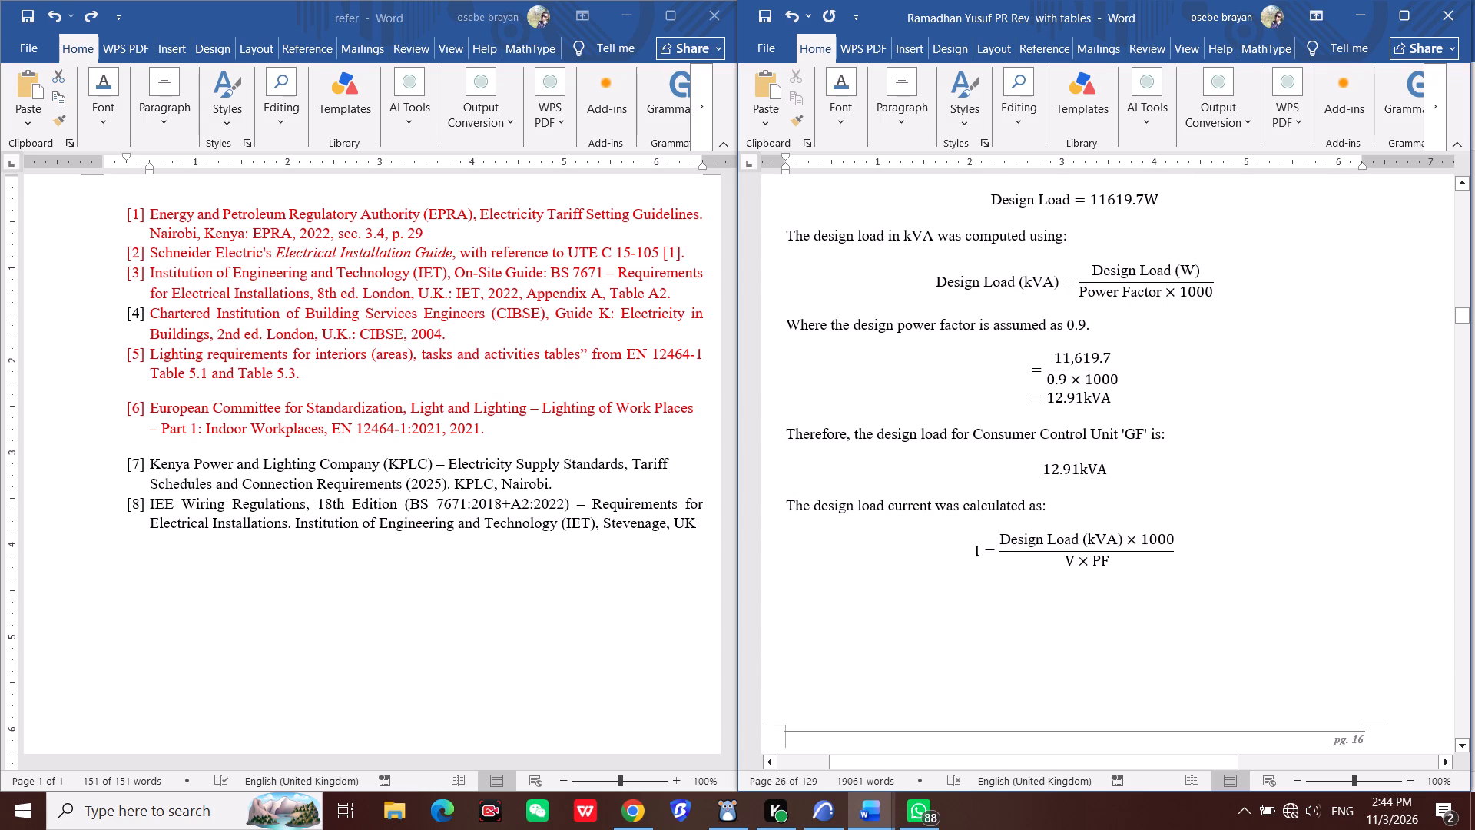
pyautogui.click(843, 596)
pyautogui.hotkey('ctrl', 'f')
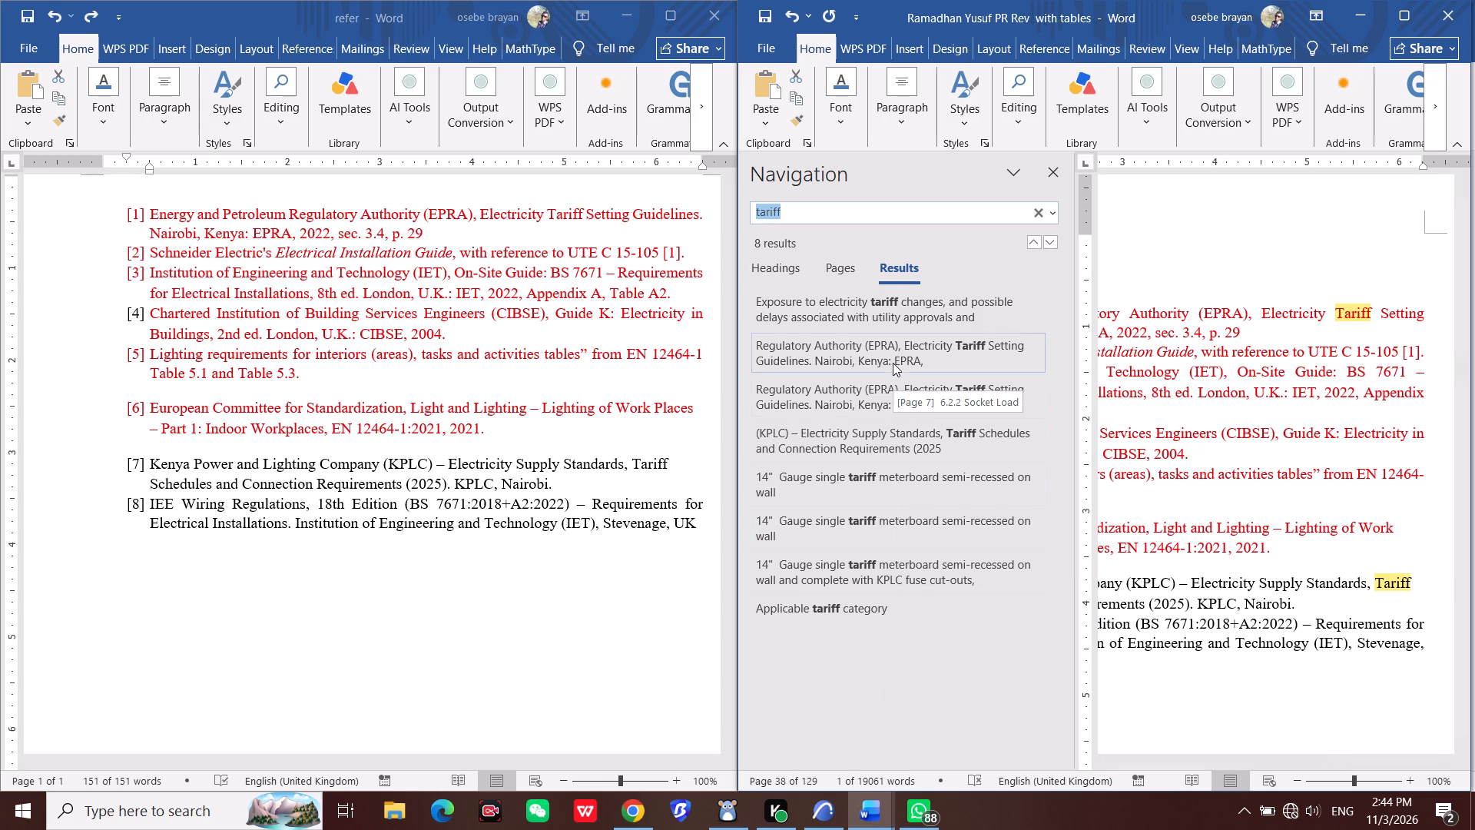
pyautogui.click(893, 315)
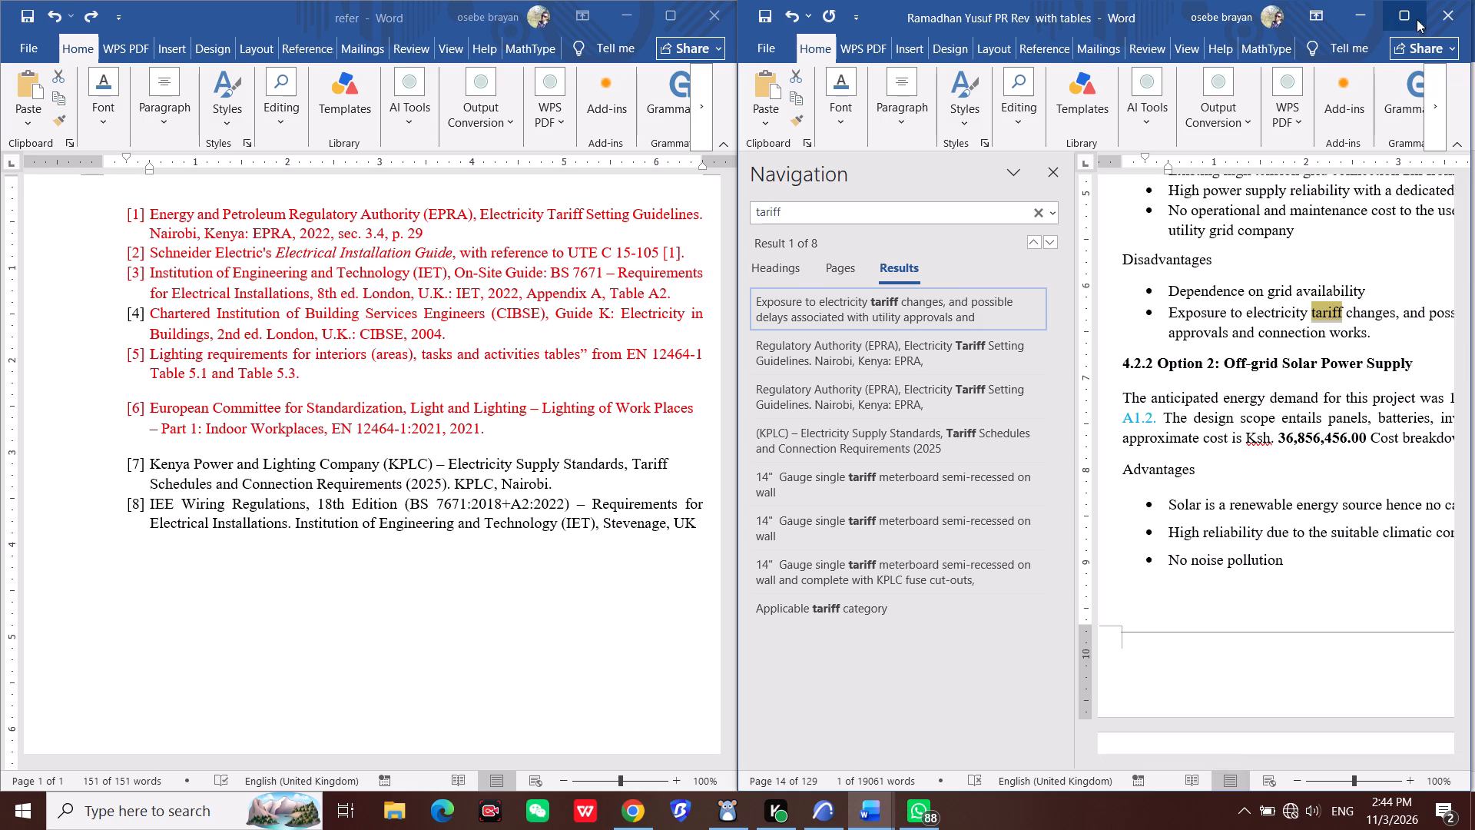
pyautogui.click(1388, 32)
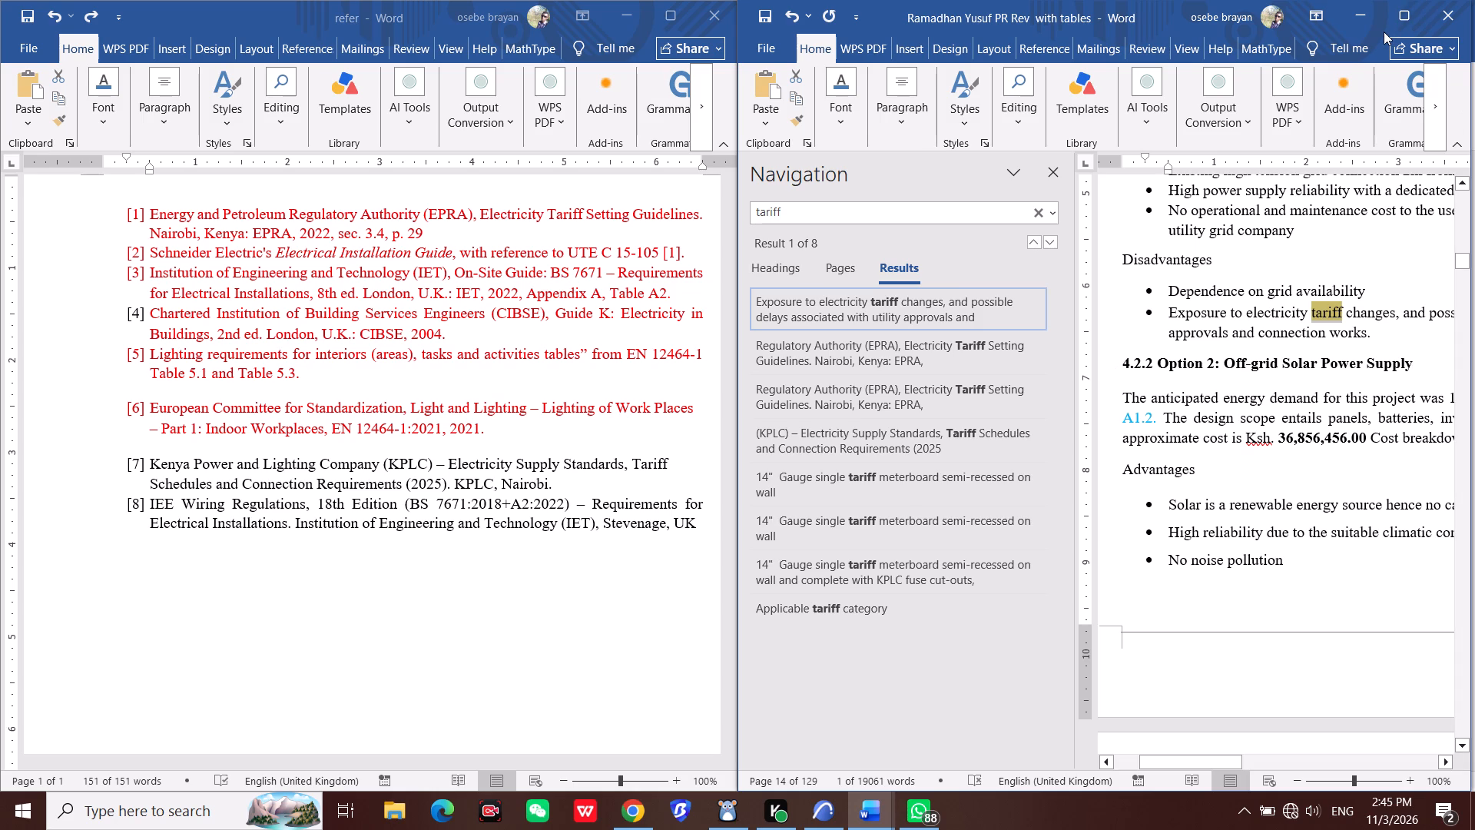
pyautogui.click(1396, 17)
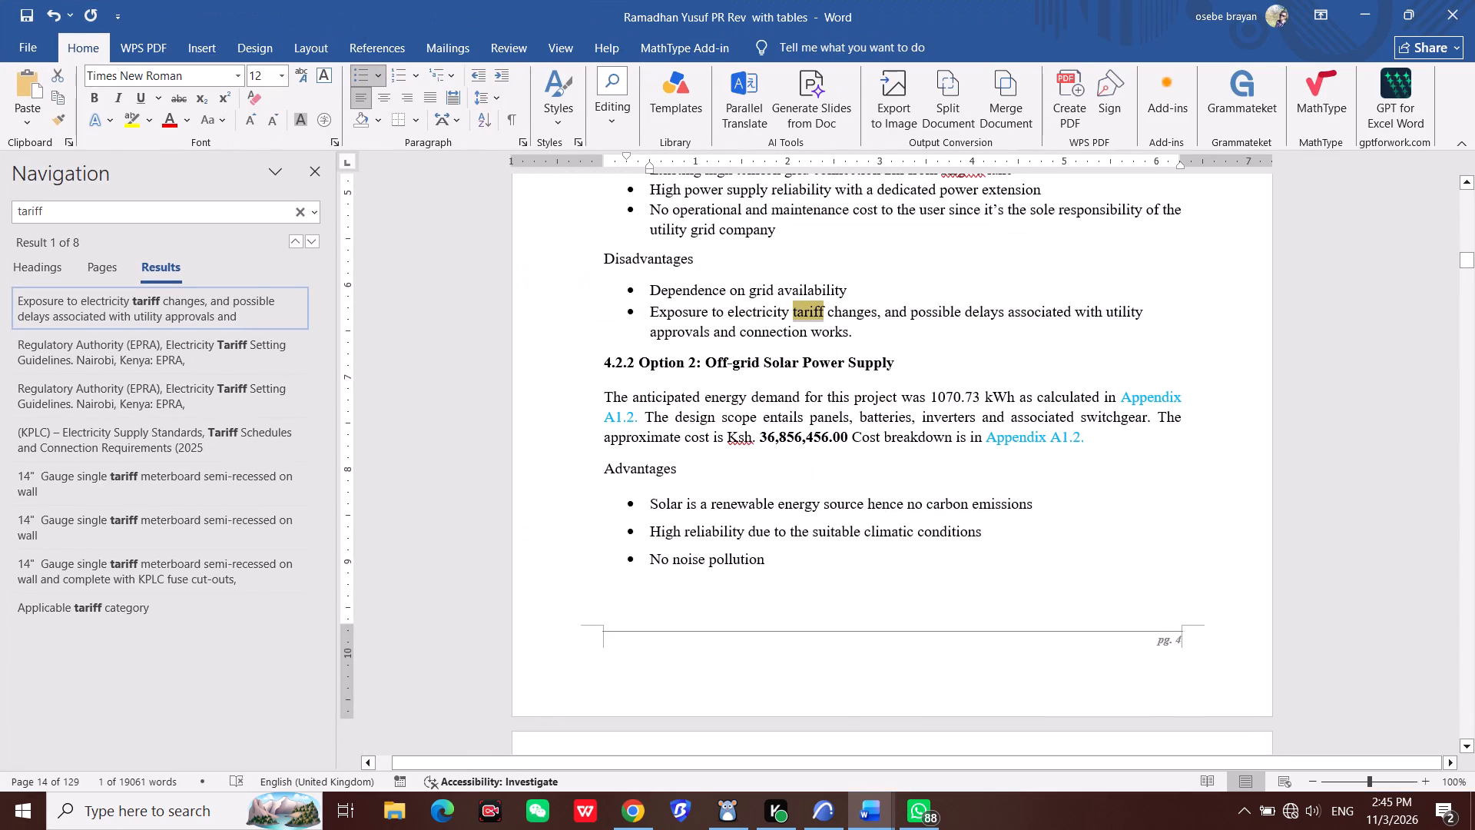
# Read the report from section 4.2.2 Off-grid Solar Power Supply to section 6.2.2 Socket Load, checking where the references apply.
pyautogui.scroll(-1, 941, 490)
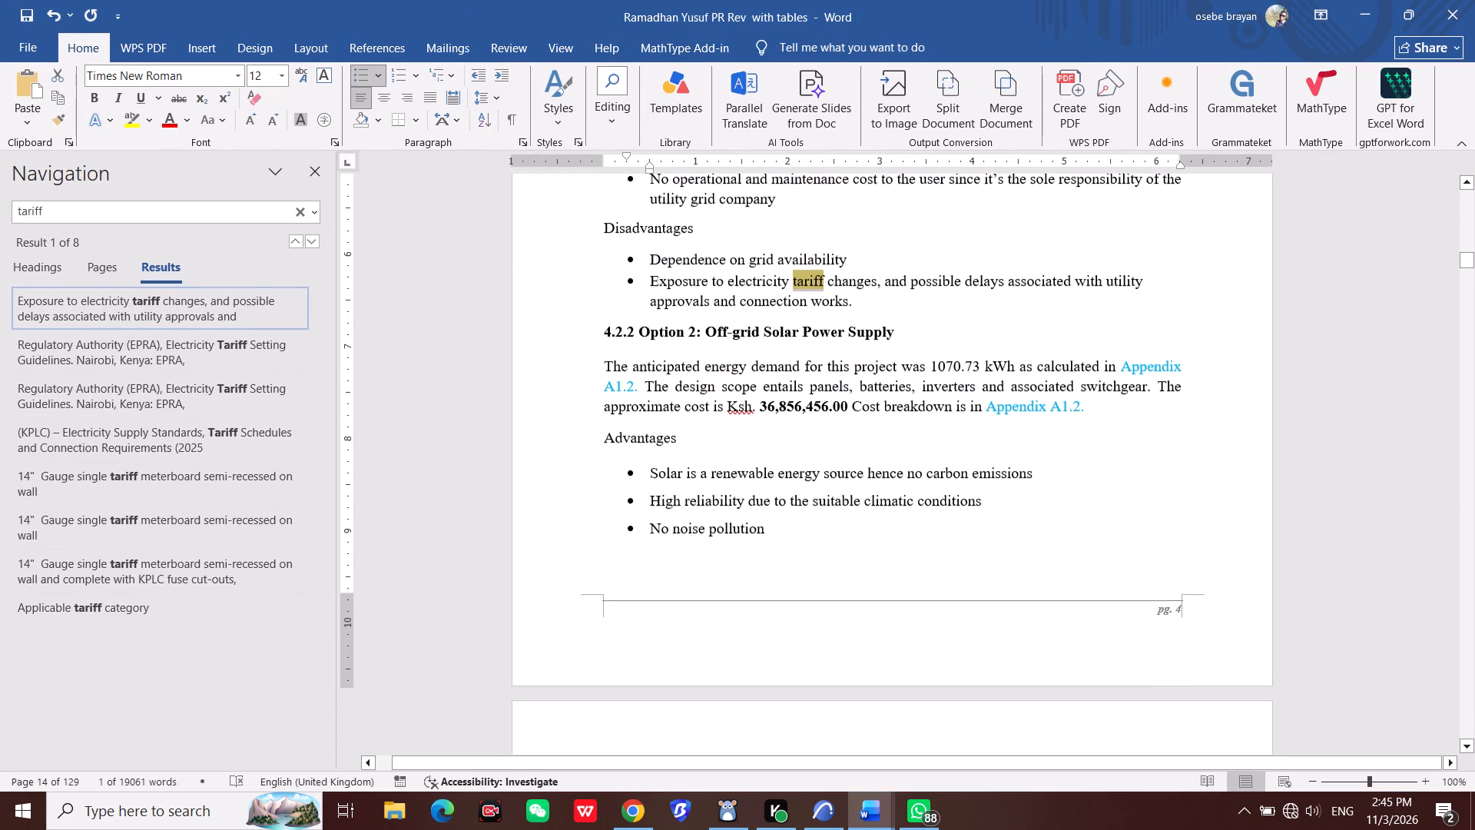
pyautogui.scroll(-14, 941, 490)
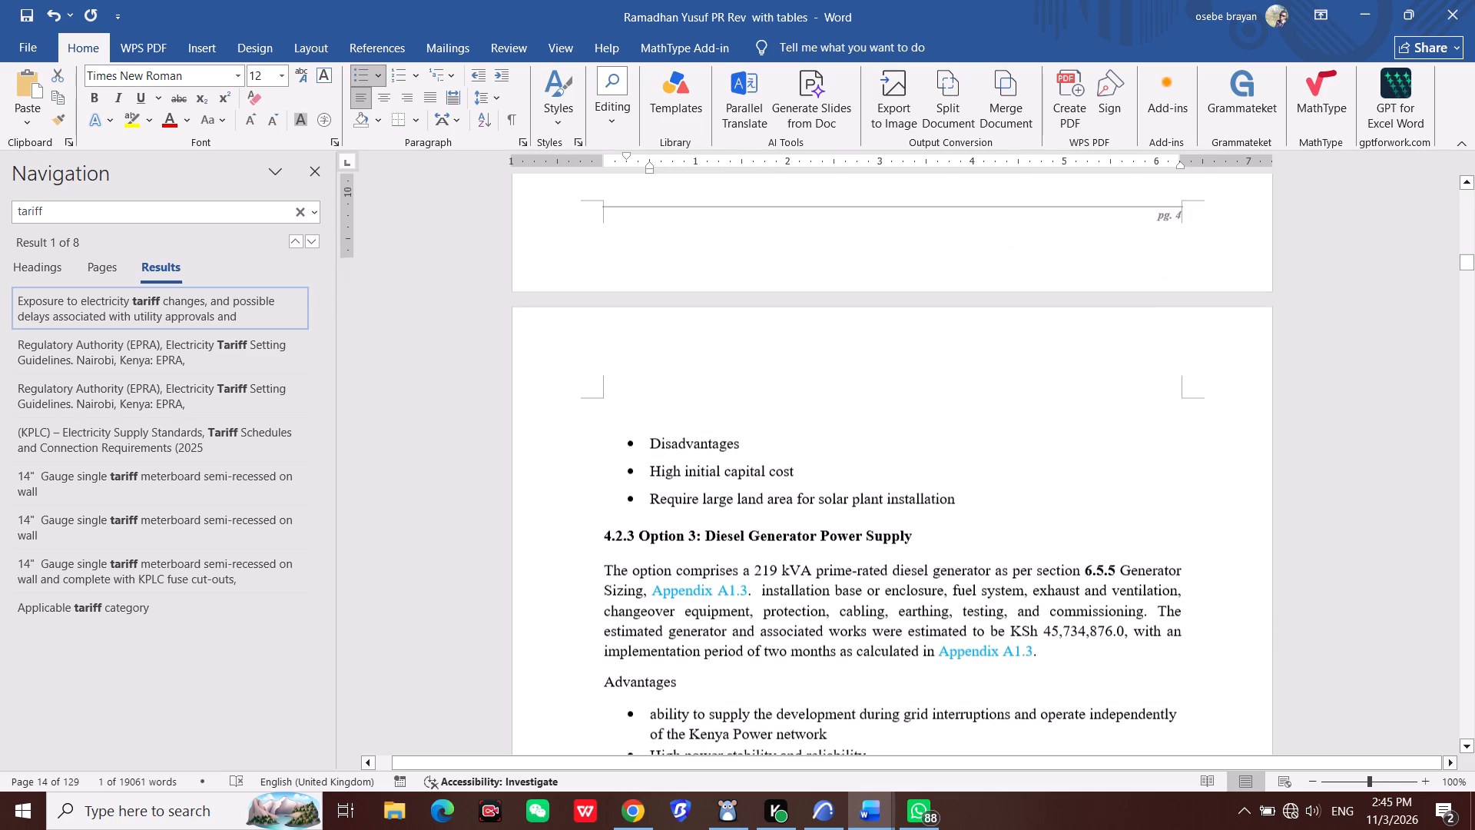
pyautogui.scroll(-1, 941, 490)
pyautogui.scroll(-20, 941, 490)
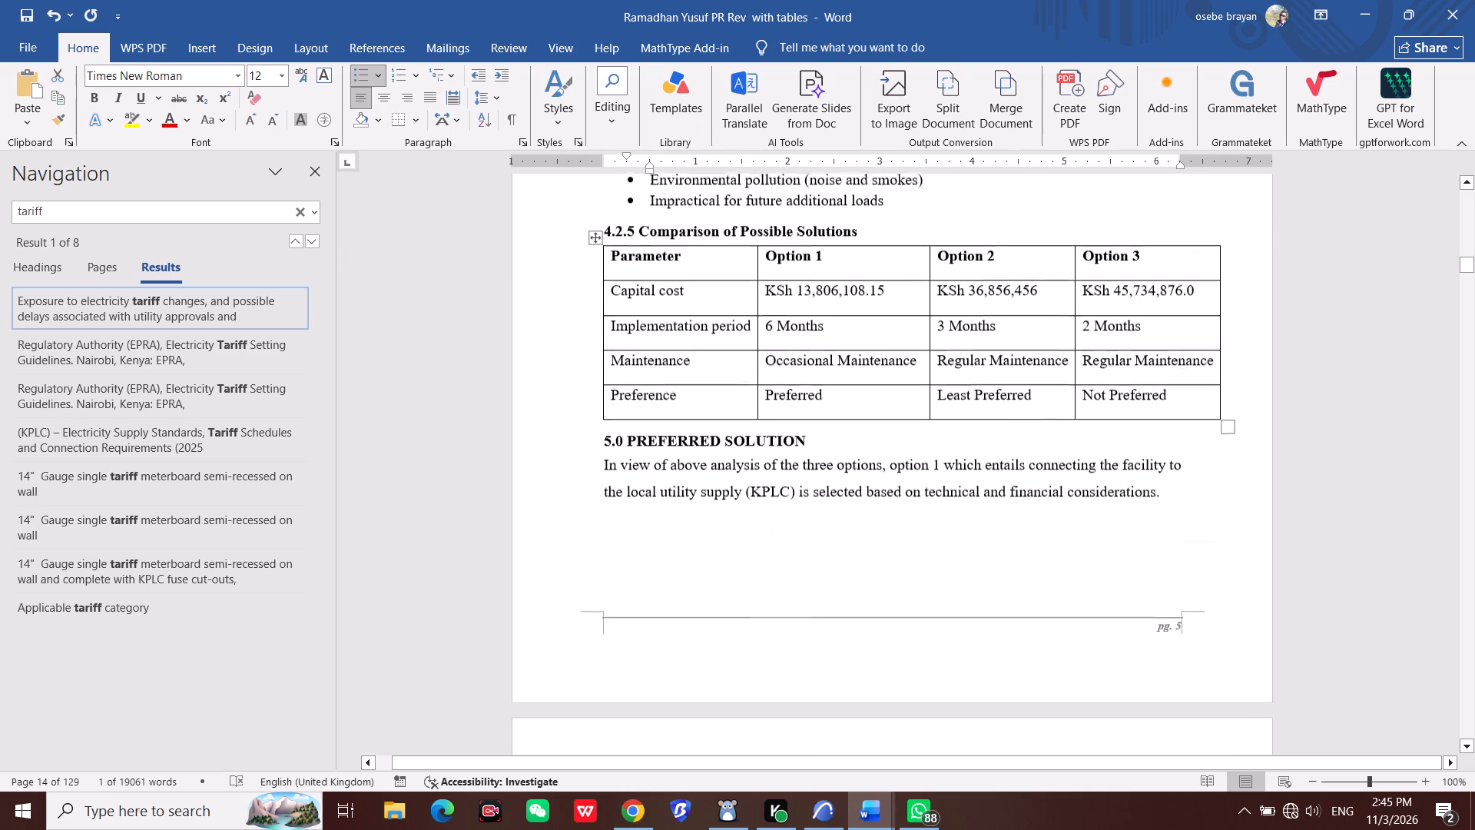
pyautogui.scroll(-8, 941, 490)
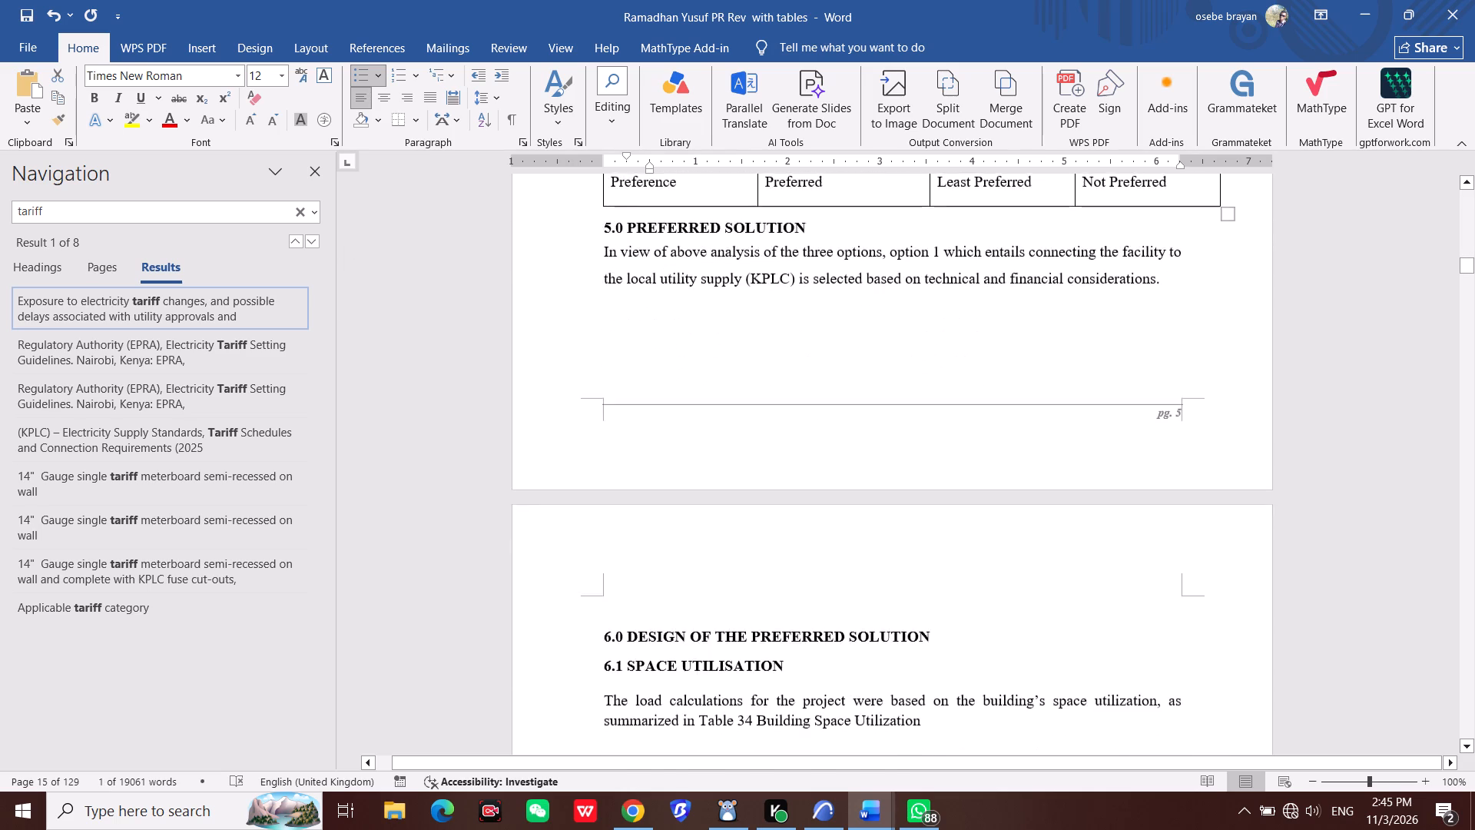
pyautogui.scroll(-12, 941, 490)
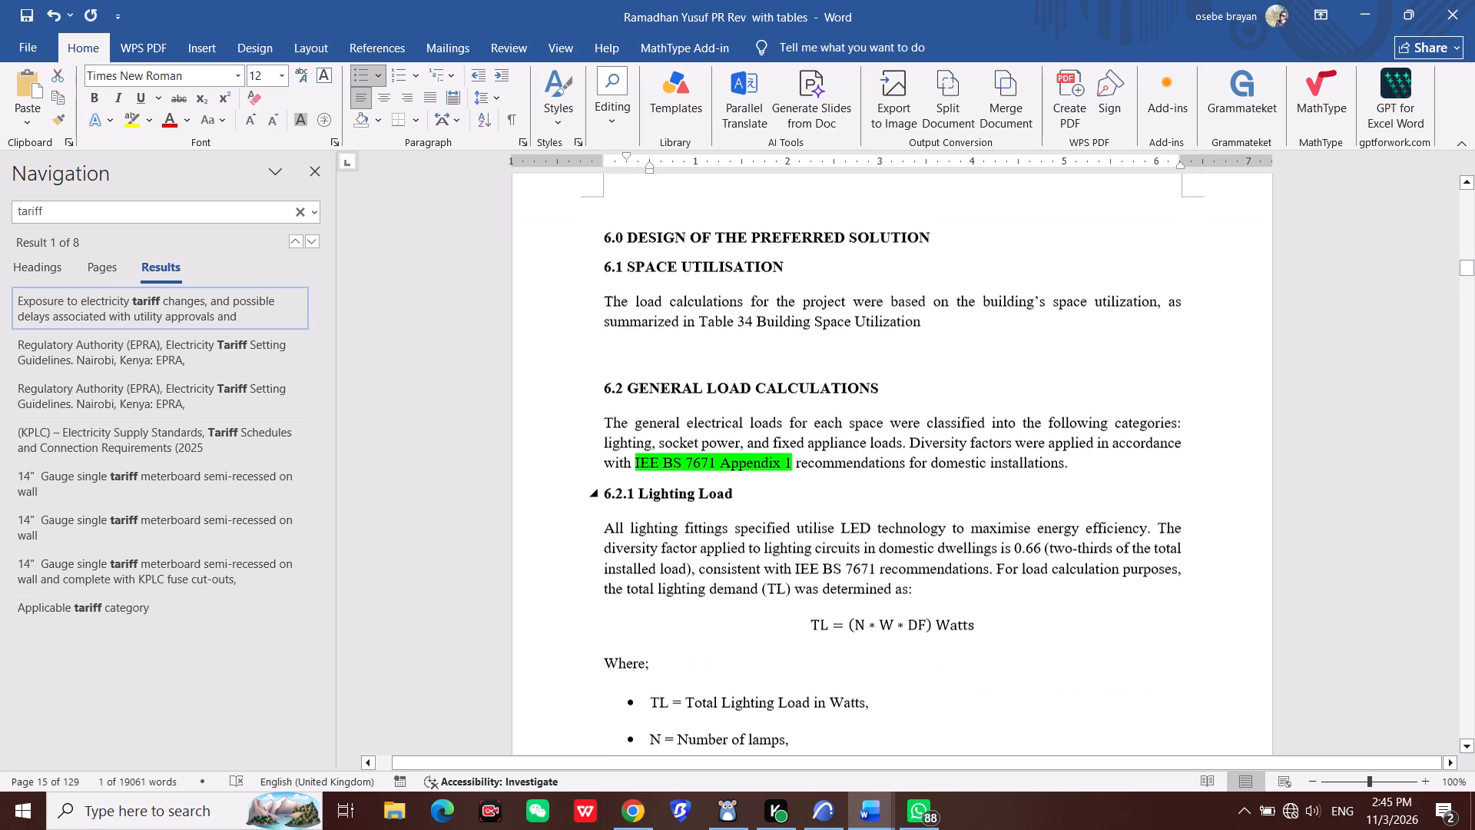
pyautogui.scroll(-2, 941, 490)
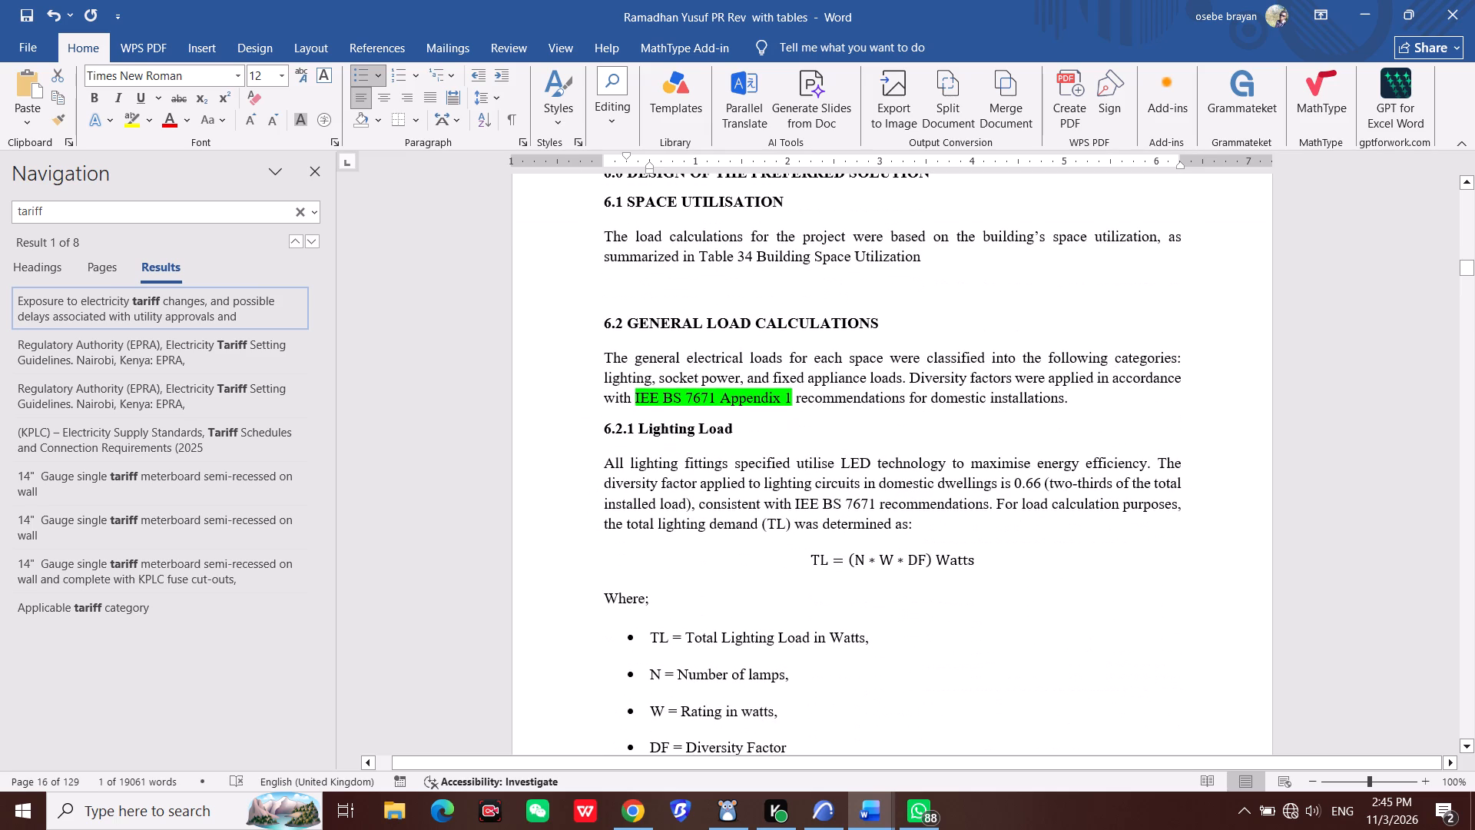
pyautogui.scroll(-4, 941, 490)
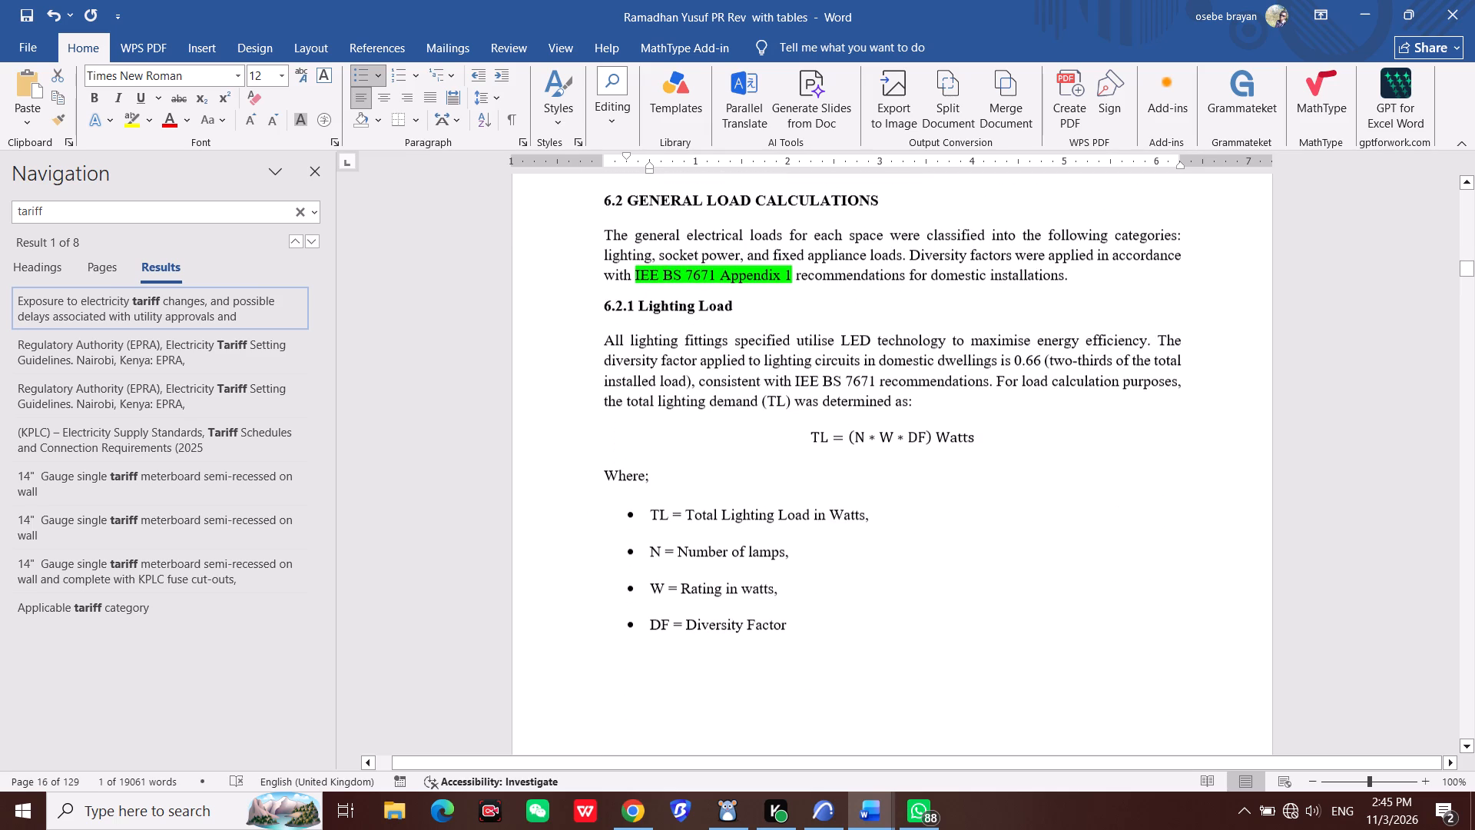
pyautogui.scroll(-18, 941, 490)
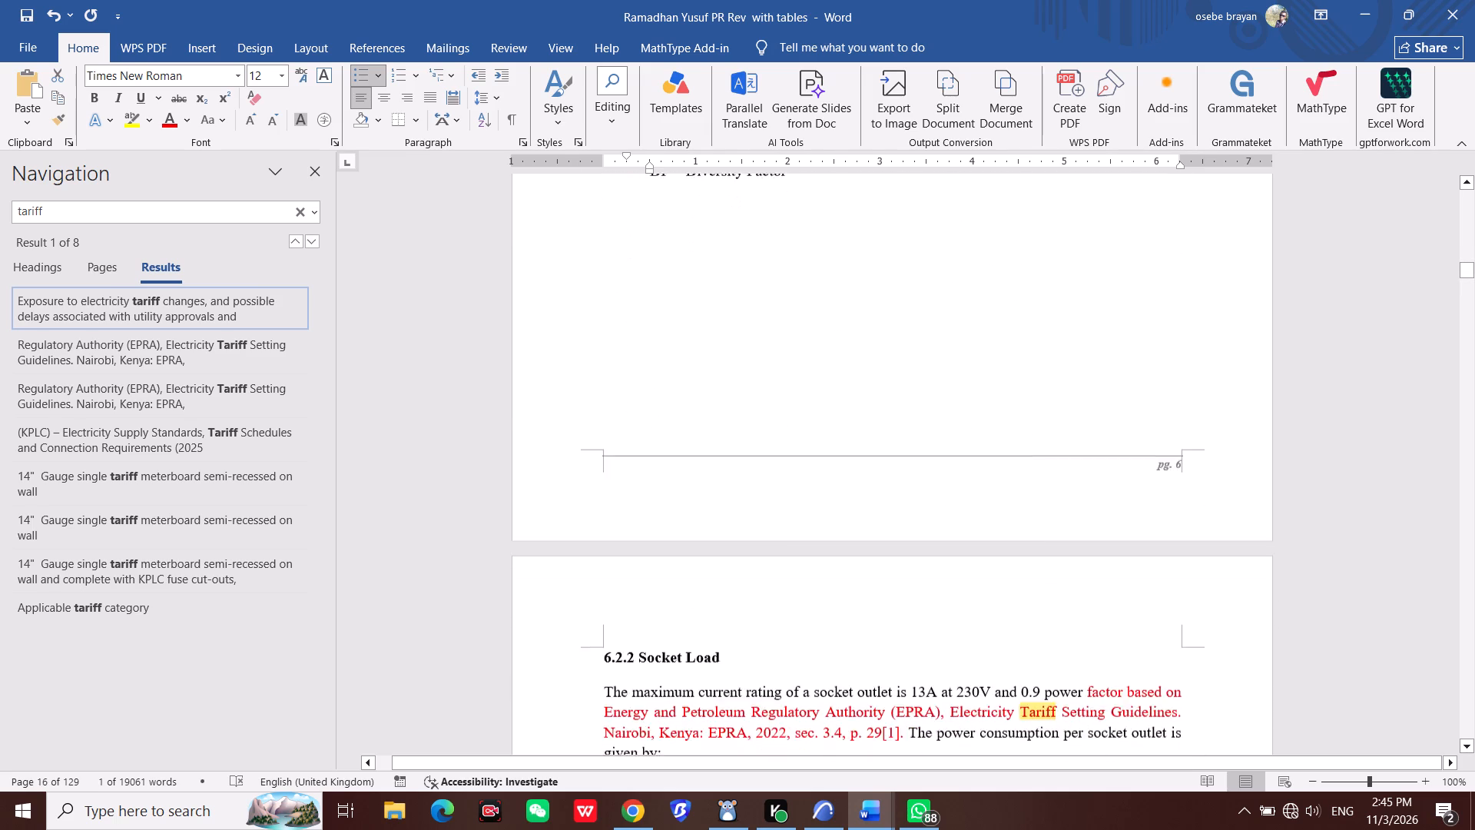
pyautogui.scroll(-5, 941, 490)
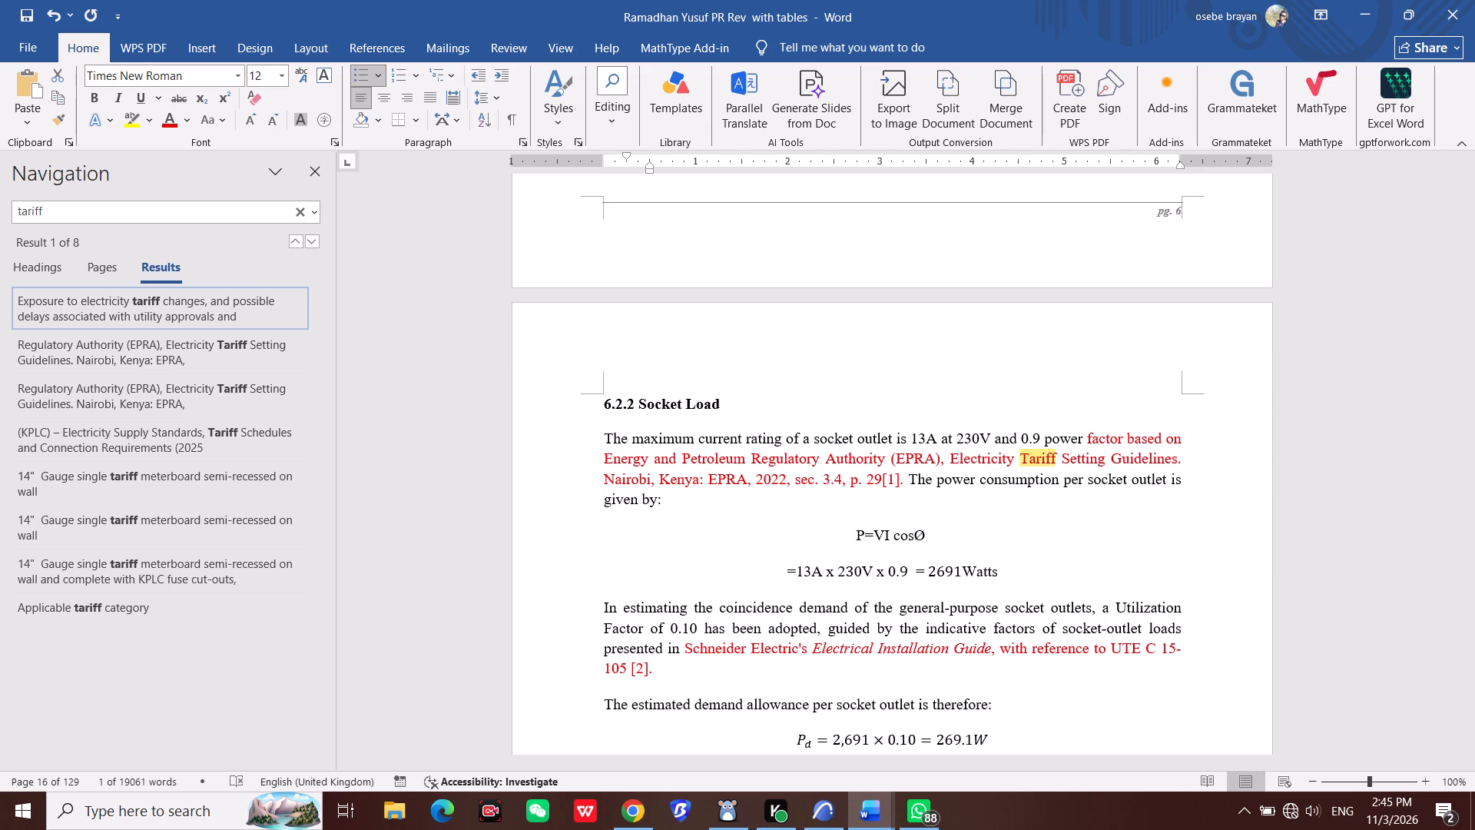
pyautogui.click(1377, 6)
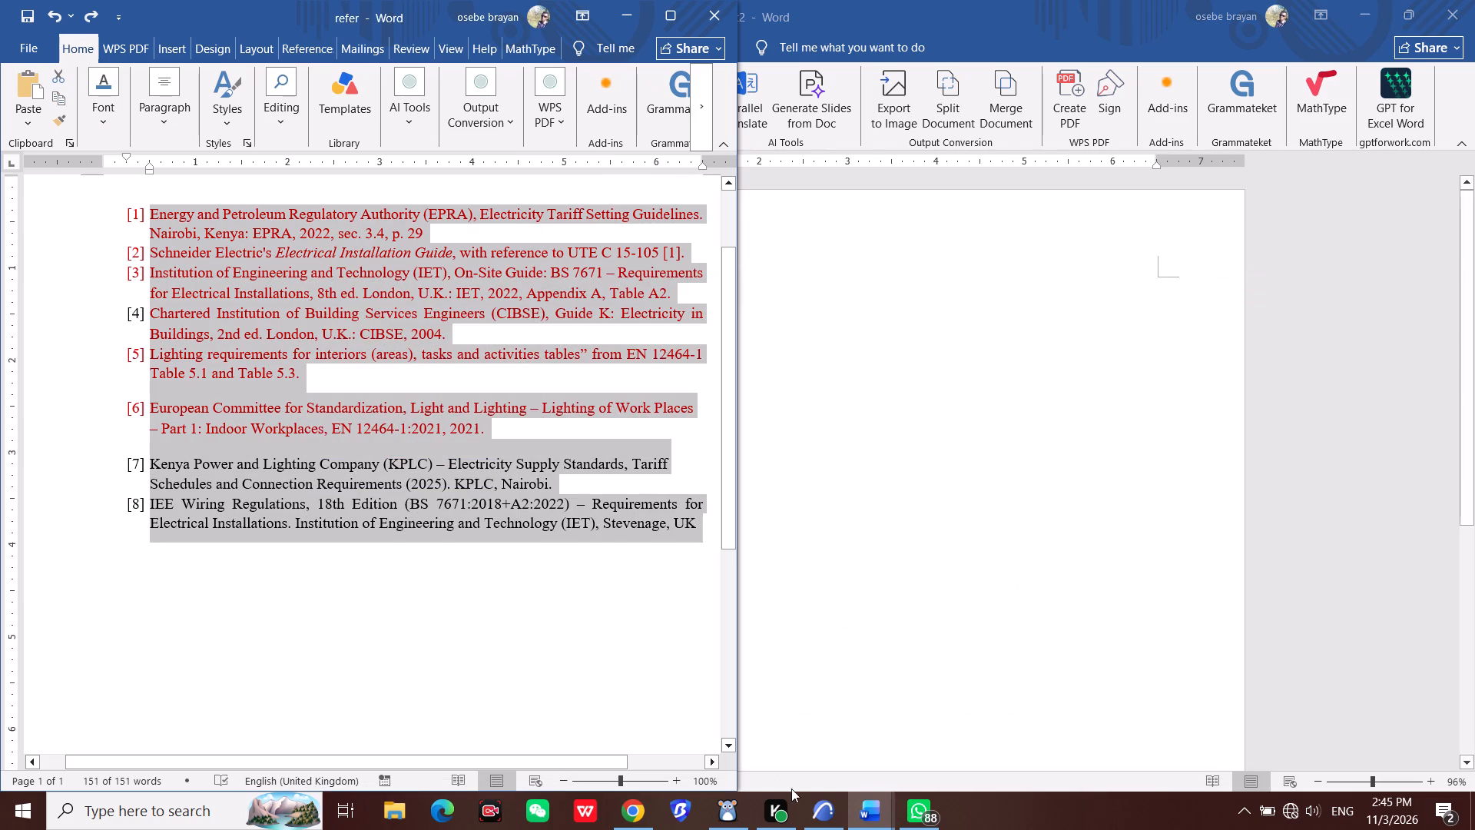
pyautogui.click(863, 815)
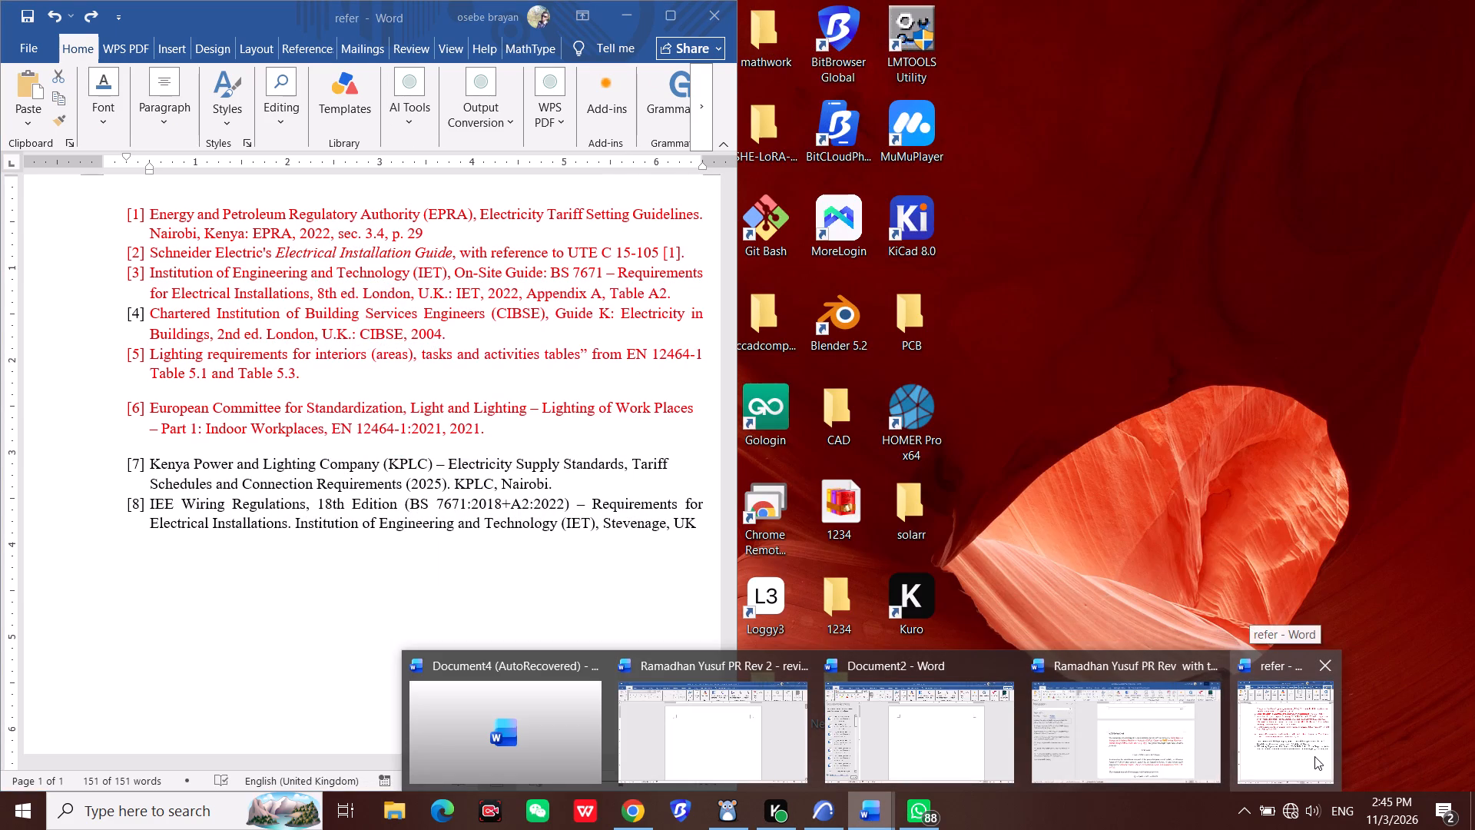
pyautogui.click(1159, 750)
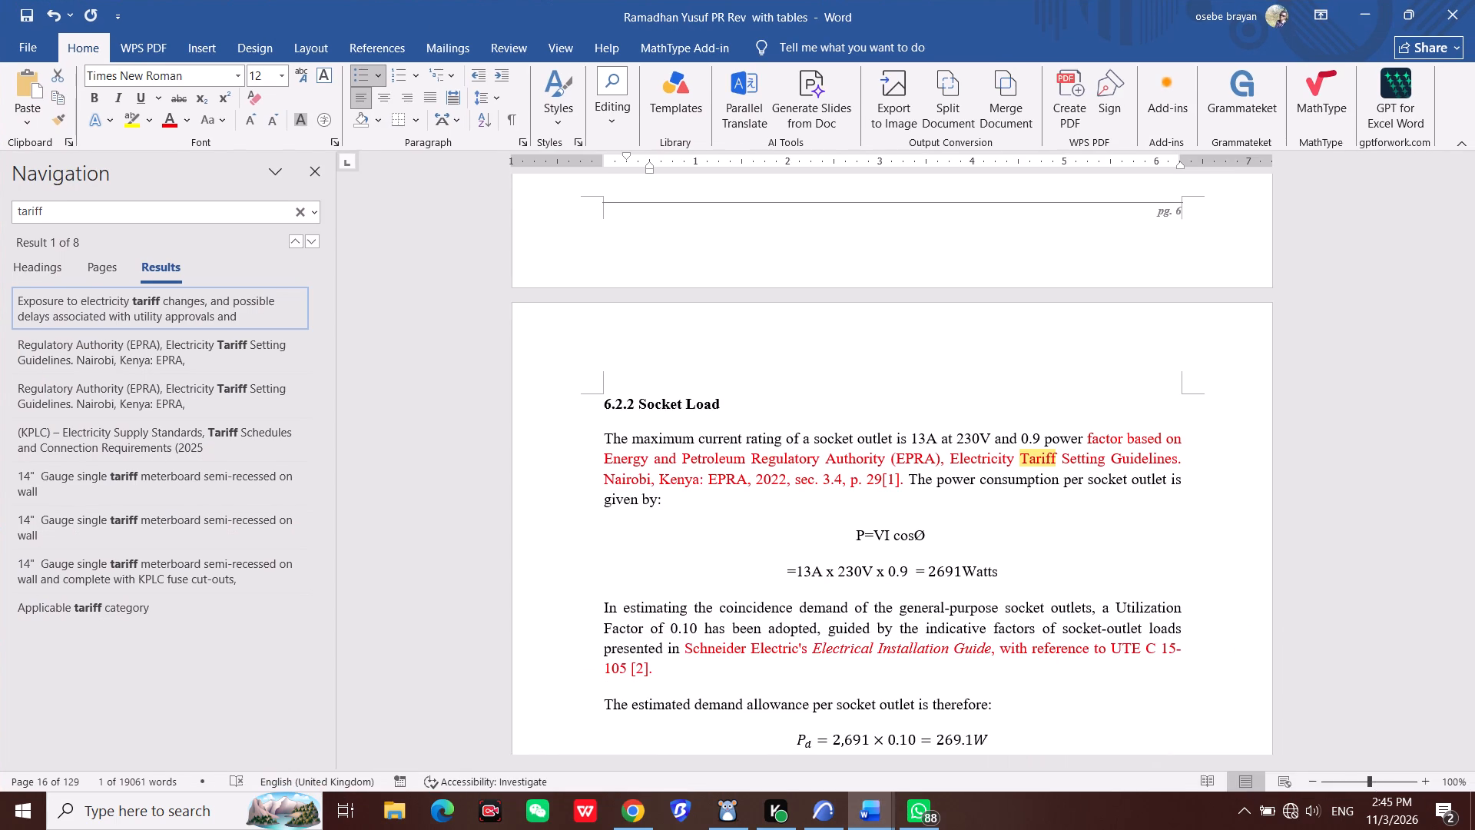
pyautogui.hotkey('ctrl', 's')
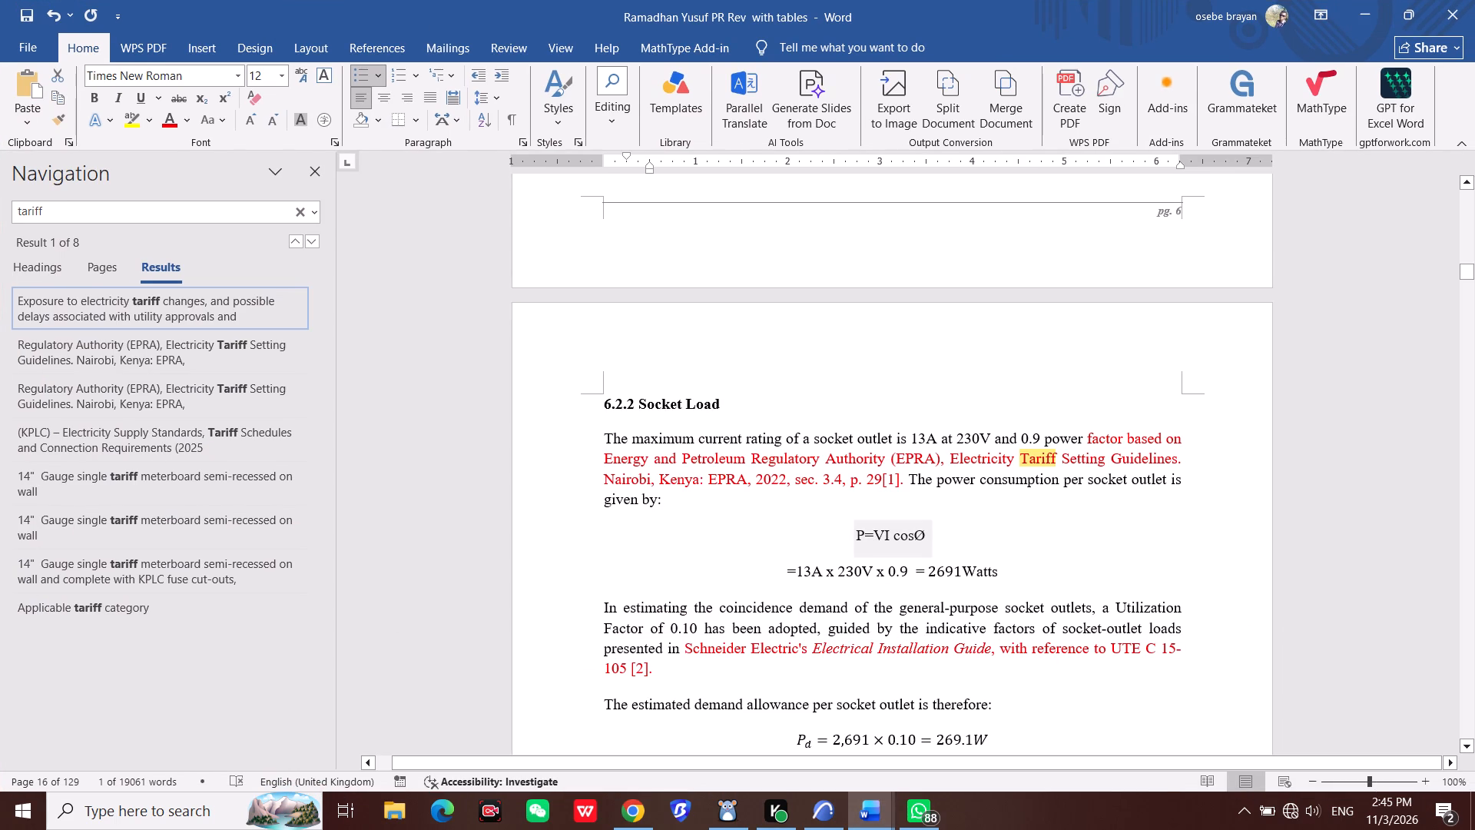
# Check the "tariff" matches in the bill of quantities meterboard item with KPLC fuse cut-outs and the "Applicable tariff category" row.
pyautogui.click(250, 562)
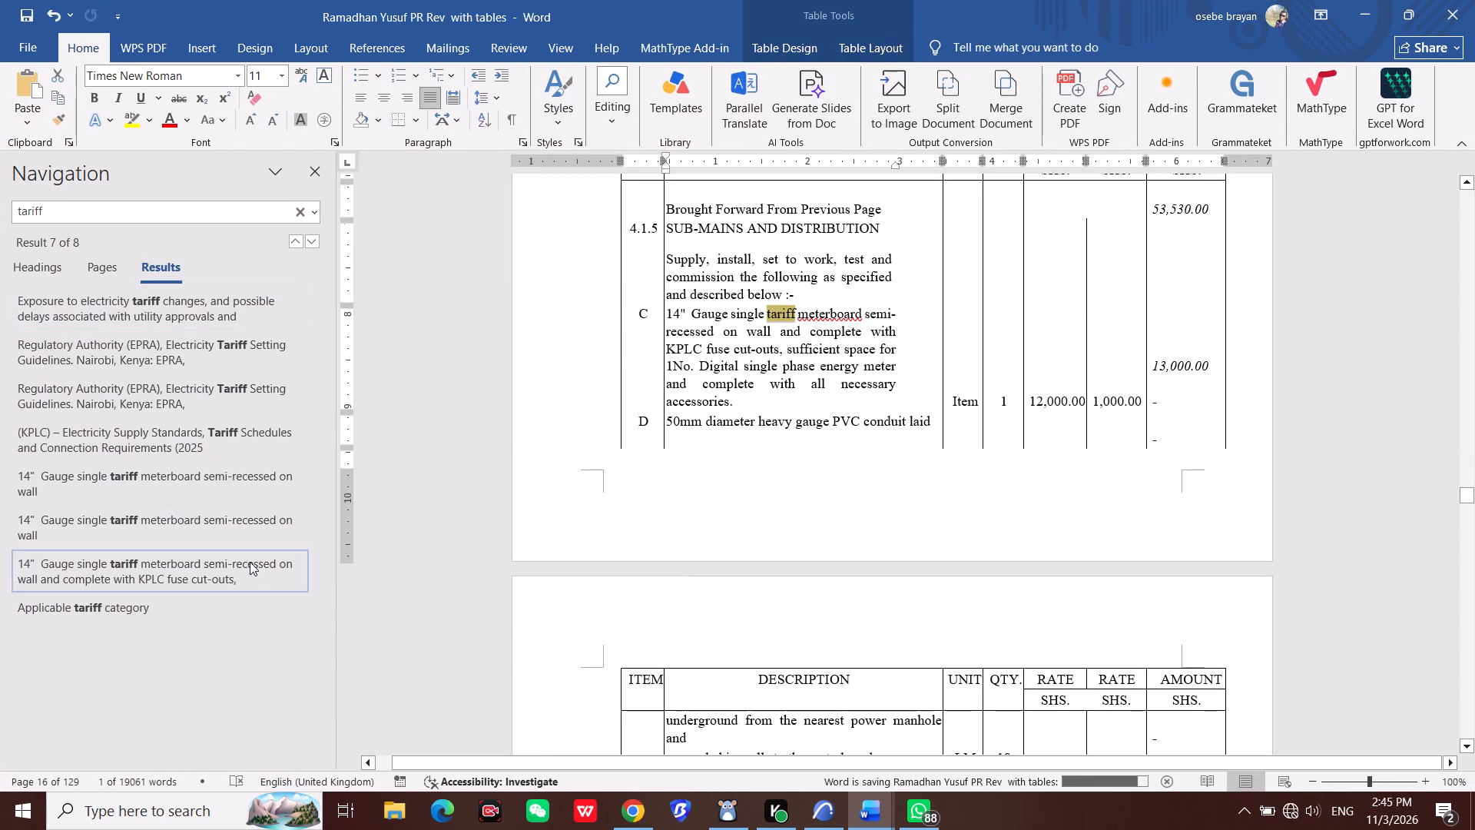
pyautogui.click(187, 603)
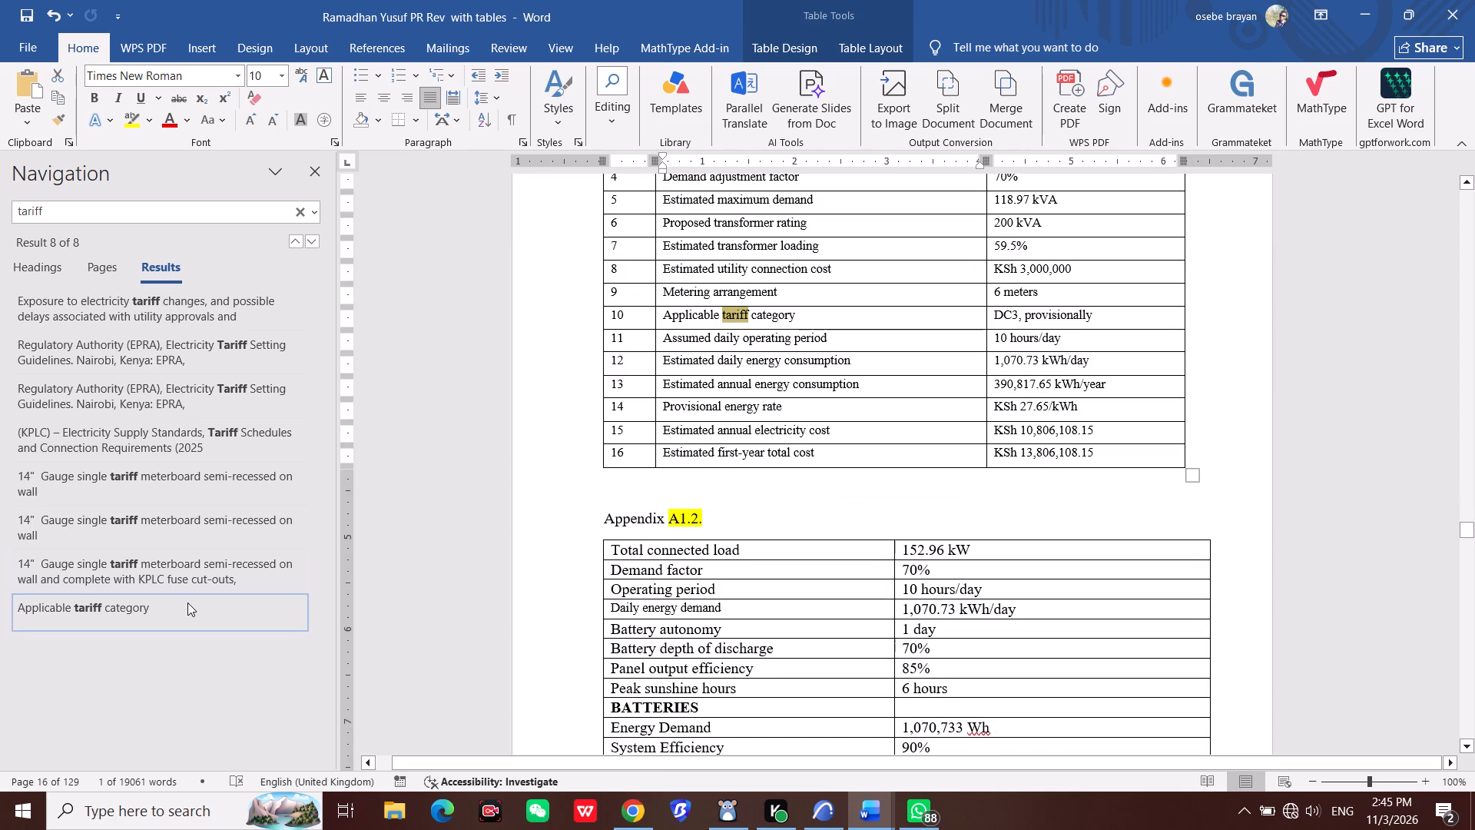
pyautogui.scroll(-4, 174, 539)
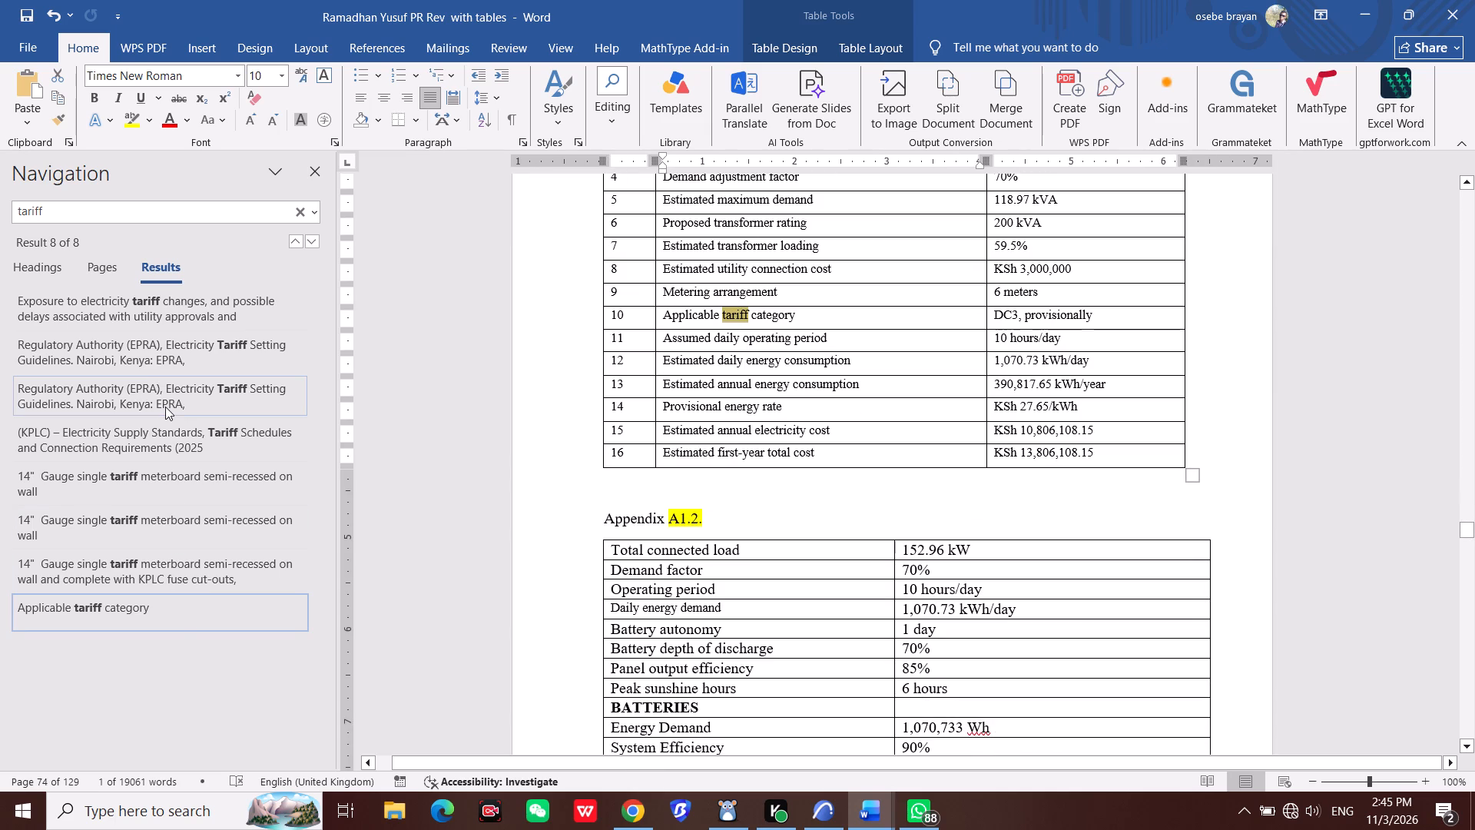
# Delete the Kenya Power and Lighting Company (KPLC) Electricity Supply Standards entry from 9.0 References and save the report.
pyautogui.click(178, 440)
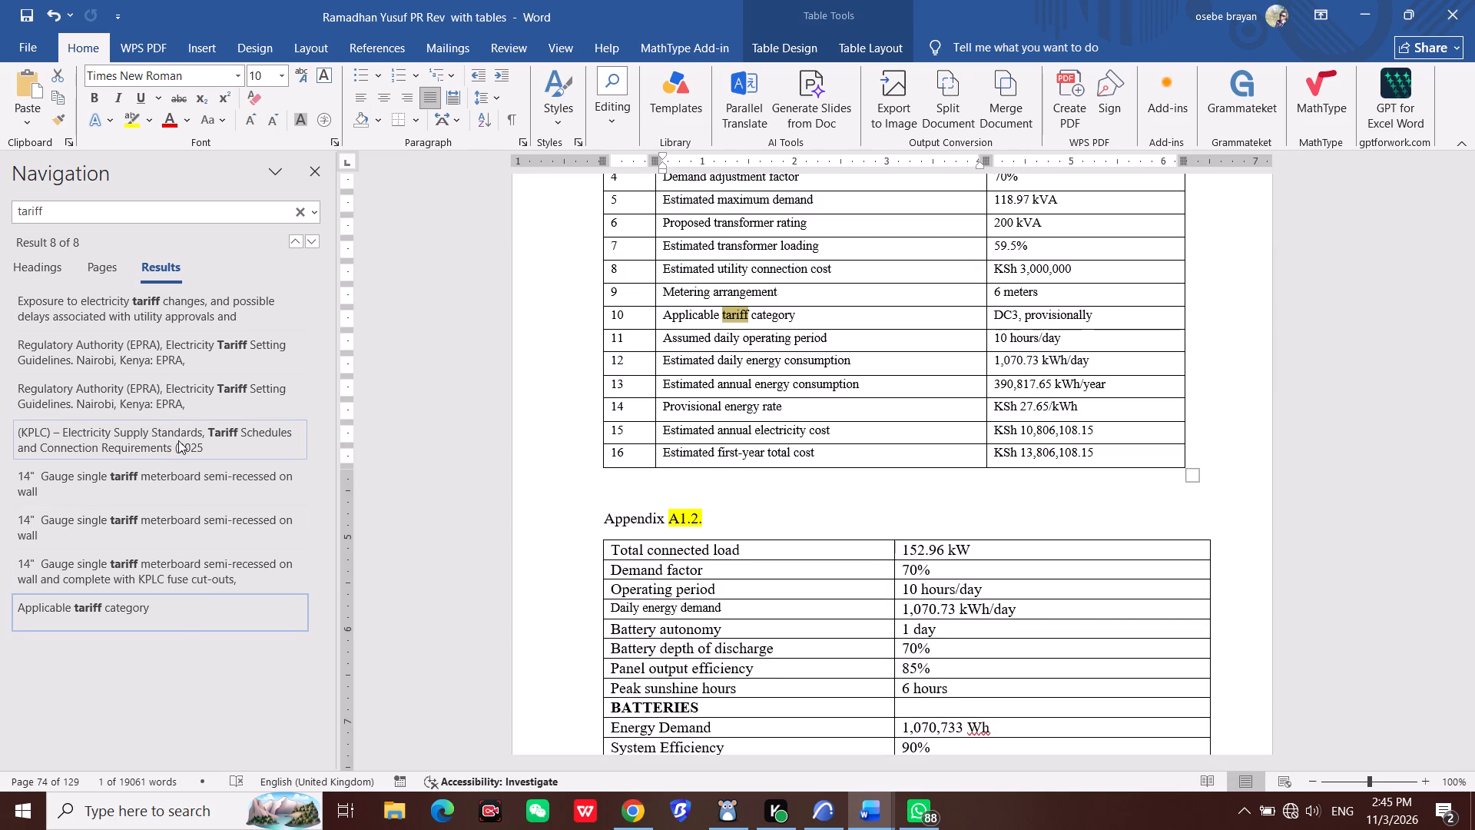
pyautogui.click(178, 440)
pyautogui.click(789, 443)
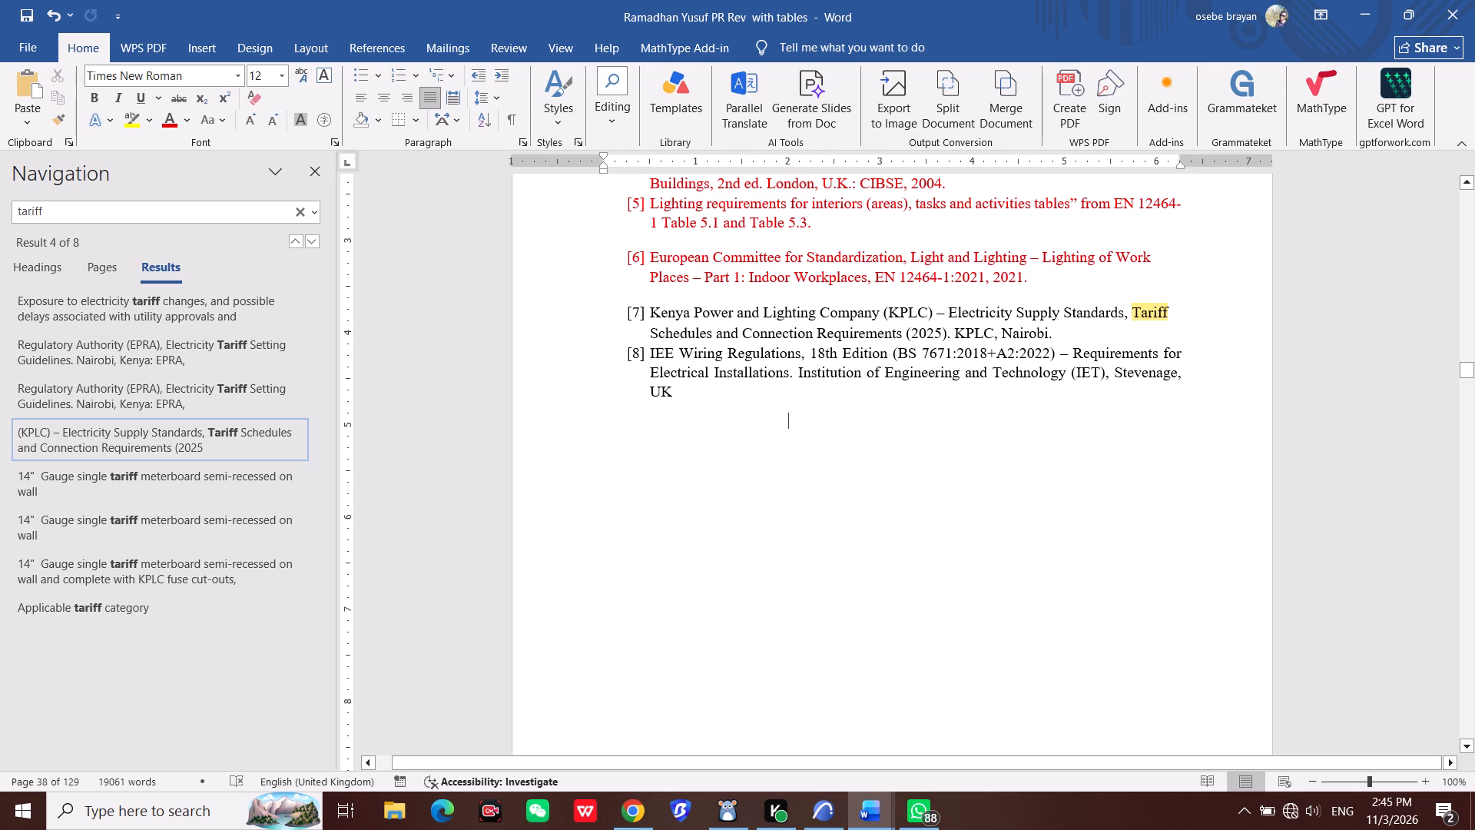
pyautogui.moveTo(623, 310); pyautogui.dragTo(1059, 337)
pyautogui.press('Delete')
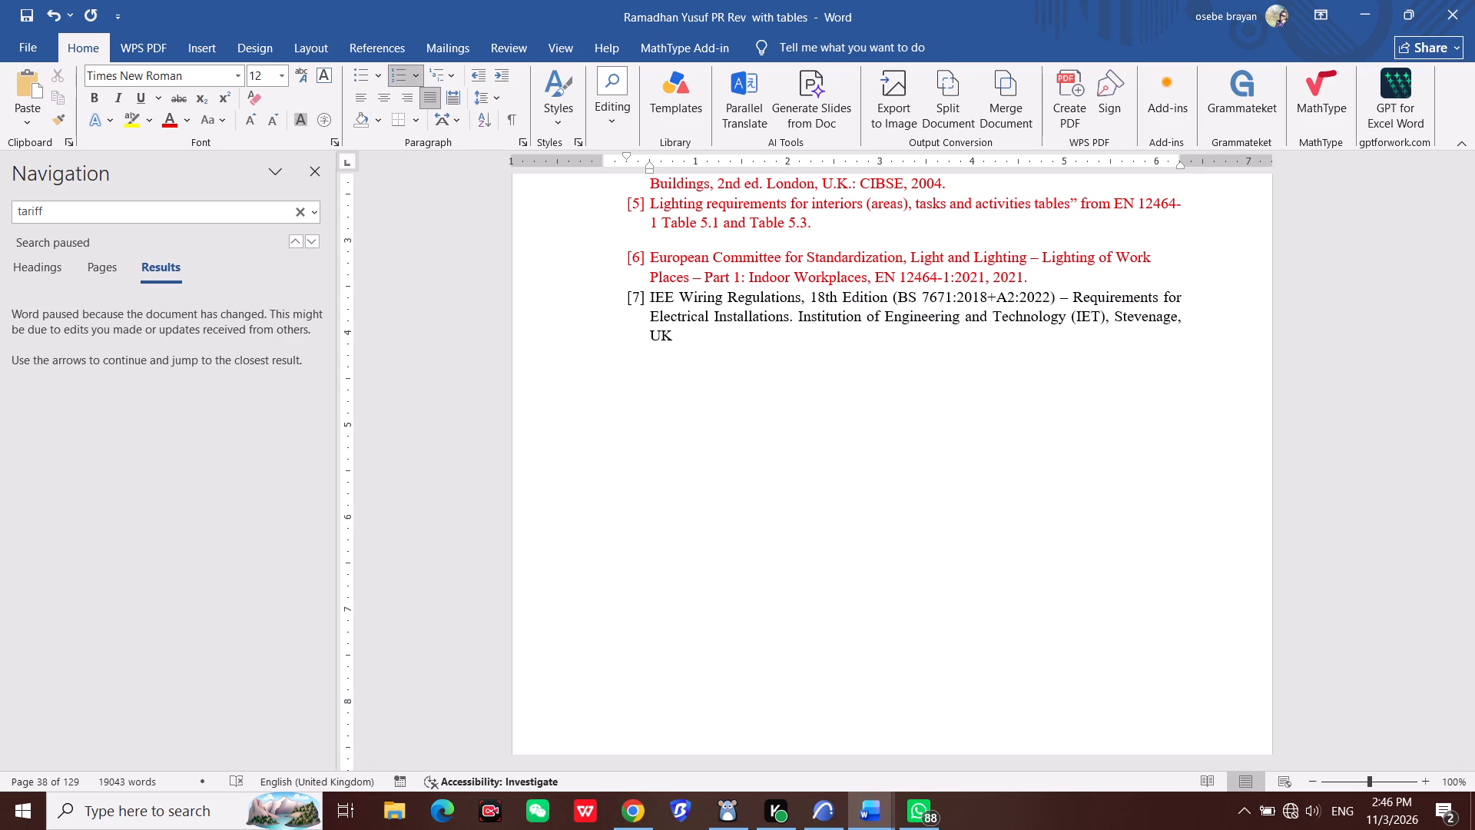
pyautogui.scroll(6, 817, 310)
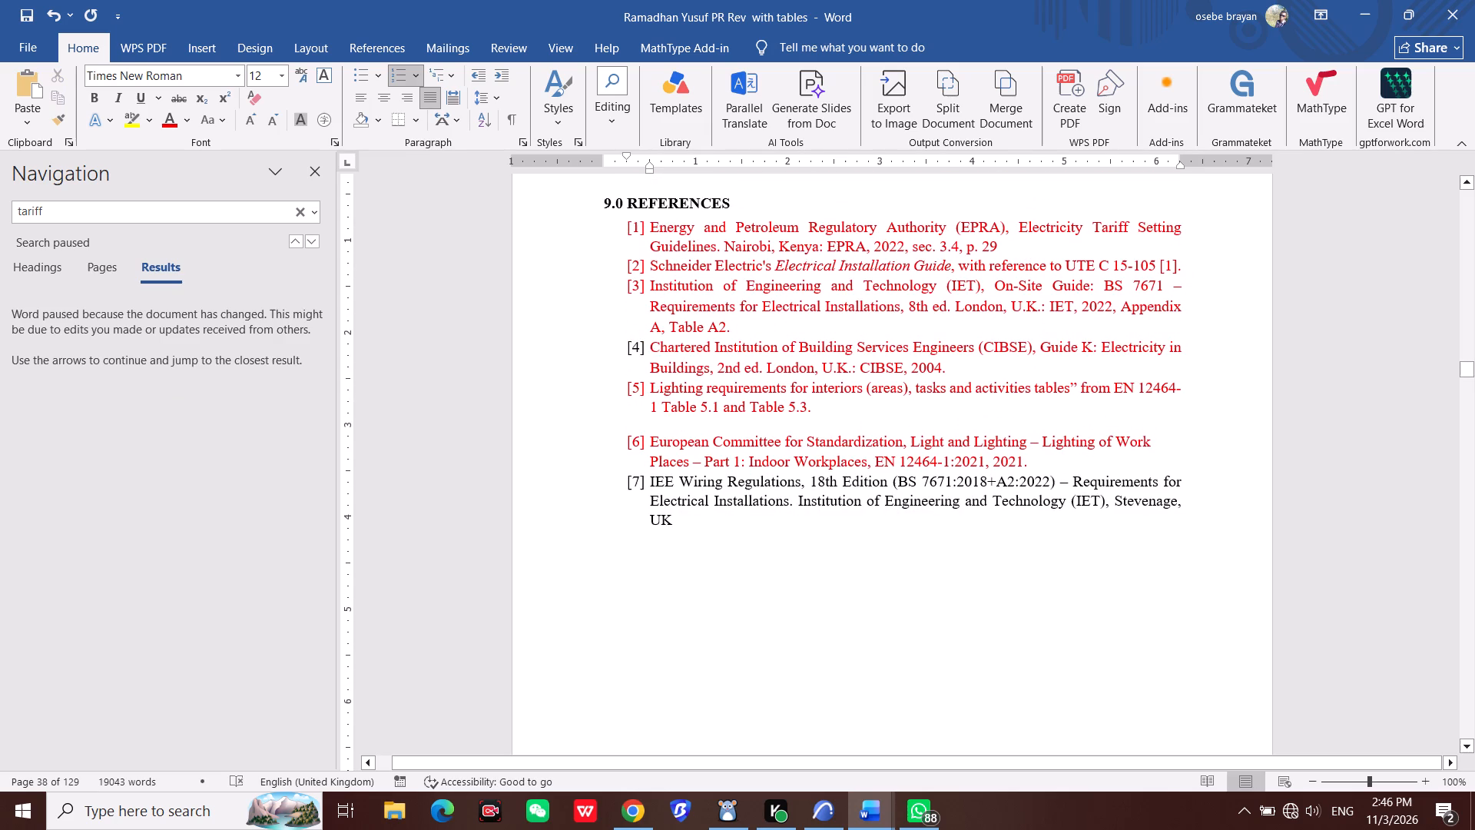
pyautogui.hotkey('ctrl', 's')
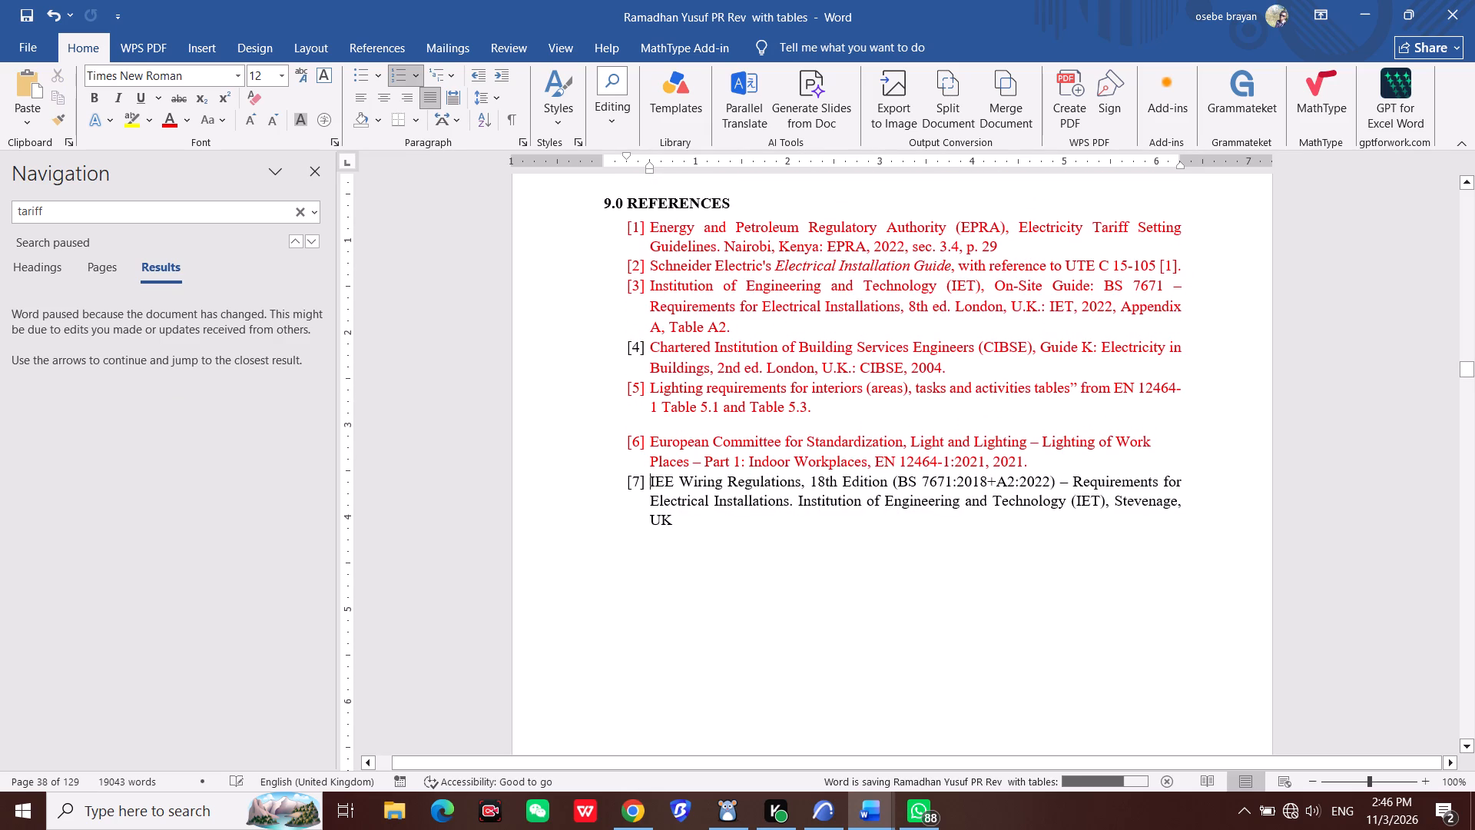